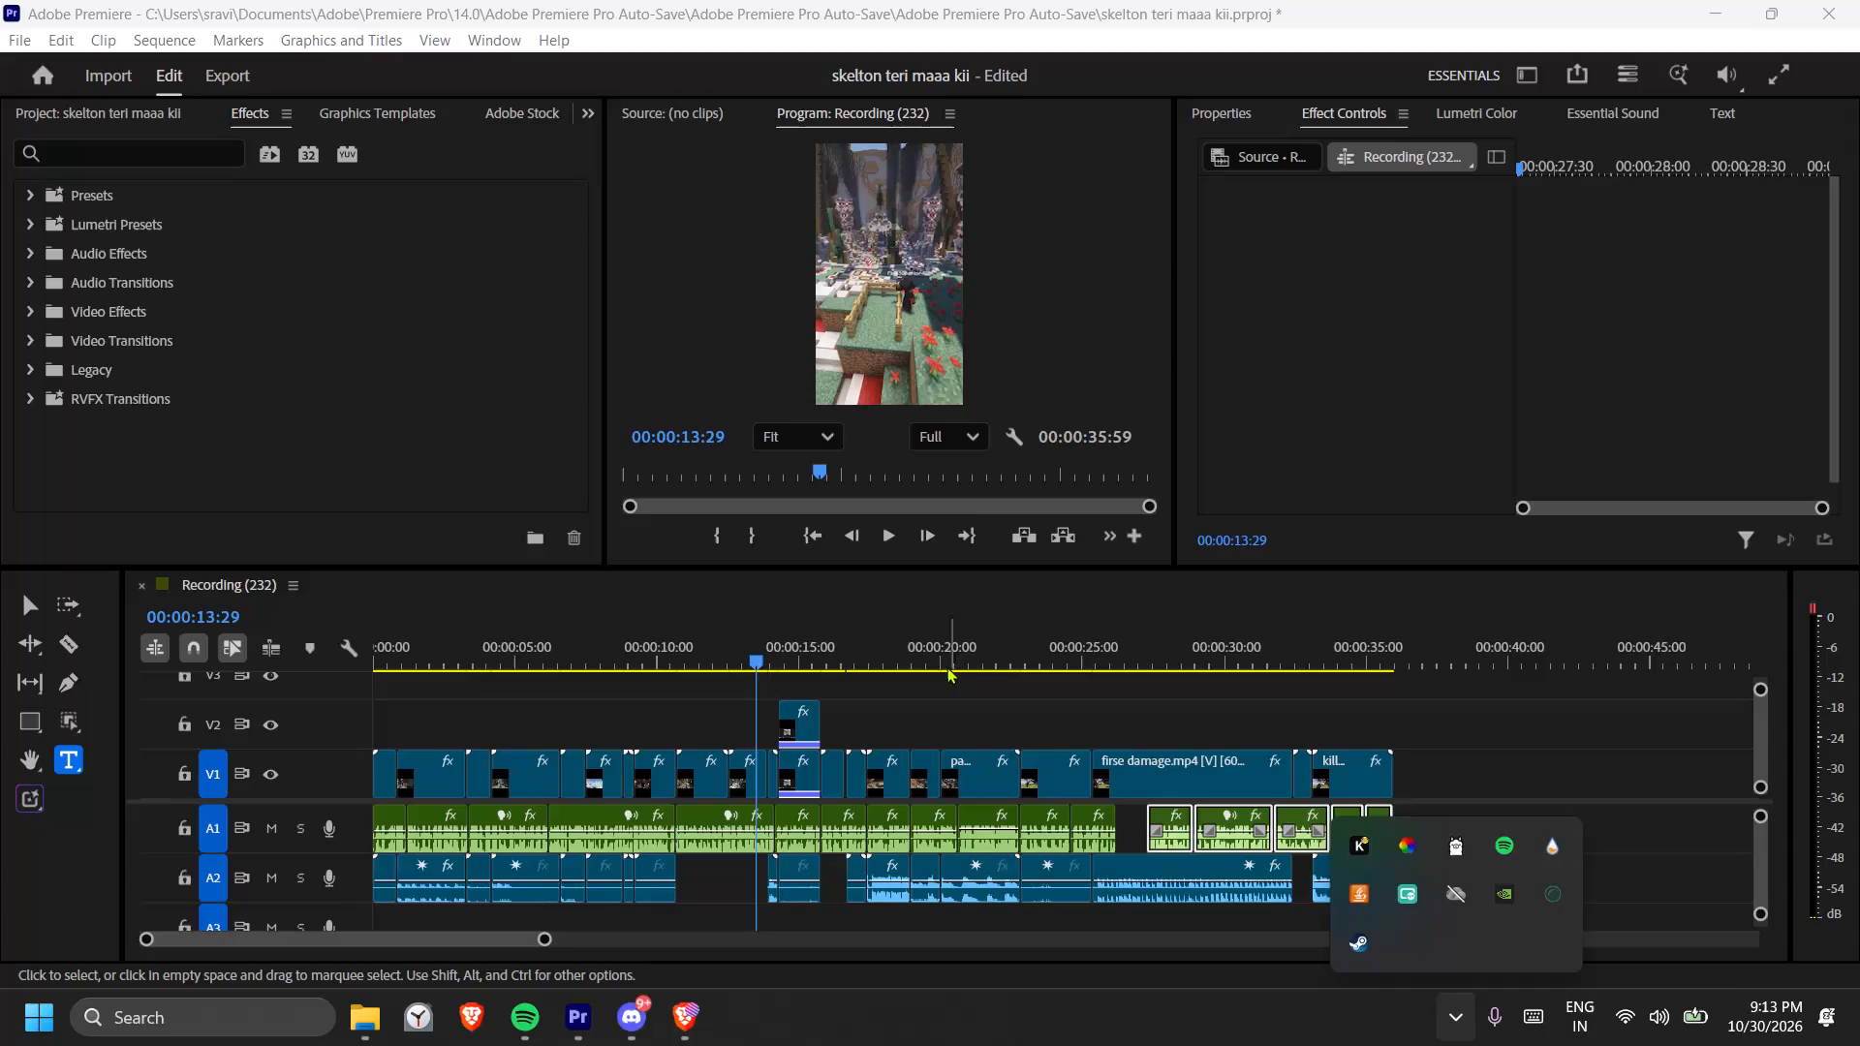
Return the playhead to the start of the Recording (232) sequence and enlarge the program preview by shrinking the timeline area.
click(937, 654)
drag(949, 648, 332, 655)
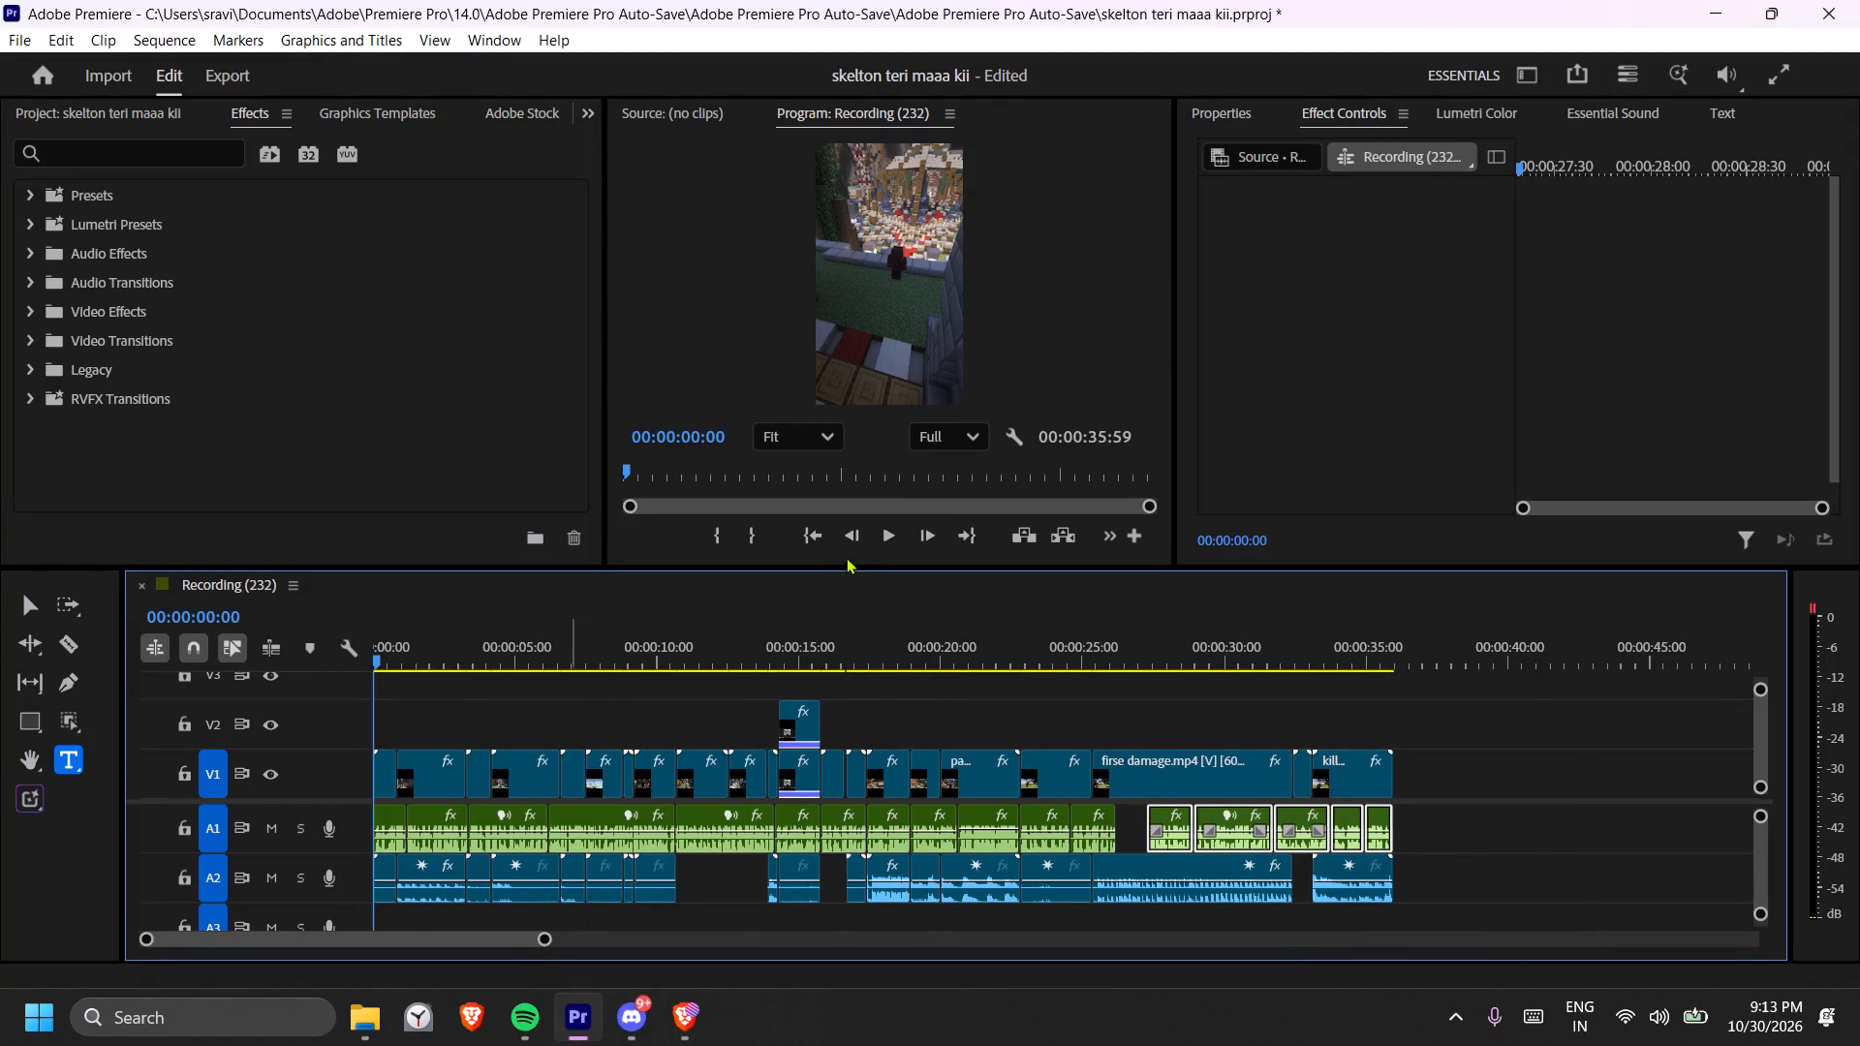
drag(858, 566, 858, 618)
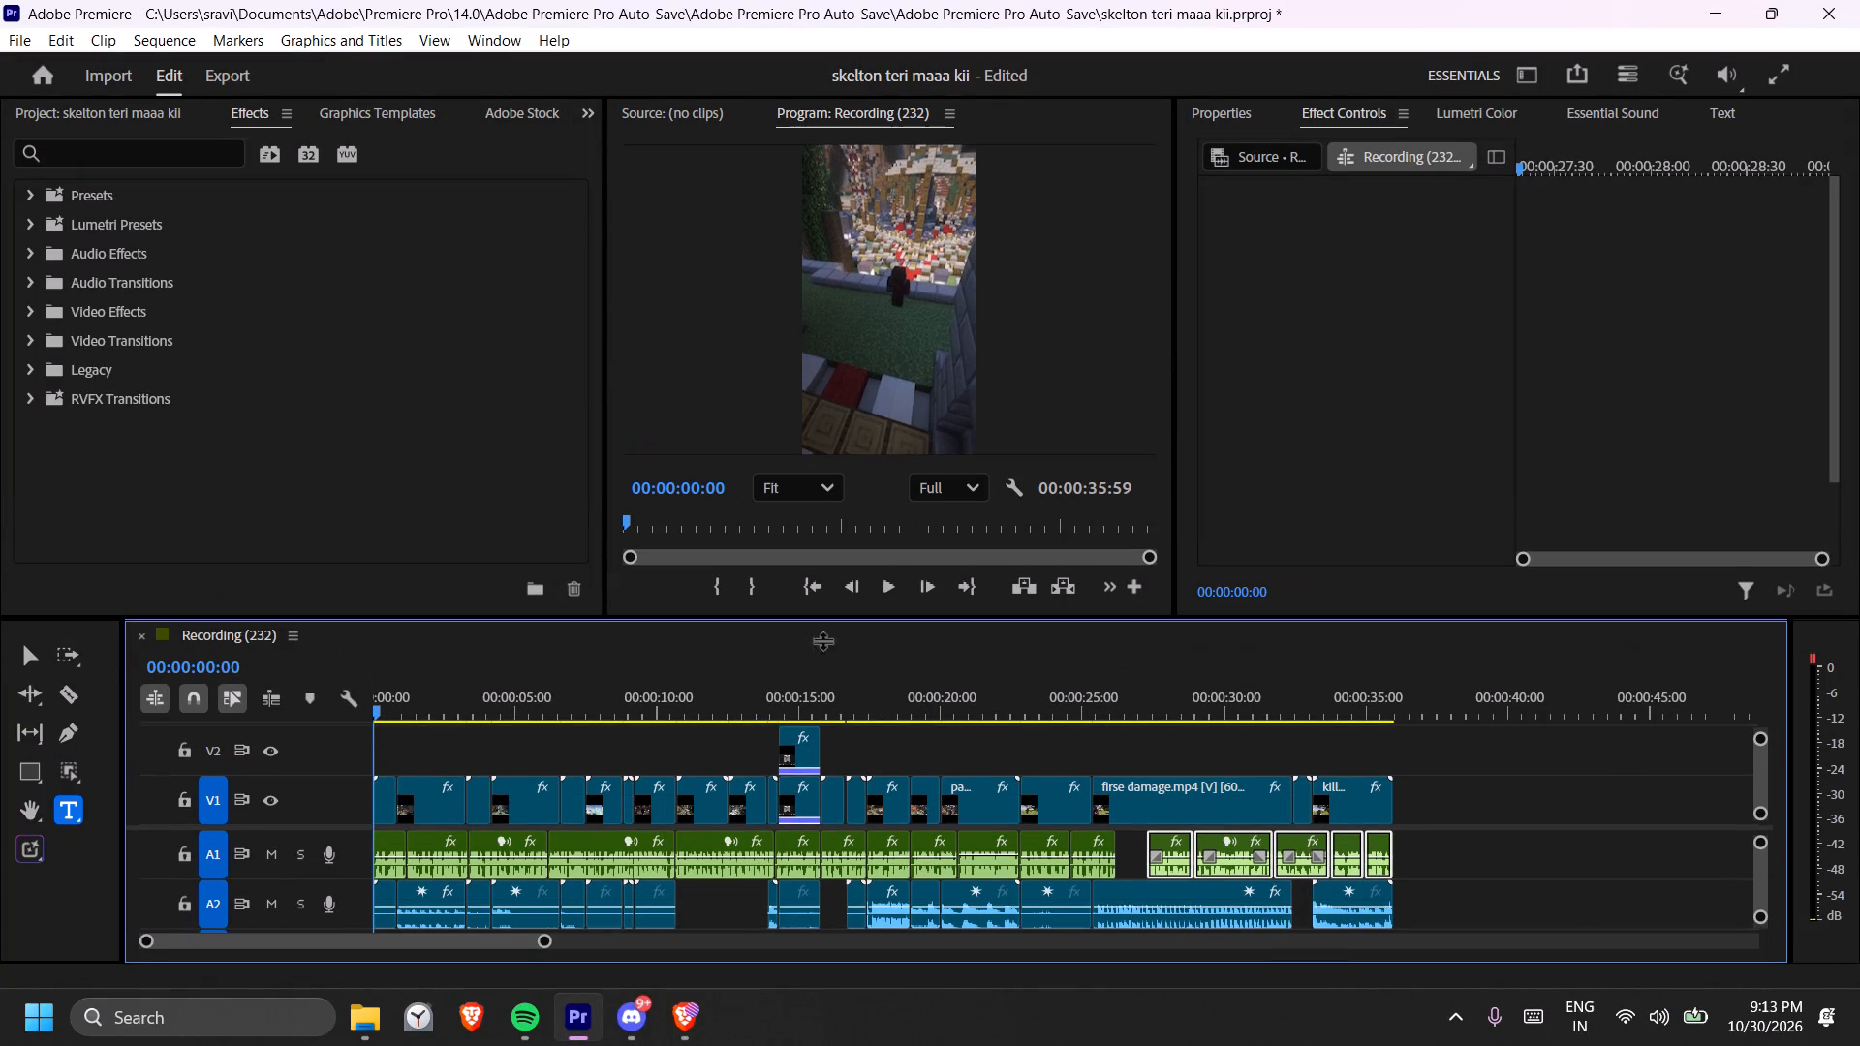
Play the opening of the sequence briefly from 00:00:00:00 to review the first clip.
drag(414, 711, 369, 725)
key(space)
key(space)
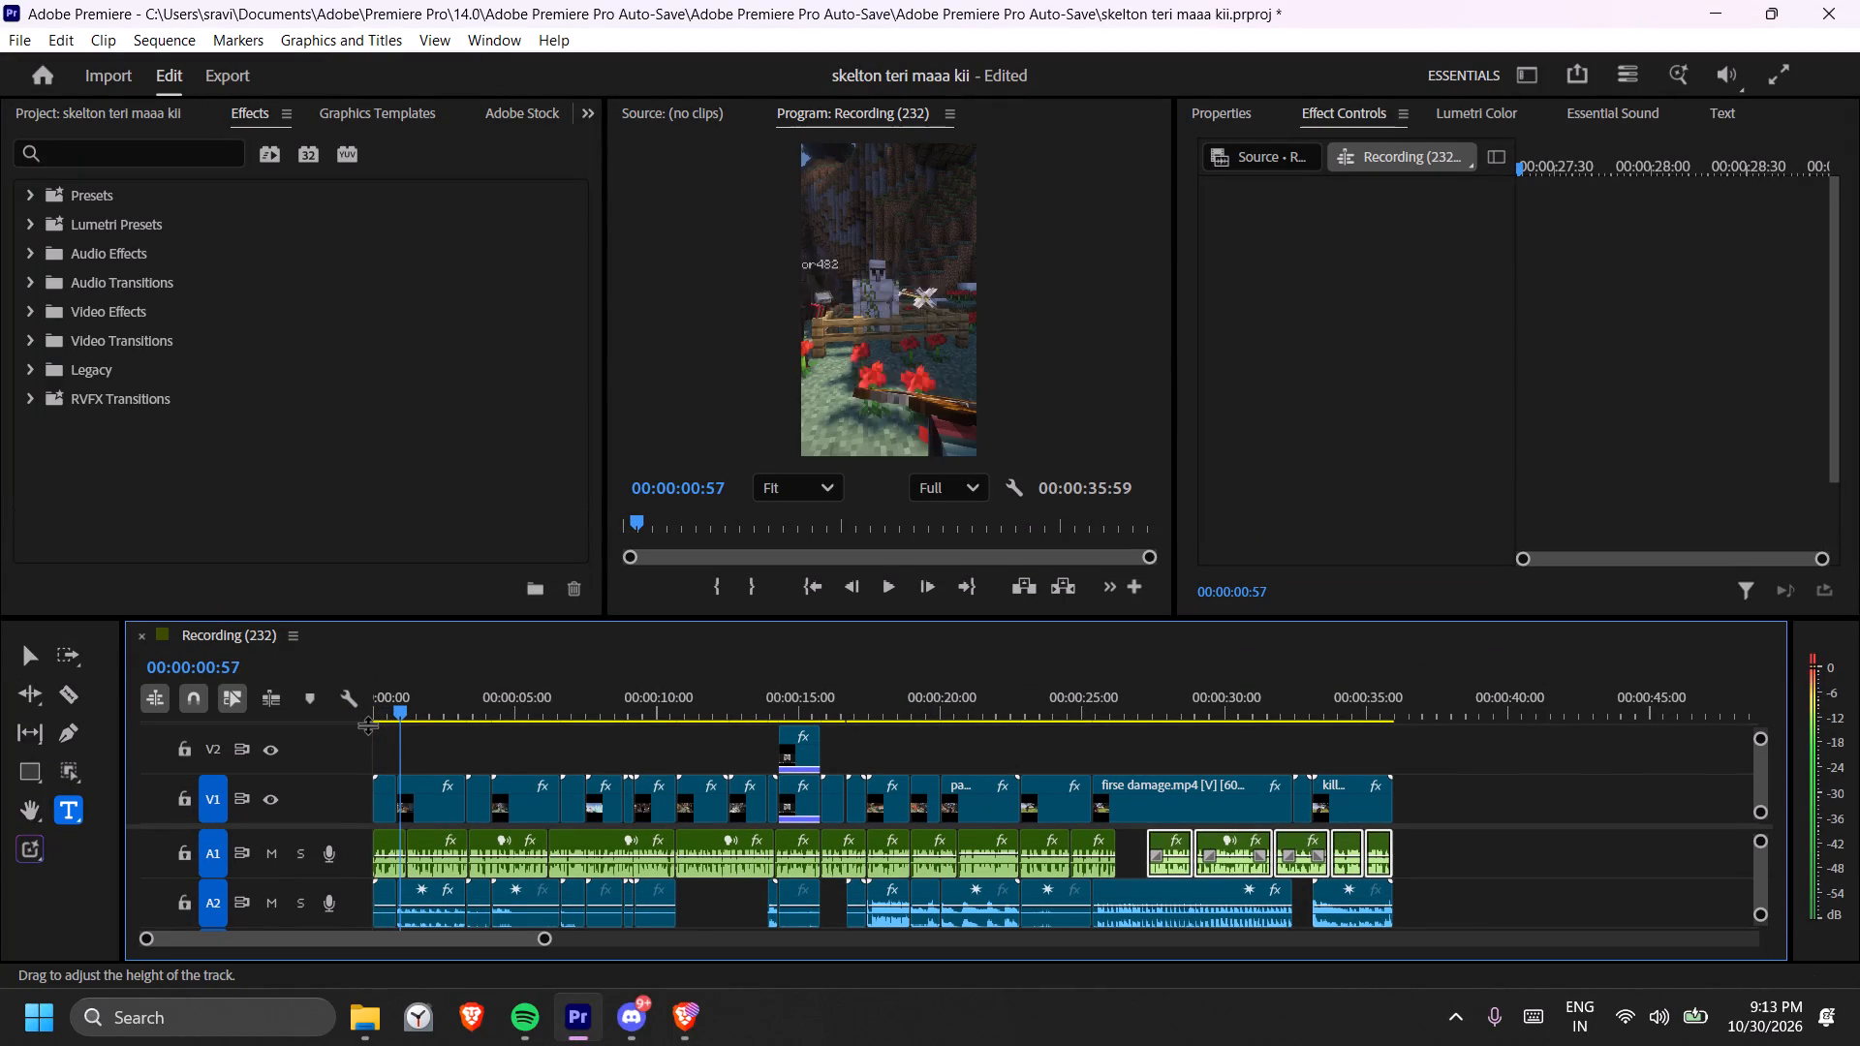
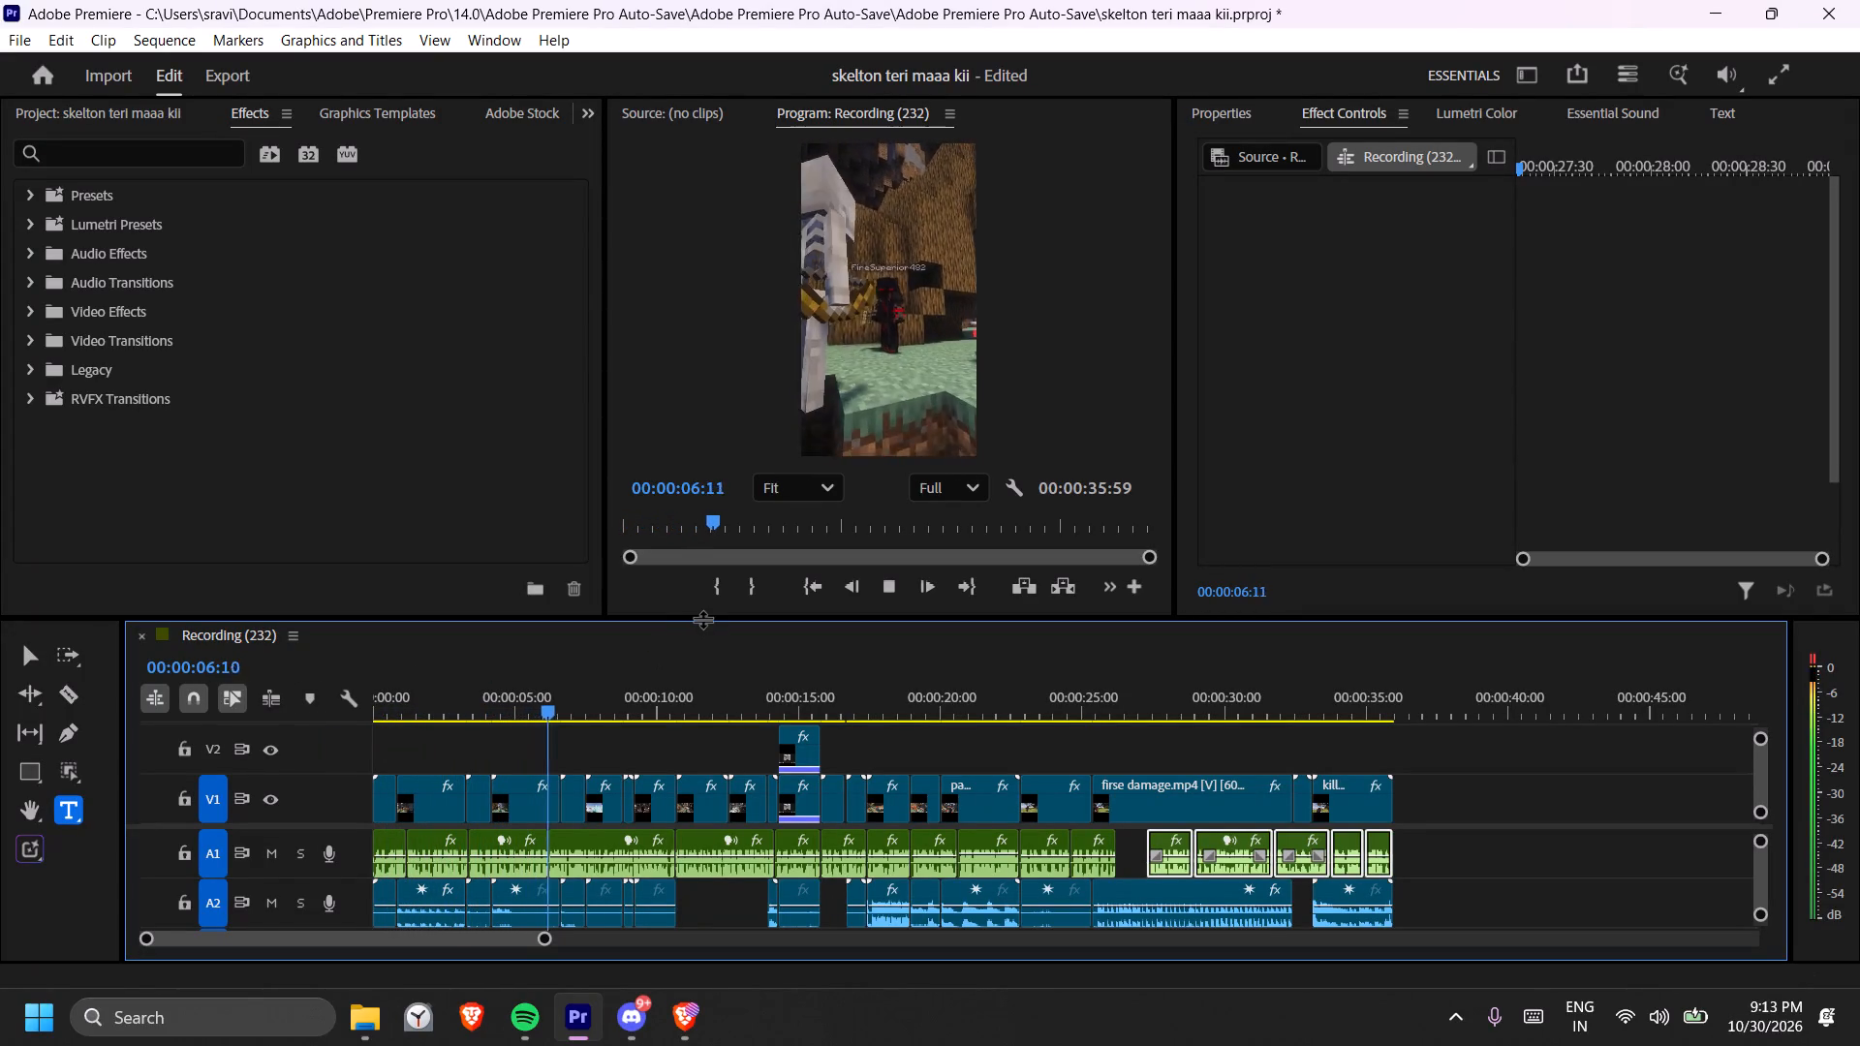
Play the sequence through to about 00:00:16:00 with the timeline area enlarged, and return the playhead to the start.
drag(704, 619, 717, 585)
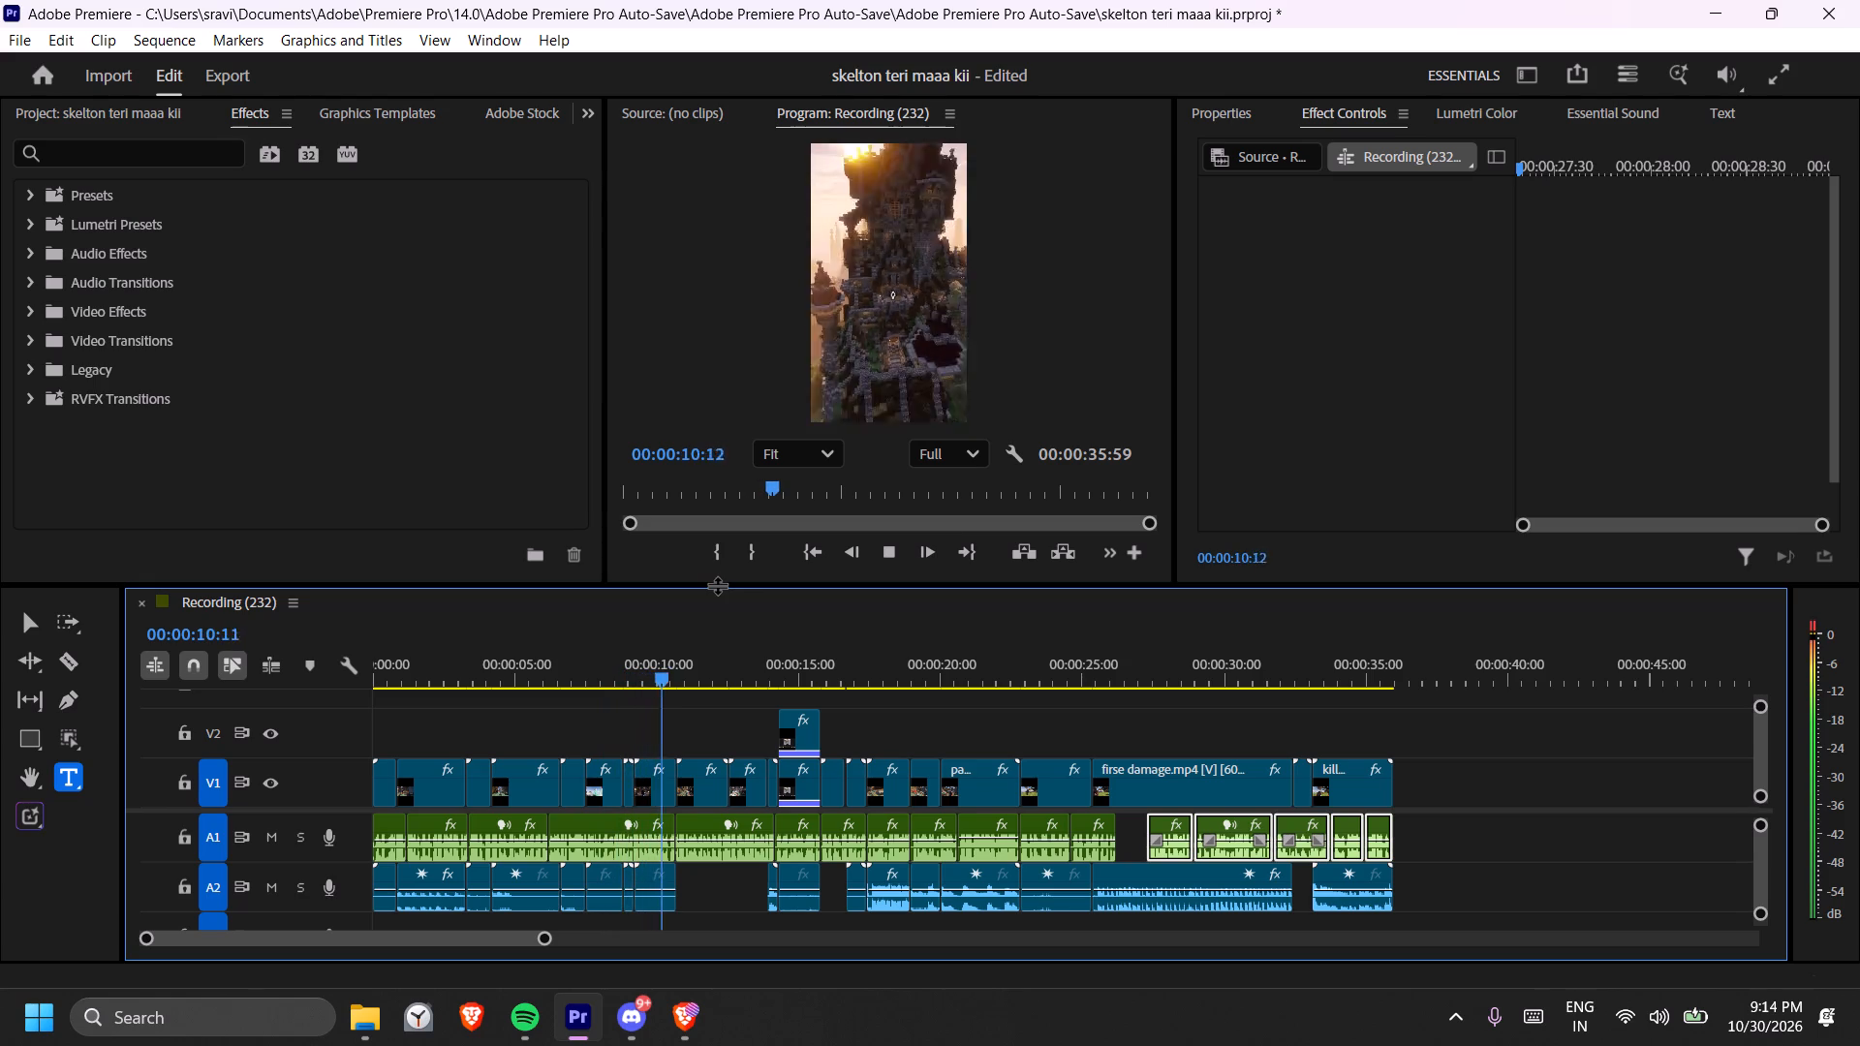
drag(717, 585, 719, 585)
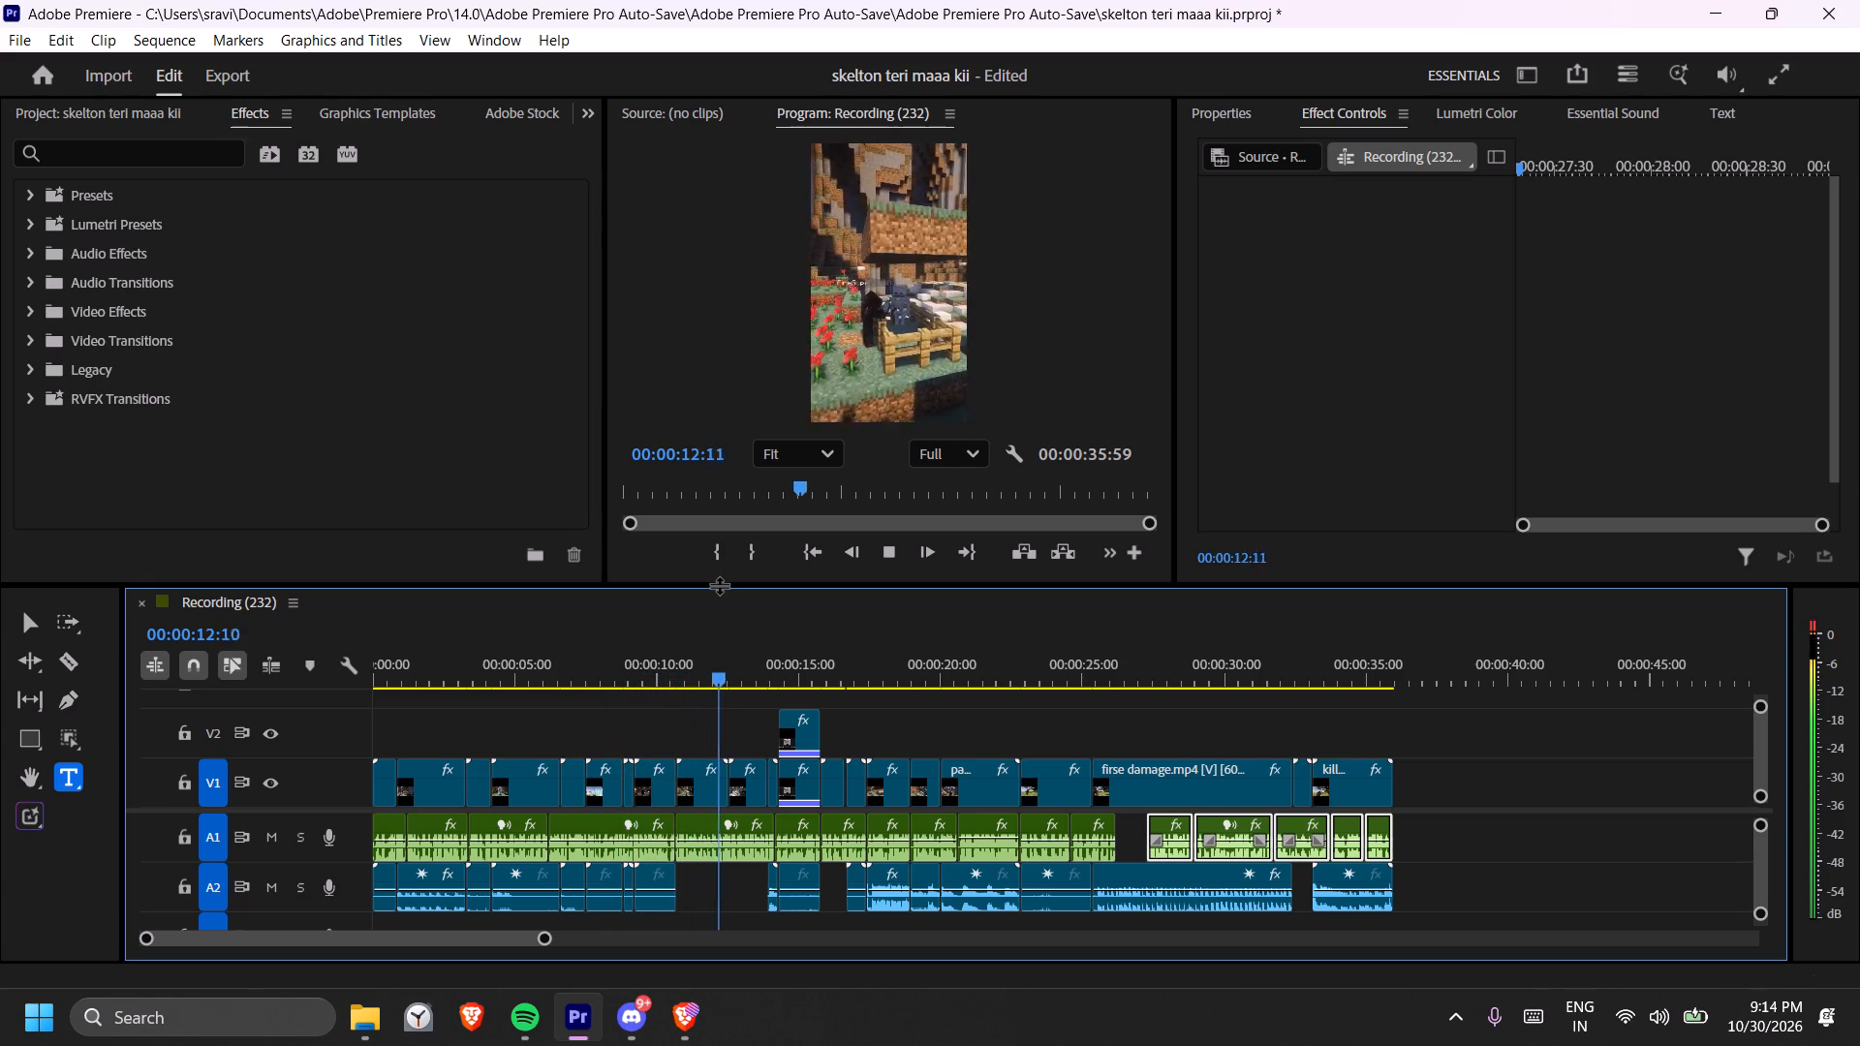
drag(719, 585, 720, 585)
key(space)
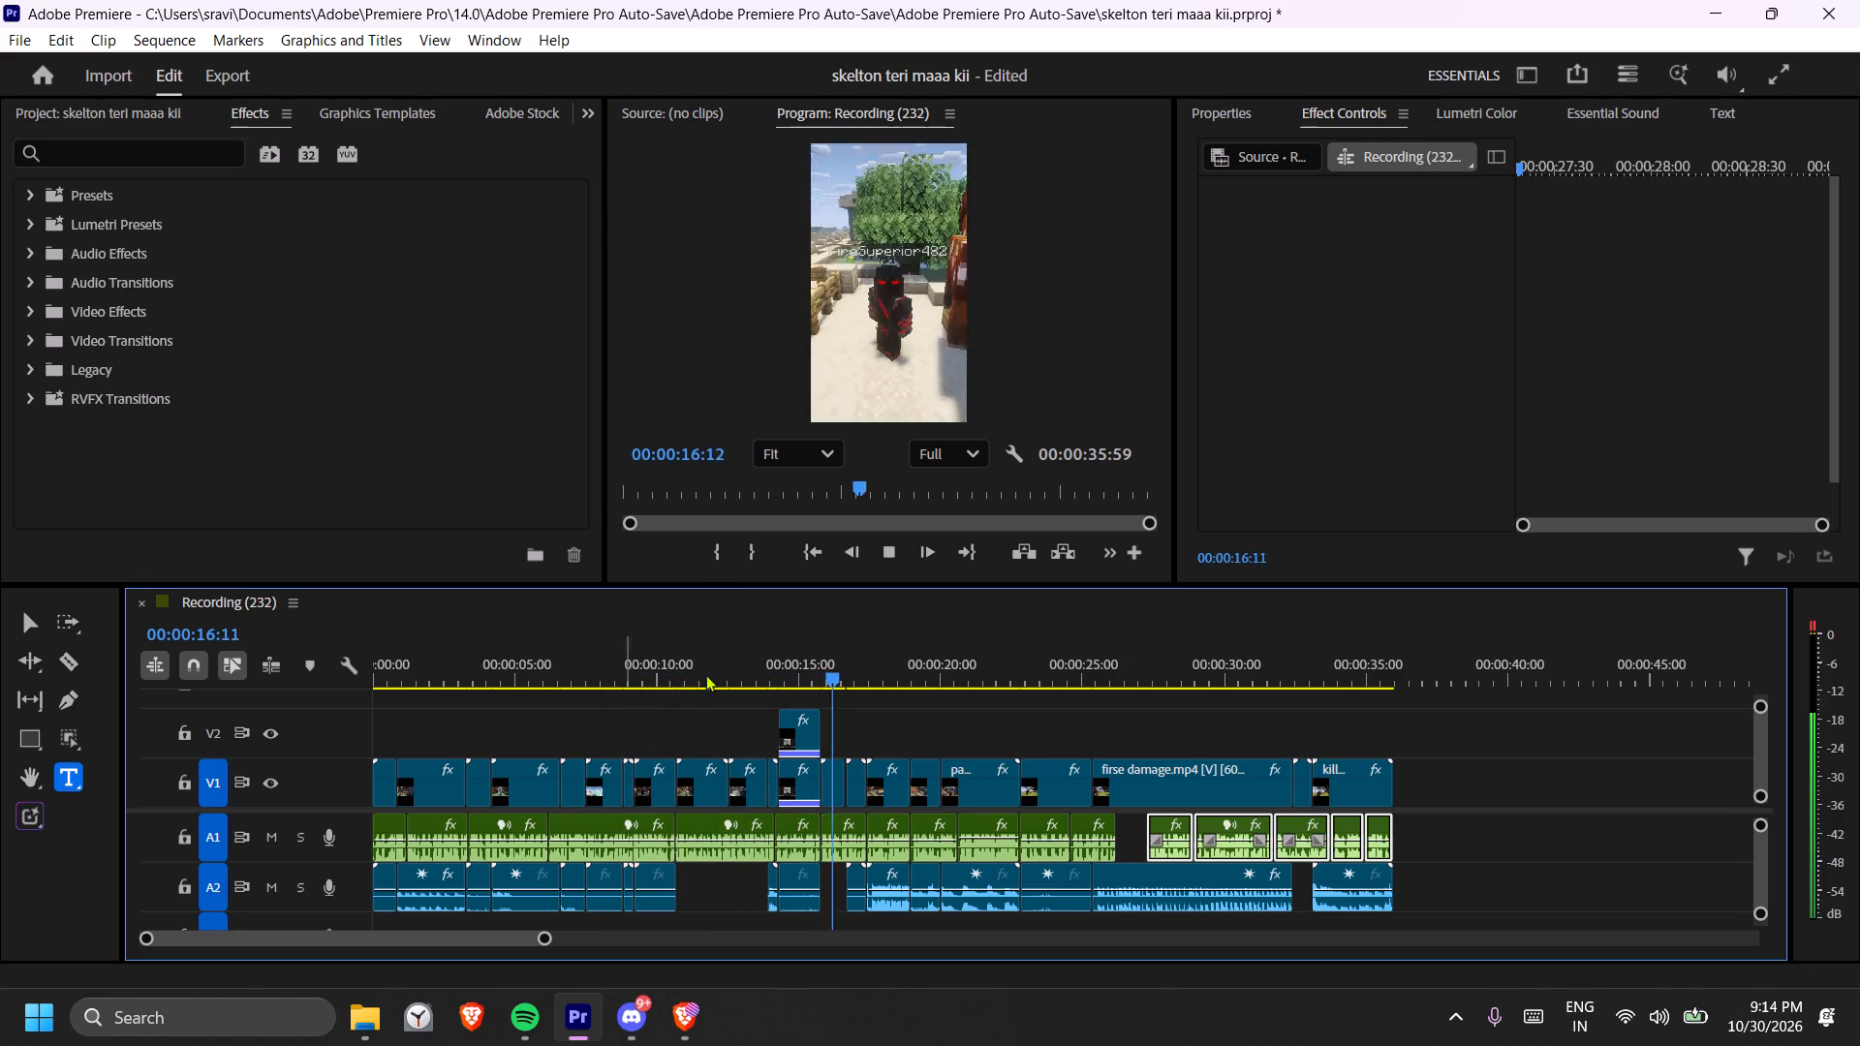
click(893, 556)
drag(511, 668, 369, 696)
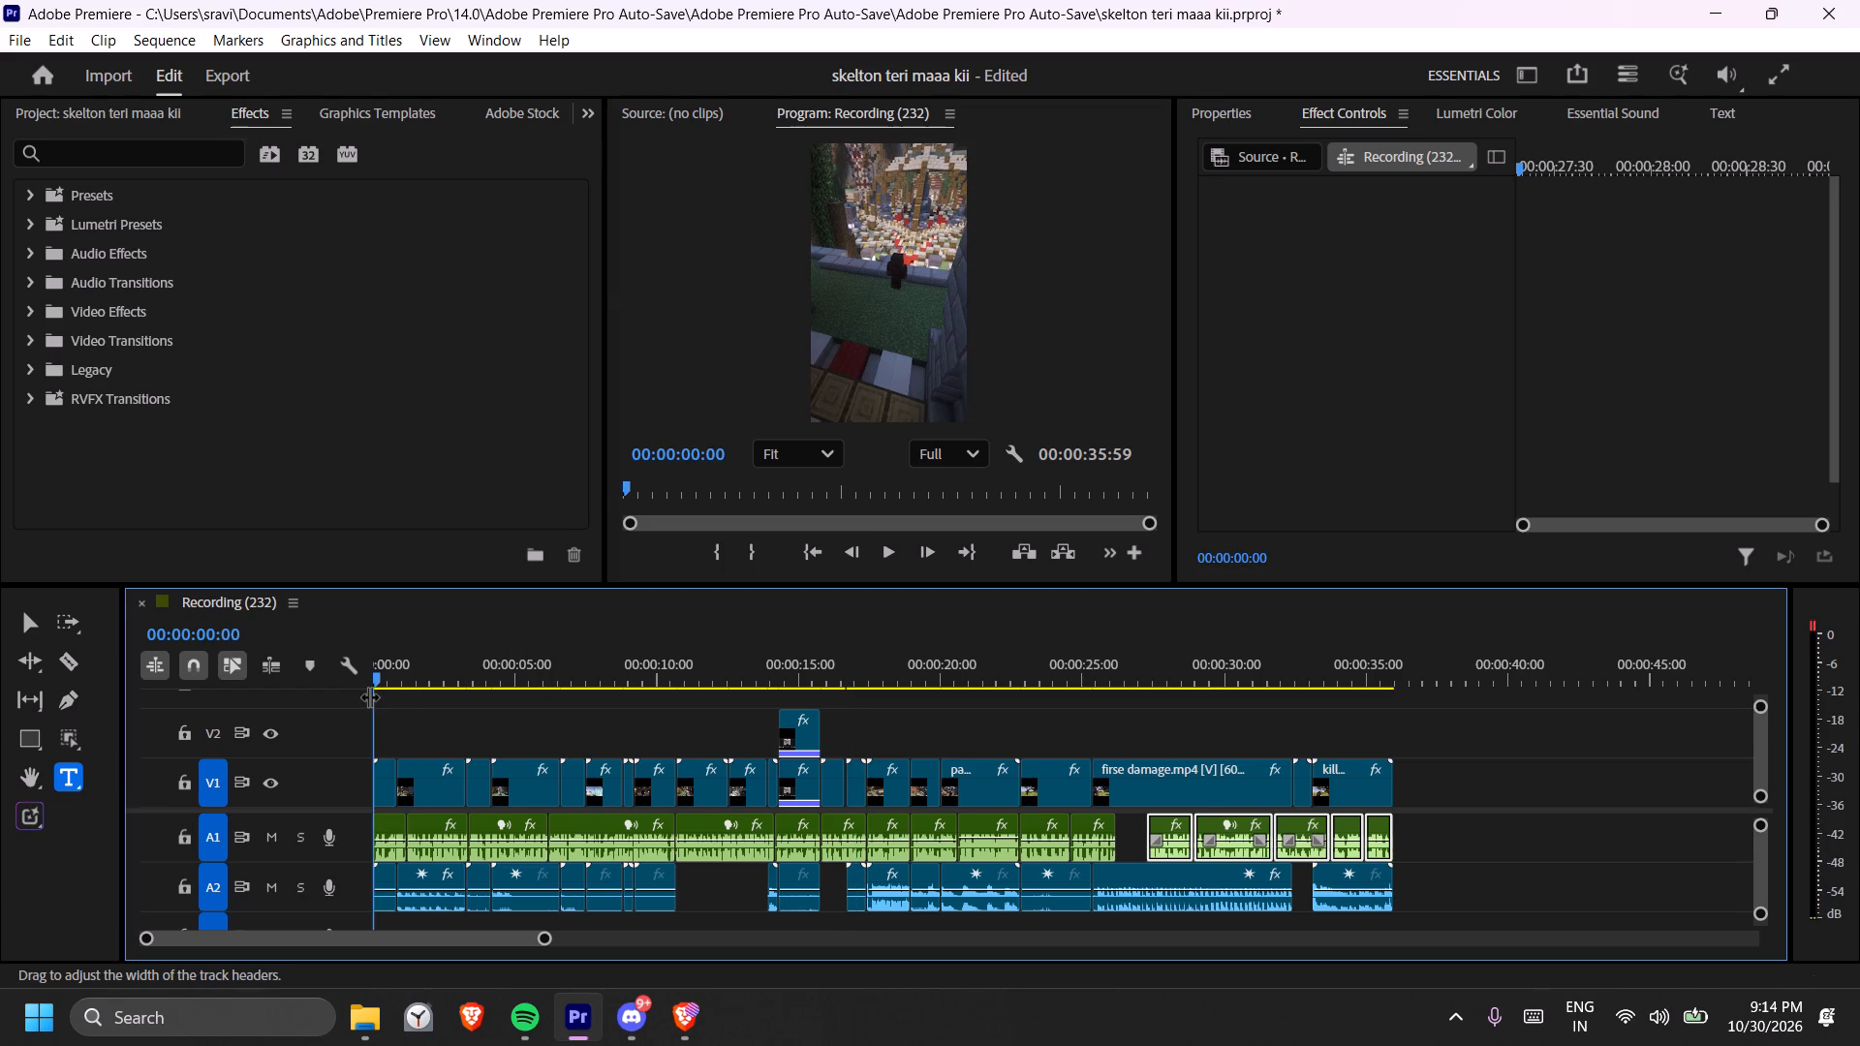
Split the intro clip on V1 at 00:00:00:10 to isolate its opening frames.
click(611, 737)
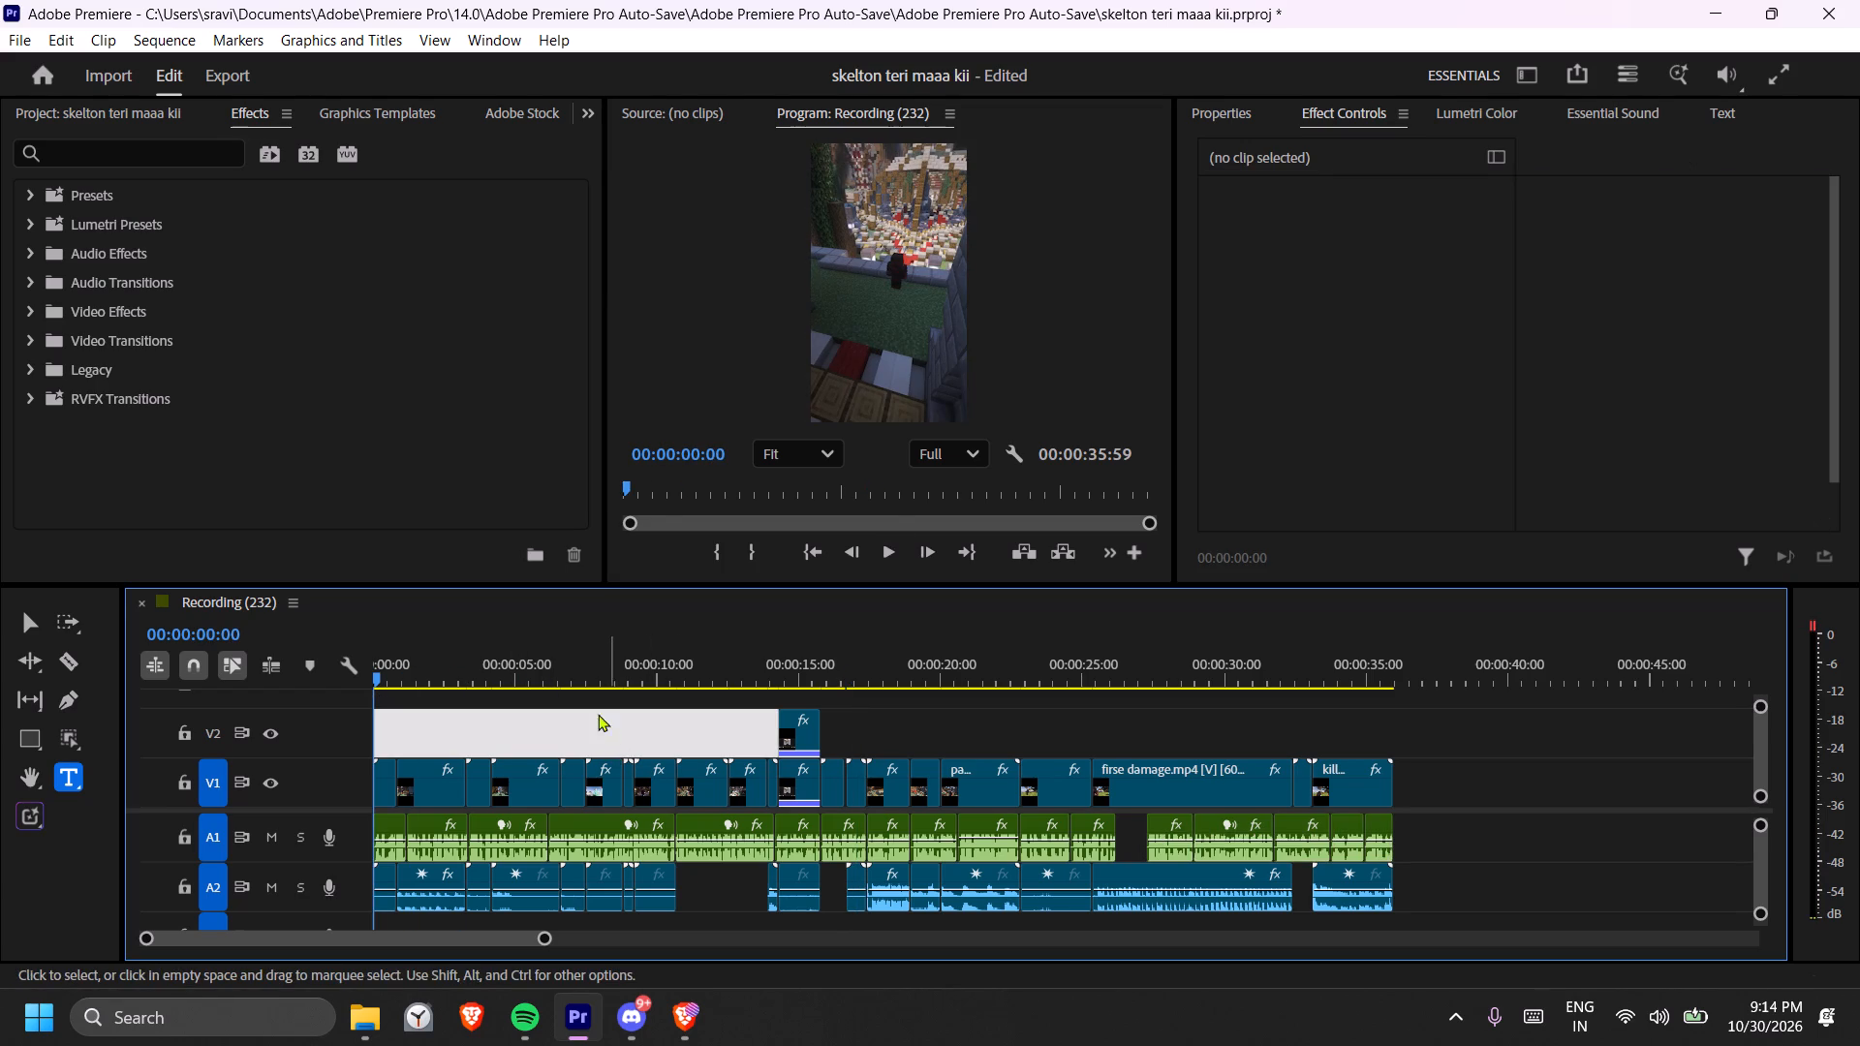
key(equal)
key(equal)
drag(392, 658, 367, 665)
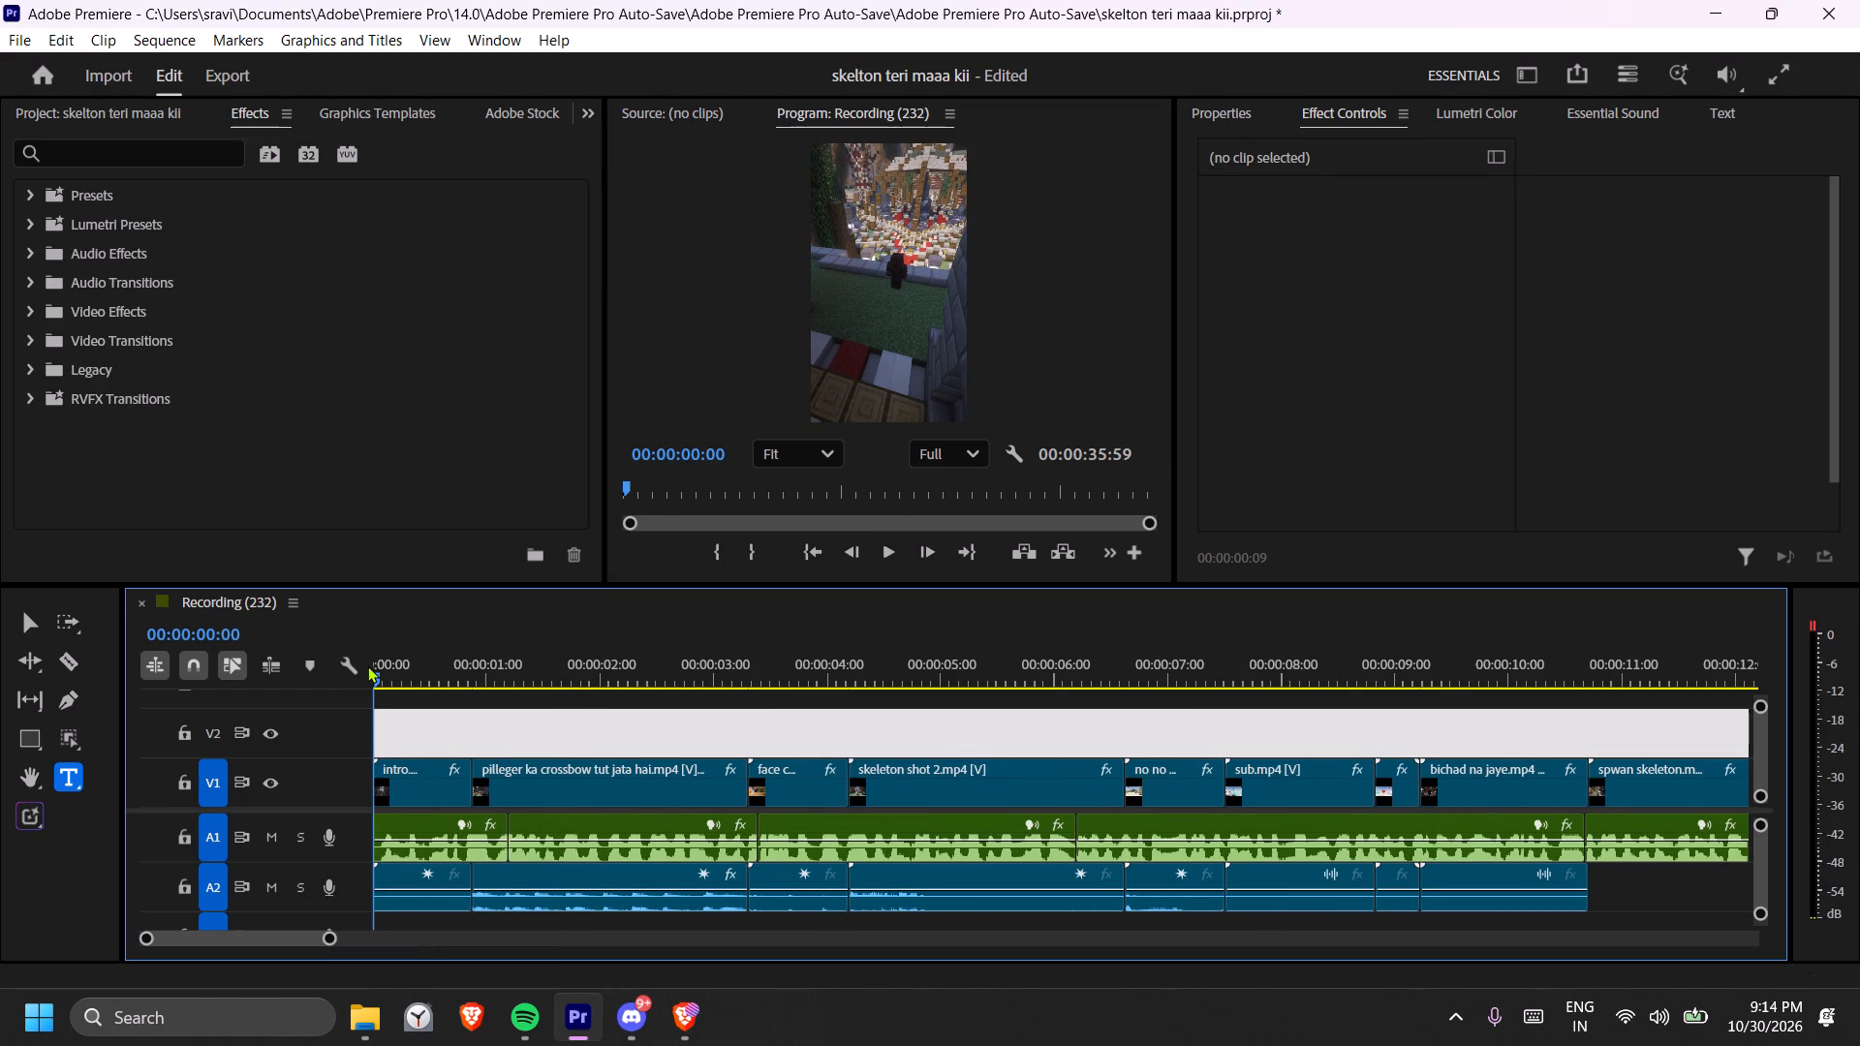
drag(367, 665, 363, 667)
key(space)
key(space)
key(space)
key(space)
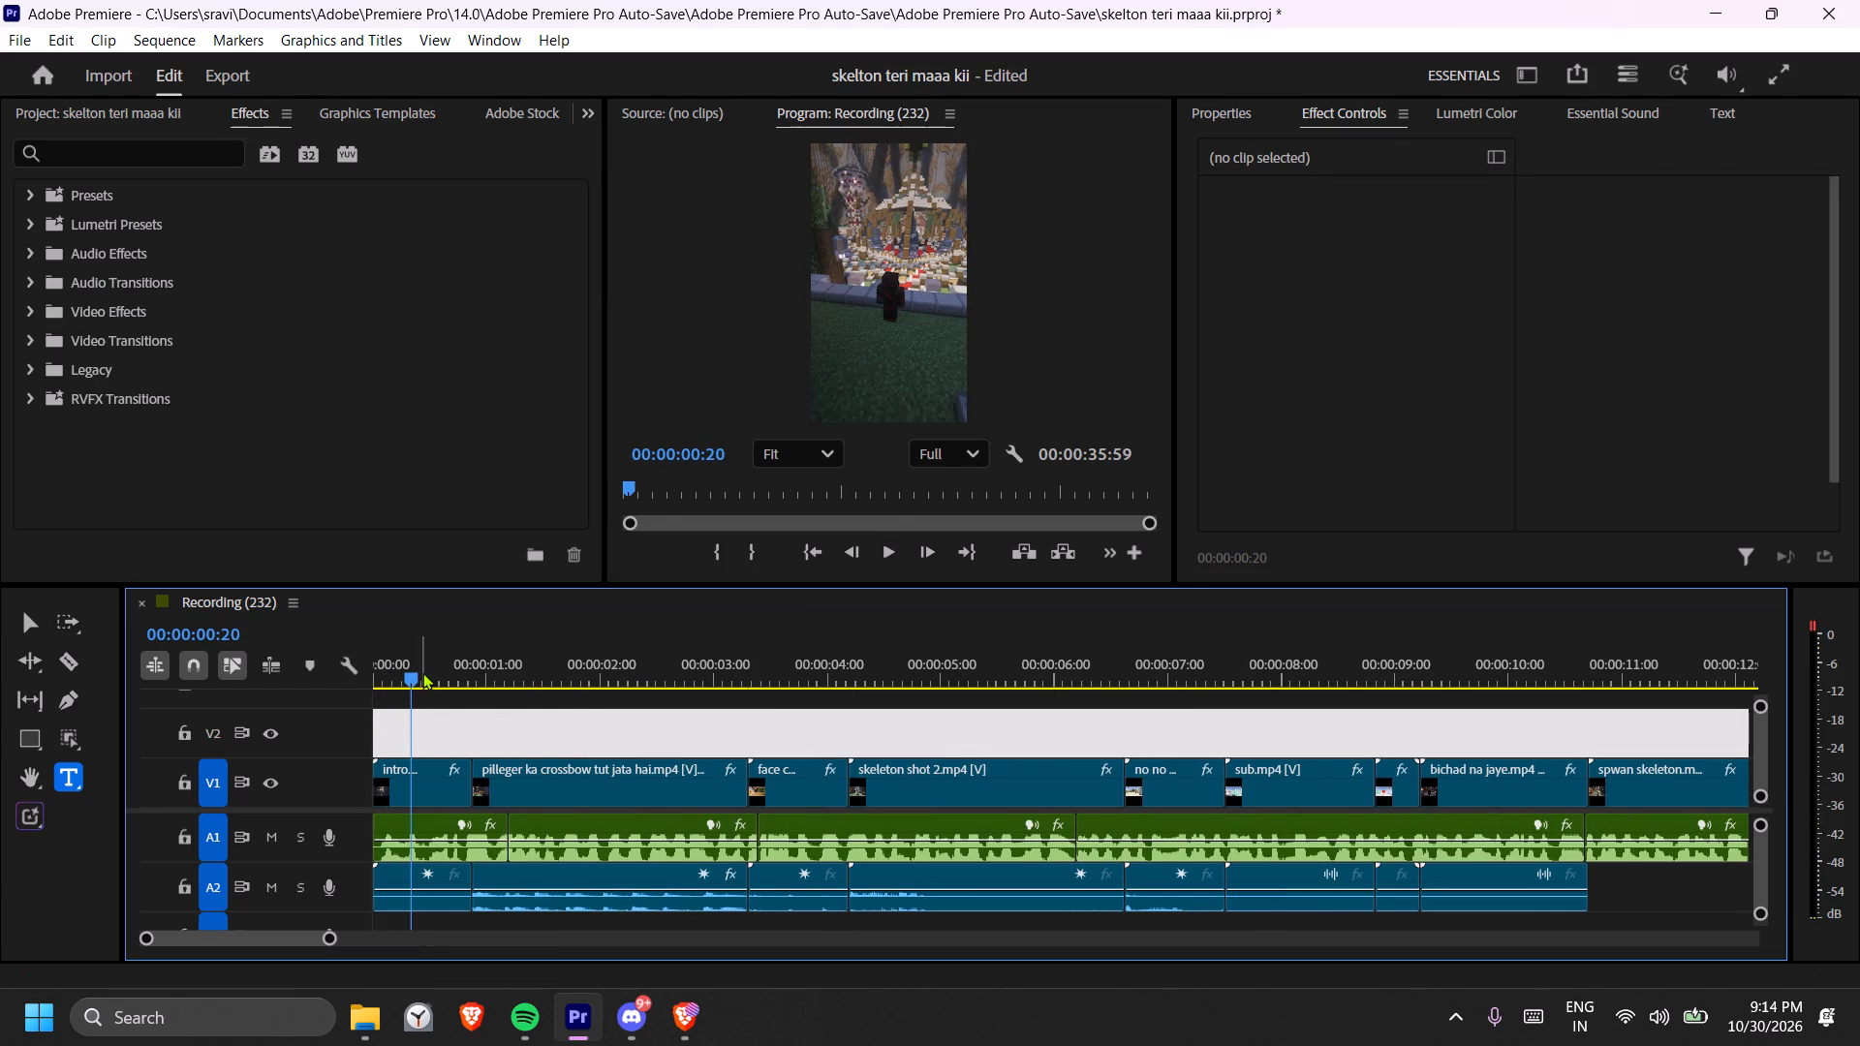
drag(409, 661, 387, 673)
drag(387, 674, 395, 676)
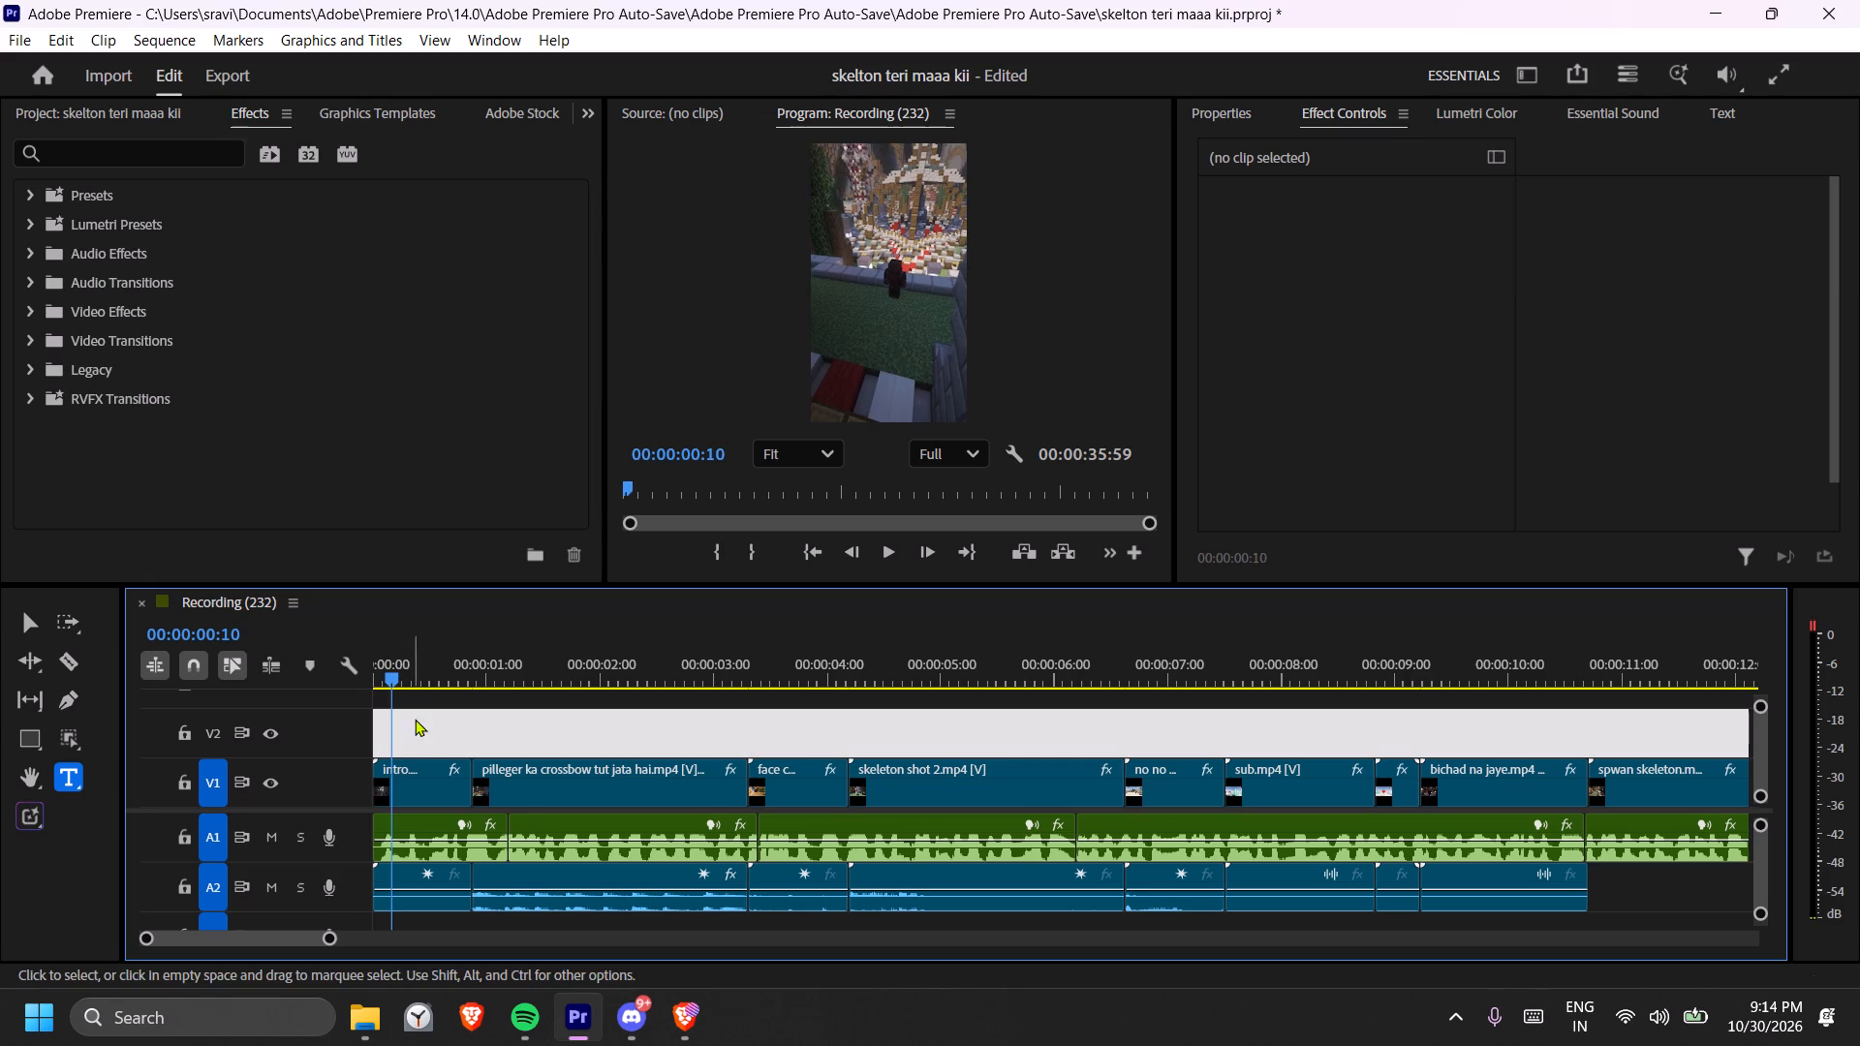
key(c)
click(399, 782)
key(t)
Search the effects for "shake" and apply the A - PULSATION SHAKE preset to the short opening piece of the intro clip.
click(387, 677)
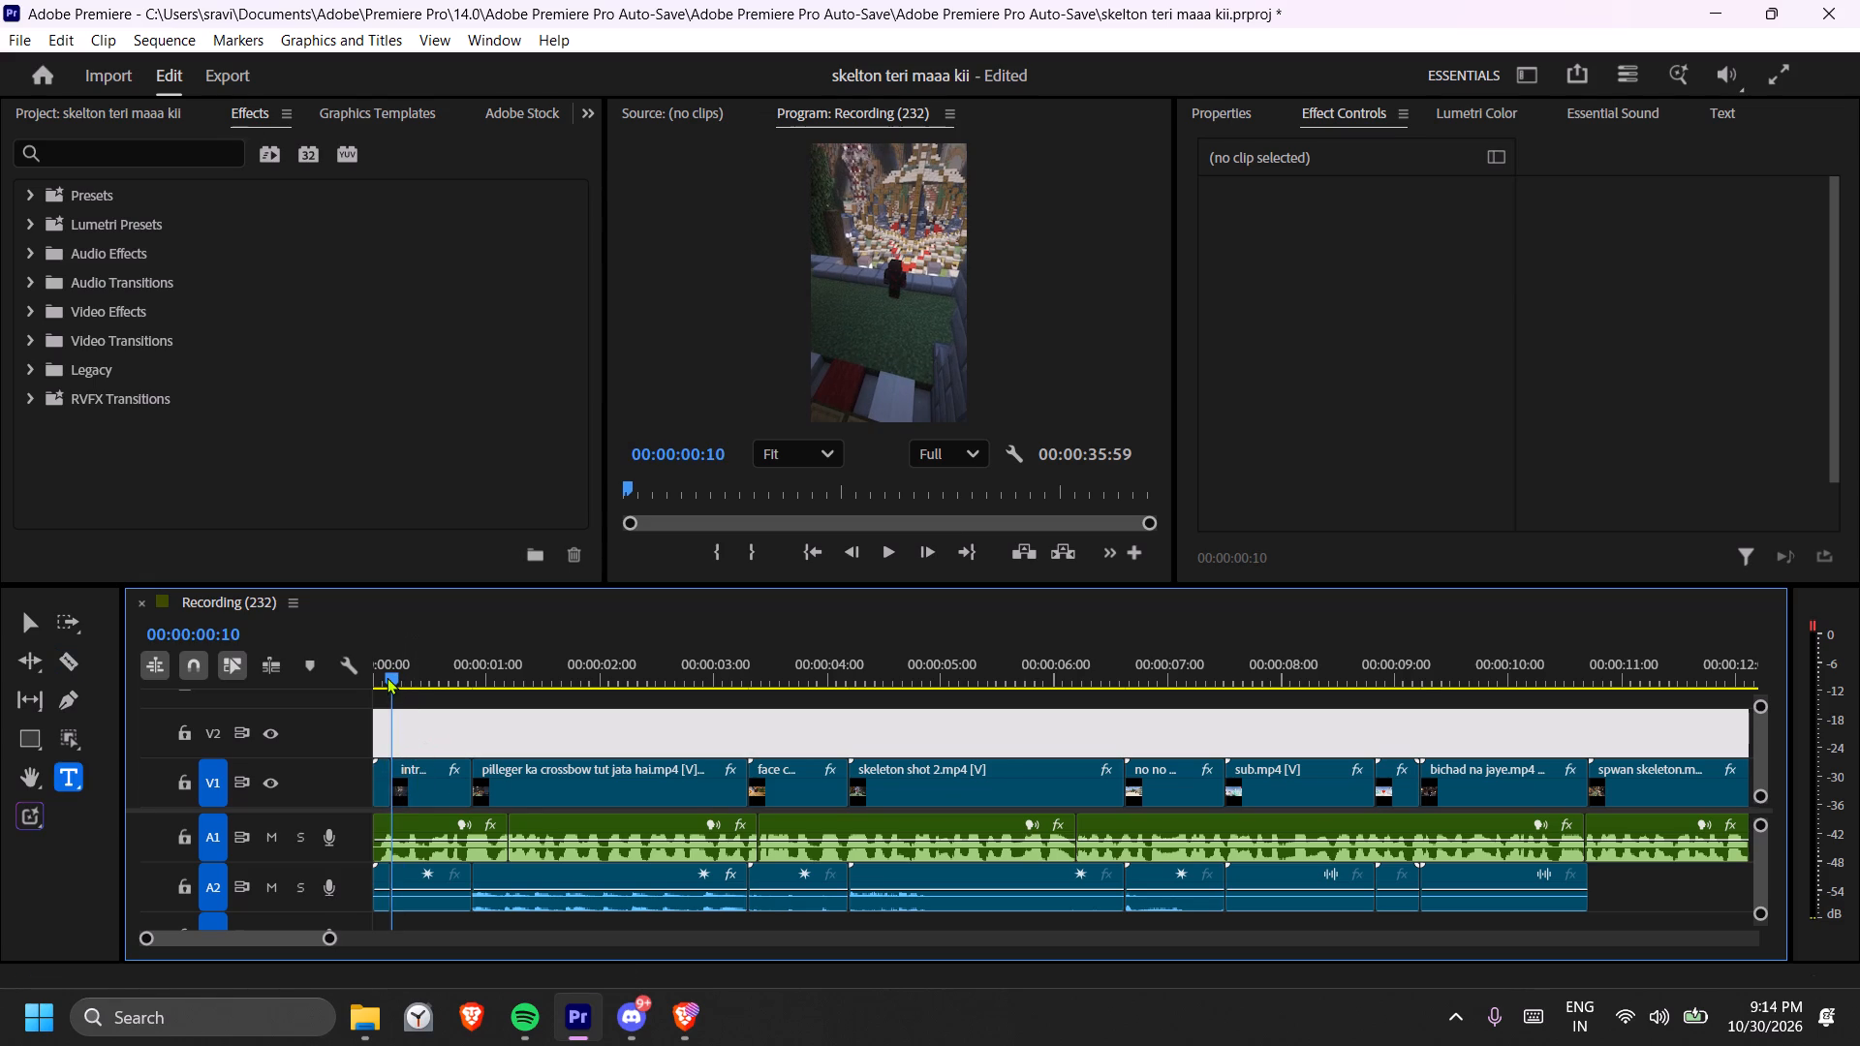
drag(387, 677, 380, 689)
click(391, 670)
double_click(376, 778)
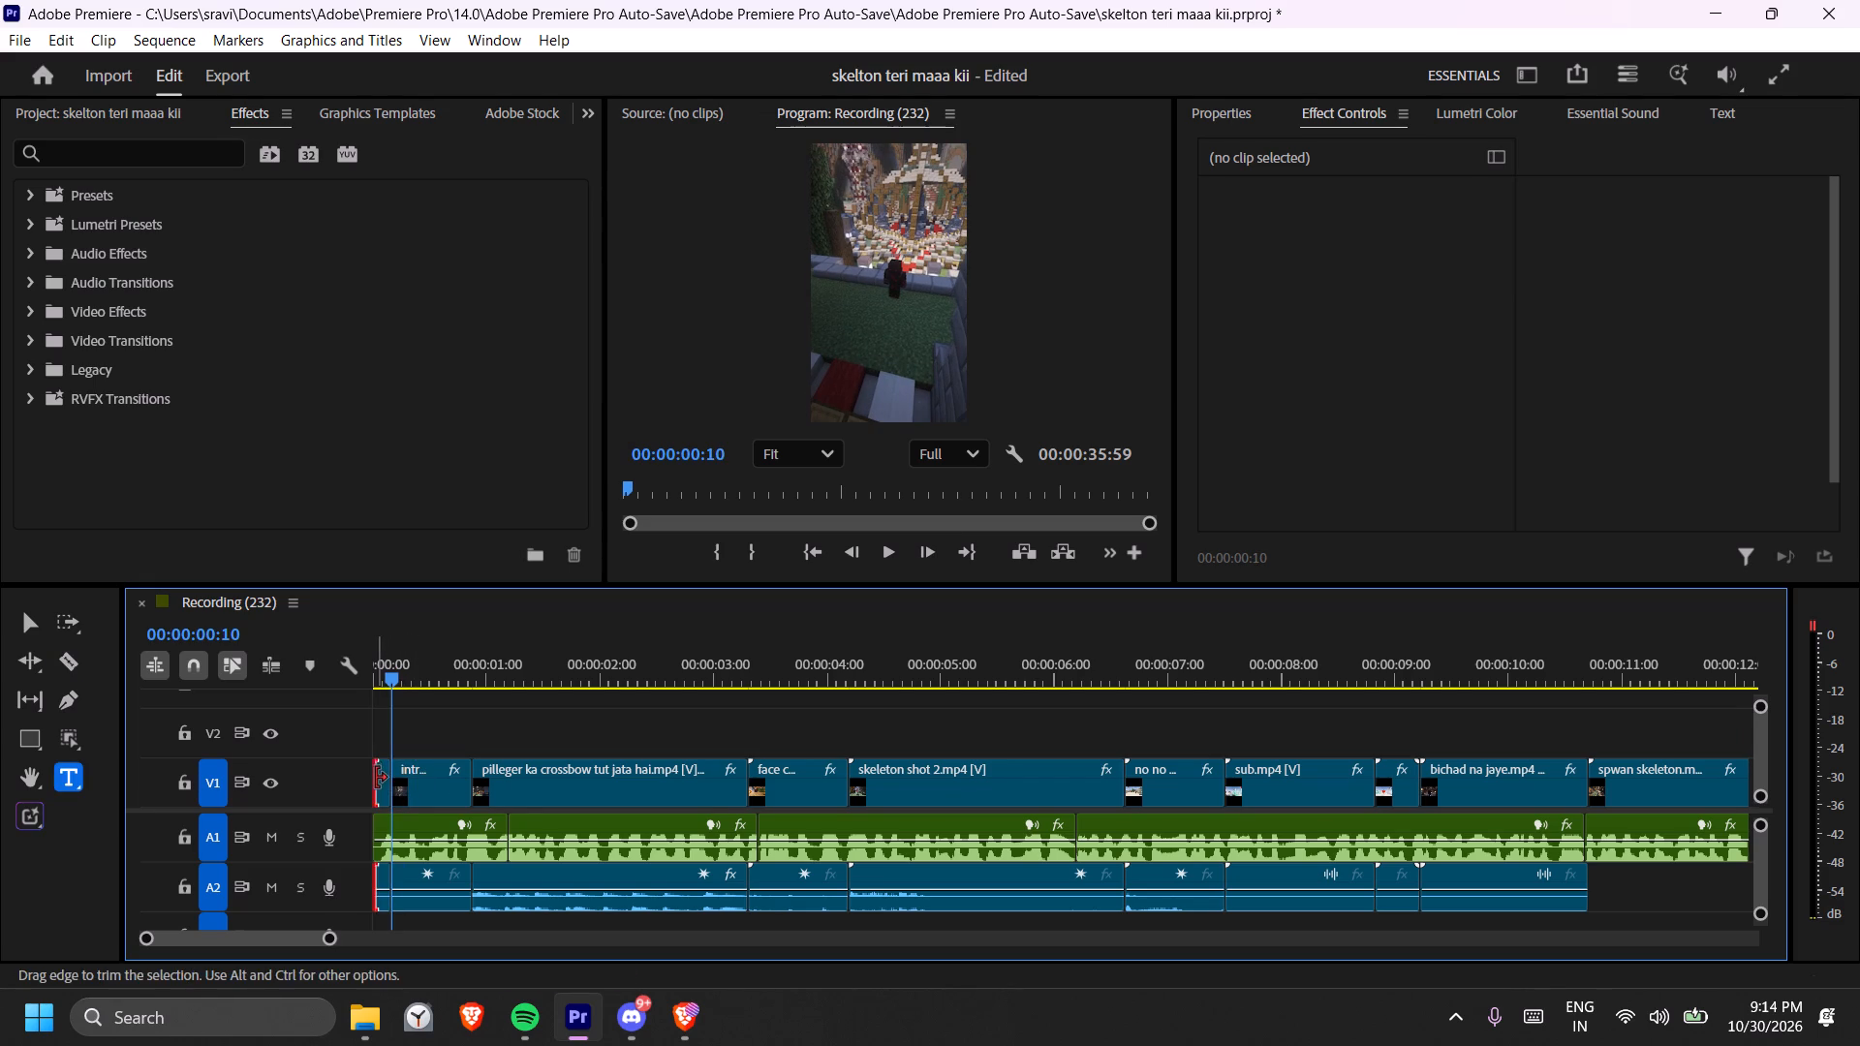
click(389, 672)
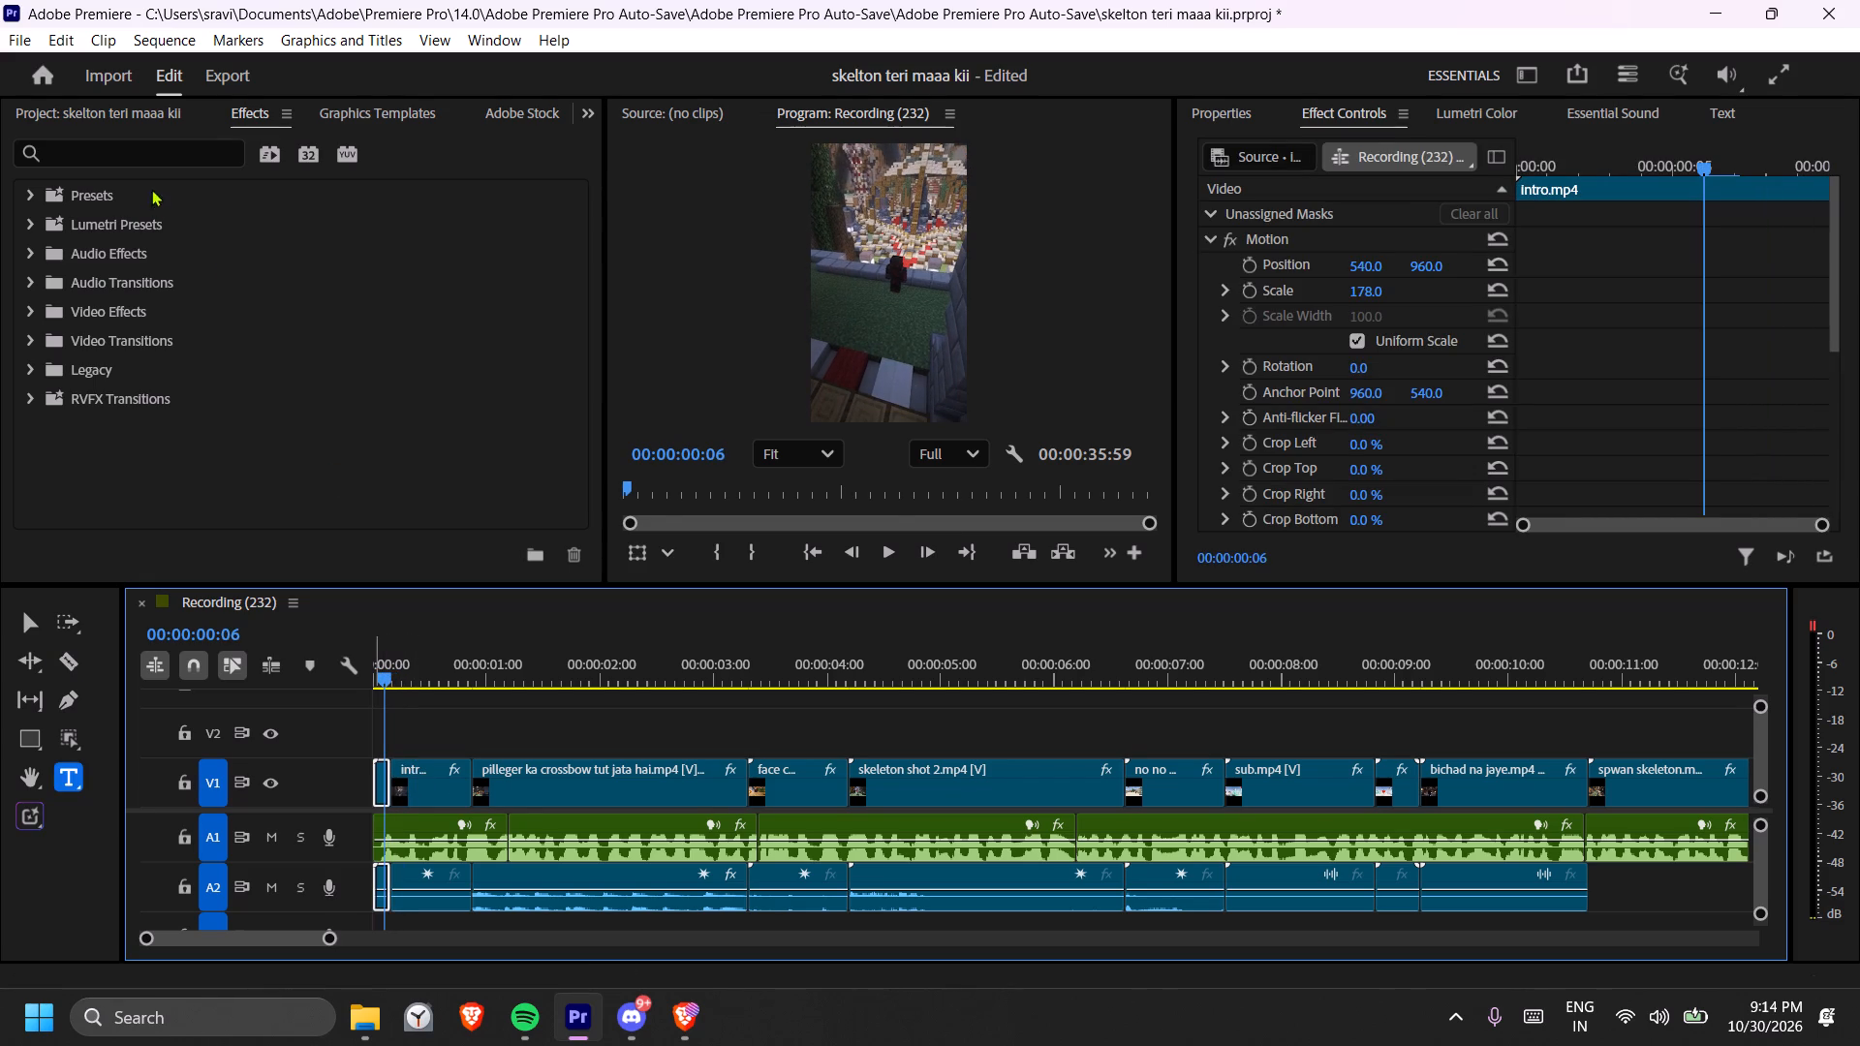
click(152, 154)
text(shake)
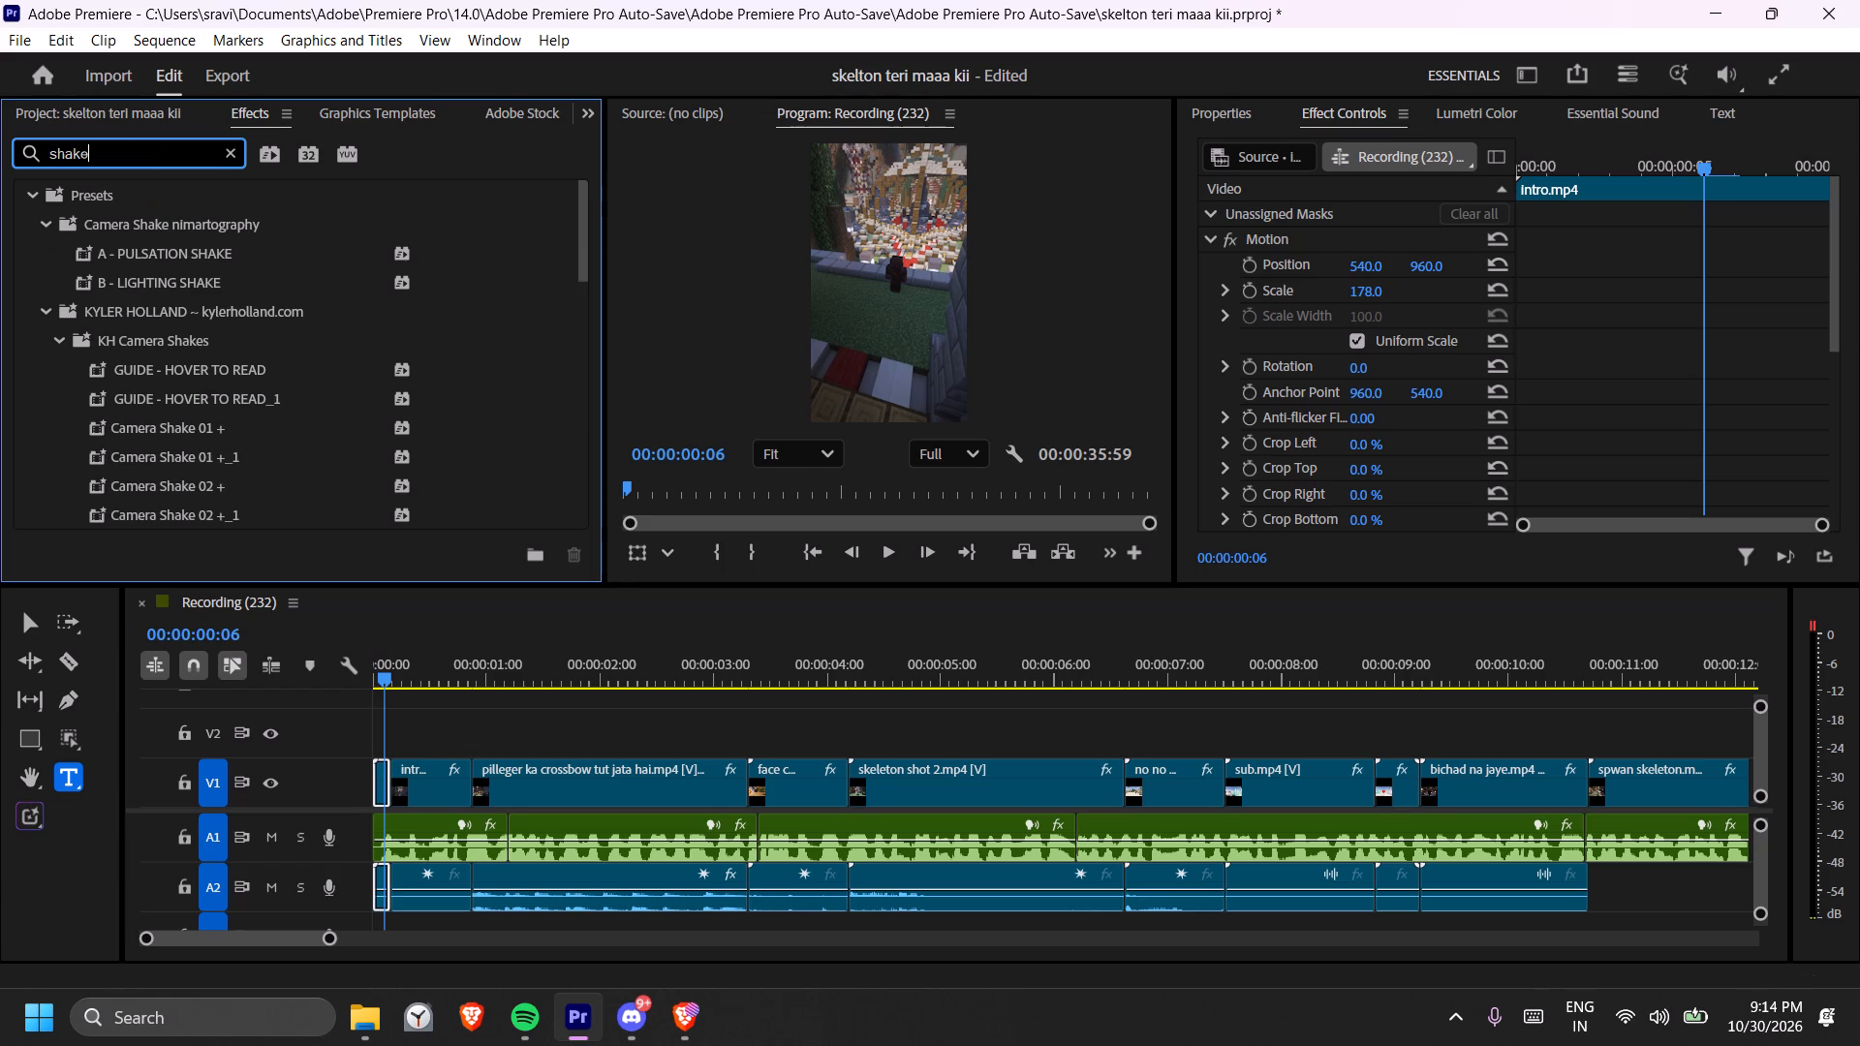
drag(139, 254, 395, 790)
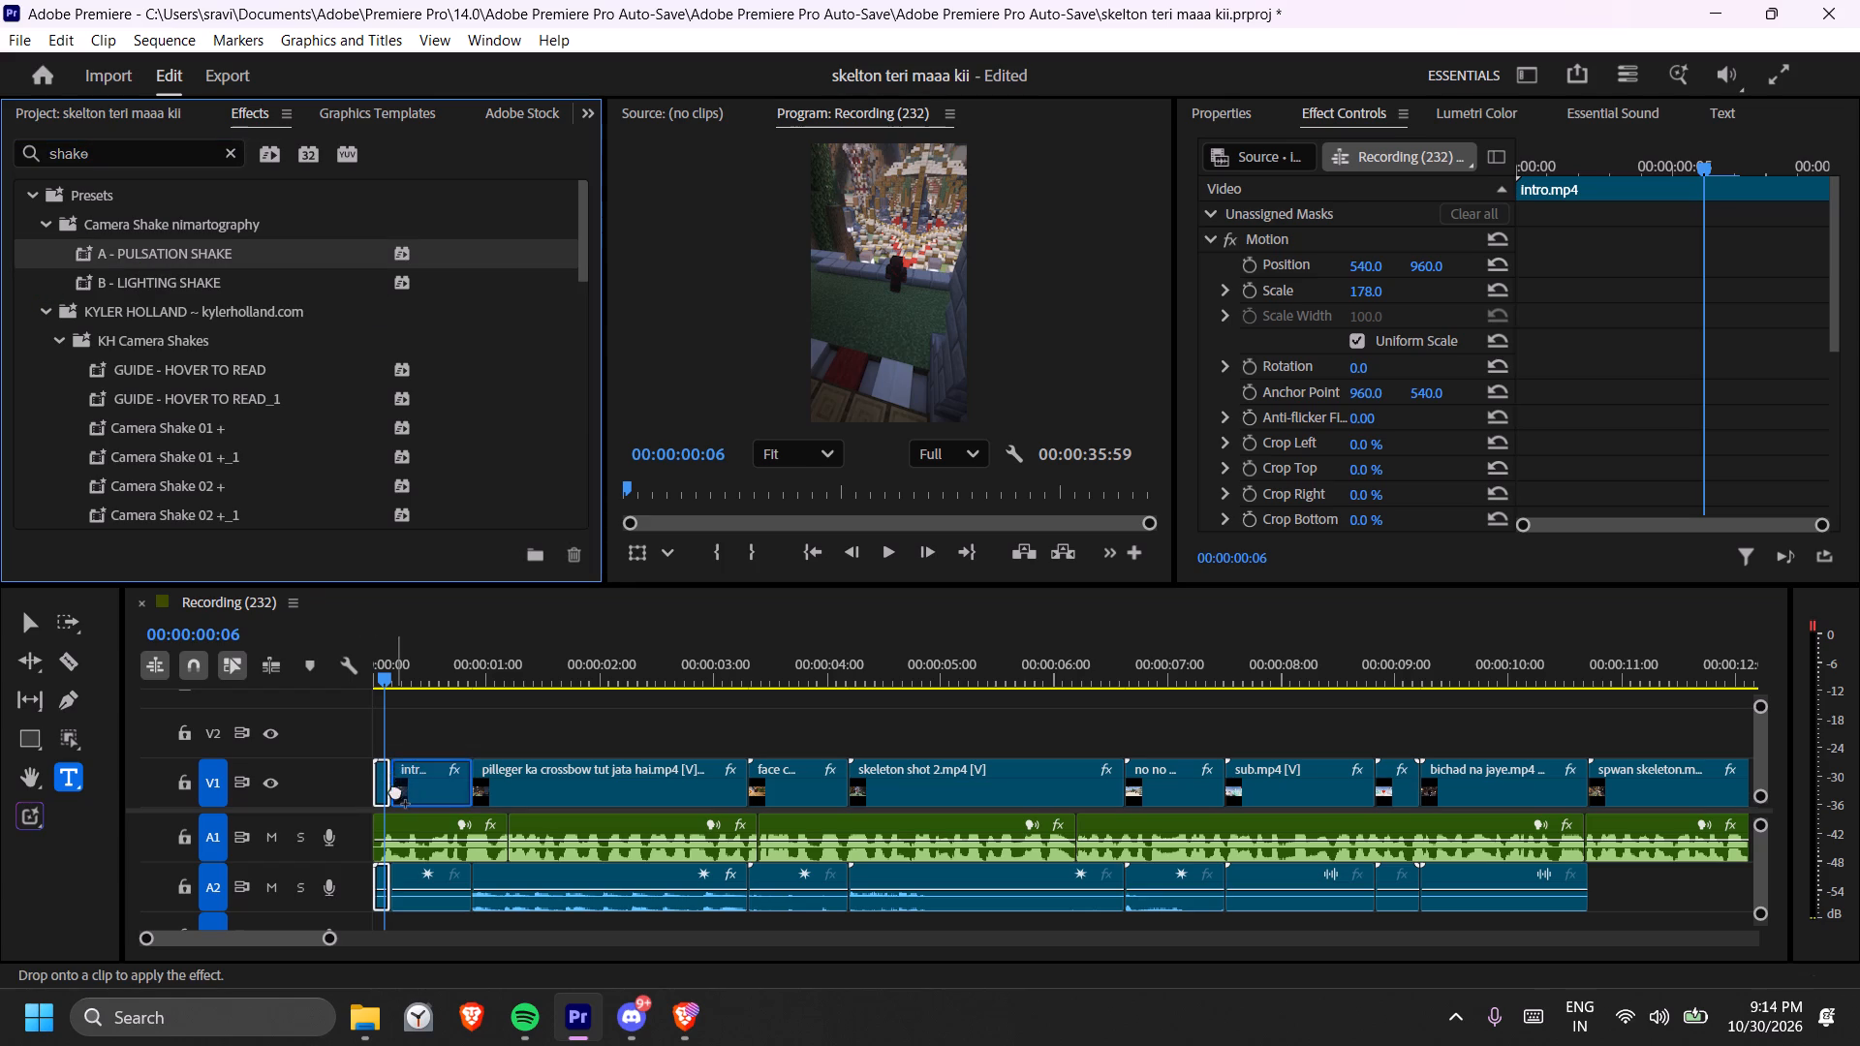
drag(395, 790, 382, 790)
Set the Scale of the intro clip's opening piece to 178.
drag(389, 679, 359, 682)
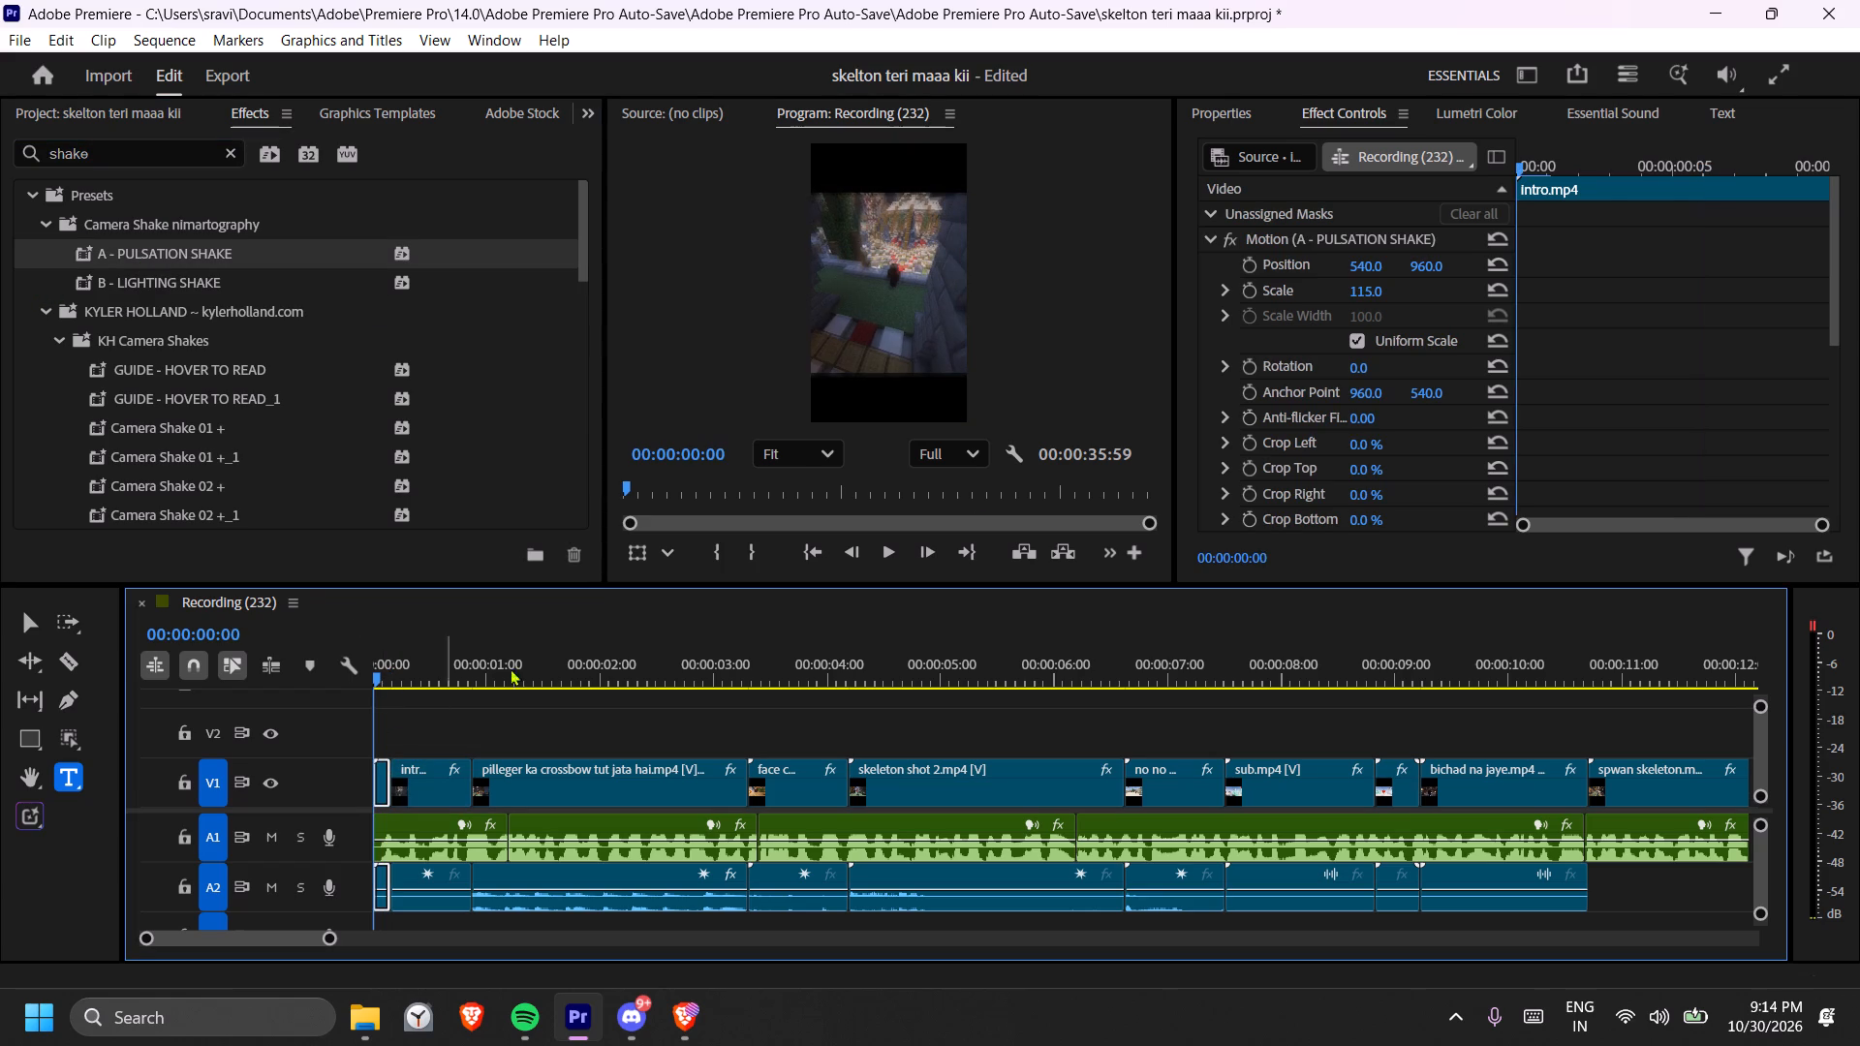
click(1354, 294)
key(ctrl+a)
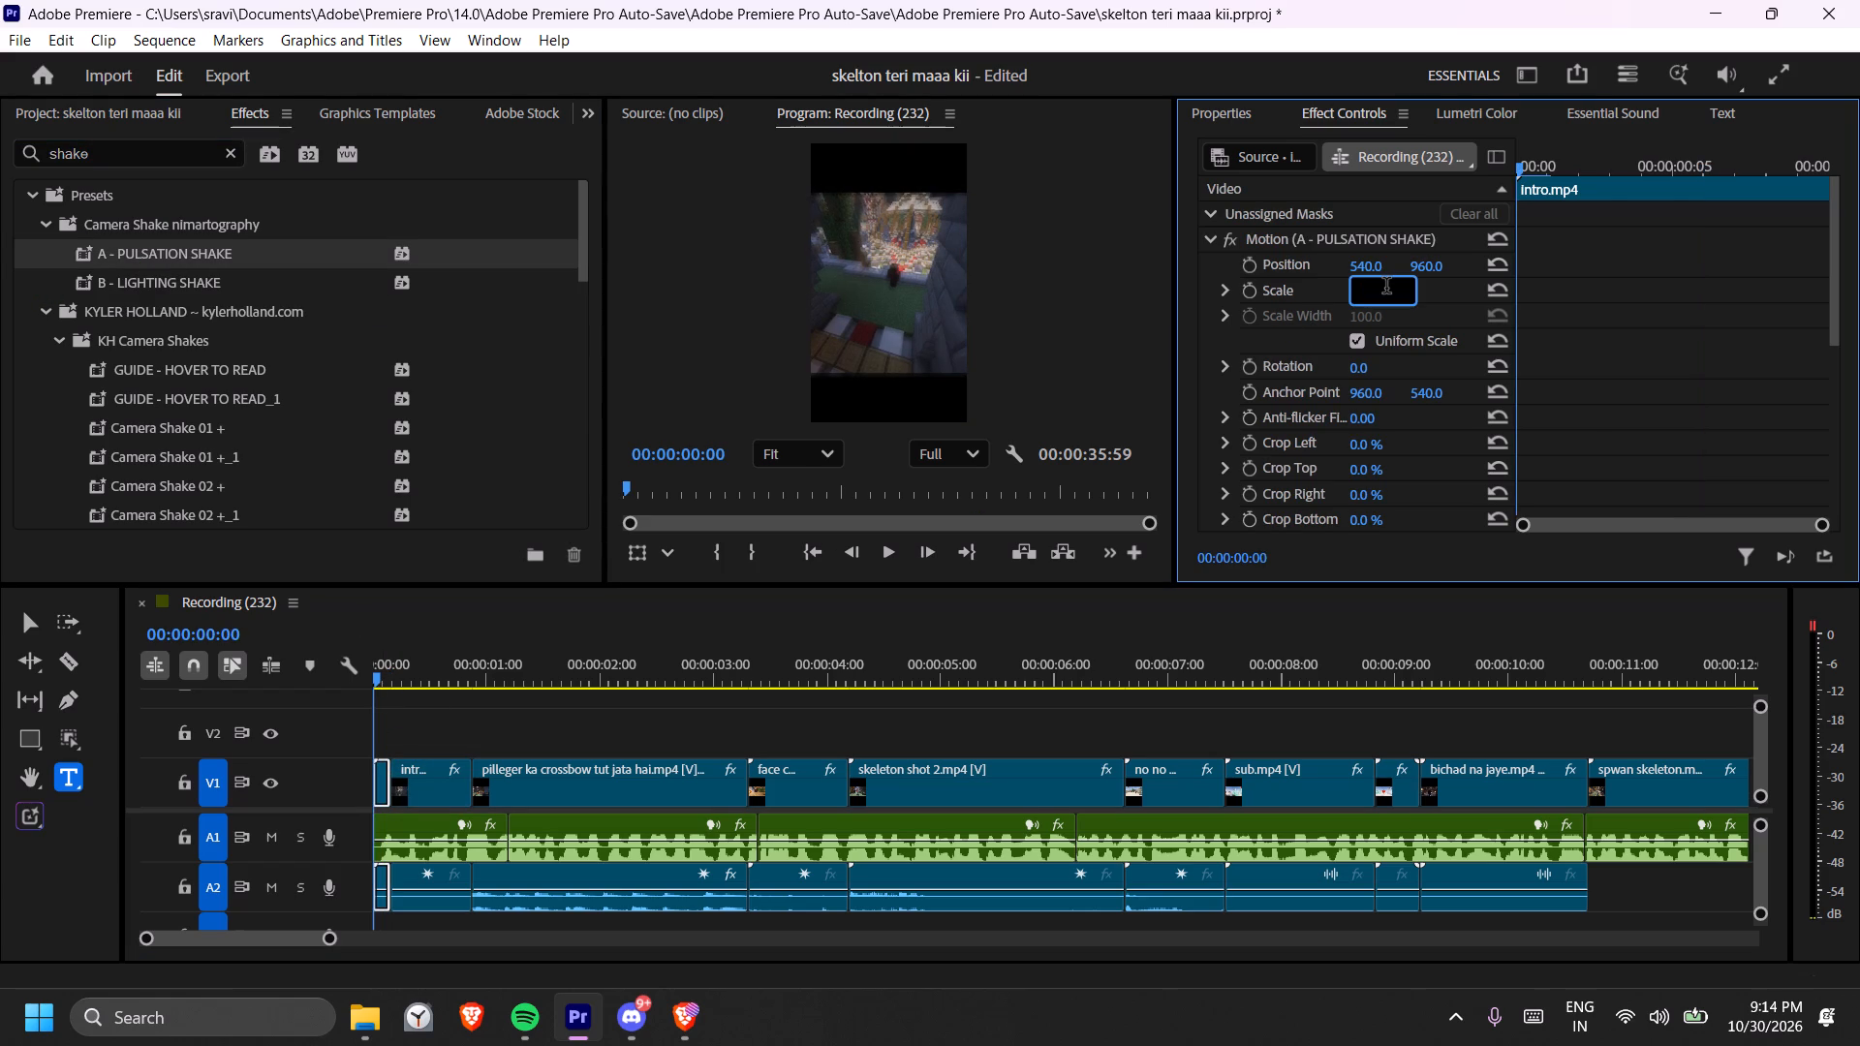
key(BackSpace)
text(178)
key(Return)
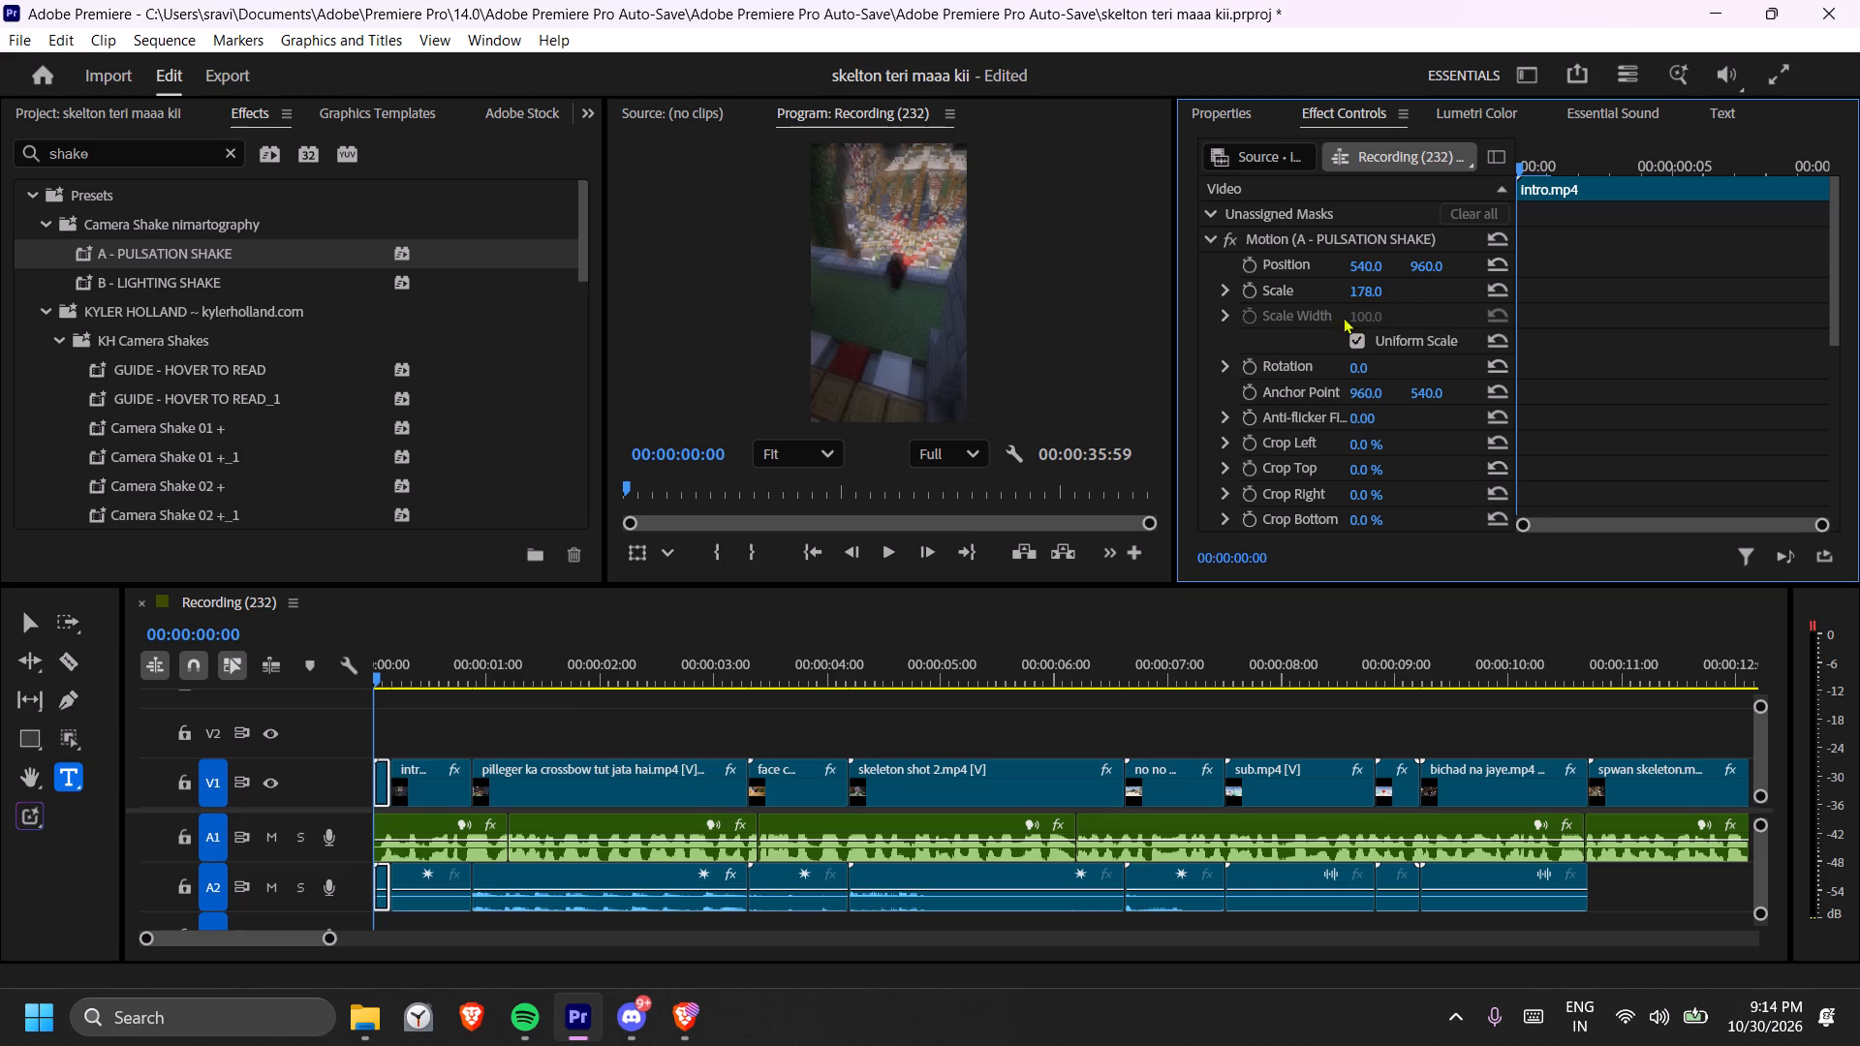
Play the sequence from the start to check the shake on the intro and its flow into the crossbow clip.
drag(406, 669, 352, 689)
key(space)
key(space)
drag(413, 682, 402, 680)
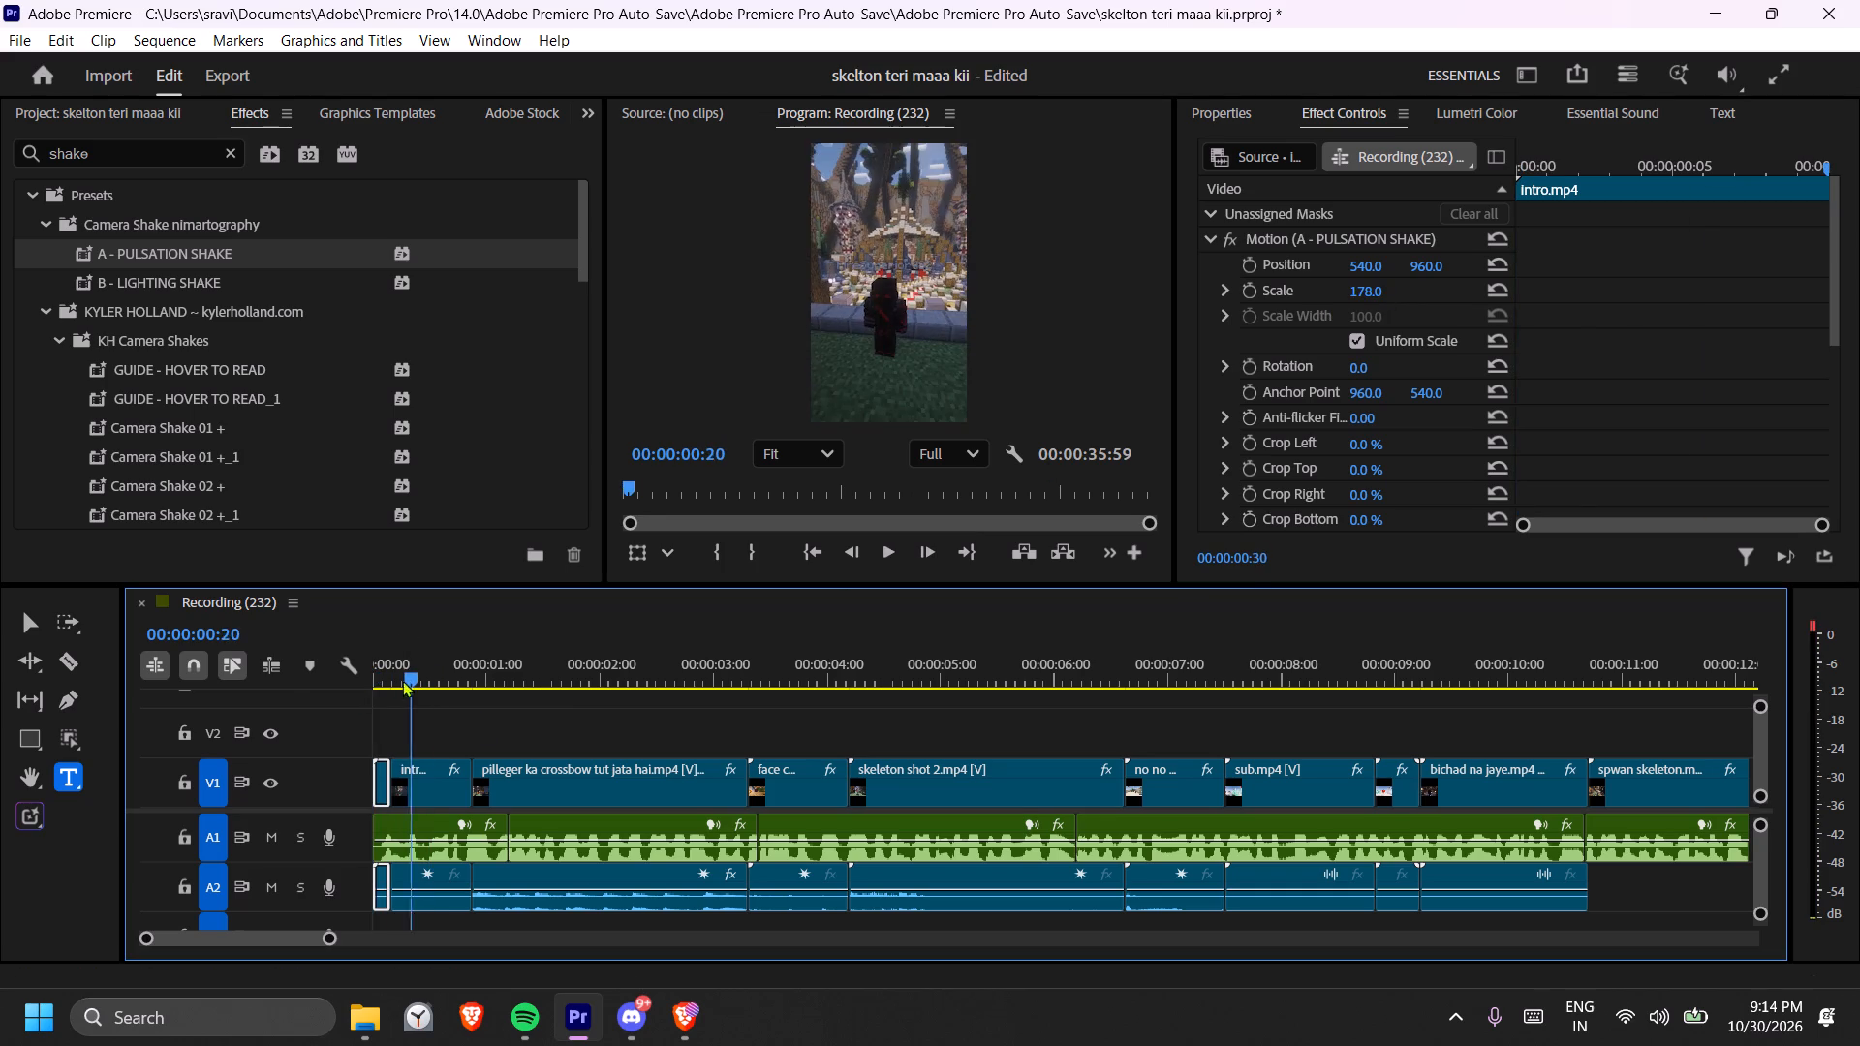
drag(402, 680, 284, 680)
key(space)
key(space)
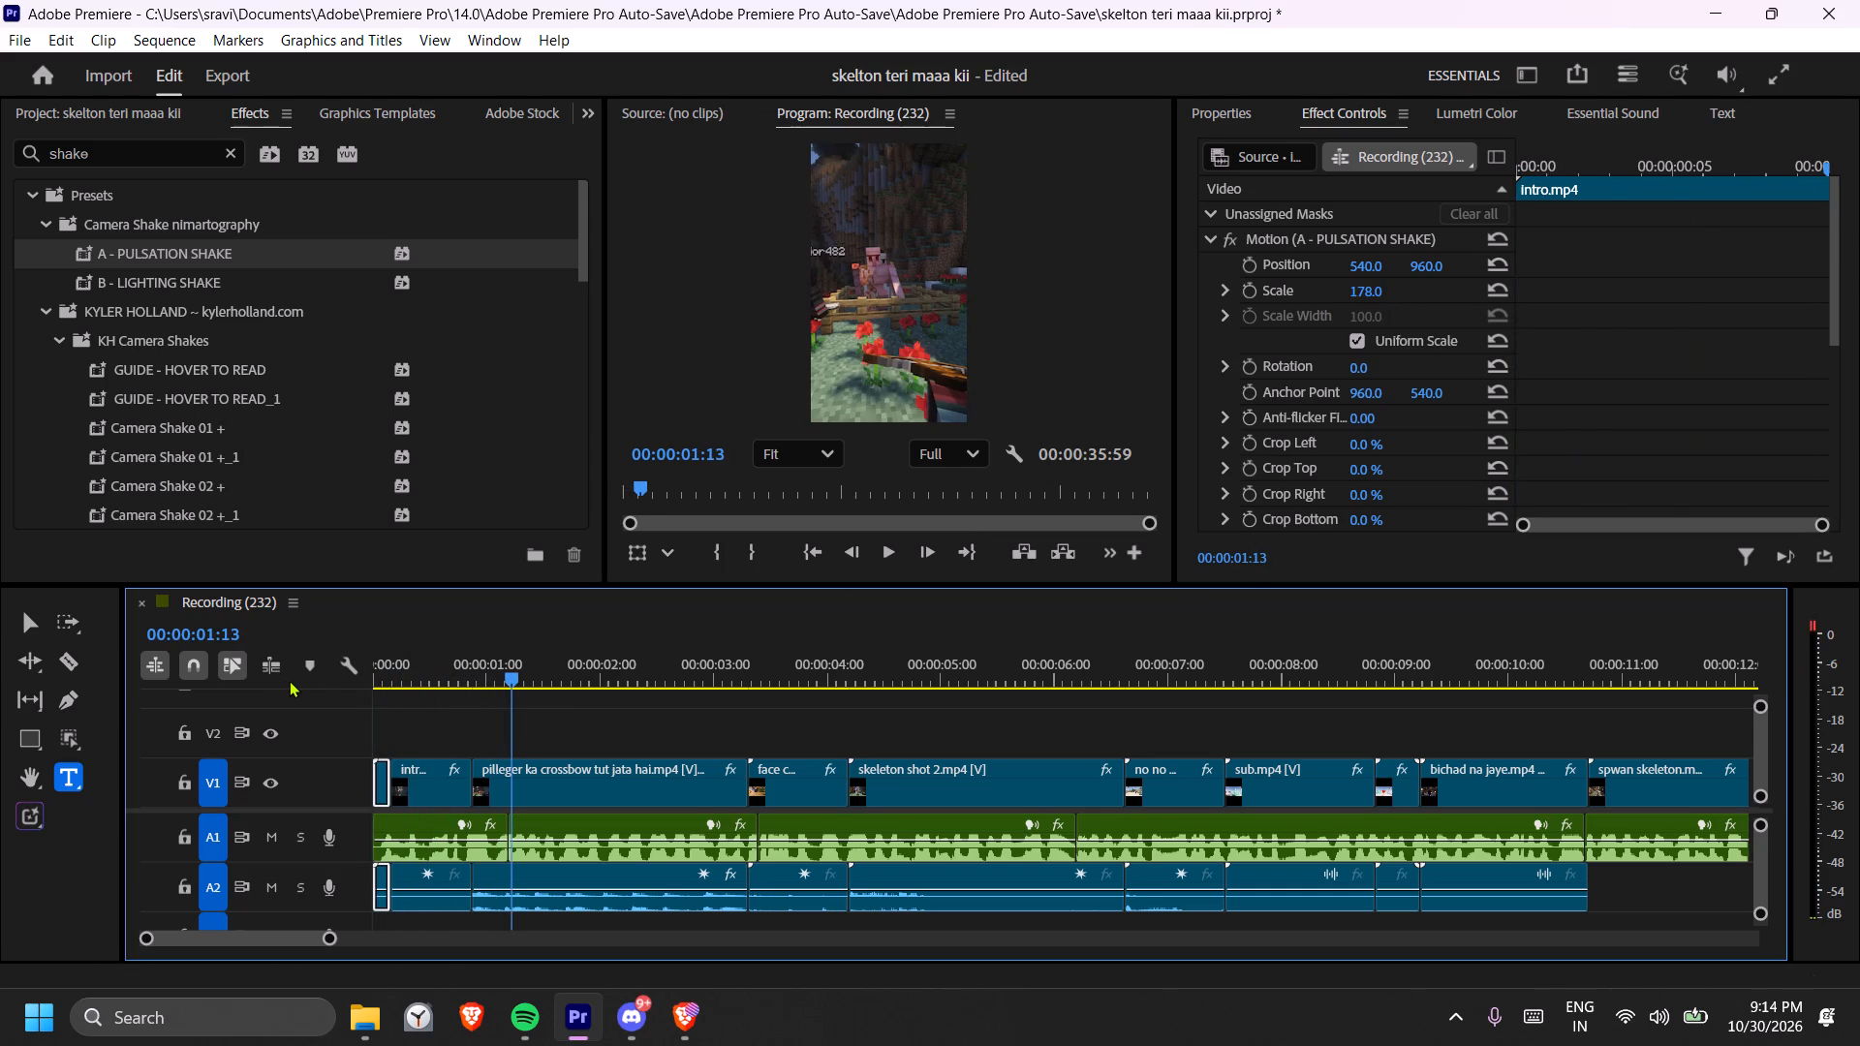
key(space)
key(space)
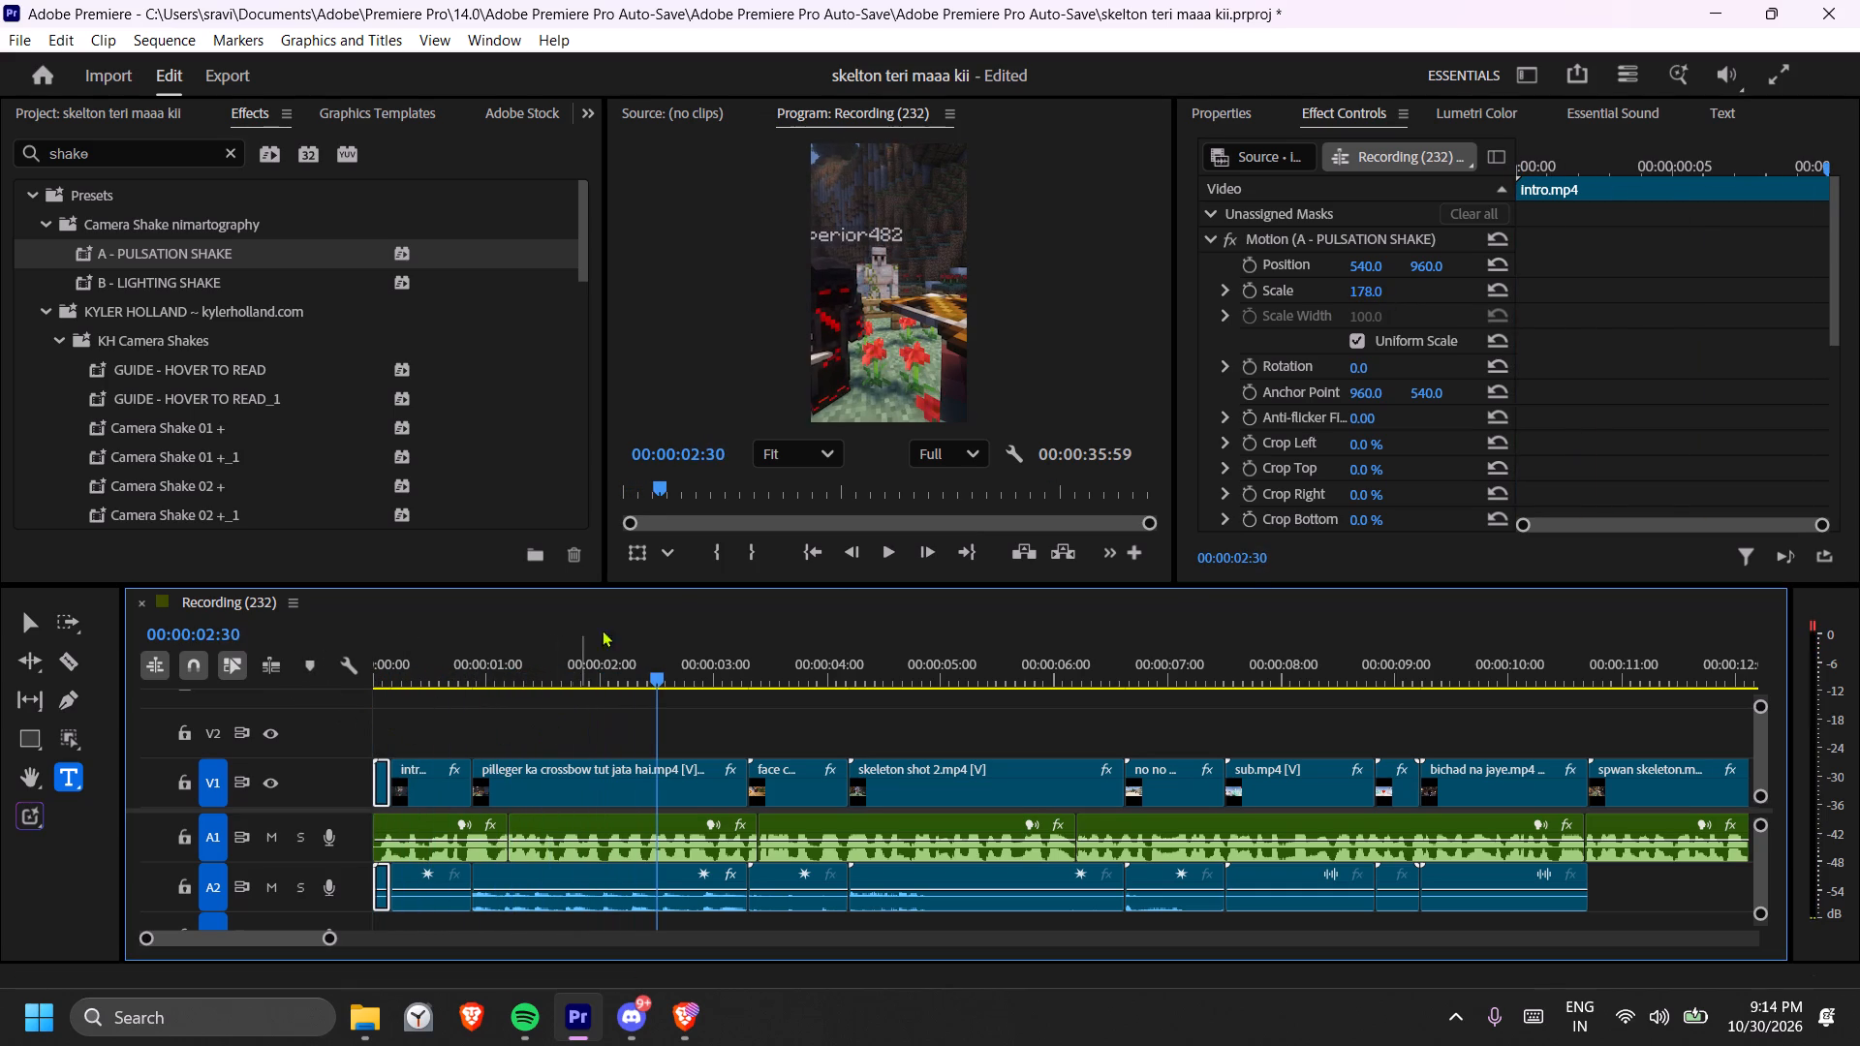
Split the face cam clip on V1 at 00:00:03:28 to isolate its opening frames.
drag(672, 583, 677, 544)
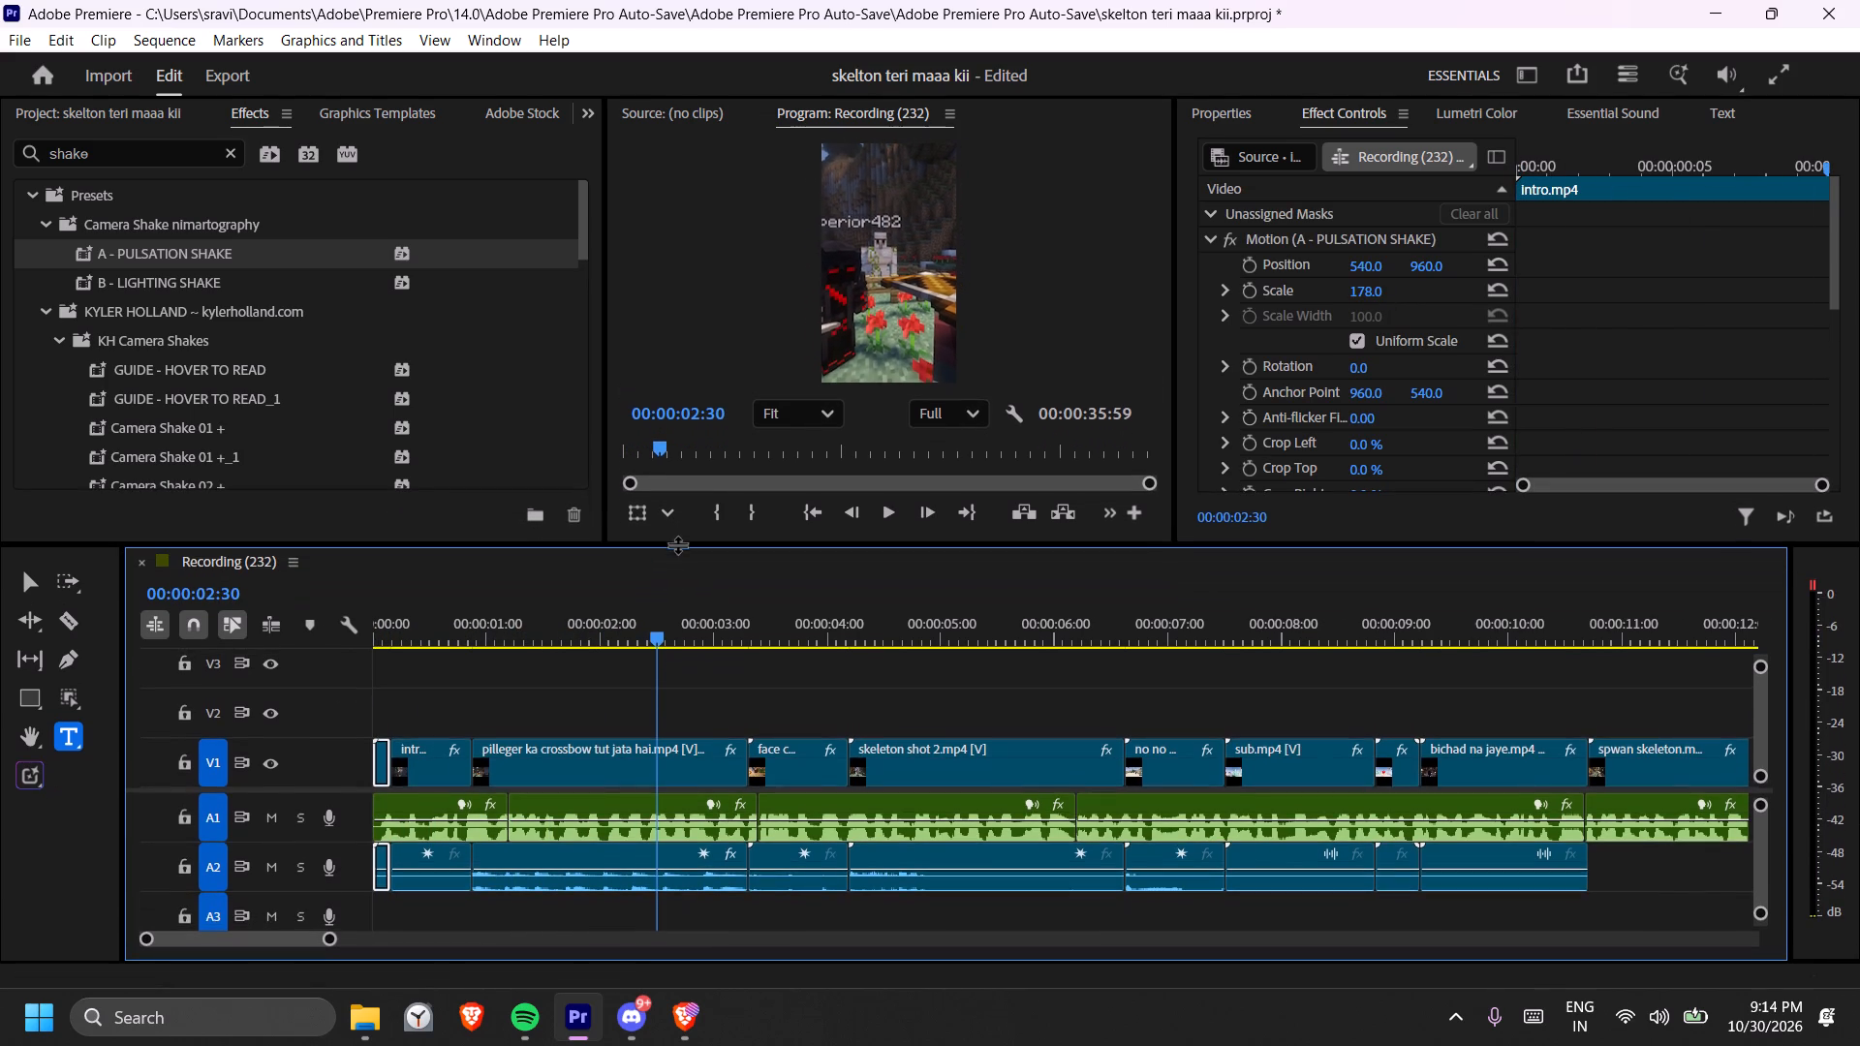
drag(403, 607, 313, 627)
key(space)
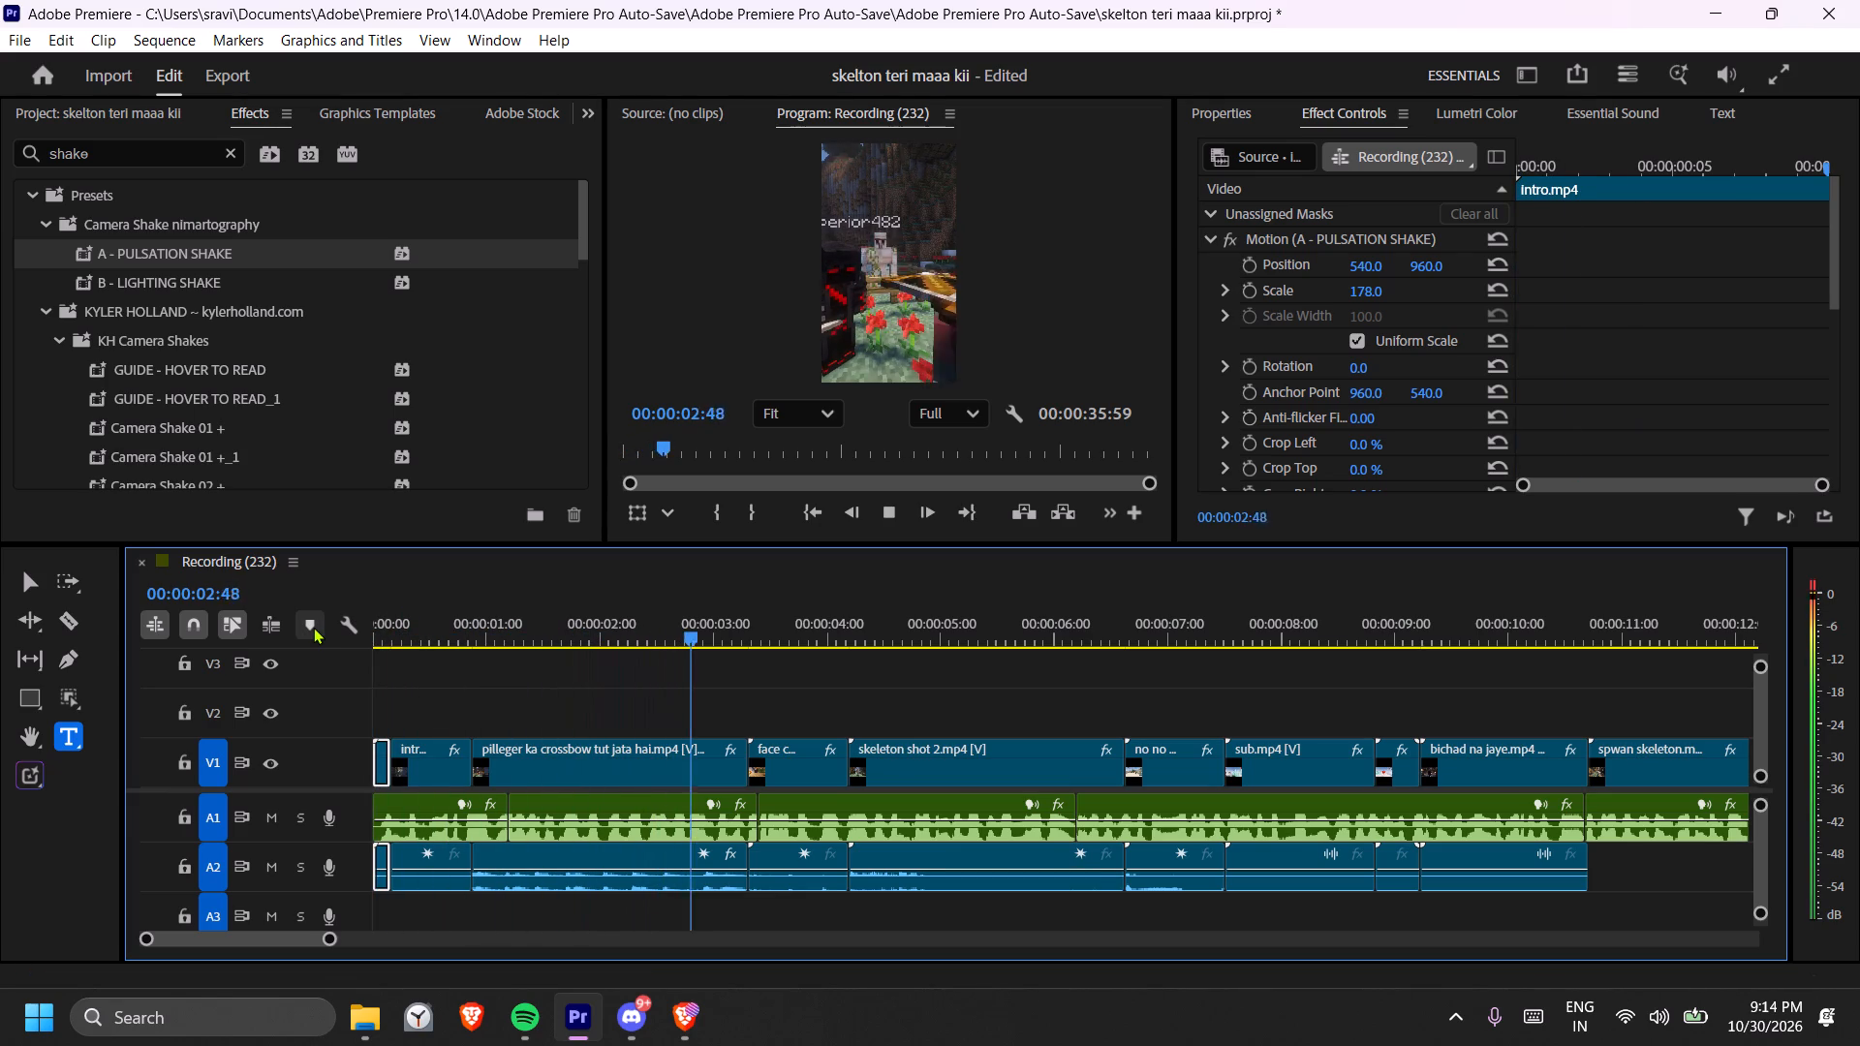
key(space)
drag(785, 640, 778, 640)
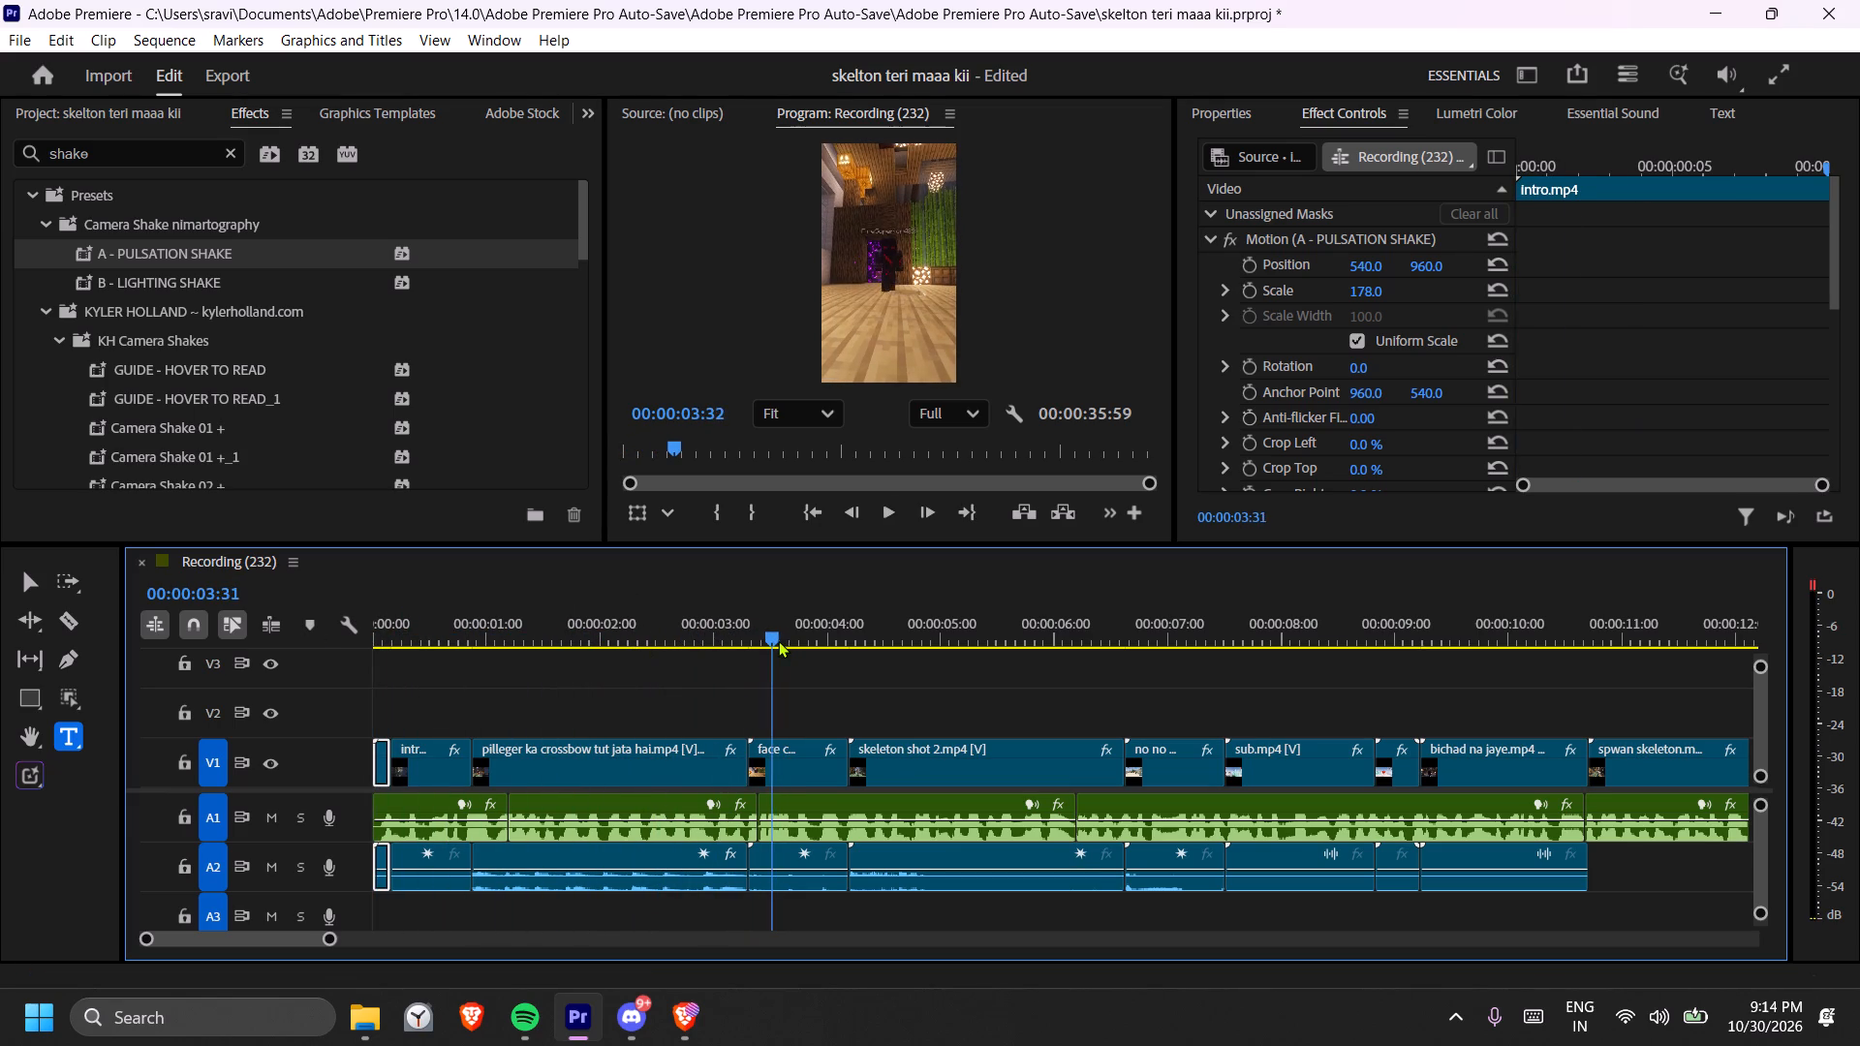
drag(778, 640, 773, 640)
key(c)
click(765, 768)
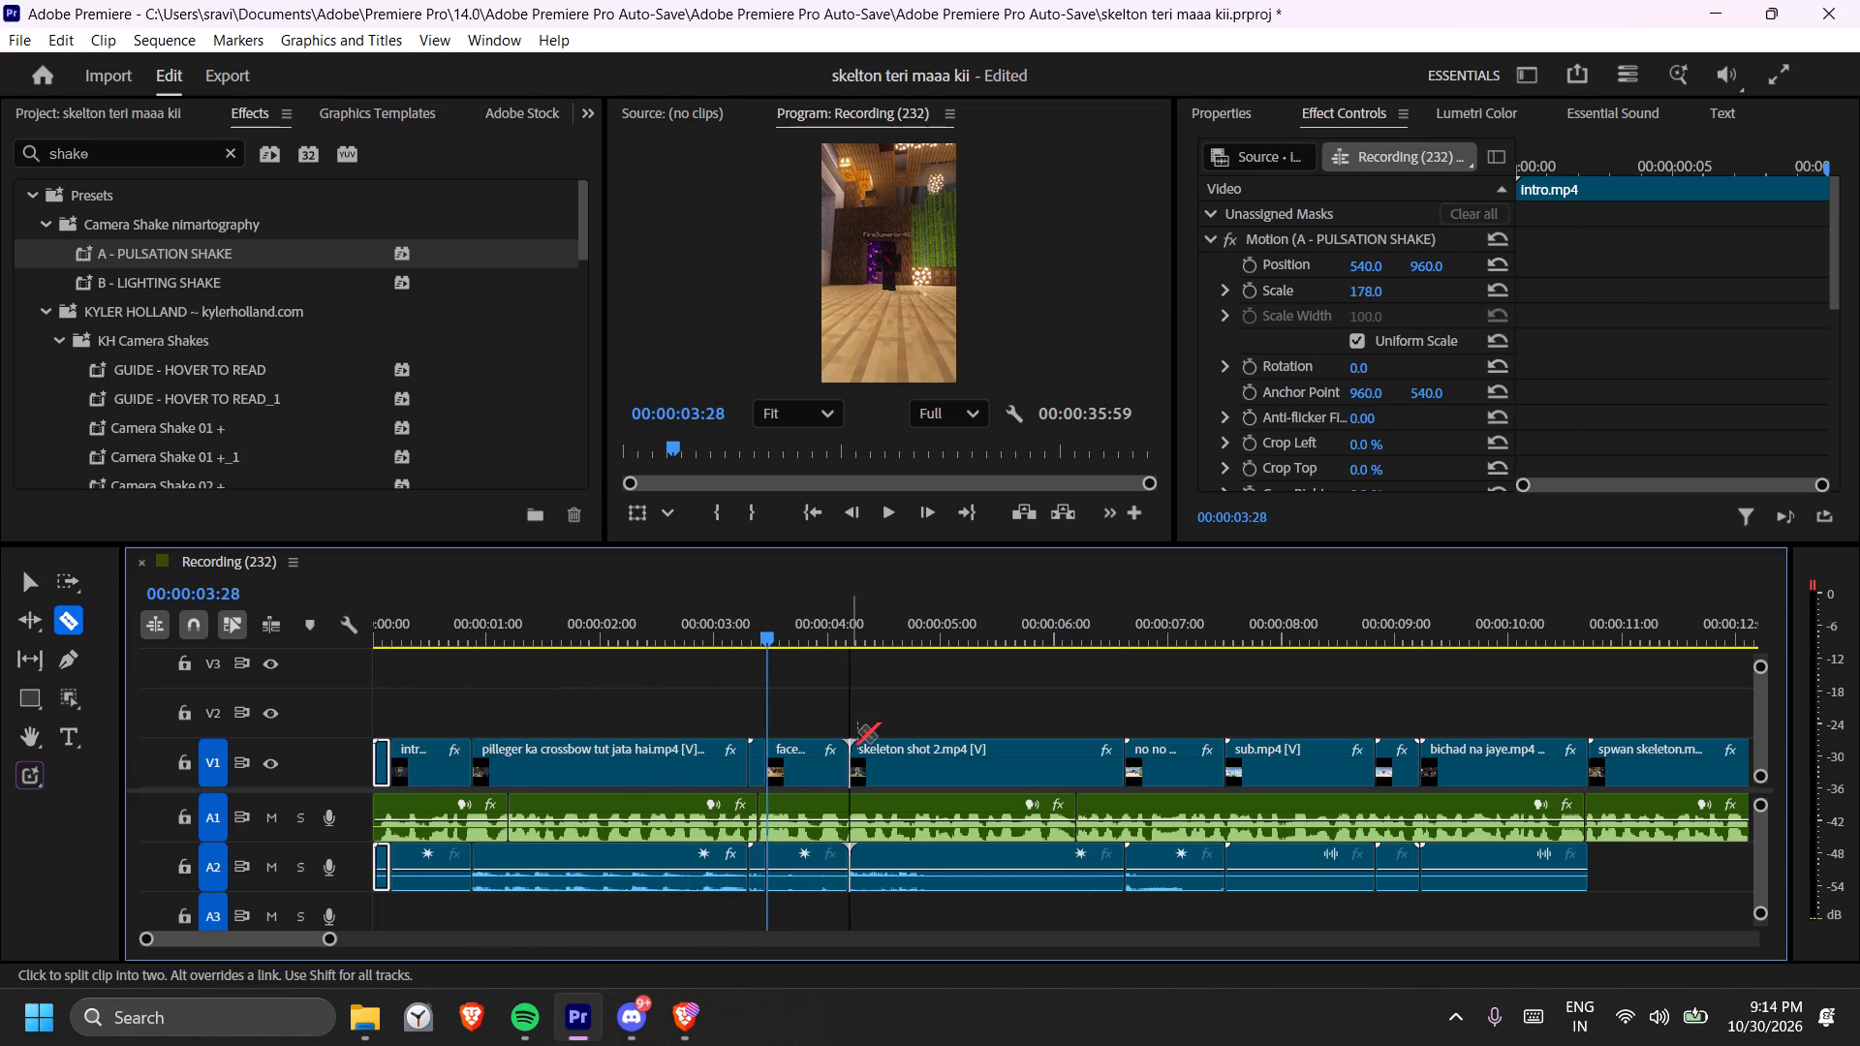
key(t)
Apply the A - PULSATION SHAKE preset to the short opening piece of the face cam clip and preview it.
drag(152, 254, 758, 753)
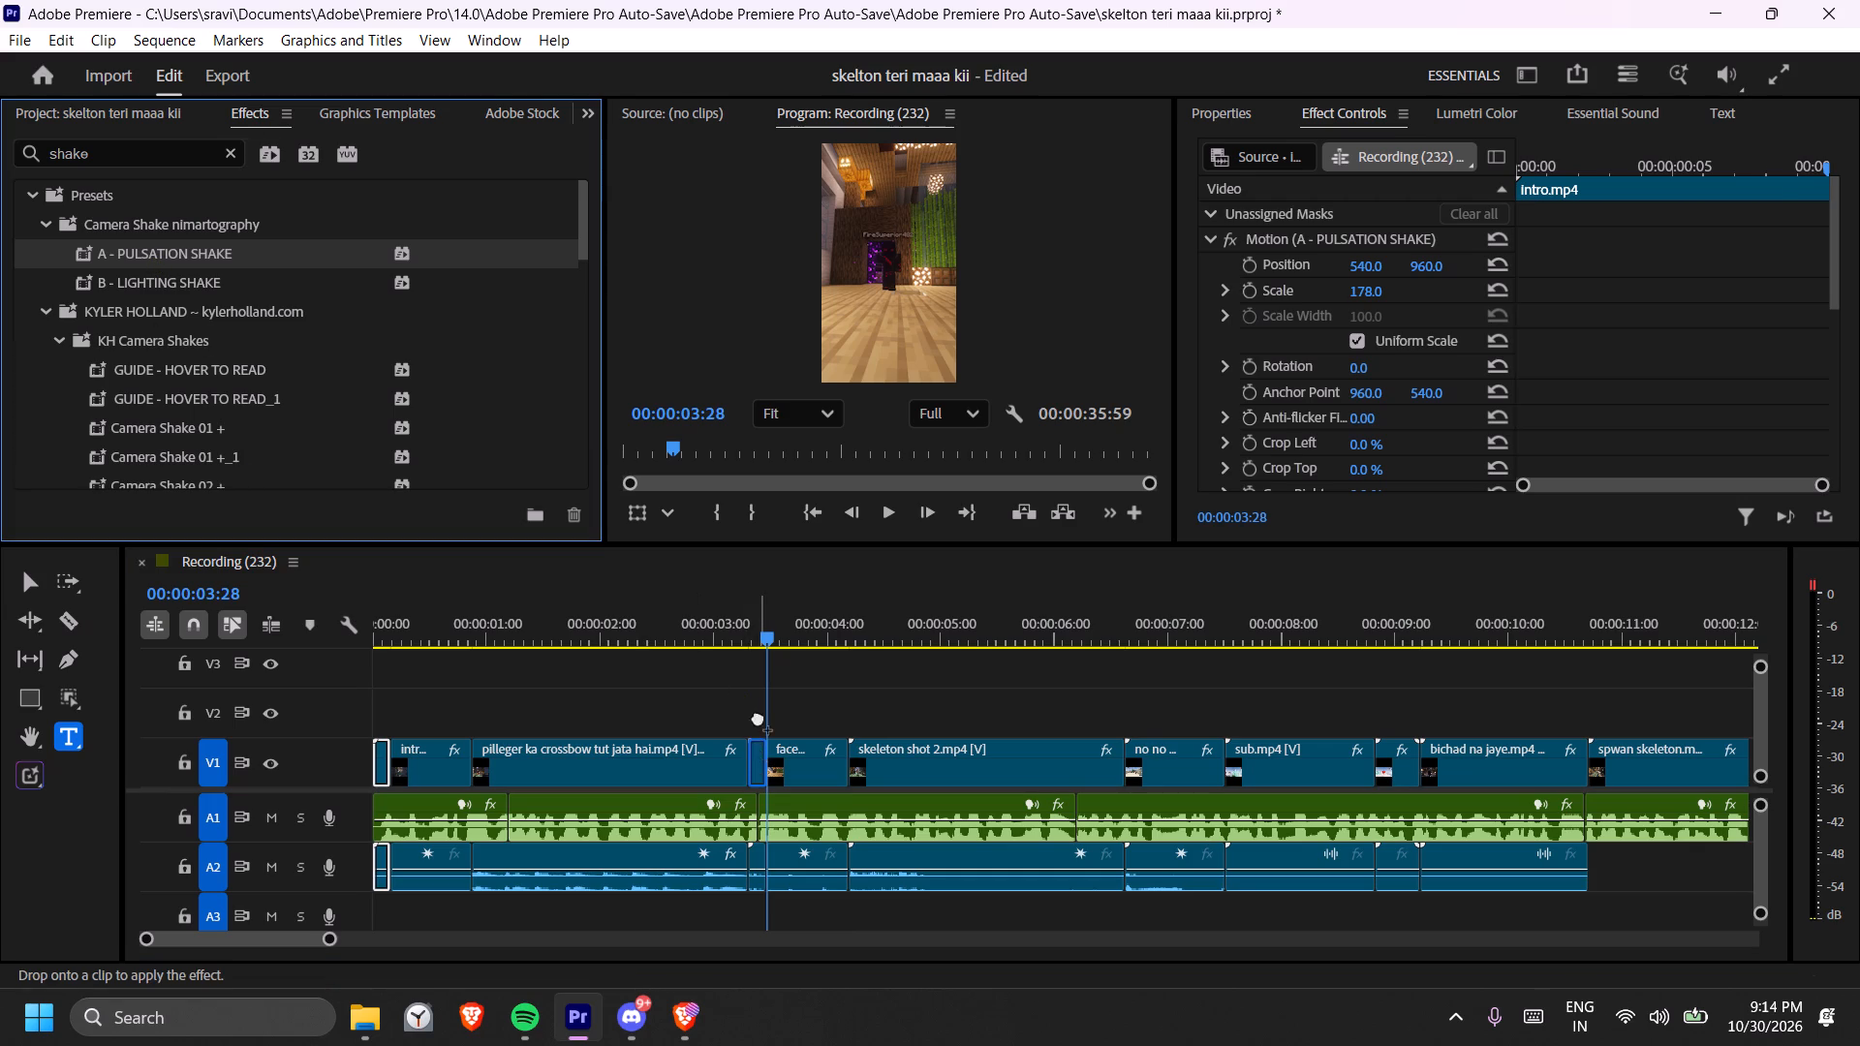
click(722, 612)
key(space)
key(space)
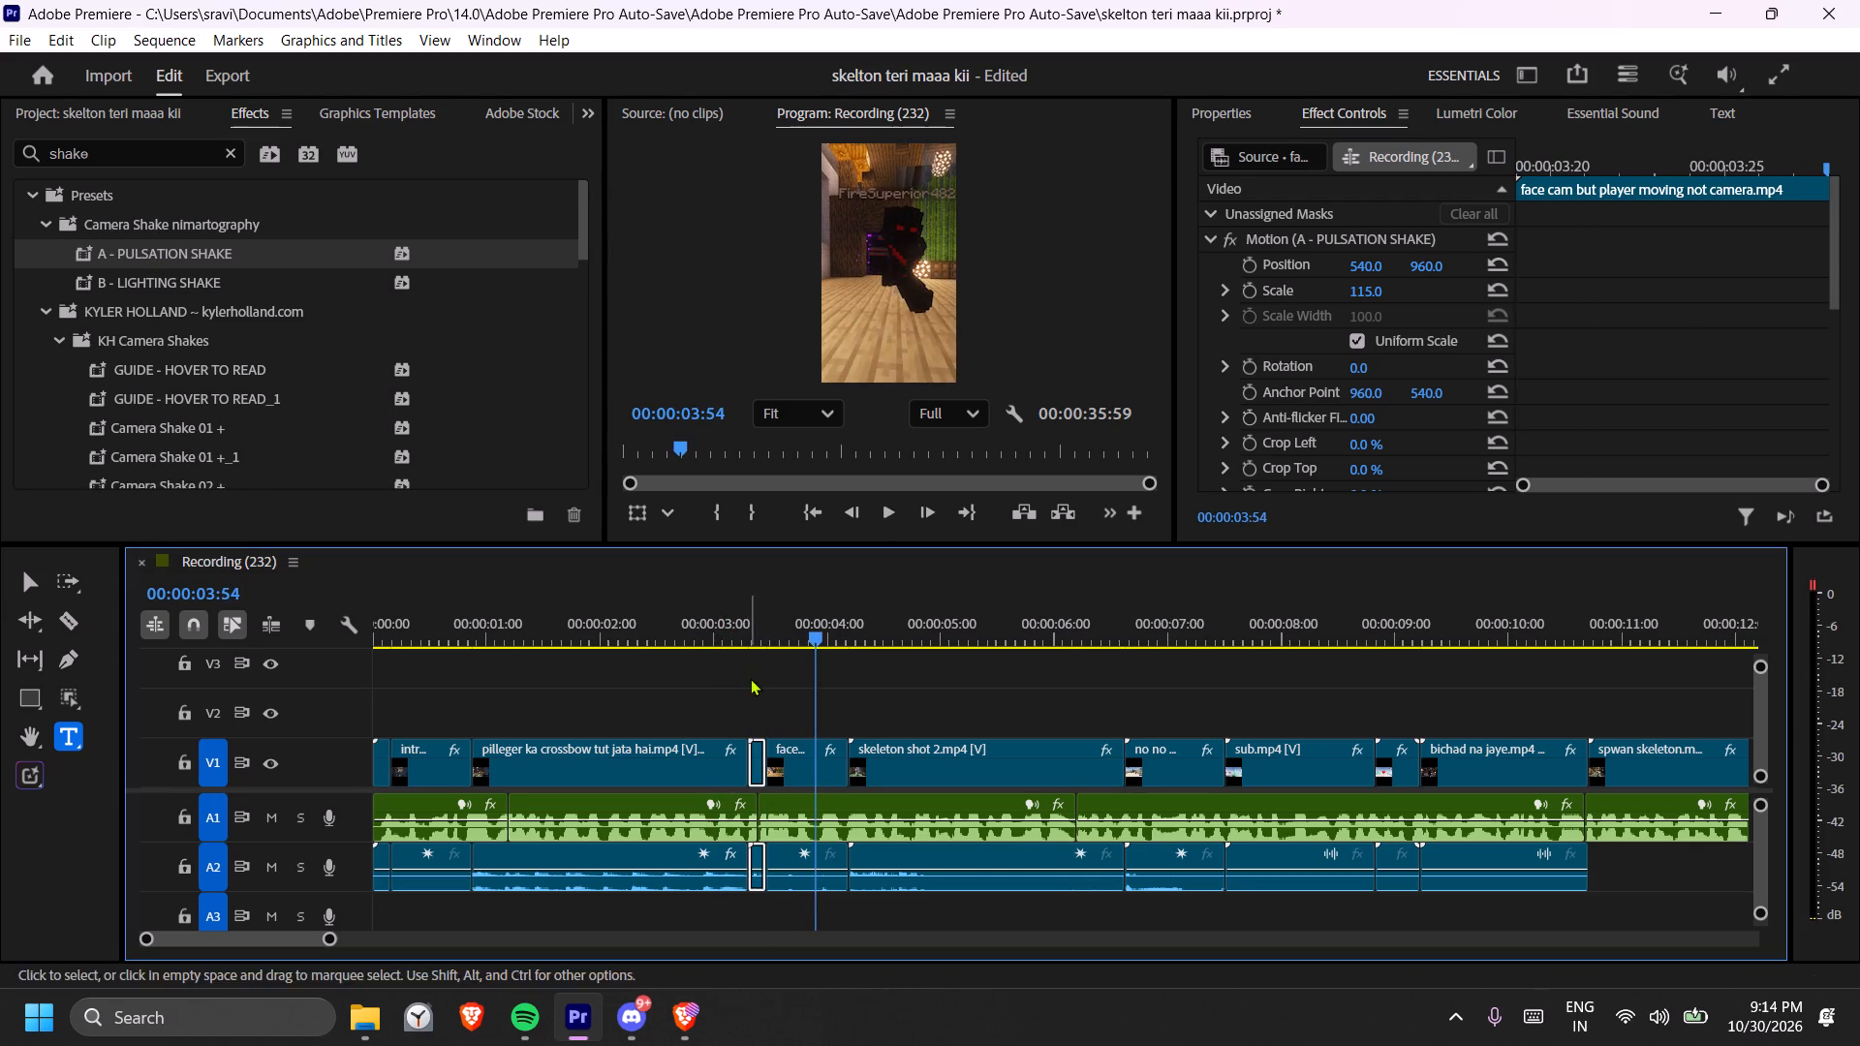
Set the Scale of the face cam clip's opening piece to 178.
click(756, 619)
click(1360, 281)
key(ctrl+a)
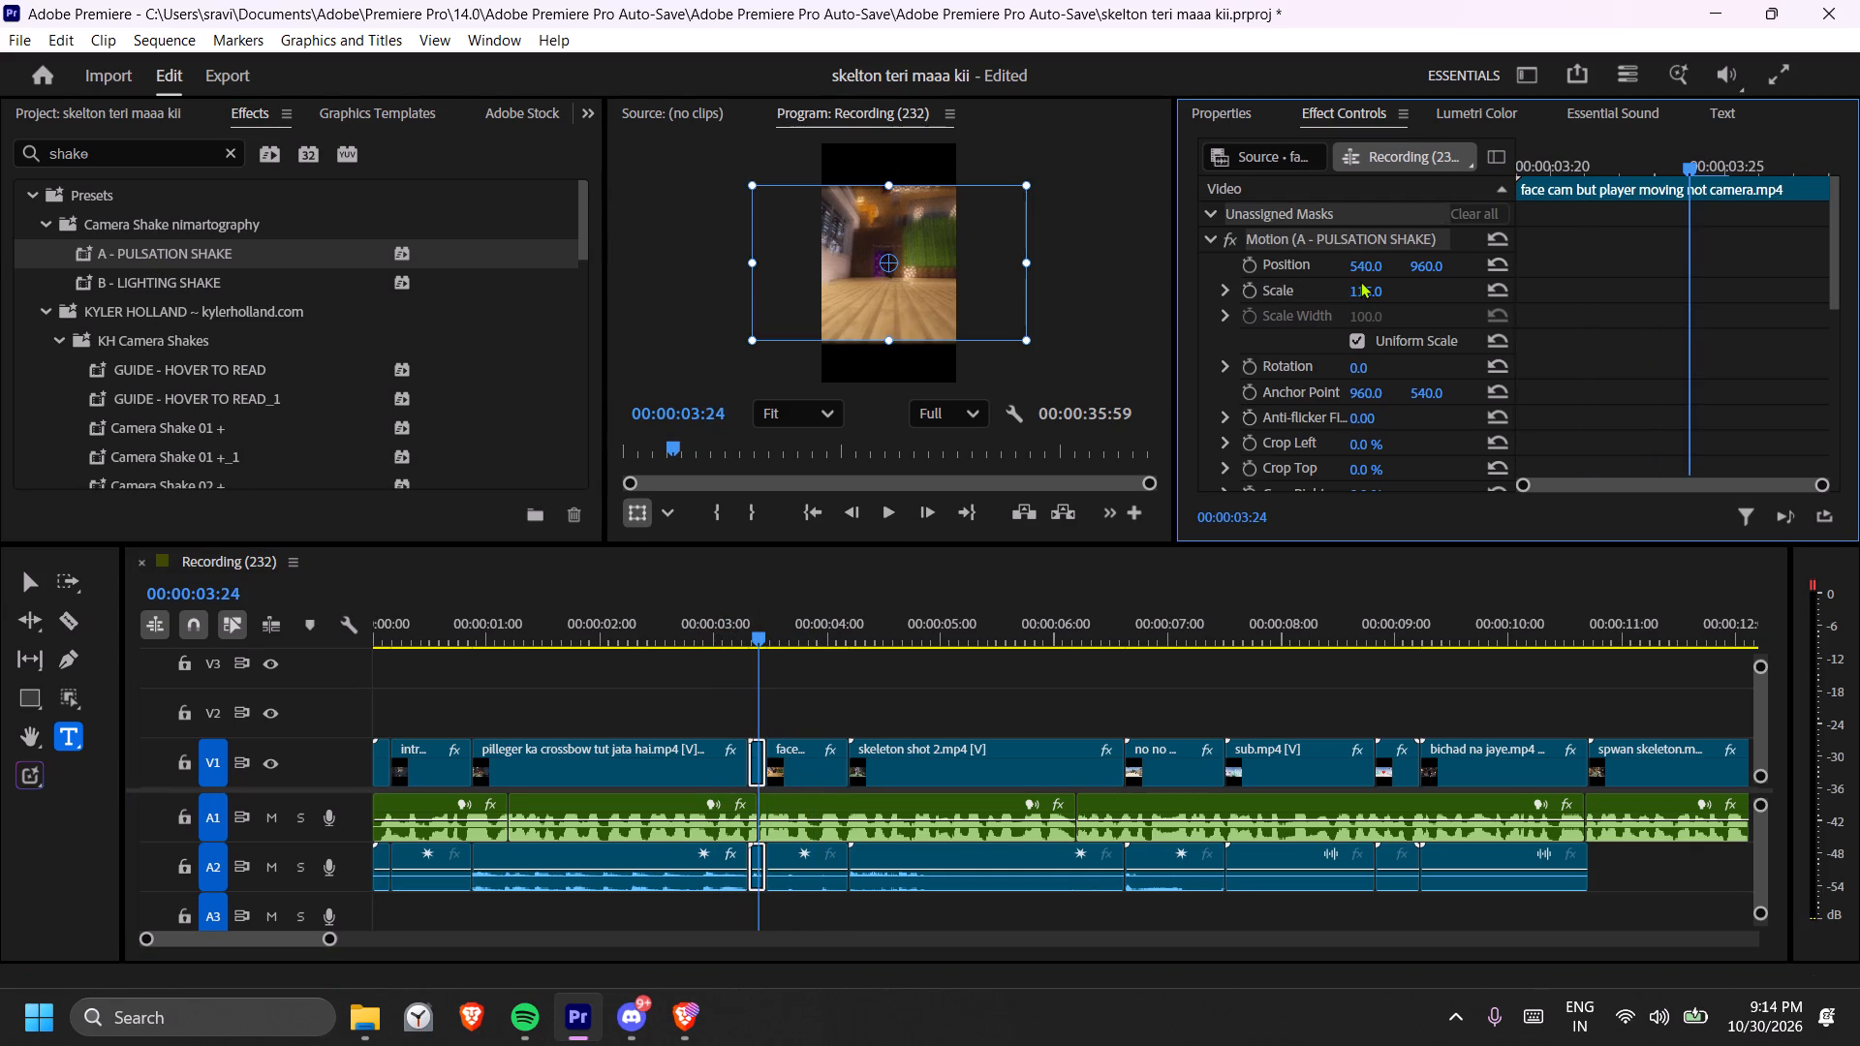
click(1357, 291)
key(ctrl+a)
key(BackSpace)
text(178)
key(Return)
Play on to the no no no clip and split it at 00:00:06:48 to isolate its opening frames.
click(726, 608)
key(space)
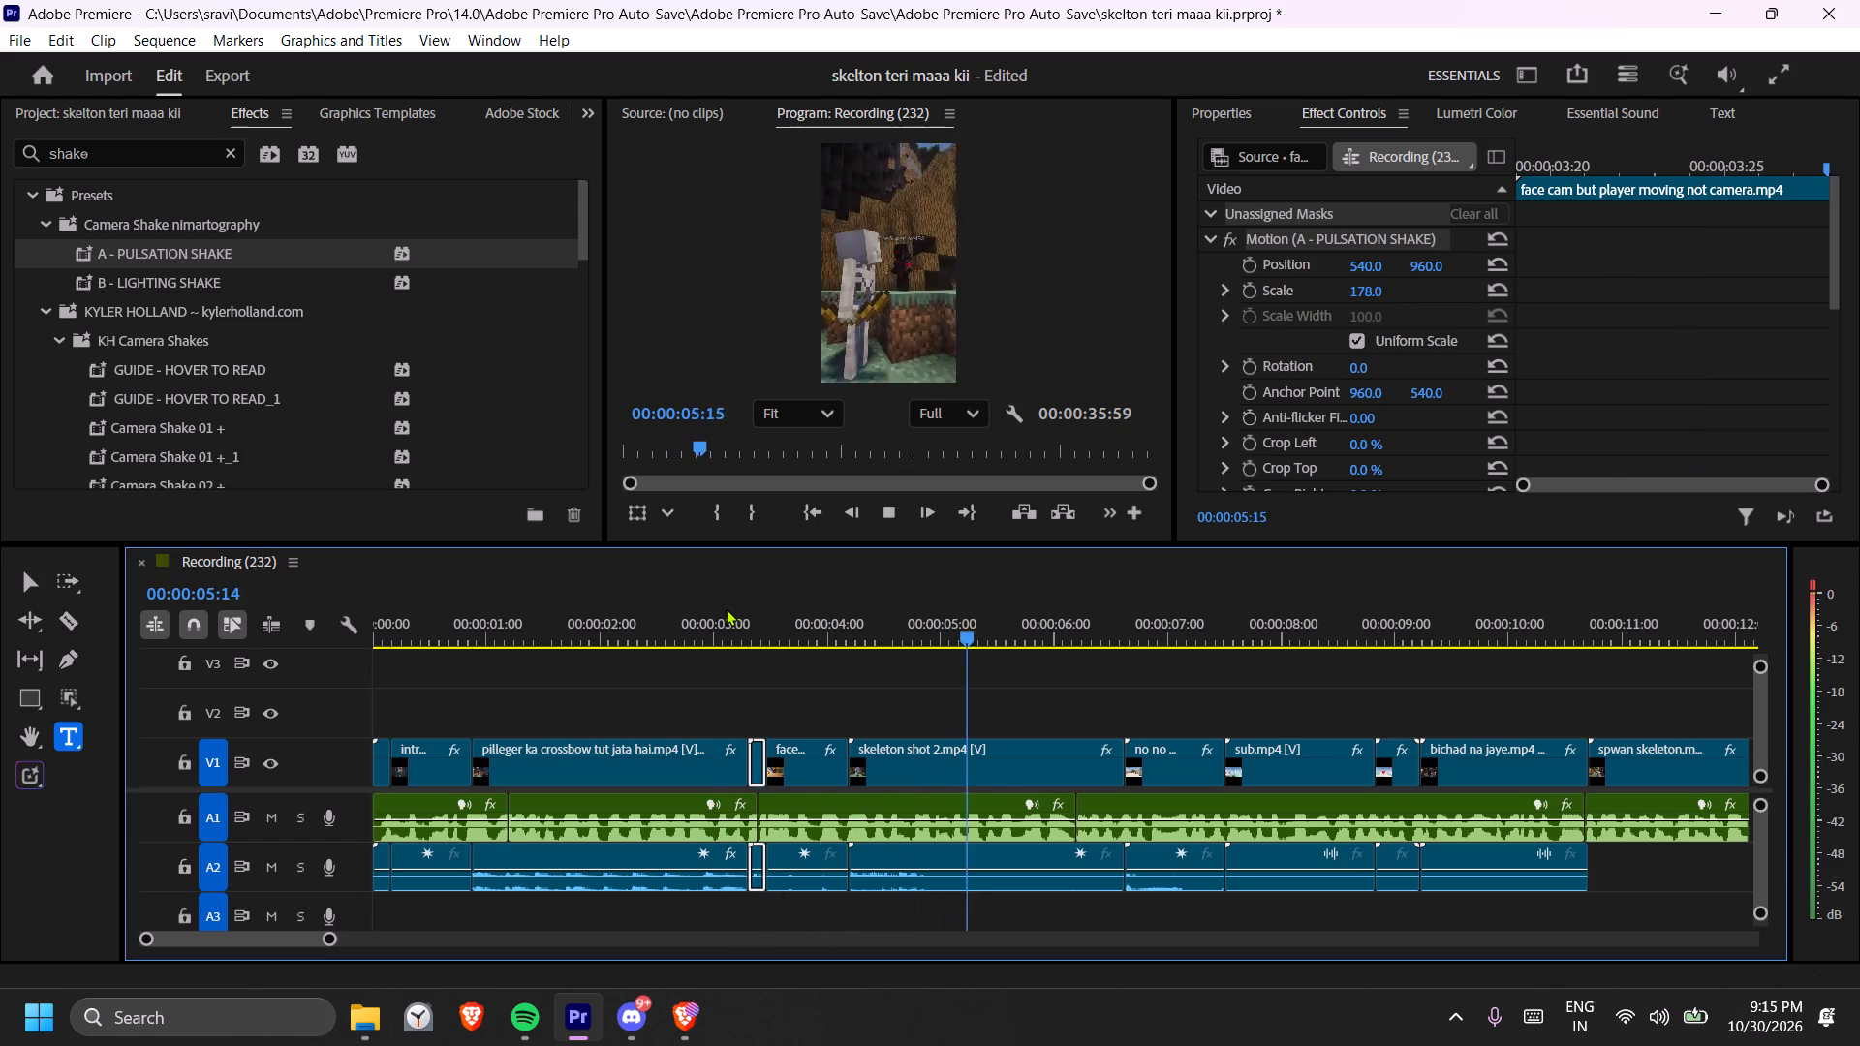
key(space)
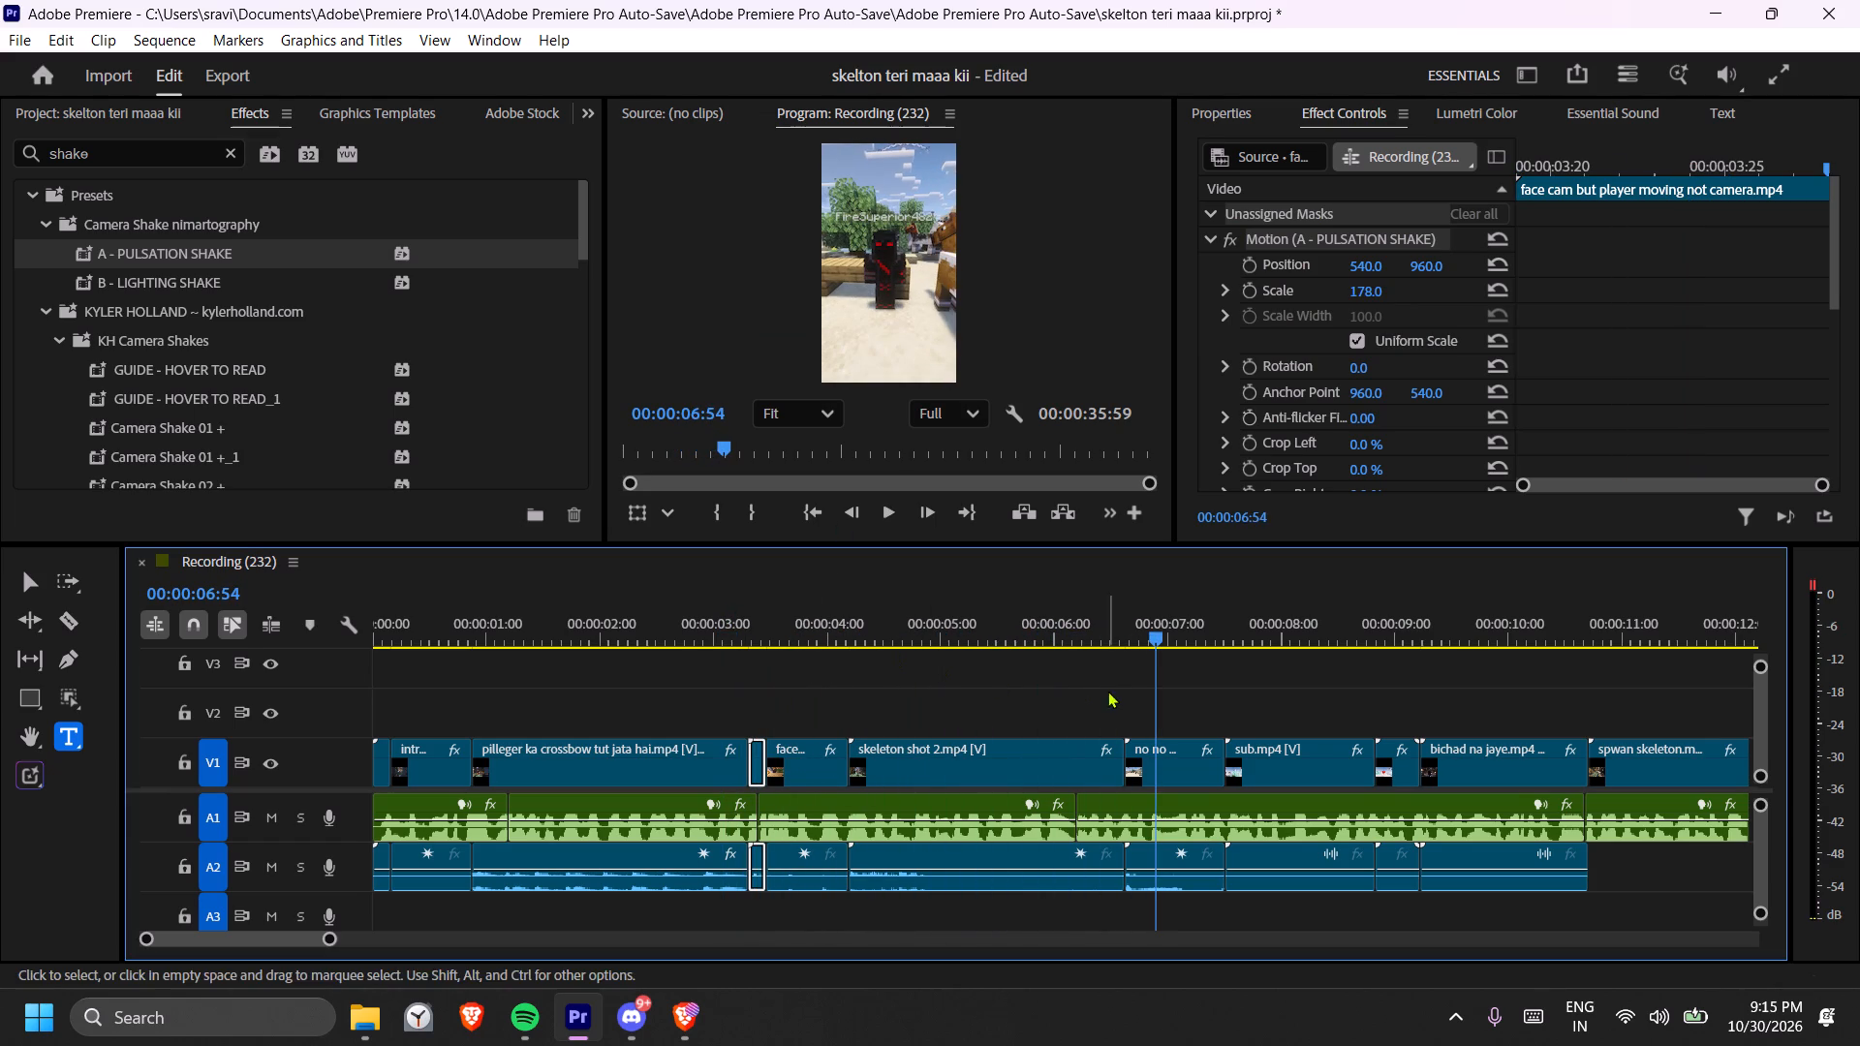
drag(1155, 647, 1142, 634)
click(1155, 622)
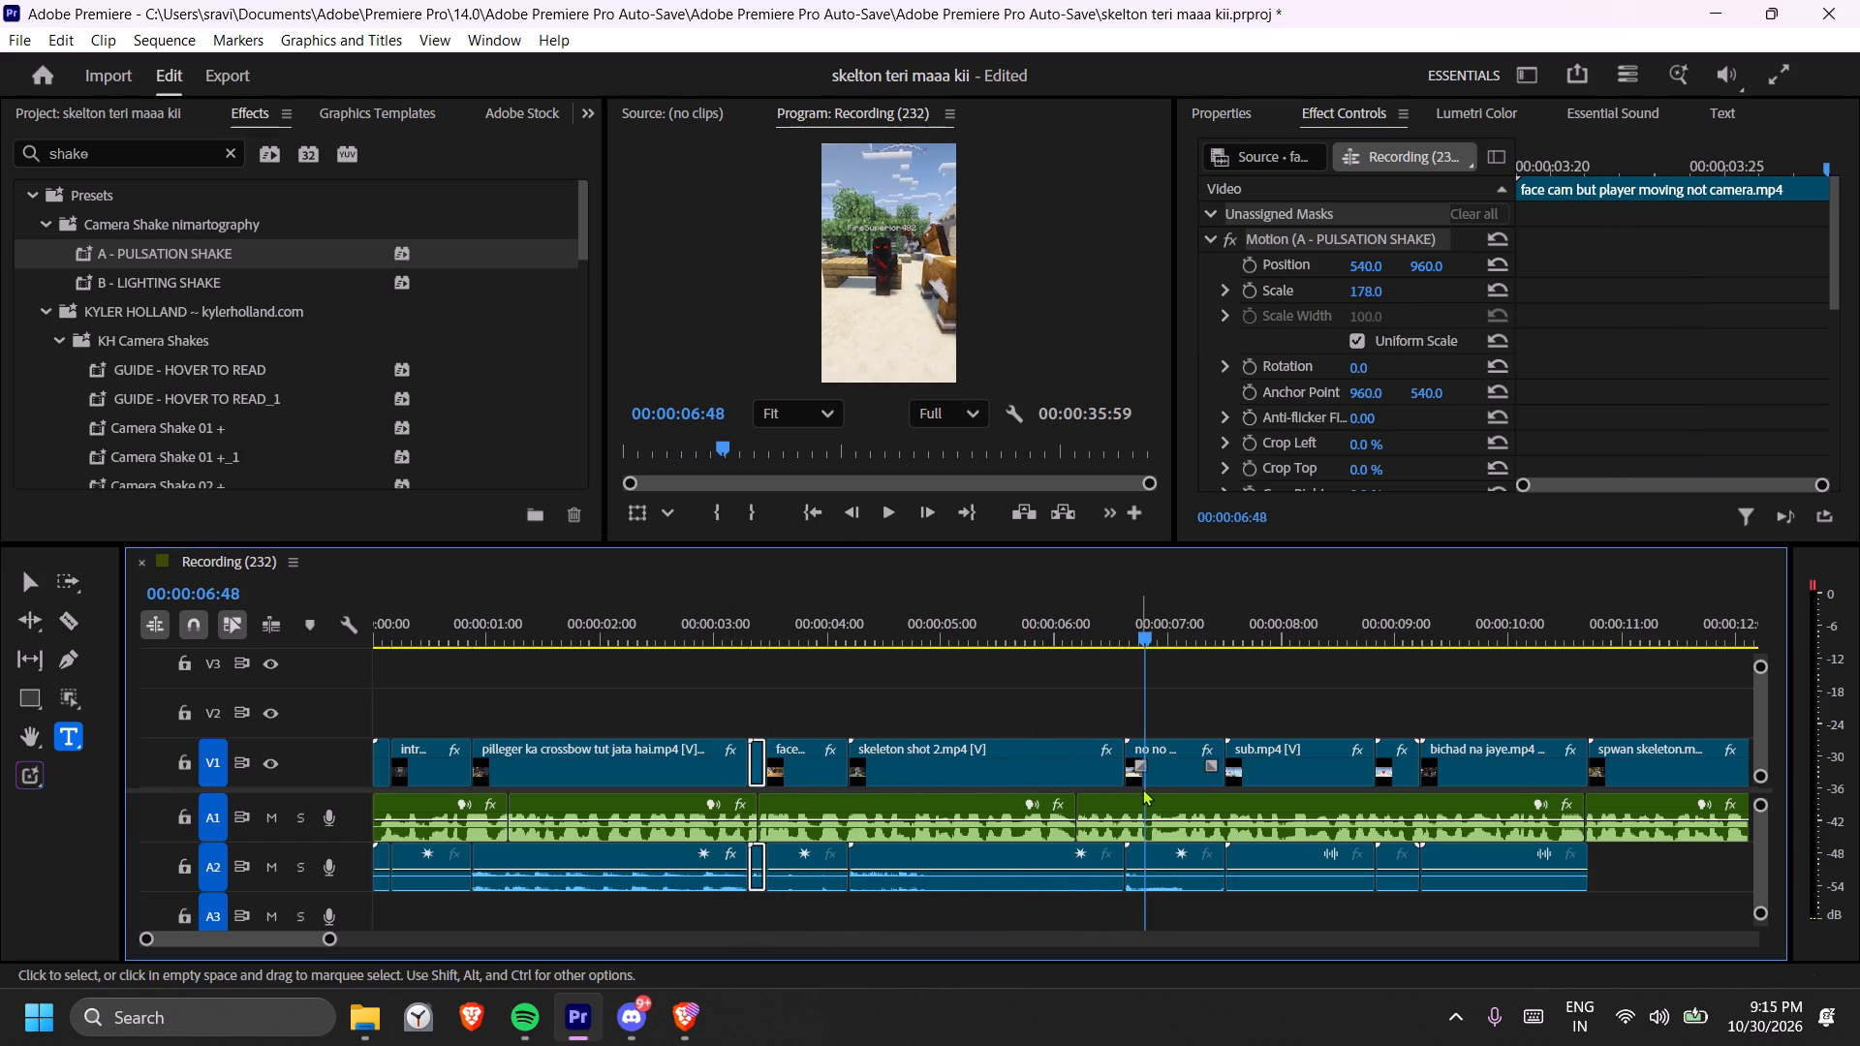
key(c)
click(1136, 771)
key(t)
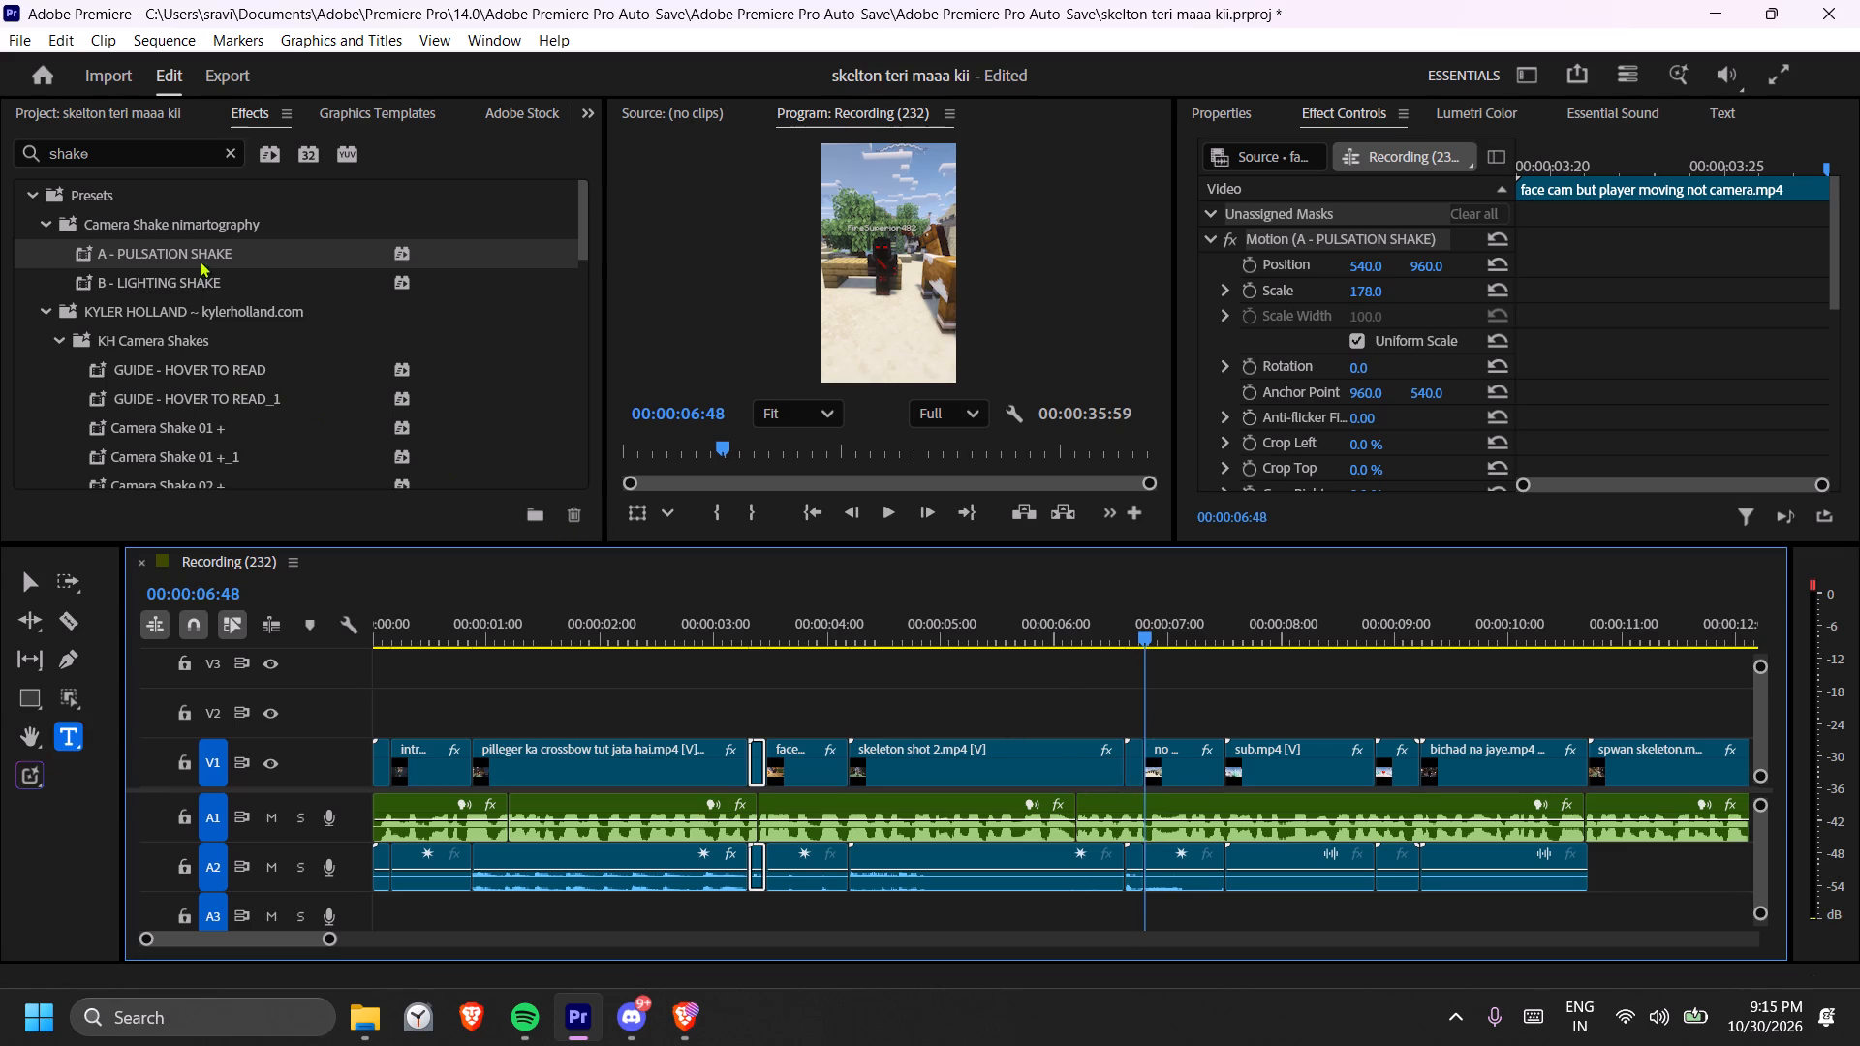
Apply the A - PULSATION SHAKE preset to the short opening piece of the no no no clip and preview it.
drag(201, 252, 1136, 750)
click(1116, 620)
key(space)
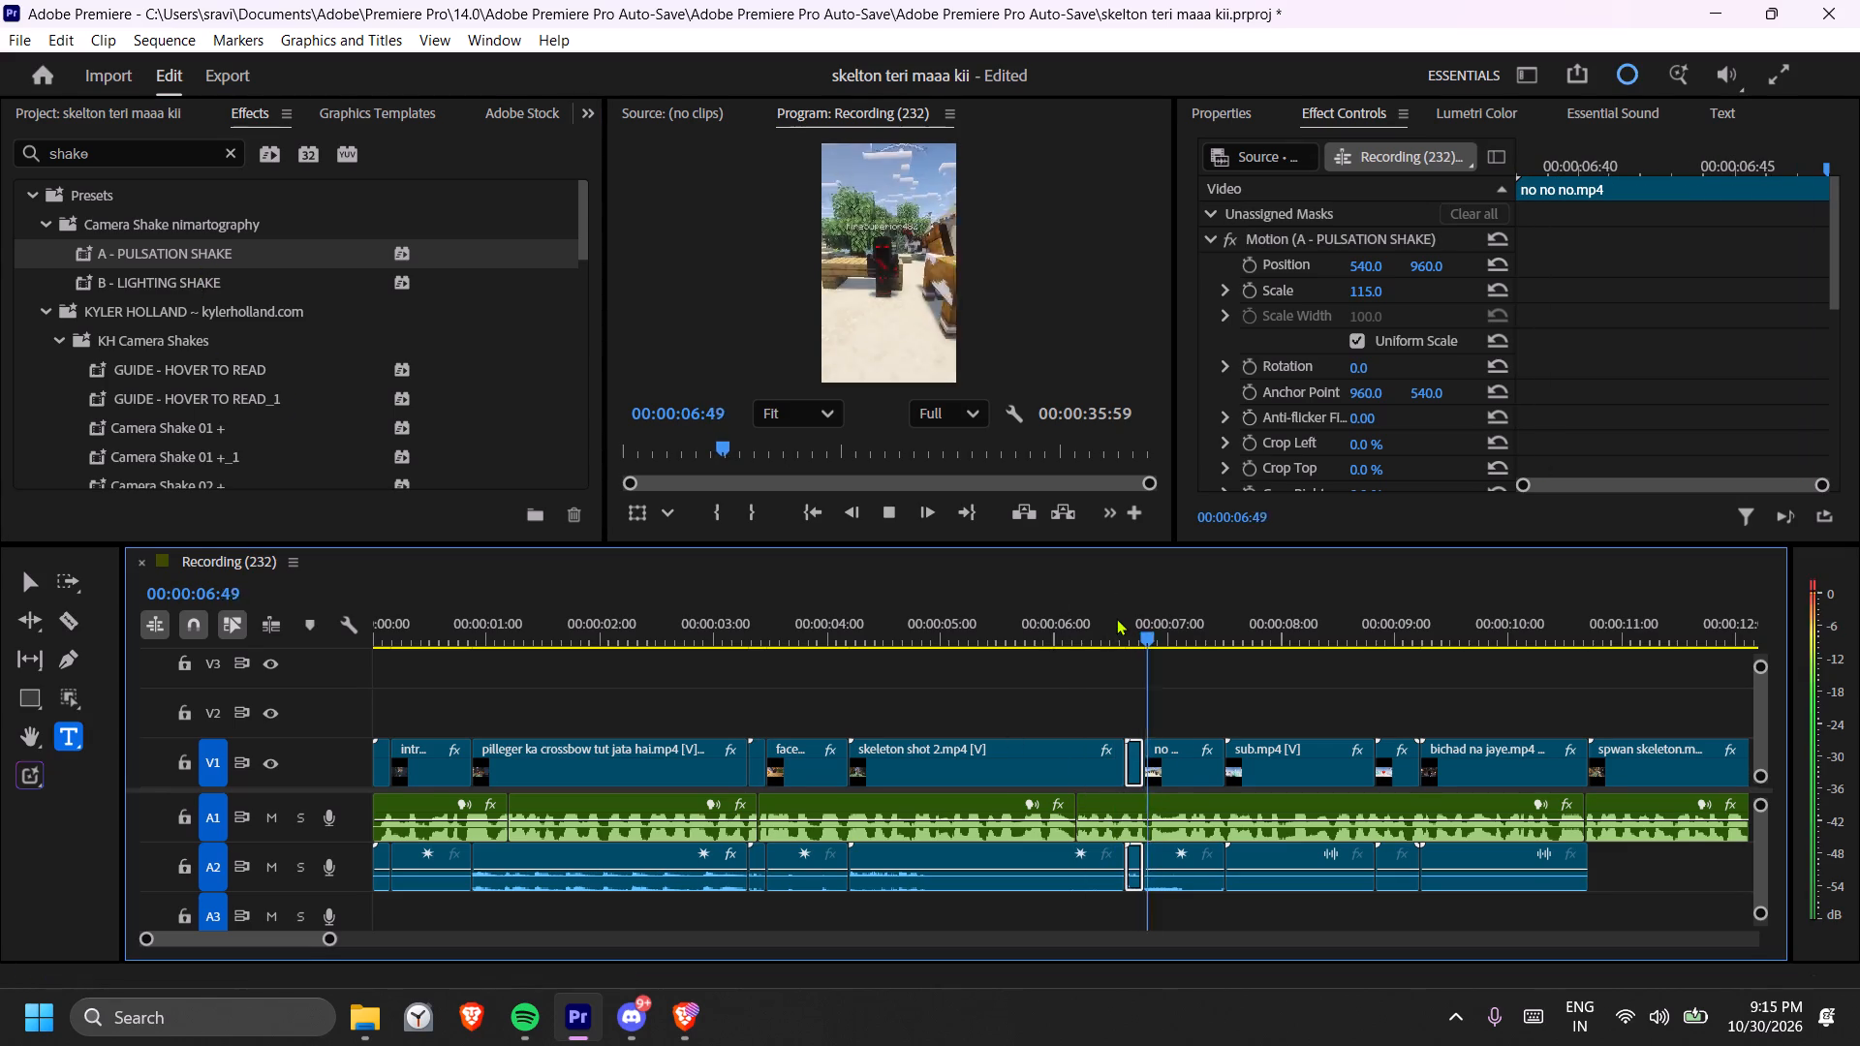
scroll(1077, 637, down, 4)
key(space)
Set the Scale of the no no no clip's opening piece to 178.
drag(1008, 636, 991, 636)
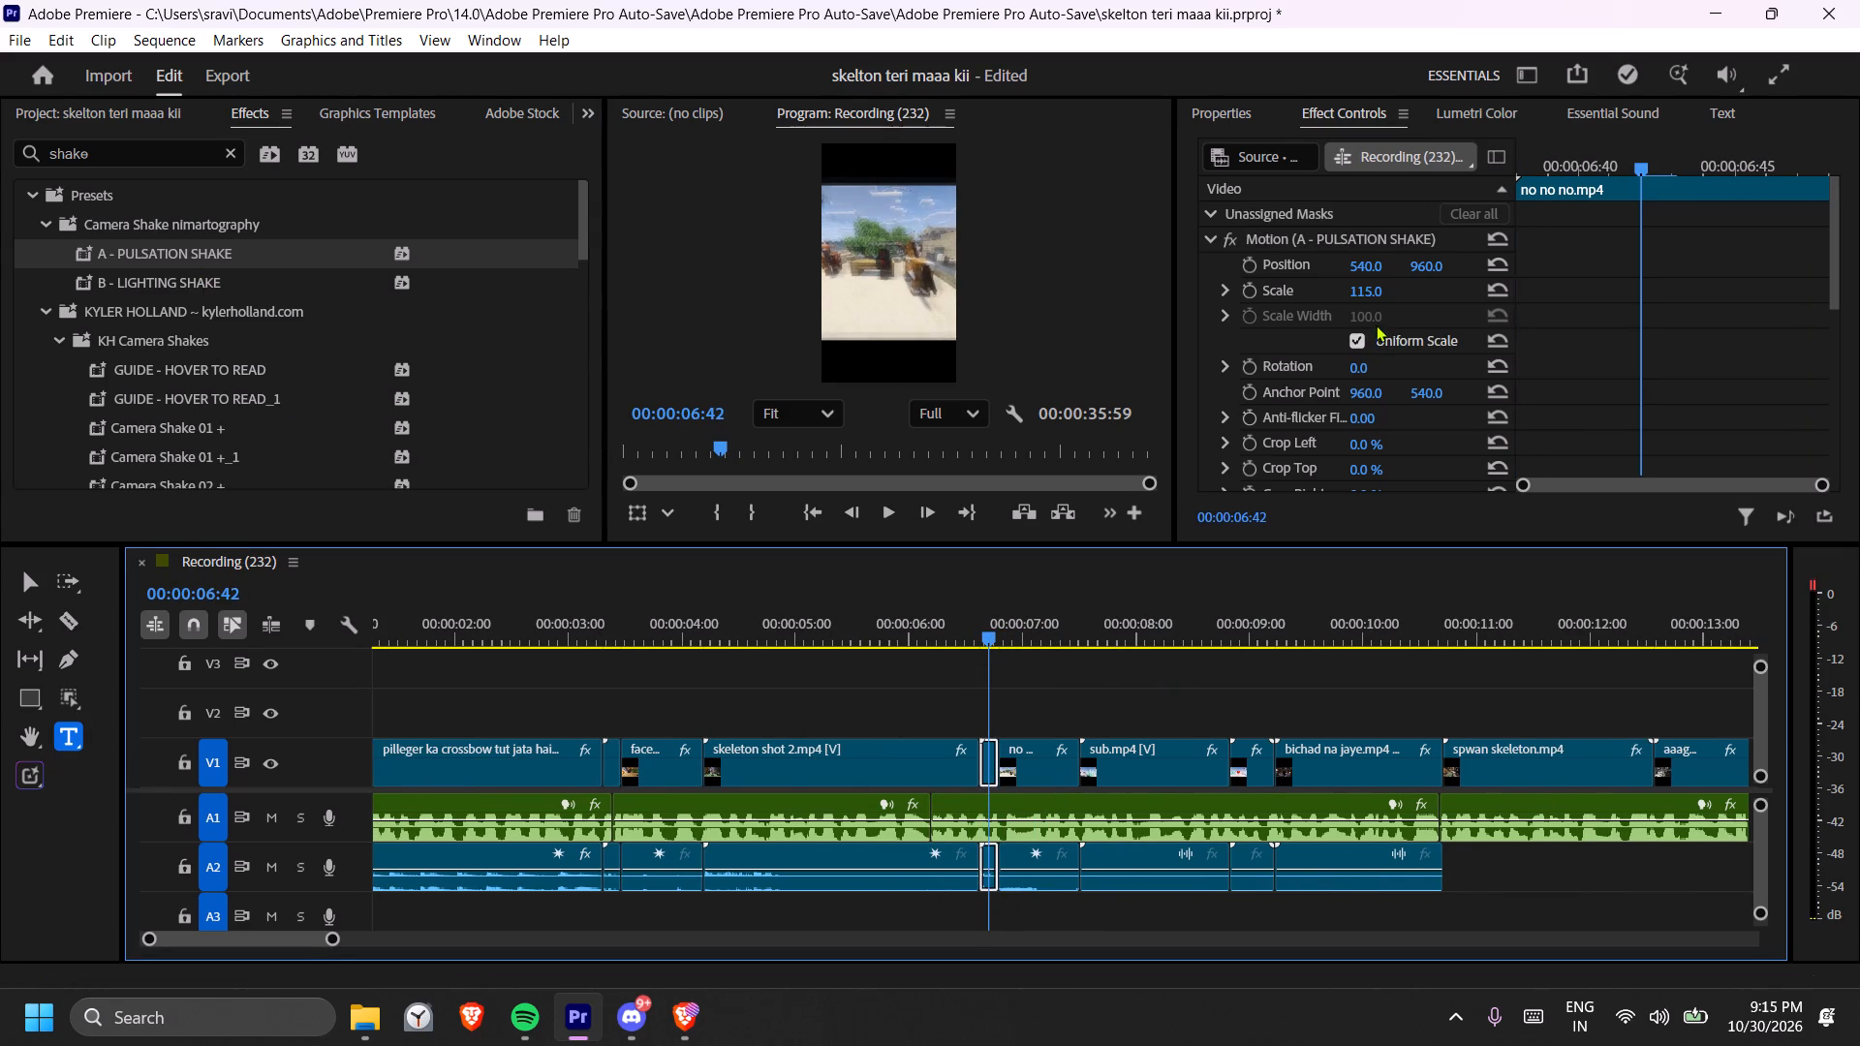
click(1365, 295)
key(ctrl+a)
key(BackSpace)
text(178)
key(Return)
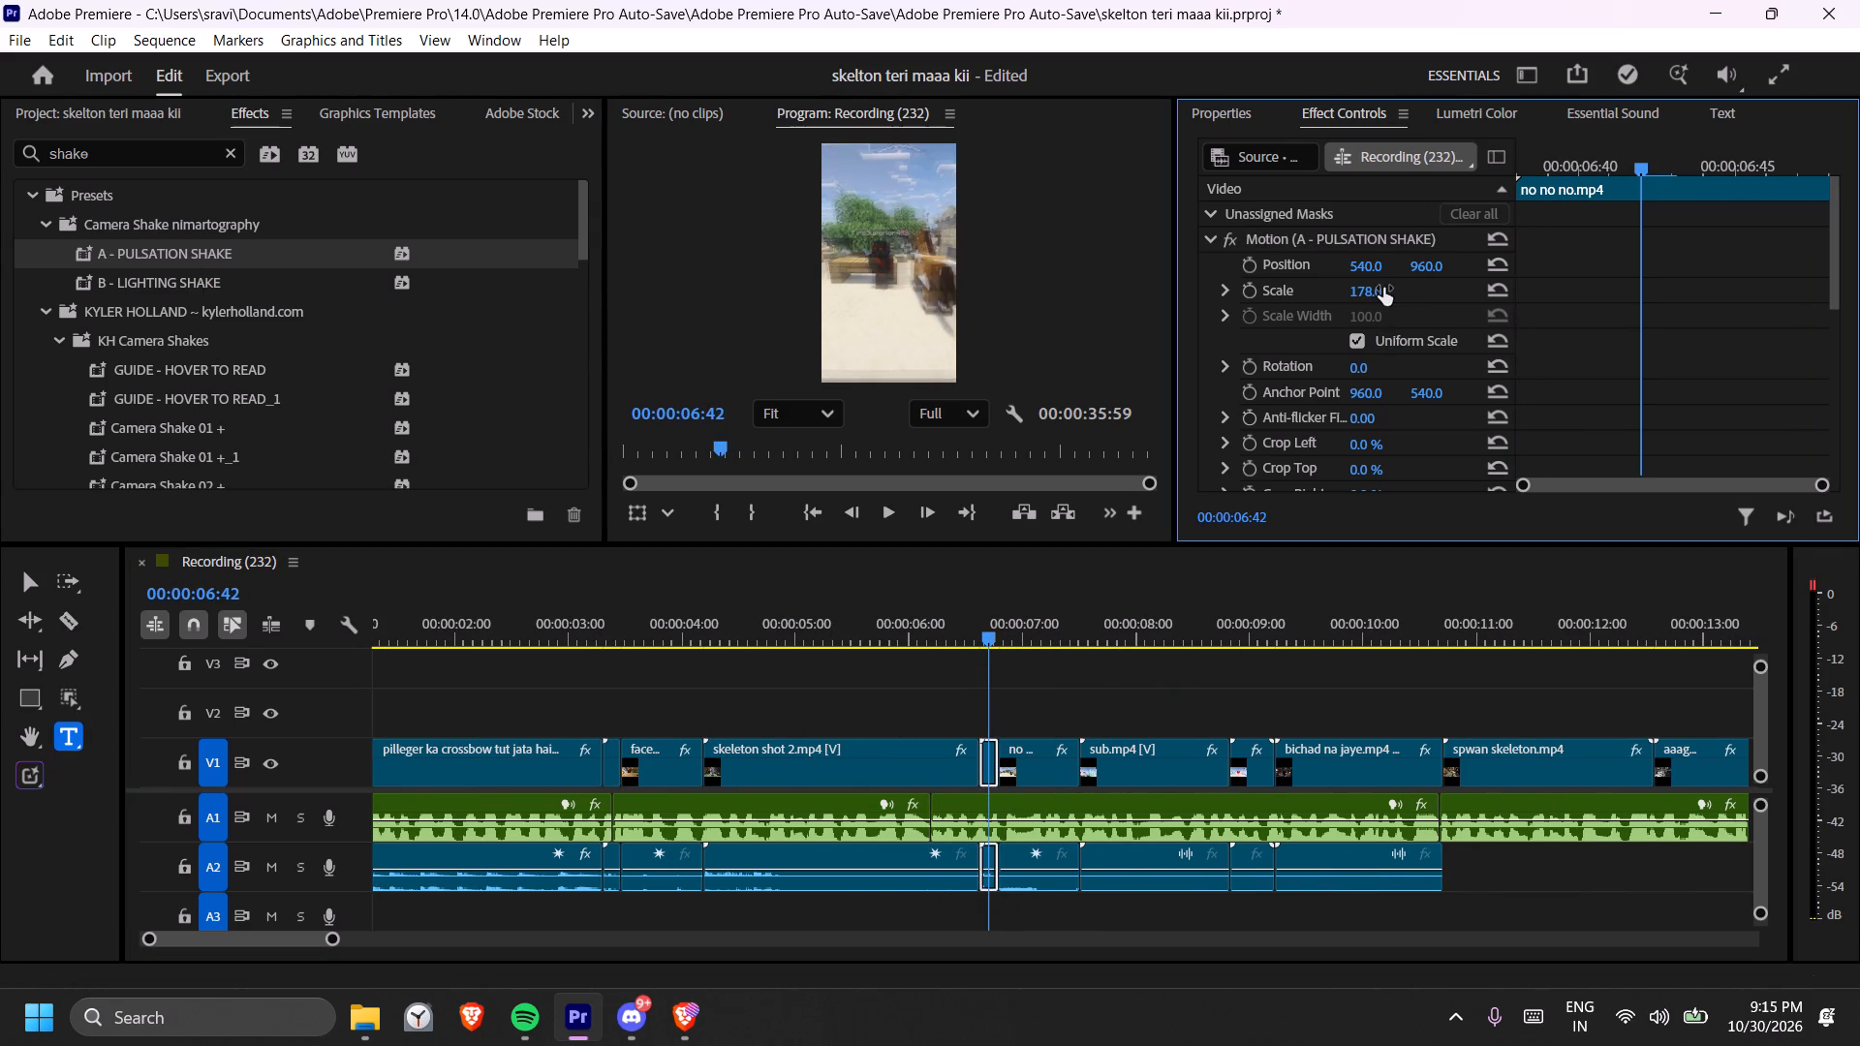
Replay the no no no clip's shaken opening and review the edit on into the bichad na jaye clip.
click(932, 617)
key(space)
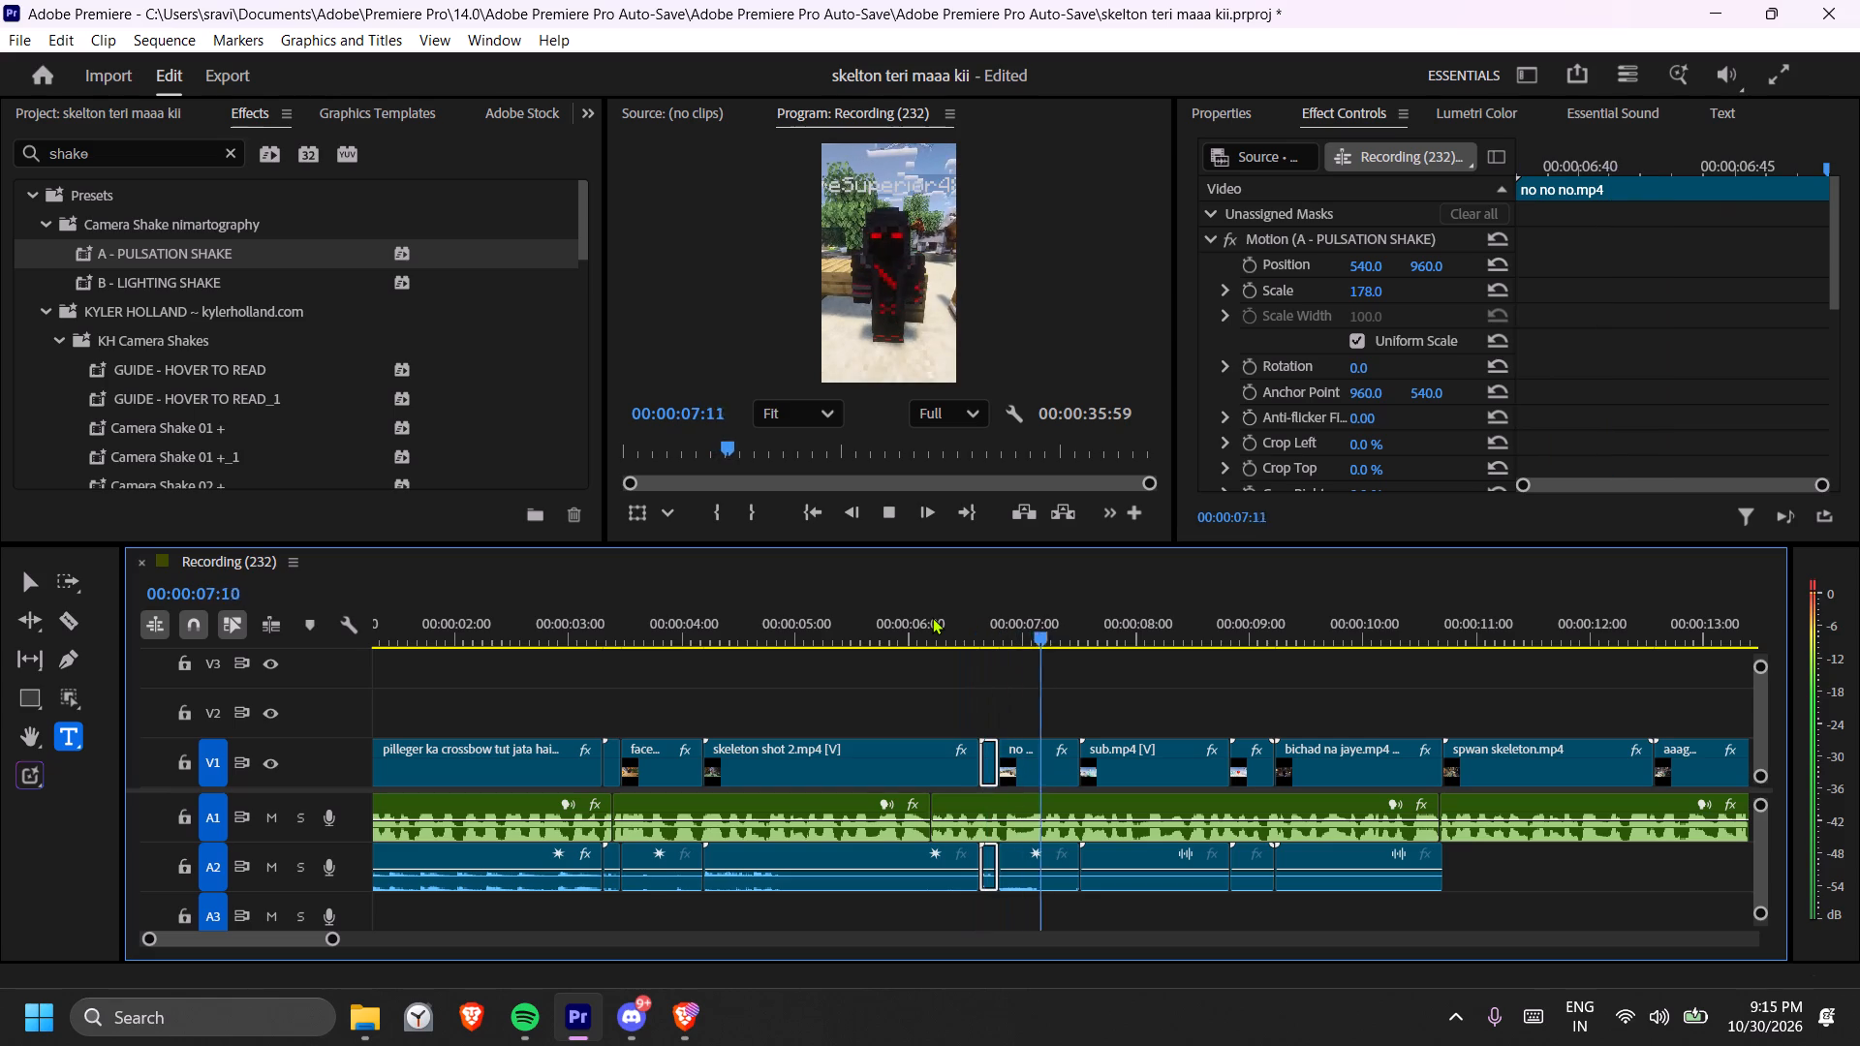
key(space)
key(space)
scroll(908, 641, down, 5)
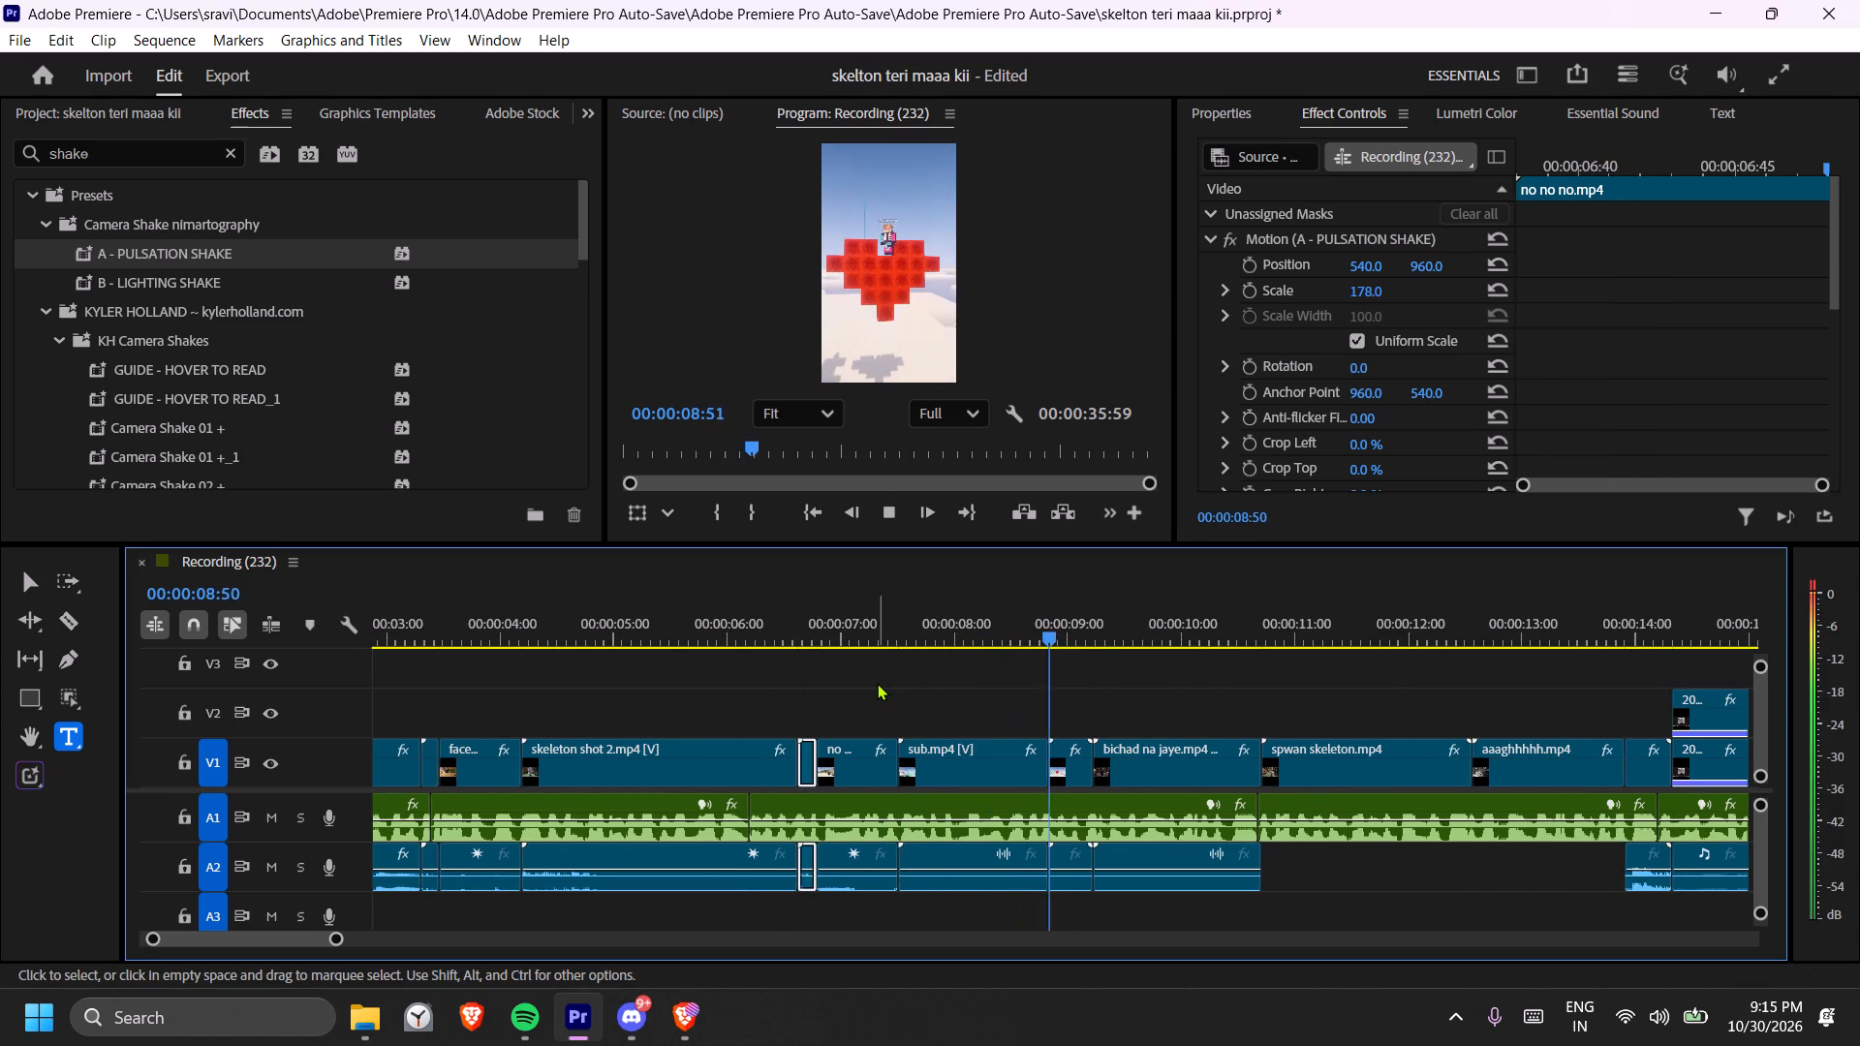
key(space)
key(space)
key(space)
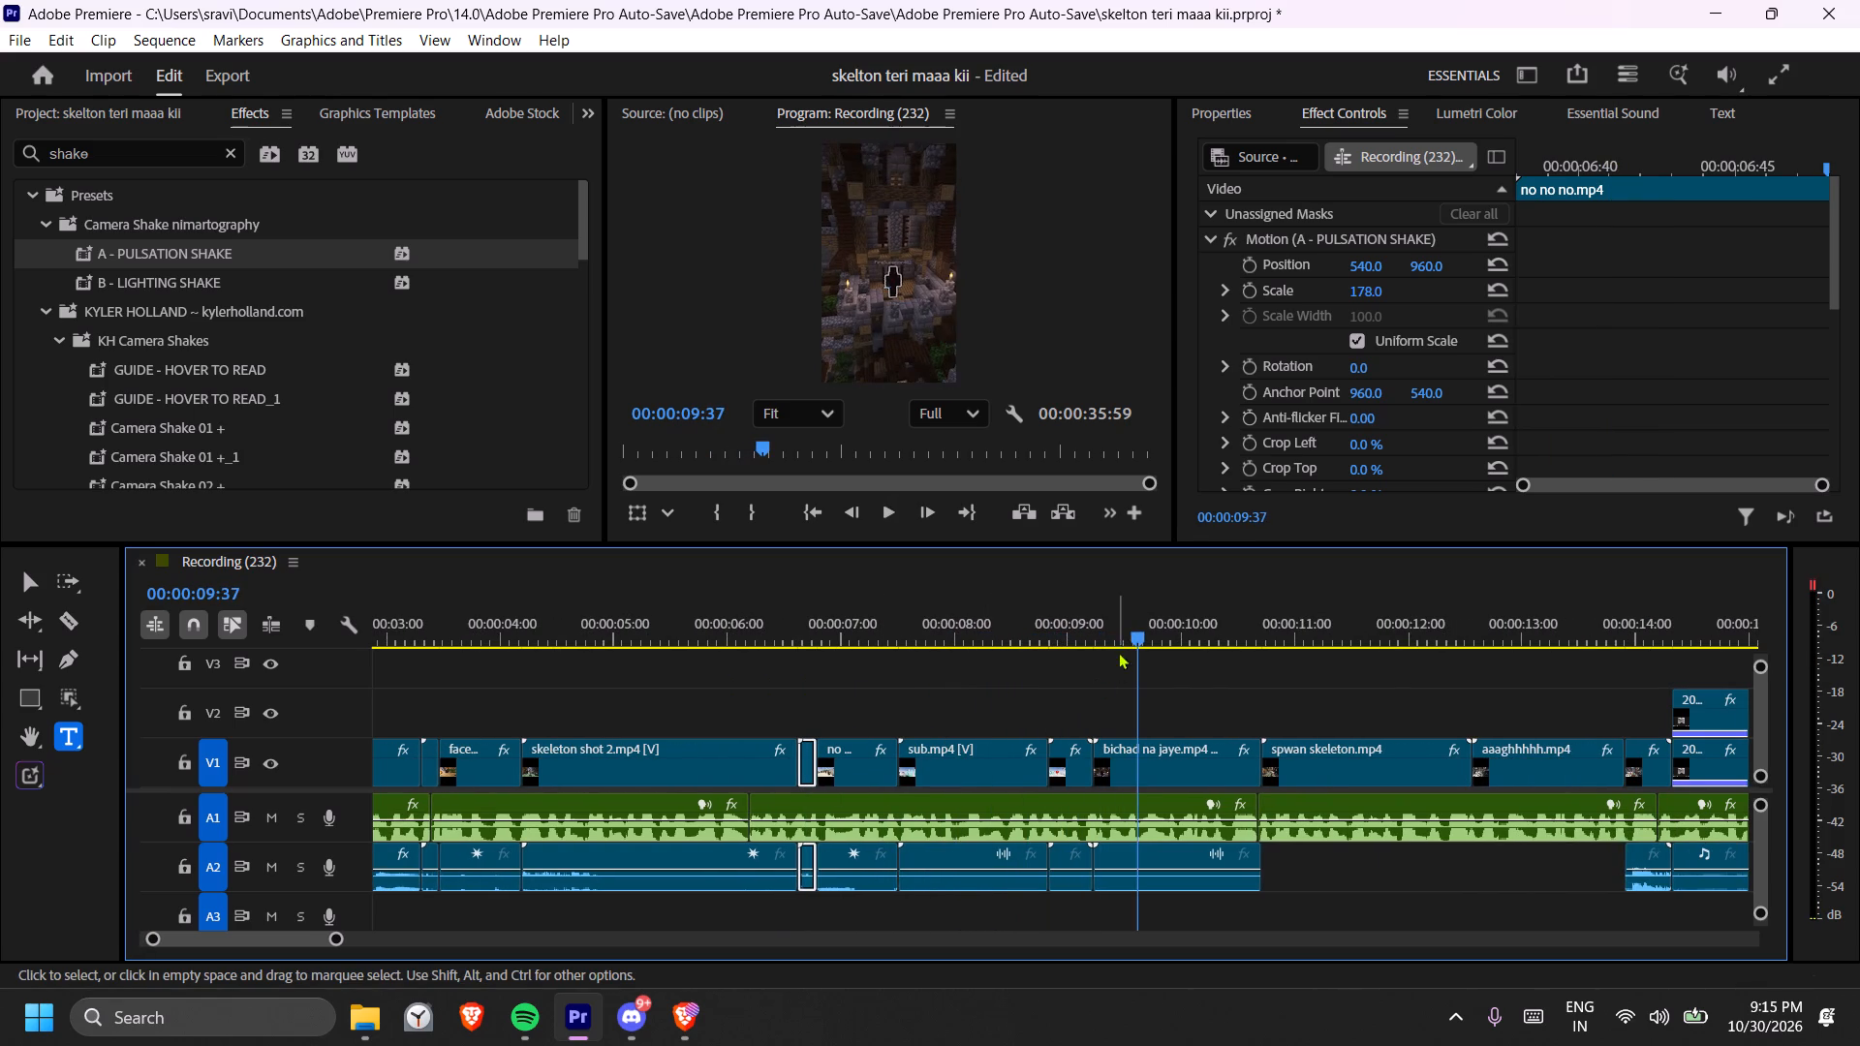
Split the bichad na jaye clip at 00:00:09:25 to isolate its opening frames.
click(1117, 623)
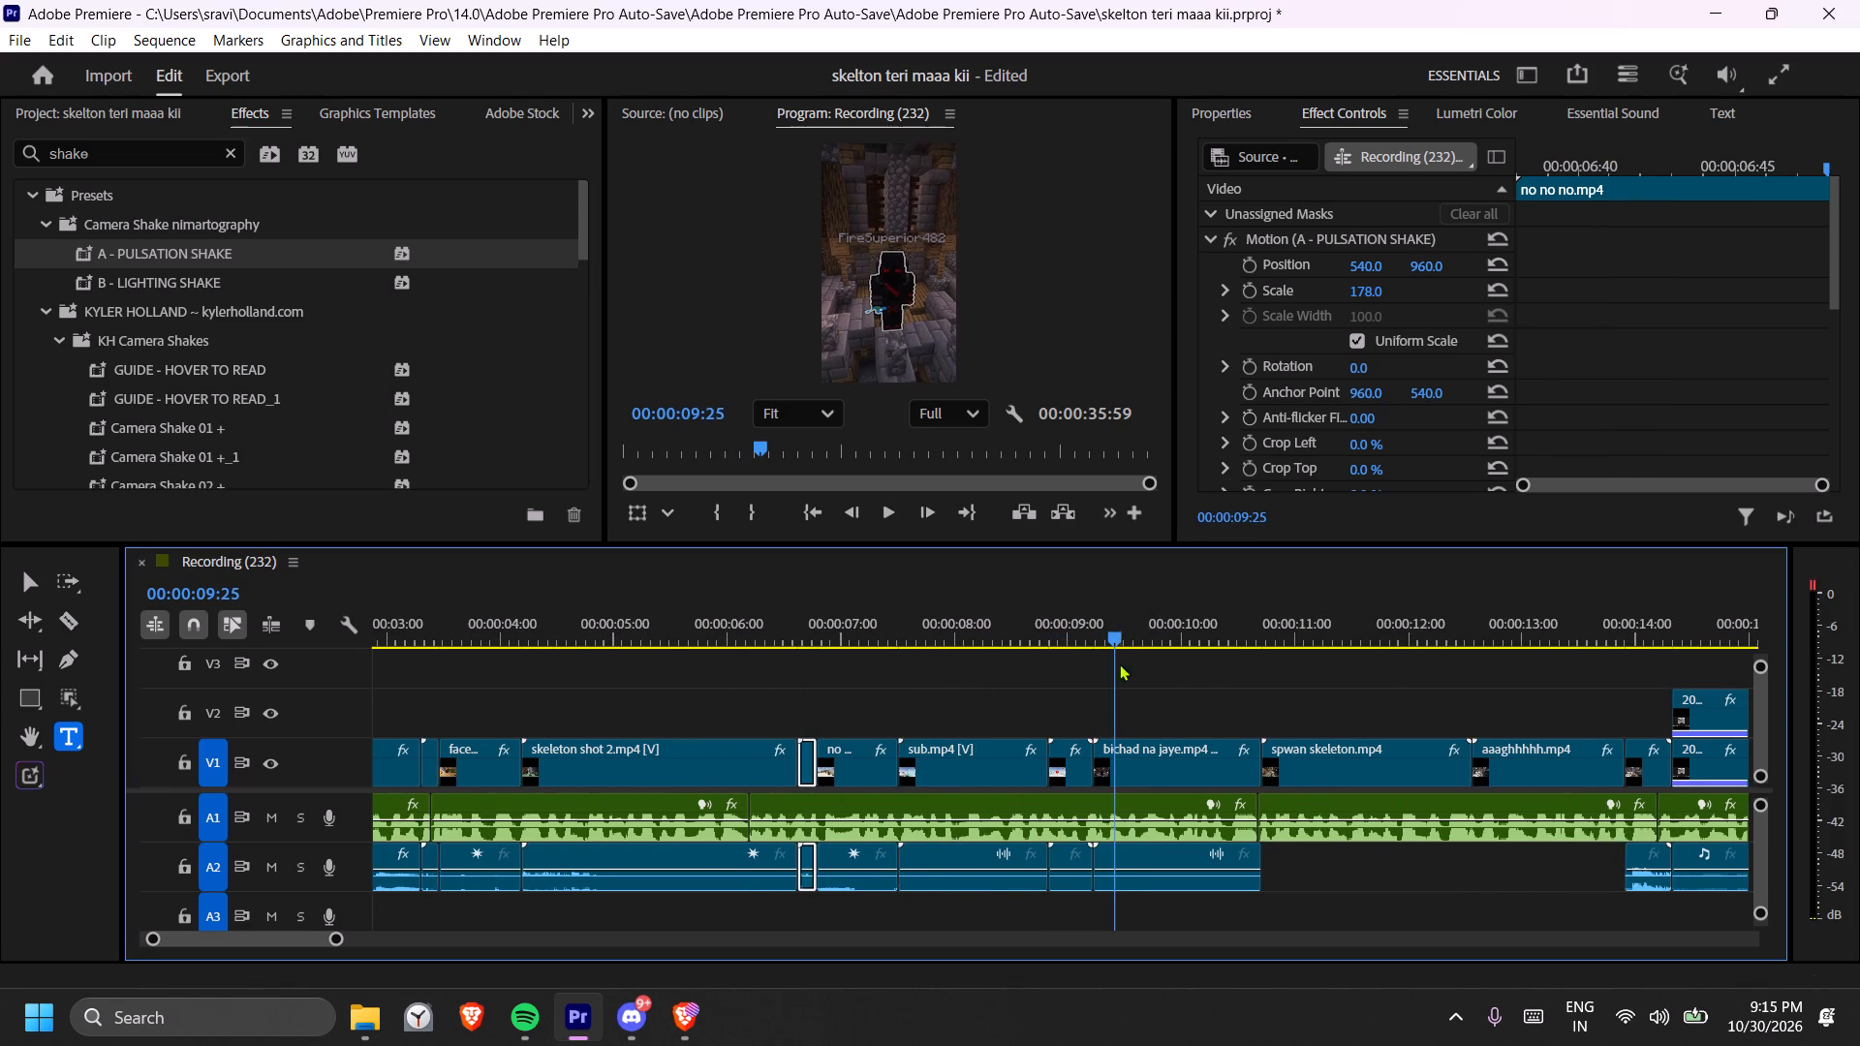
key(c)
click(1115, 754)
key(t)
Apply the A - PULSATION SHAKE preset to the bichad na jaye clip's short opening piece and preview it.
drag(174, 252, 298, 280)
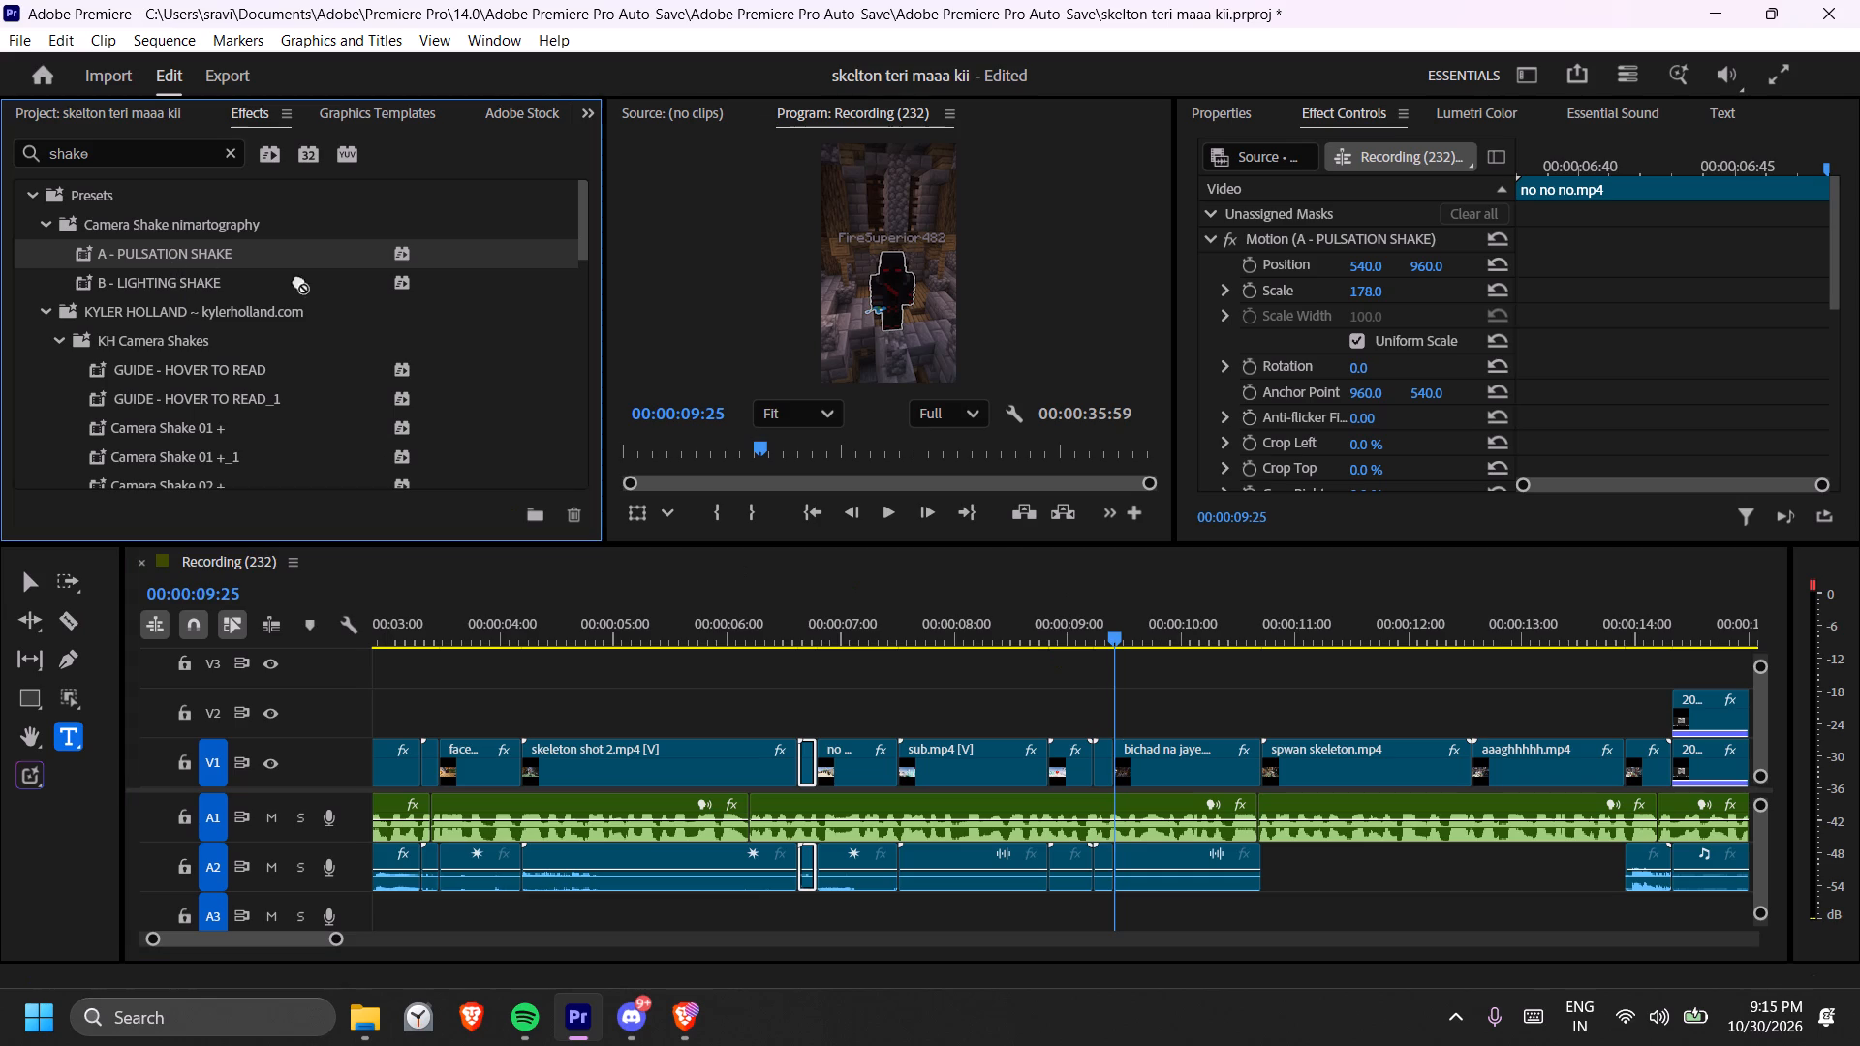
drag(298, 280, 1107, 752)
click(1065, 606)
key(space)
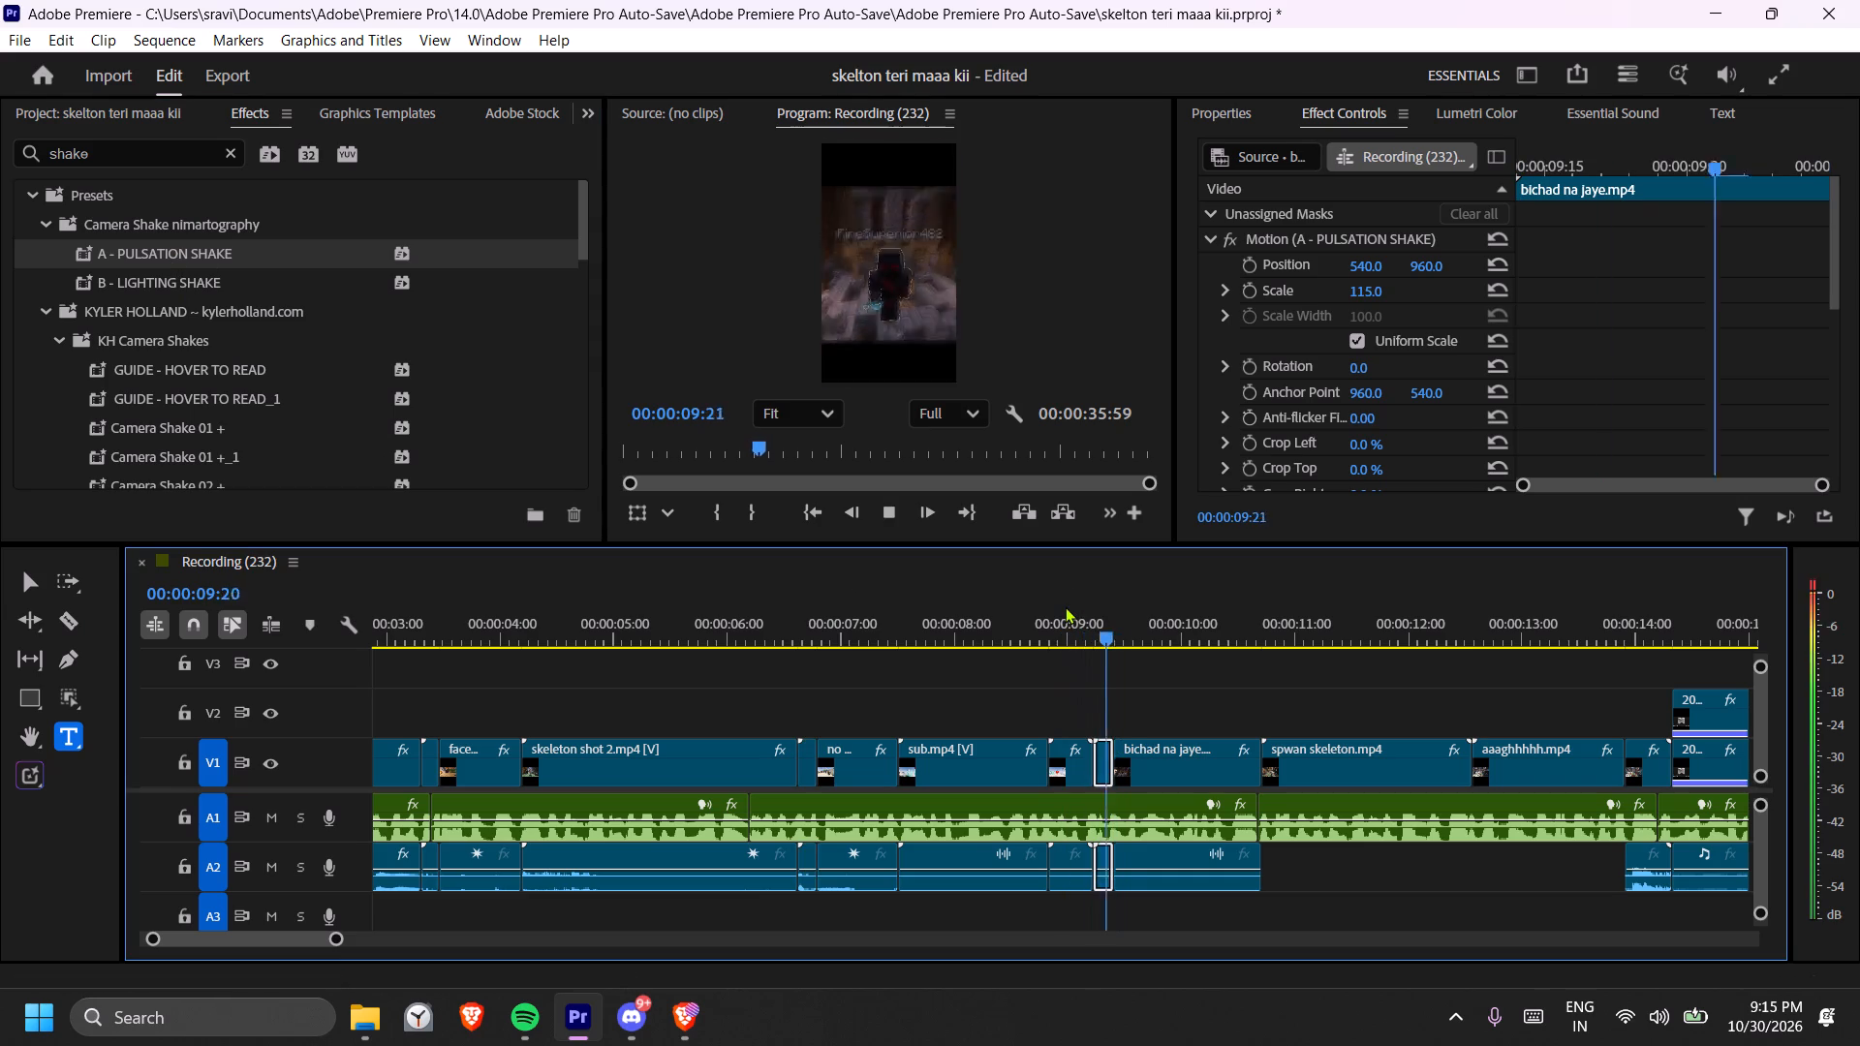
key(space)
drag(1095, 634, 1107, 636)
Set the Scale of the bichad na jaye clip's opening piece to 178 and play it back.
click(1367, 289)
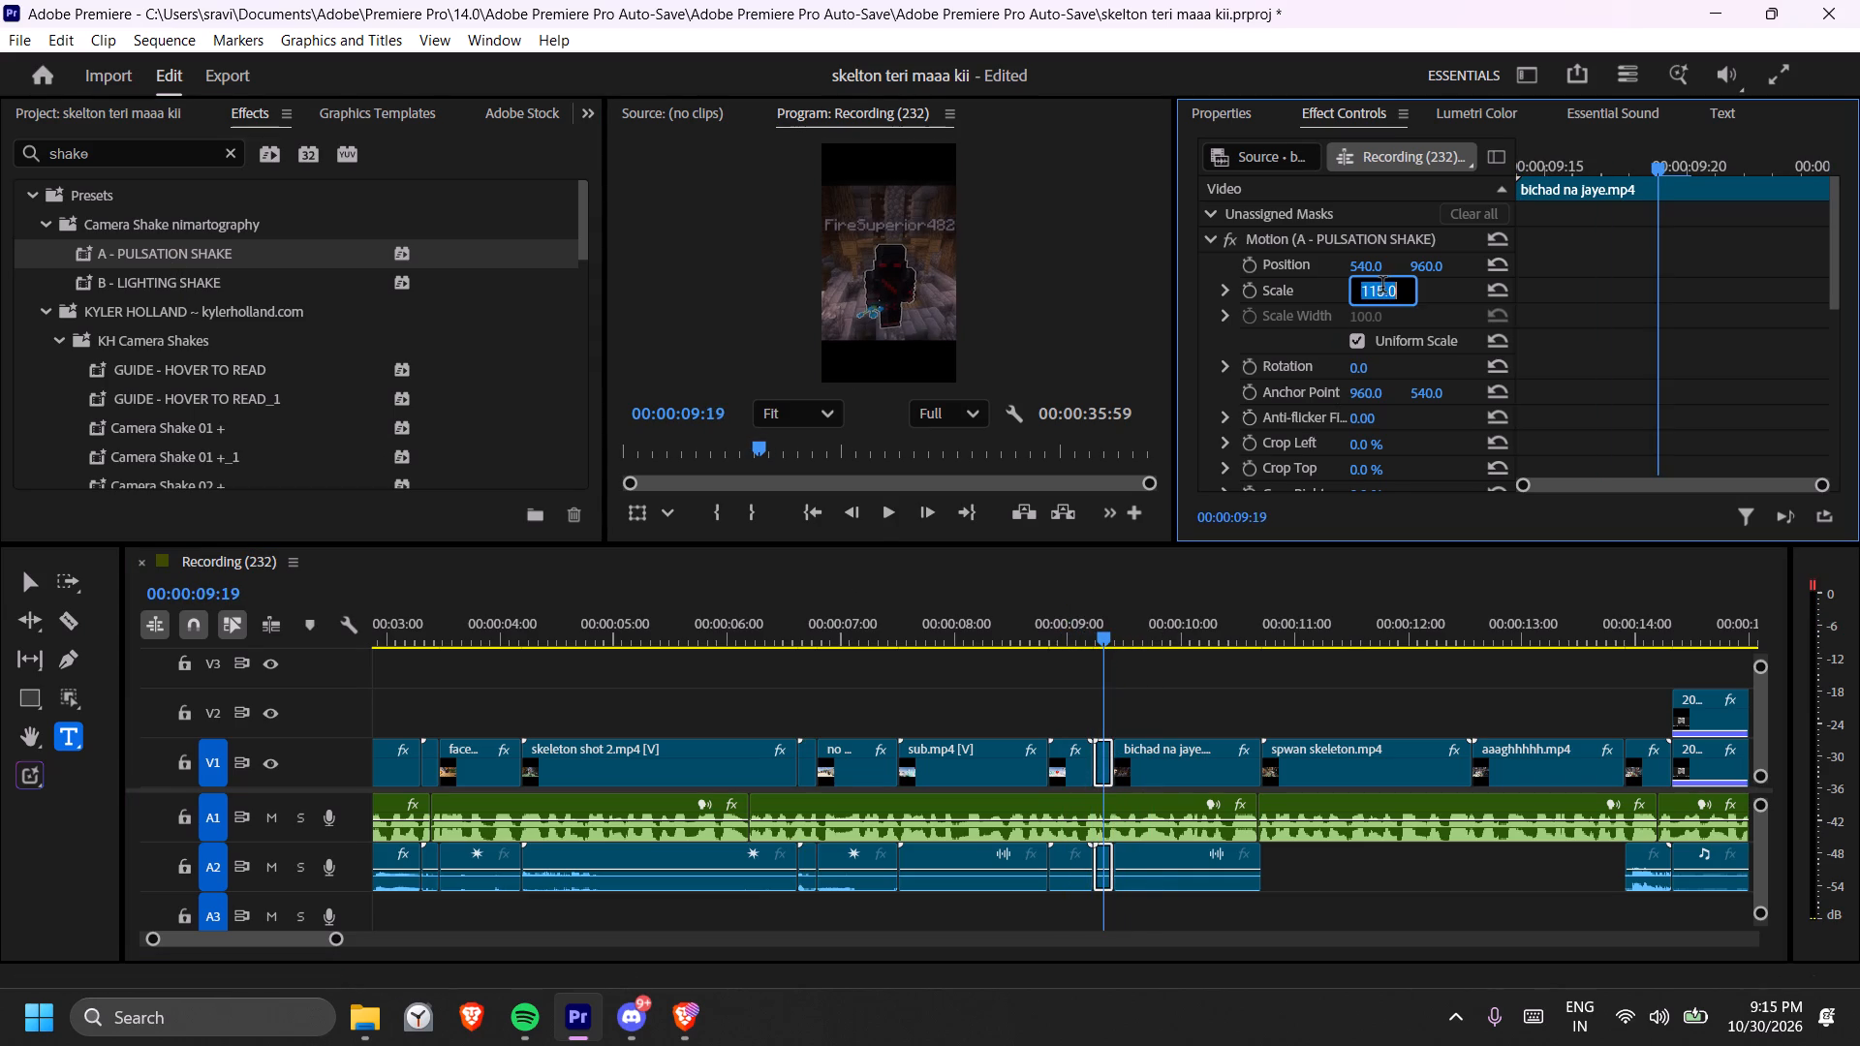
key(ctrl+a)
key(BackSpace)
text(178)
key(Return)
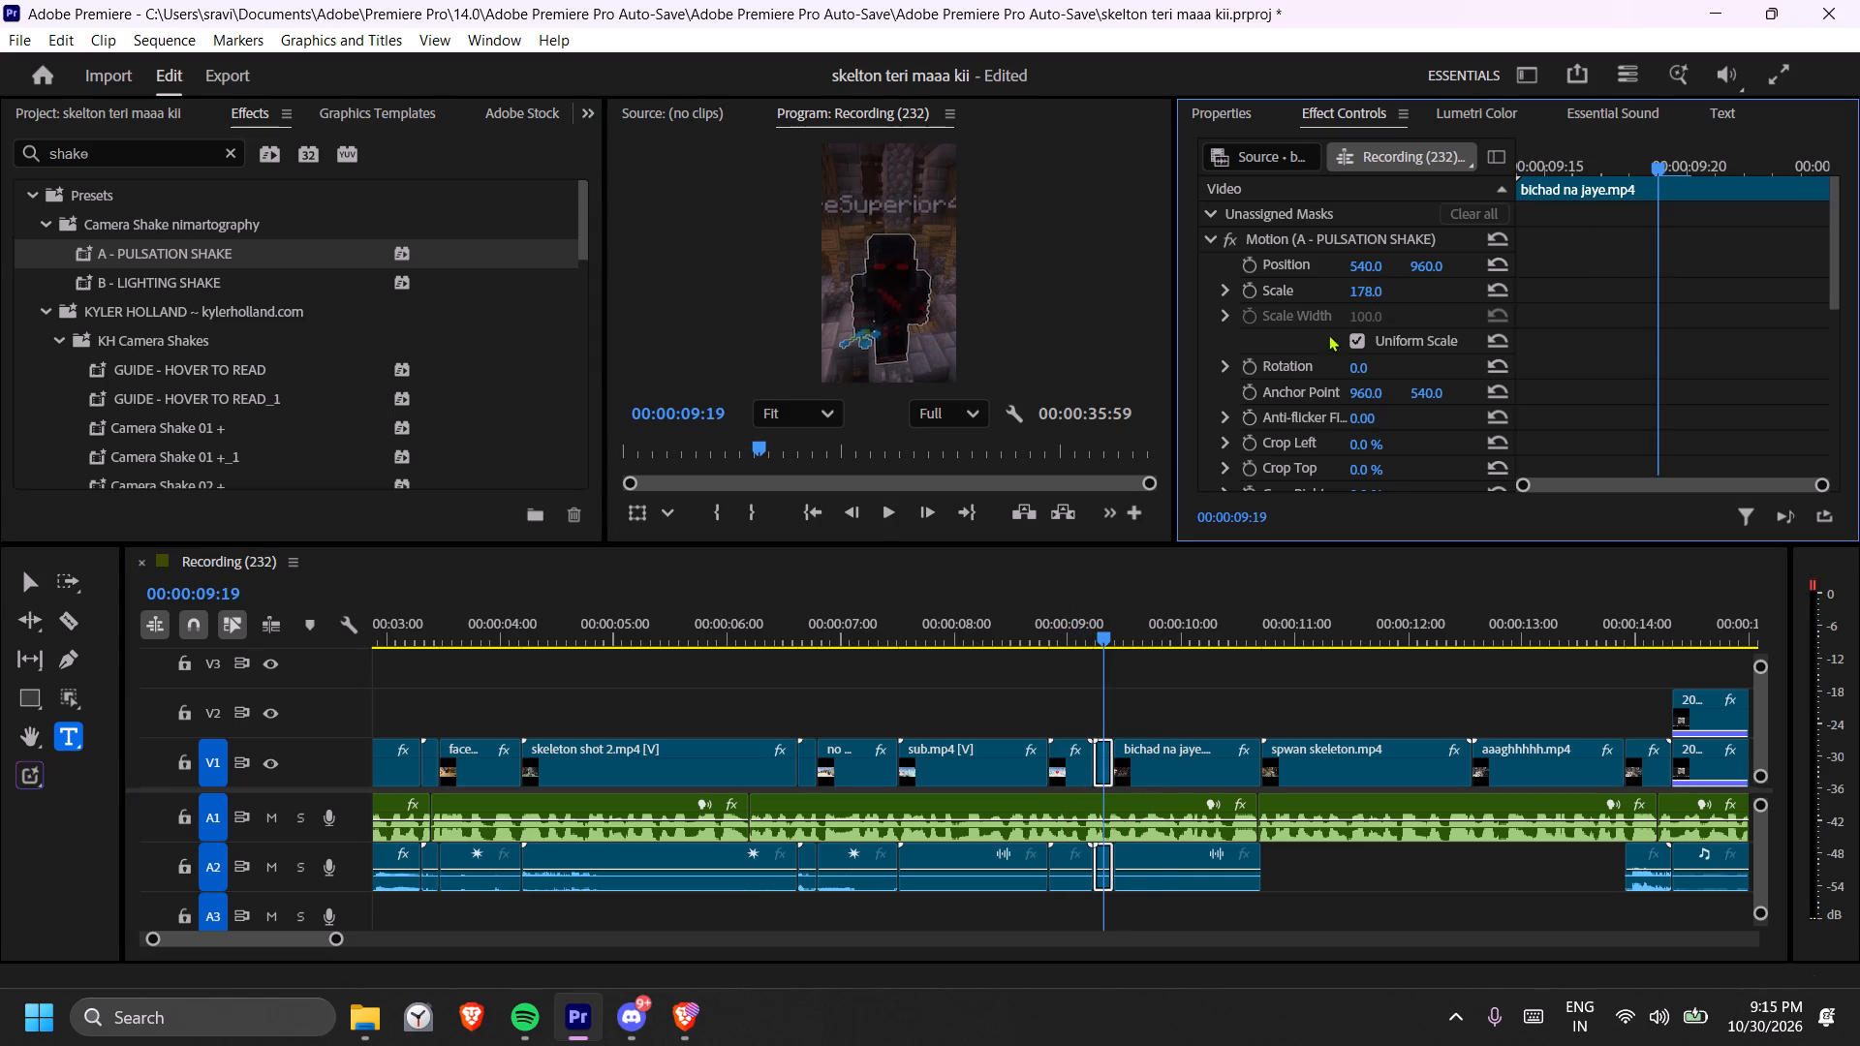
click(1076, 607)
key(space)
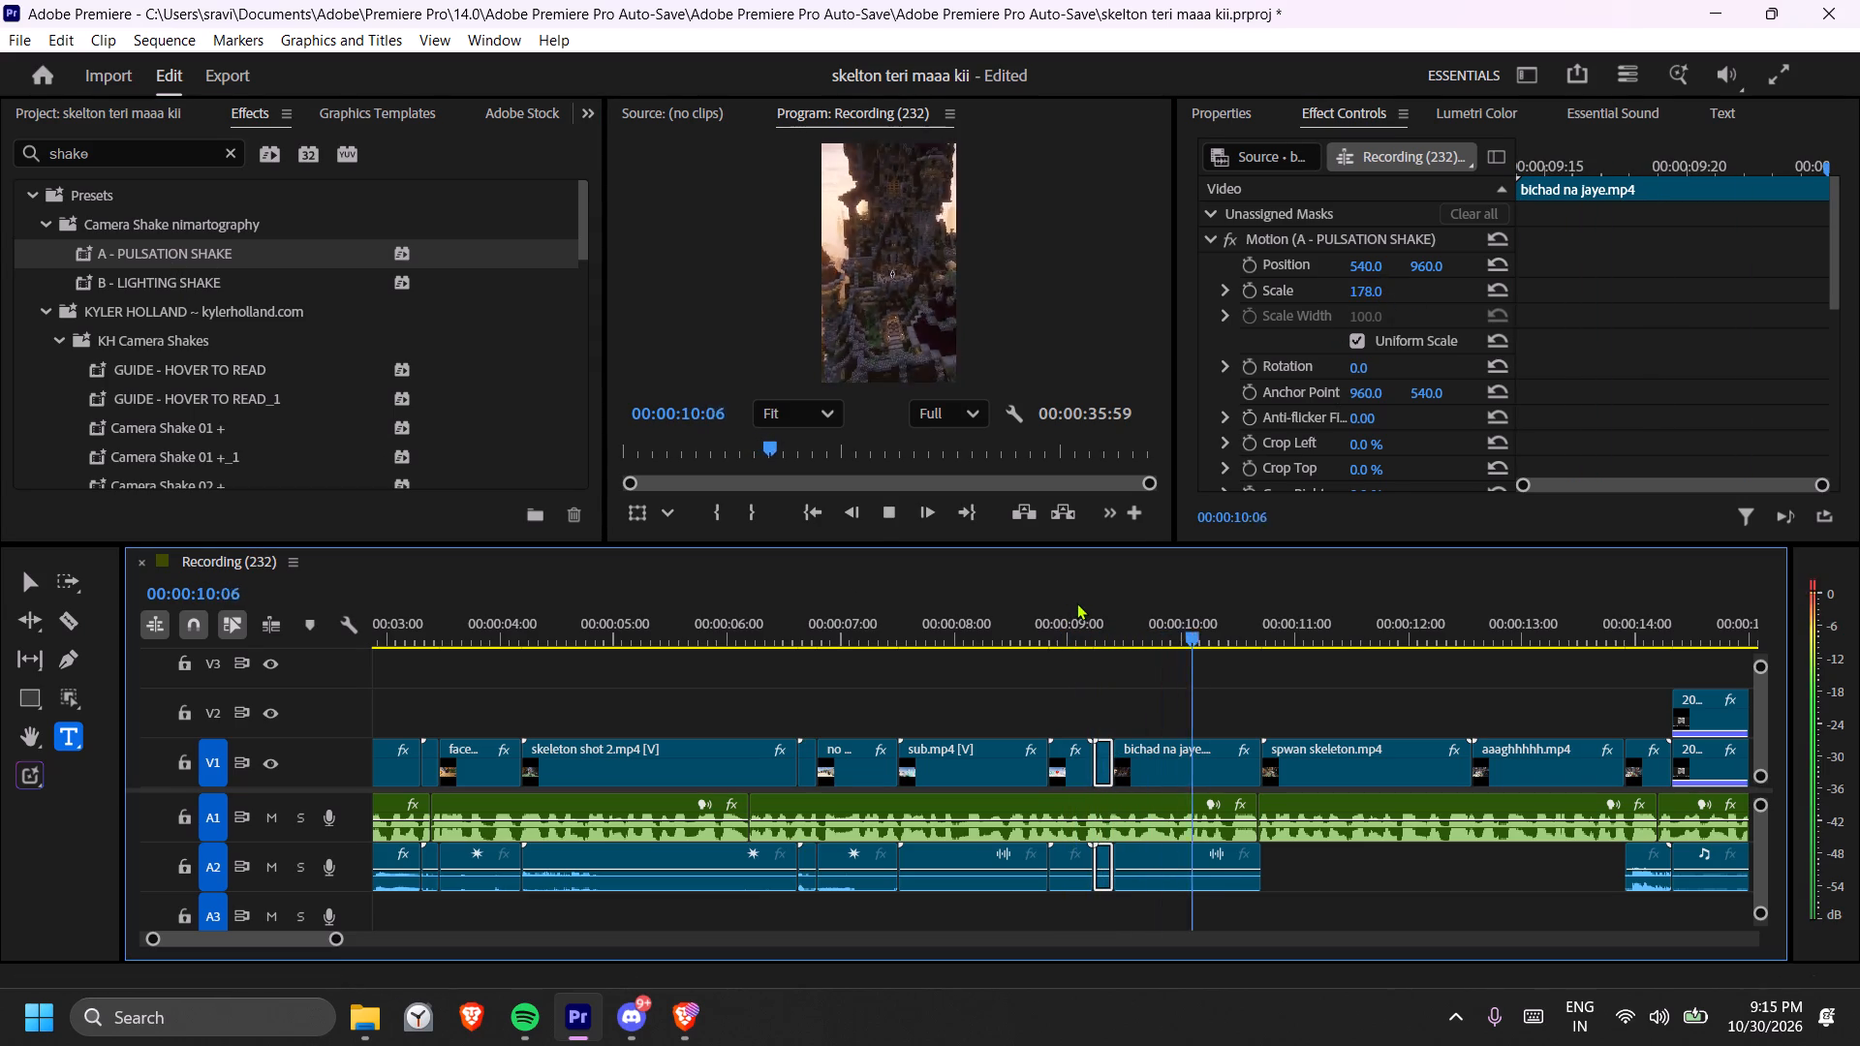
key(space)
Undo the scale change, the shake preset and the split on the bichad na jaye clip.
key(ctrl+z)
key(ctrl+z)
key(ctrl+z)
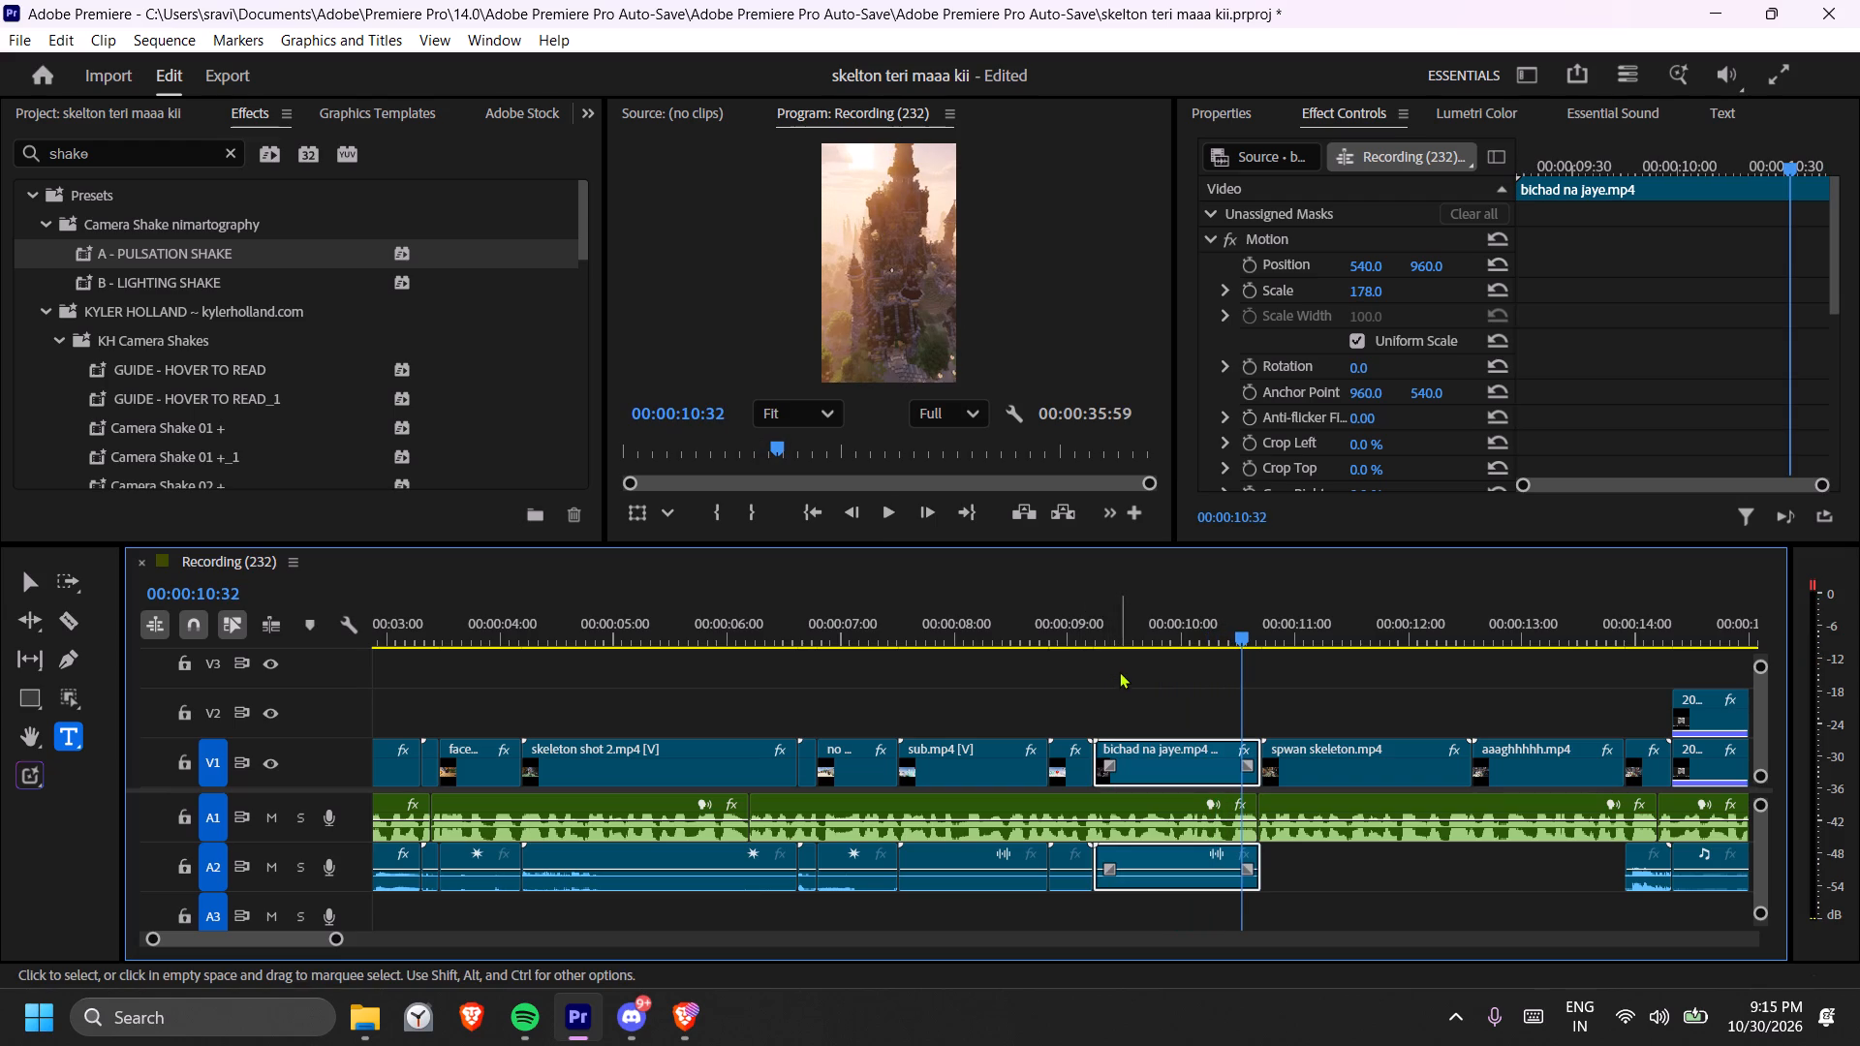
Review playback from the bichad na jaye clip into the yes haaan clip, looking for the next shake point.
drag(1085, 635, 1022, 635)
key(space)
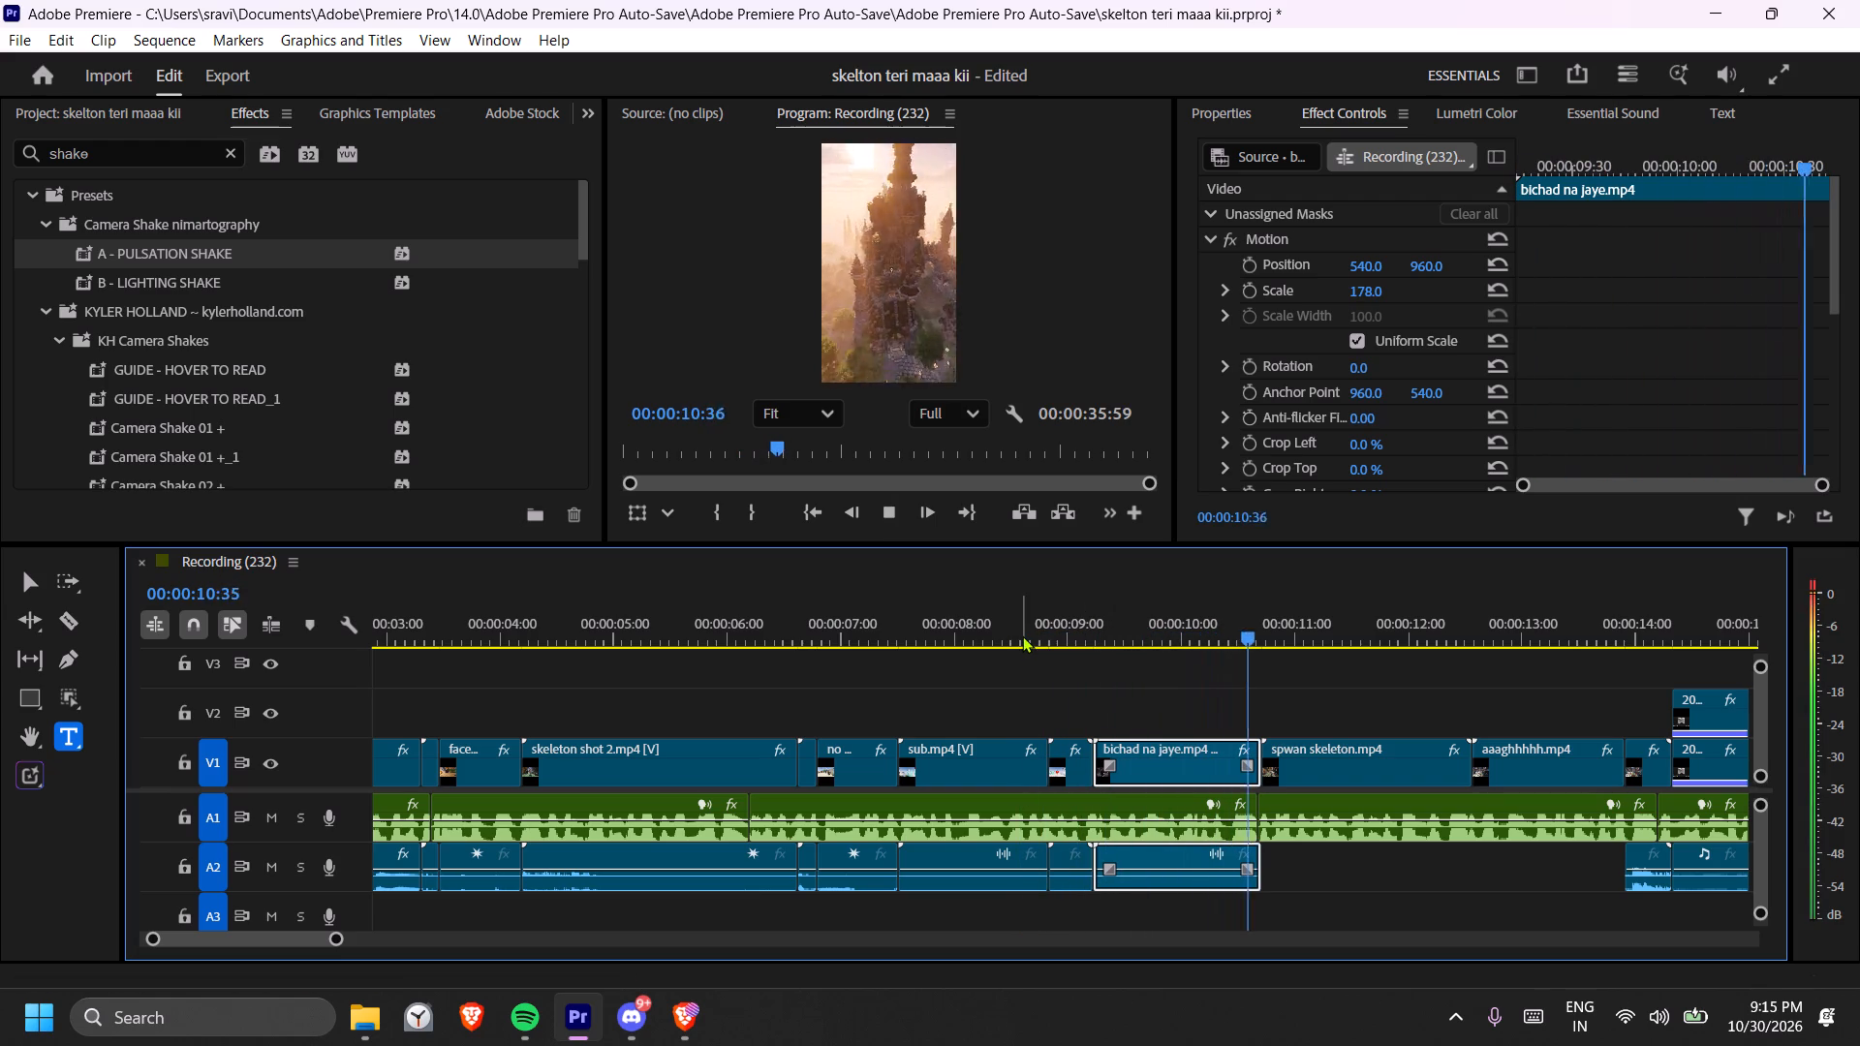
key(space)
key(space)
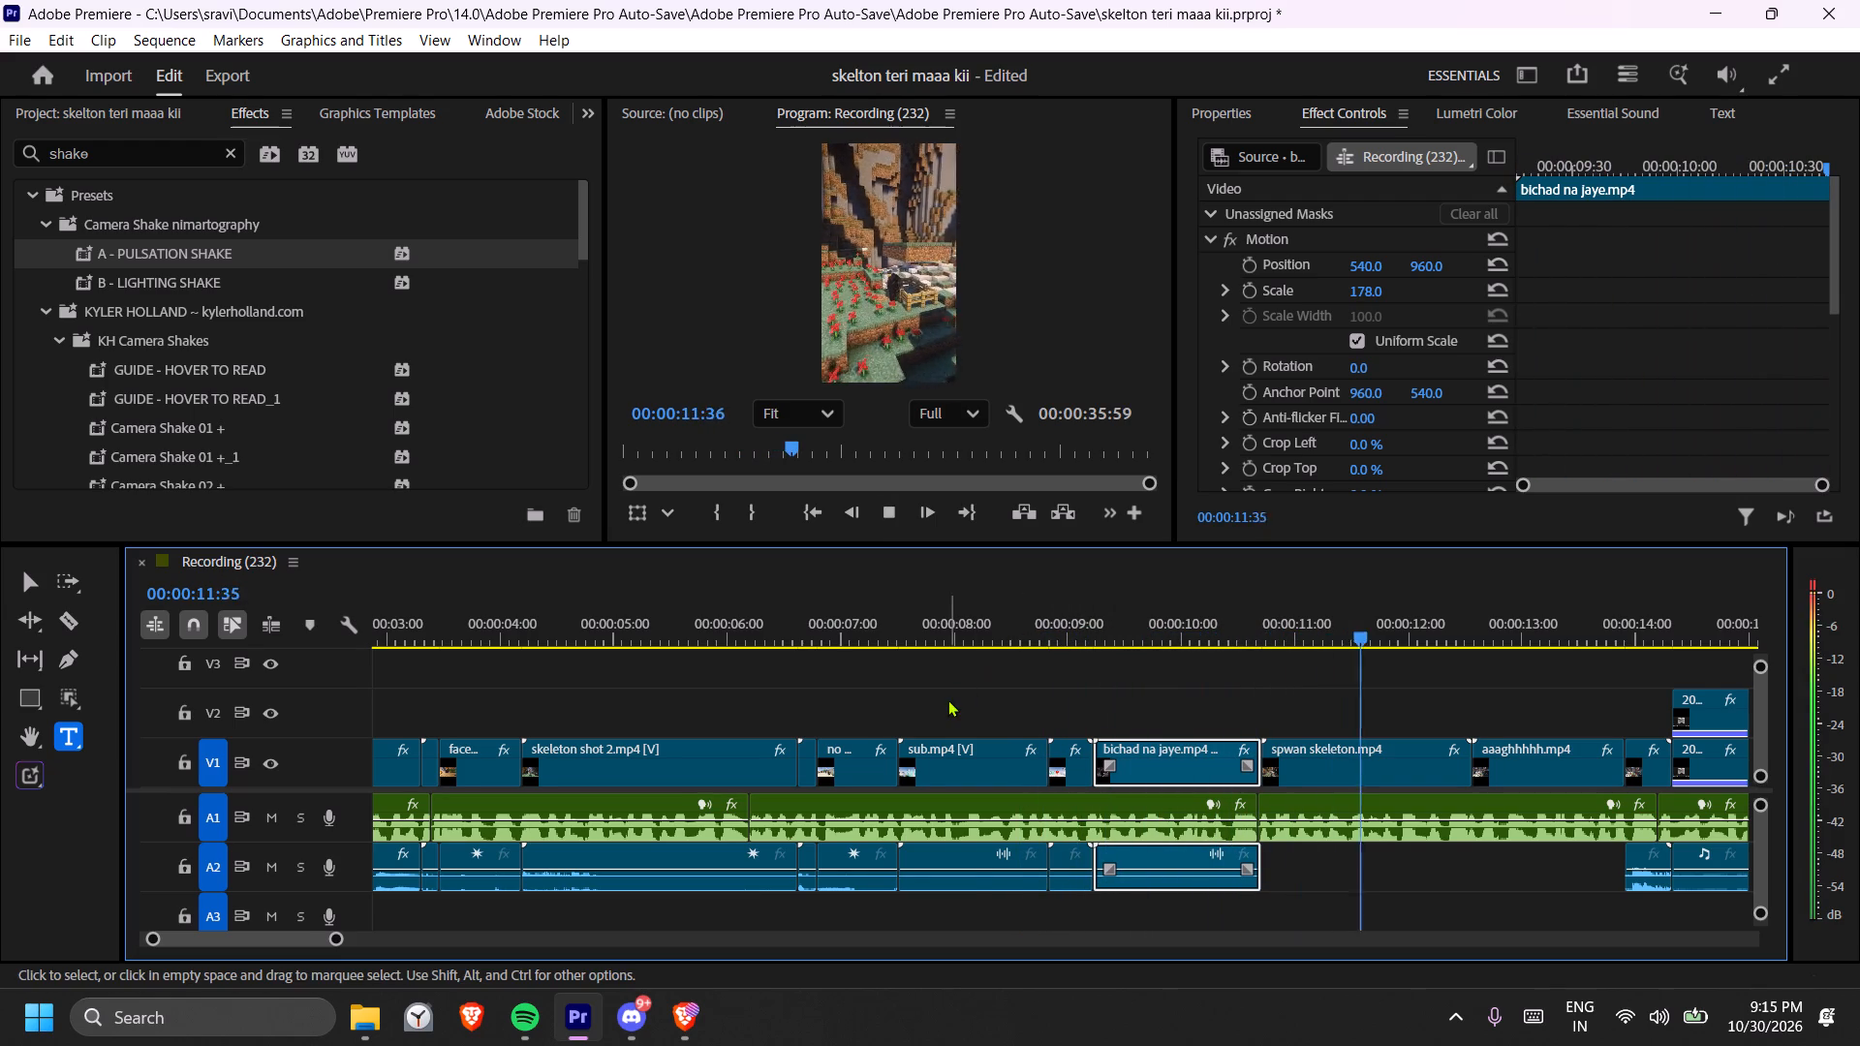
scroll(947, 699, down, 2)
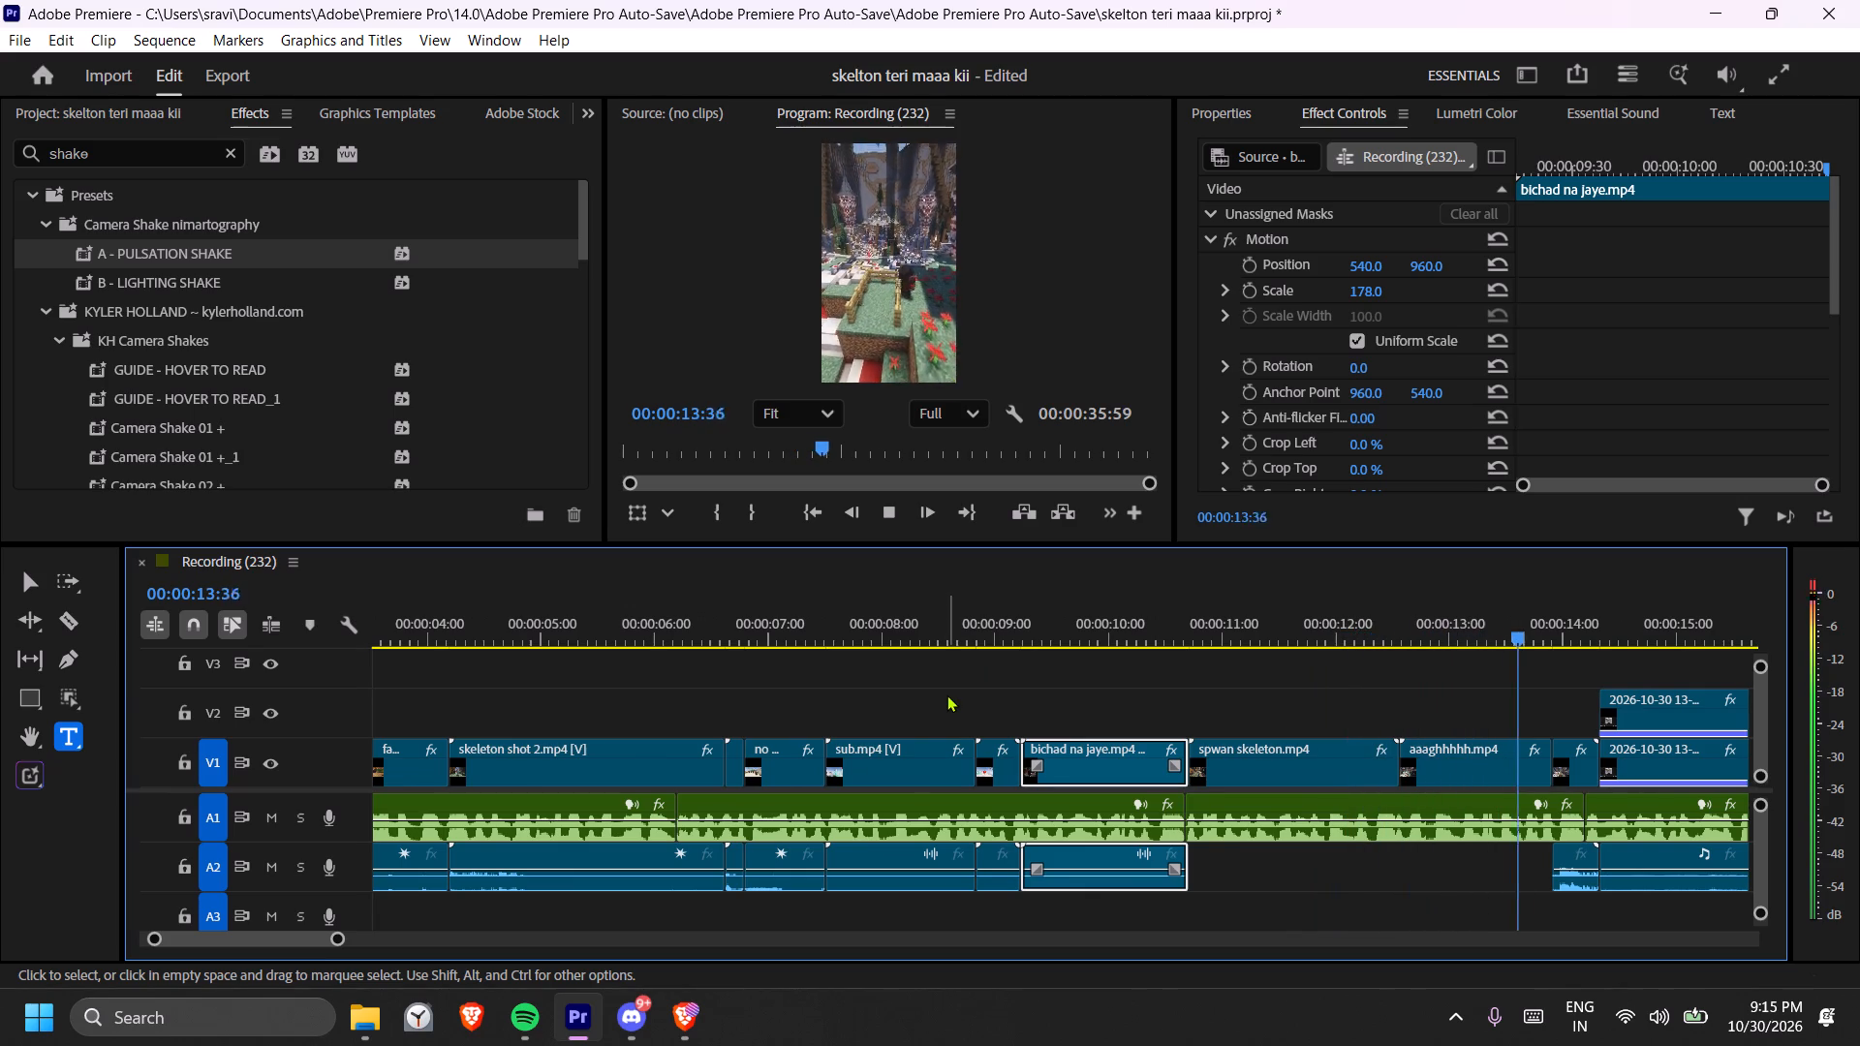
key(space)
scroll(946, 694, down, 4)
key(space)
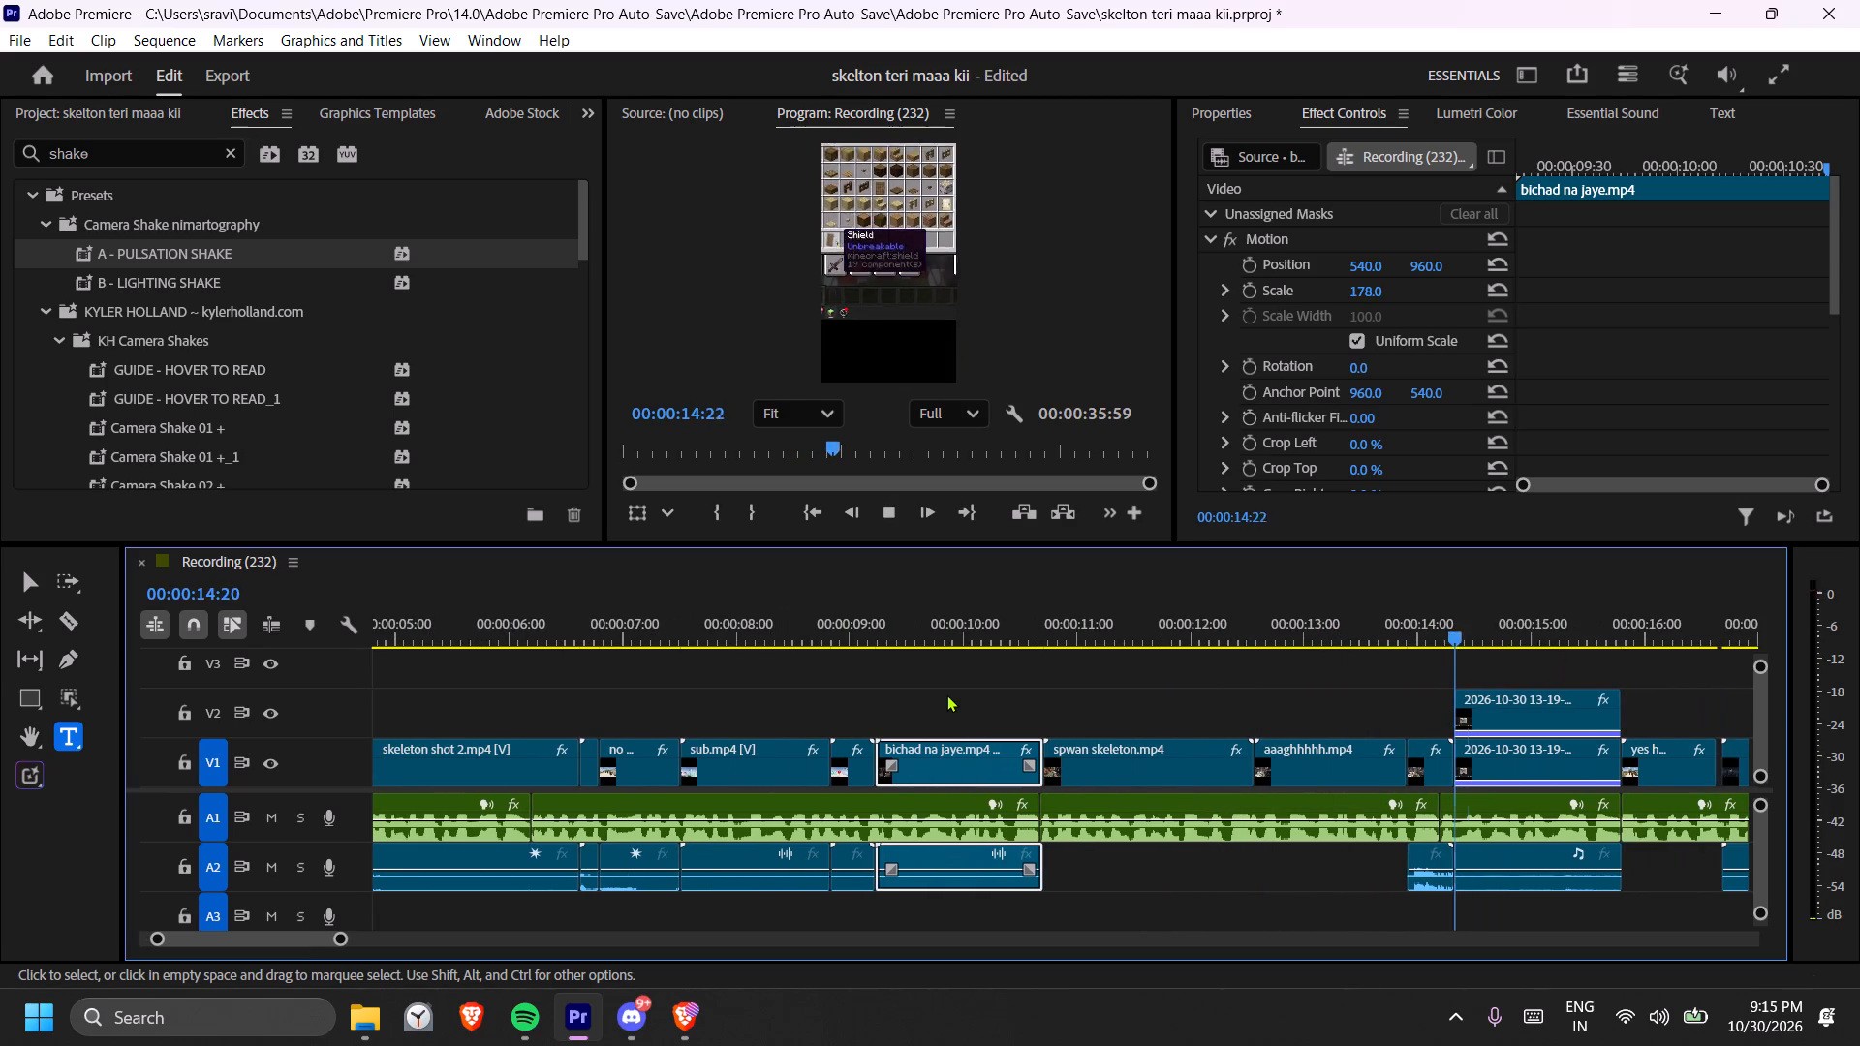
scroll(946, 694, down, 4)
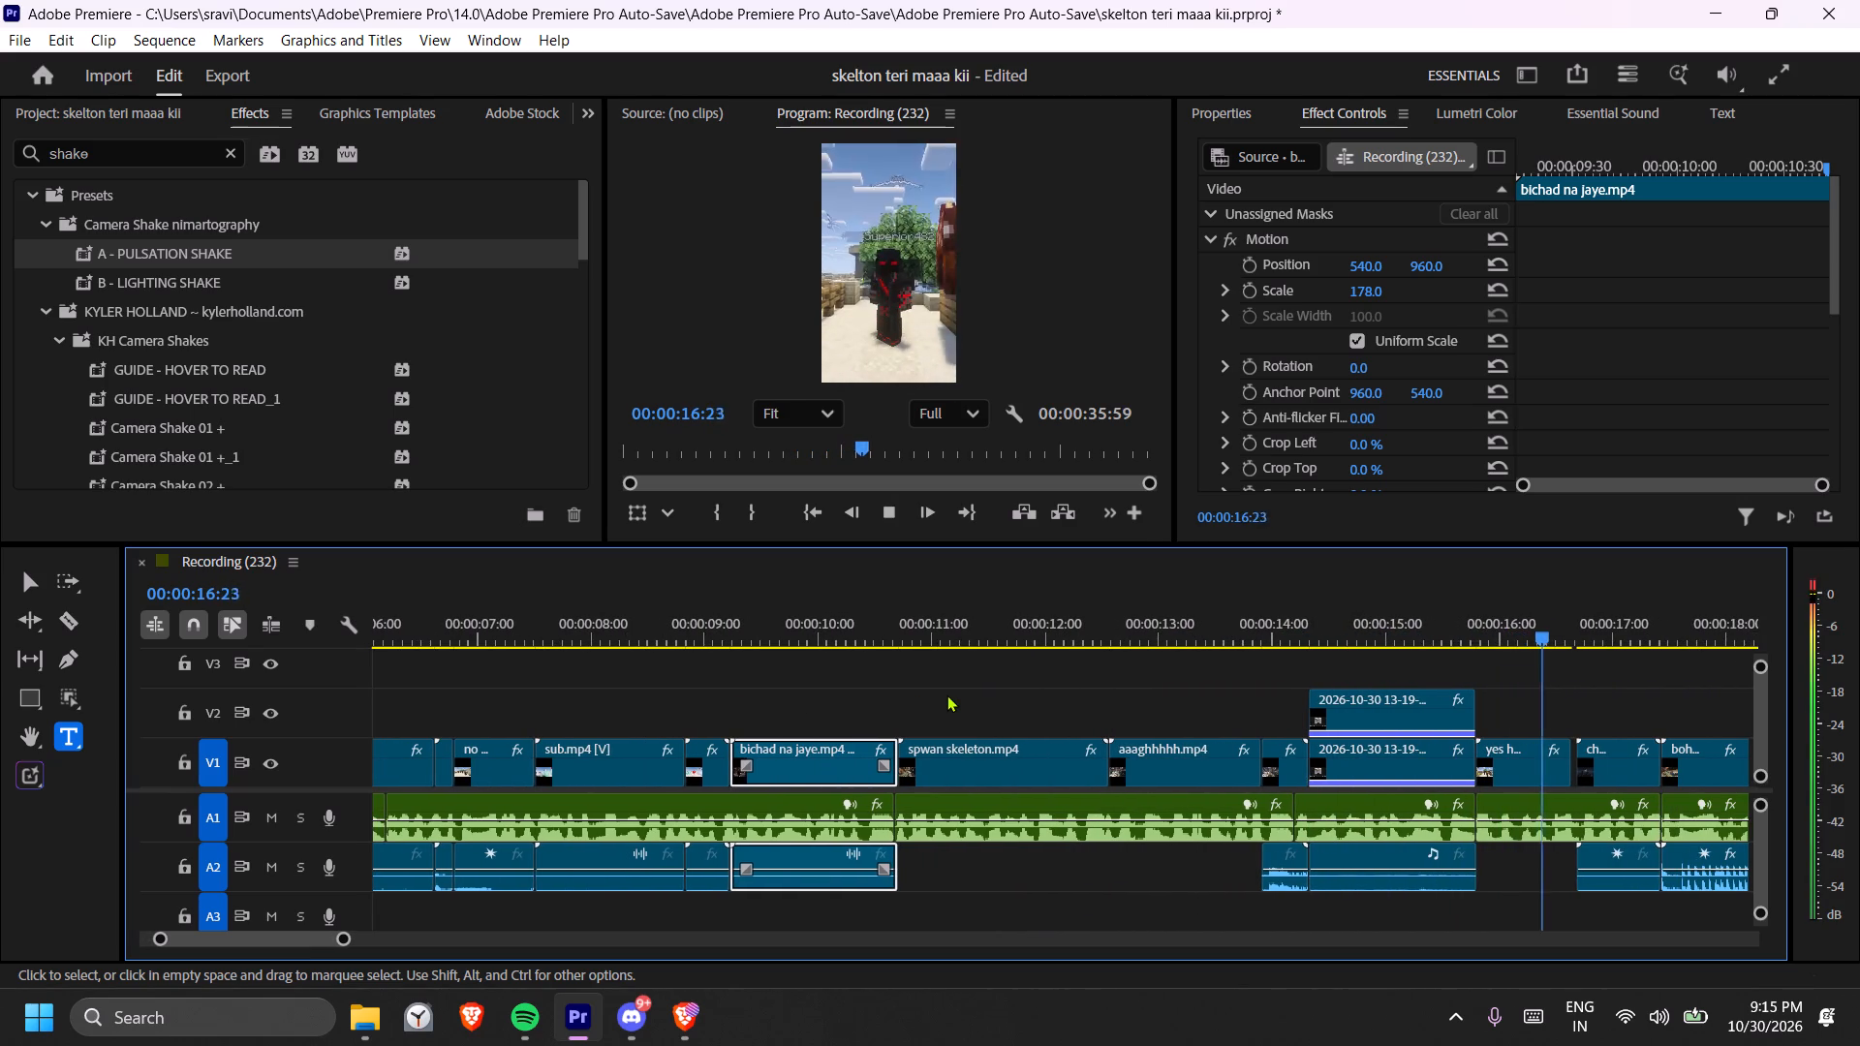
key(space)
Split the yes haaan clip at 00:00:15:58 to isolate its opening frames.
drag(1507, 628, 1499, 639)
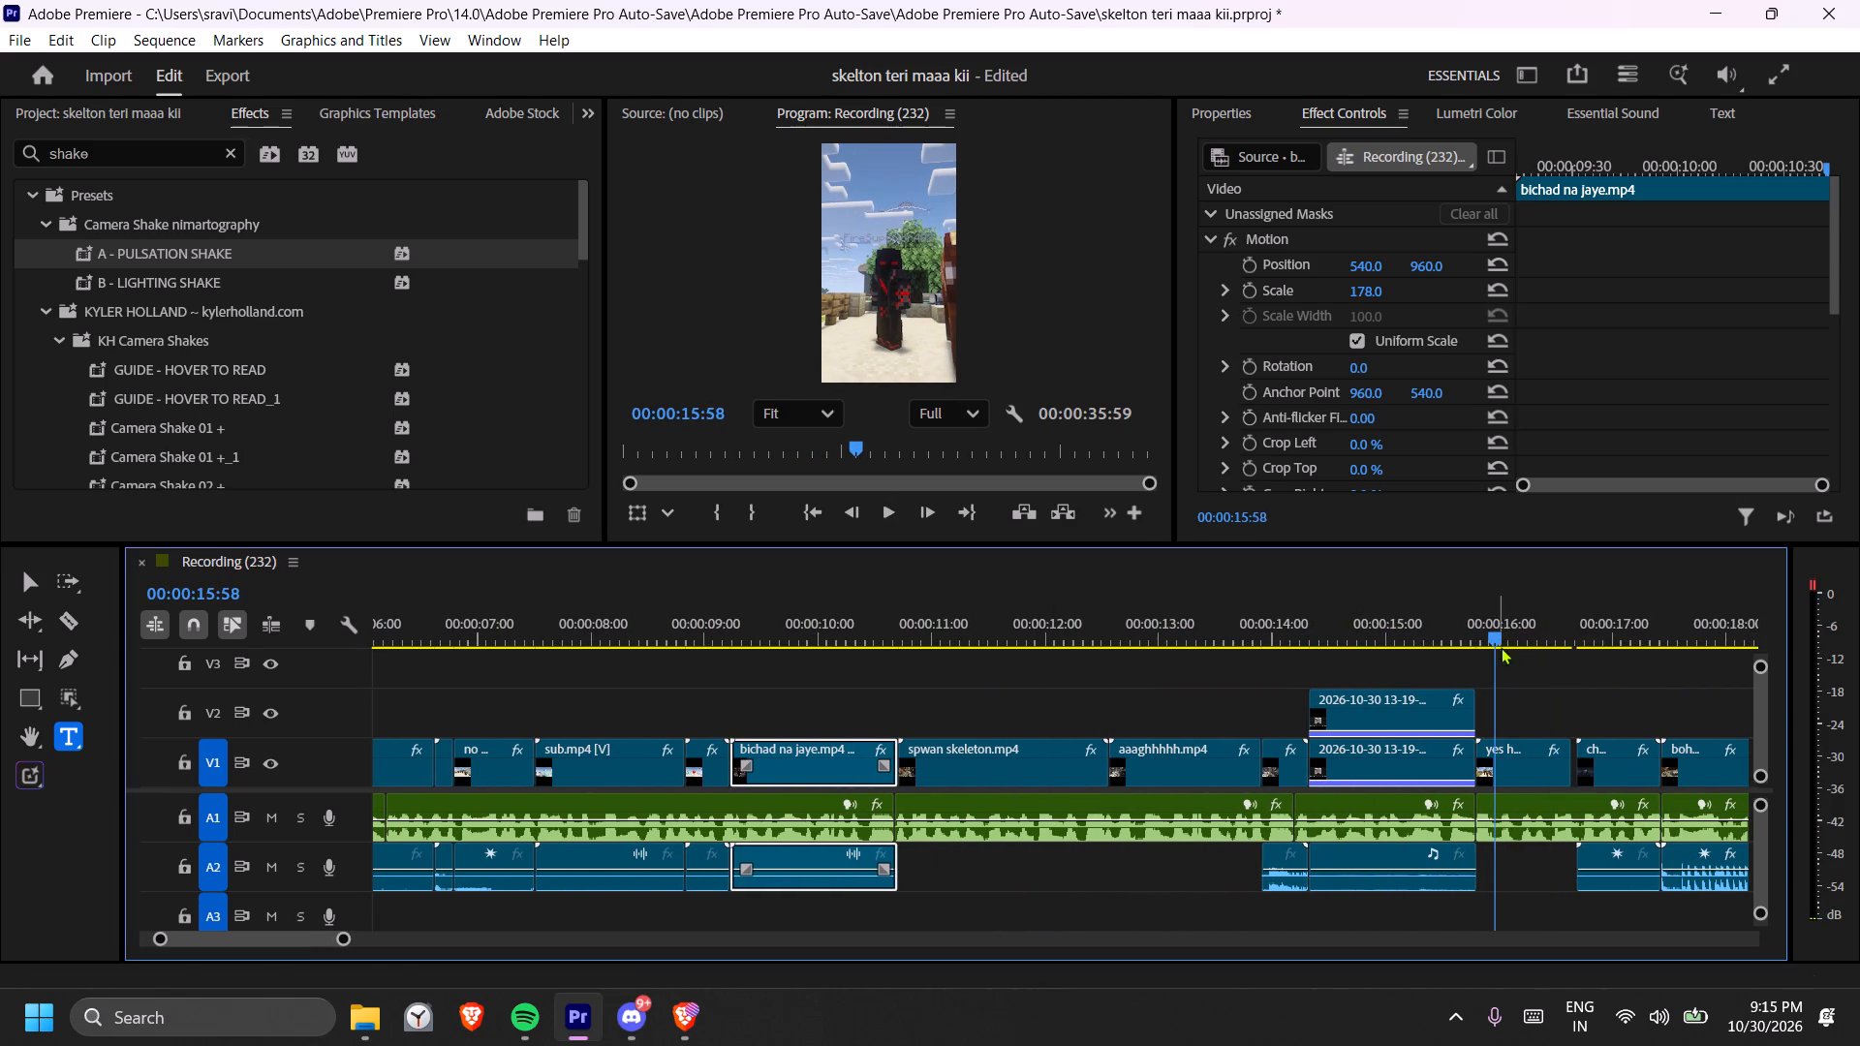
key(c)
click(1504, 759)
key(t)
Apply the A - PULSATION SHAKE preset to the short opening piece of the yes haaan clip and preview it.
drag(125, 259, 256, 286)
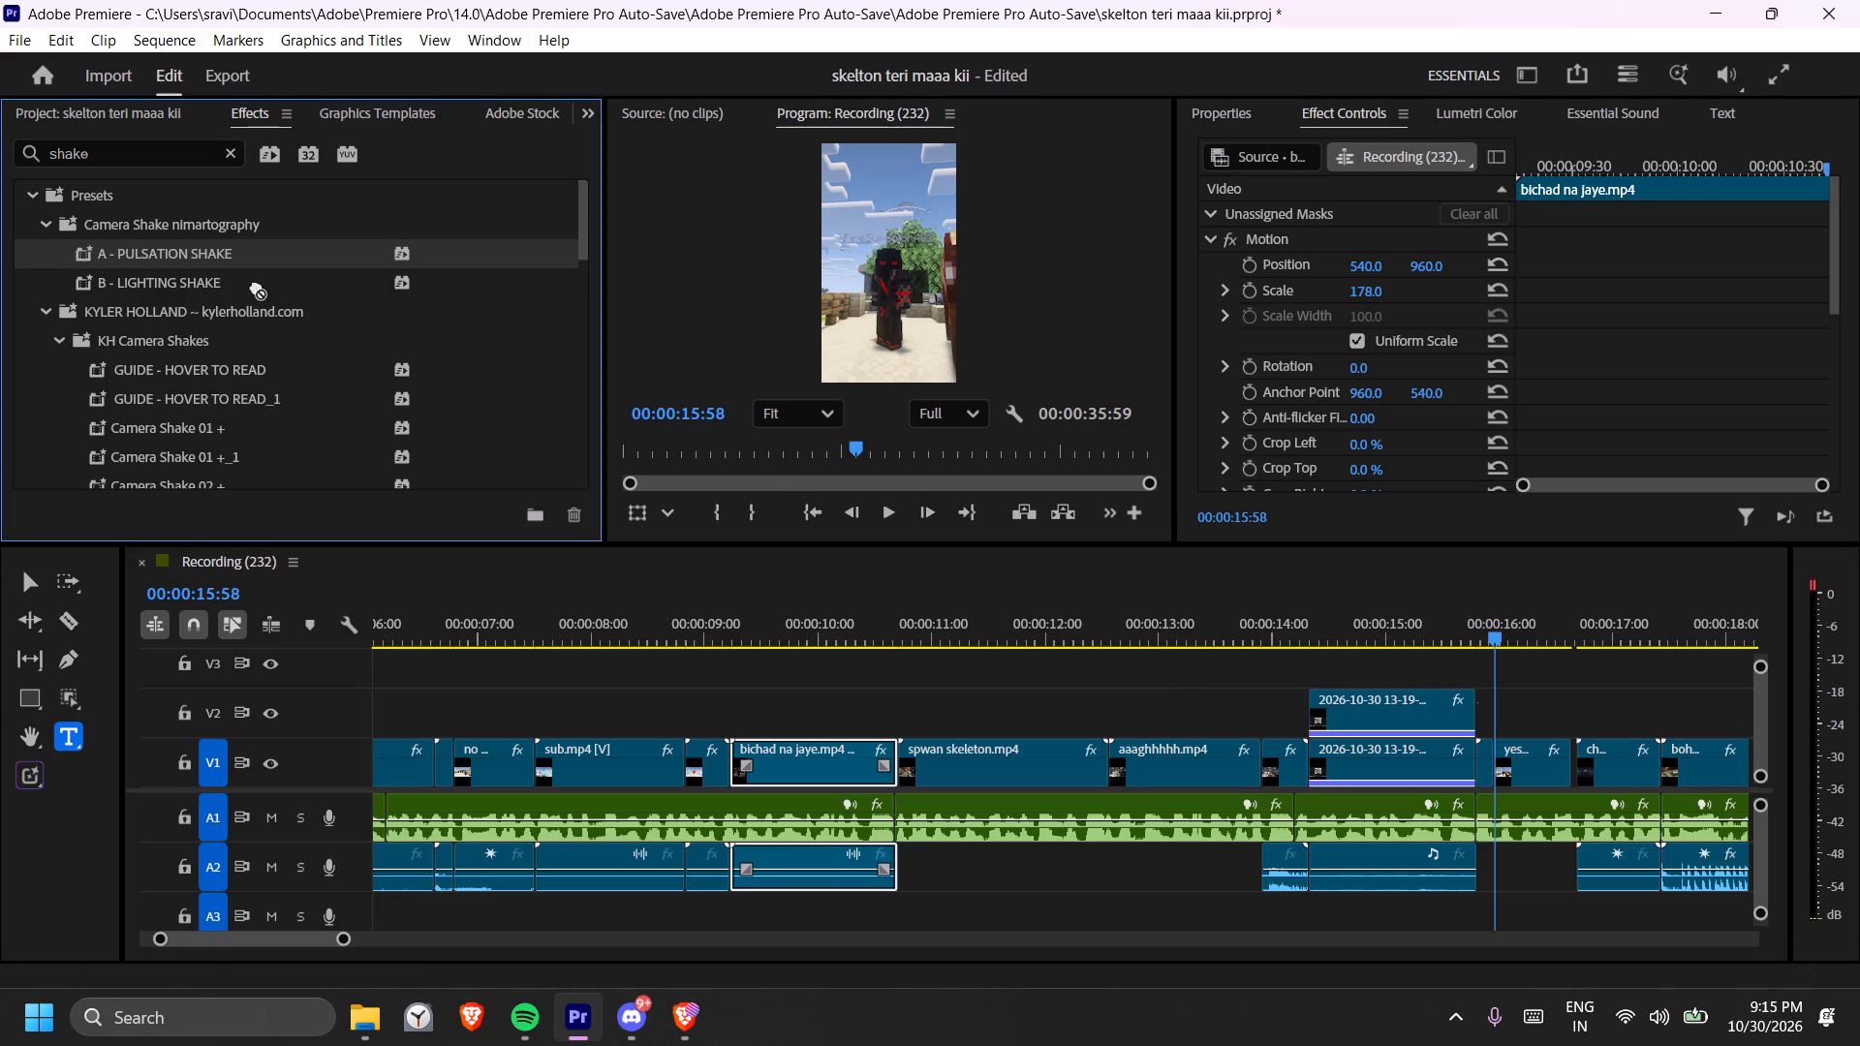
drag(256, 286, 1484, 779)
click(1469, 619)
key(space)
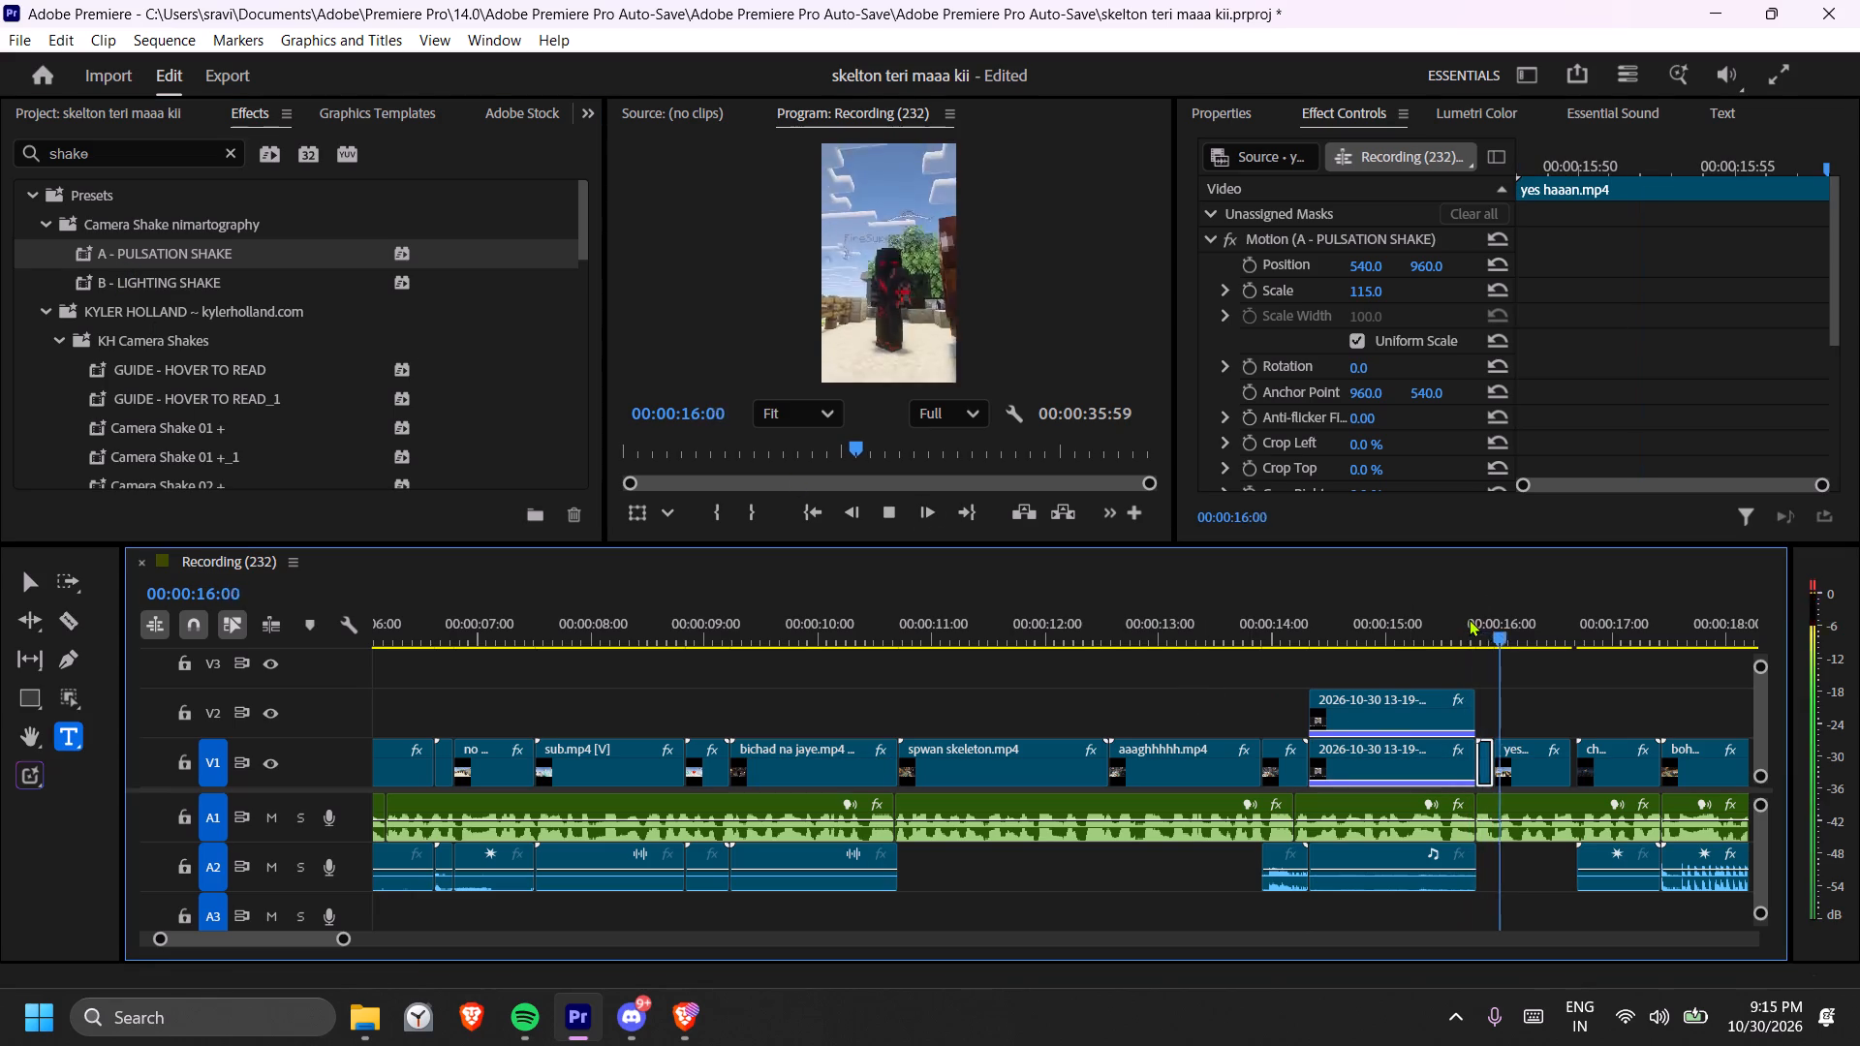
key(space)
Set the Scale of the yes haaan clip's opening piece to 178.
click(1484, 640)
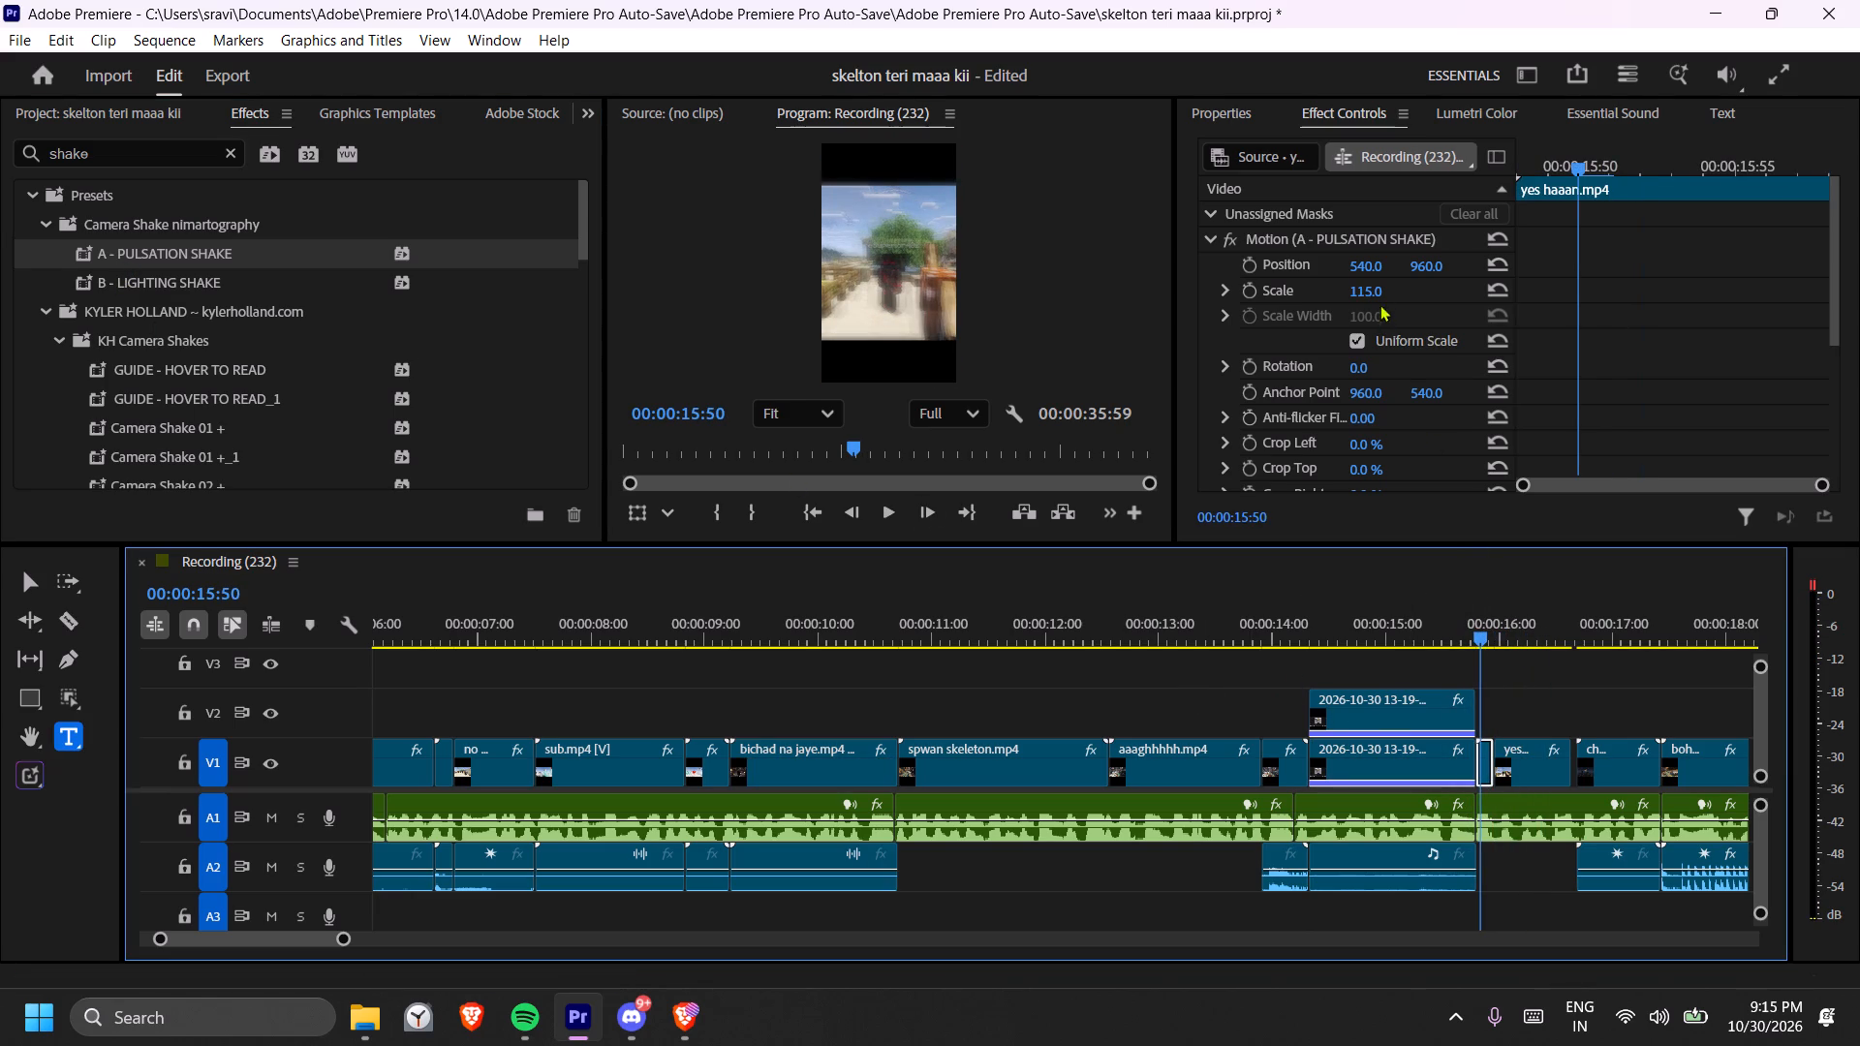
click(1376, 288)
key(ctrl+a)
key(BackSpace)
text(178)
key(Return)
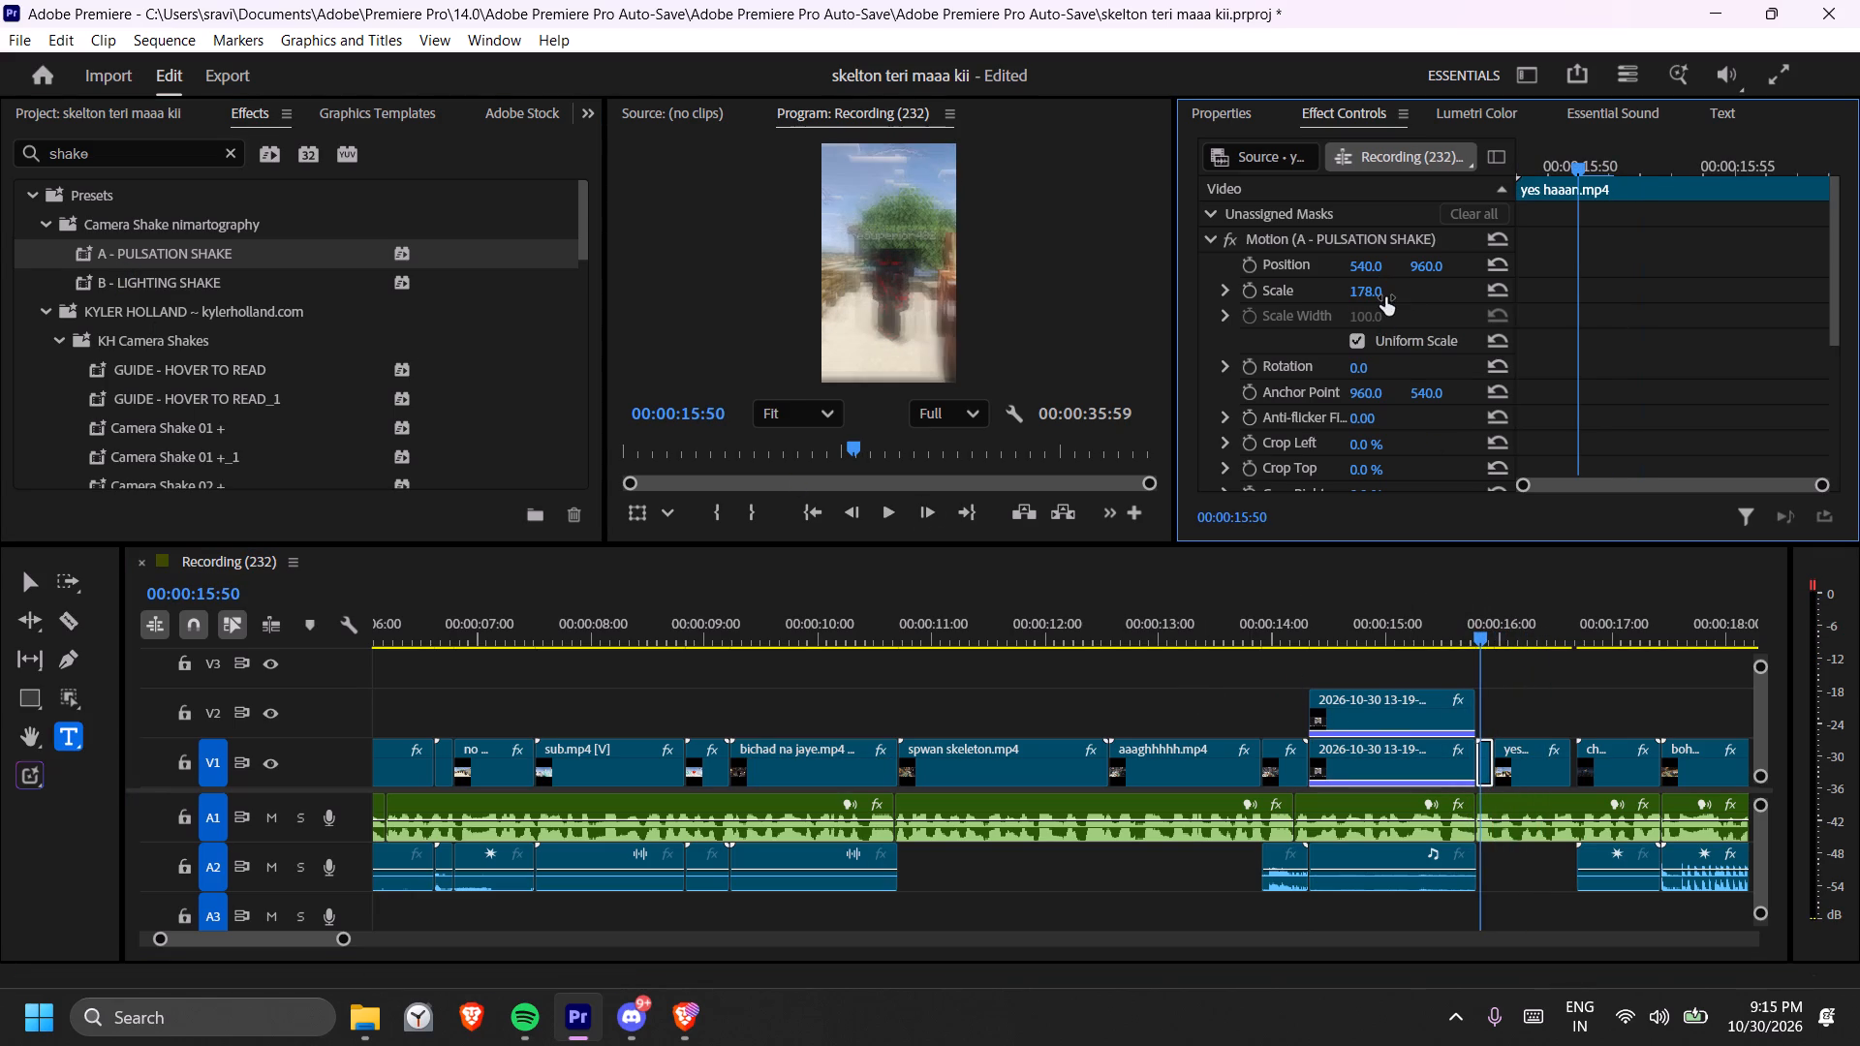
Replay the yes haaan clip's shaken opening and review the edit on to the start of the firse damage clip.
drag(1450, 602, 1450, 622)
key(space)
scroll(1108, 762, down, 6)
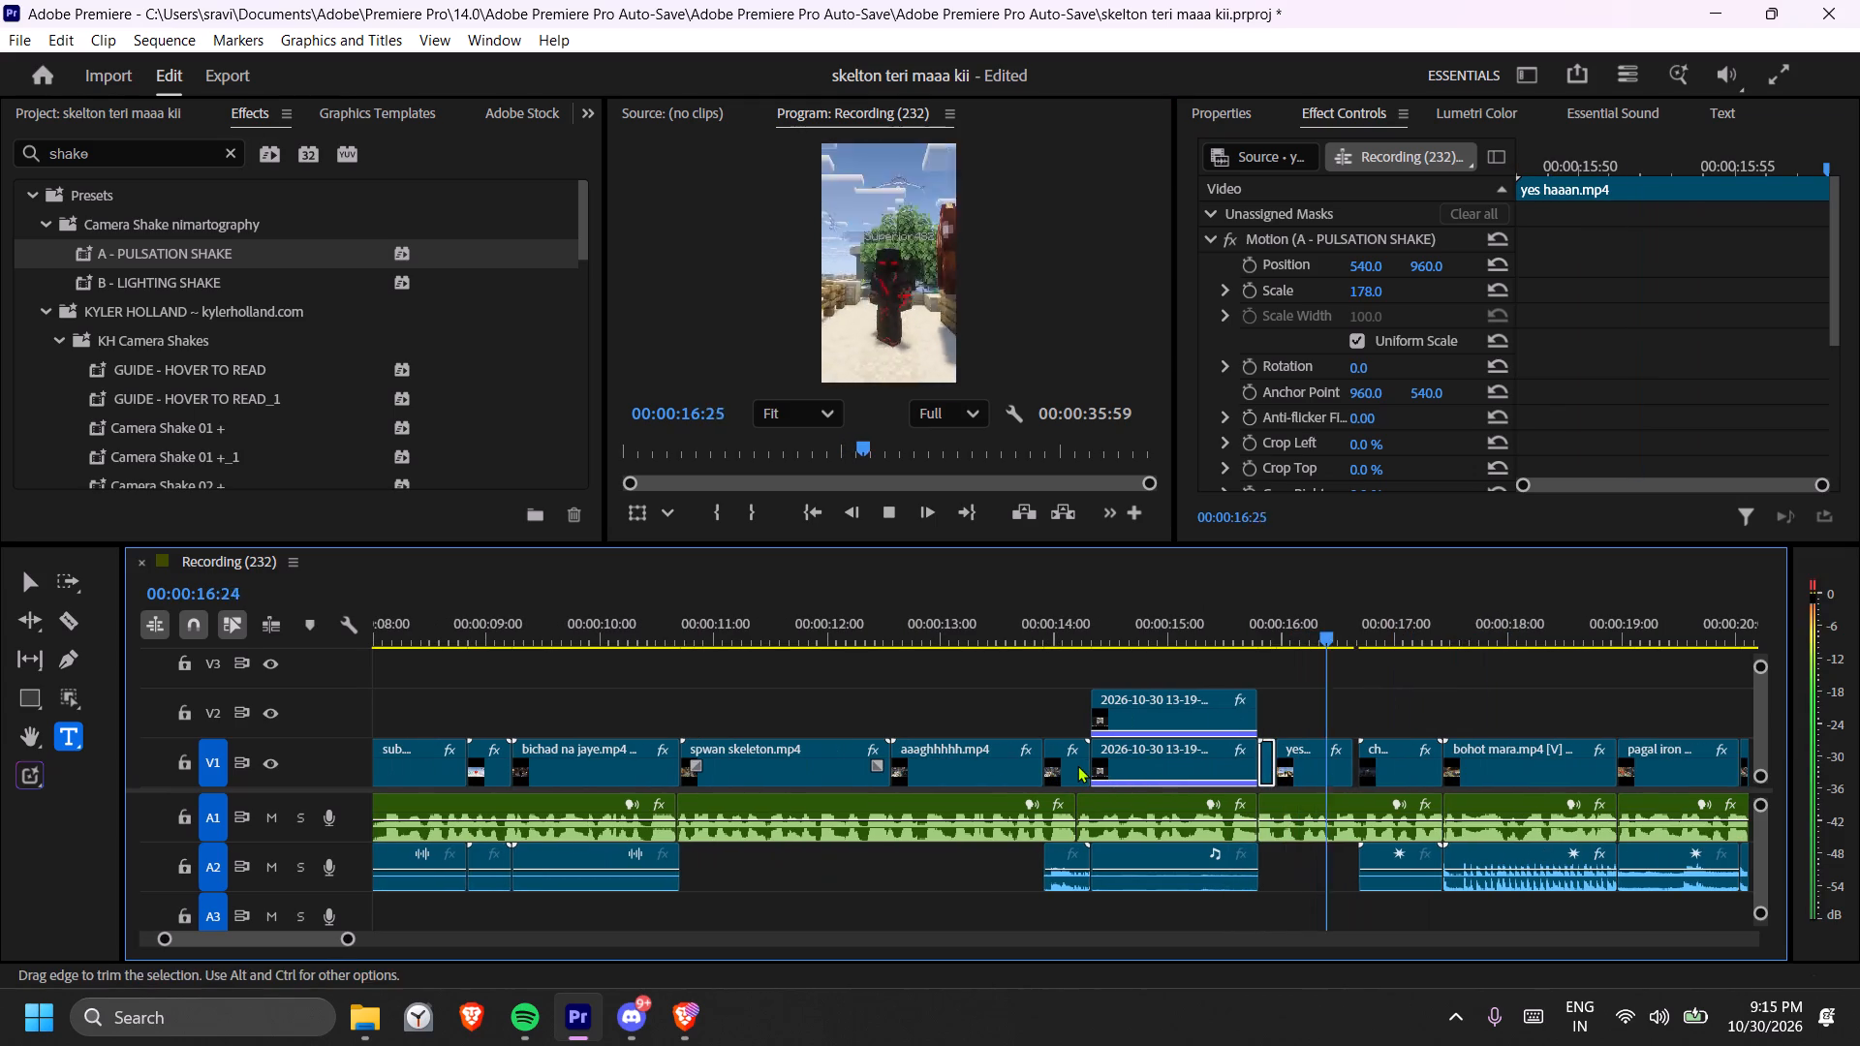
key(space)
click(1379, 634)
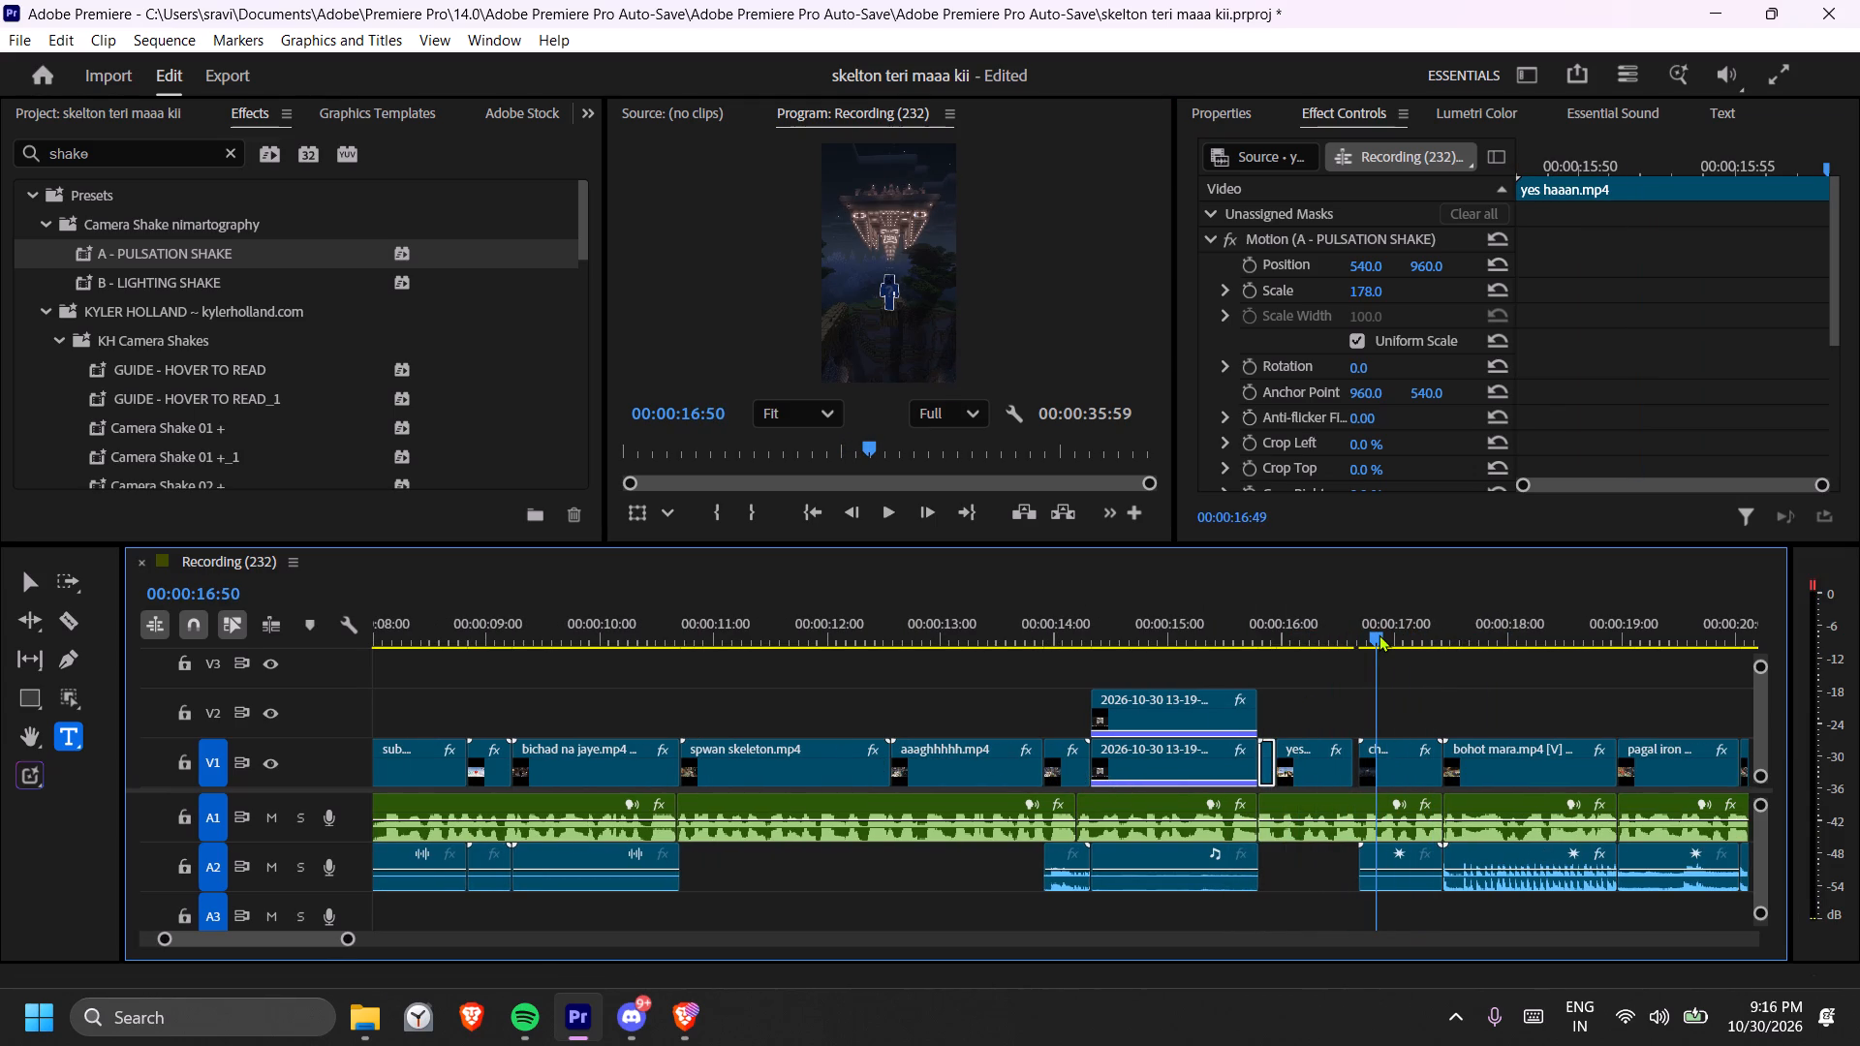
key(space)
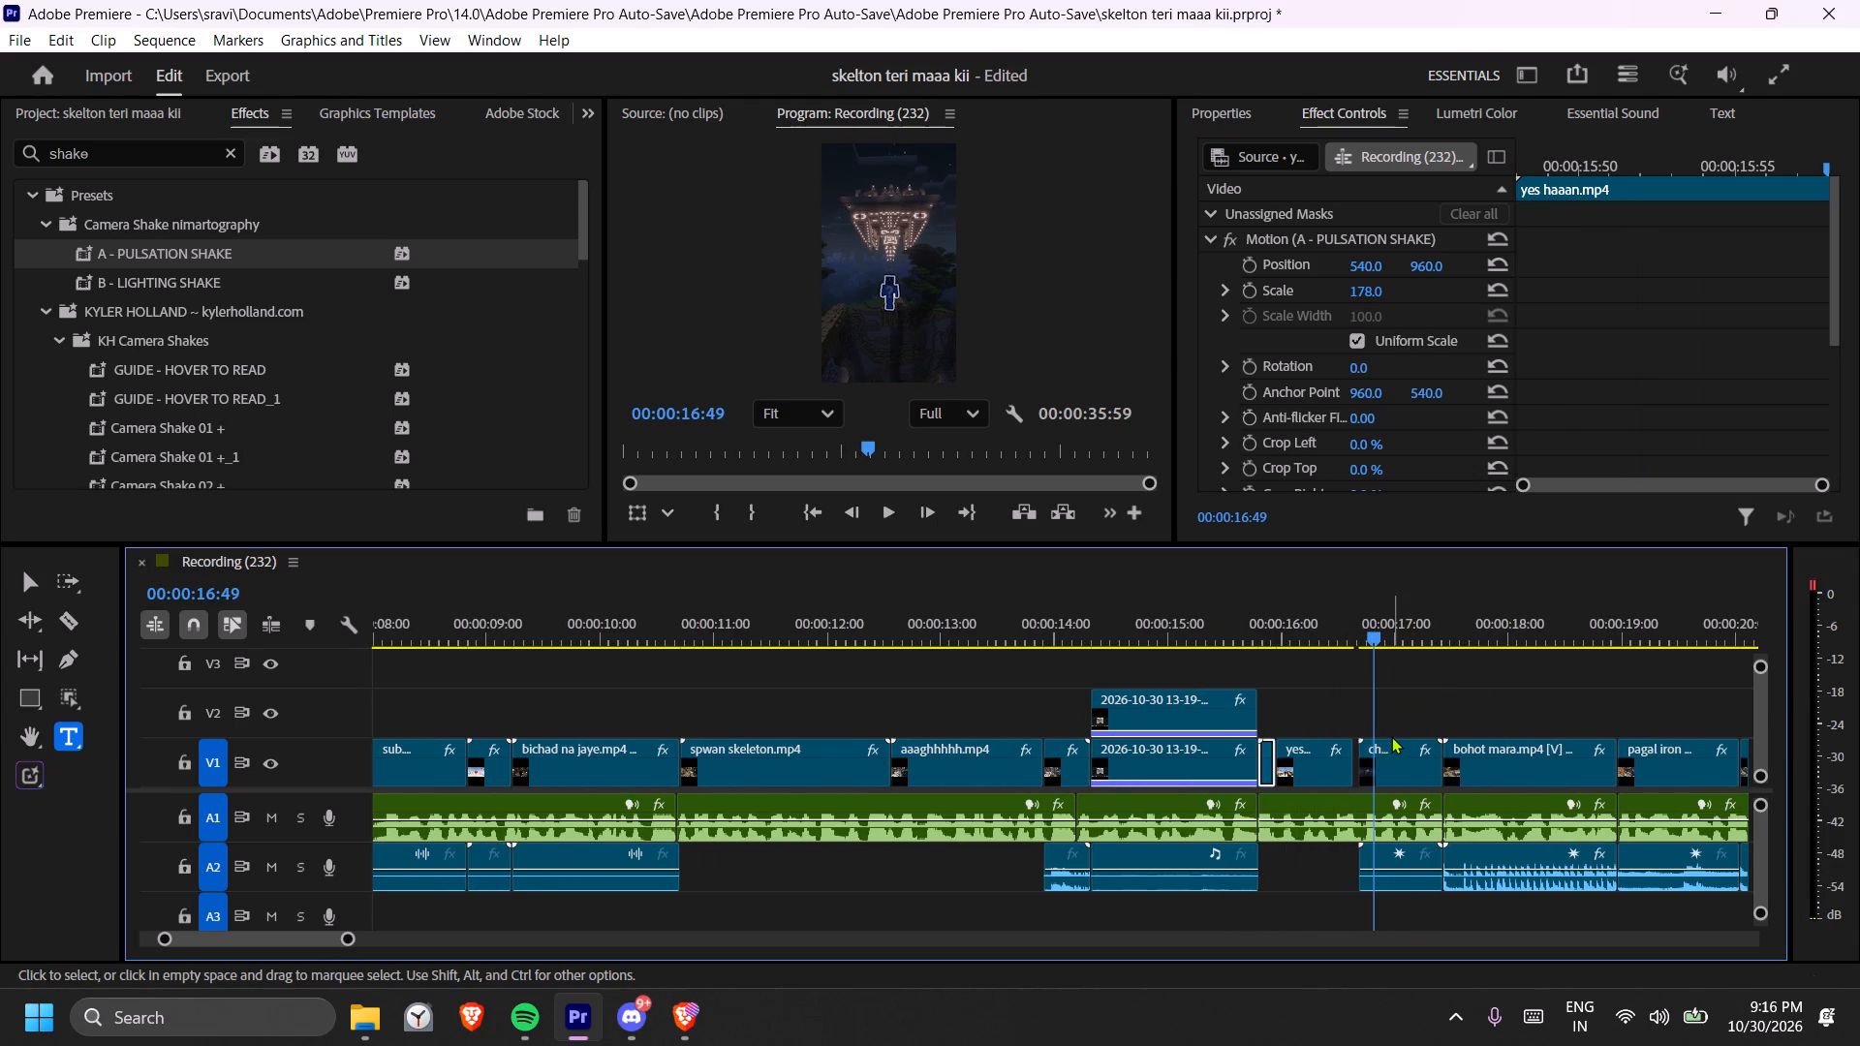
key(space)
key(space)
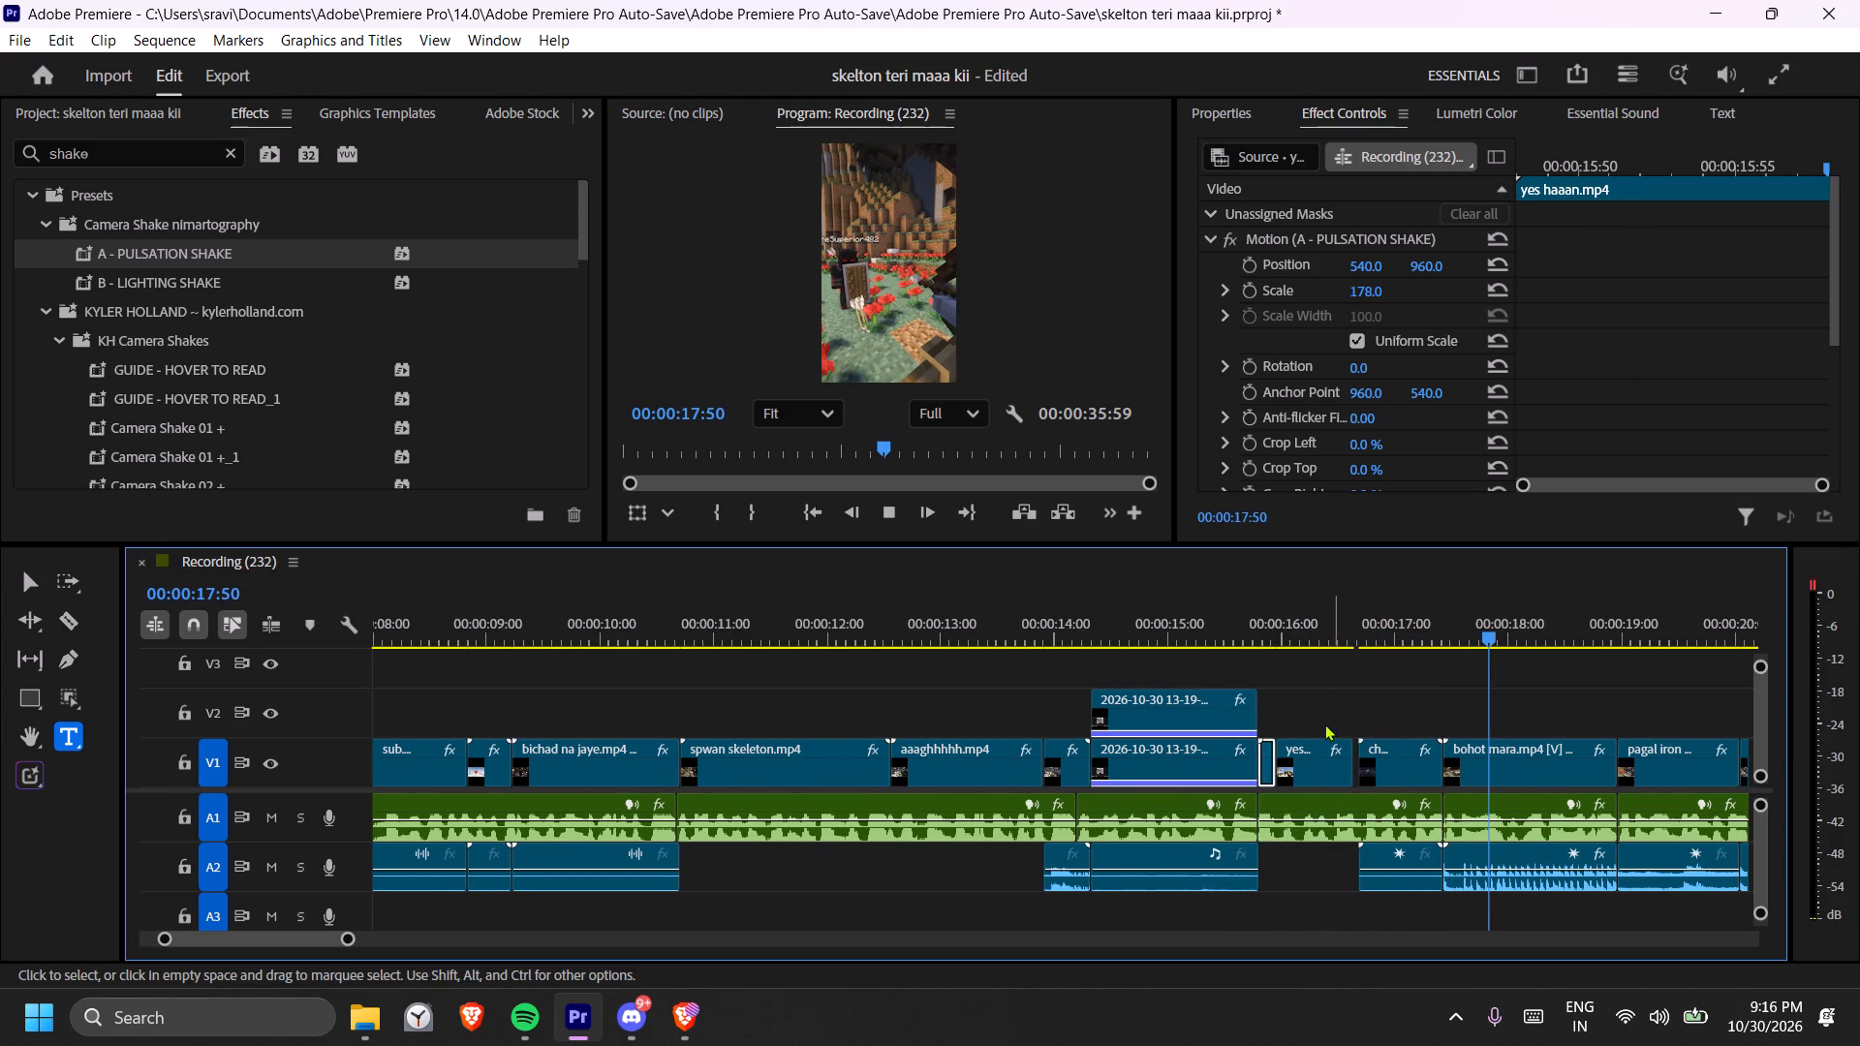
scroll(1301, 733, down, 4)
scroll(1181, 762, down, 4)
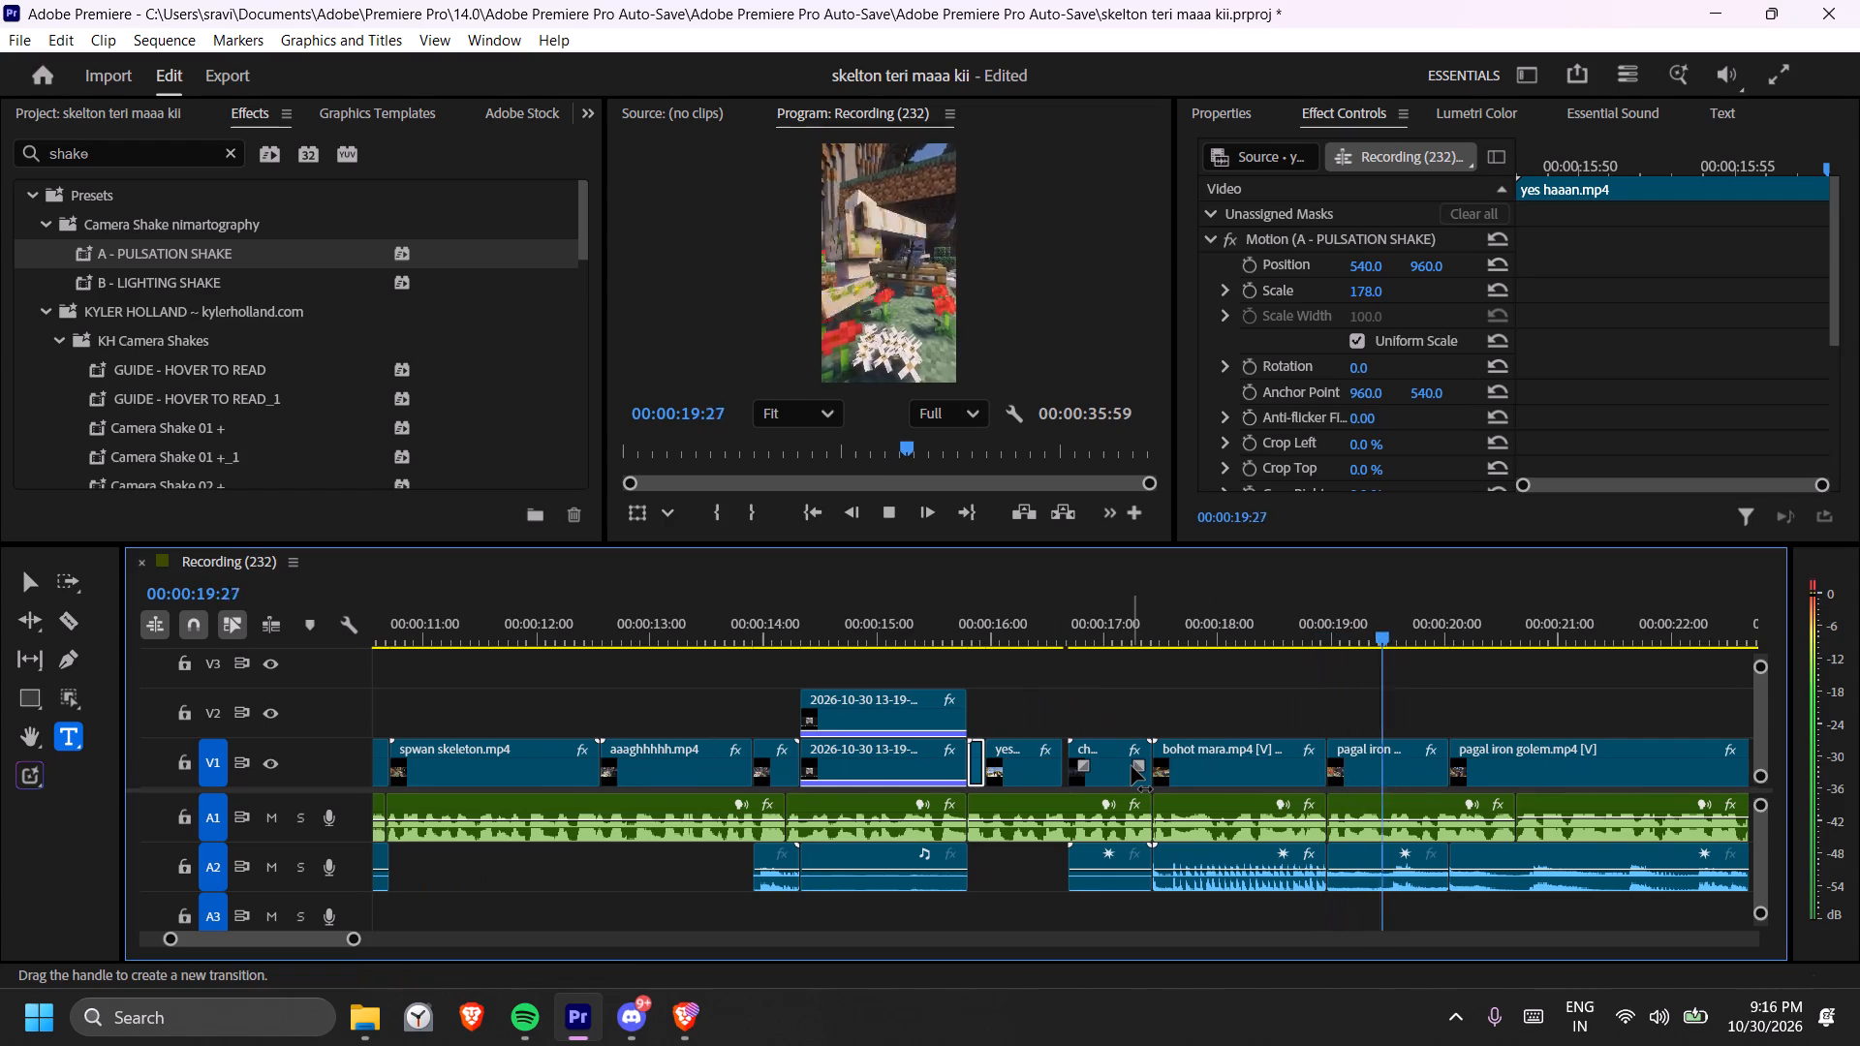
scroll(1131, 766, down, 3)
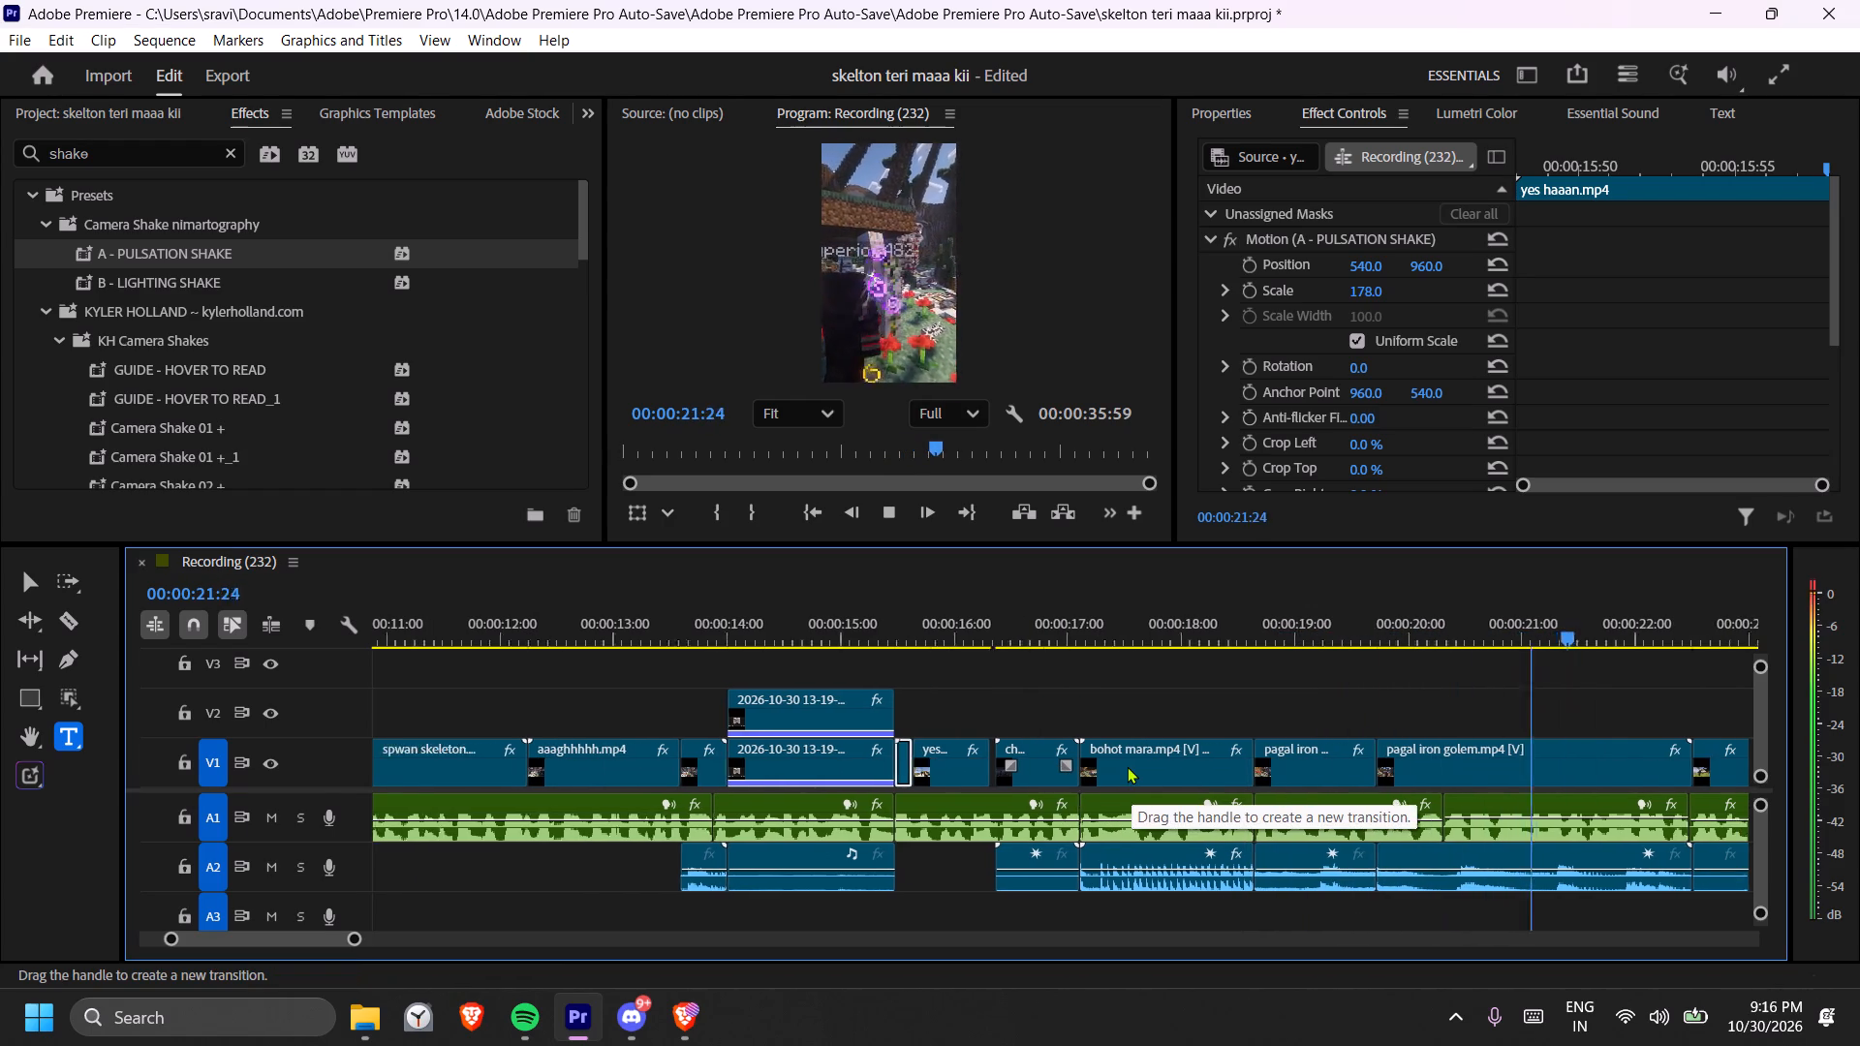
scroll(1127, 766, down, 2)
key(space)
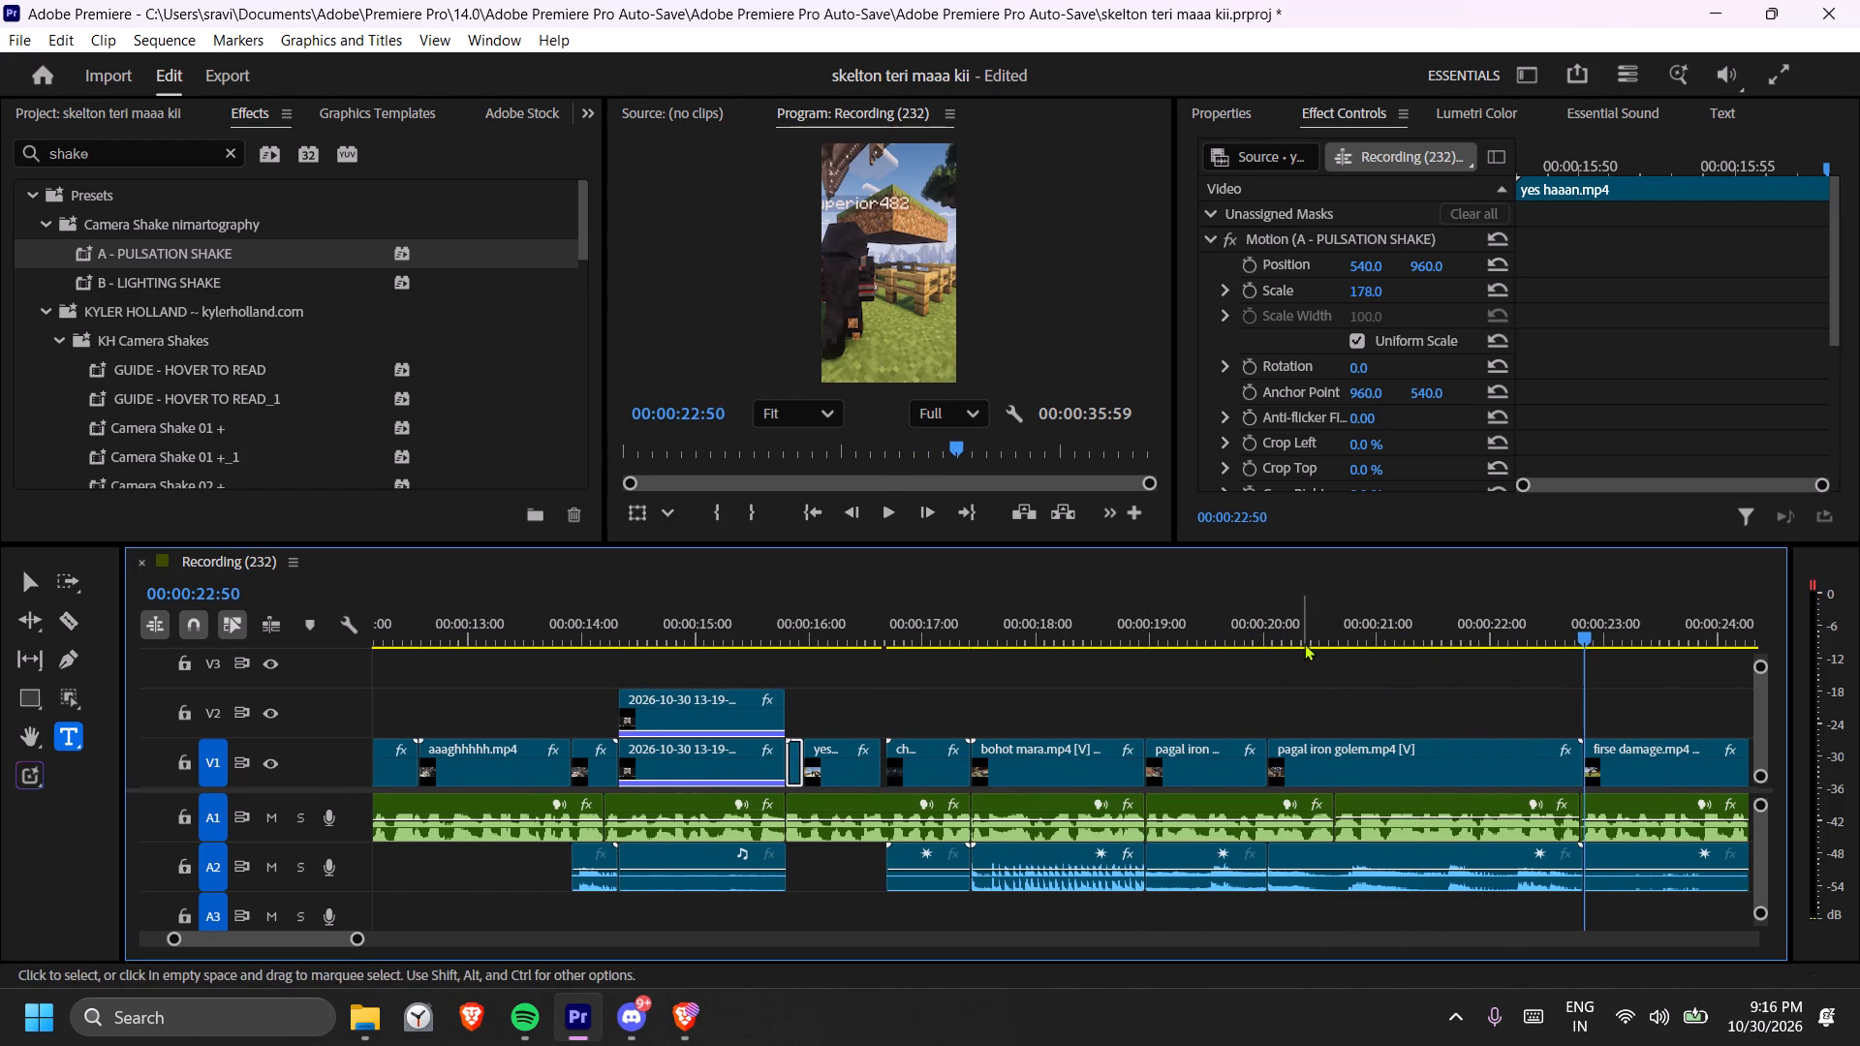
Scrub through the pagal iron golem clip and replay its cut into the firse damage clip.
drag(1303, 623, 1281, 623)
drag(1281, 623, 1325, 621)
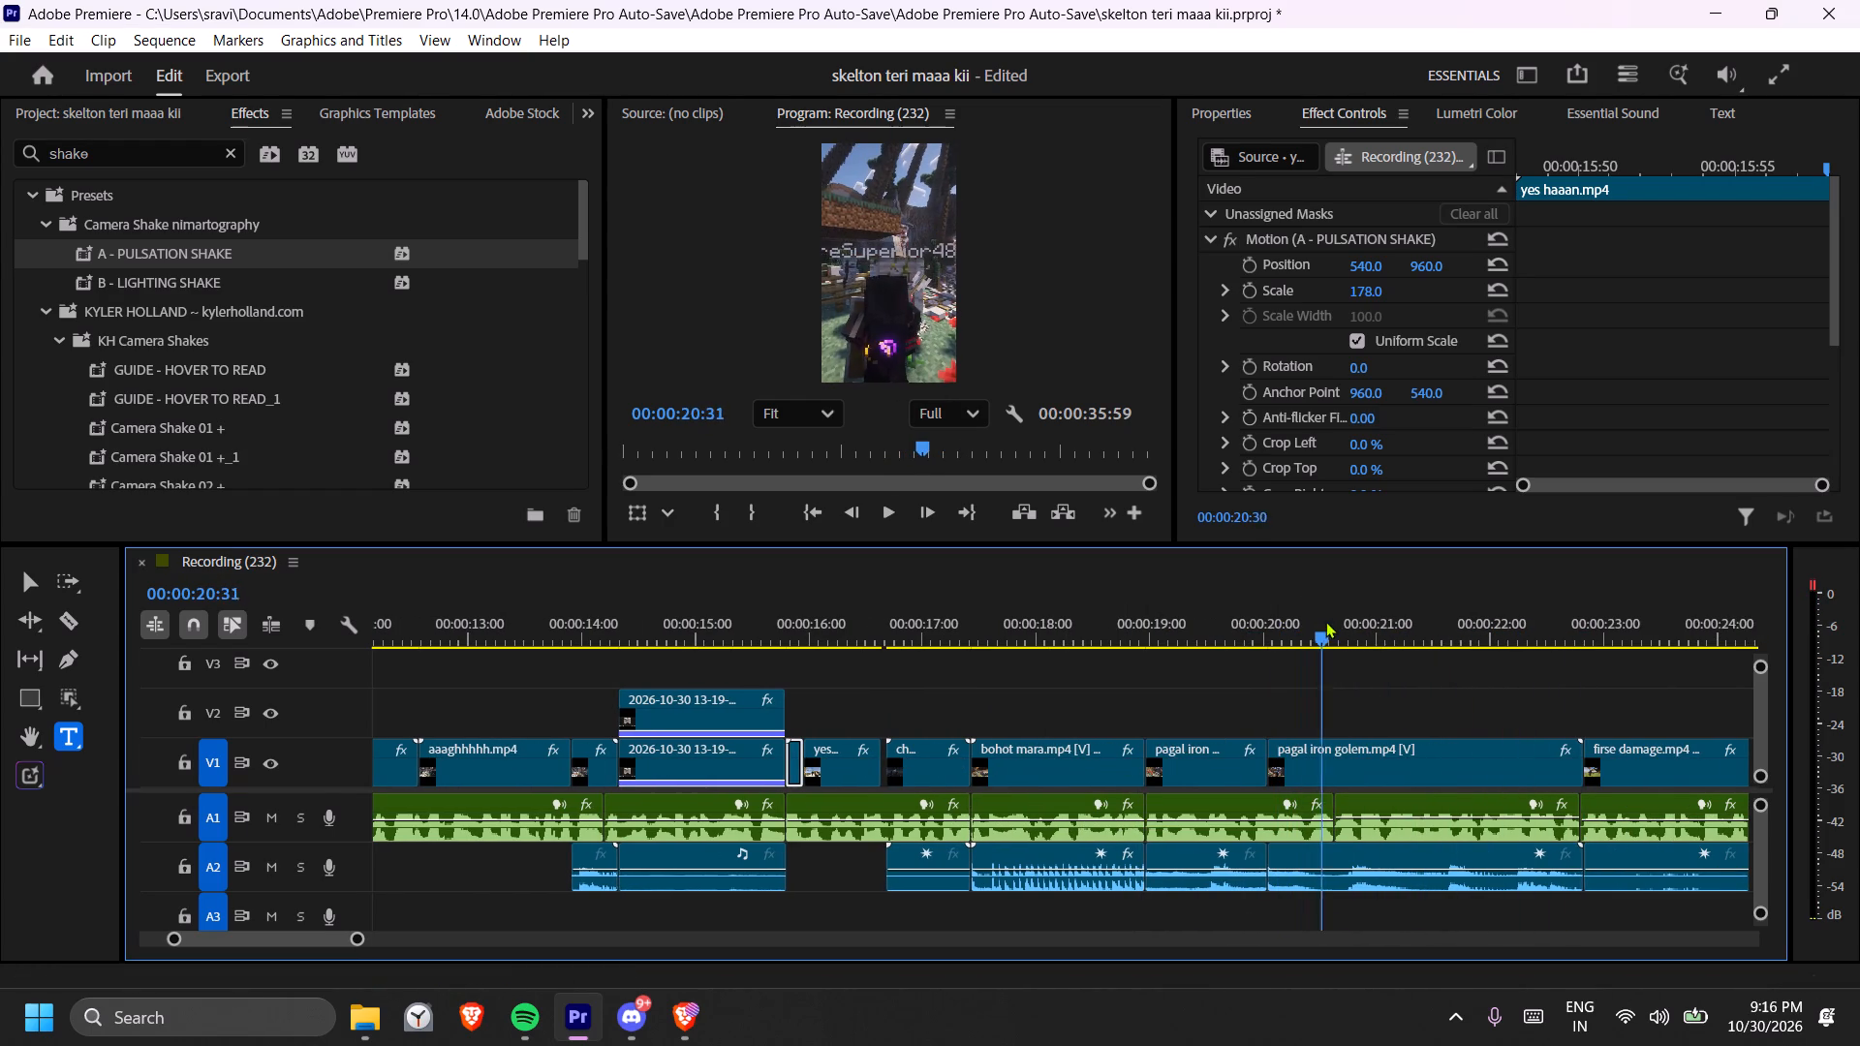
drag(1325, 621, 1587, 633)
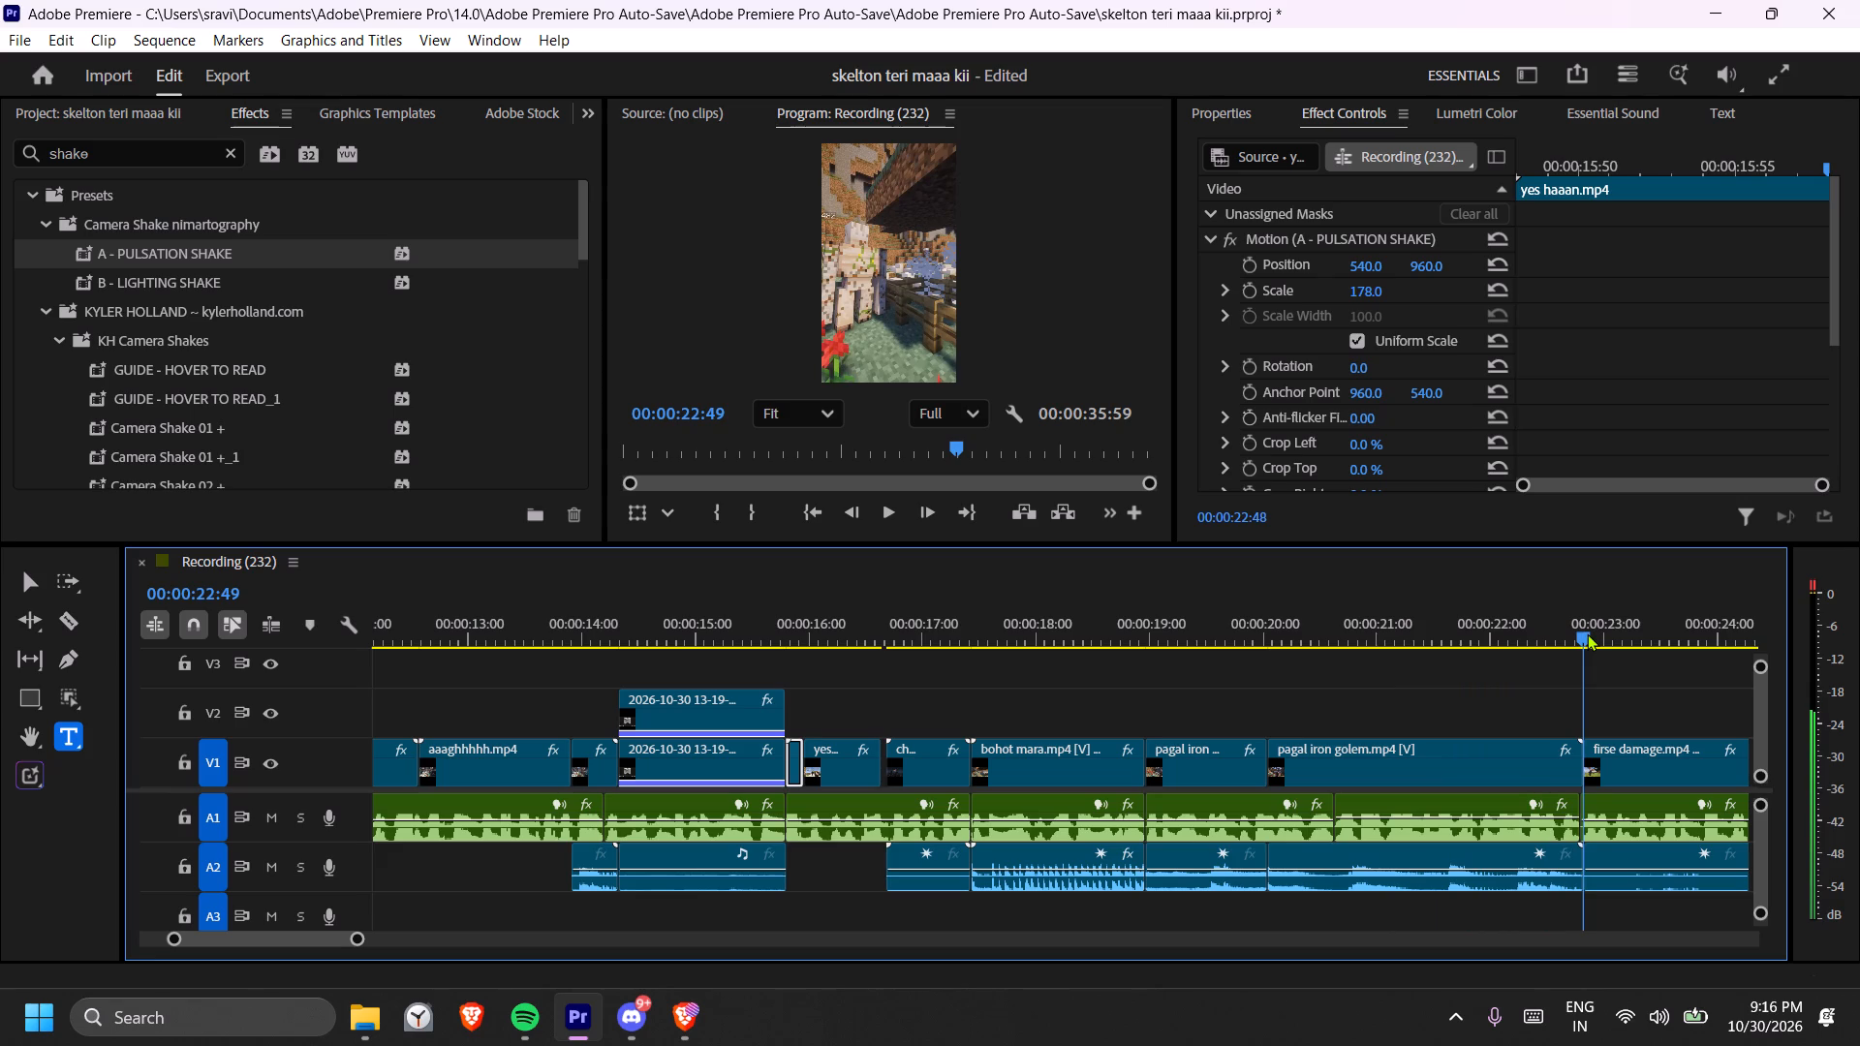
drag(1587, 633, 1558, 632)
key(space)
key(space)
key(space)
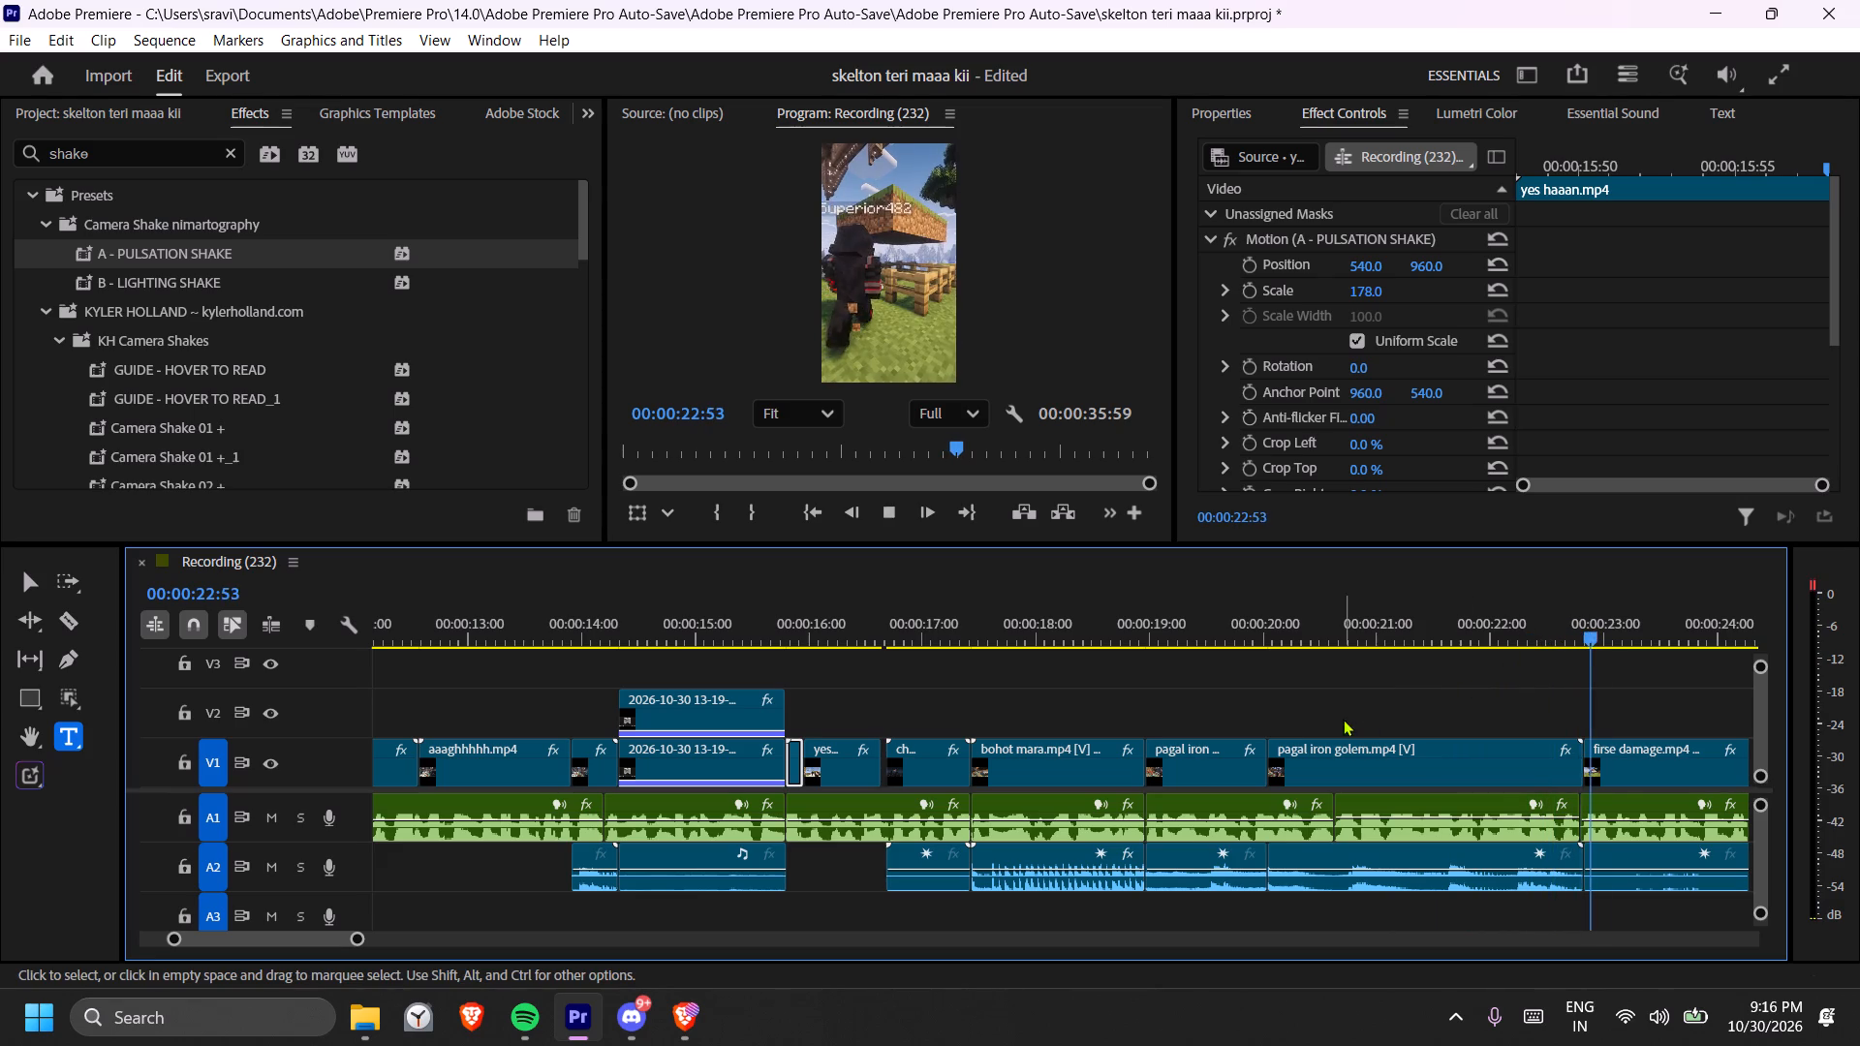
key(space)
key(space)
Play on through the firse damage clips and the short clip after them into the start of the kill me clip.
scroll(1306, 740, down, 5)
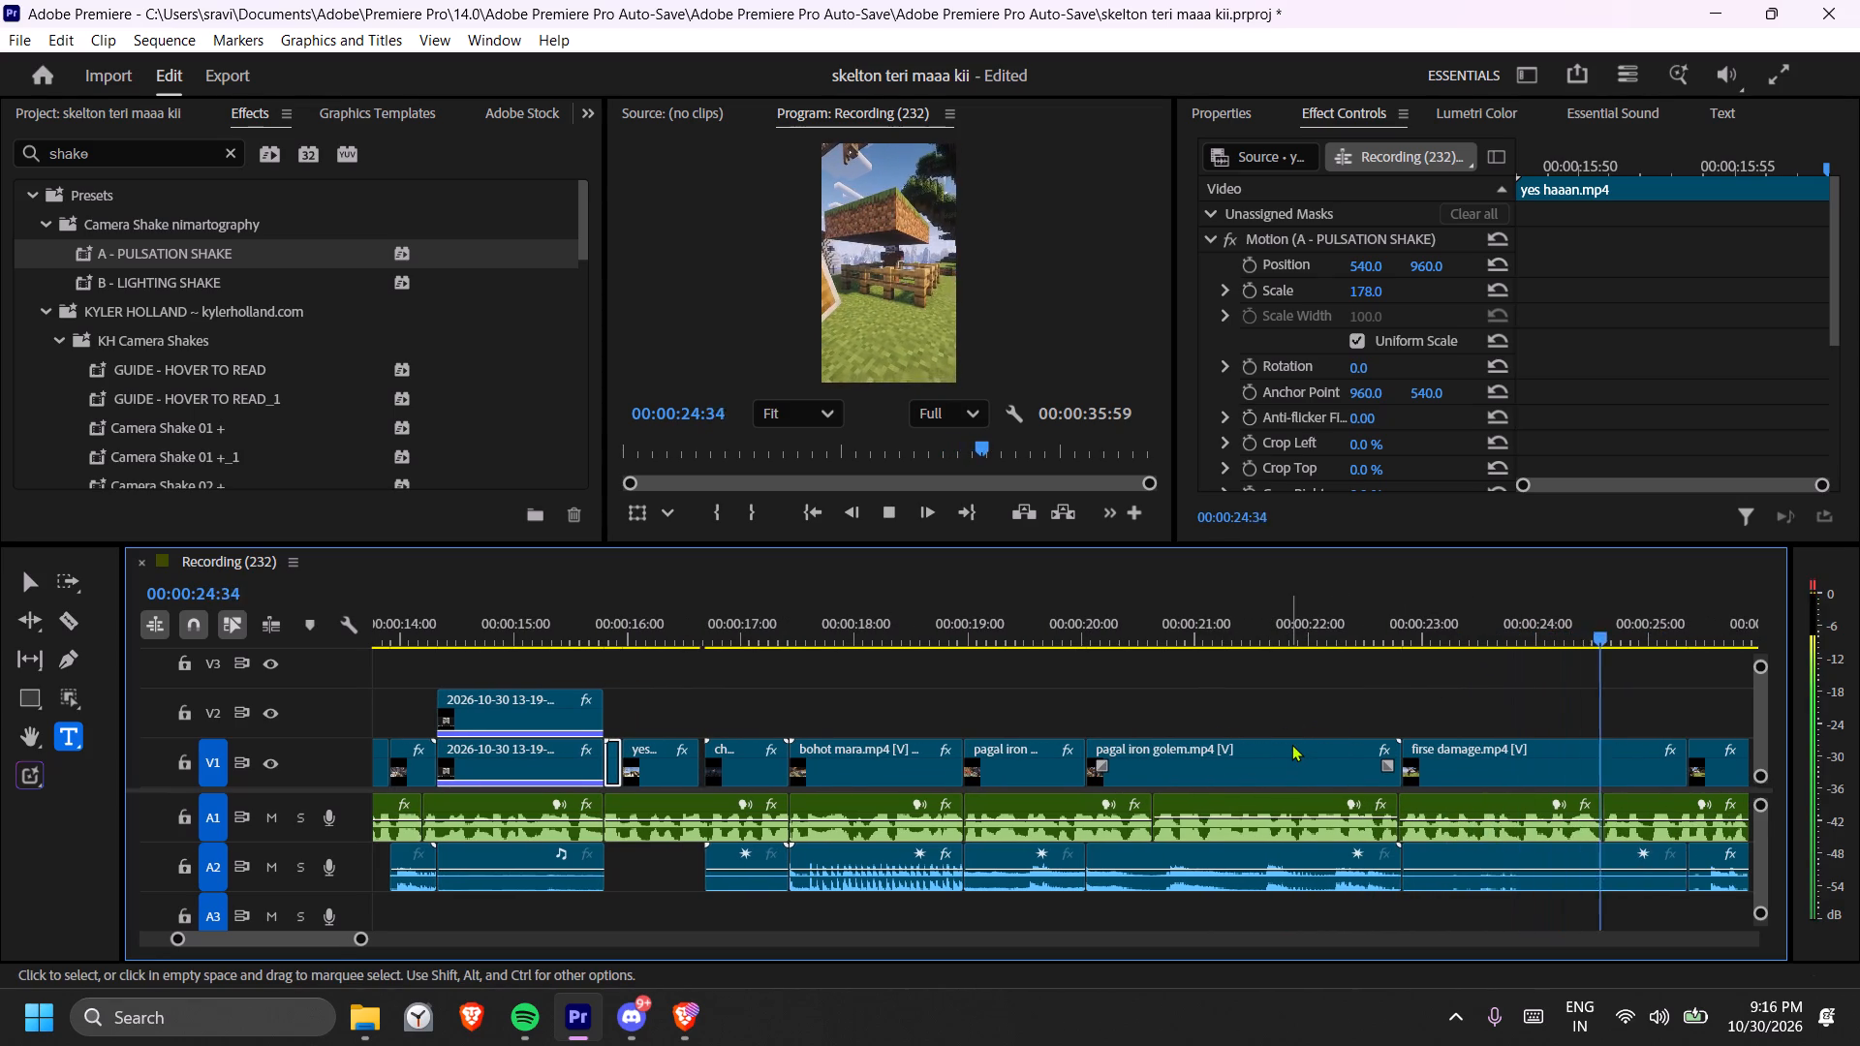
scroll(1291, 744, down, 6)
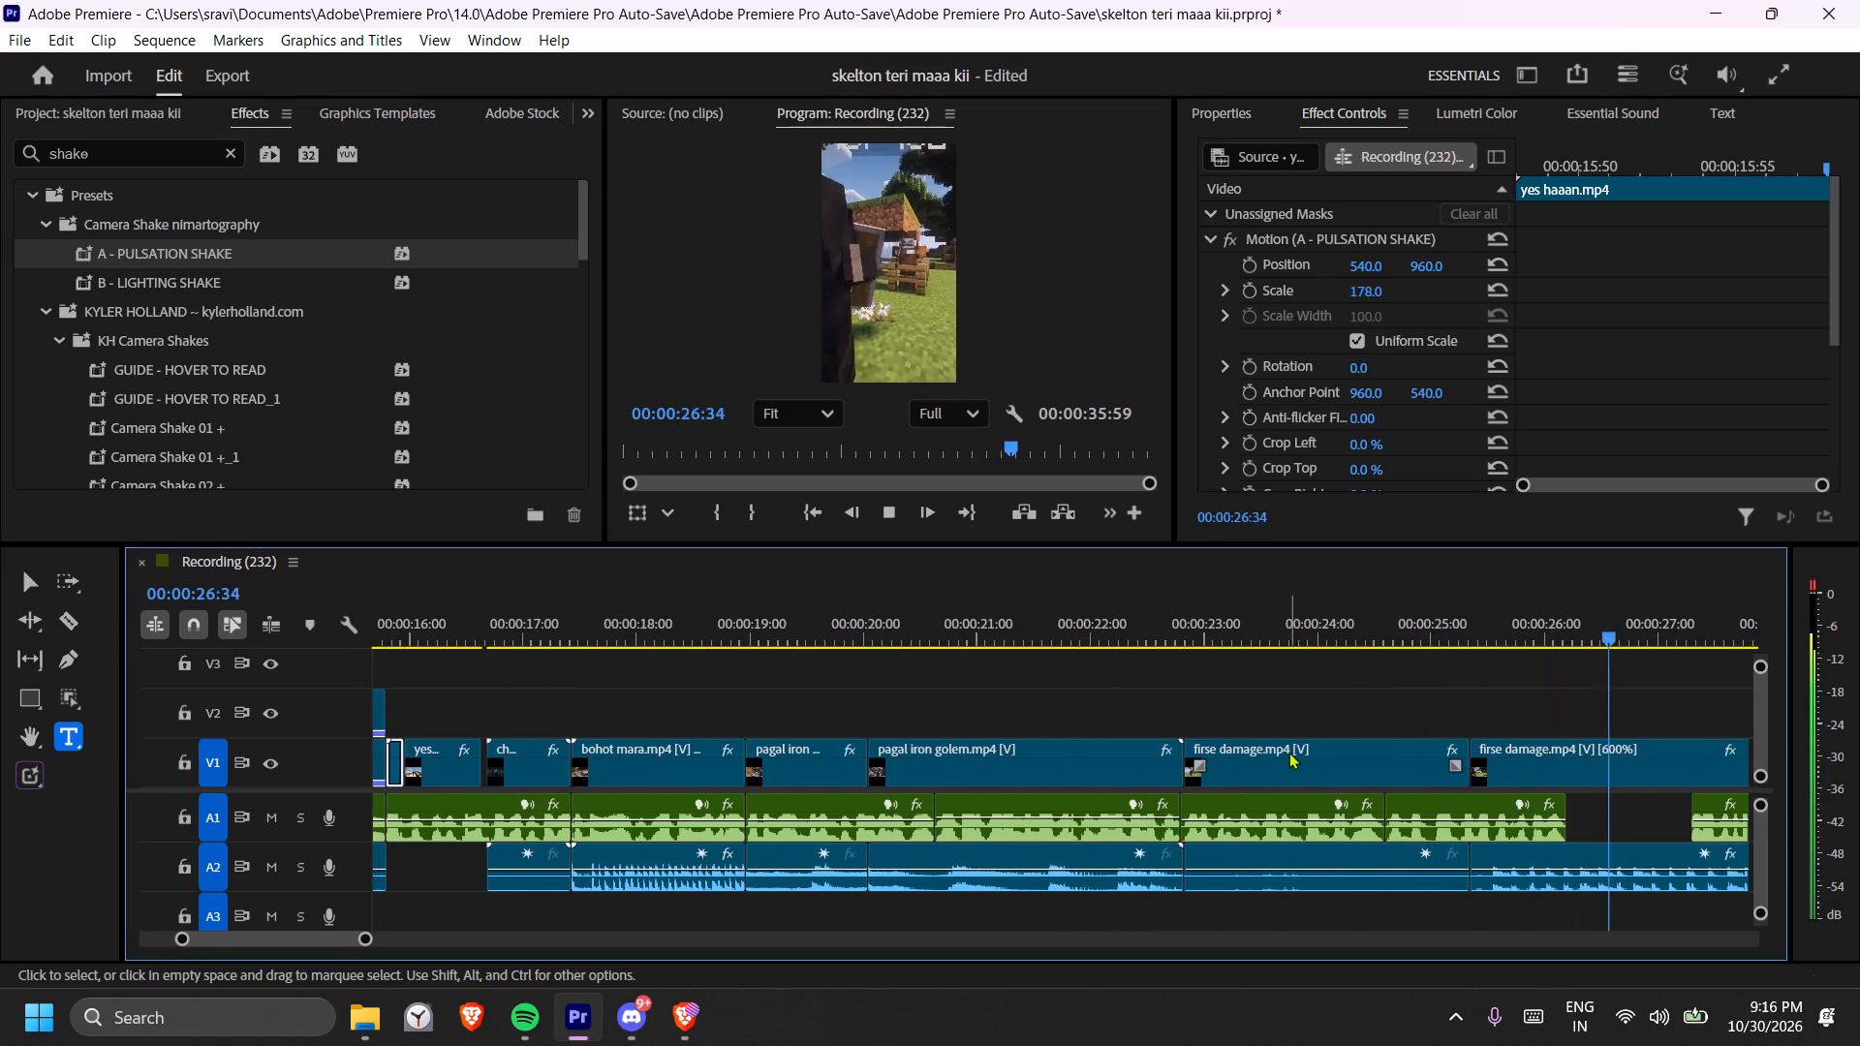
scroll(1279, 760, down, 9)
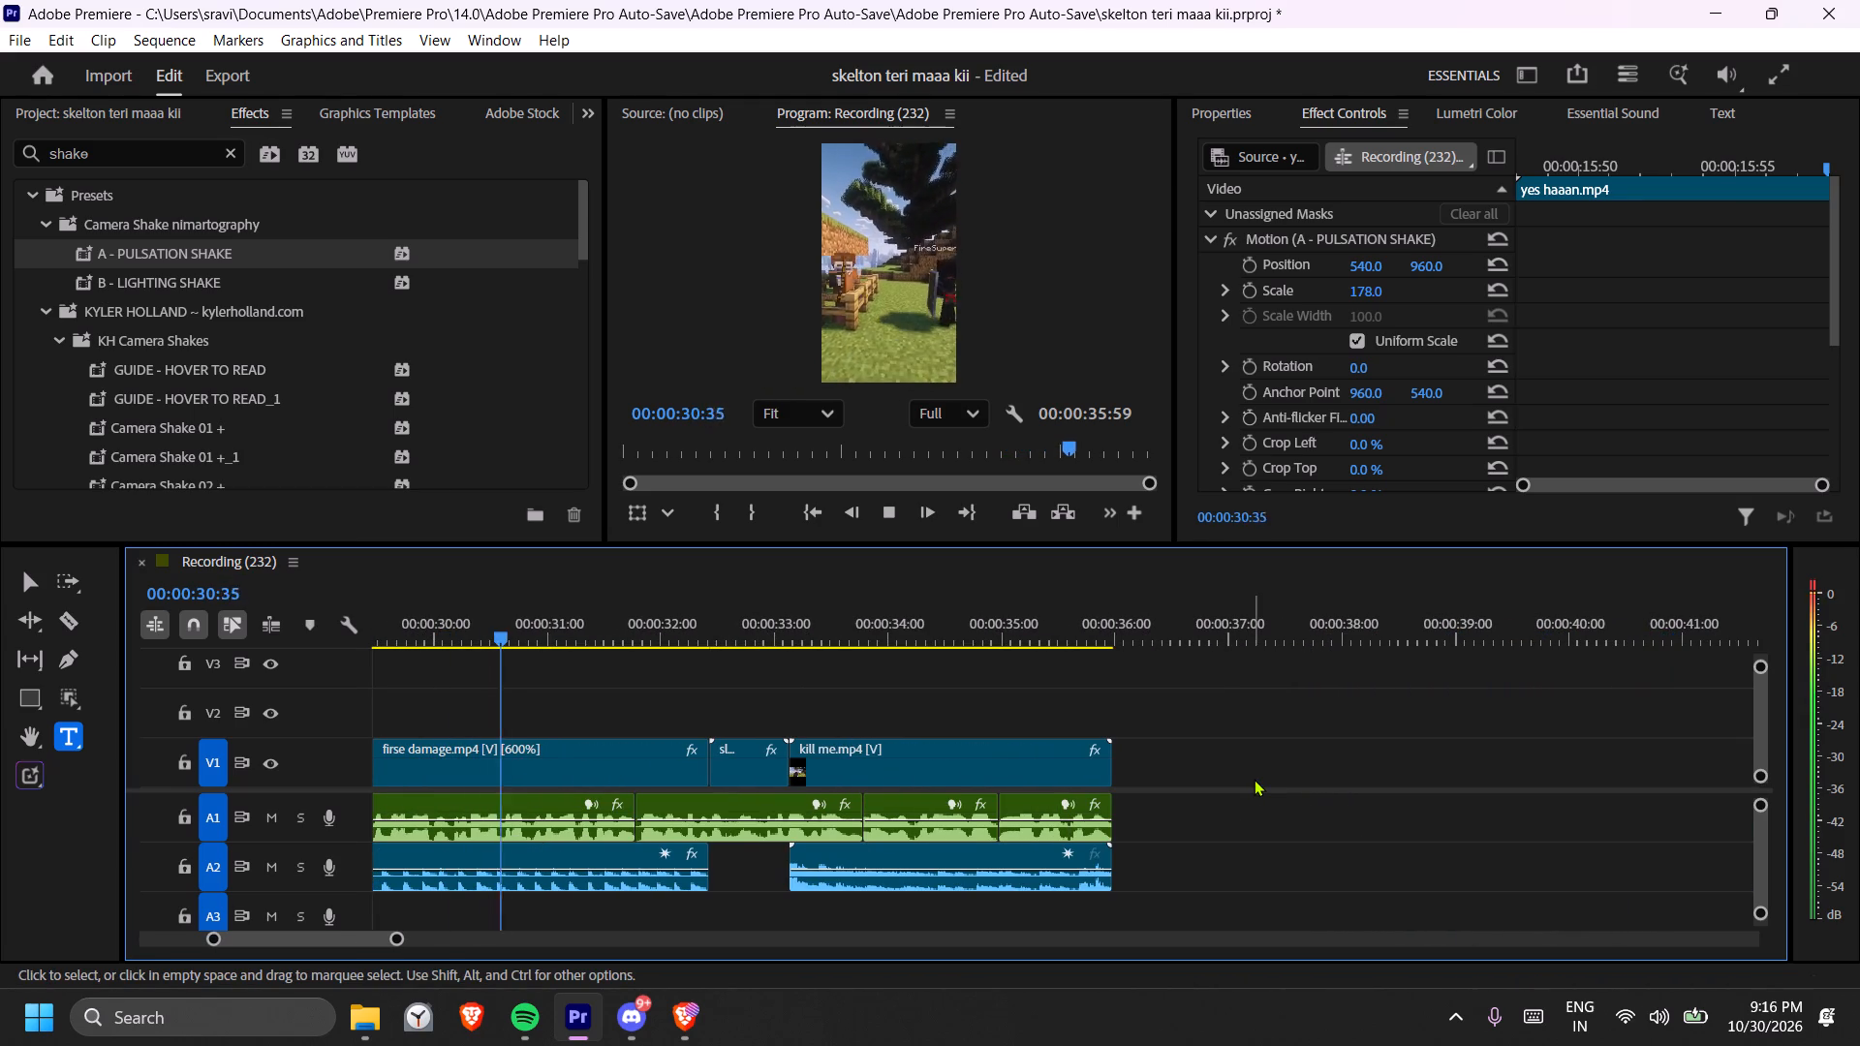
key(space)
key(space)
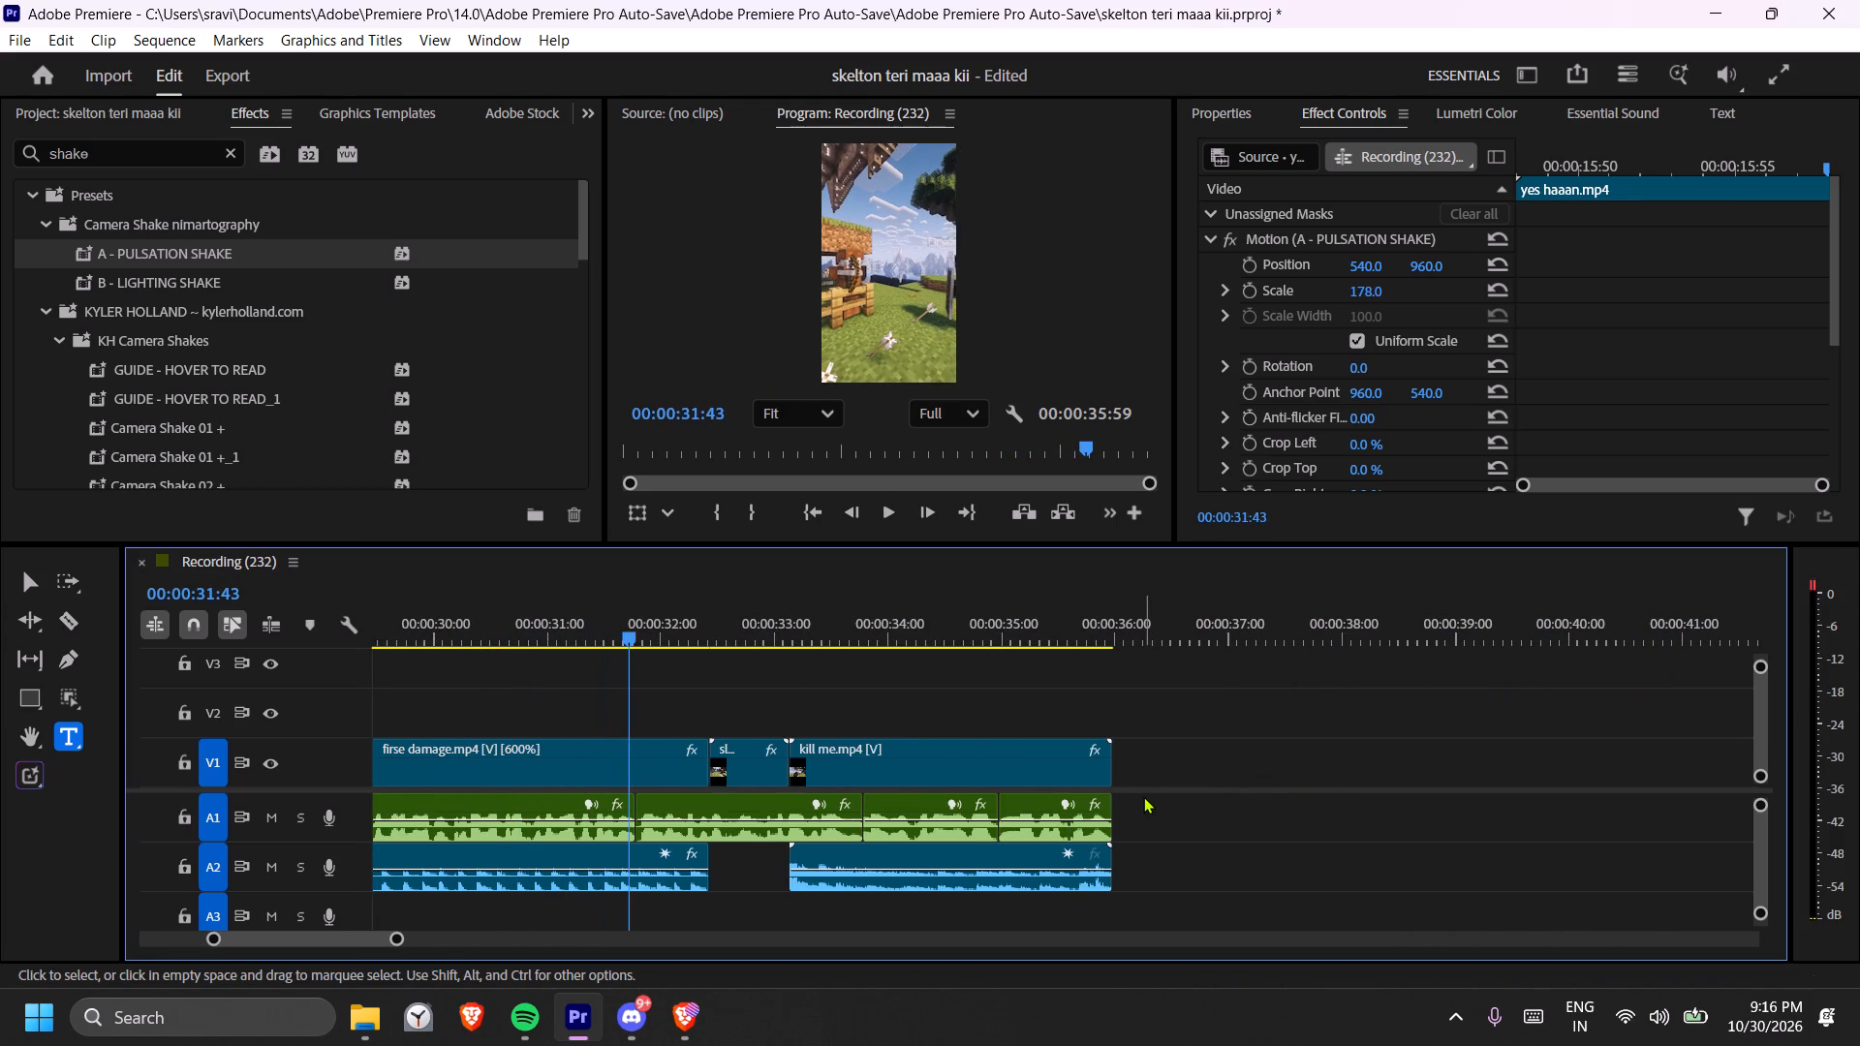
key(space)
key(space)
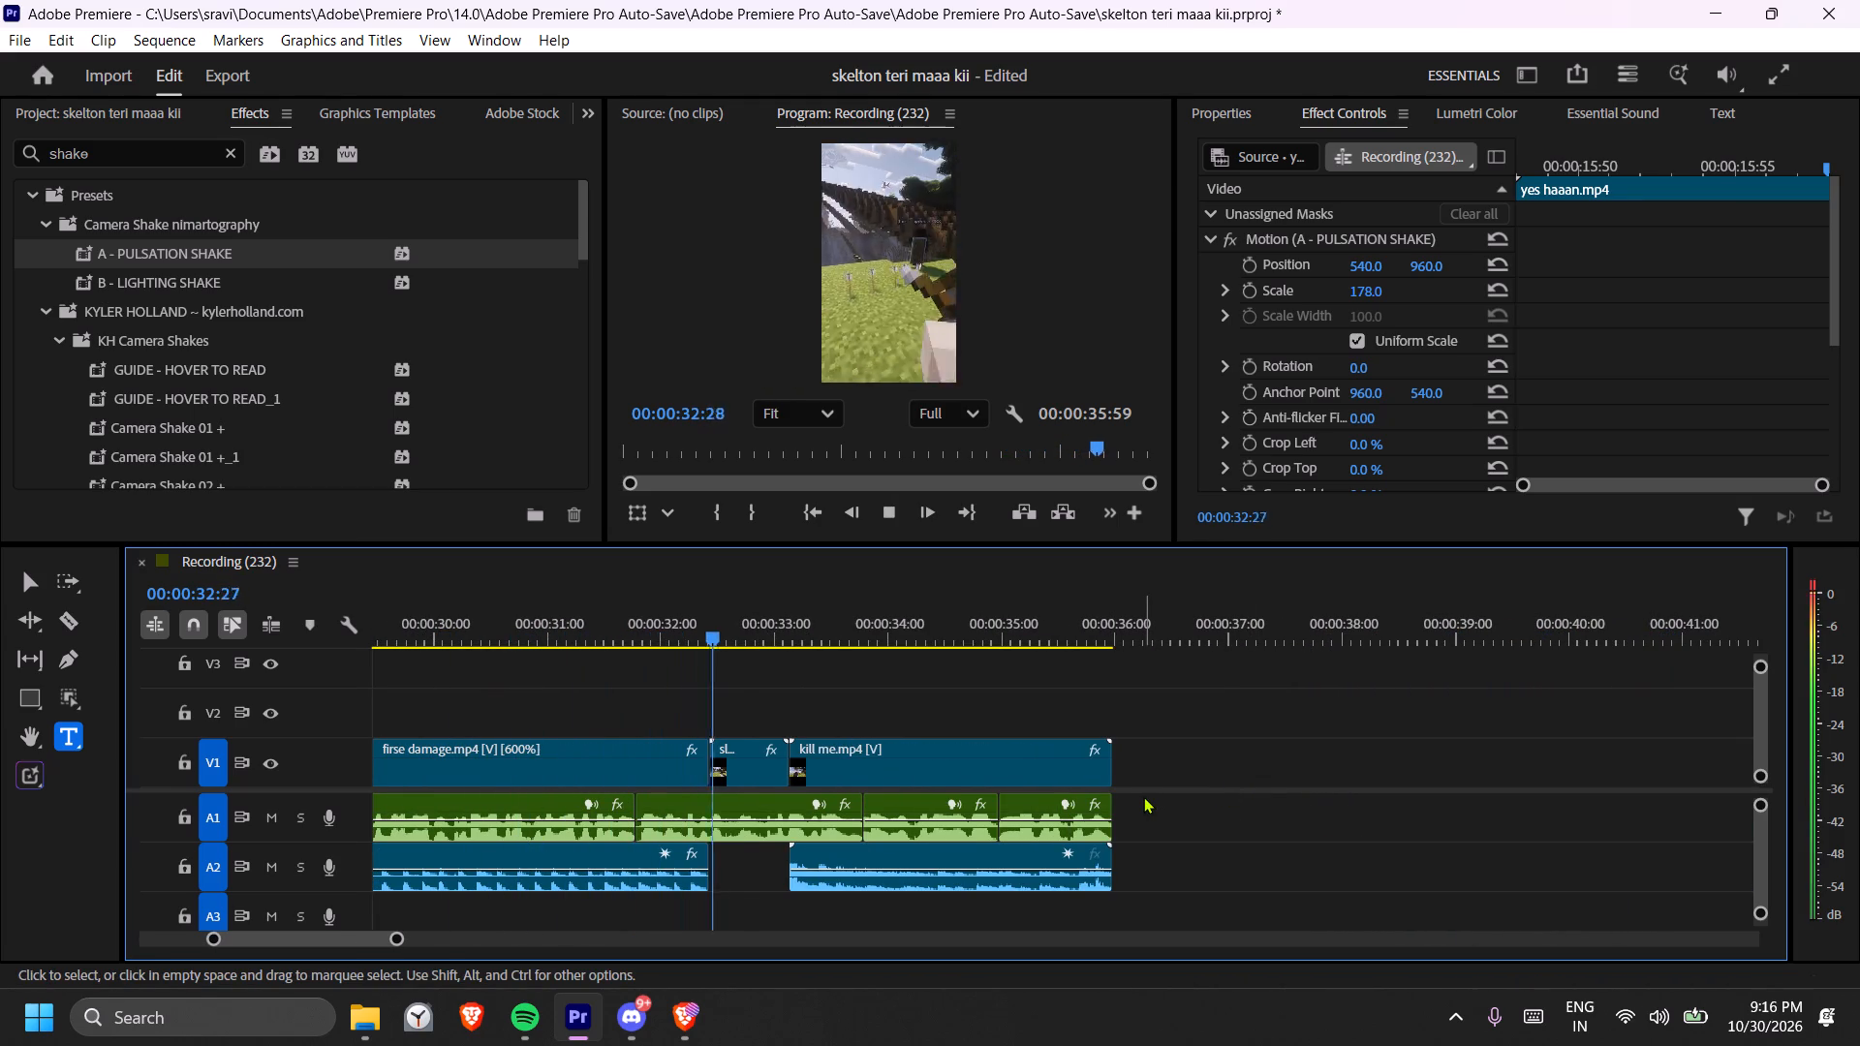
key(space)
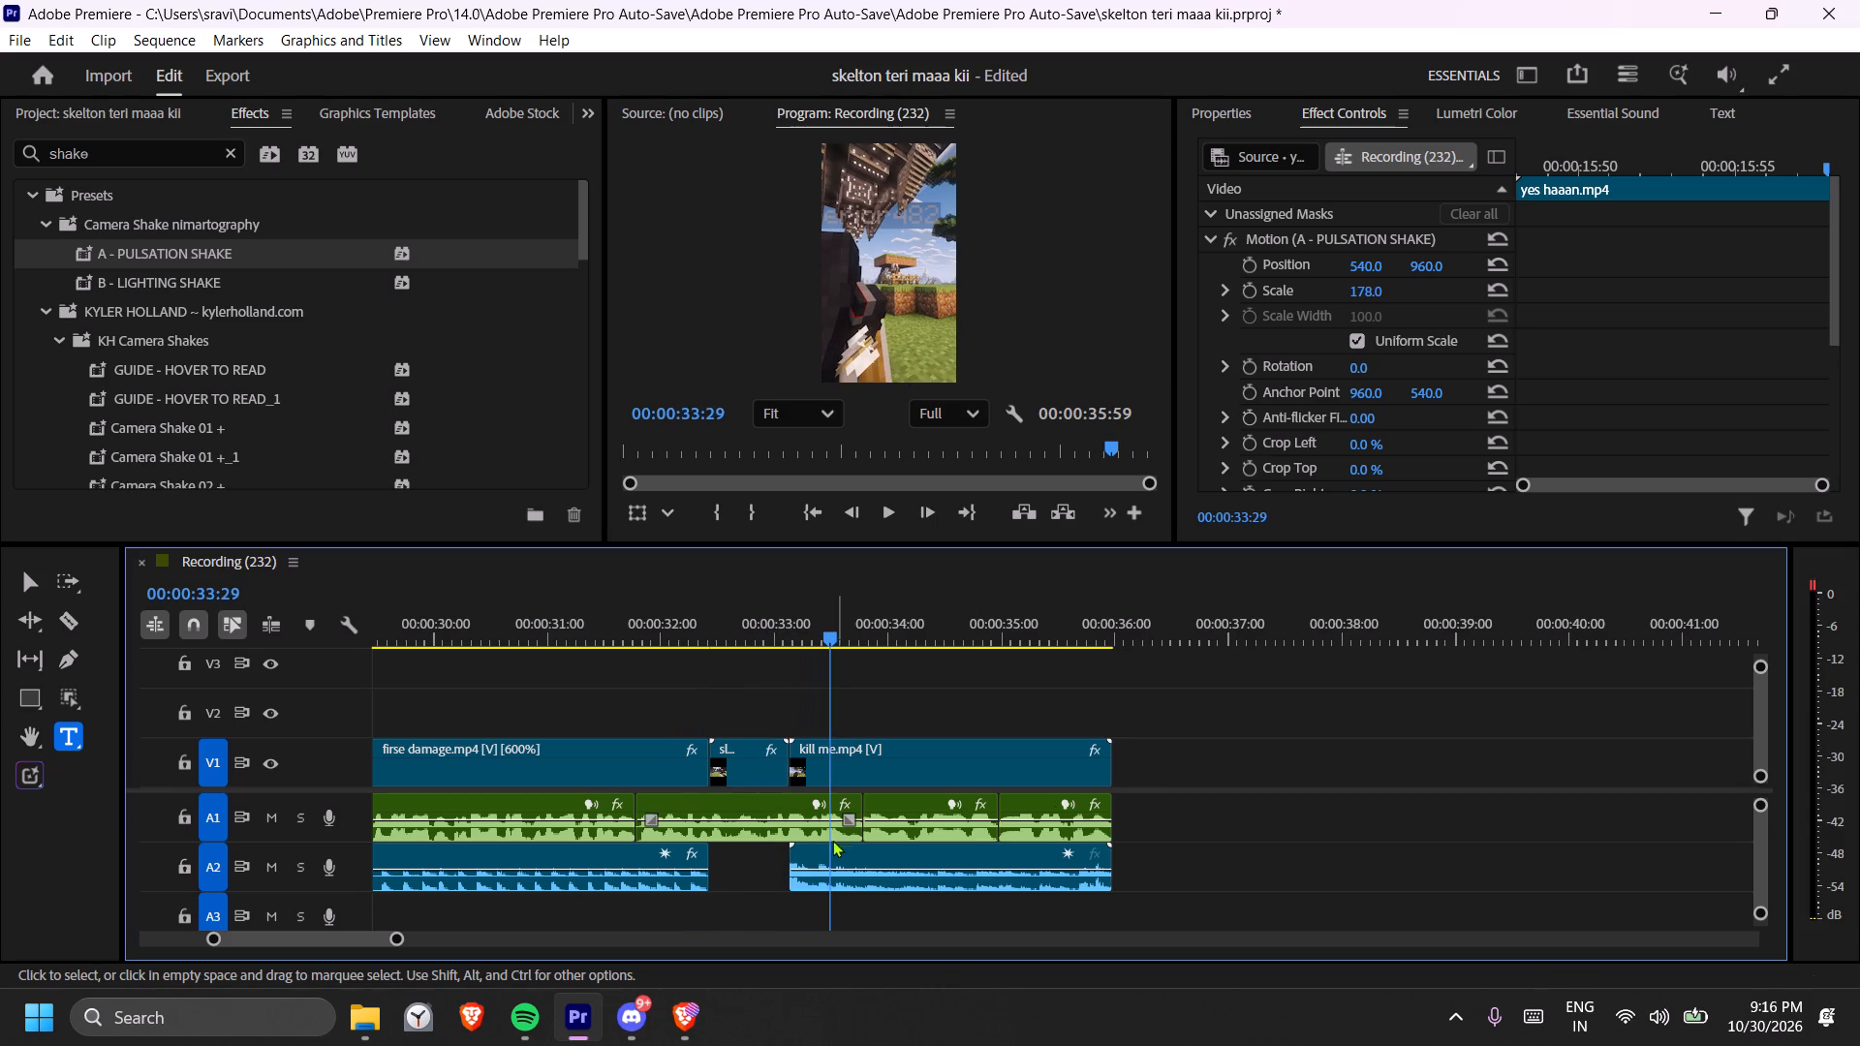
Unlink the kill me clip's audio, cut off about its first half second on A2, delete that piece and preview the ending.
click(884, 855)
right_click(884, 855)
click(932, 436)
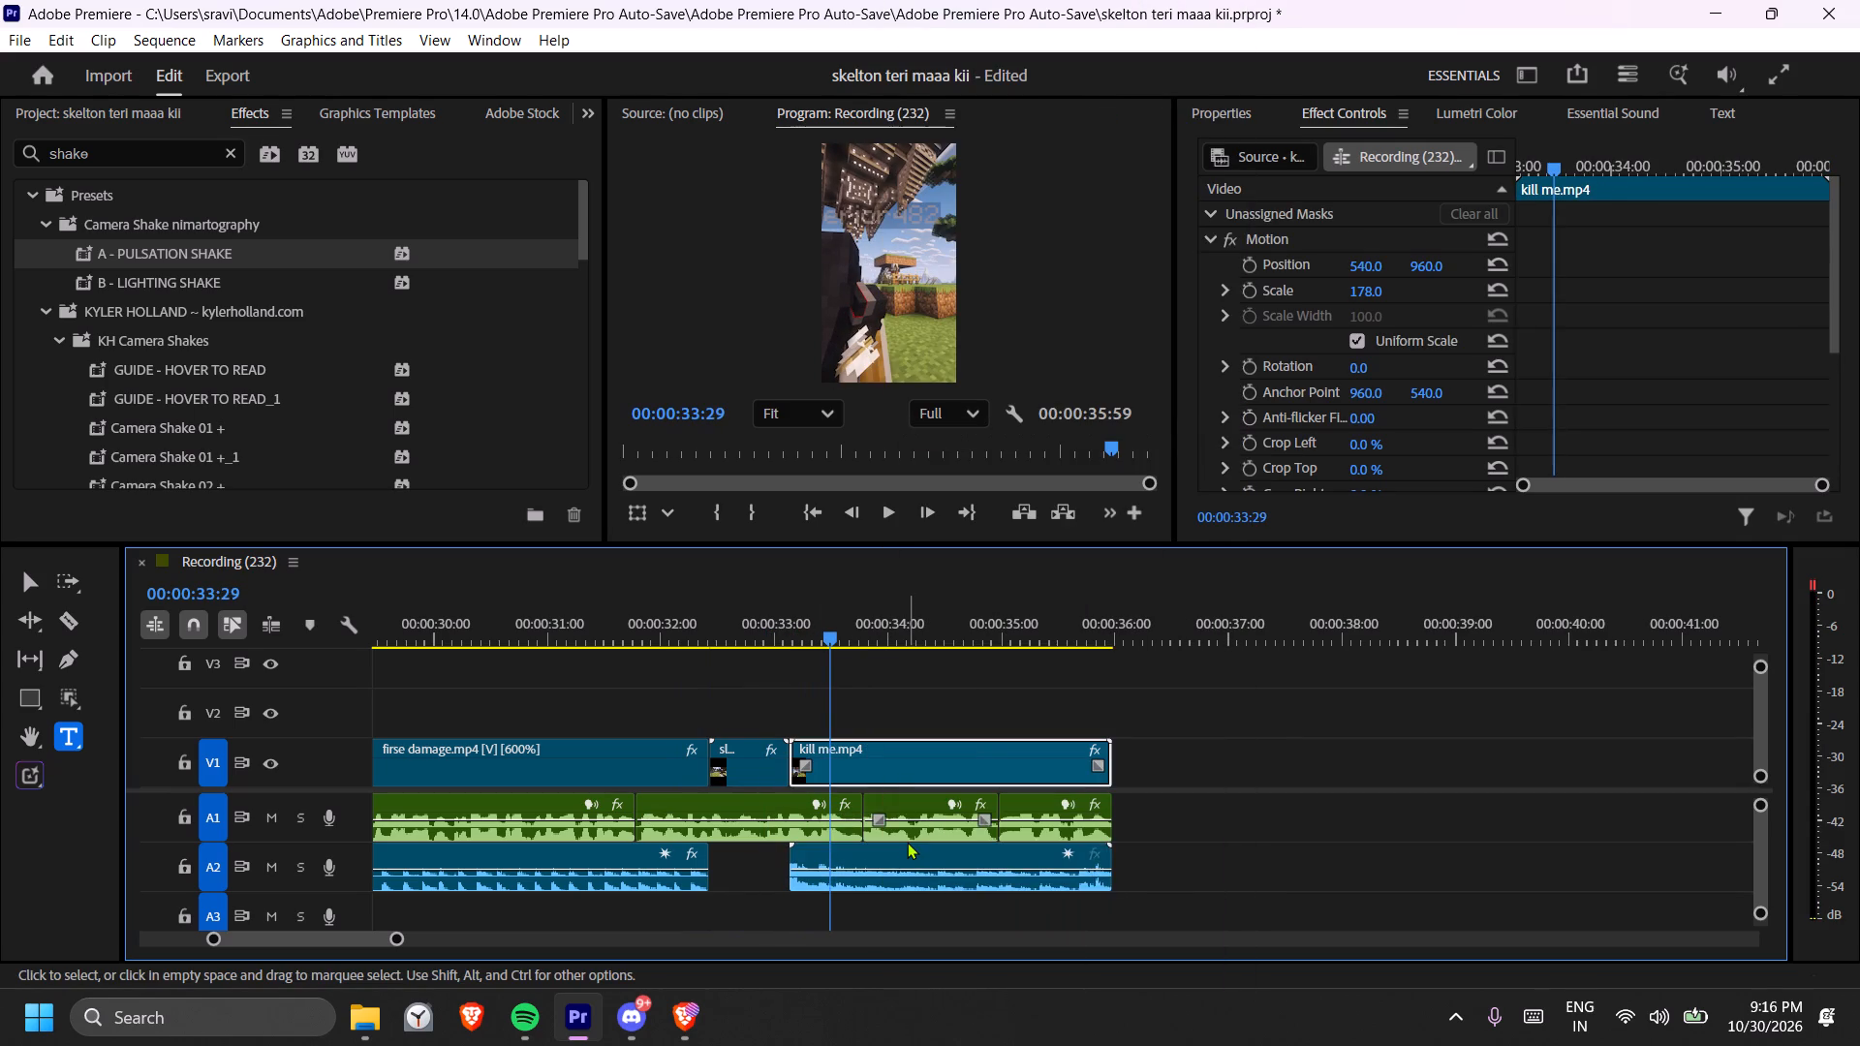
click(907, 849)
key(c)
click(846, 870)
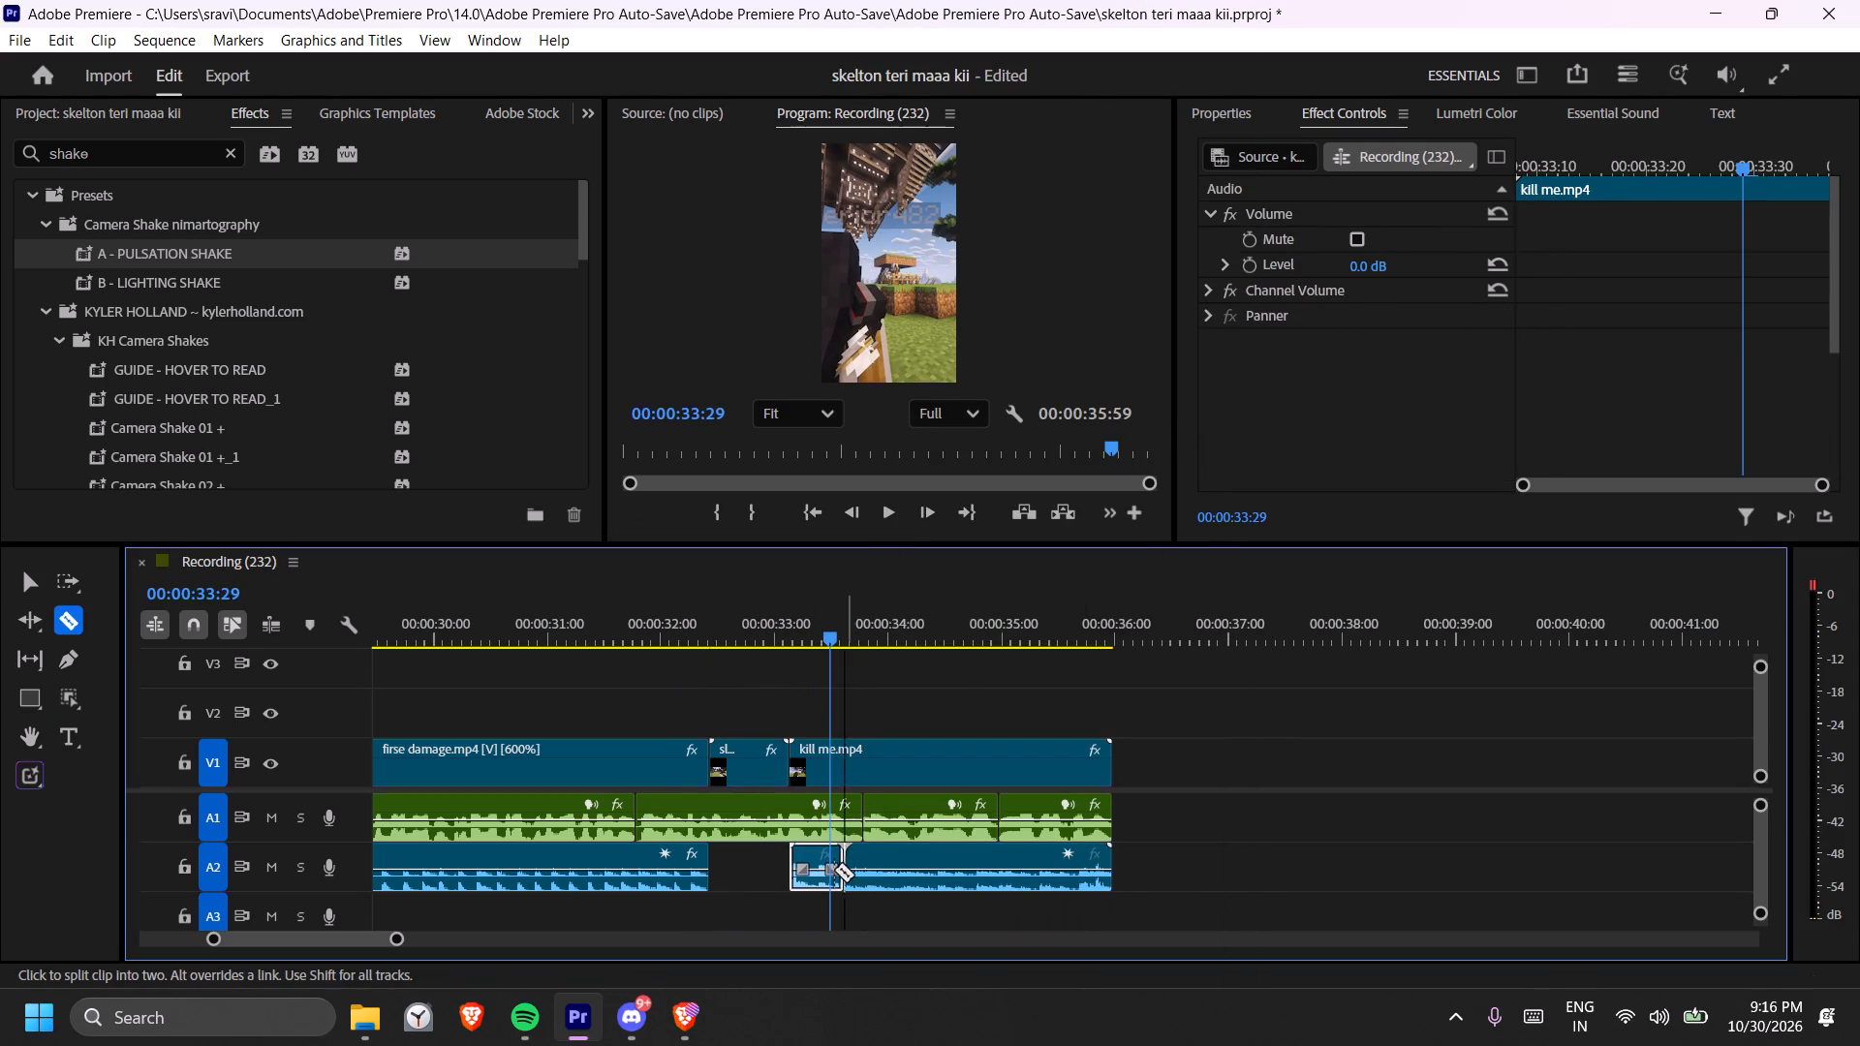
key(t)
click(803, 850)
key(Delete)
key(space)
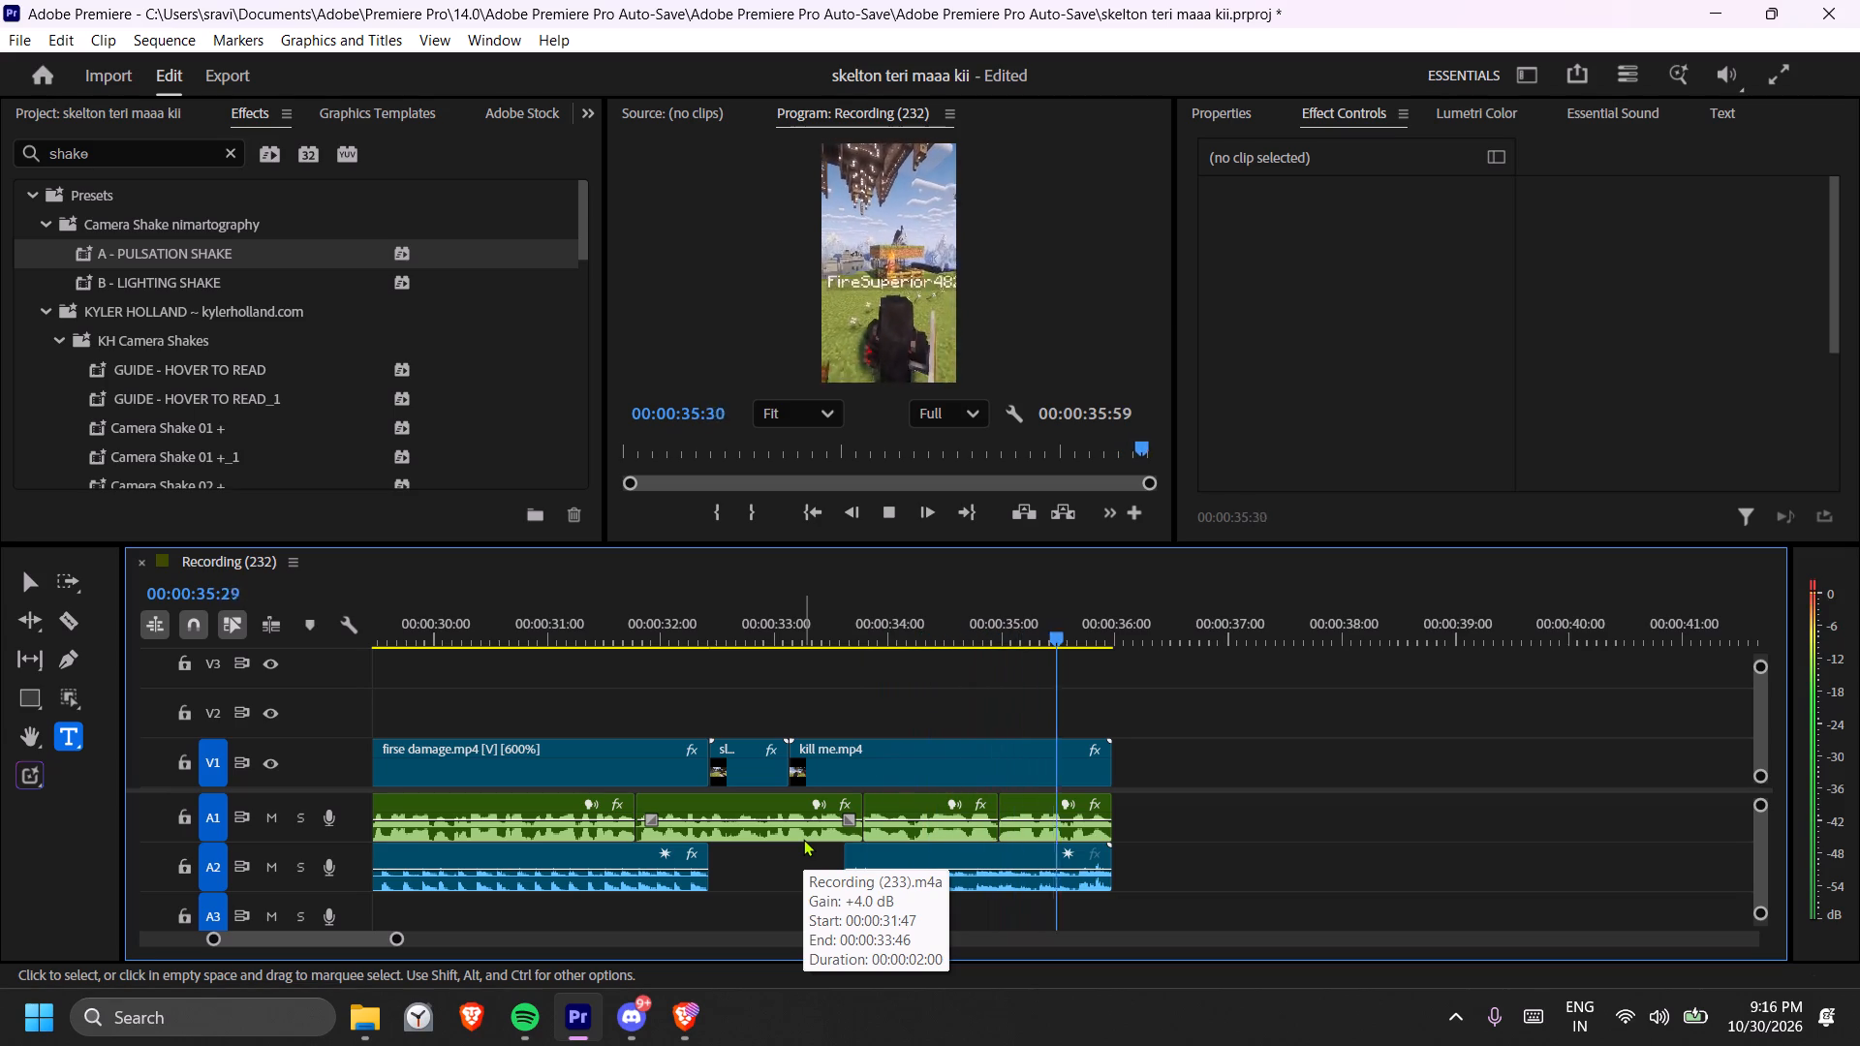
Replay the first moments of the edit, save the project and return the playhead to the start of the sequence.
key(space)
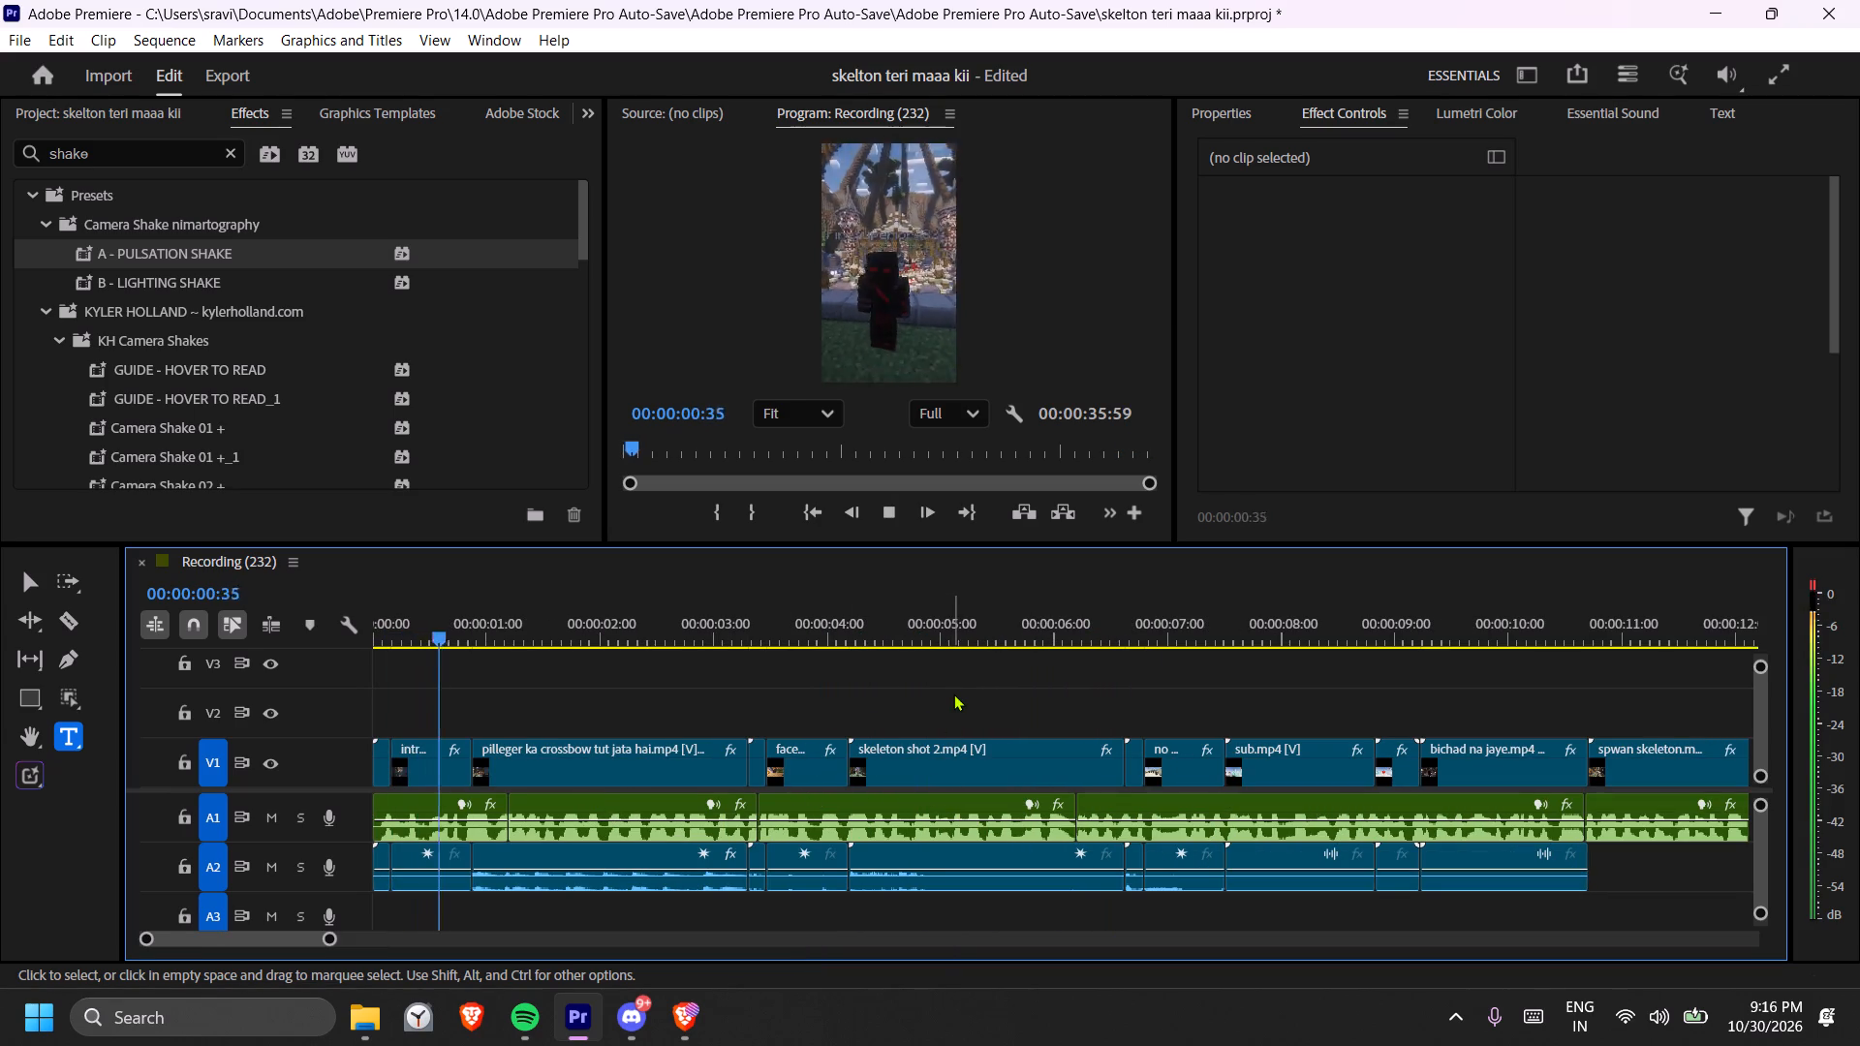
key(space)
key(ctrl+s)
drag(536, 653, 480, 655)
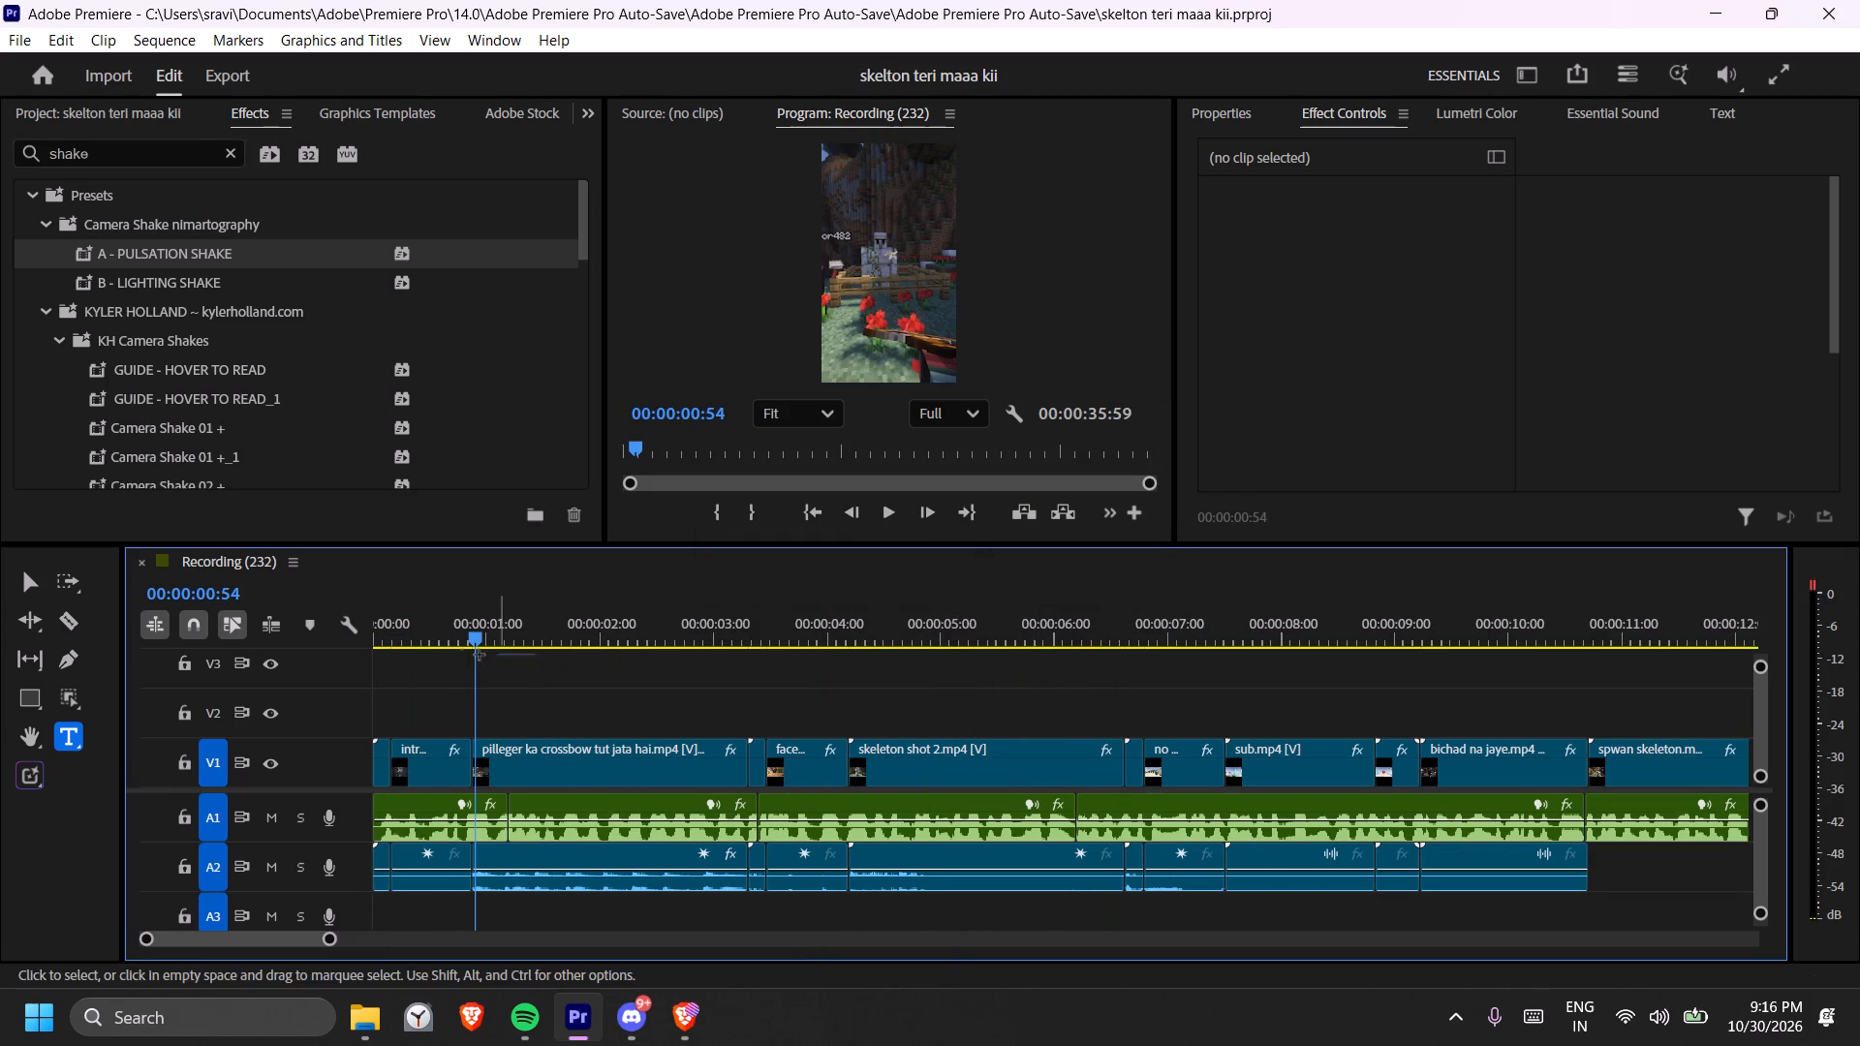
drag(480, 655, 458, 654)
drag(472, 634, 342, 648)
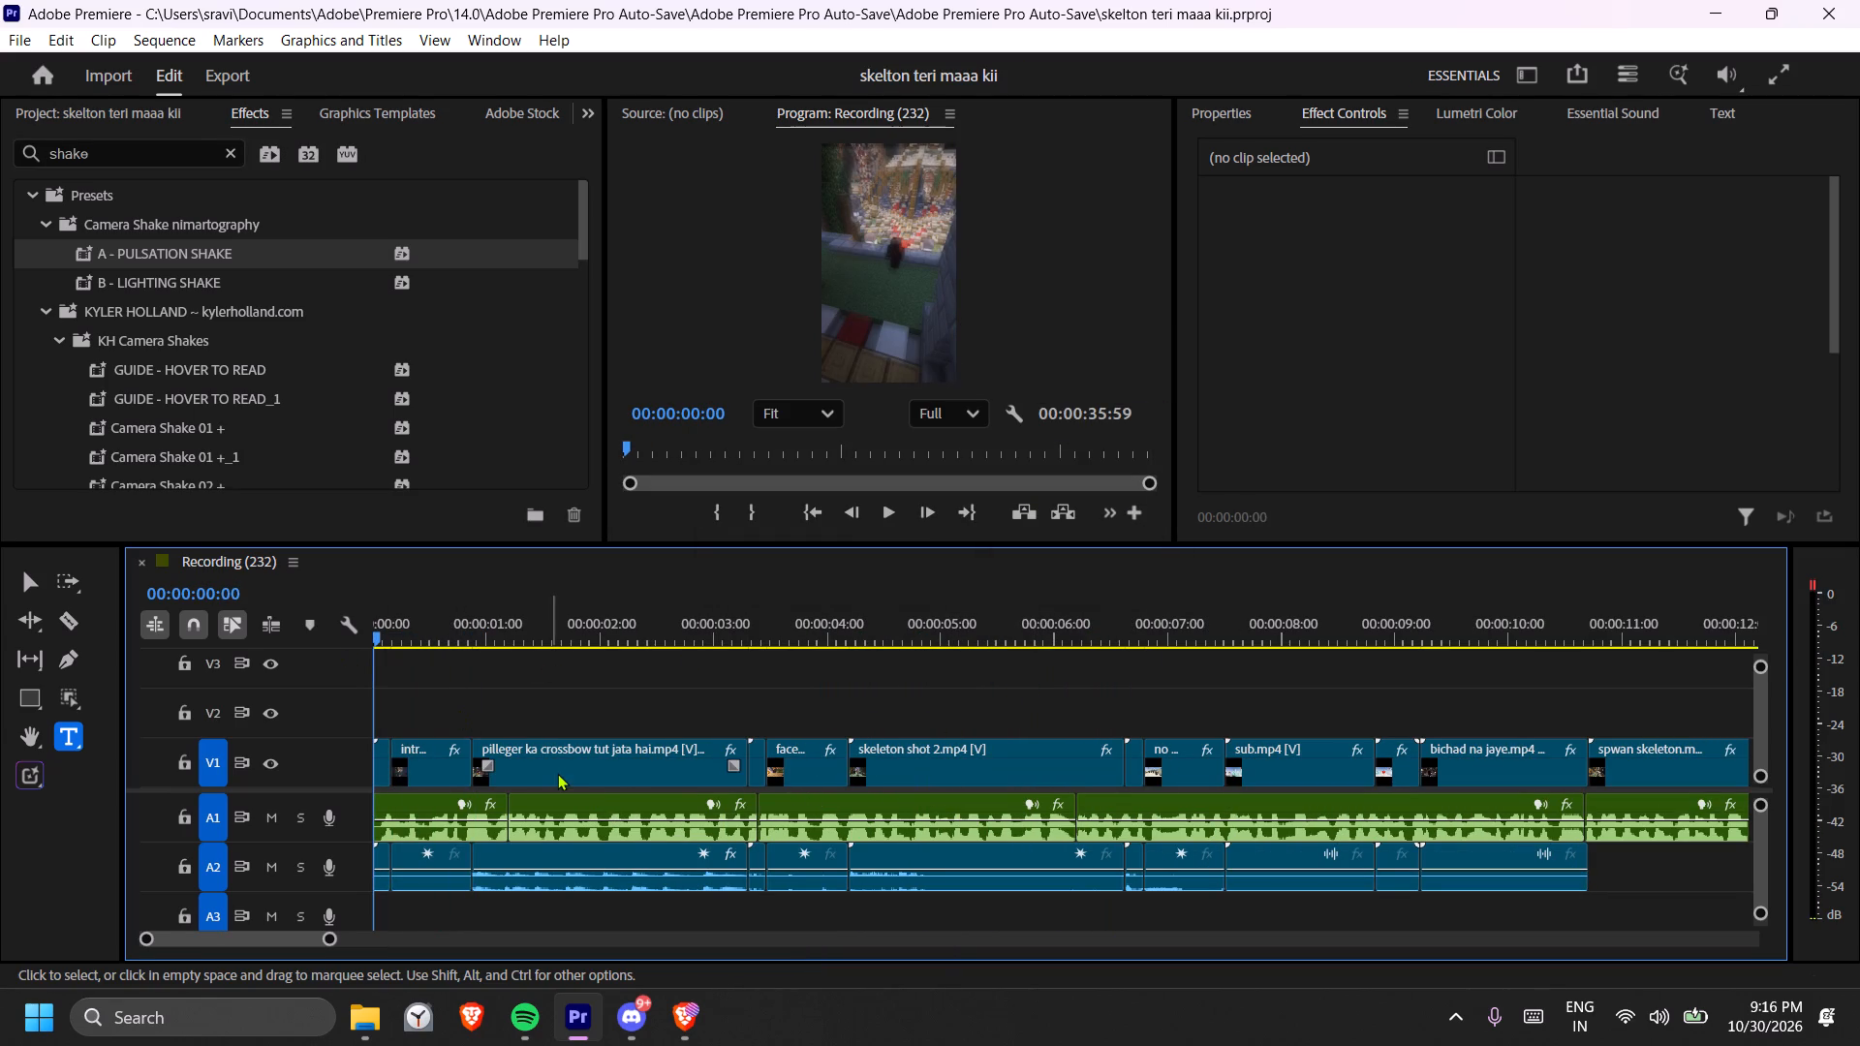
Show the whole sequence in a taller timeline, select all the A1 voice clips and play the opening few seconds.
scroll(557, 773, up, 6)
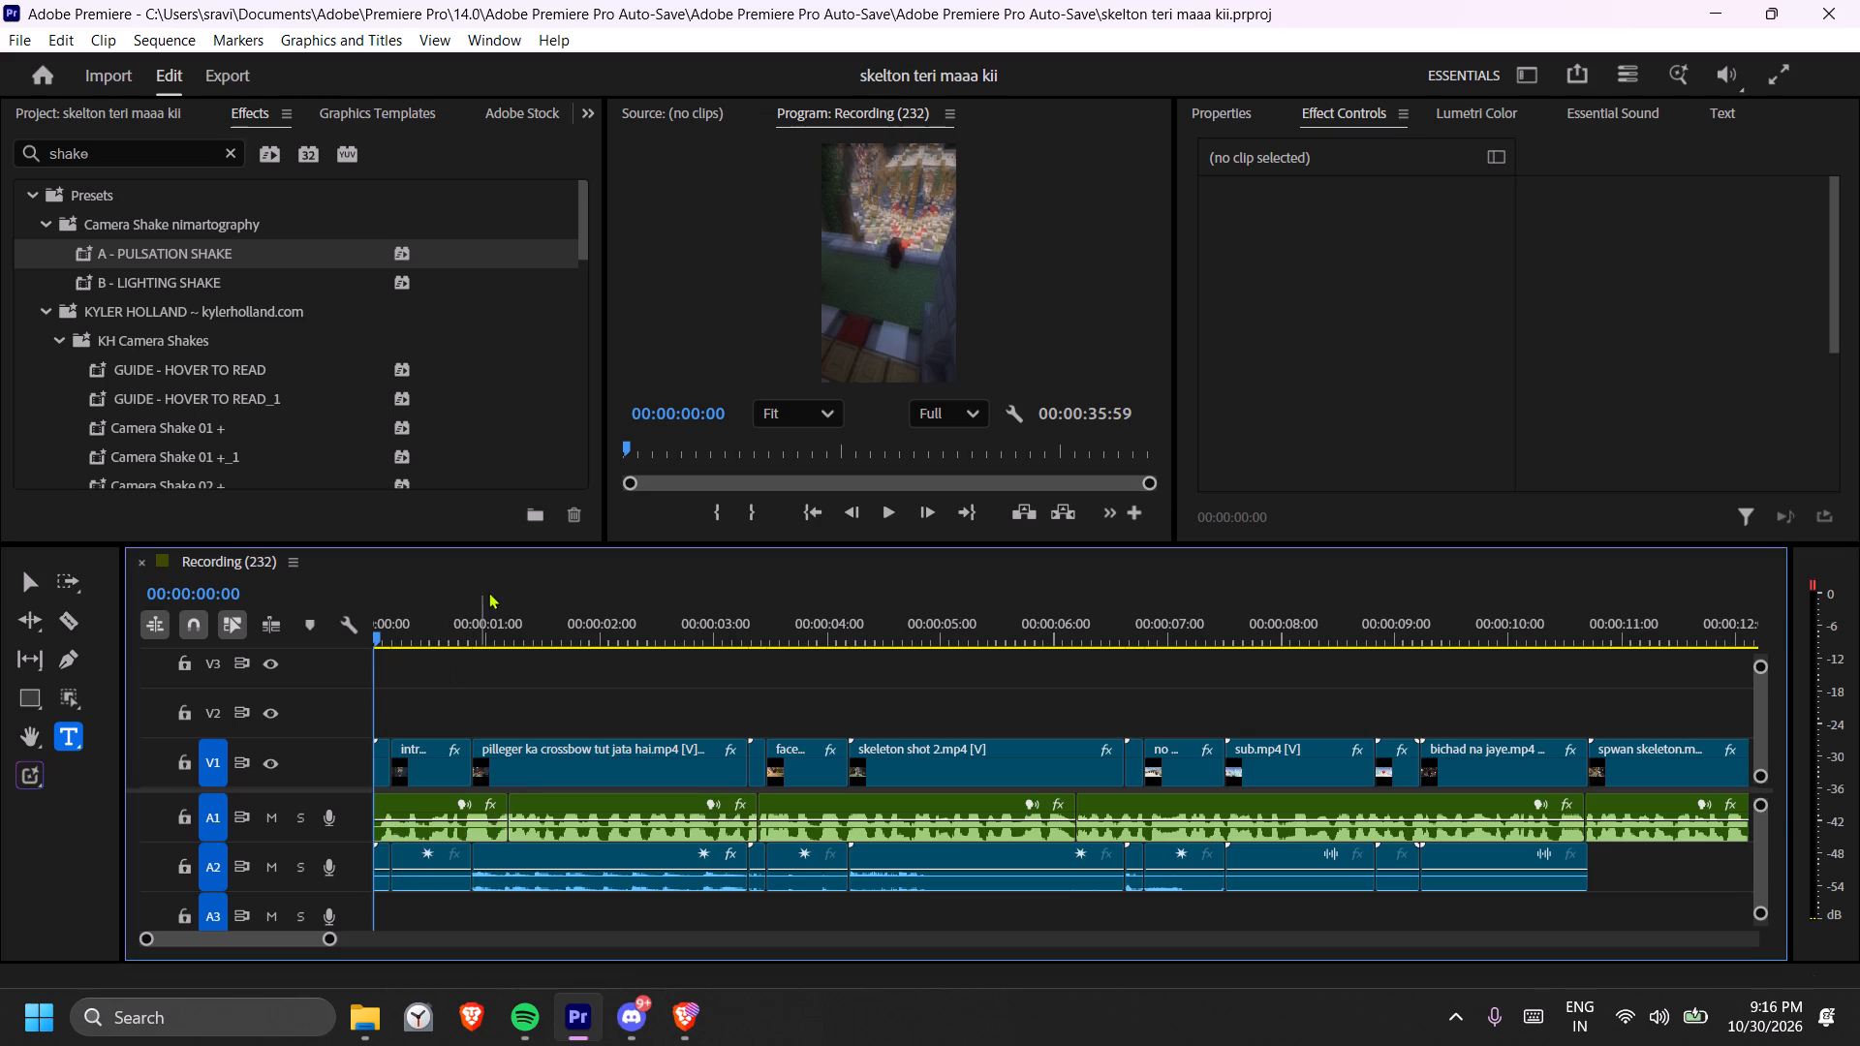
drag(536, 543, 566, 489)
click(740, 635)
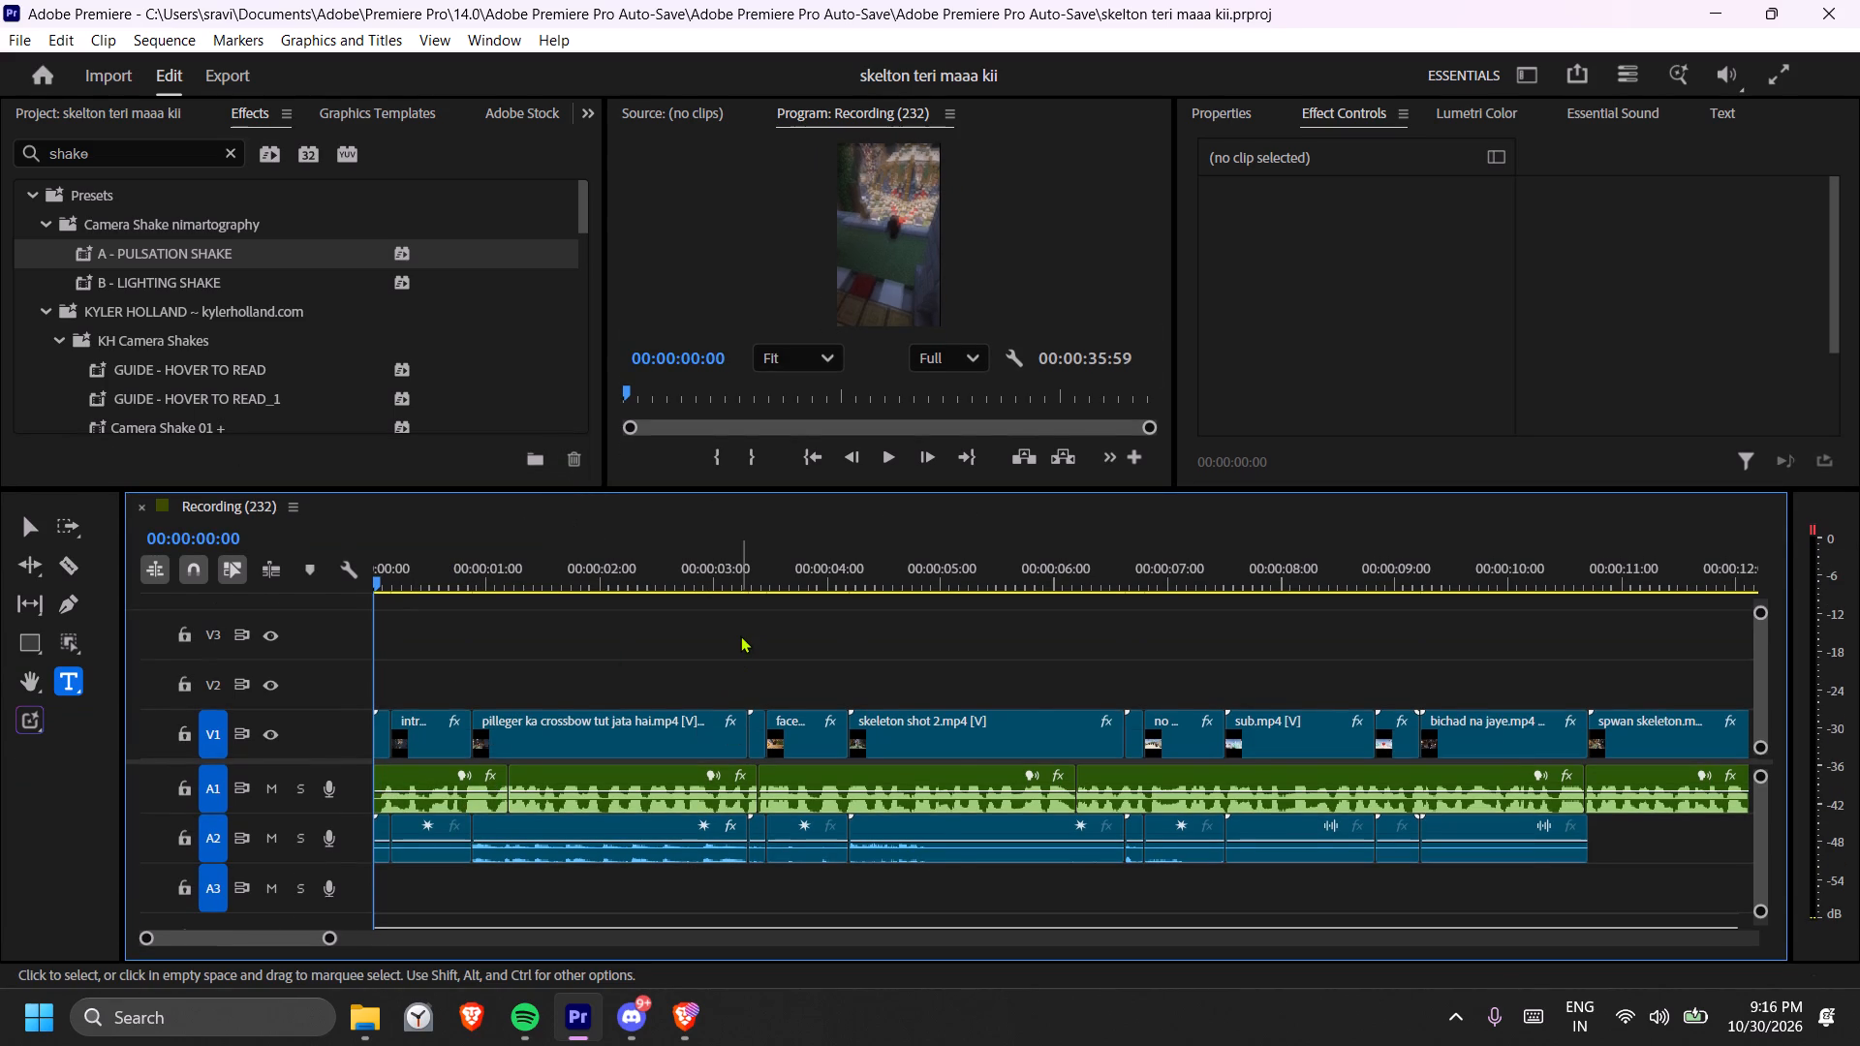
text(--)
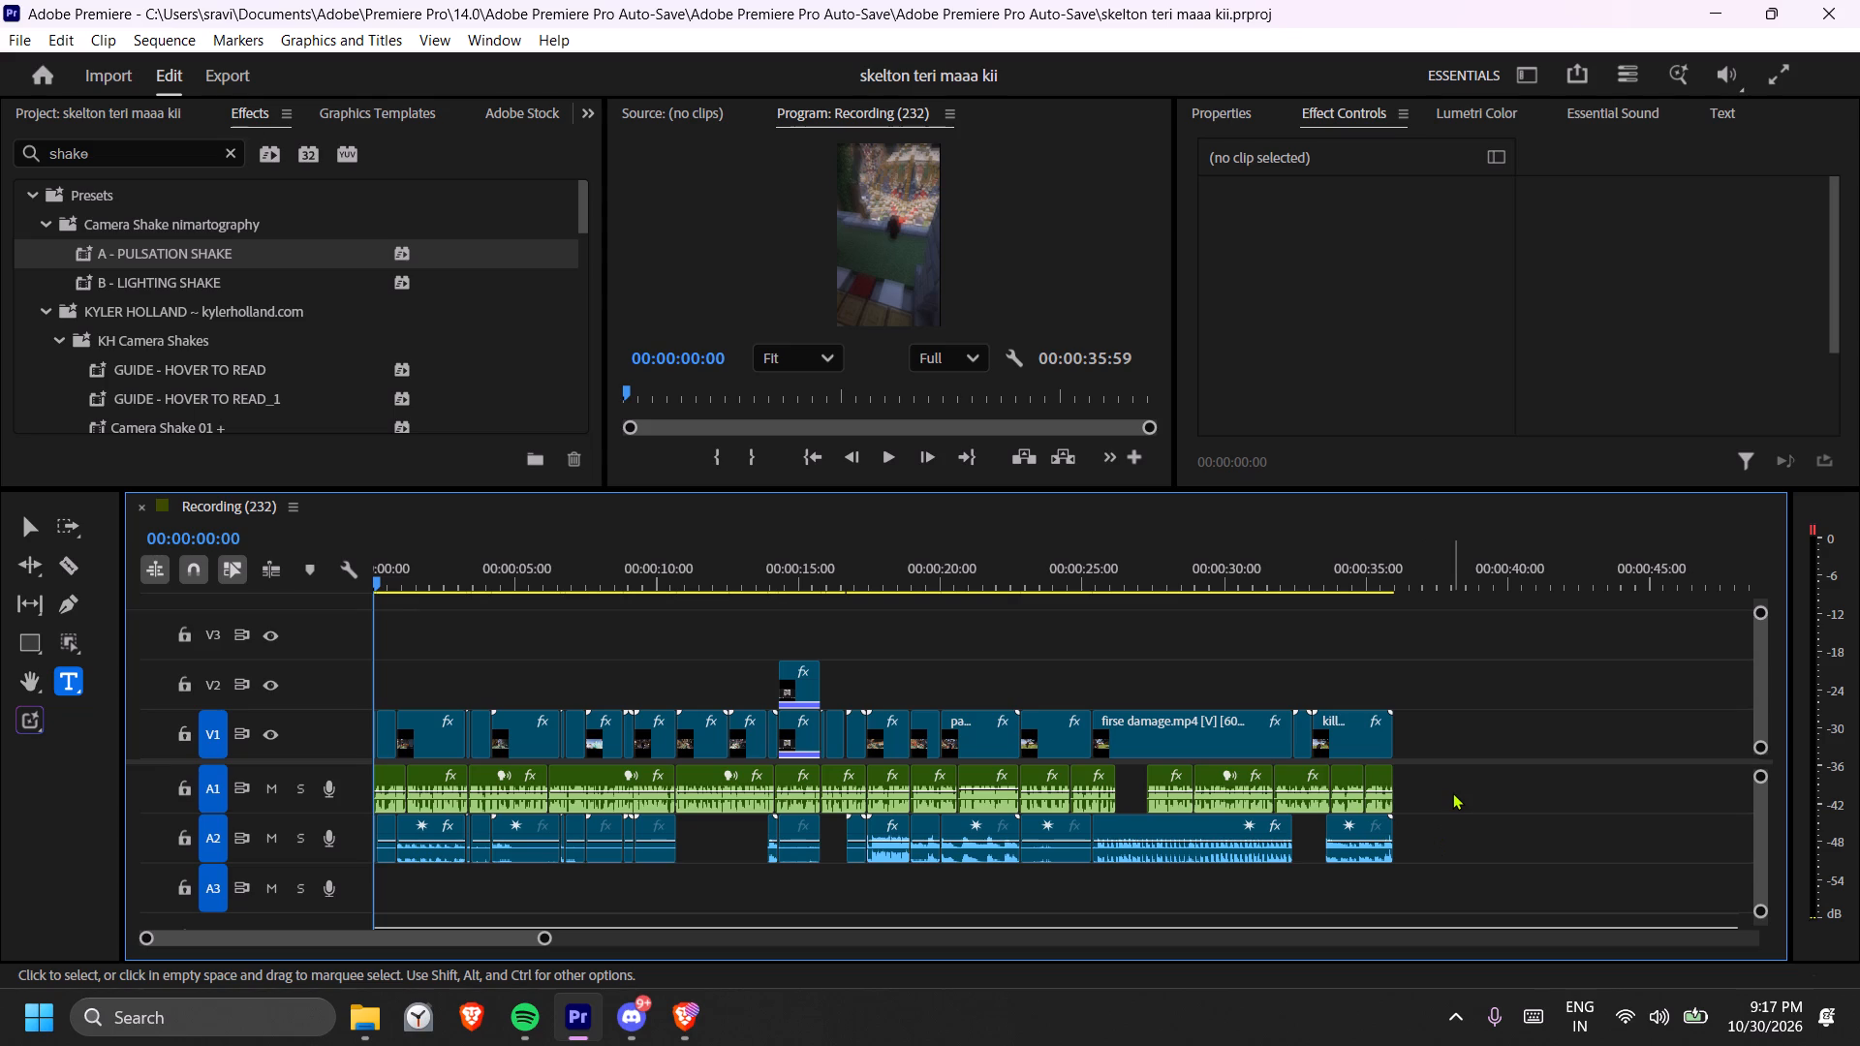
drag(1485, 783, 1230, 802)
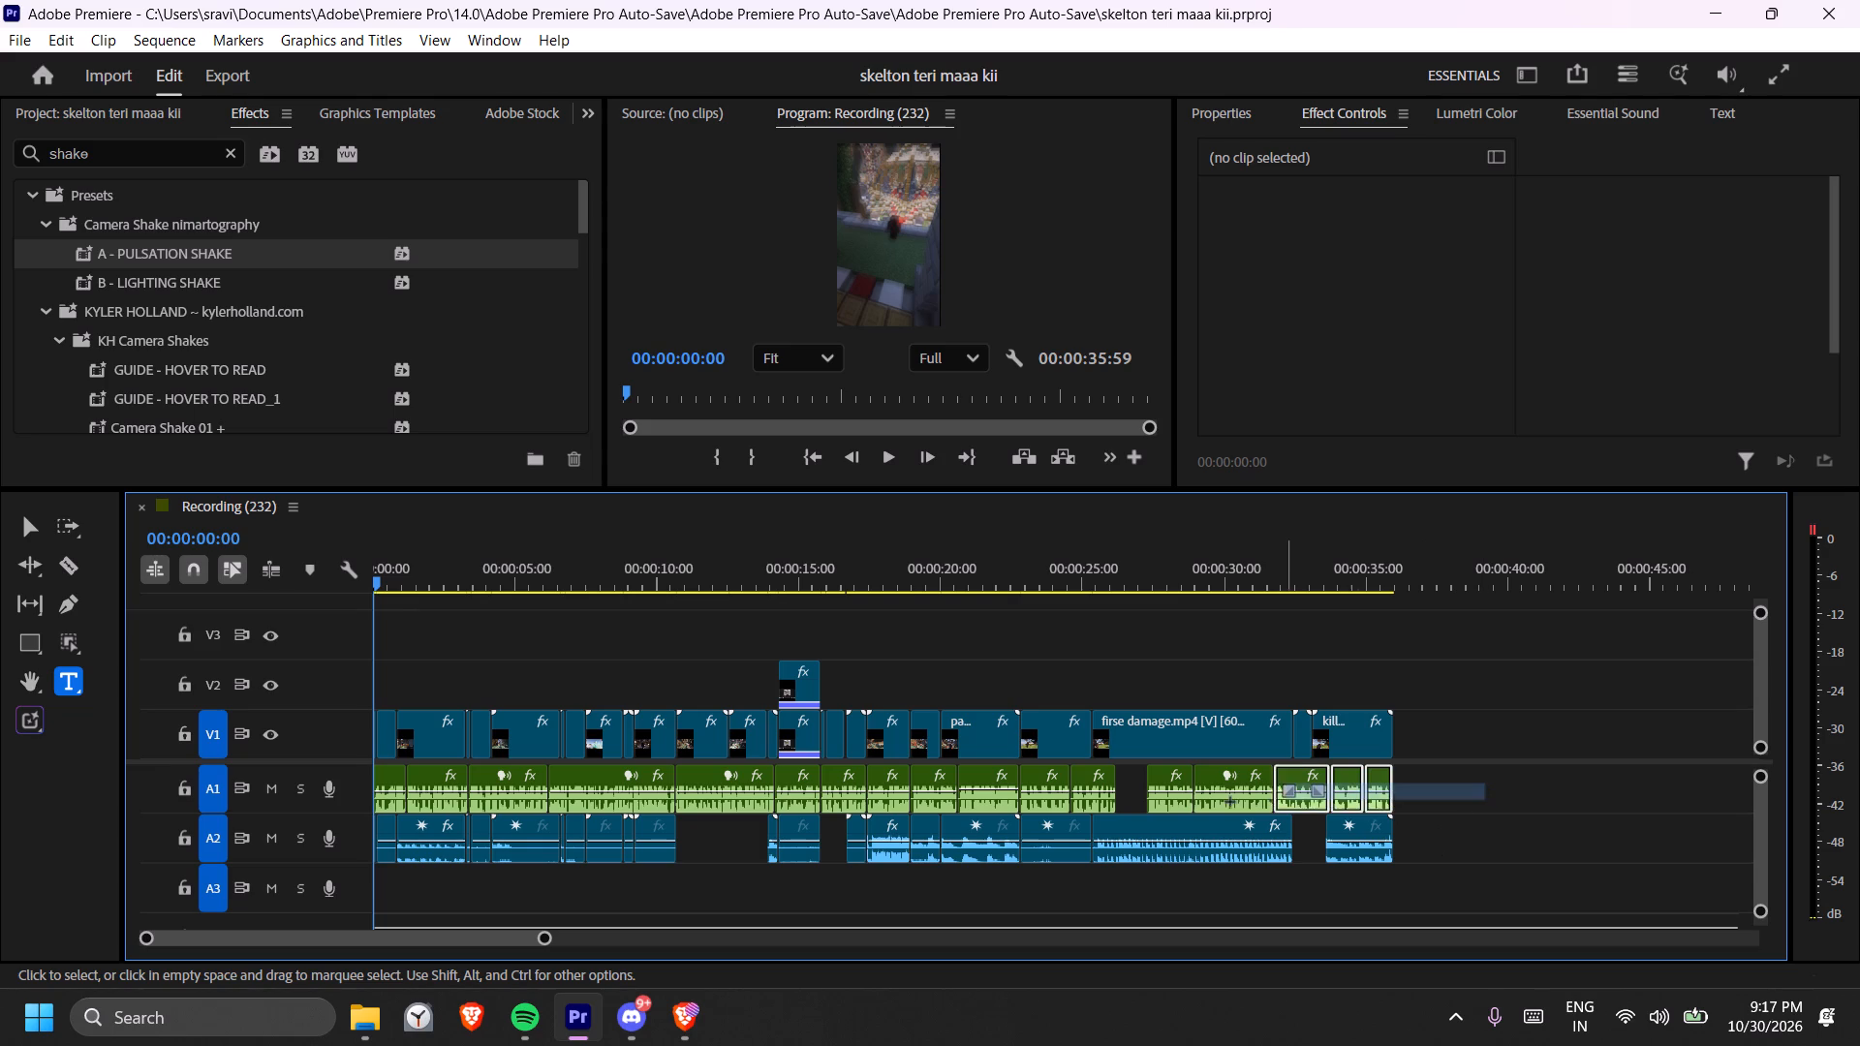
drag(1230, 802, 390, 802)
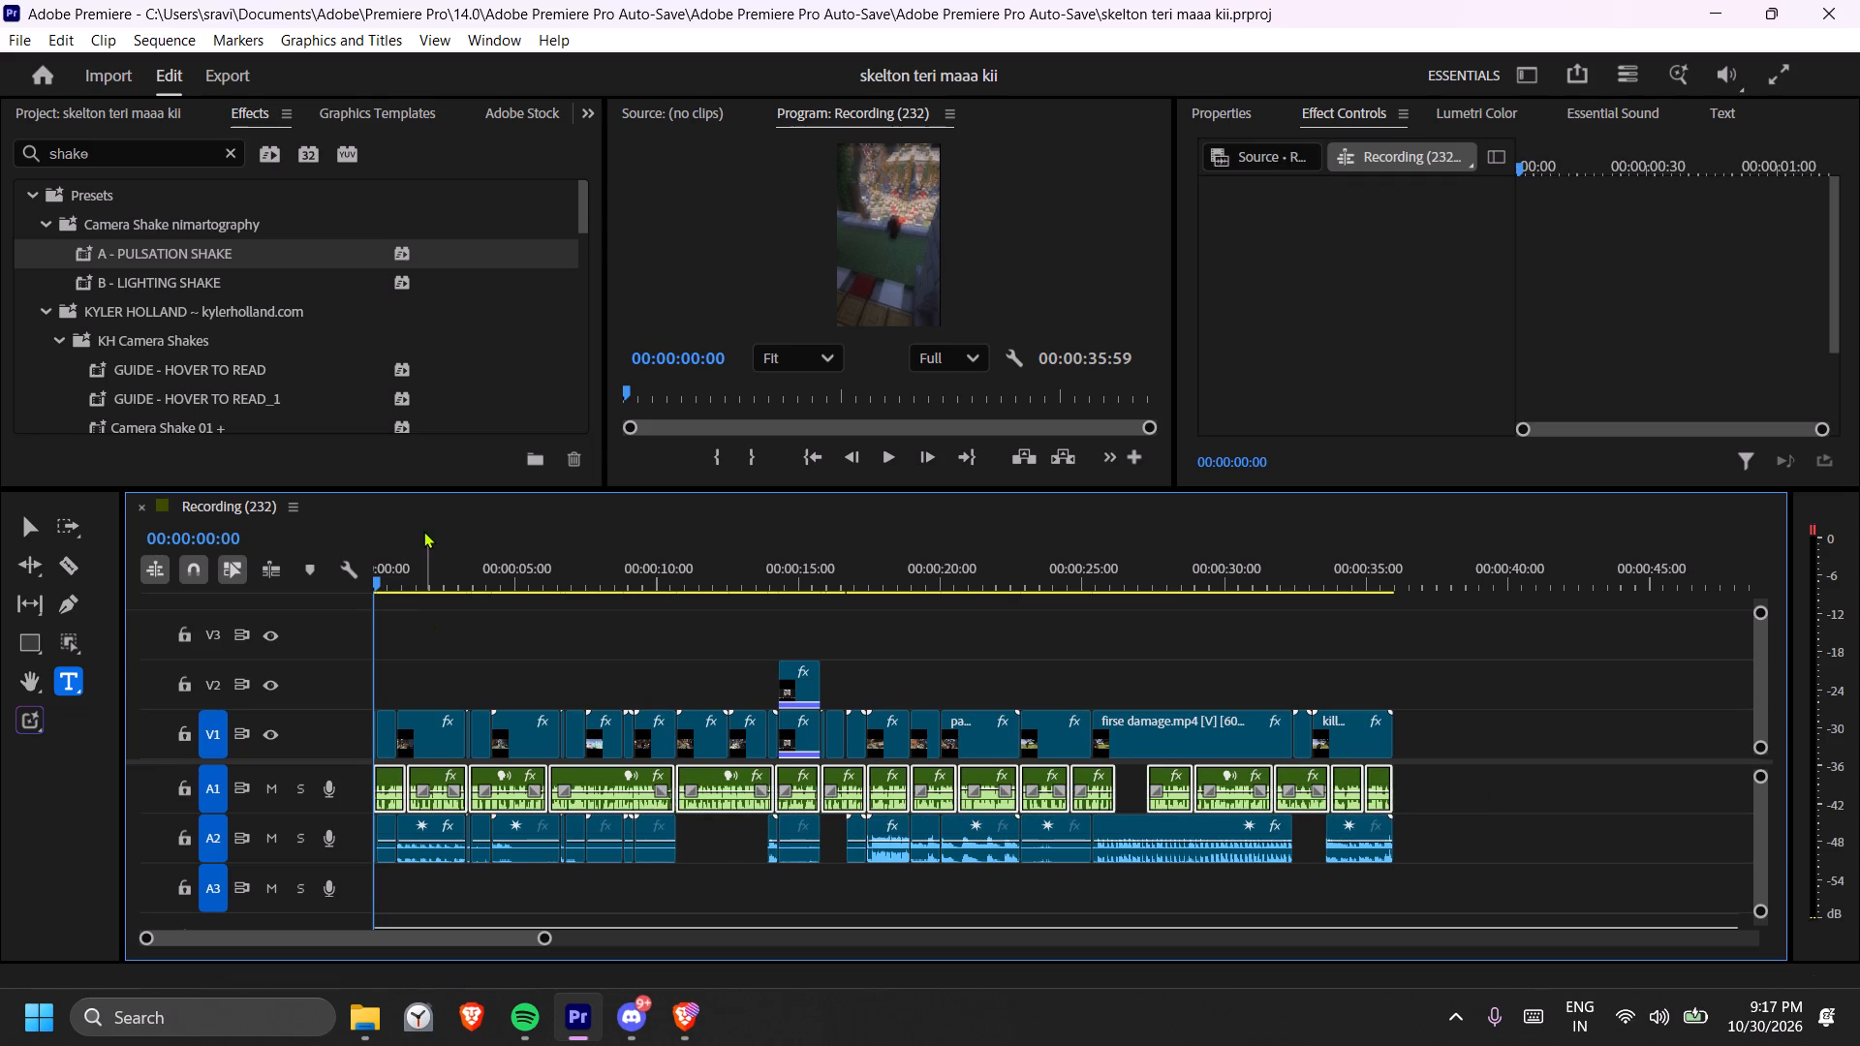
drag(382, 569, 329, 590)
key(space)
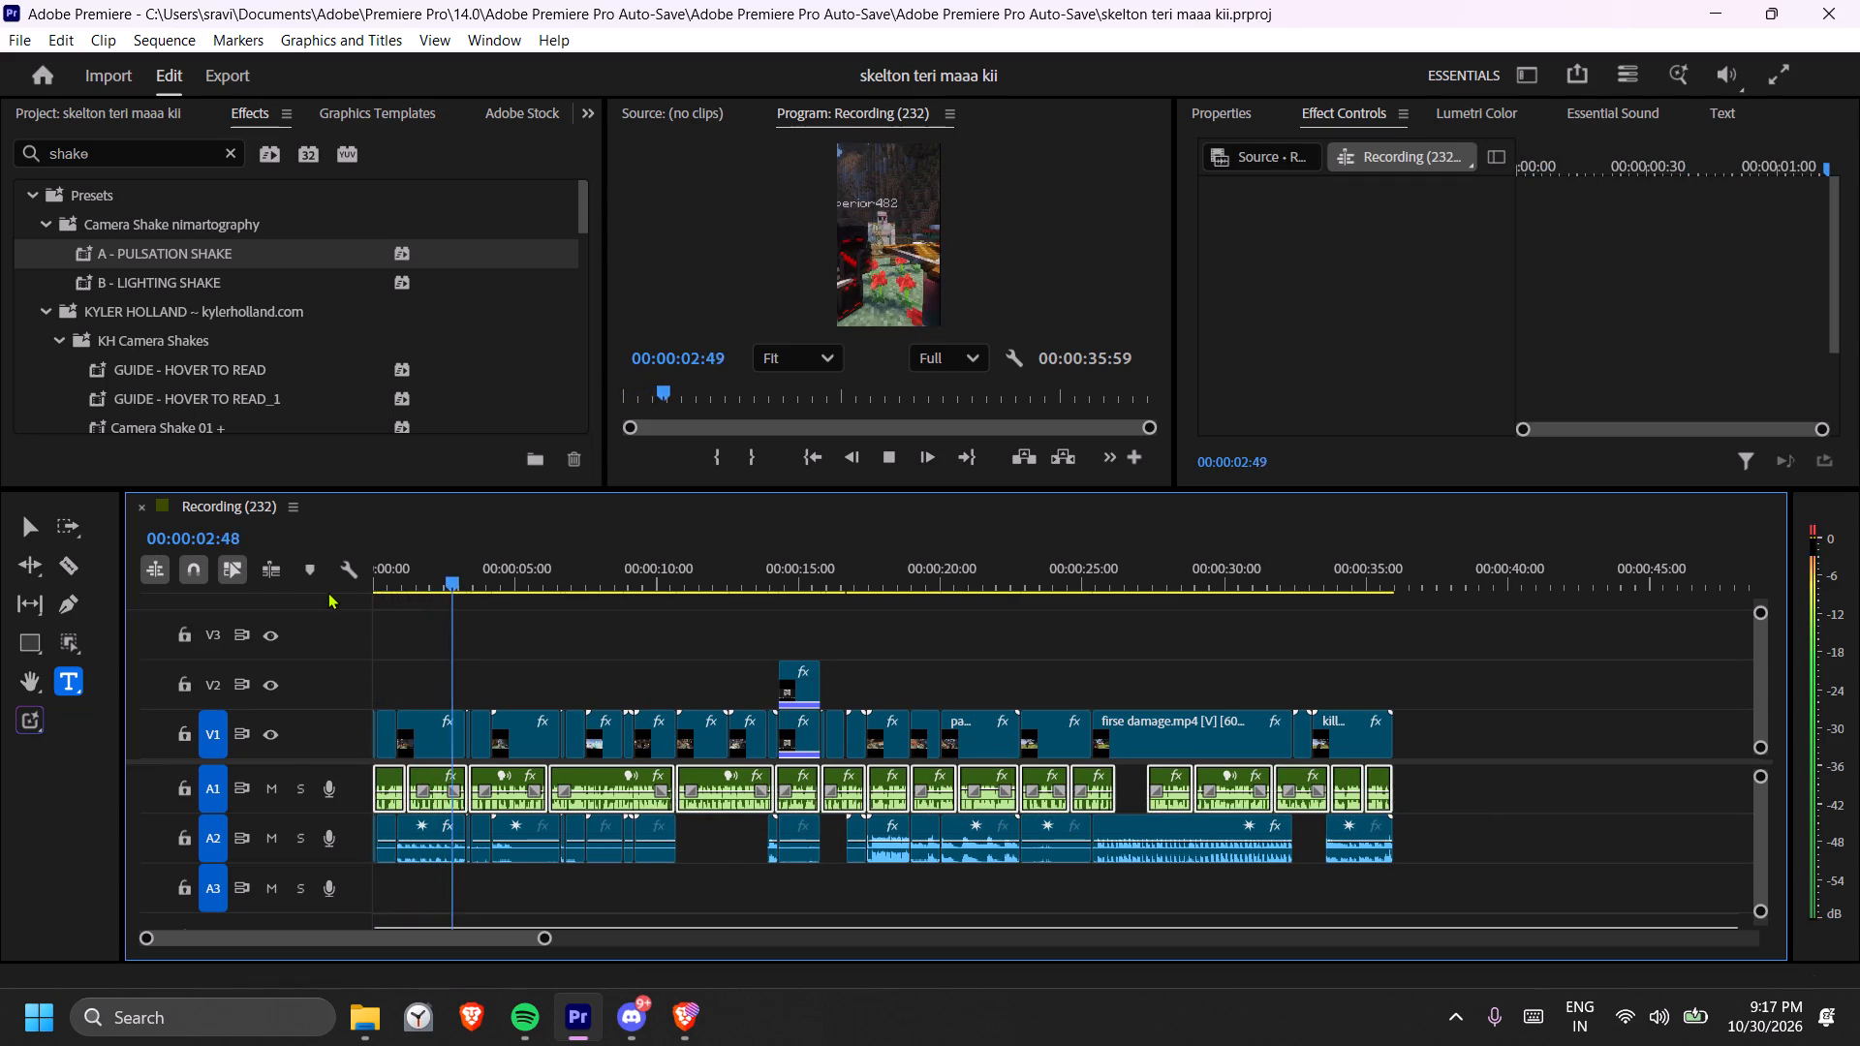
key(space)
key(space)
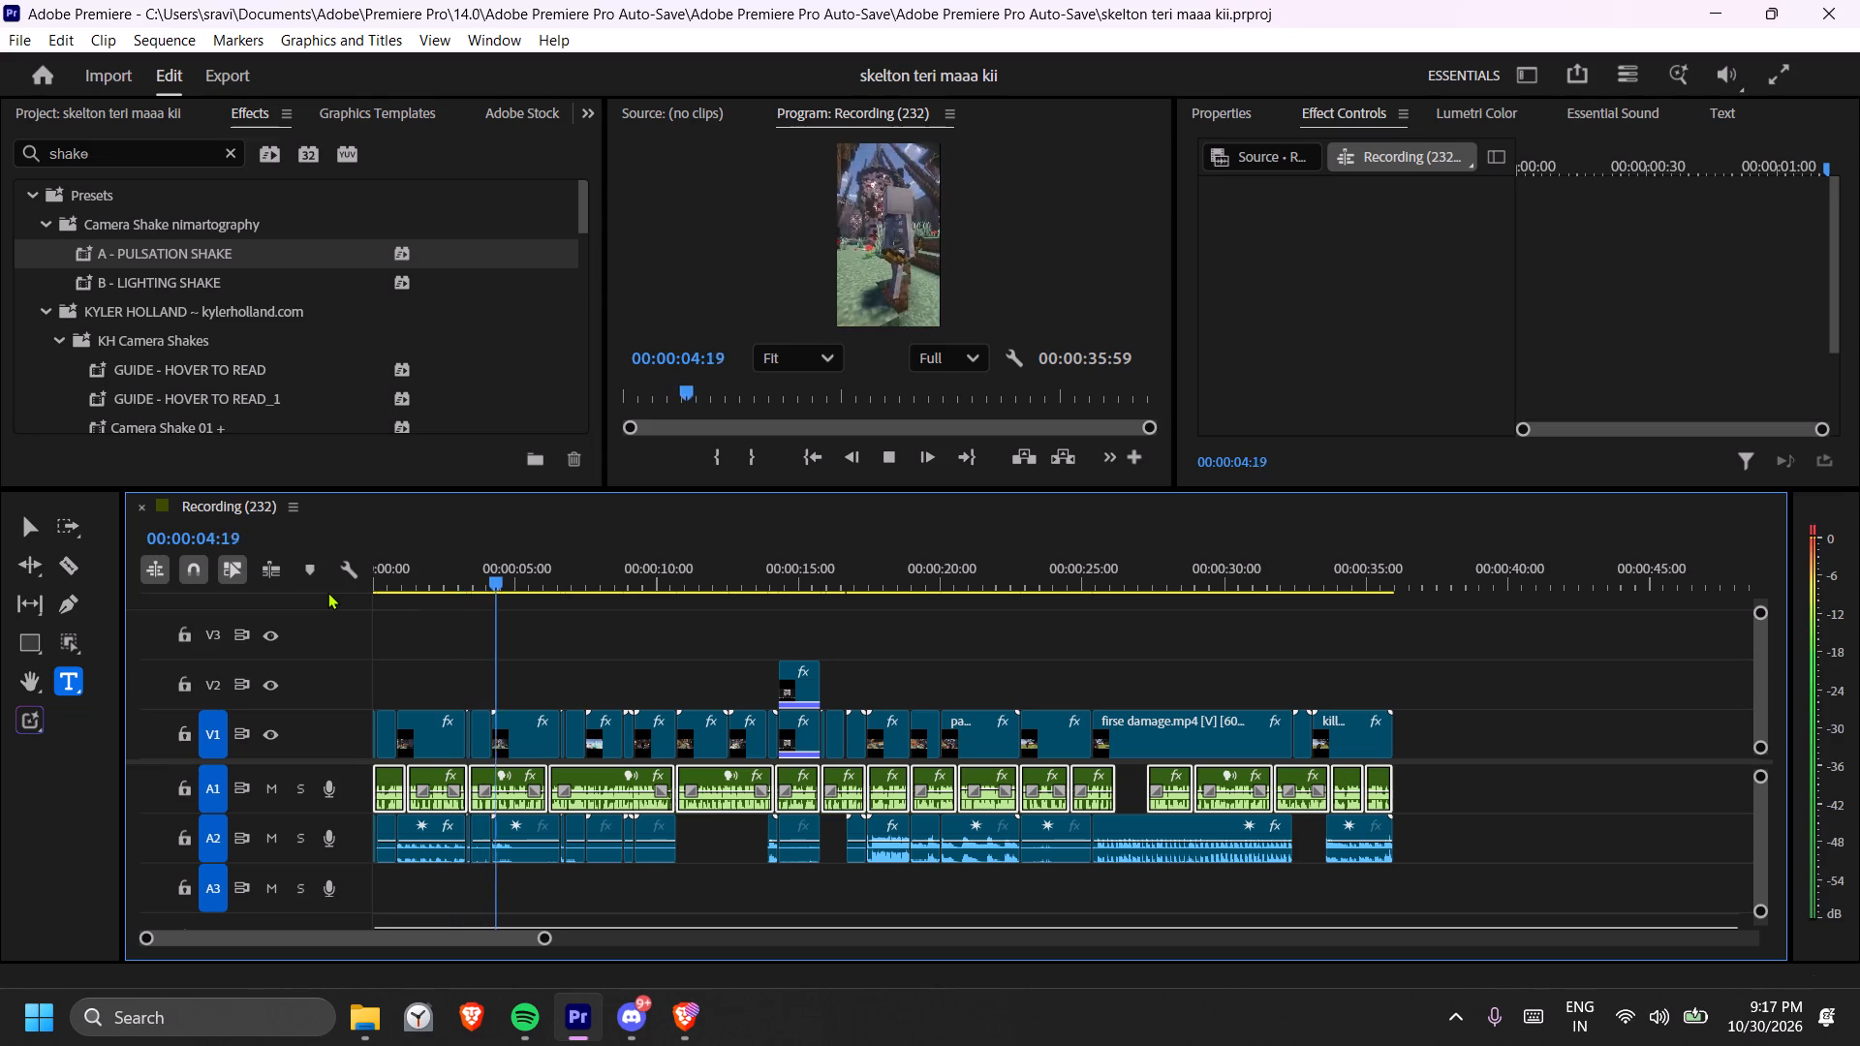
key(space)
drag(410, 572, 327, 578)
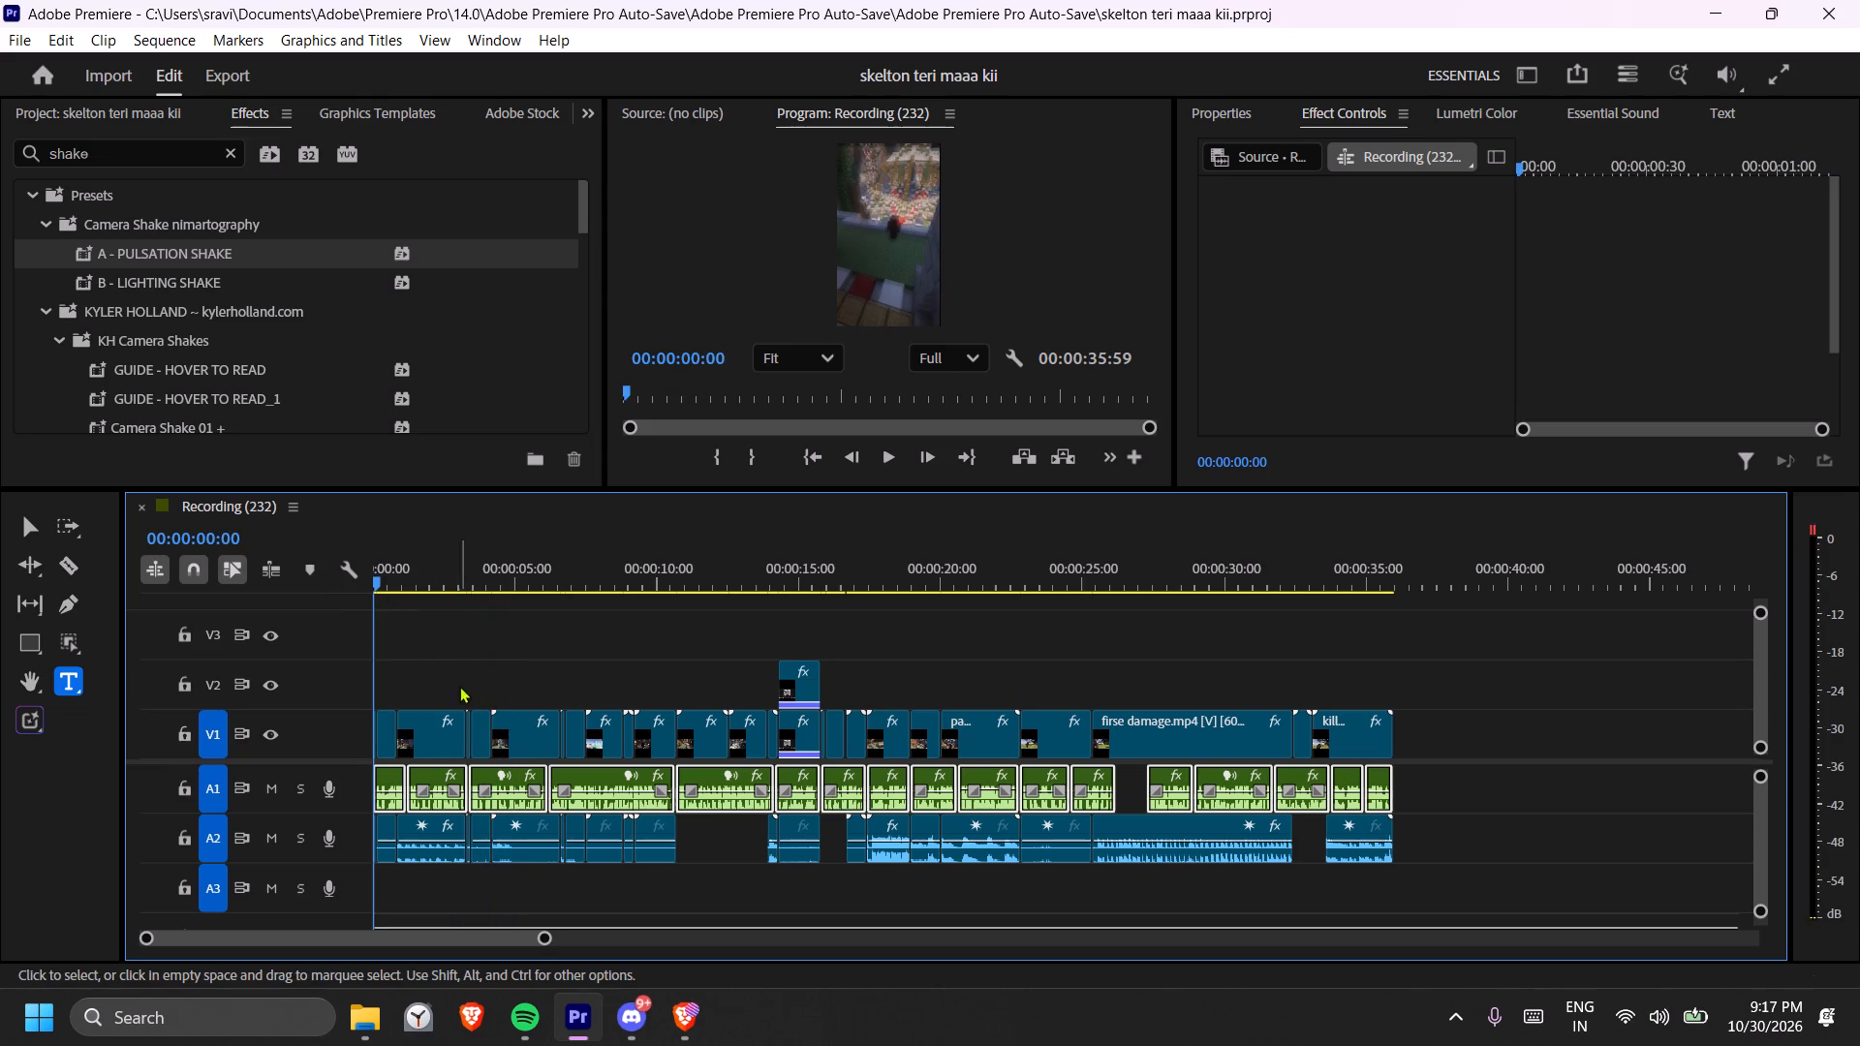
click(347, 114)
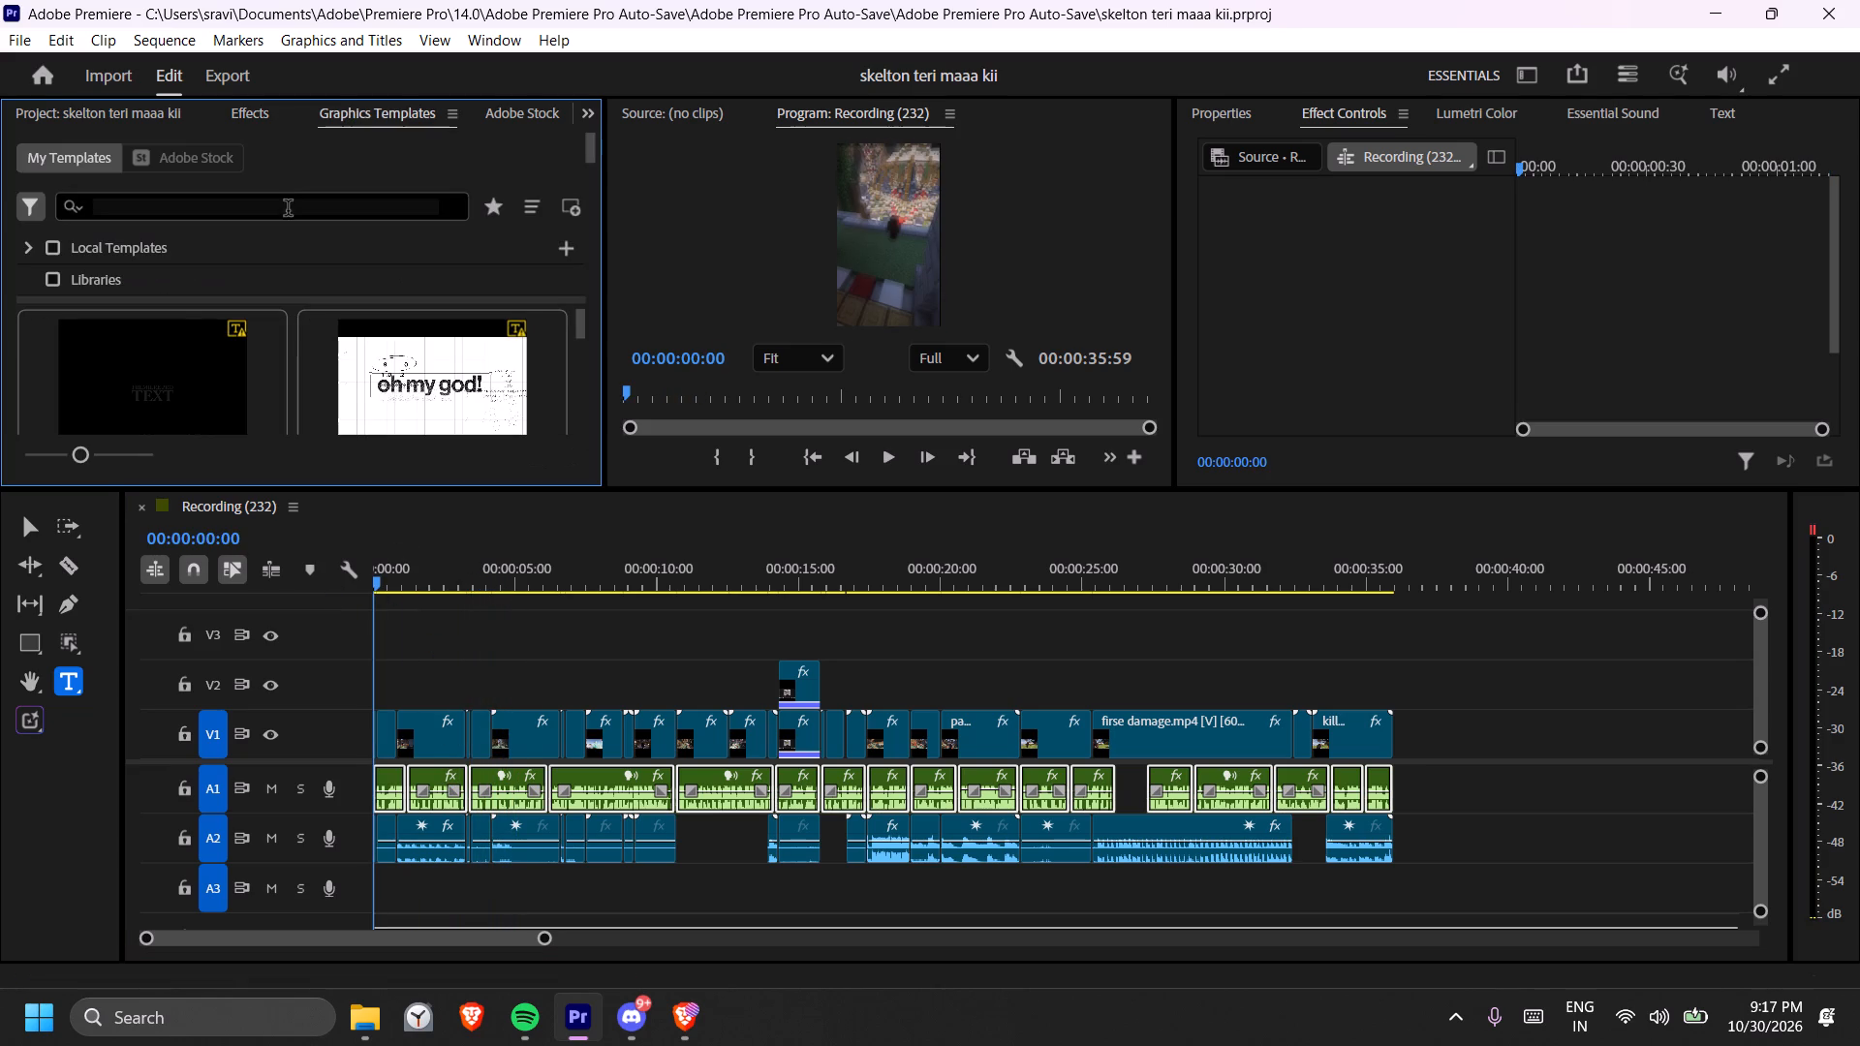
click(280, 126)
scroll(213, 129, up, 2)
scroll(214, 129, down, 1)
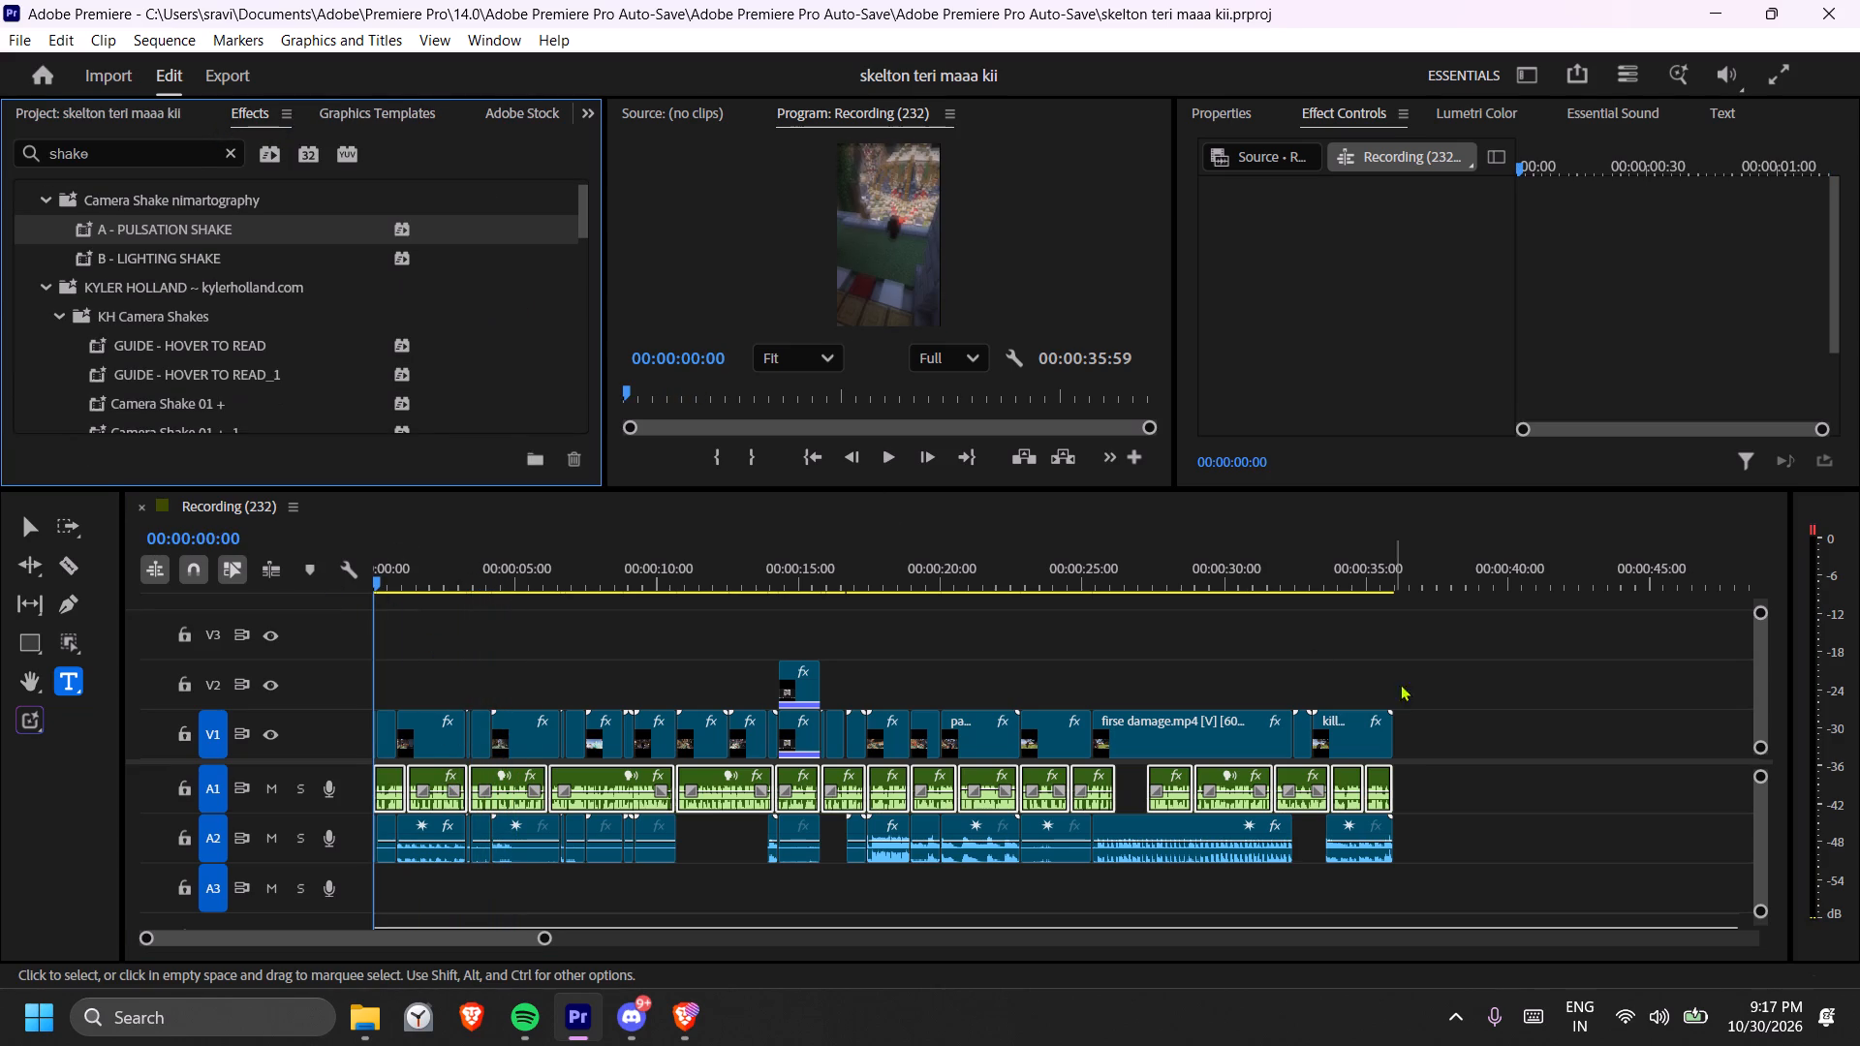
Select all the voice clips on track A1 of the Recording (232) sequence and copy them.
click(1451, 775)
drag(1471, 781, 382, 800)
key(ctrl+c)
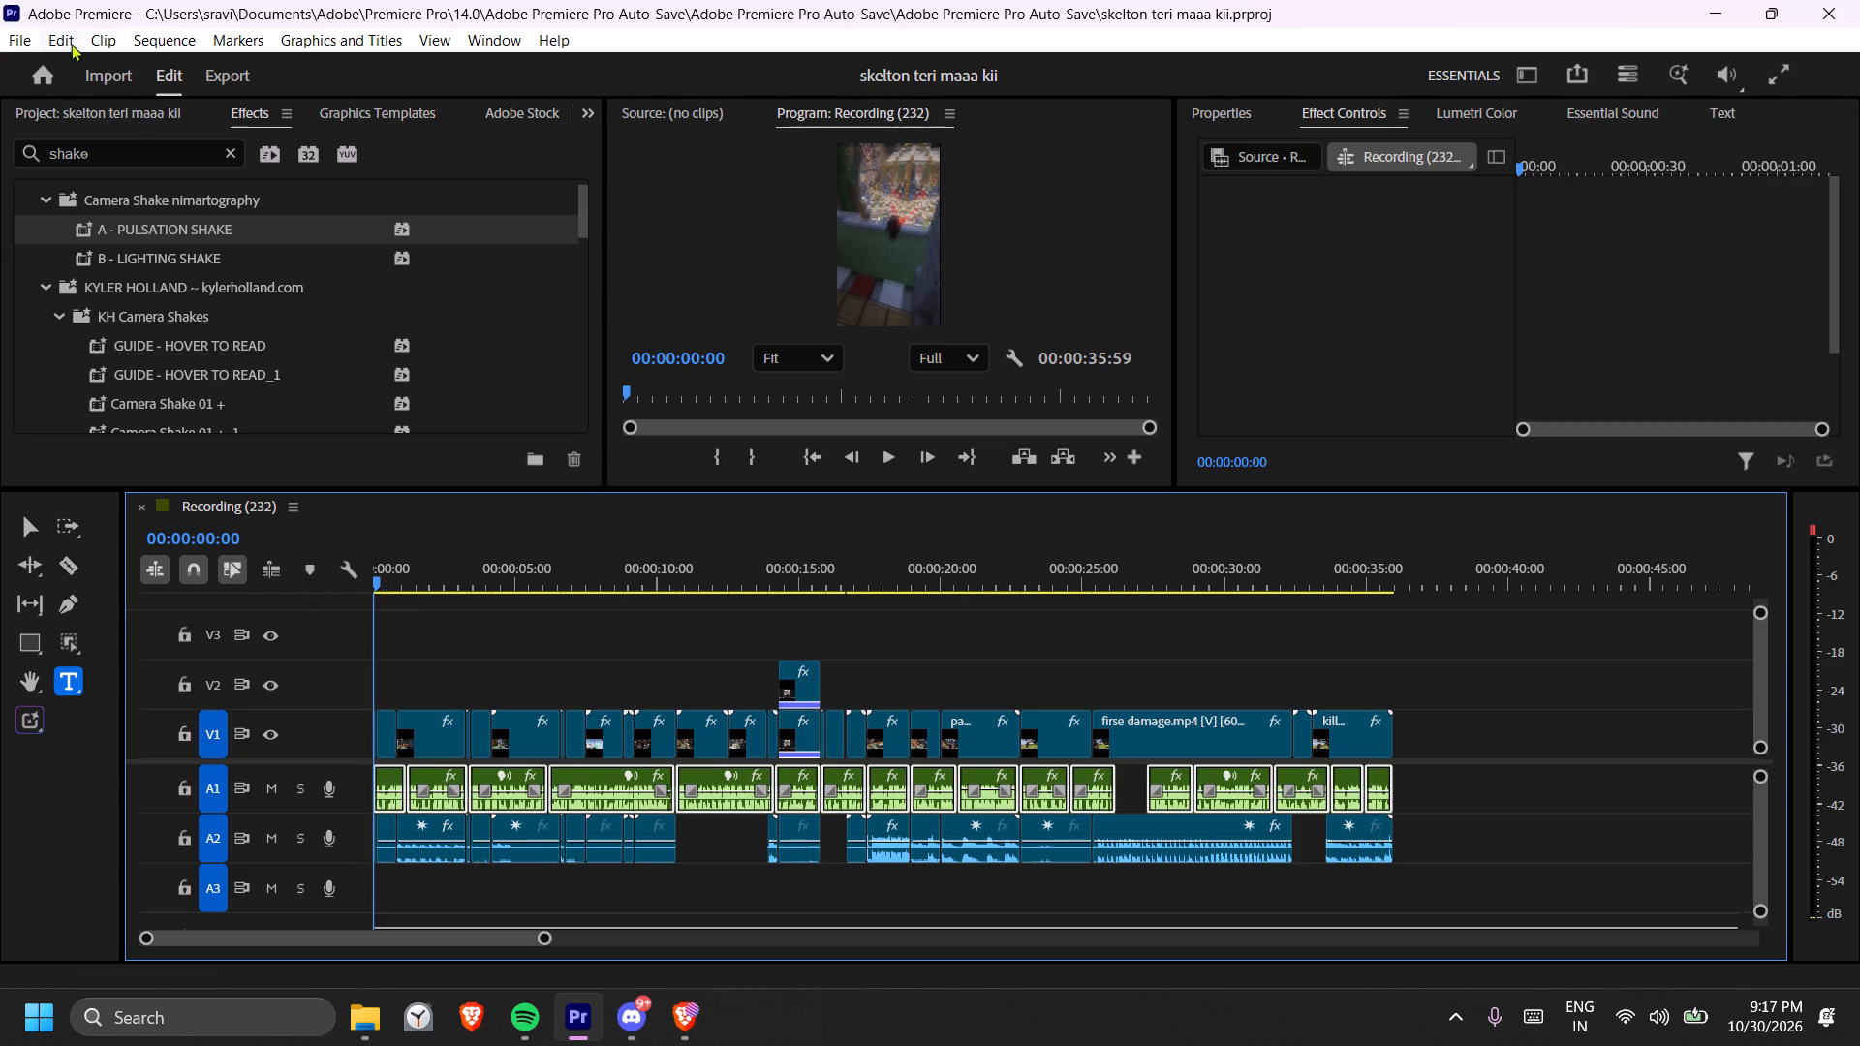
Create a new sequence with the HD 1080p 23.976 fps preset and the default name.
click(22, 43)
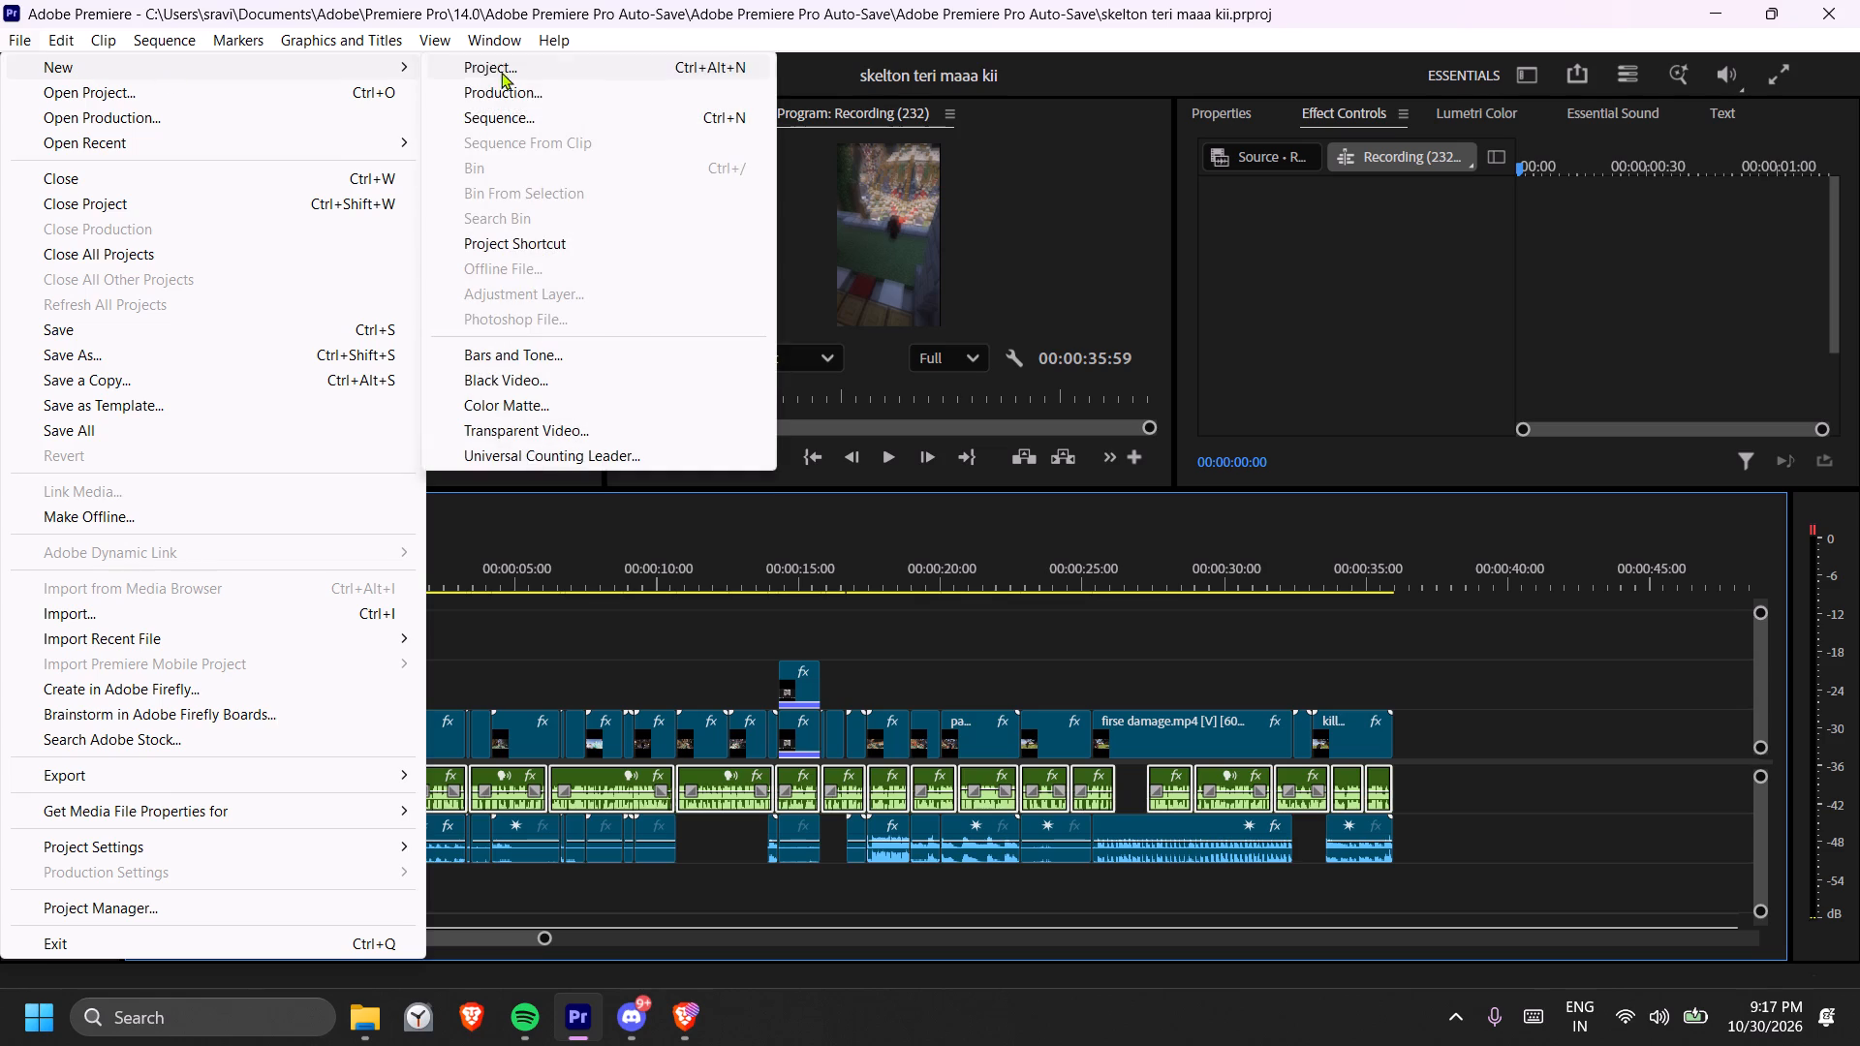
click(561, 110)
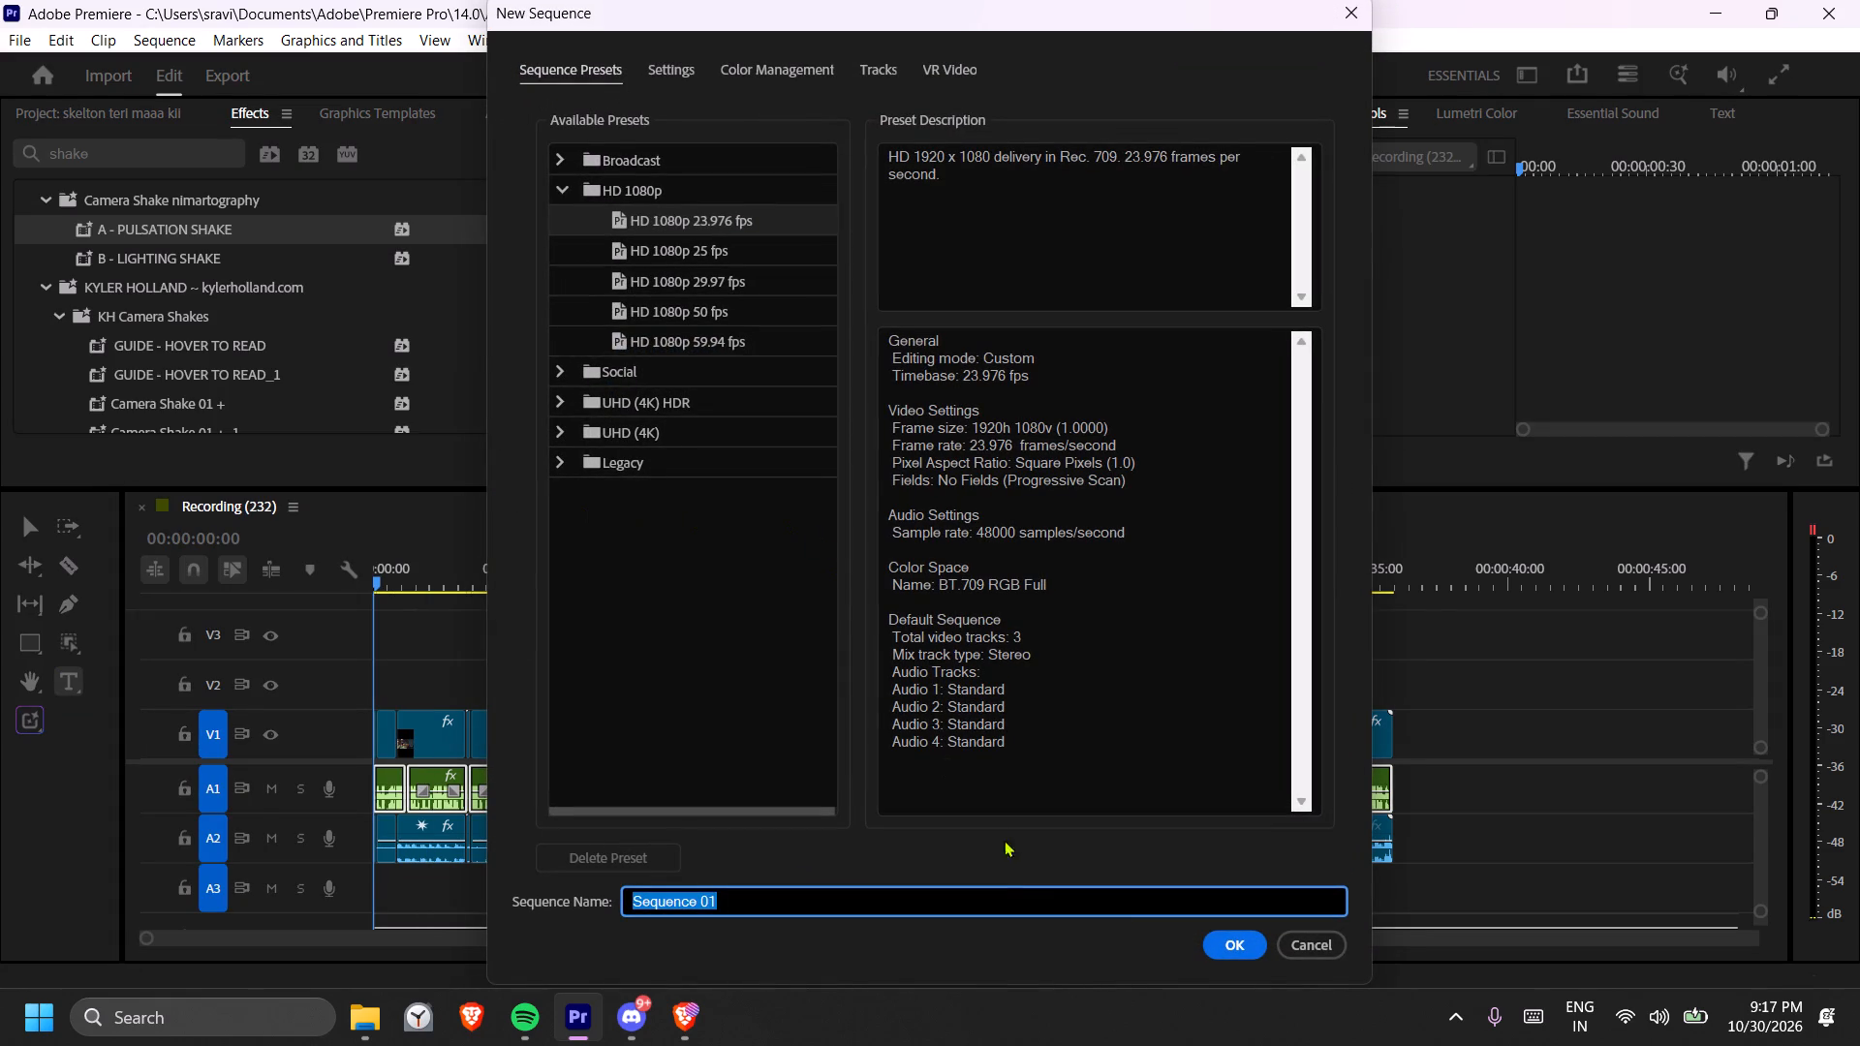
click(1205, 937)
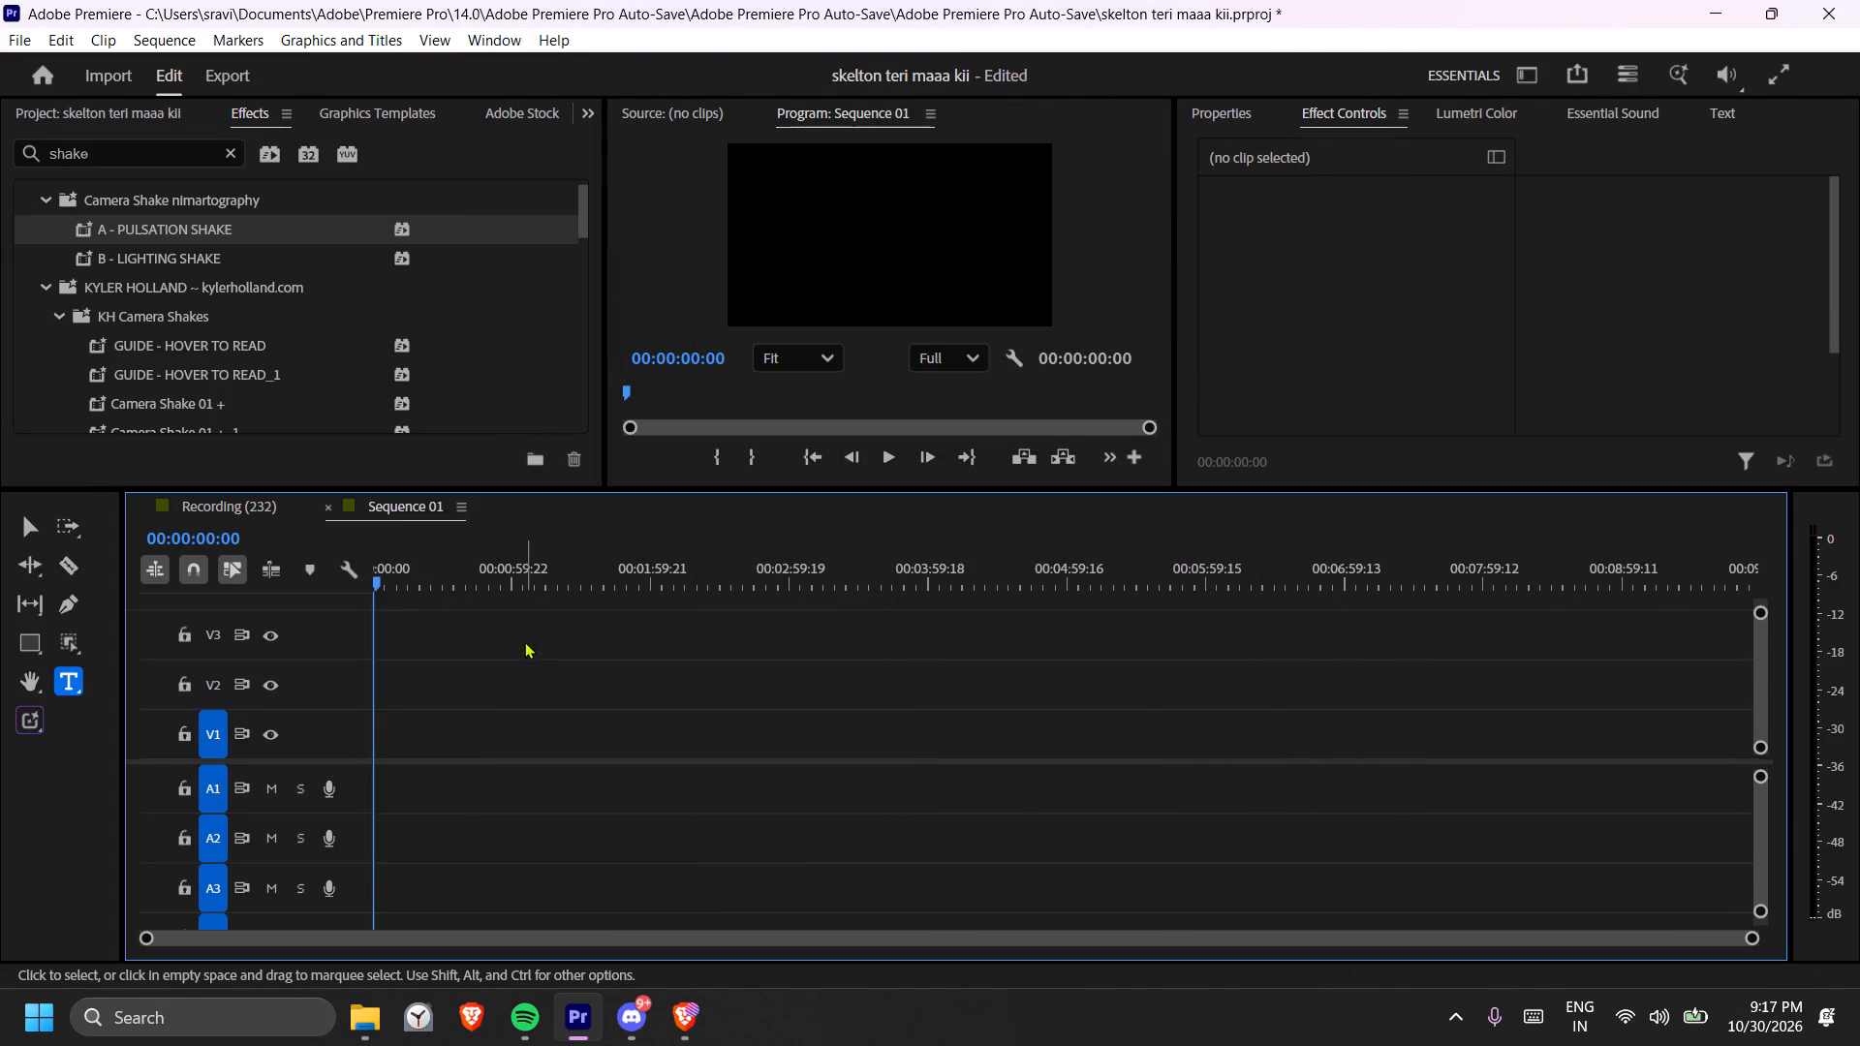
Paste the copied voice clips at the start of the new sequence and enlarge the timeline view to check them.
key(ctrl+v)
drag(418, 585, 376, 576)
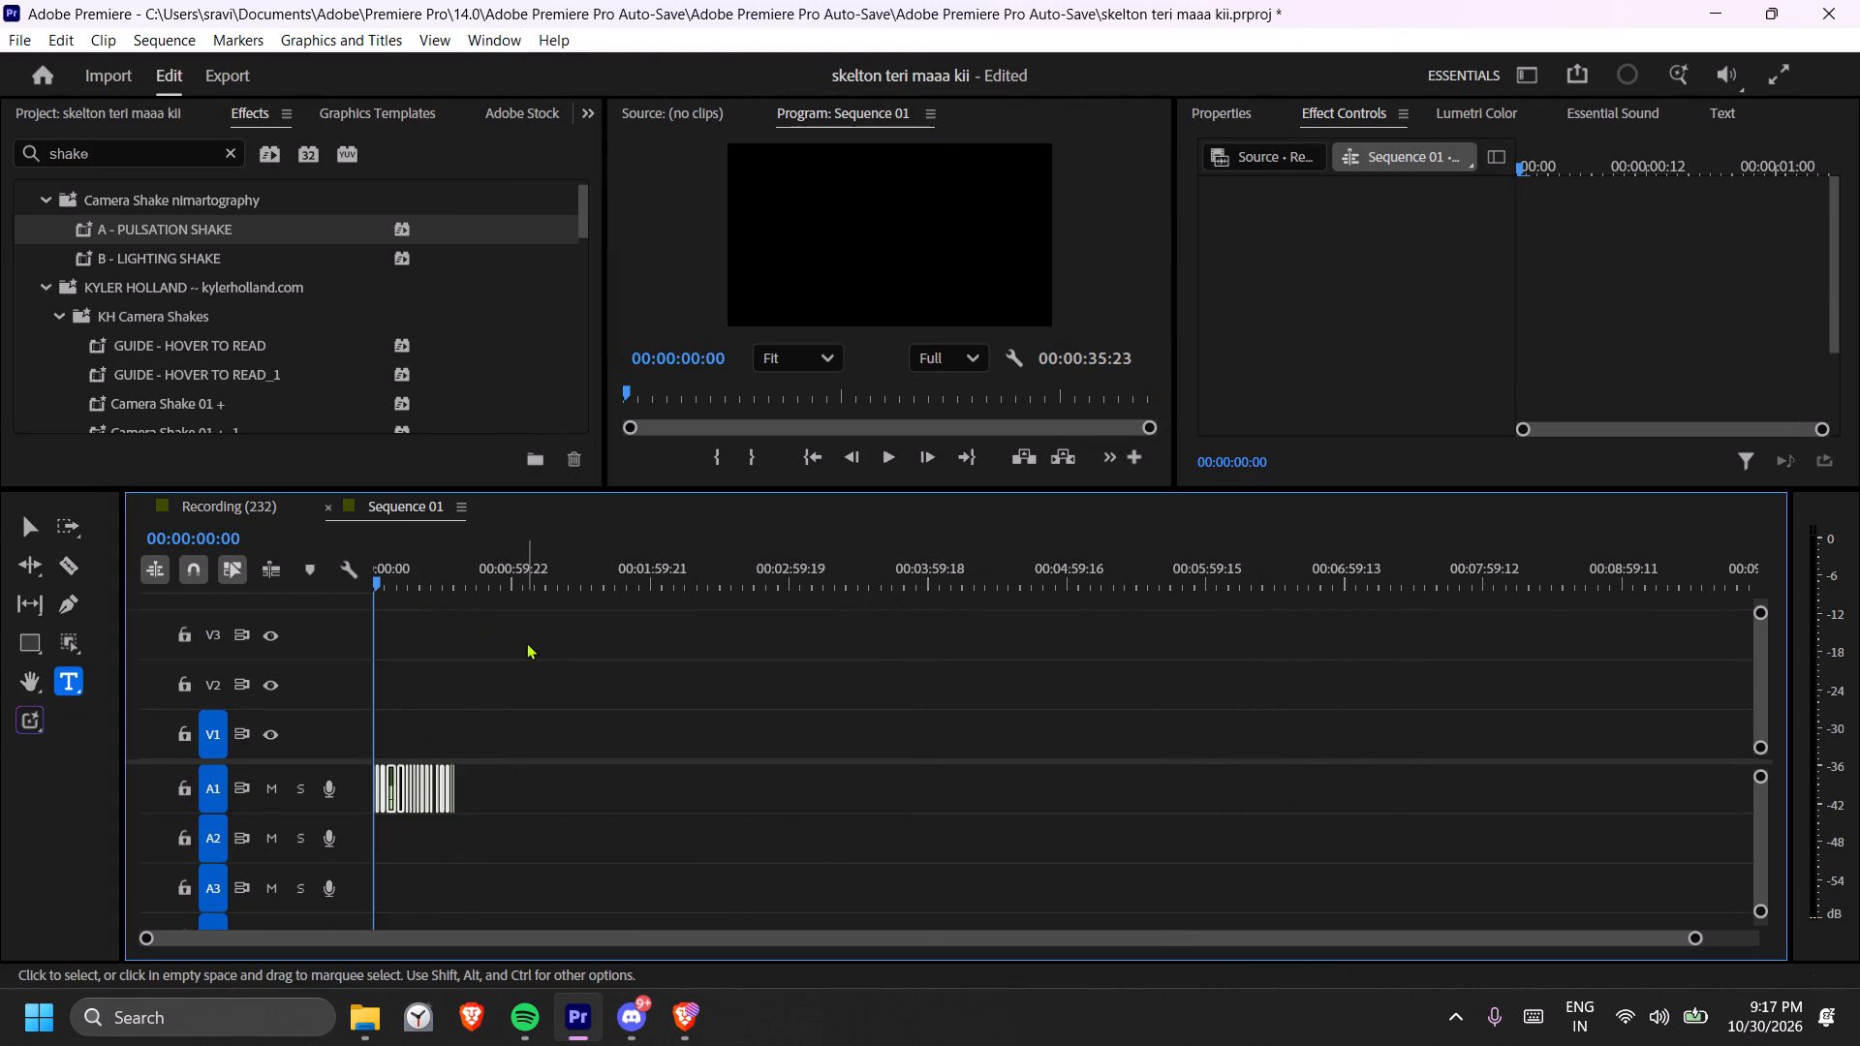
click(526, 642)
text(====)
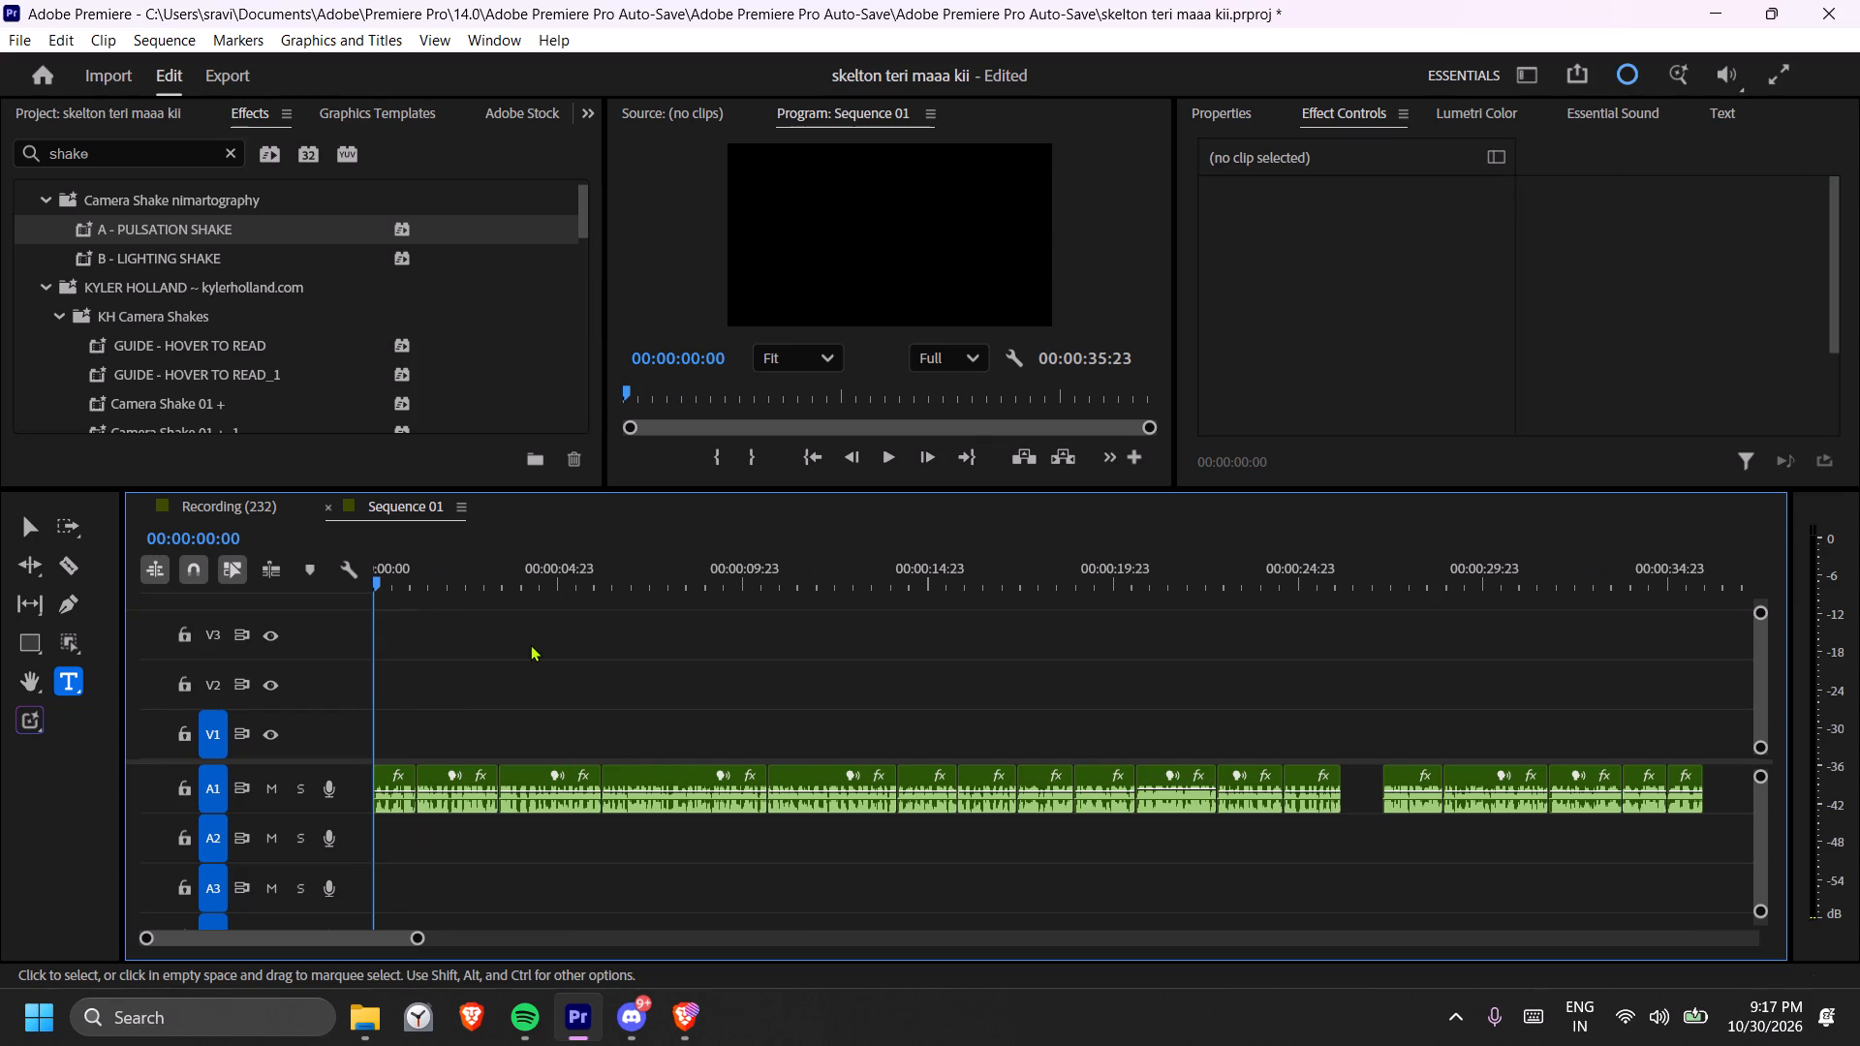
Export the voice-only sequence as an H.264 media file to C:\EmptyFolder with video output turned off.
click(20, 36)
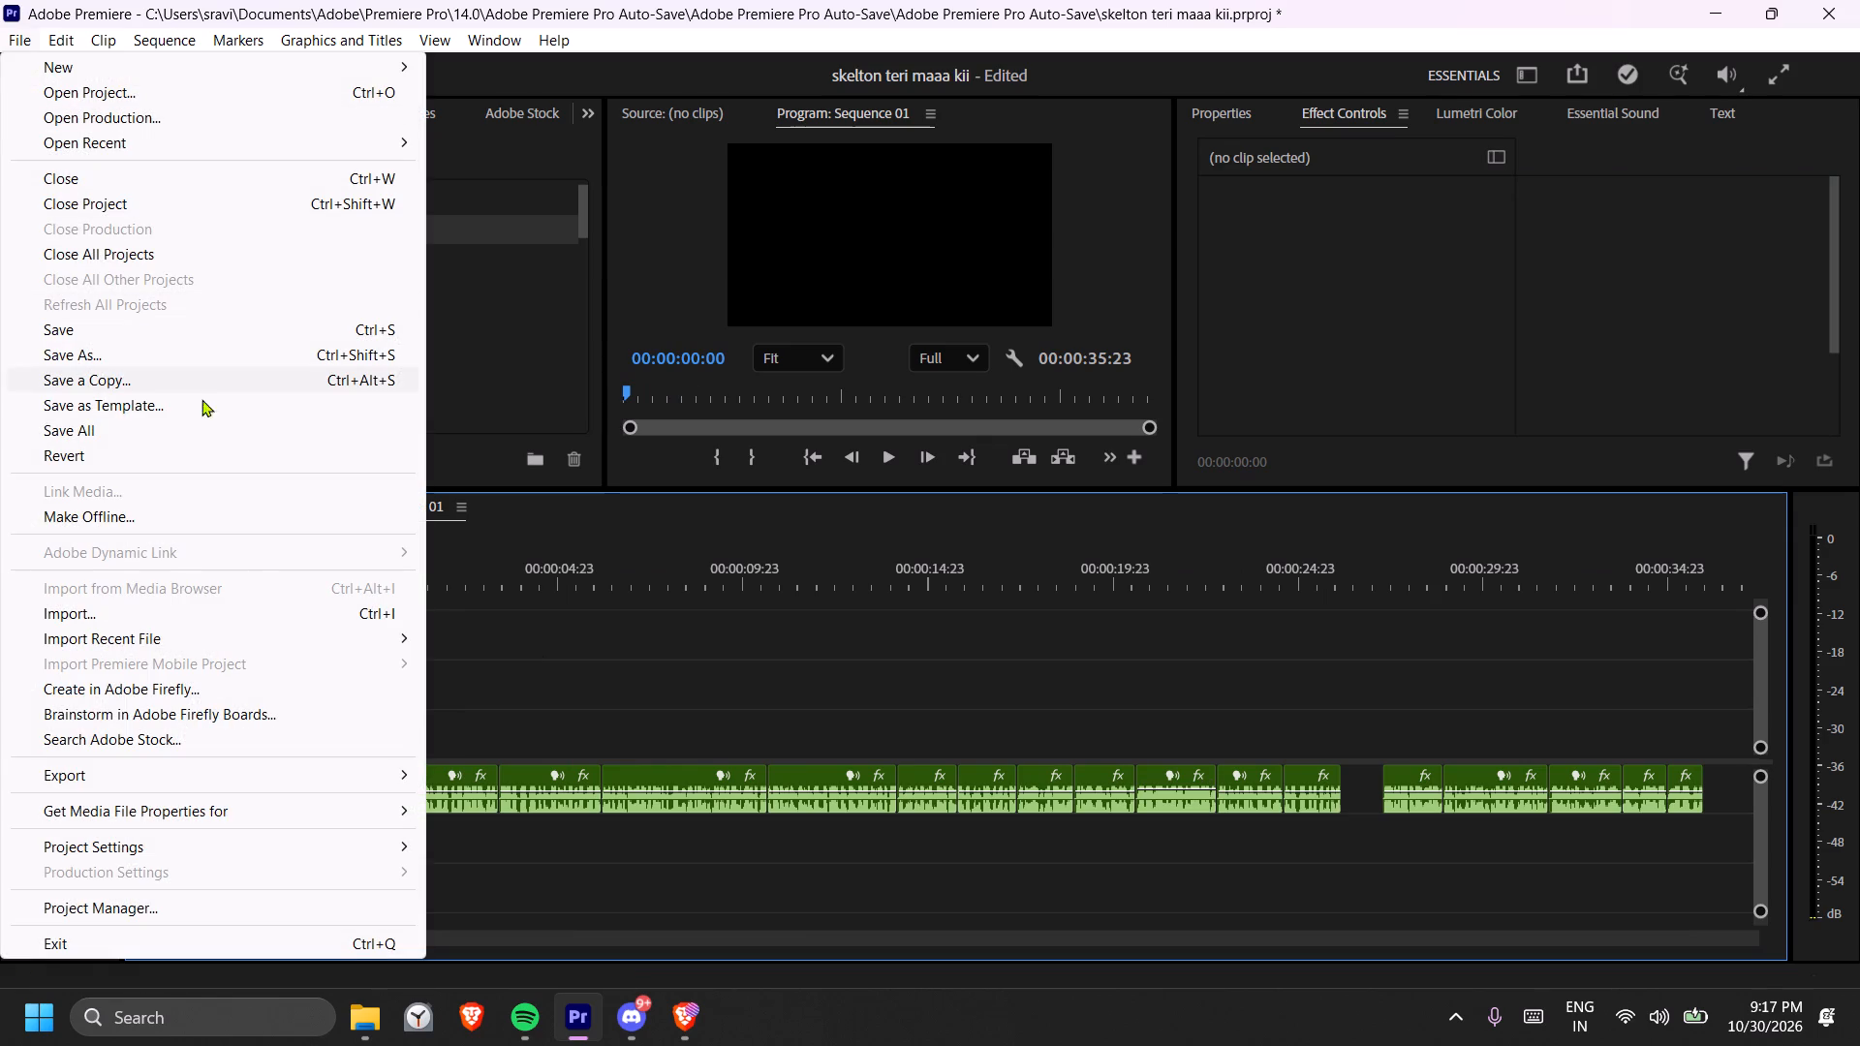
click(261, 766)
click(507, 502)
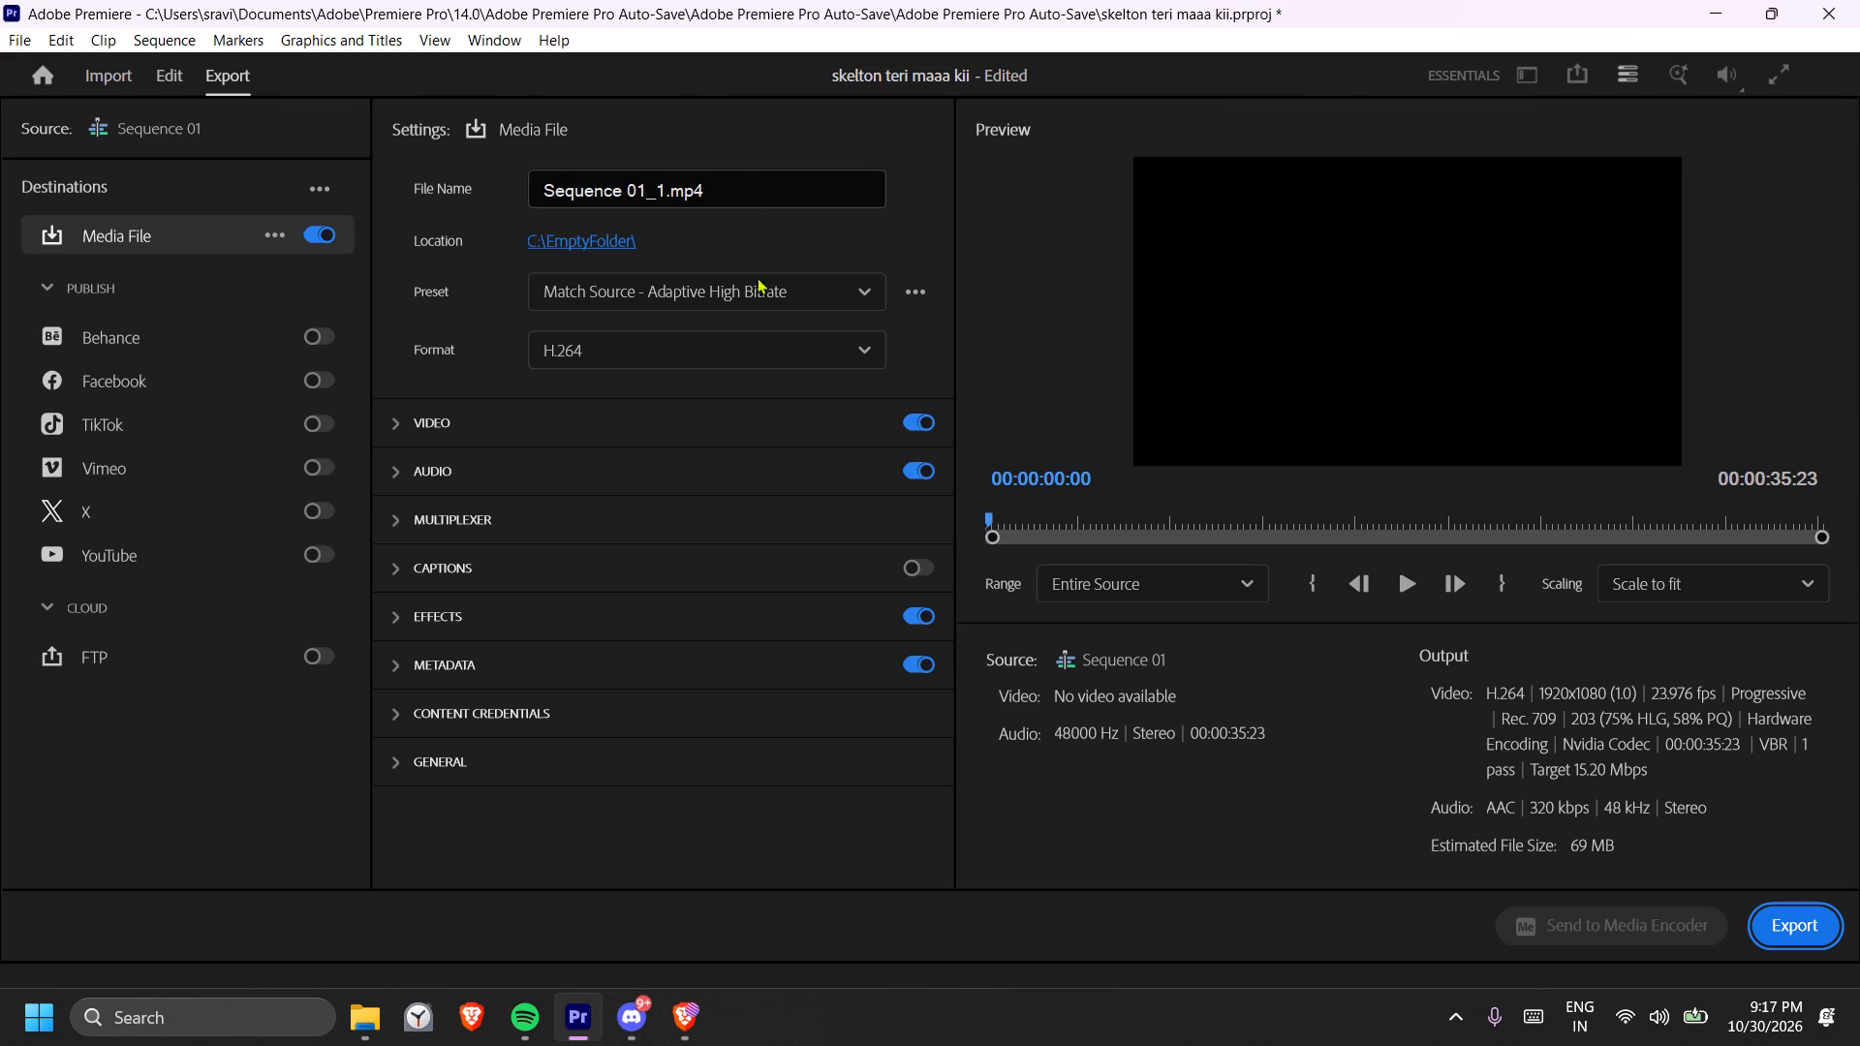
click(917, 422)
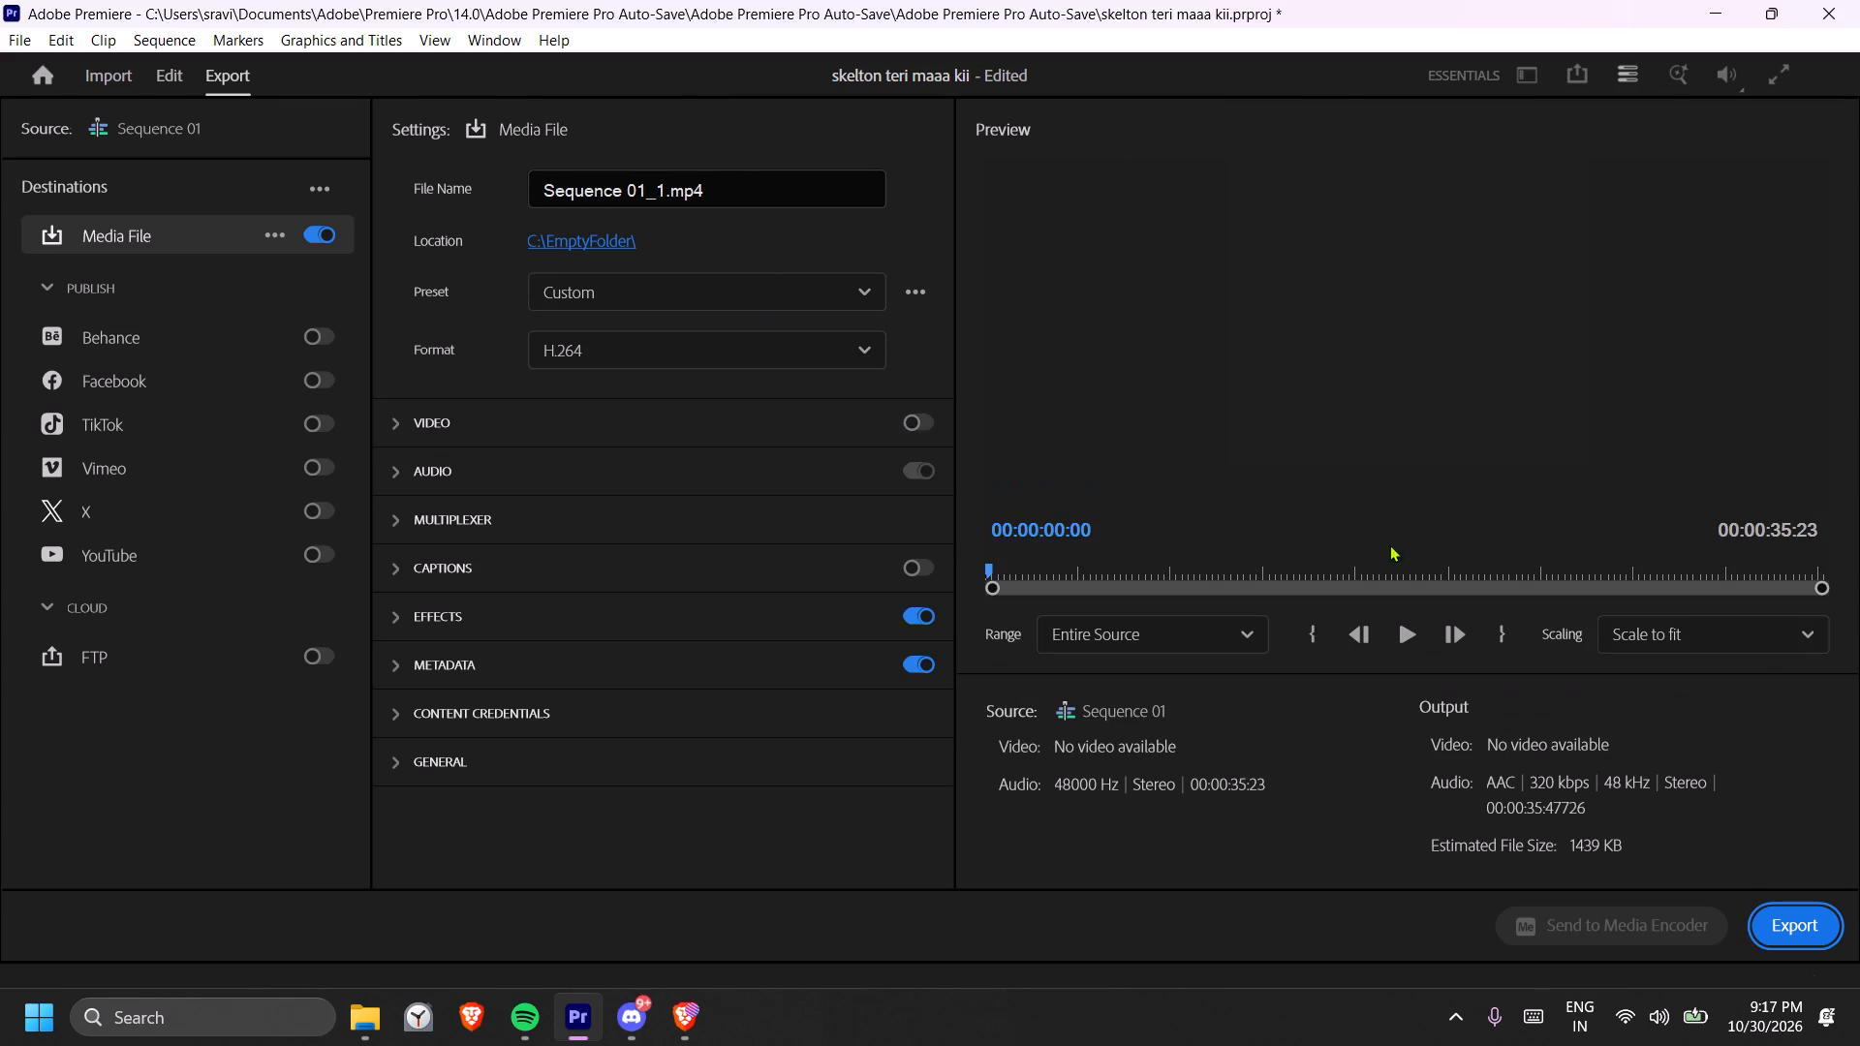
drag(1393, 546, 1433, 568)
drag(1445, 568, 1466, 575)
click(1798, 940)
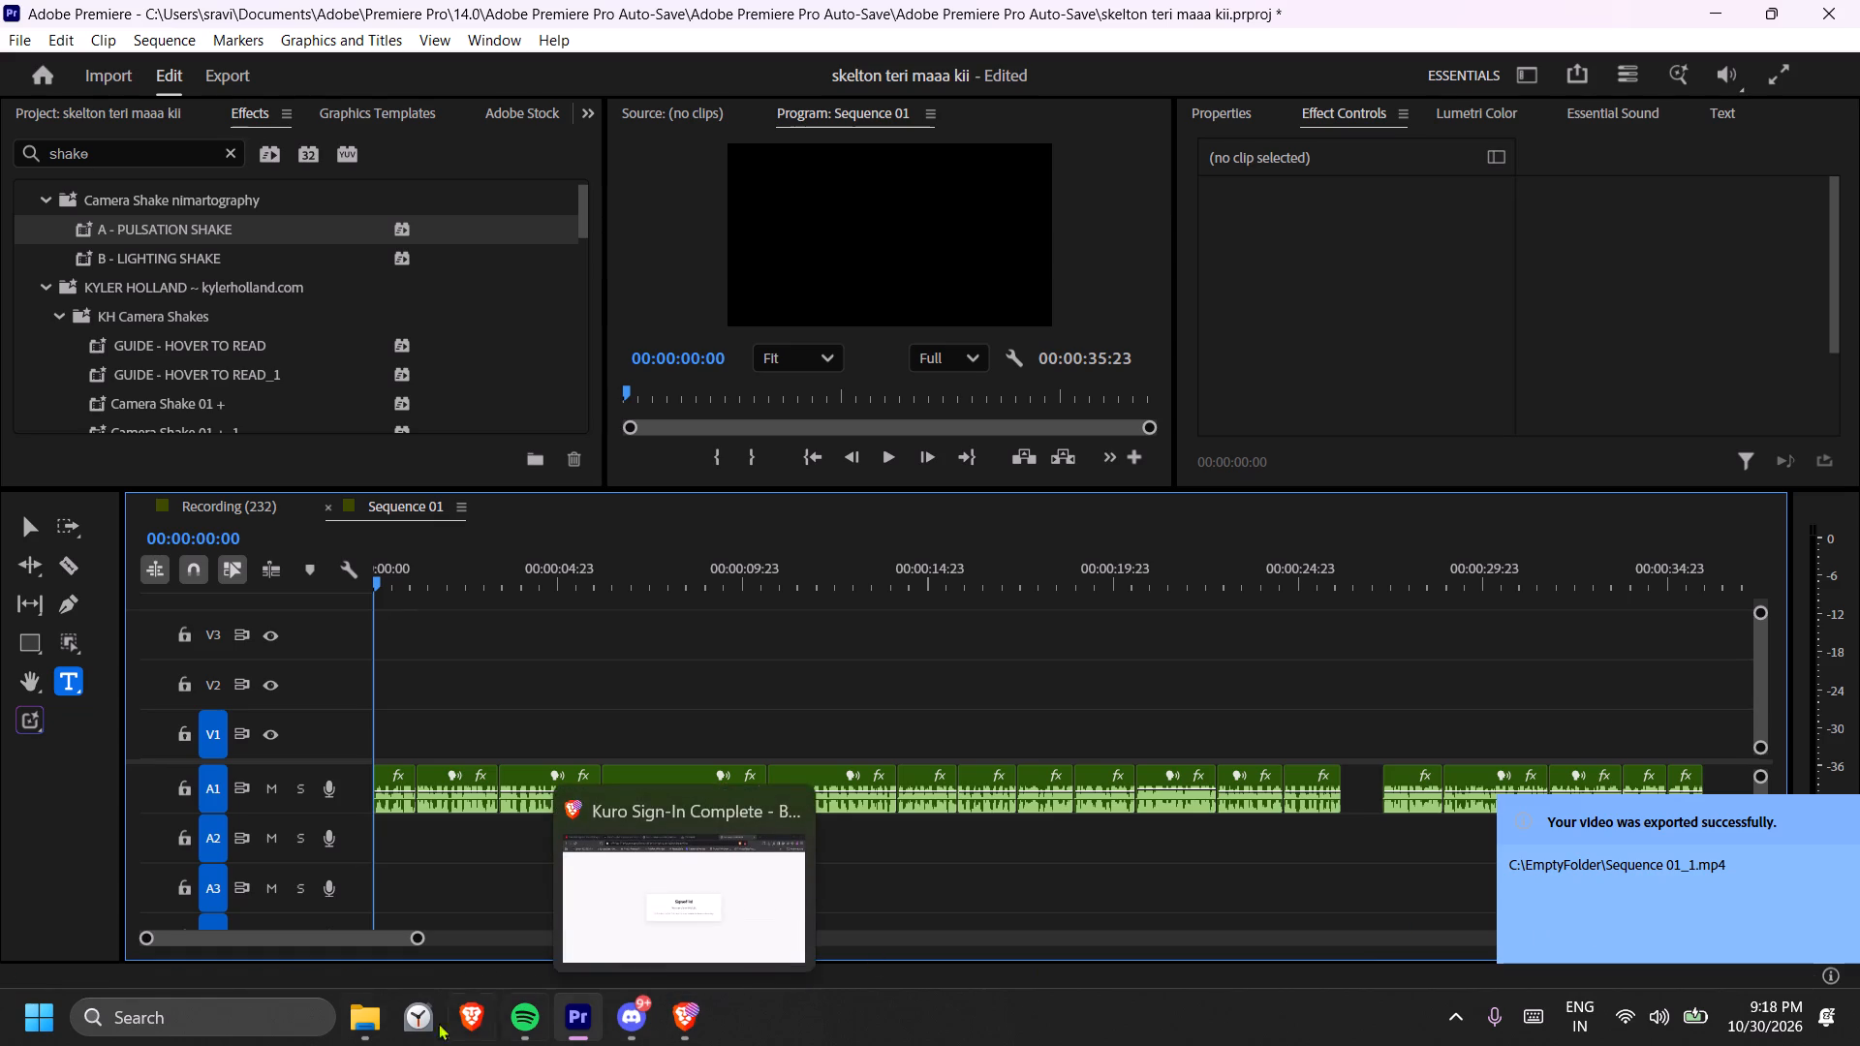
Switch to File Explorer and open the EmptyFolder folder on the C: drive.
click(363, 1017)
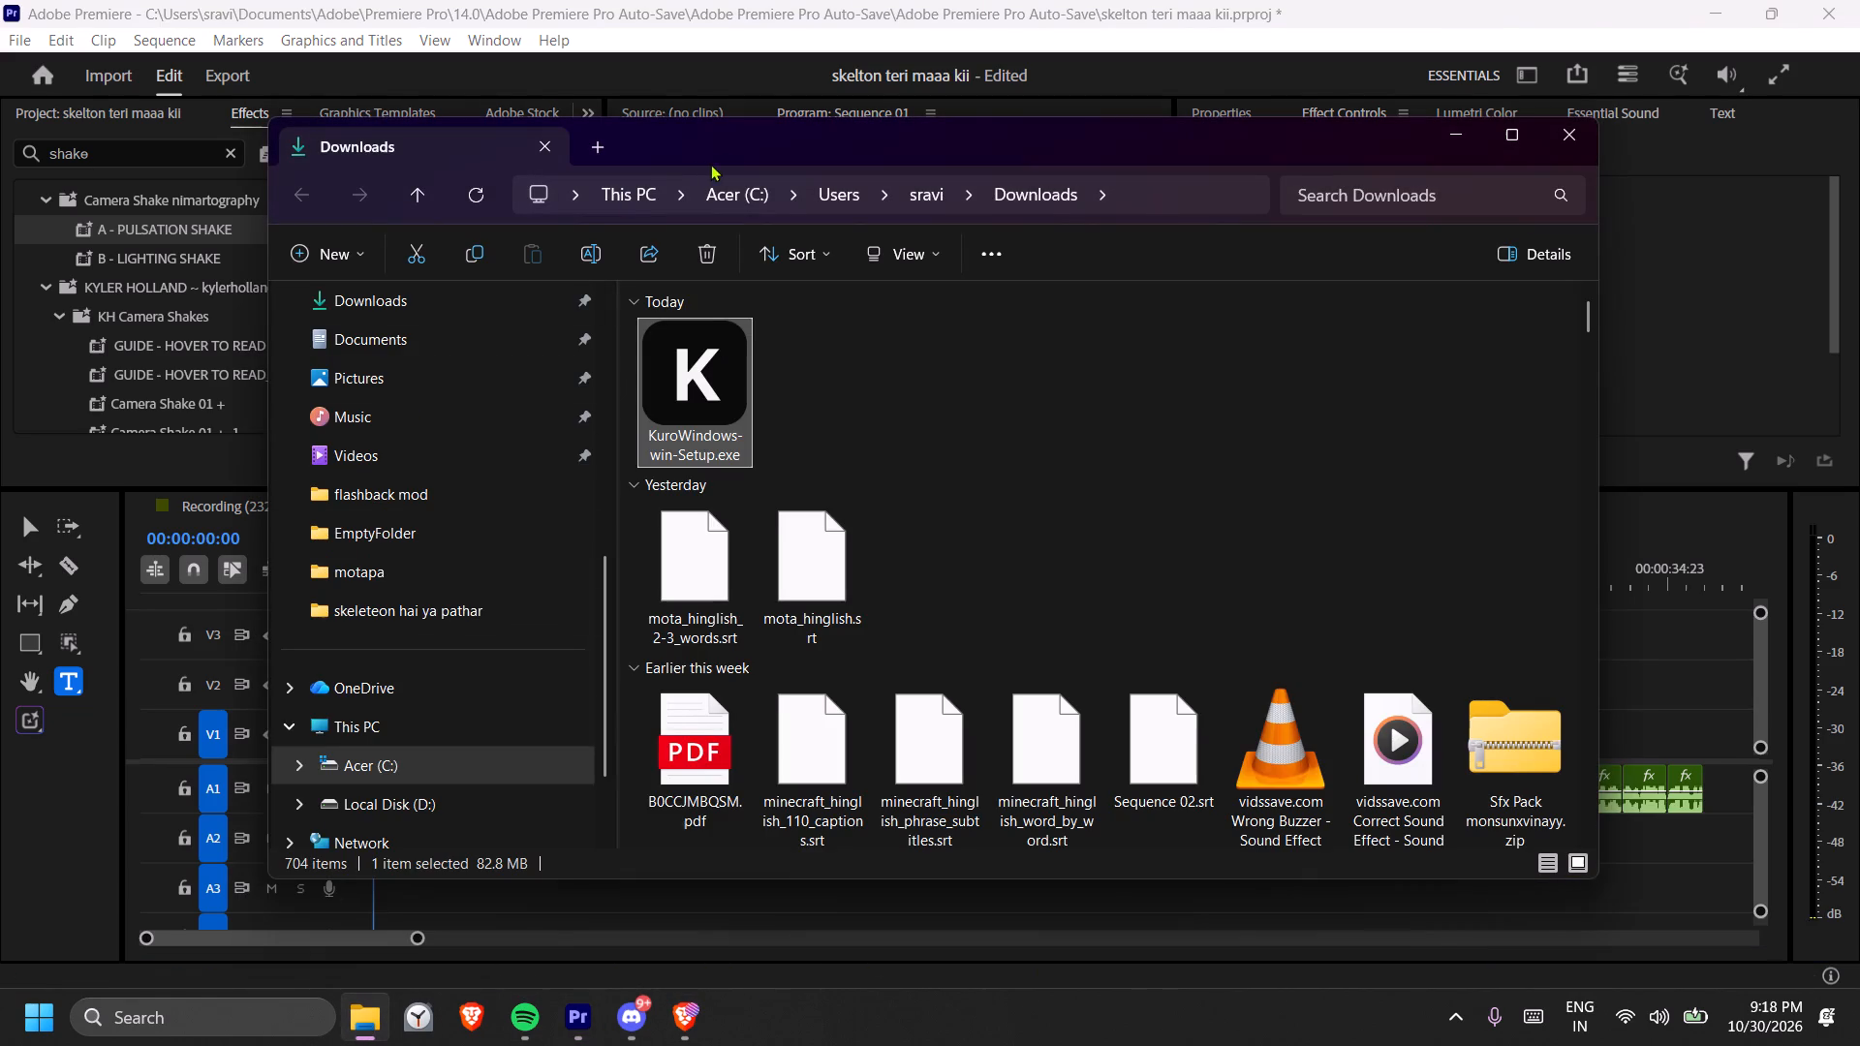
scroll(429, 555, up, 19)
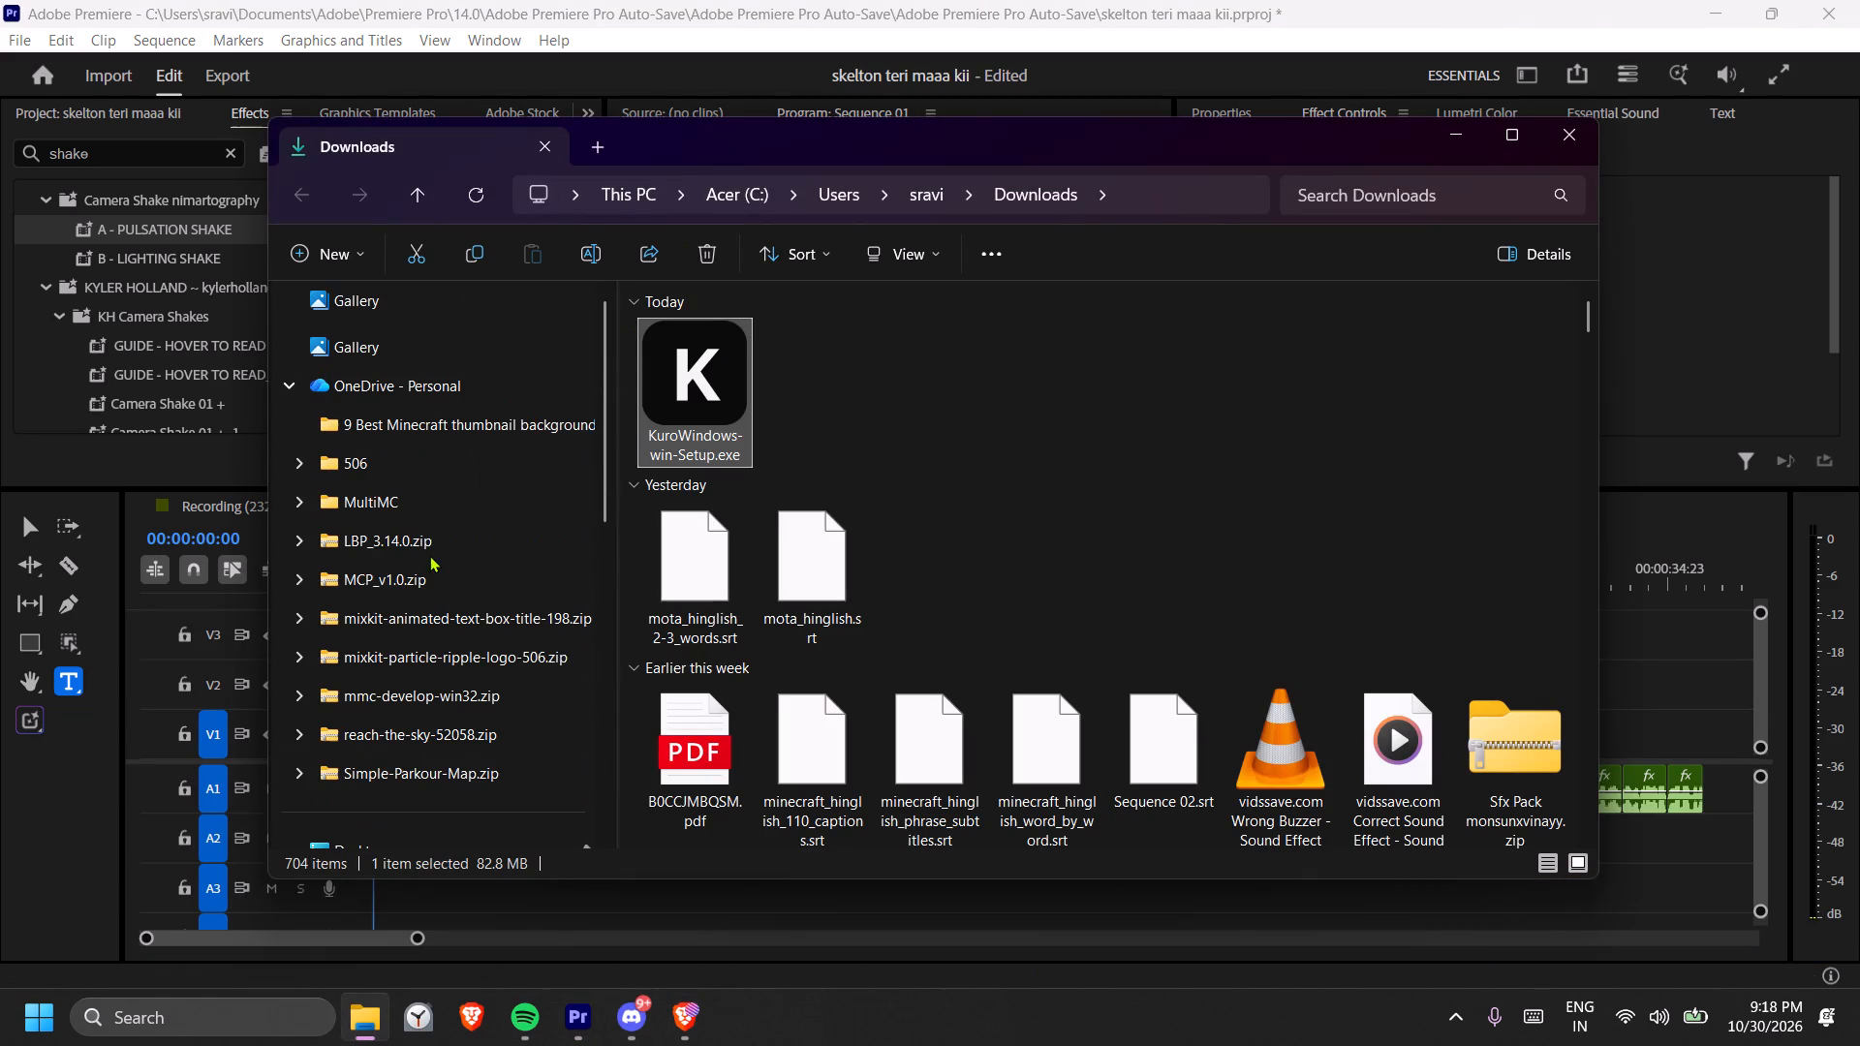
scroll(441, 481, down, 12)
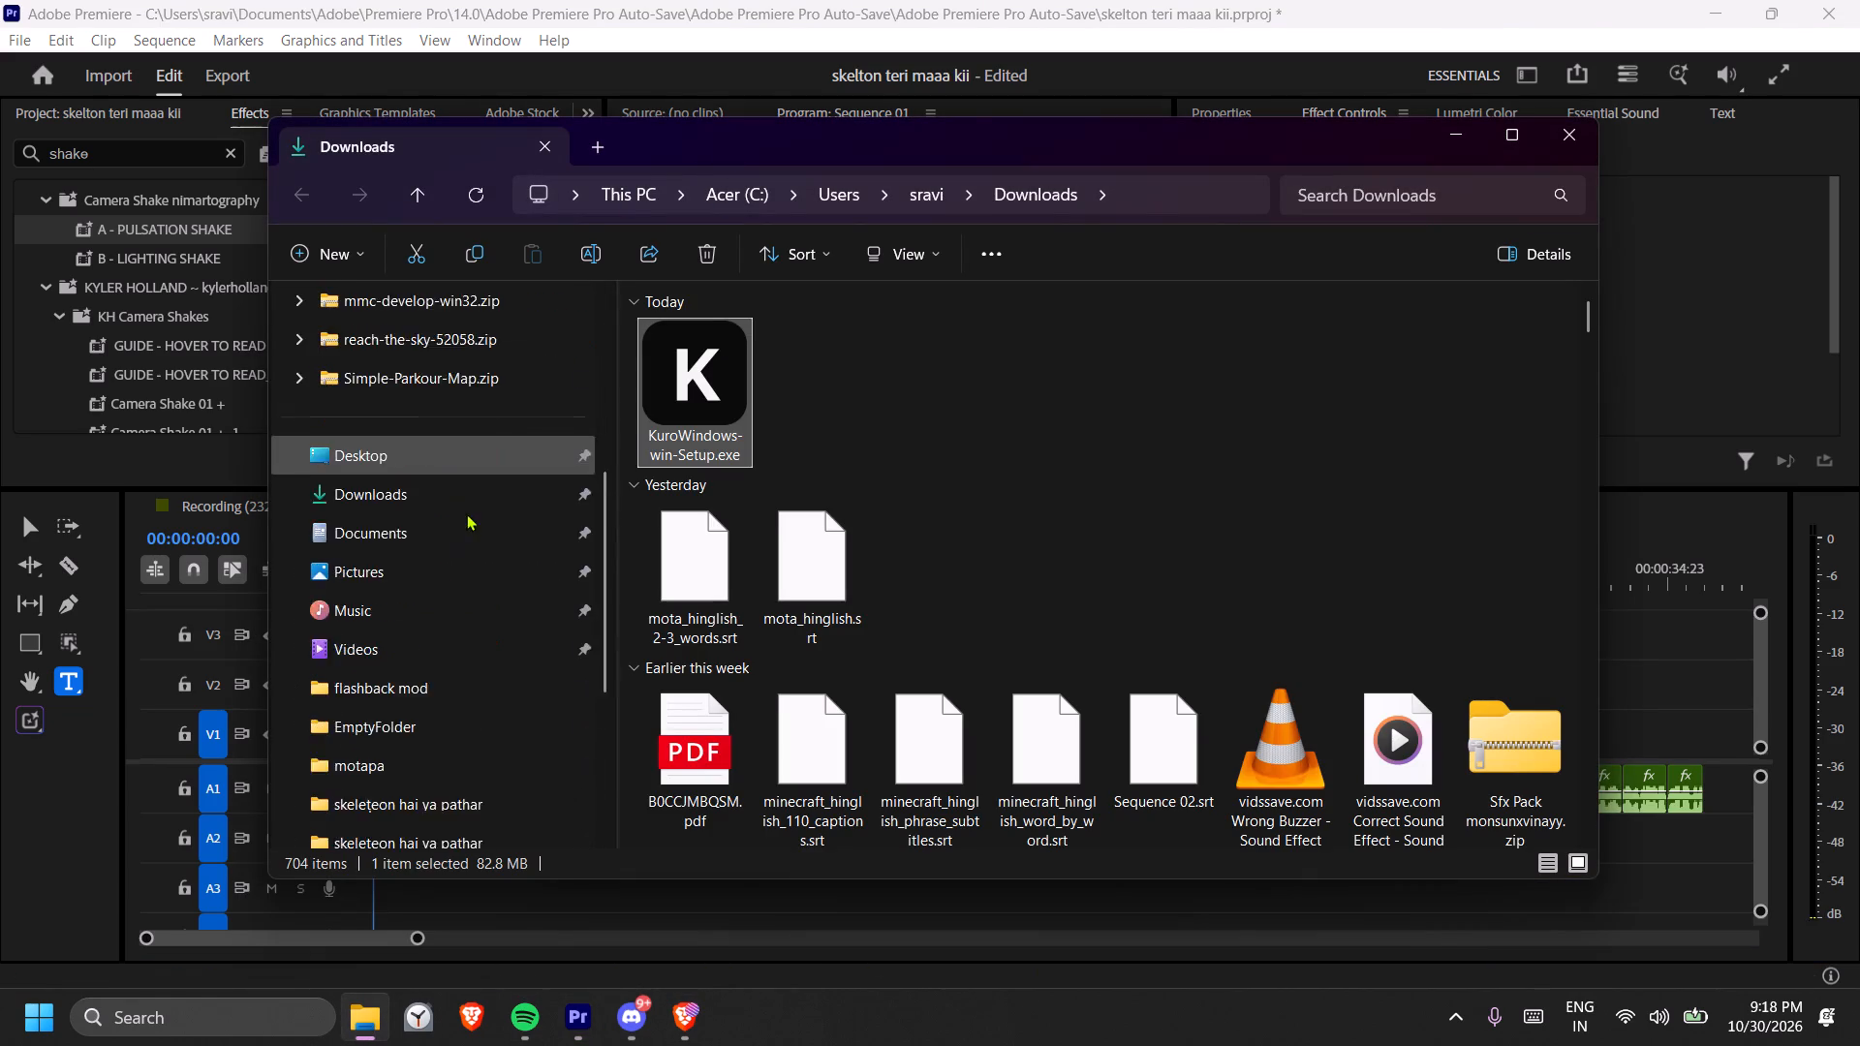
scroll(458, 526, down, 3)
click(392, 740)
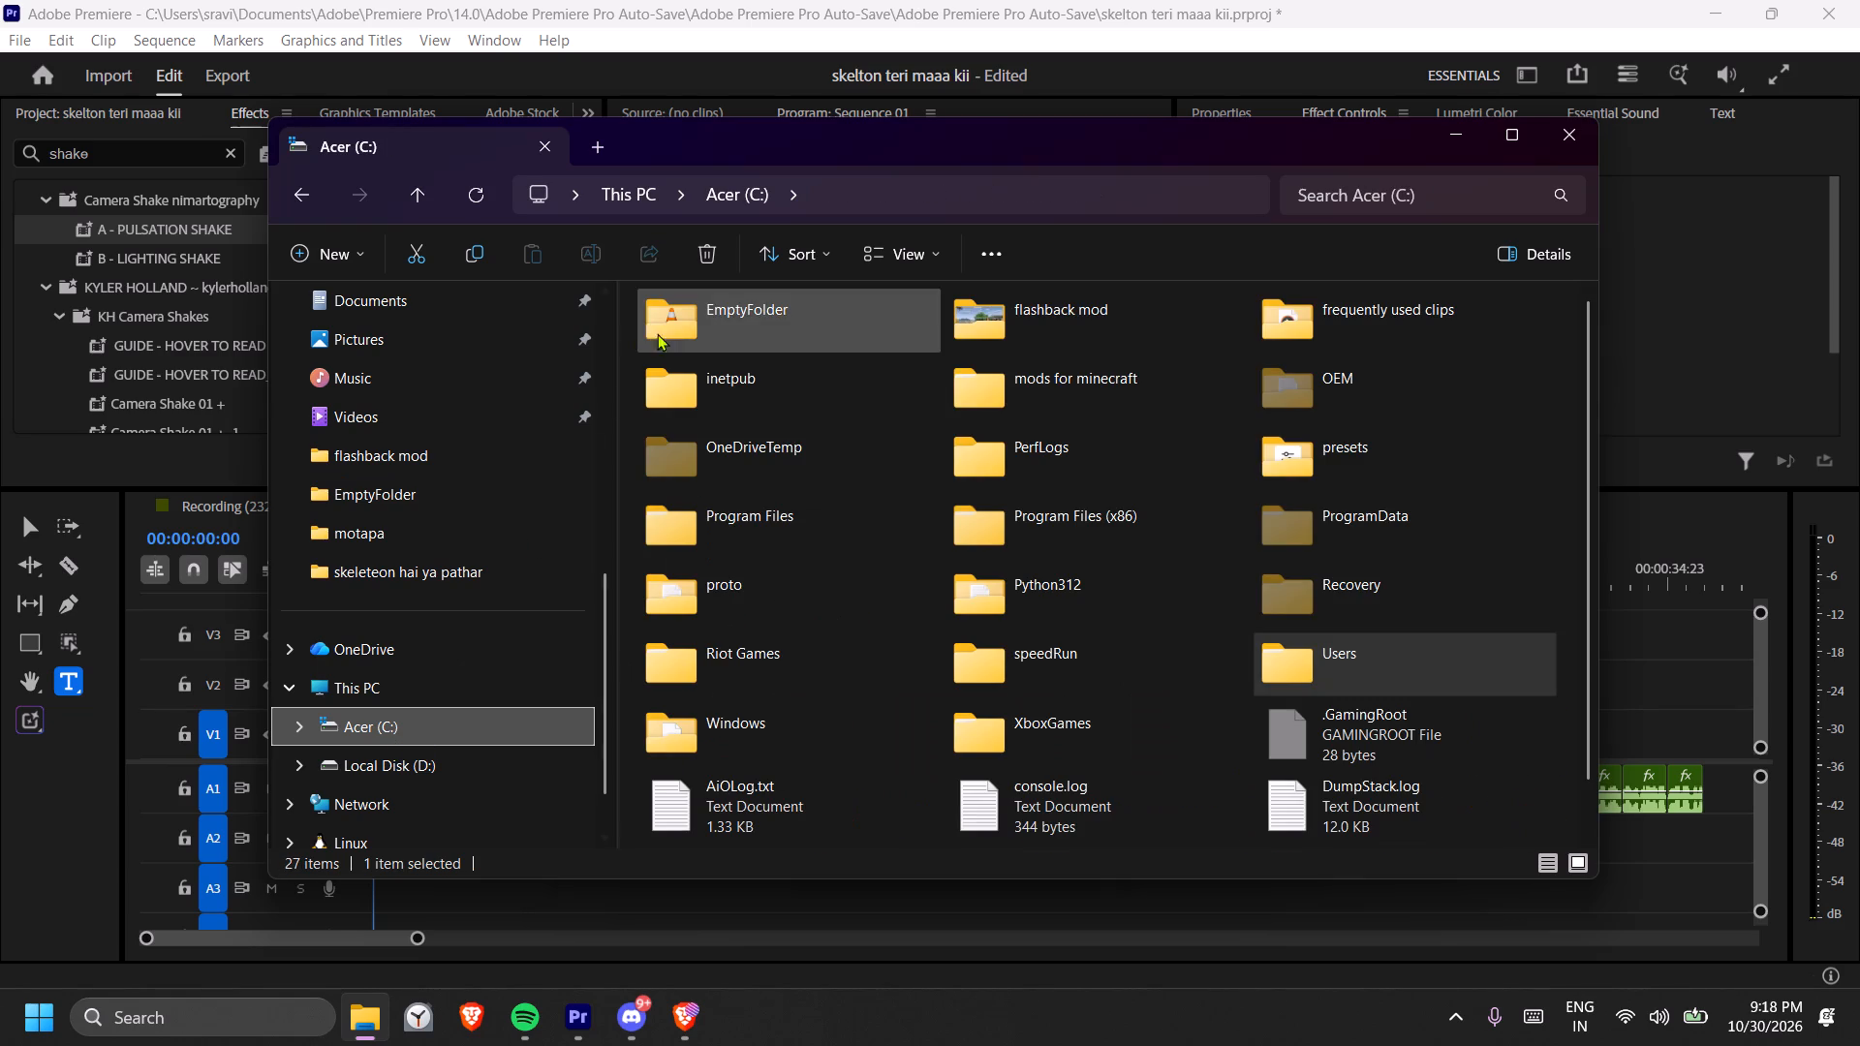
double_click(1047, 320)
click(1024, 314)
double_click(857, 326)
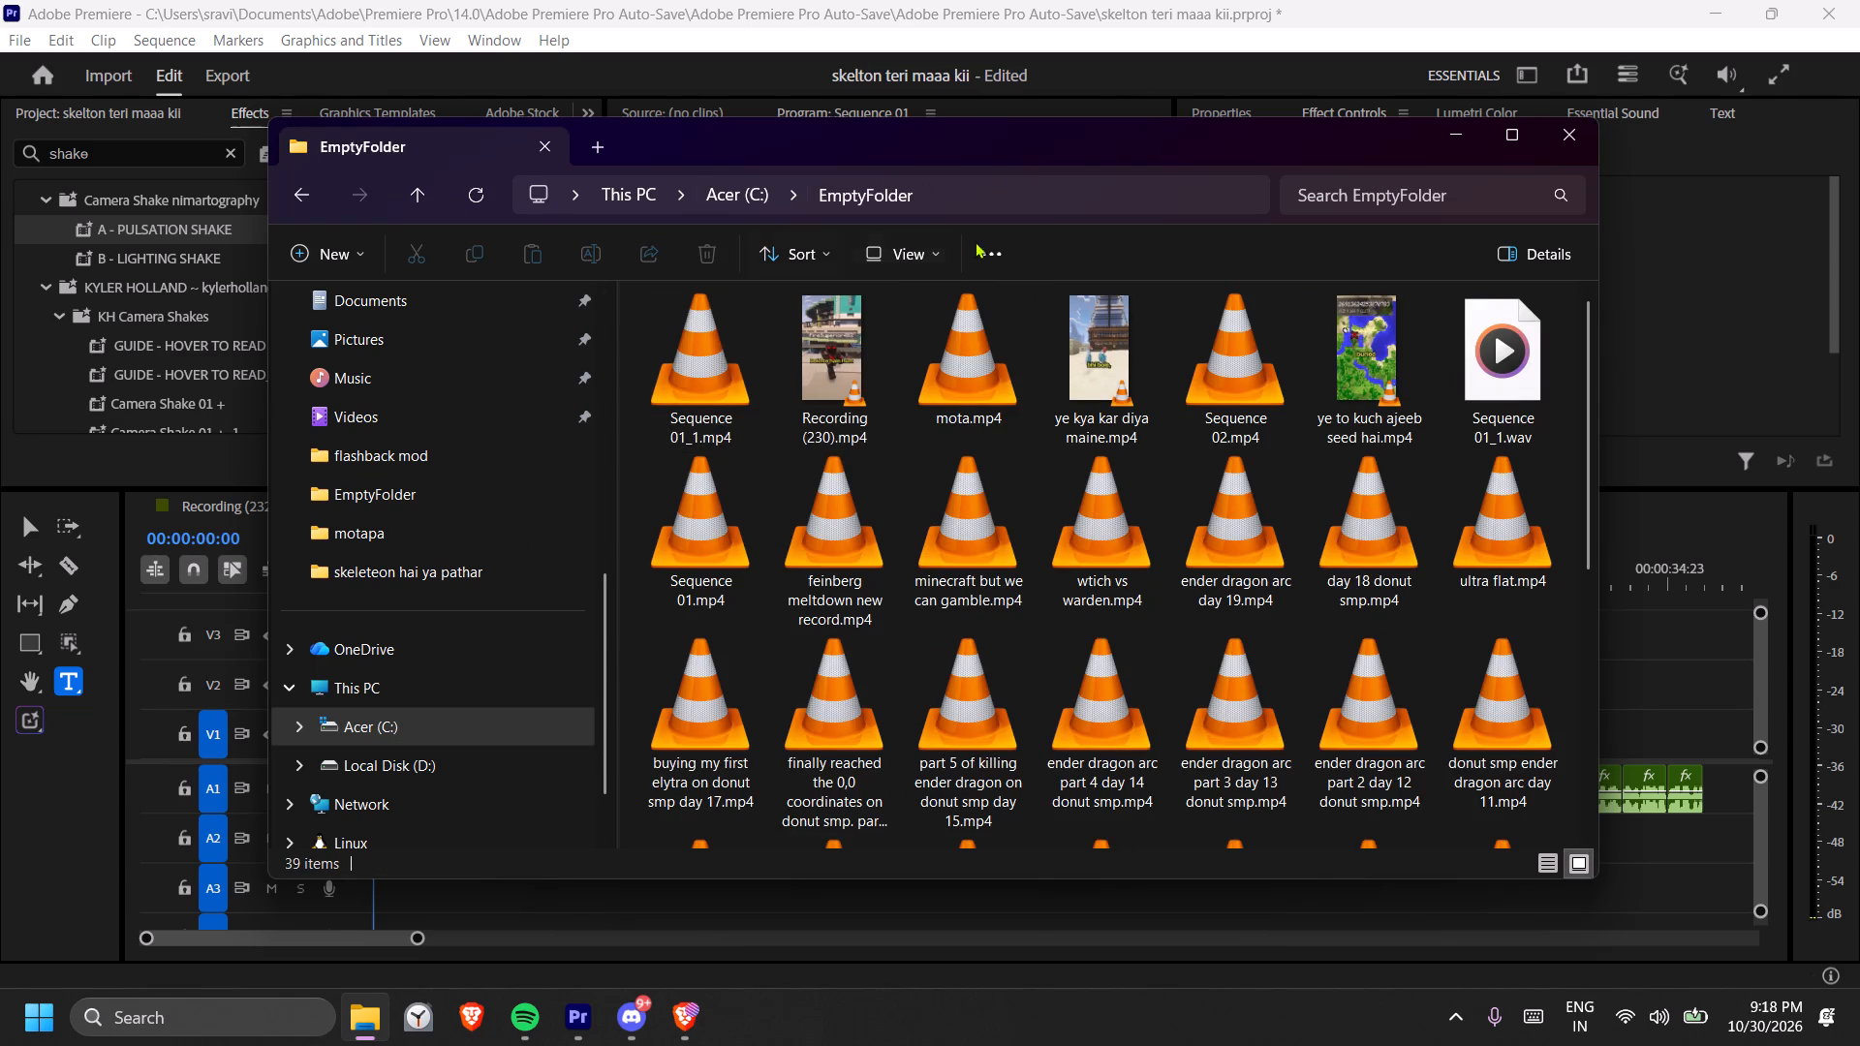
Maximize the EmptyFolder window and sort its files by date in descending order.
click(903, 245)
click(1095, 234)
click(1505, 147)
click(664, 125)
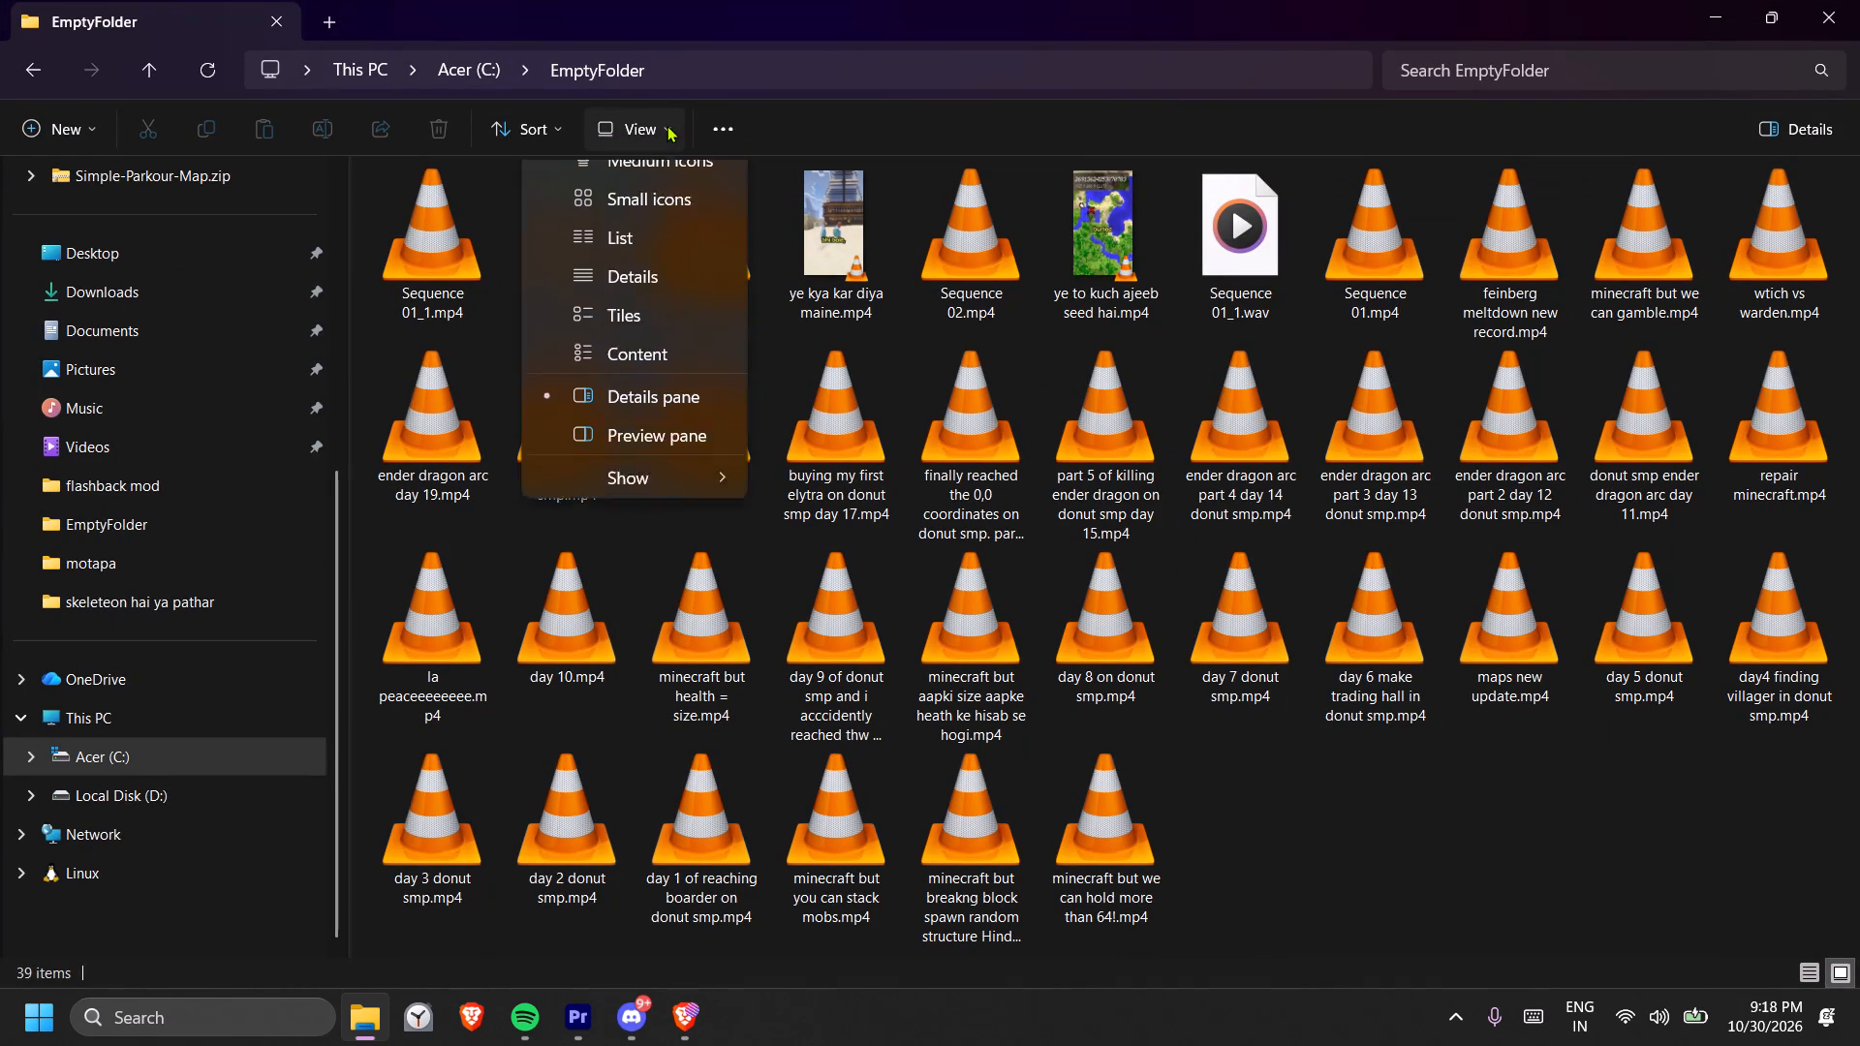
click(629, 136)
click(550, 129)
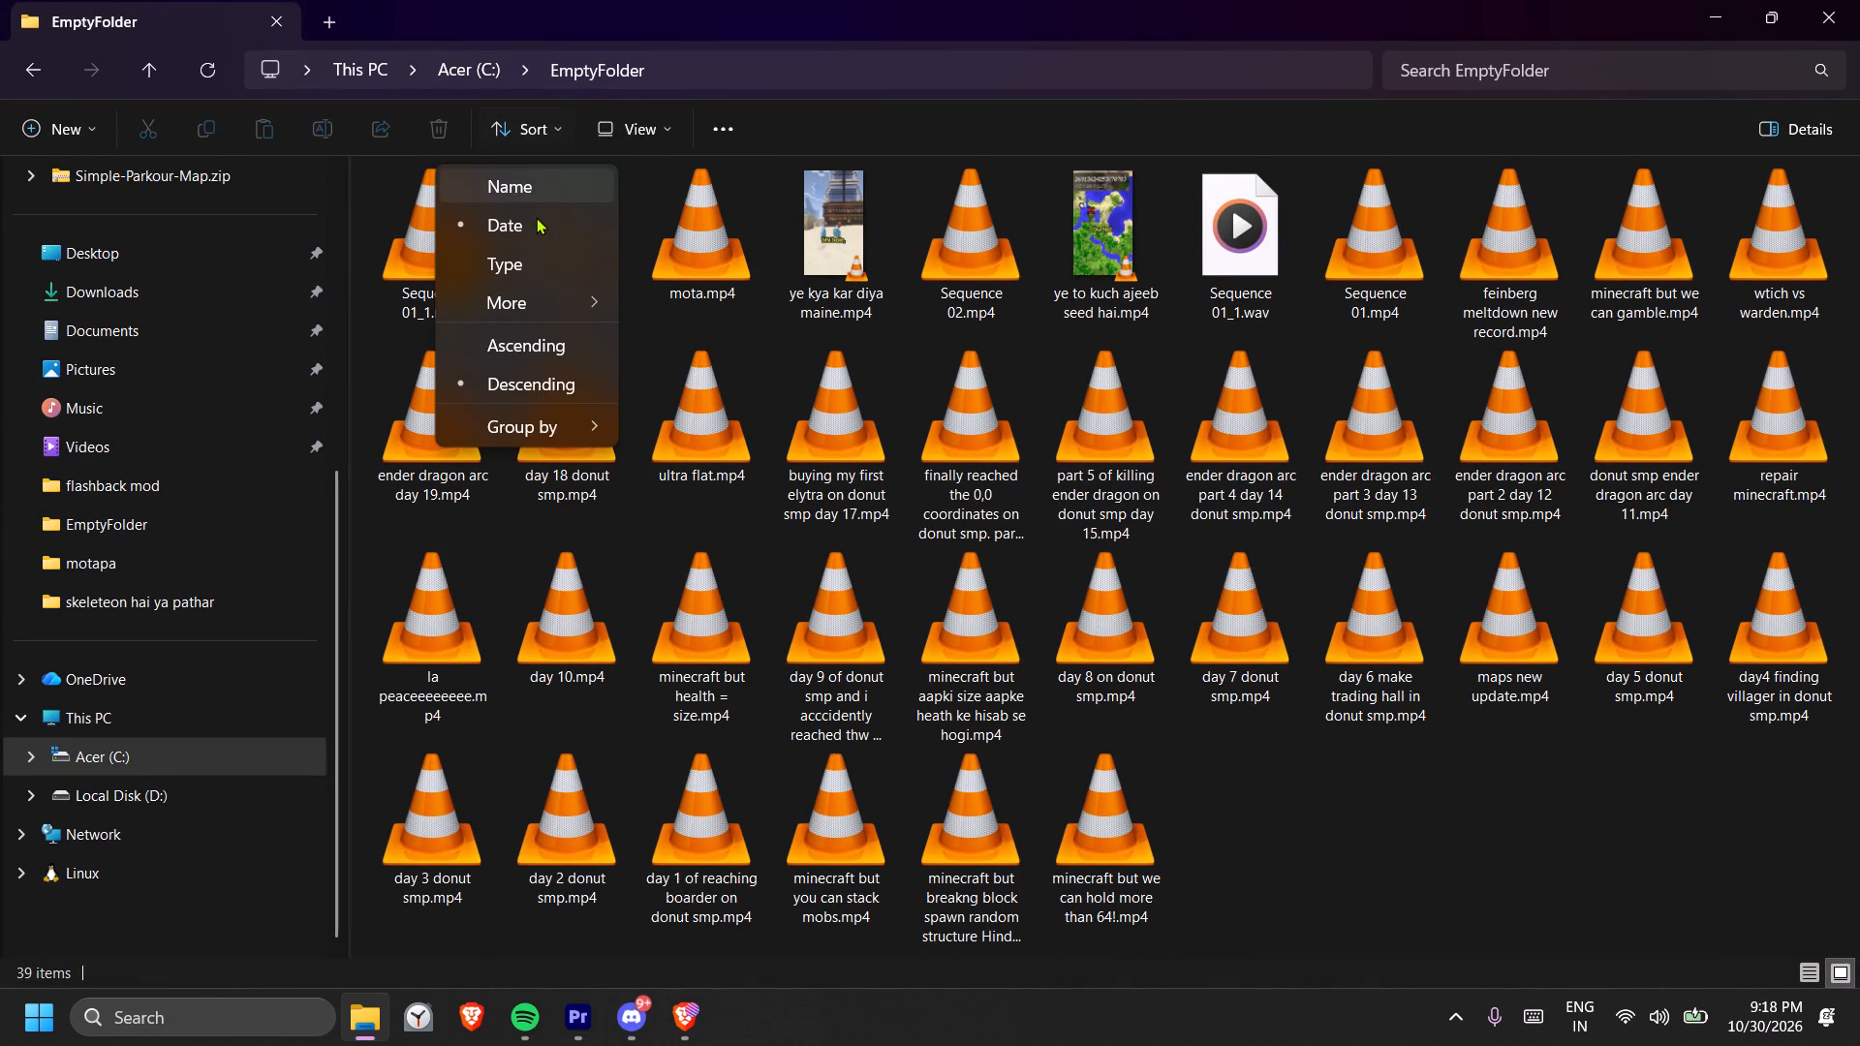
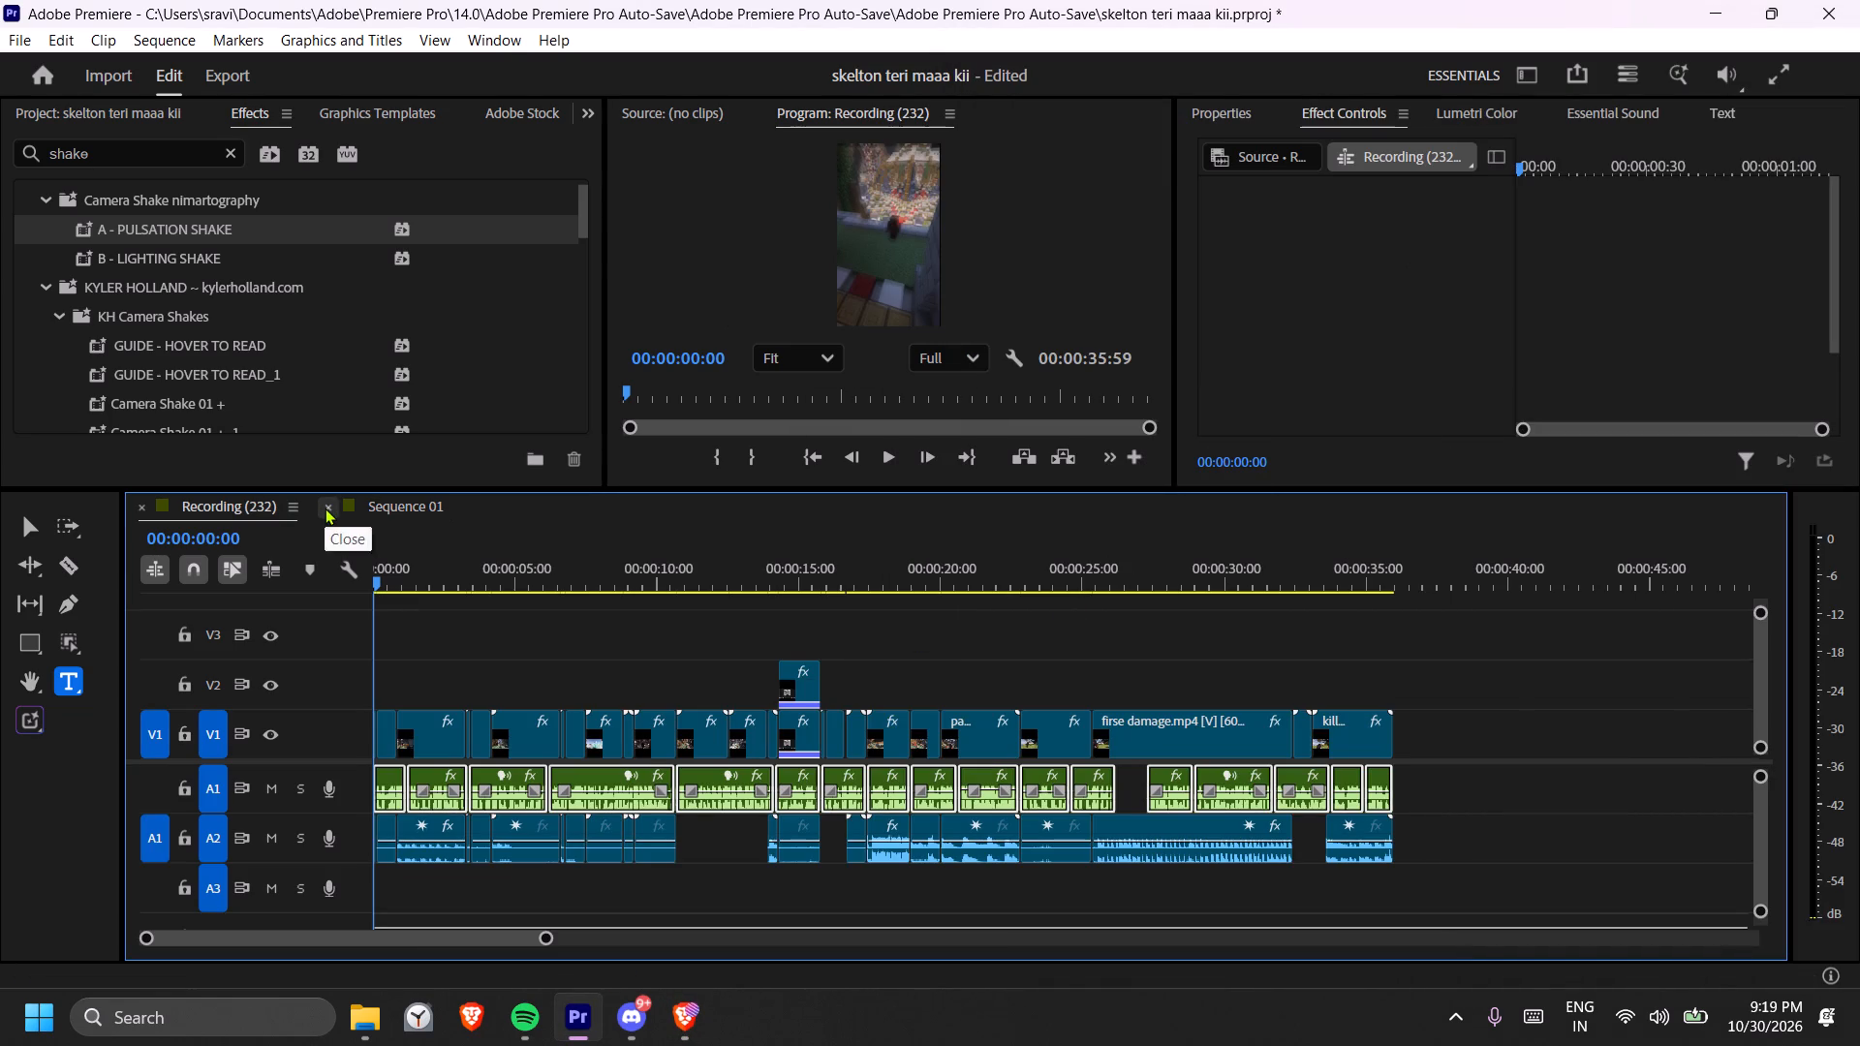
click(325, 508)
Play back the opening of the Recording (232) sequence and return the playhead to 00:00:00:00.
drag(408, 569, 357, 570)
key(space)
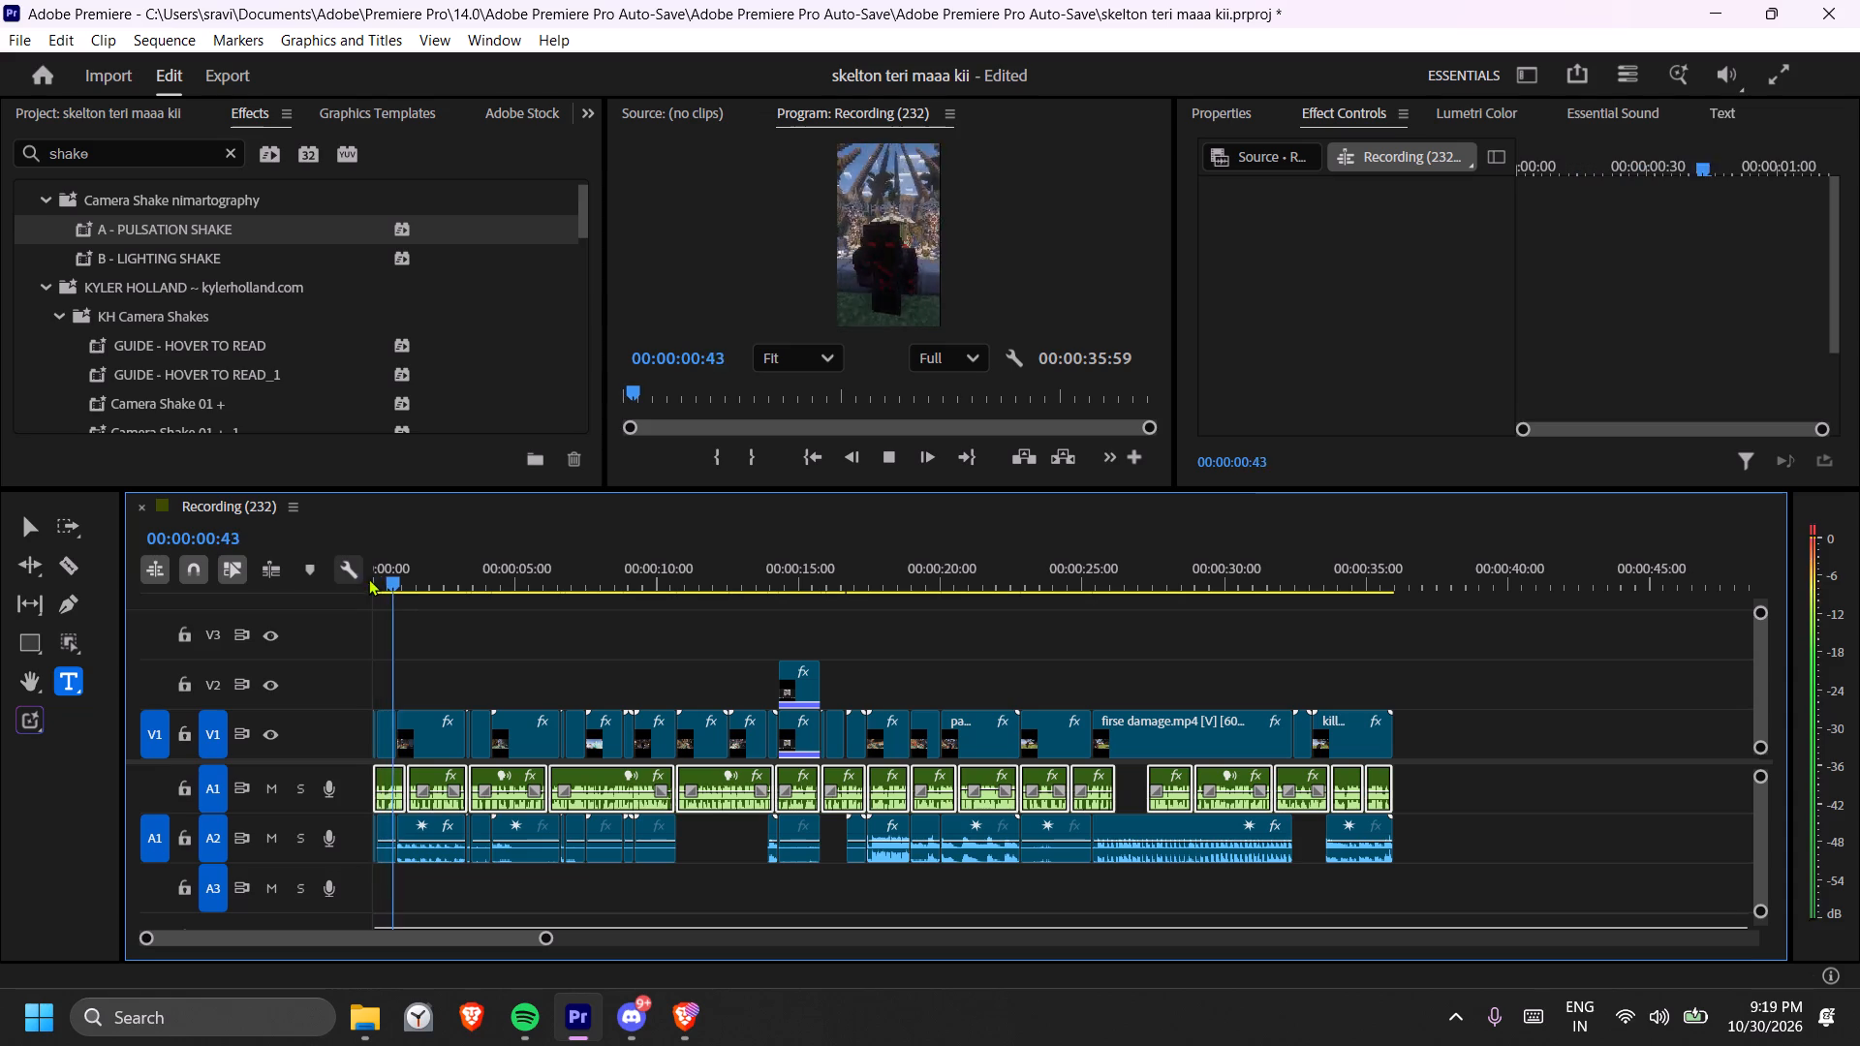
key(space)
drag(425, 584, 303, 600)
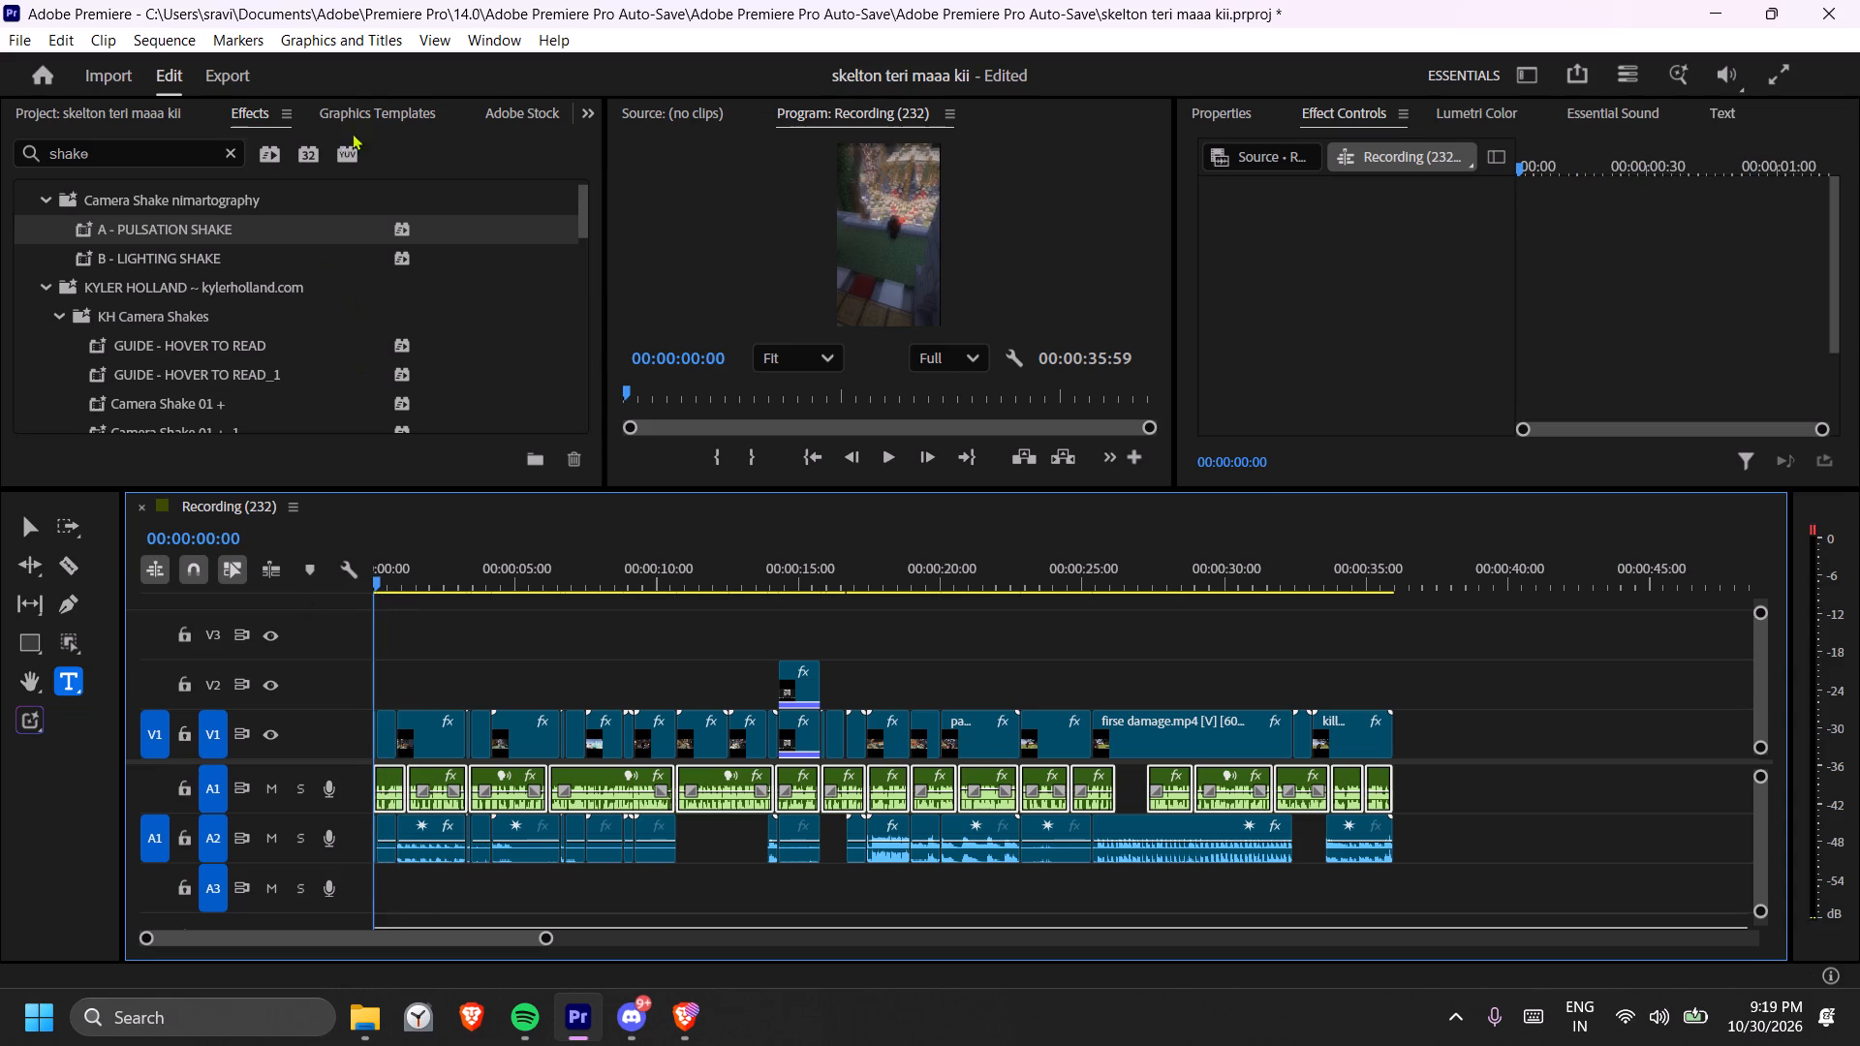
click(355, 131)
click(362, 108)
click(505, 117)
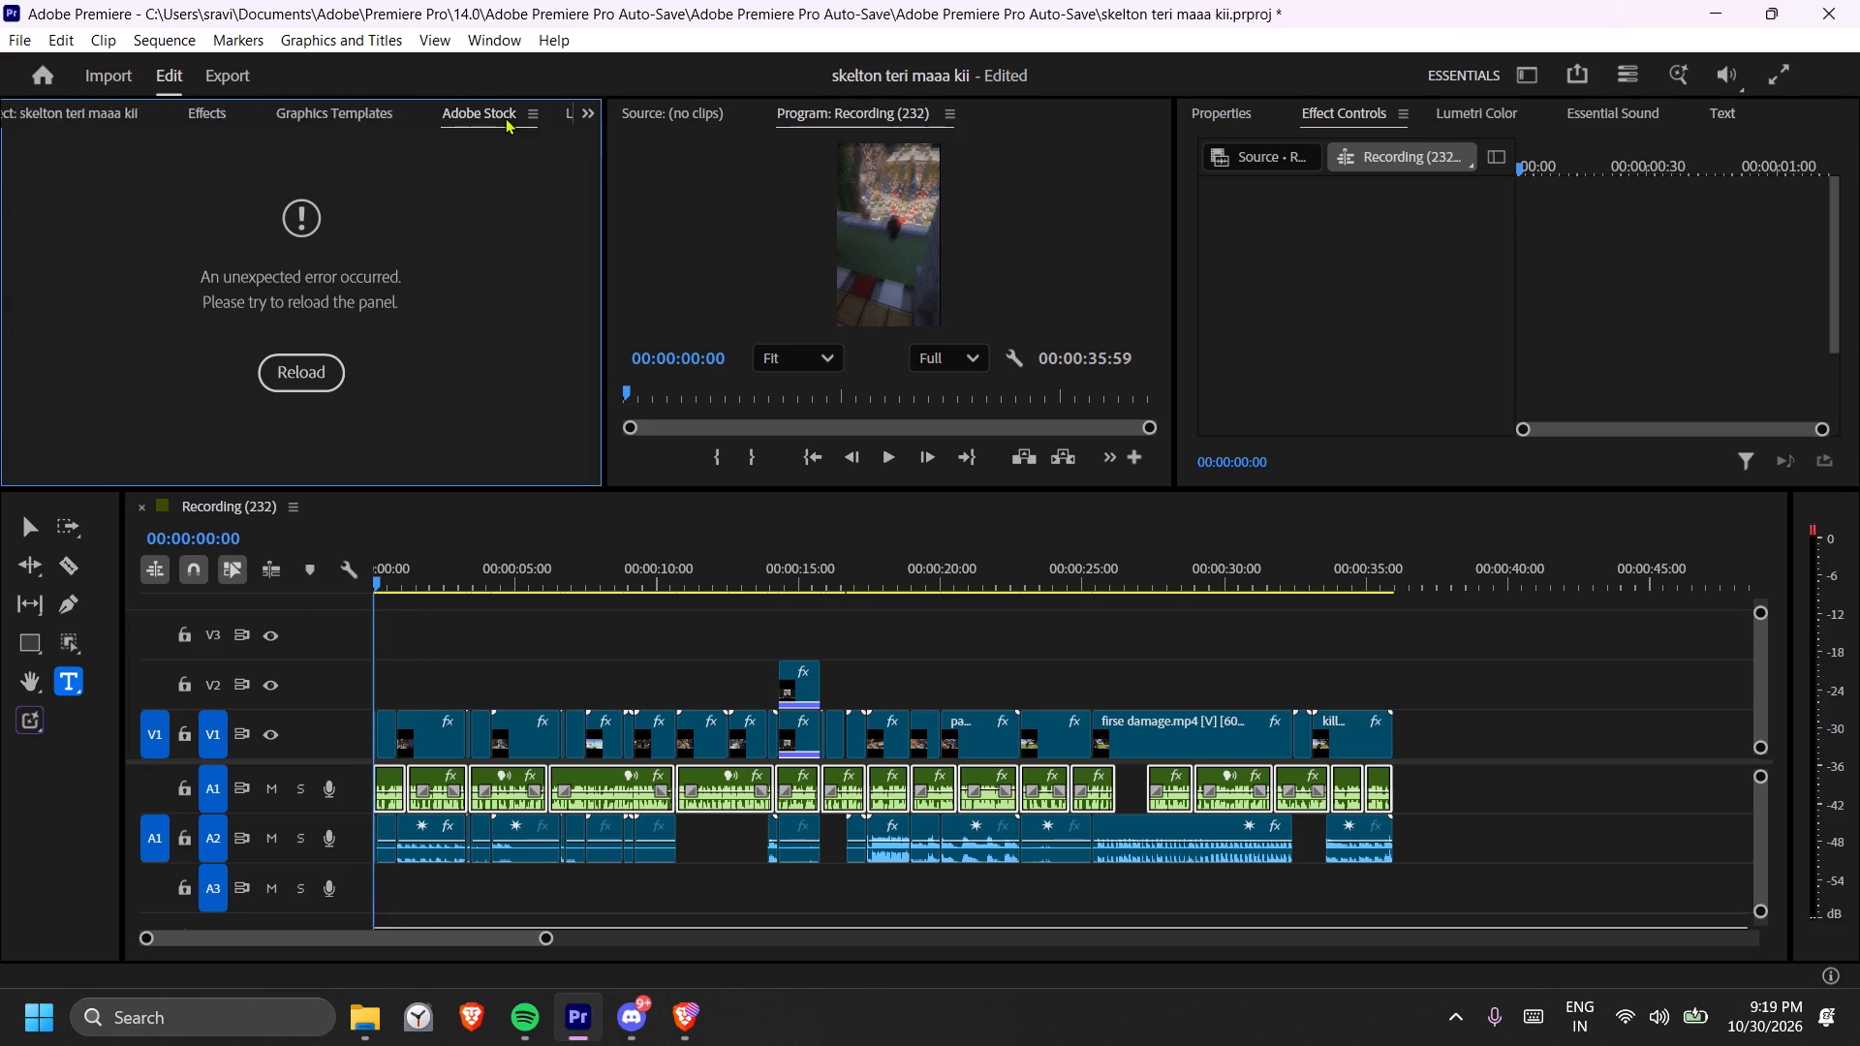
Import the dragon-studio-pop-402324 (1).mp3 and dragon-studio-simple-whoosh-382724 (1).mp3 sounds from C:\frequently used clips into the Premiere project.
click(52, 109)
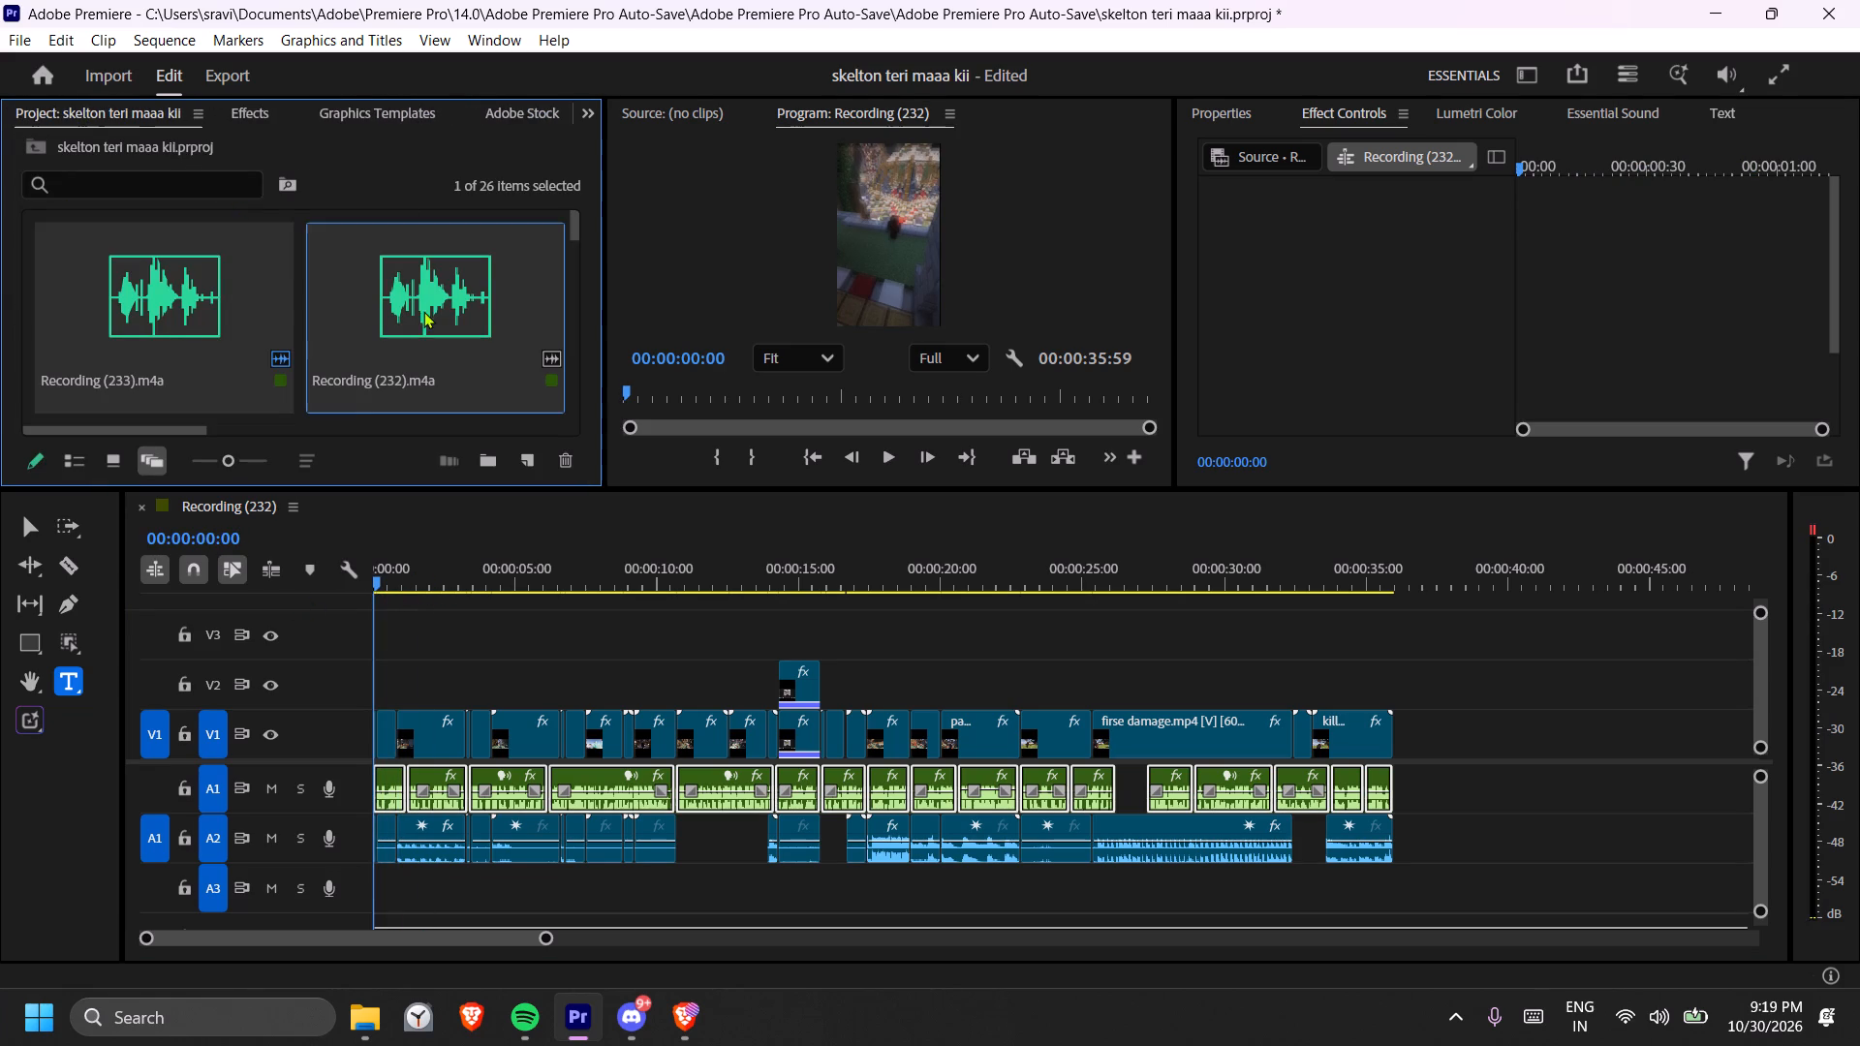
scroll(412, 360, down, 5)
drag(572, 225, 569, 447)
click(370, 1029)
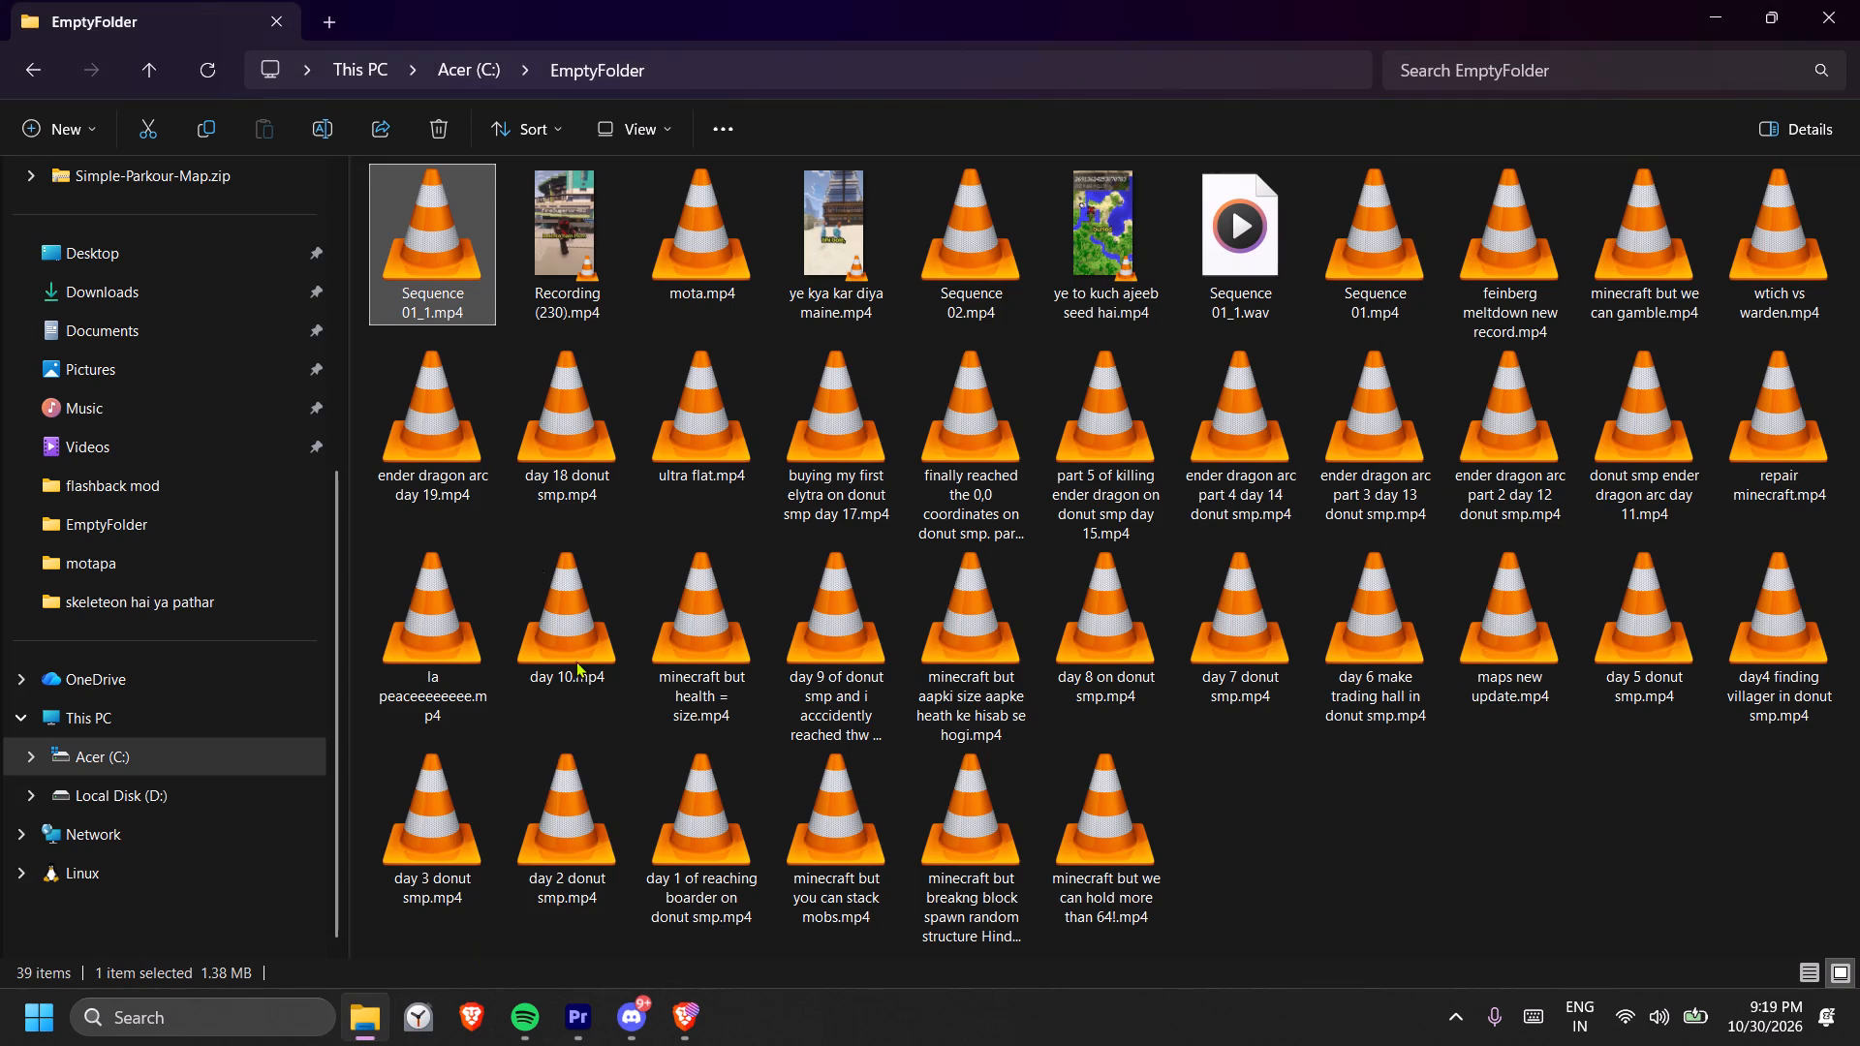
click(321, 329)
click(896, 200)
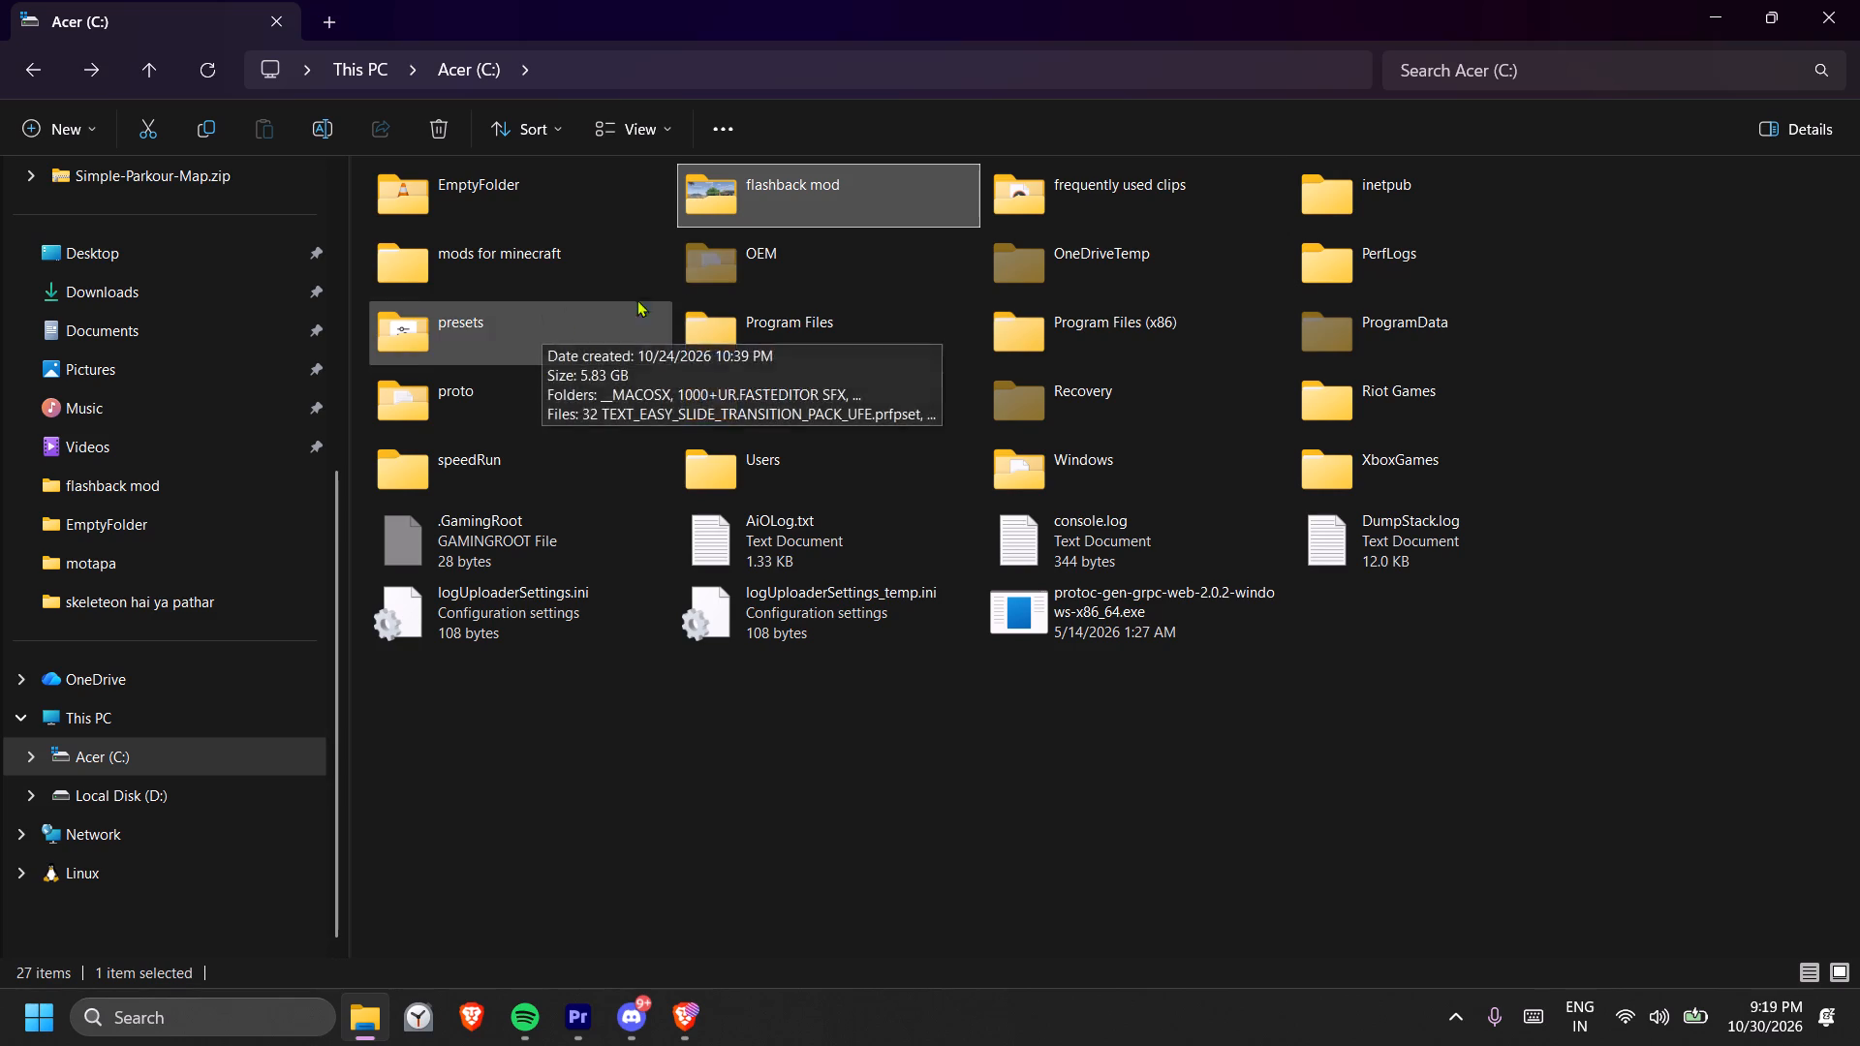
double_click(1095, 191)
click(652, 236)
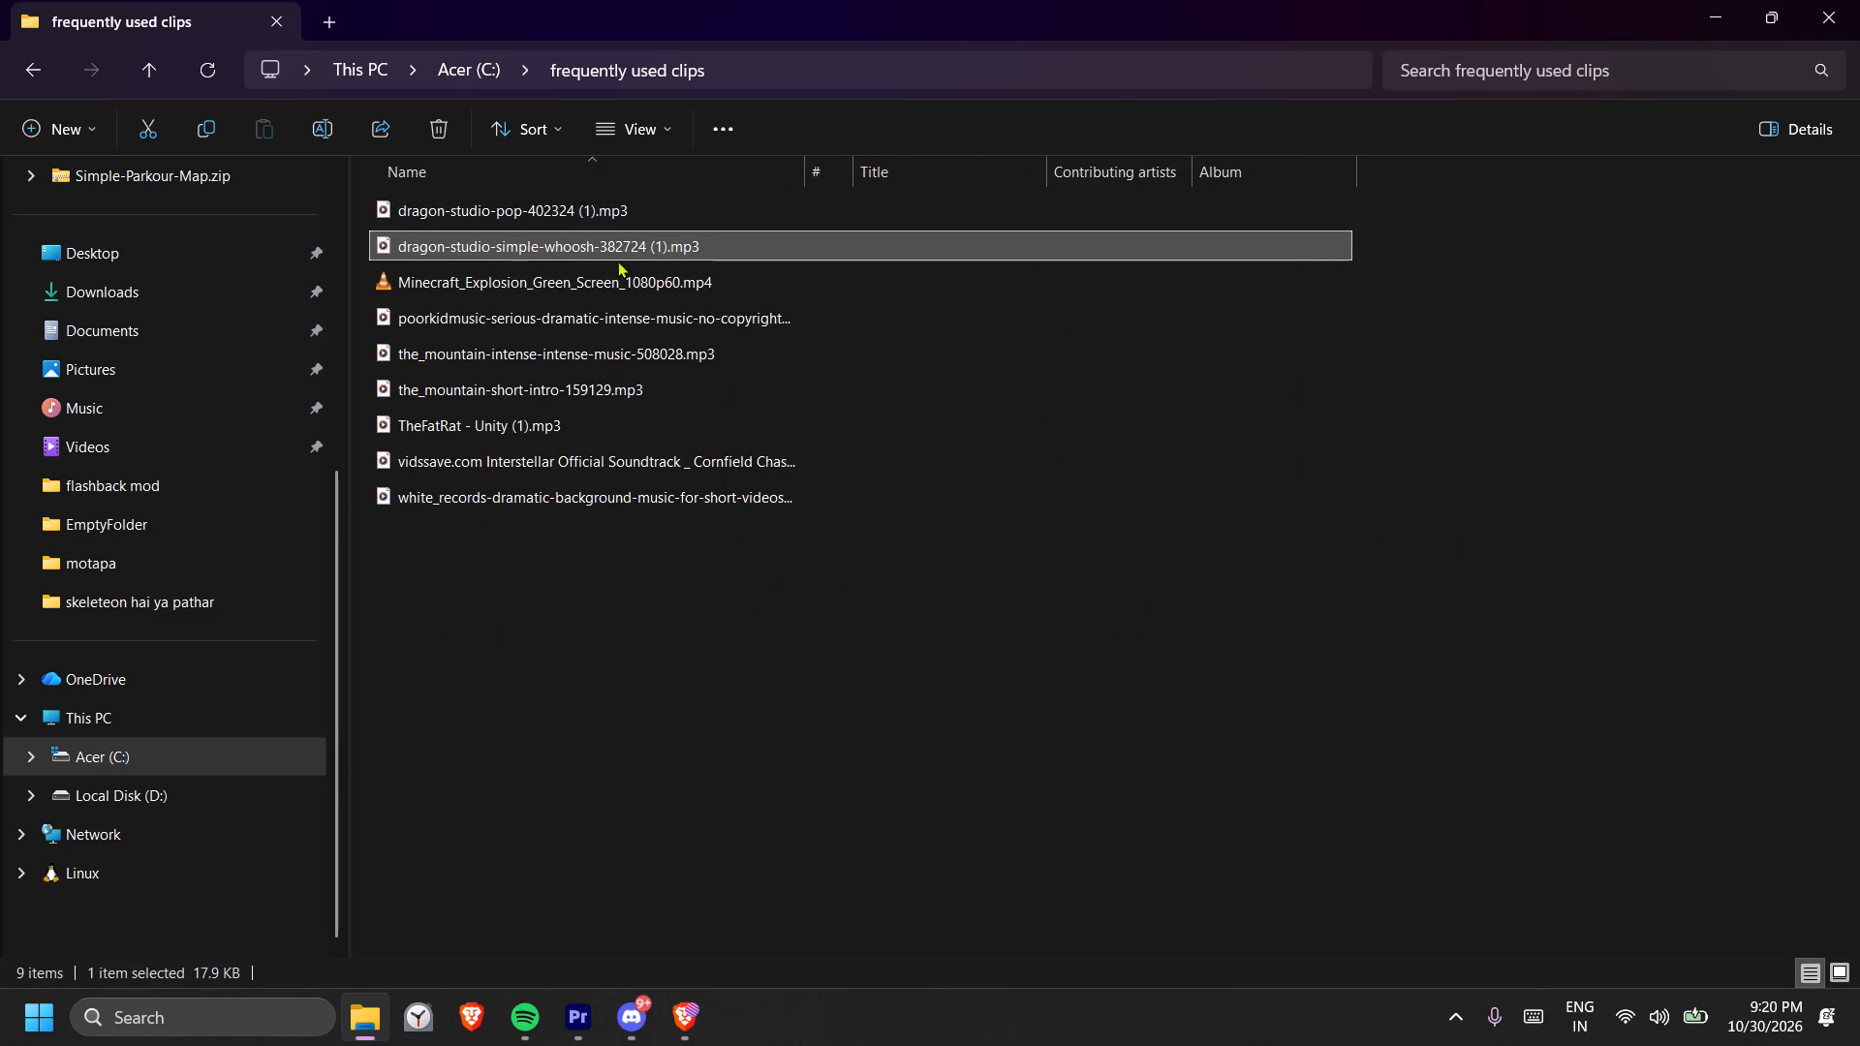
shift+click(569, 206)
drag(515, 207, 577, 1020)
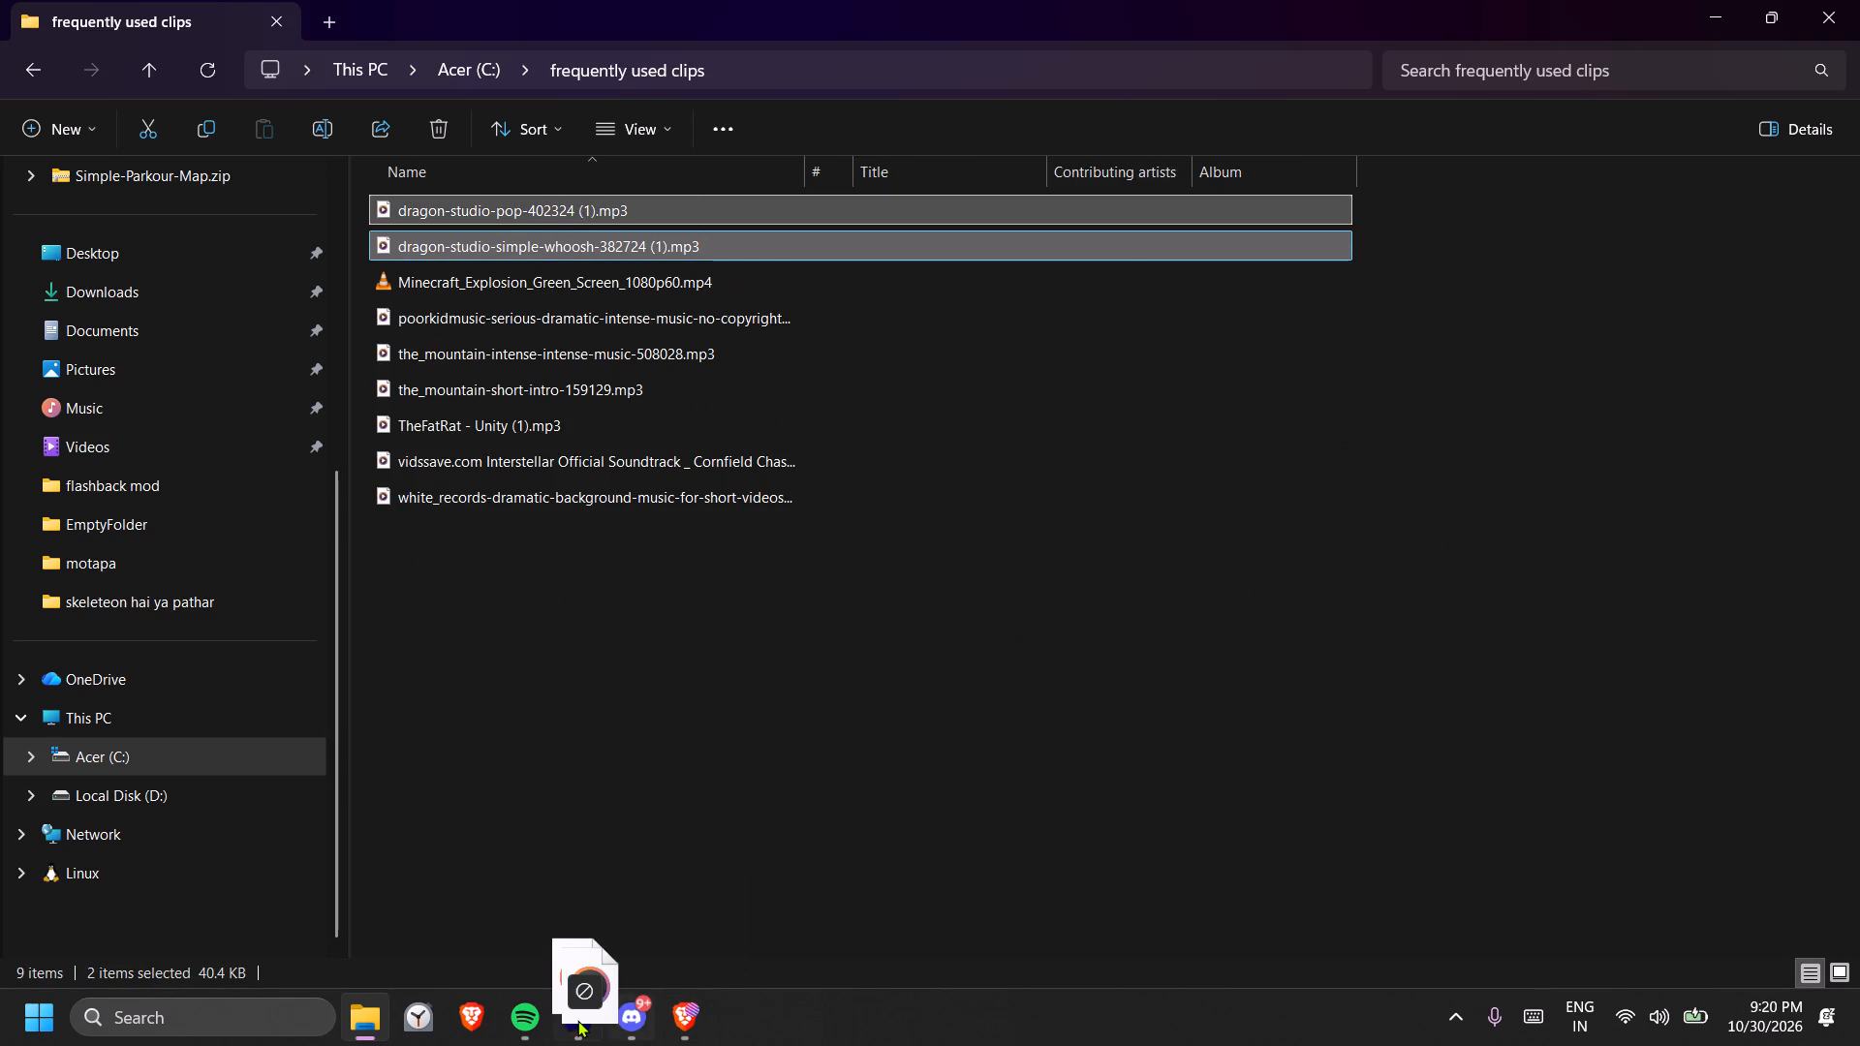
drag(577, 1020, 421, 359)
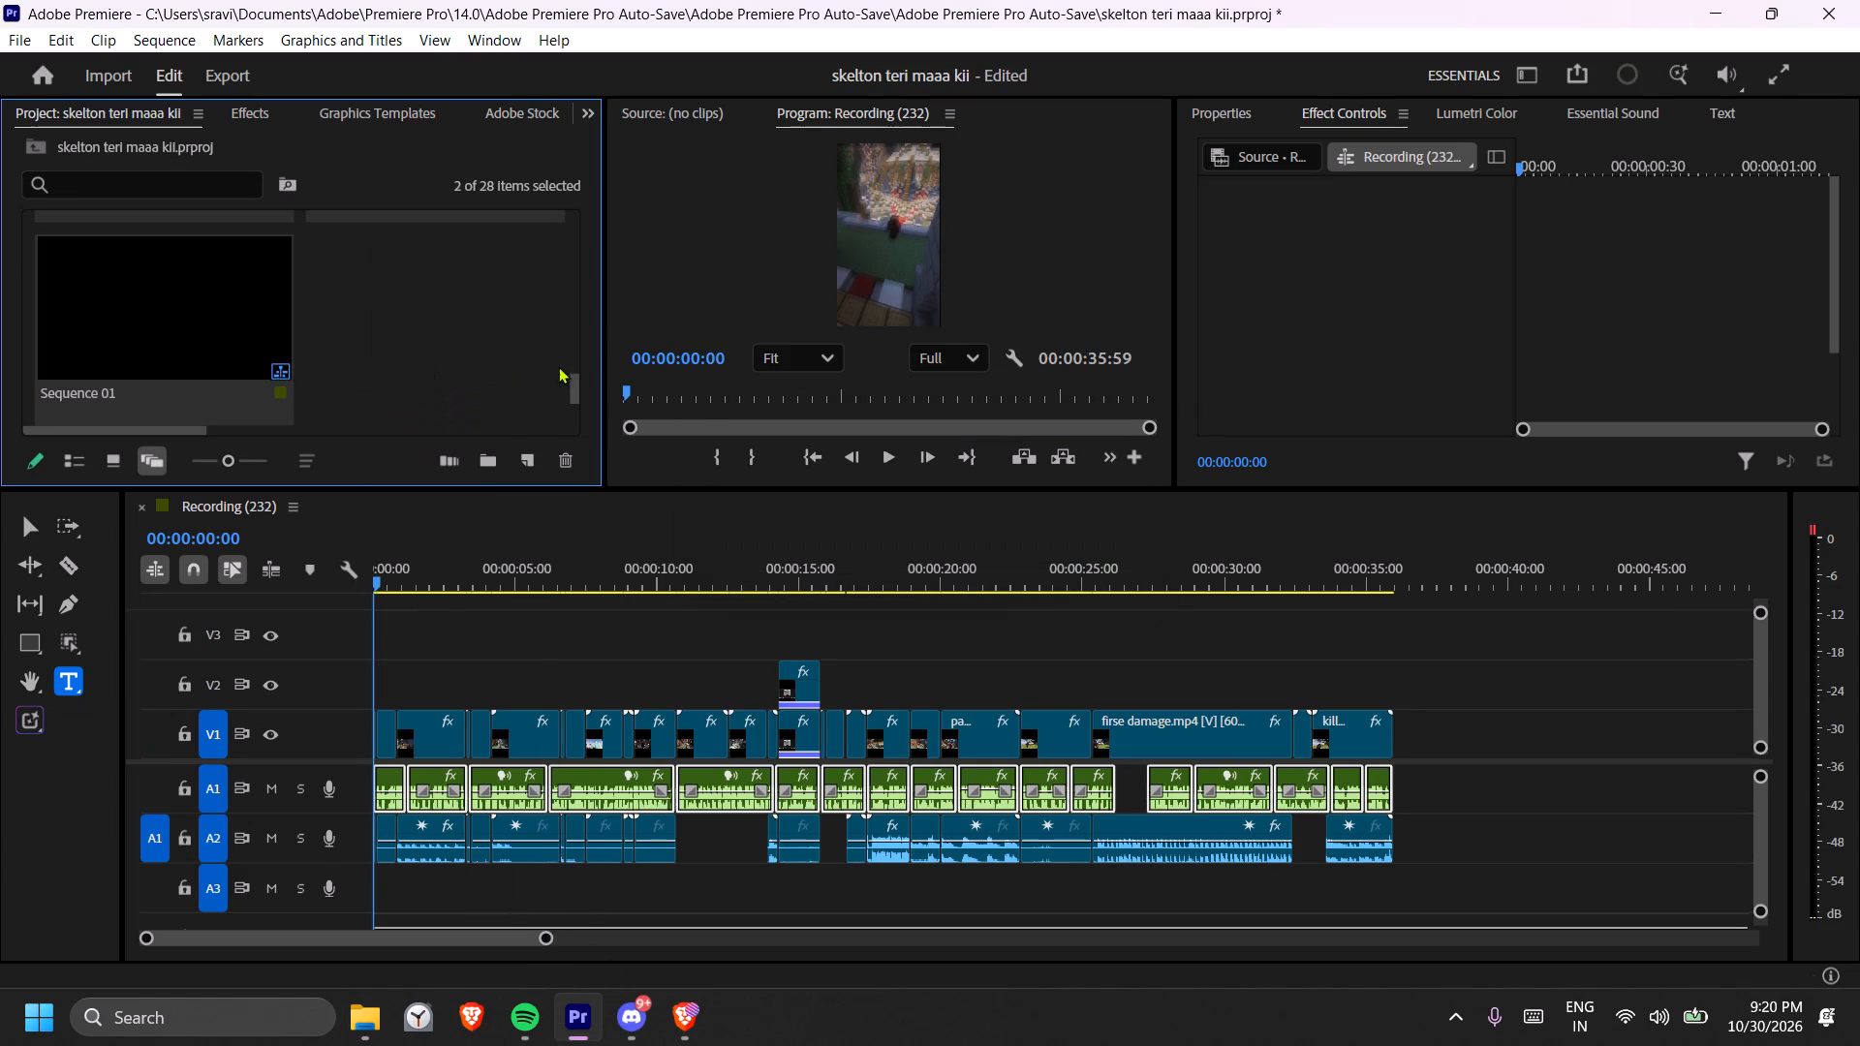
drag(574, 382, 573, 439)
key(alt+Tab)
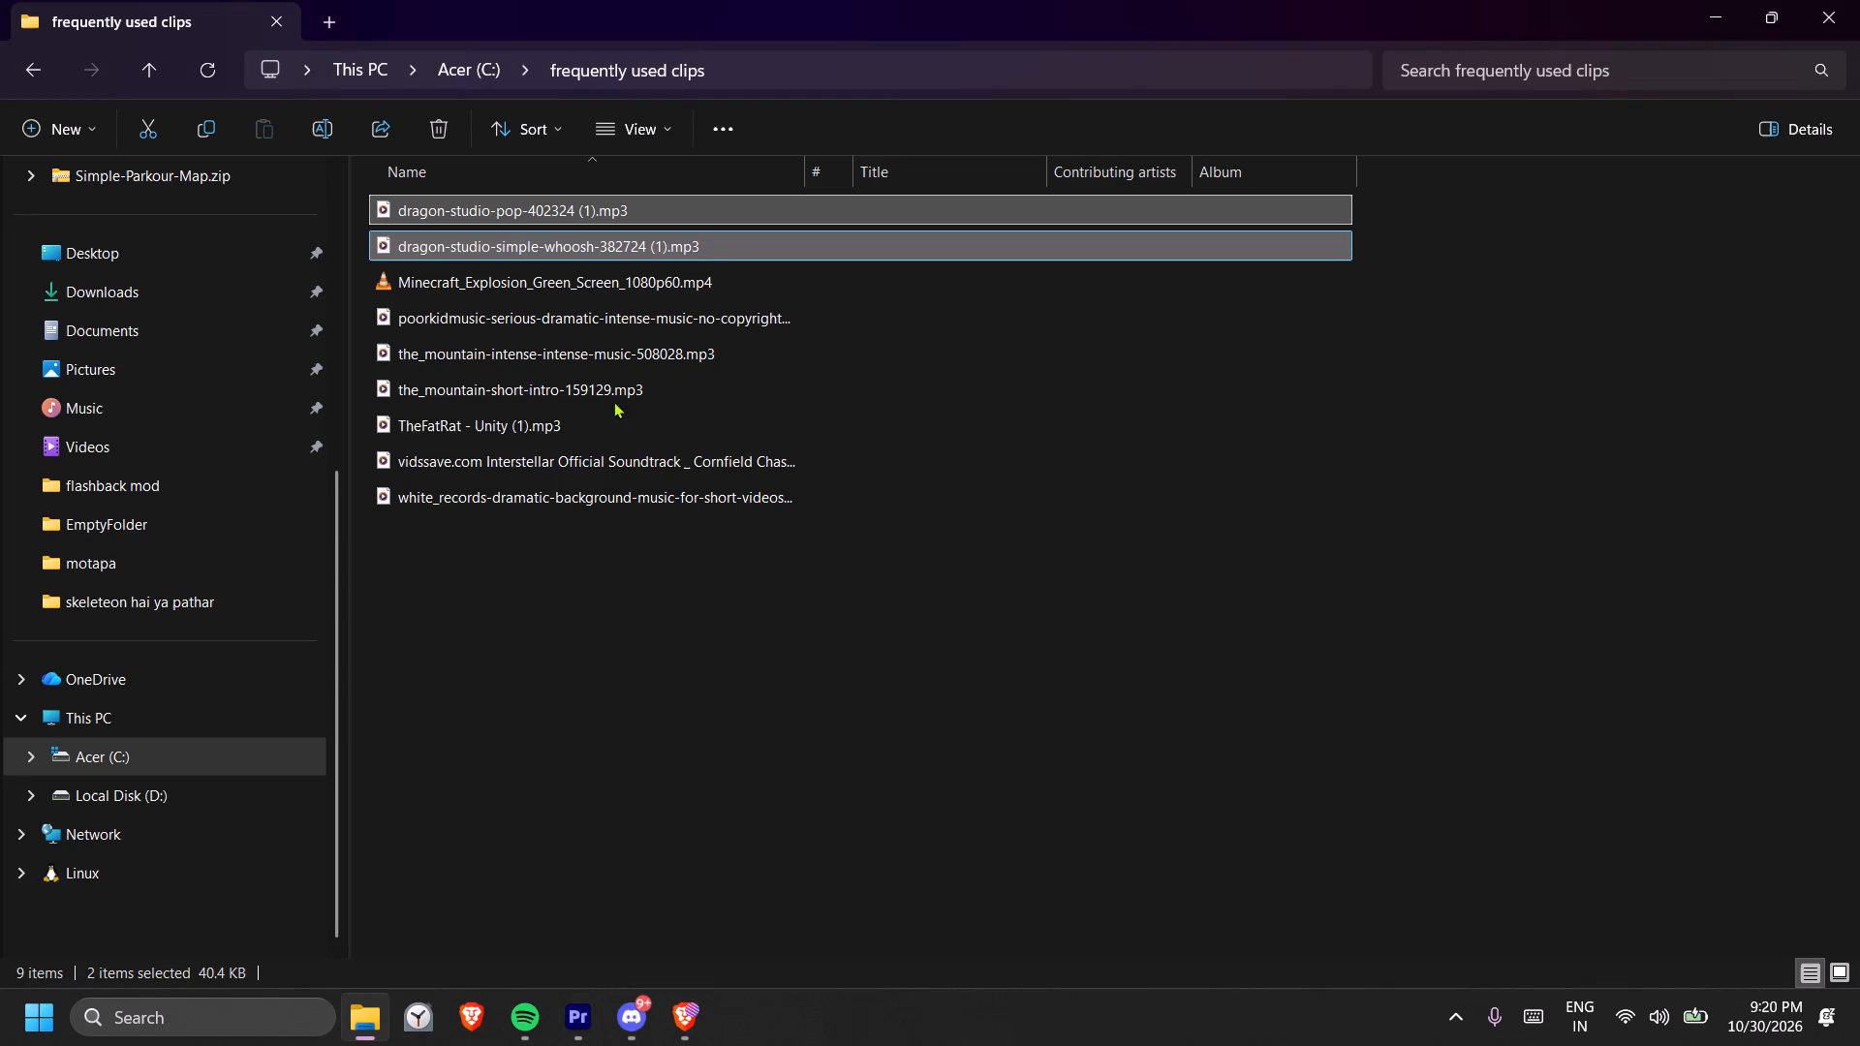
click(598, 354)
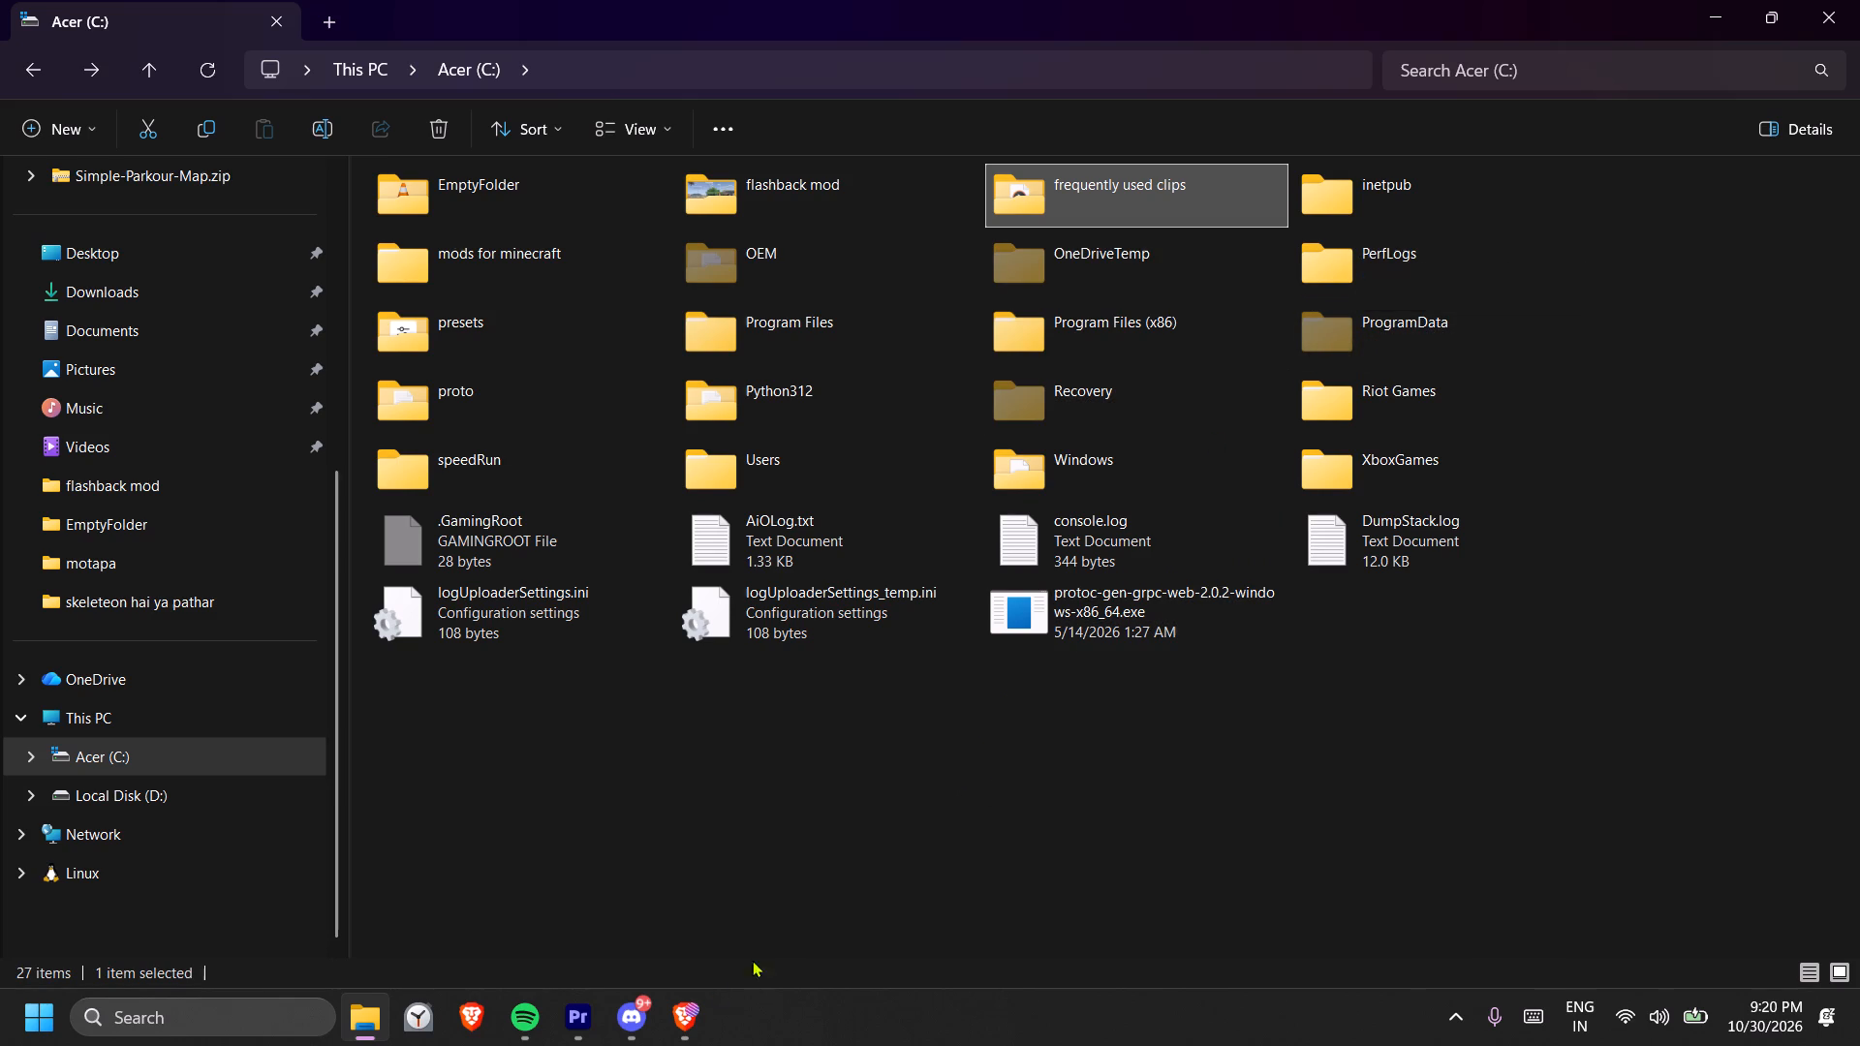
Switch to the browser and check ChatGPT's reply to the .srt request.
click(668, 1010)
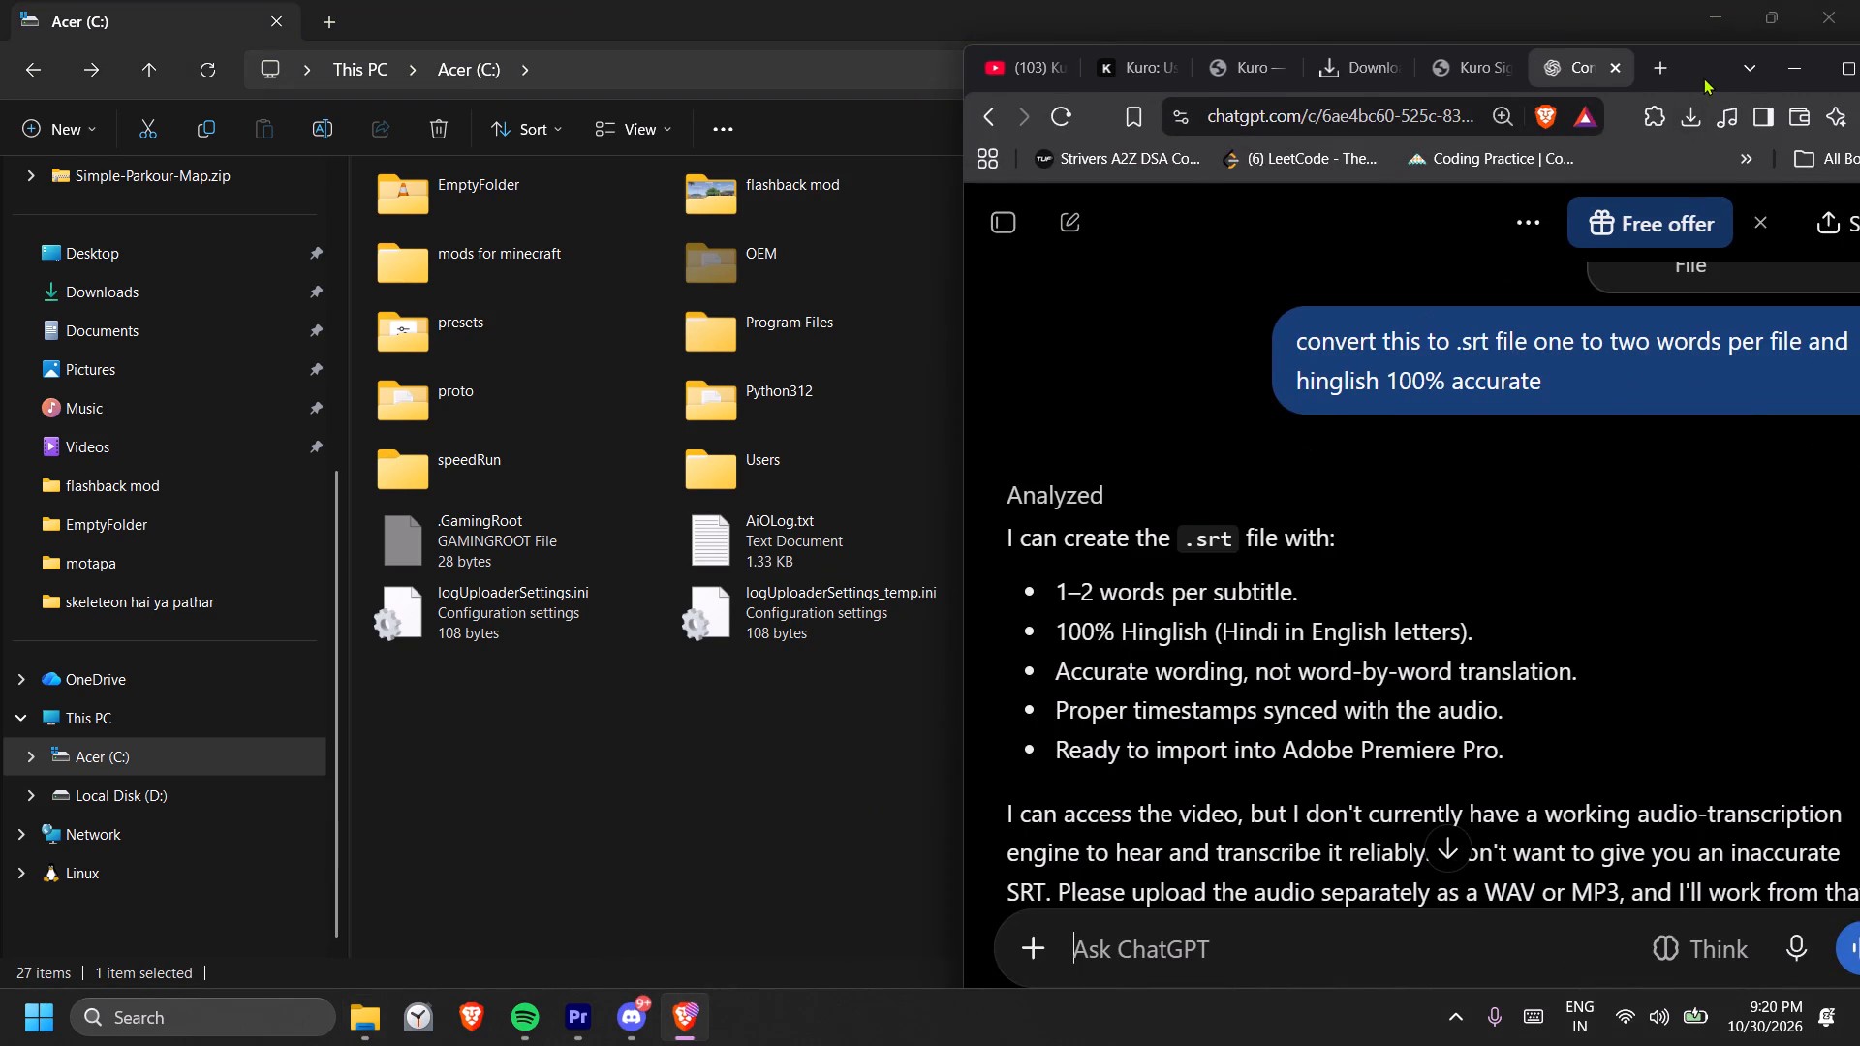
drag(1703, 77, 1591, 34)
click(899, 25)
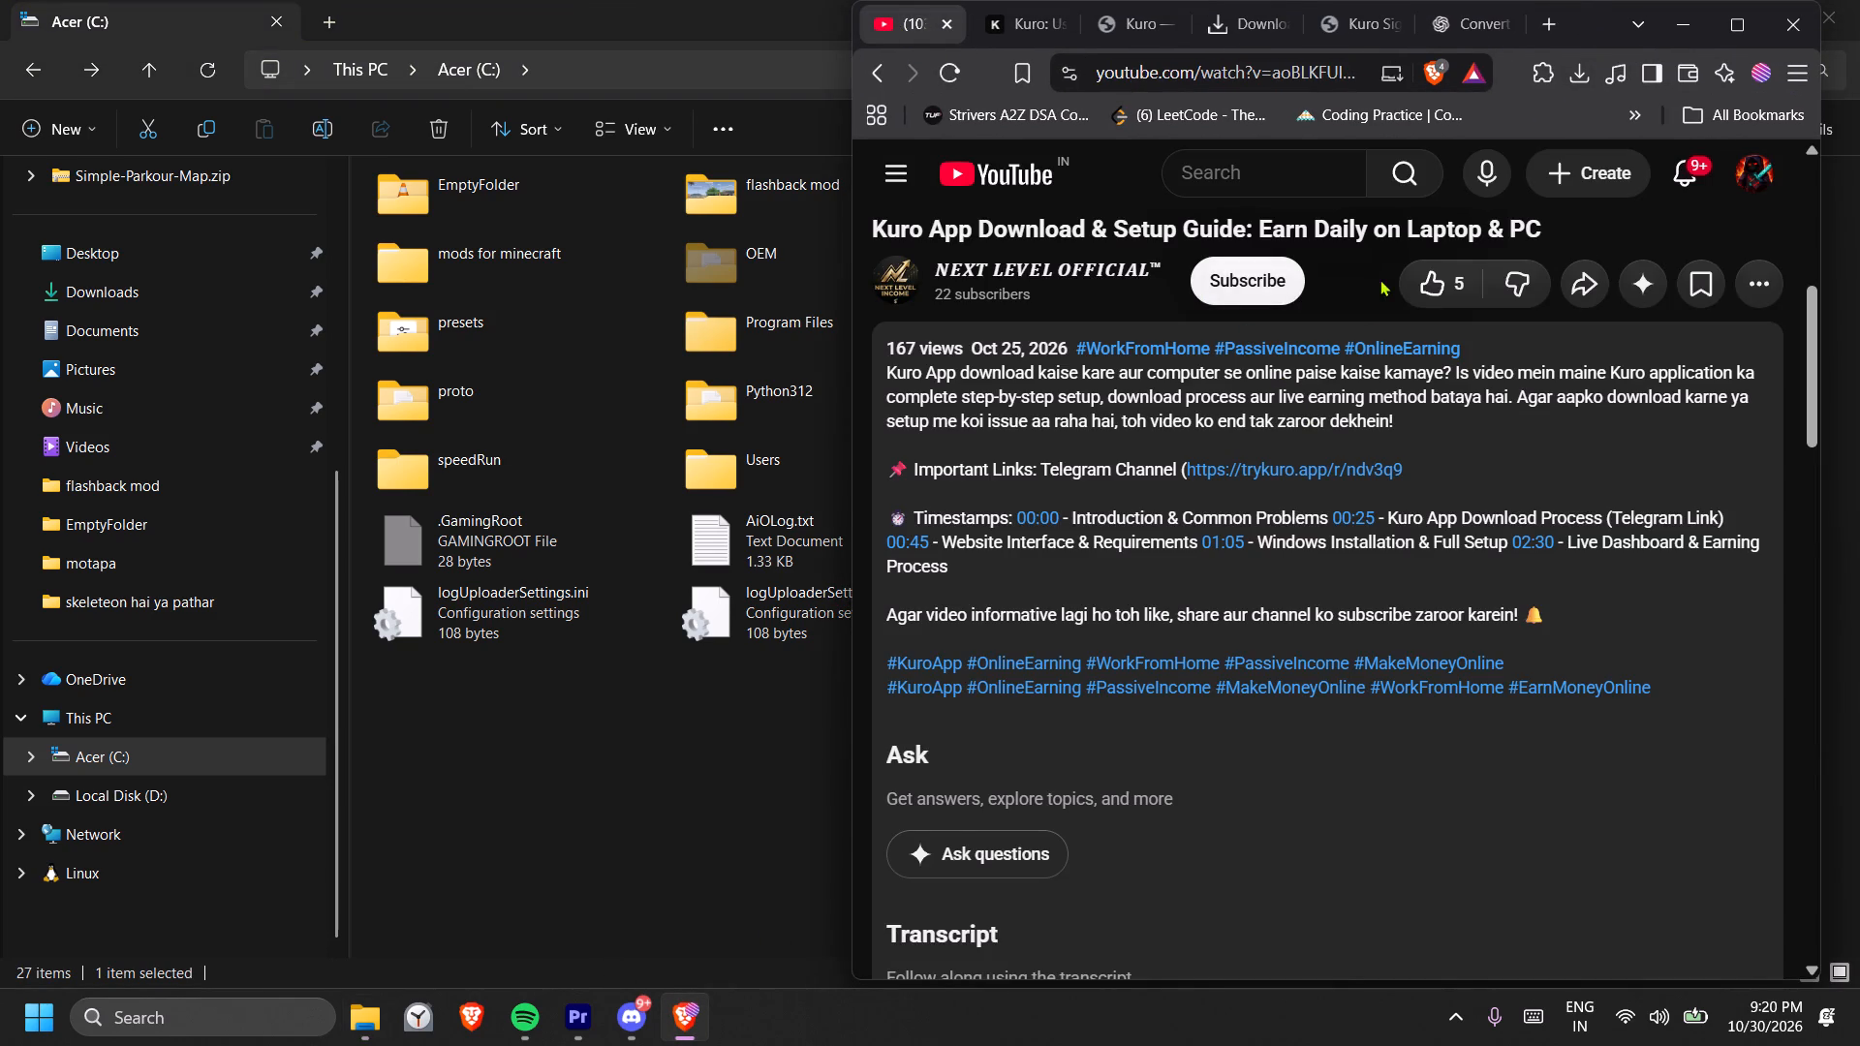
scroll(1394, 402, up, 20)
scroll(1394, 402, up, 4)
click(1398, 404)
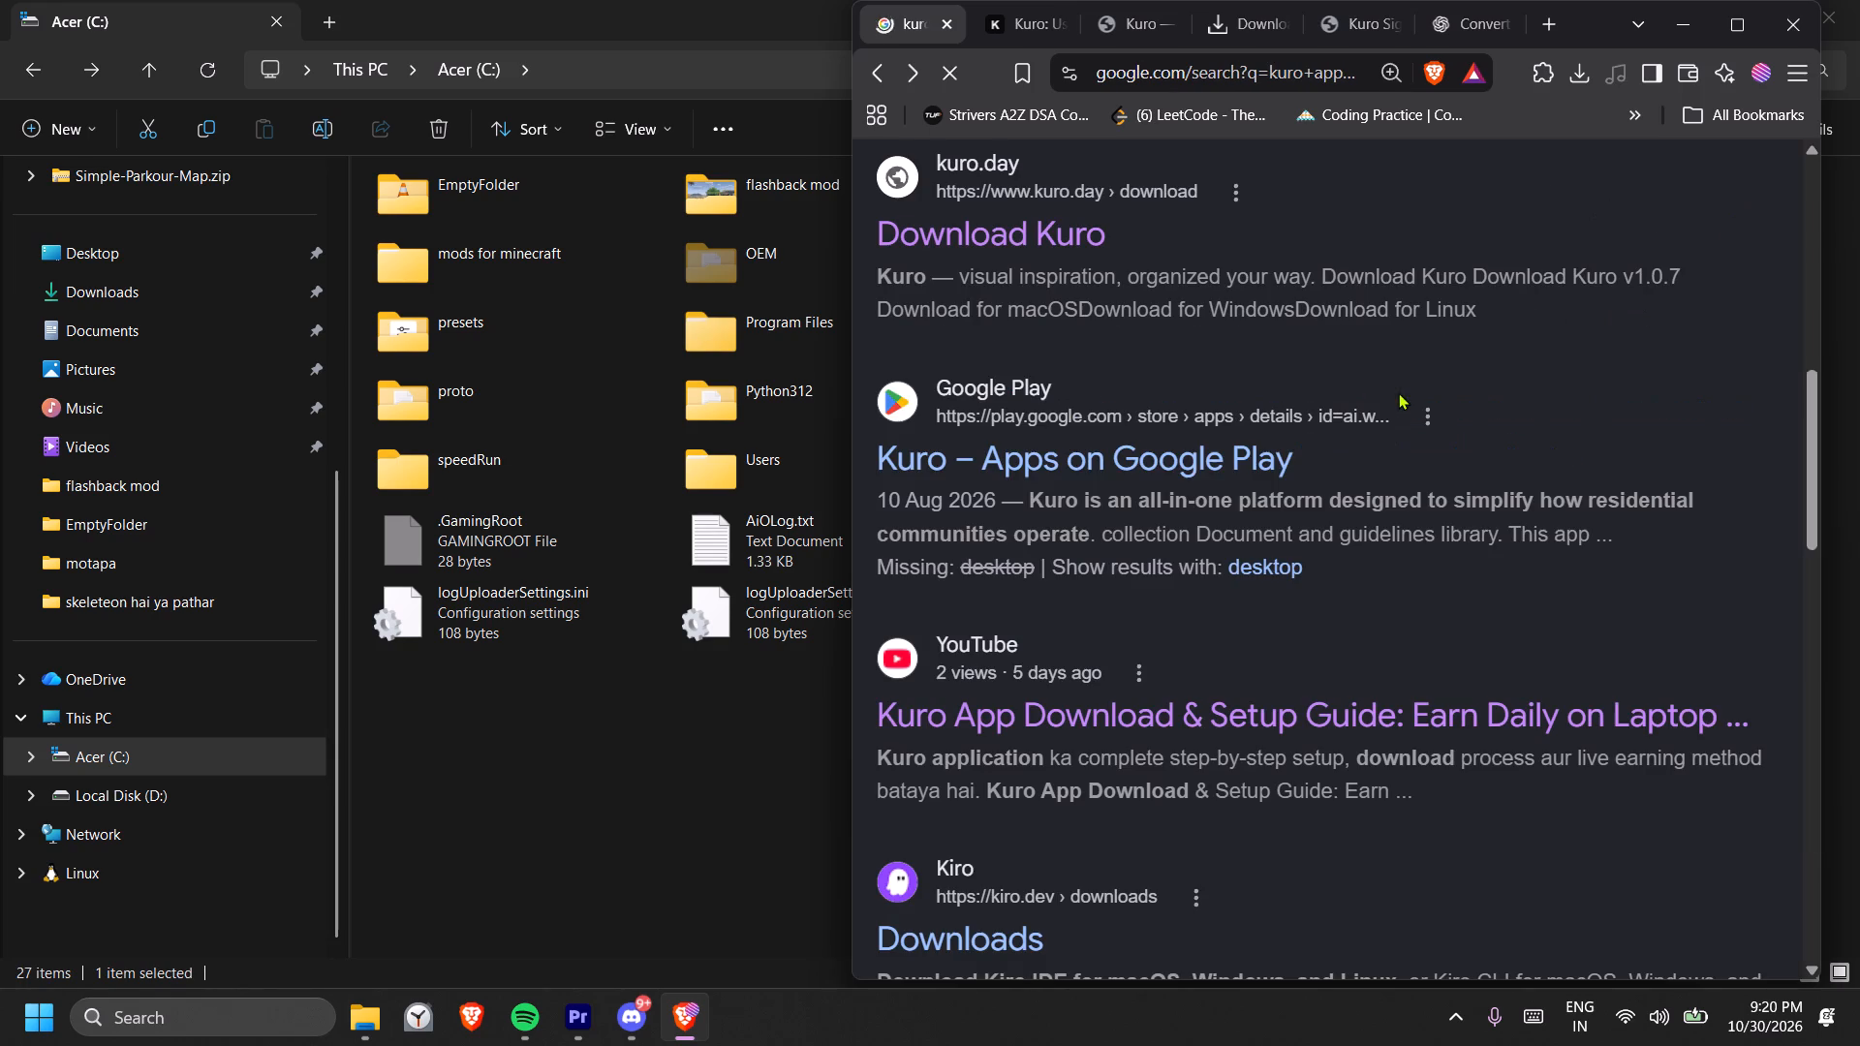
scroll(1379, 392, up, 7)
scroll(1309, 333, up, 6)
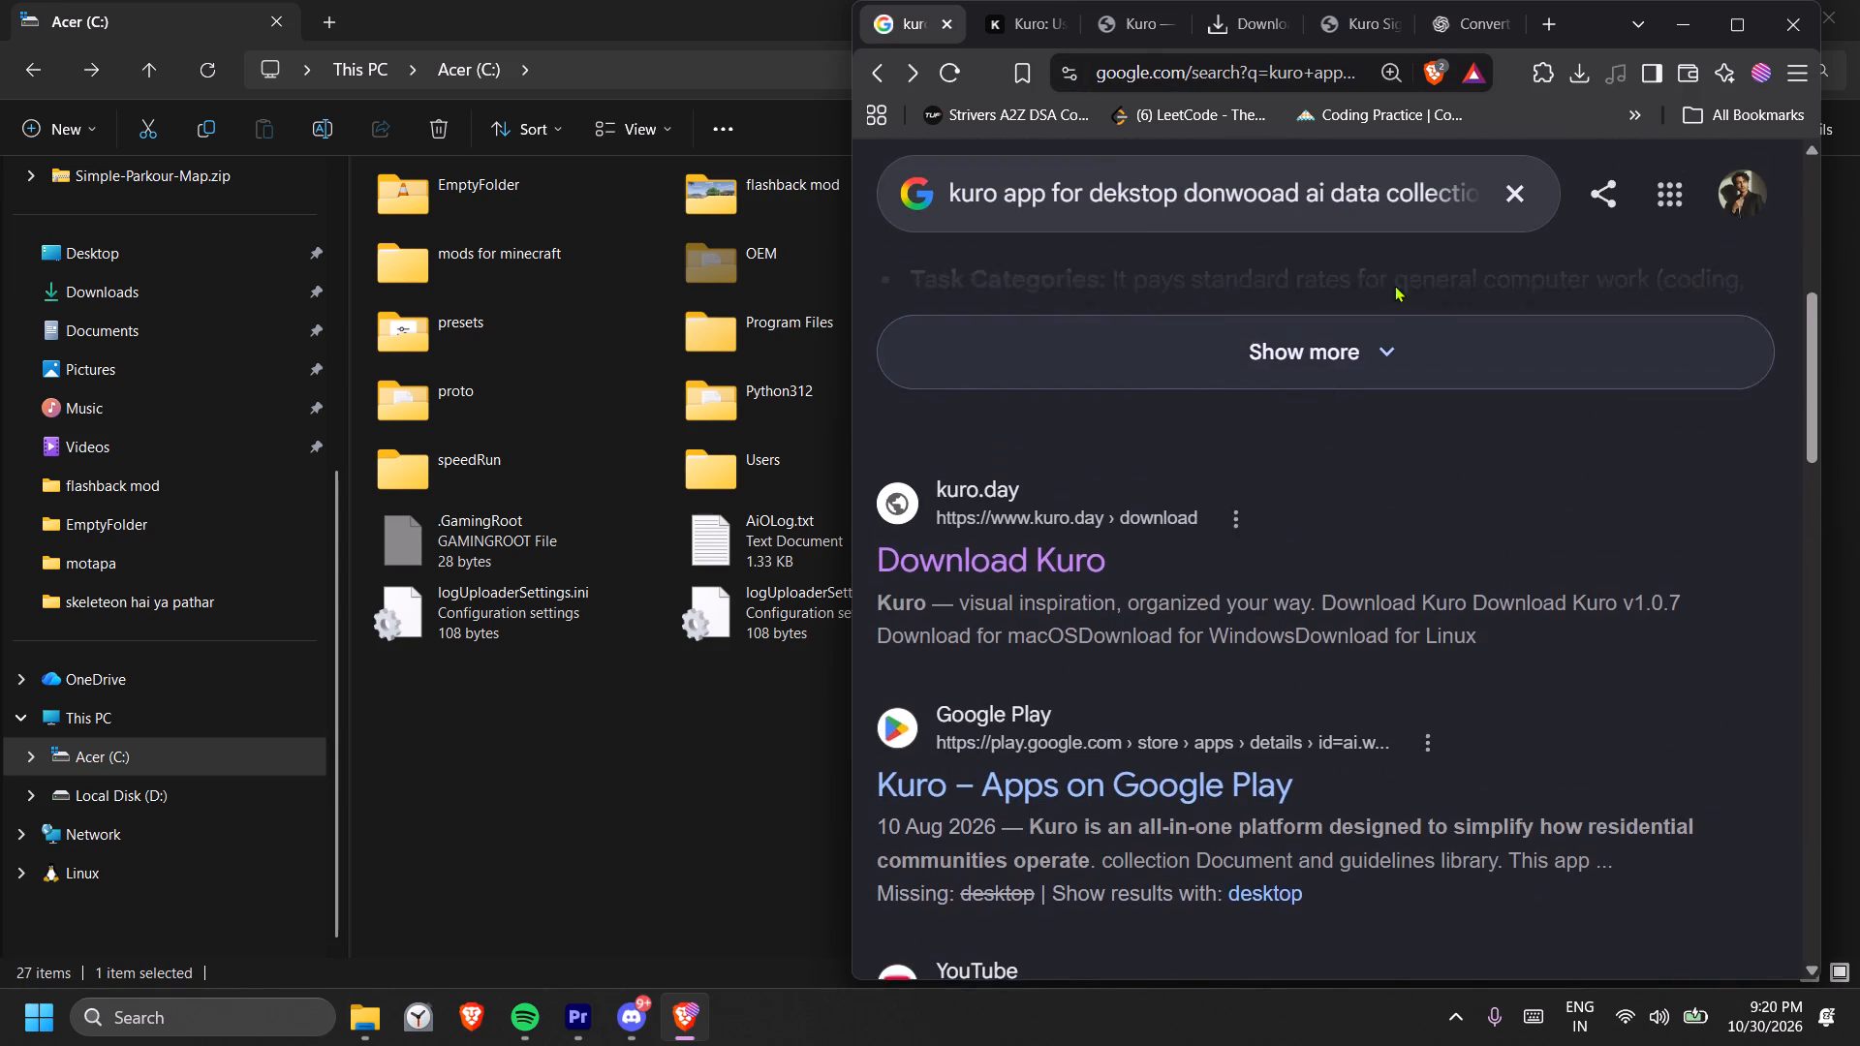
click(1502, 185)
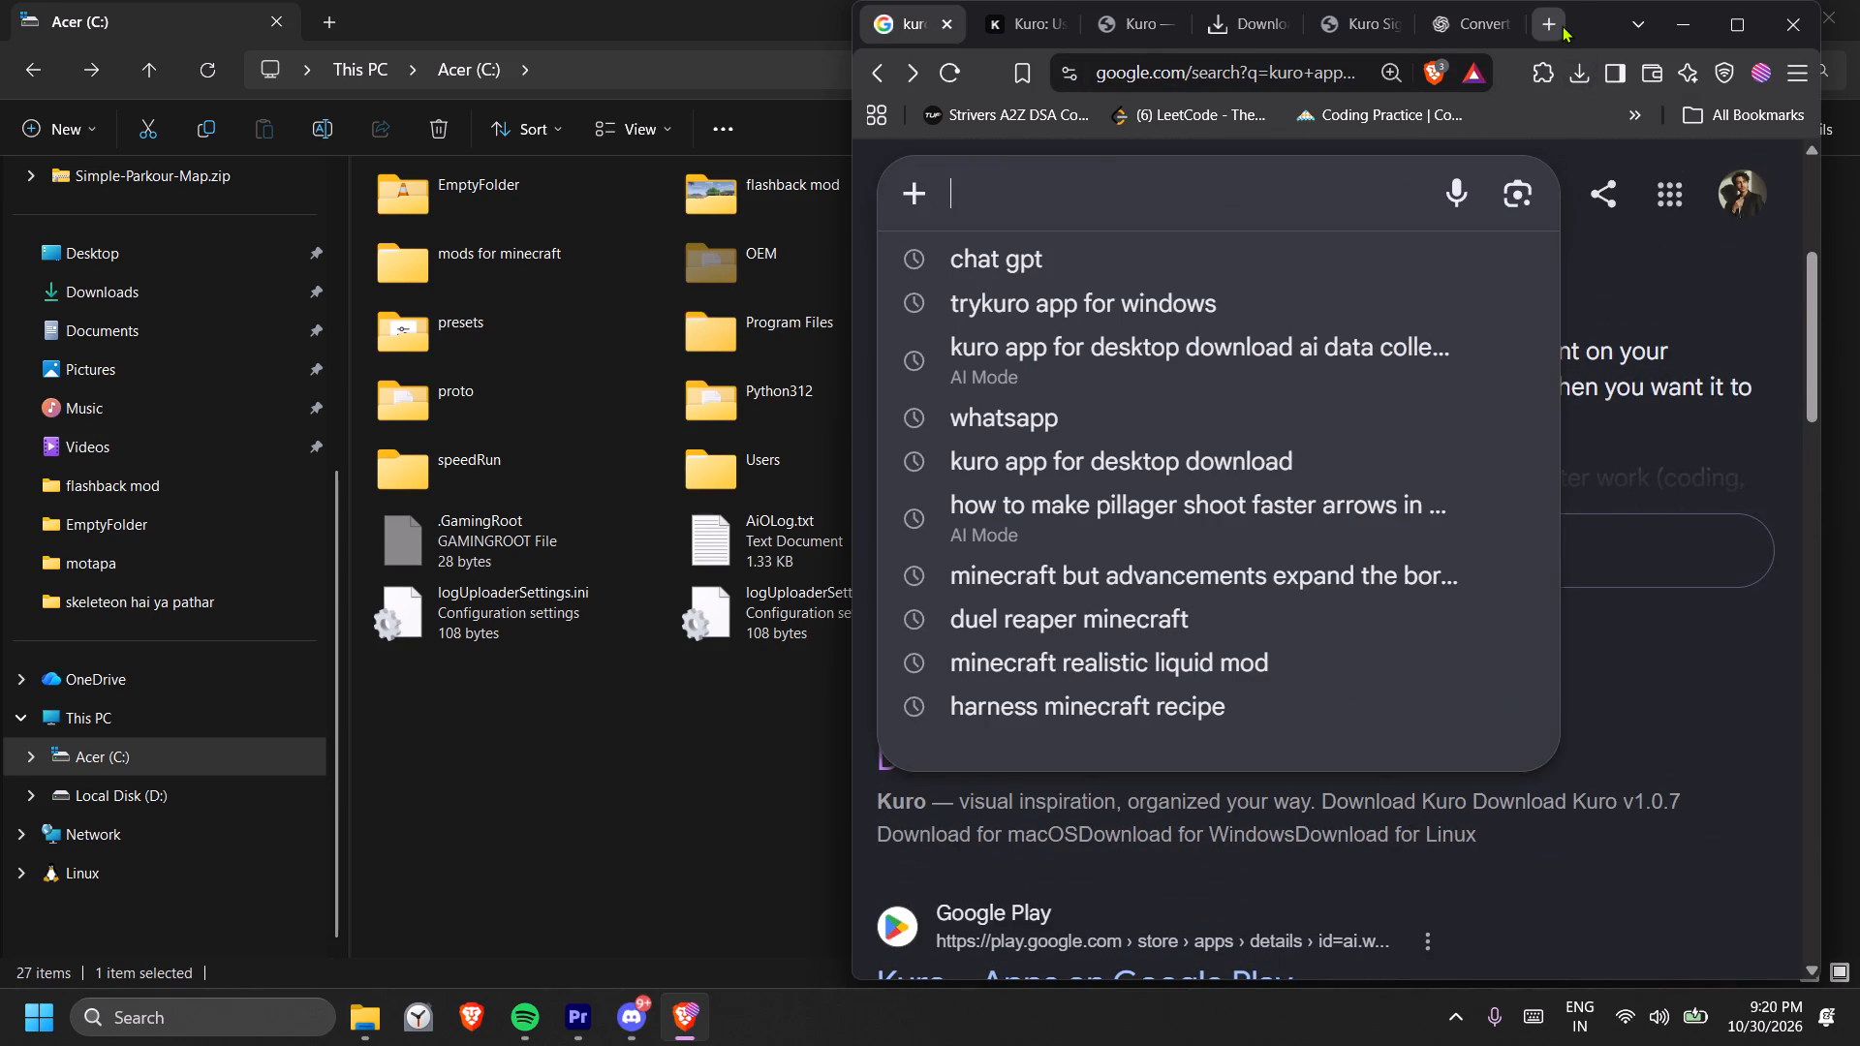
Open YouTube in a new browser tab and look through the latest videos from the subscribed channels.
click(1562, 25)
click(961, 238)
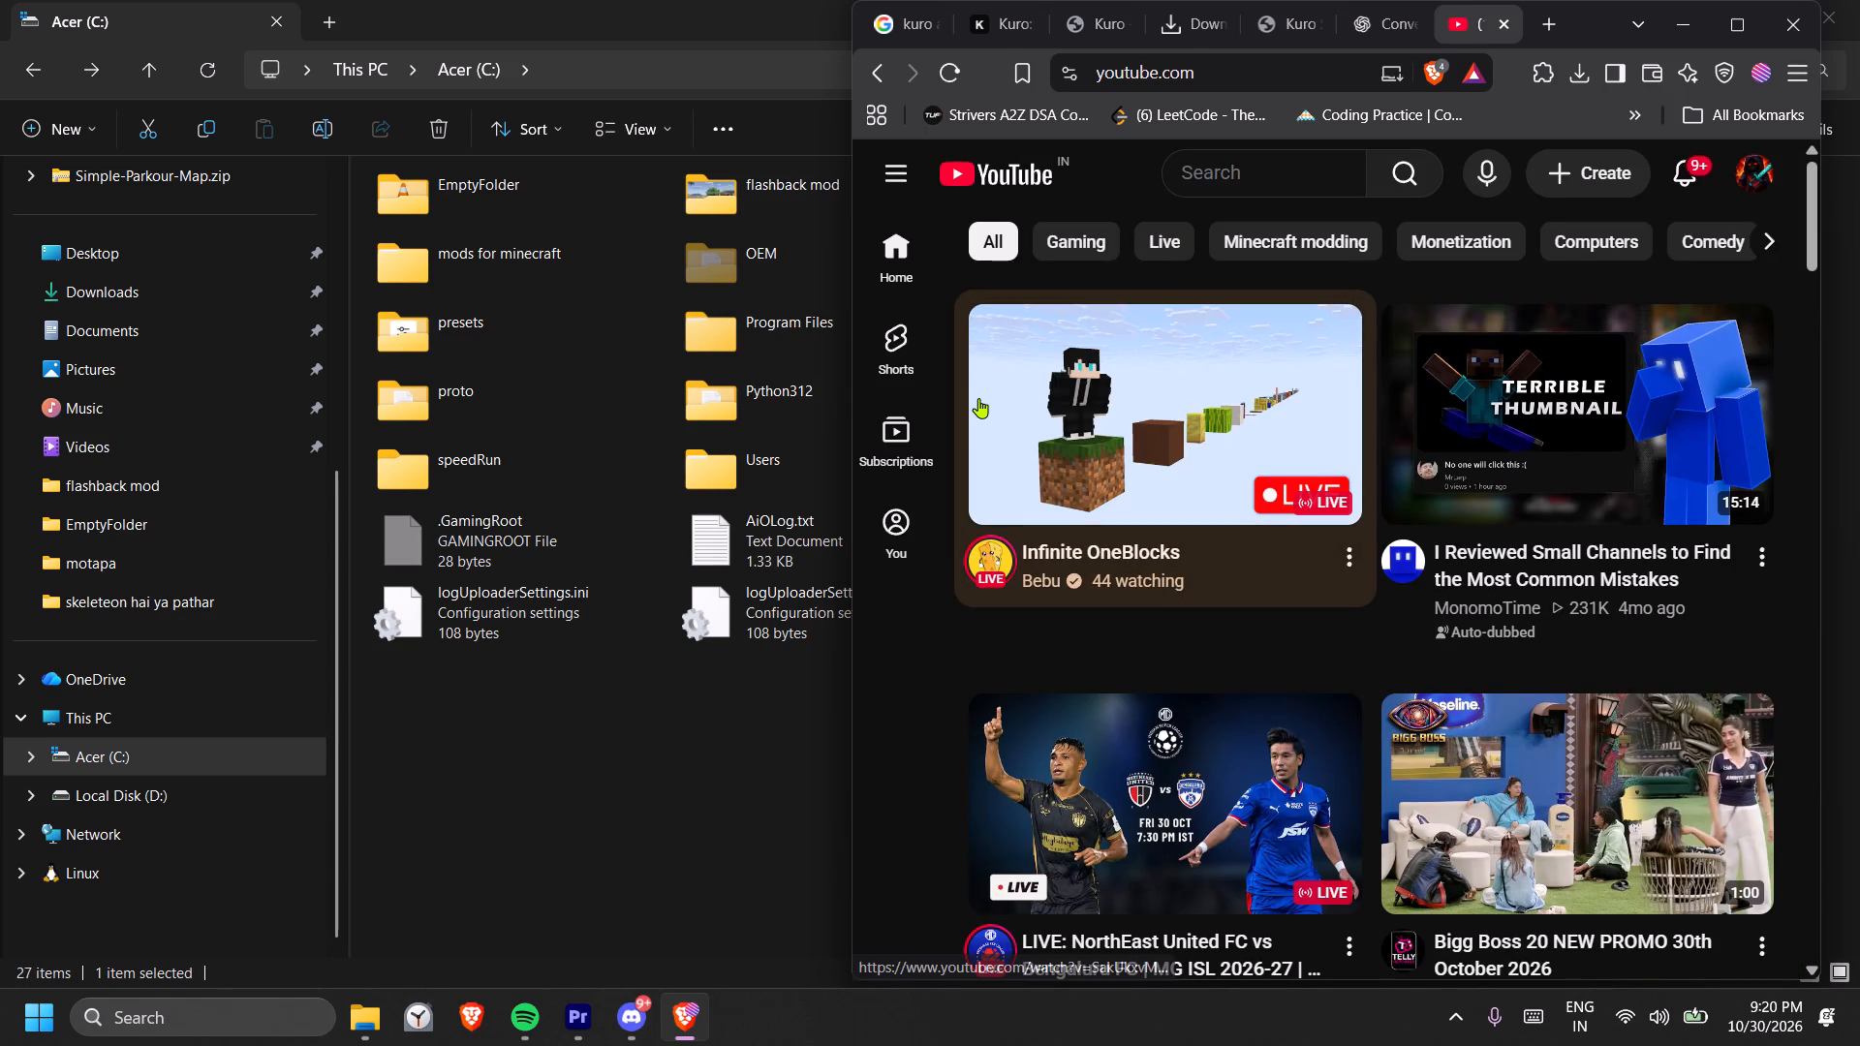
click(914, 433)
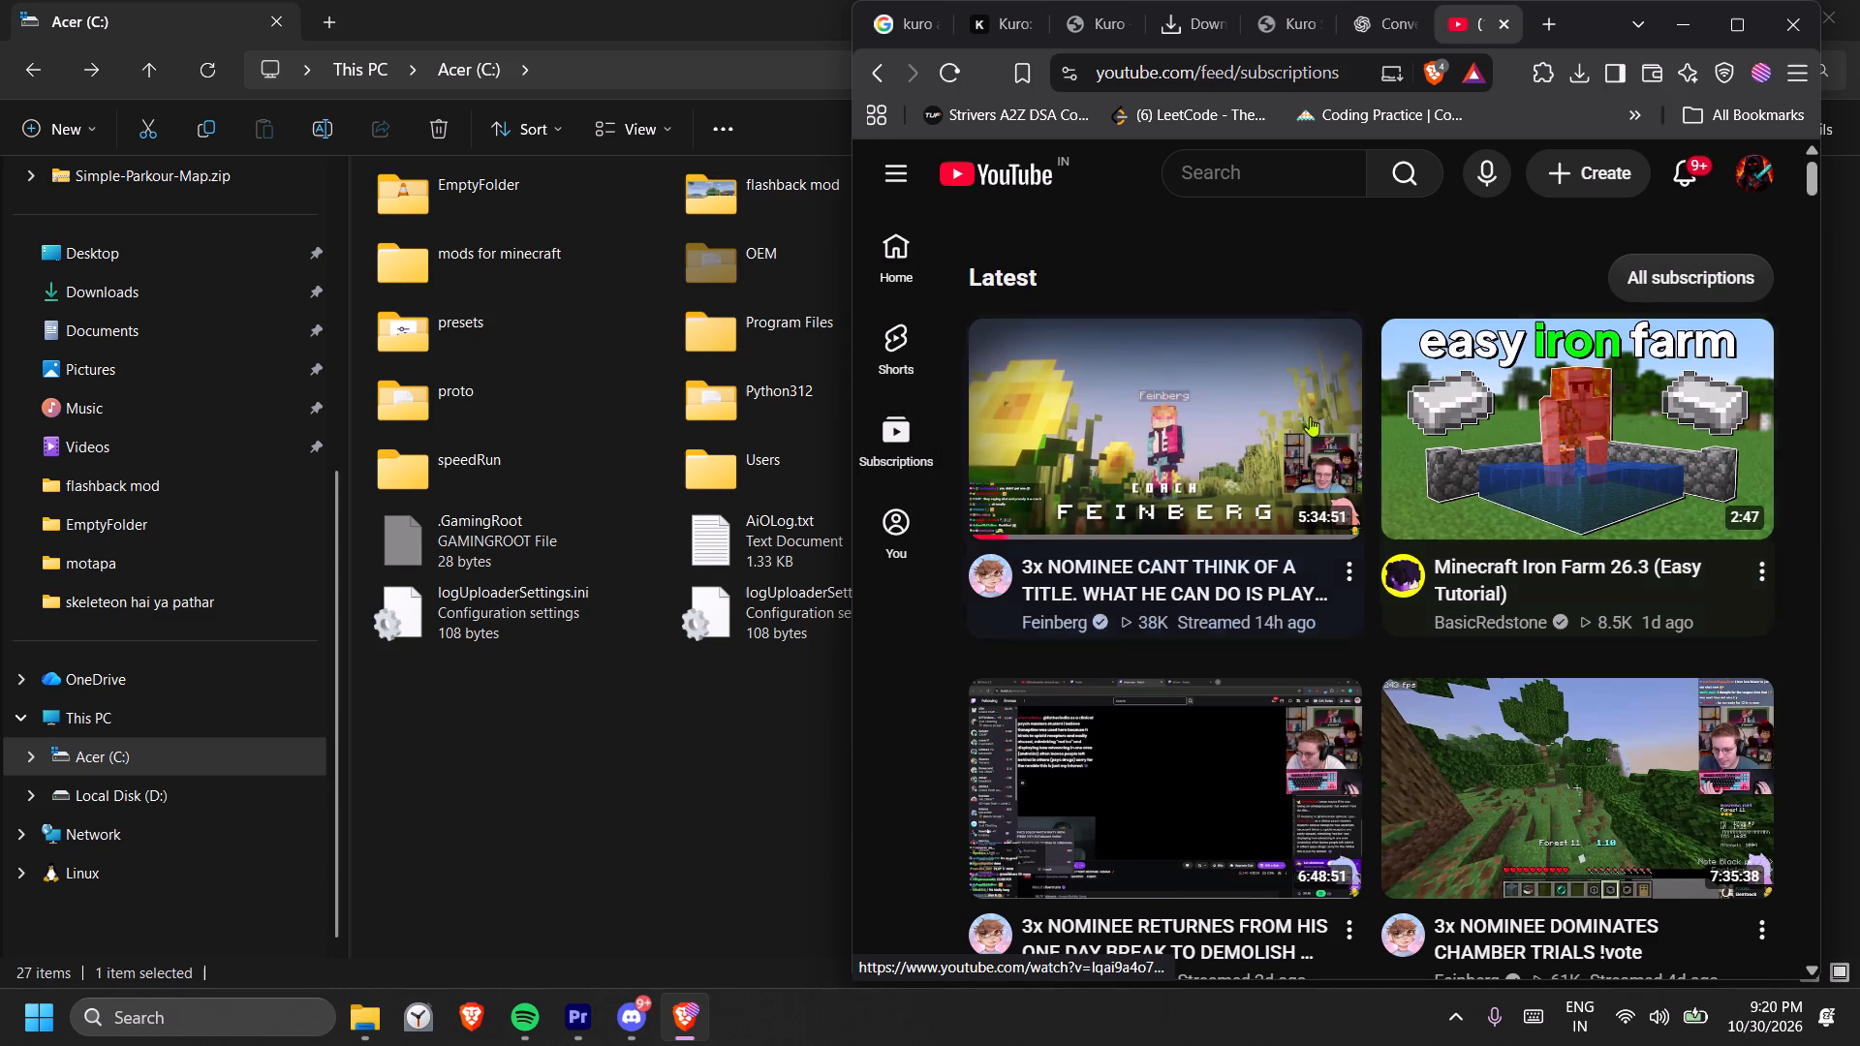
scroll(1208, 464, down, 13)
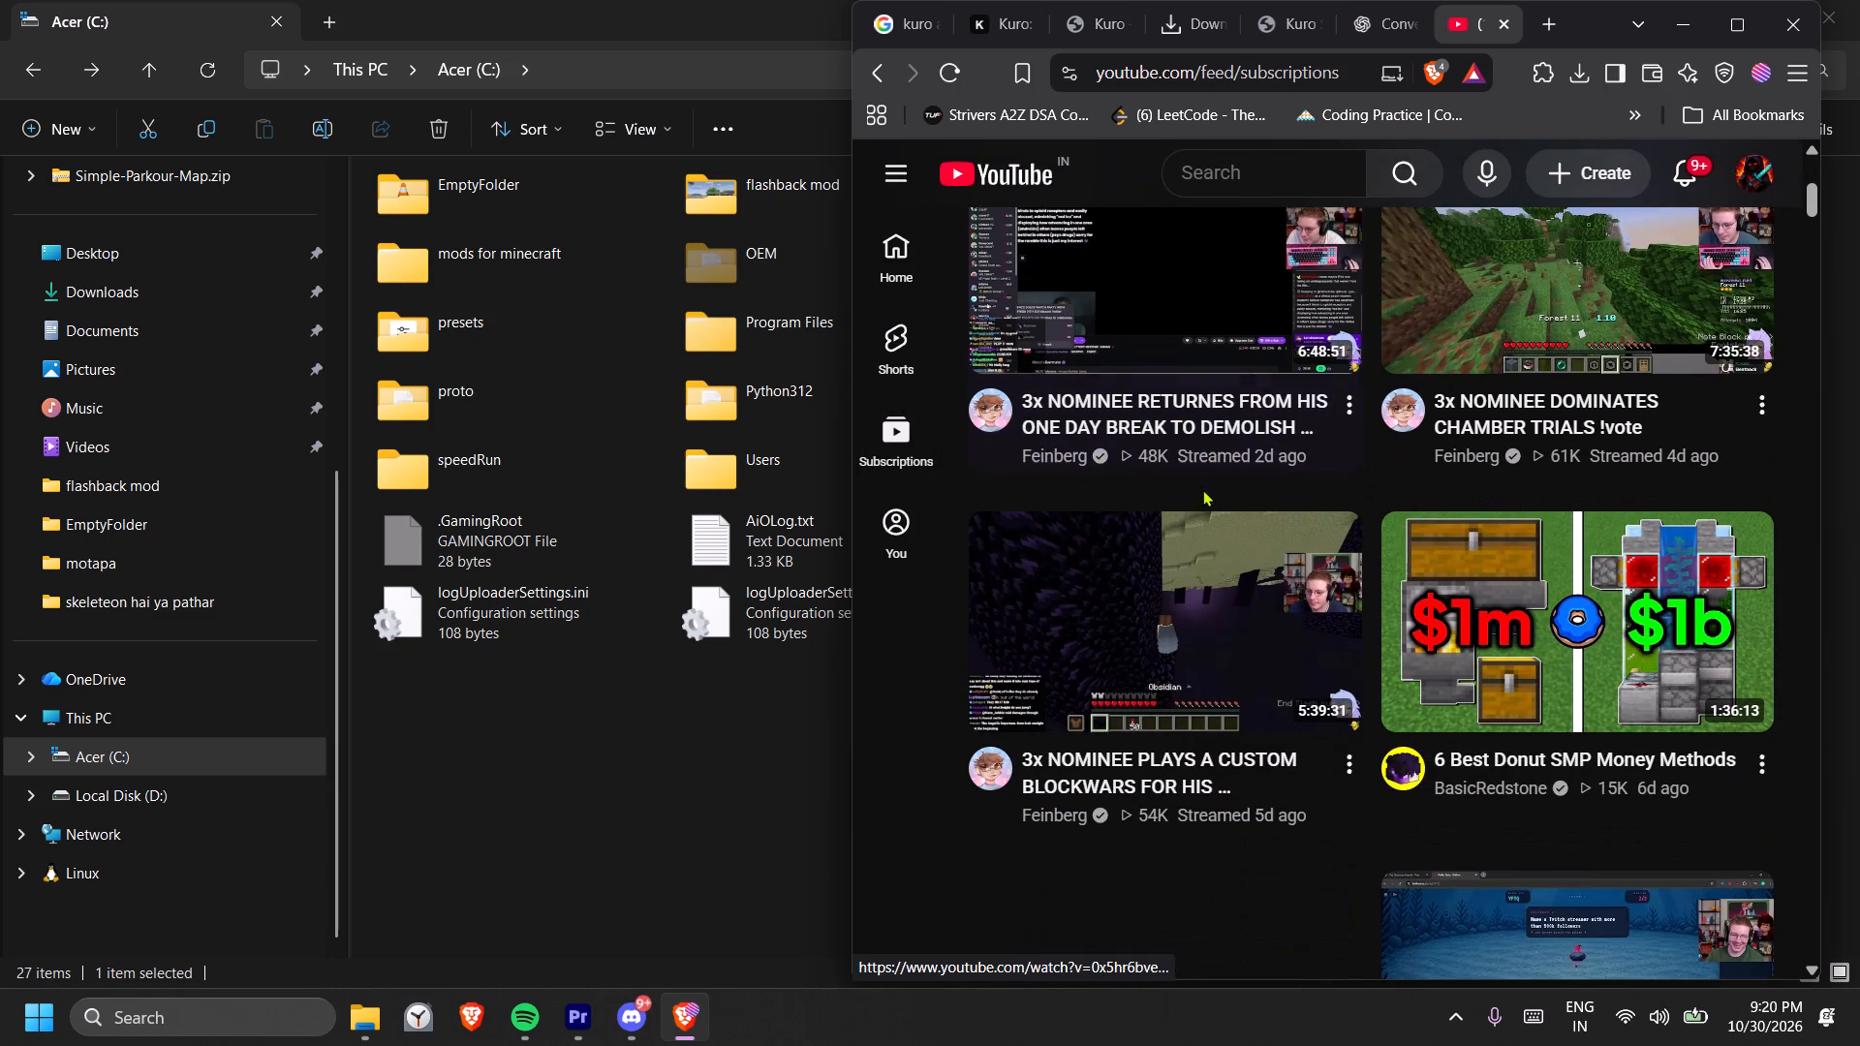
Browse the YouTube Shorts feed, pausing the Voice.gaming short "This Map will change Minecraft" before moving on.
click(897, 337)
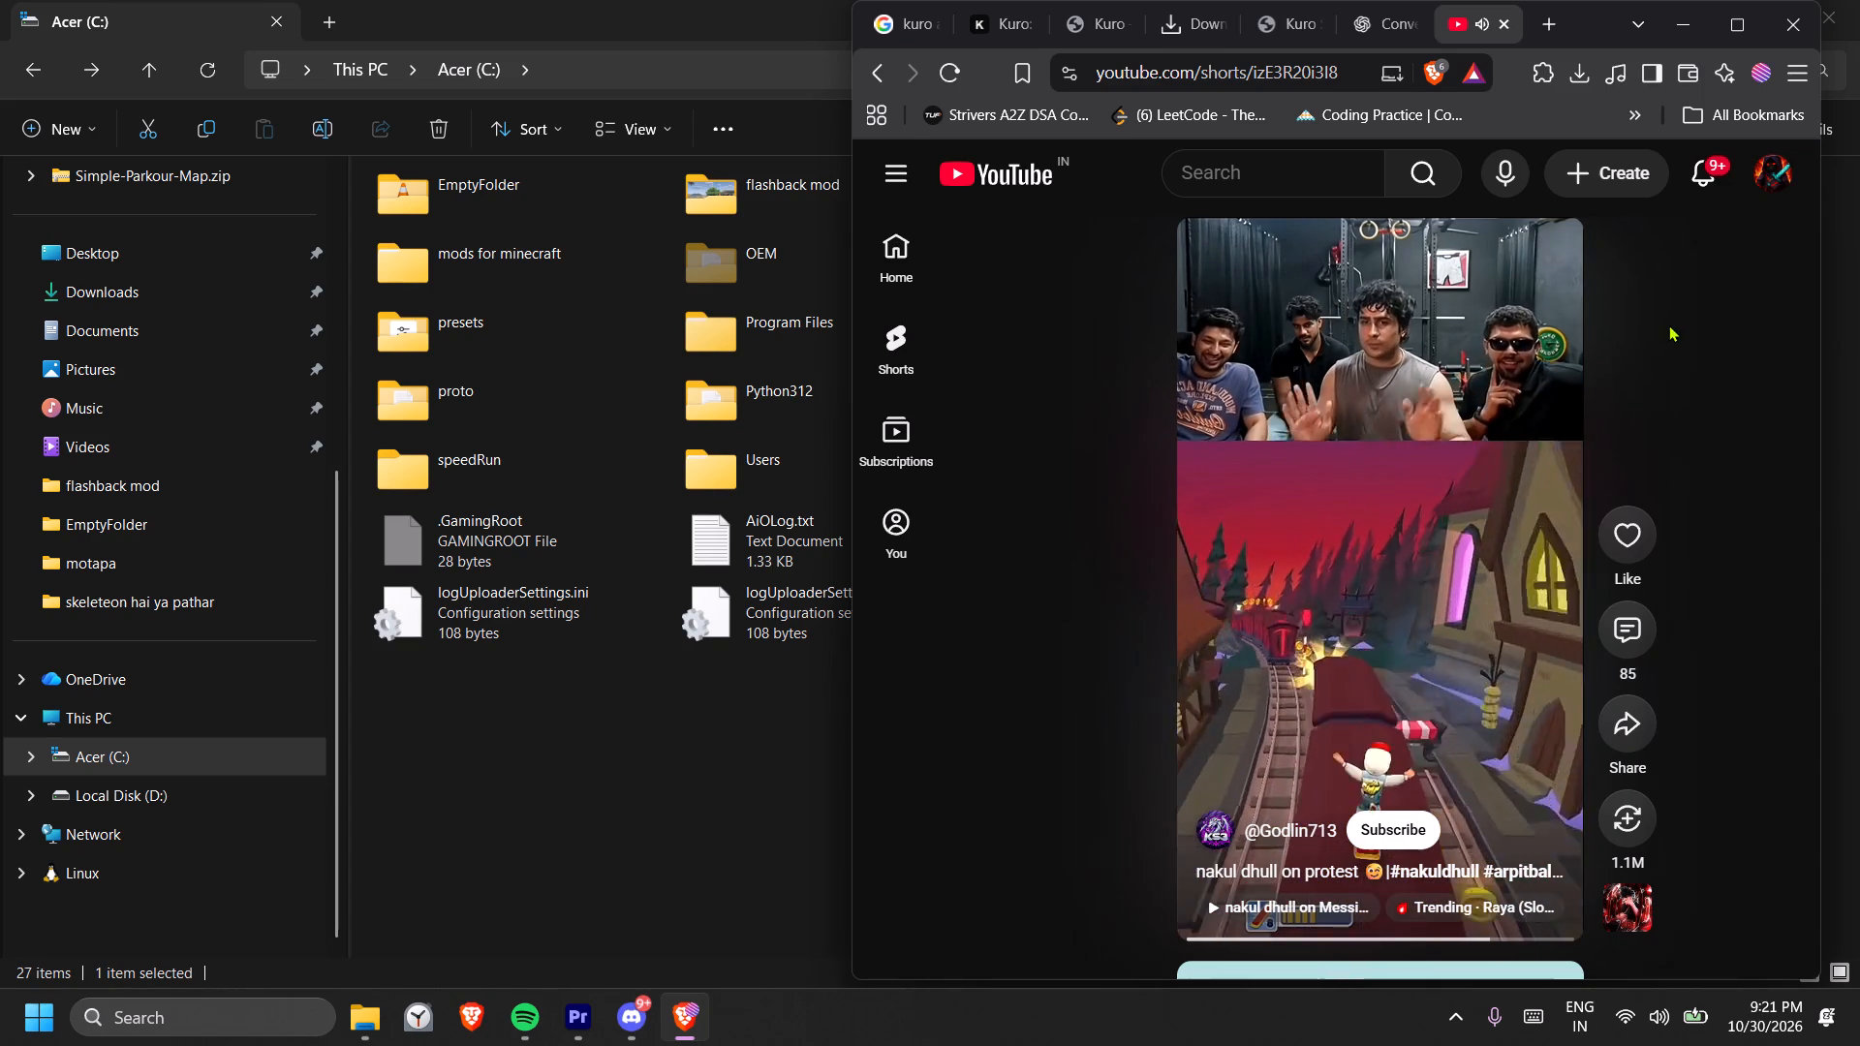
scroll(1772, 346, down, 2)
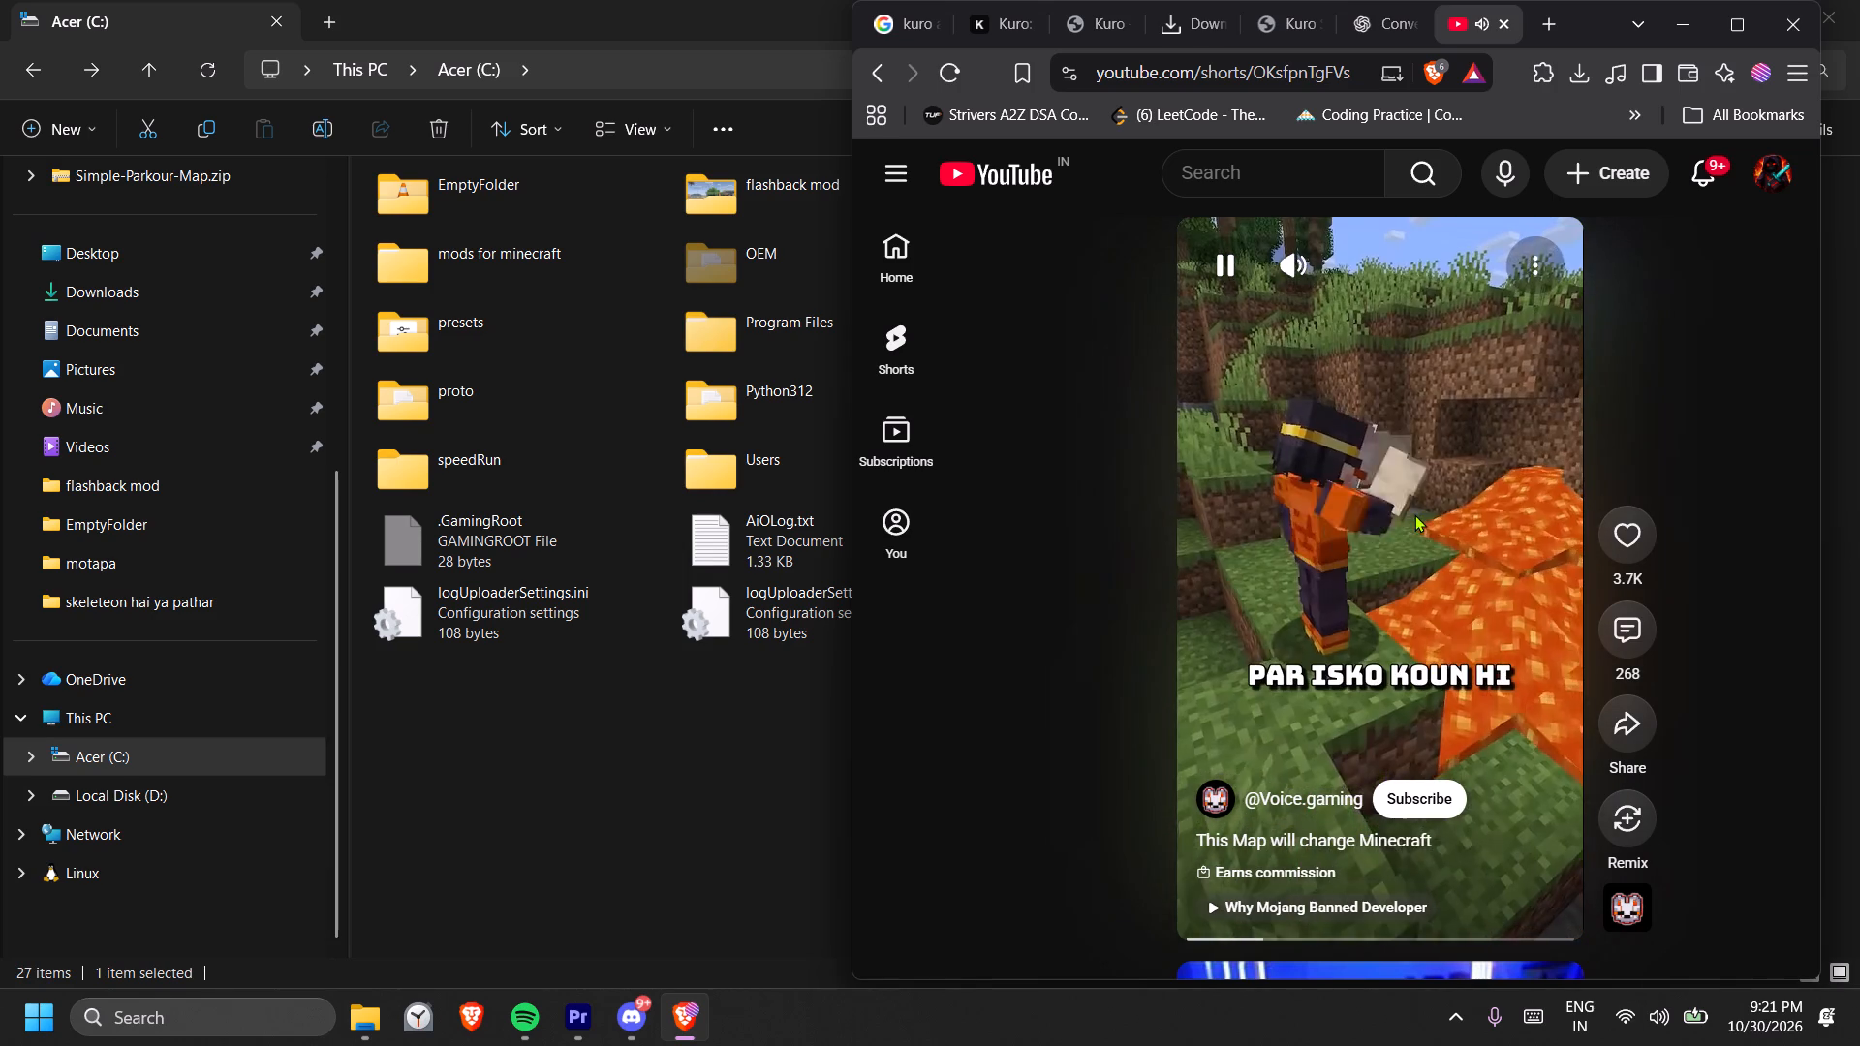
click(1414, 514)
scroll(1414, 514, down, 2)
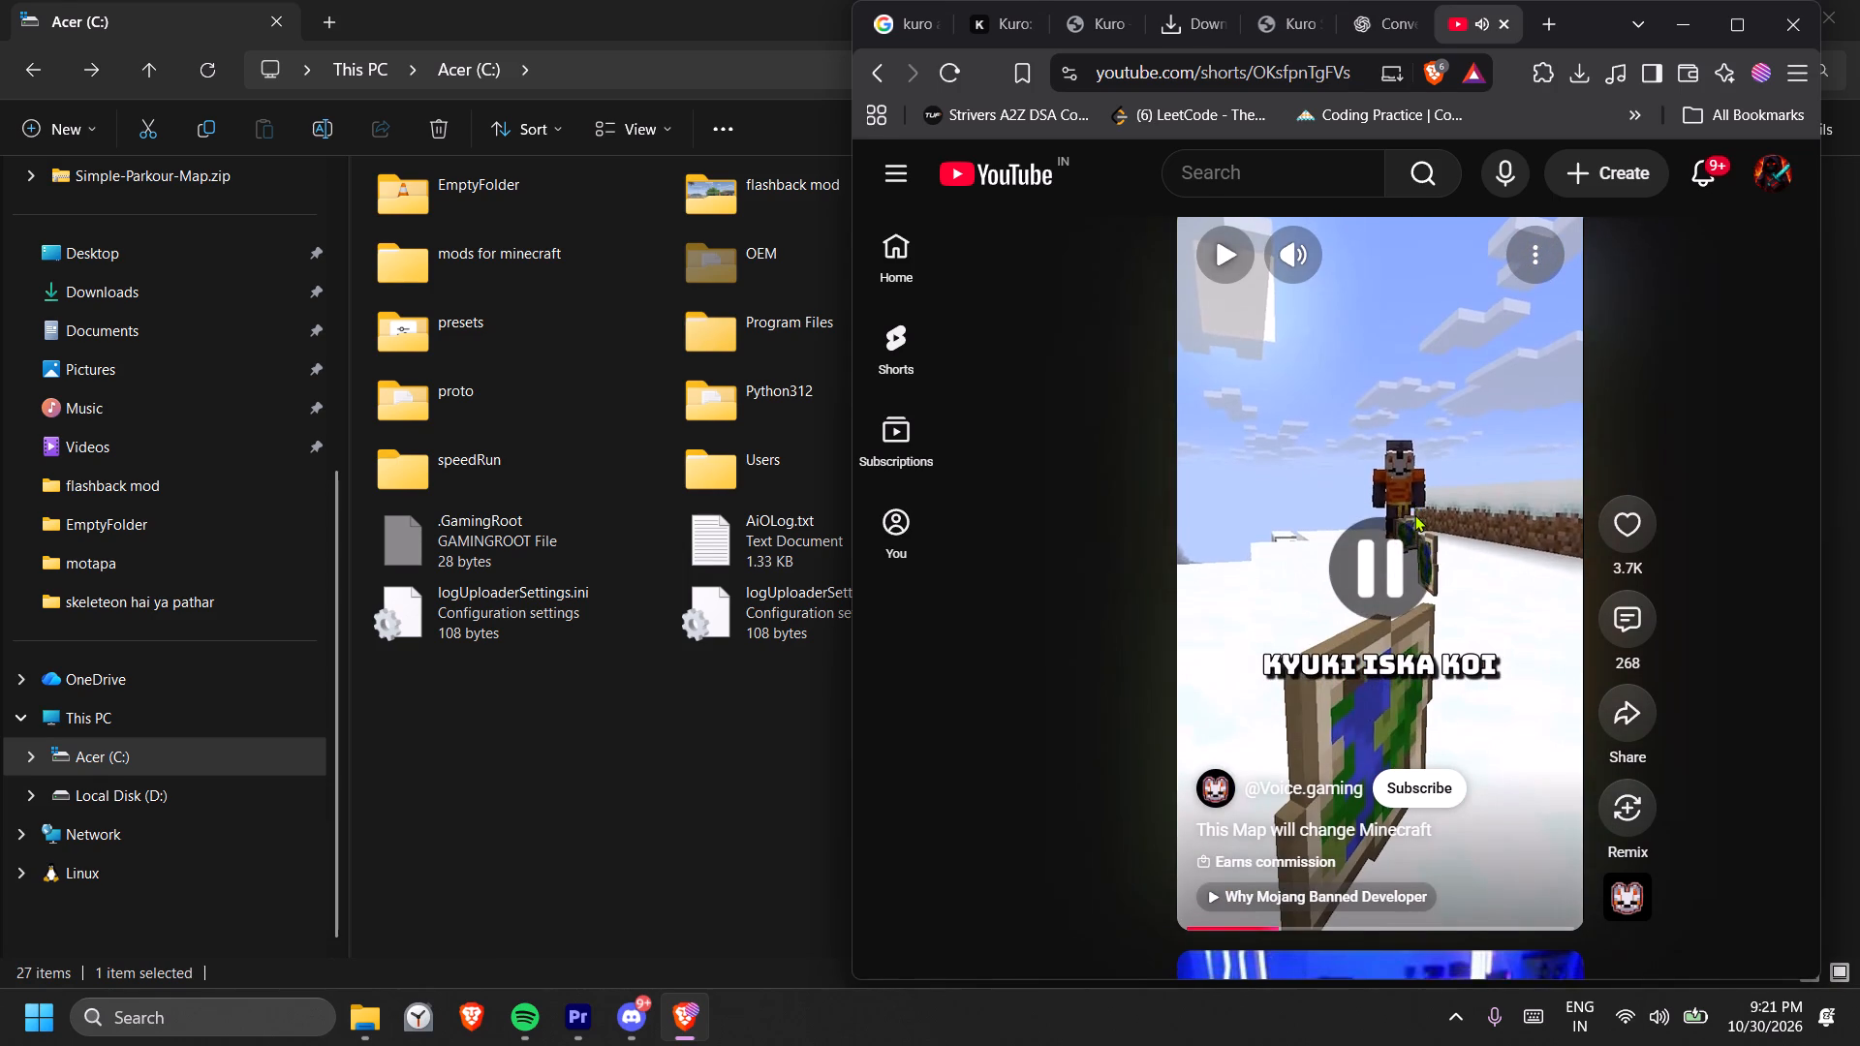
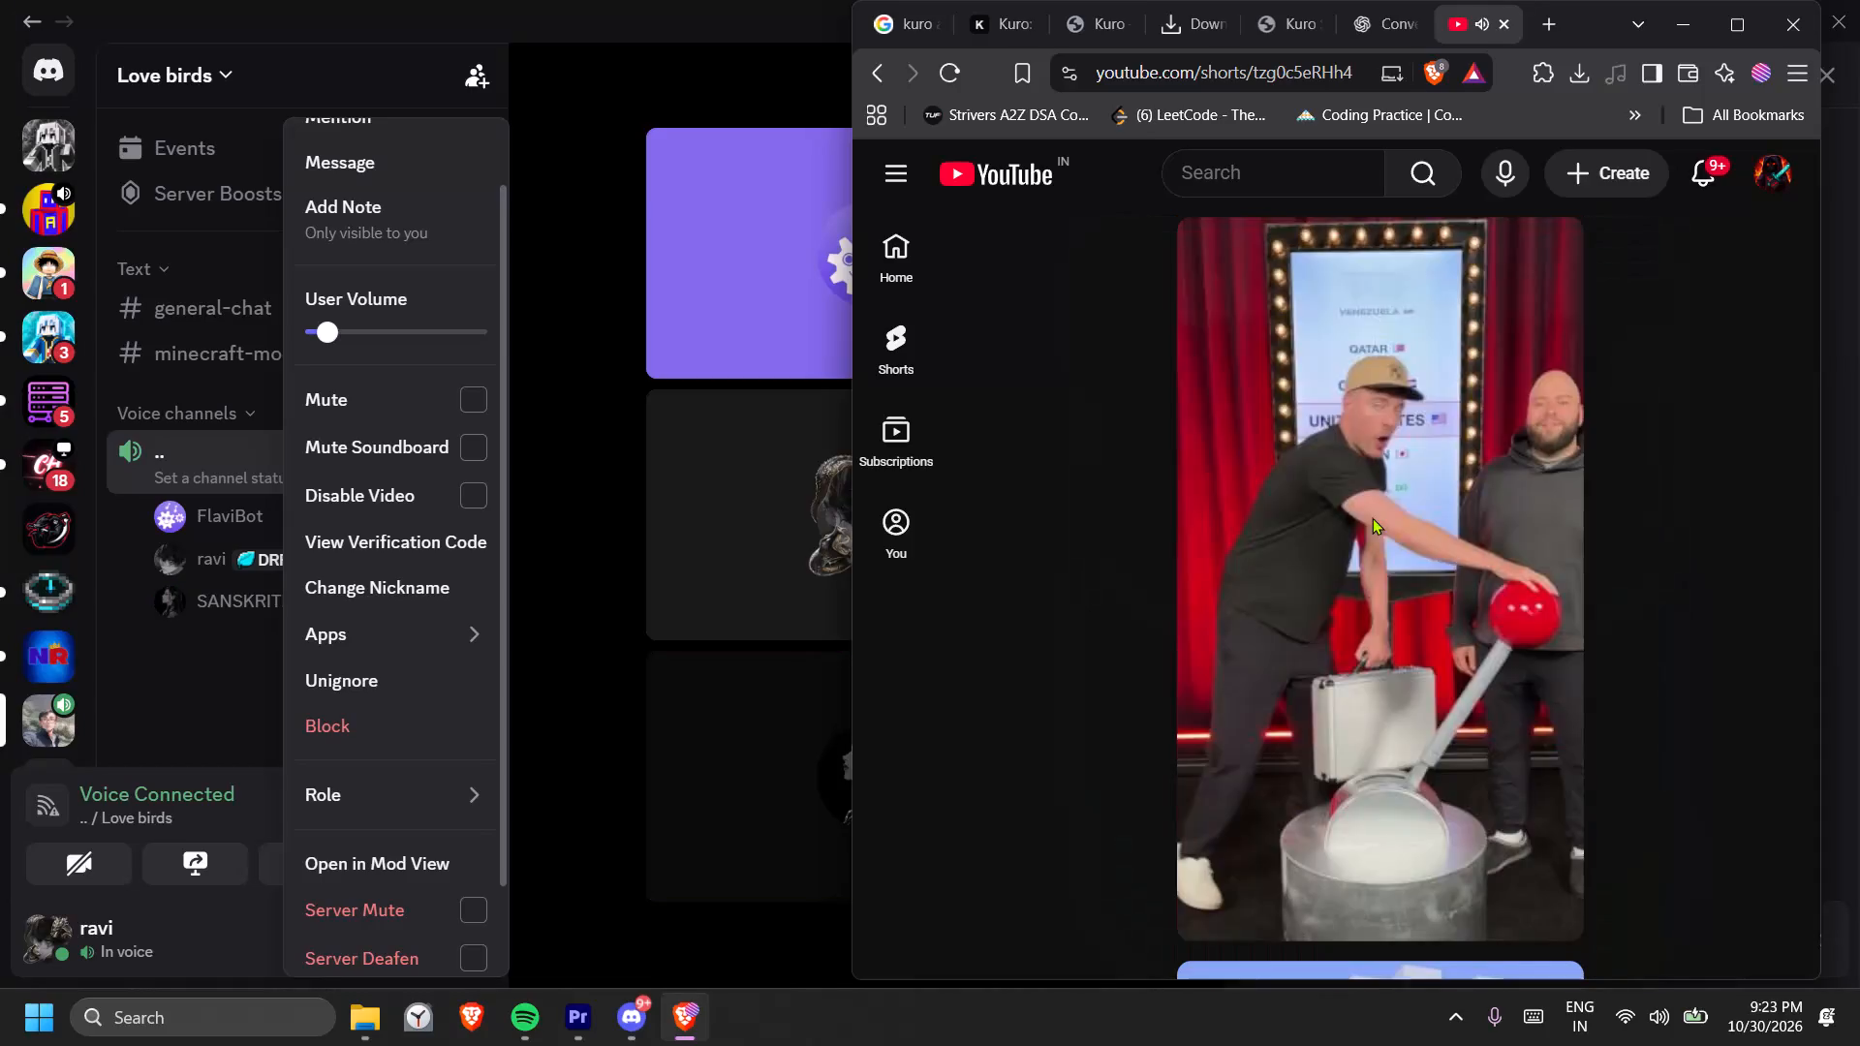
Close the browser window showing YouTube Shorts and switch to Adobe Premiere.
scroll(1372, 515, down, 1)
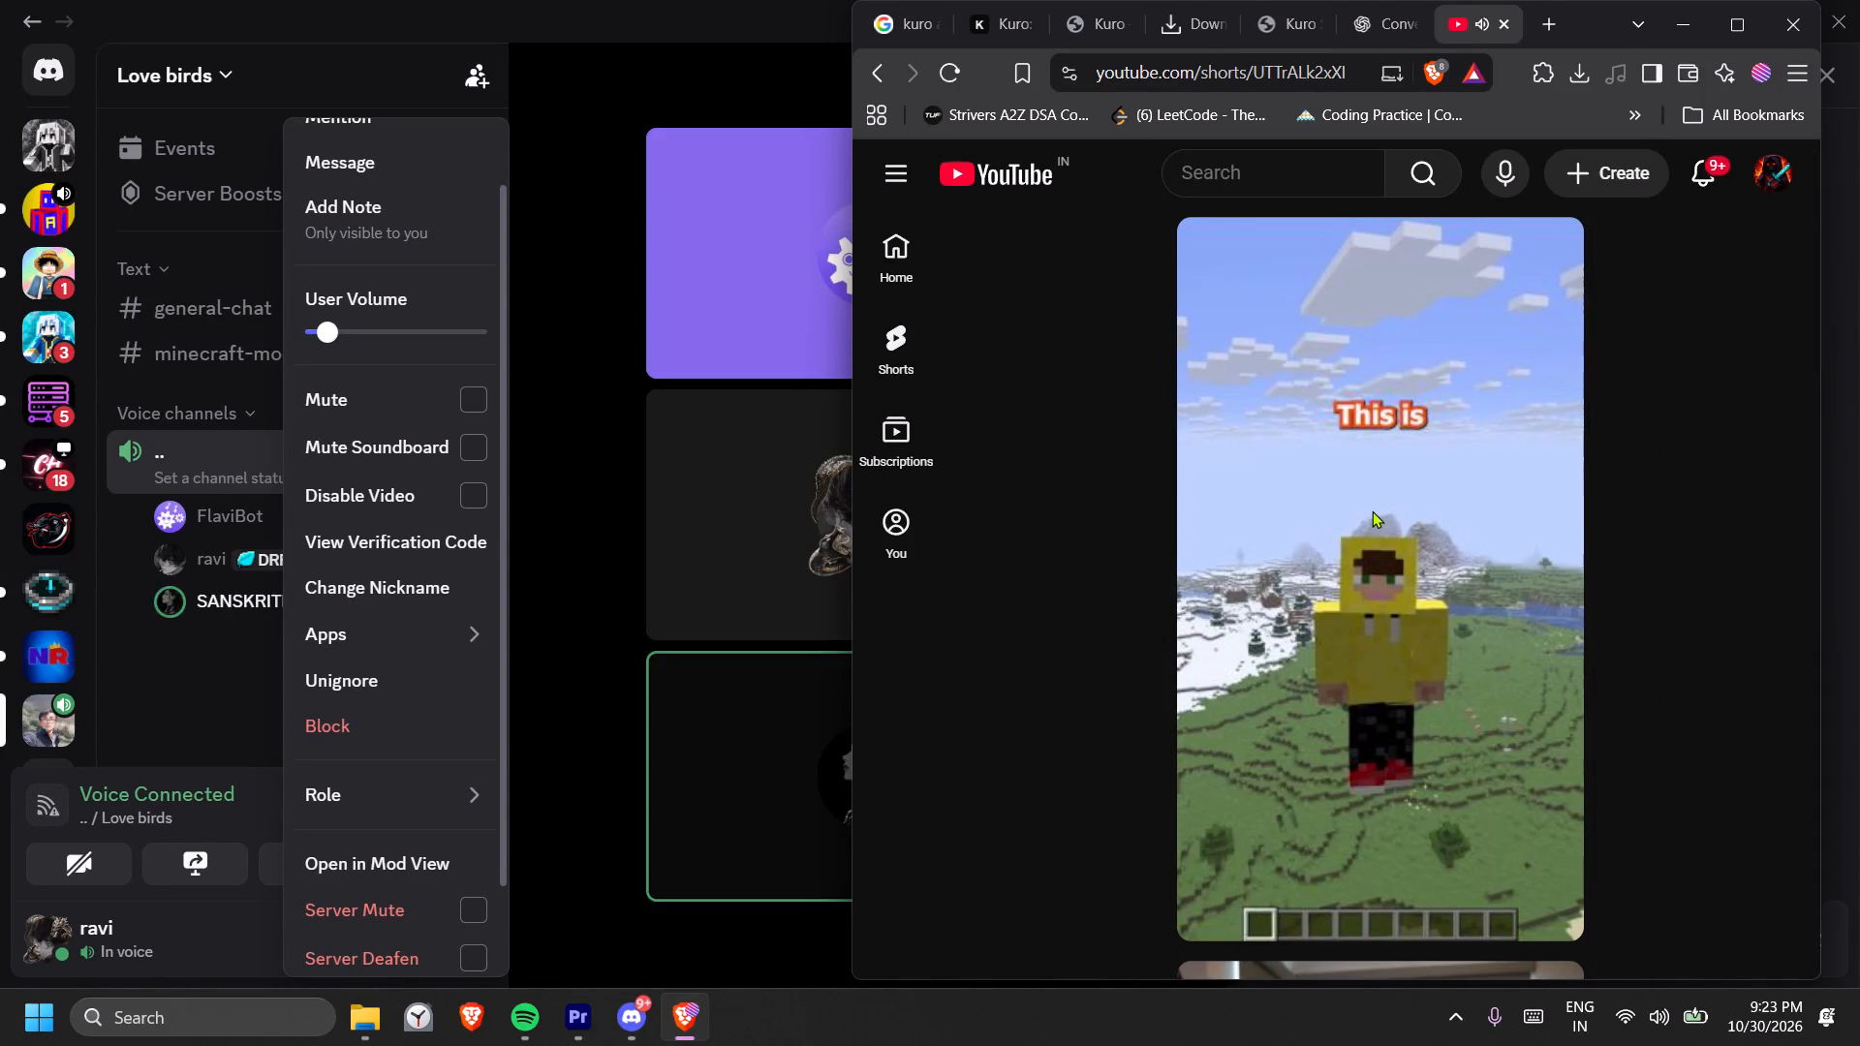
click(1780, 17)
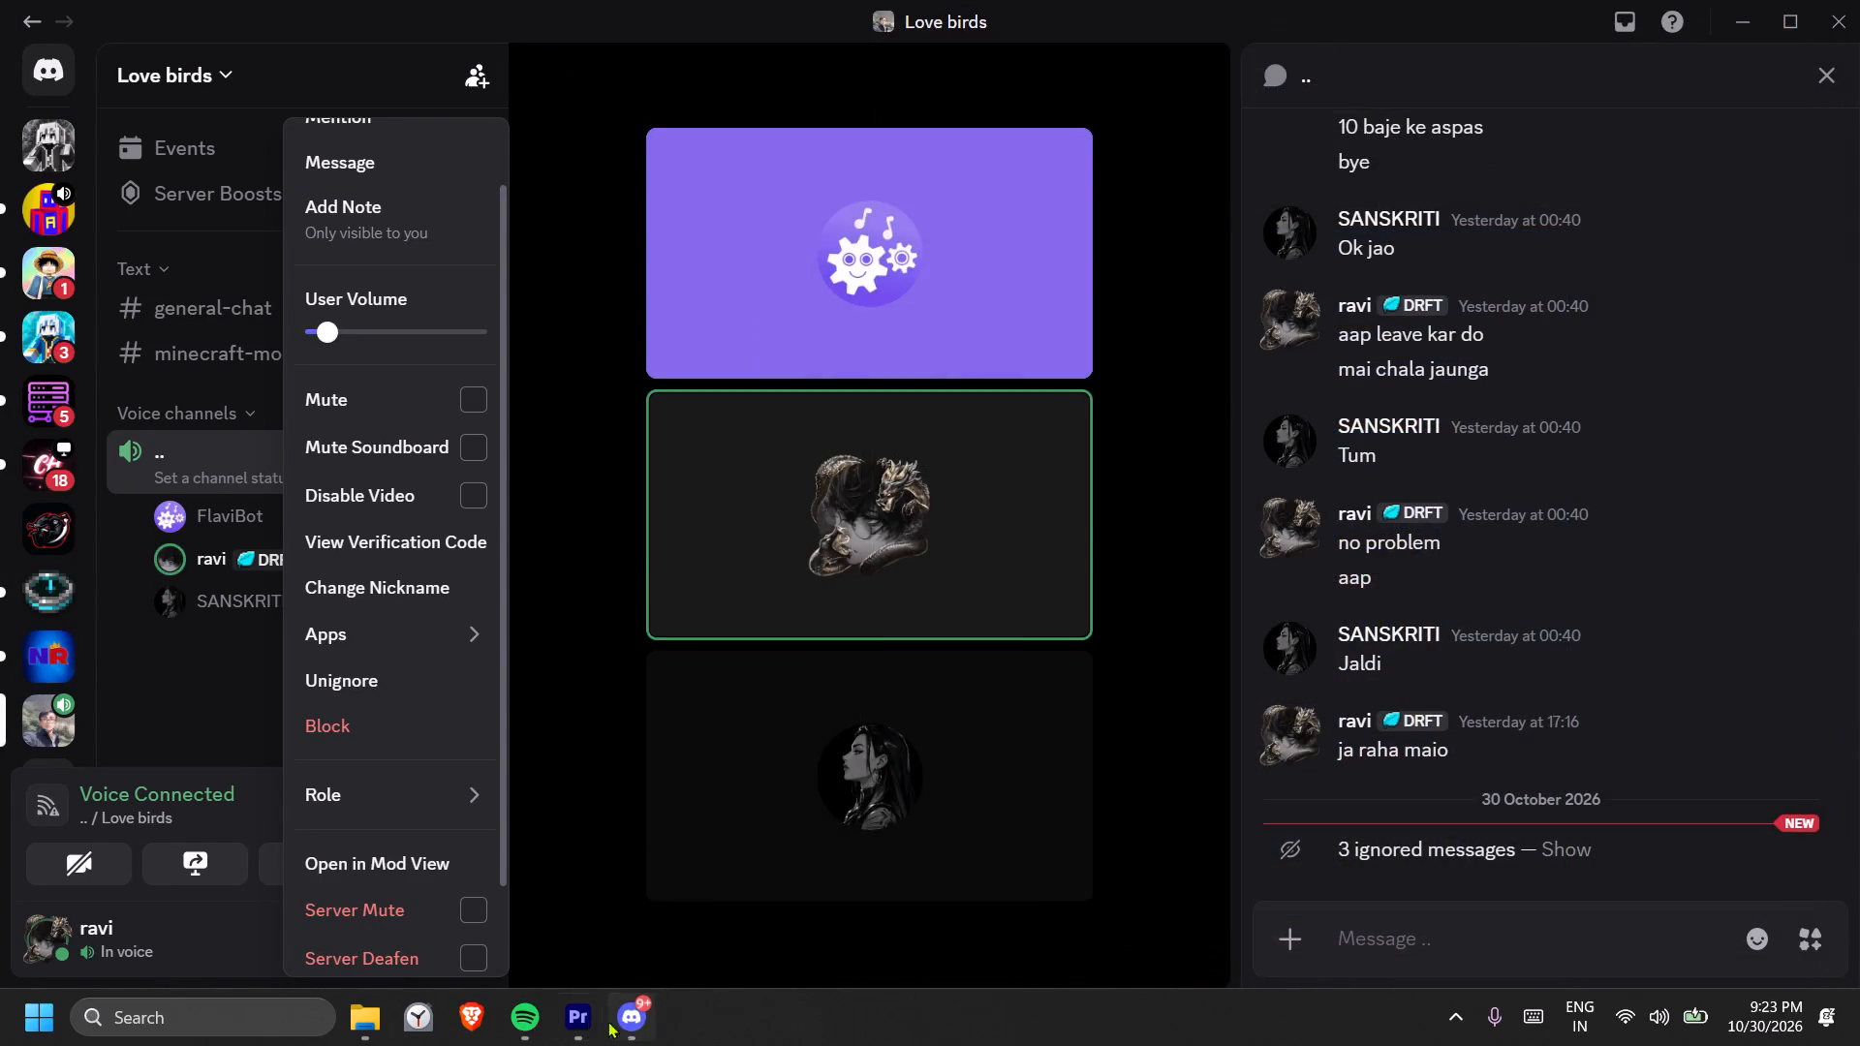
click(583, 1021)
Play the opening second of the Recording (232) sequence from its start.
drag(454, 563, 313, 587)
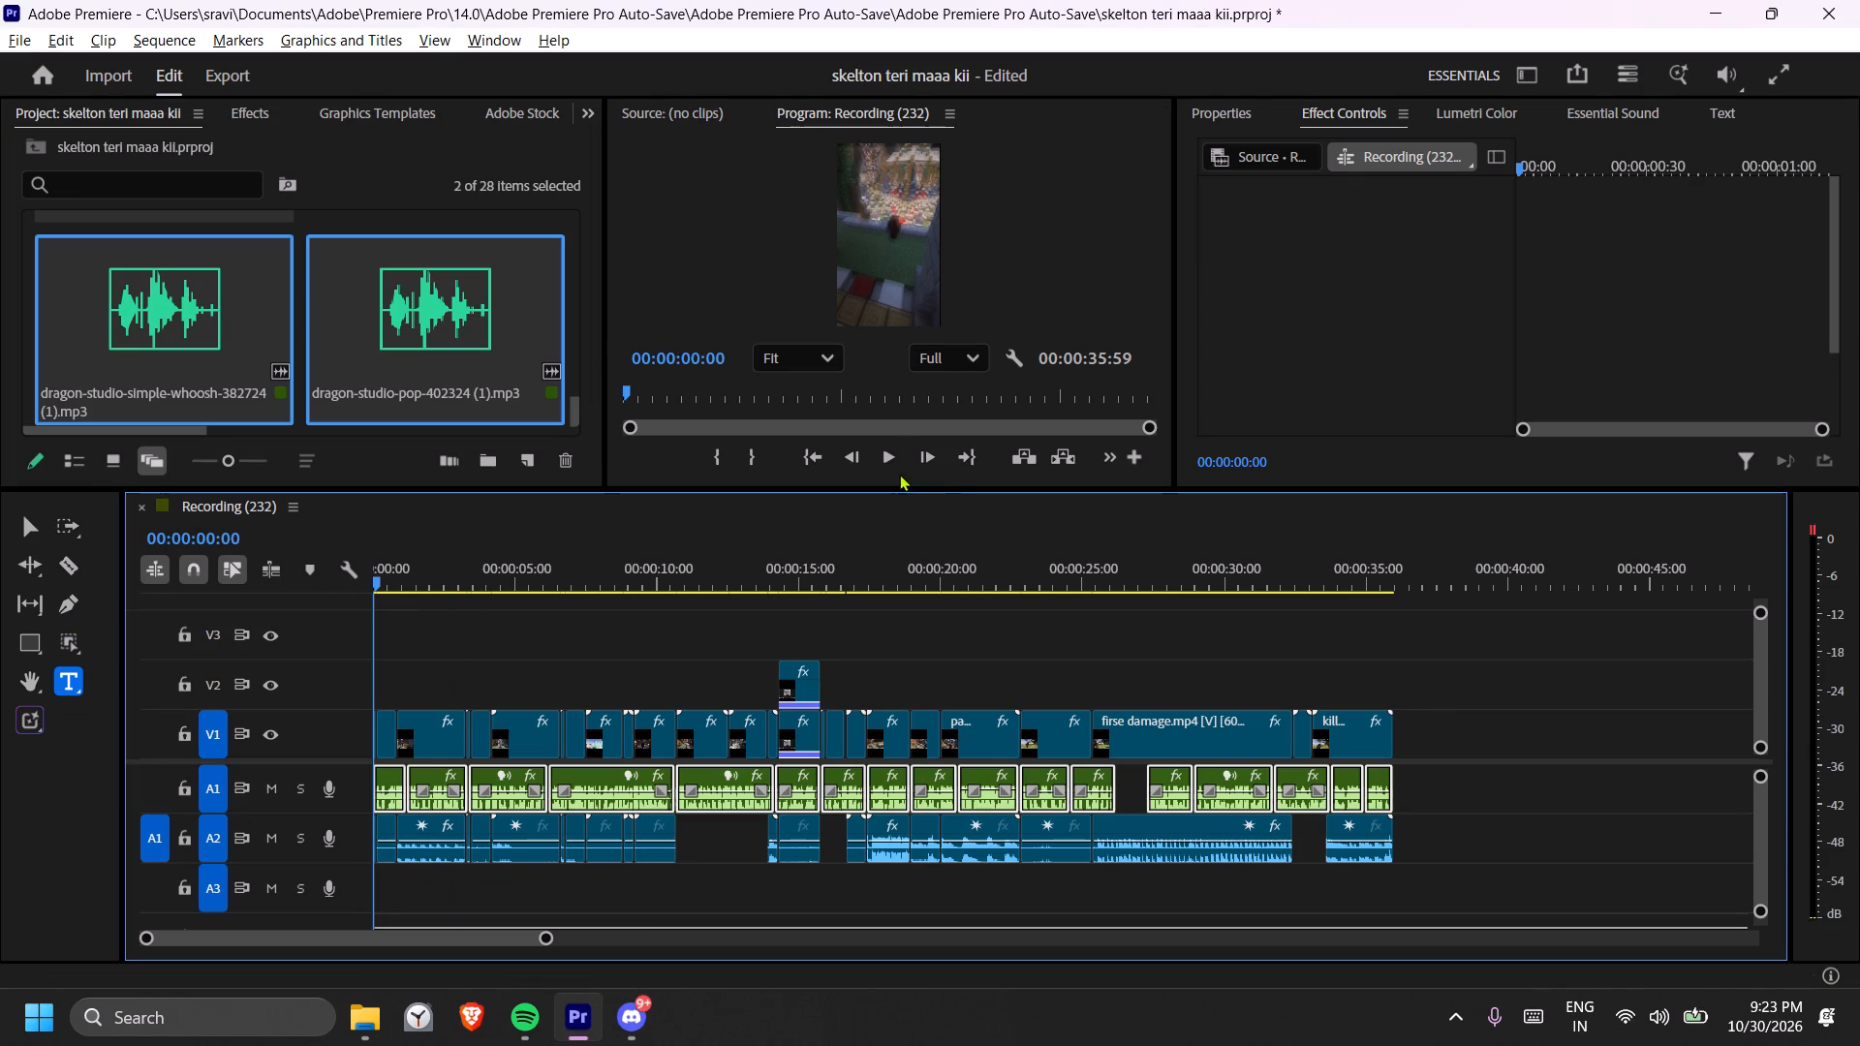
click(890, 465)
click(890, 465)
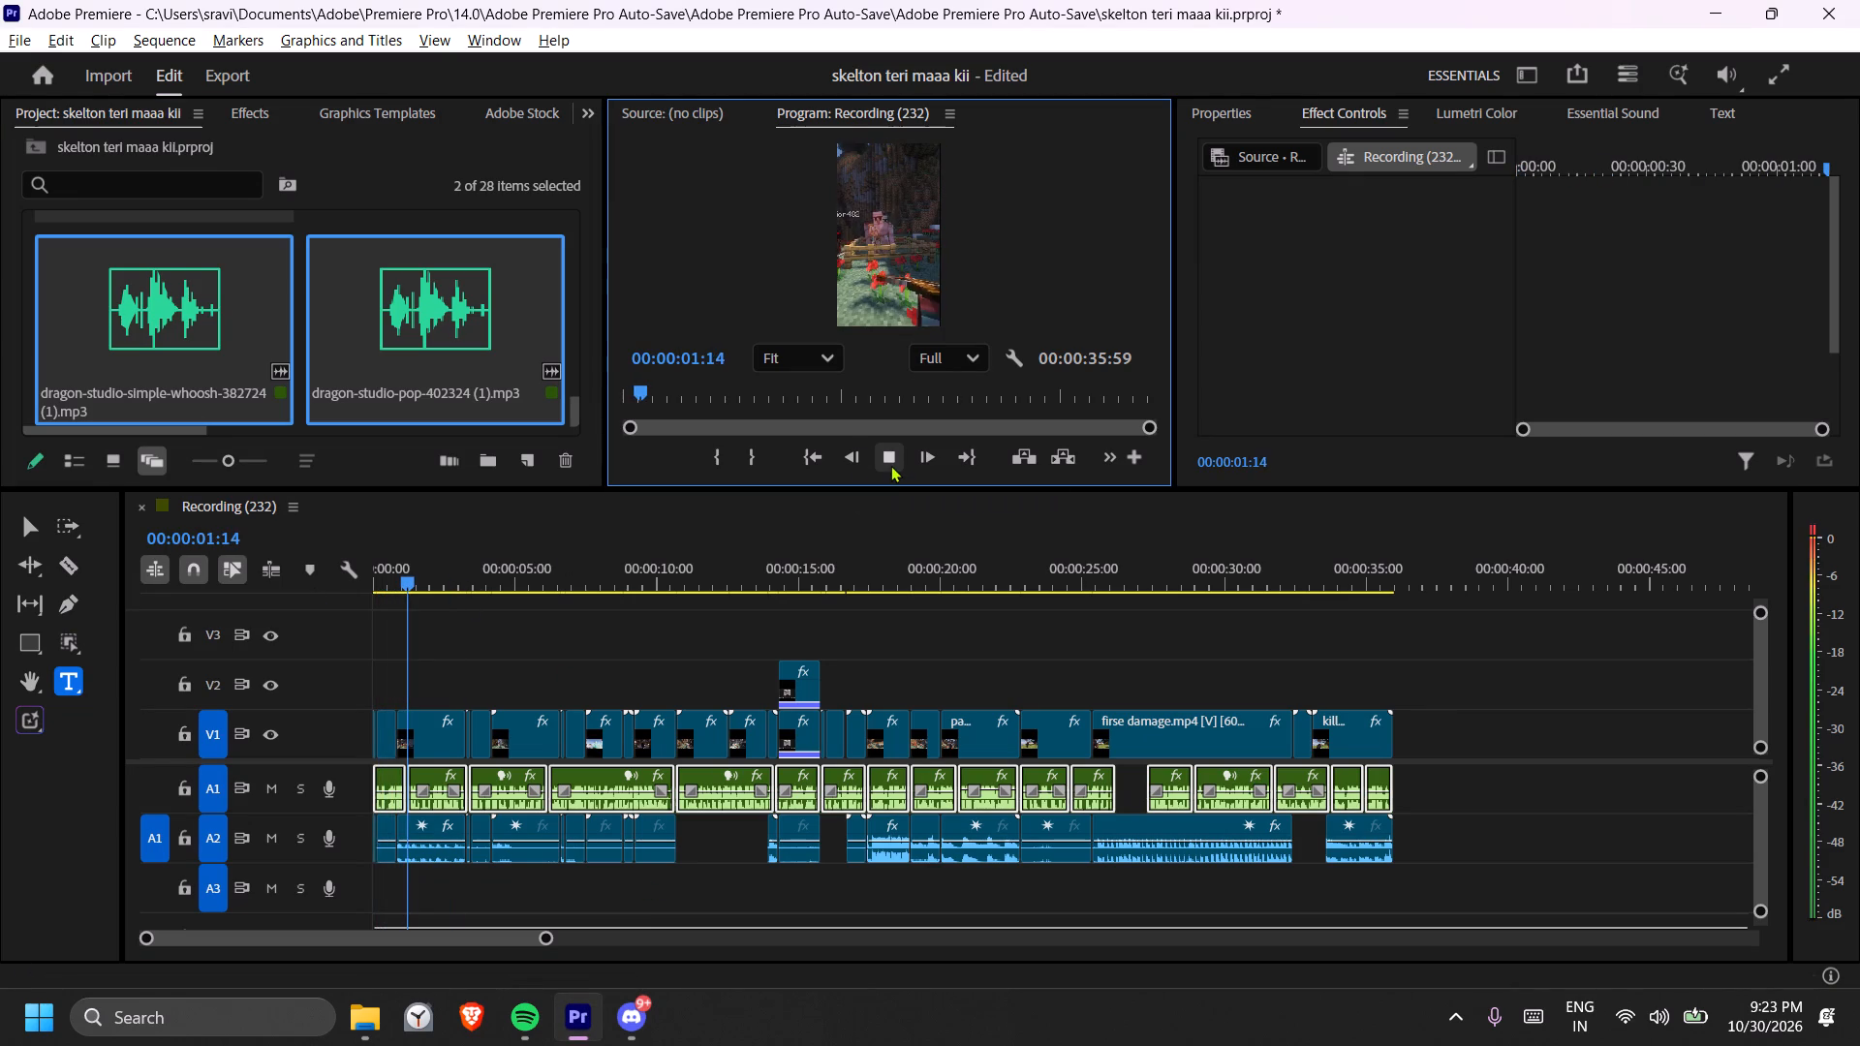
click(550, 508)
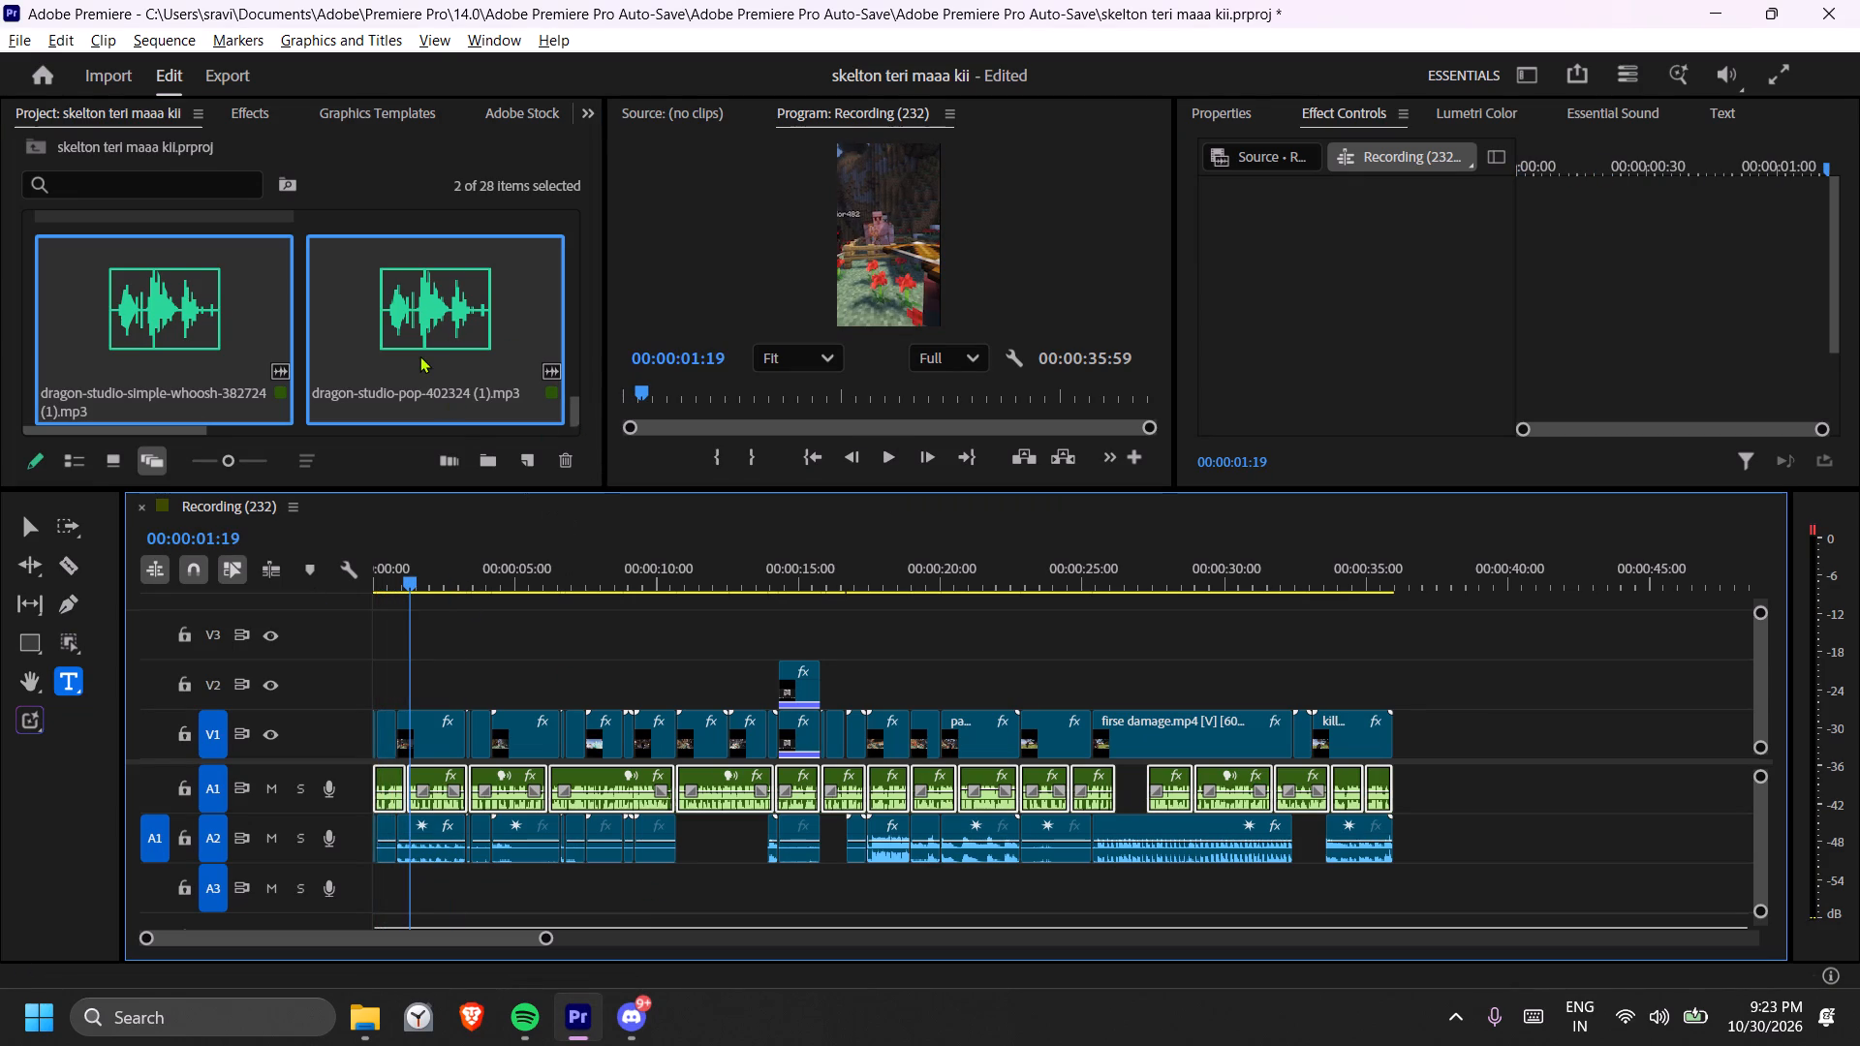
Place Breast Twitch.mp3 from C:\presets\1000+UR.FASTEDITOR SFX\Sfx Pack on audio track A3 at about 00:00:12:34.
click(378, 1030)
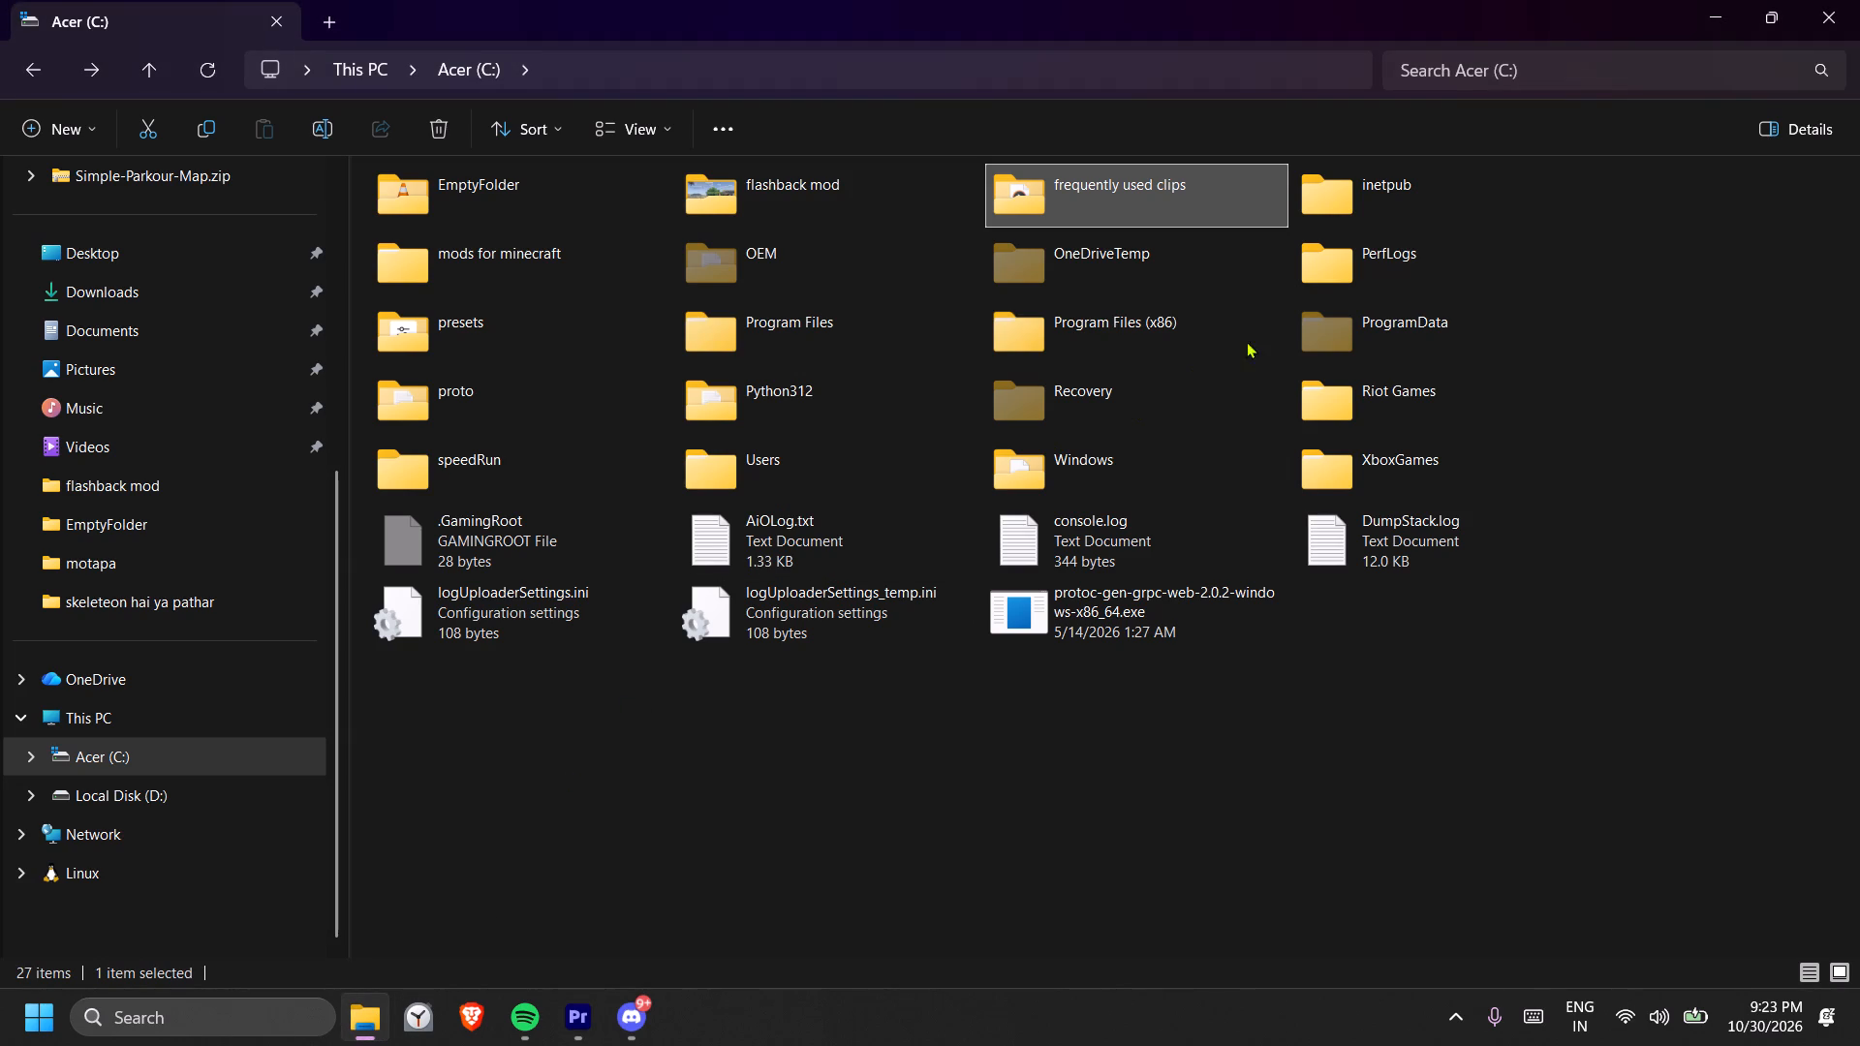
double_click(818, 208)
drag(821, 208, 826, 200)
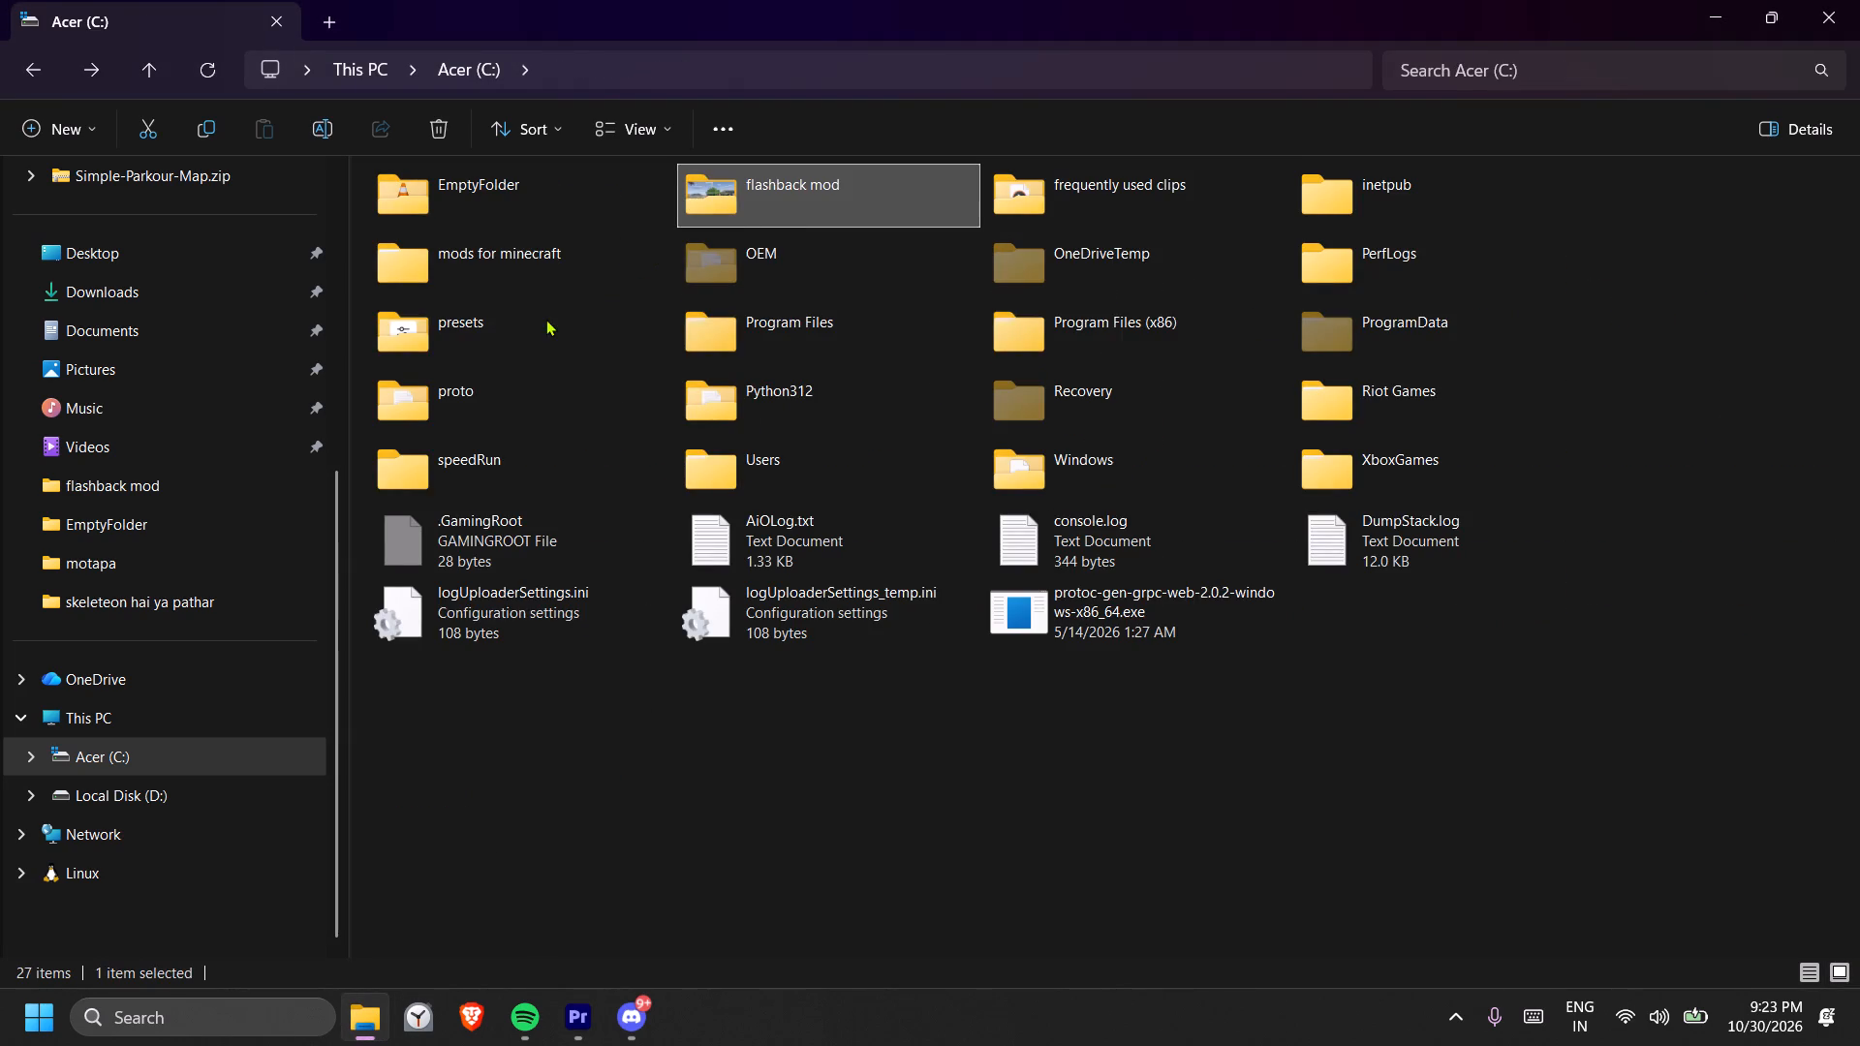
double_click(545, 319)
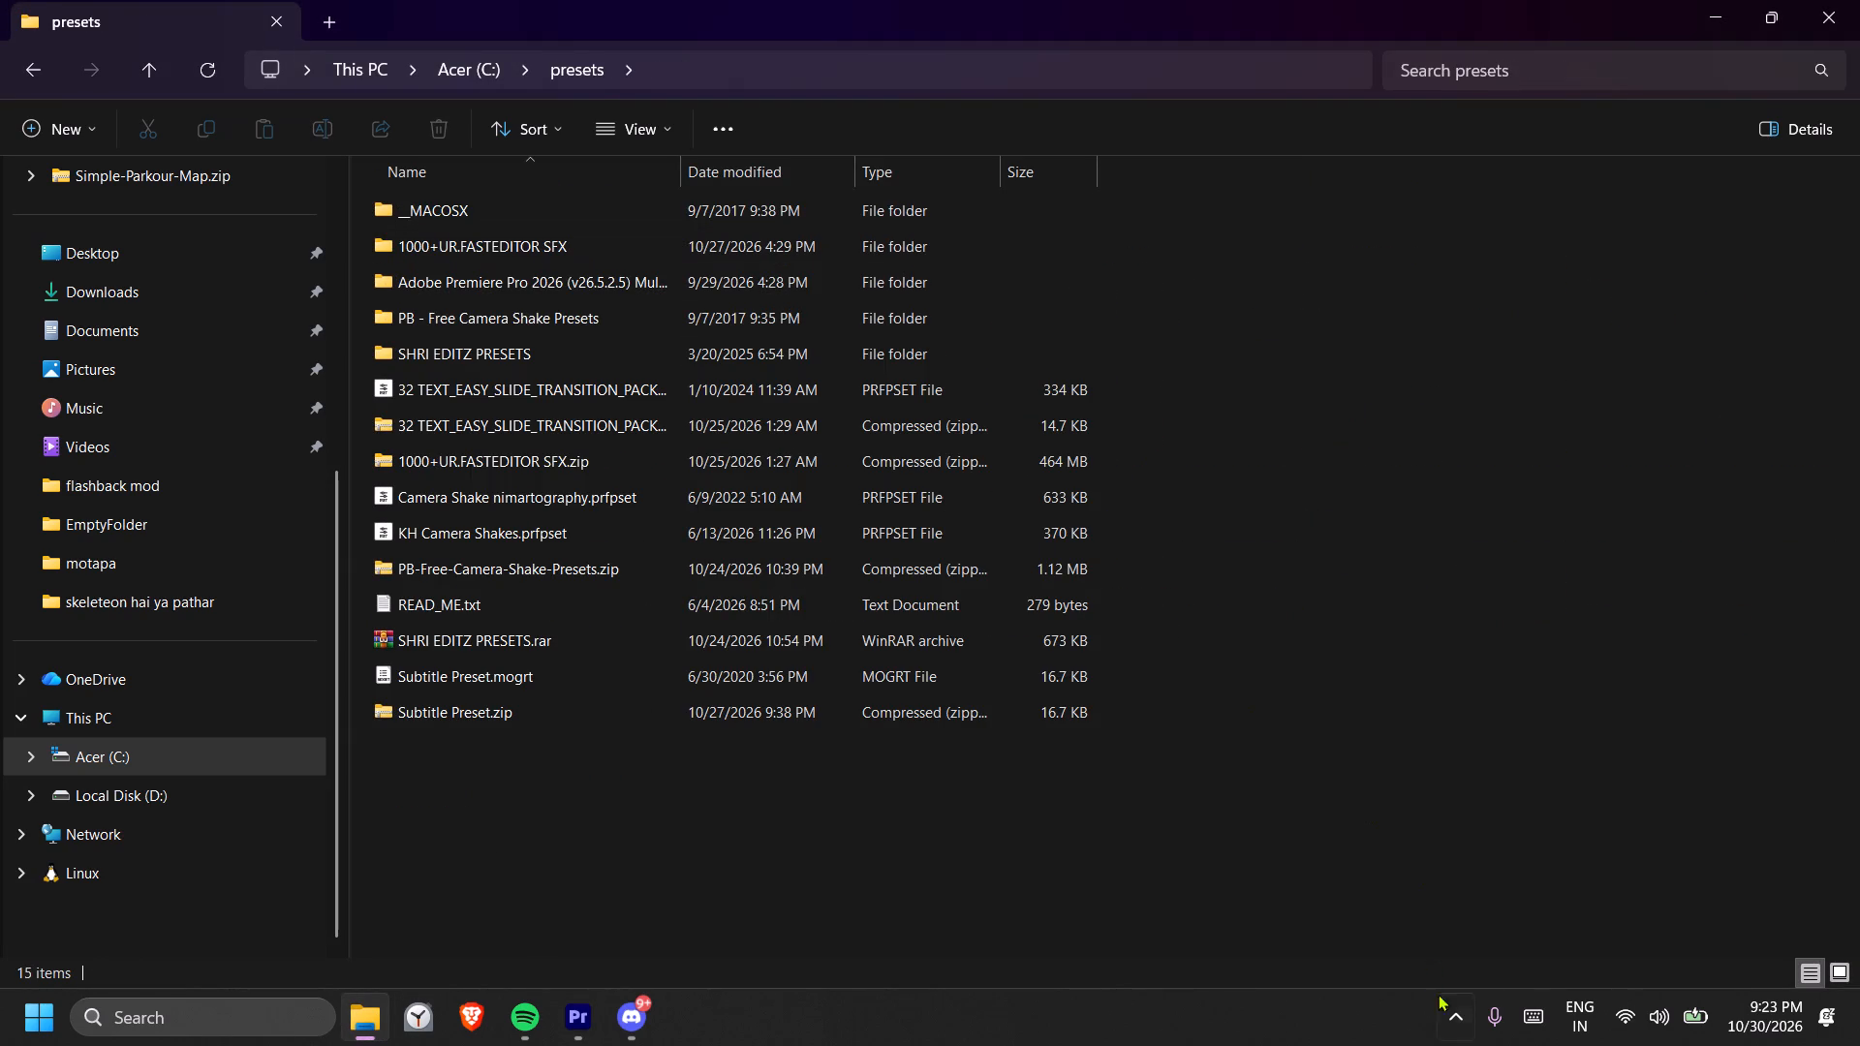
click(1443, 1006)
click(1119, 872)
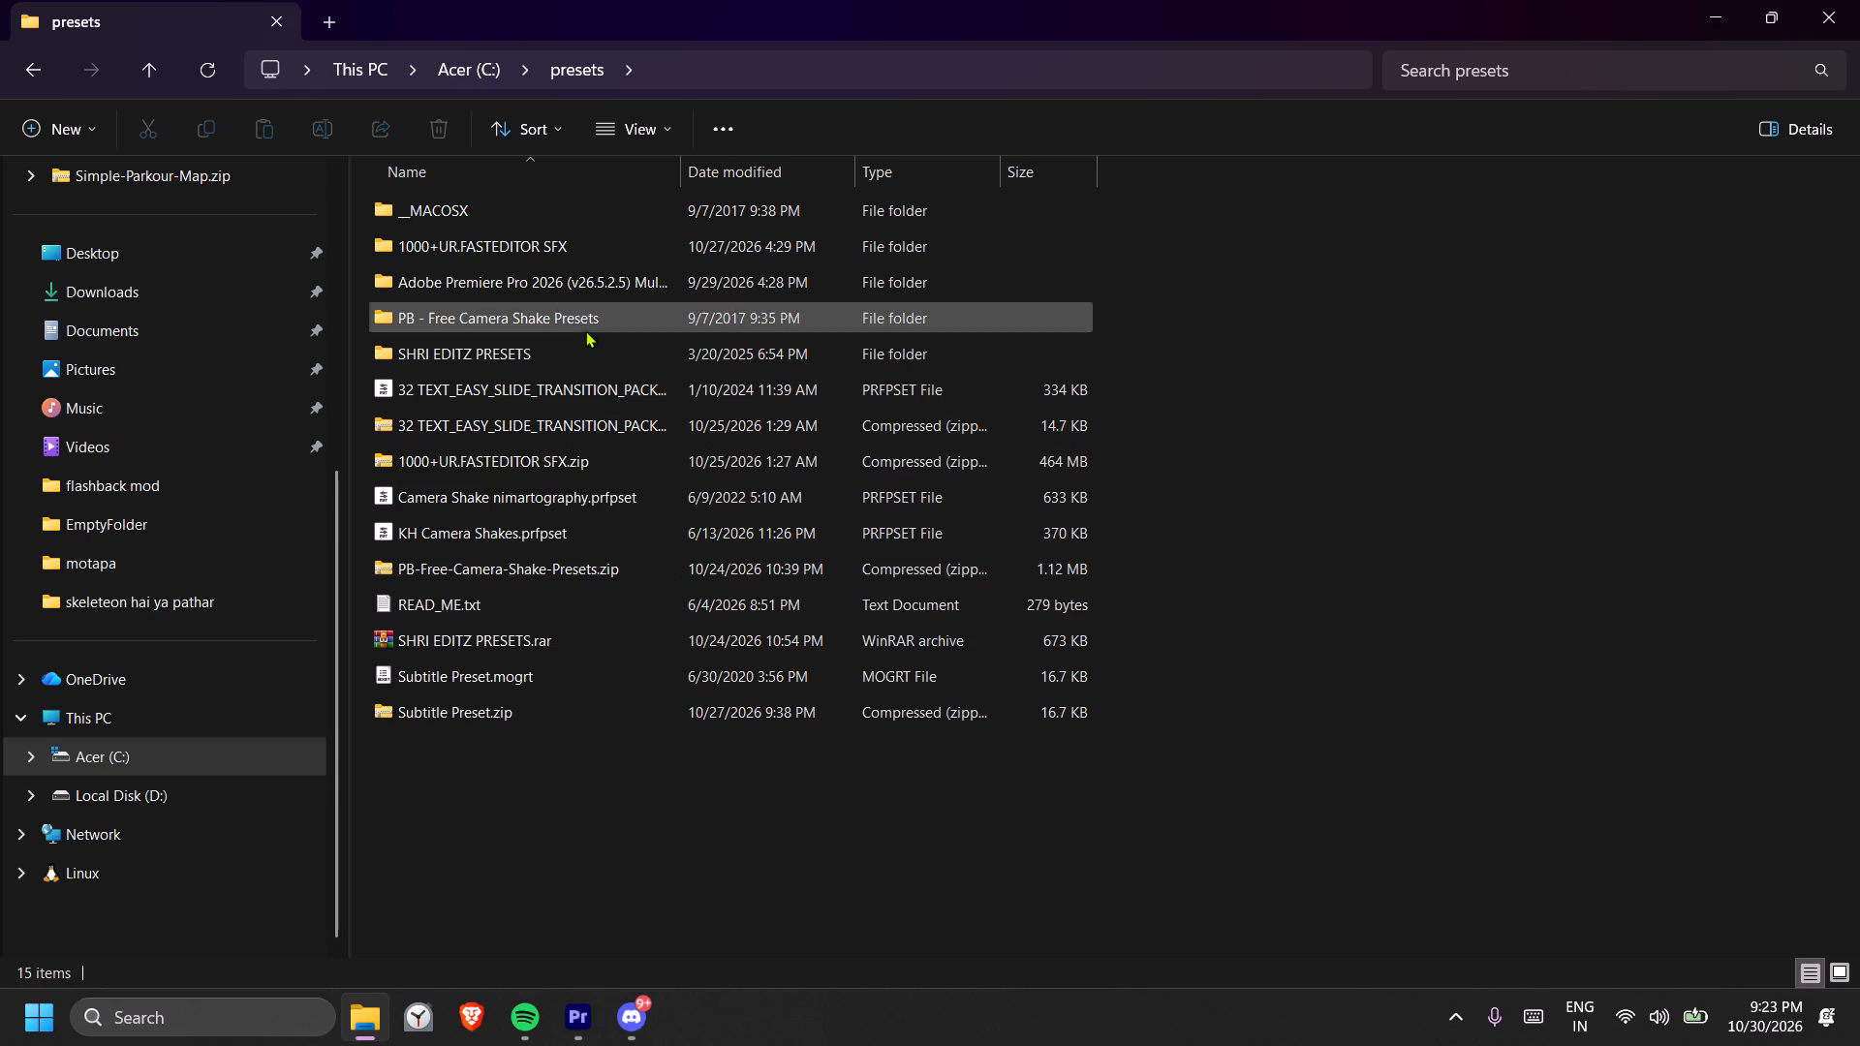
double_click(586, 245)
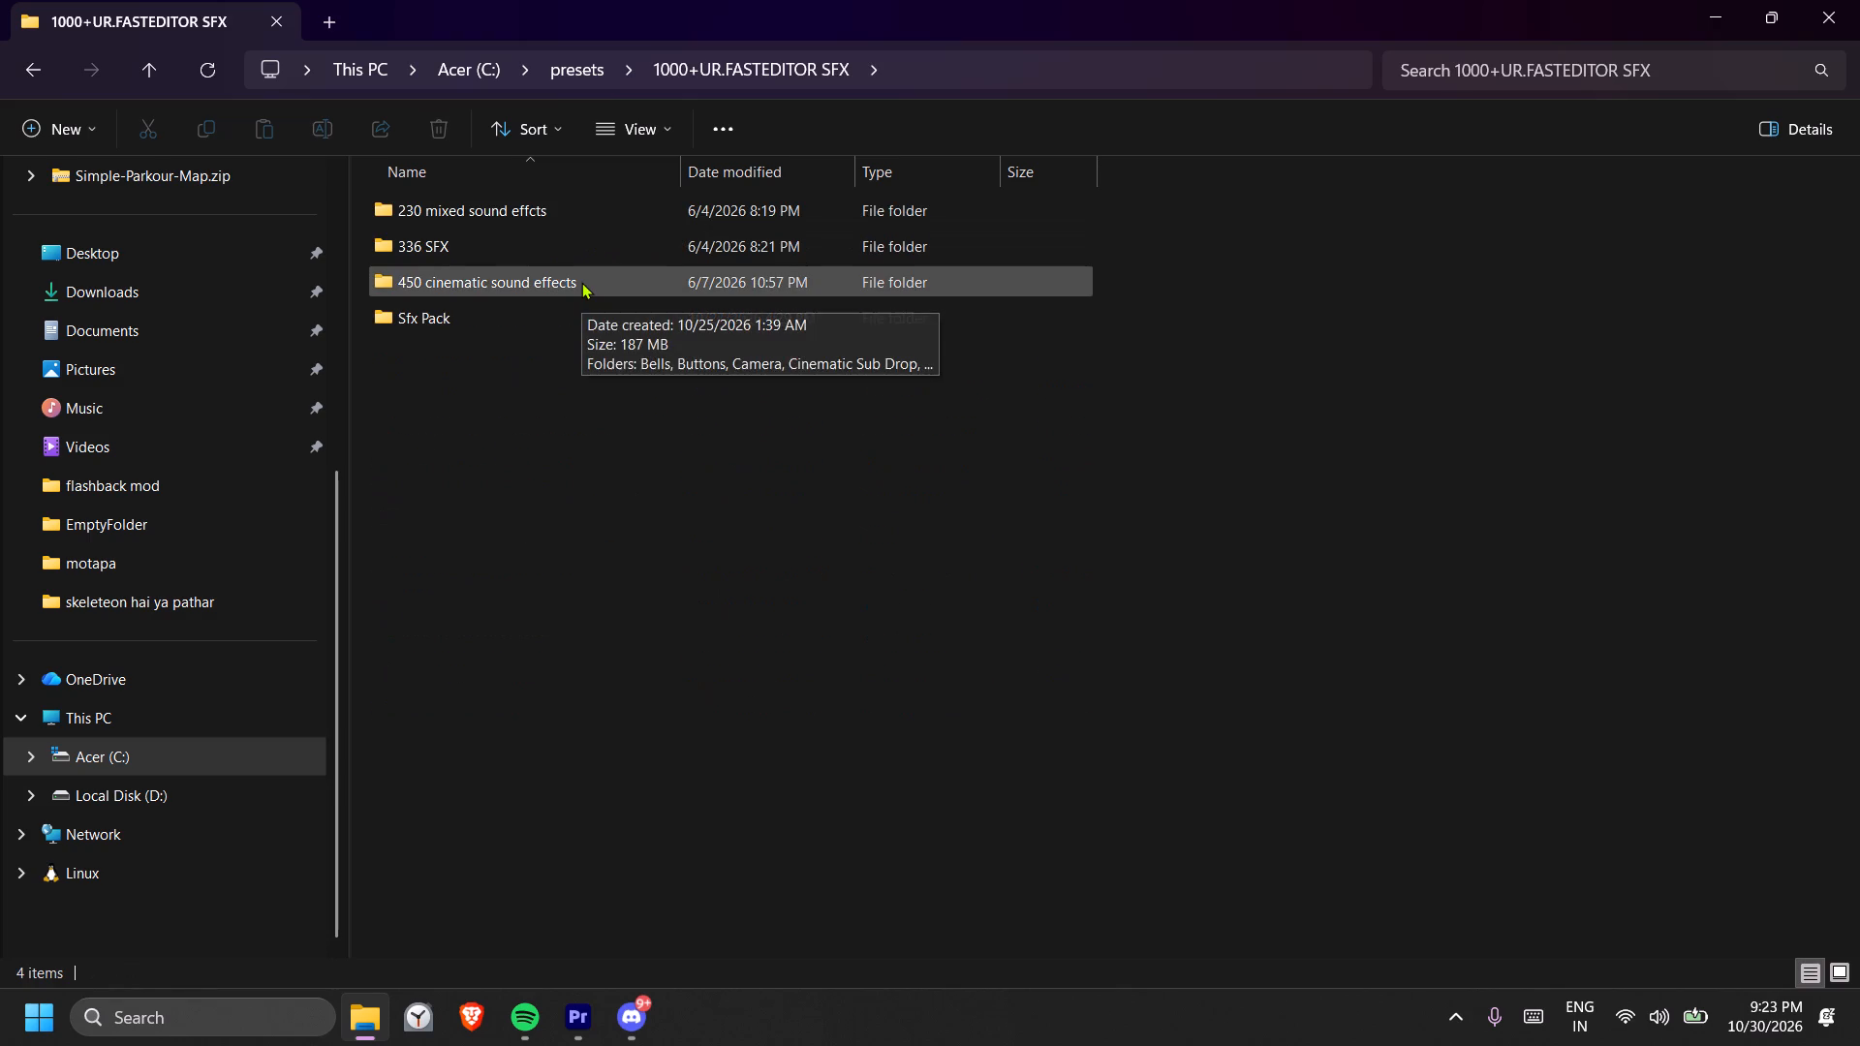
double_click(581, 282)
drag(581, 282, 584, 272)
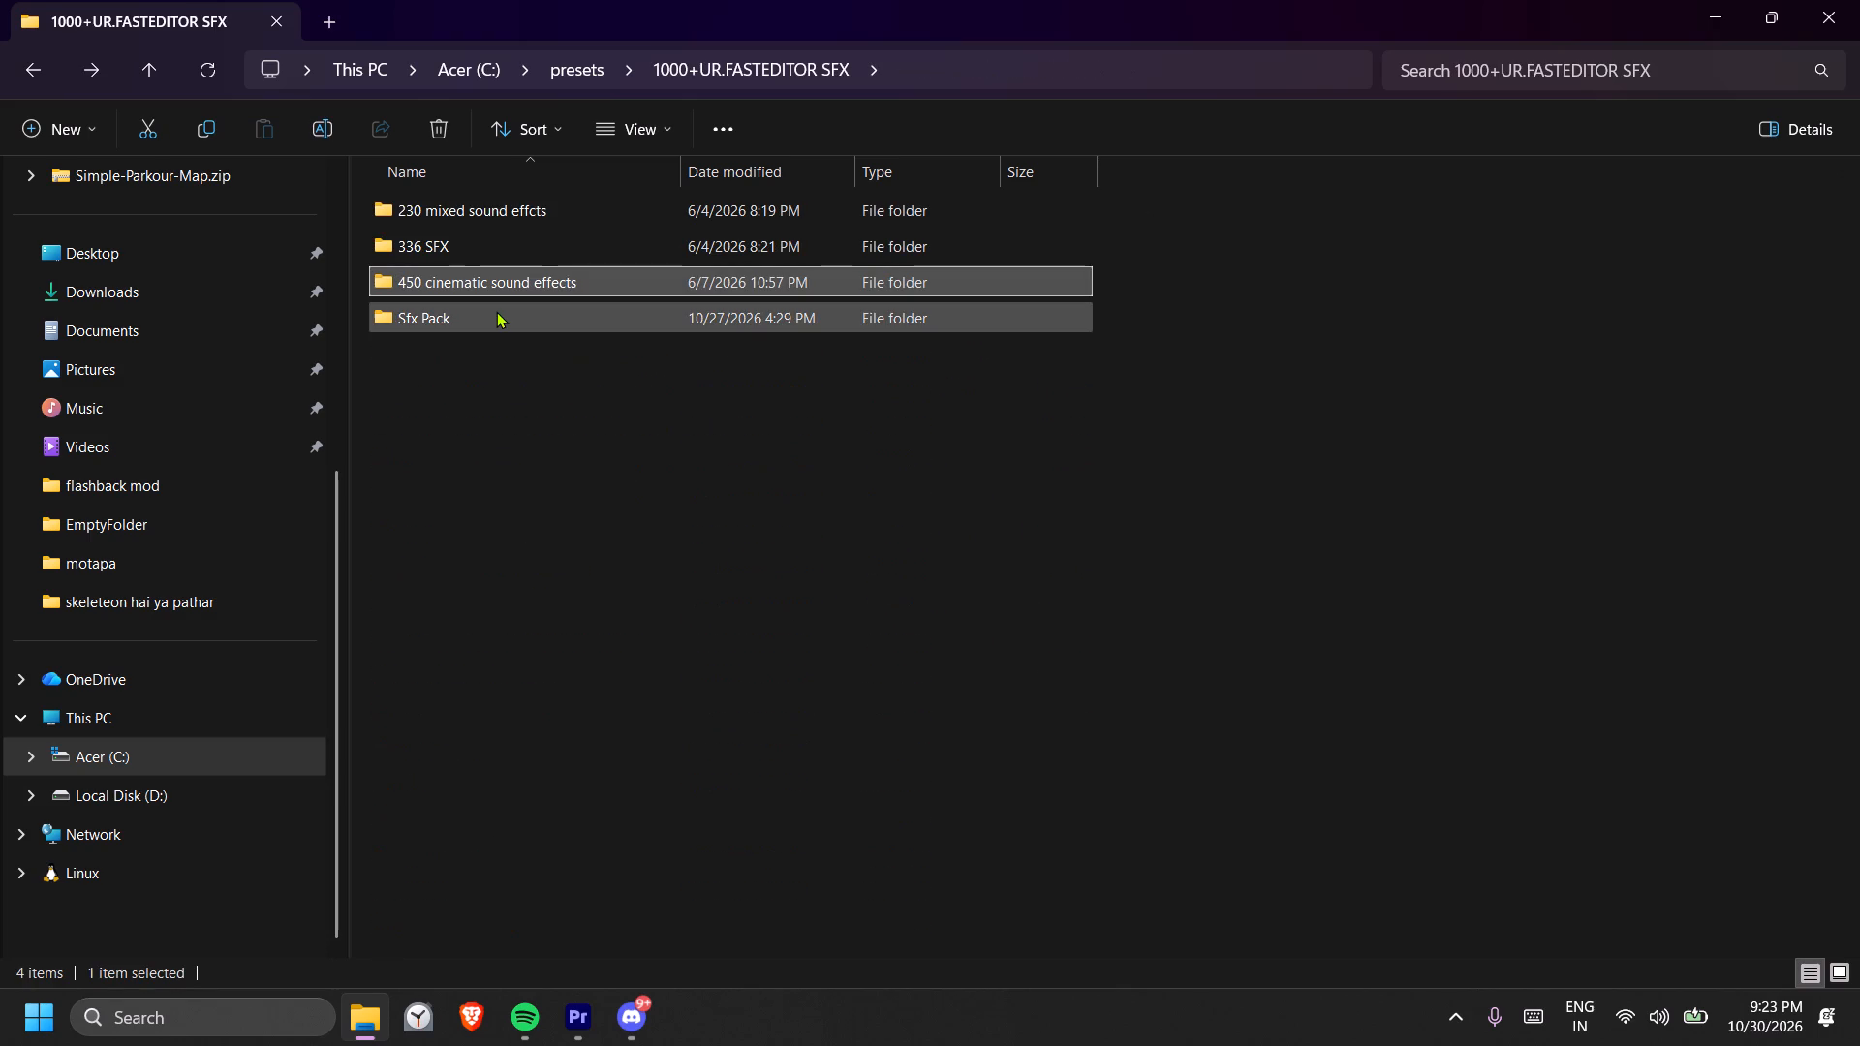
double_click(496, 311)
click(507, 317)
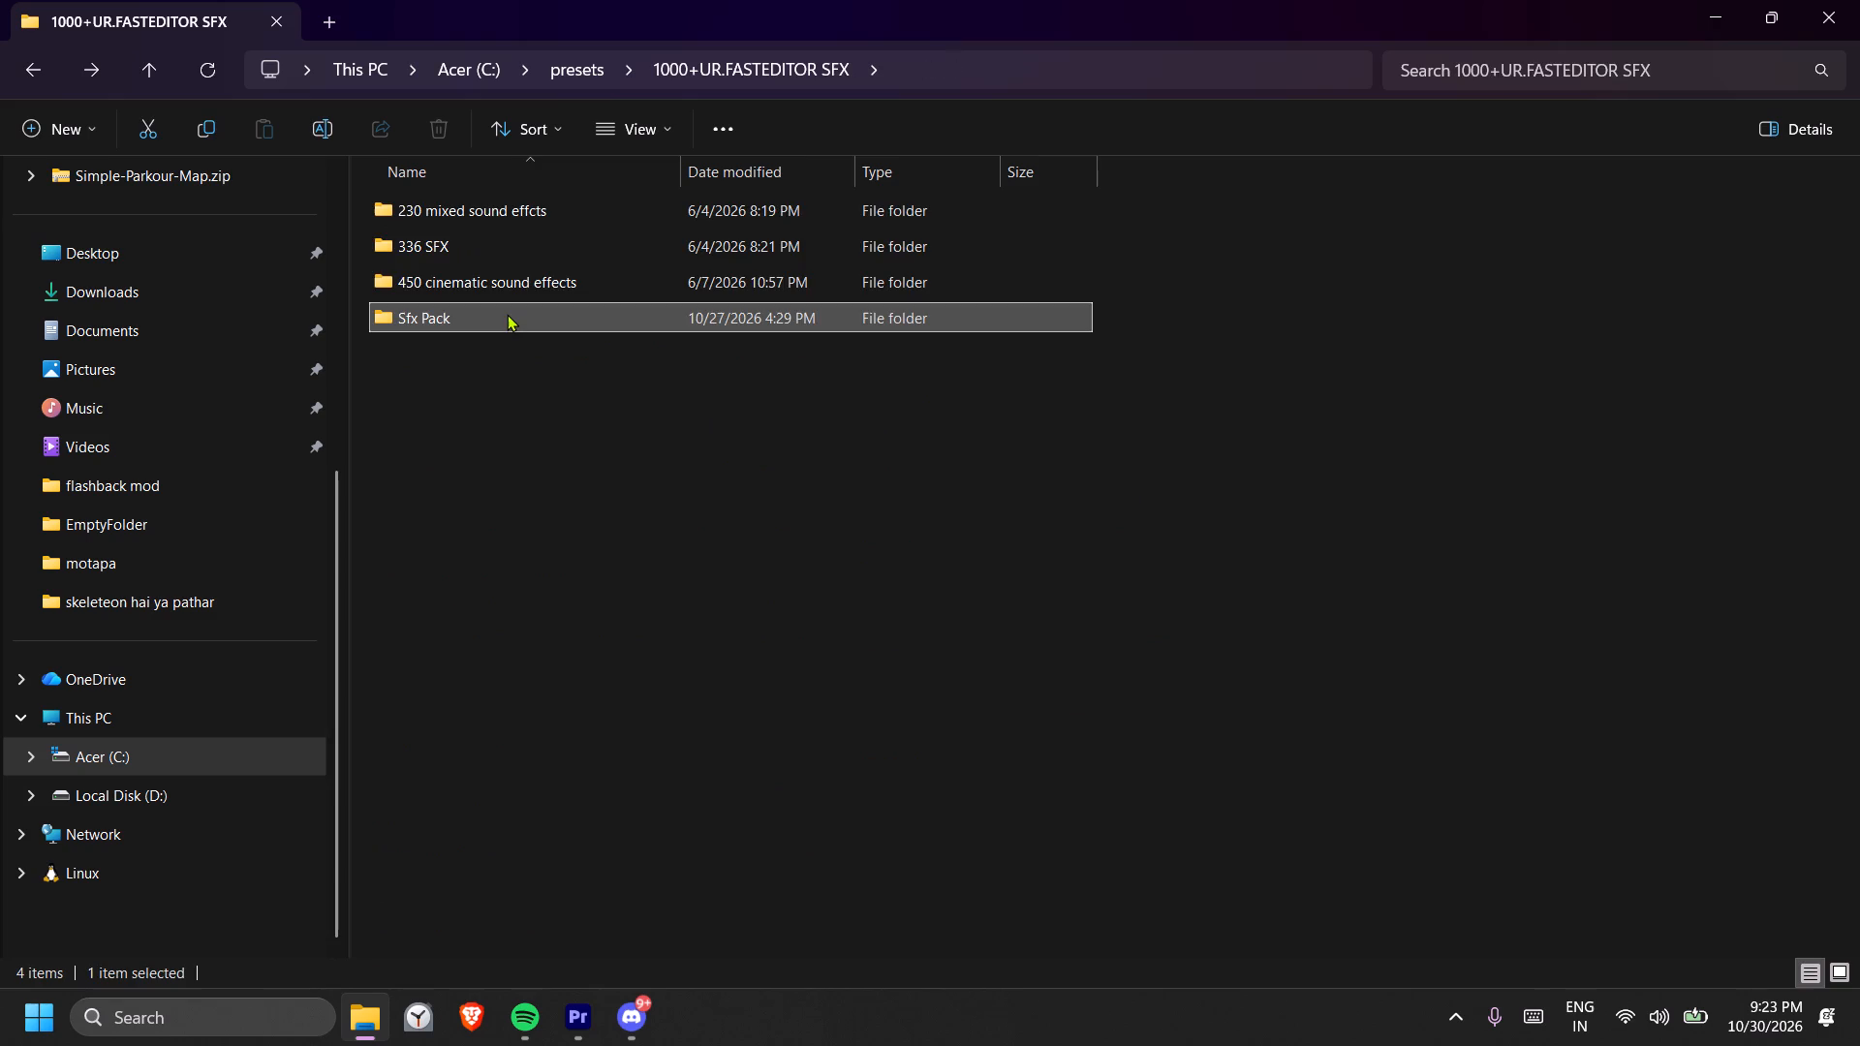
double_click(502, 310)
click(515, 310)
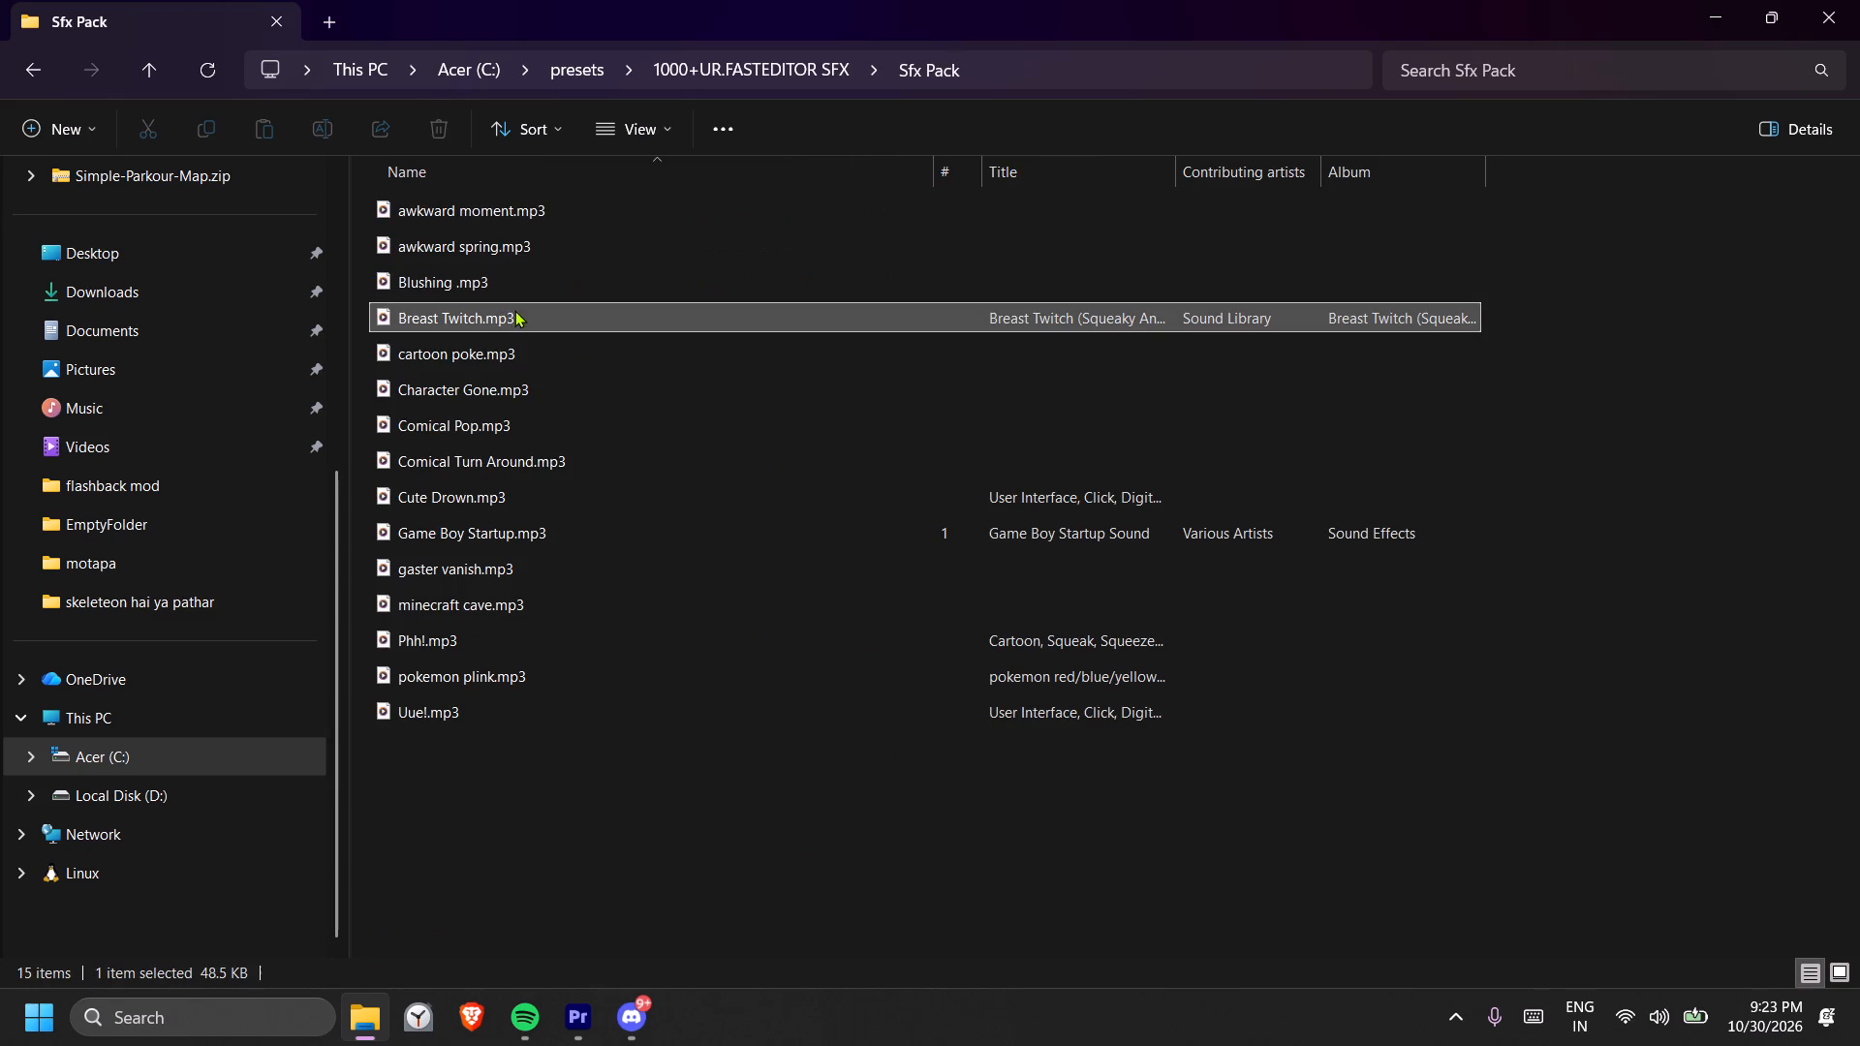
drag(477, 323, 601, 911)
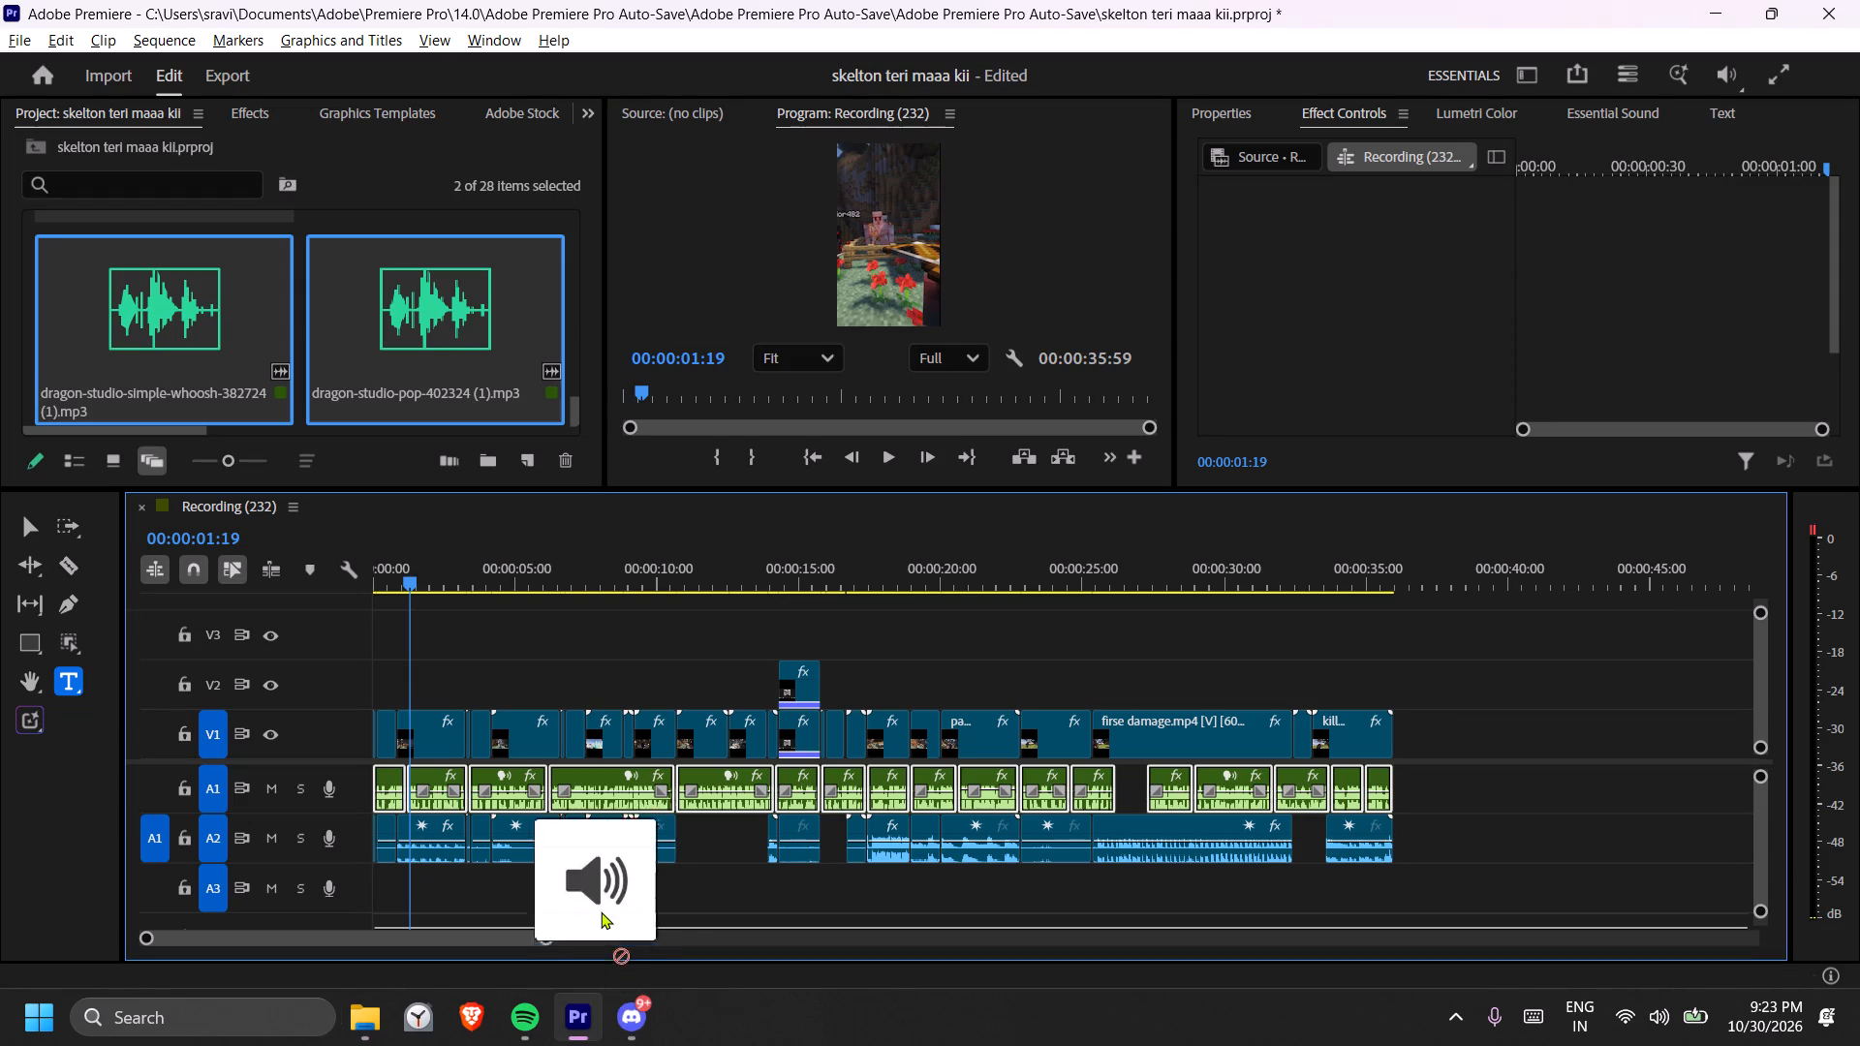
drag(601, 911, 726, 895)
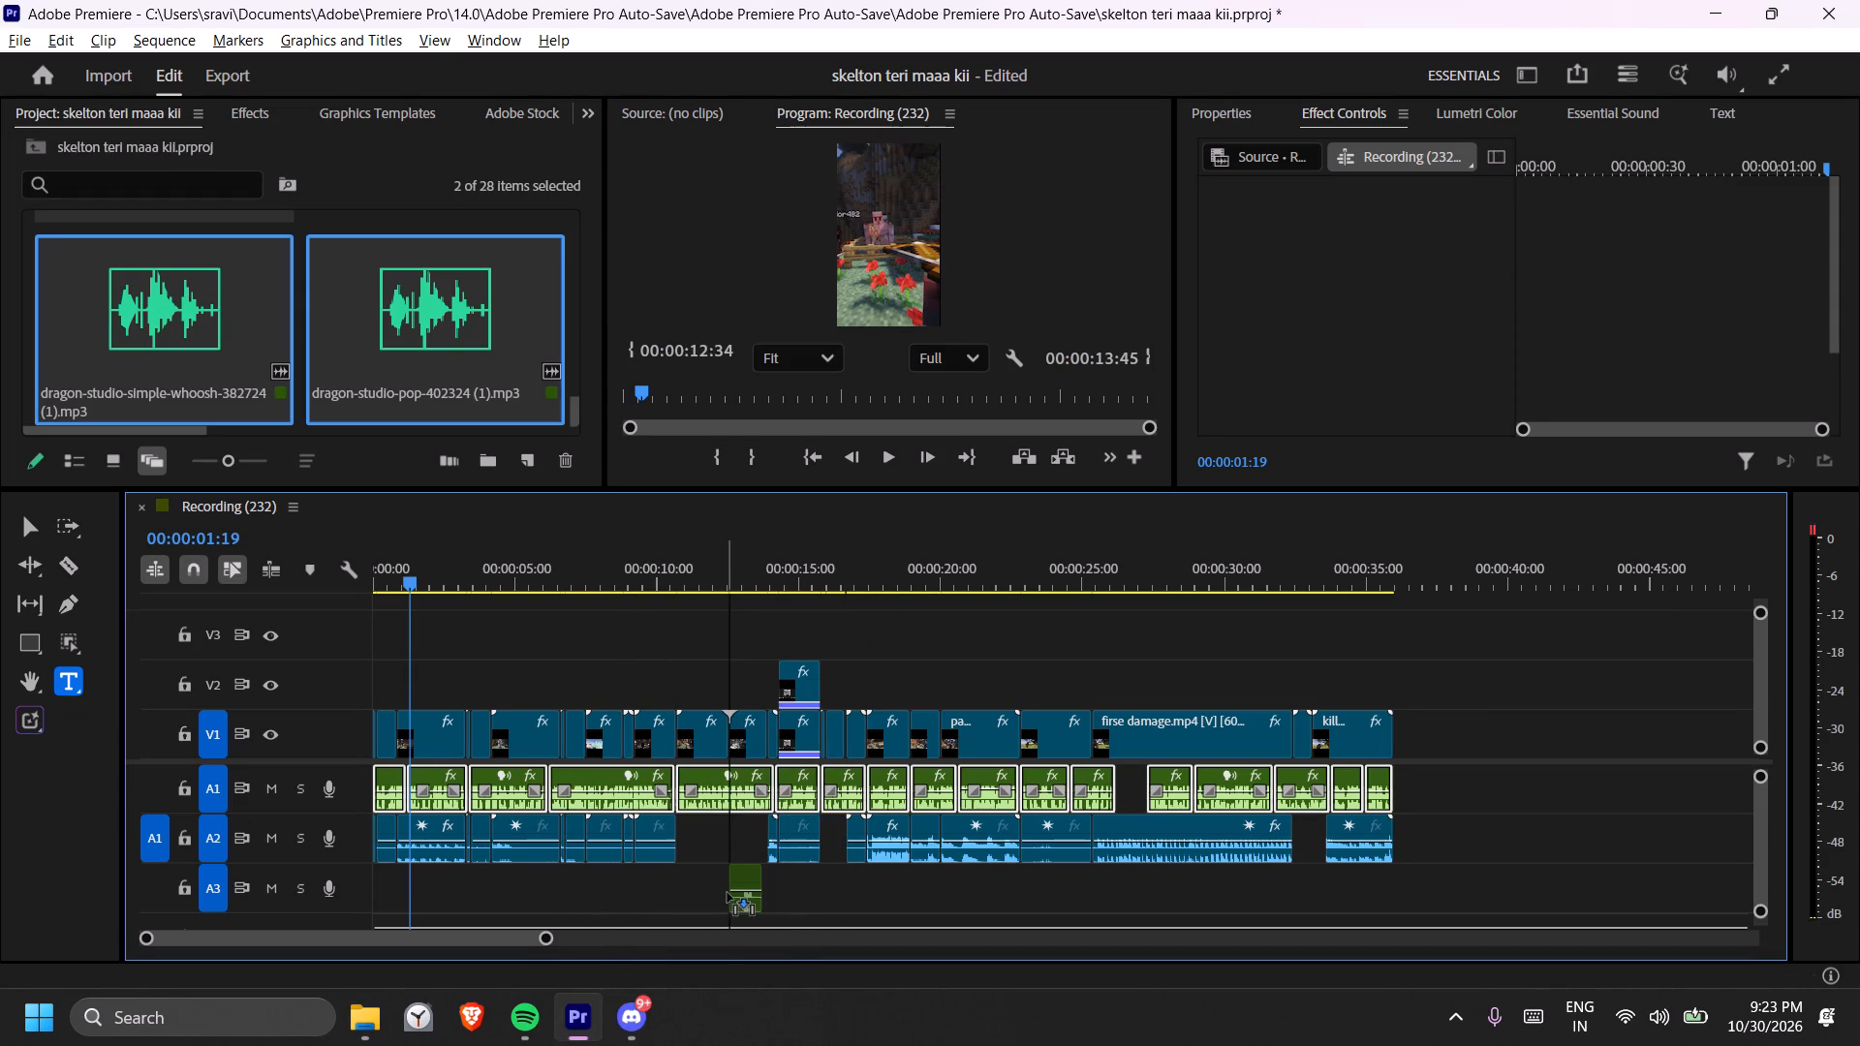
Cut the Breast Twitch.mp3 clip on A3 around its loud burst and delete the pieces before and after it.
click(844, 898)
text(==)
scroll(1262, 913, down, 17)
key(c)
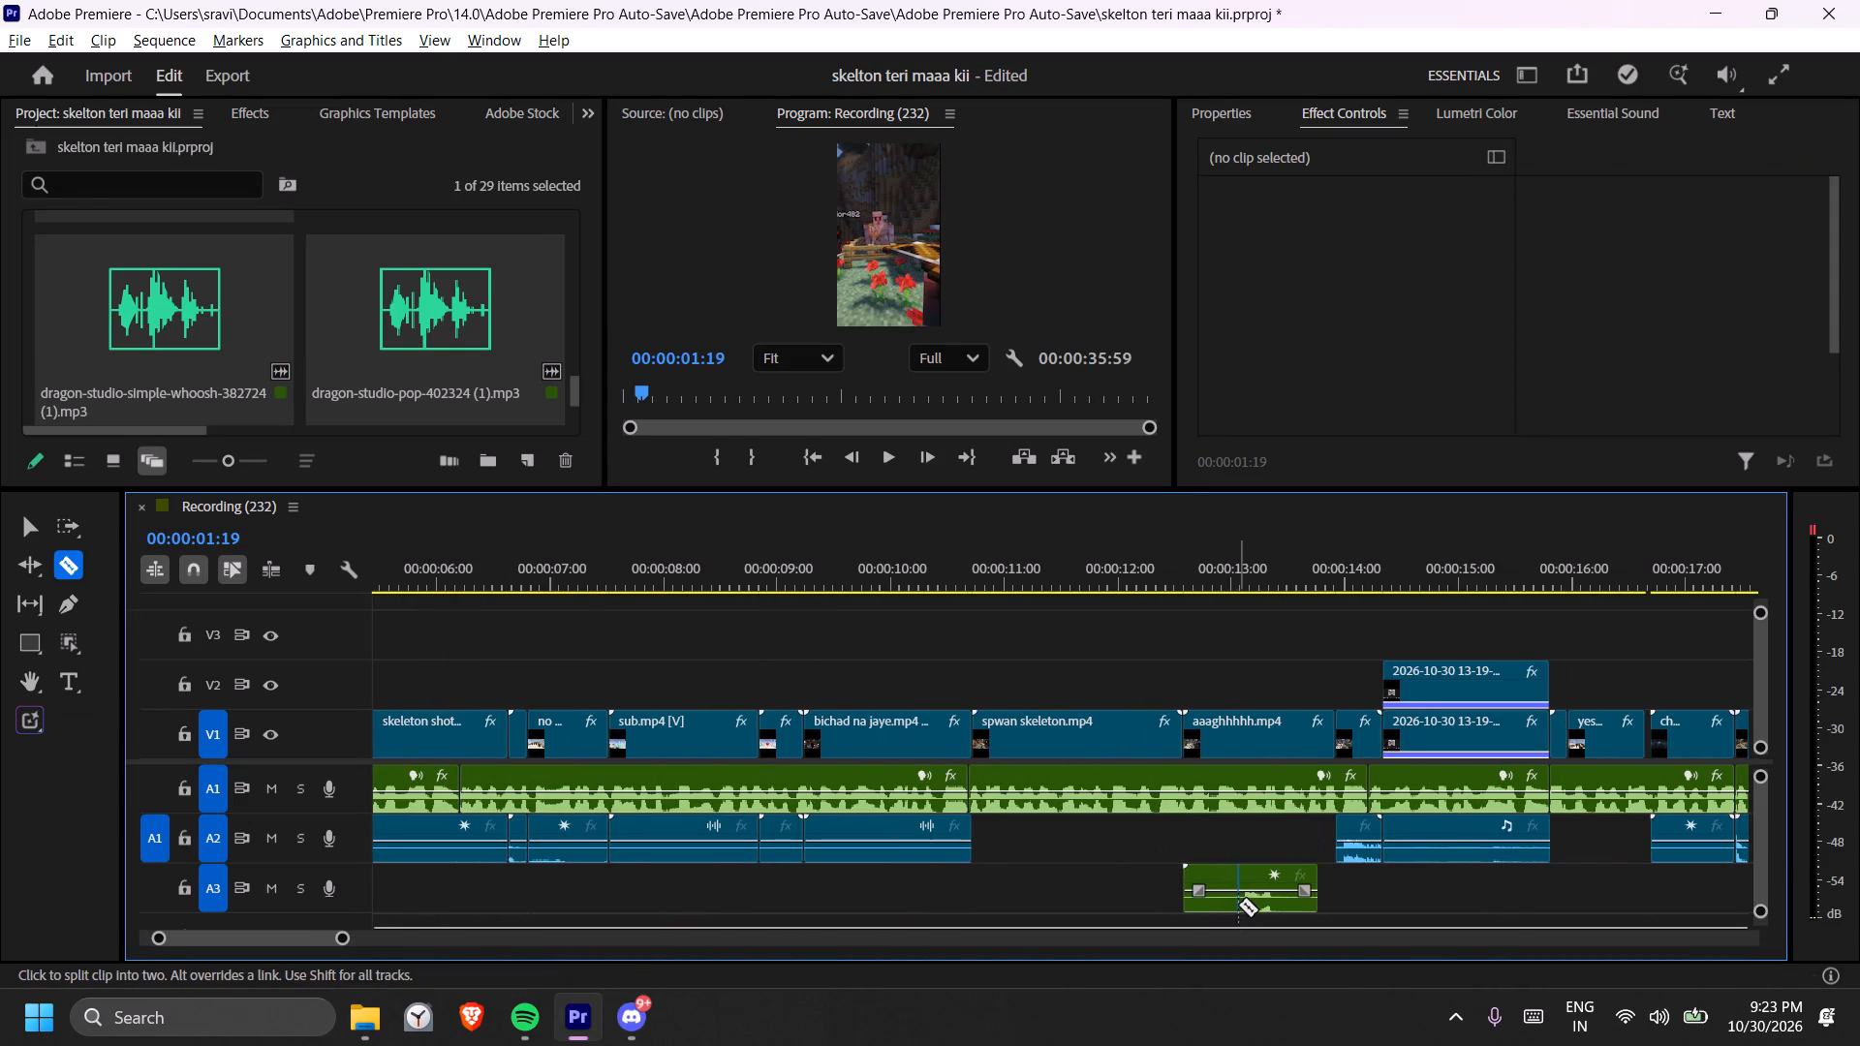
click(1244, 906)
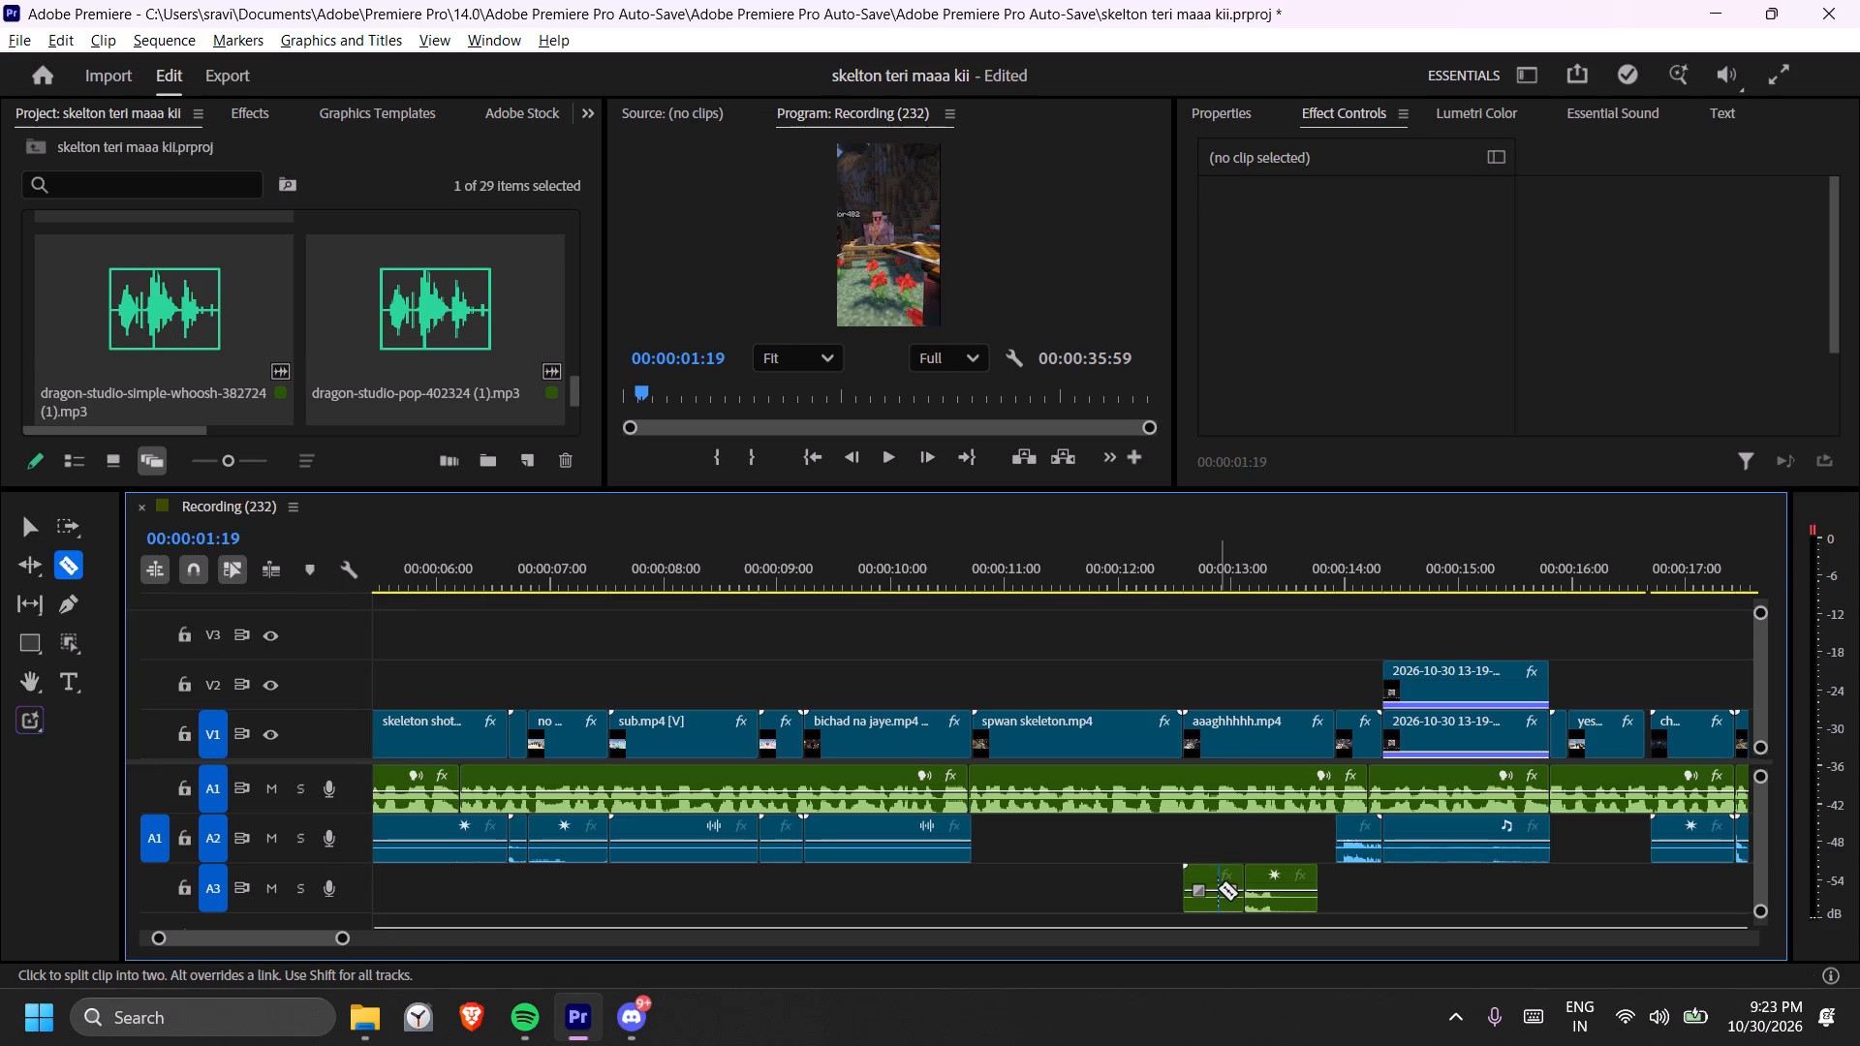
key(t)
click(1218, 882)
key(Delete)
key(c)
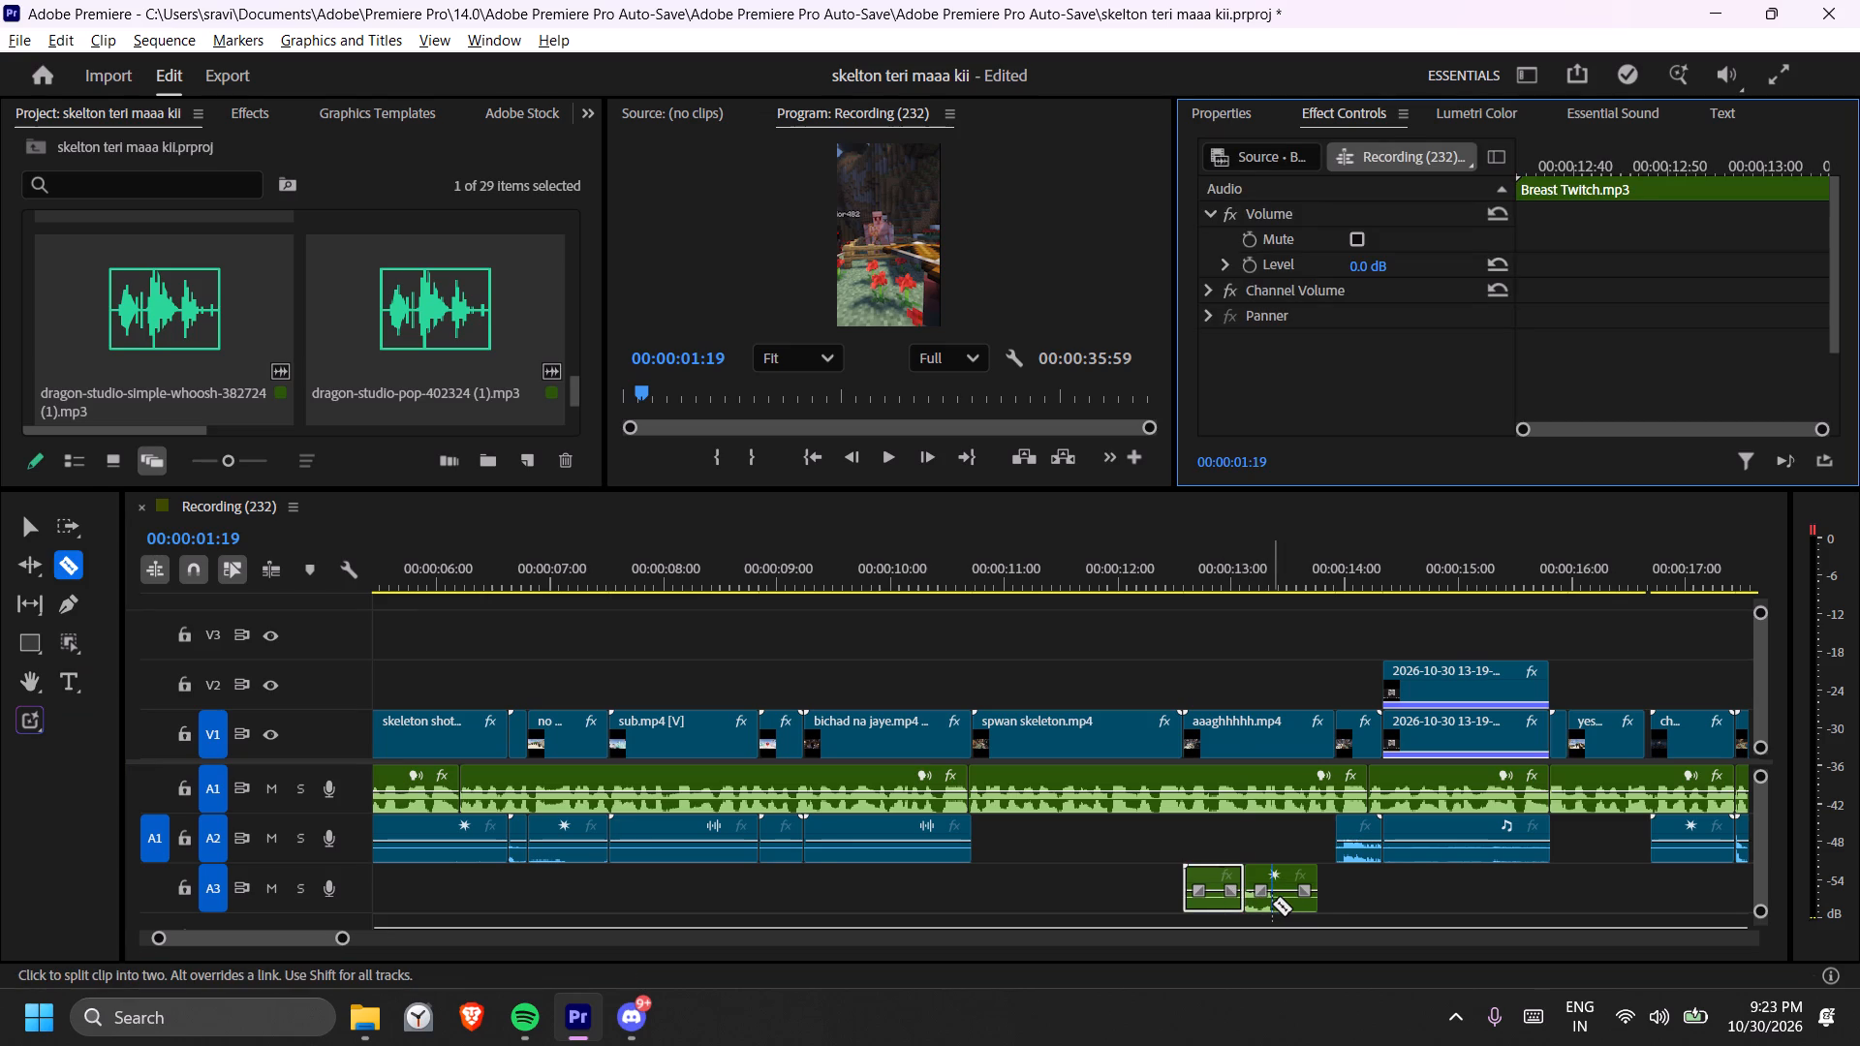
click(1272, 904)
key(t)
click(1277, 878)
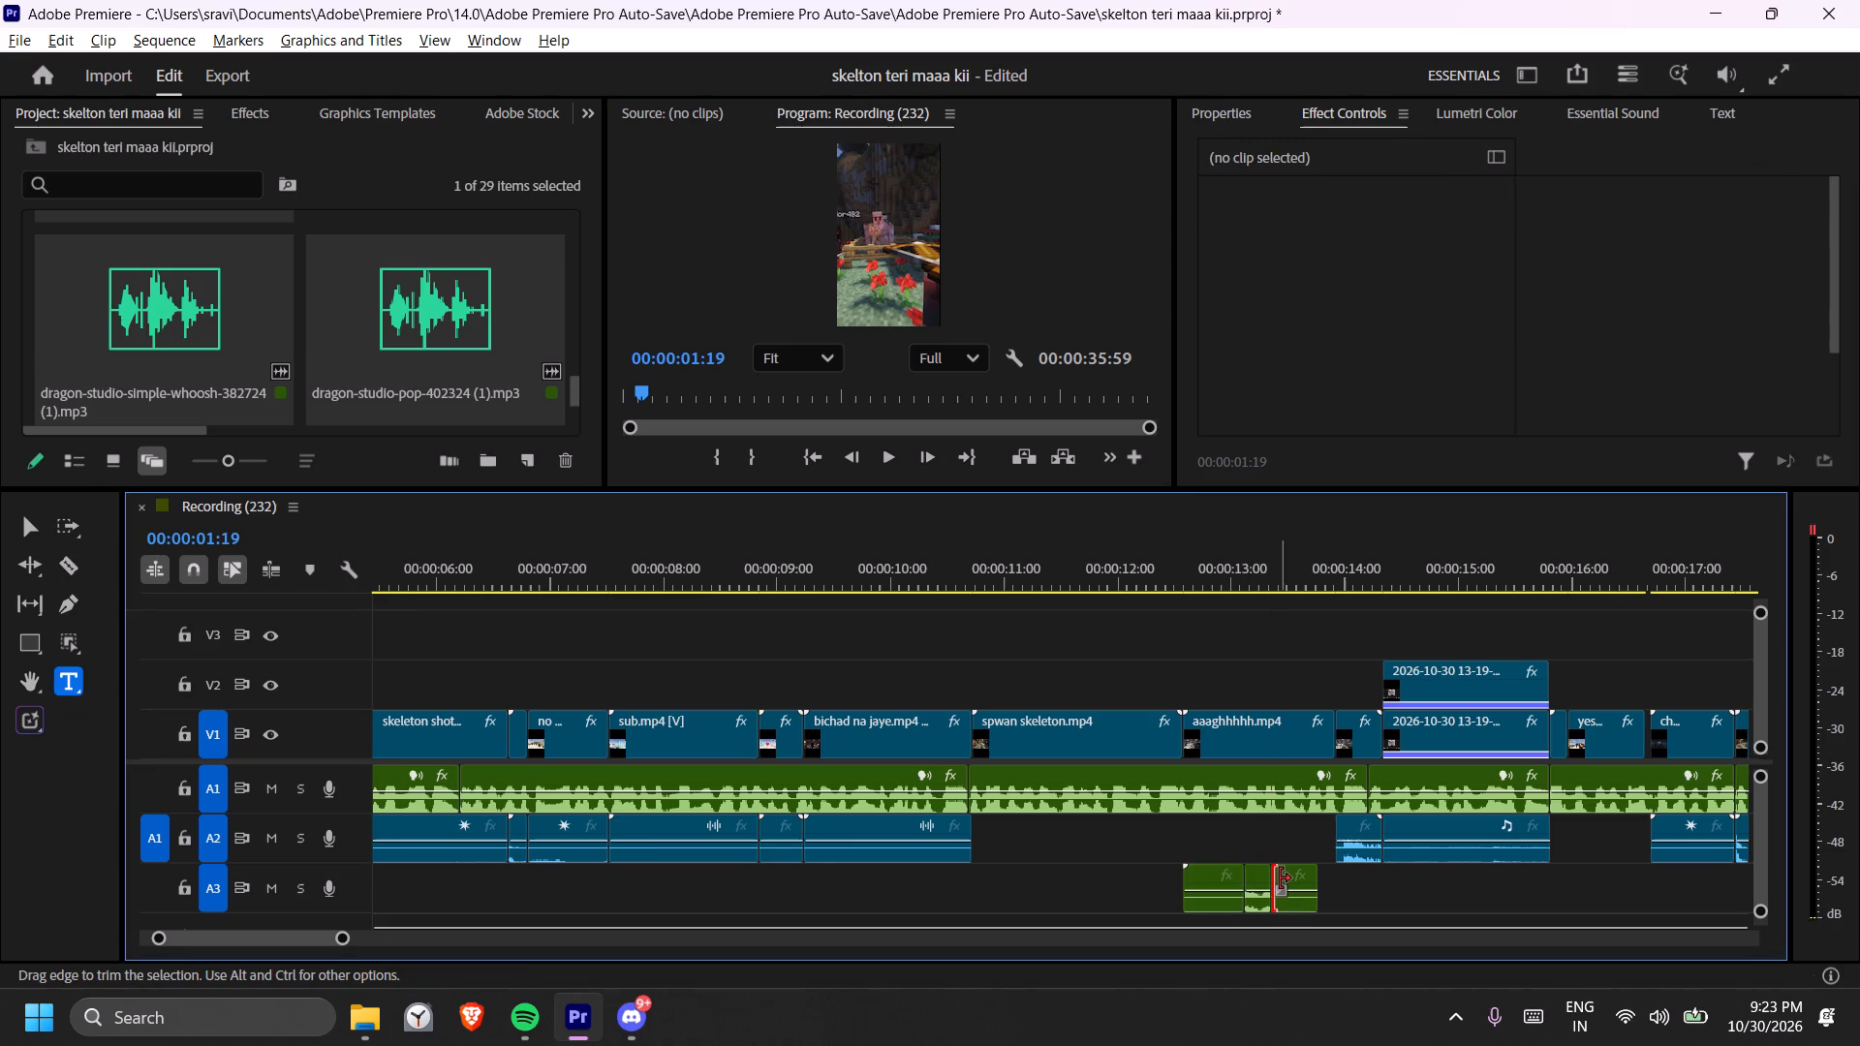
click(1284, 878)
key(Delete)
click(1201, 878)
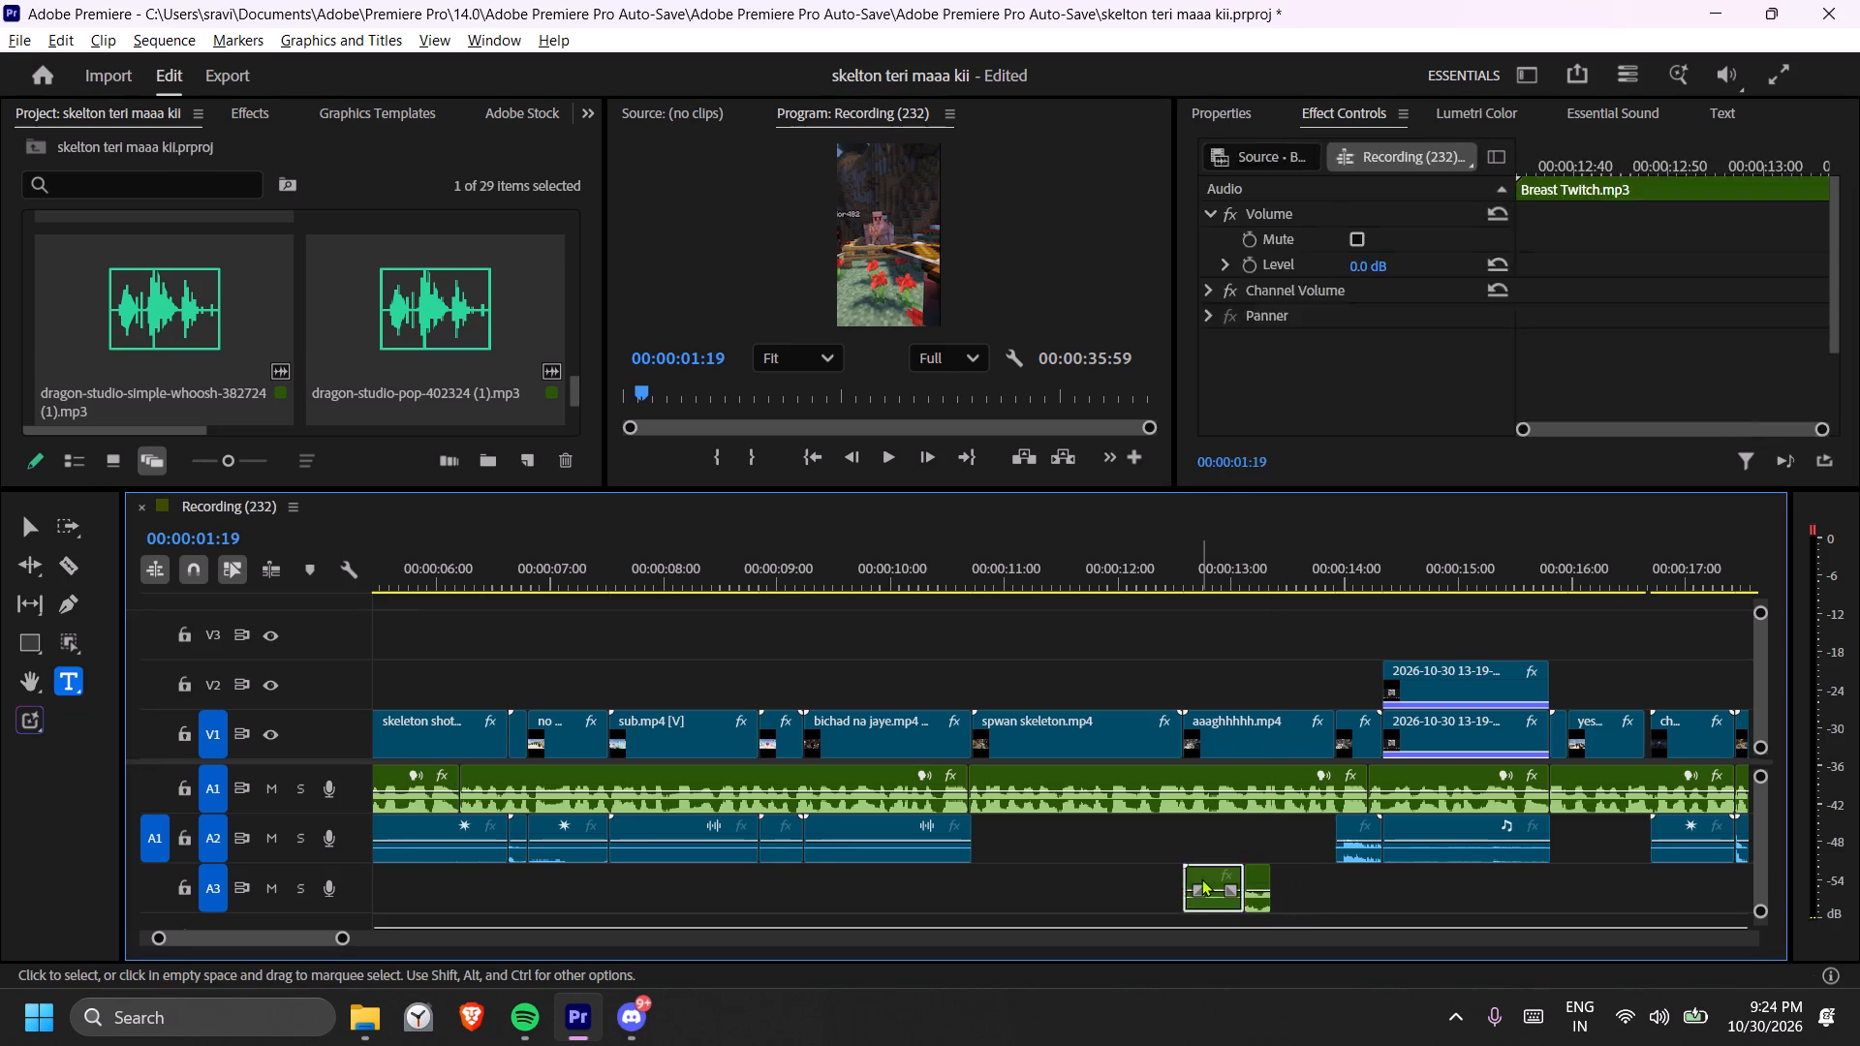
key(Delete)
right_click(1183, 883)
click(1219, 896)
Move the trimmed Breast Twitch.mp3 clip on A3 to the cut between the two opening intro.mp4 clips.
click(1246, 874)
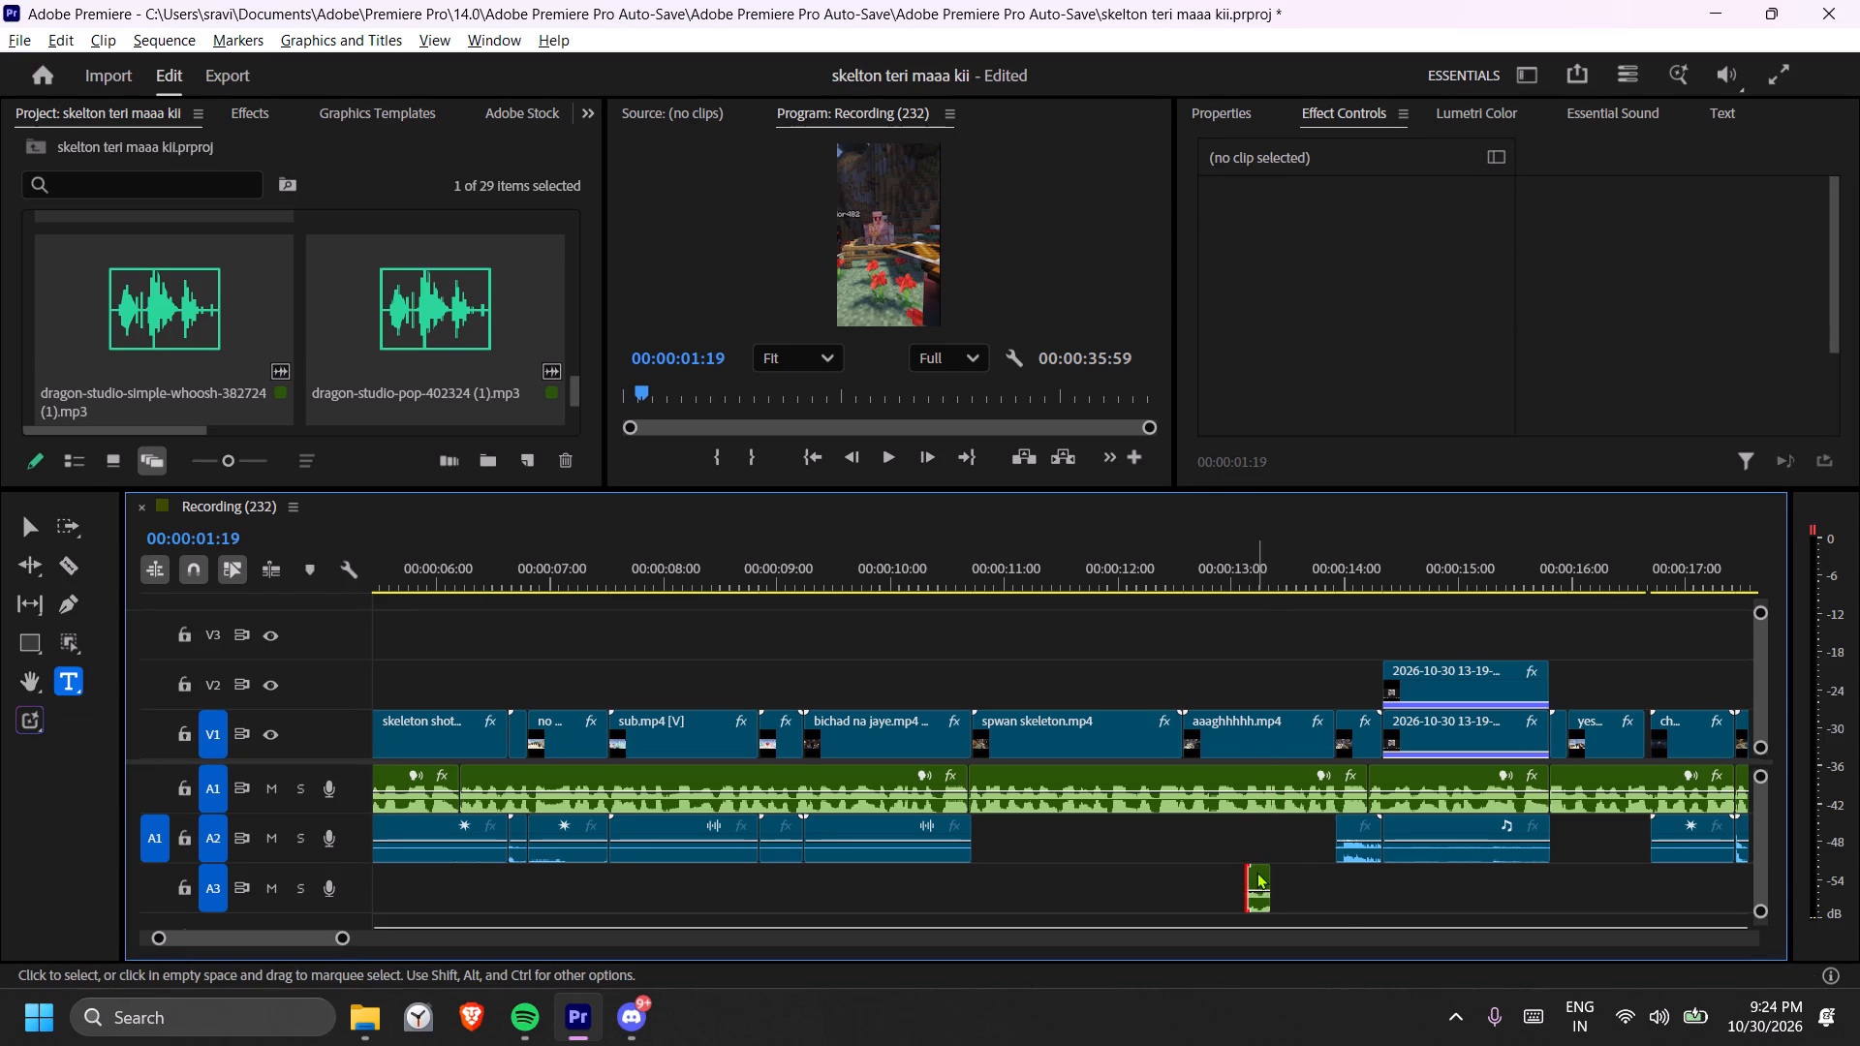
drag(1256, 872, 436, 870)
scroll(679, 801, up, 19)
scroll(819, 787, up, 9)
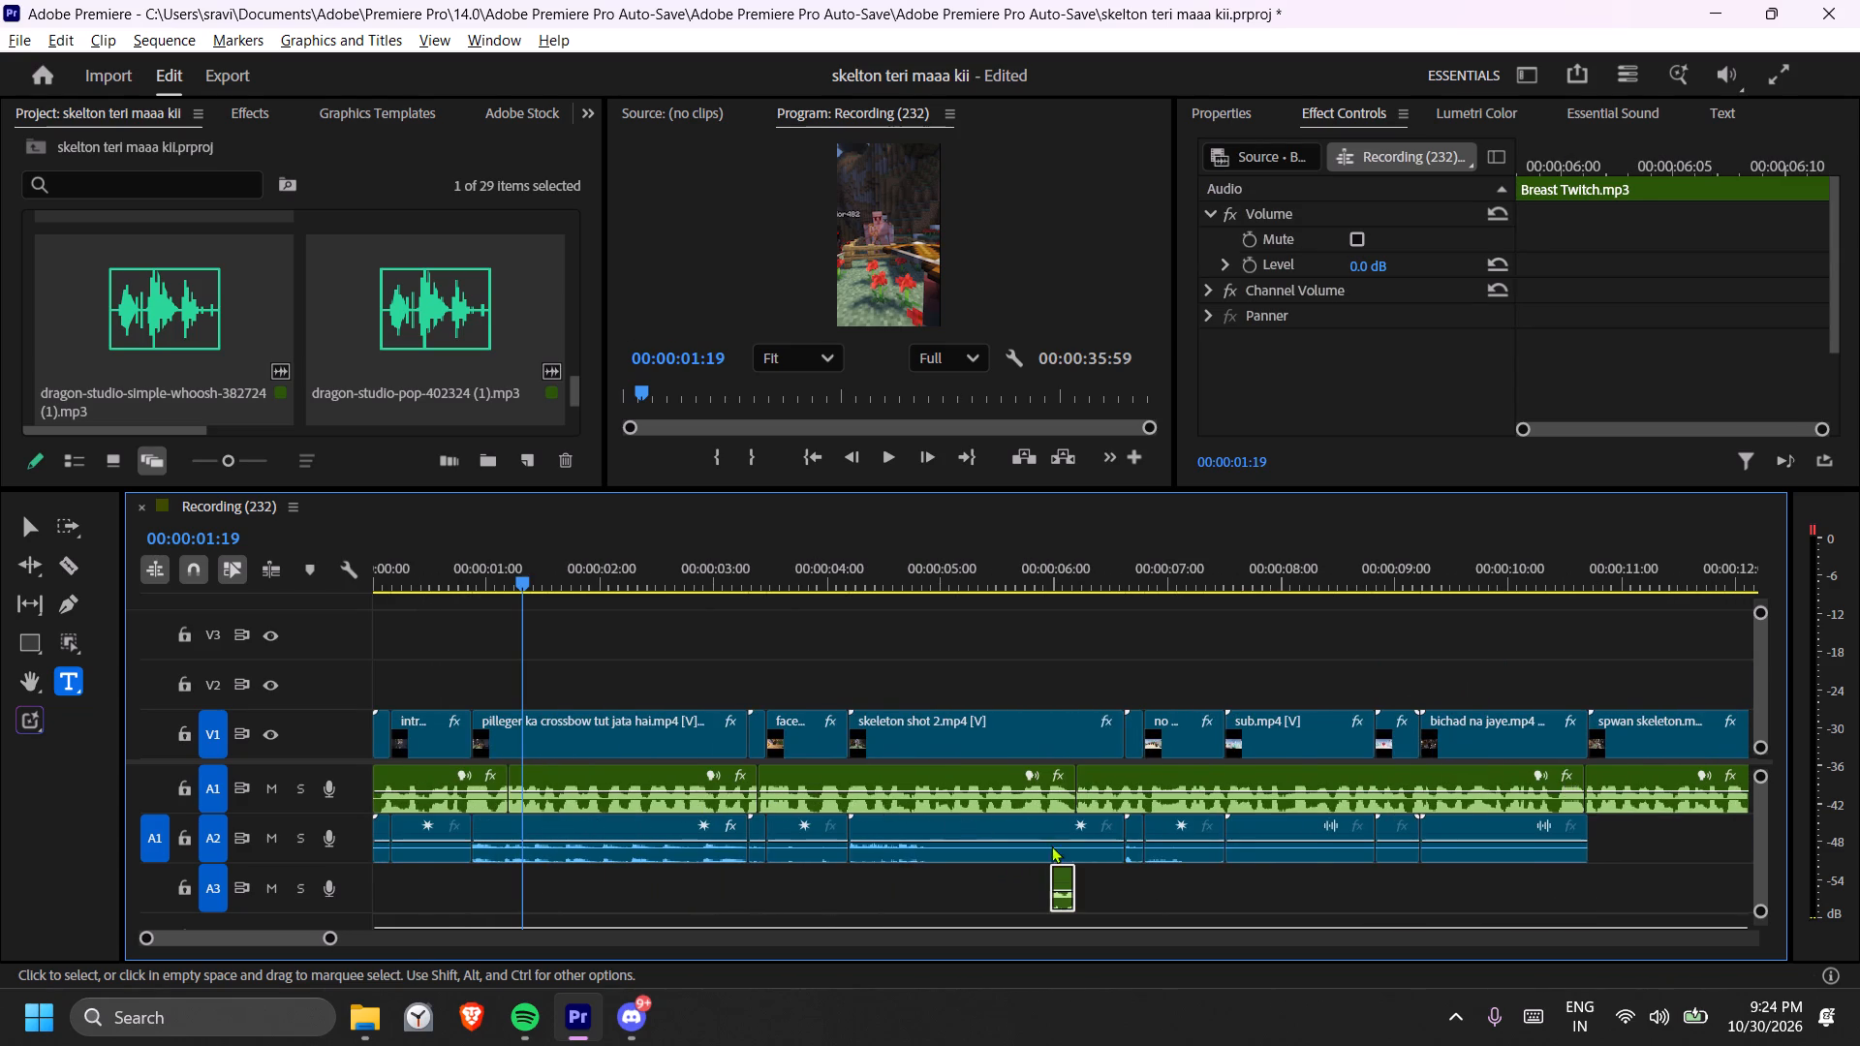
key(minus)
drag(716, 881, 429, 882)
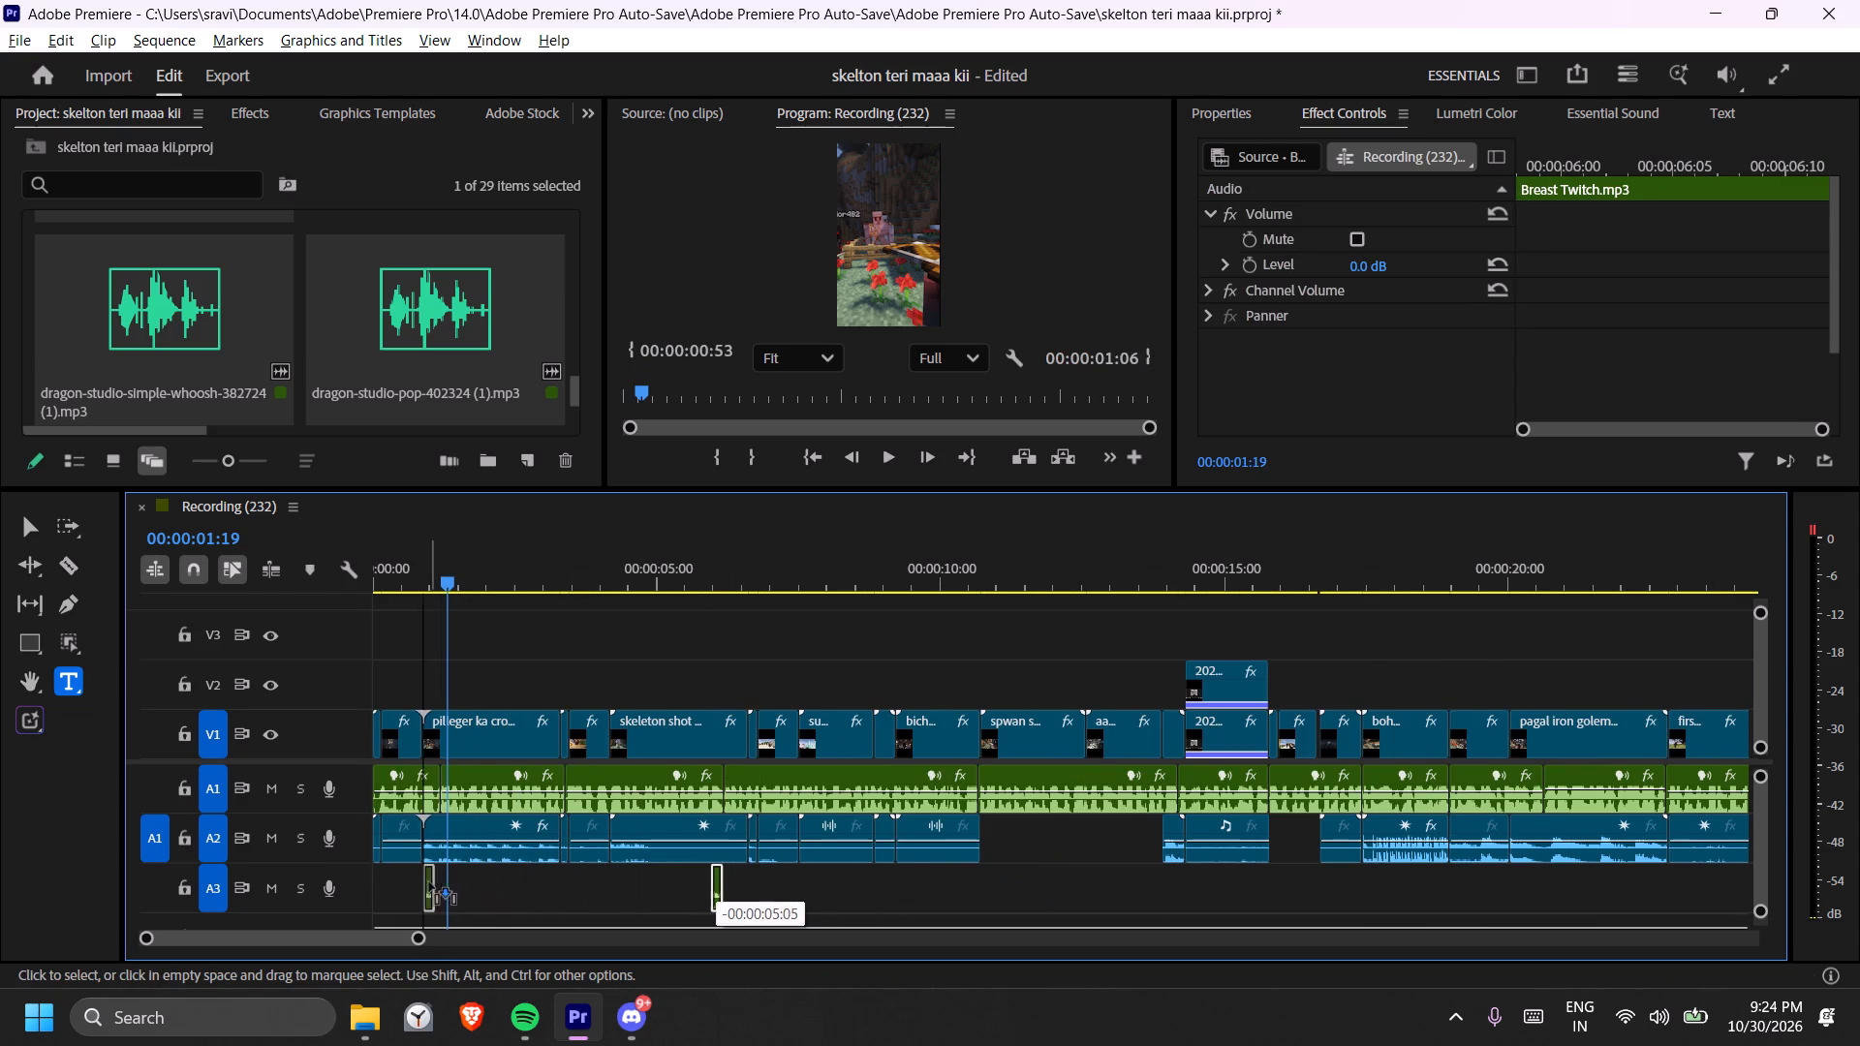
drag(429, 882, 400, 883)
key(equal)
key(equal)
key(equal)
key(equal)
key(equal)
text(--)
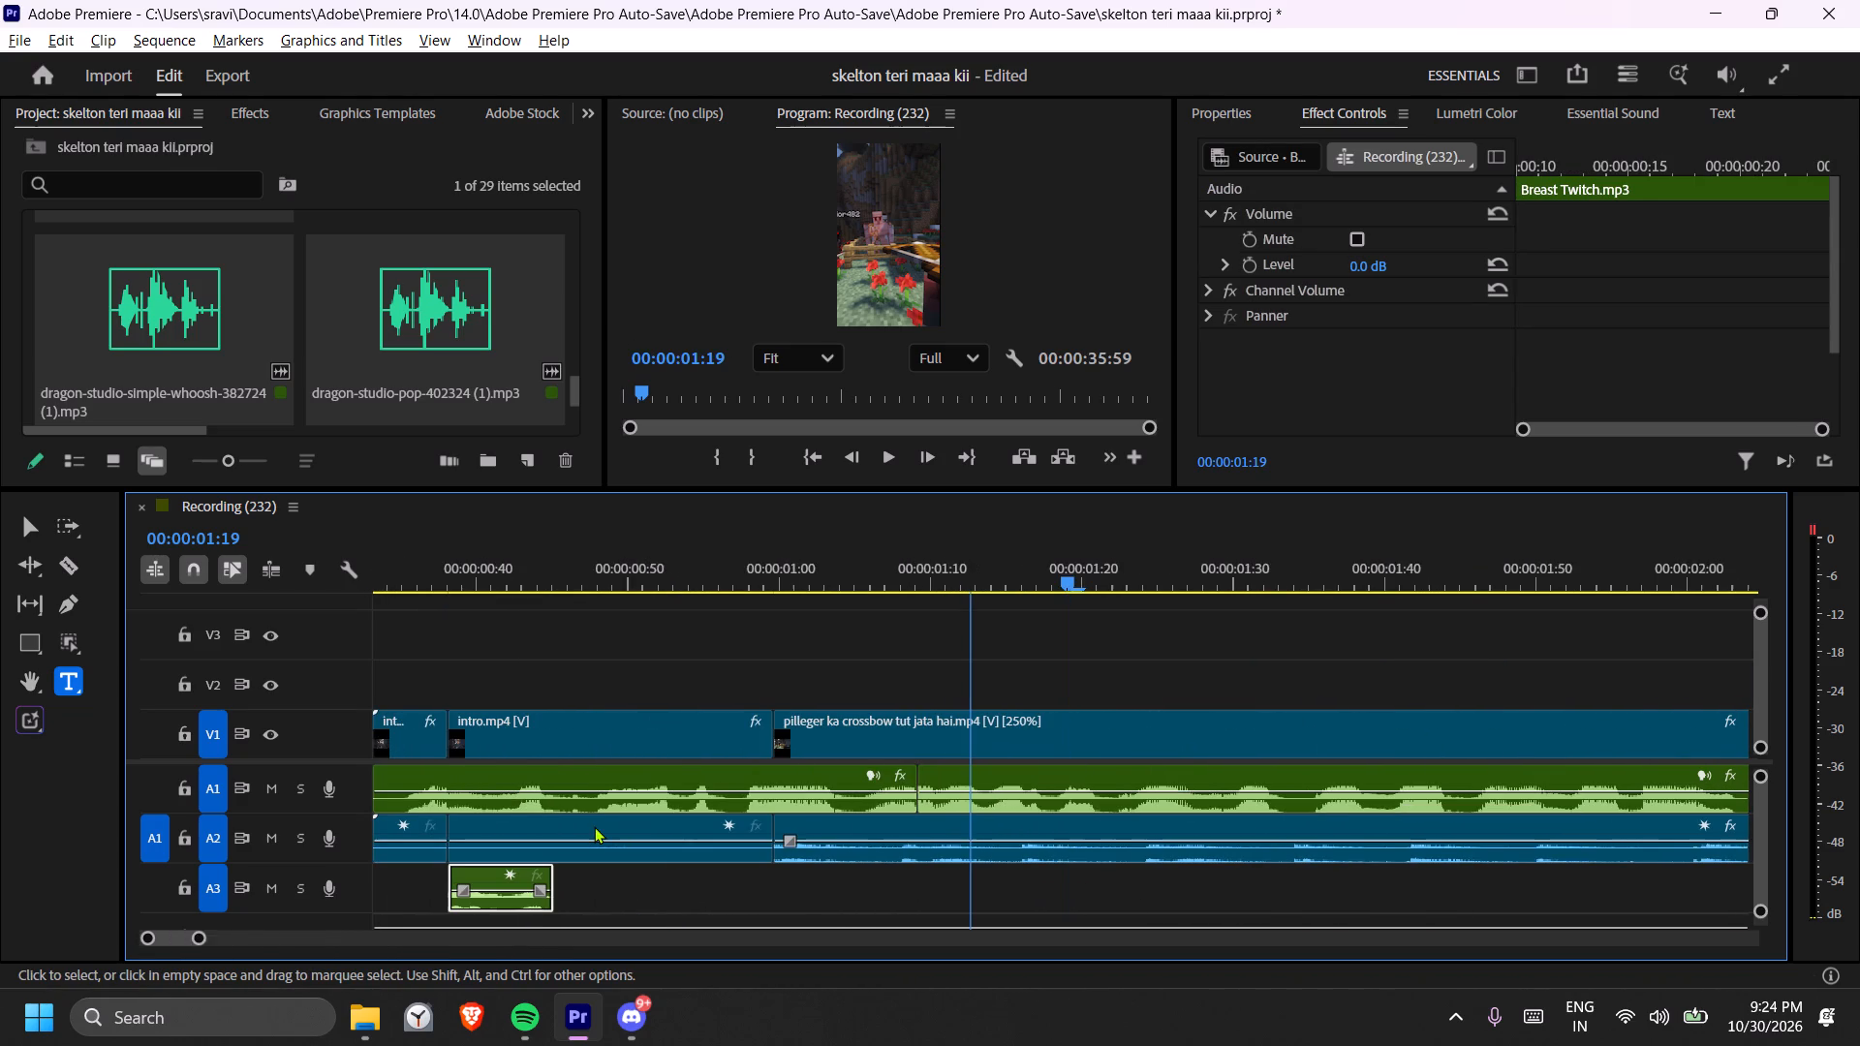
Raise the Breast Twitch.mp3 clip's volume level to 8.3 dB and play the sequence from the start.
scroll(581, 826, up, 7)
click(485, 890)
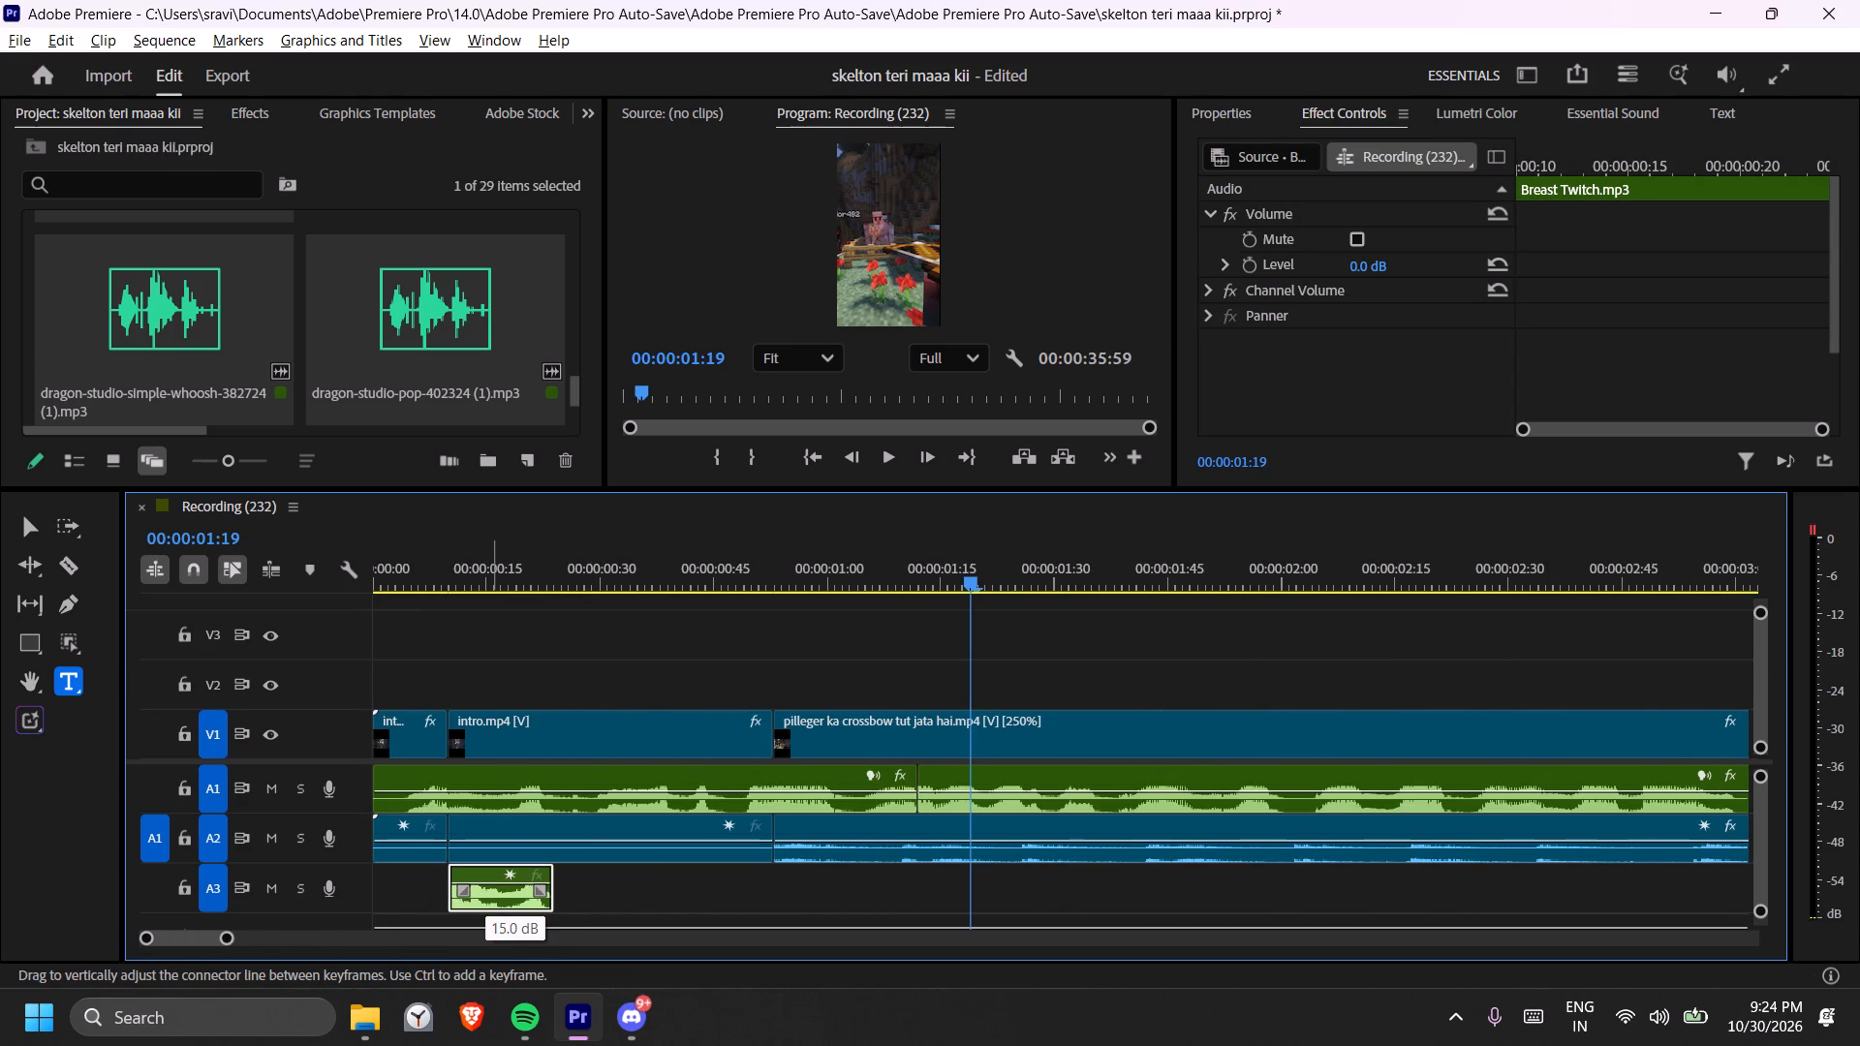
drag(431, 579, 290, 595)
key(space)
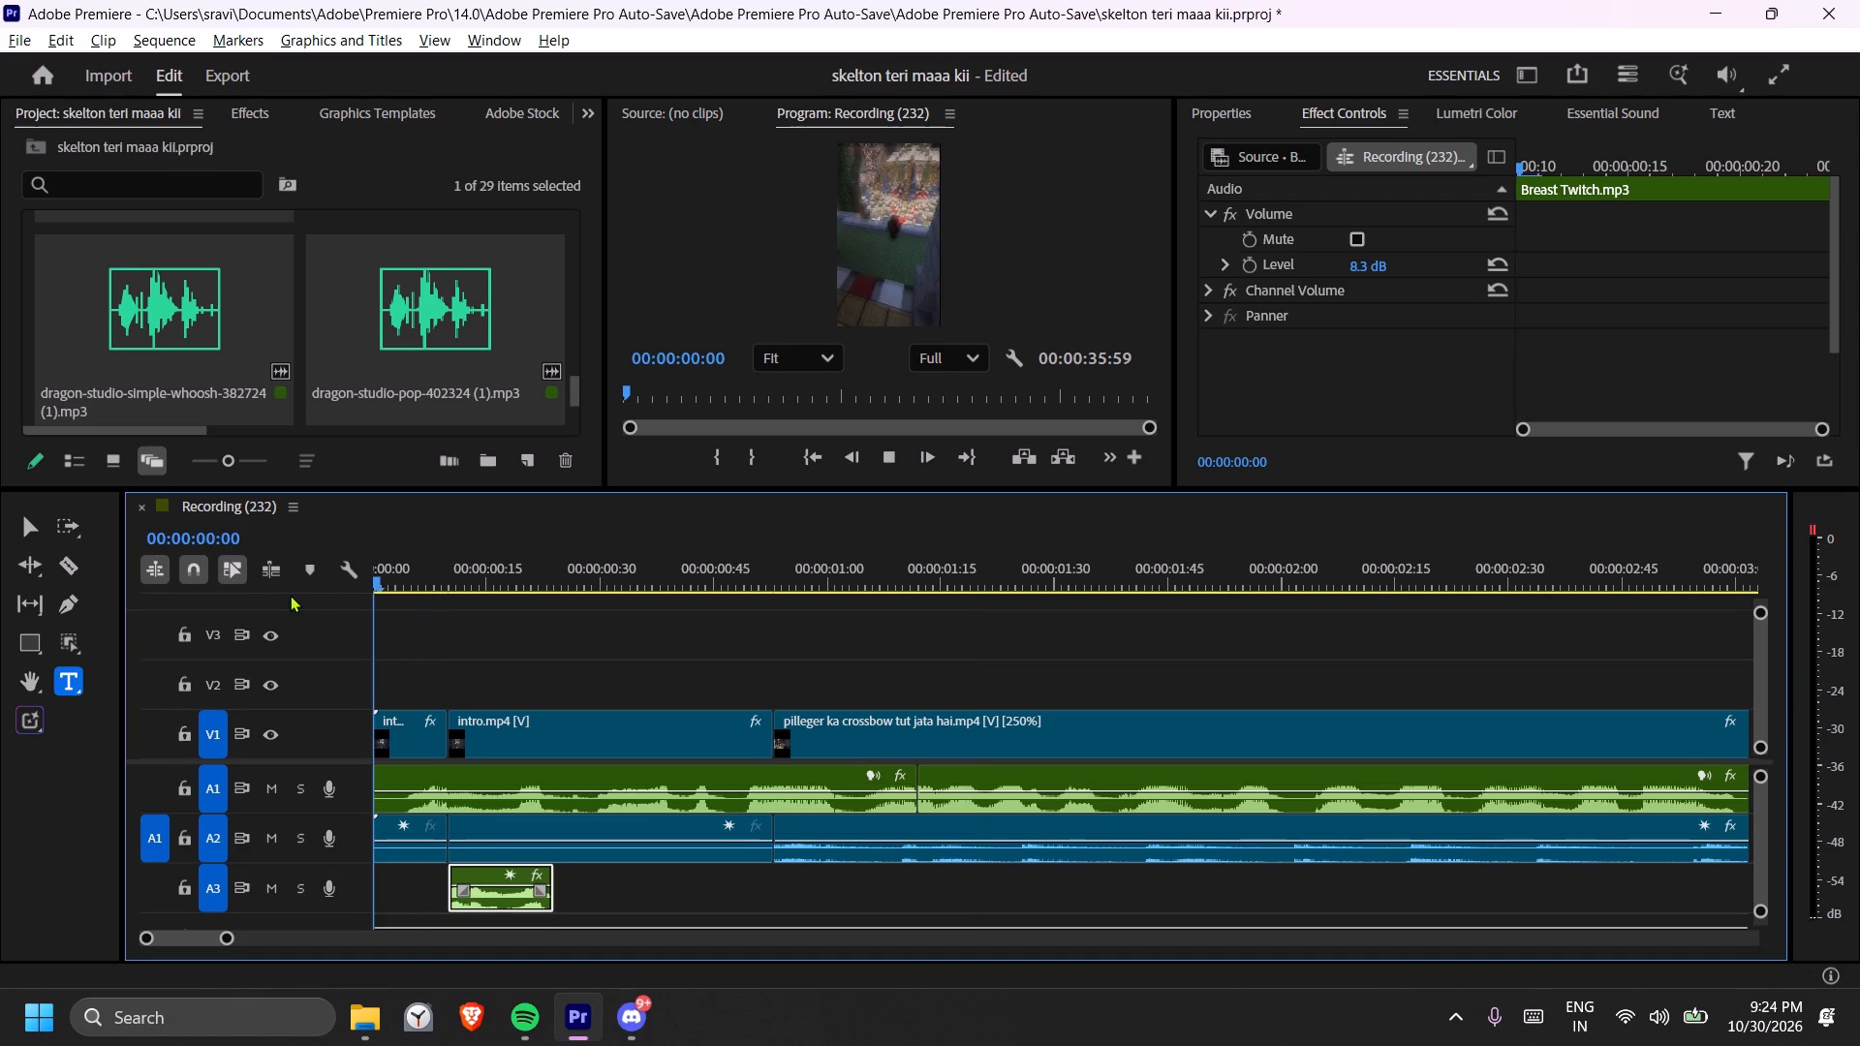
key(space)
Move the Breast Twitch.mp3 clip on A3 to the very start of the sequence and play it back.
drag(502, 867, 331, 866)
drag(417, 568, 315, 593)
key(space)
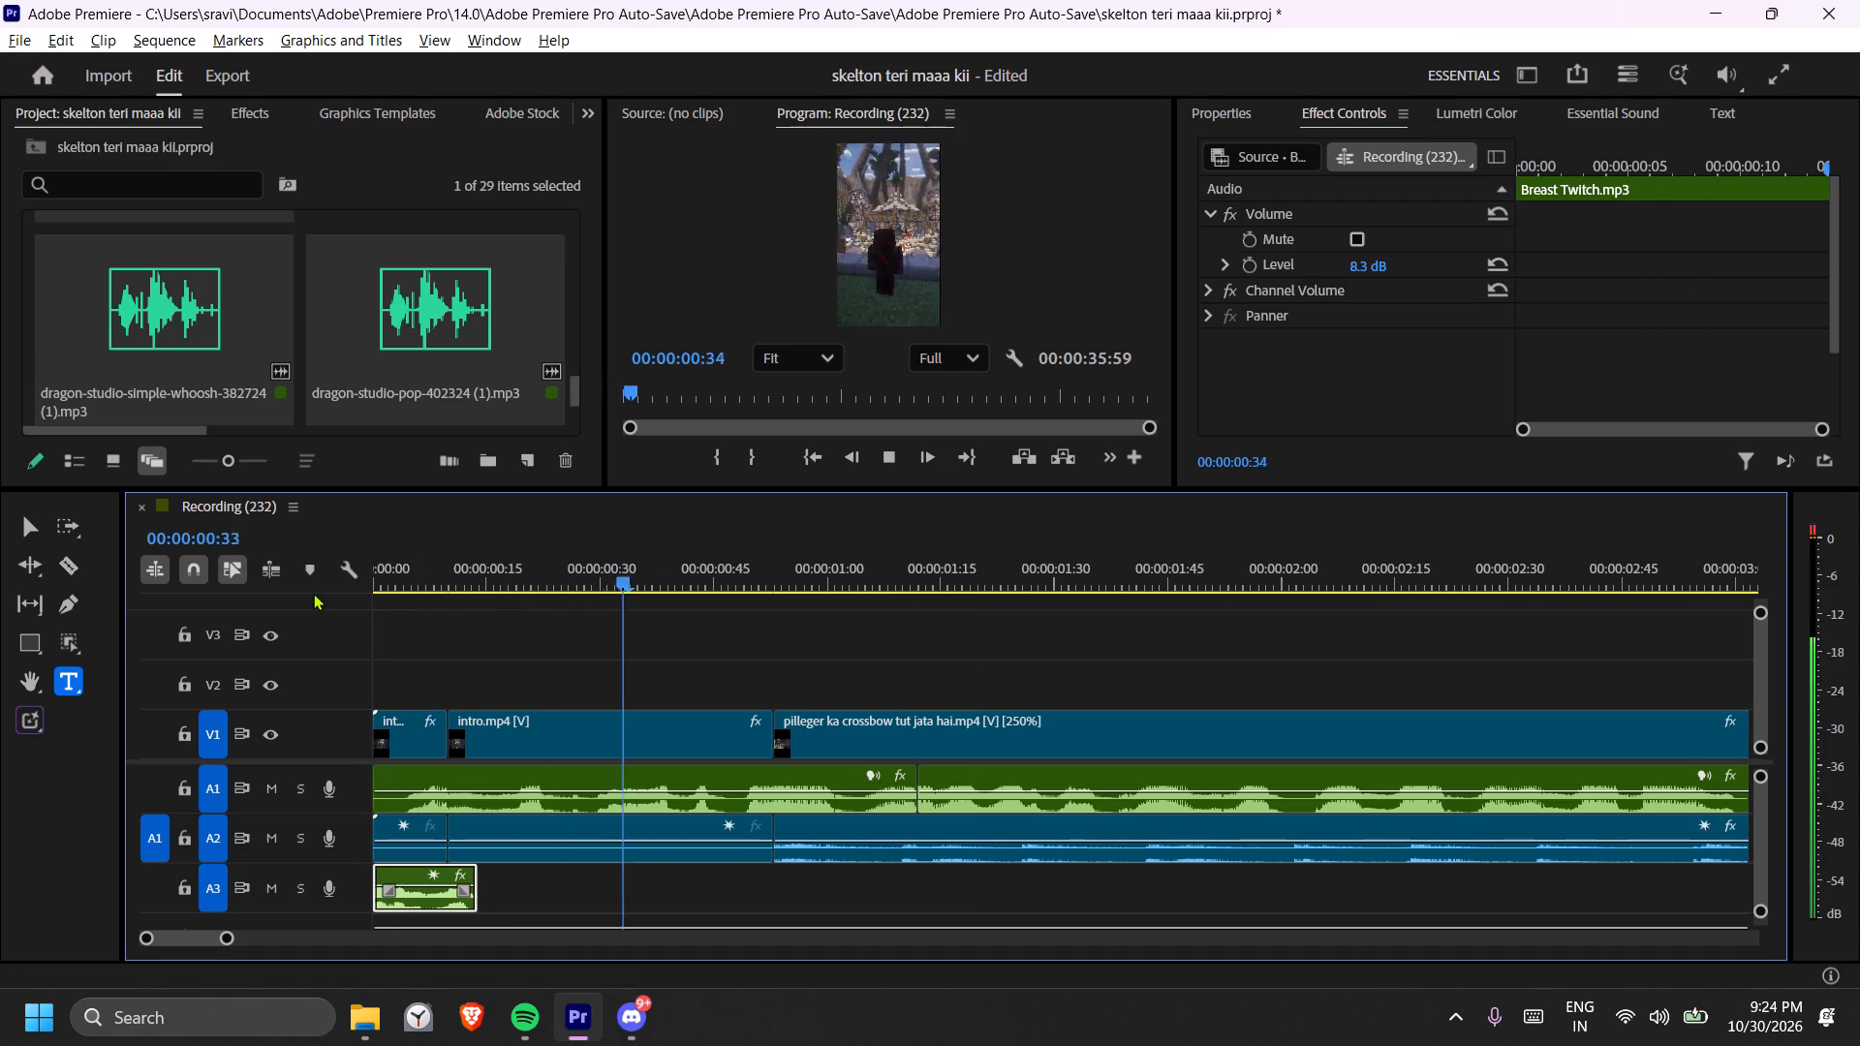
key(space)
Set the playhead to 00:00:00:51 and place dragon-studio-pop-402324 (1).mp3 on A3 just after the intro.mp4 clip ends.
drag(592, 565, 751, 569)
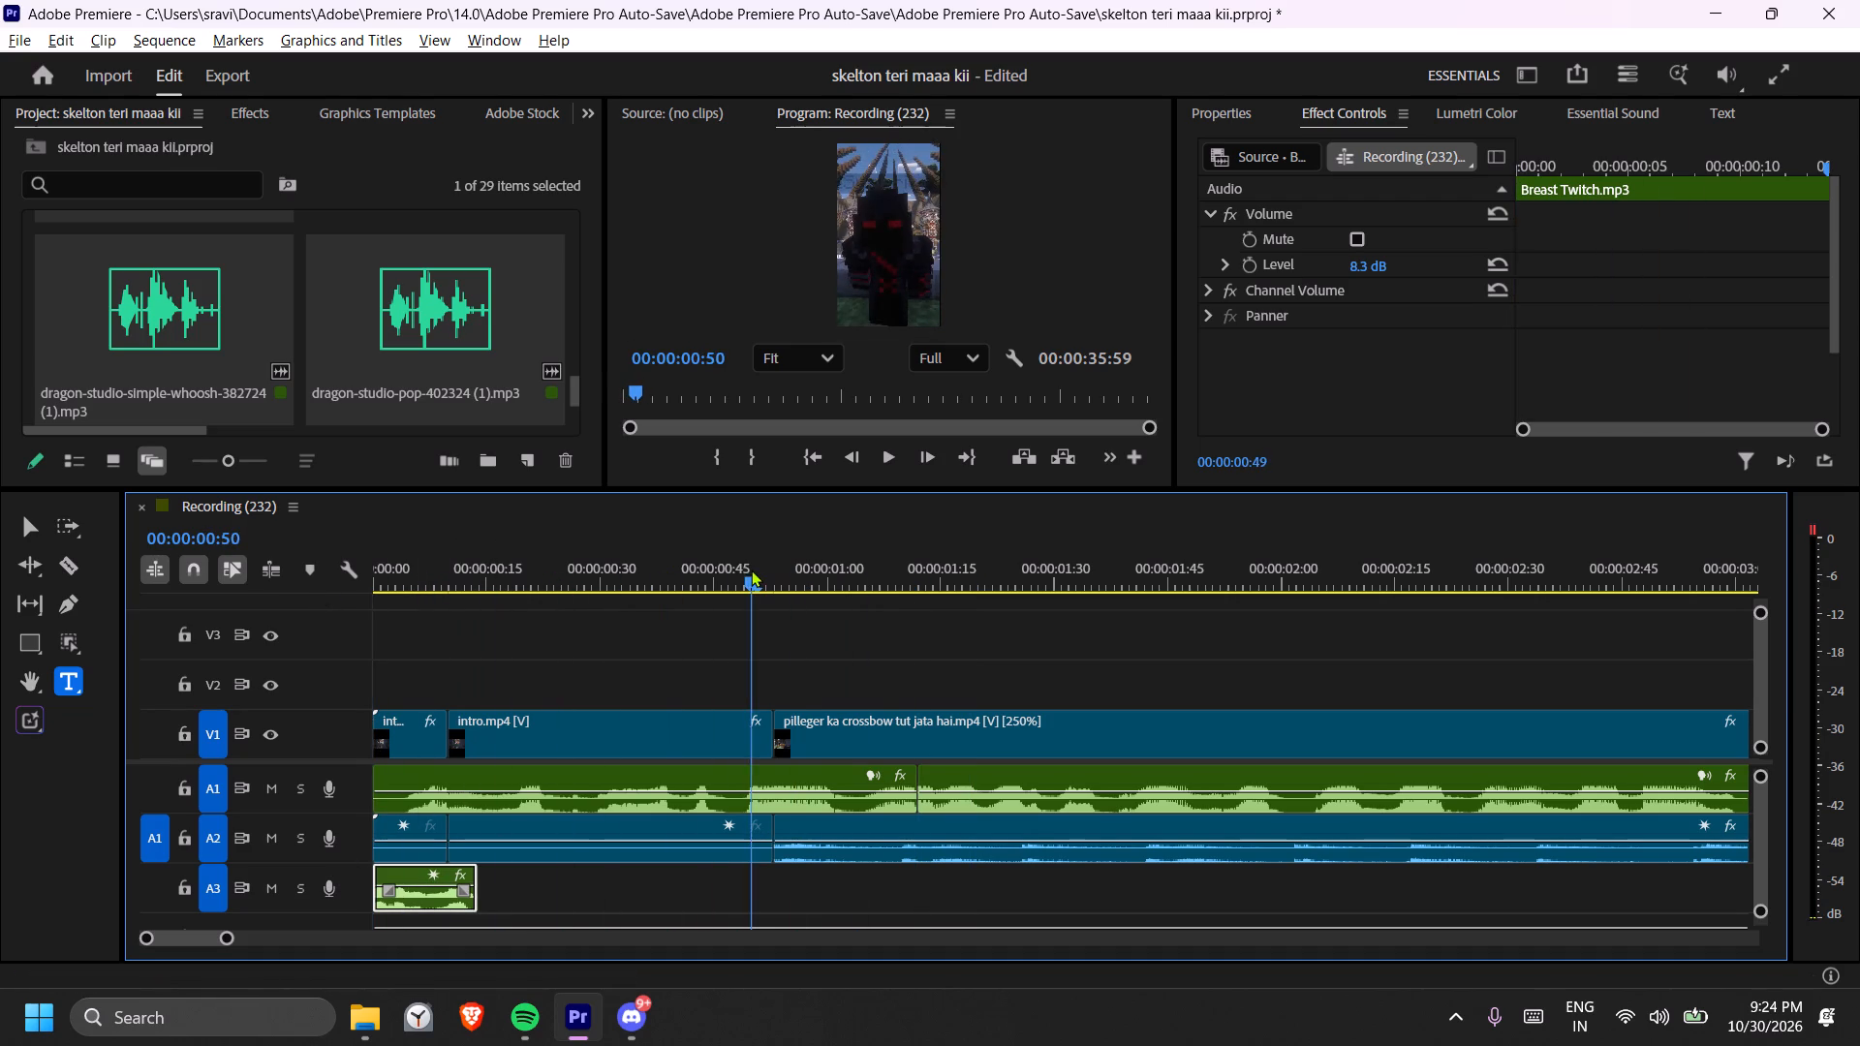
drag(751, 569, 759, 569)
drag(436, 334, 752, 774)
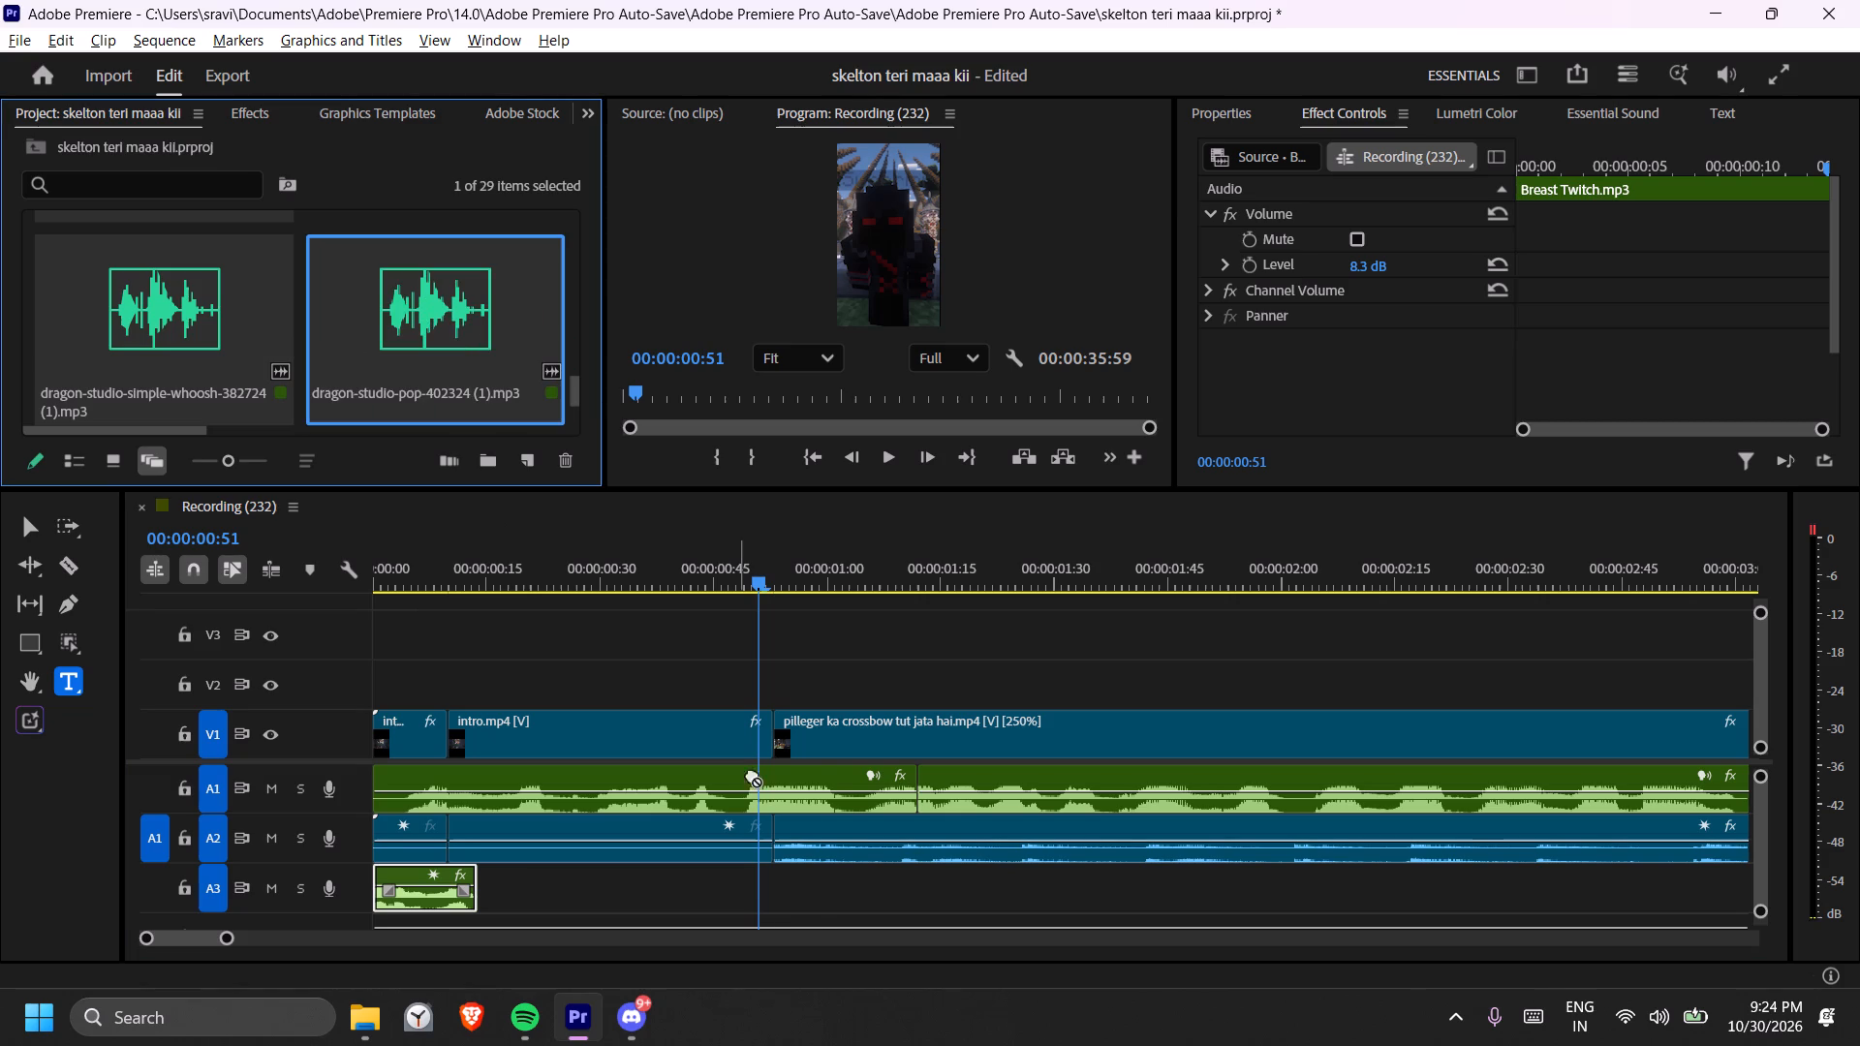
drag(752, 774, 794, 904)
Cut the pop sound on A3 around its peak and delete the pieces before and after it.
key(c)
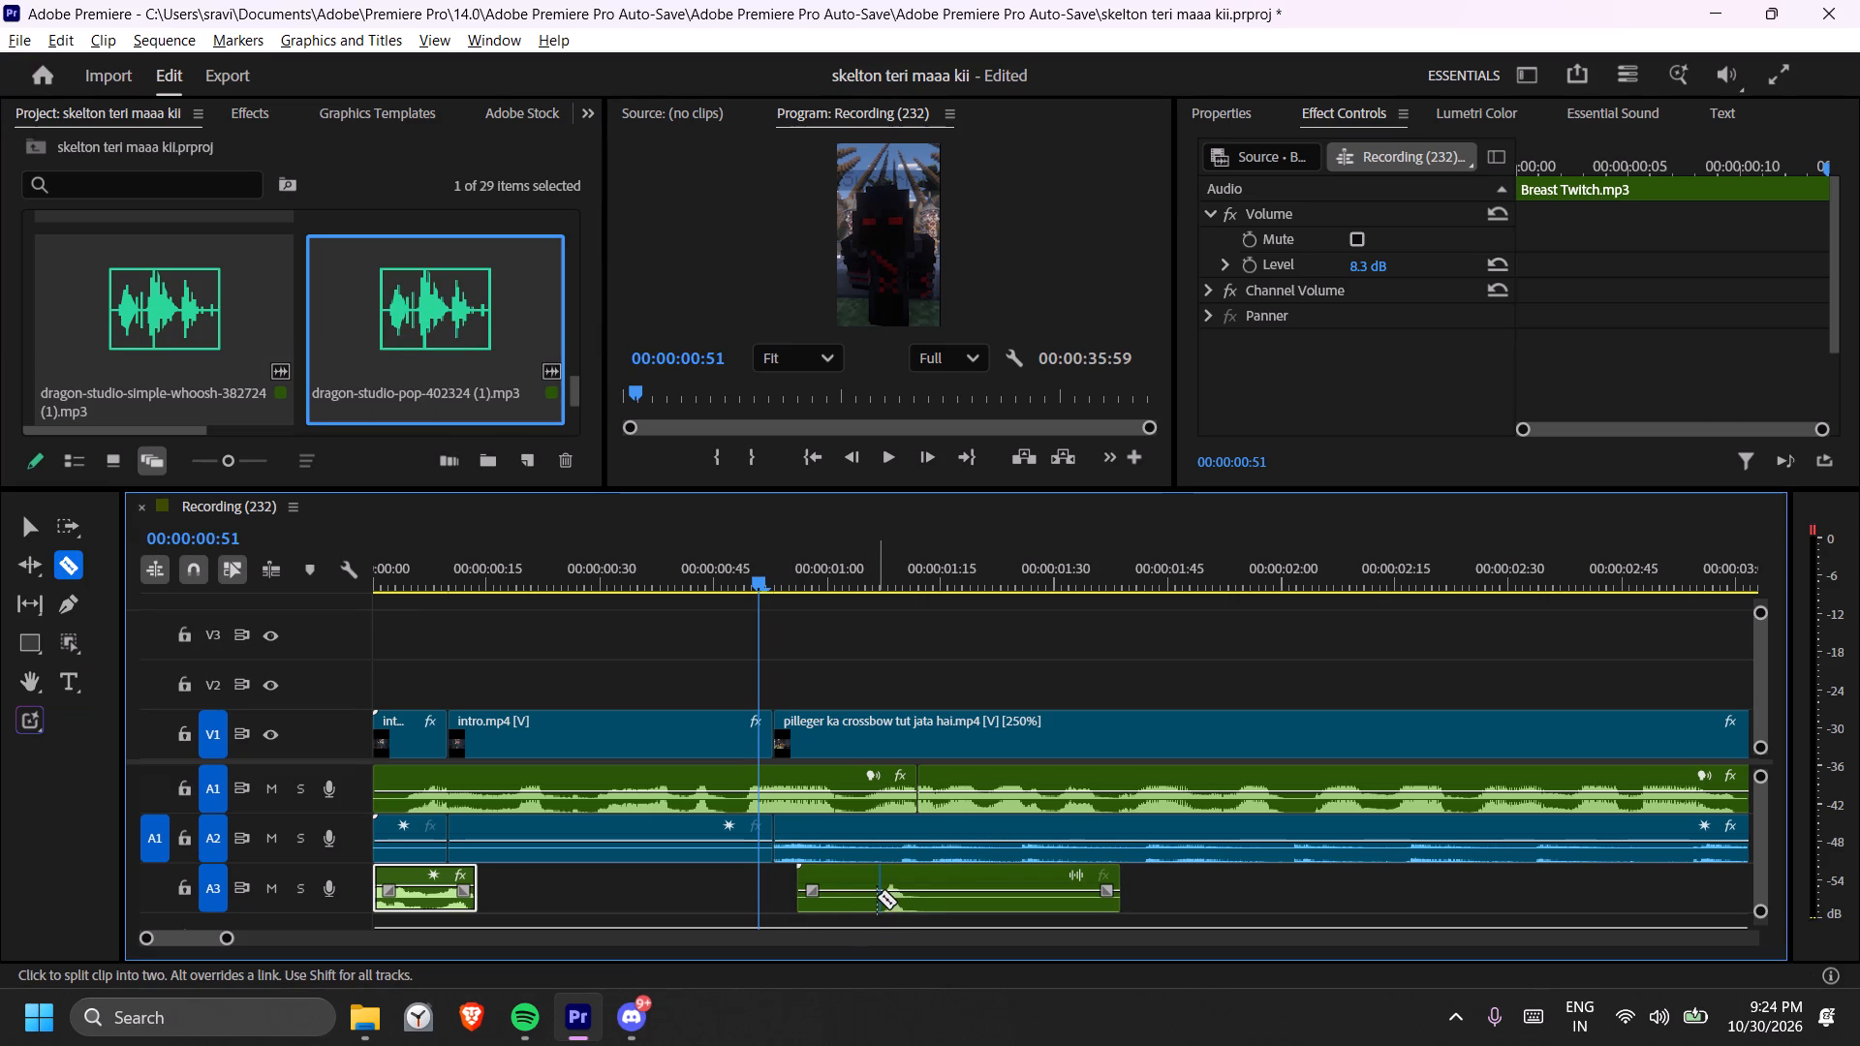
click(883, 897)
click(910, 891)
key(t)
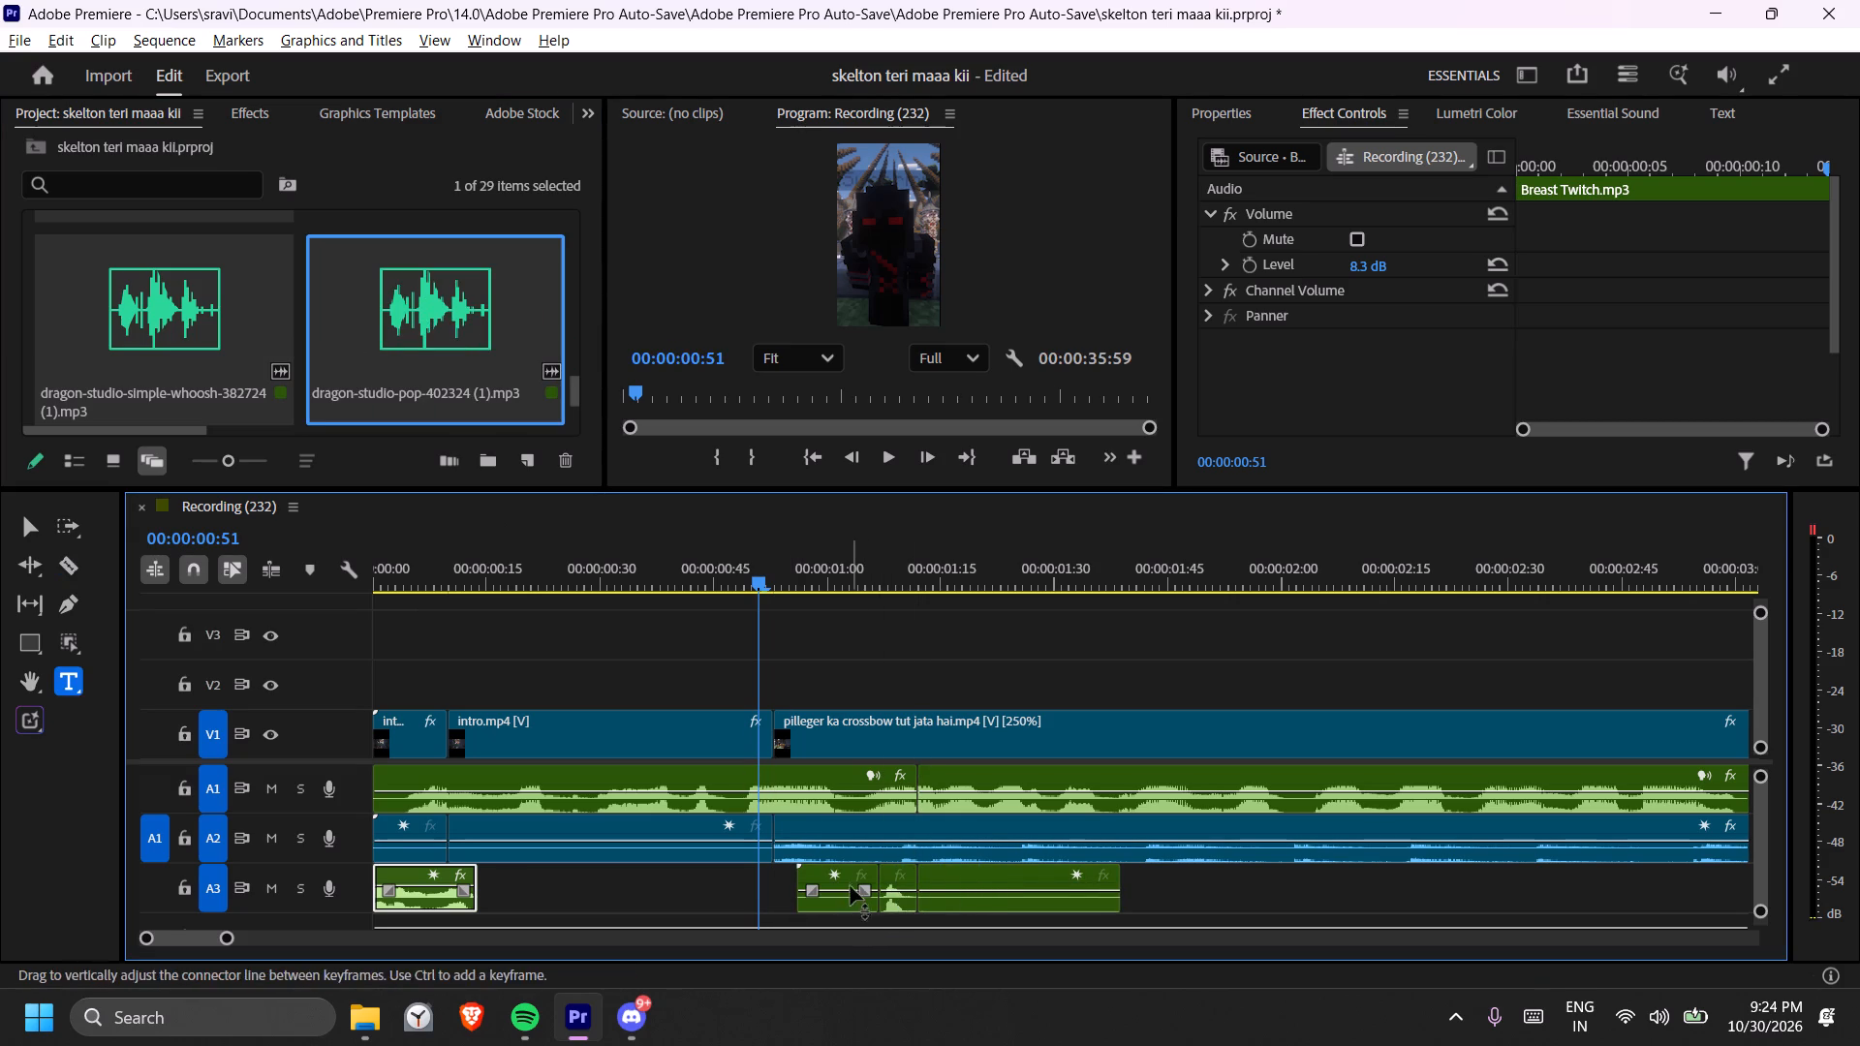
click(827, 878)
key(Delete)
click(1013, 876)
key(Delete)
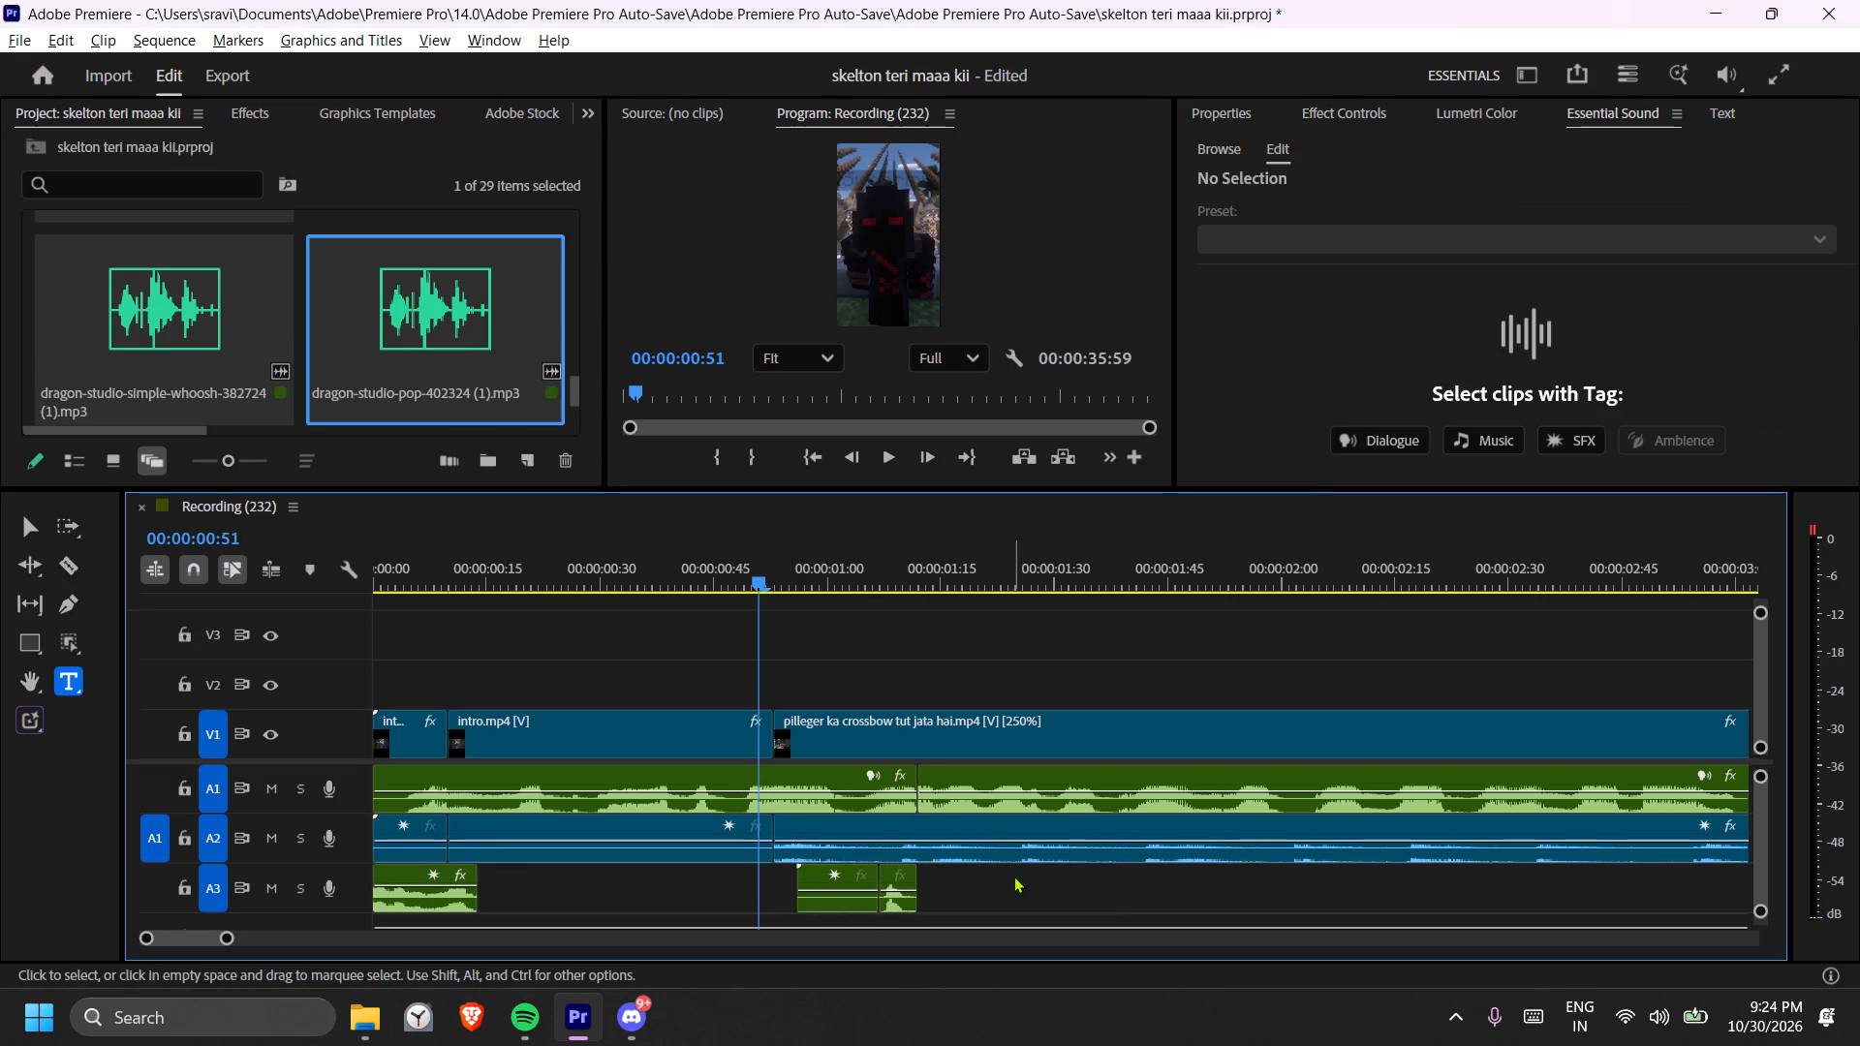
click(794, 877)
click(812, 877)
key(Delete)
Move the trimmed pop clip to about 00:00:00:52, just before the cut from intro.mp4 to the pilleger clip, and play it back.
drag(893, 872, 780, 881)
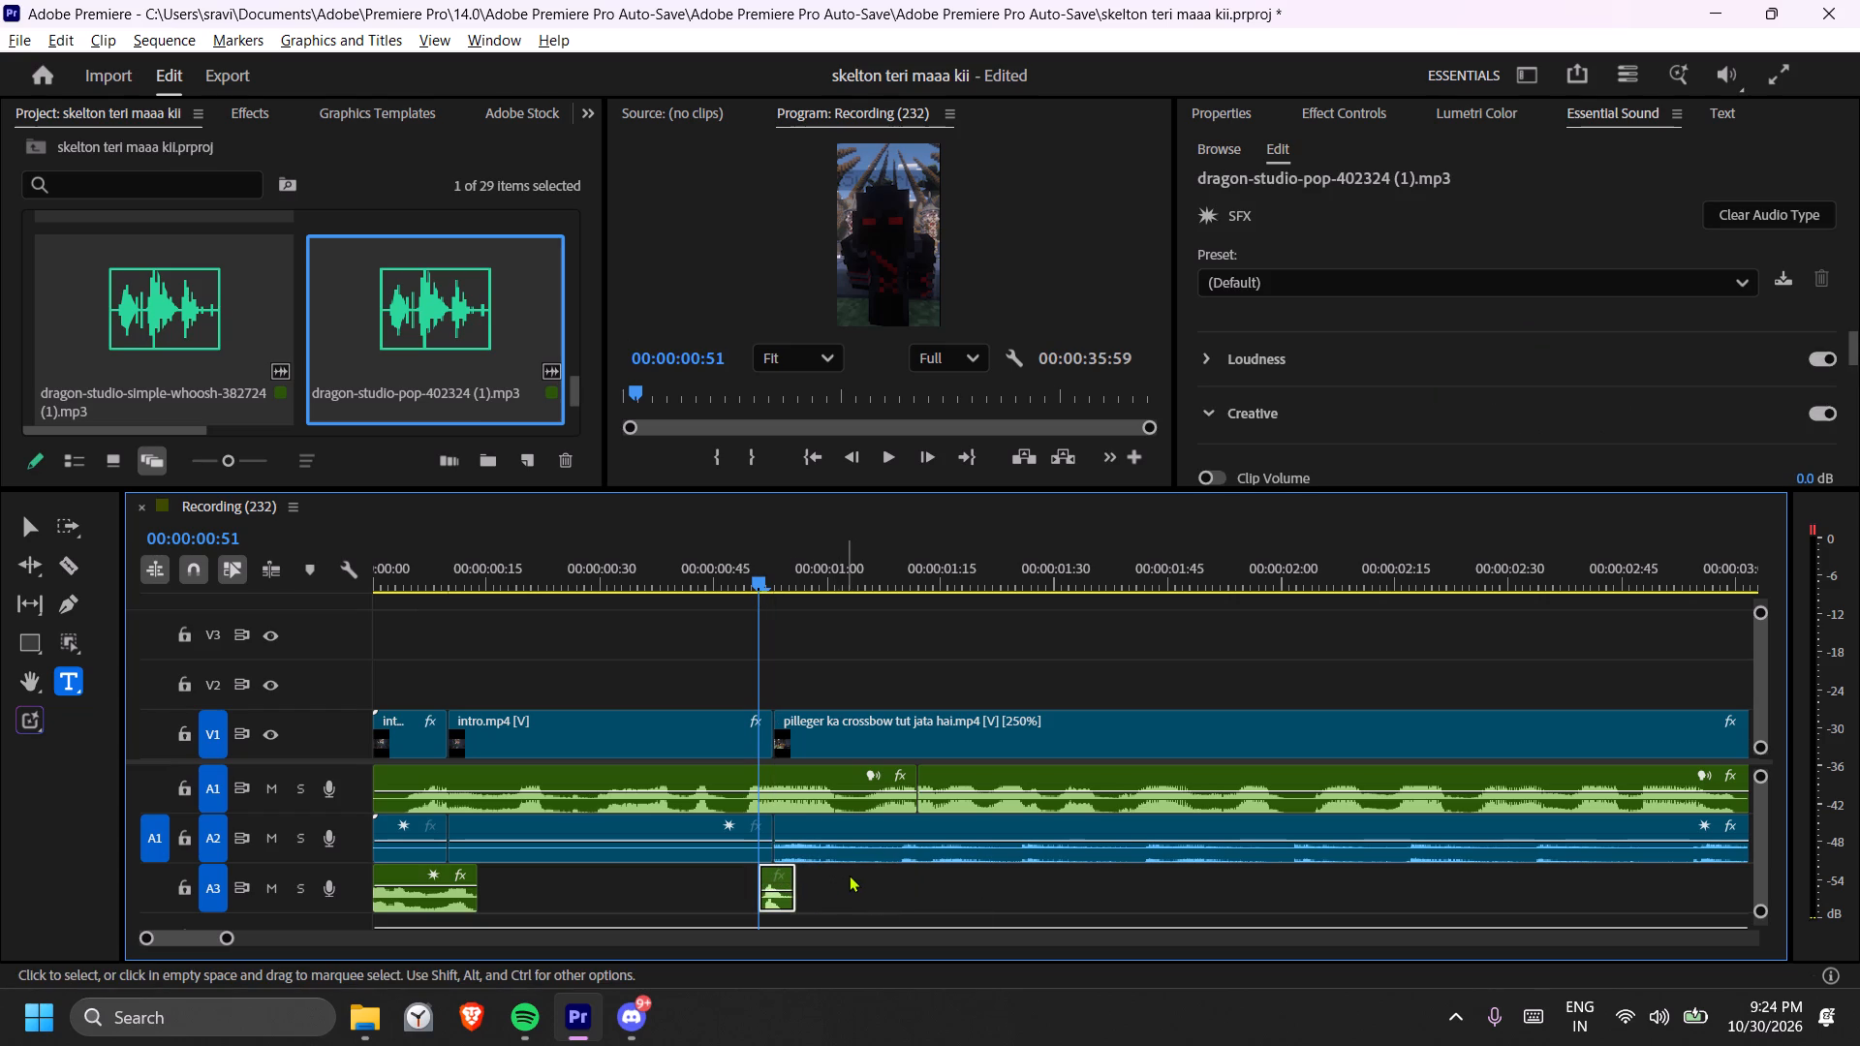
key(equal)
key(equal)
drag(1125, 876, 1128, 876)
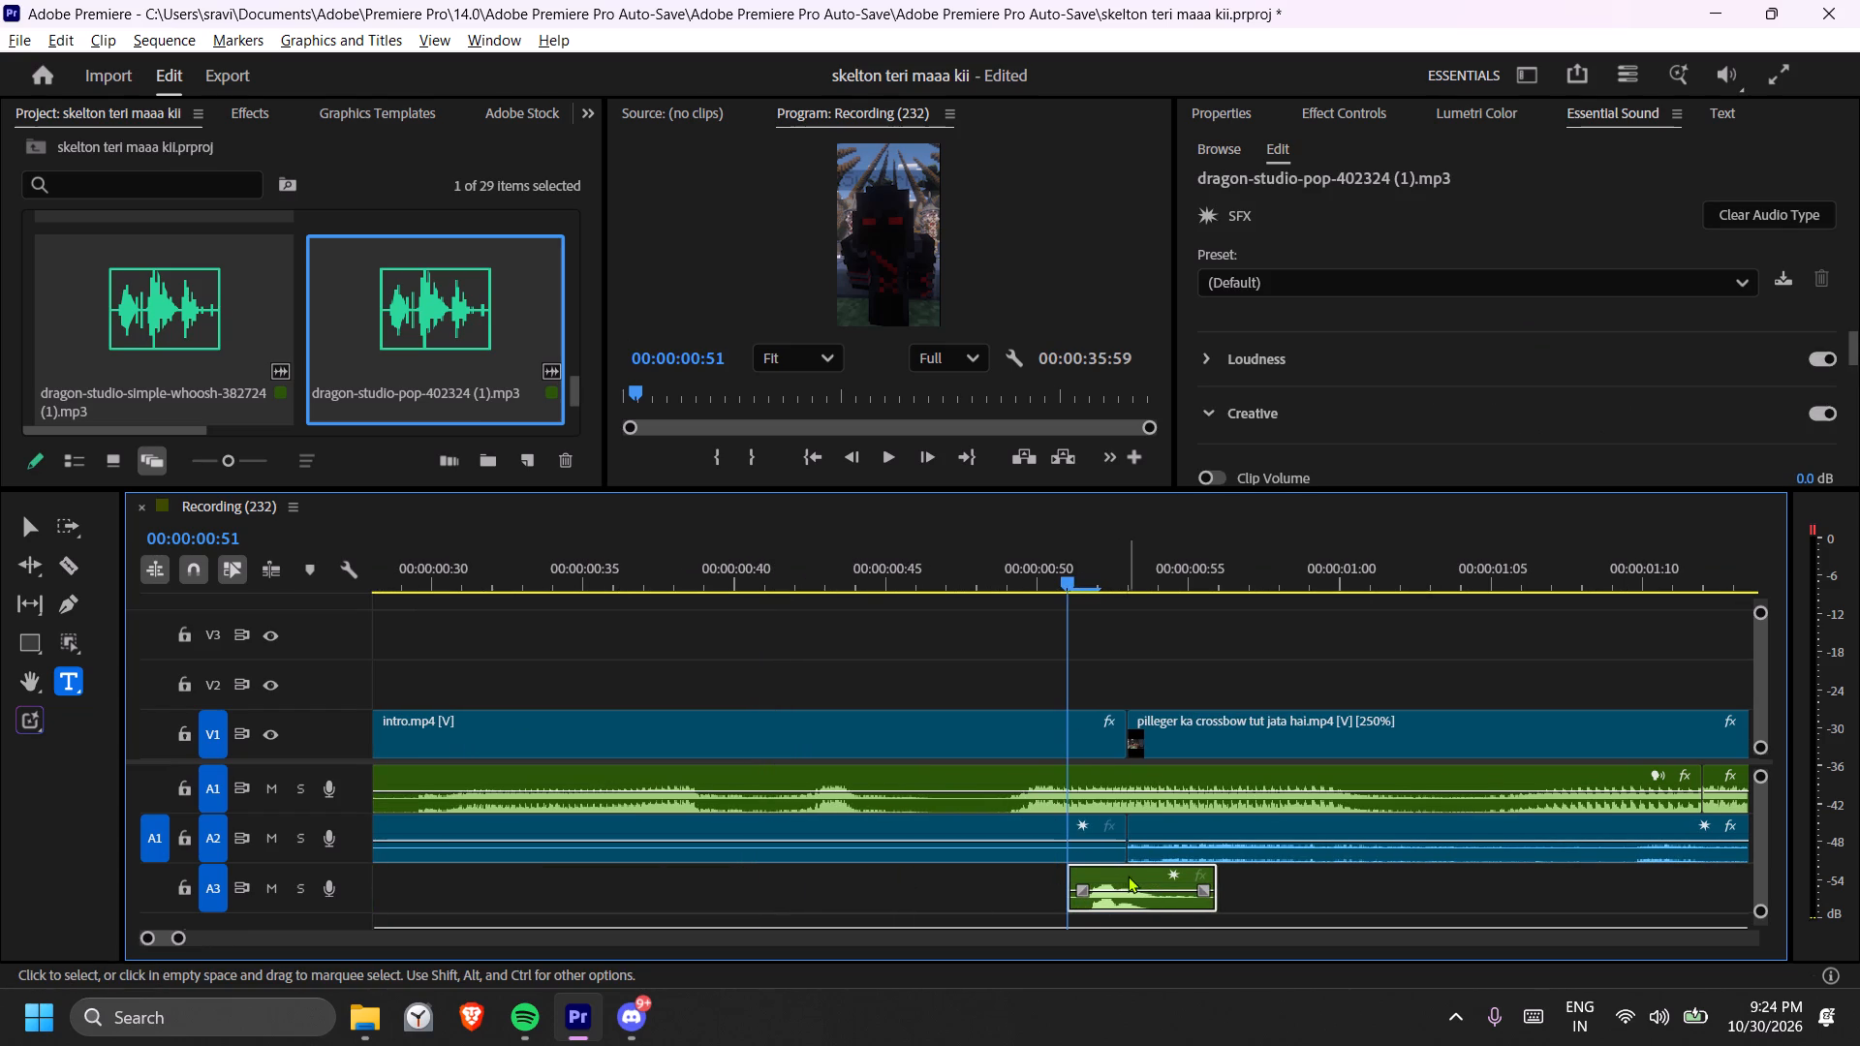
drag(1128, 876, 1140, 876)
key(space)
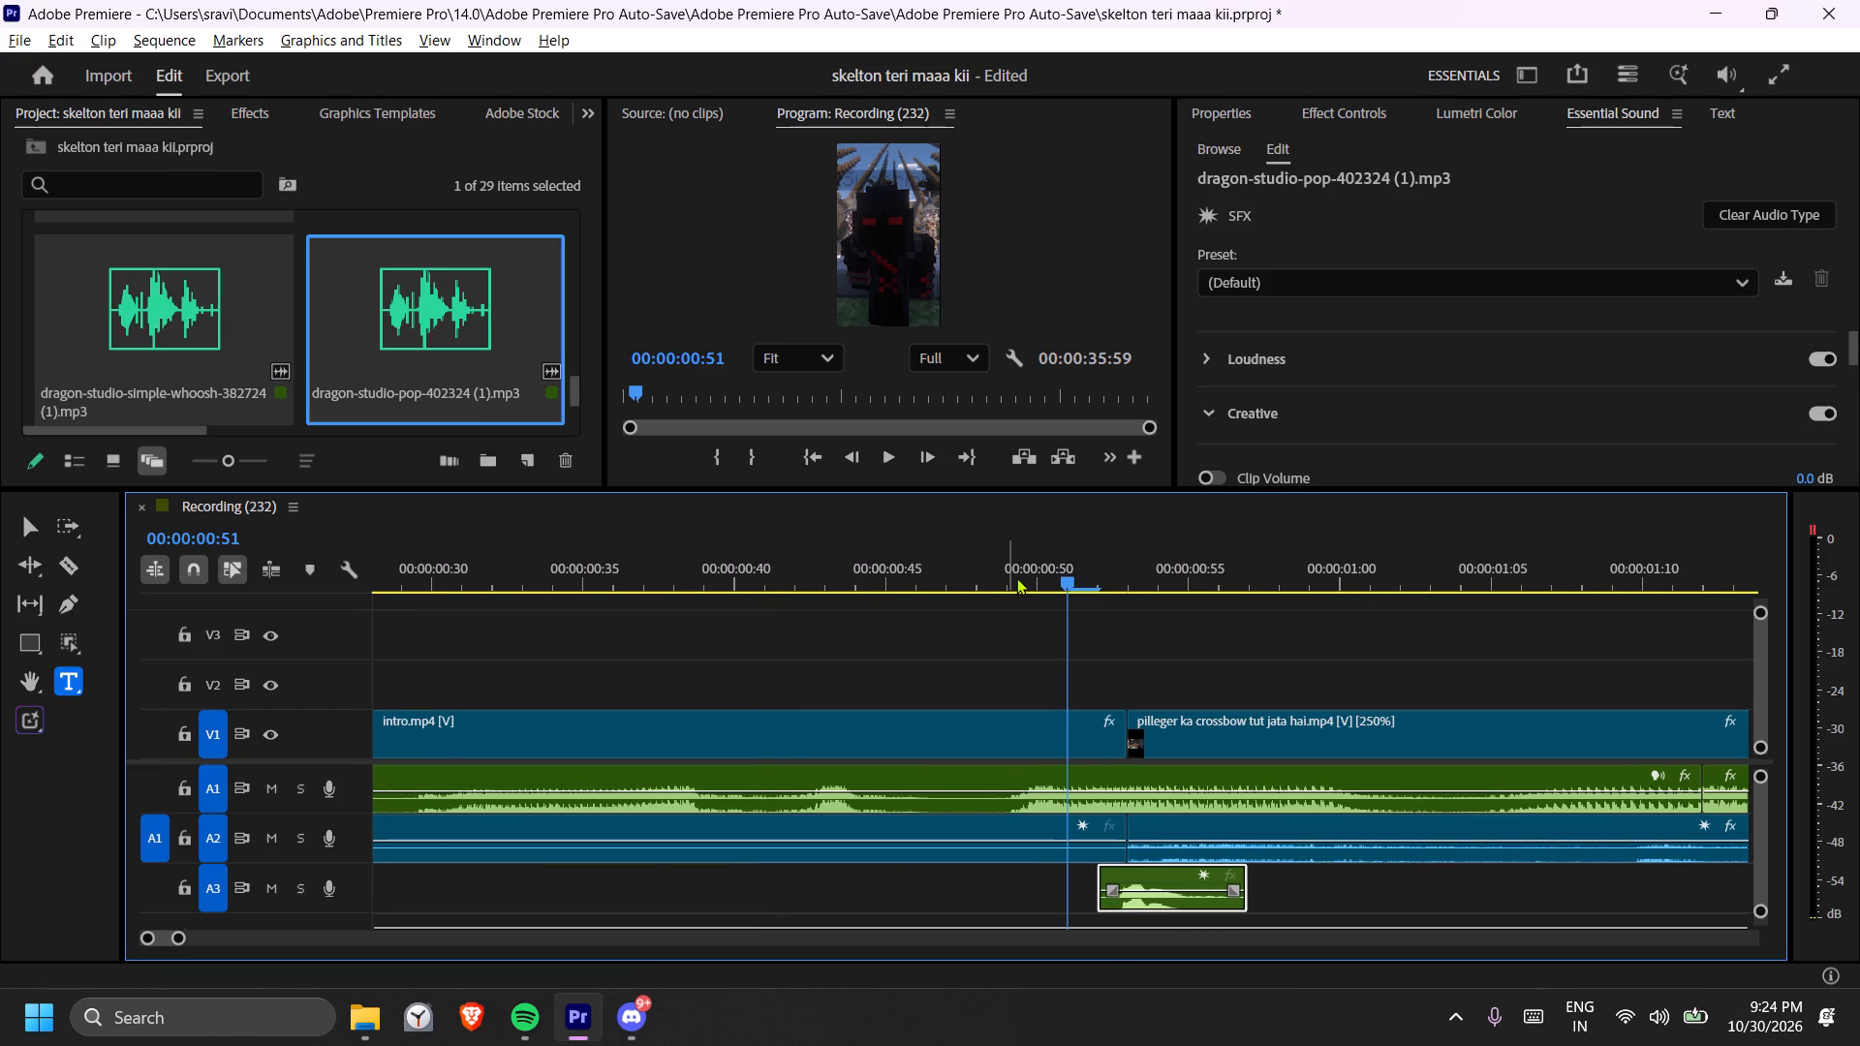
key(space)
Raise the volume of the trimmed pop clip on A3.
text(--)
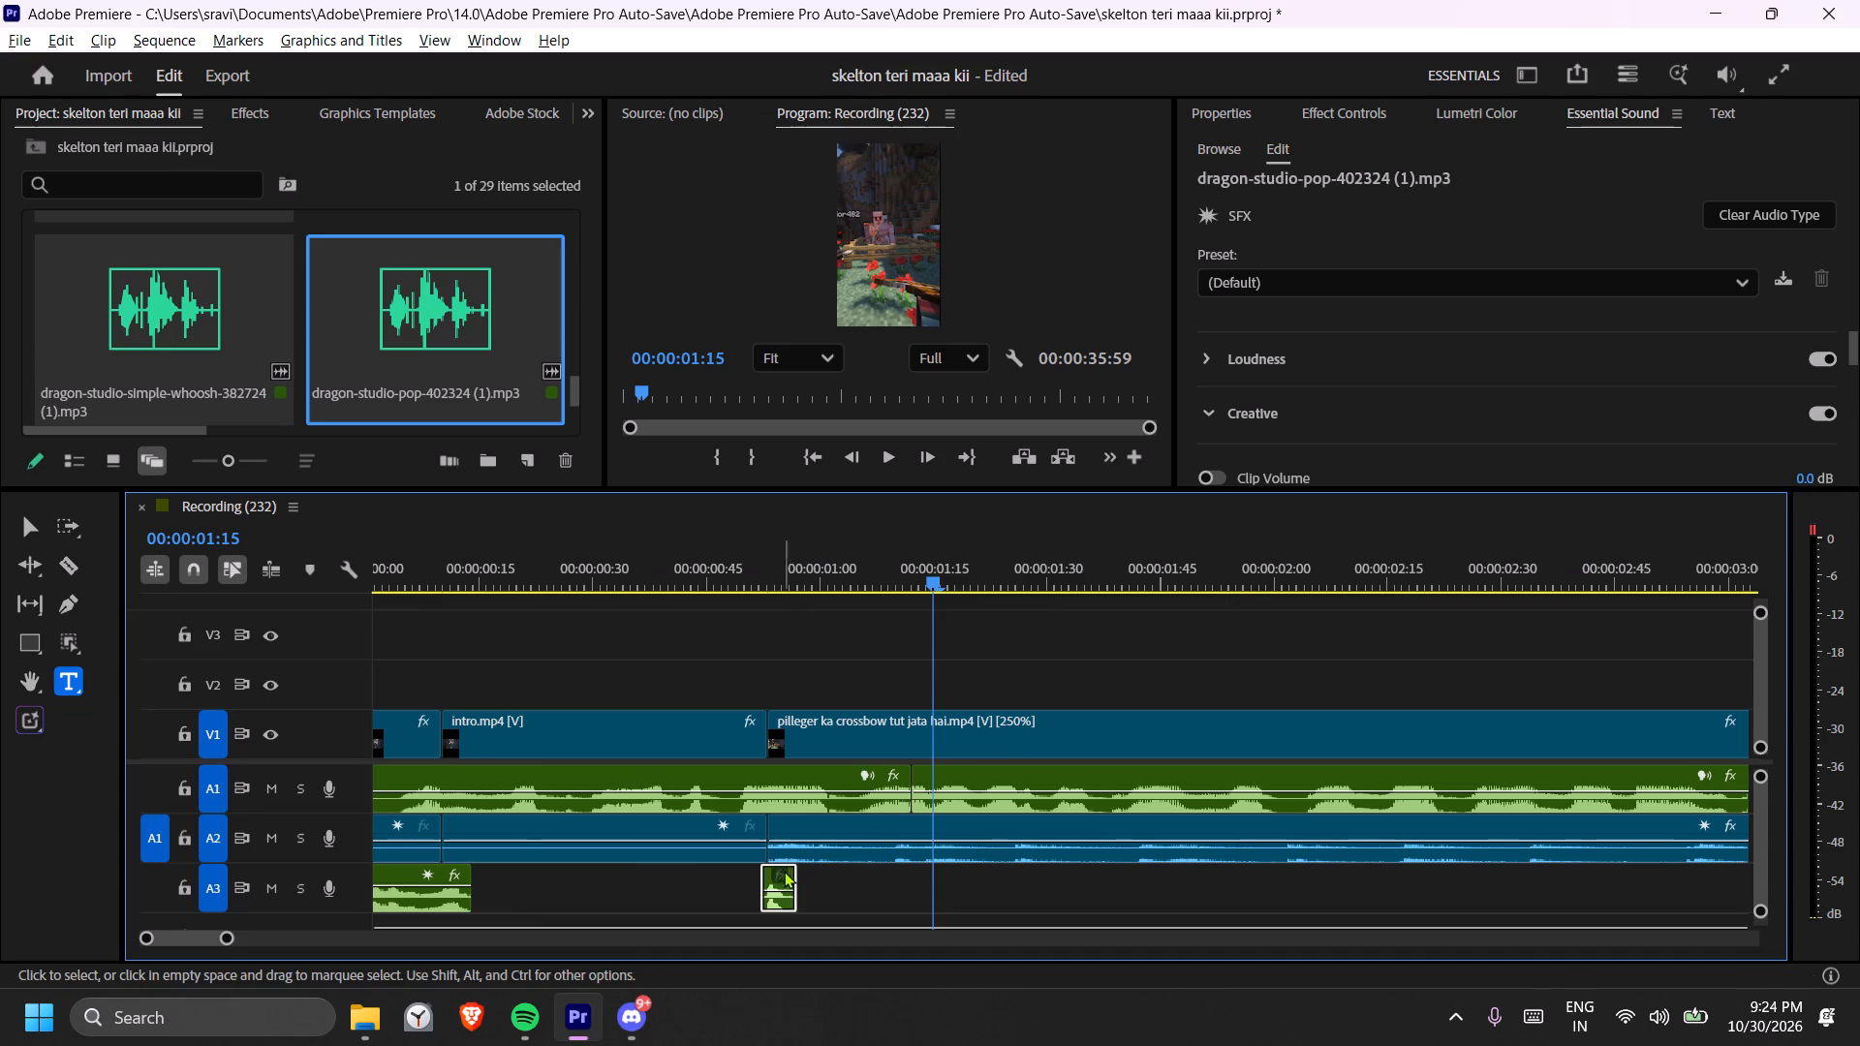
drag(779, 884, 785, 887)
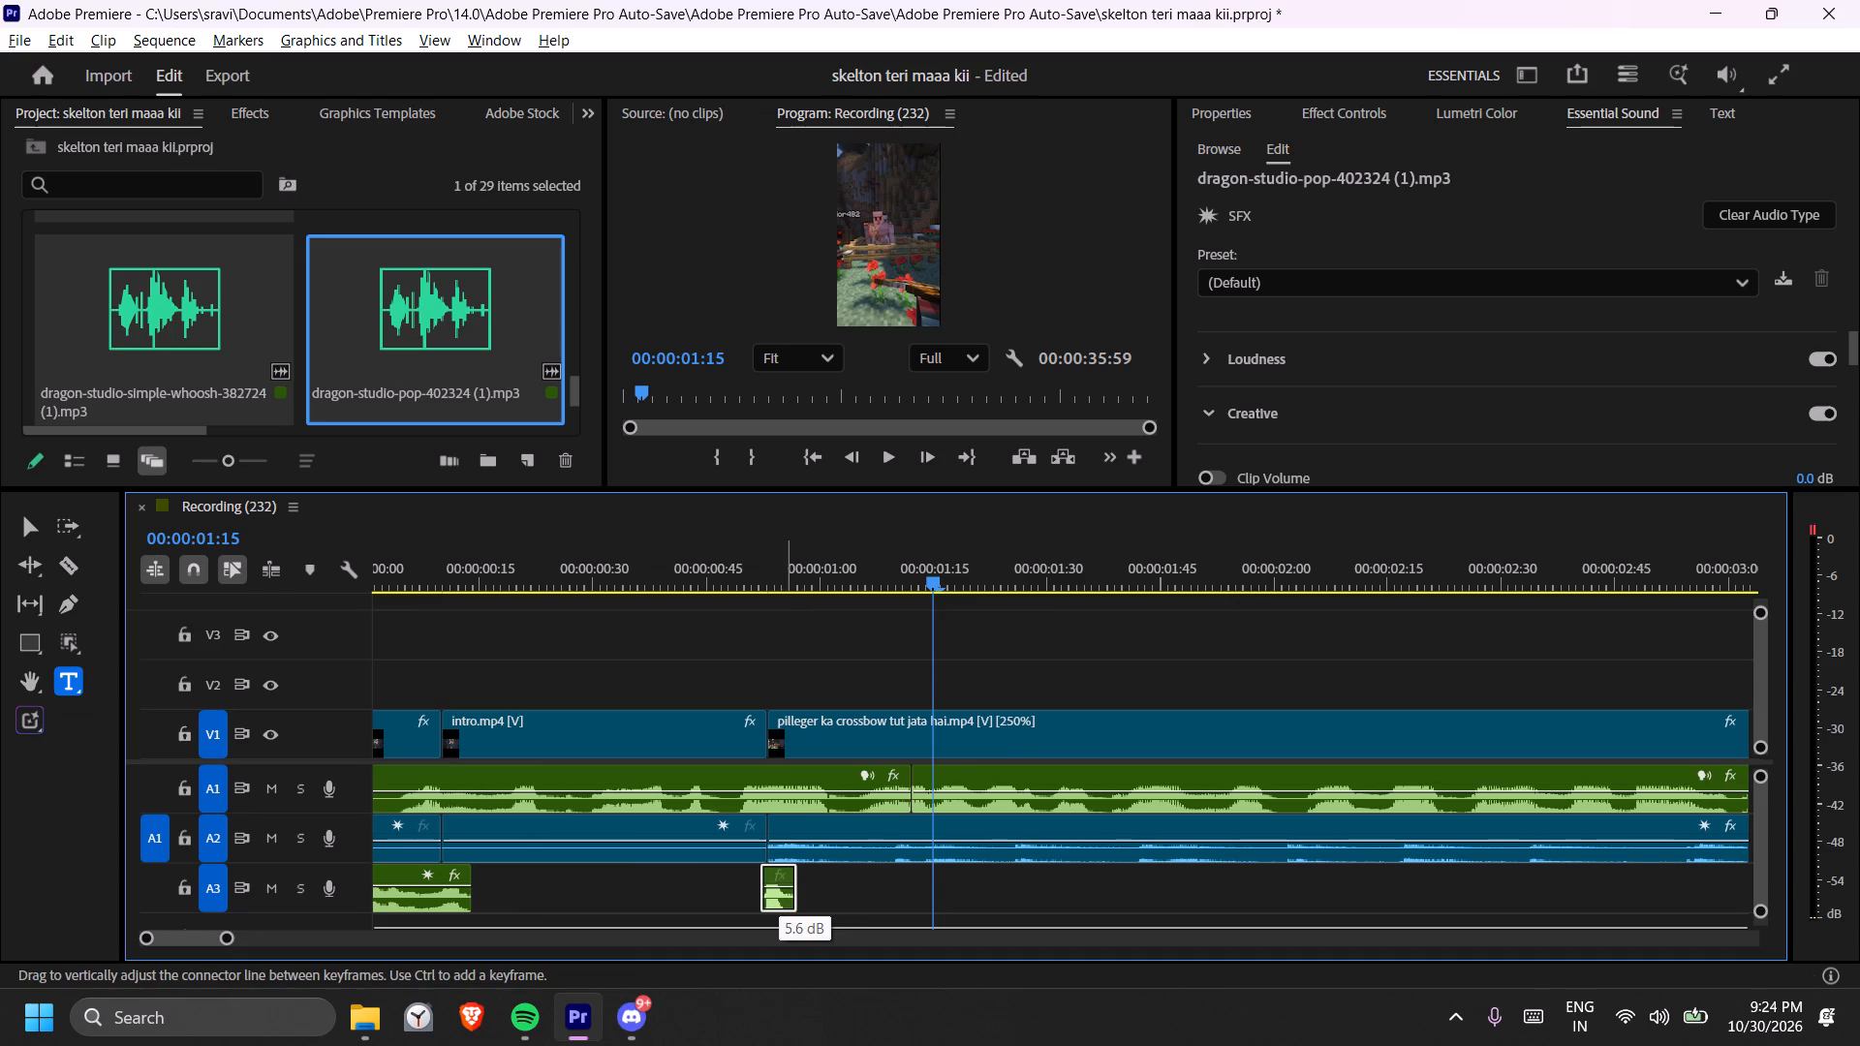
drag(785, 887, 789, 885)
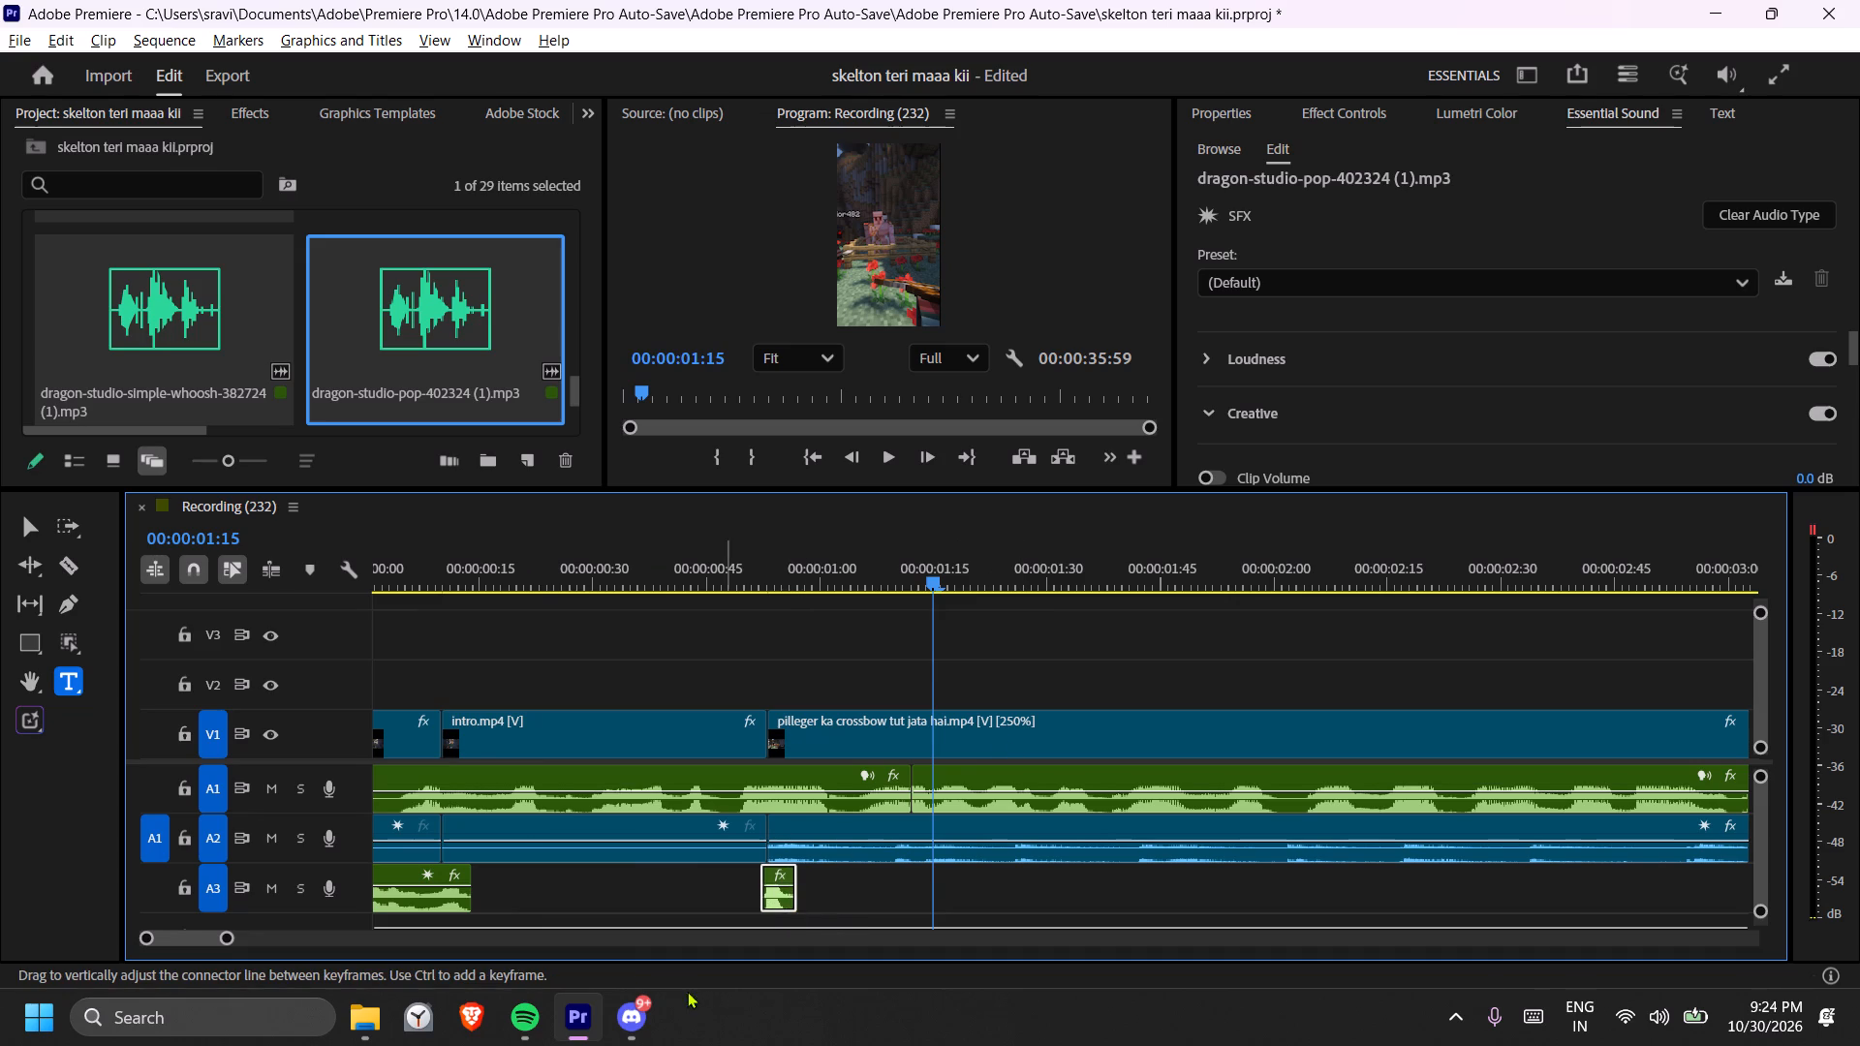
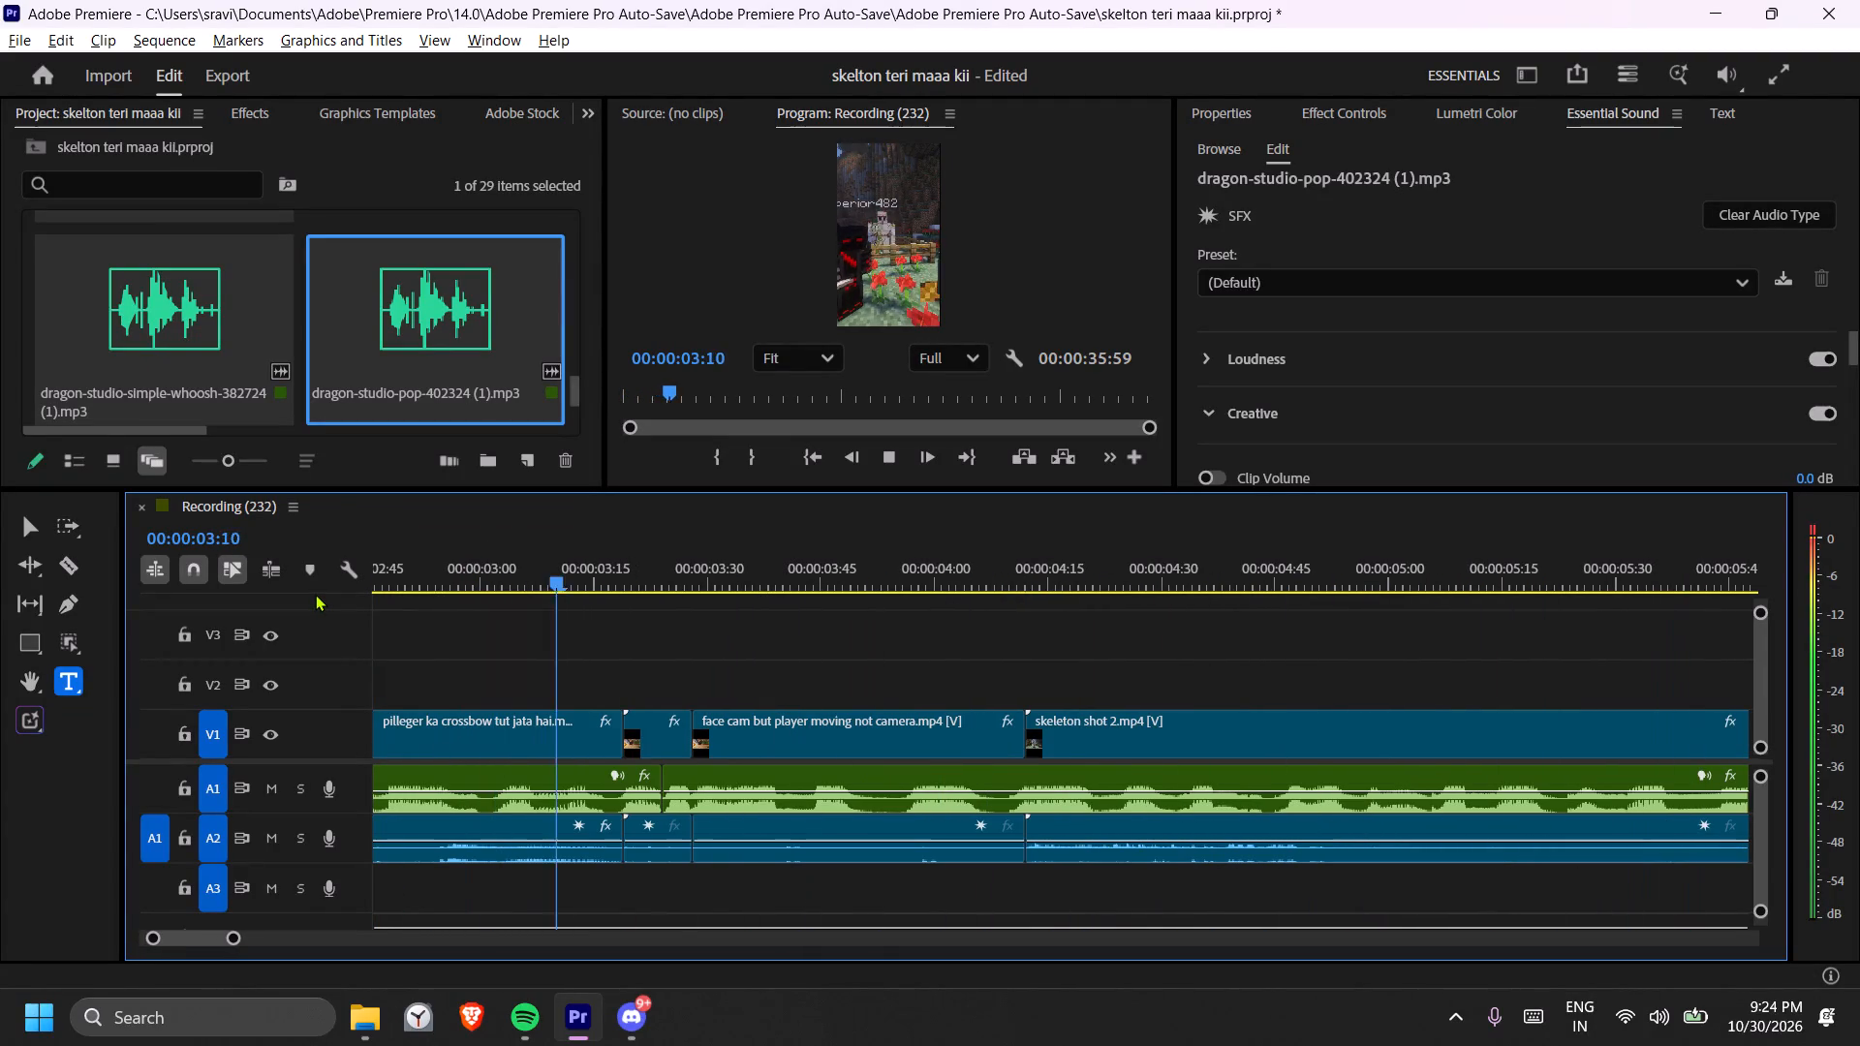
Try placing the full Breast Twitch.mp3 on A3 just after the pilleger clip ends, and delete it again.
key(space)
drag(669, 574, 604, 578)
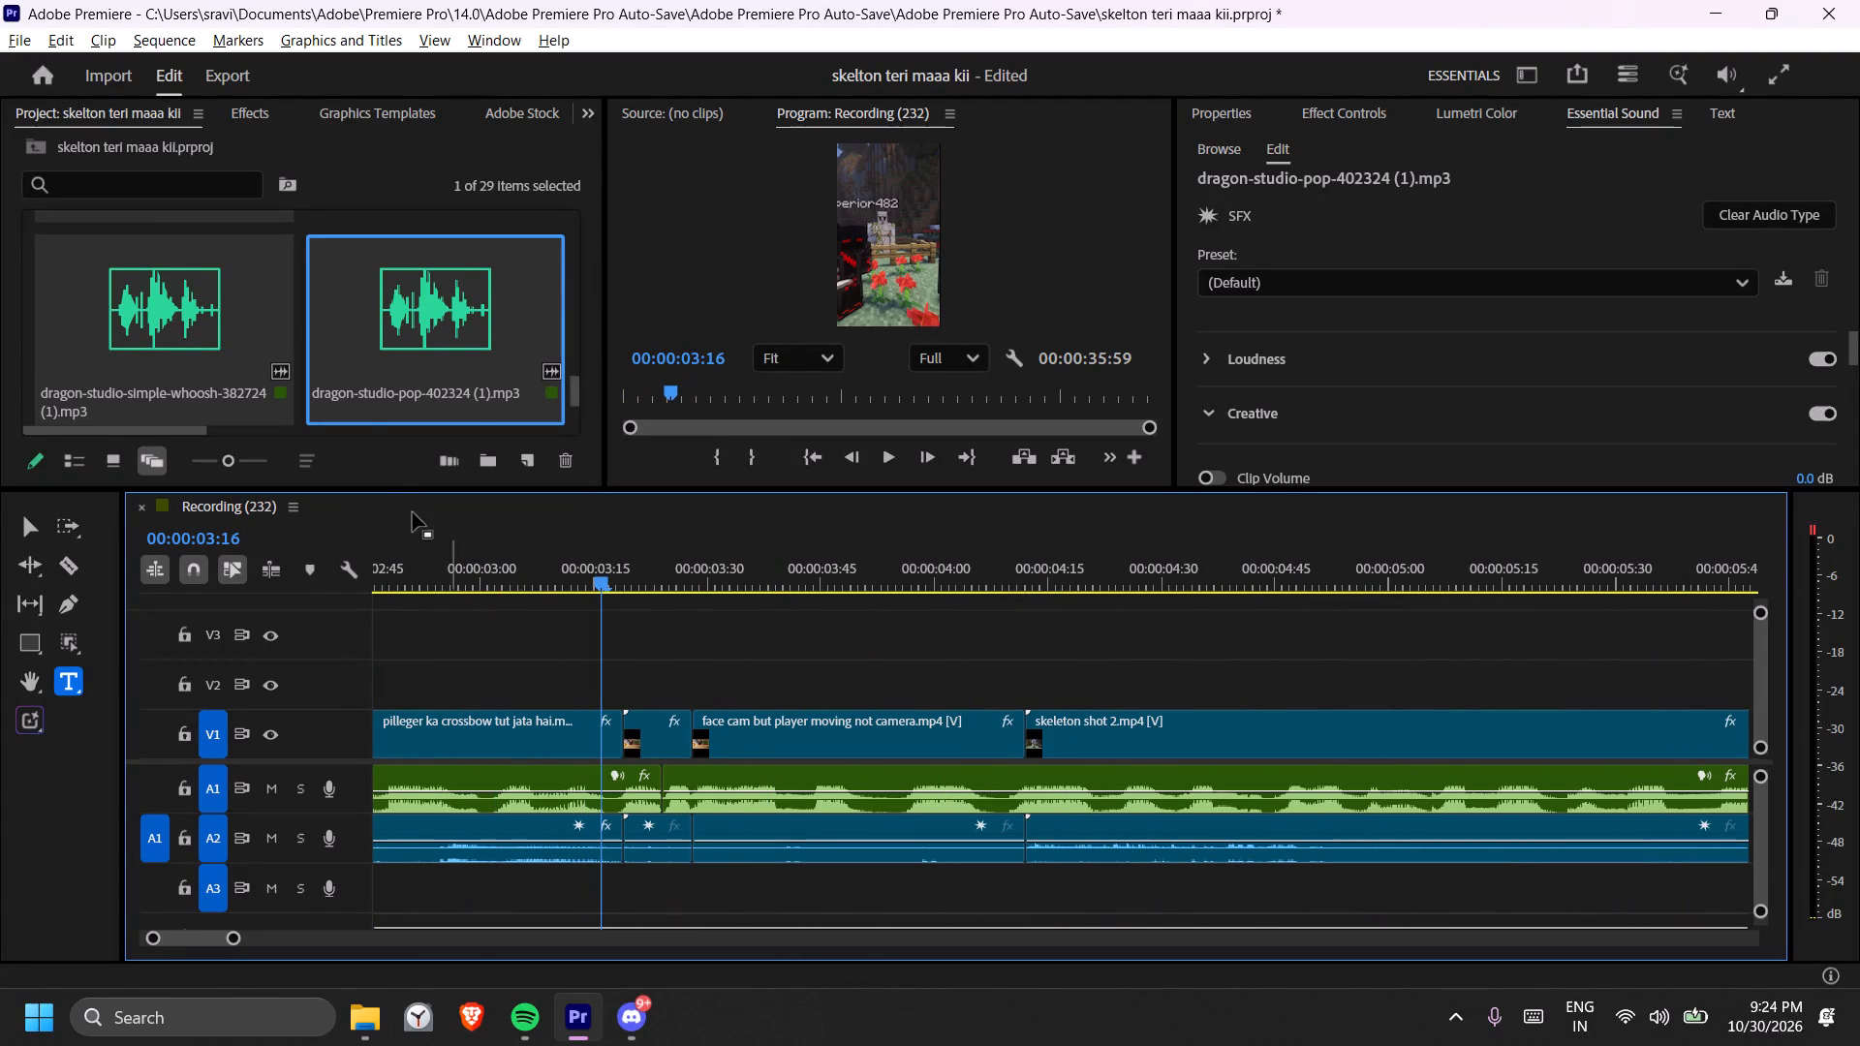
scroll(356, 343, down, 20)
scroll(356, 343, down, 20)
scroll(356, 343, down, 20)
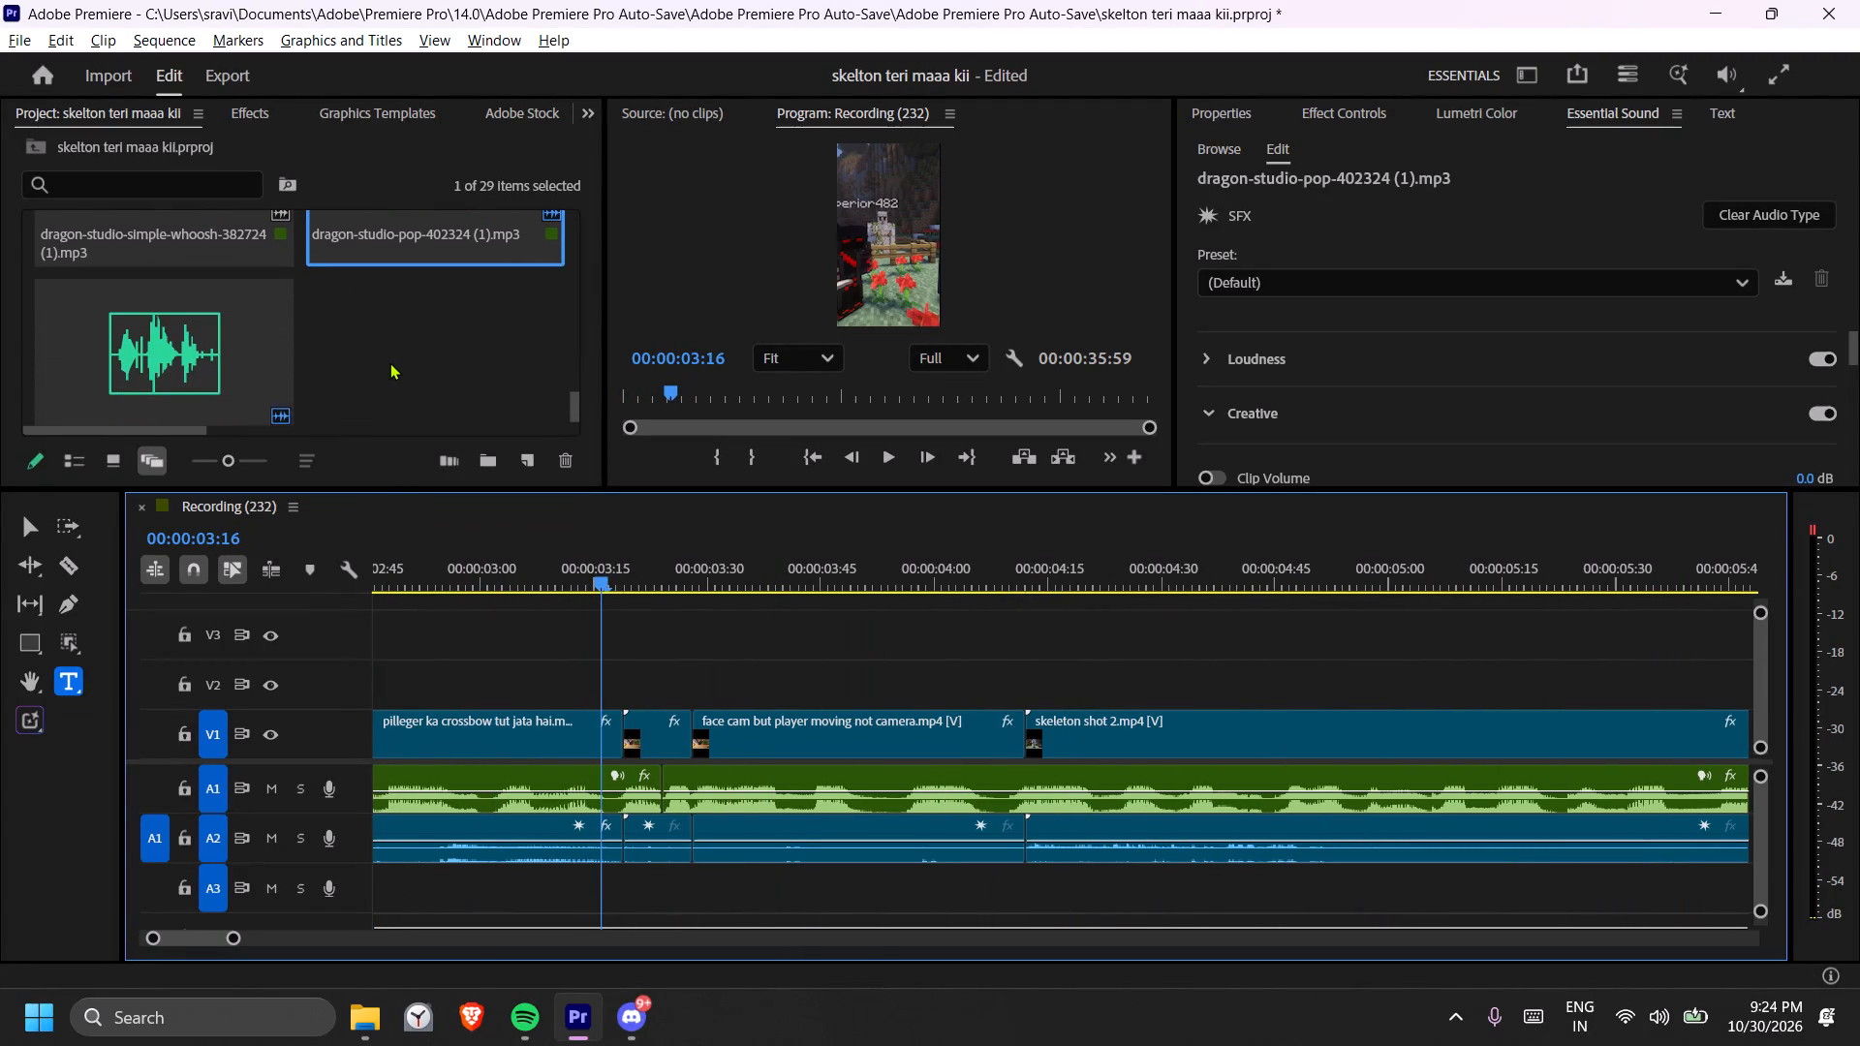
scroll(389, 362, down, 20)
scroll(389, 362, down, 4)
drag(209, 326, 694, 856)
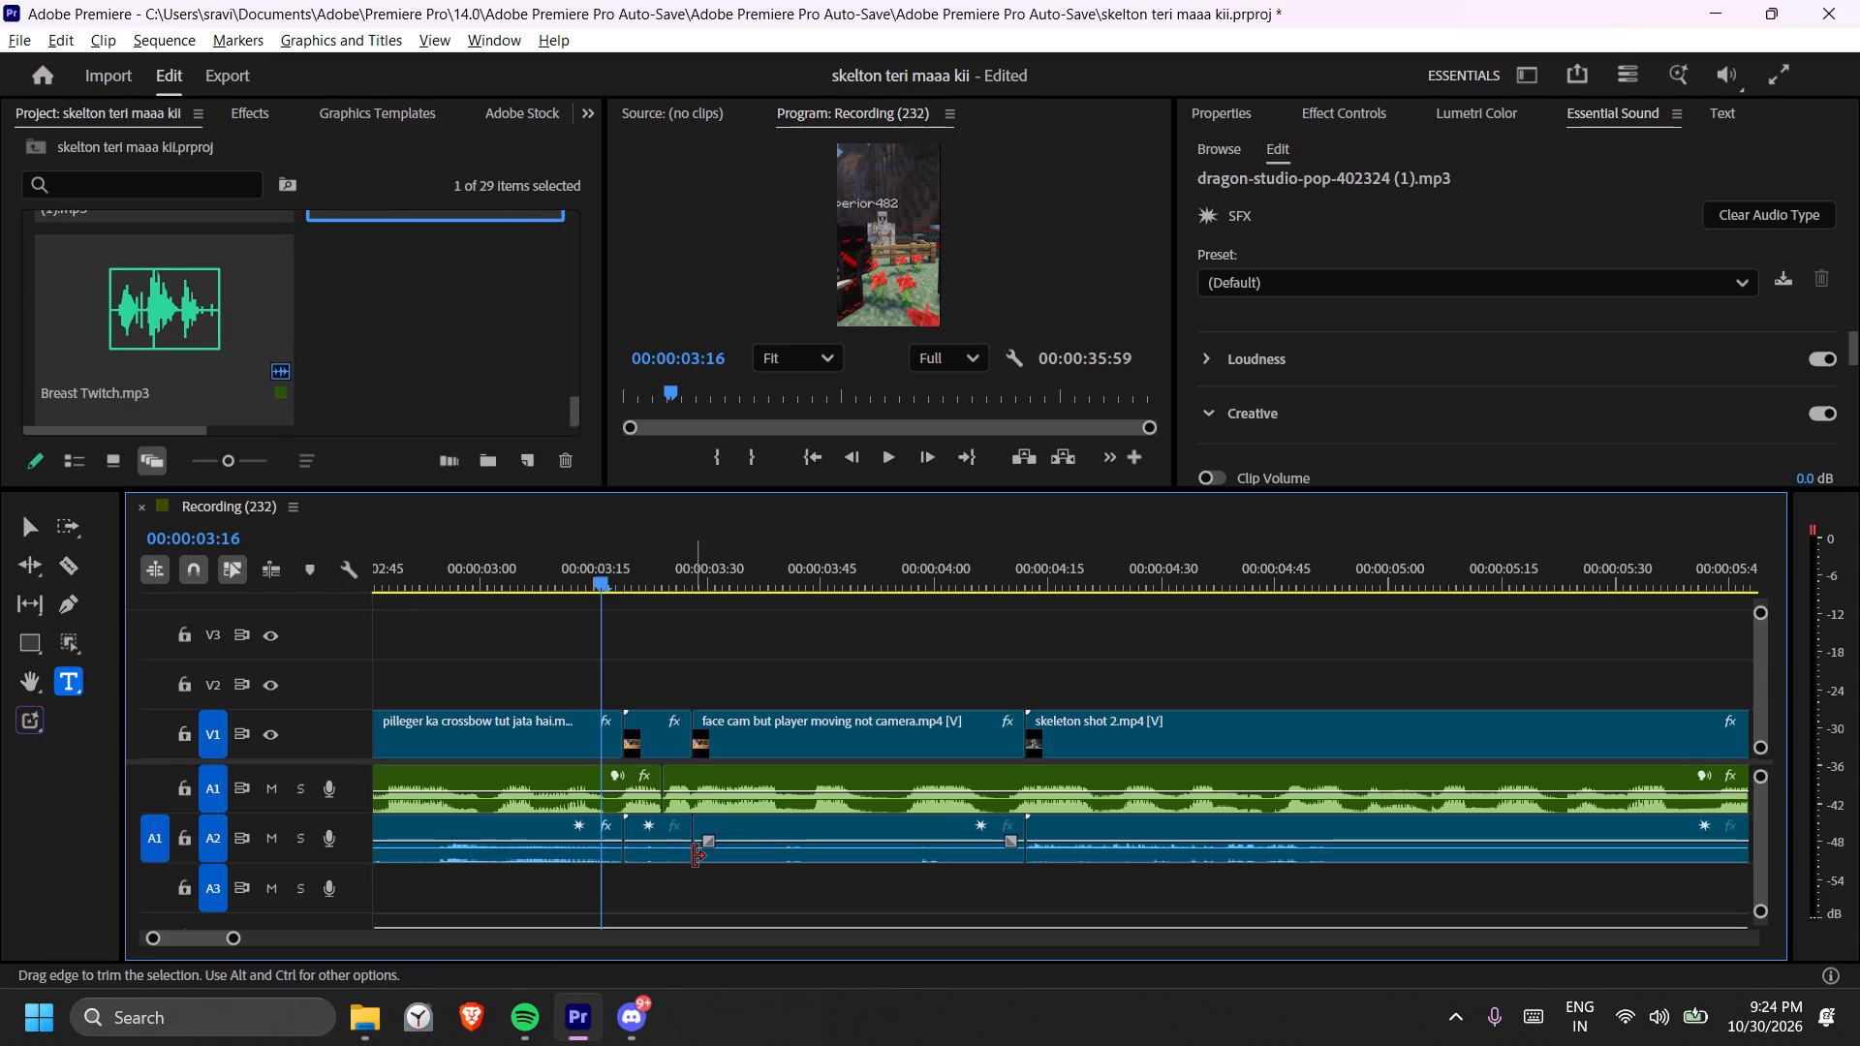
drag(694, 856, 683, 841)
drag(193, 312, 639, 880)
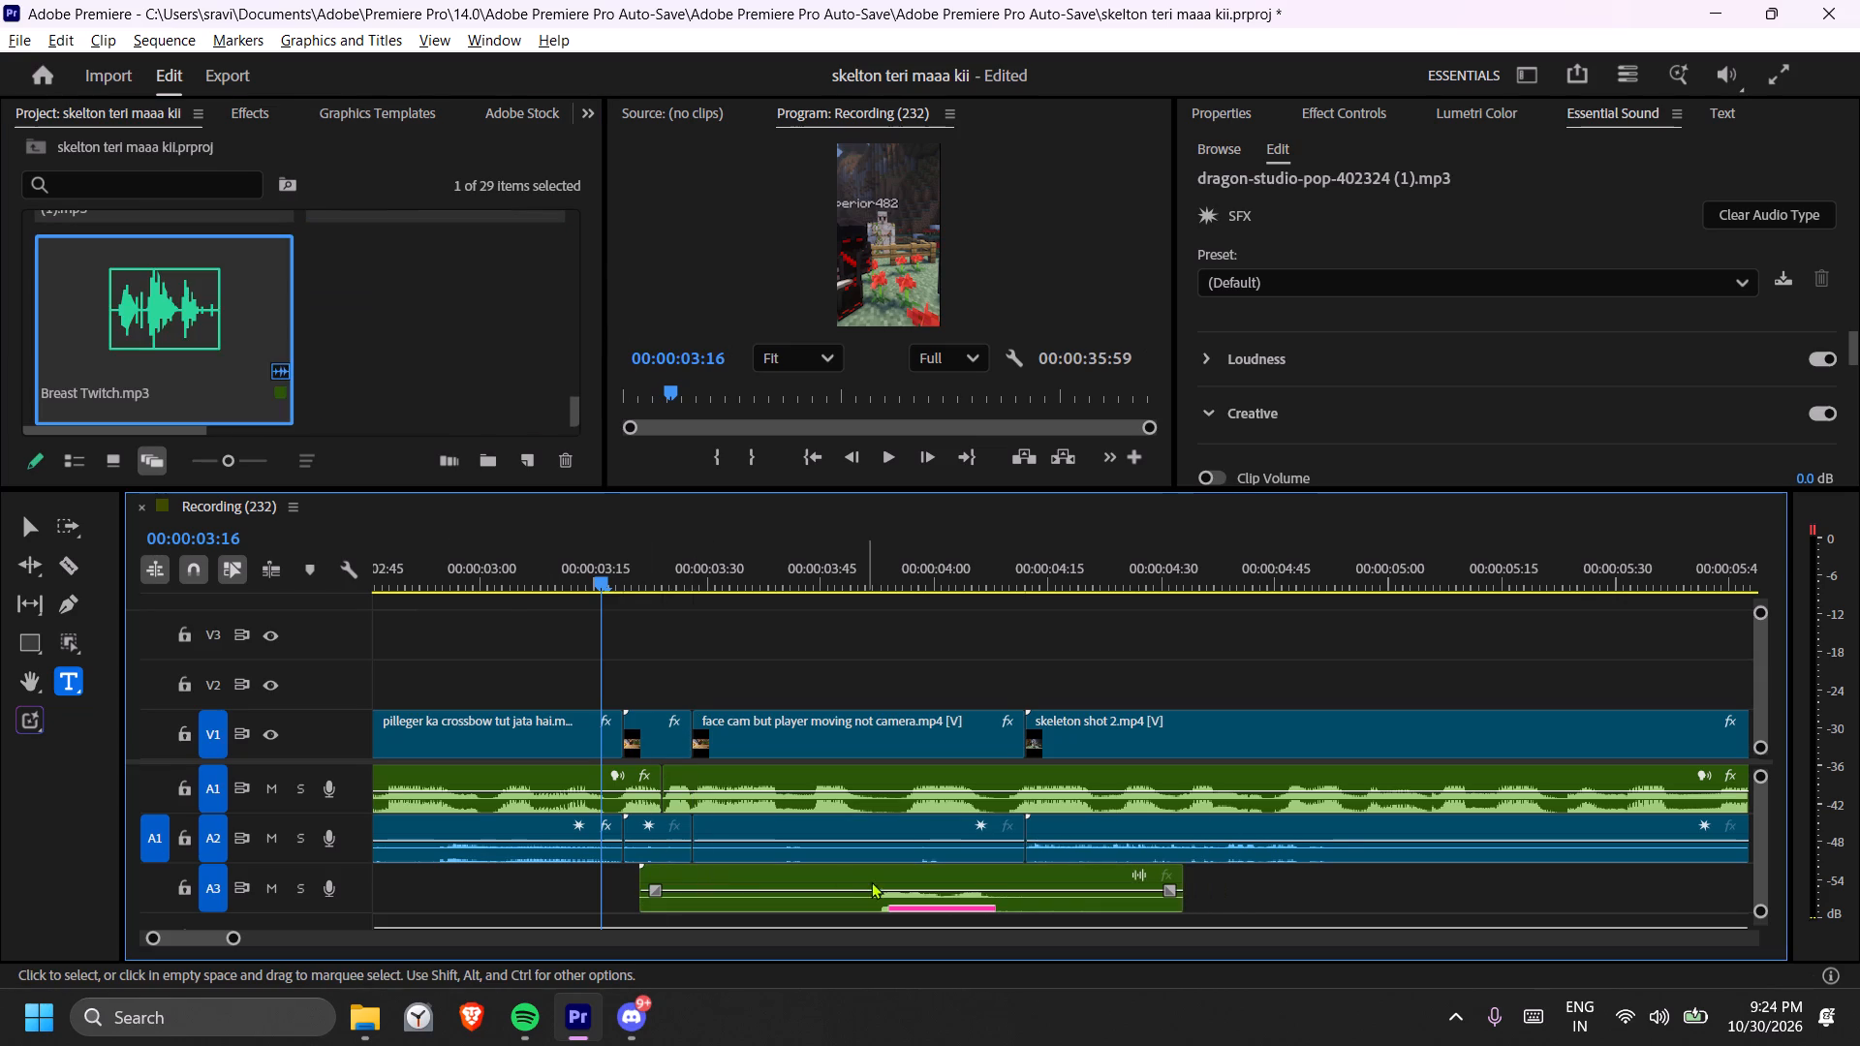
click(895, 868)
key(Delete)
Add the trimmed Breast Twitch.mp3 and trimmed pop clips from A3 to the project as reusable items.
key(minus)
key(minus)
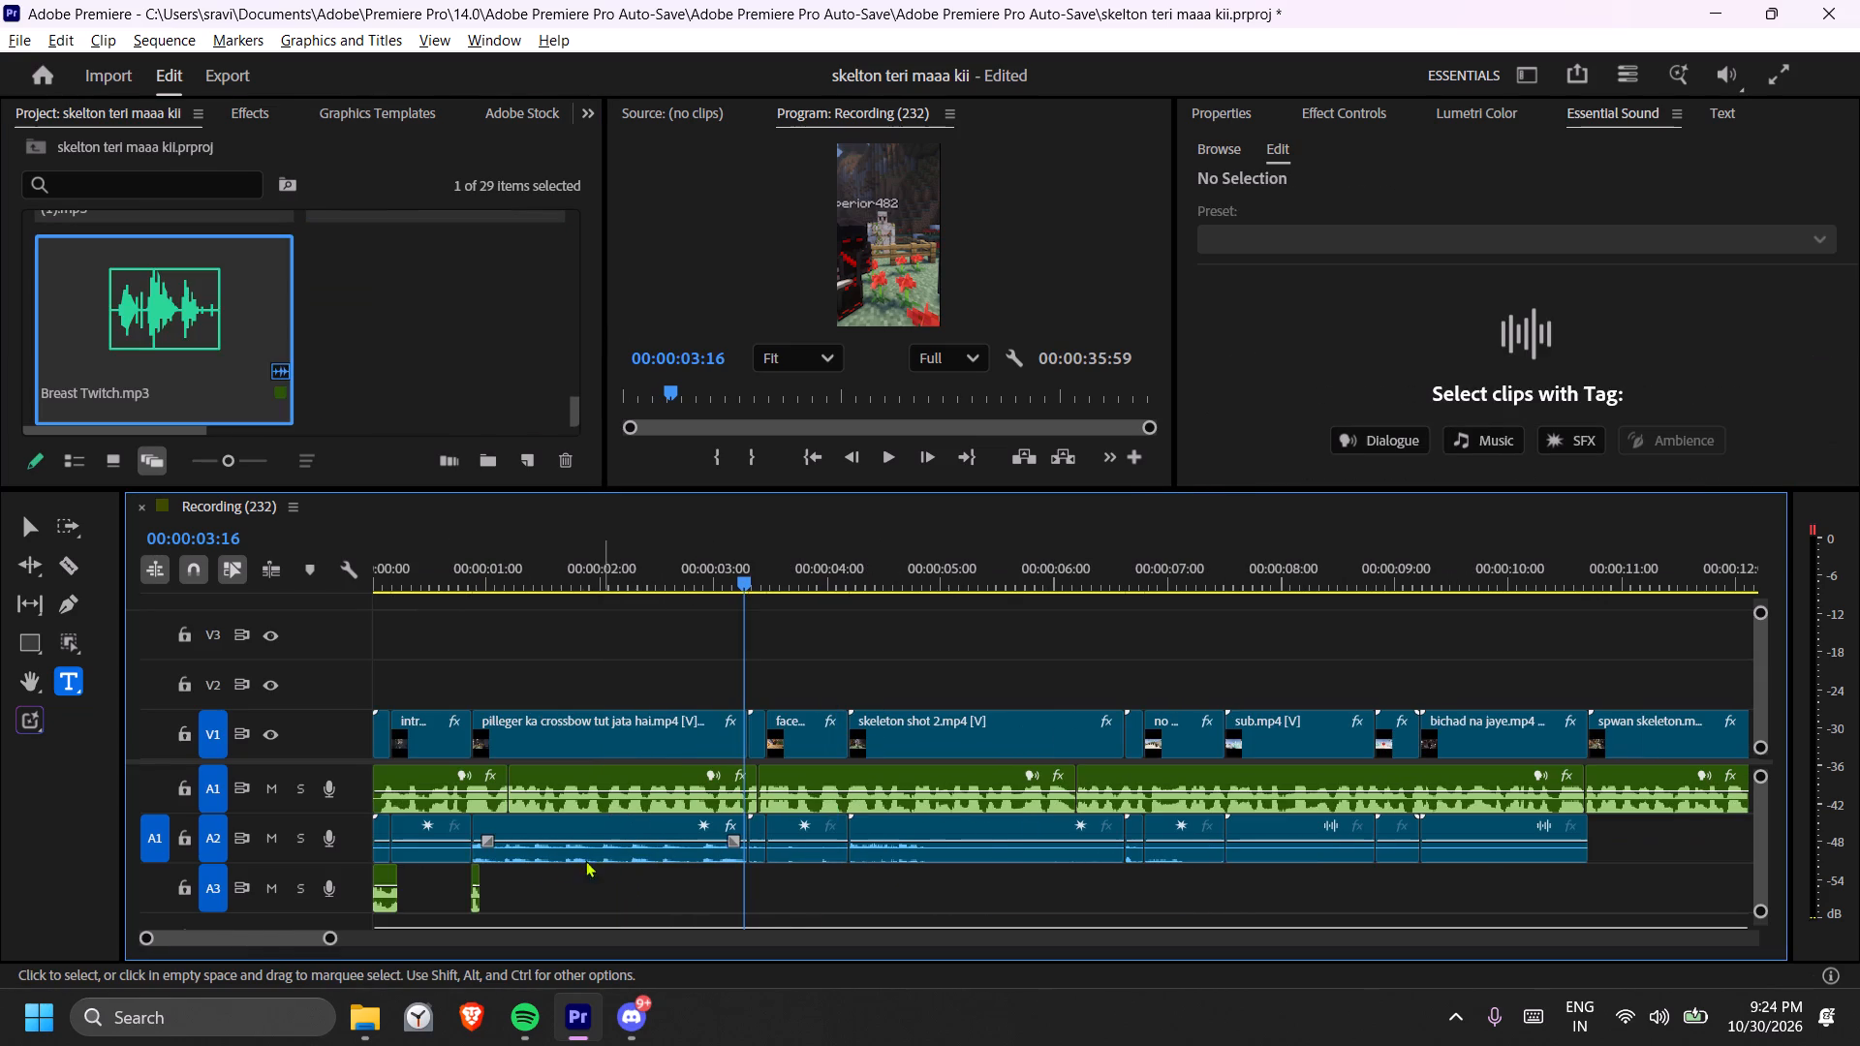
alt+drag(382, 867, 451, 866)
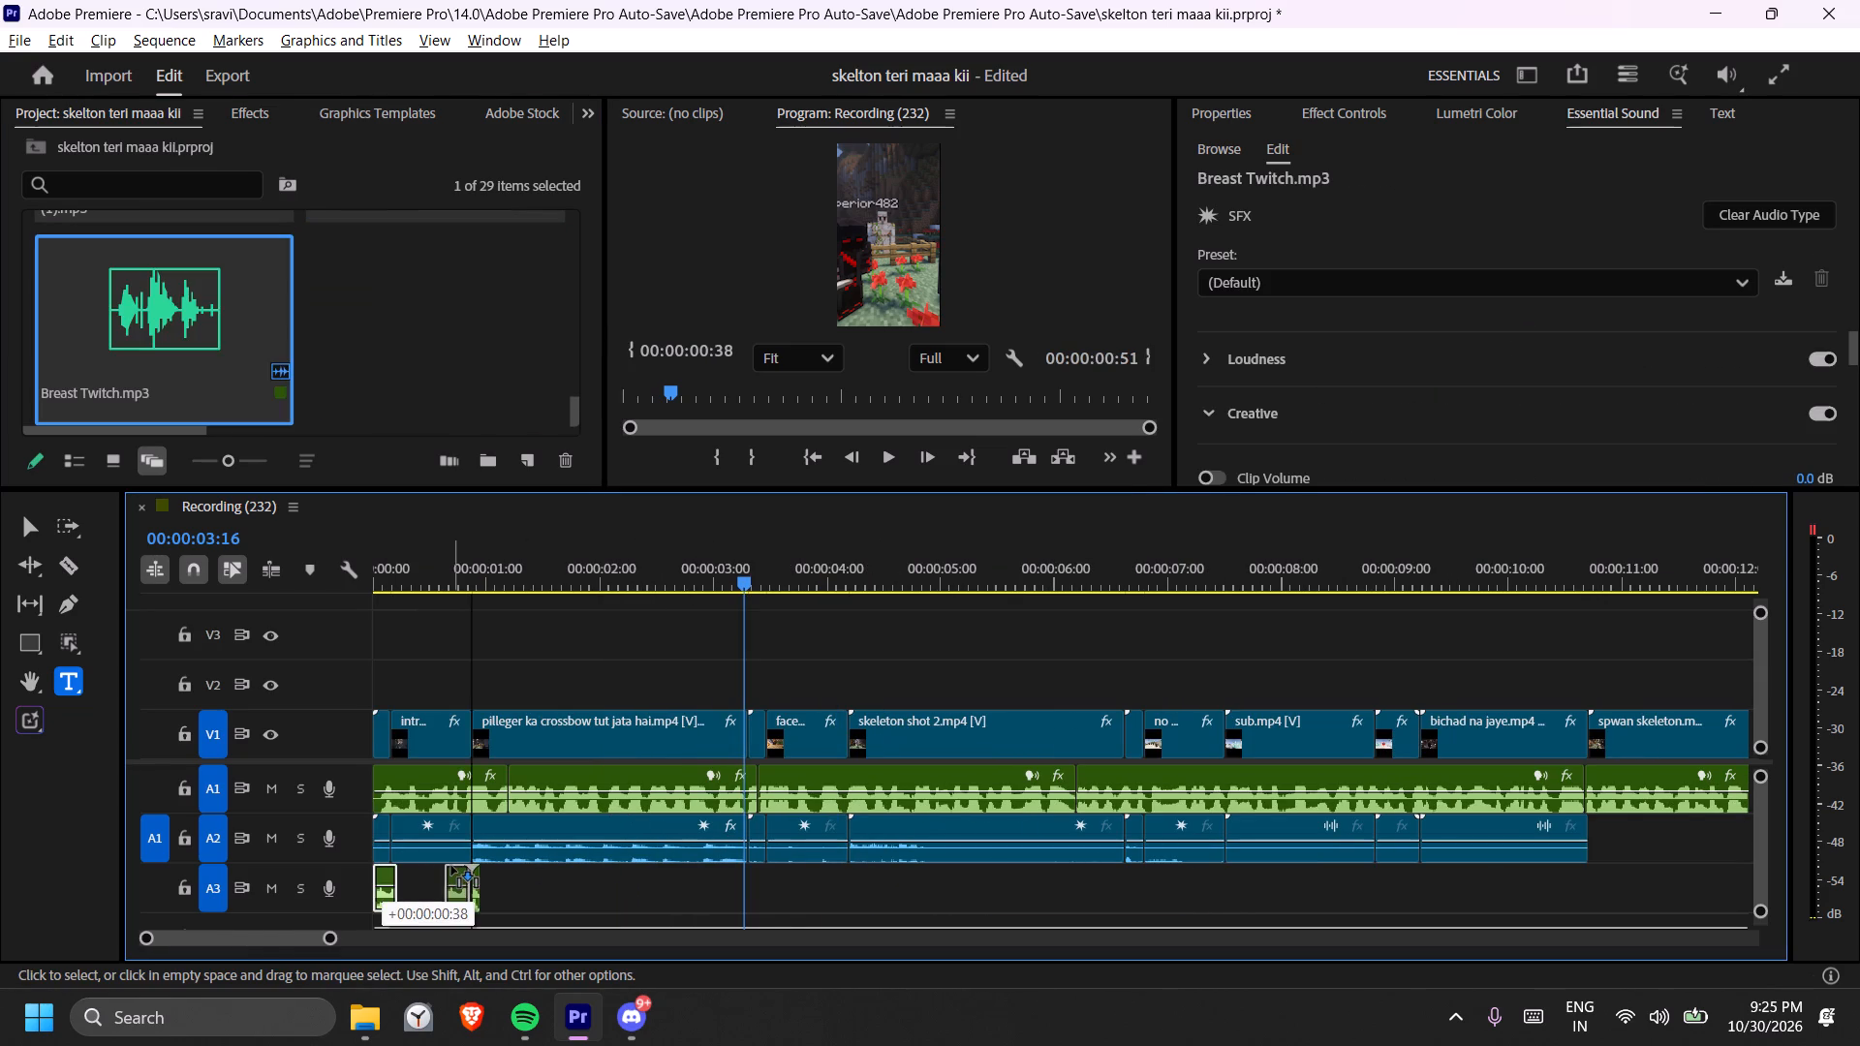
alt+drag(451, 866, 394, 386)
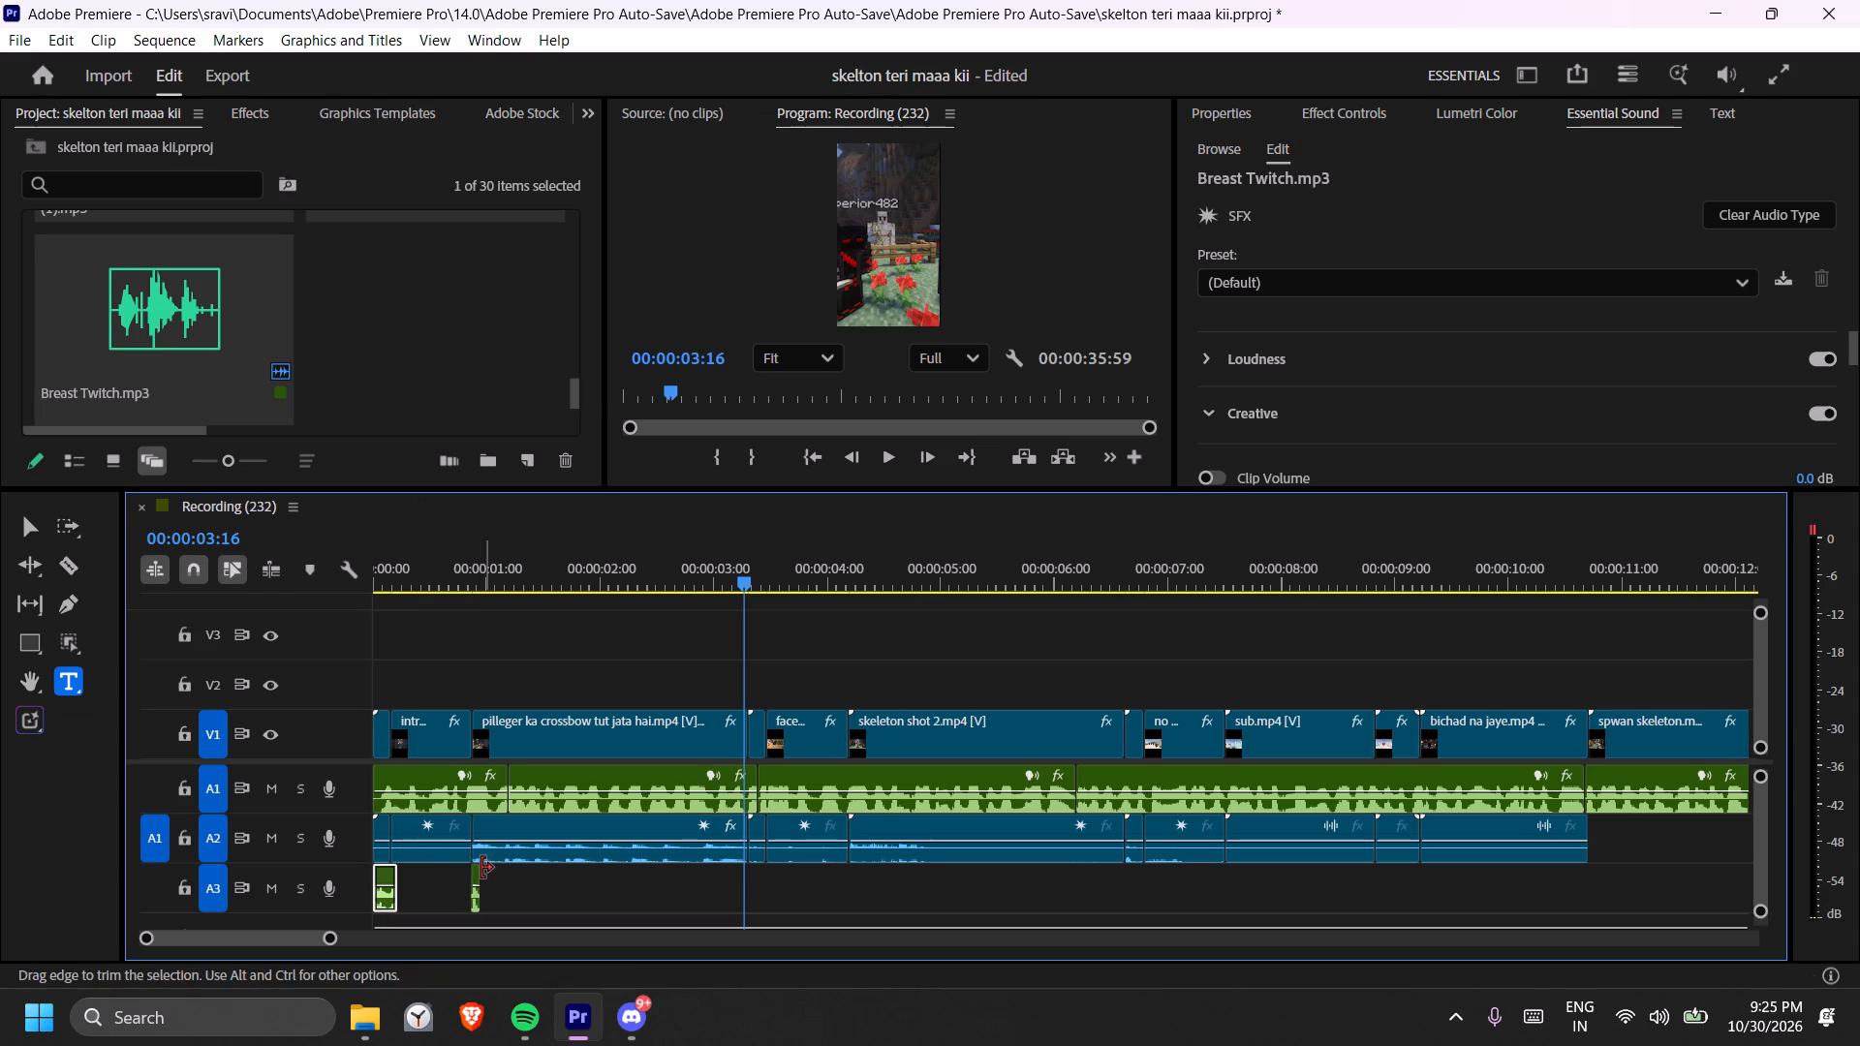
drag(475, 875, 499, 385)
Place the trimmed Breast Twitch.mp3 on A3 at the cut where the pilleger clip ends, and play it back.
scroll(386, 374, down, 4)
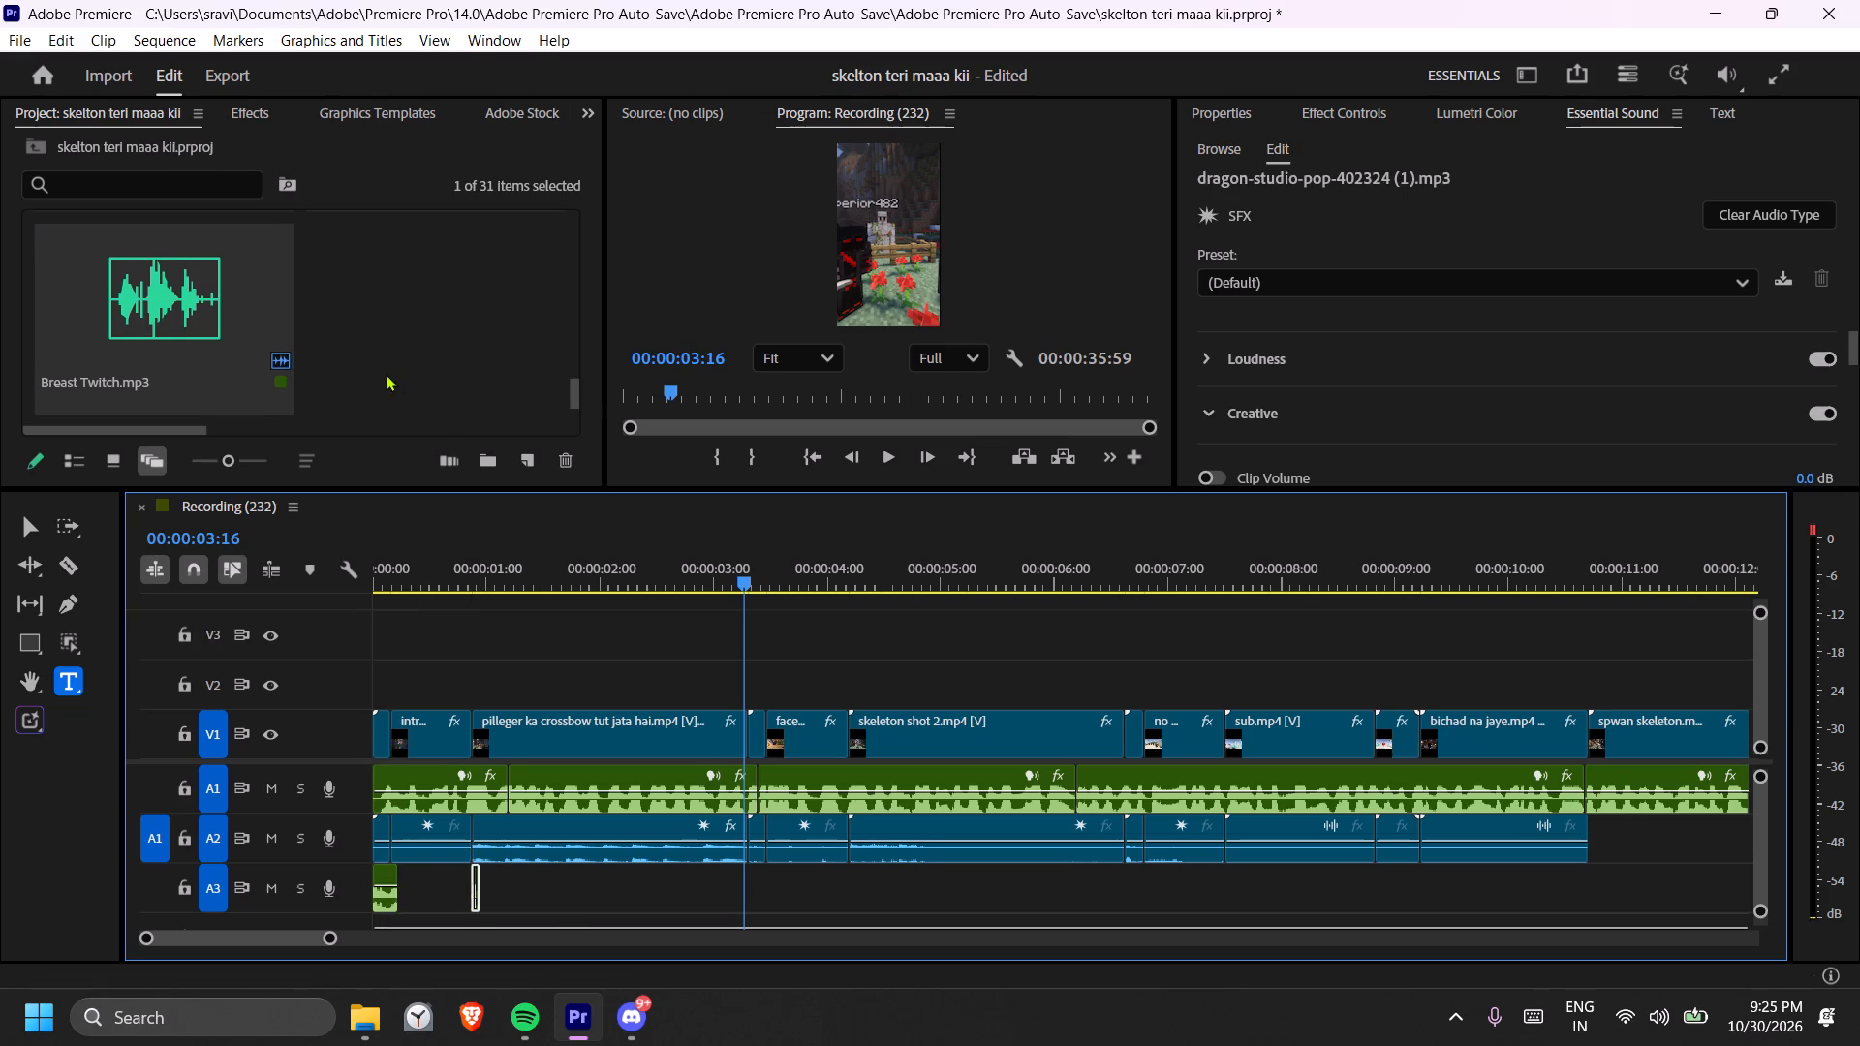
scroll(386, 374, down, 20)
scroll(386, 374, down, 20)
scroll(386, 374, down, 20)
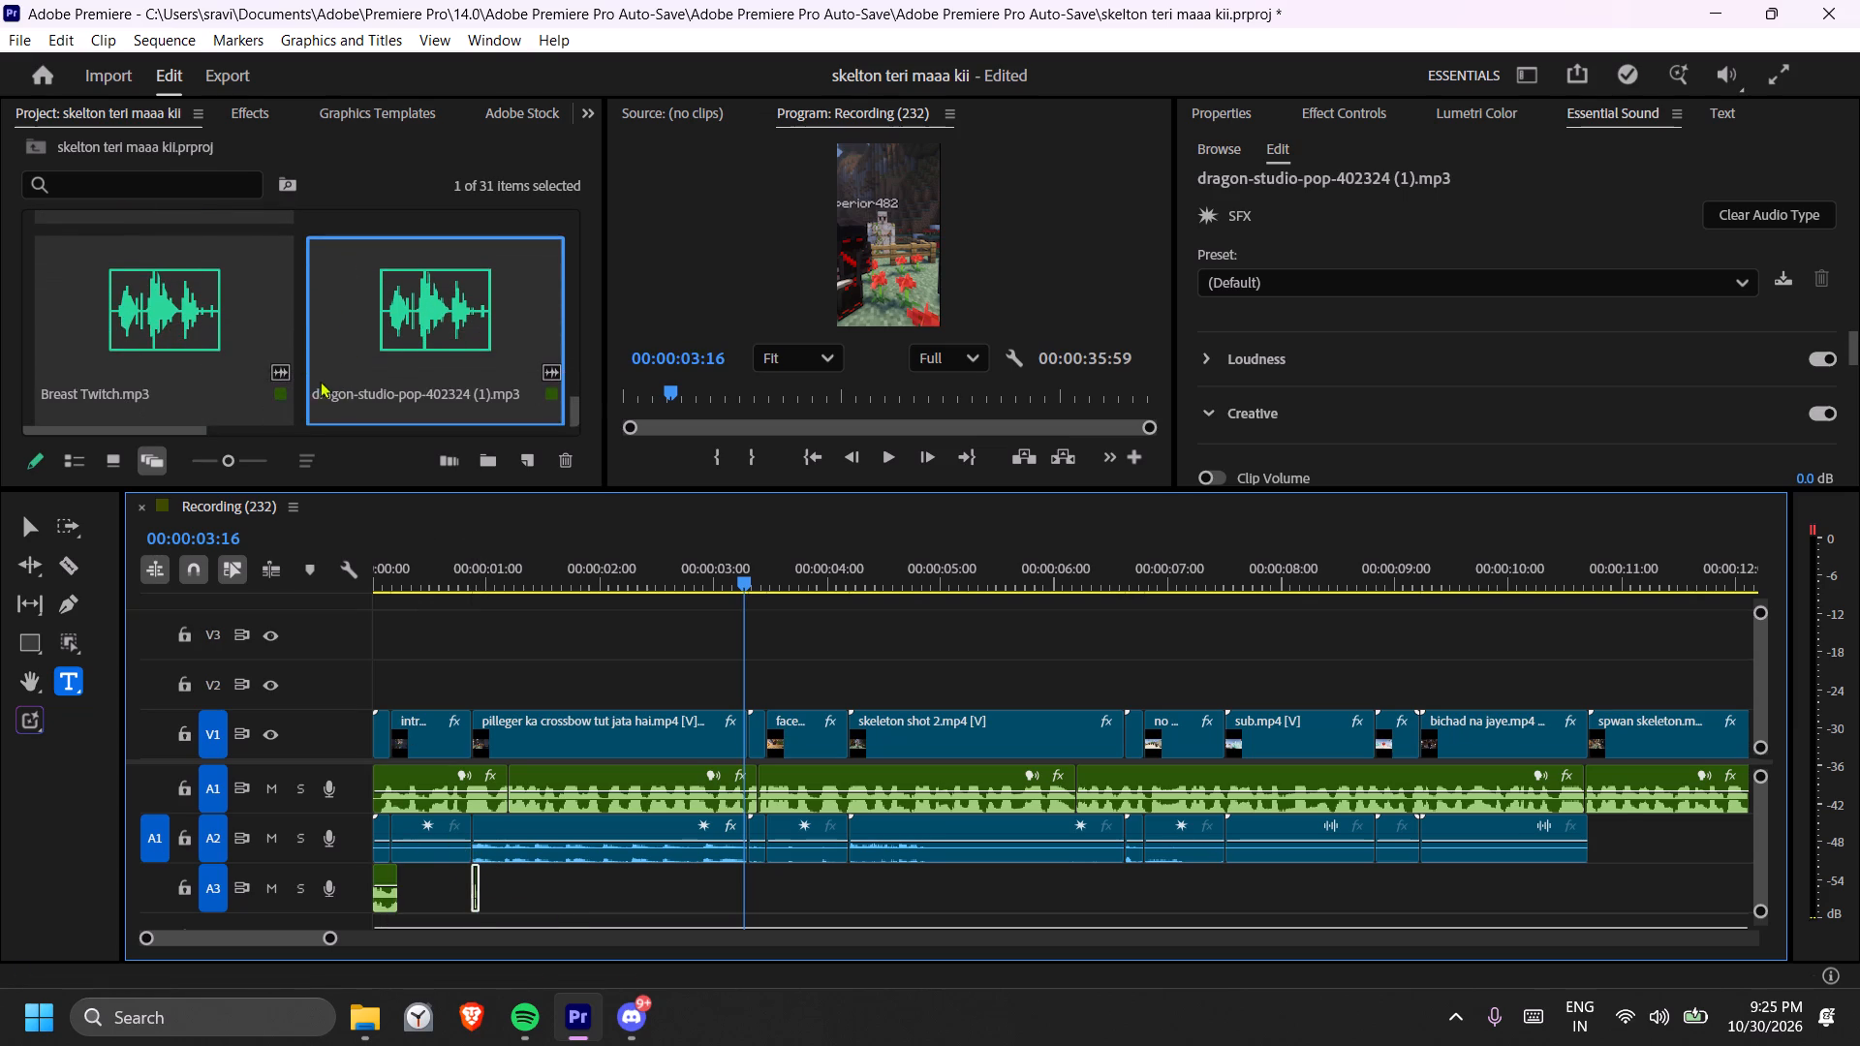
drag(209, 291, 748, 875)
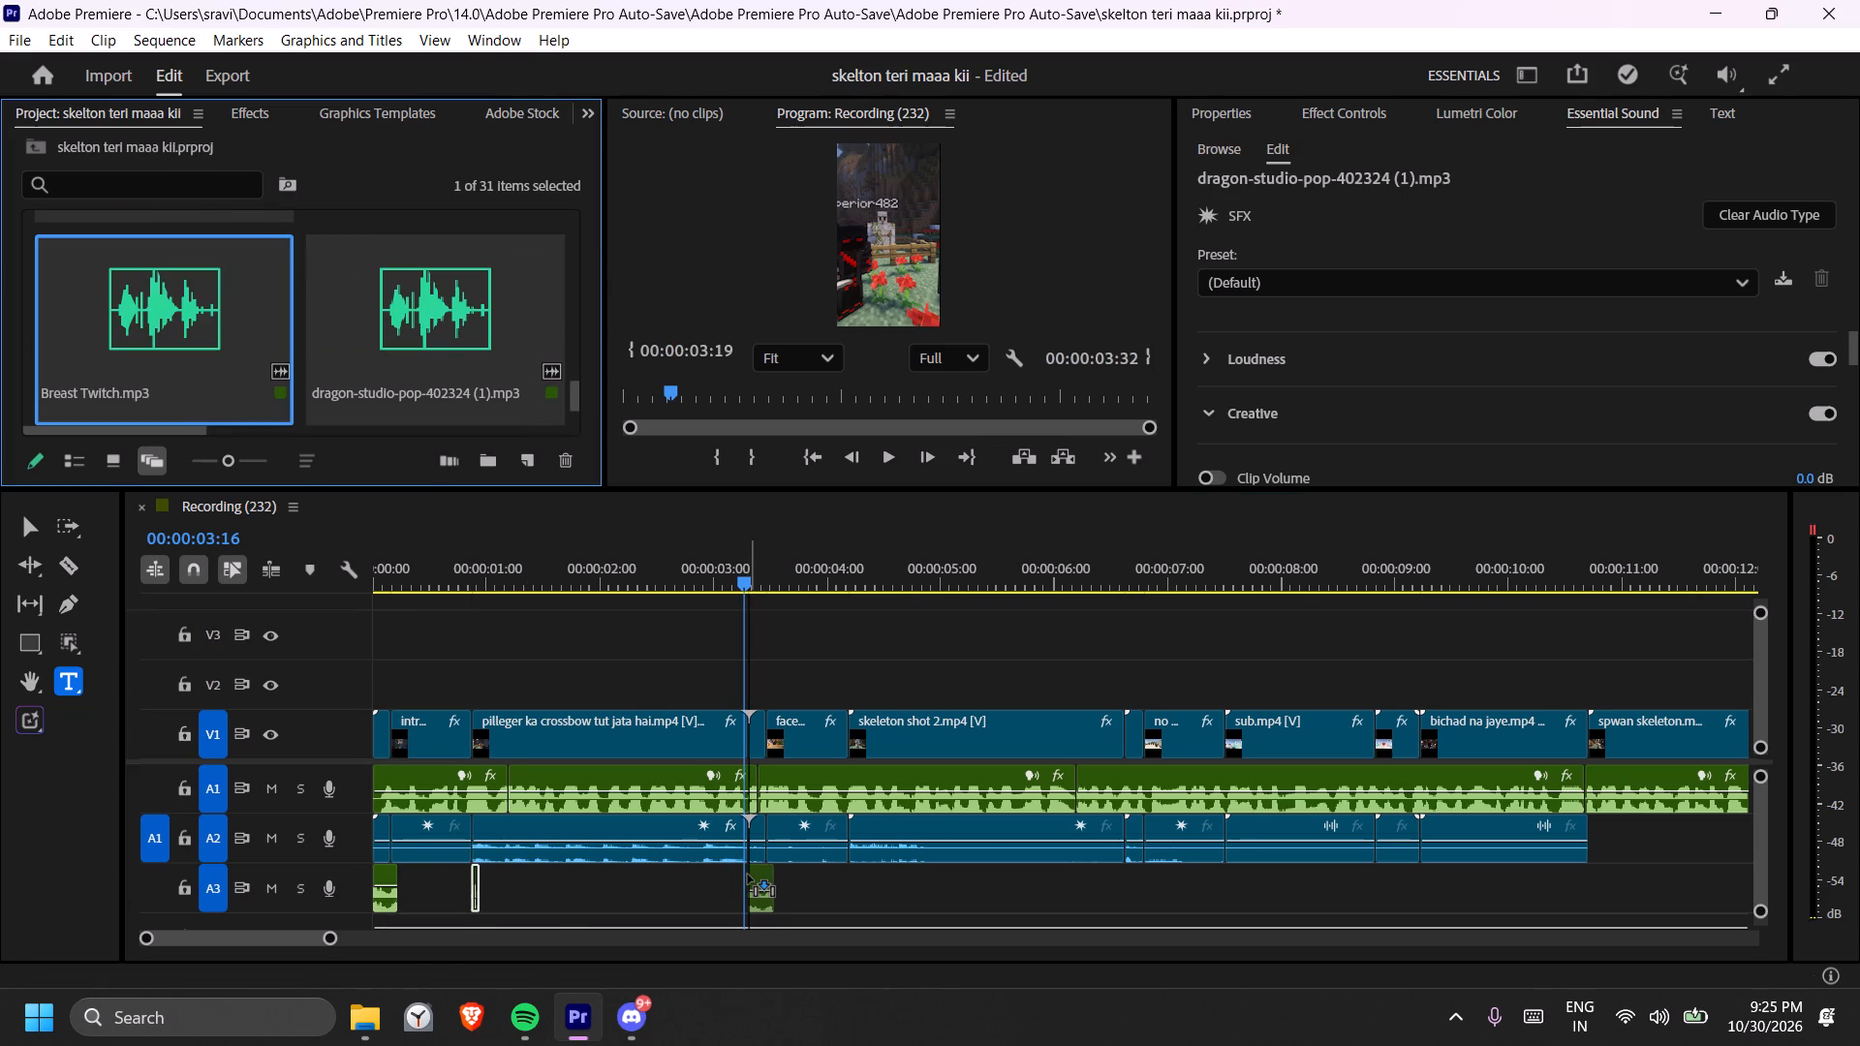
drag(748, 875, 748, 872)
key(equal)
key(equal)
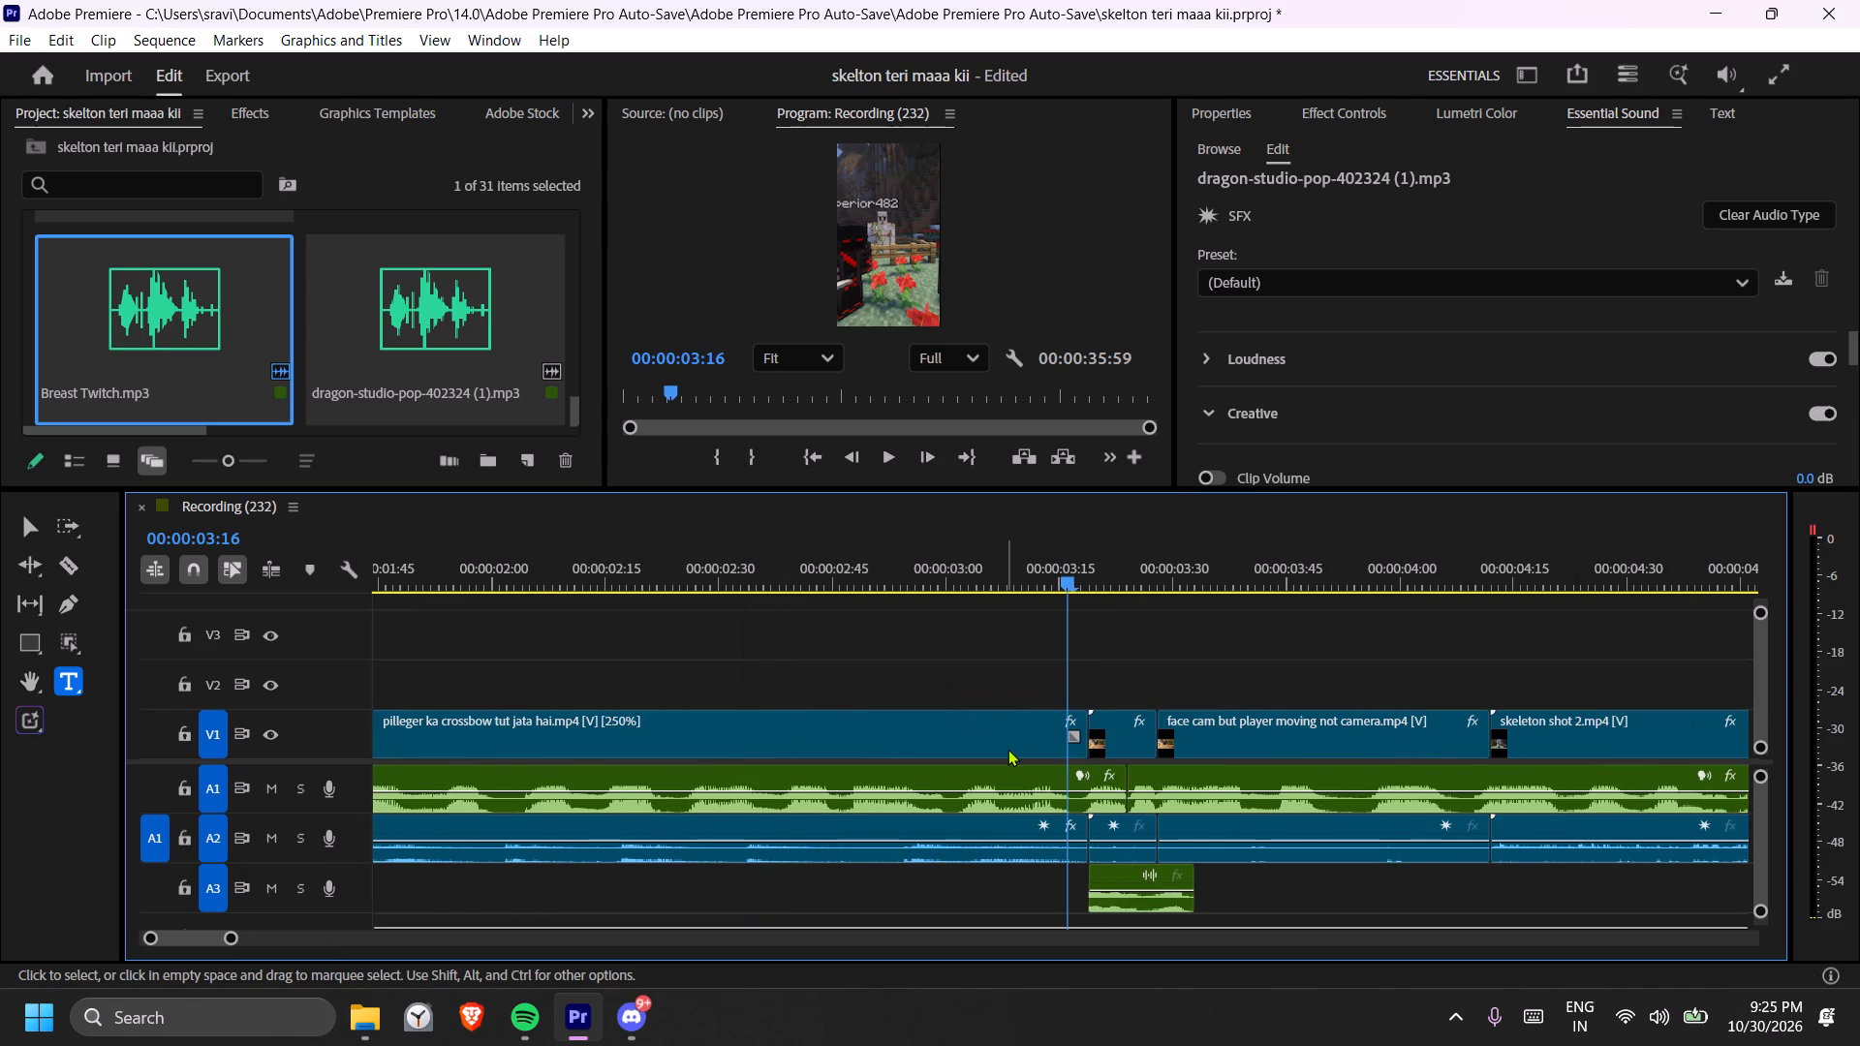
key(F15)
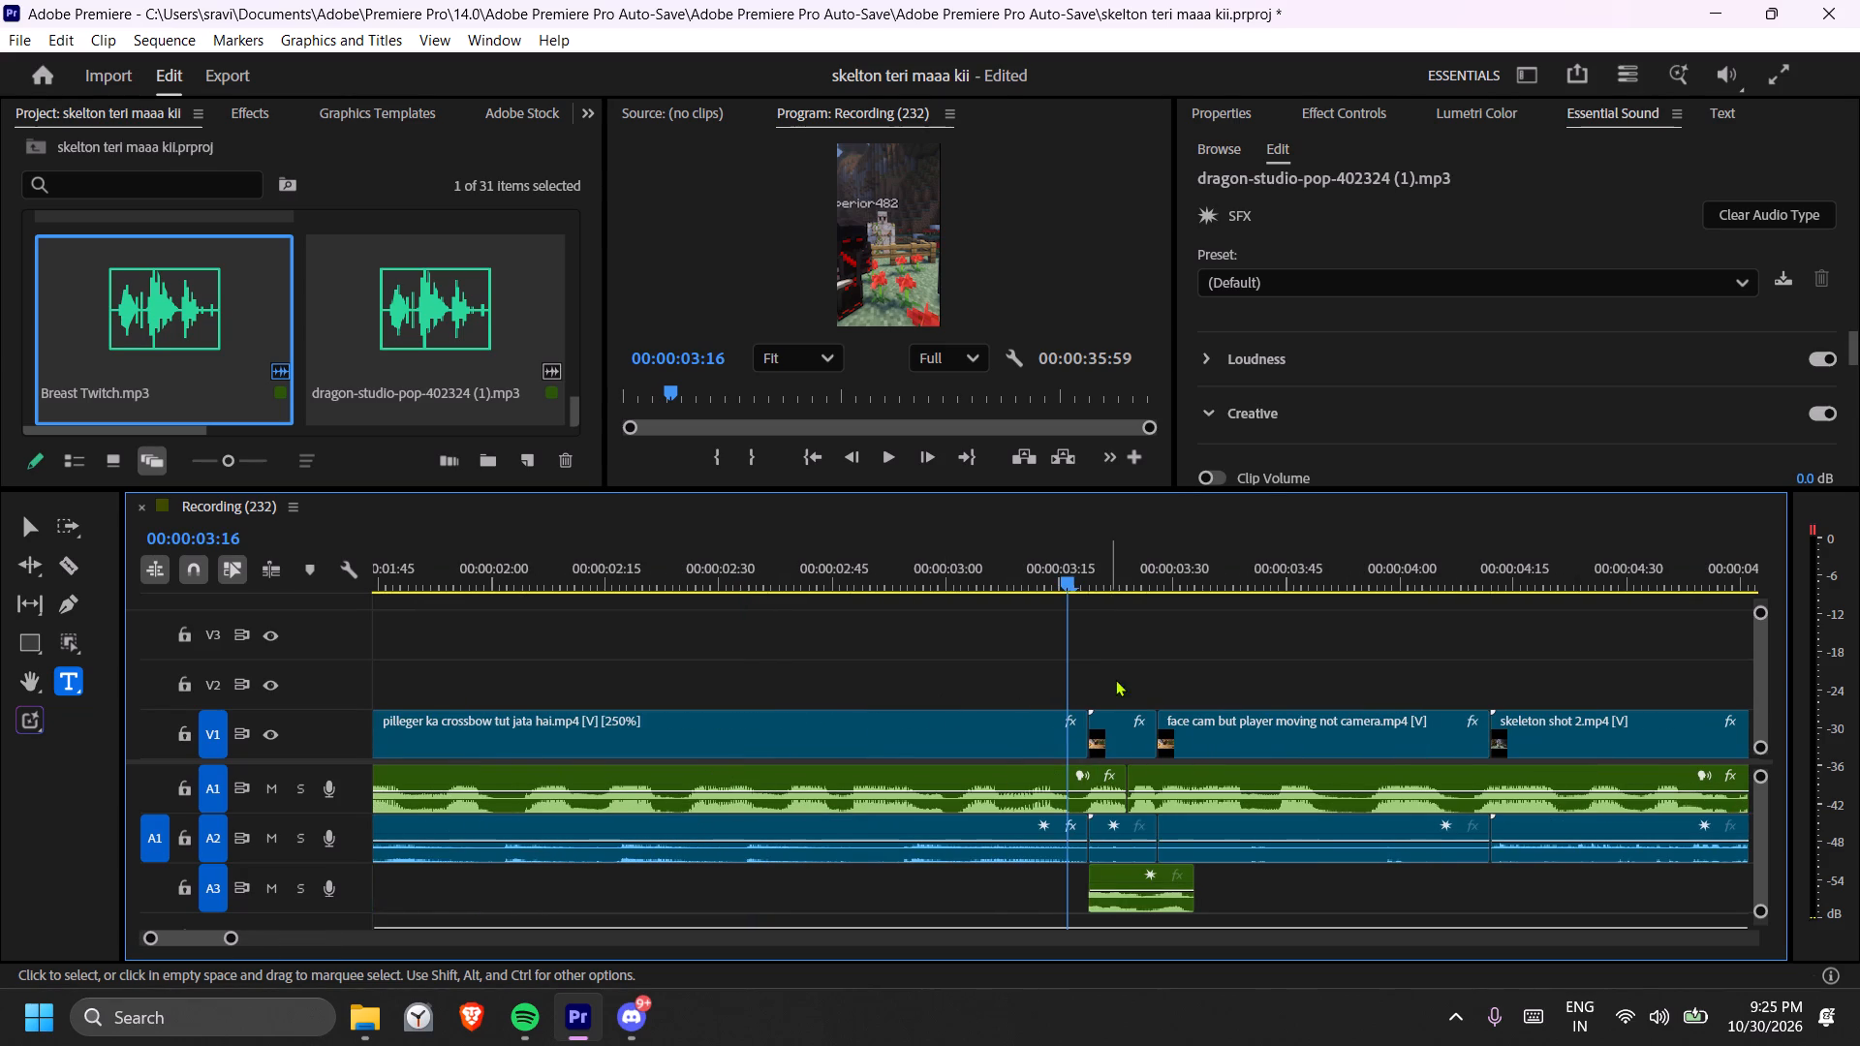
click(1121, 867)
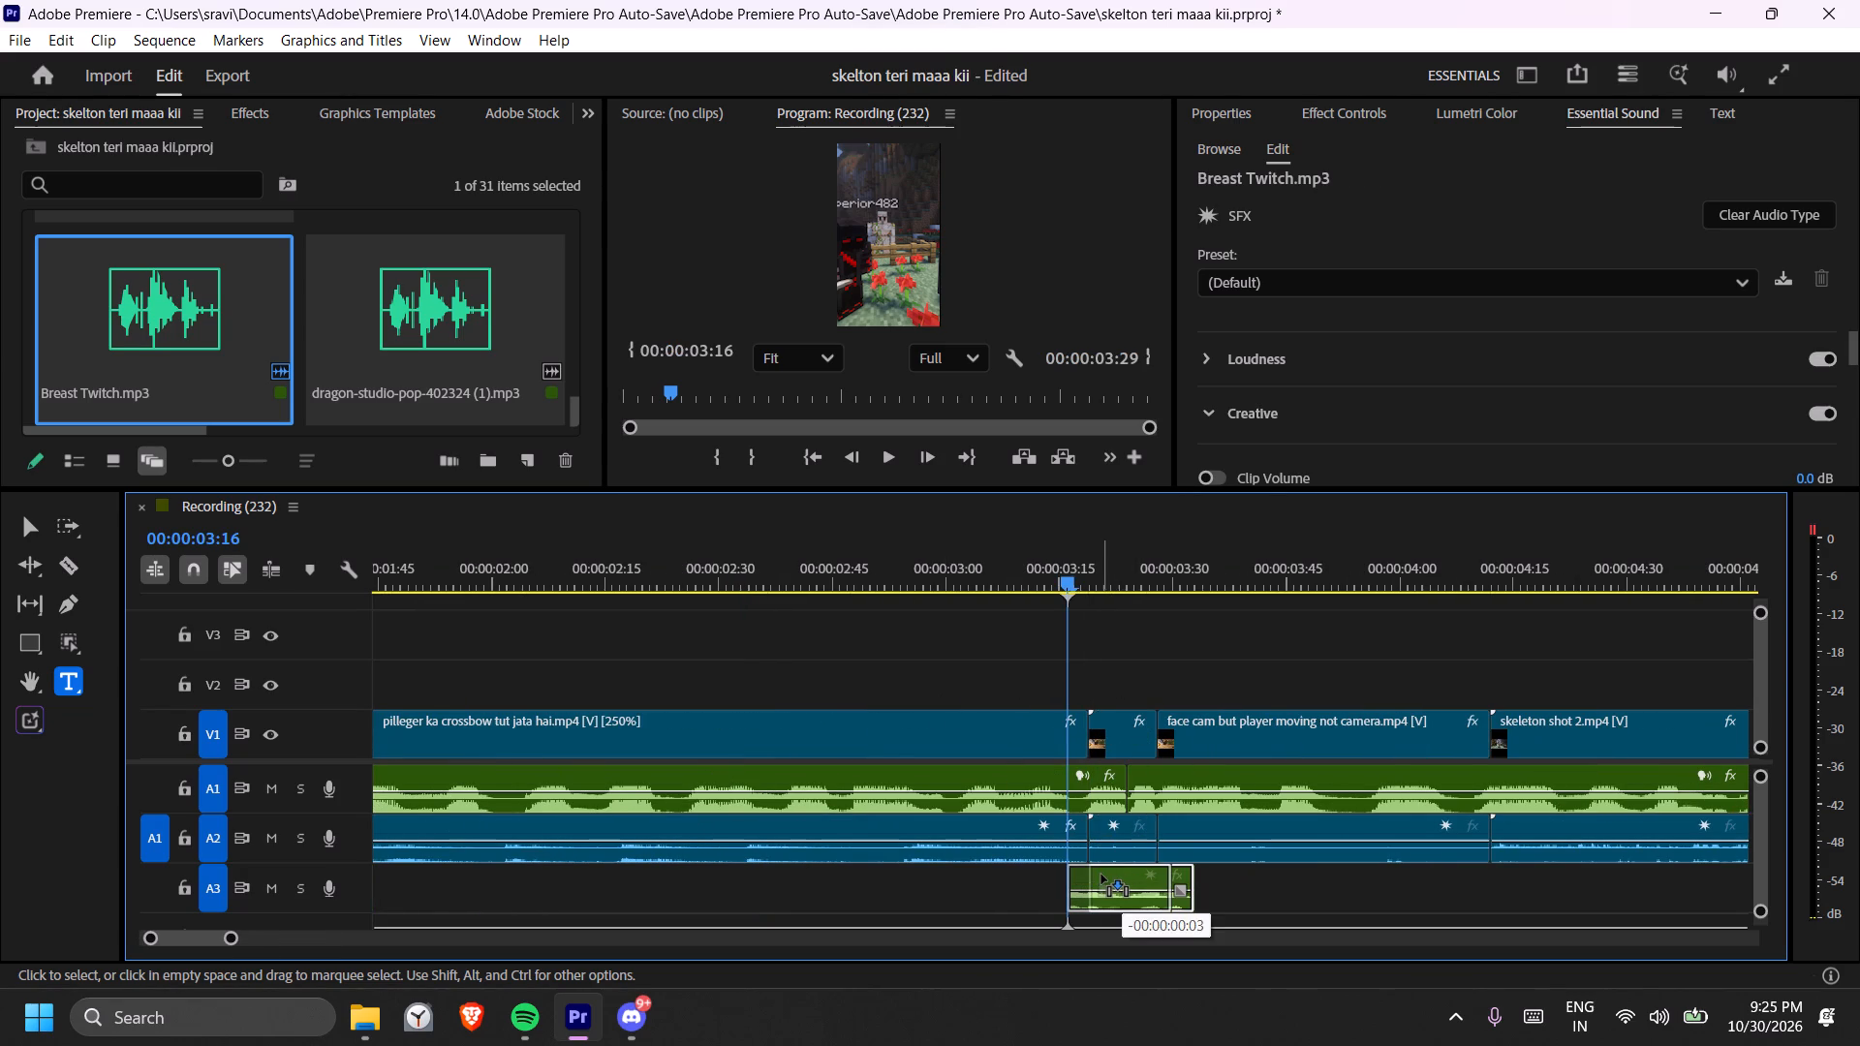
key(space)
key(space)
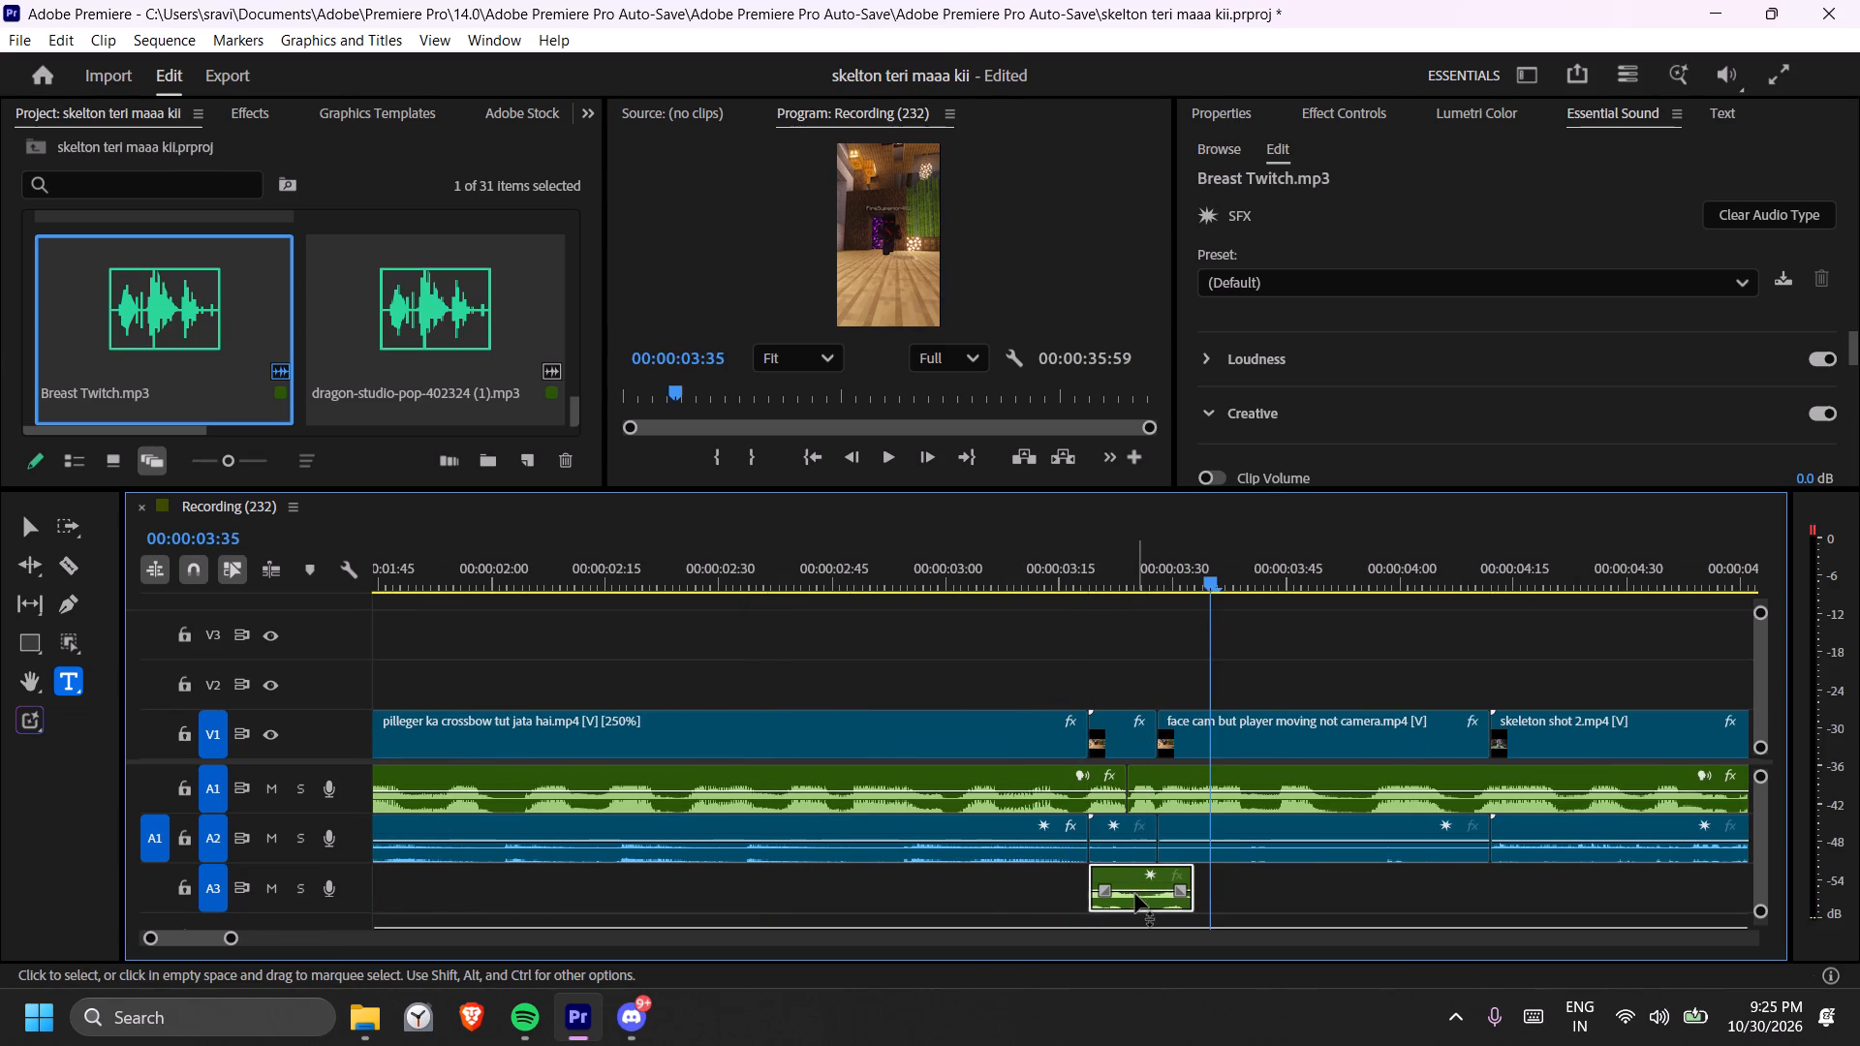
Raise the volume of the Breast Twitch clip placed after the pilleger clip, and play the section back.
click(1135, 886)
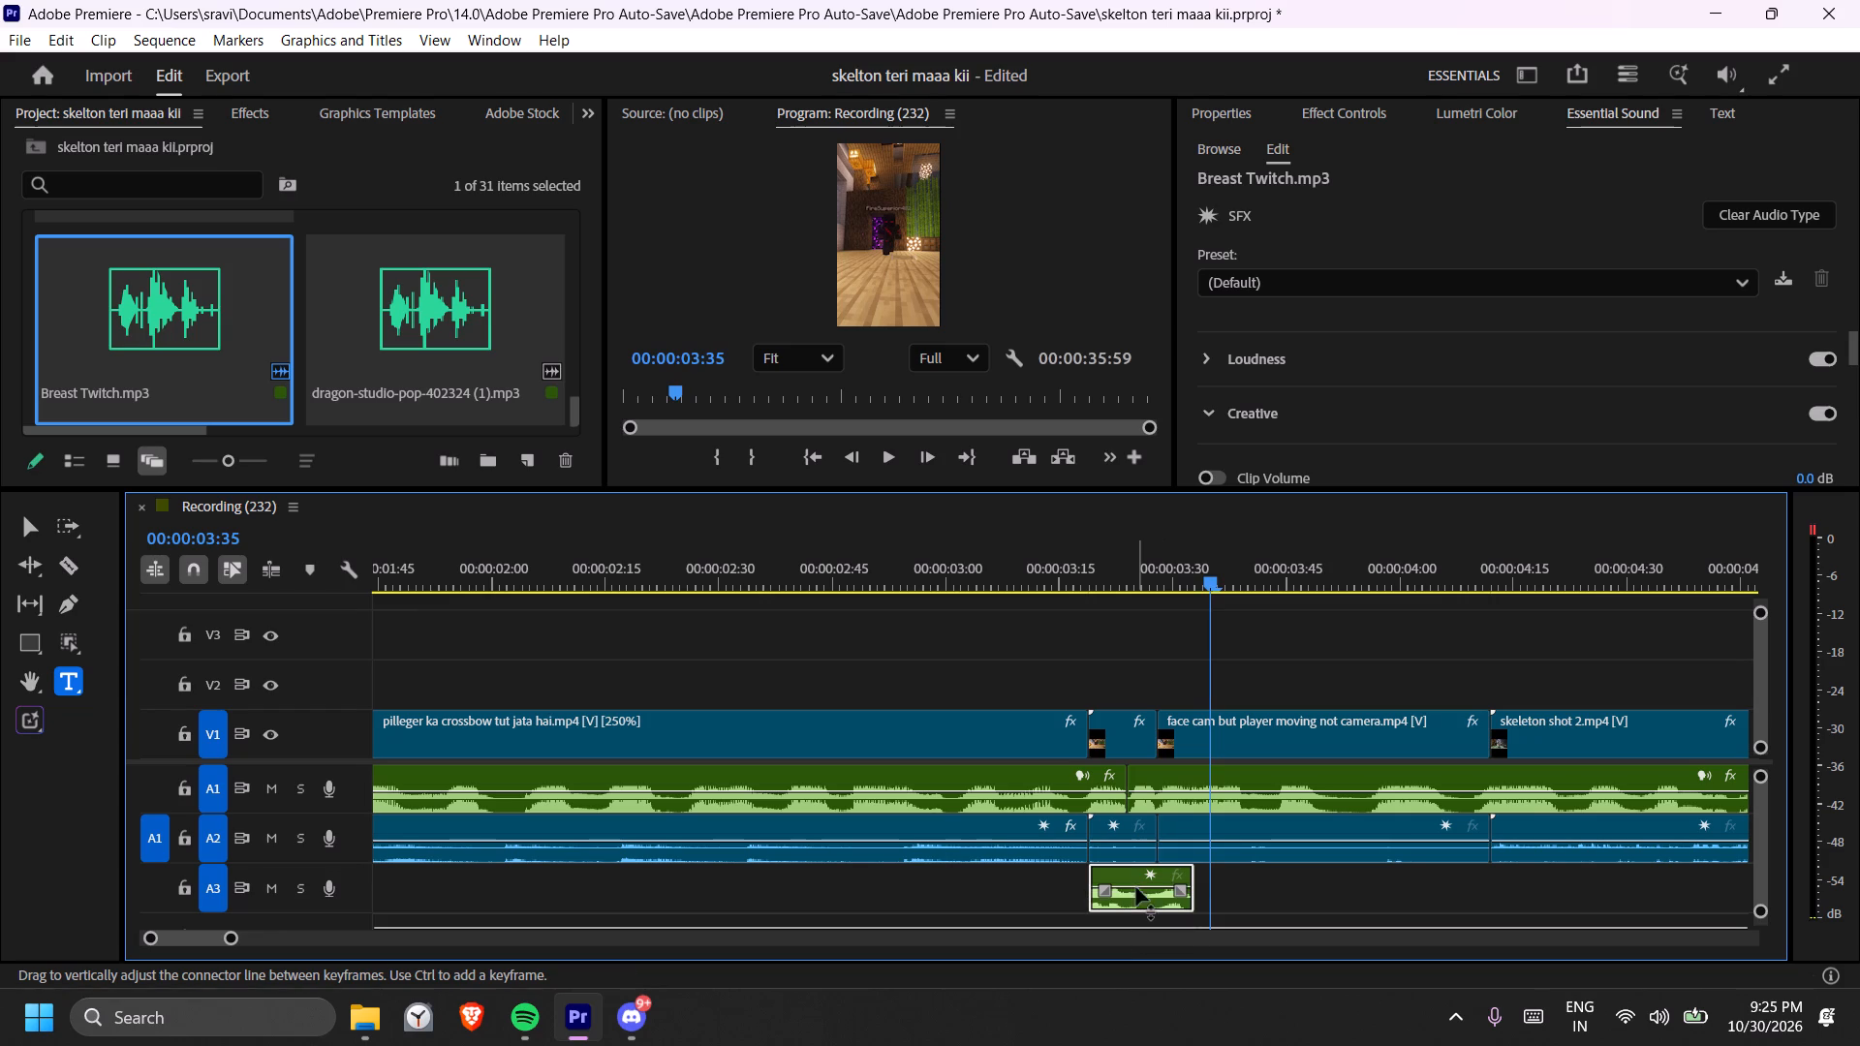
click(1018, 579)
key(space)
key(space)
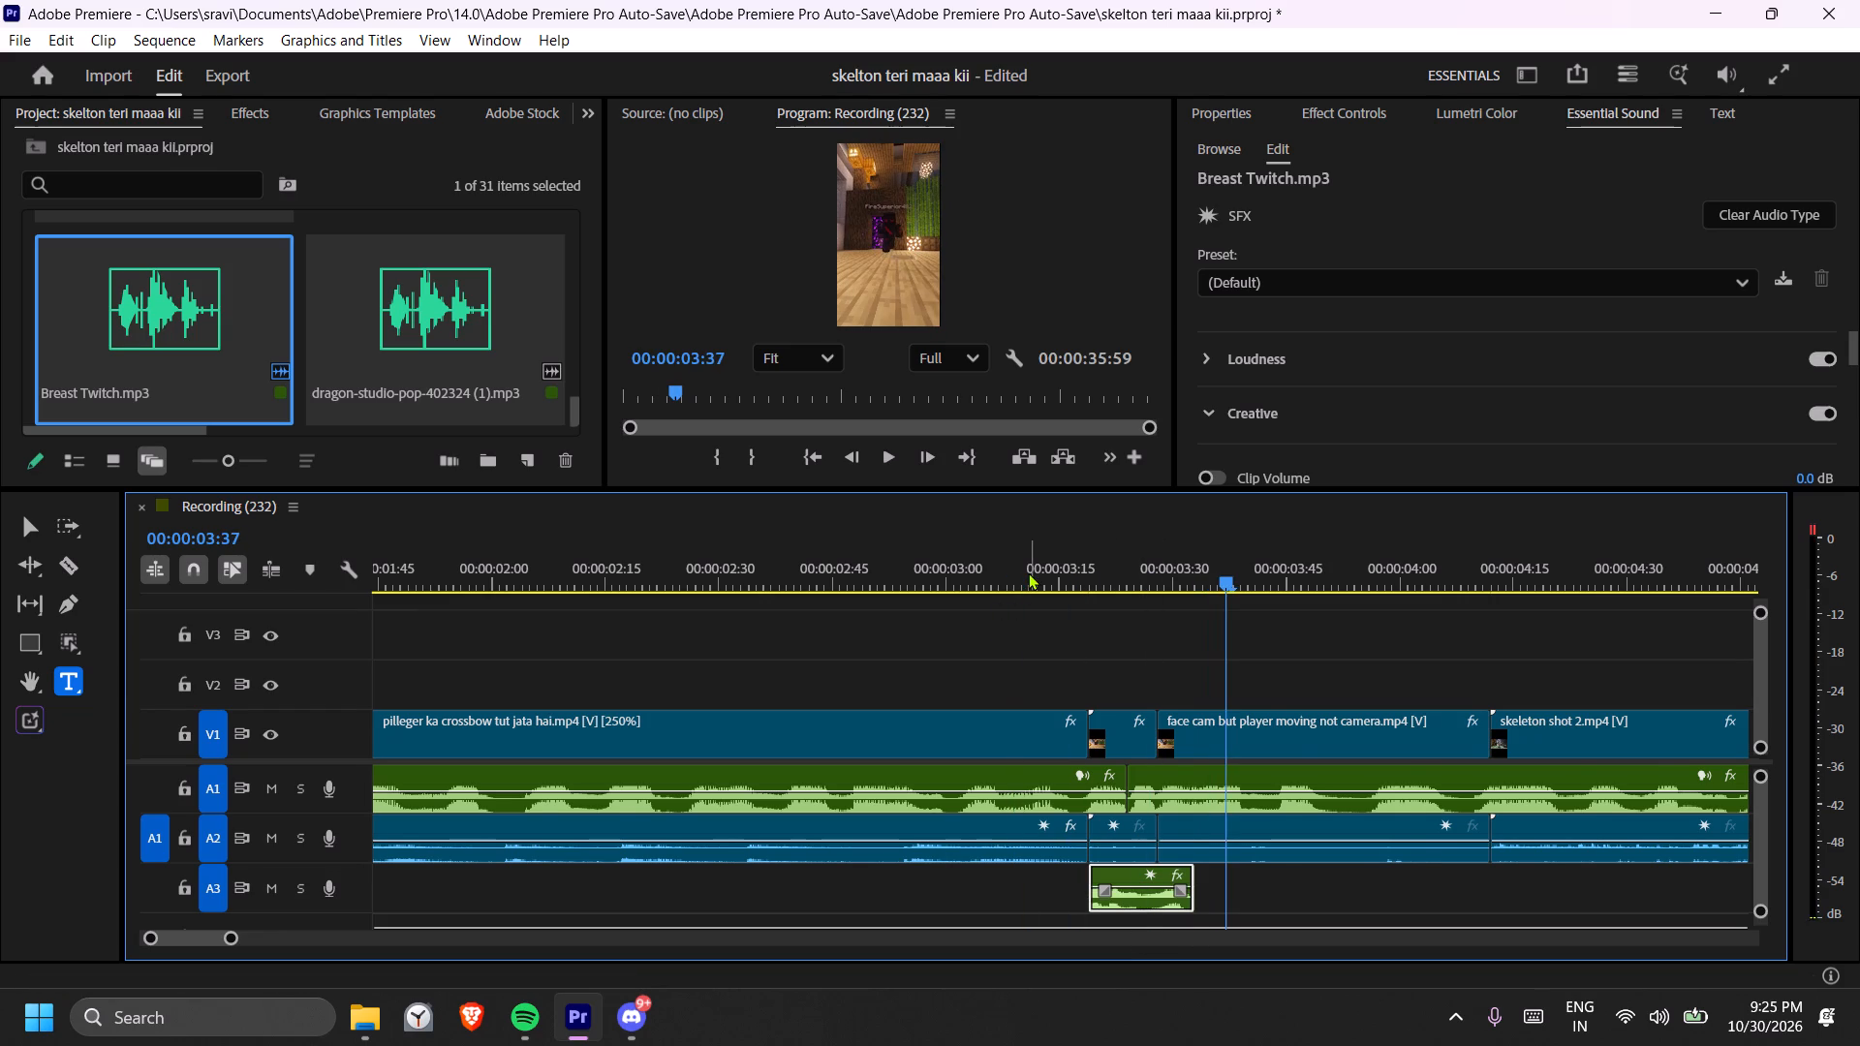
text(-)
key(space)
key(space)
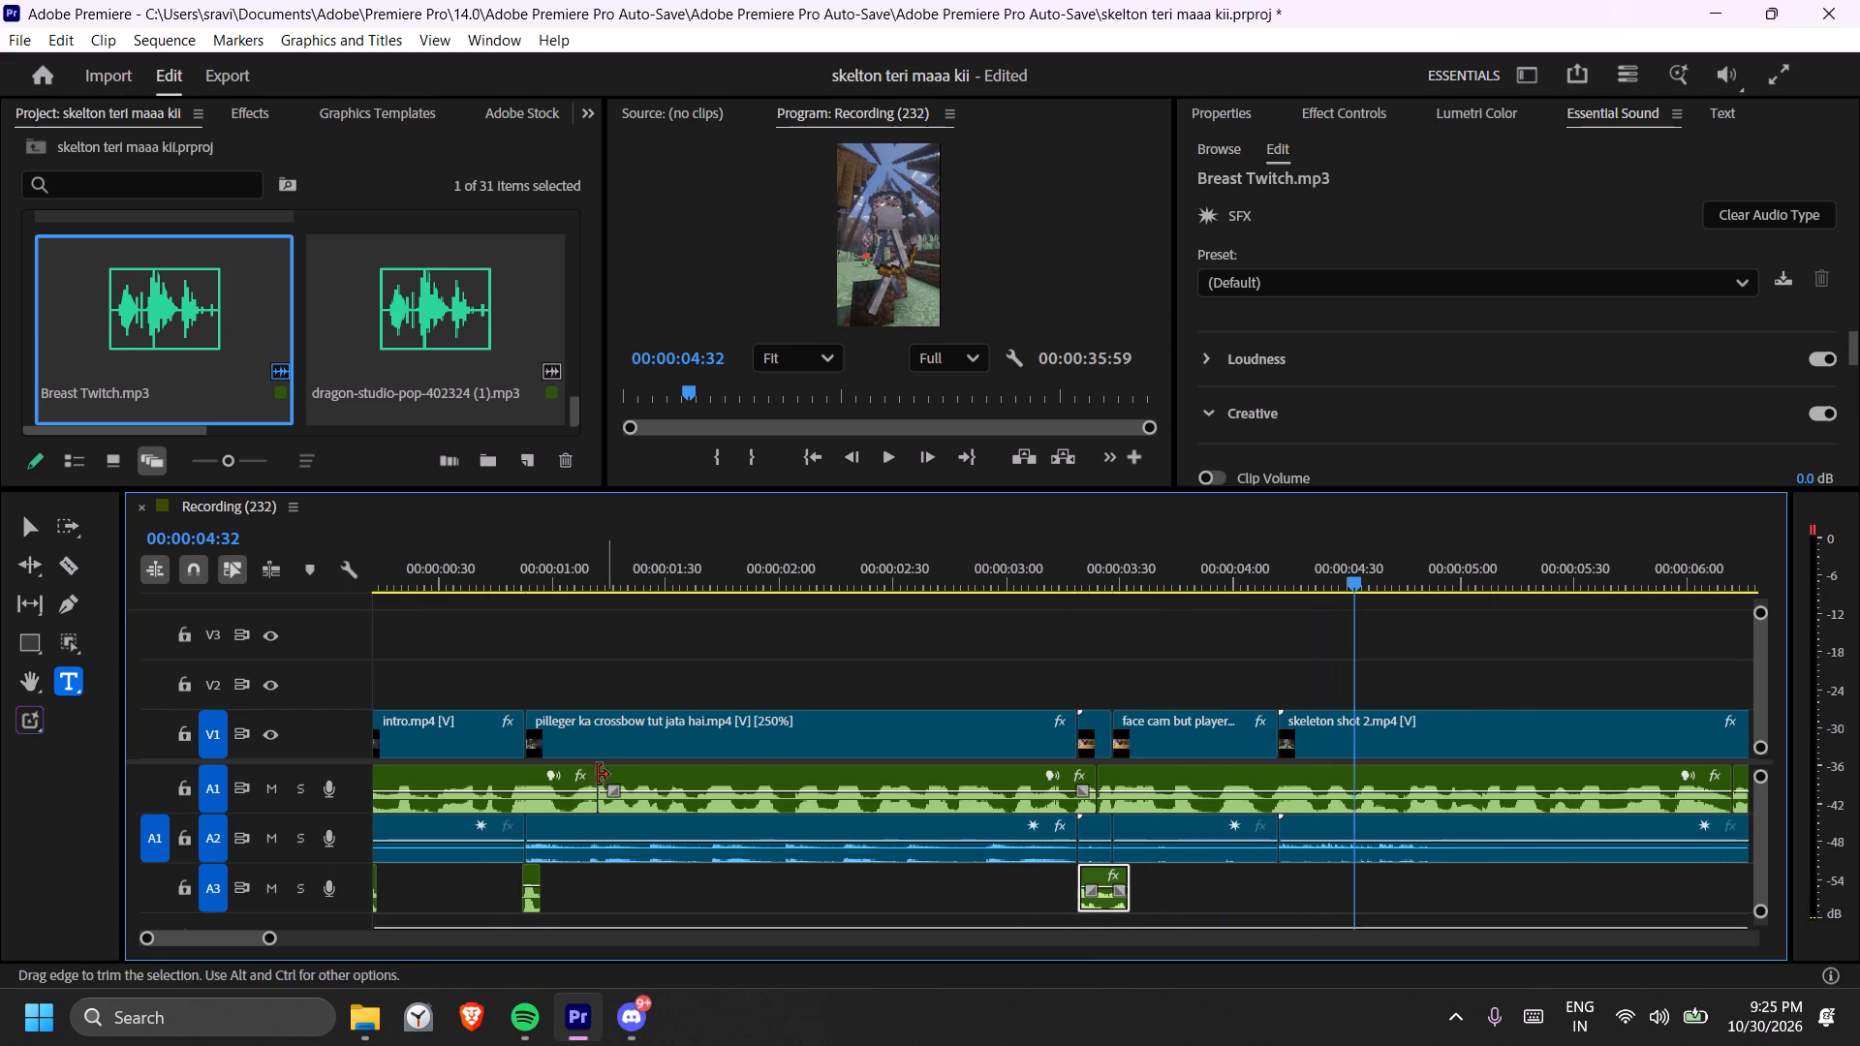
Place the trimmed pop sound on A3 where skeleton shot 2.mp4 begins, and play the edit back from the intro.
drag(454, 354, 1231, 889)
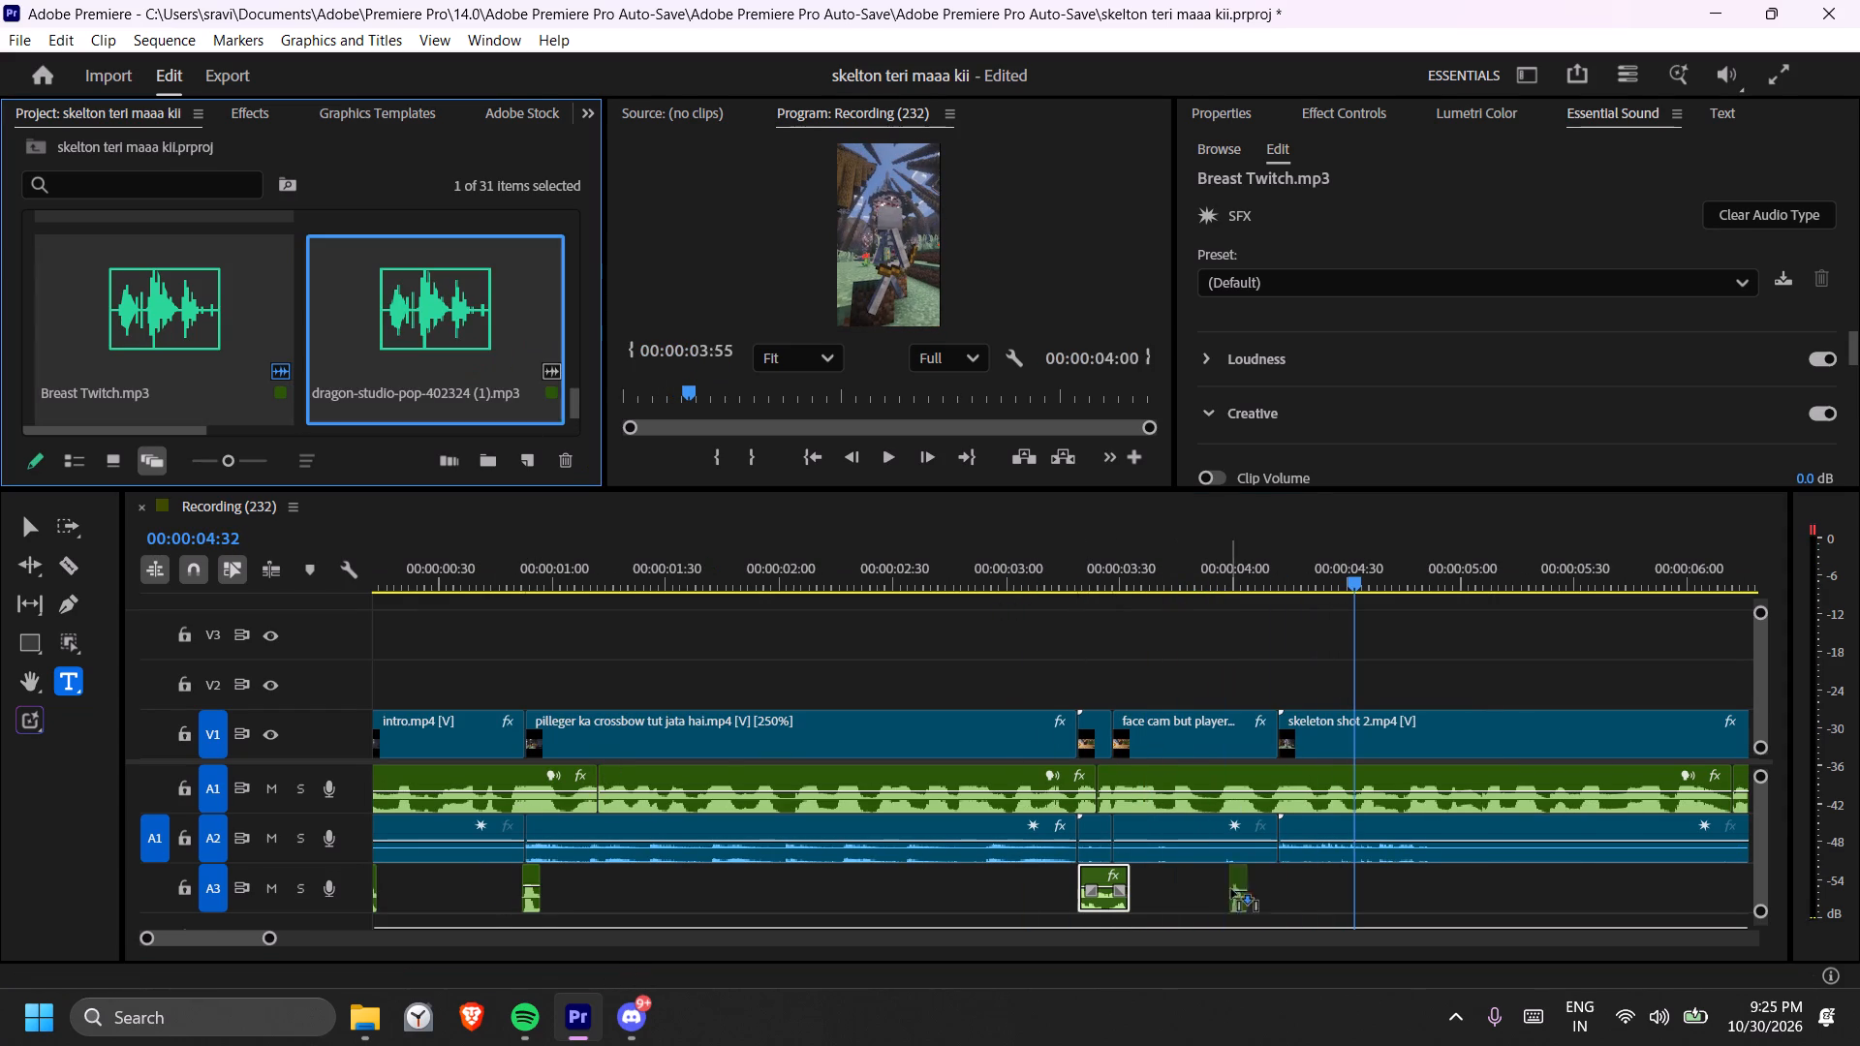
drag(1231, 889, 1280, 891)
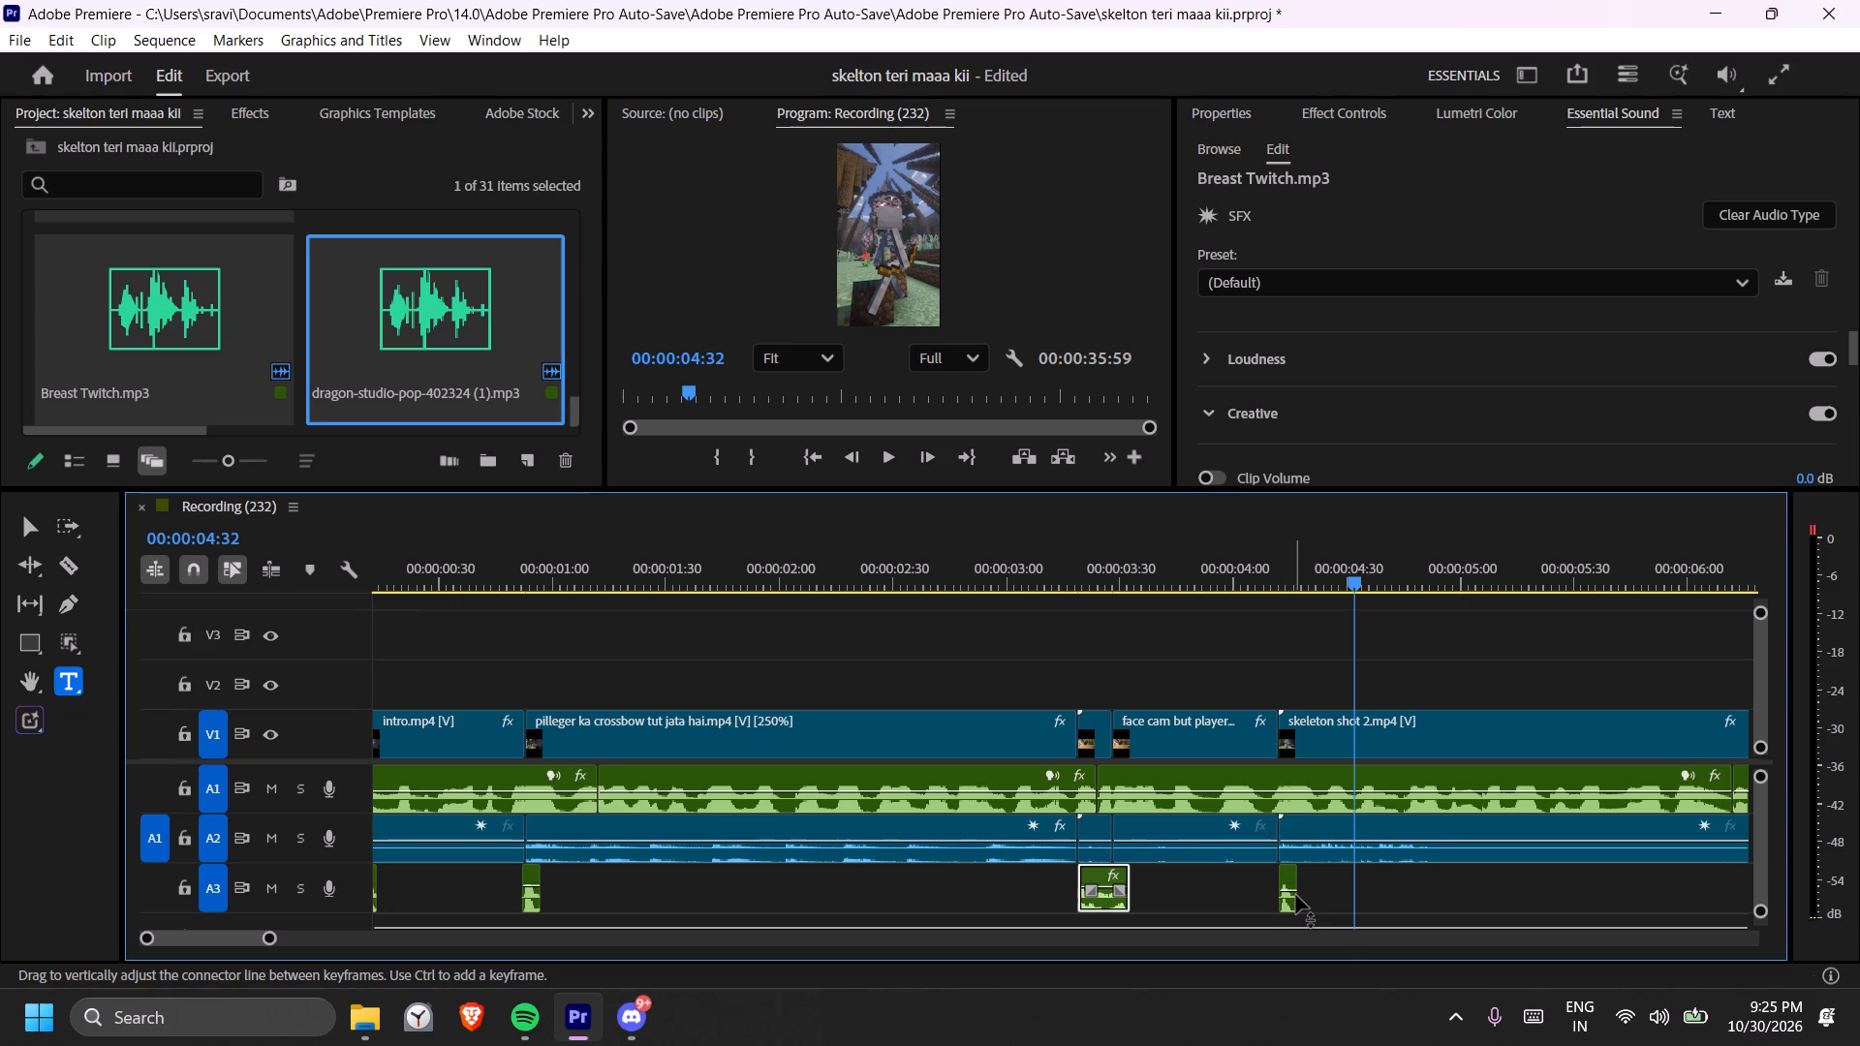
click(1296, 895)
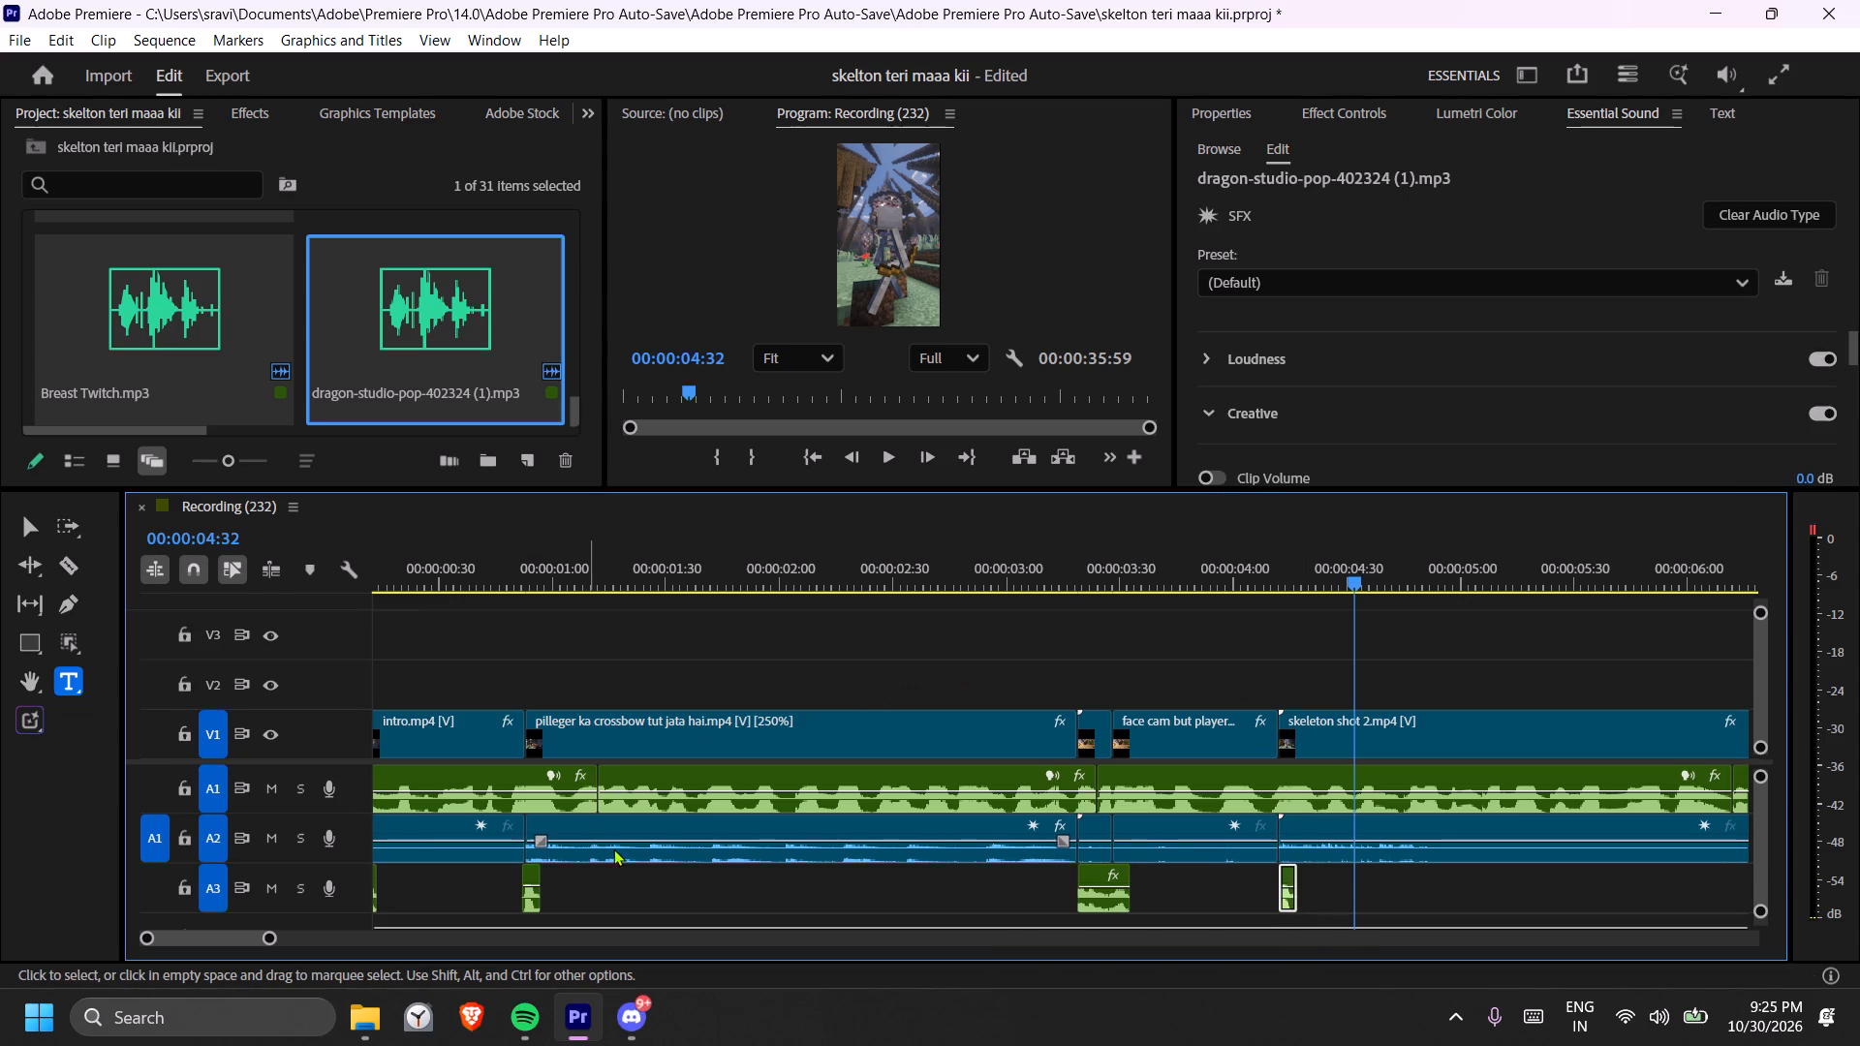
click(509, 565)
key(space)
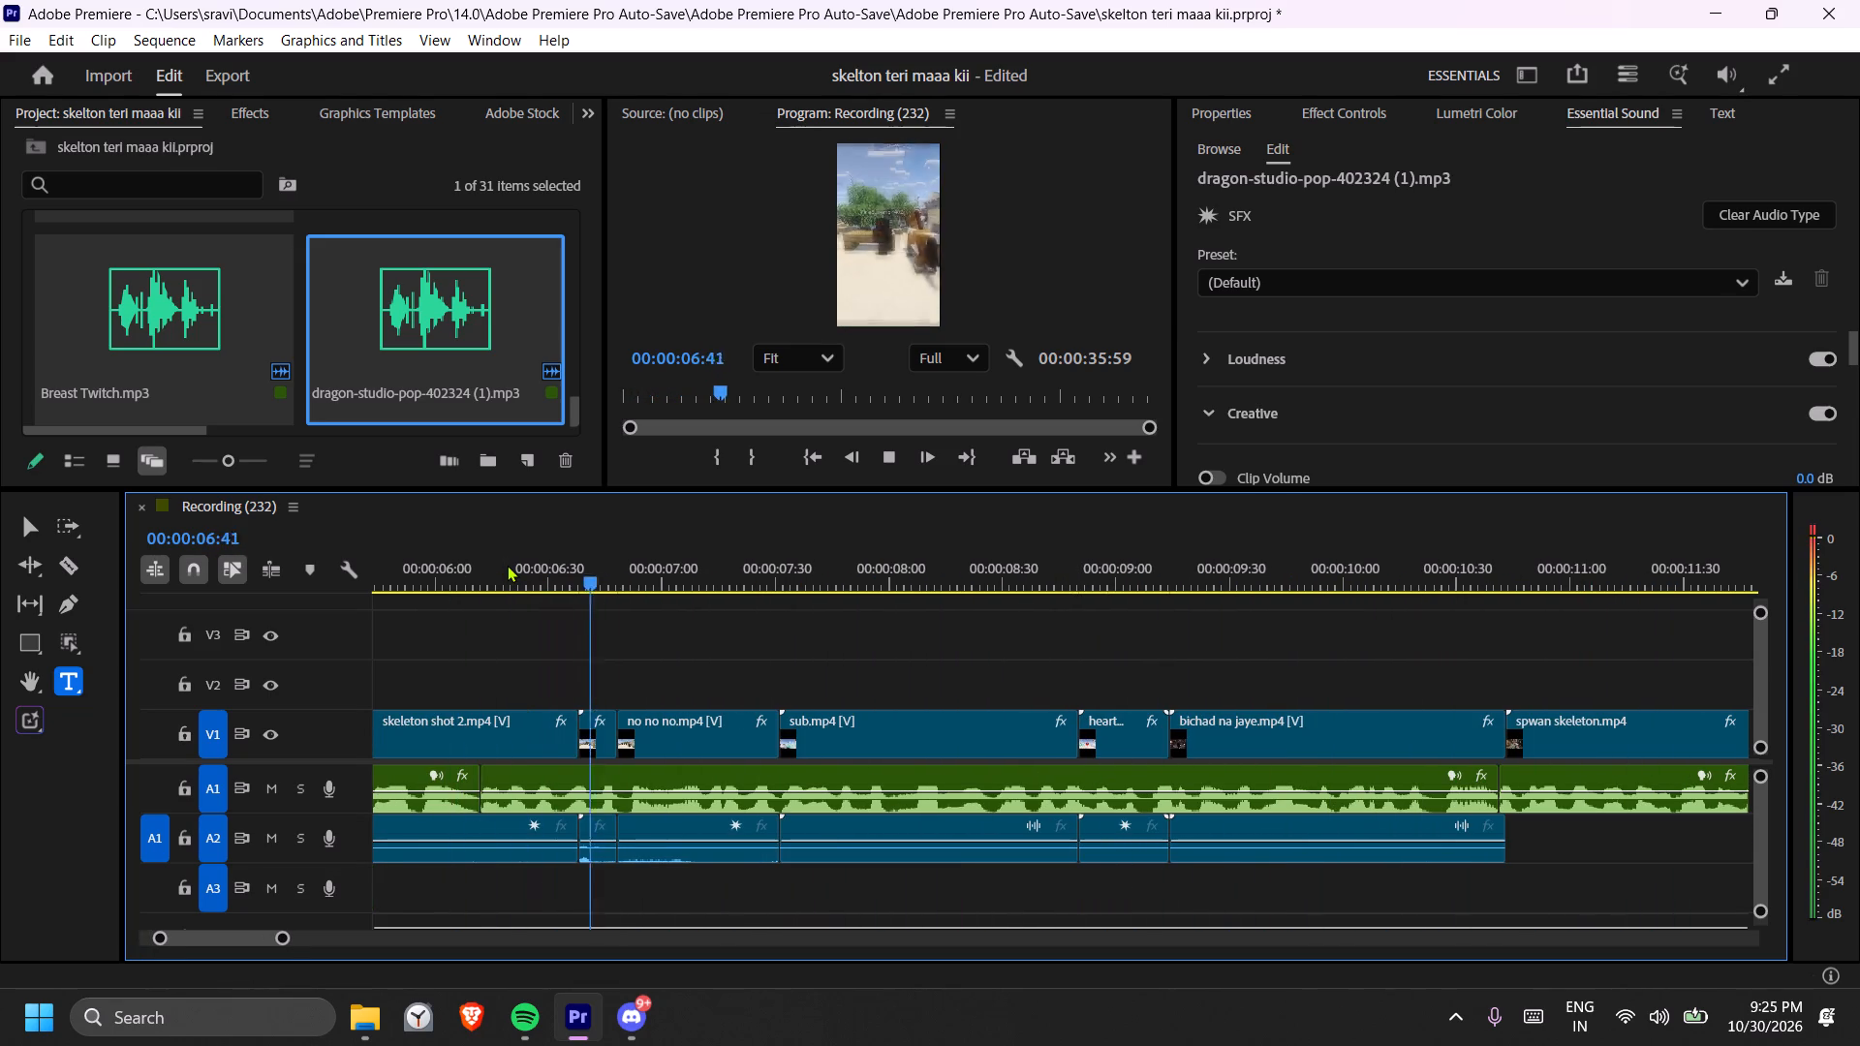
key(space)
Set the playhead to 00:00:06:37 and place the trimmed Breast Twitch.mp3 on A3 where skeleton shot 2.mp4 ends.
drag(575, 549, 578, 560)
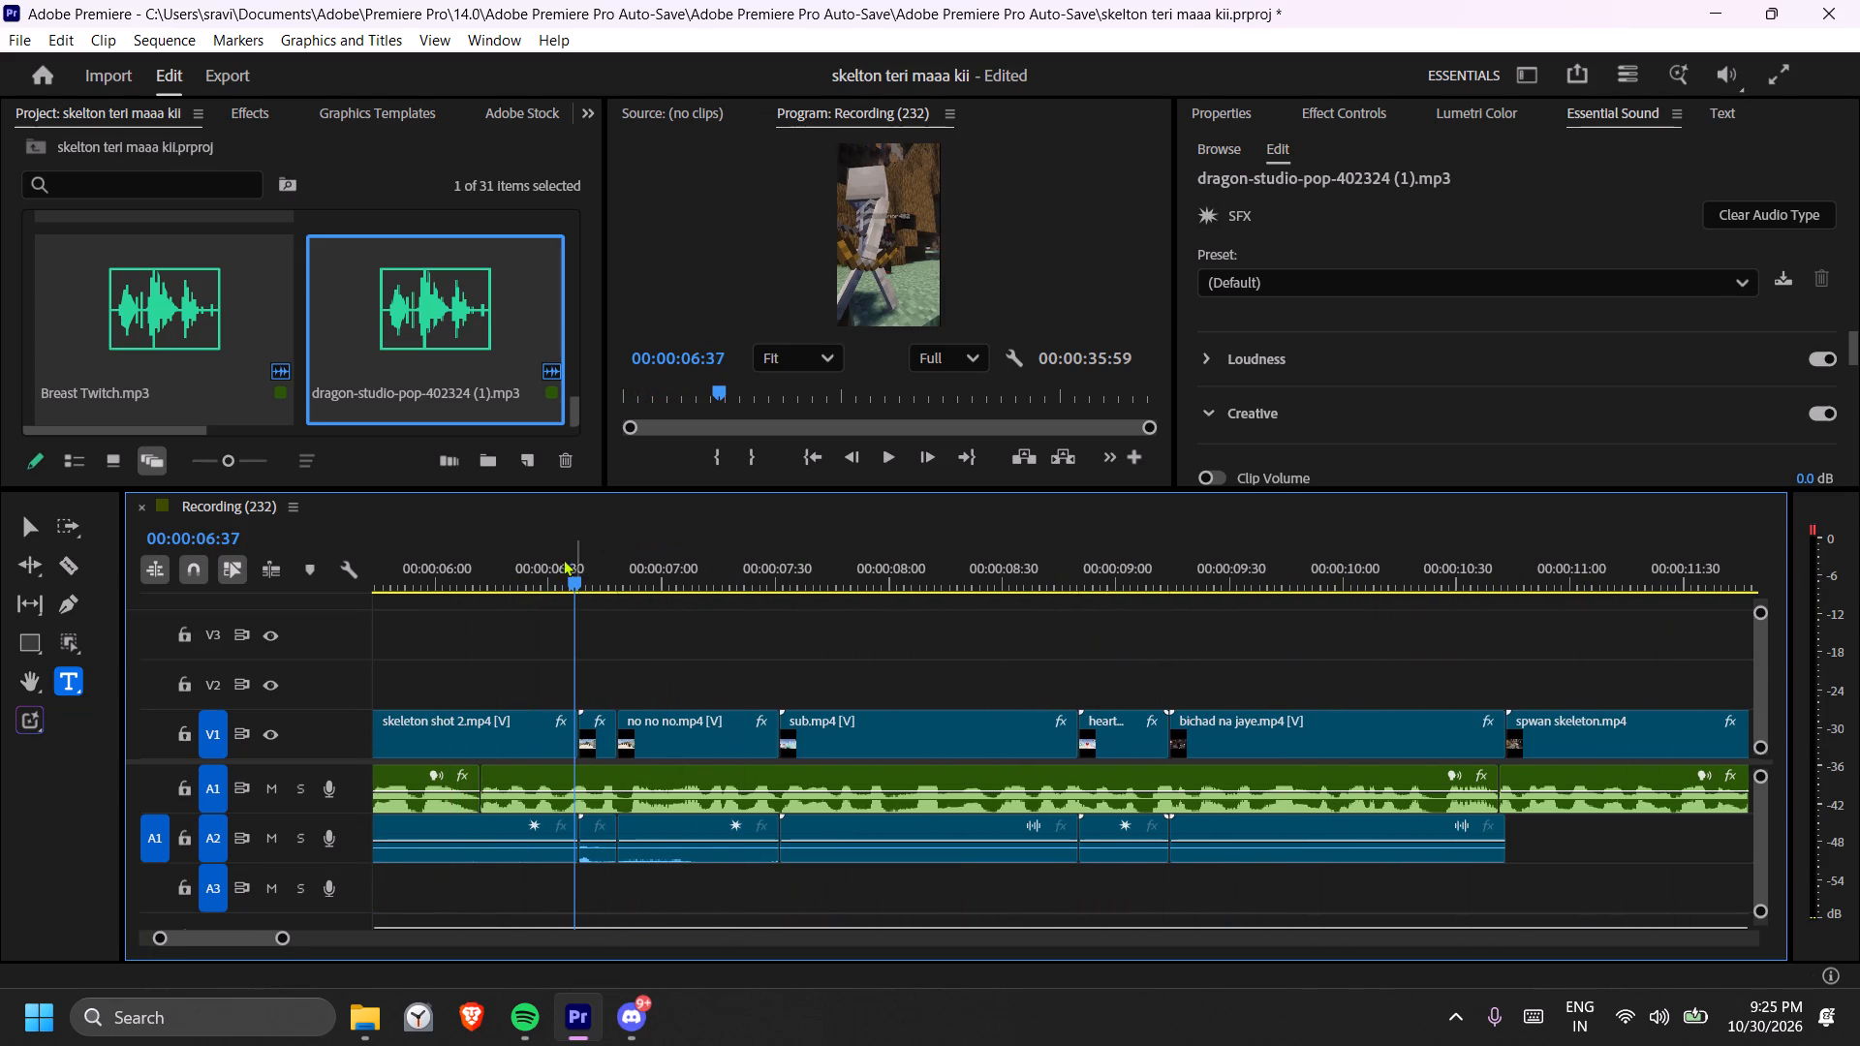
drag(245, 341, 586, 885)
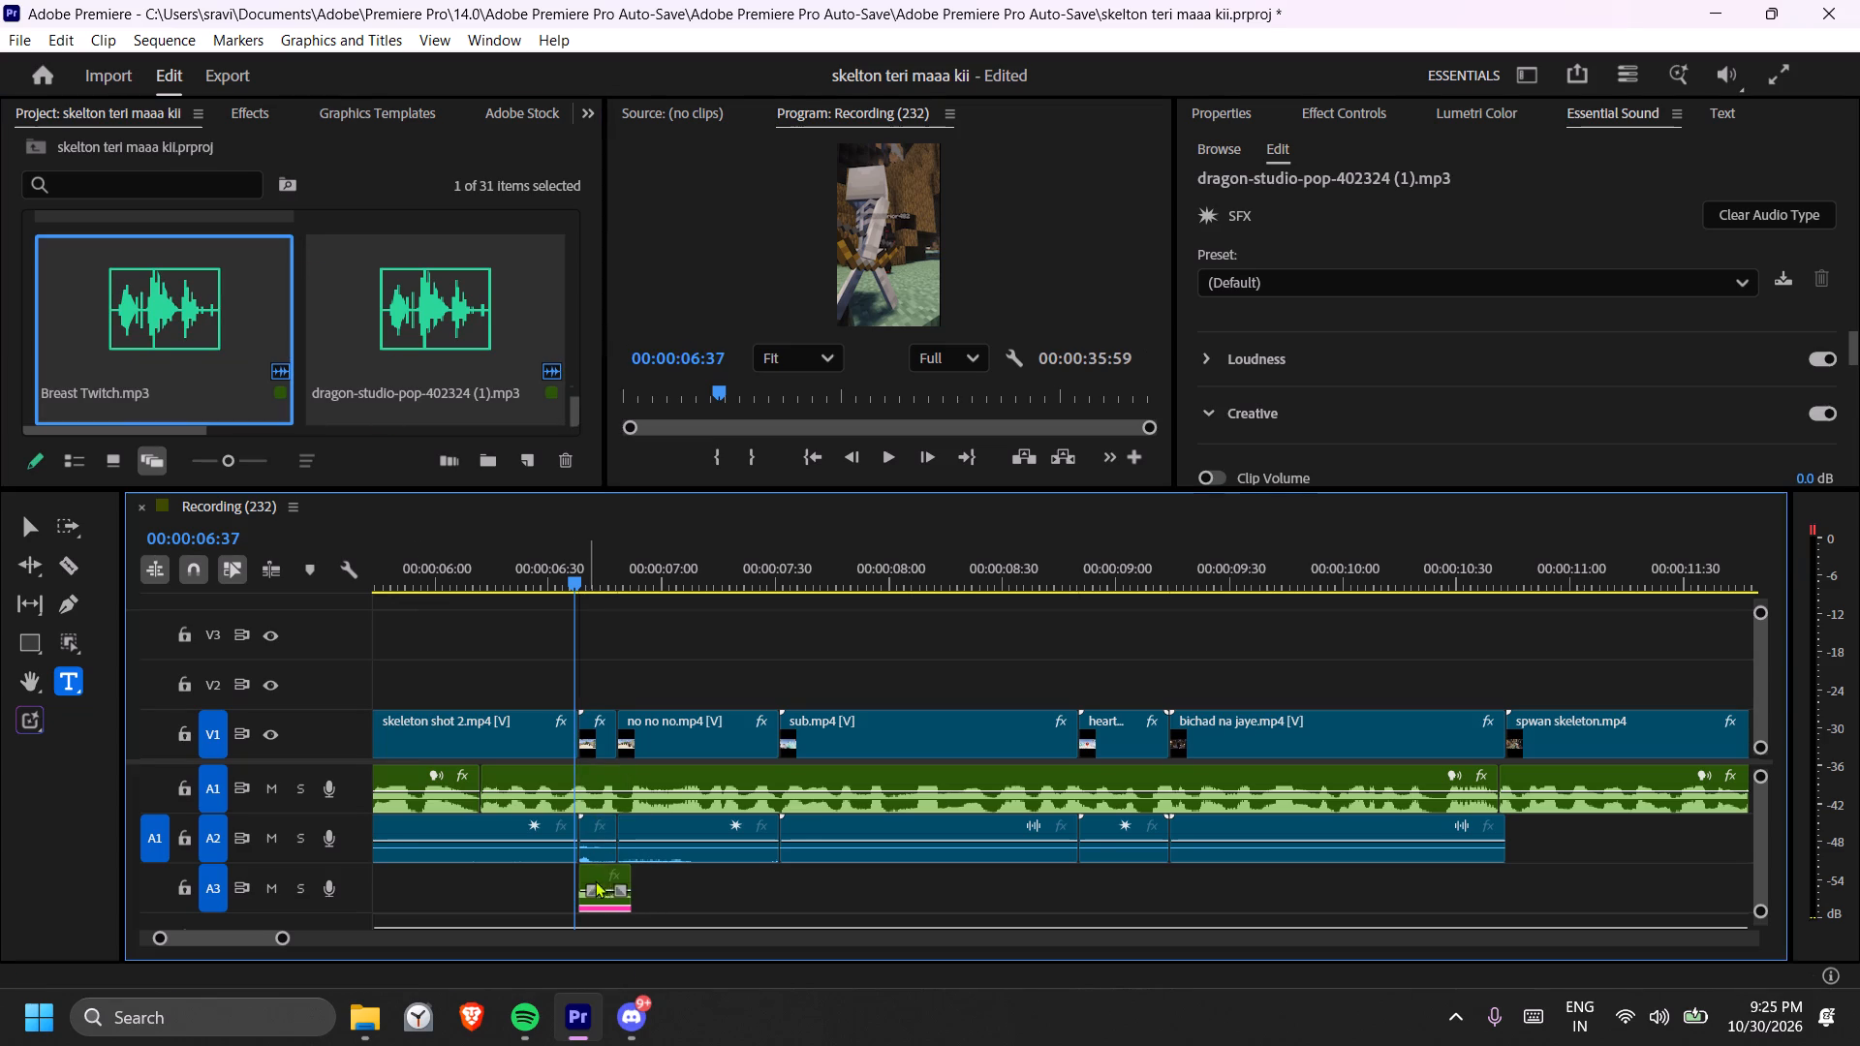
Raise the volume of the Breast Twitch clip after skeleton shot 2.mp4 by about 8.2 dB and play it back.
click(604, 893)
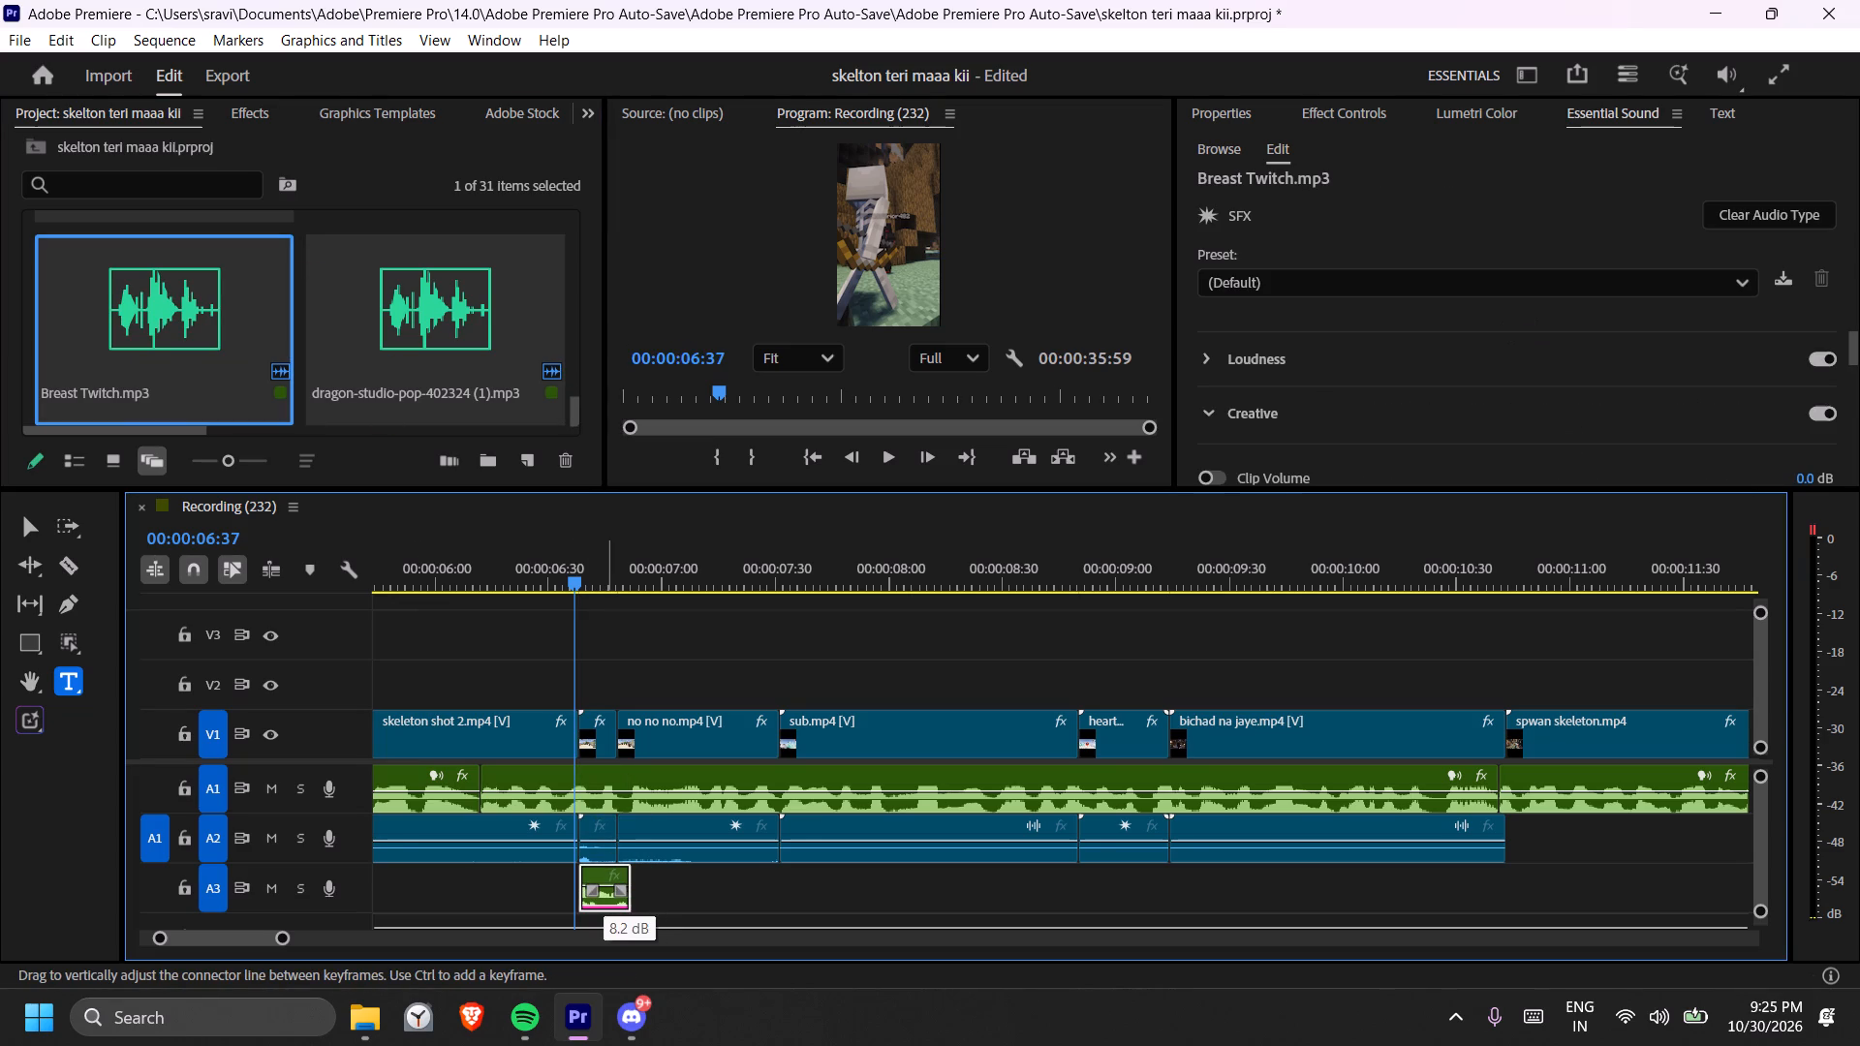
key(space)
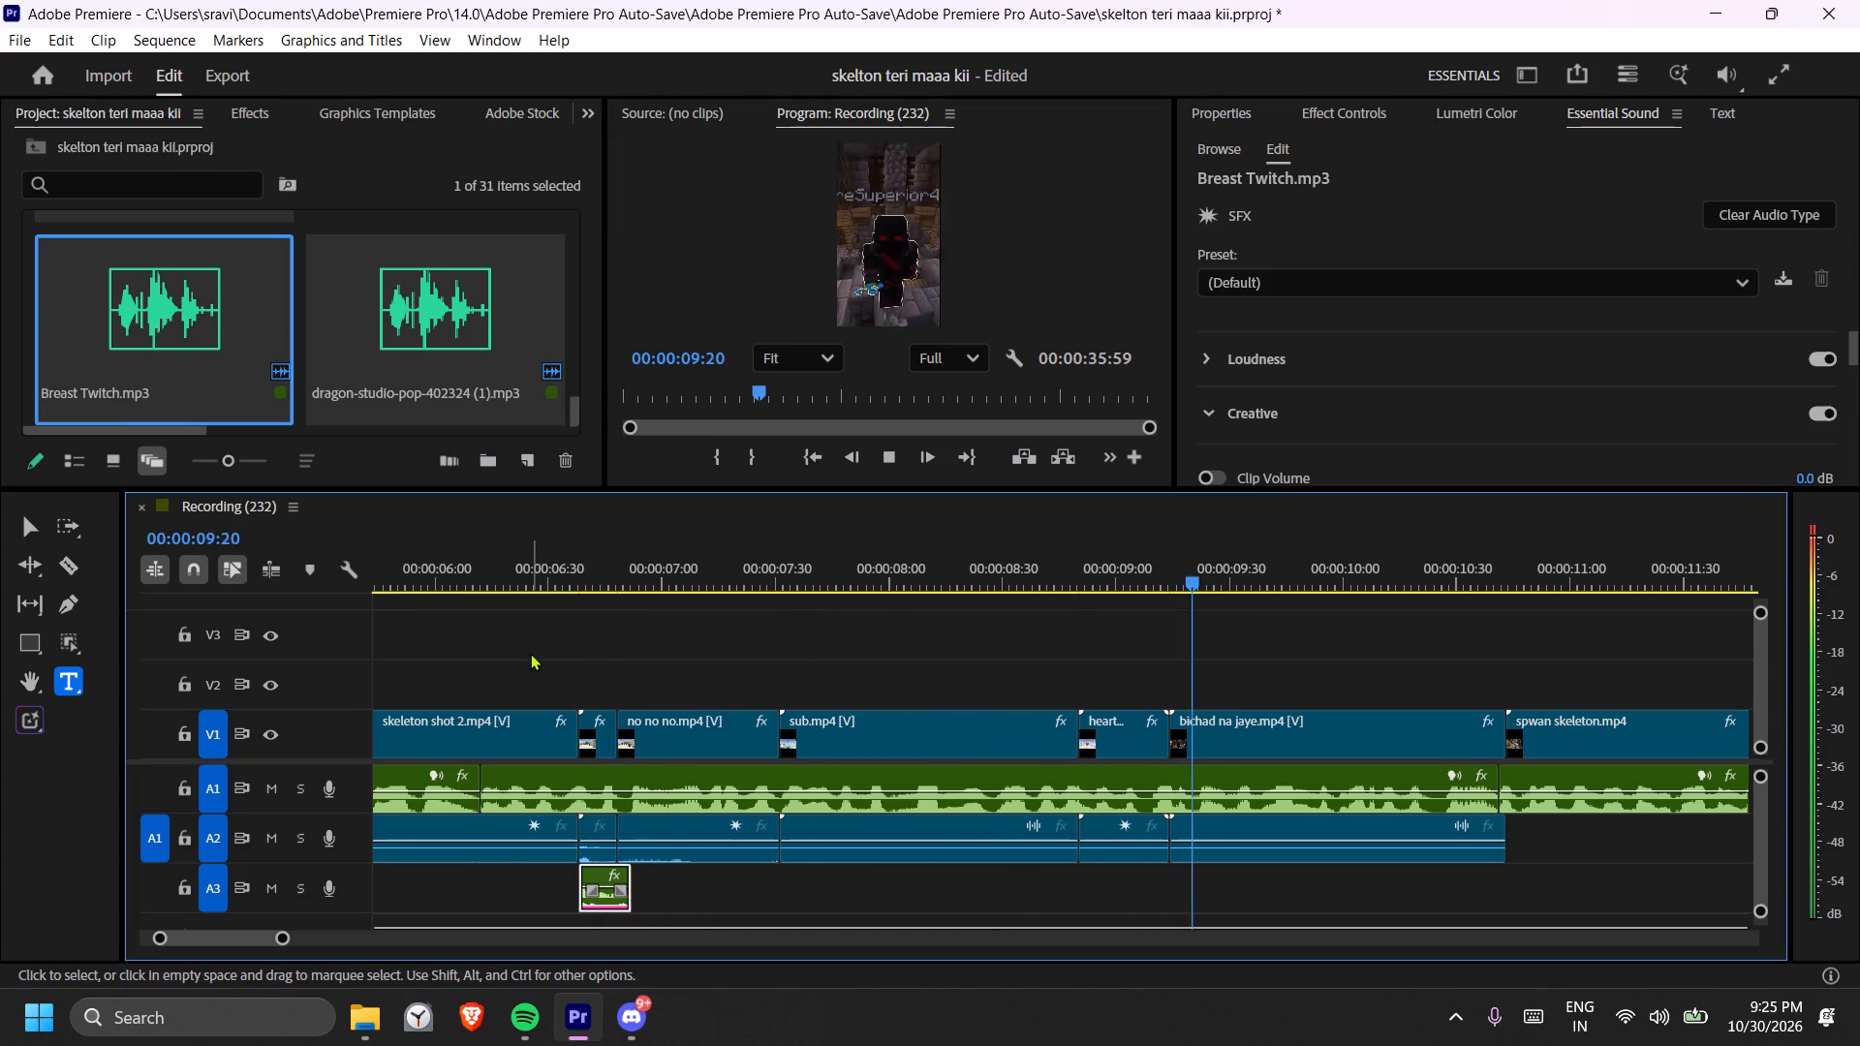
key(space)
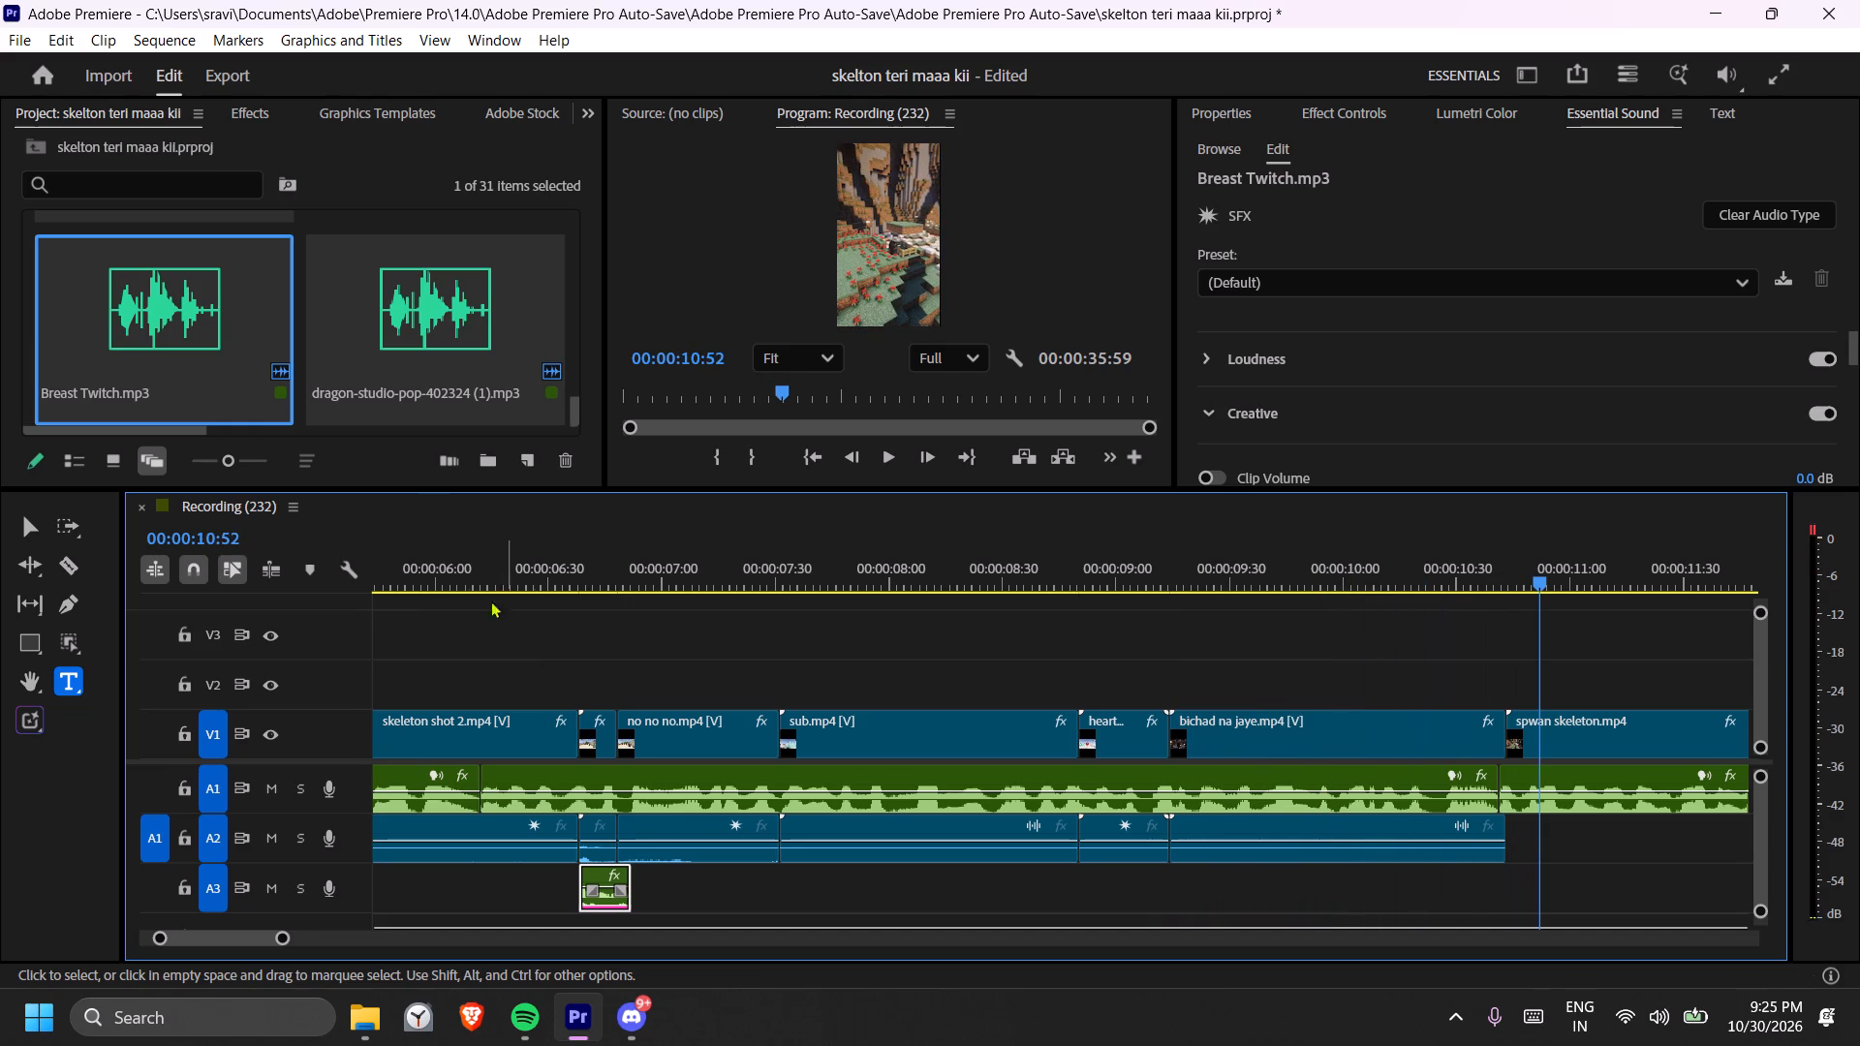
Find dragon-studio-simple-whoosh-382724 (1).mp3 in the project and place it on A3 just before the last Breast Twitch clip.
scroll(360, 346, down, 4)
scroll(487, 365, up, 19)
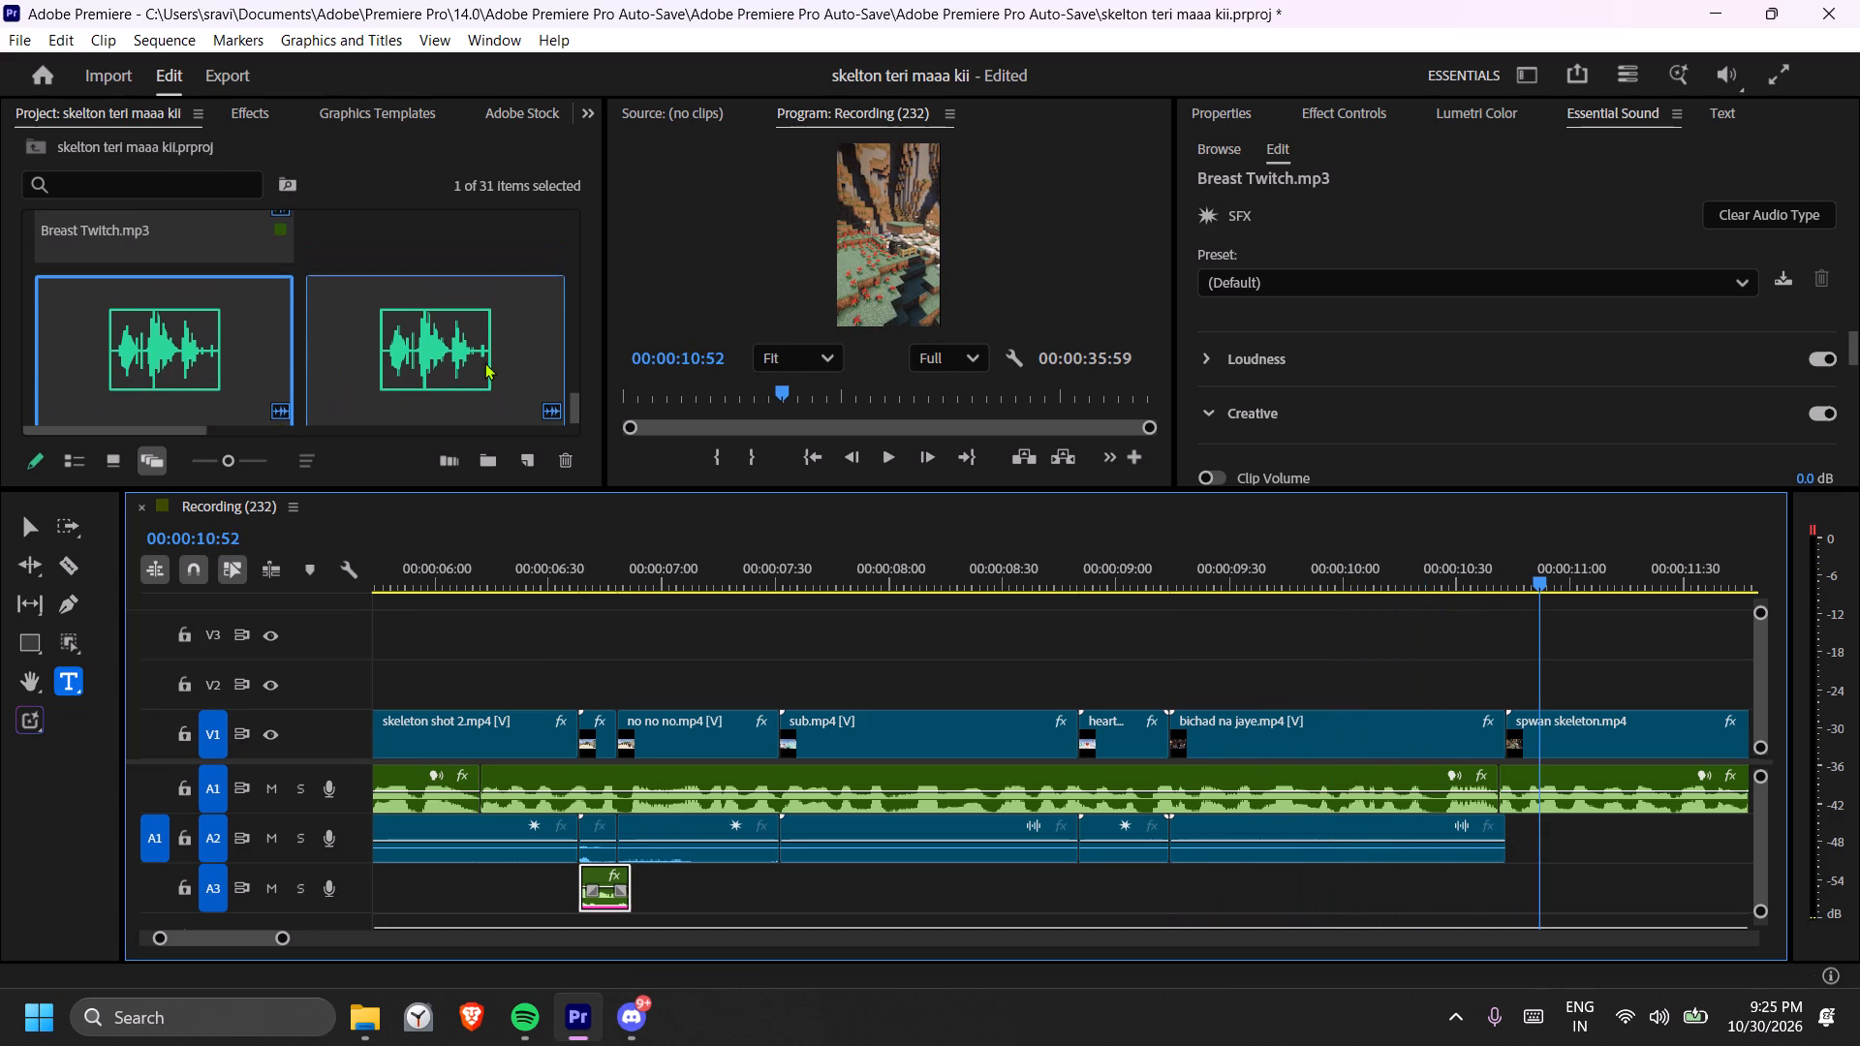
scroll(484, 362, up, 5)
drag(575, 410, 572, 386)
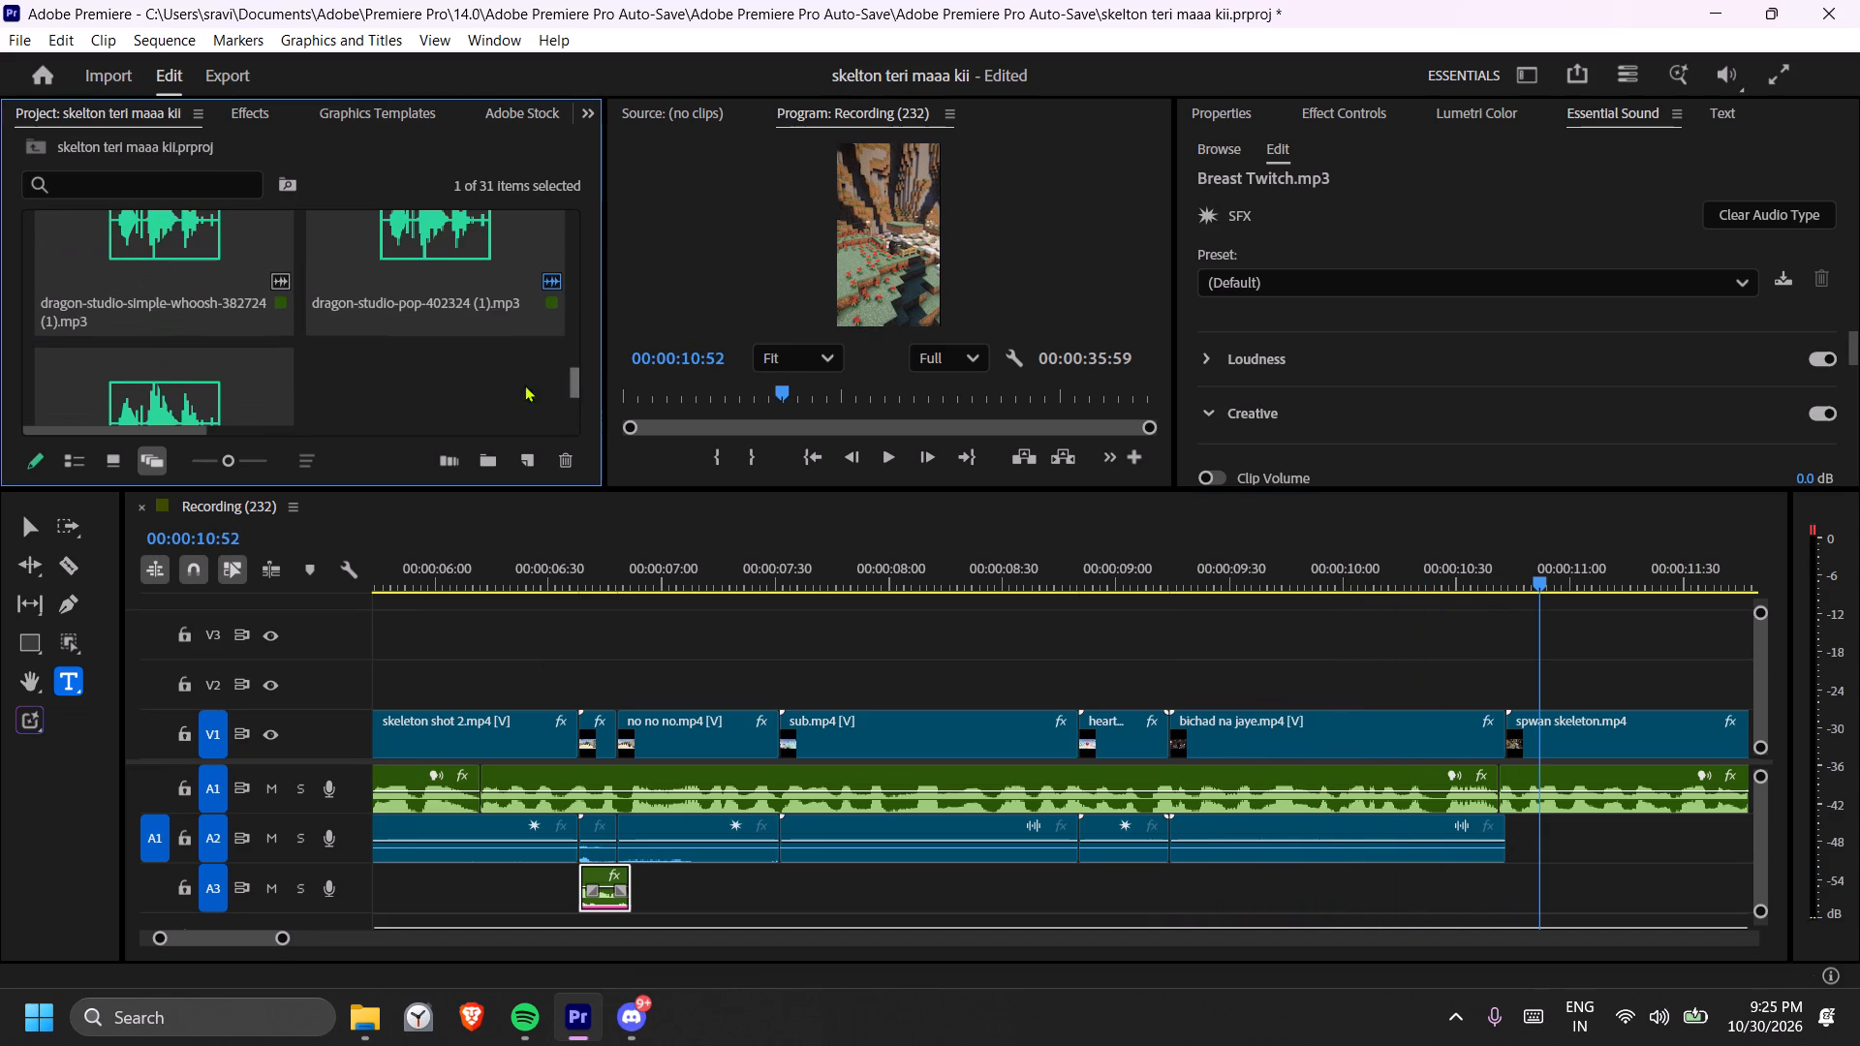
scroll(422, 377, up, 4)
scroll(376, 364, up, 20)
scroll(376, 364, up, 14)
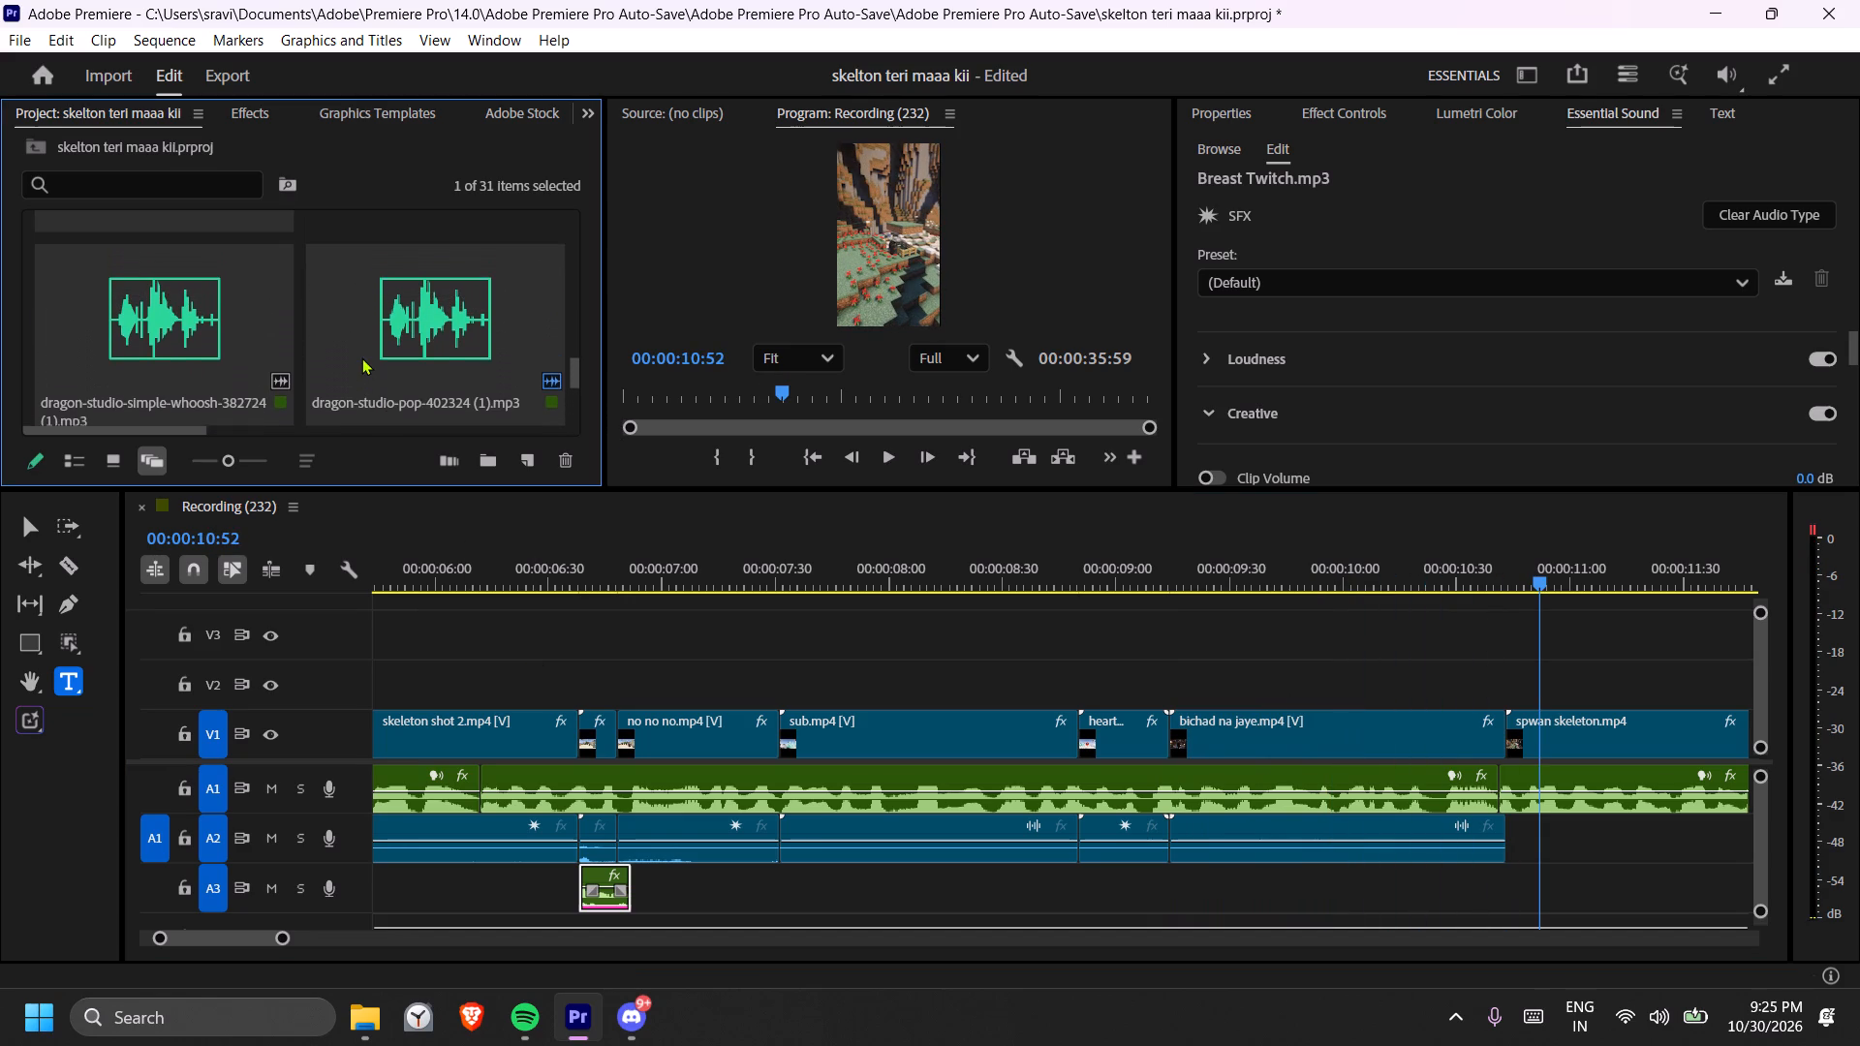
scroll(361, 357, up, 20)
scroll(361, 357, up, 8)
click(572, 368)
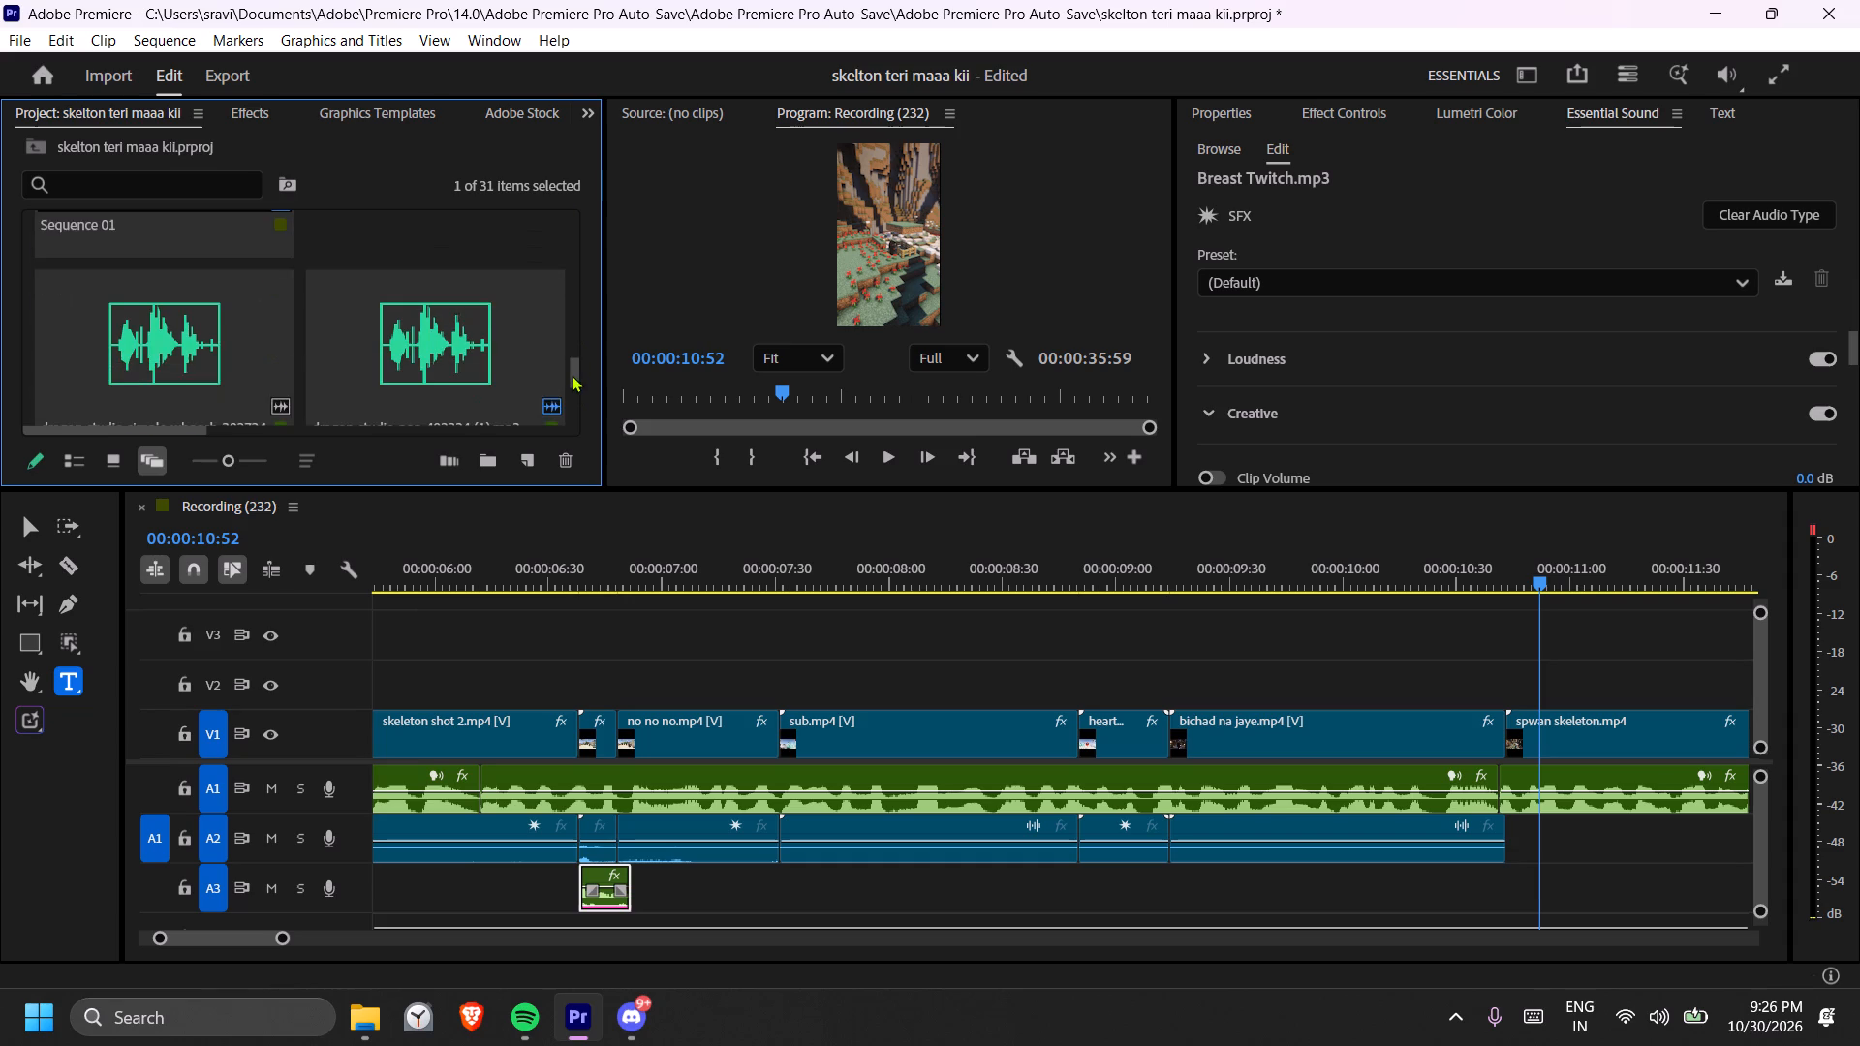
scroll(379, 363, down, 6)
drag(129, 302, 215, 331)
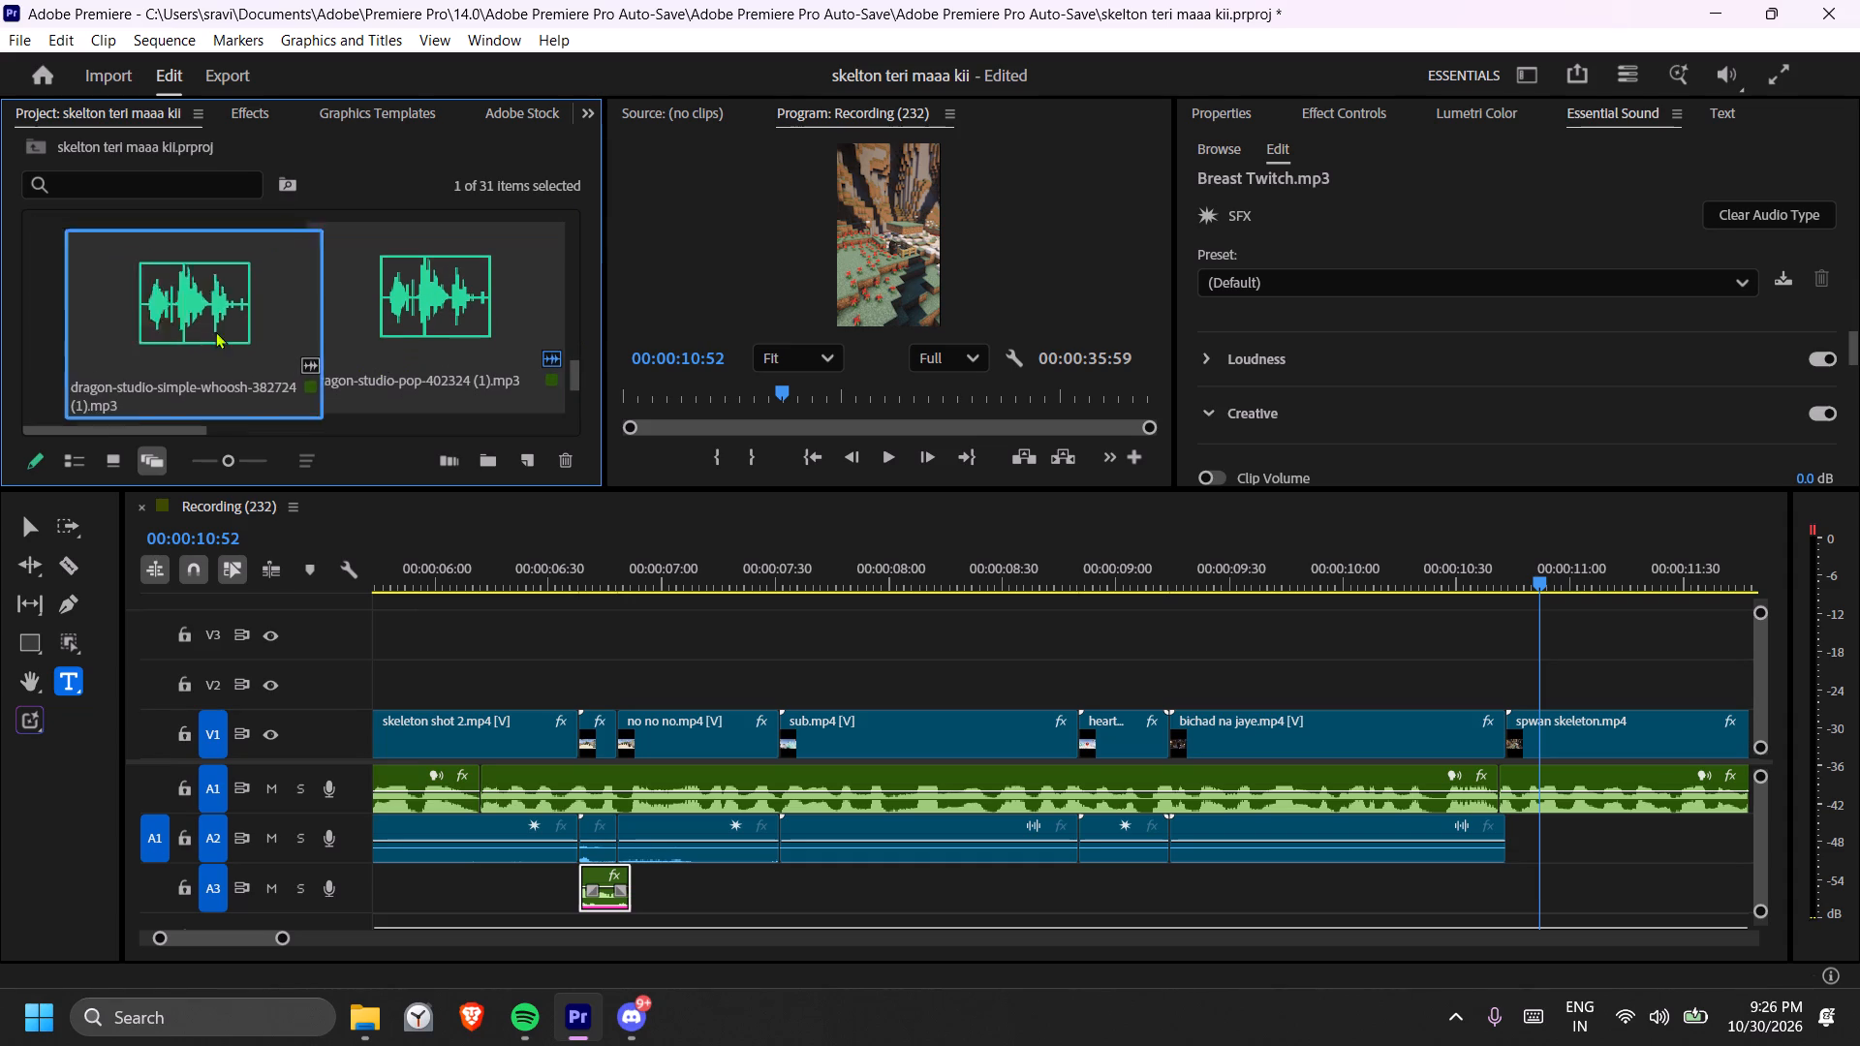
drag(215, 331, 439, 884)
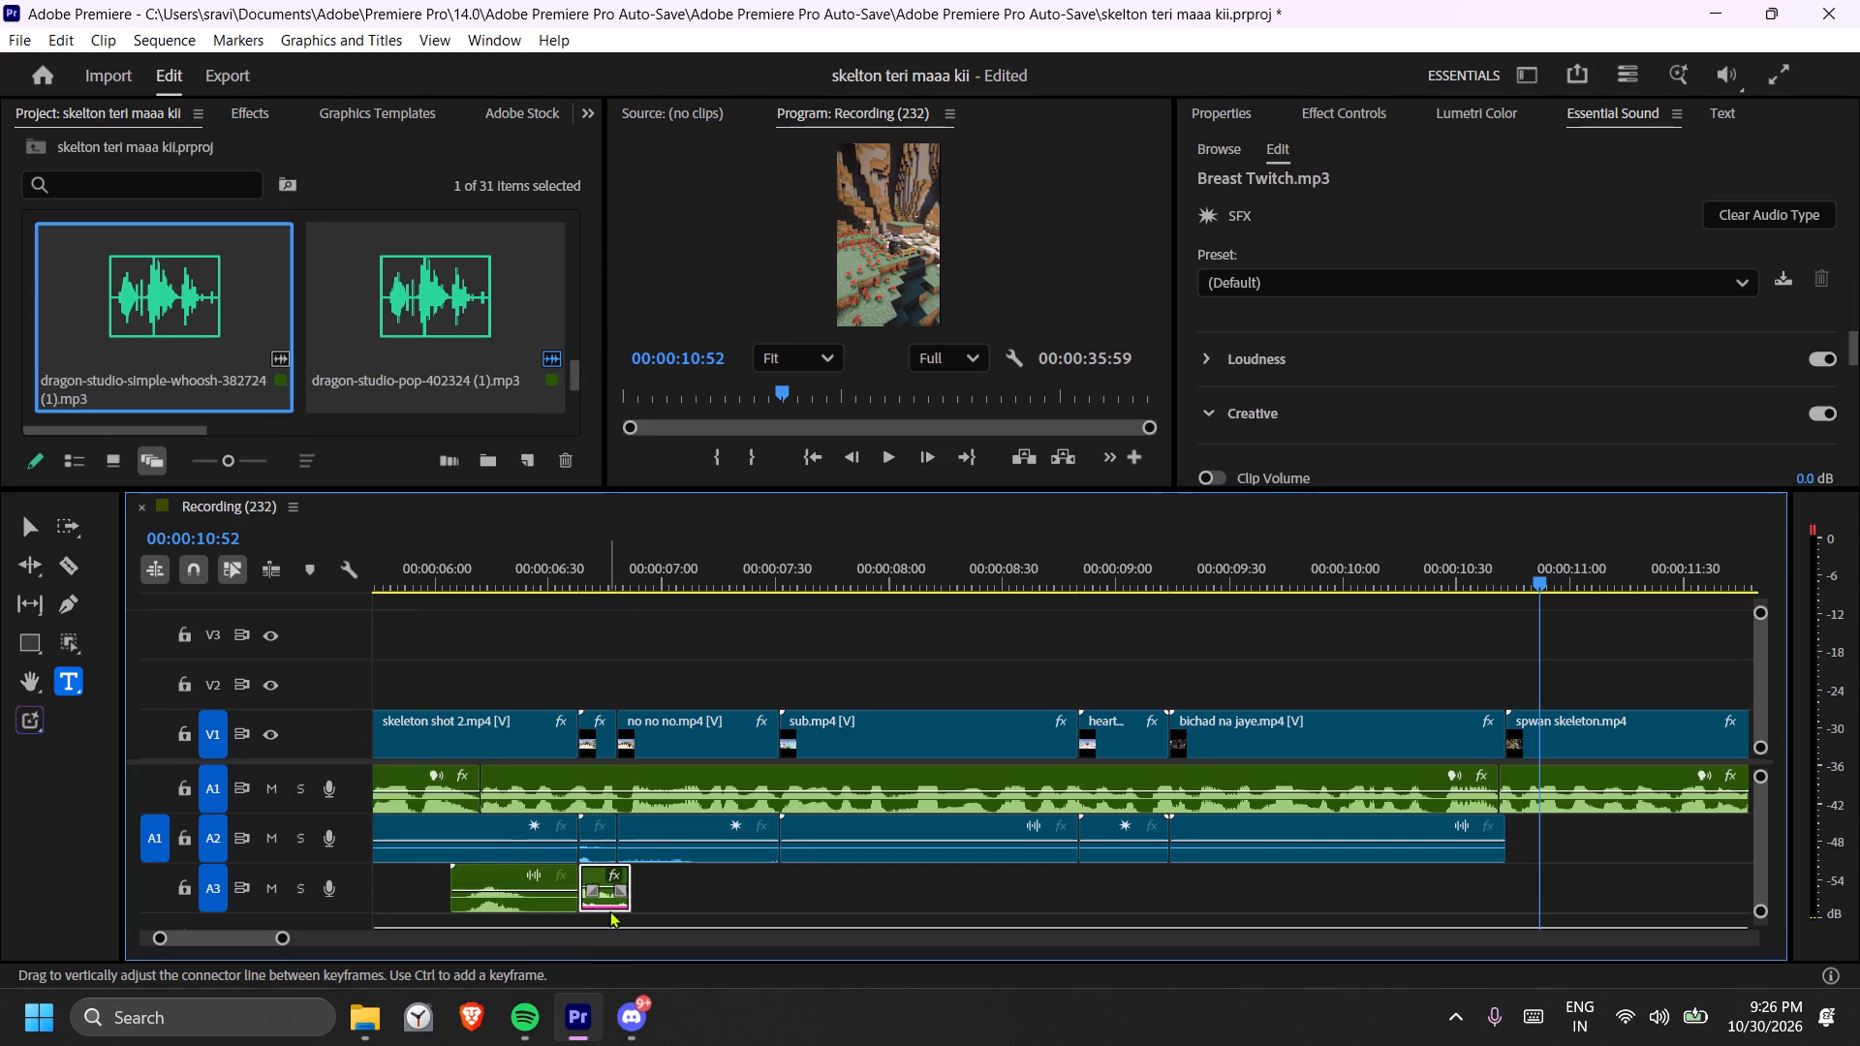
key(F15)
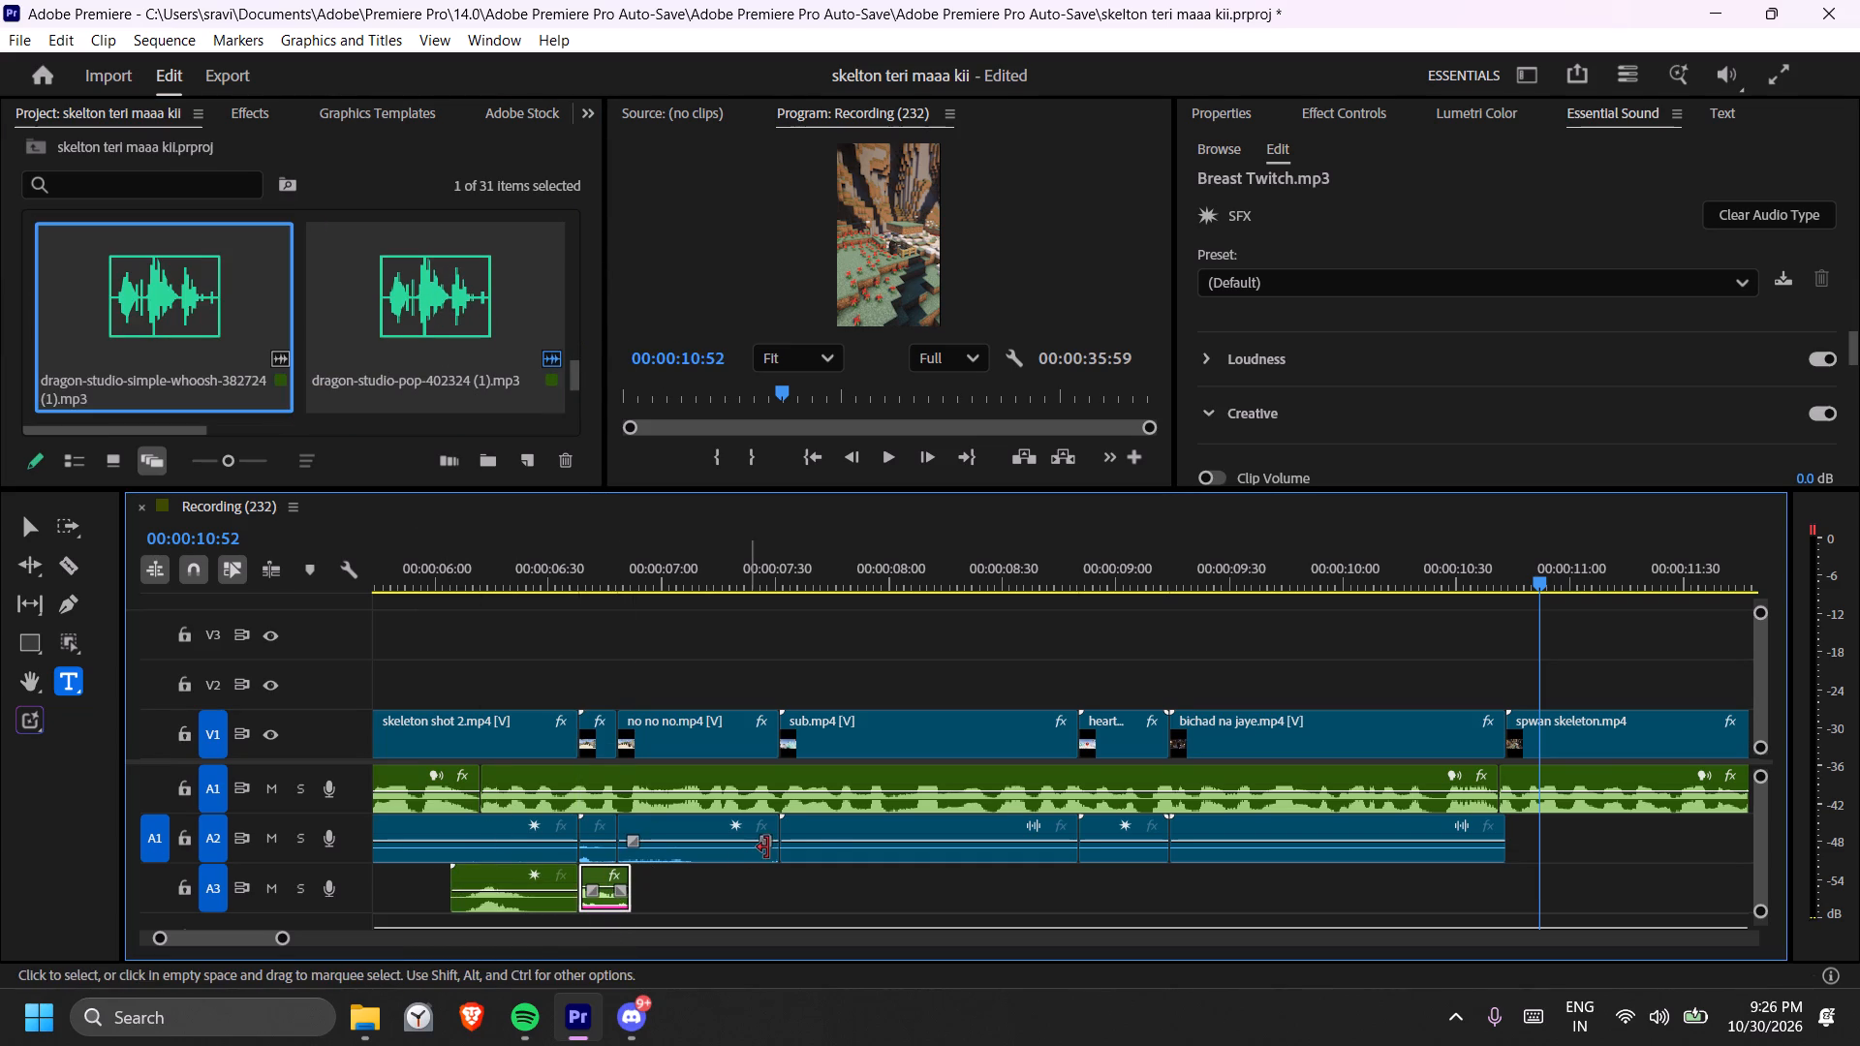
Move the whoosh clip earlier on A3 to about 00:00:05:17, in the empty stretch below skeleton shot 2.mp4.
scroll(811, 839, up, 17)
scroll(859, 811, up, 16)
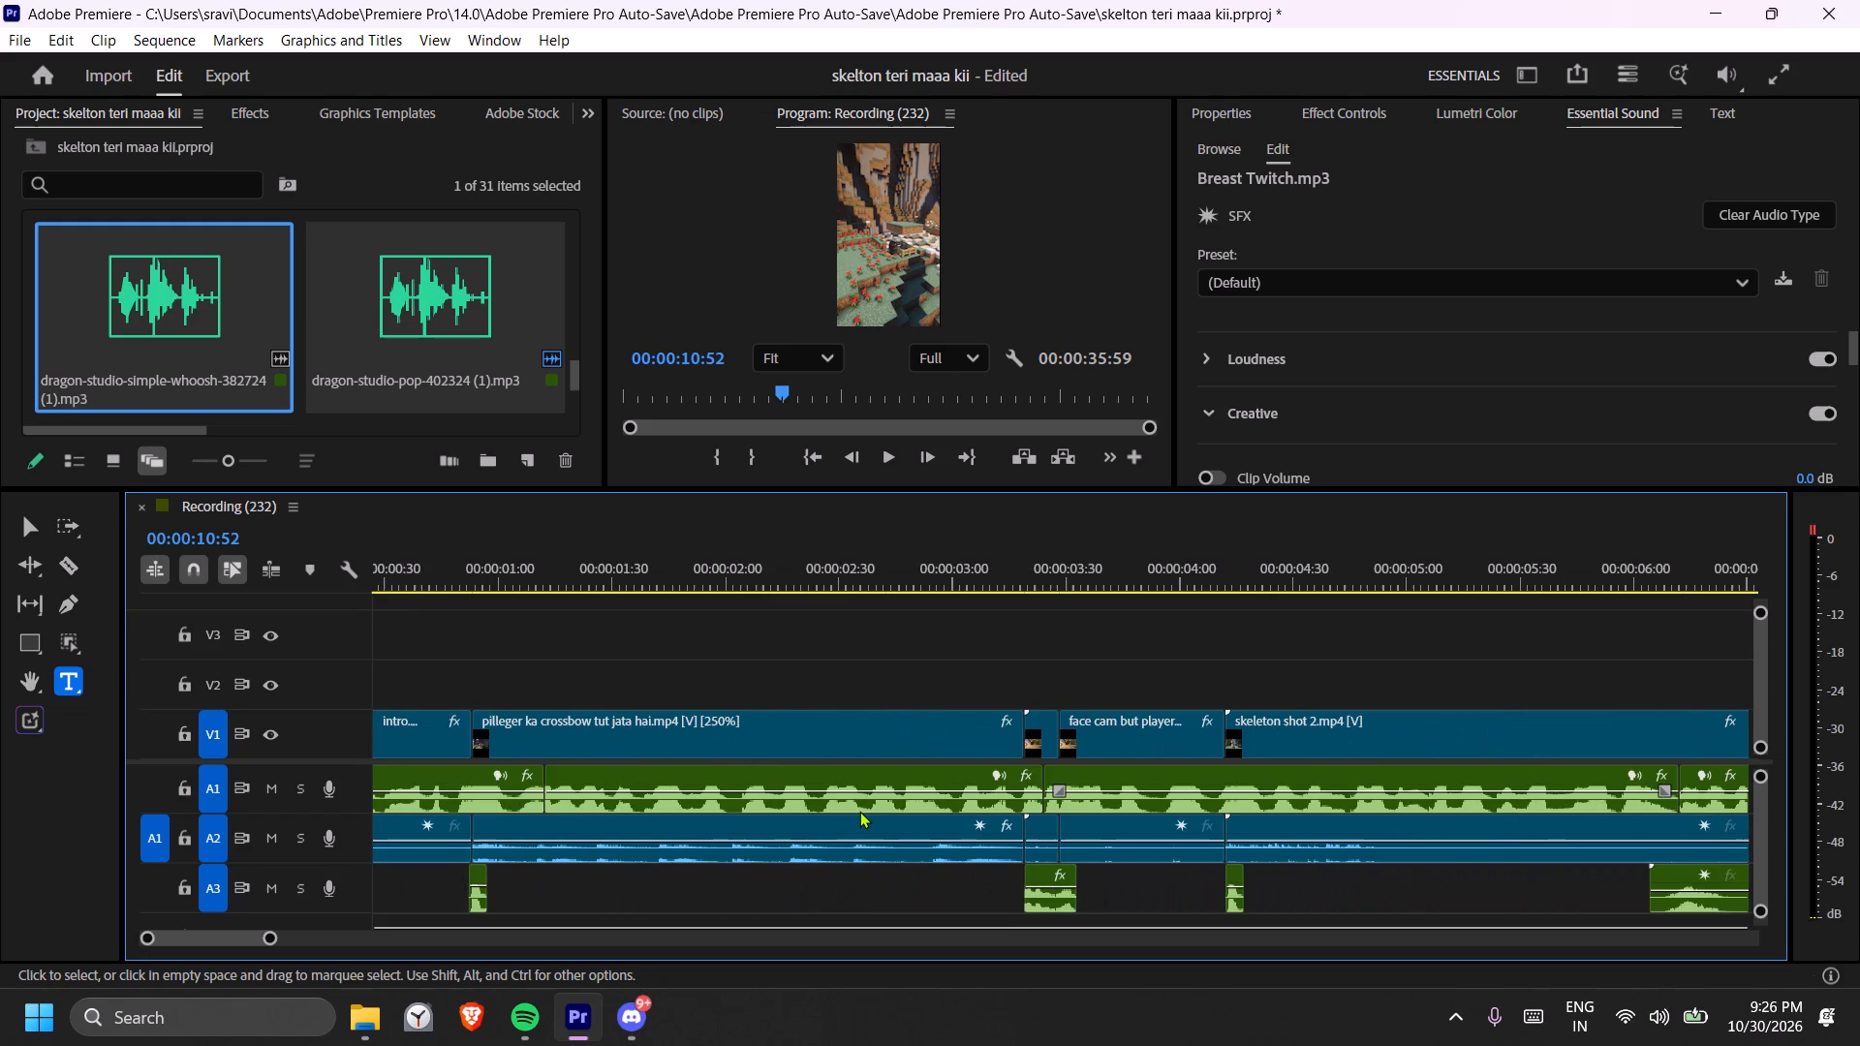
drag(1700, 877, 1522, 884)
Cut the whoosh clip on A3 at about 00:00:05:24 and 00:00:05:33 and delete both outer pieces, keeping the loud middle.
key(c)
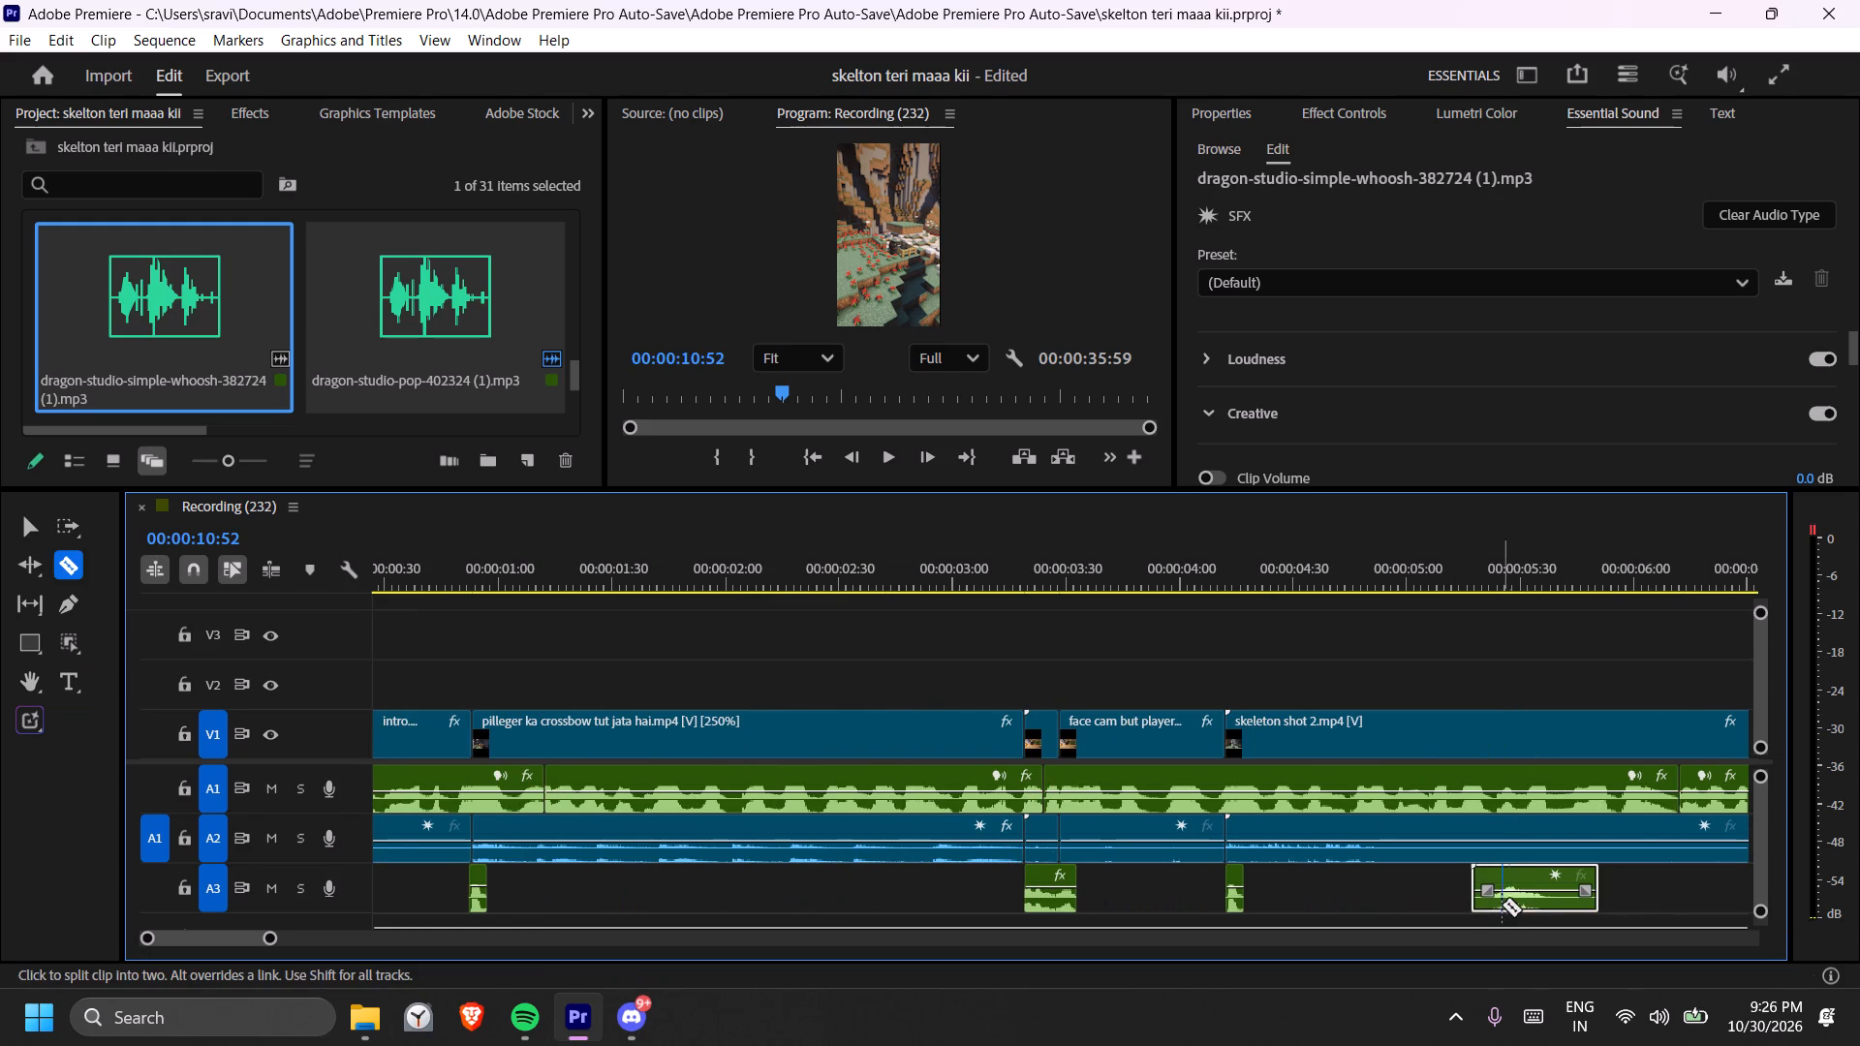
click(1496, 908)
click(1535, 900)
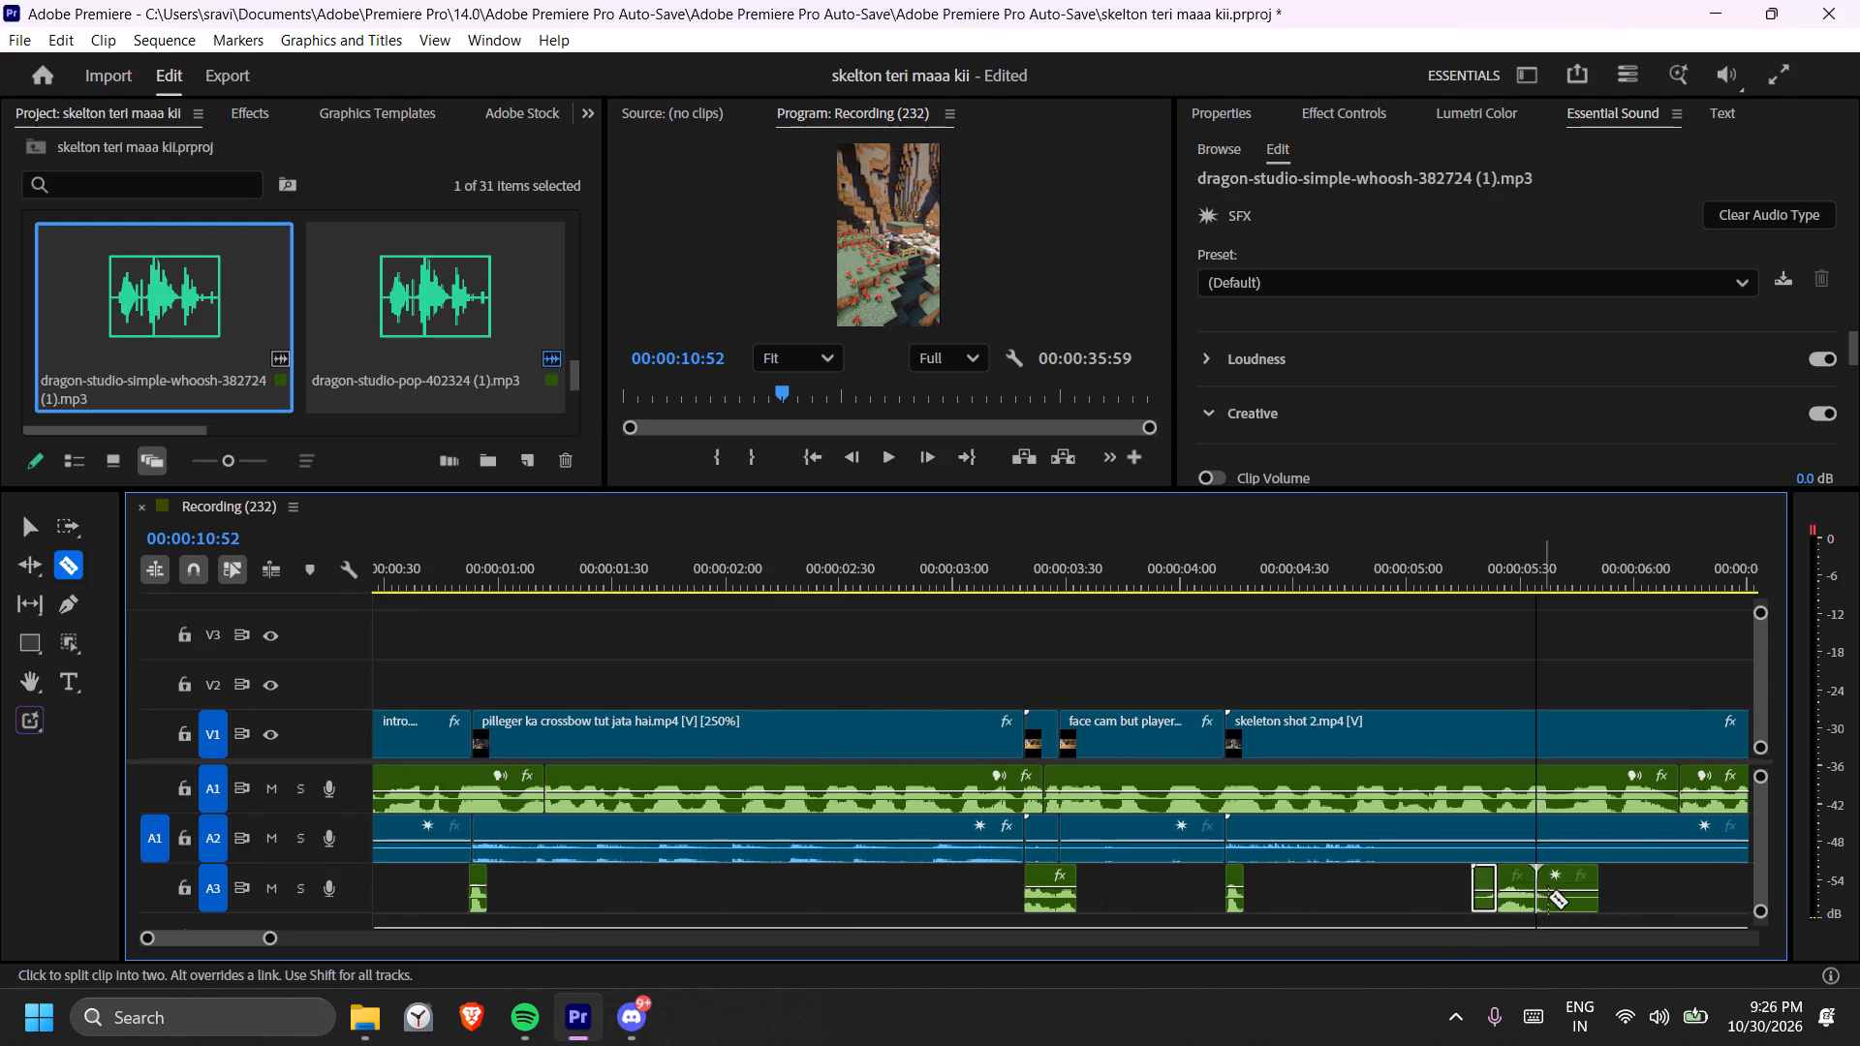
key(t)
click(1565, 908)
key(Delete)
click(1487, 875)
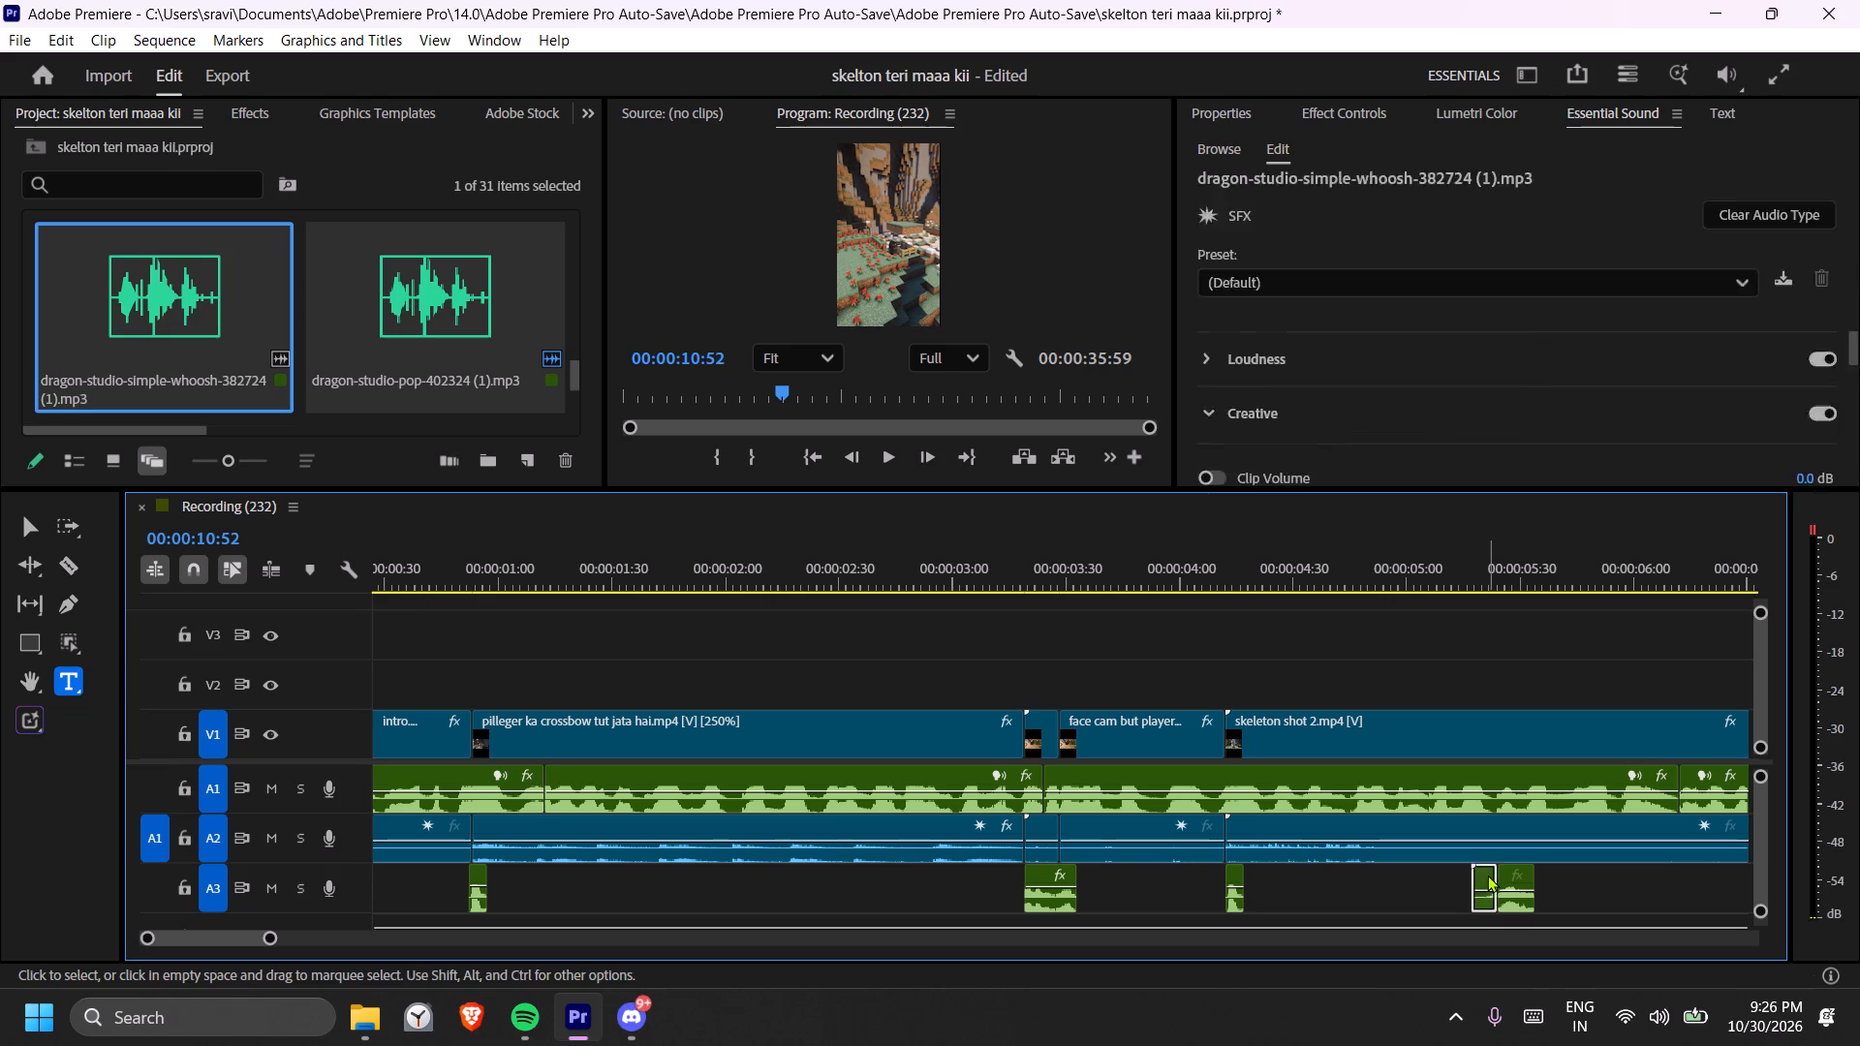
key(Delete)
Raise the volume of the trimmed whoosh clip on A3 by about 3.2 dB.
click(1508, 886)
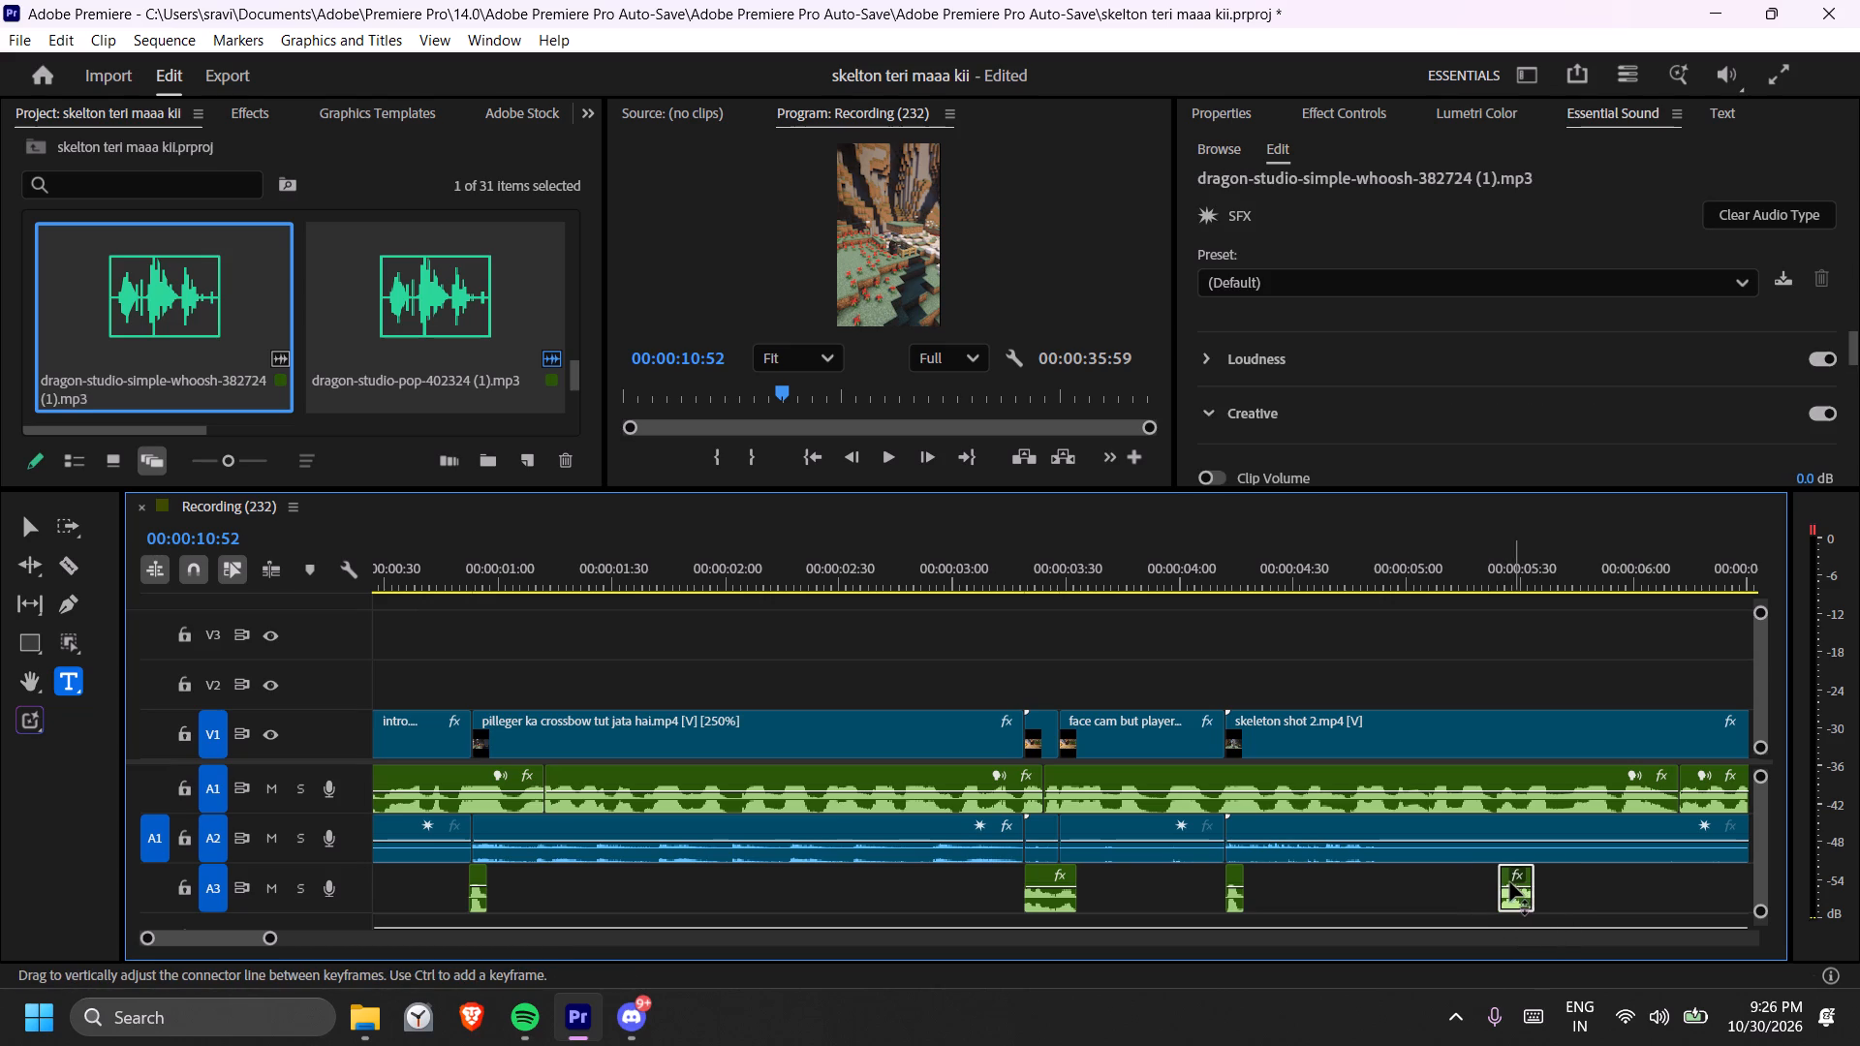
drag(1508, 881, 1293, 886)
drag(1293, 886, 1295, 885)
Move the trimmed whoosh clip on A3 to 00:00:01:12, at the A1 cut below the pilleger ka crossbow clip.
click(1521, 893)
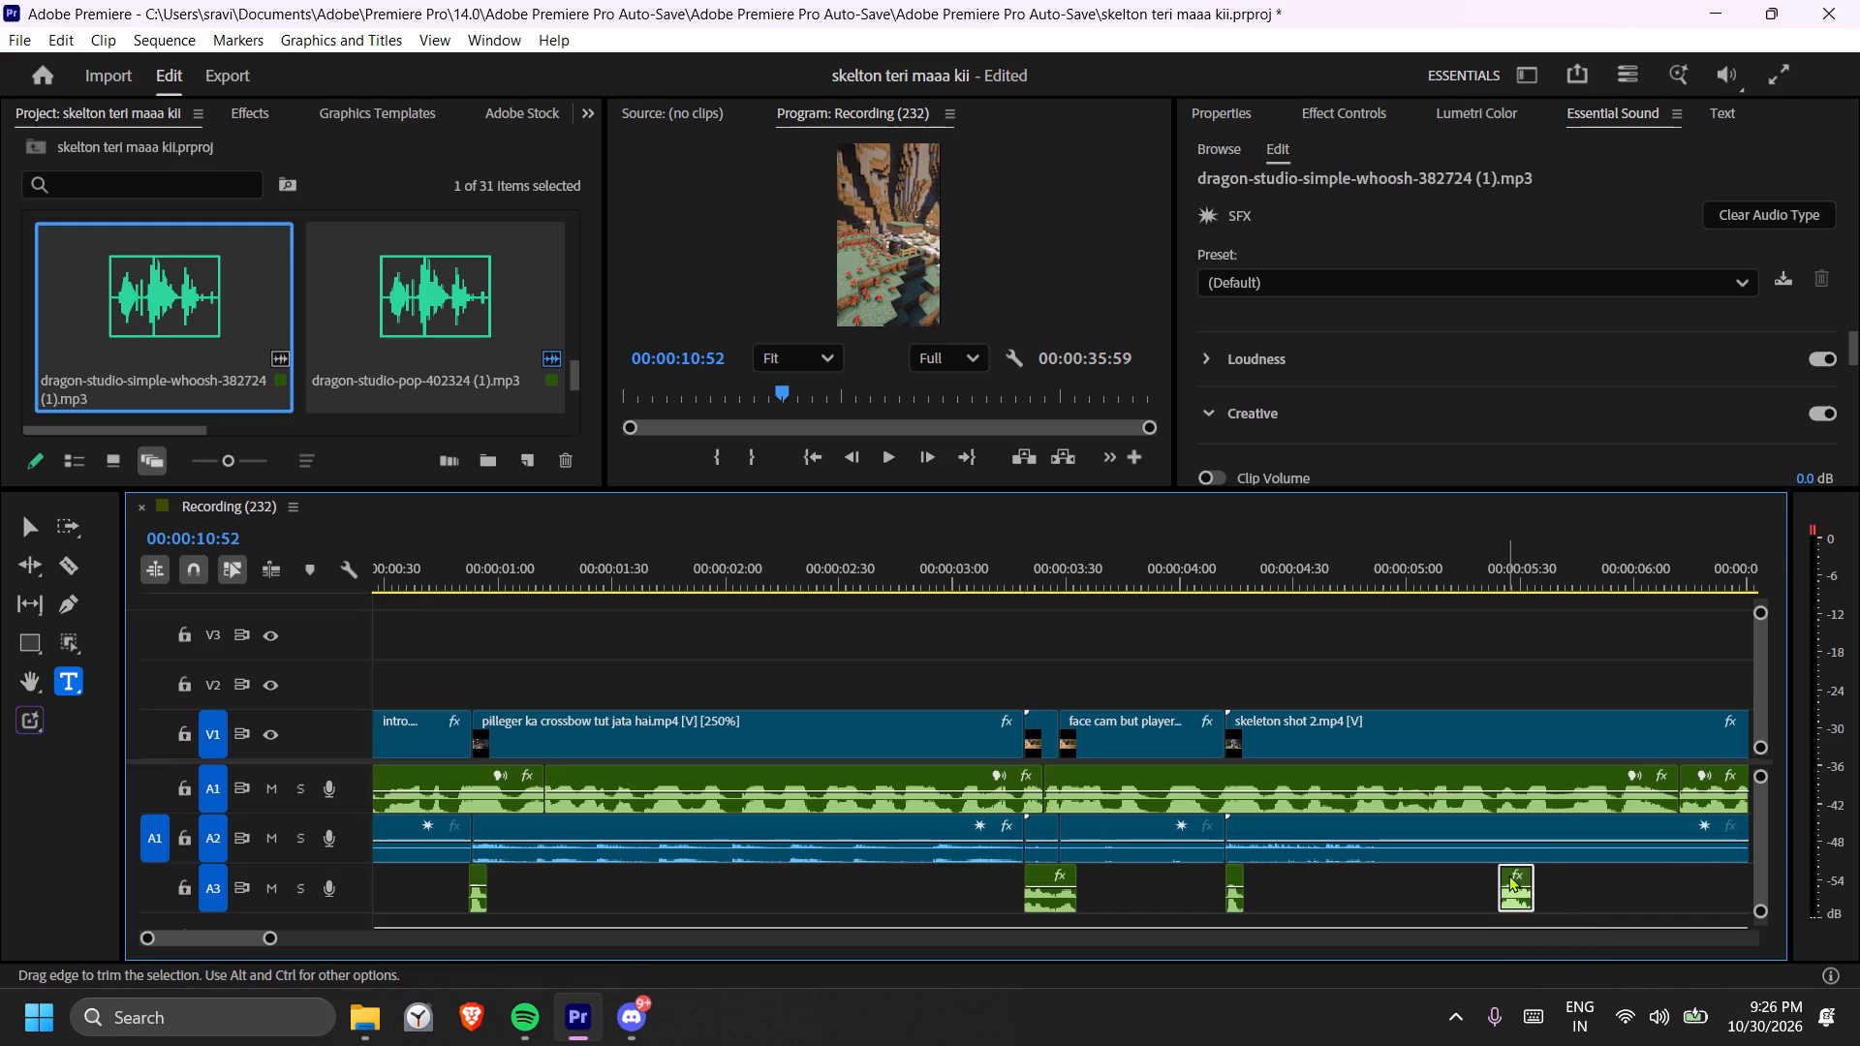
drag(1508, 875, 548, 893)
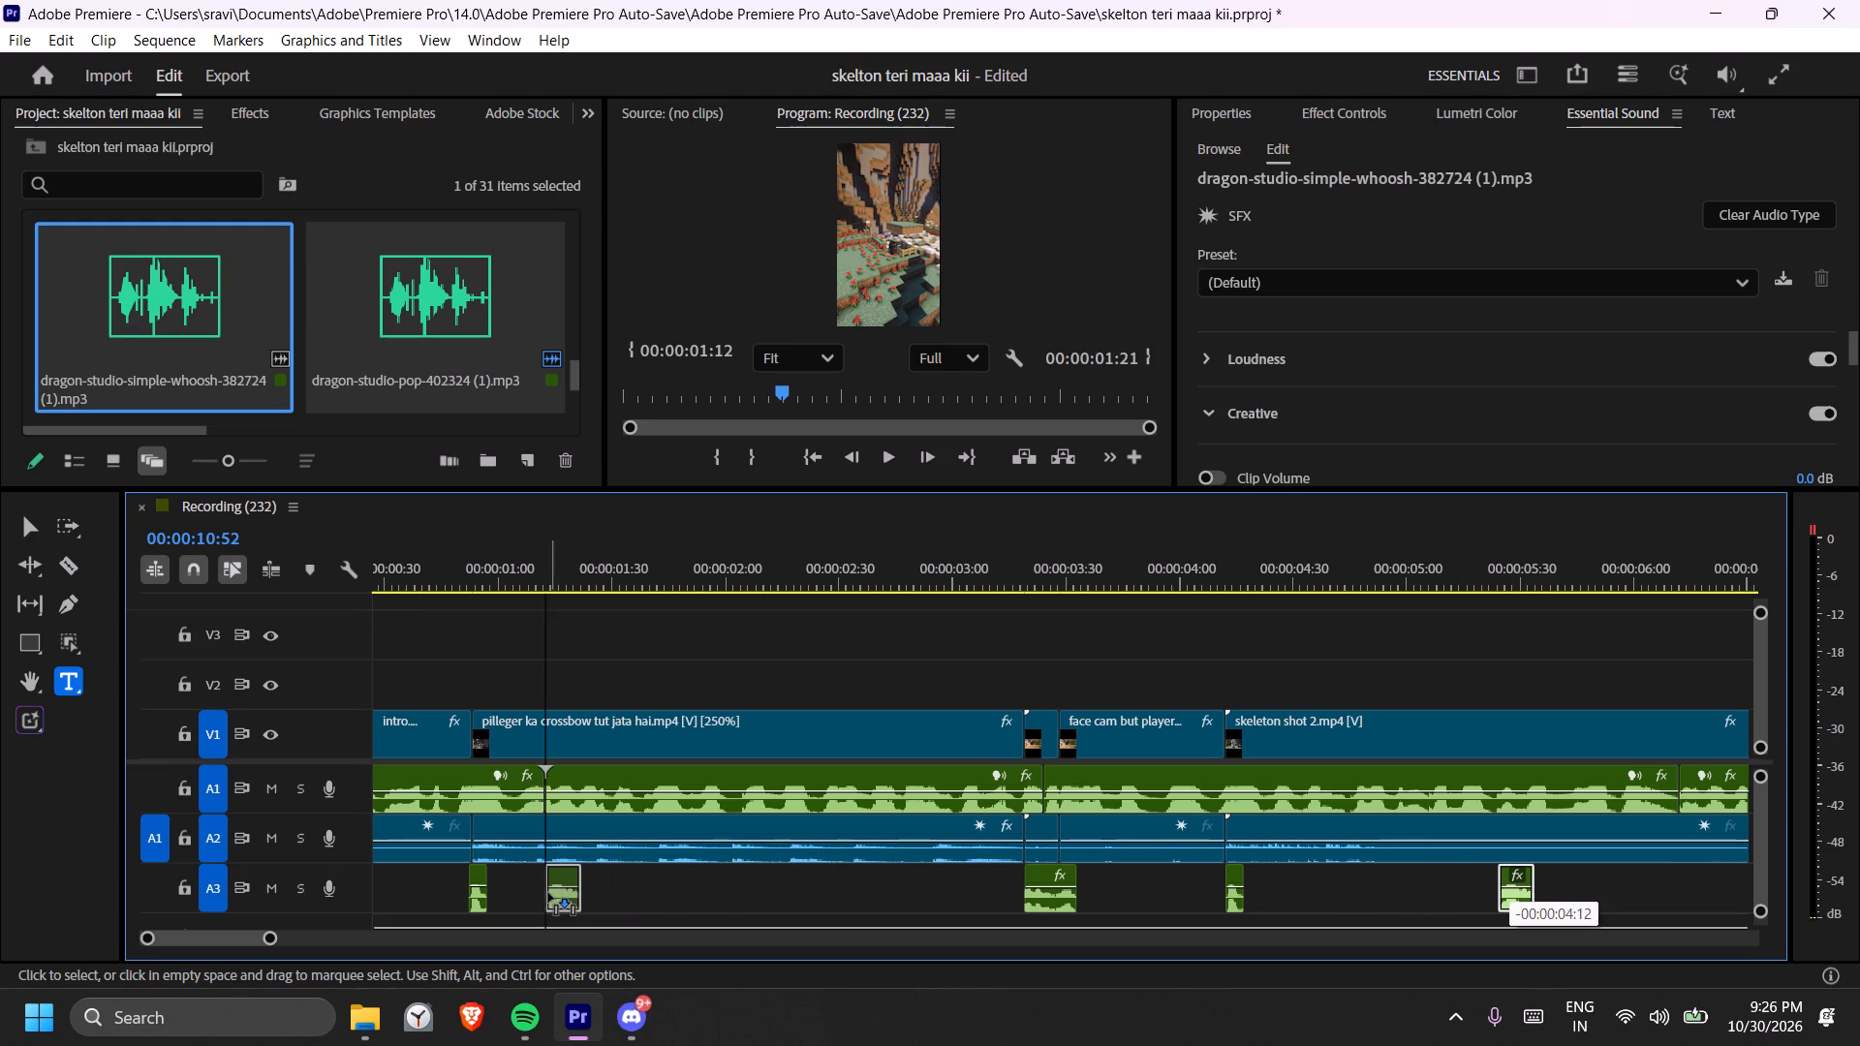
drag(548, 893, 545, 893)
Move the trimmed whoosh clip along A3 to about 00:00:04:57, in the empty stretch below skeleton shot 2.mp4.
scroll(702, 725, up, 17)
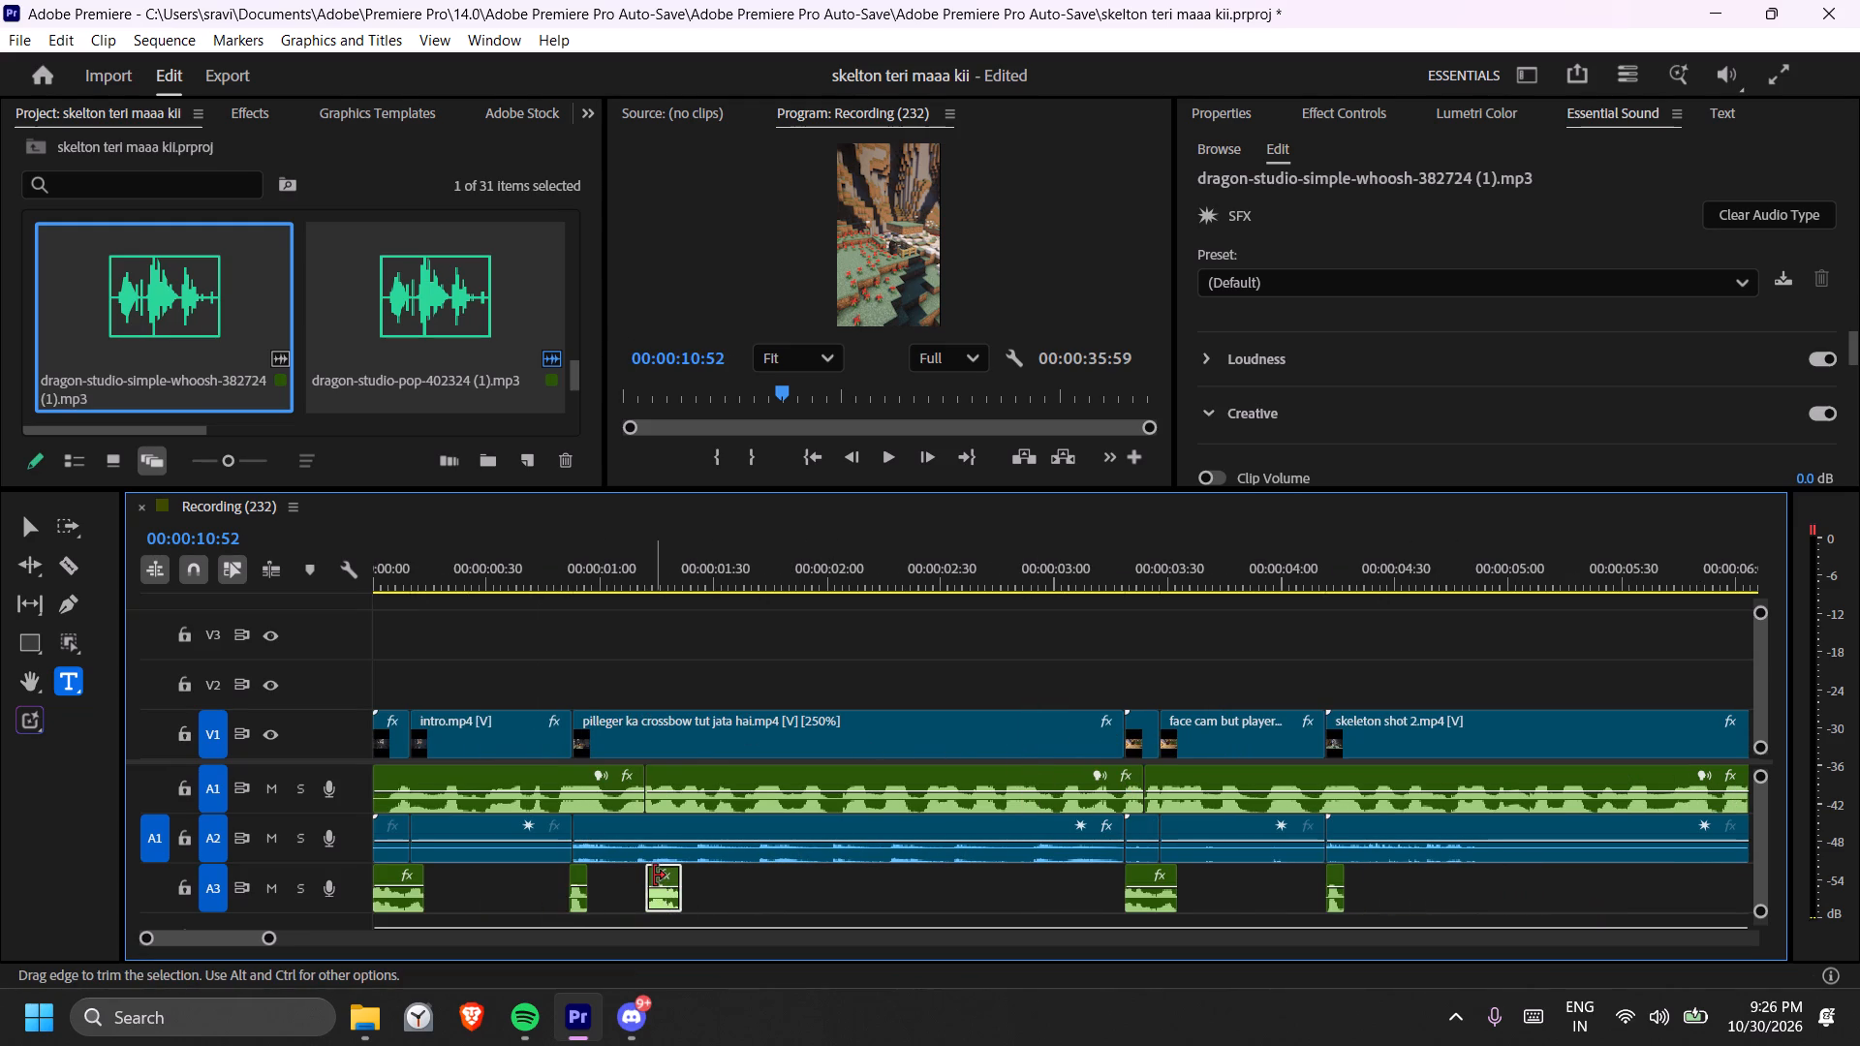
drag(656, 875, 1360, 885)
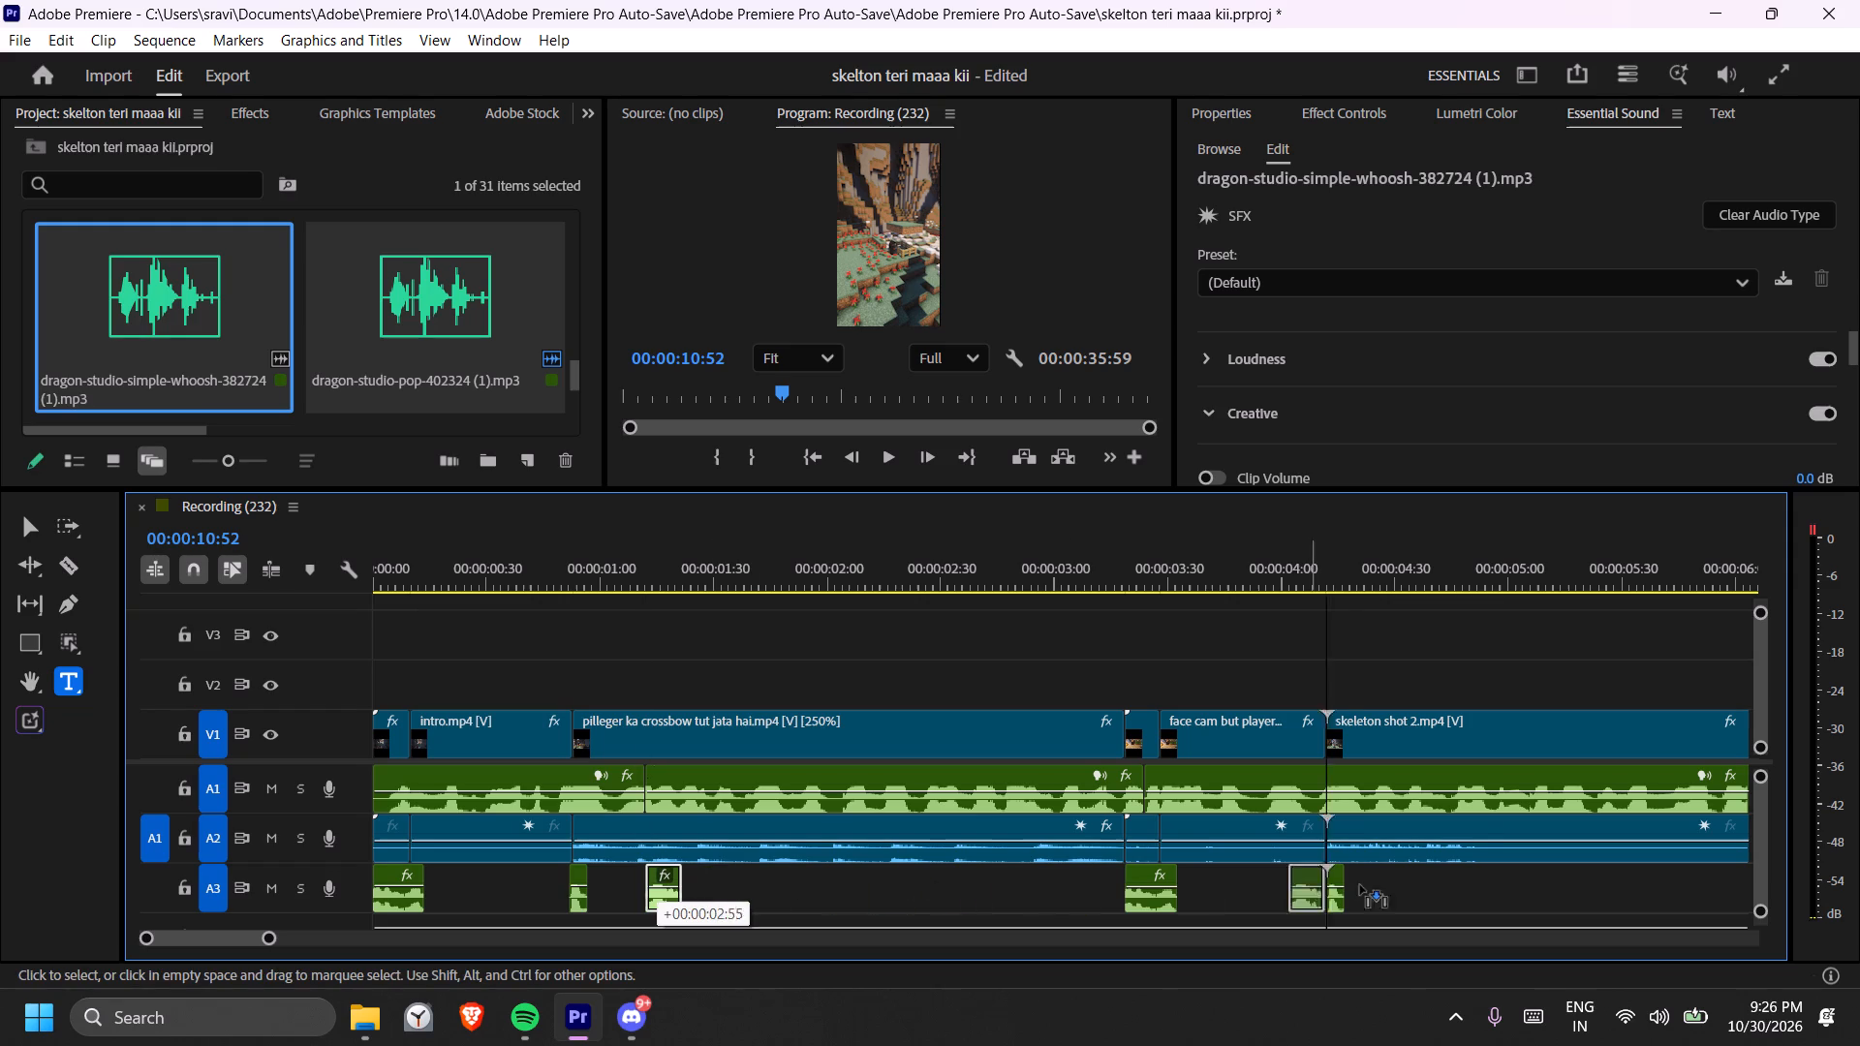
drag(1360, 885, 1510, 888)
scroll(1239, 822, down, 6)
Switch to Discord.
click(643, 1006)
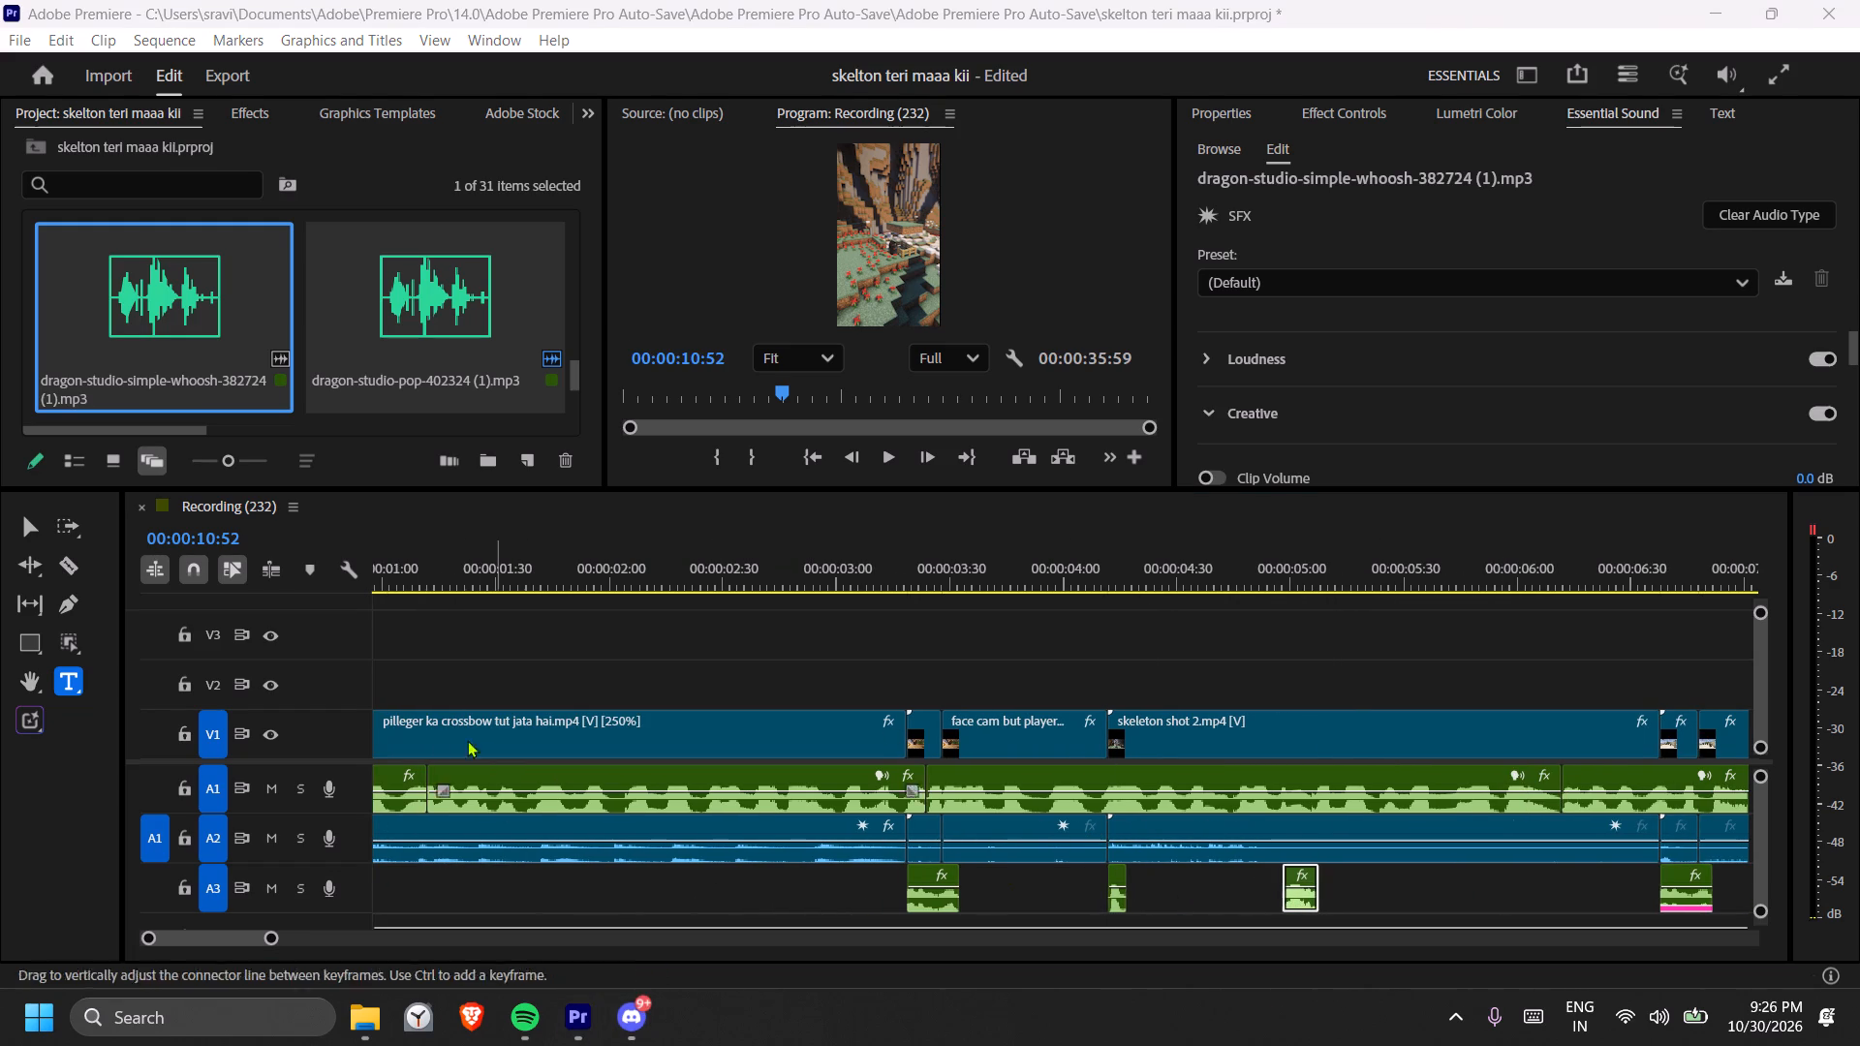
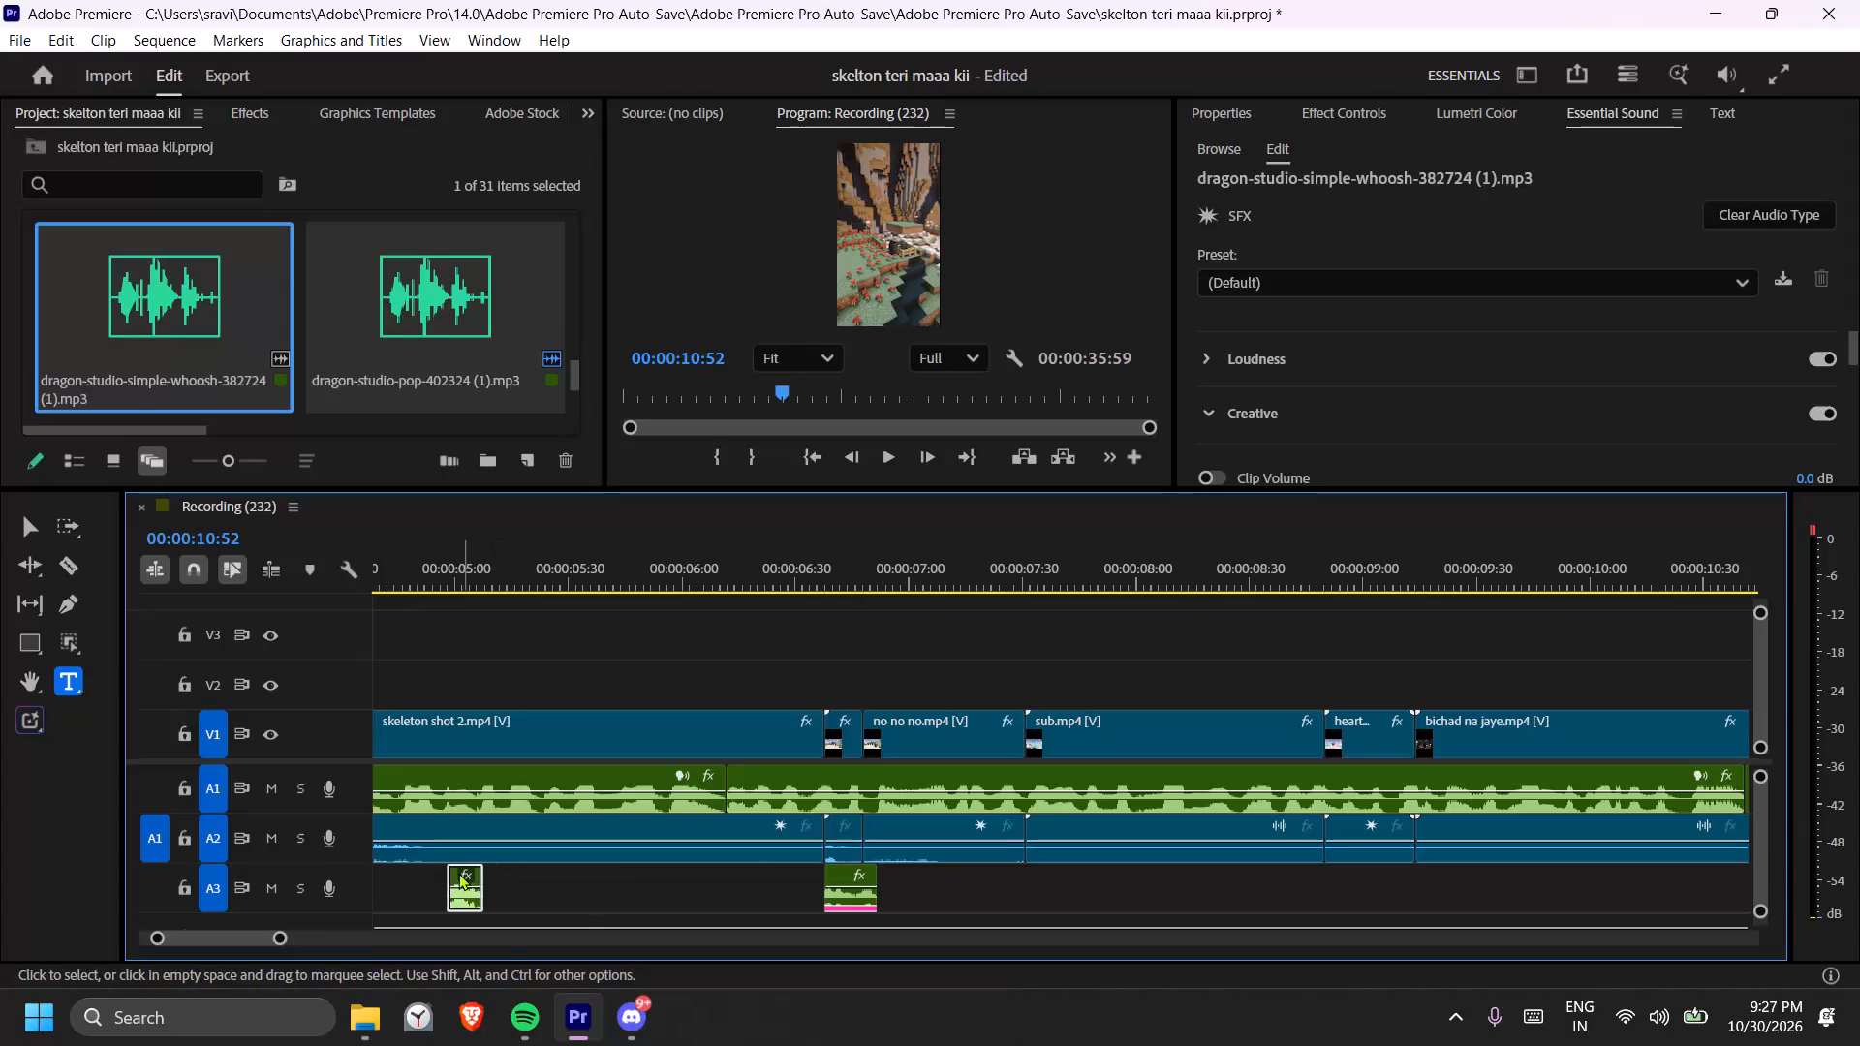
Move the trimmed whoosh clip along A3 to about 00:00:07:31, at the start of sub.mp4, and play back the cut.
drag(458, 873, 461, 873)
drag(461, 873, 1045, 888)
click(992, 572)
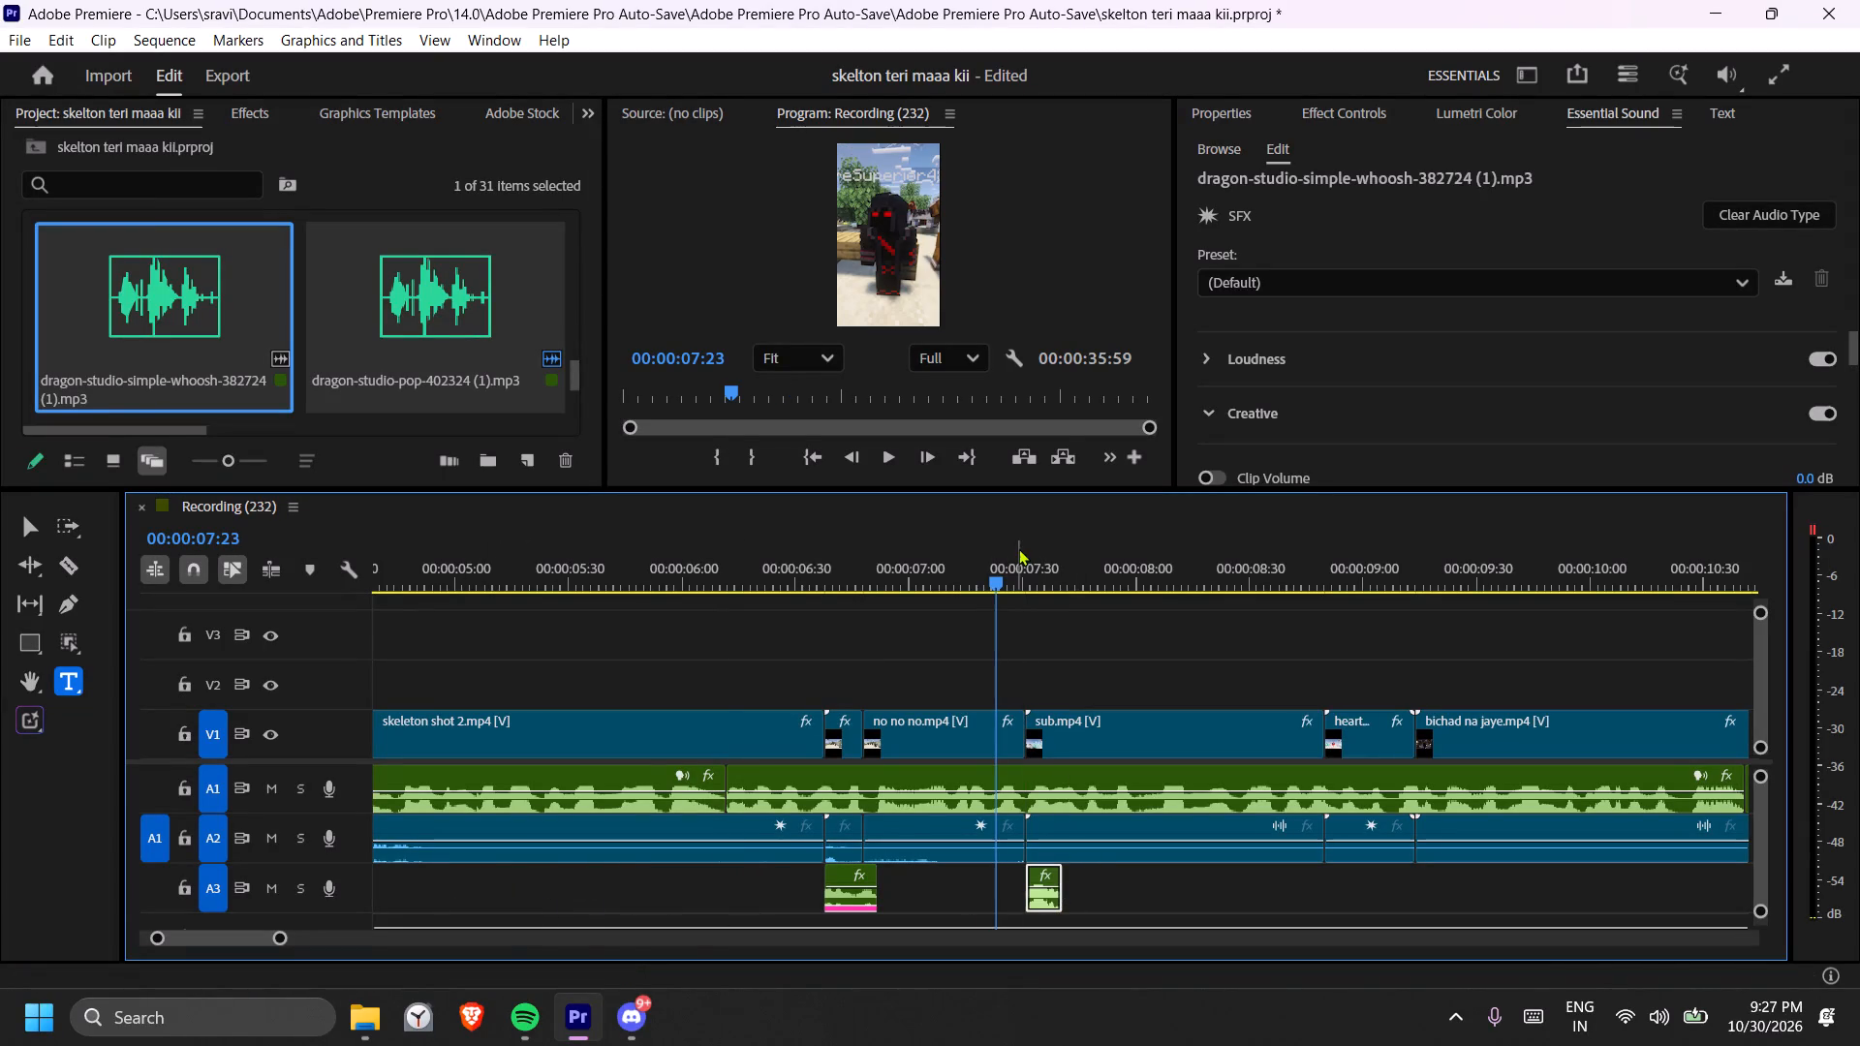
key(space)
key(space)
key(space)
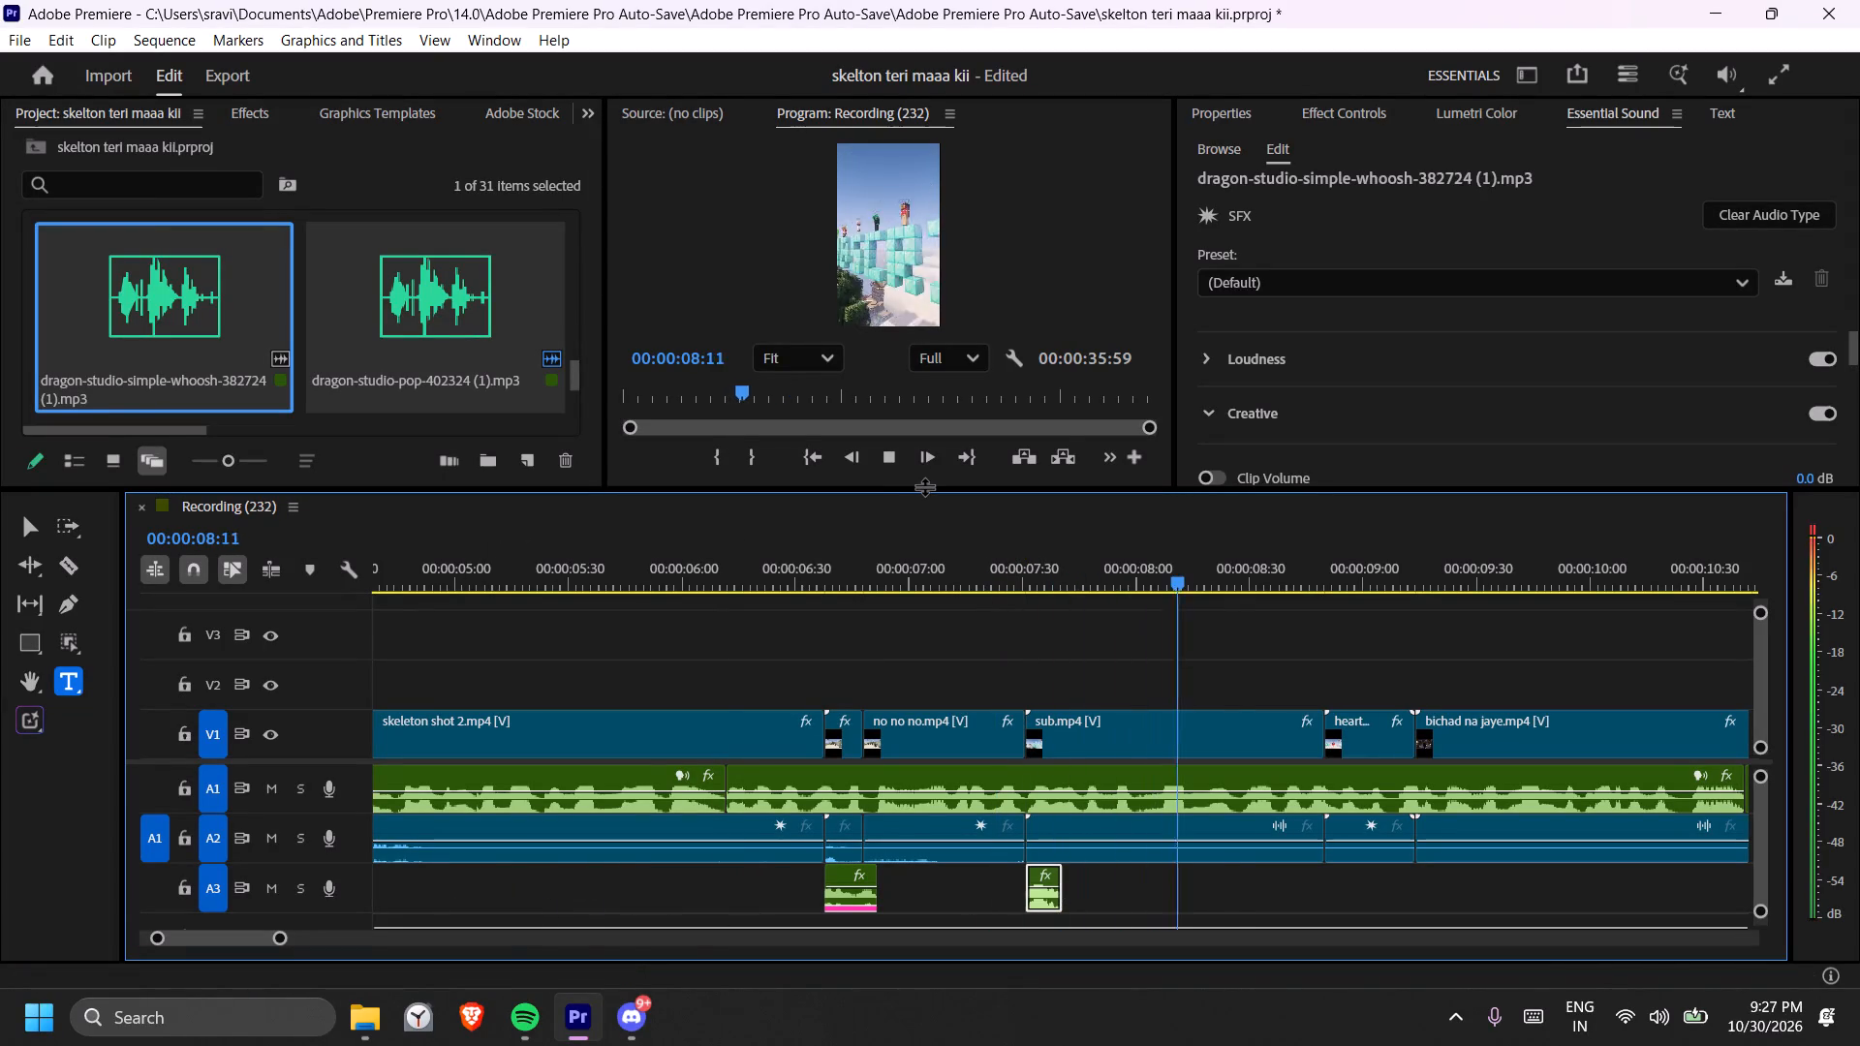
key(space)
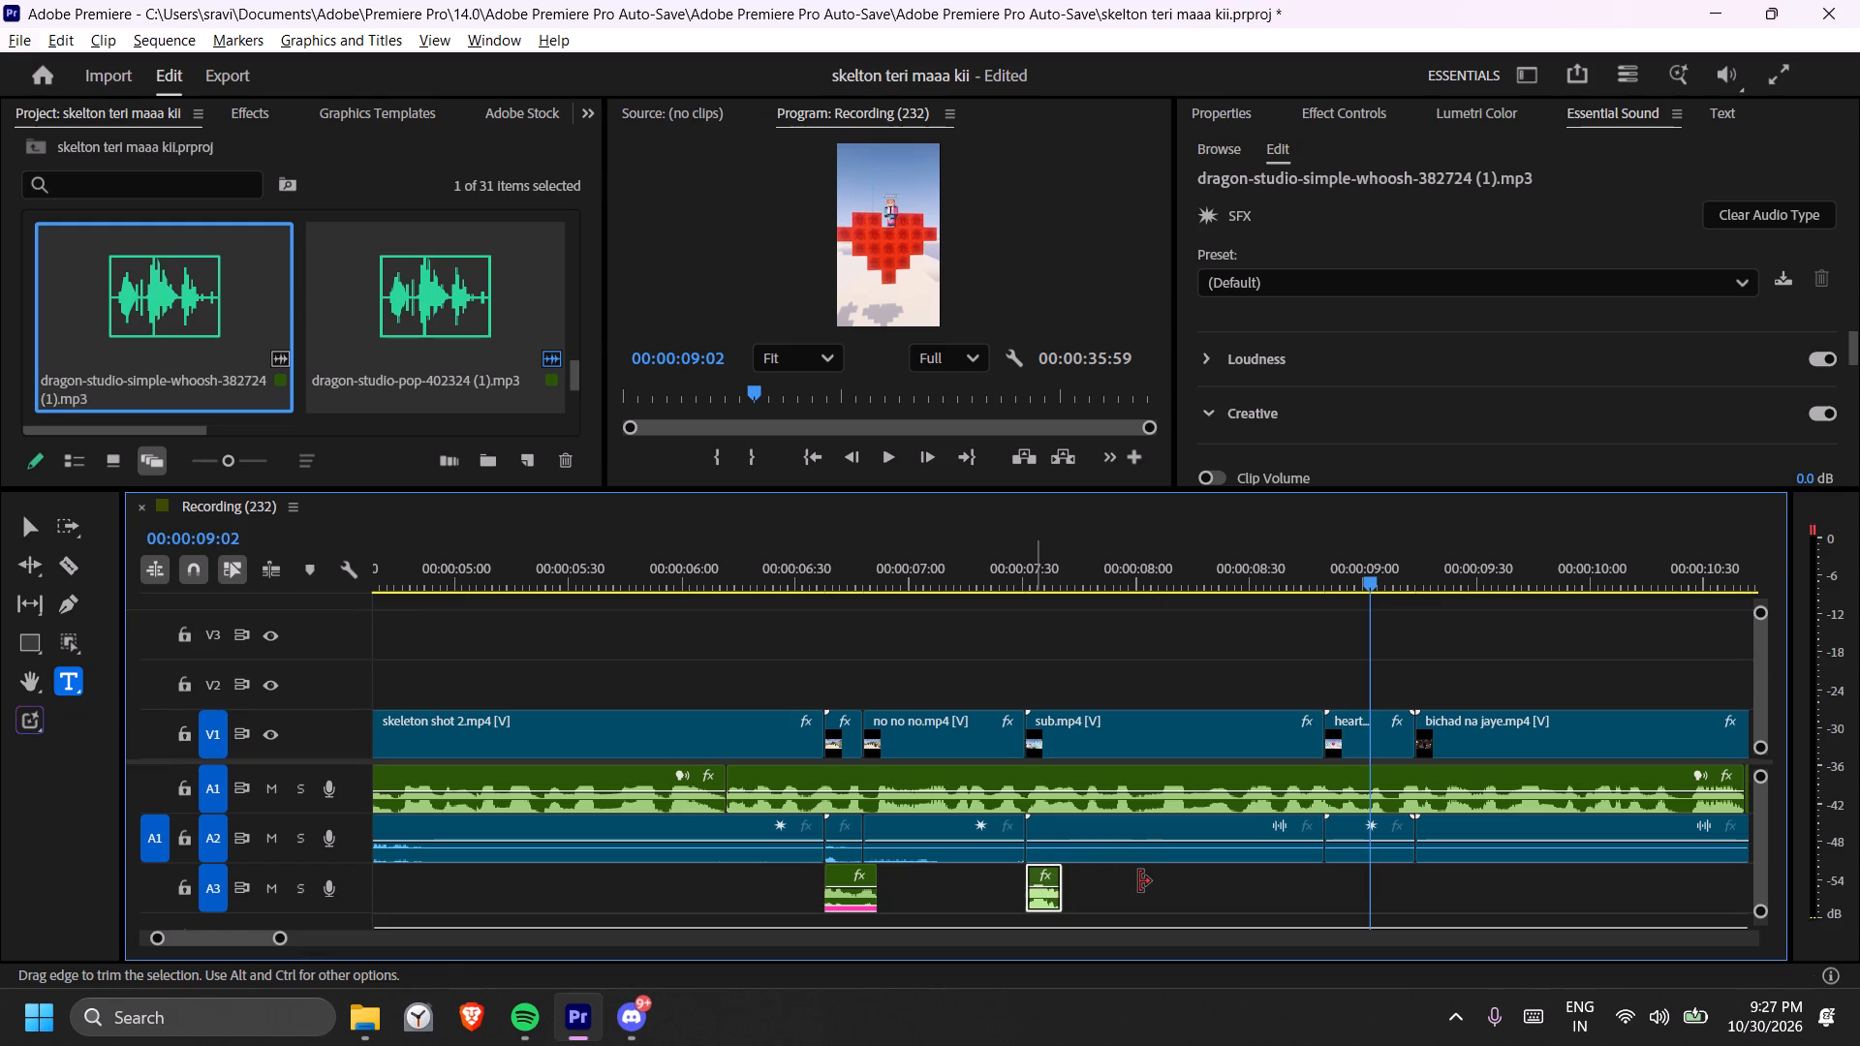
Copy the trimmed whoosh clip on A3 to 00:00:08:50, at the start of heart.mp4, and play back the section.
key(t)
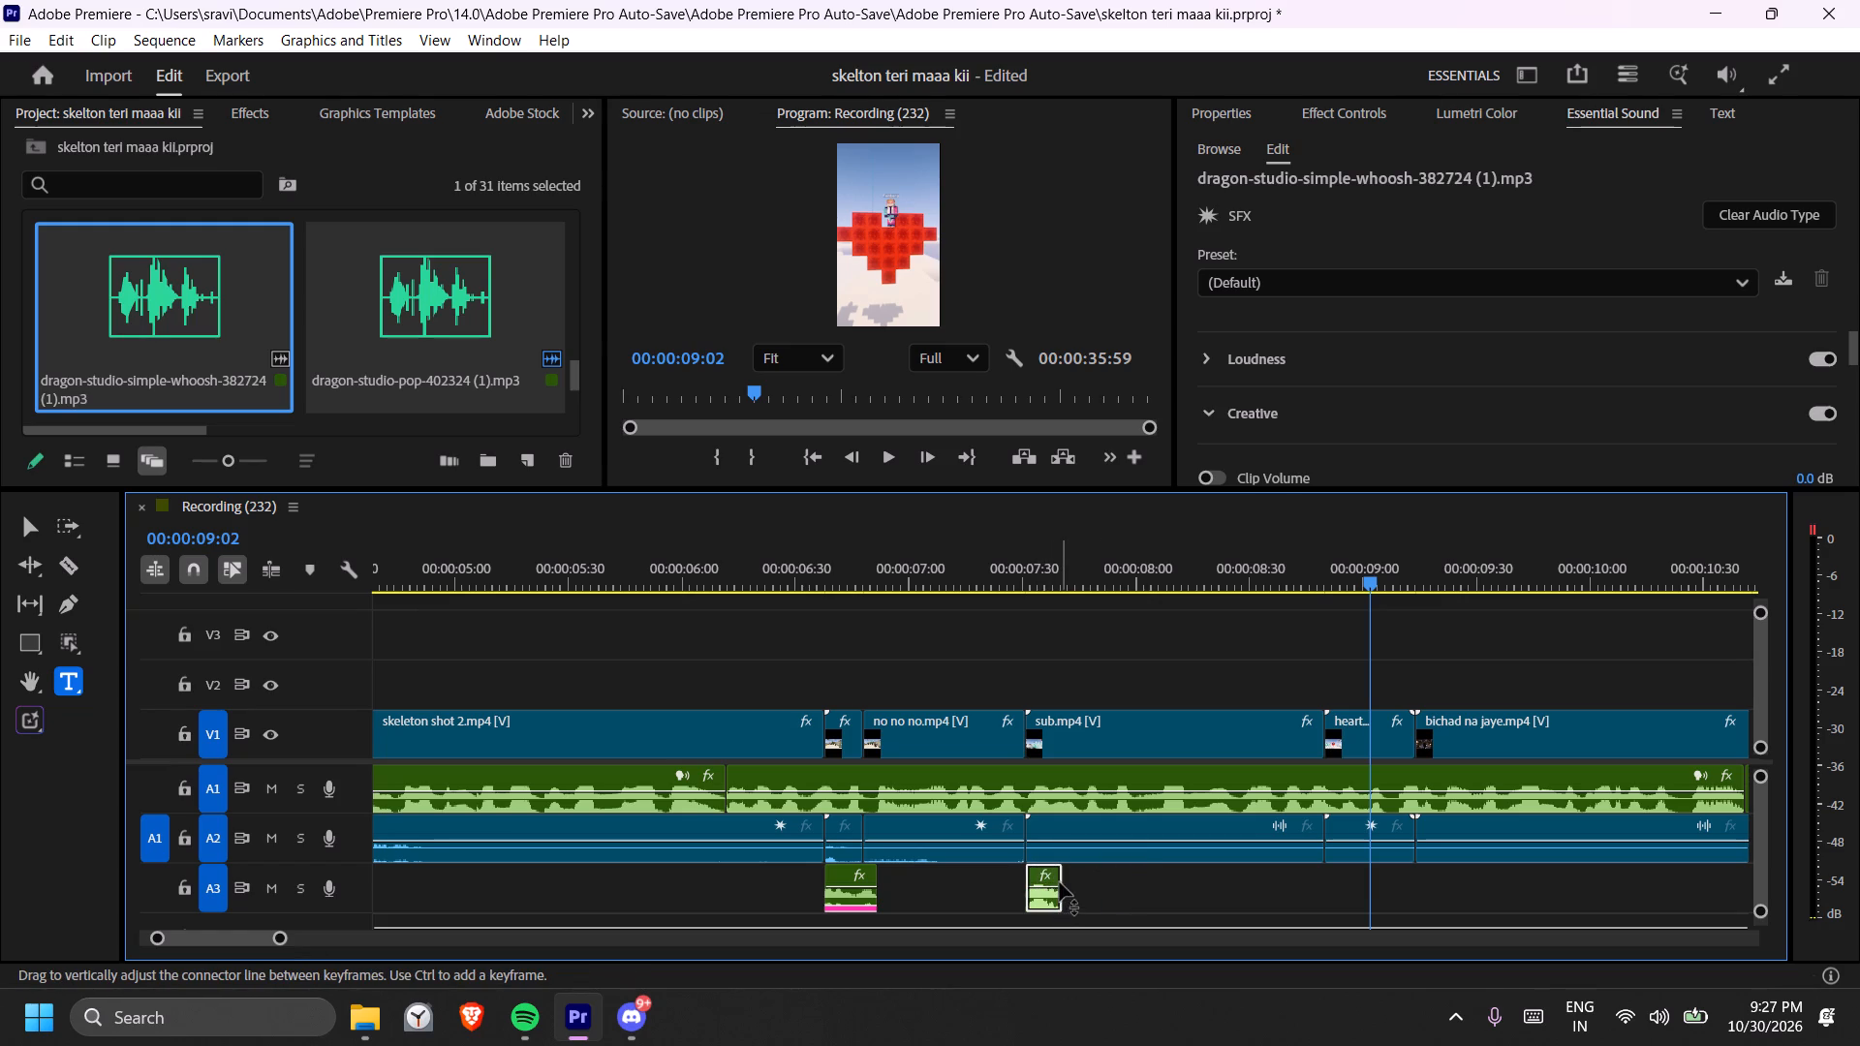
alt+click(1036, 877)
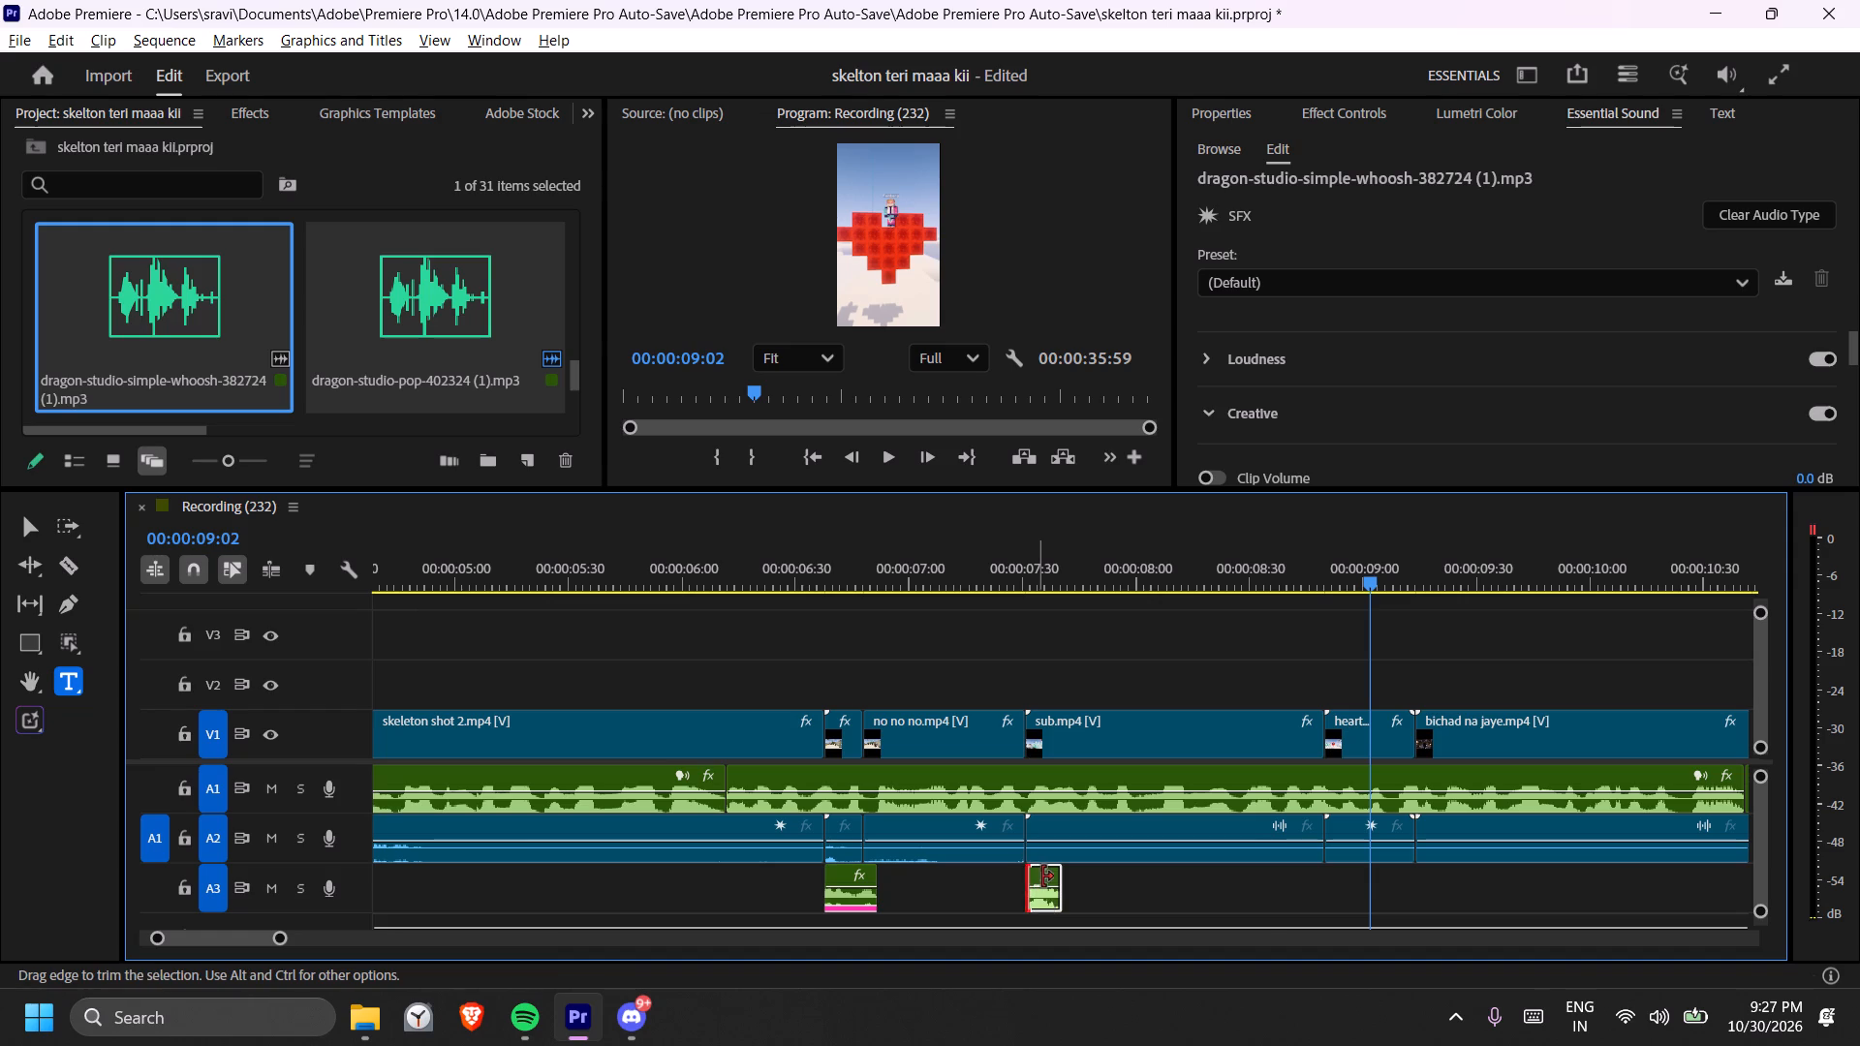
key(equal)
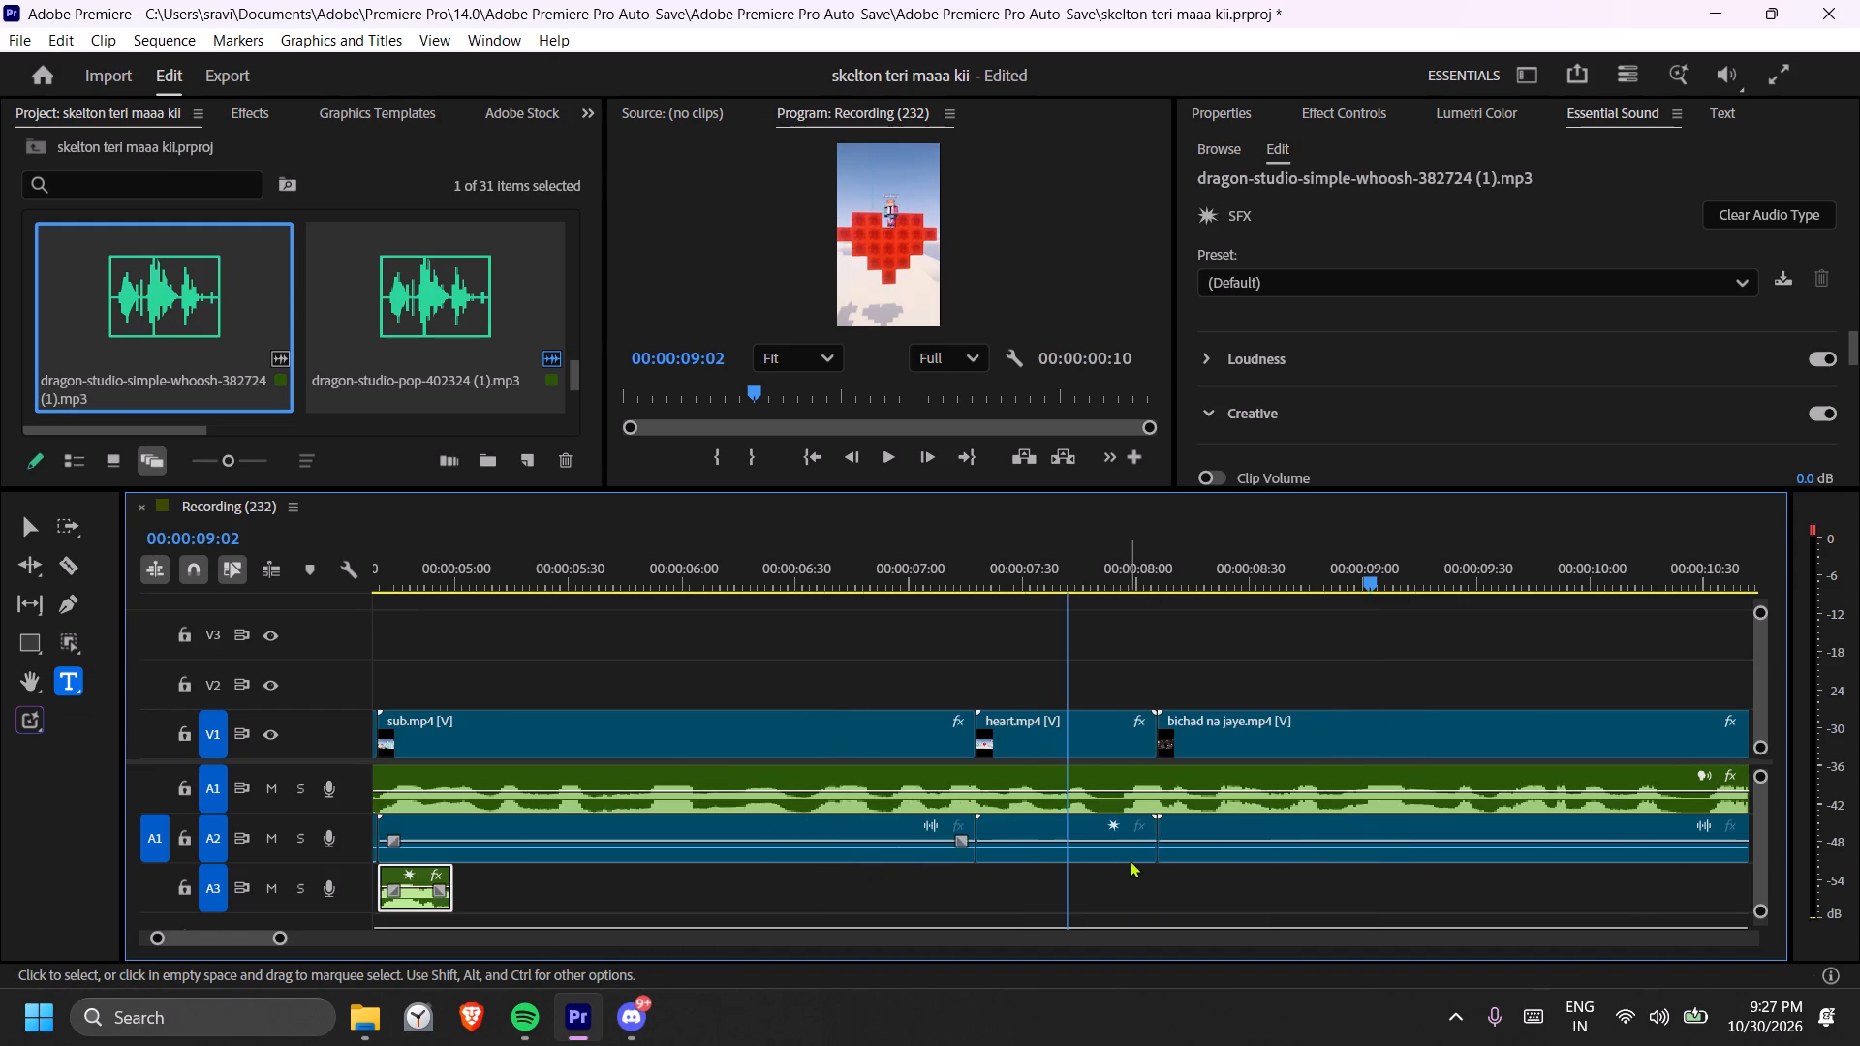
scroll(618, 798, up, 8)
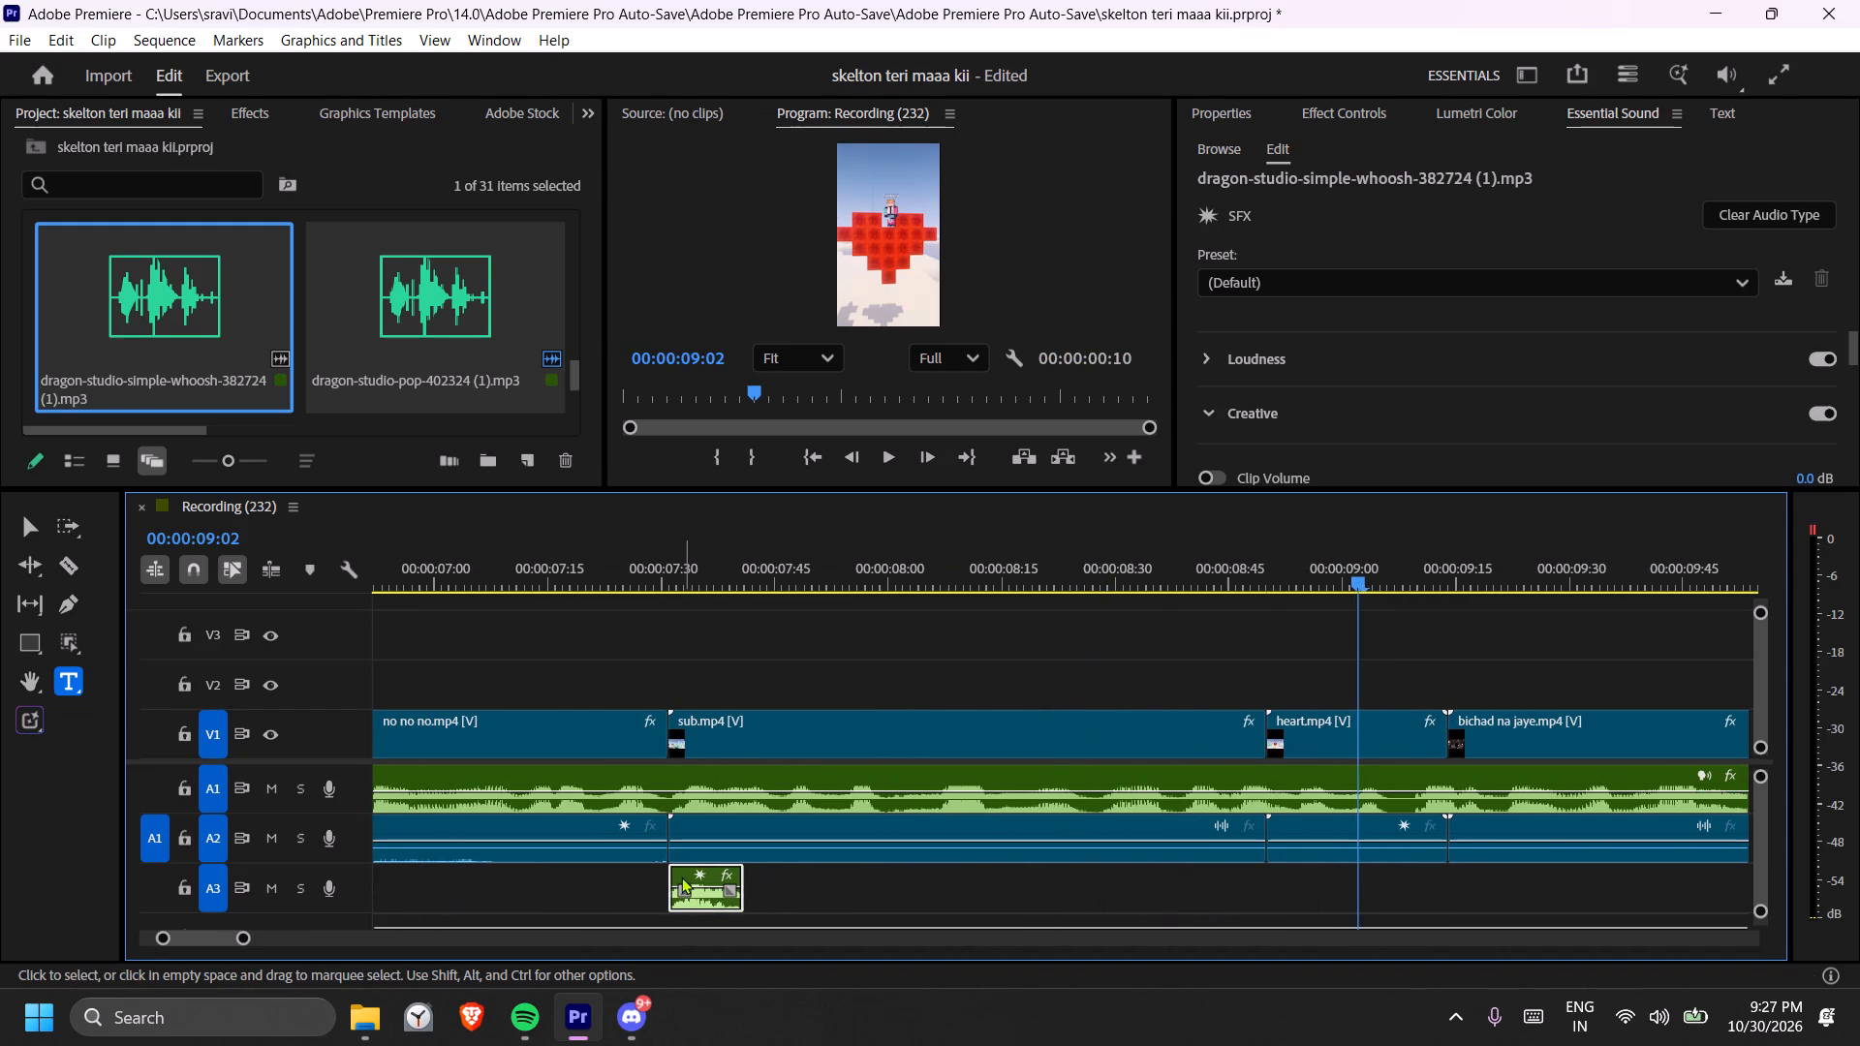
alt+drag(681, 870, 1269, 879)
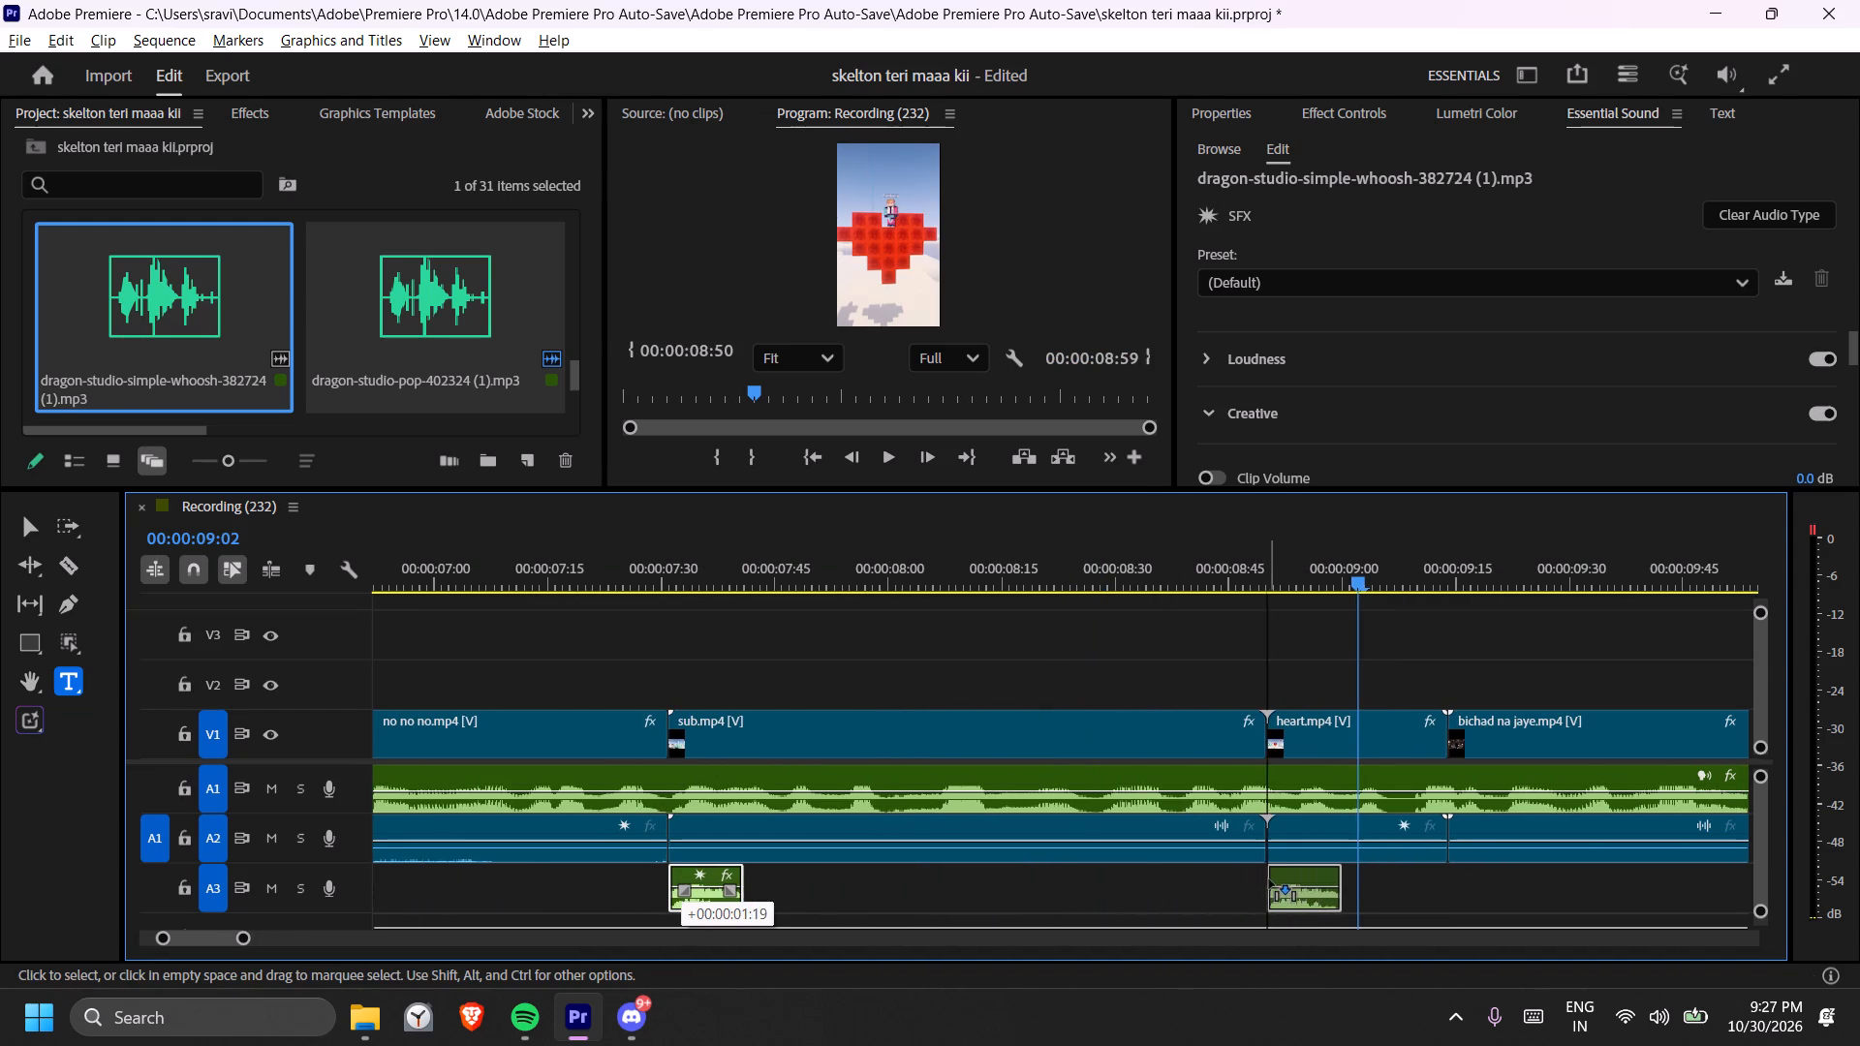
alt+drag(1269, 879, 1273, 879)
click(645, 582)
key(space)
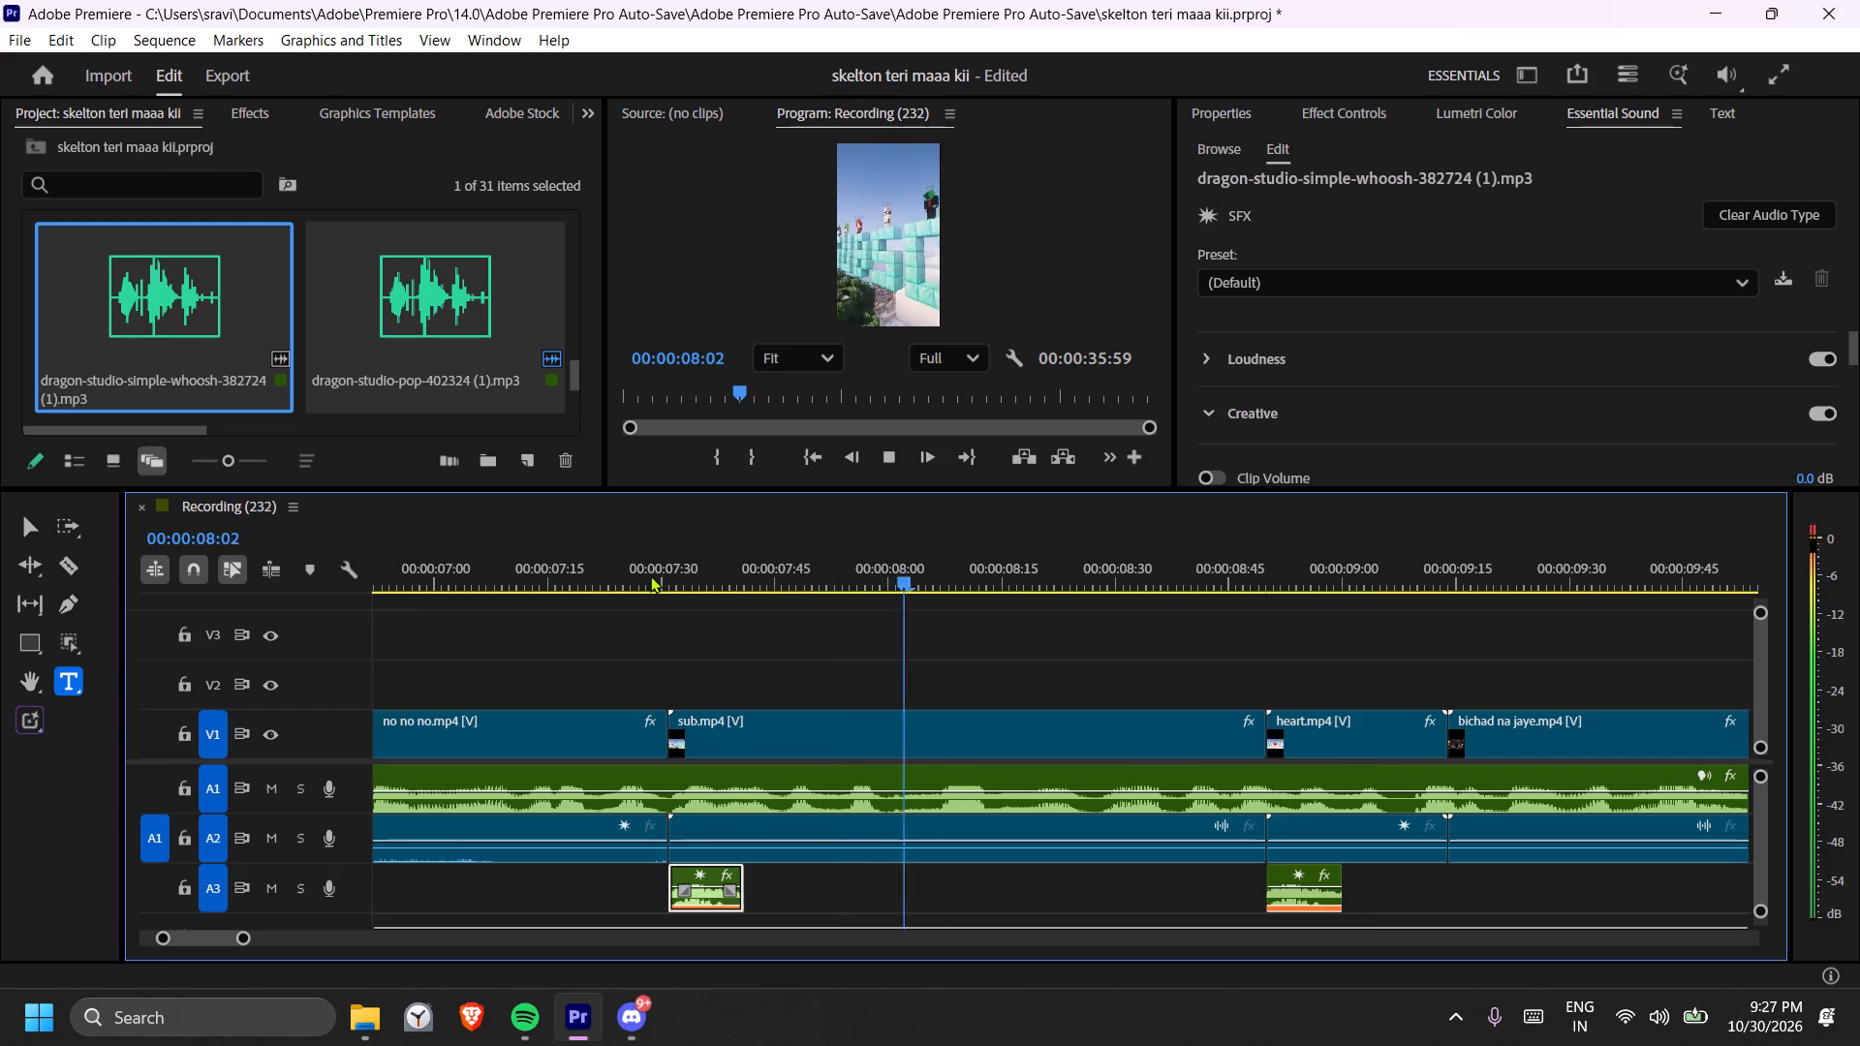
key(space)
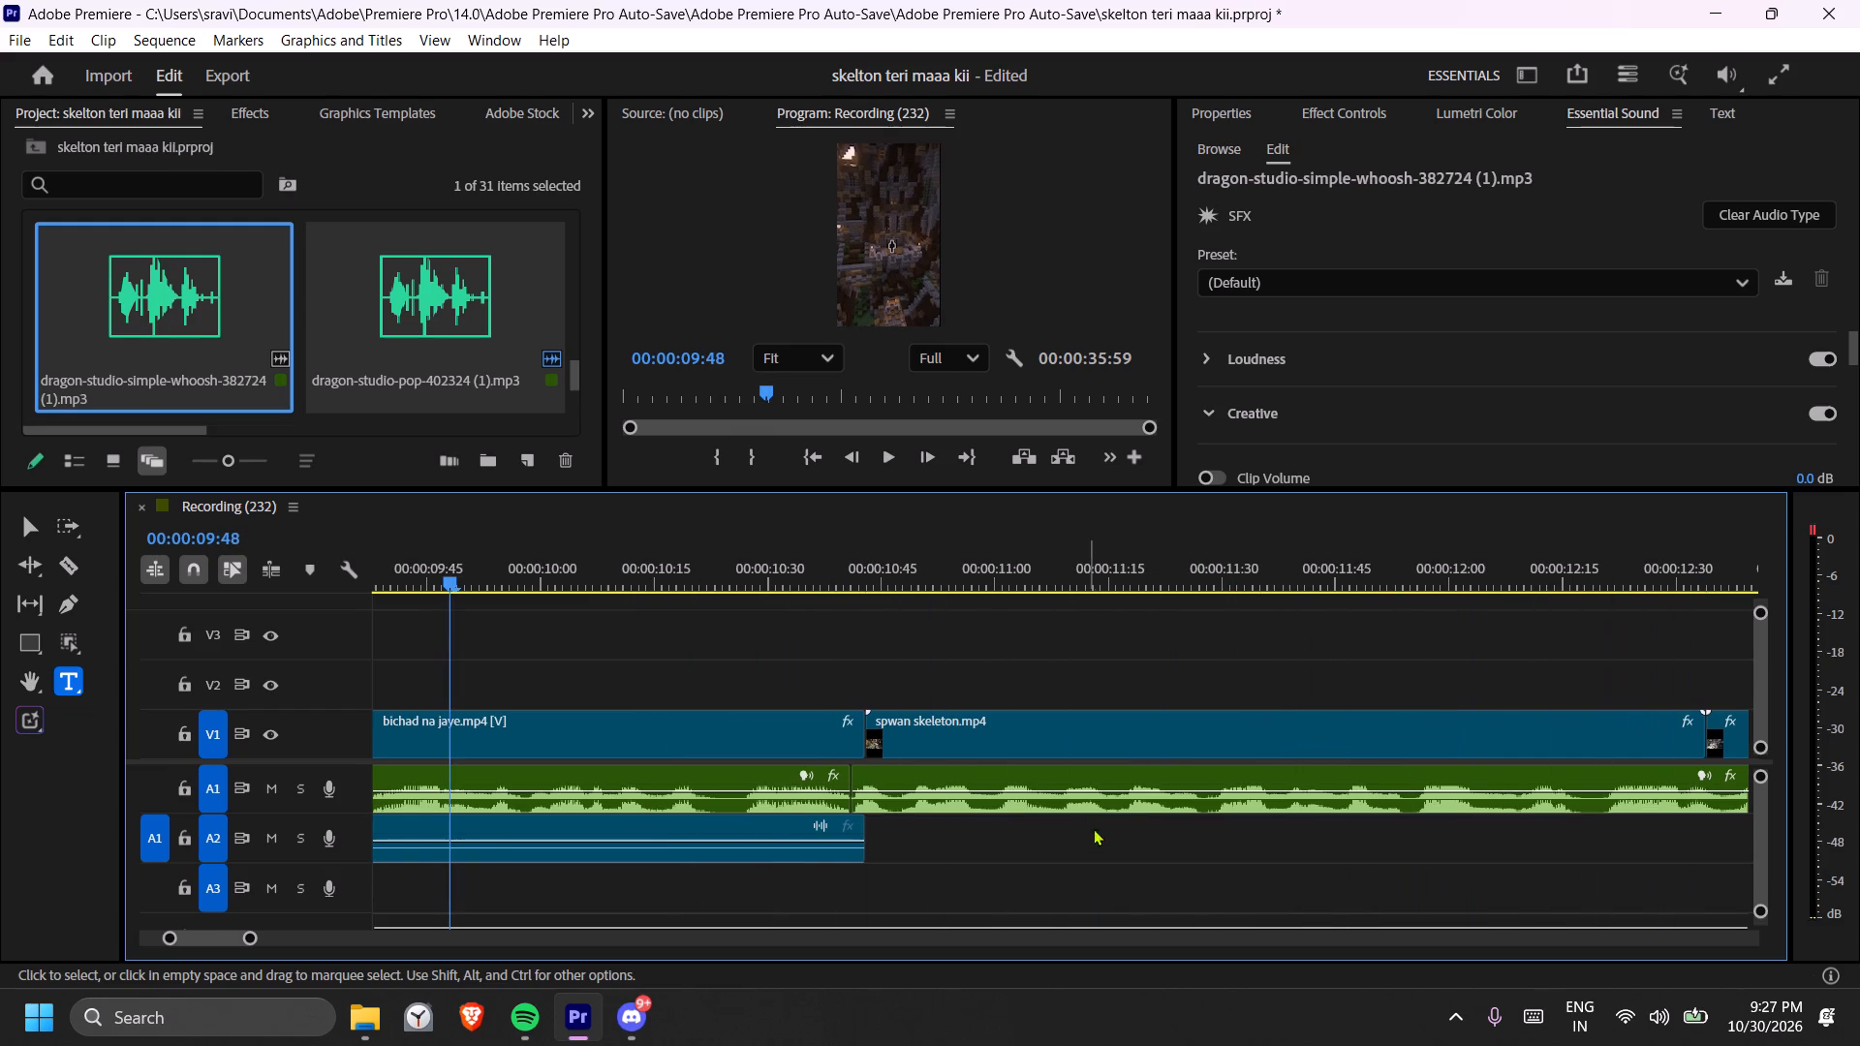
Copy the trimmed whoosh clip on A3 to about 00:00:09:14, at the start of bichad na jaye.mp4, and play it back.
key(minus)
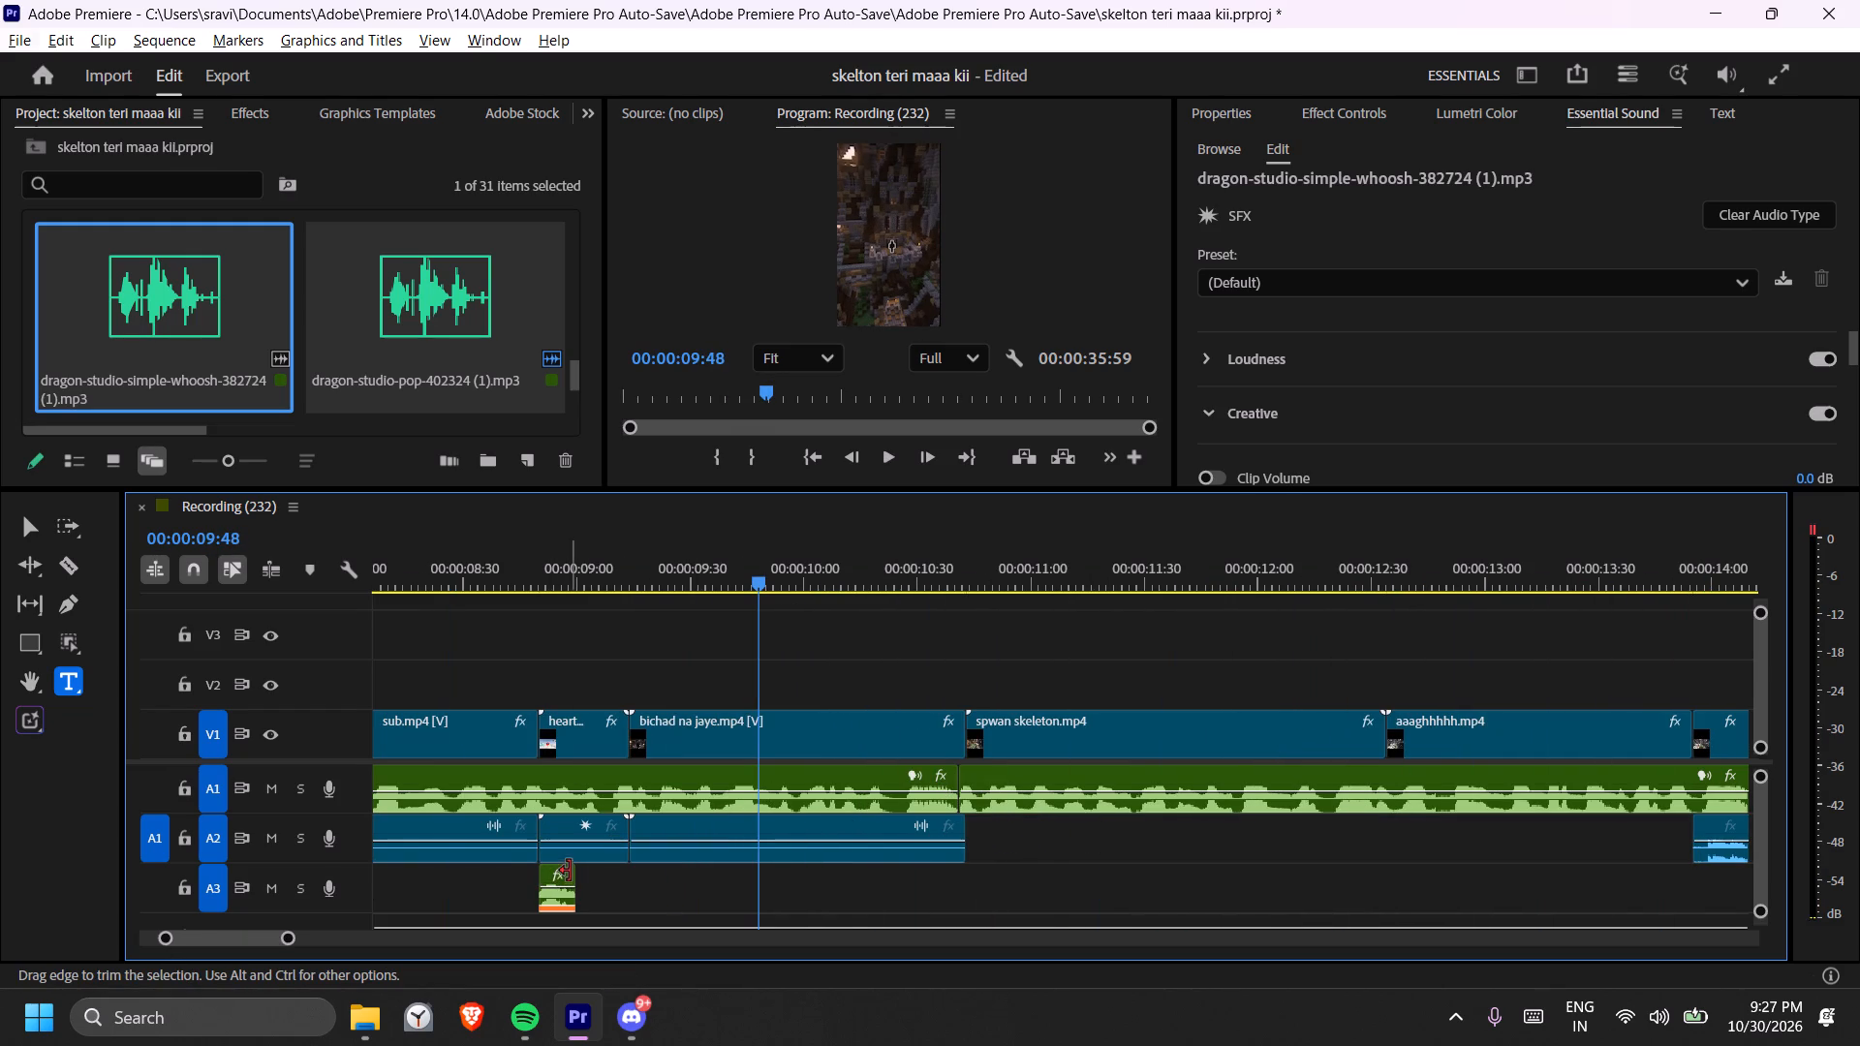
key(equal)
key(equal)
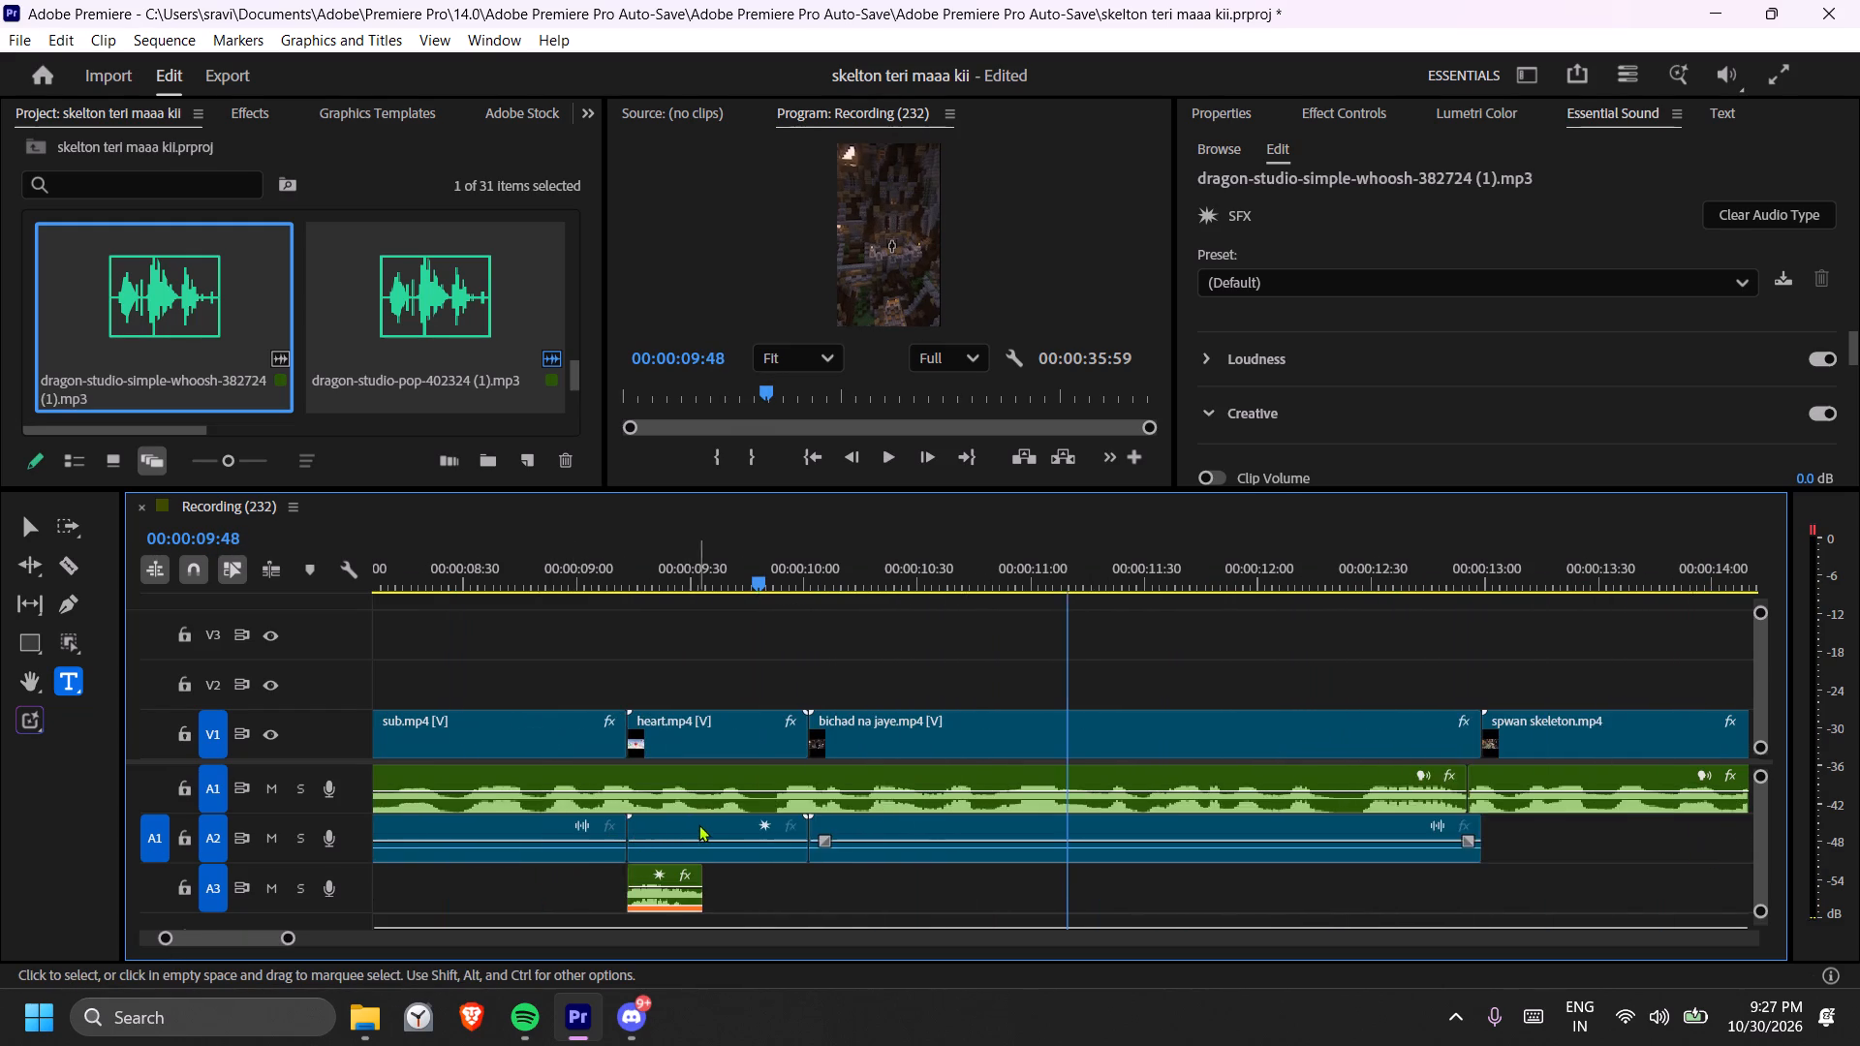
key(equal)
scroll(784, 785, up, 11)
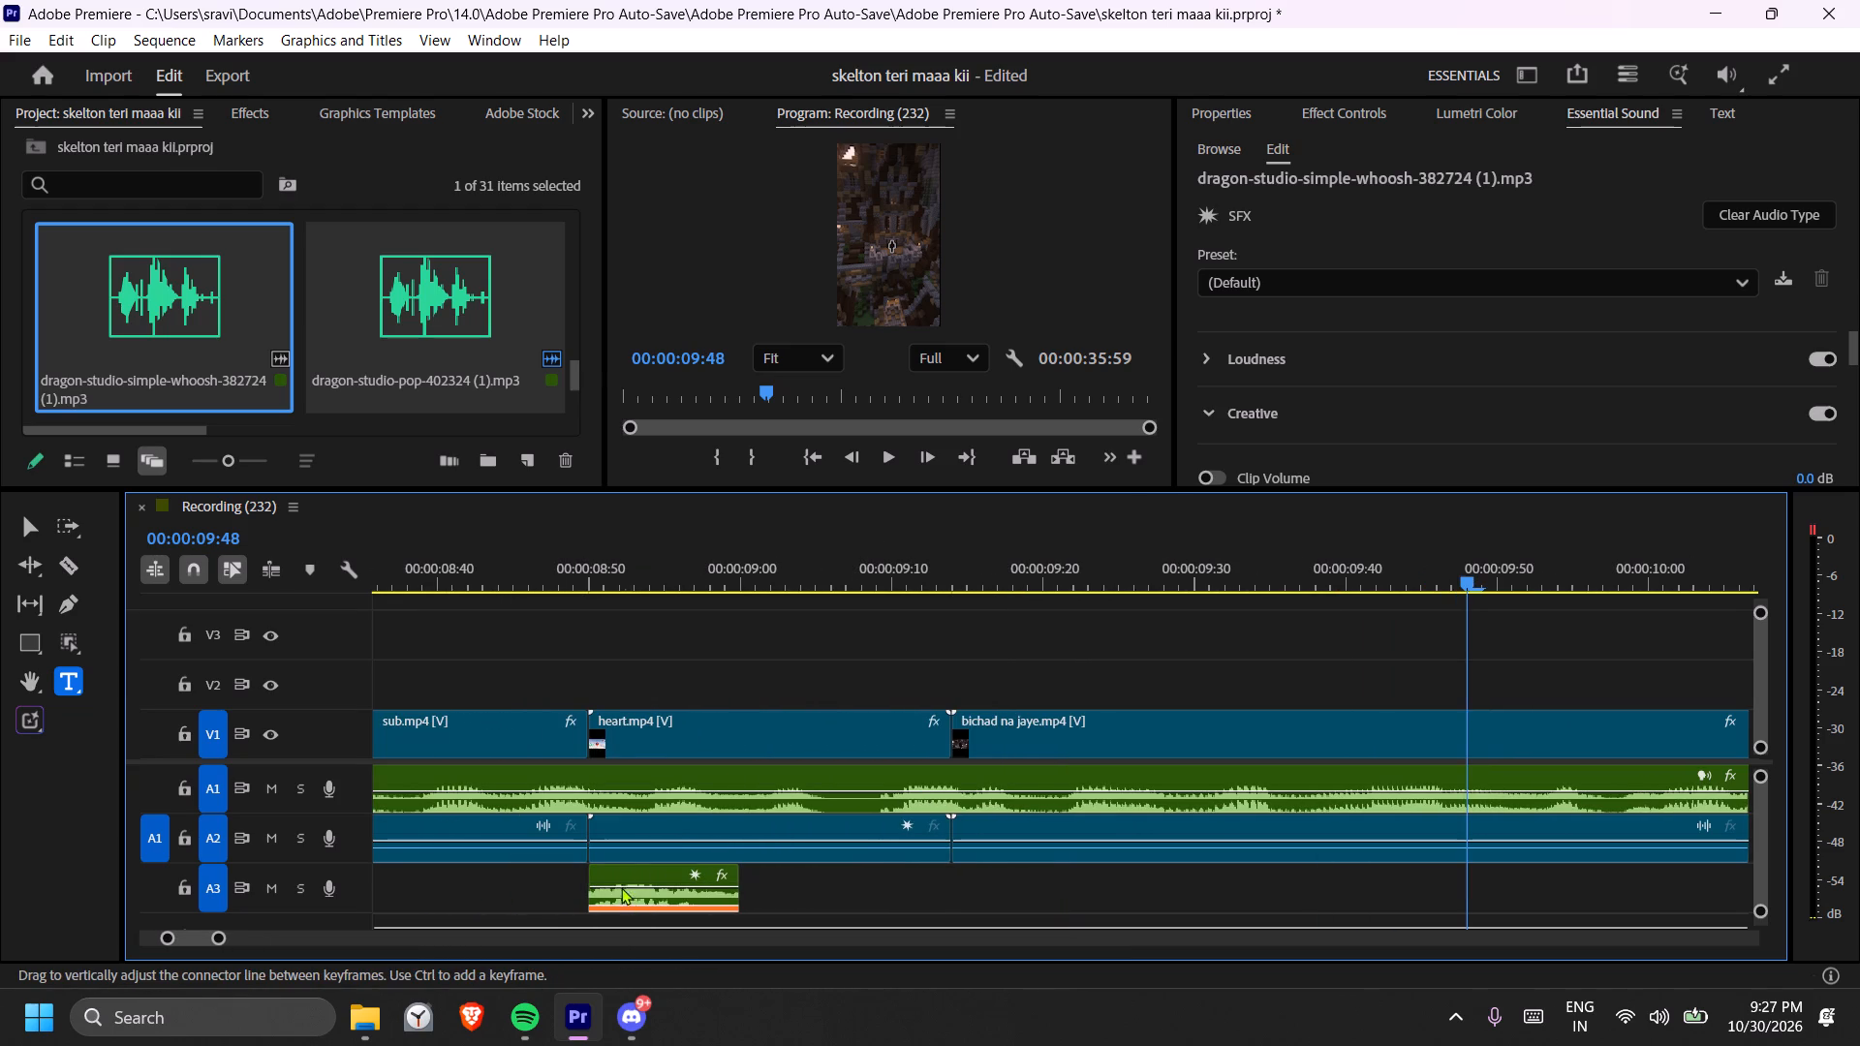
alt+drag(621, 870, 975, 888)
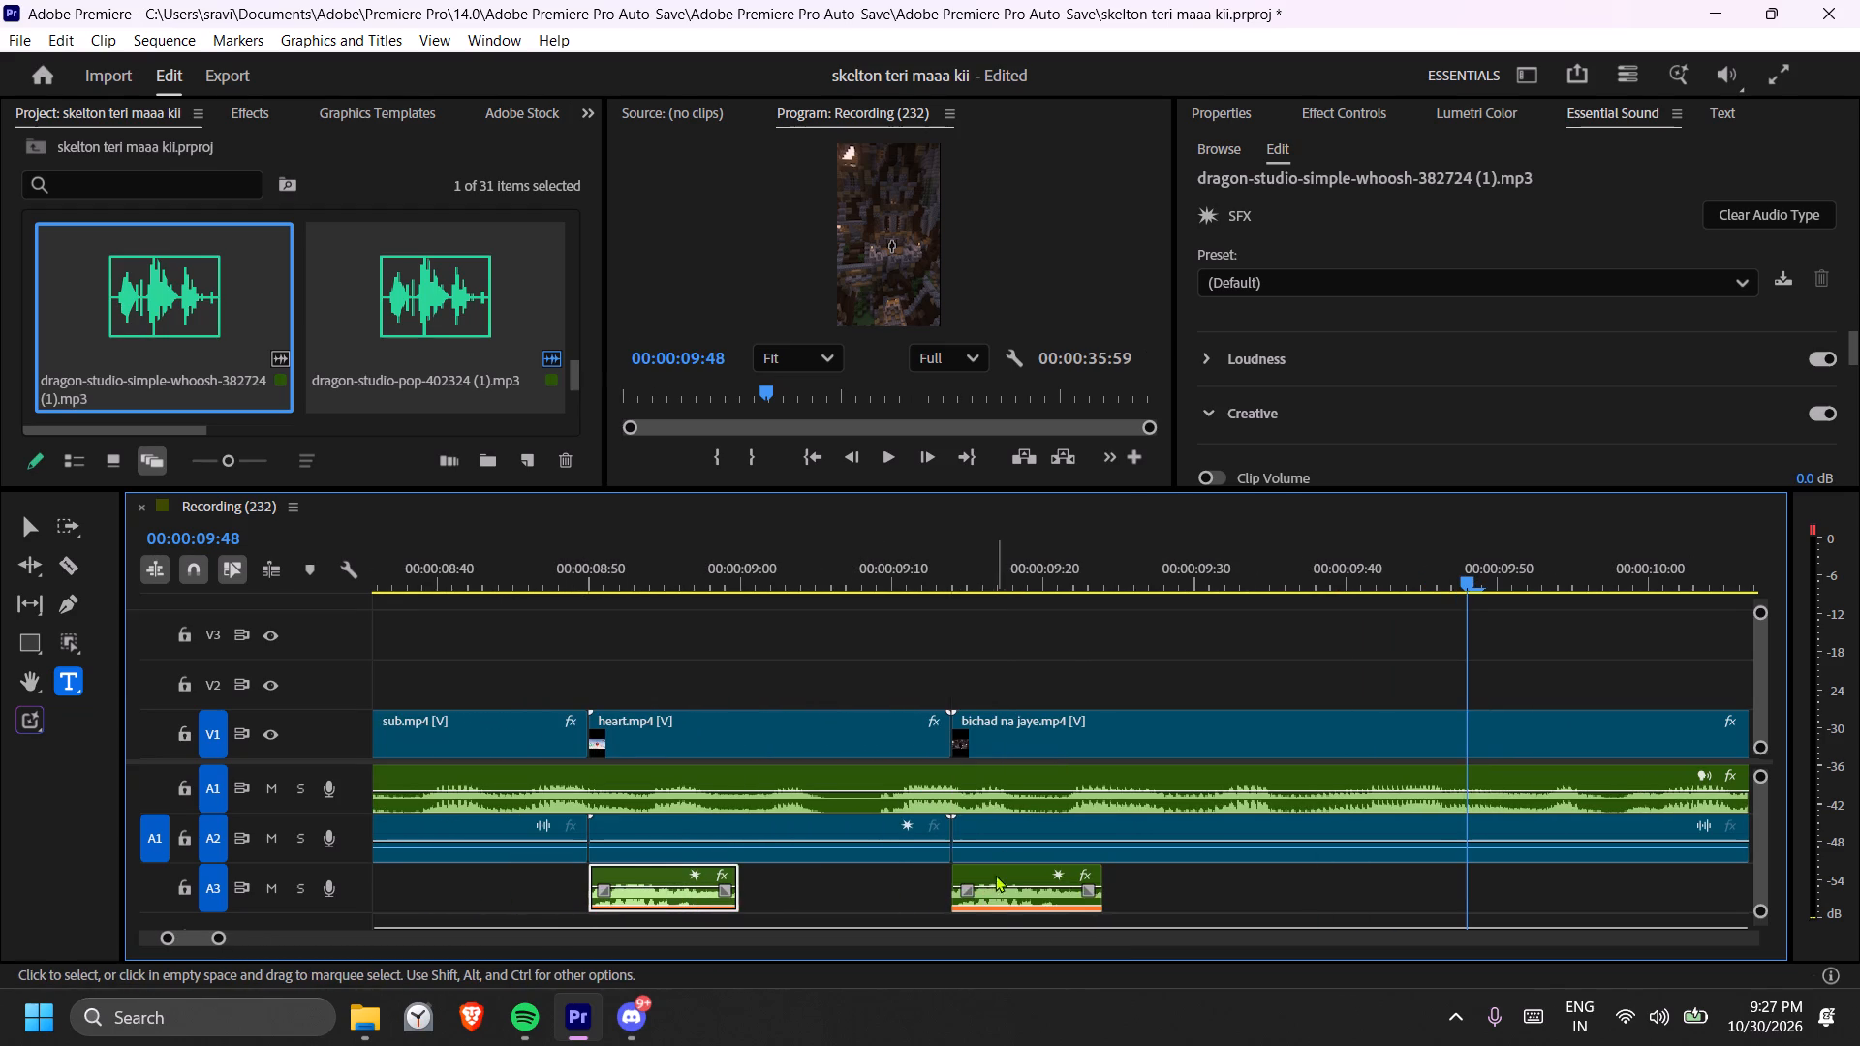
click(641, 565)
key(space)
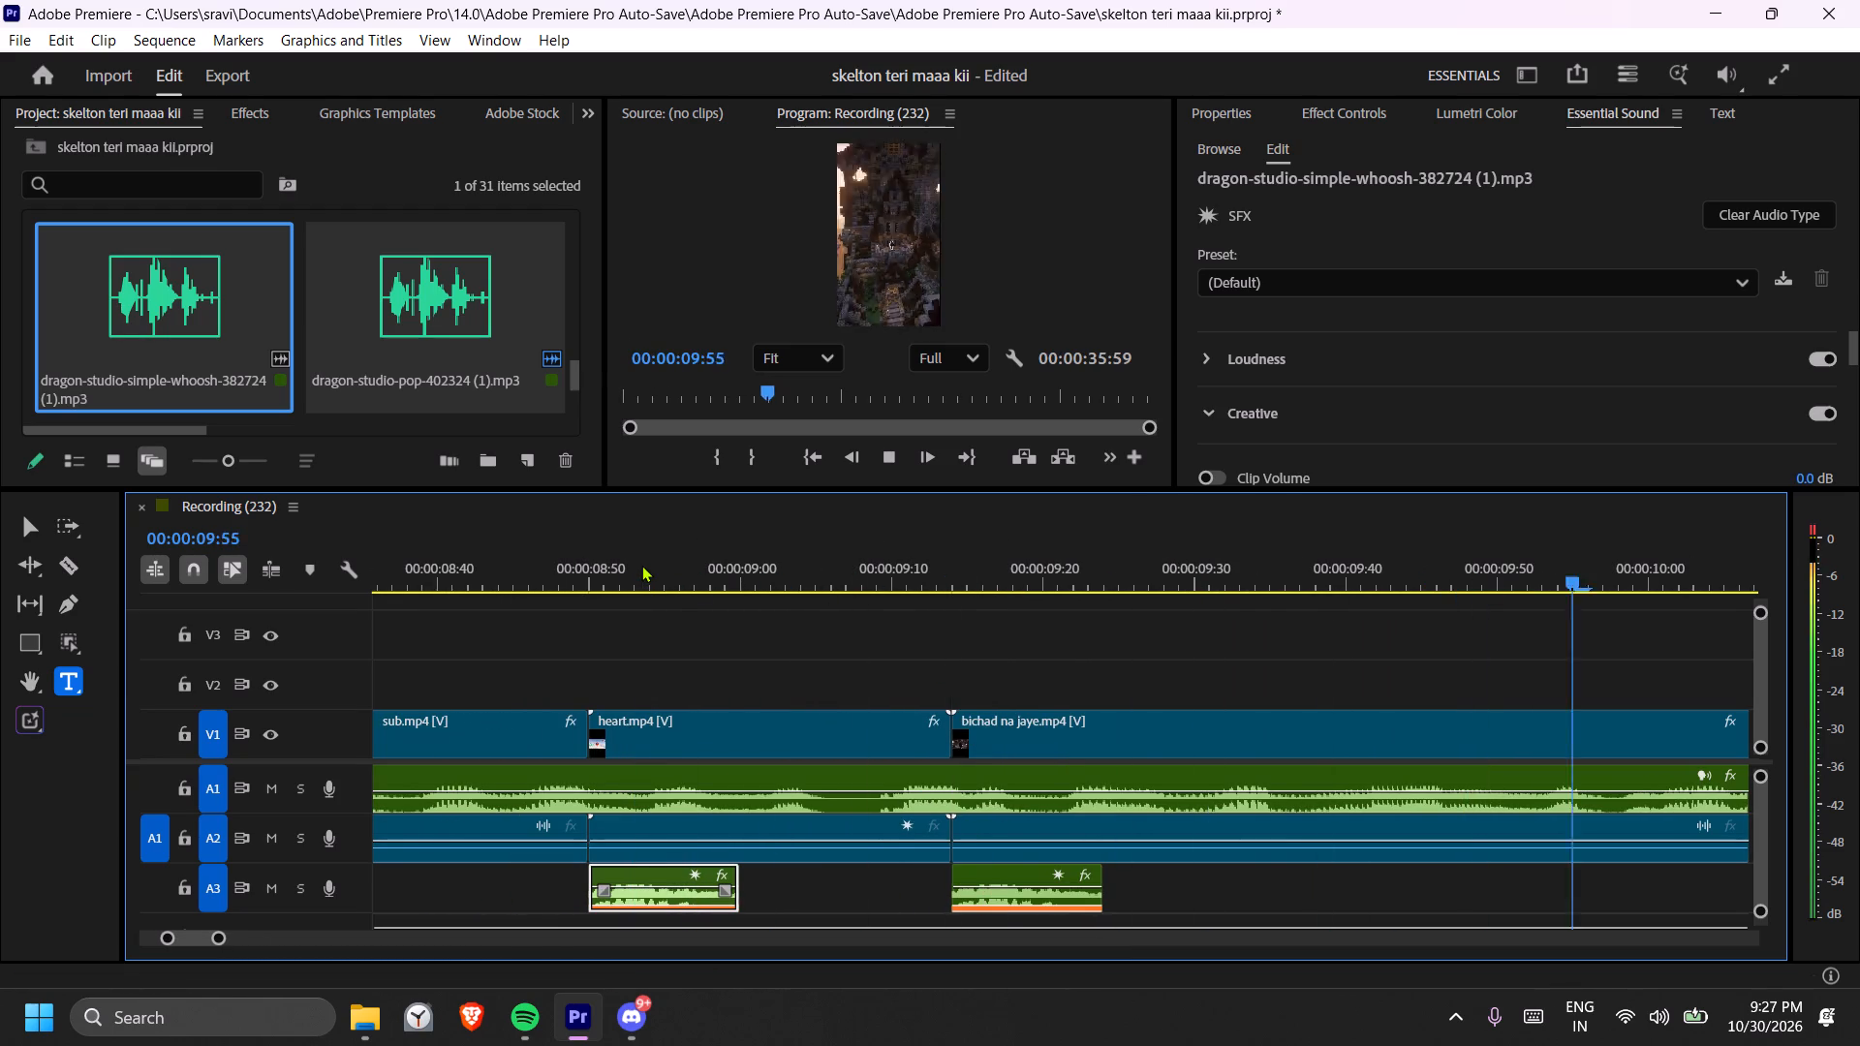
key(space)
key(minus)
key(space)
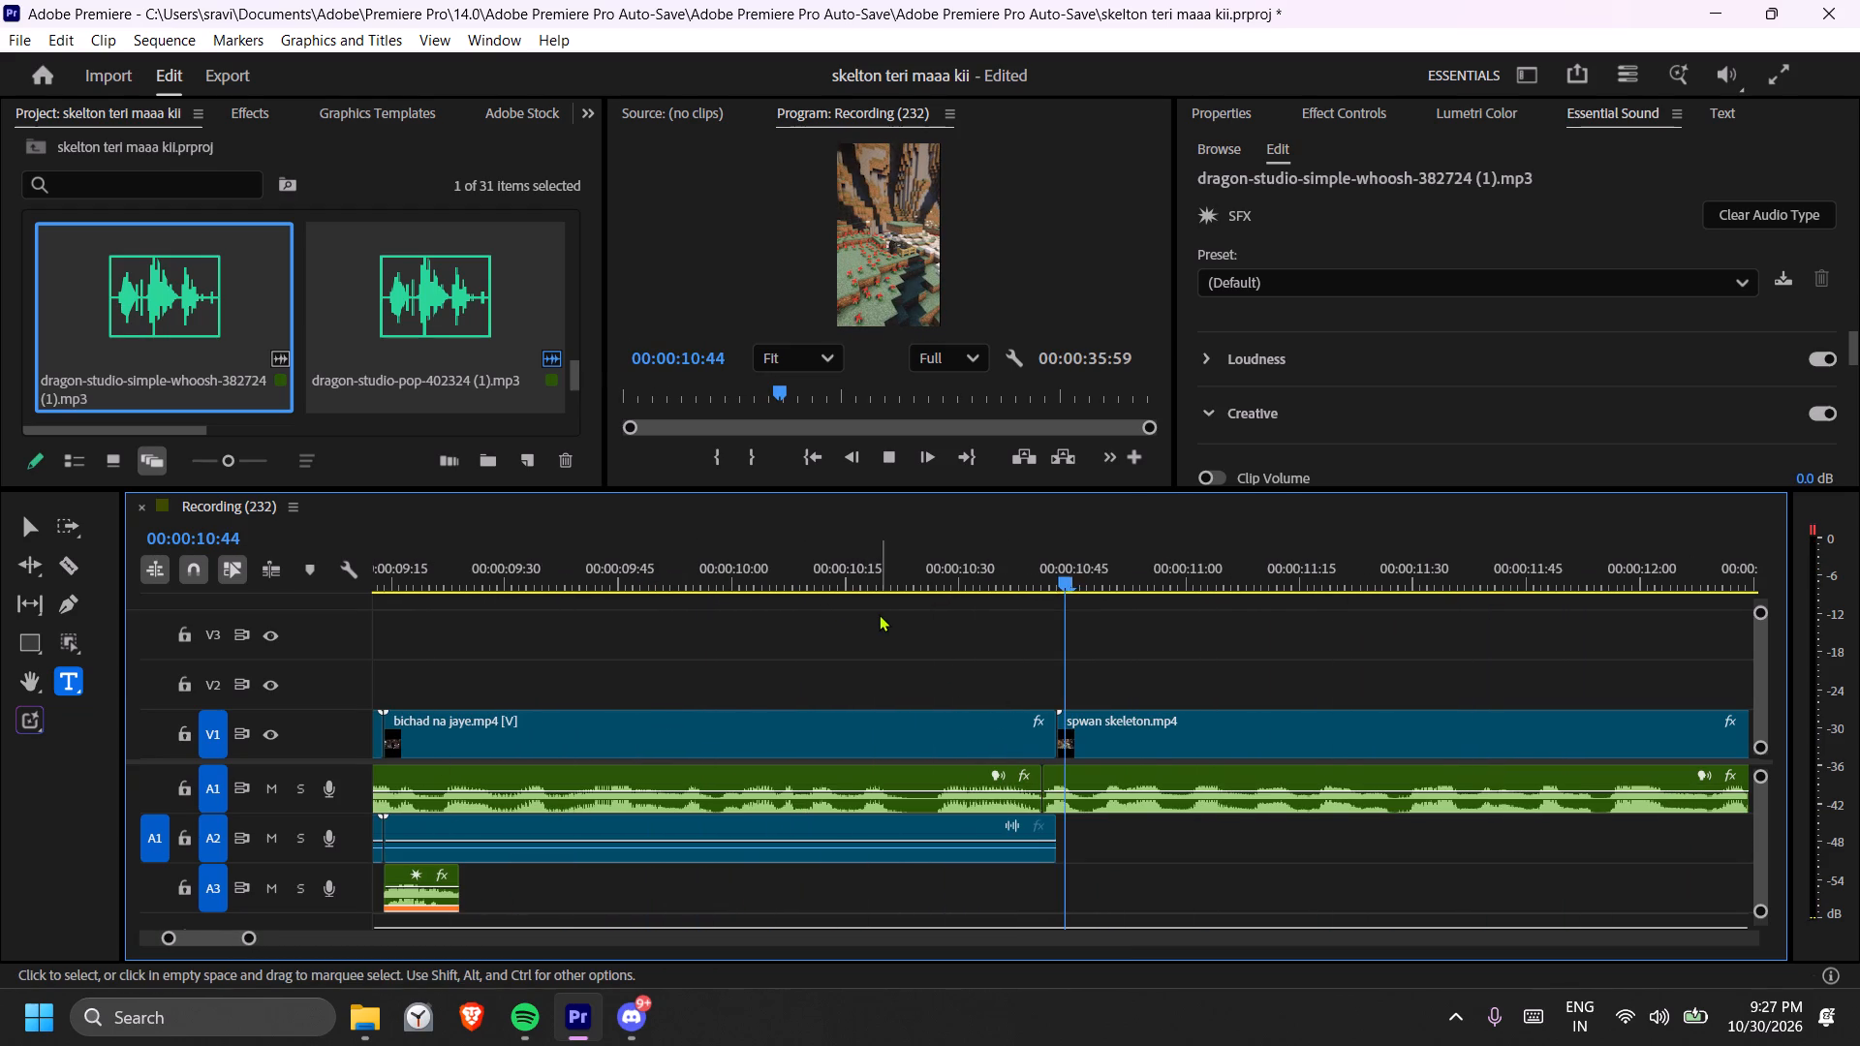
key(space)
Place the dragon-studio-pop-402324 (1).mp3 sound on A3 at the start of spwan skeleton.mp4.
click(1041, 571)
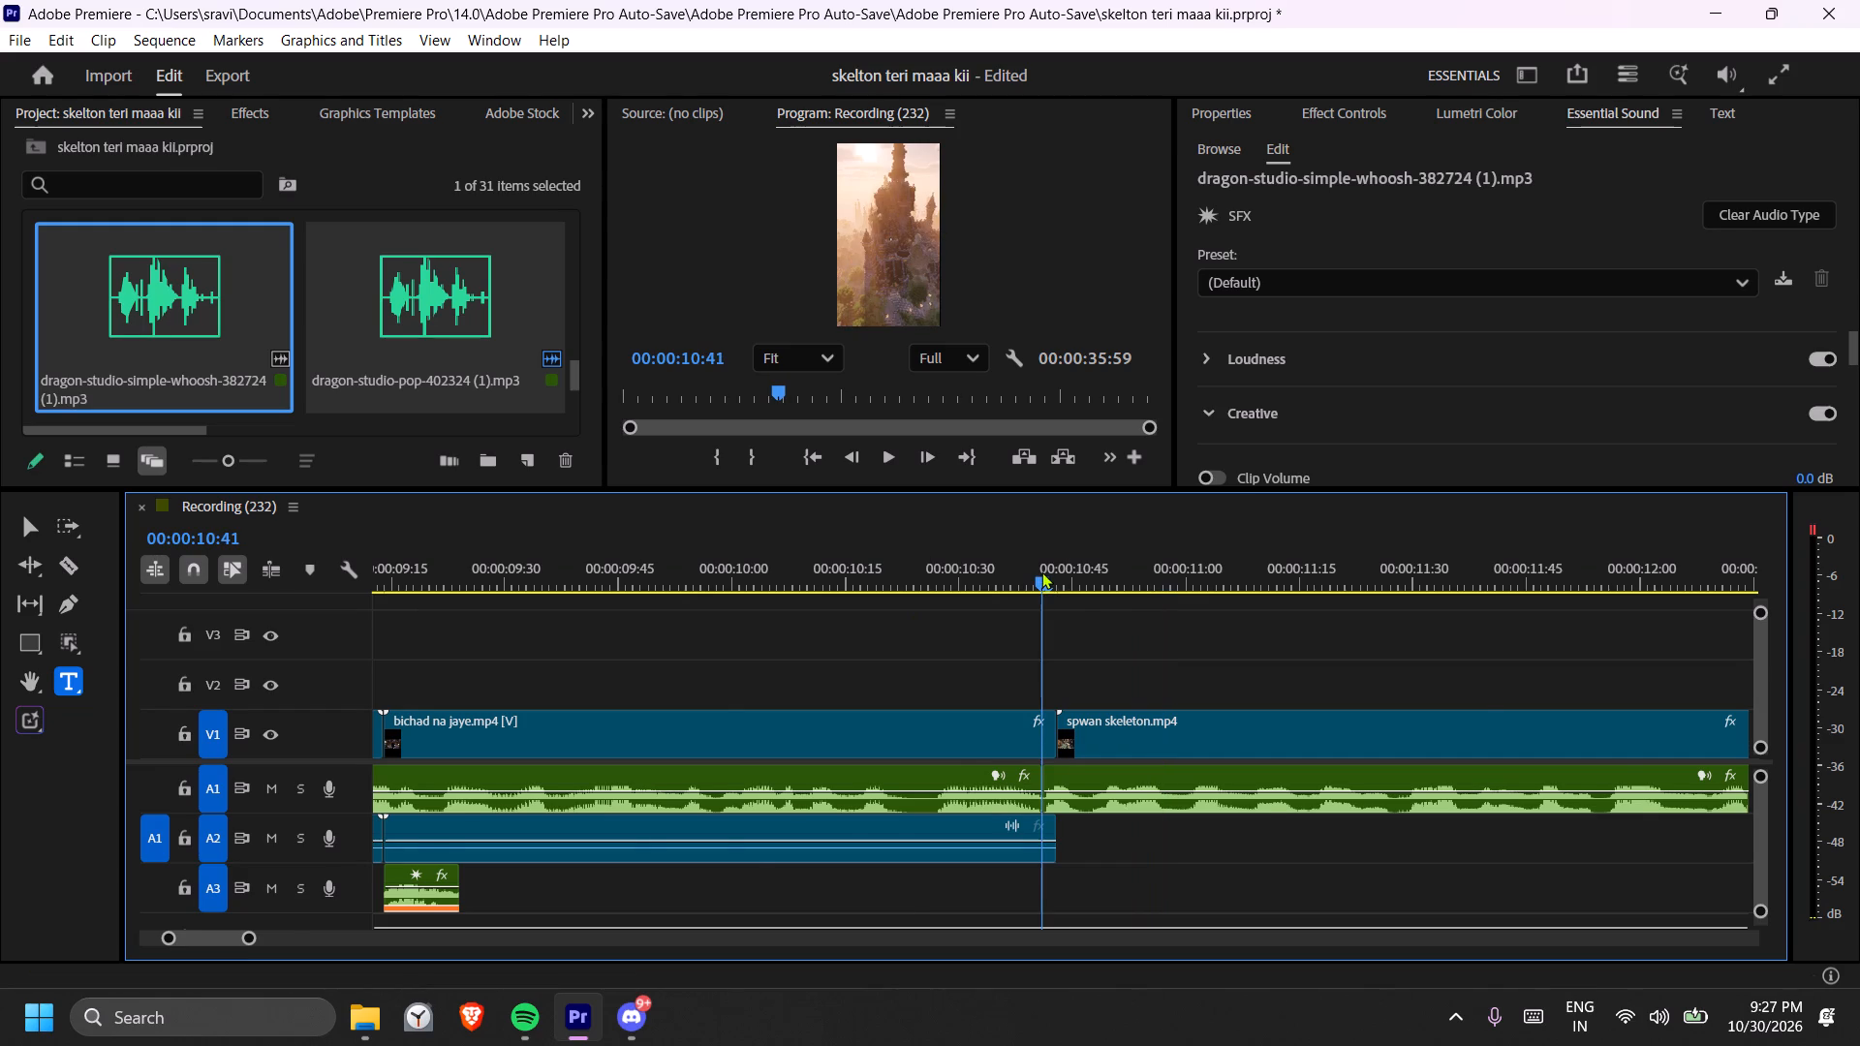
text(--)
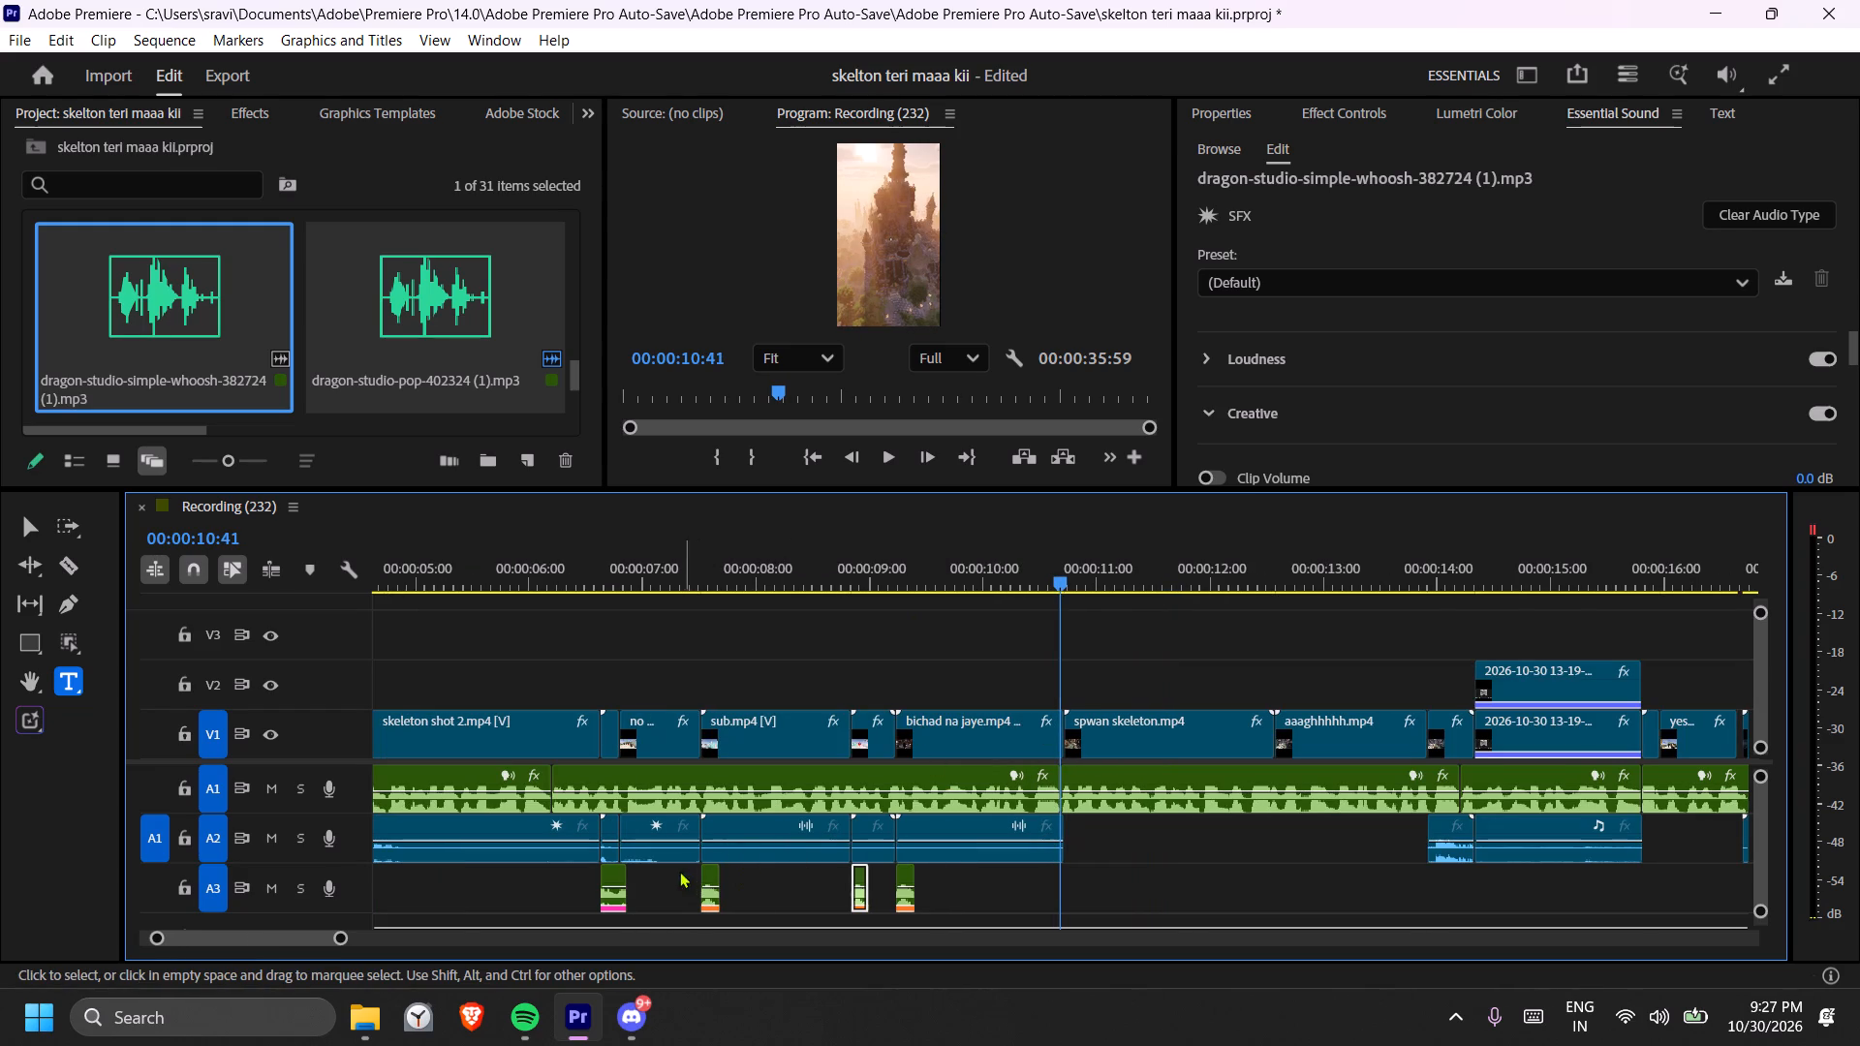
scroll(446, 303, down, 8)
drag(464, 313, 595, 363)
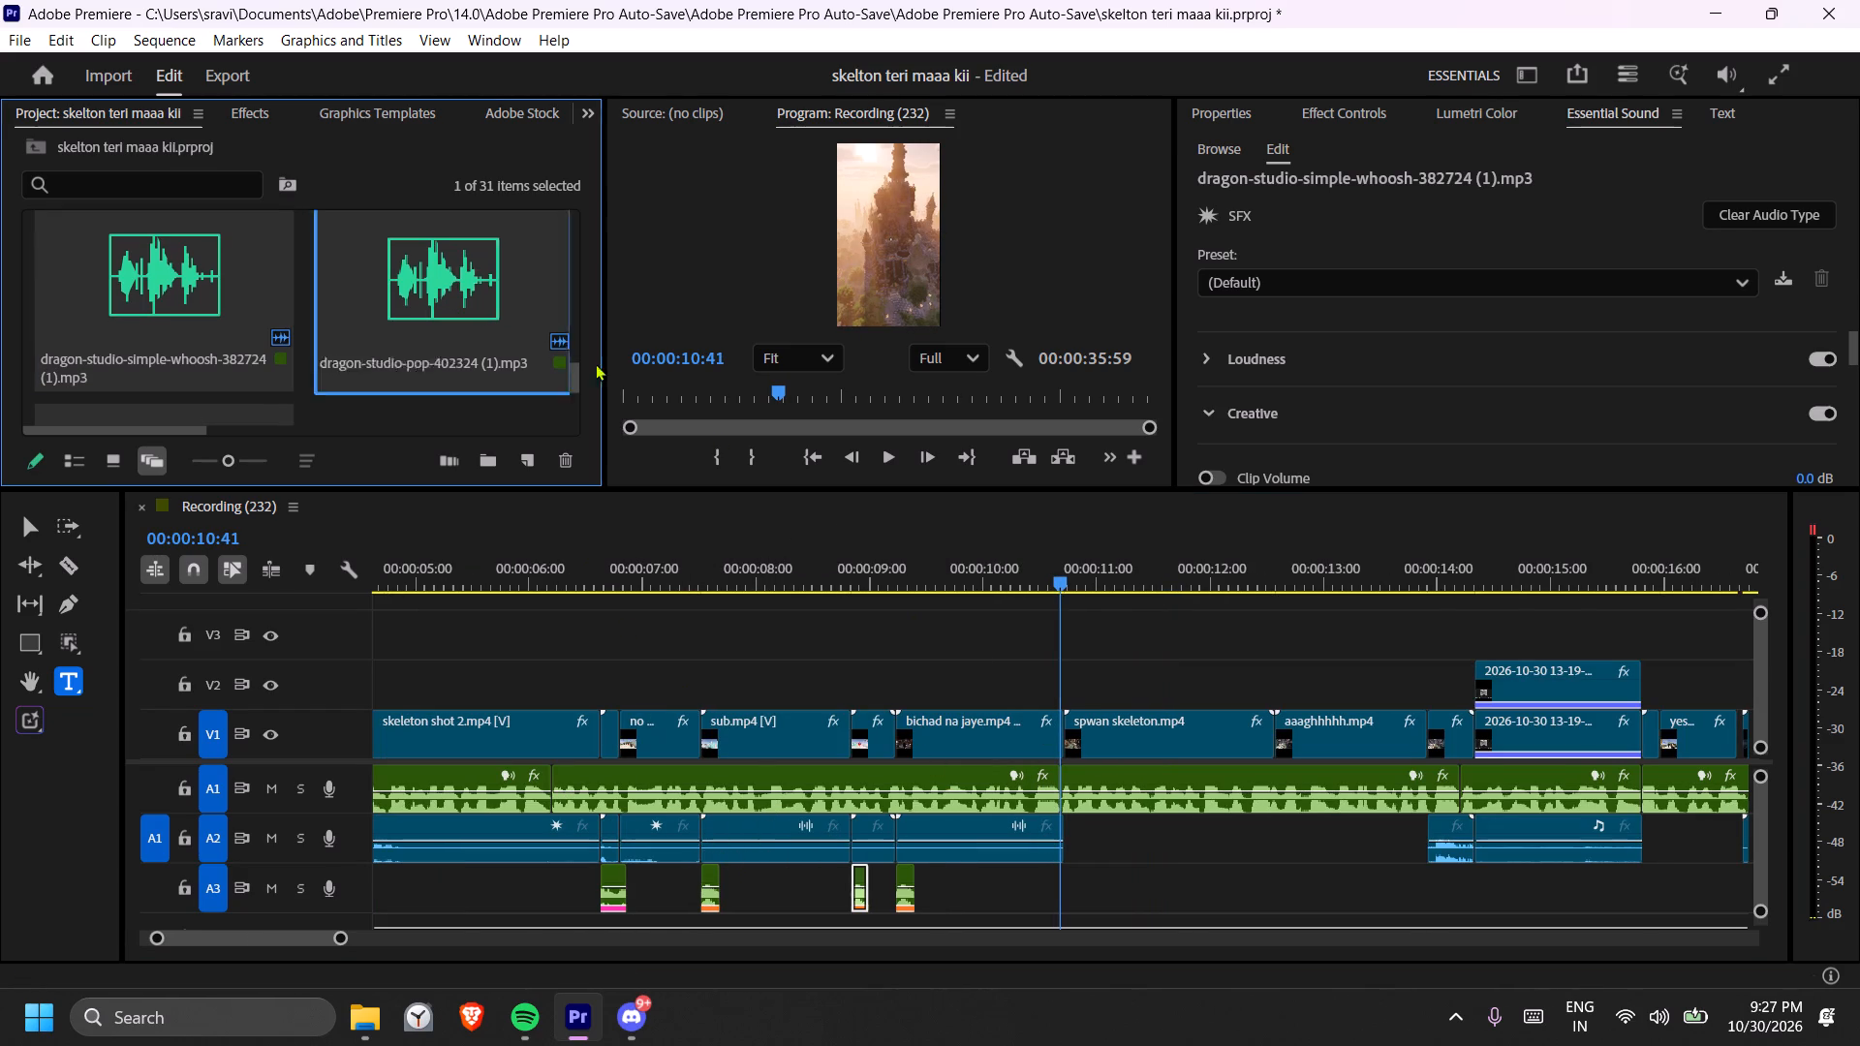
drag(595, 363, 1063, 886)
Cut the pop clip on A3 around its waveform peak and delete the silent pieces before and after it.
key(equal)
key(equal)
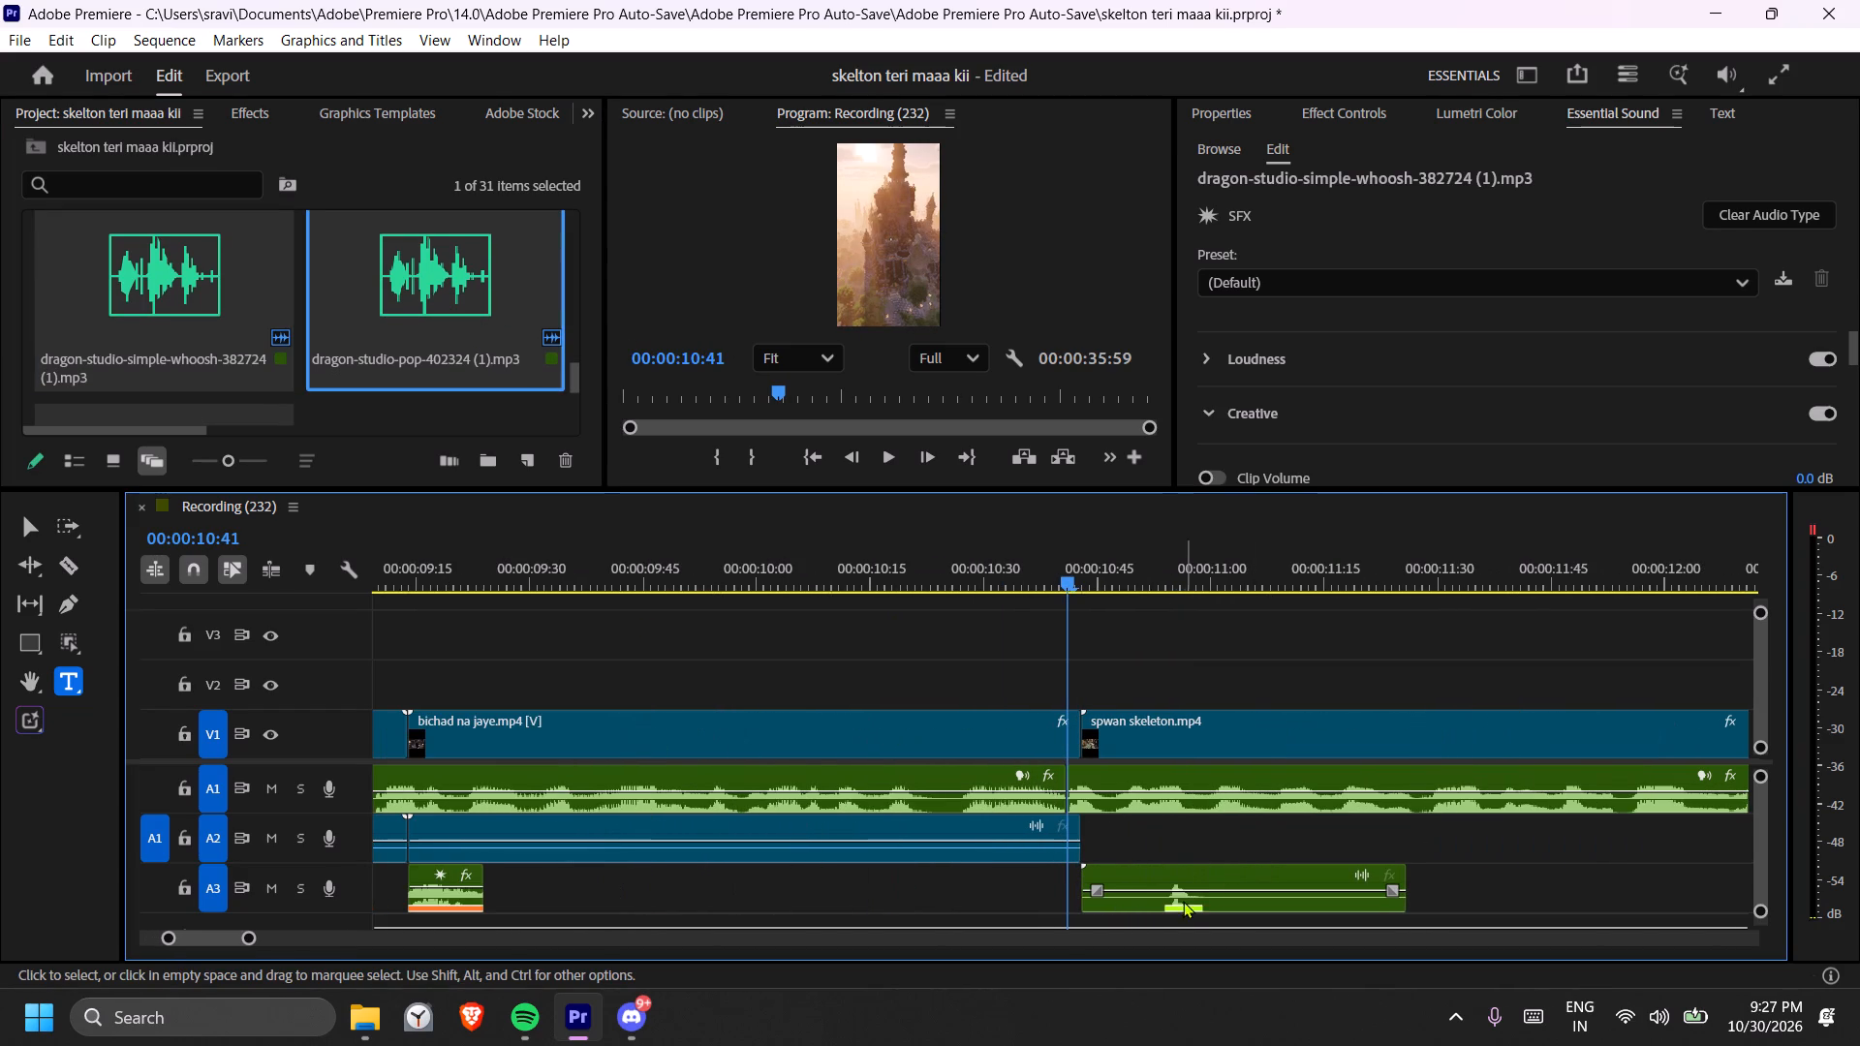
key(c)
click(1166, 908)
click(1206, 902)
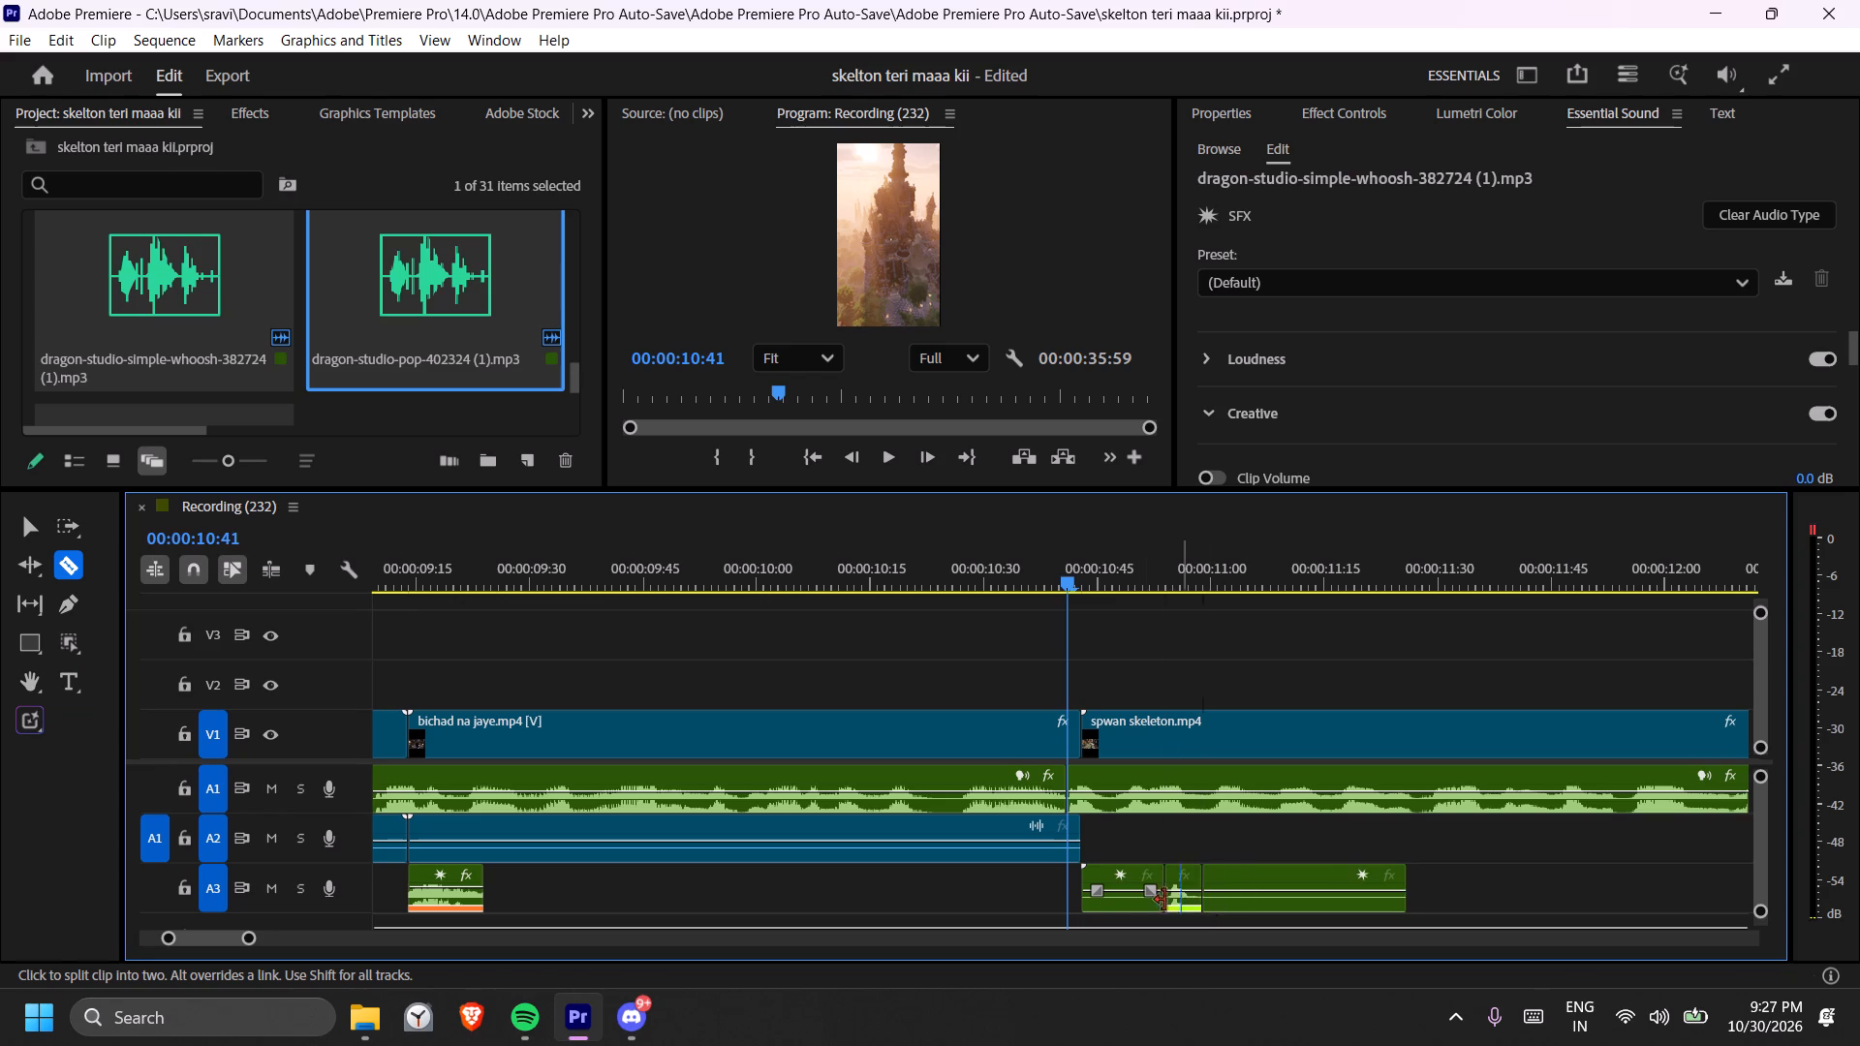
key(t)
click(1094, 884)
click(1111, 878)
key(Delete)
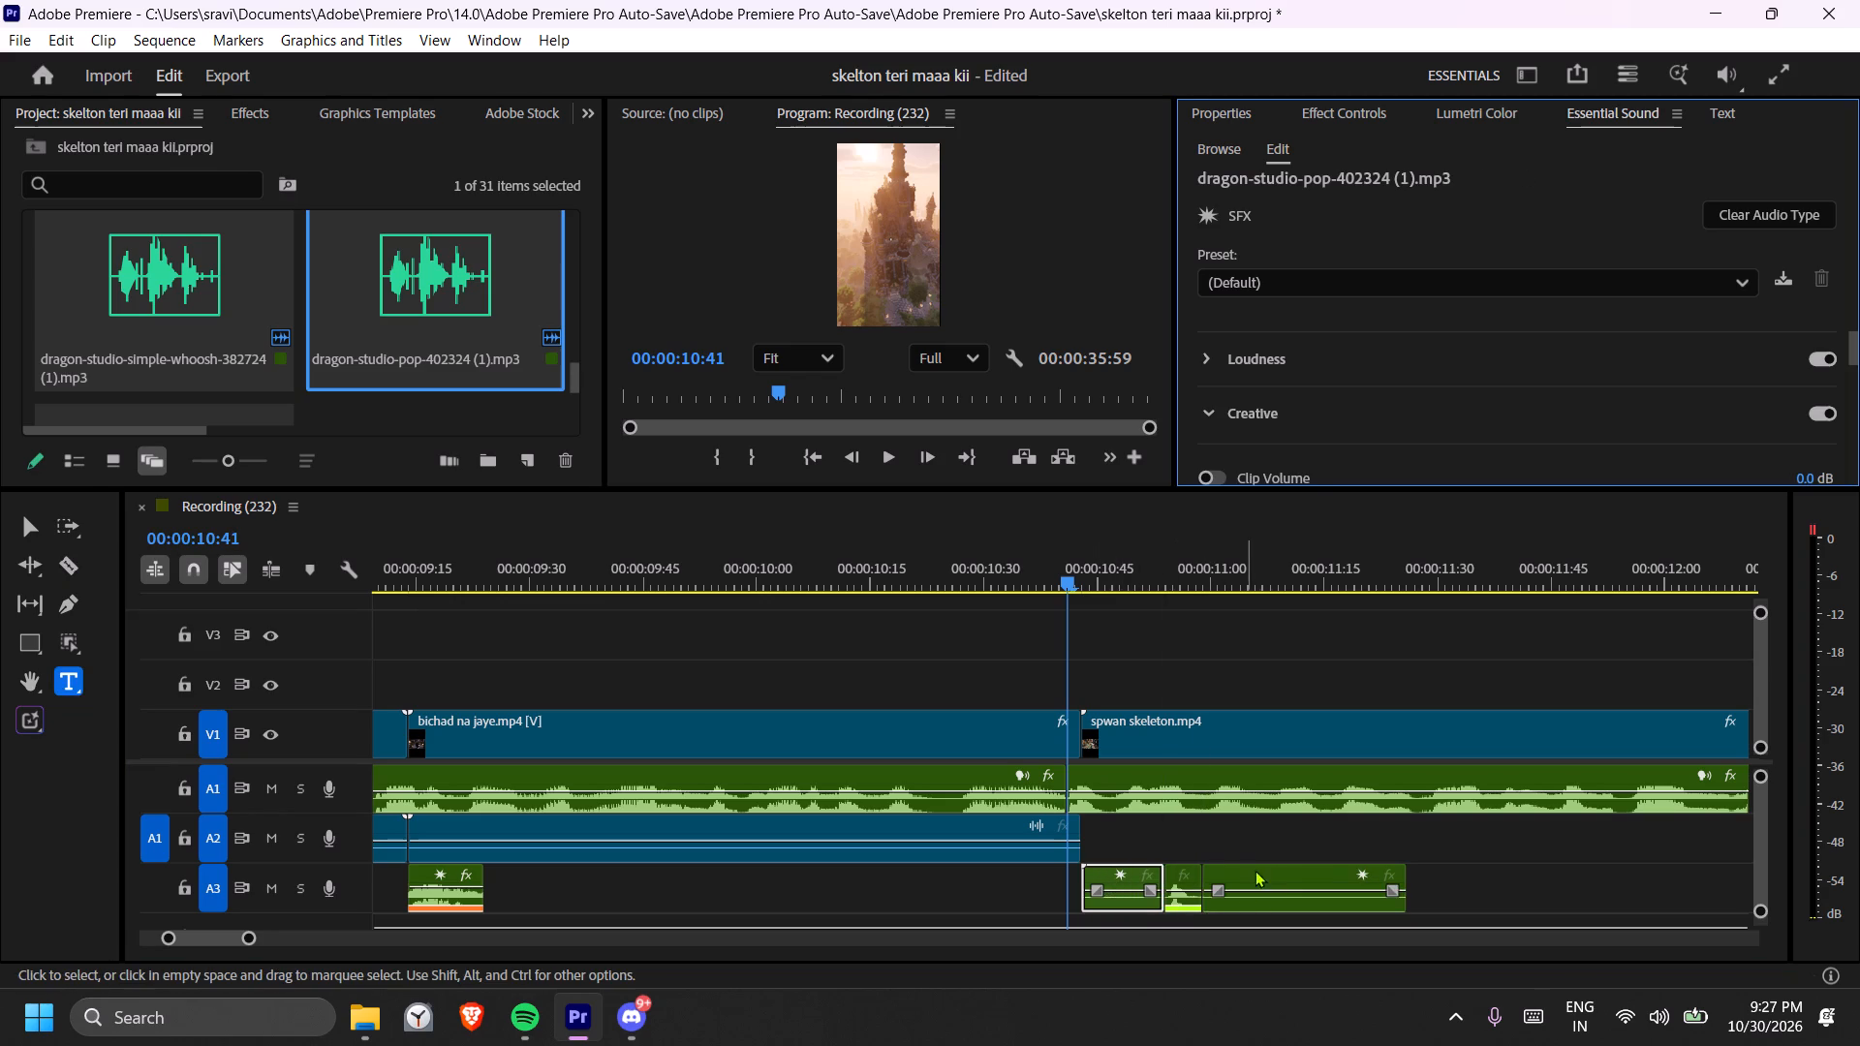
click(1278, 870)
key(Delete)
click(1086, 880)
click(1103, 875)
key(Delete)
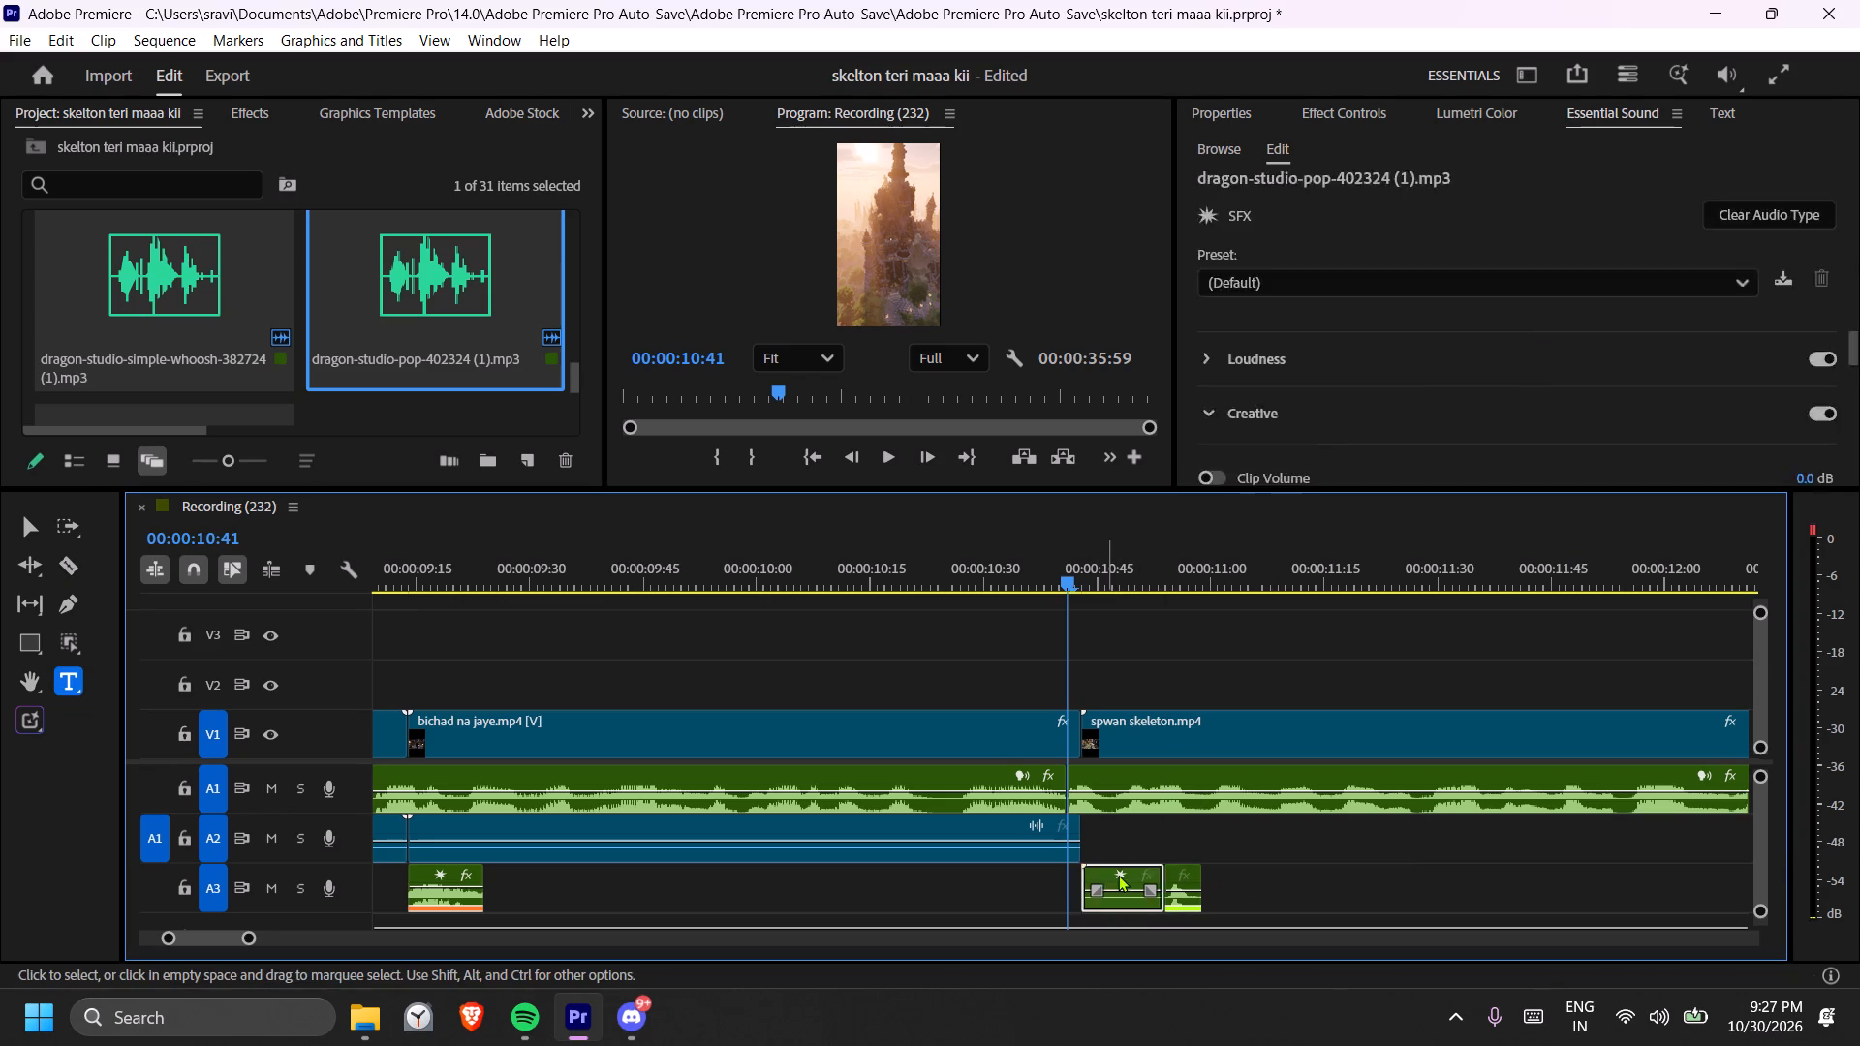
Move the trimmed pop clip to 00:00:10:43, at the start of spwan skeleton.mp4, and raise its volume by about 11.3 dB.
drag(1184, 871, 1104, 874)
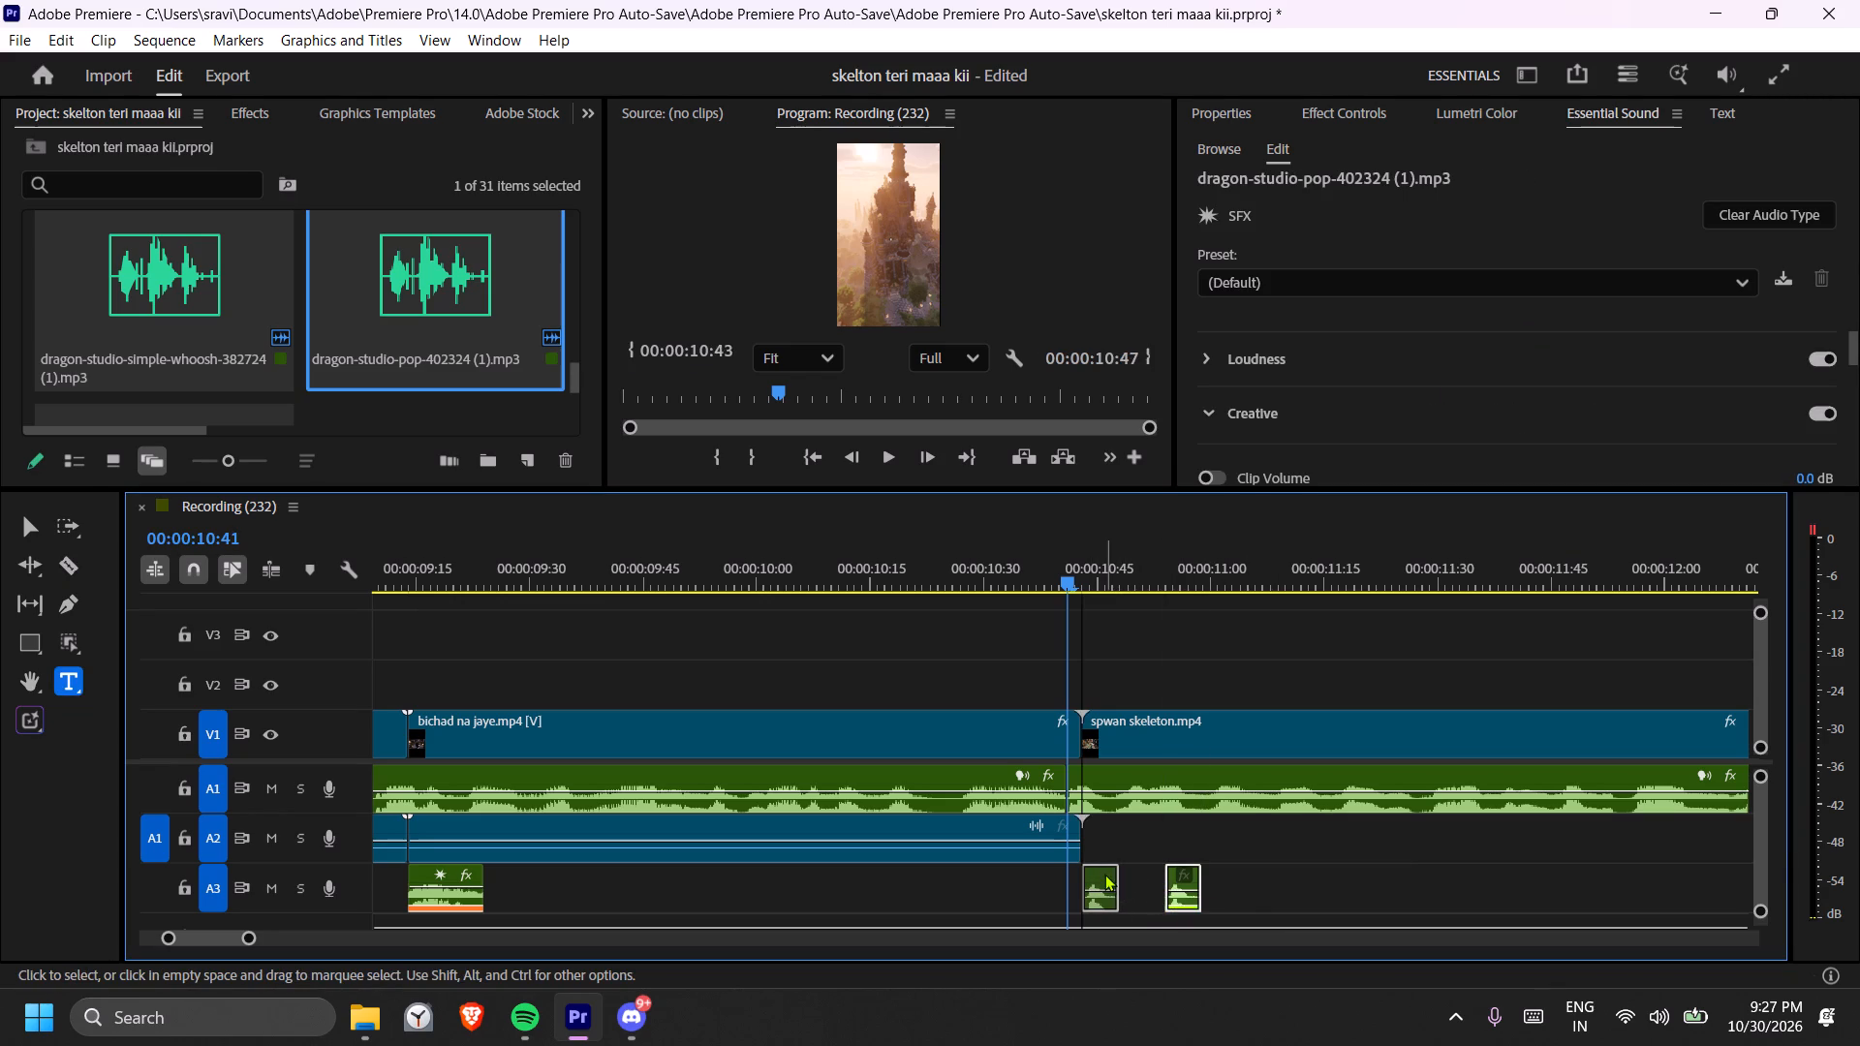
click(1111, 889)
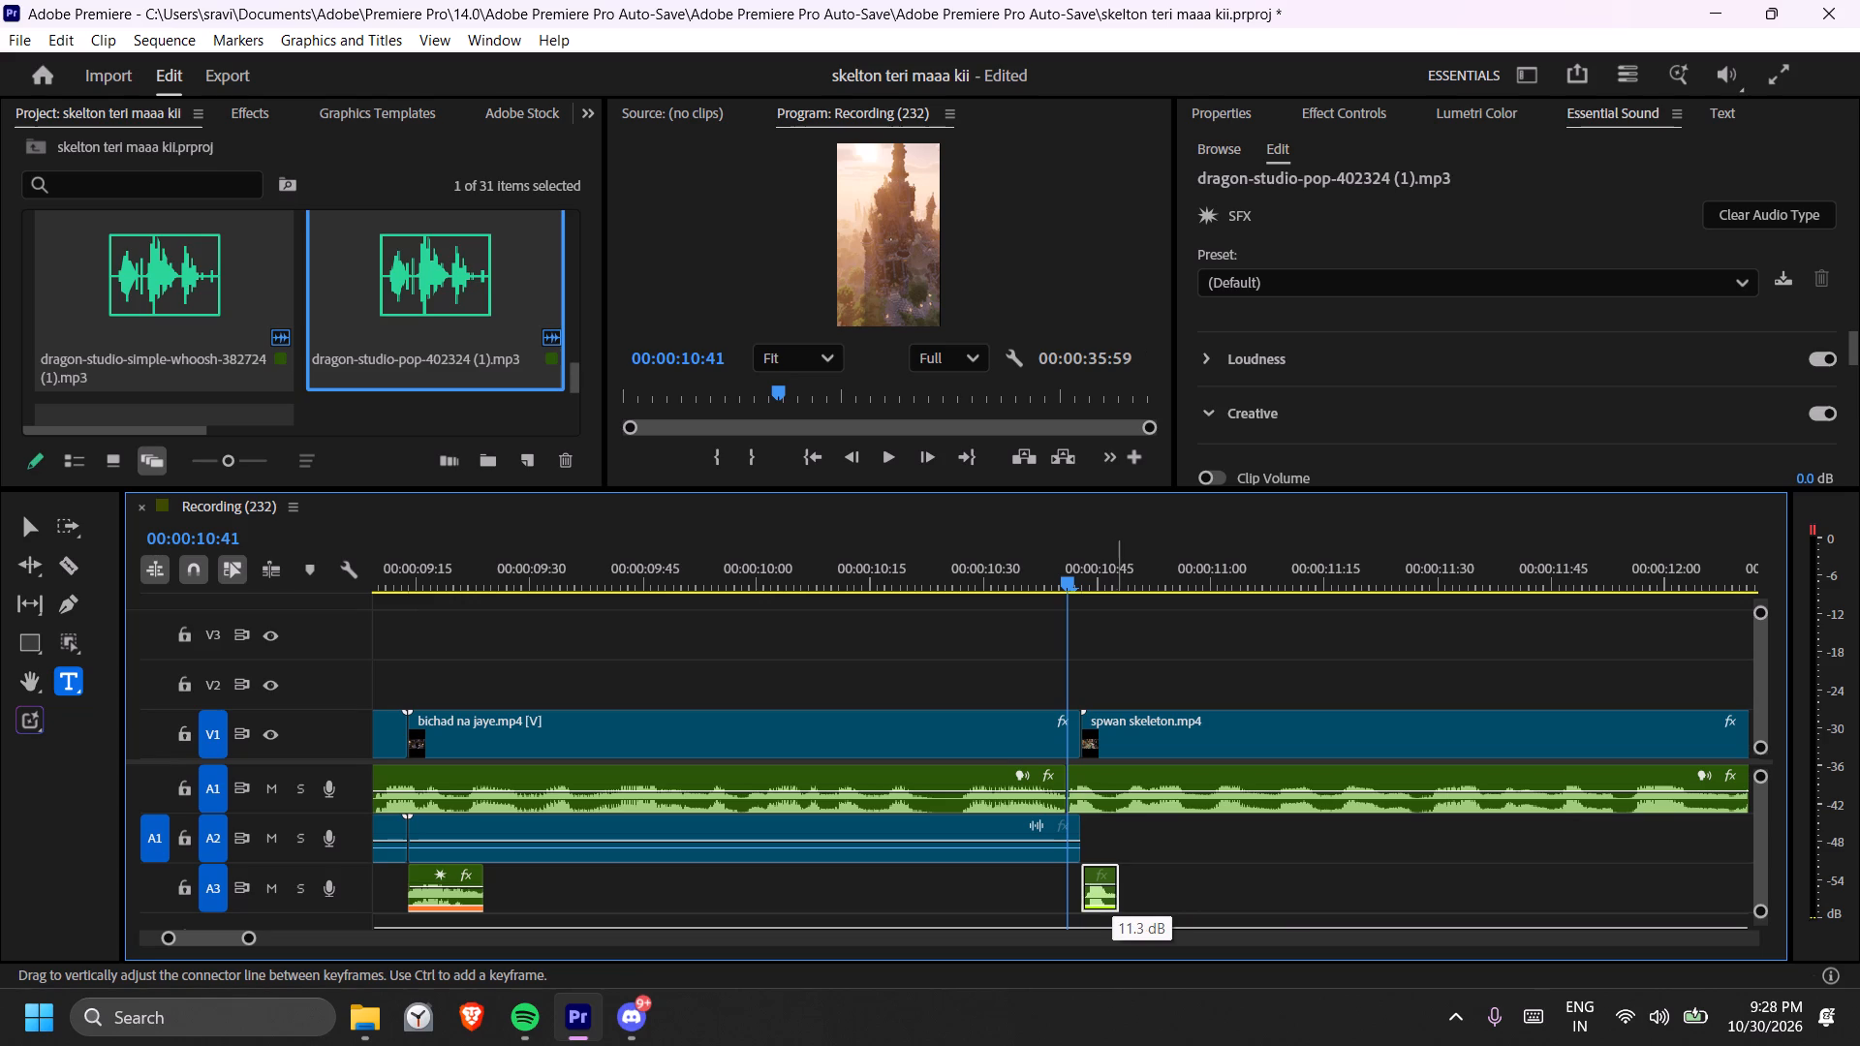
Play the sequence from its beginning through to the aaaghhhhh.mp4 clip to check the sound effects.
key(minus)
key(minus)
key(minus)
key(minus)
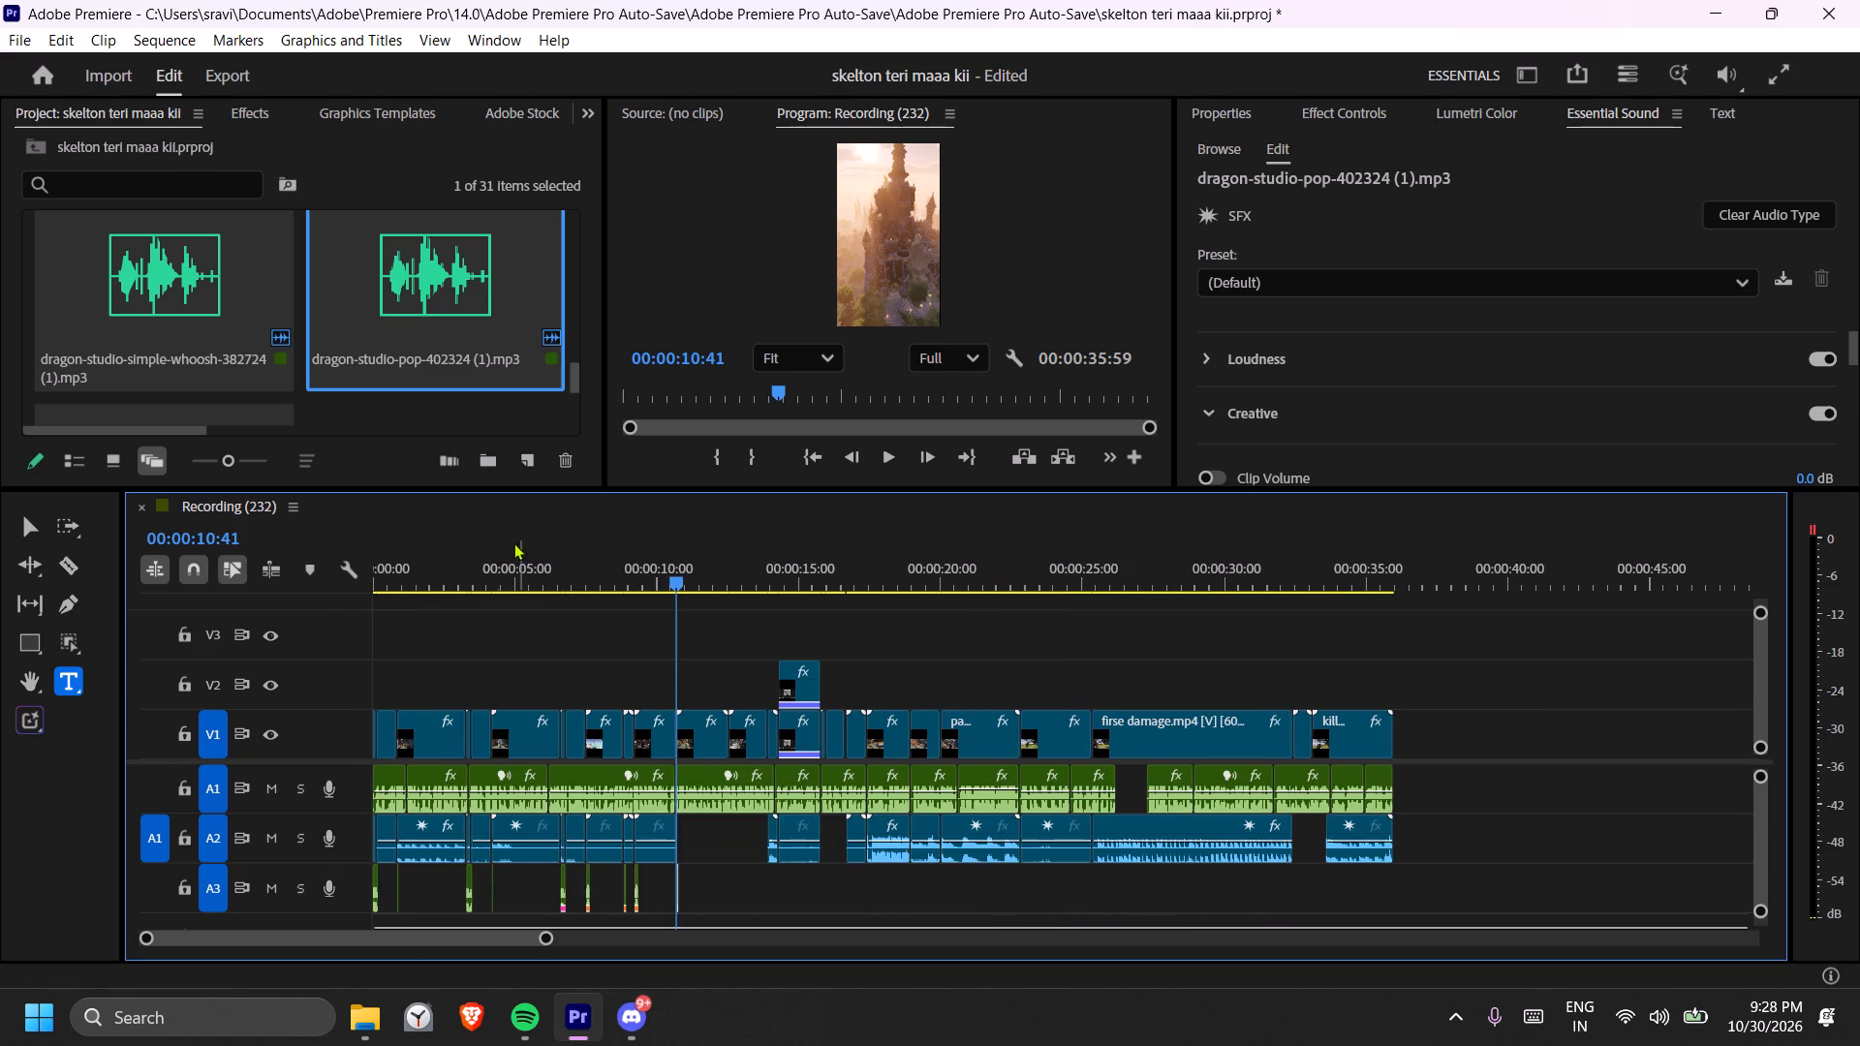
drag(489, 547, 317, 591)
key(space)
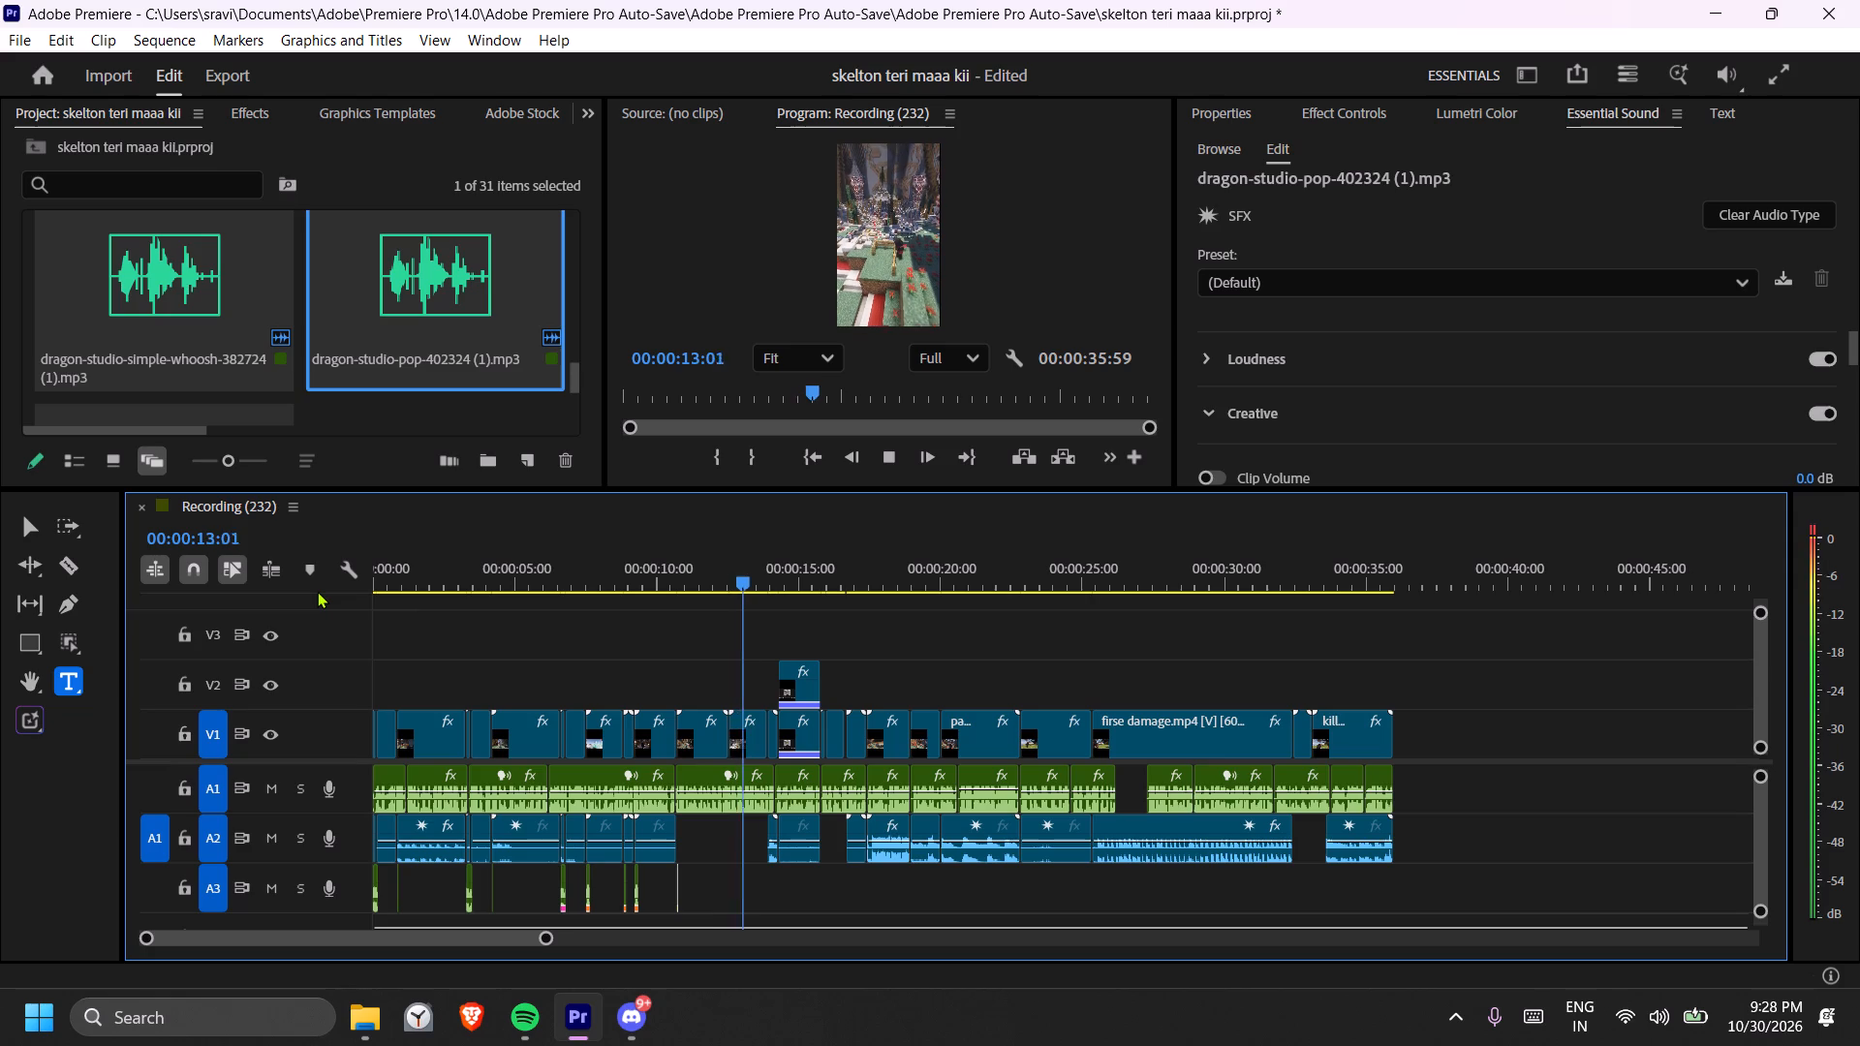
key(space)
Place the already trimmed dragon-studio-pop-402324 (1).mp3 sound on A3 at the start of aaaghhhhh.mp4.
text(=)
key(equal)
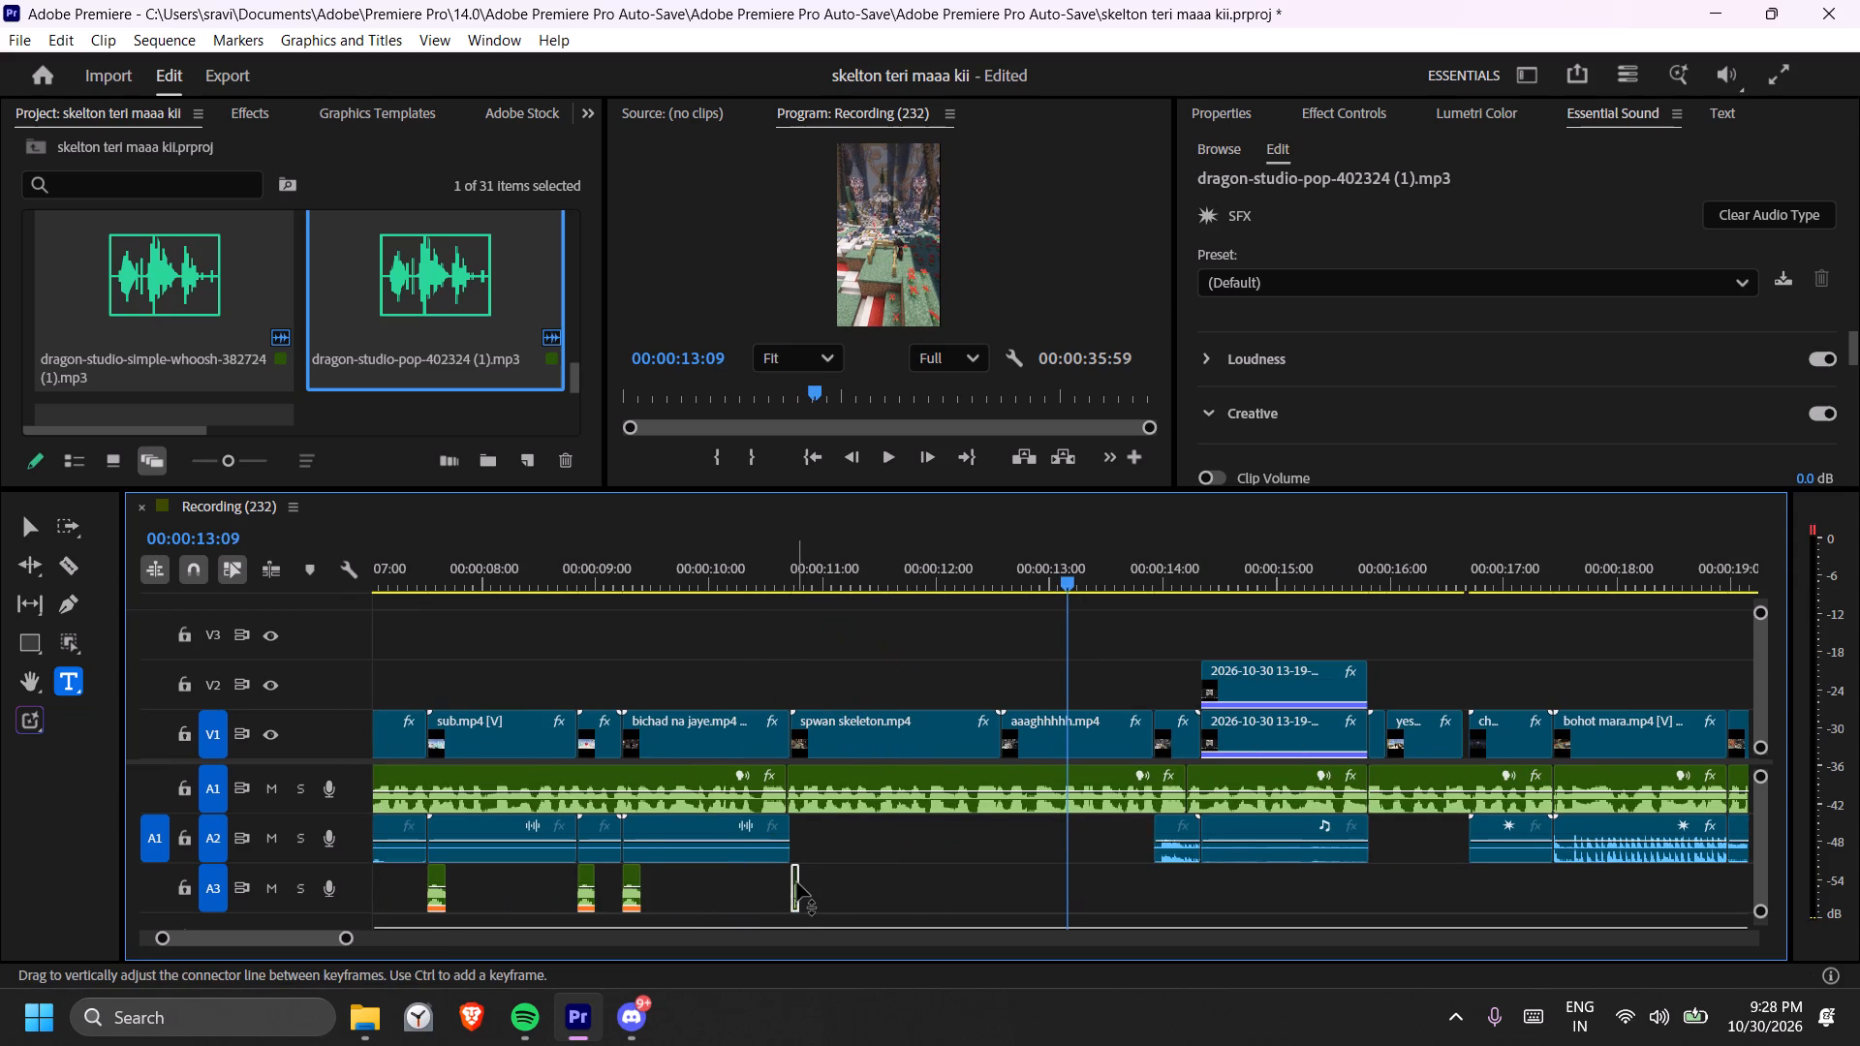
alt+drag(797, 882, 1017, 873)
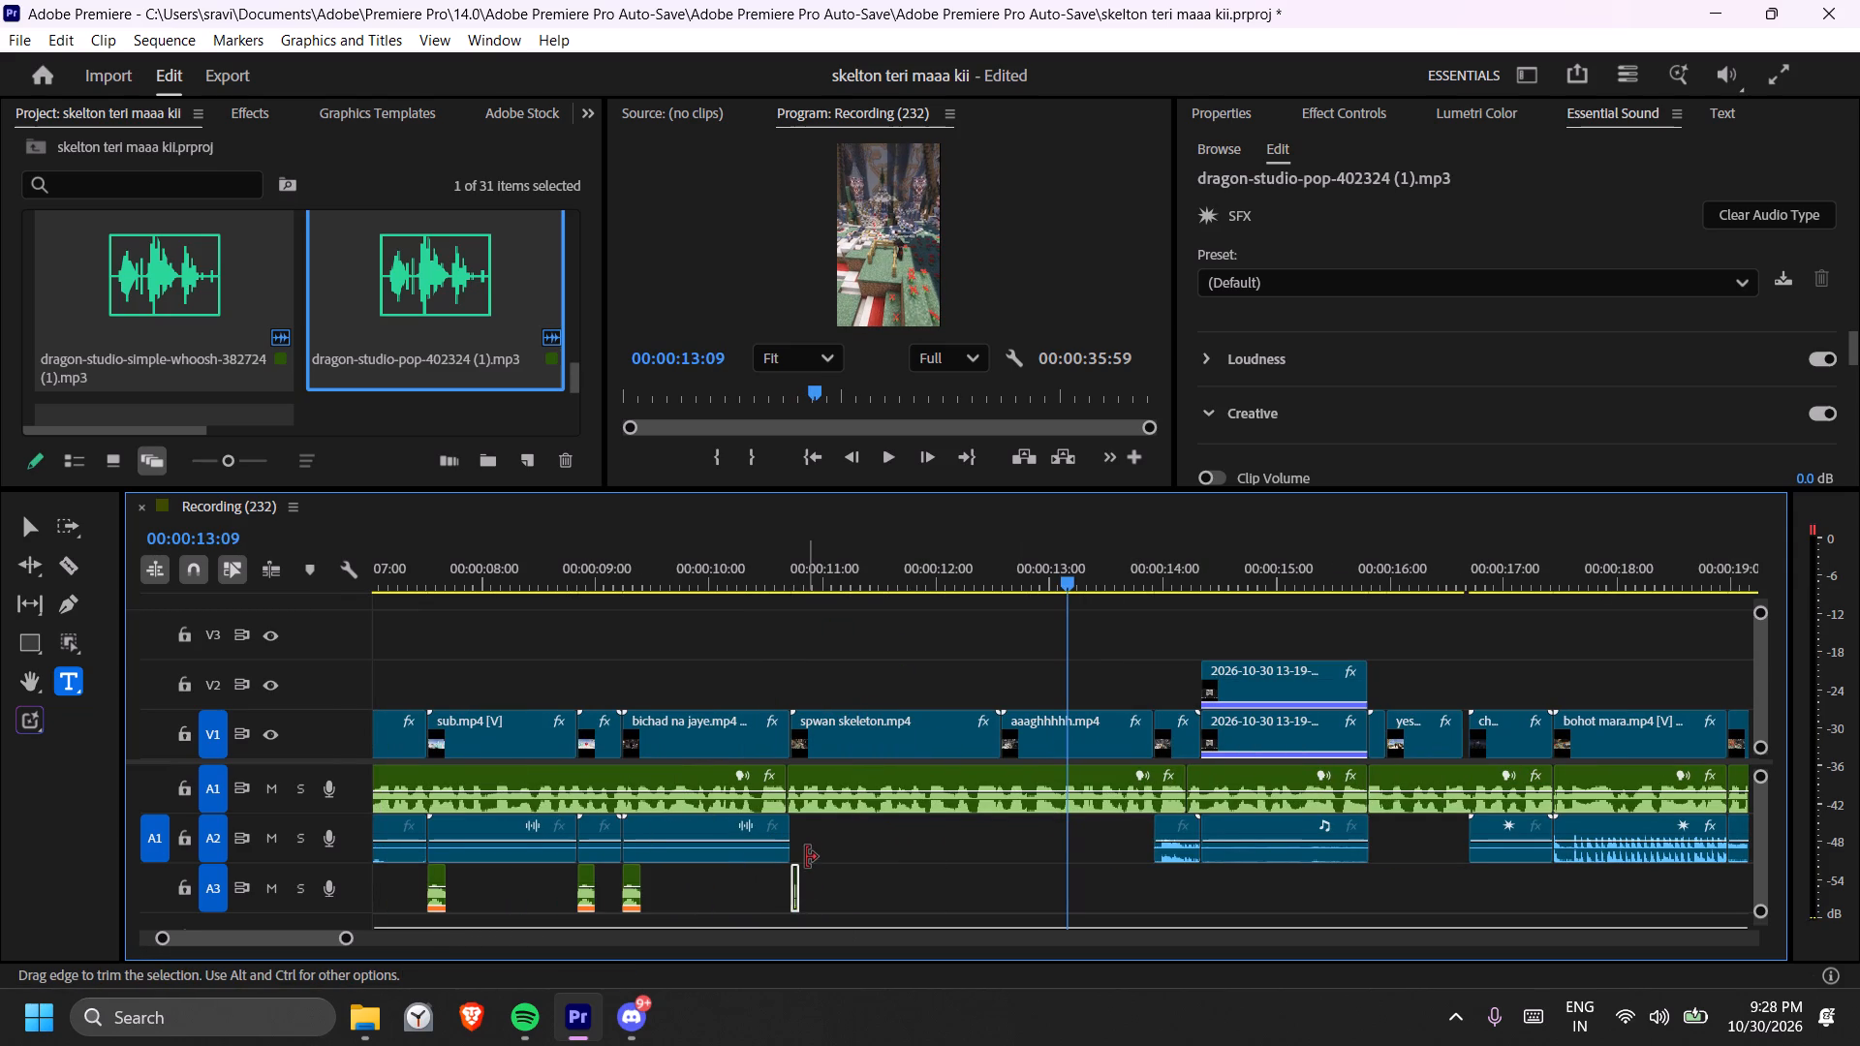
scroll(441, 344, down, 15)
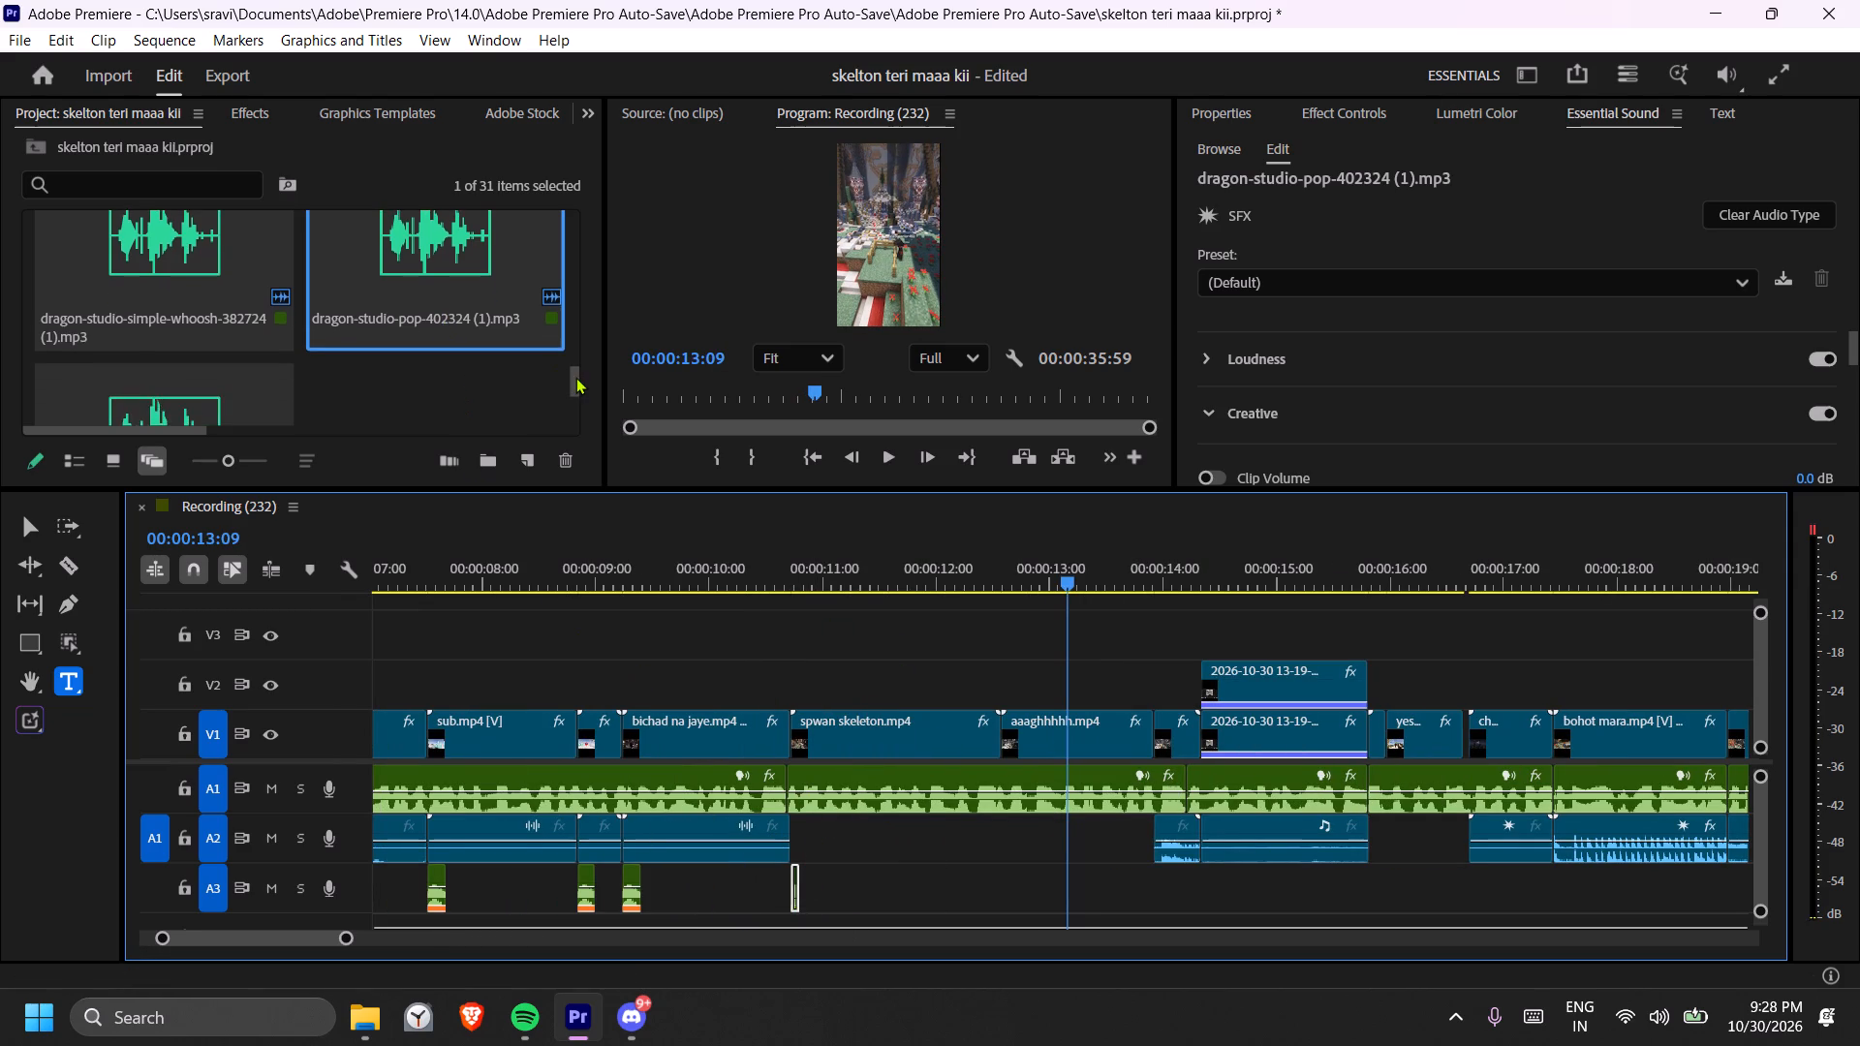
drag(575, 377, 570, 446)
scroll(484, 369, down, 4)
drag(386, 338, 1017, 909)
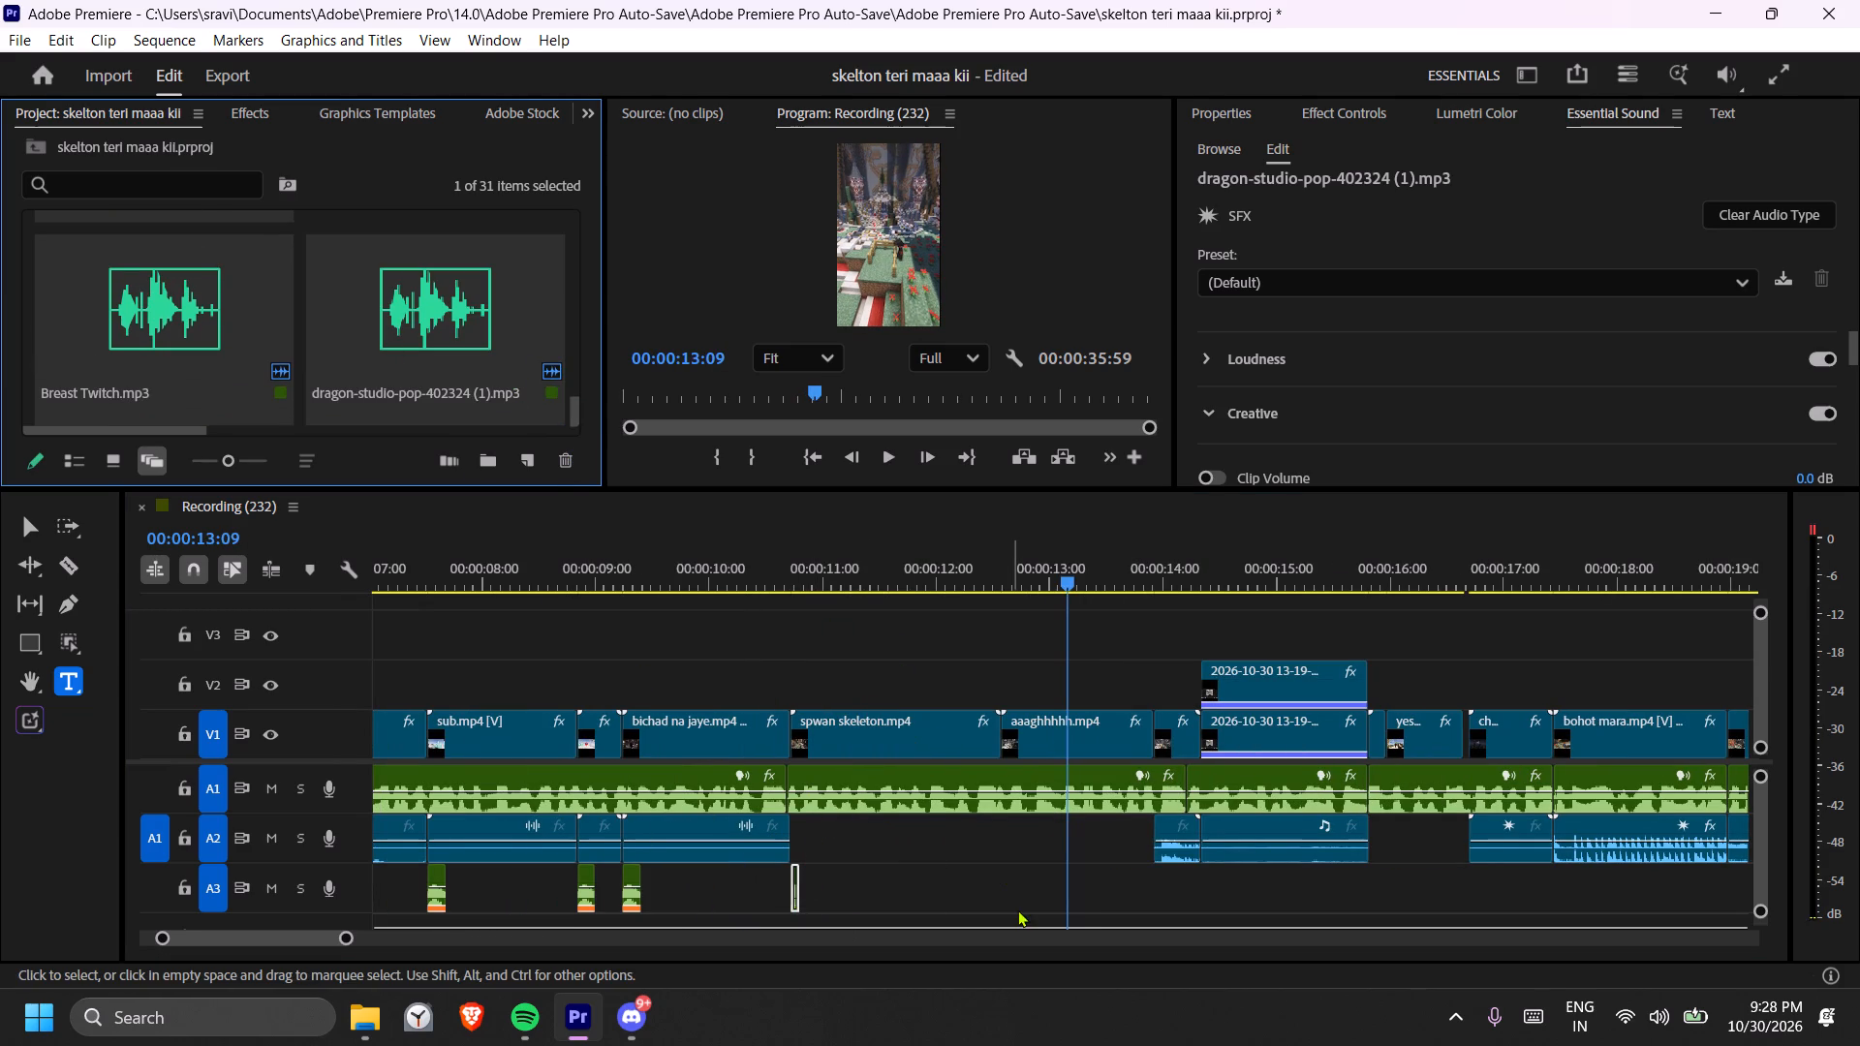
drag(1017, 909, 981, 881)
drag(451, 329, 977, 866)
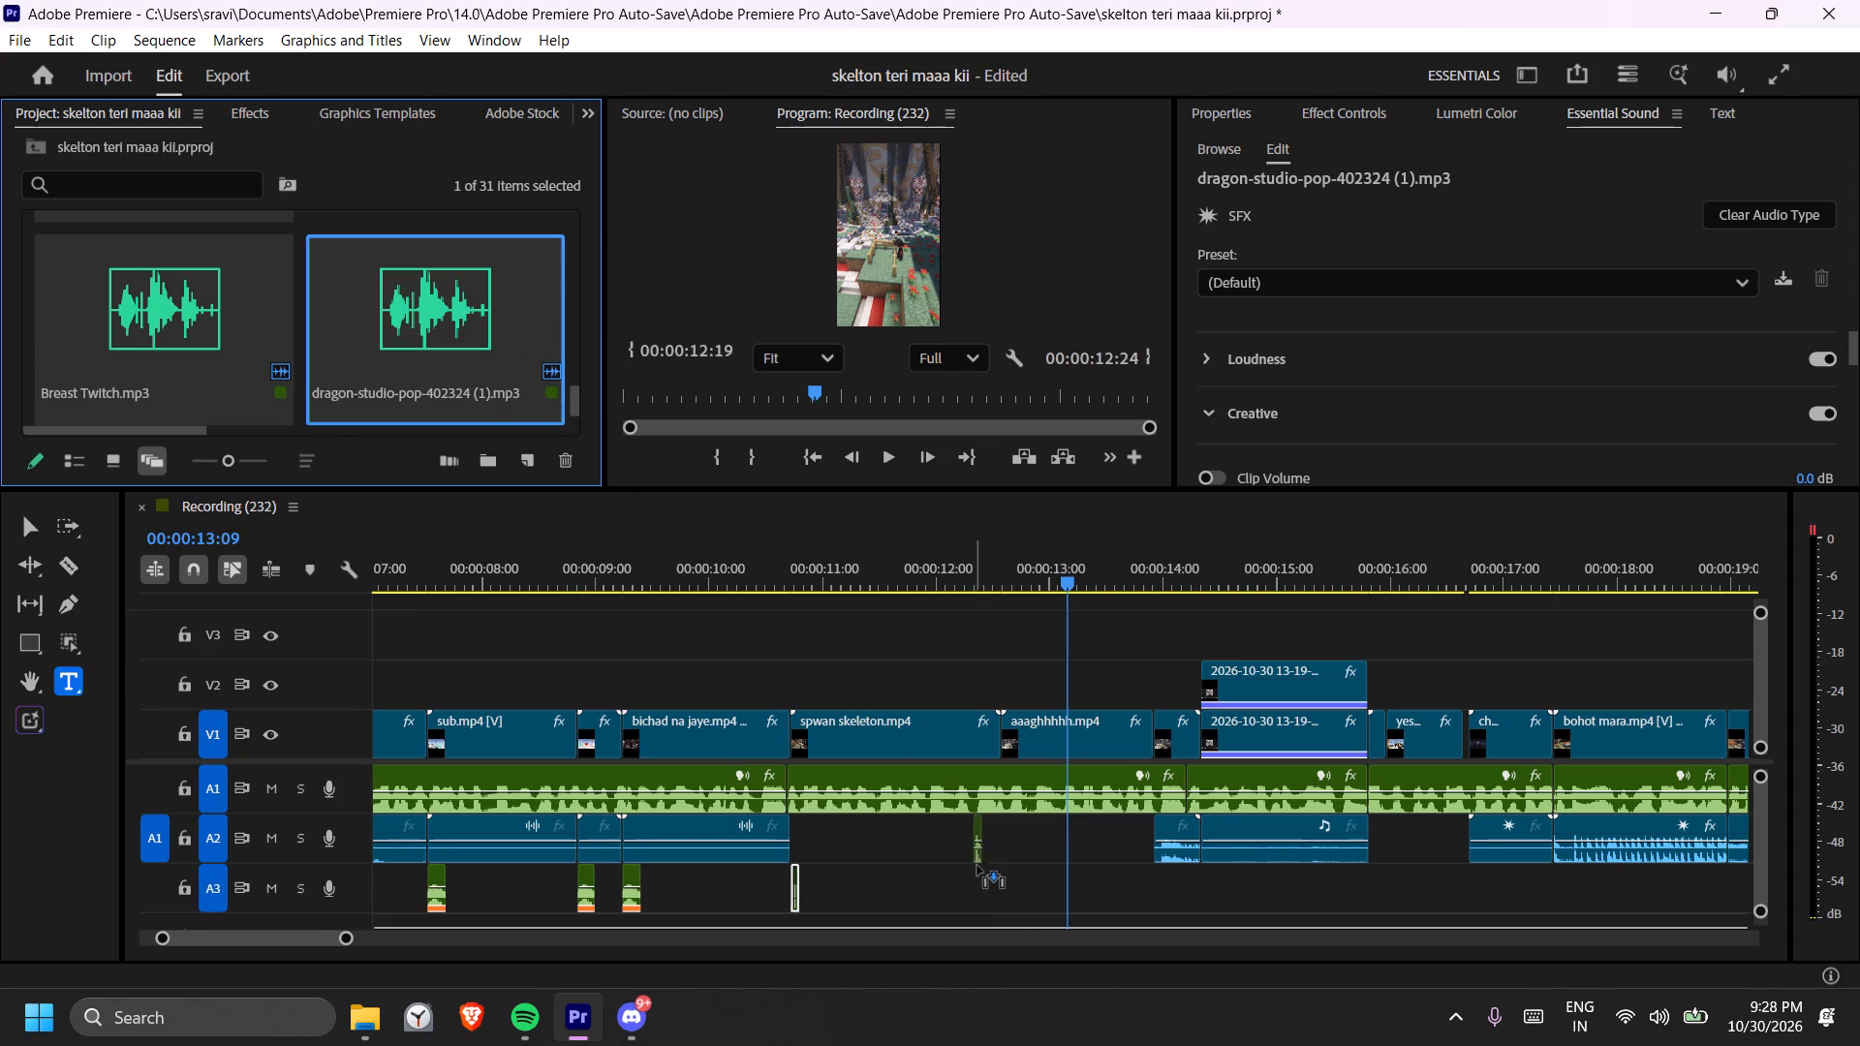
drag(977, 866, 999, 887)
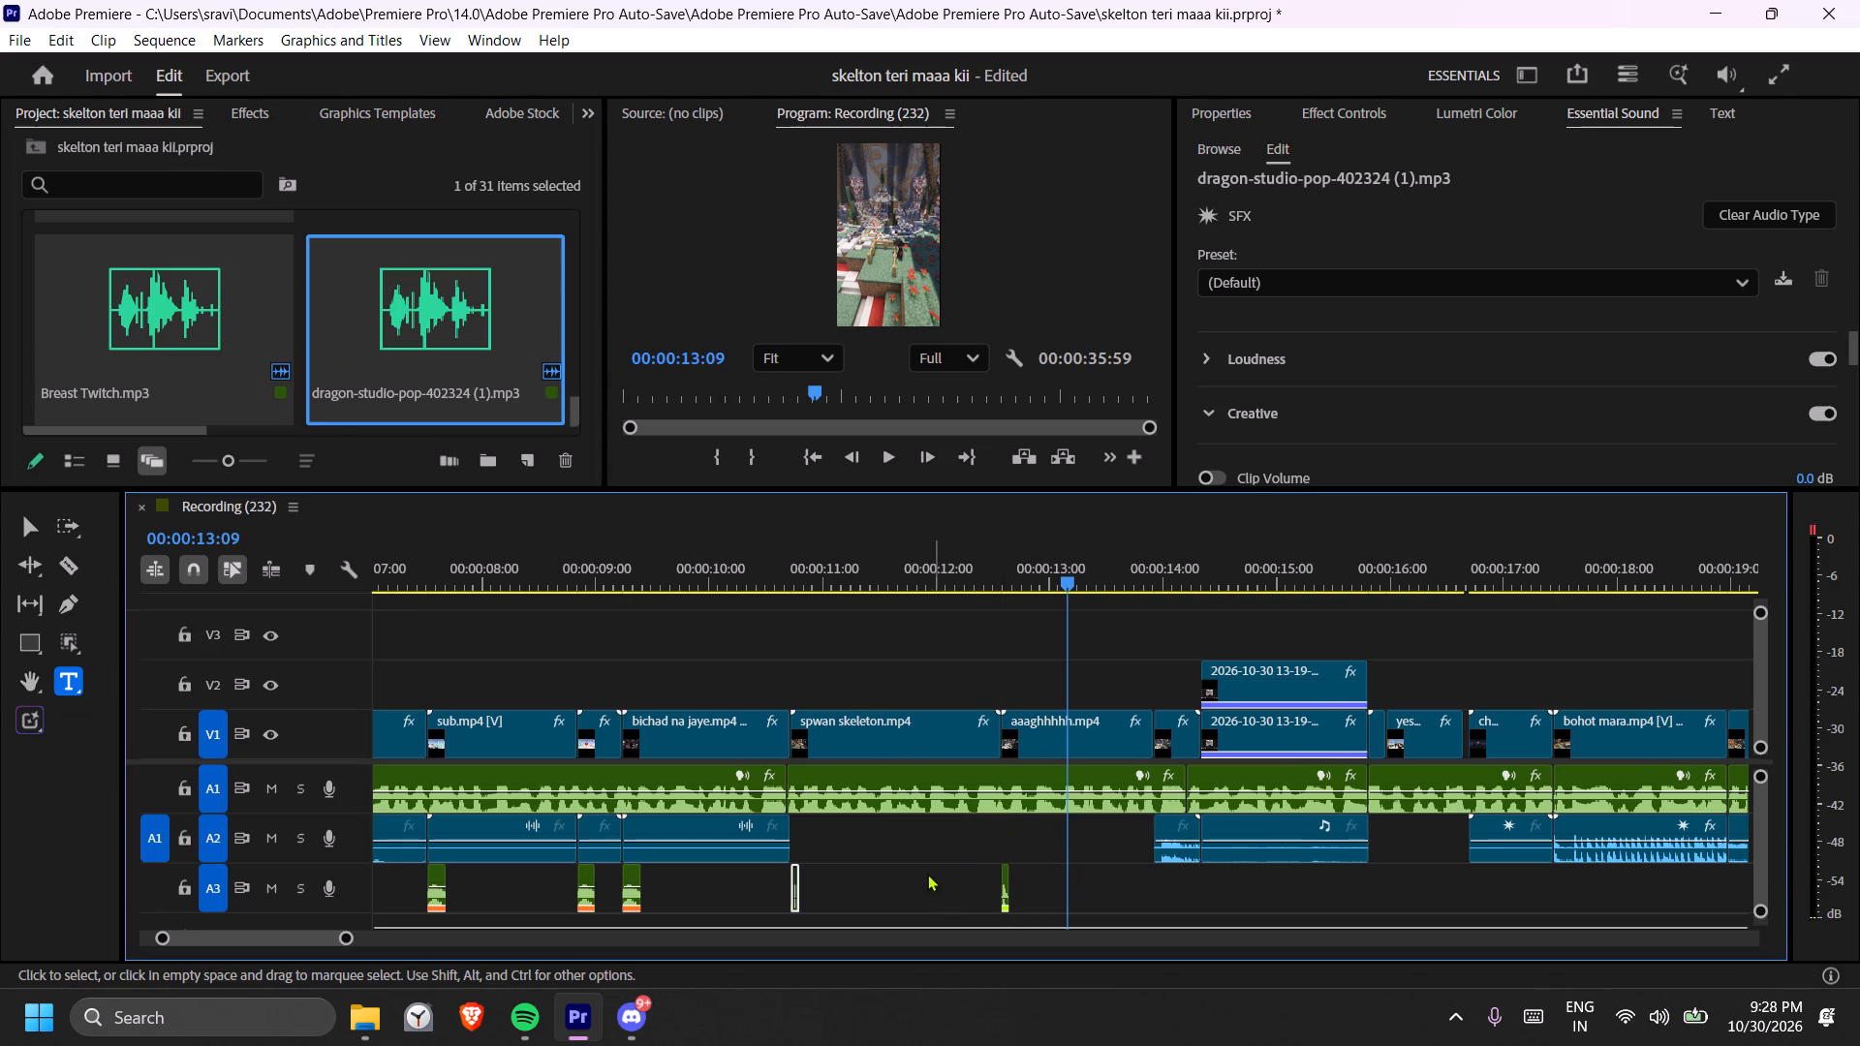
Raise the volume of the pop clip below the start of aaaghhhhh.mp4 by about 11.3 dB.
click(927, 874)
key(equal)
key(equal)
click(834, 892)
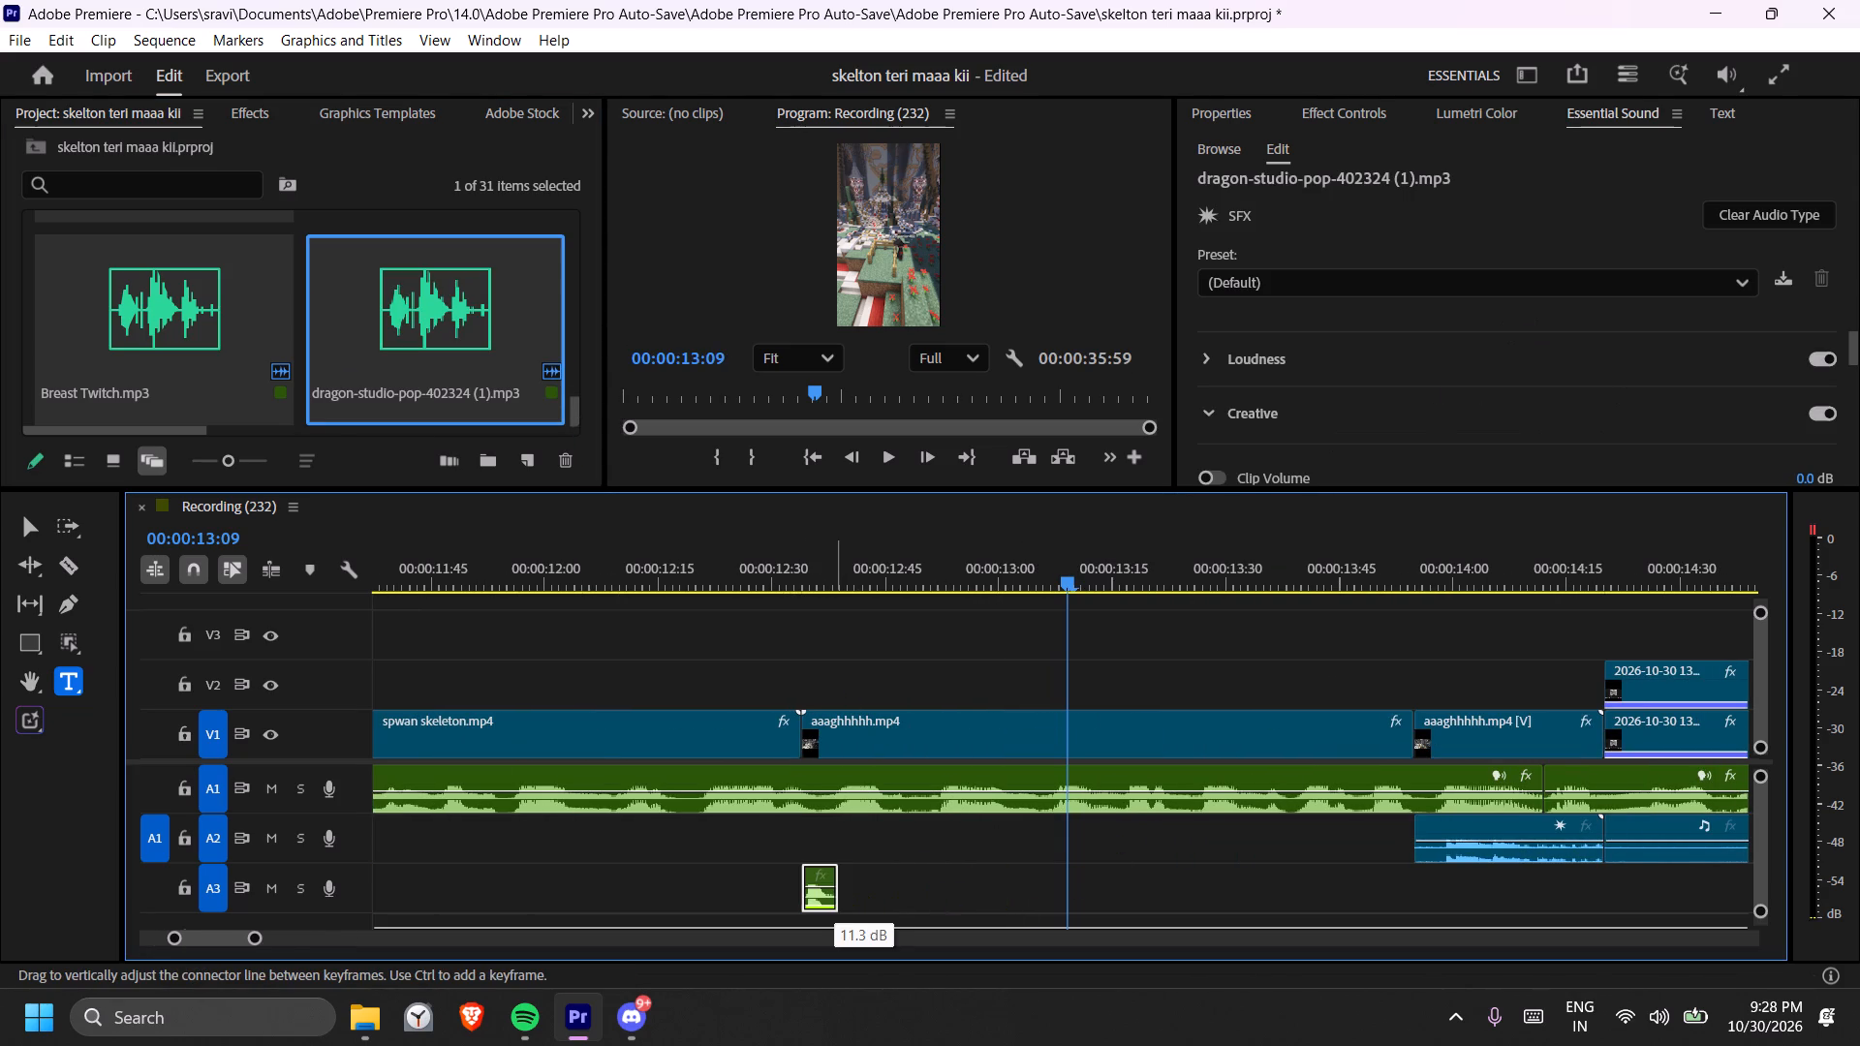
click(796, 601)
click(792, 574)
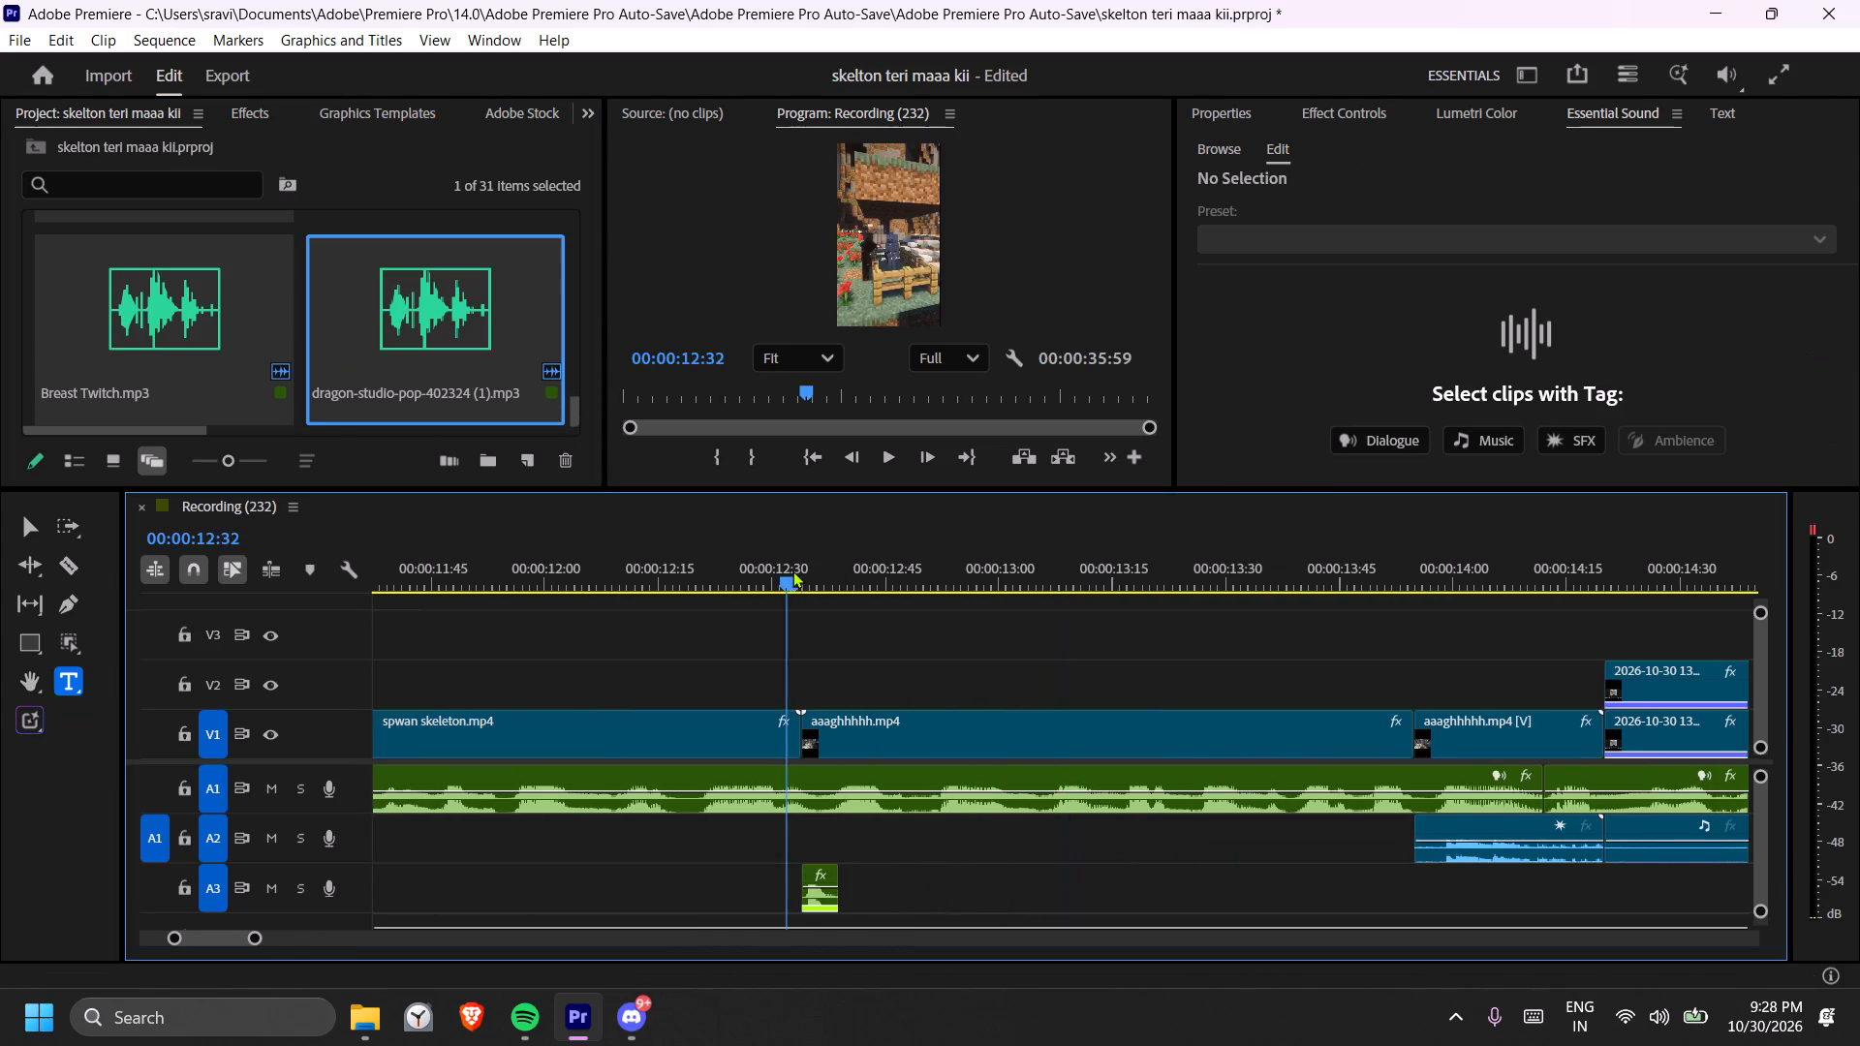
key(space)
text(-)
key(space)
key(space)
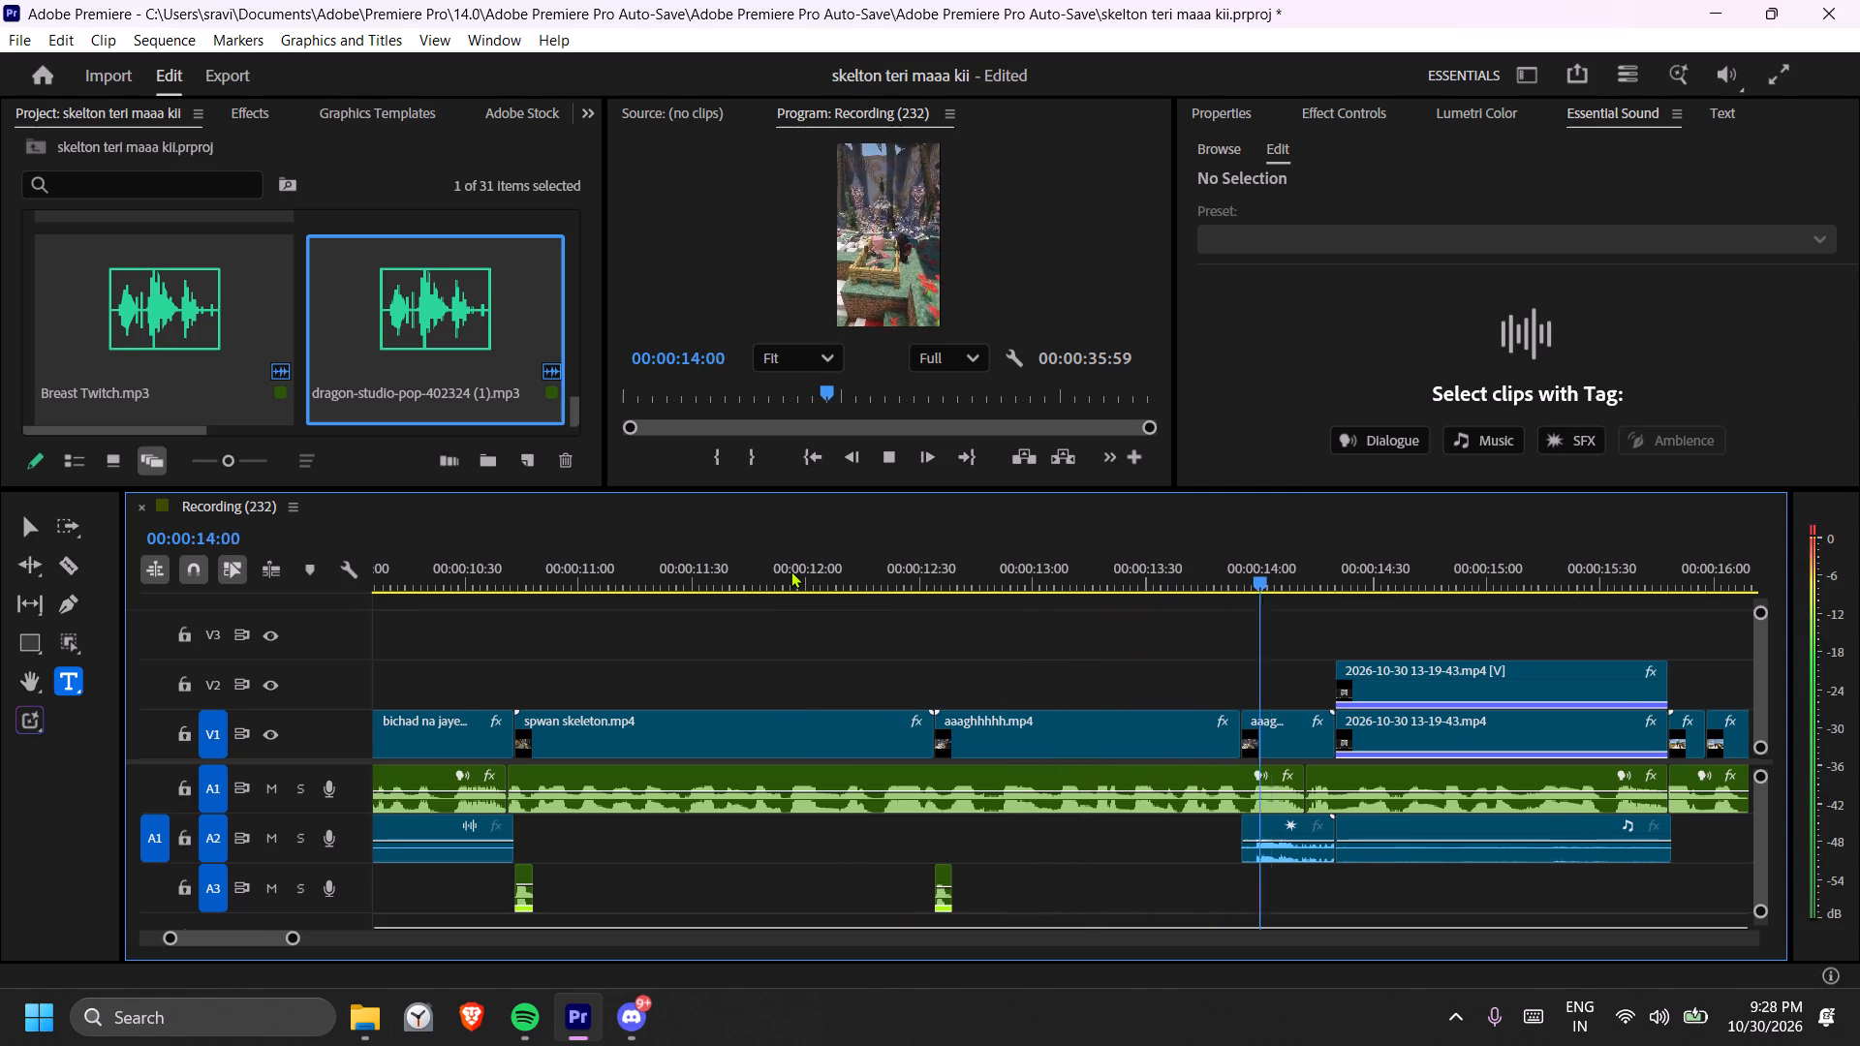
key(space)
key(space)
key(space)
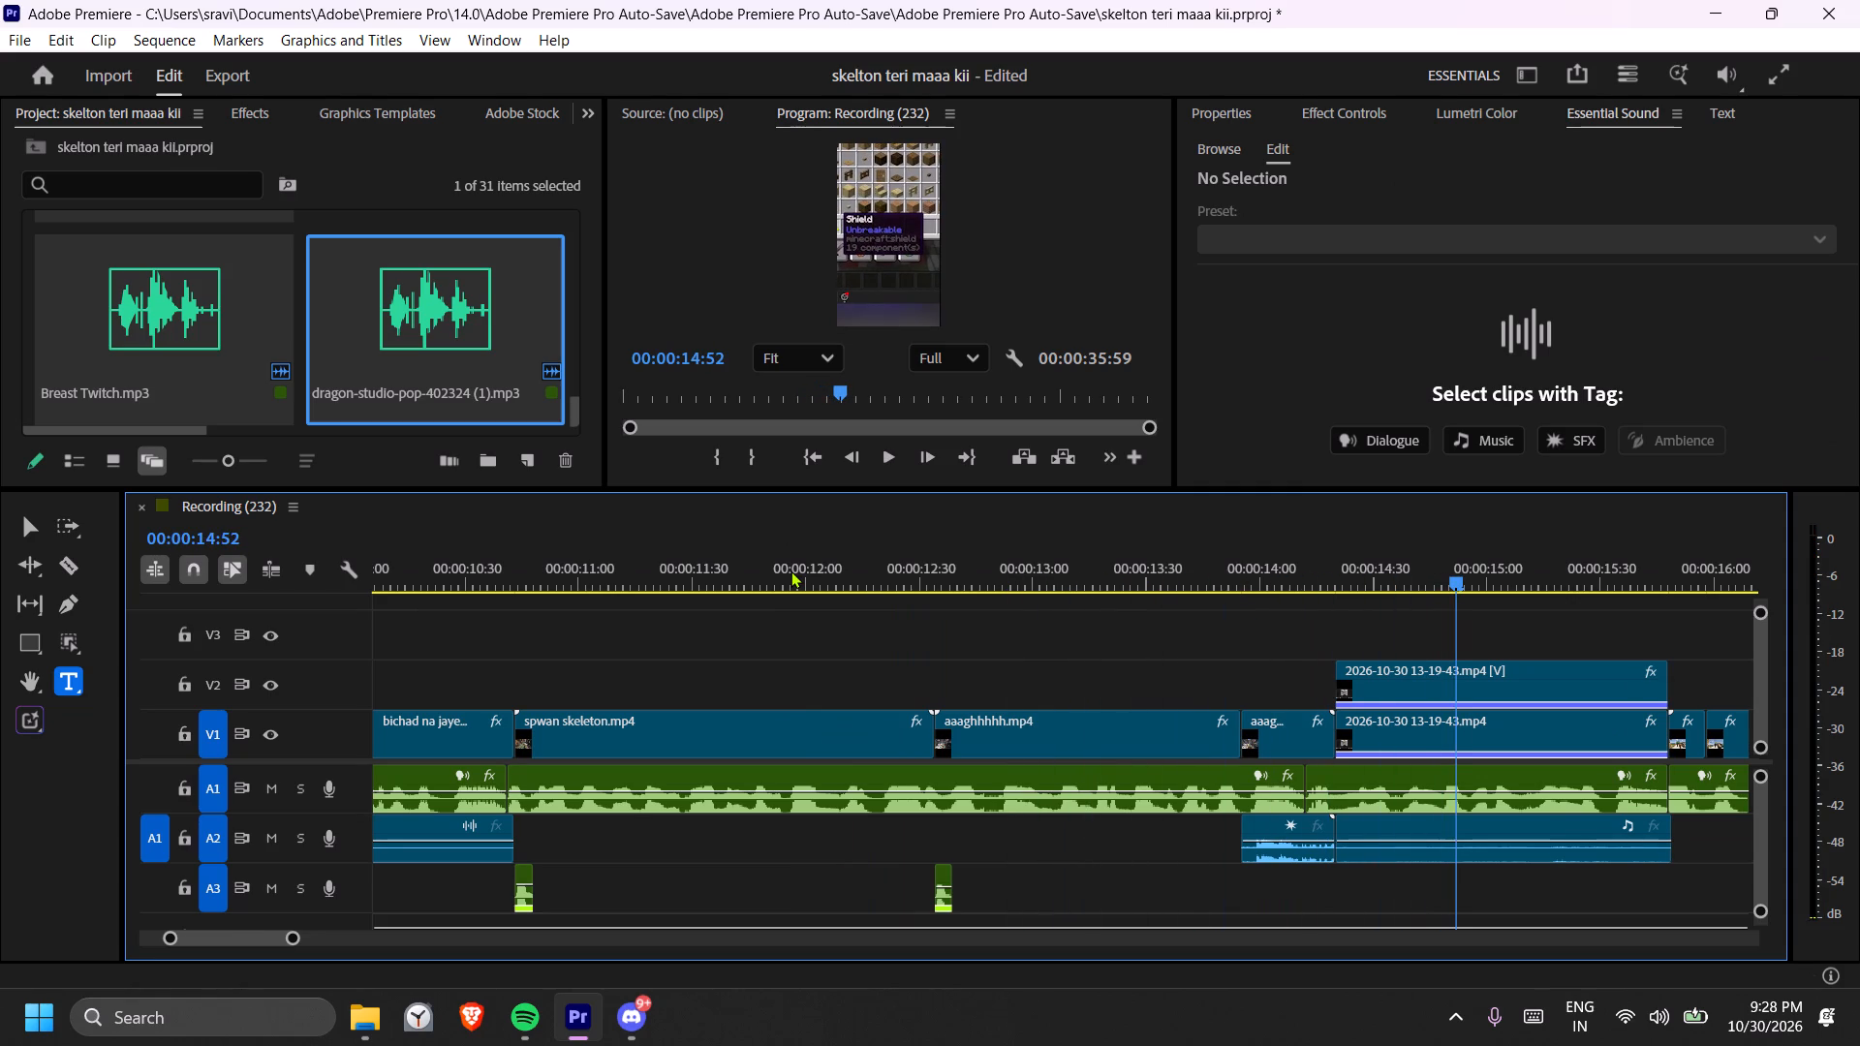
Place dragon-studio-simple-whoosh-382724 (1).mp3 on A3 at the start of aaaghhhhh.mp4 [V].
scroll(212, 357, down, 11)
scroll(224, 379, up, 6)
scroll(224, 379, down, 2)
scroll(224, 379, up, 20)
scroll(224, 379, down, 4)
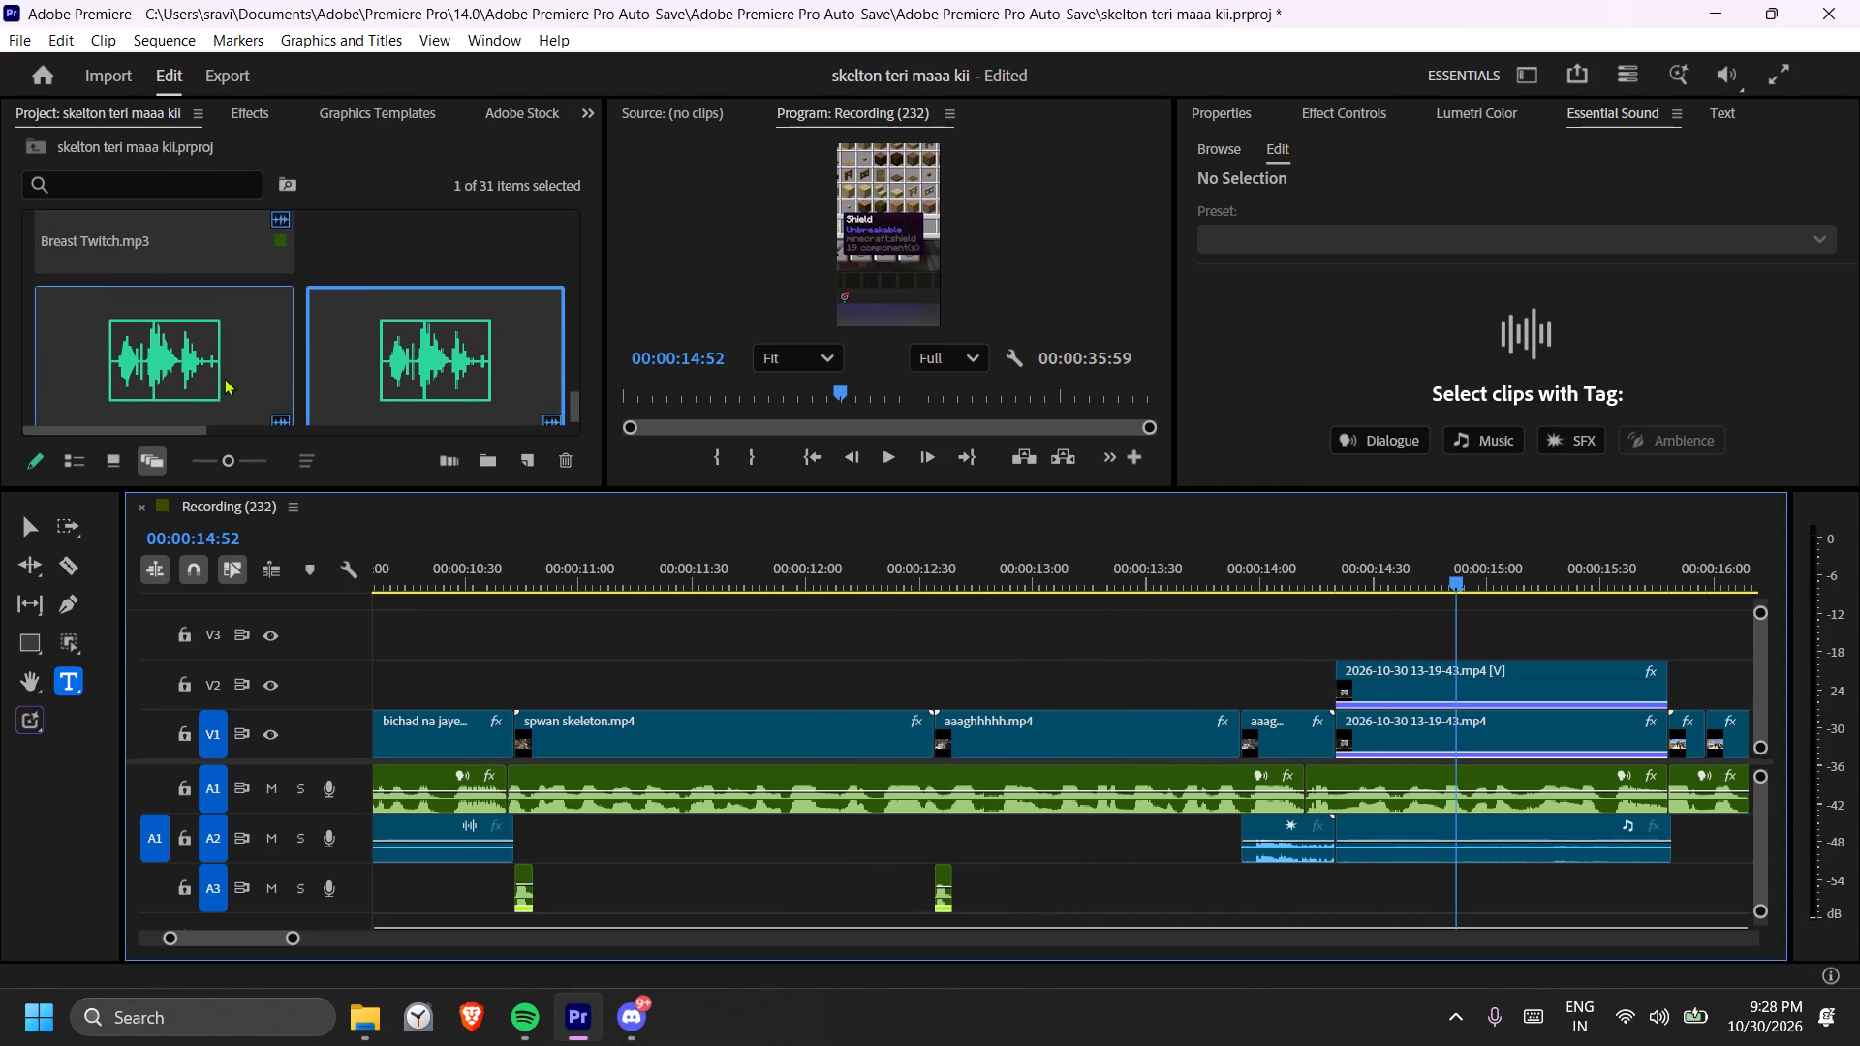
scroll(224, 378, down, 13)
drag(579, 410, 579, 396)
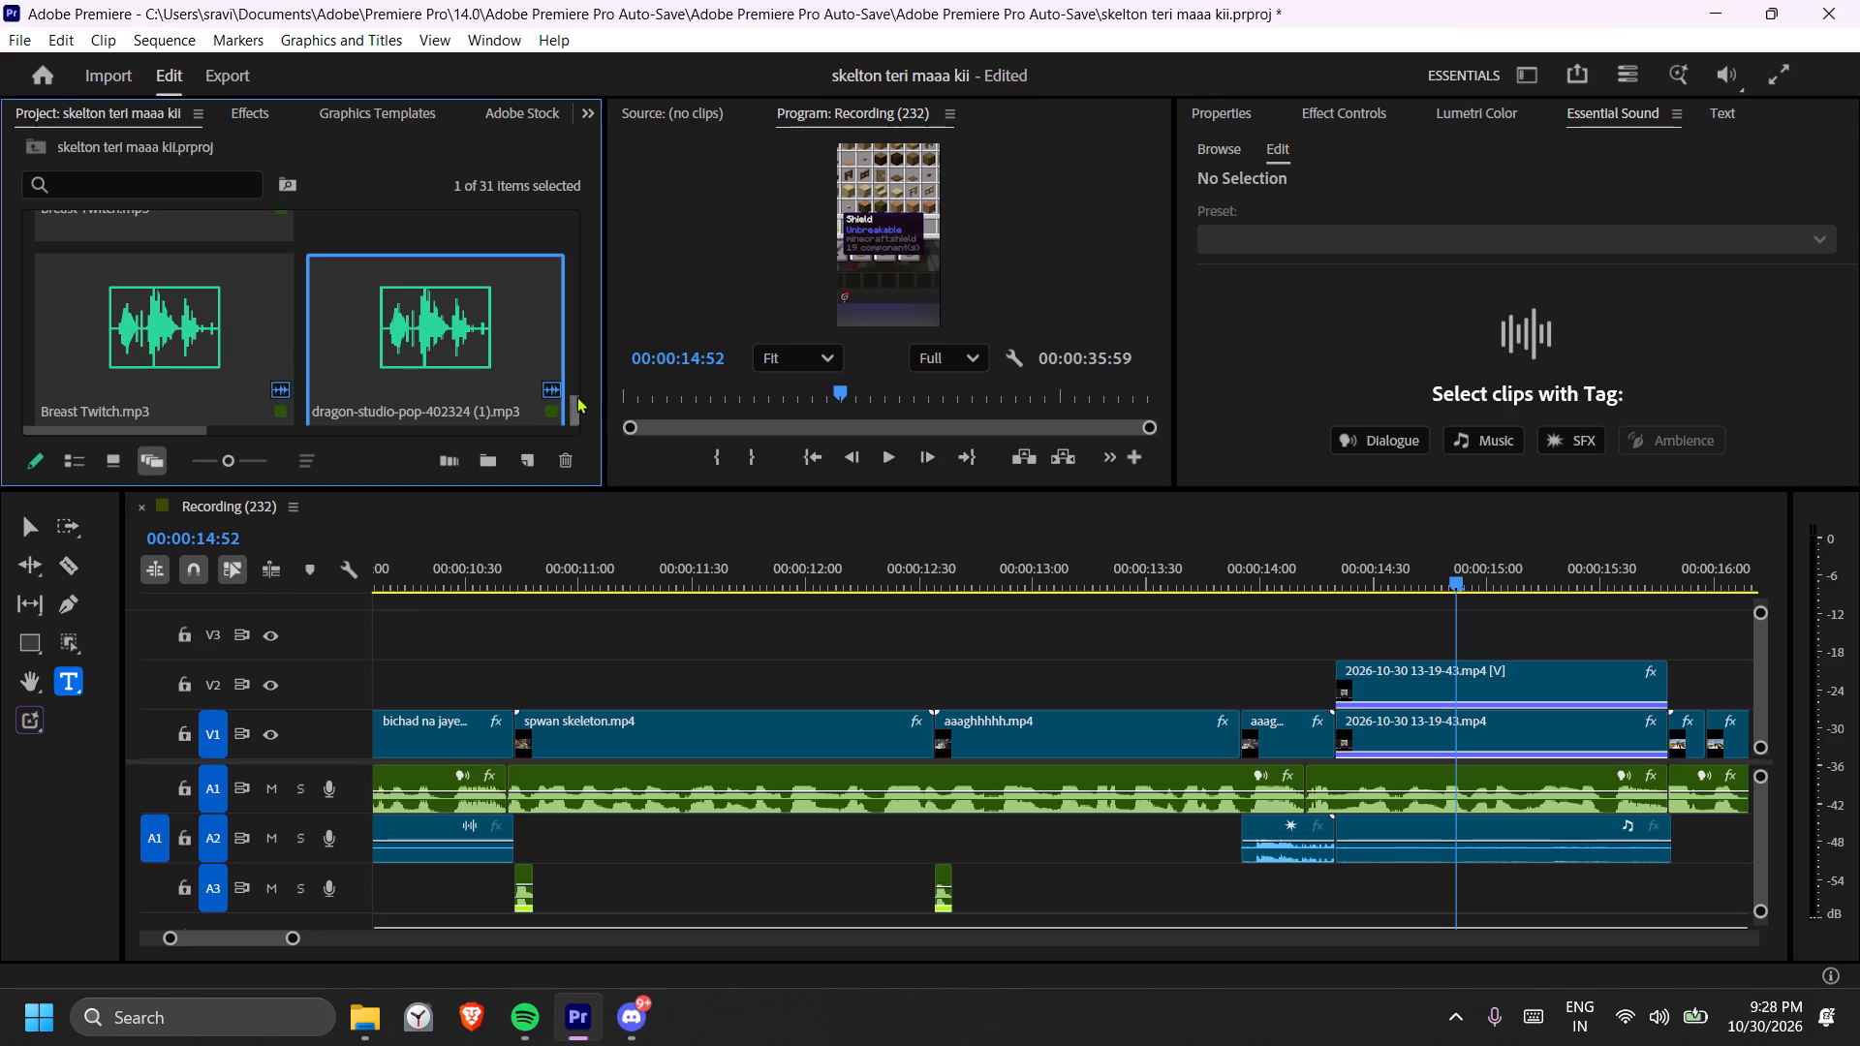
drag(572, 397, 572, 363)
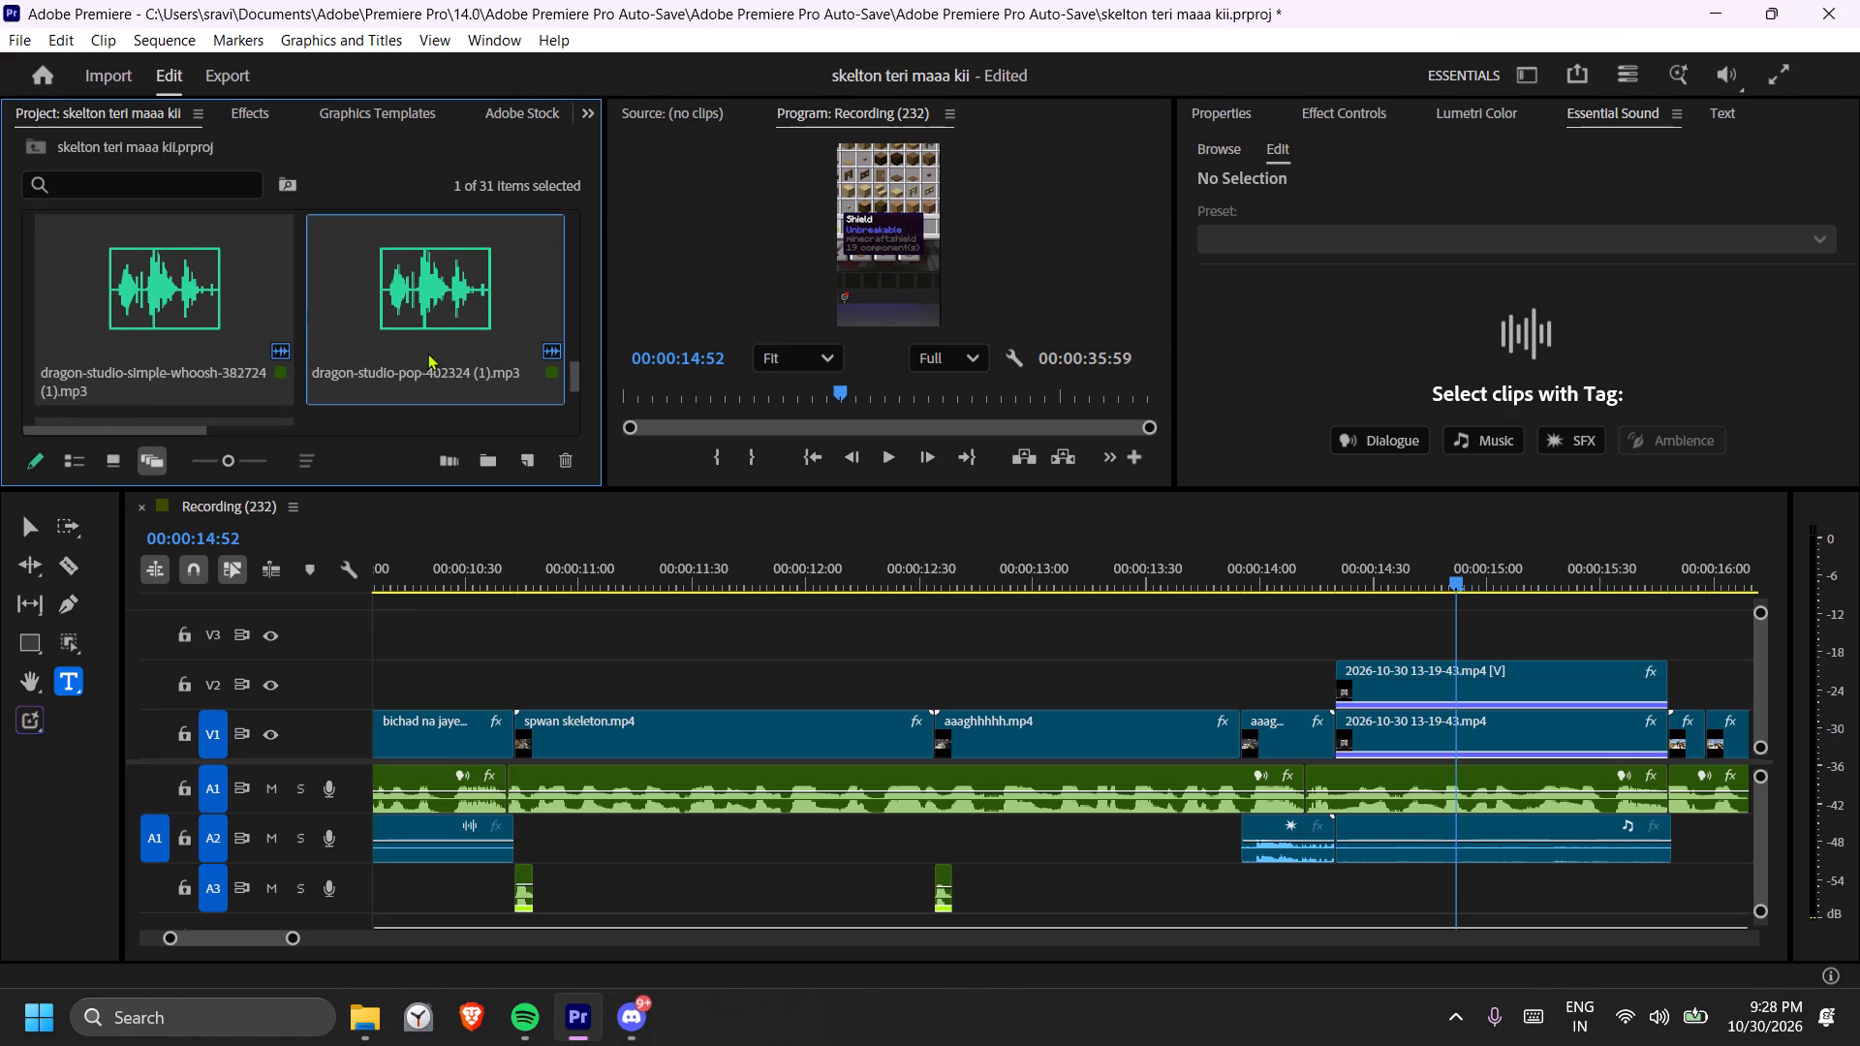
drag(175, 329, 1253, 908)
Split the whoosh clip on A3 around its loud part and delete the quiet beginning and end pieces.
key(c)
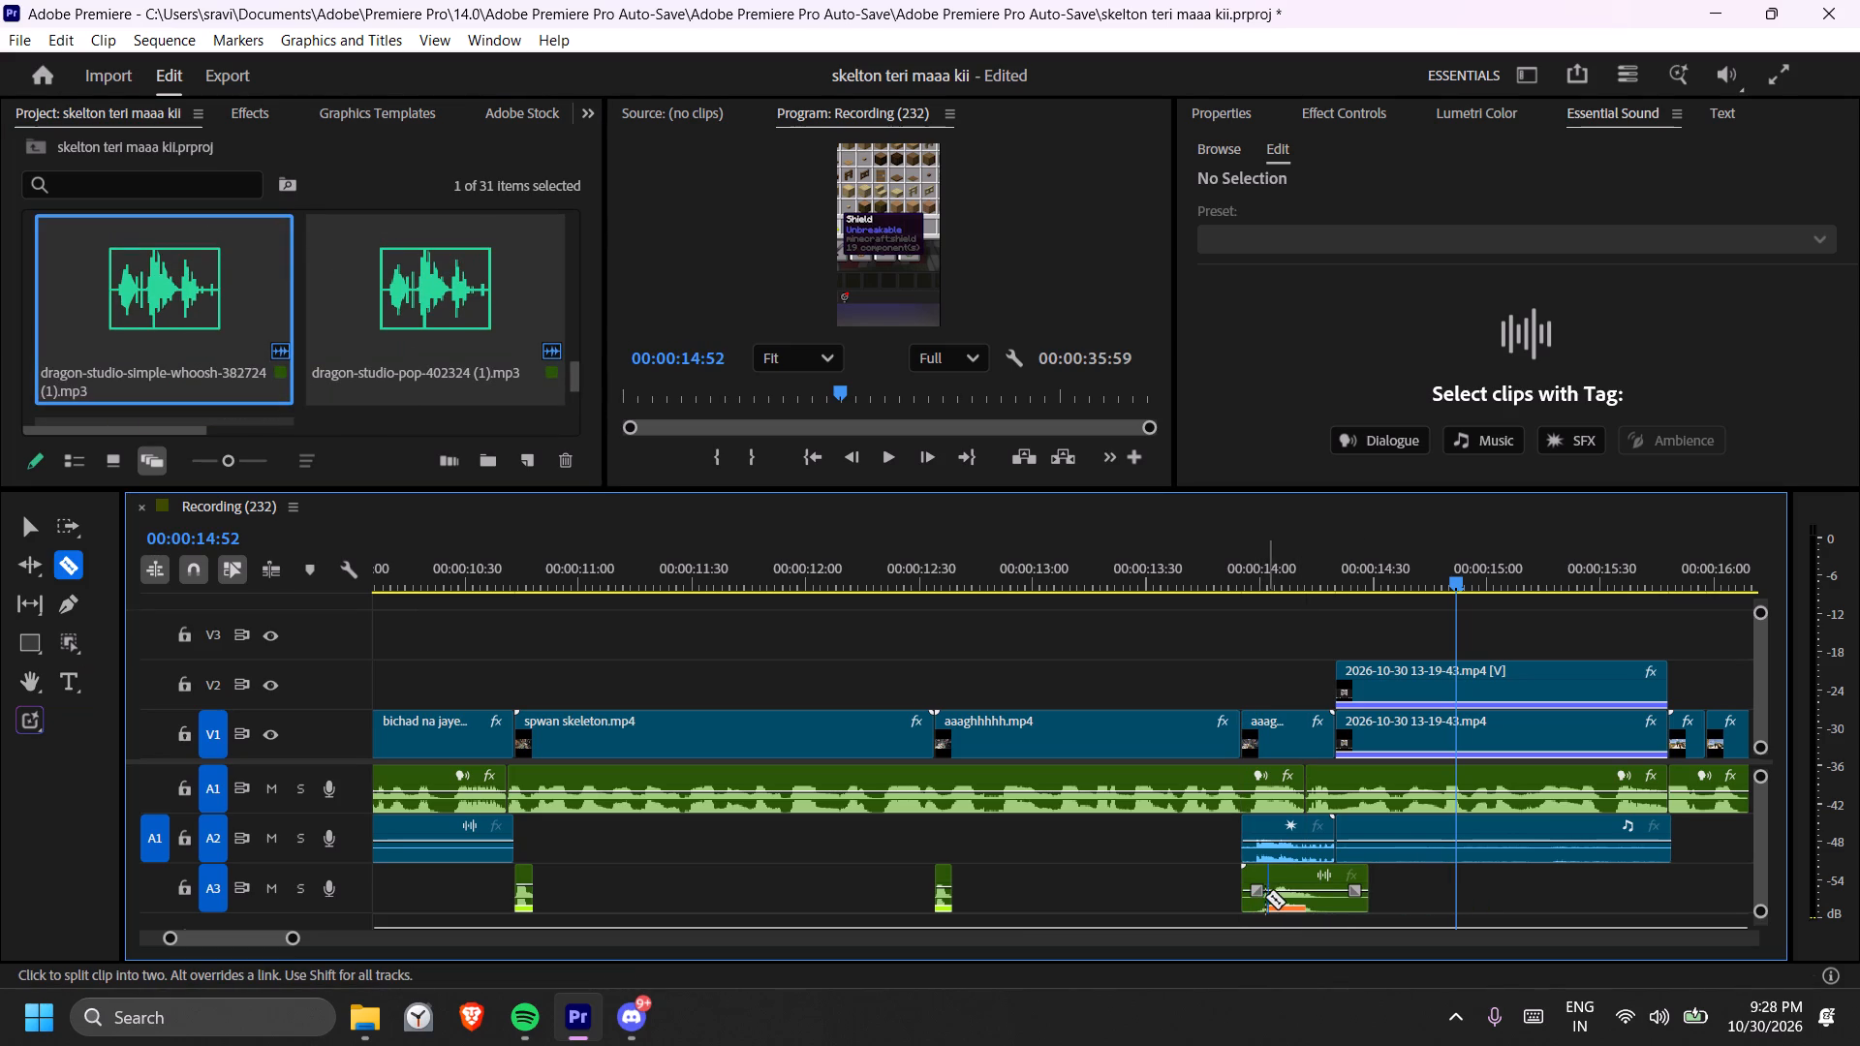
click(1263, 897)
click(1314, 902)
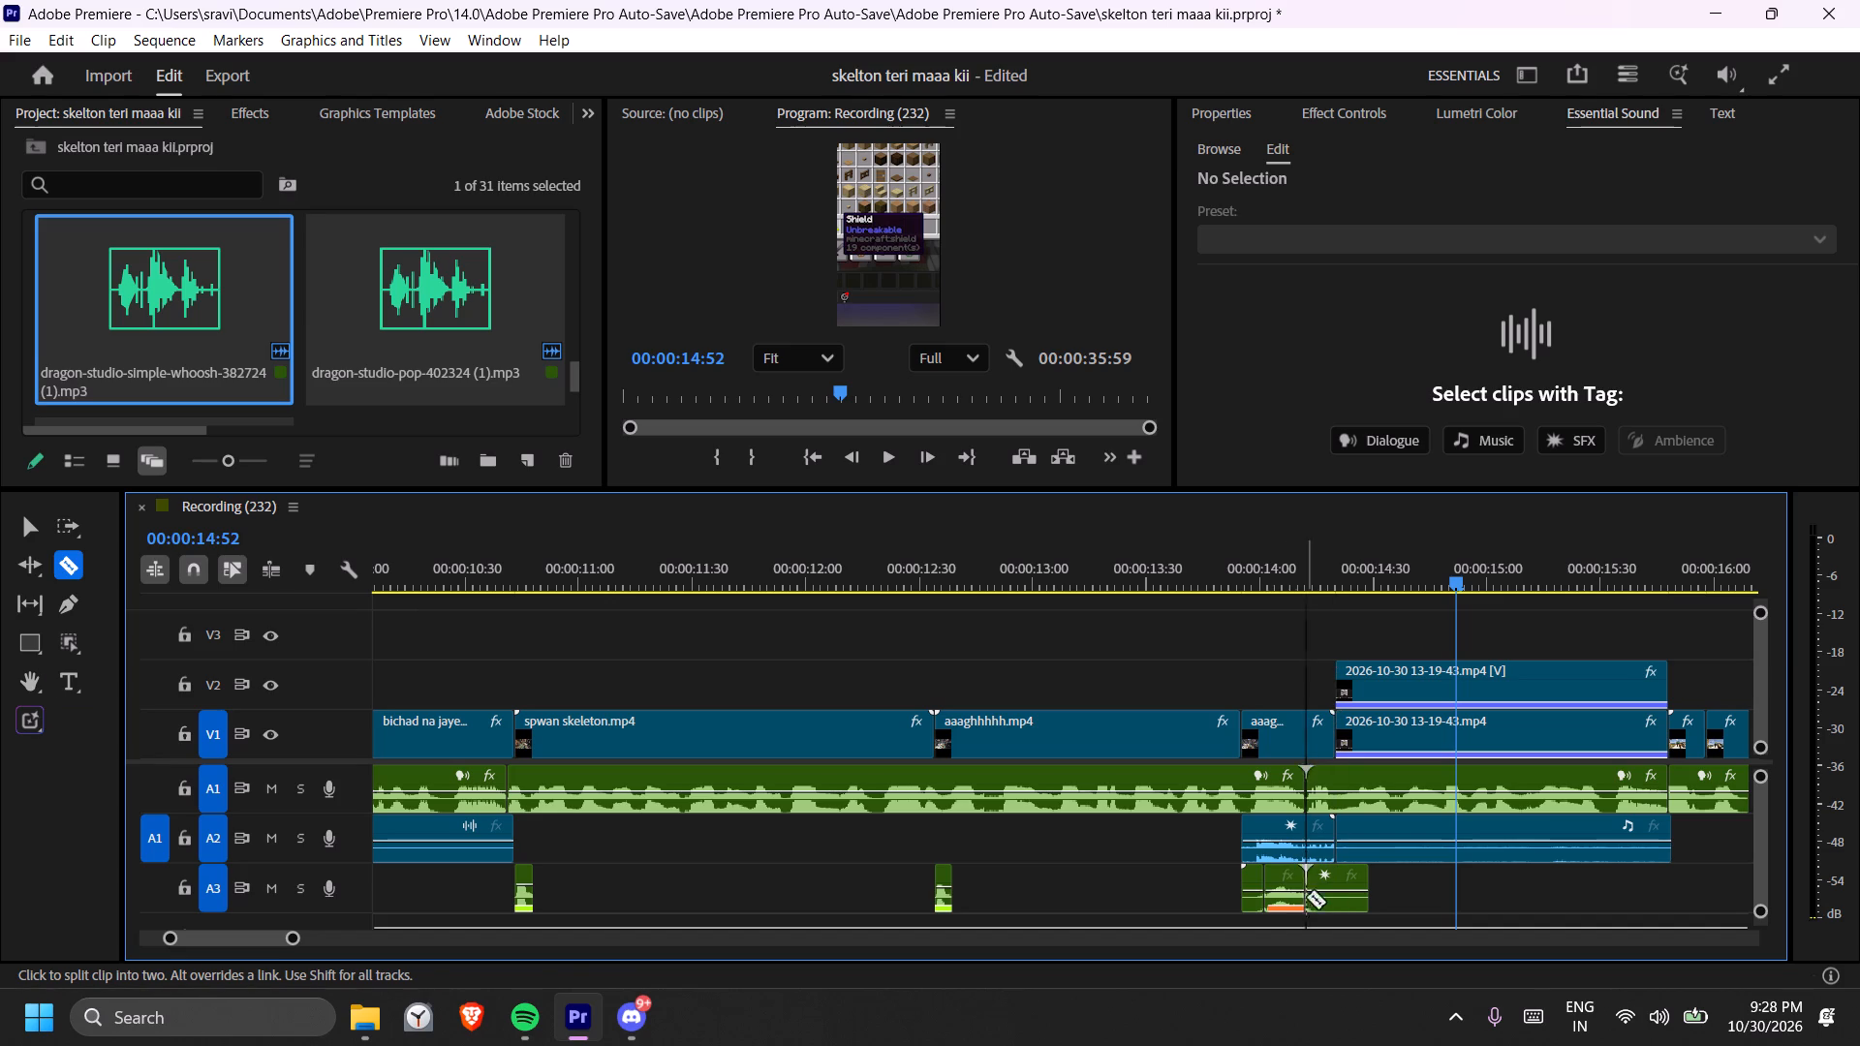
key(t)
click(1251, 882)
key(Delete)
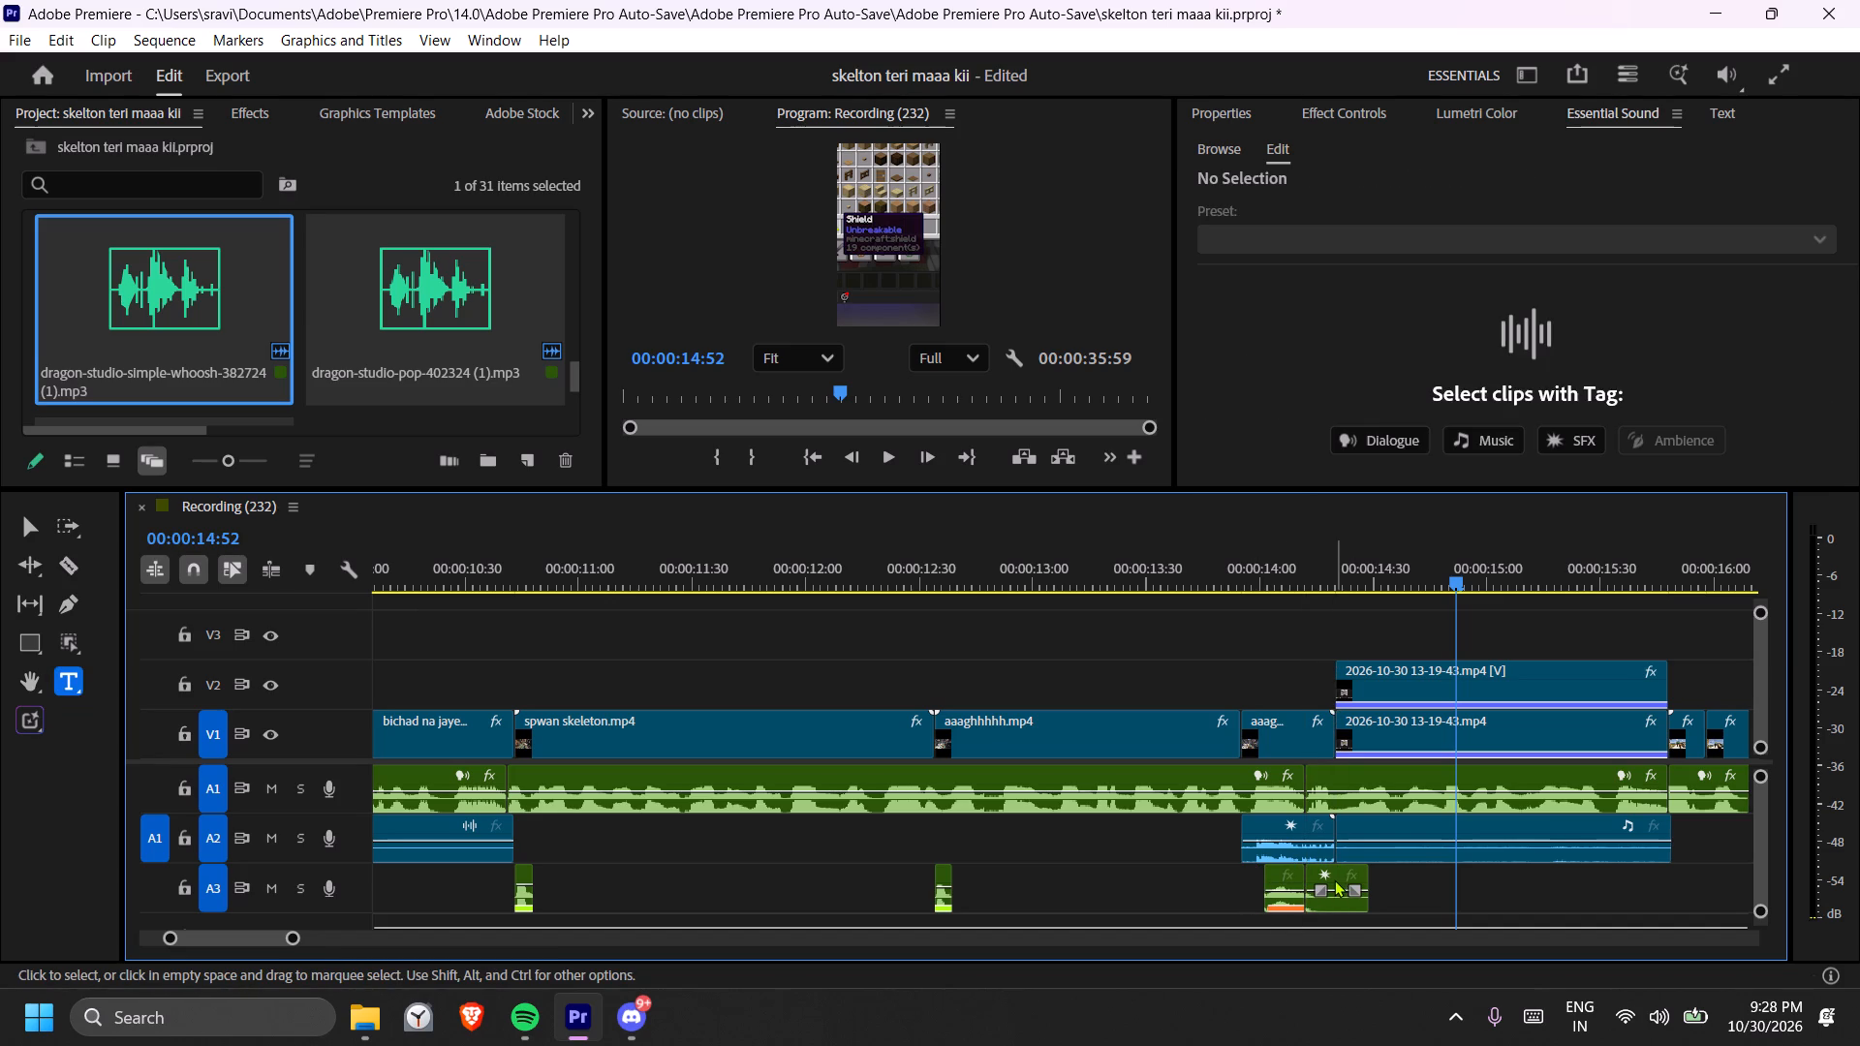
click(1334, 879)
key(Delete)
Raise the trimmed whoosh clip's volume by about 5.6 dB and move it to the start of aaaghhhhh.mp4 [V].
click(1276, 887)
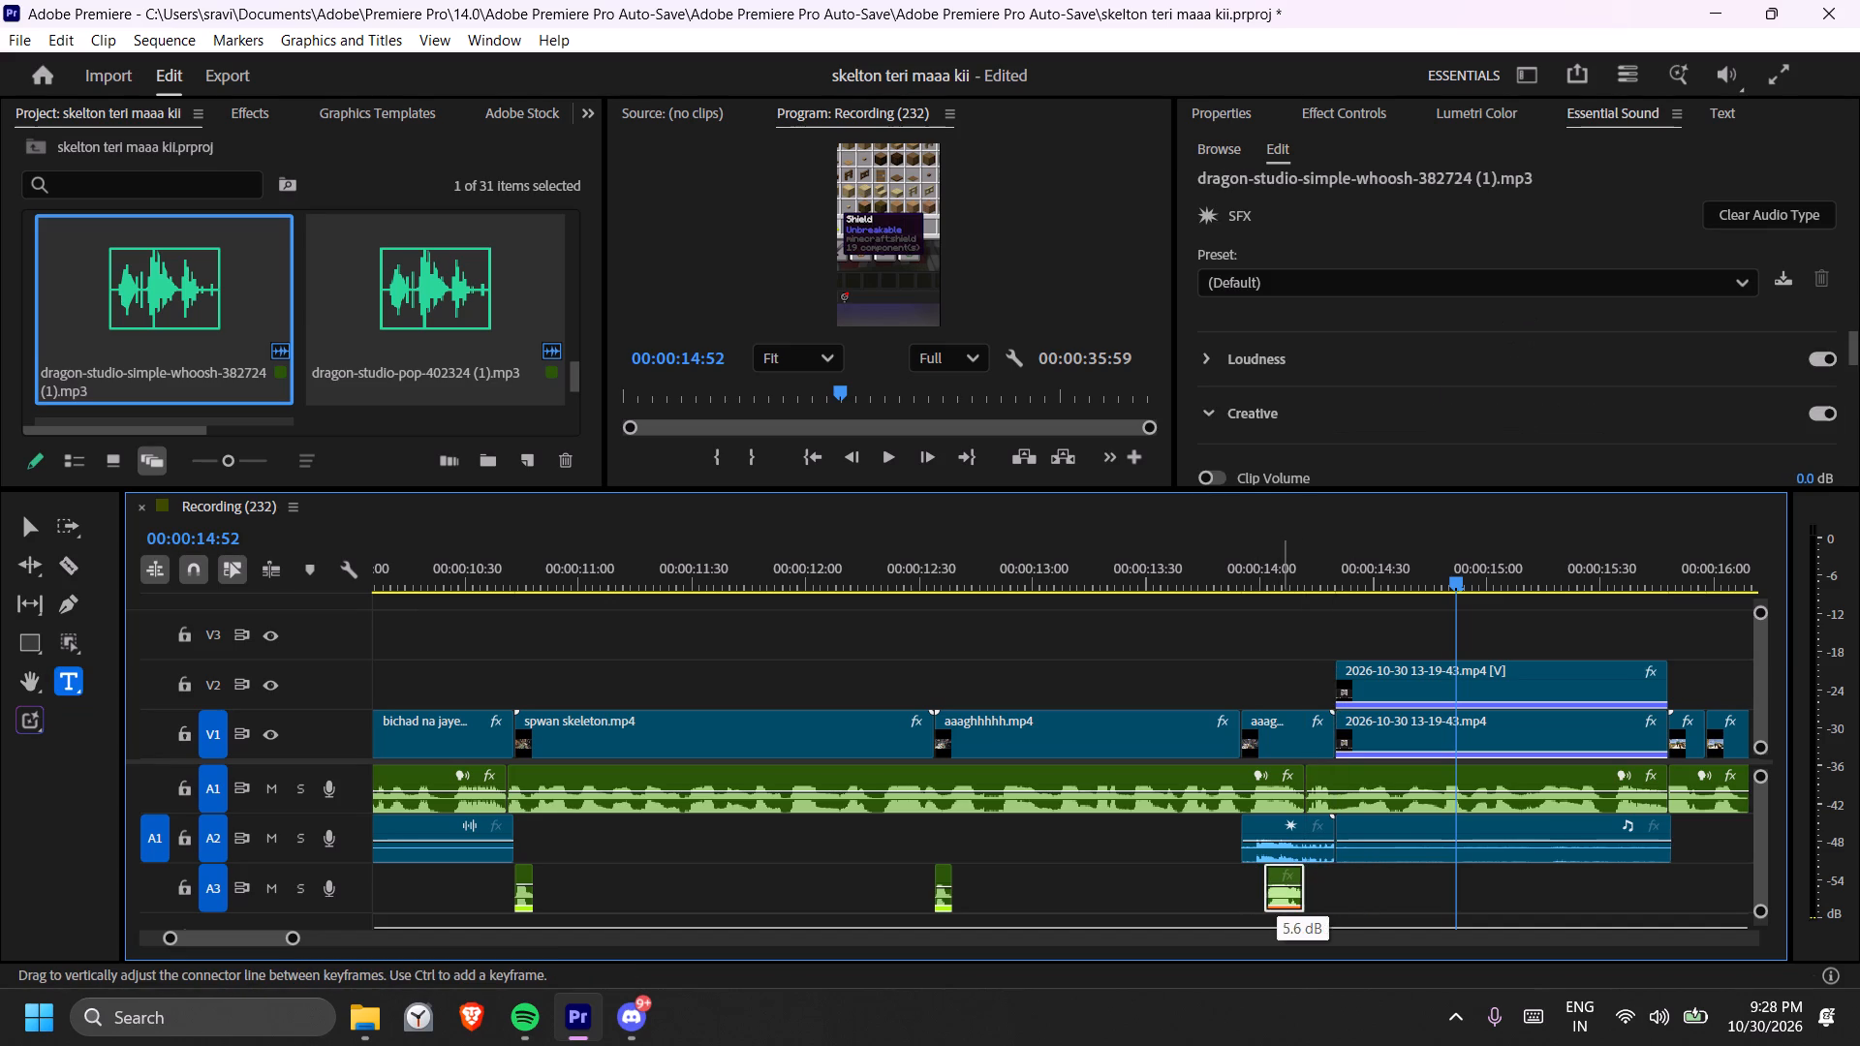
drag(1278, 874, 1264, 874)
click(1176, 638)
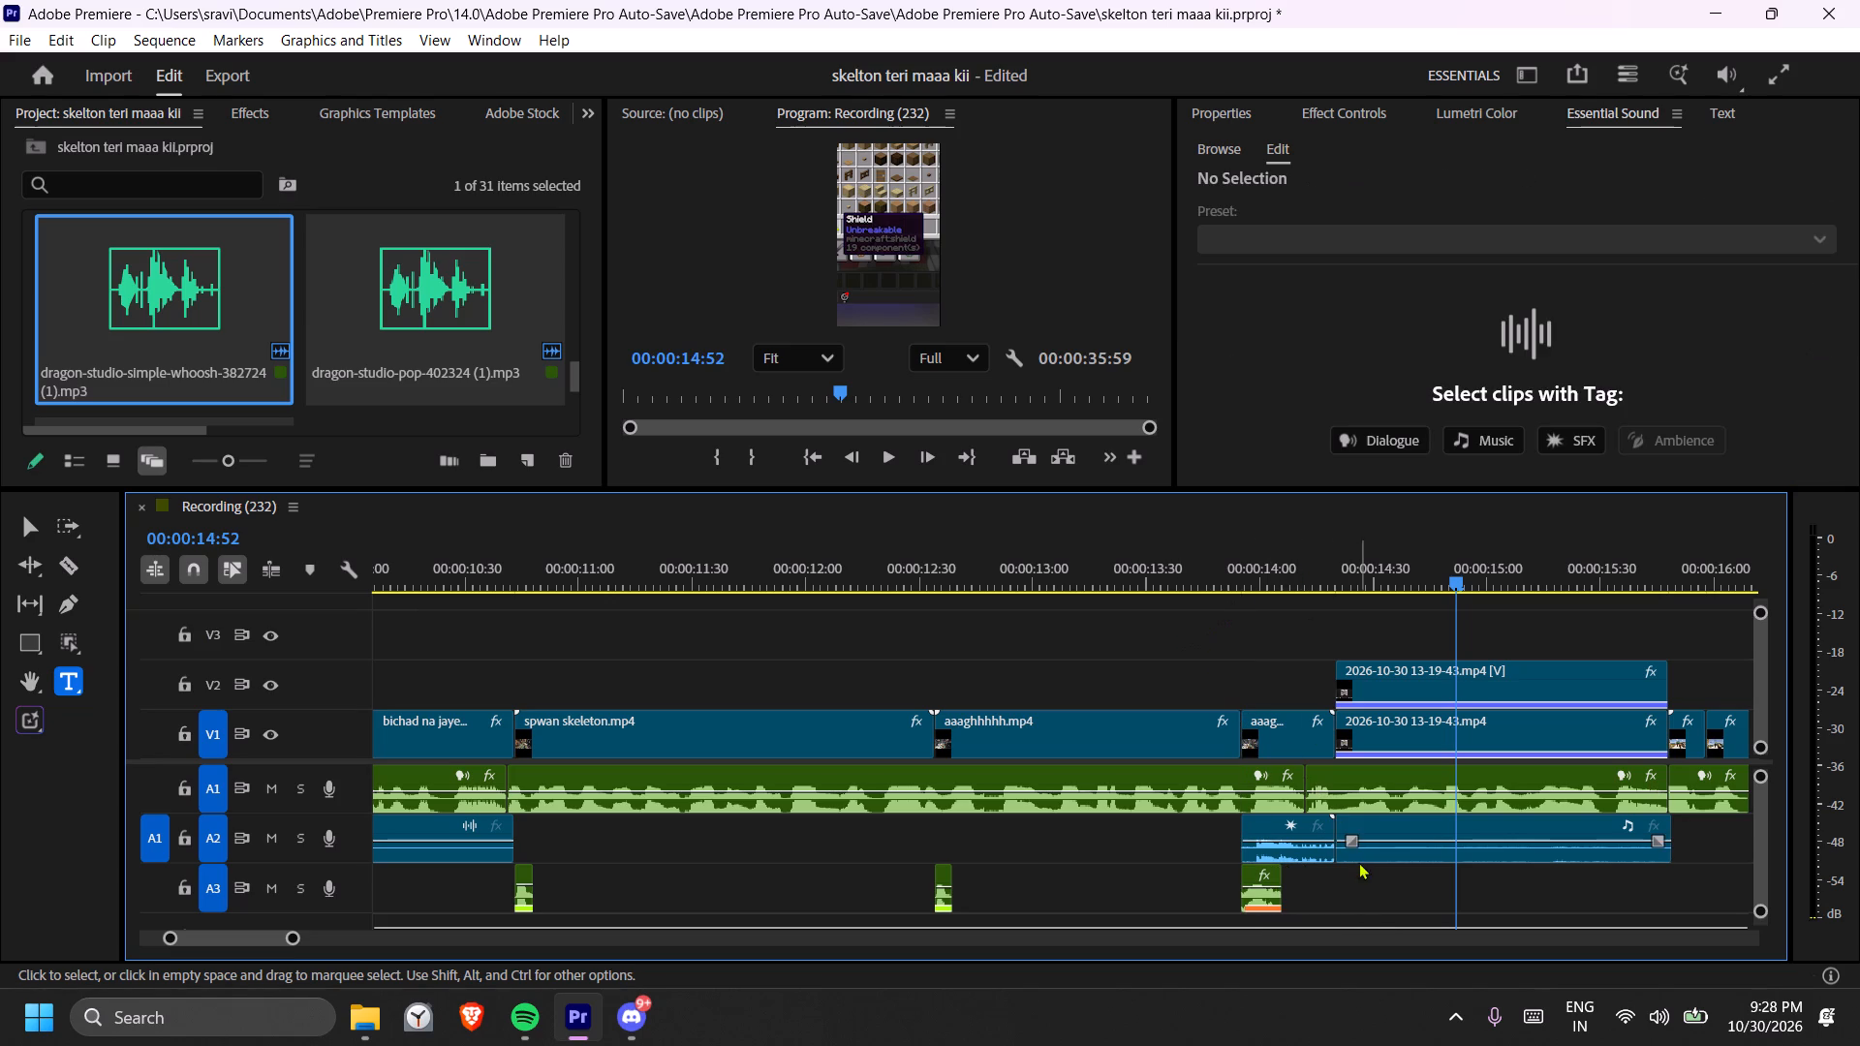
text(==)
key(minus)
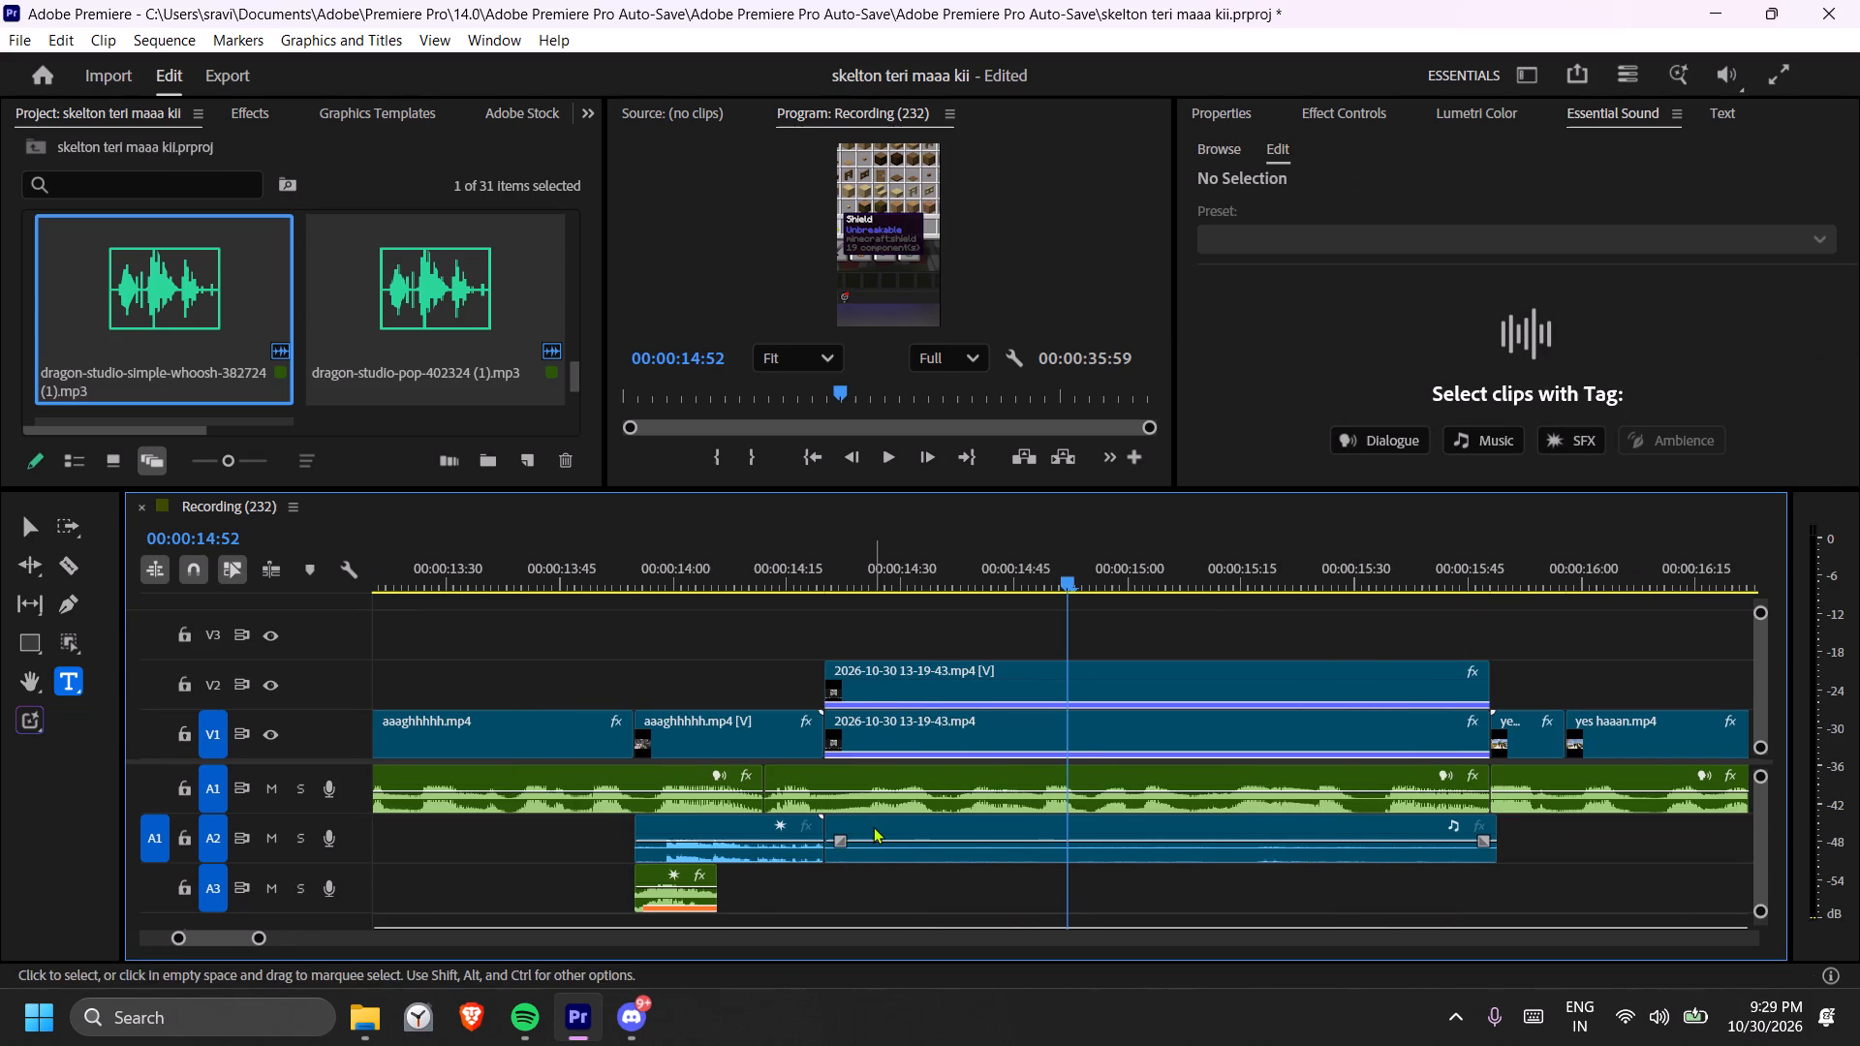
click(637, 879)
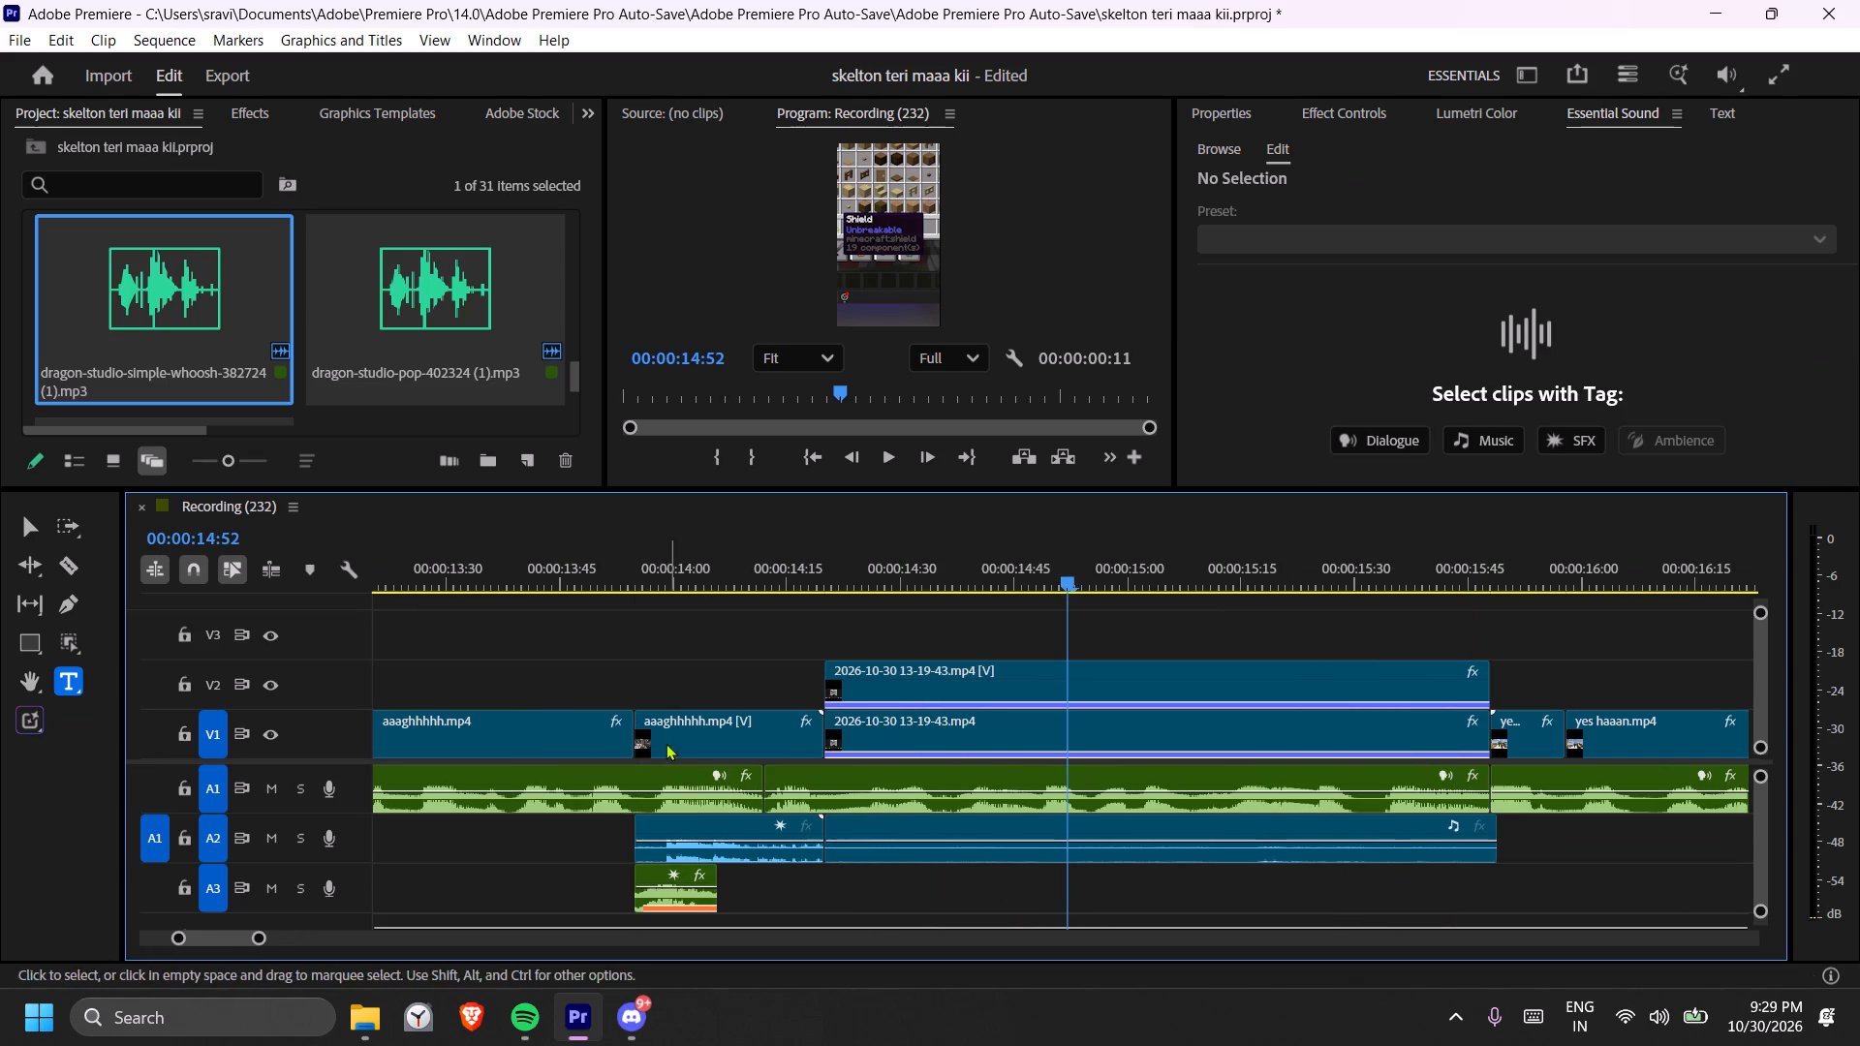
click(614, 560)
key(space)
text(-)
key(space)
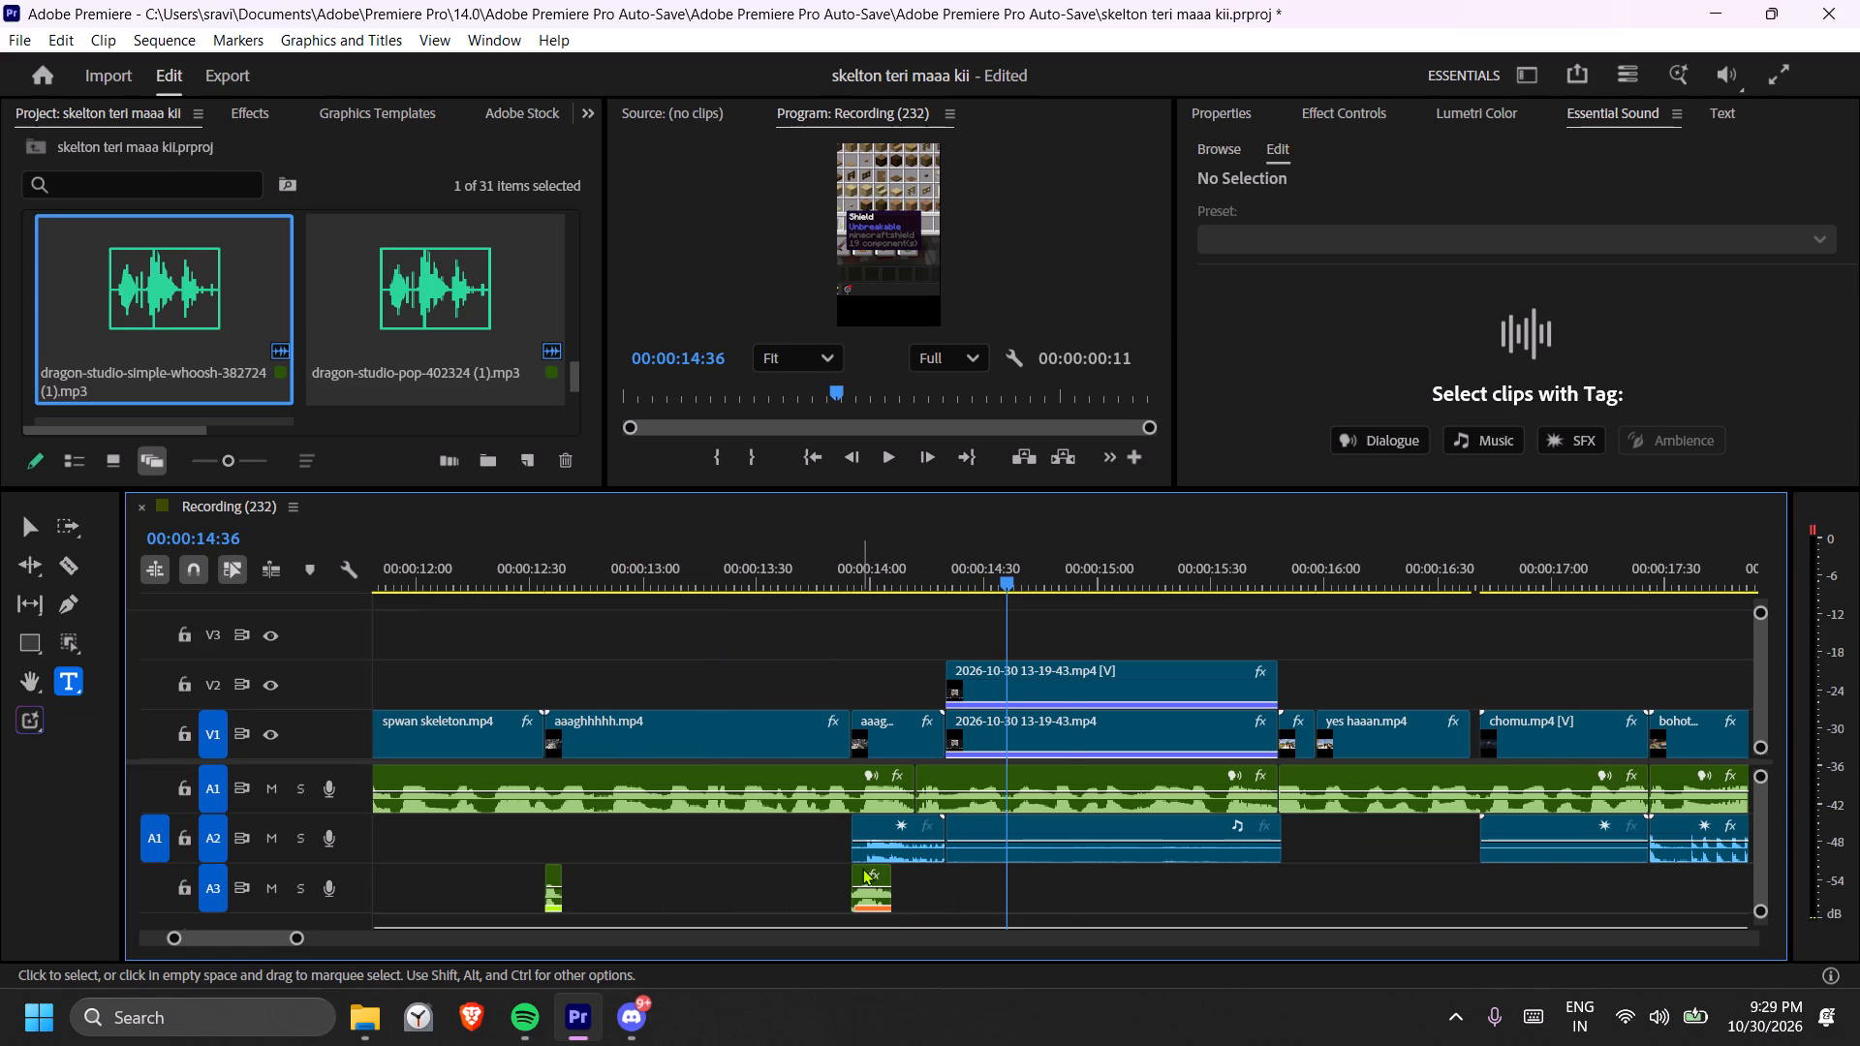
text(==)
drag(489, 866, 850, 871)
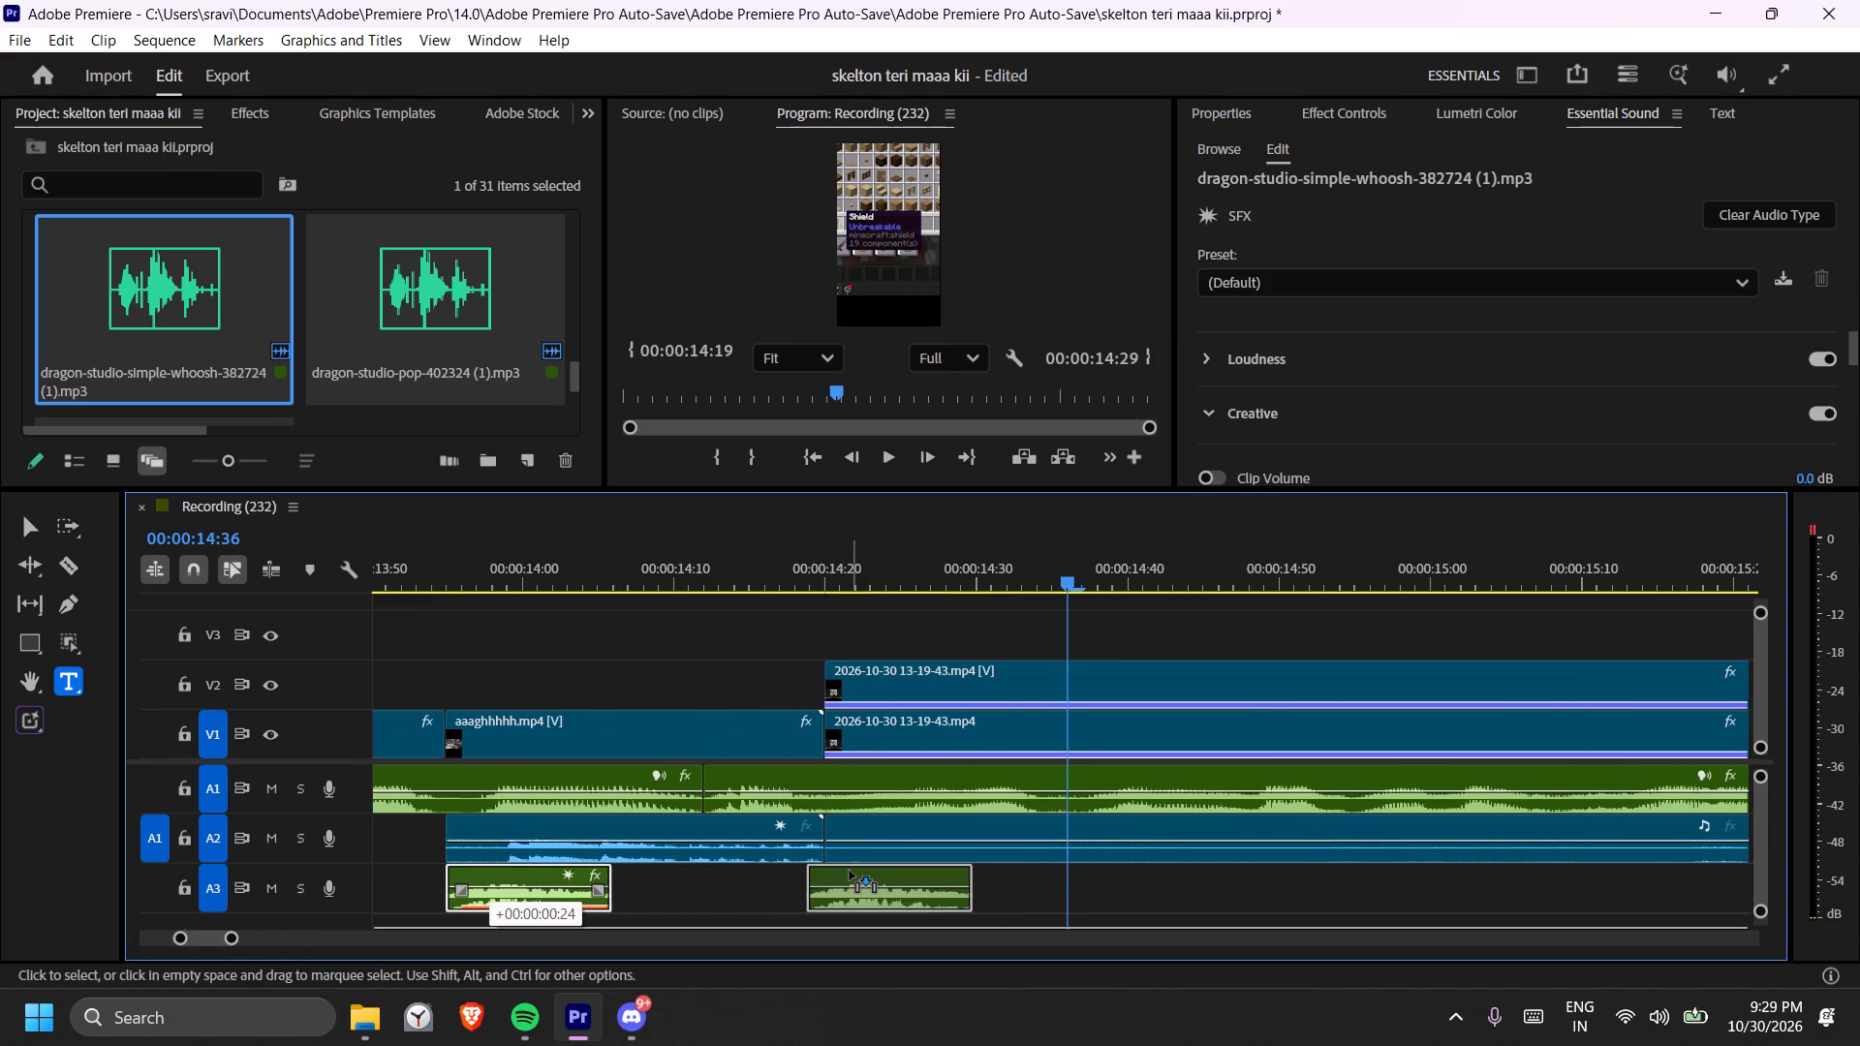
drag(850, 871, 868, 871)
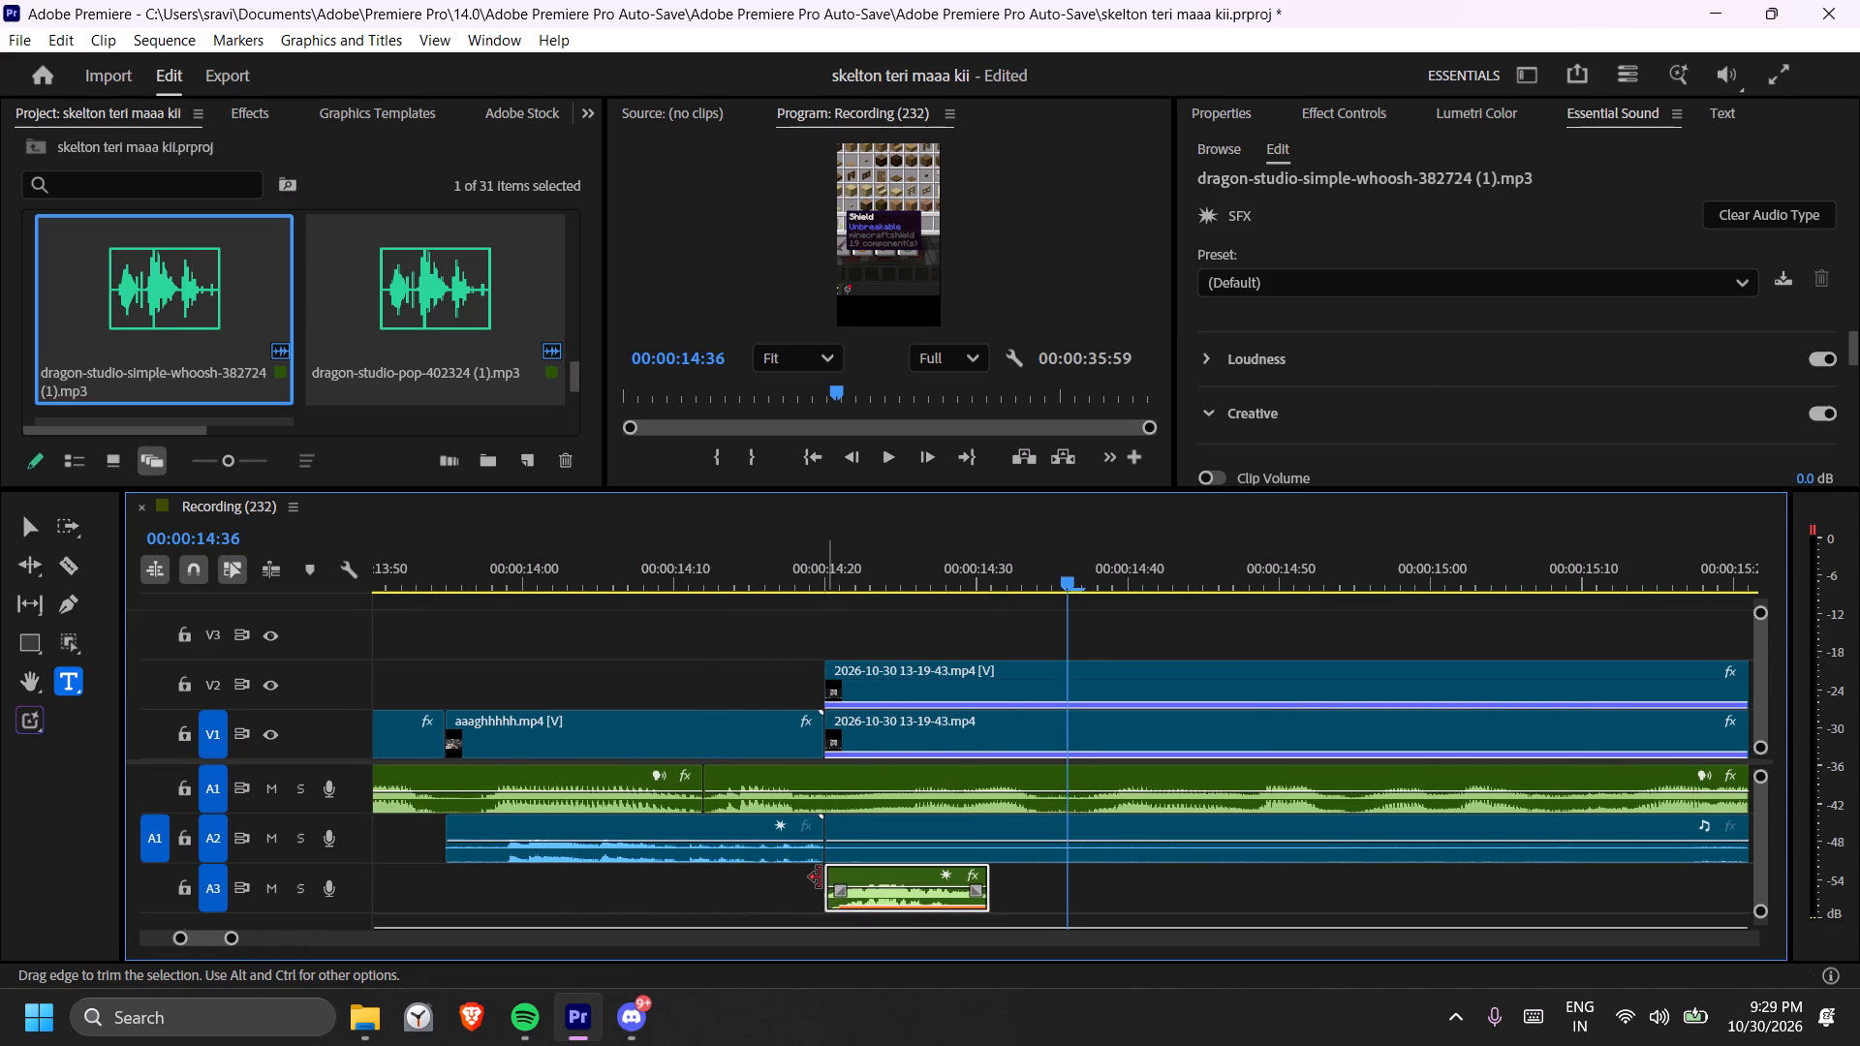
drag(820, 877, 831, 877)
drag(879, 867, 865, 875)
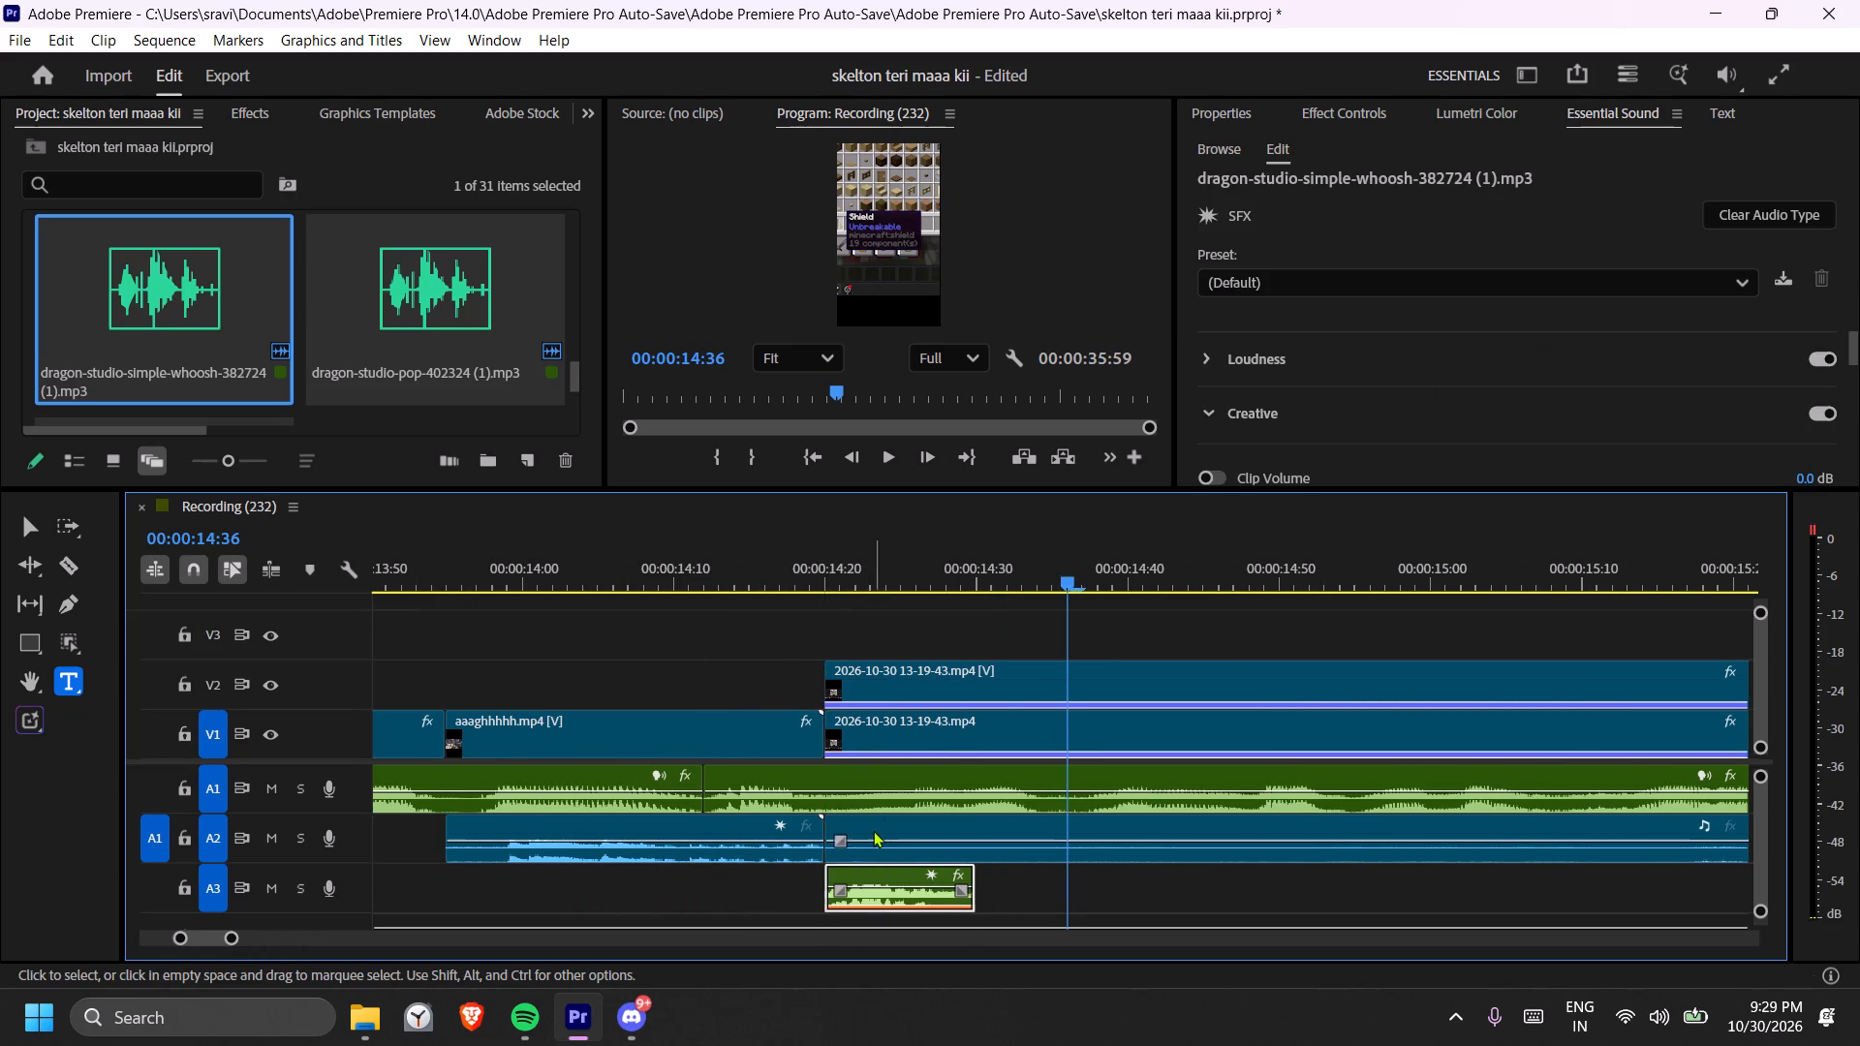
click(799, 538)
click(798, 564)
key(space)
key(space)
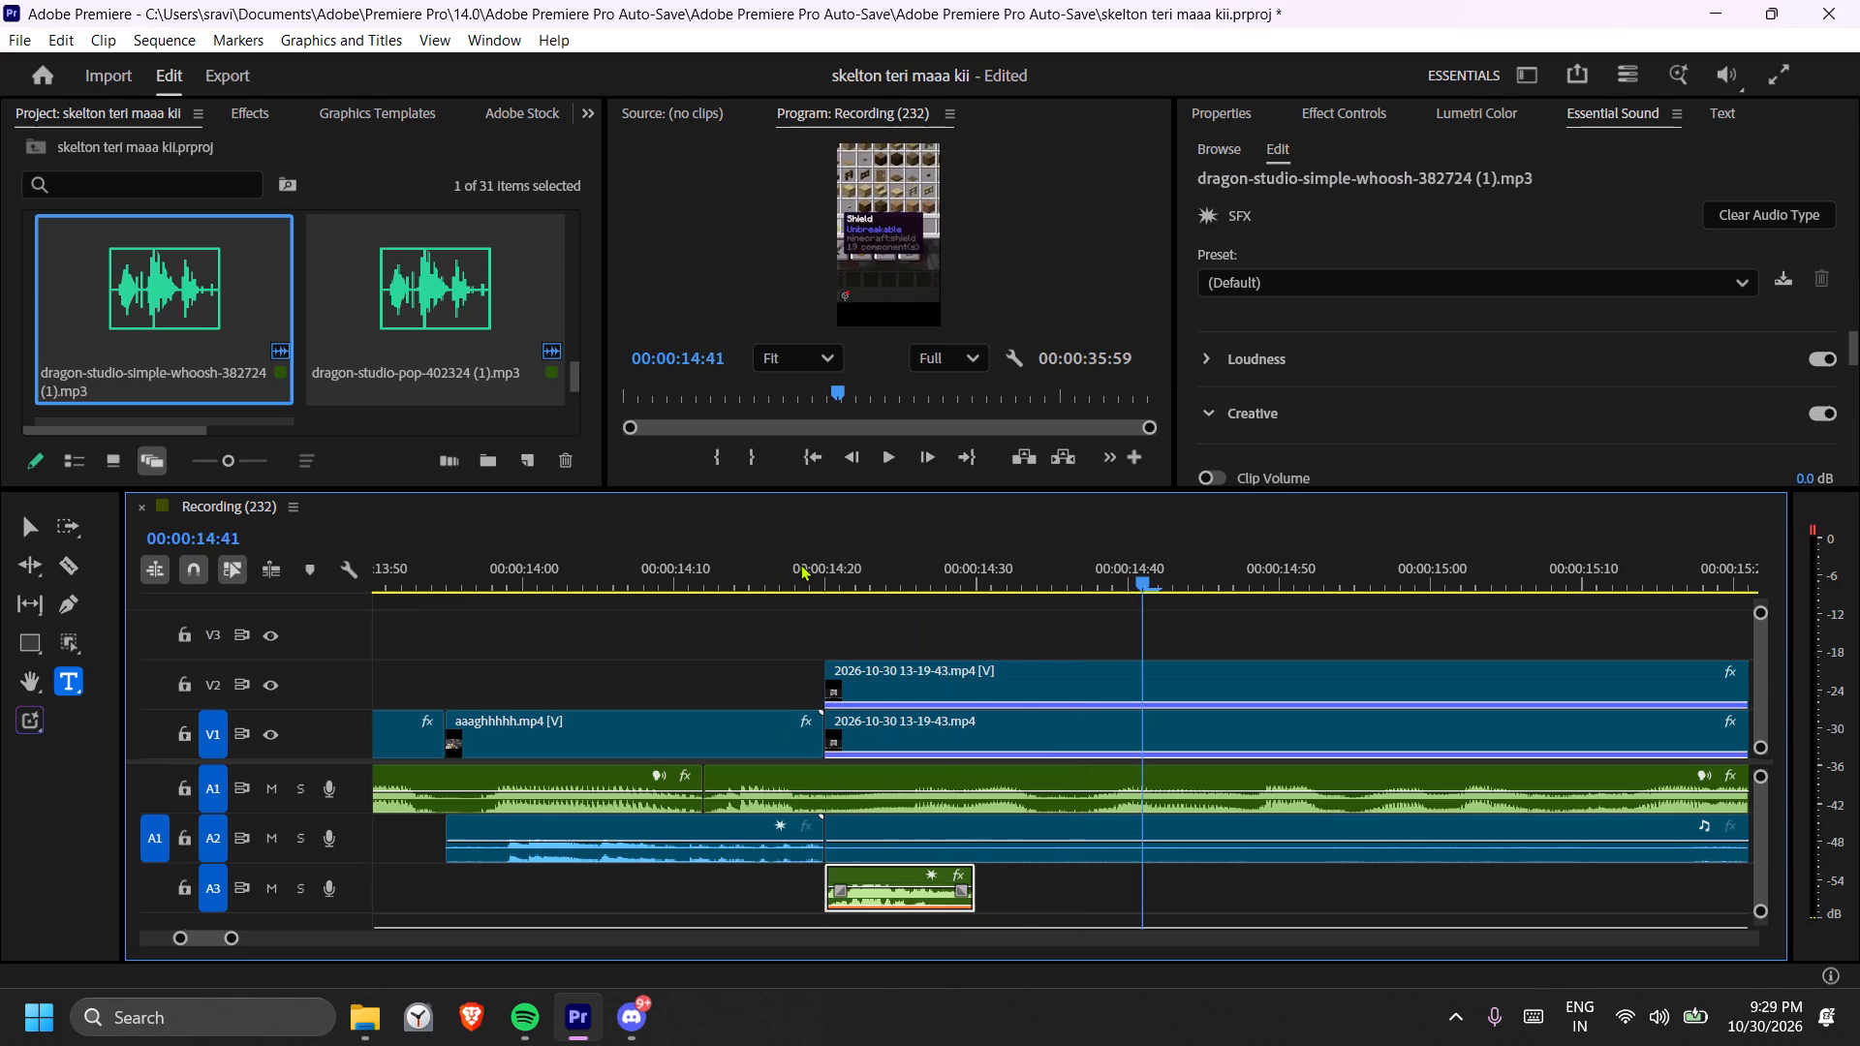
click(802, 564)
key(space)
text(--)
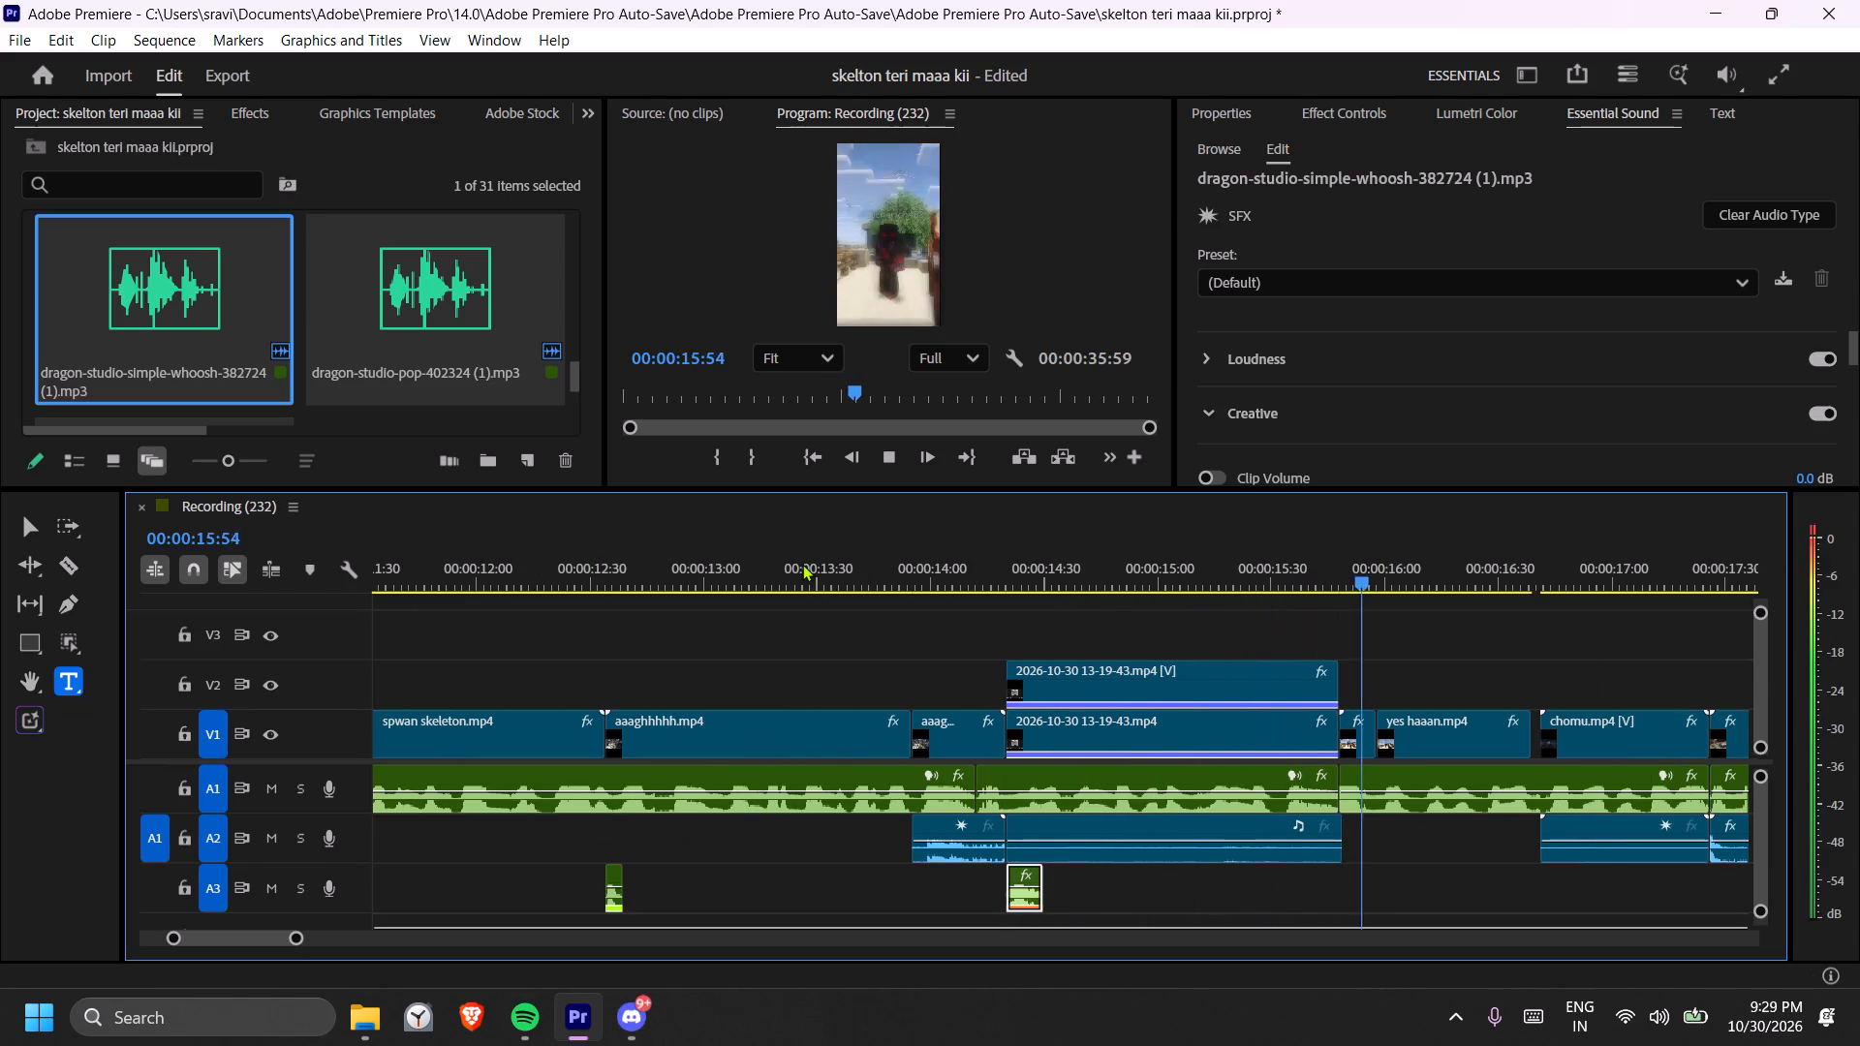
key(space)
scroll(363, 330, down, 20)
scroll(363, 330, down, 1)
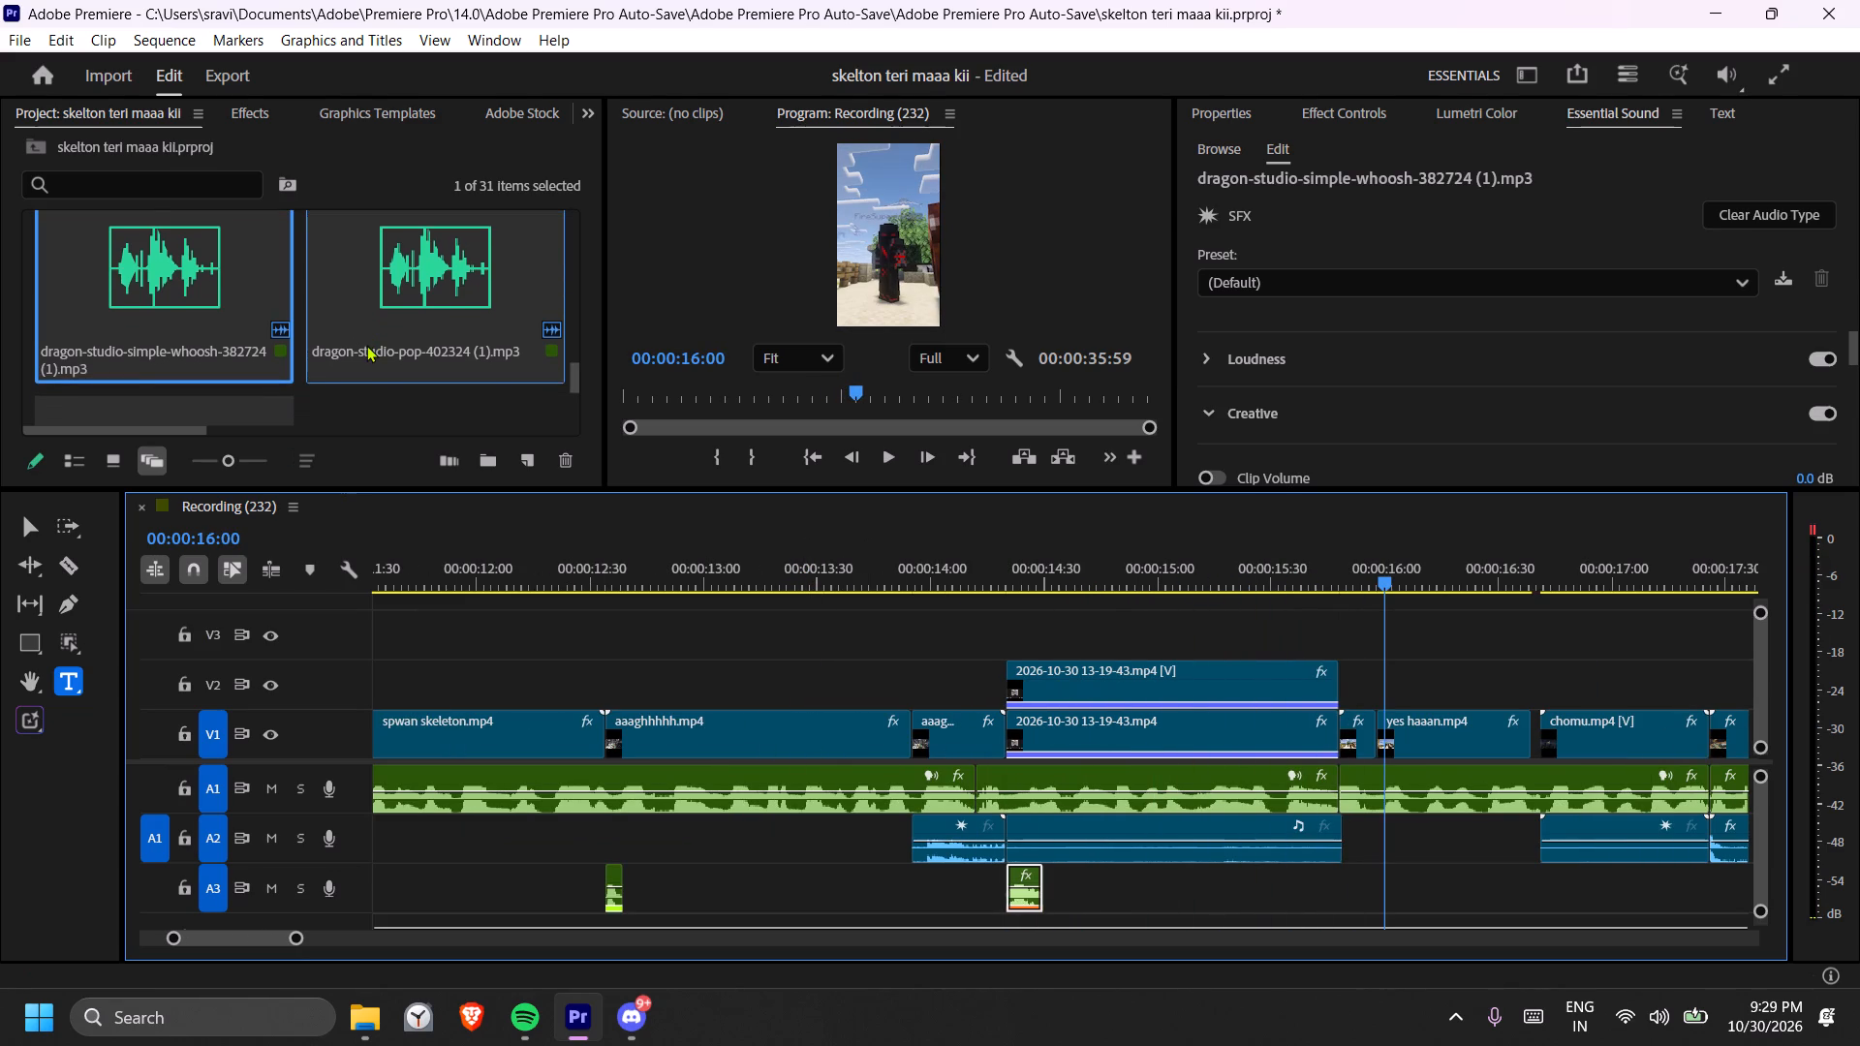
scroll(366, 345, down, 20)
scroll(366, 345, down, 20)
scroll(366, 345, down, 8)
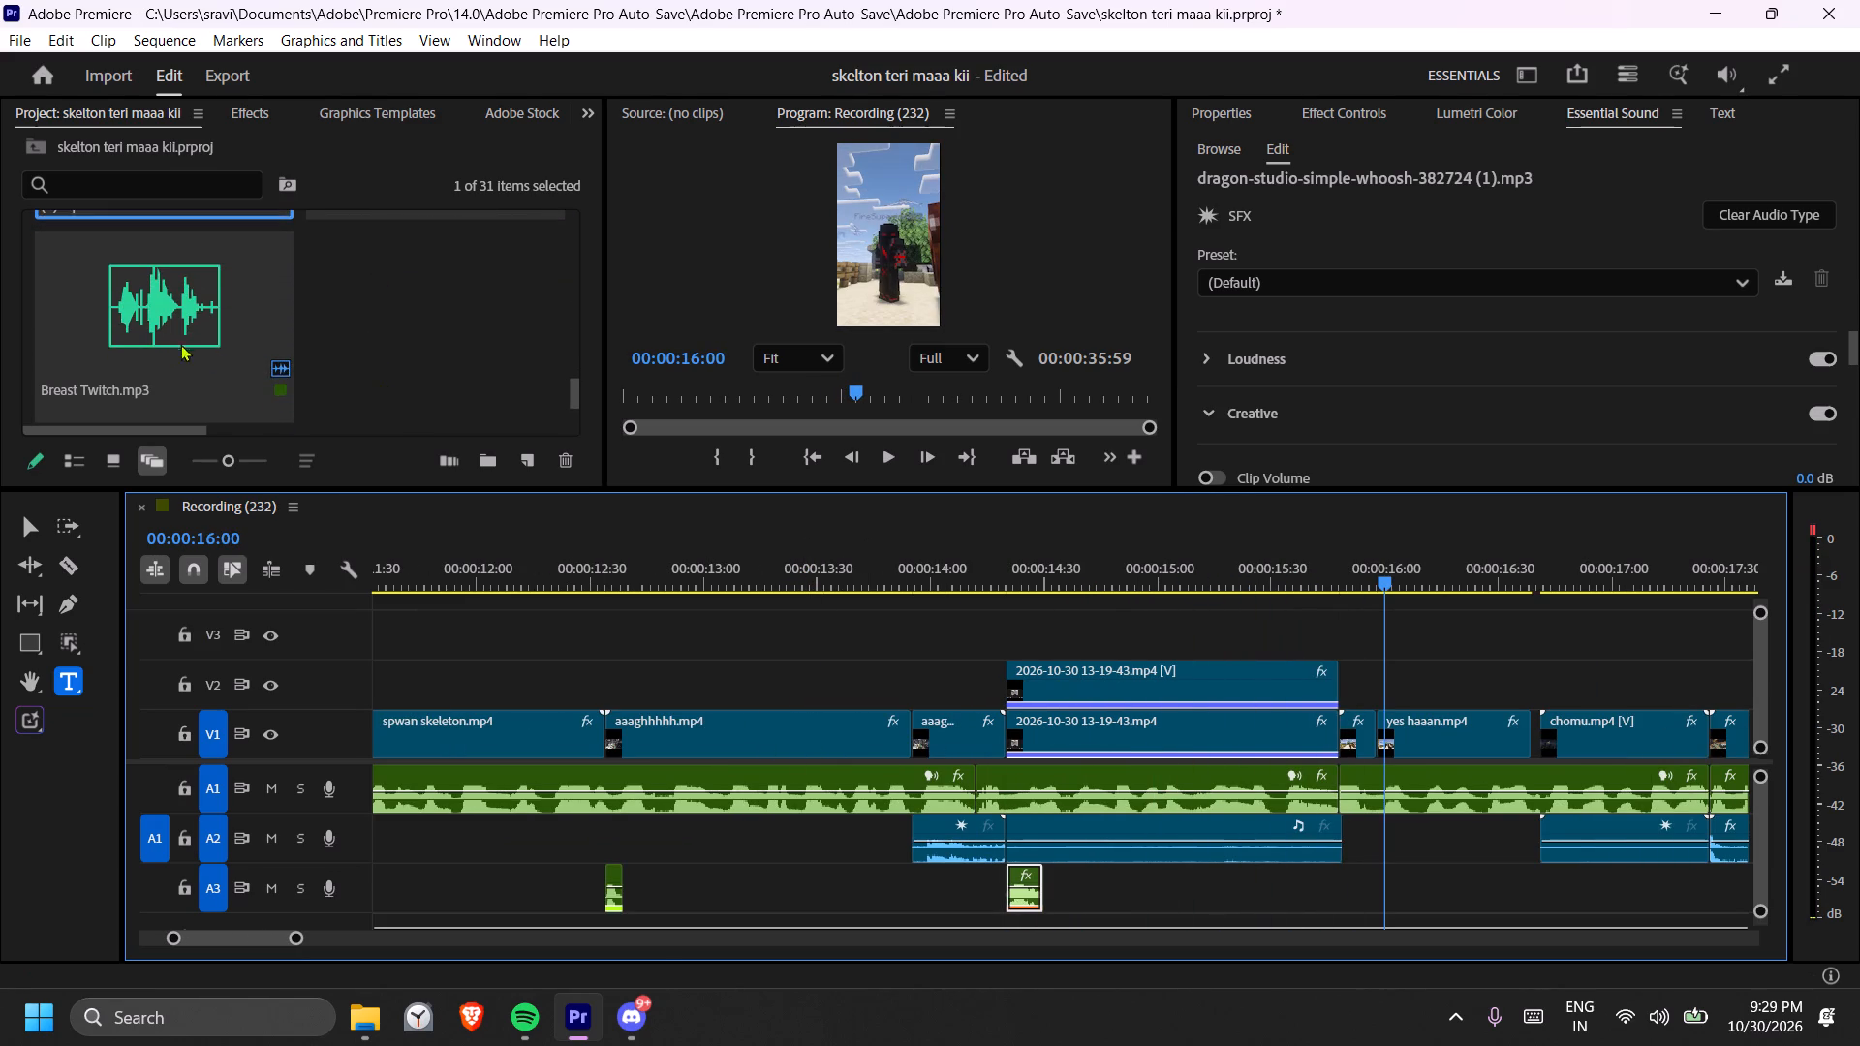
drag(173, 342, 1351, 906)
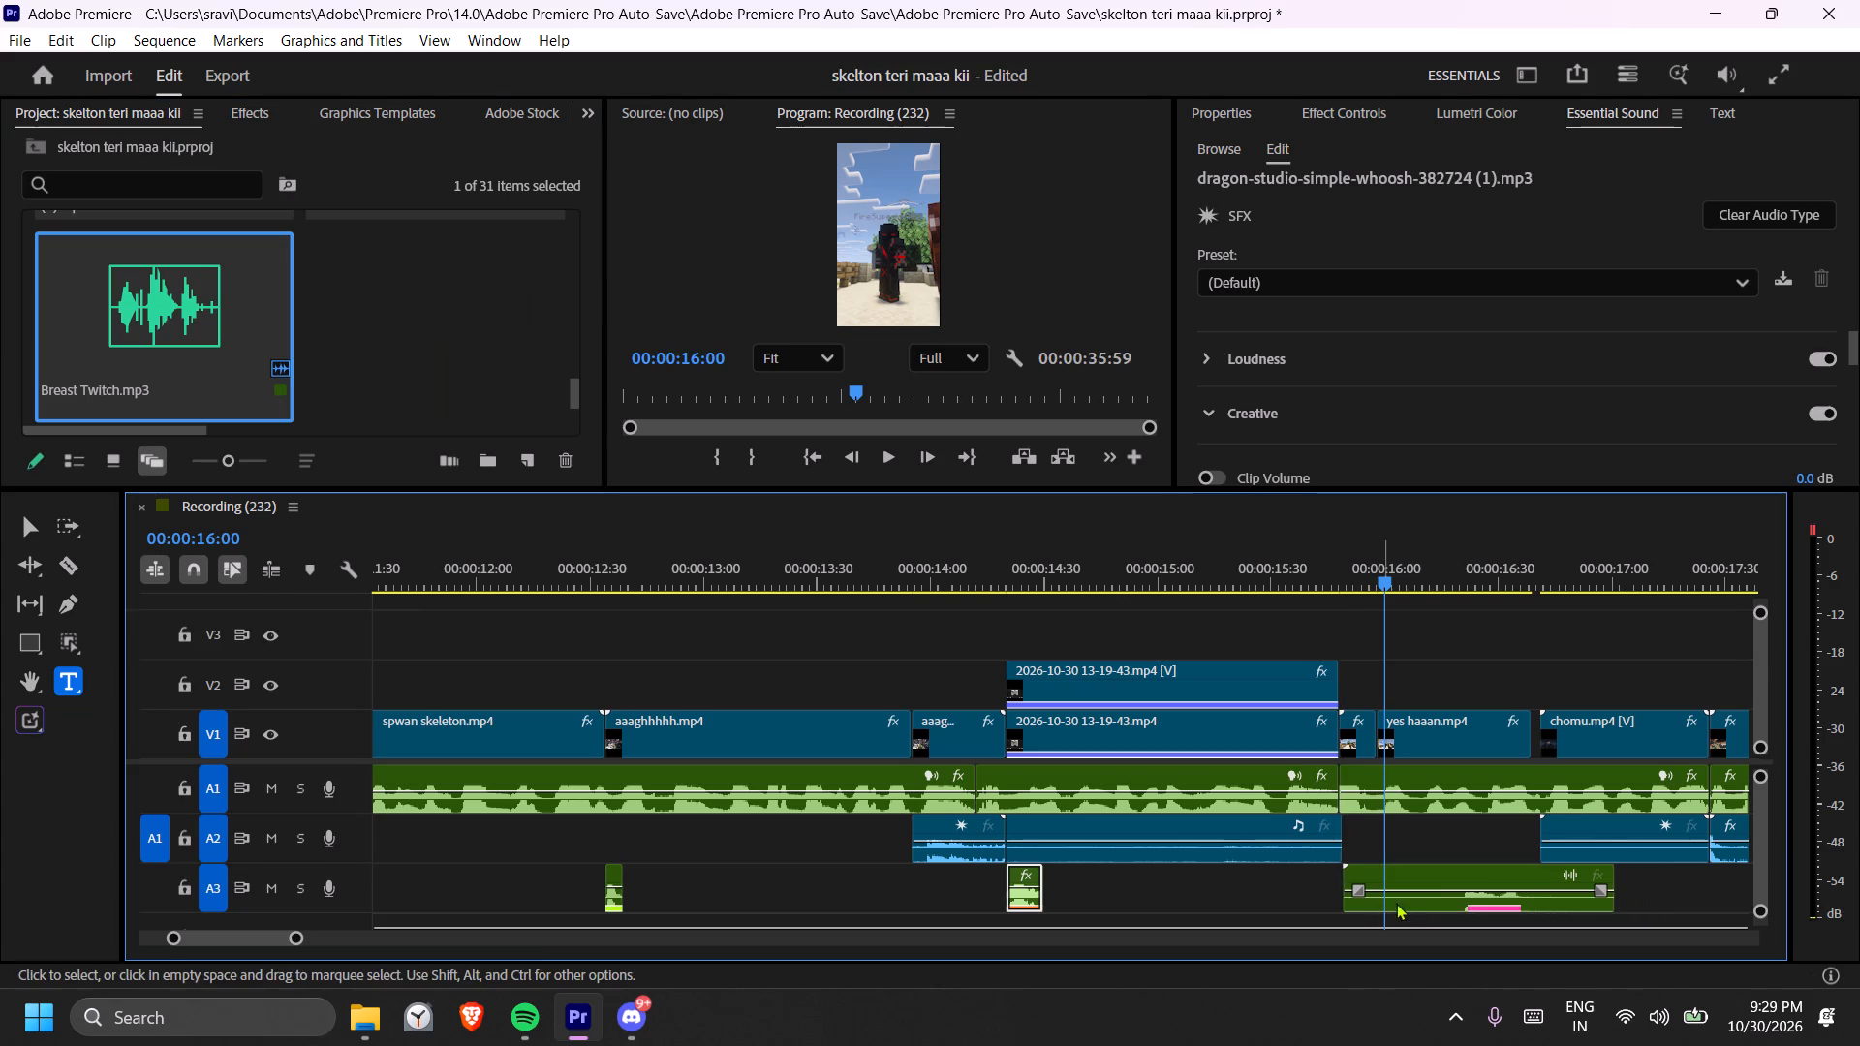
Split the Breast Twitch clip on A3 around its loud part and delete the silent beginning and end pieces.
key(c)
click(1463, 902)
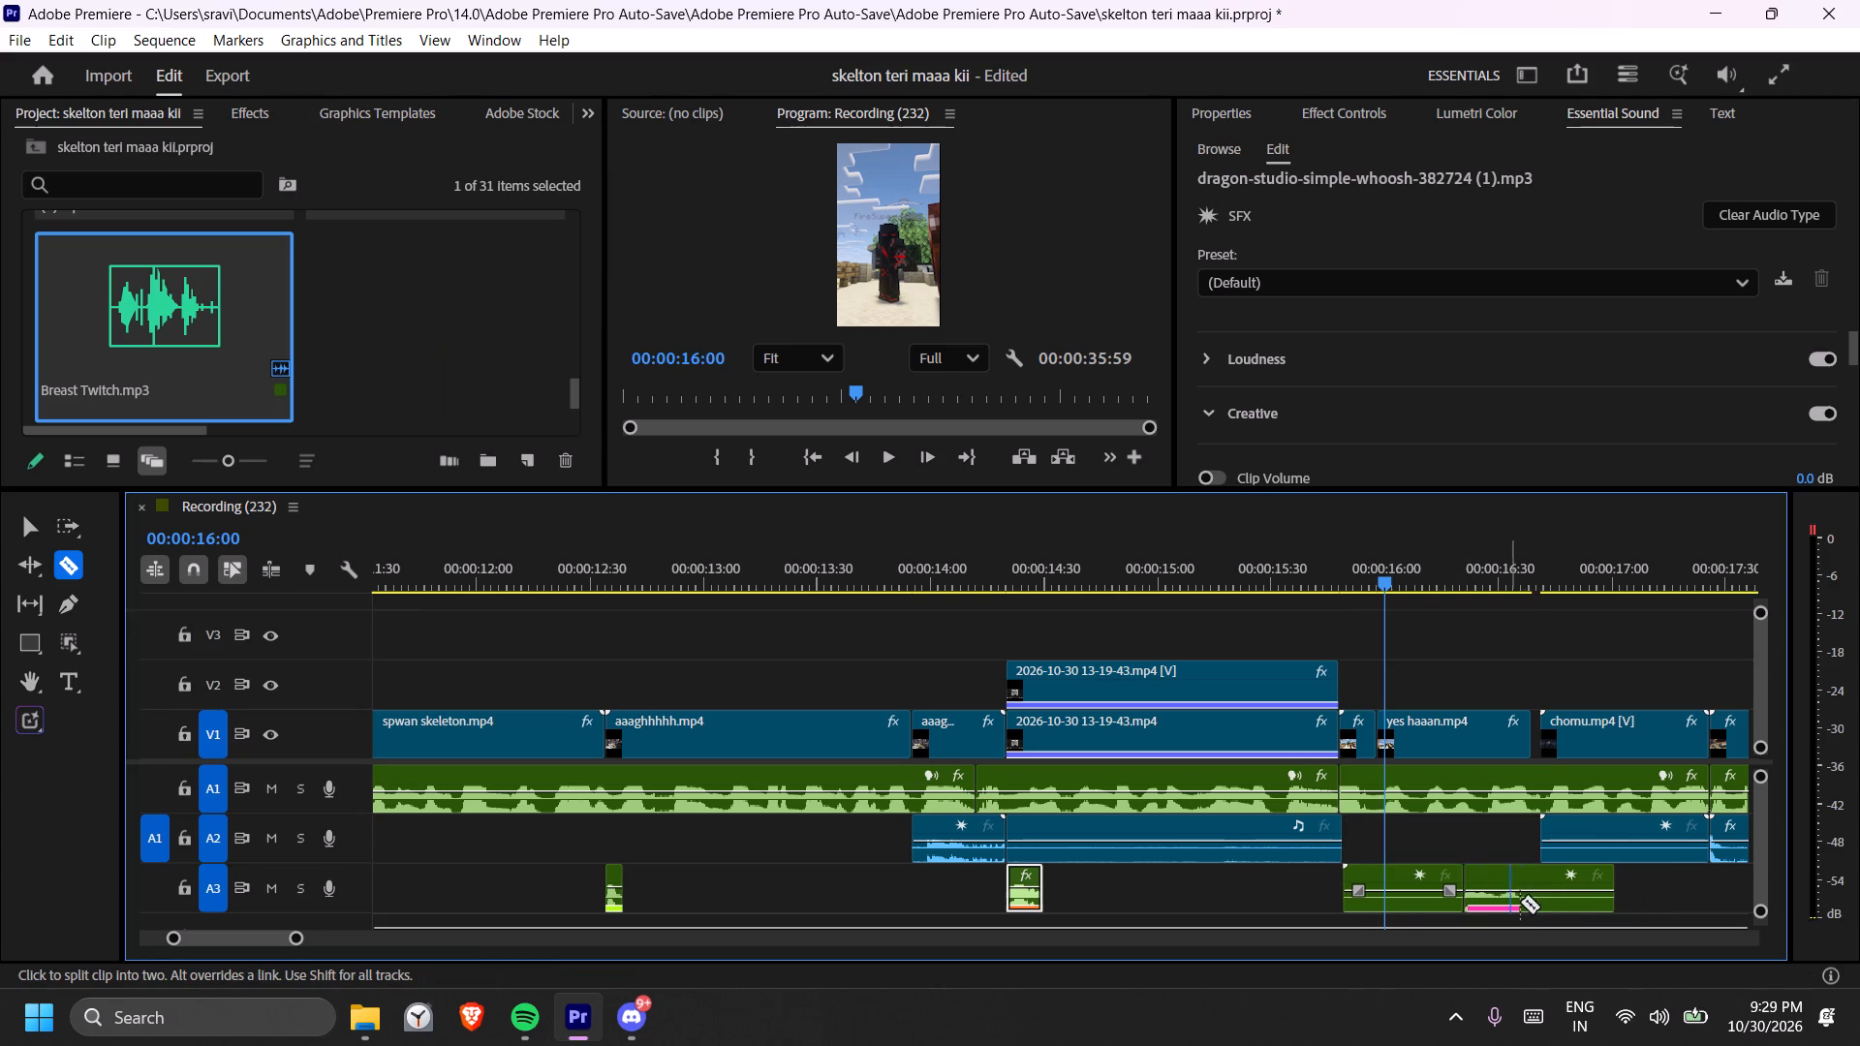
click(1519, 906)
key(t)
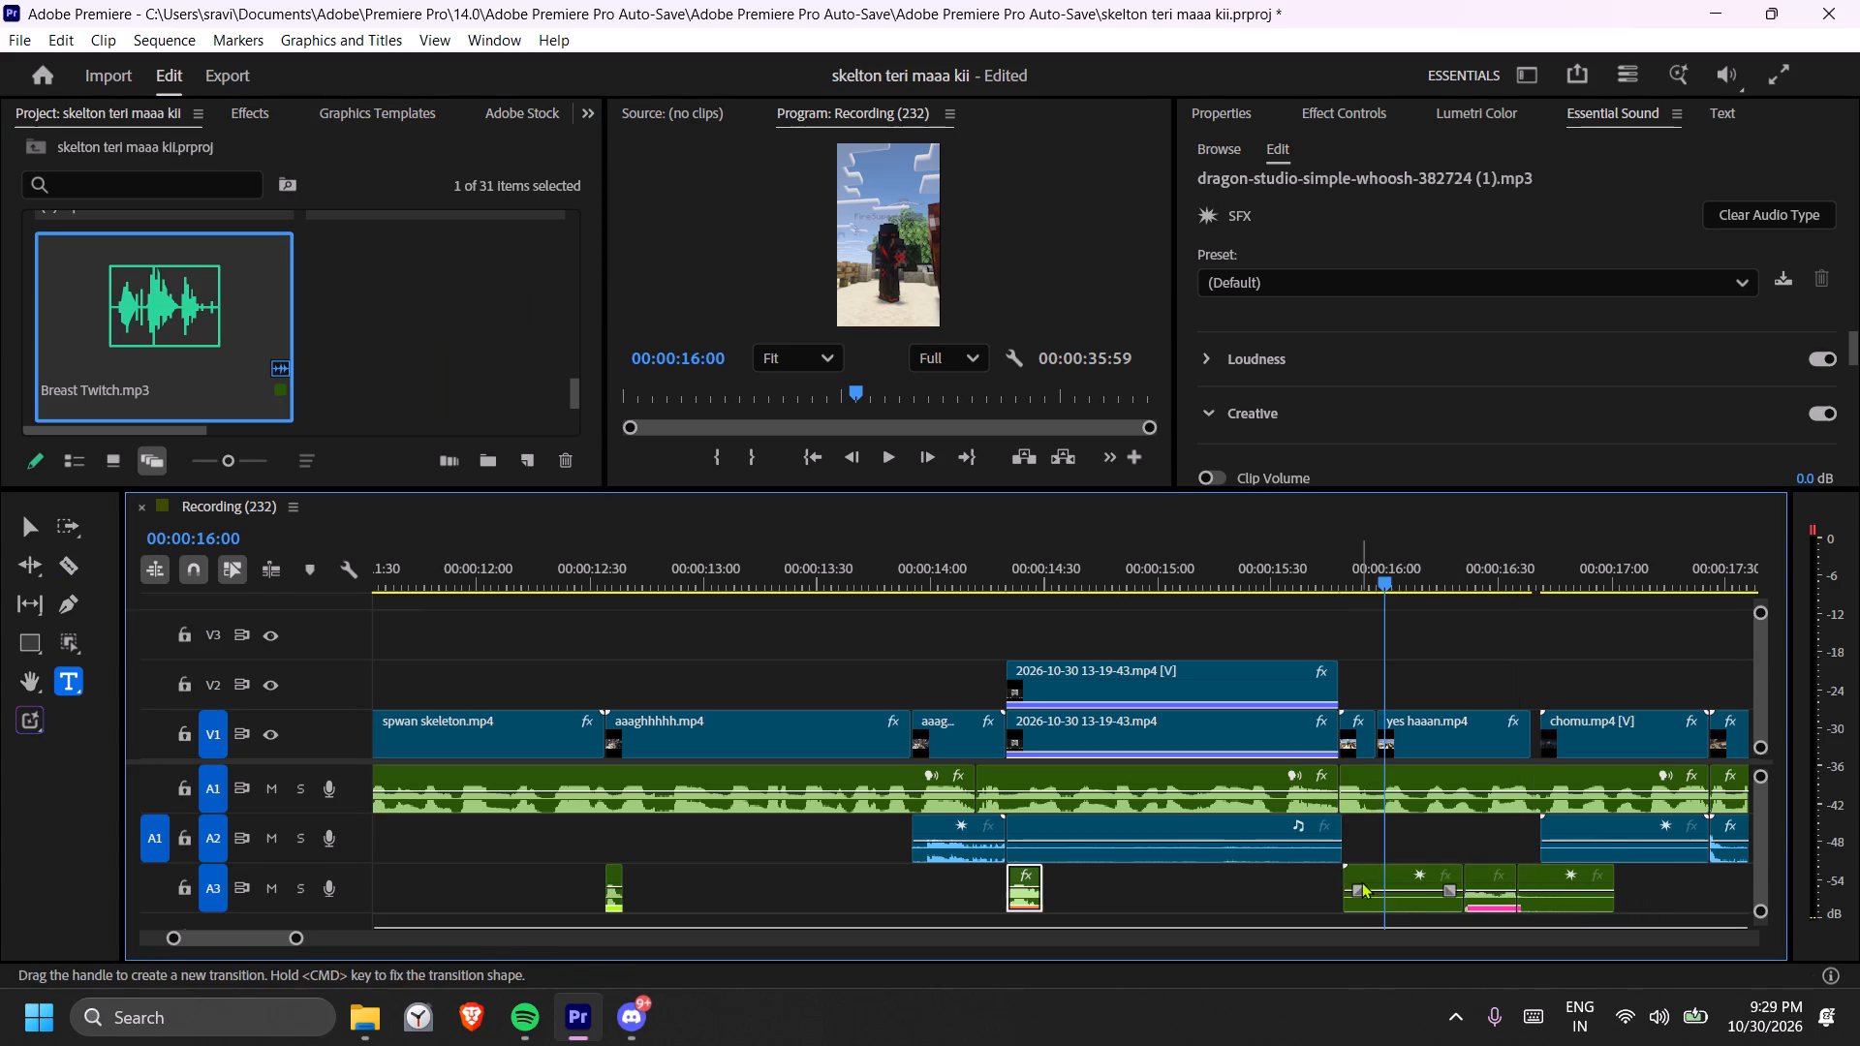
click(1361, 881)
key(Delete)
click(1554, 880)
key(Delete)
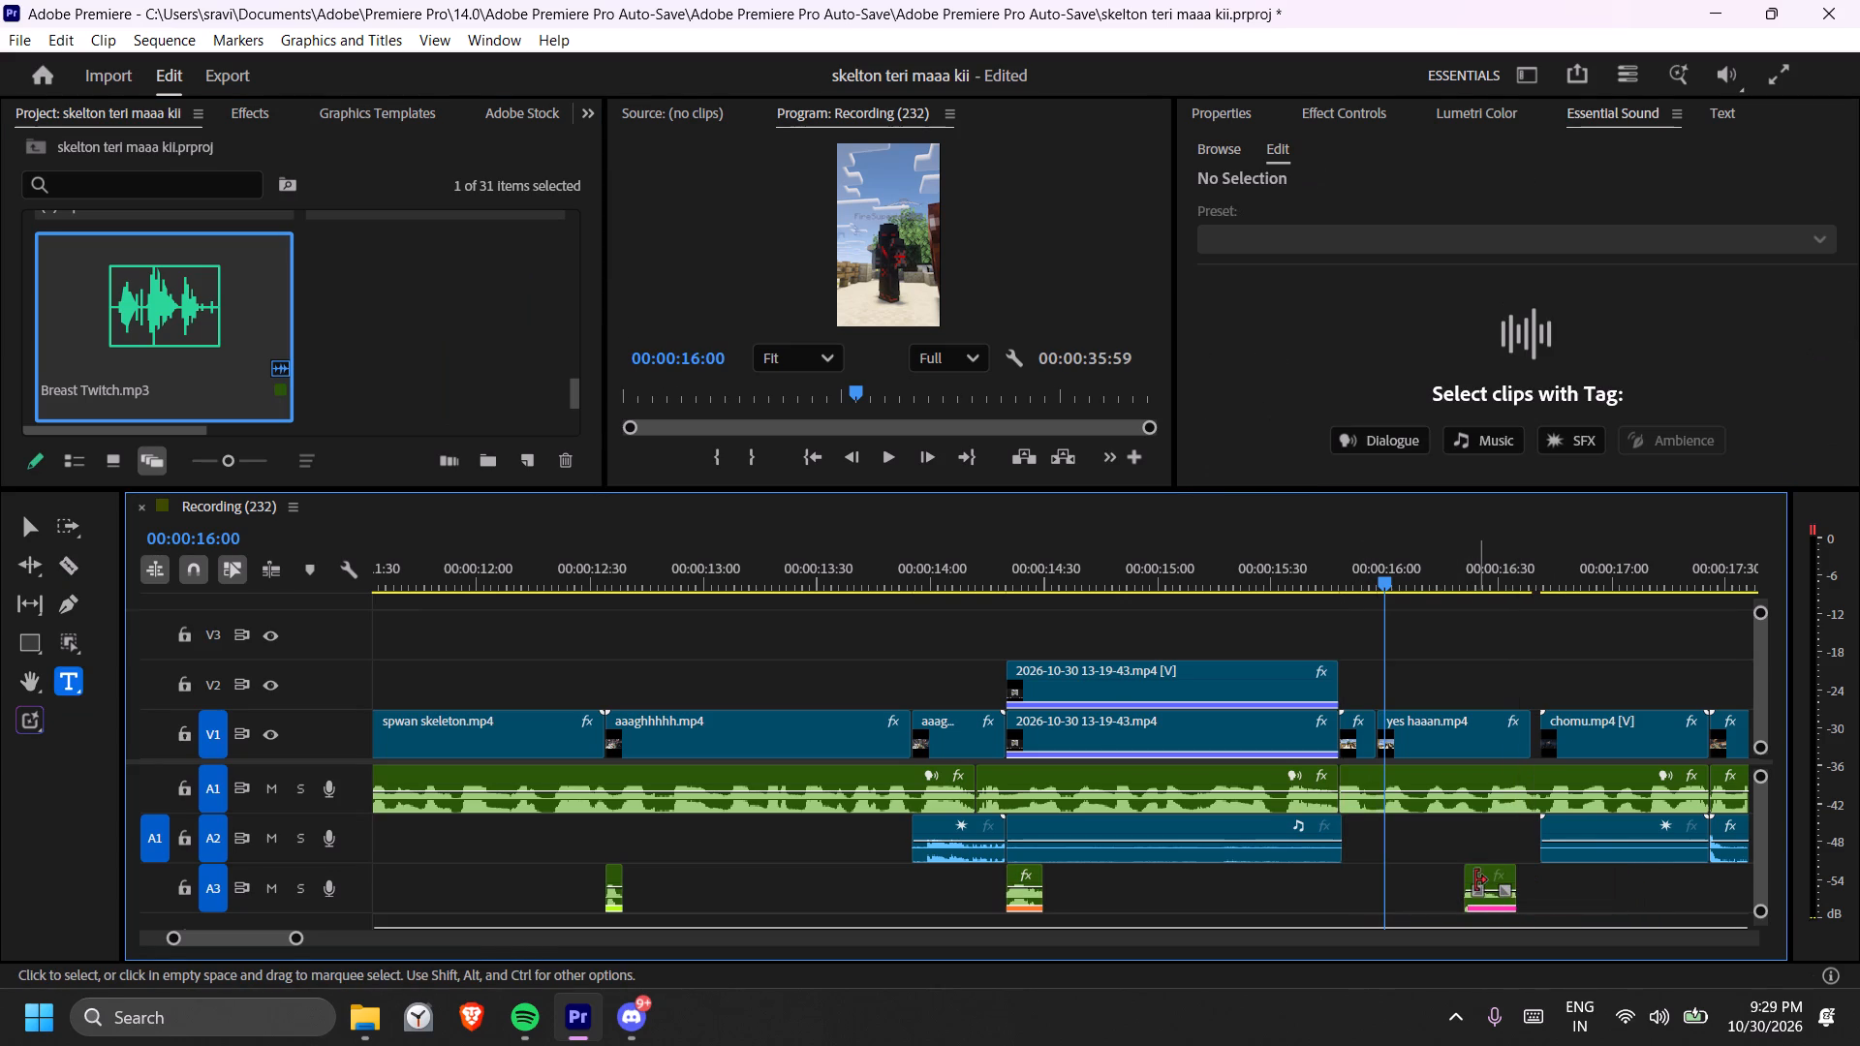
click(1493, 886)
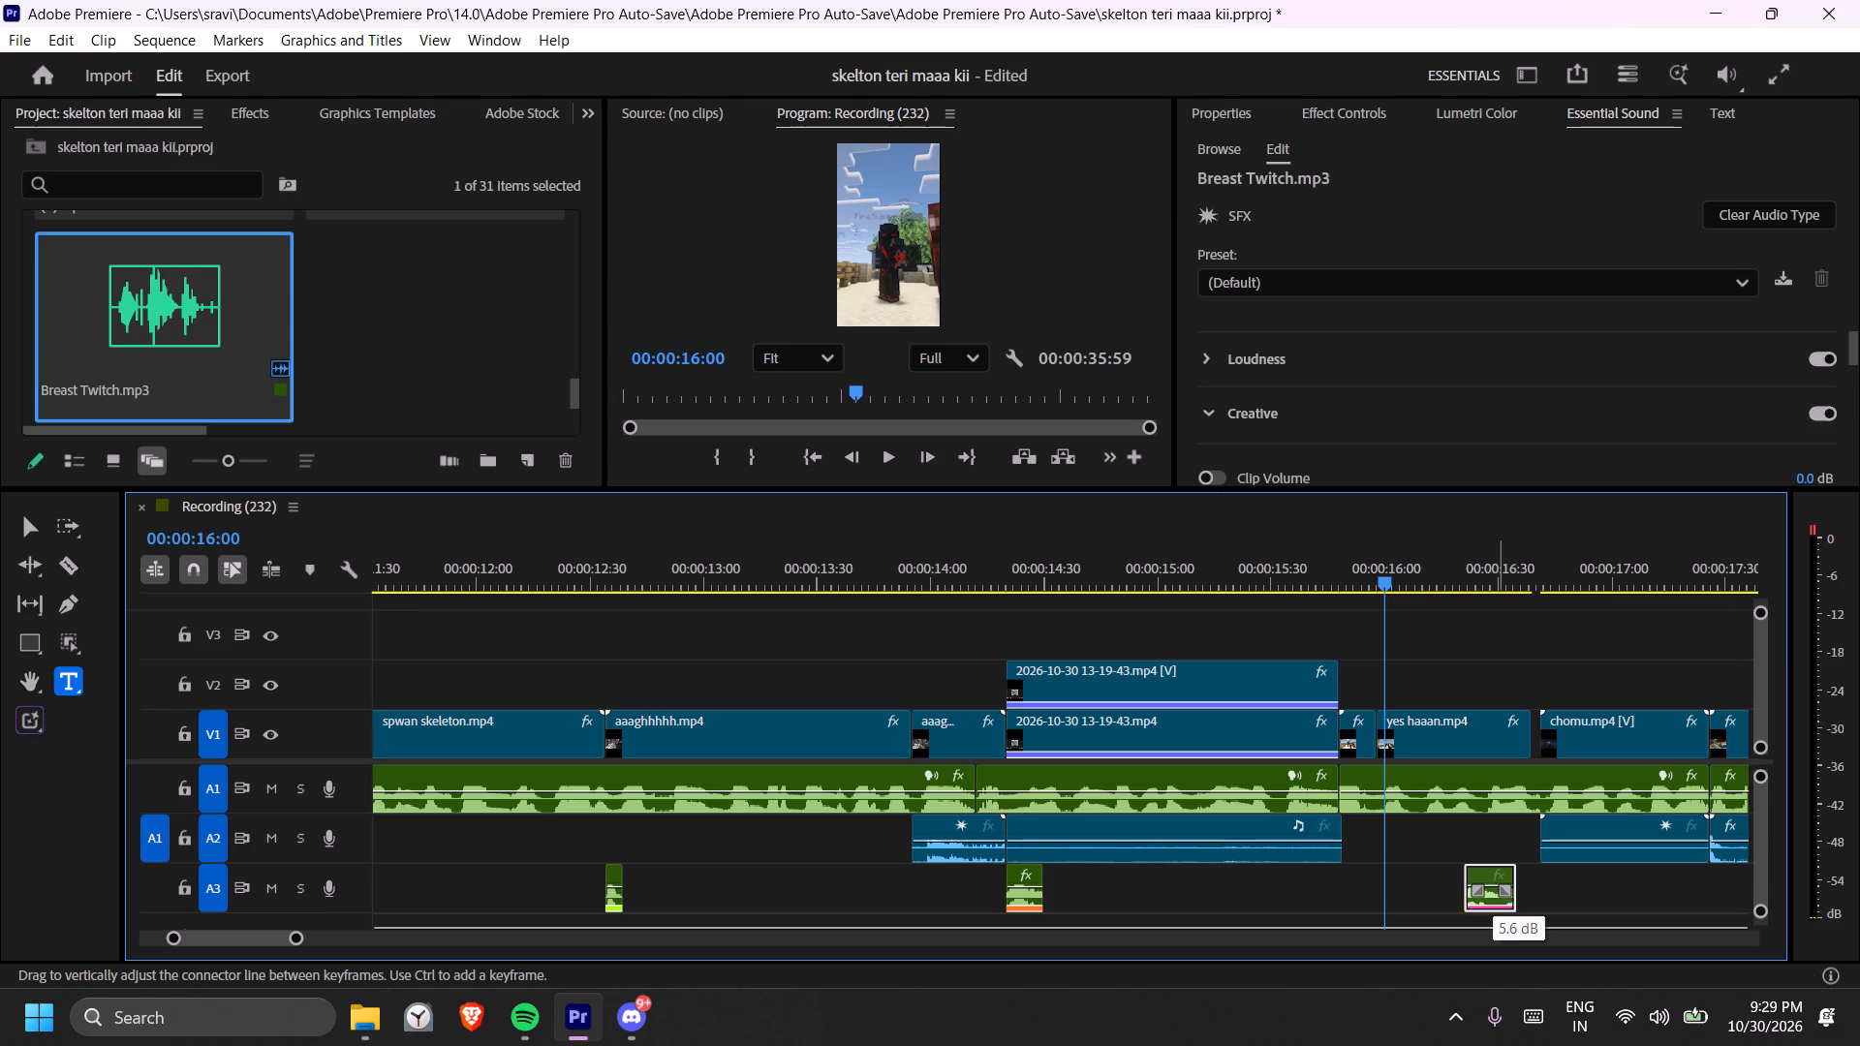
drag(1477, 874, 1357, 877)
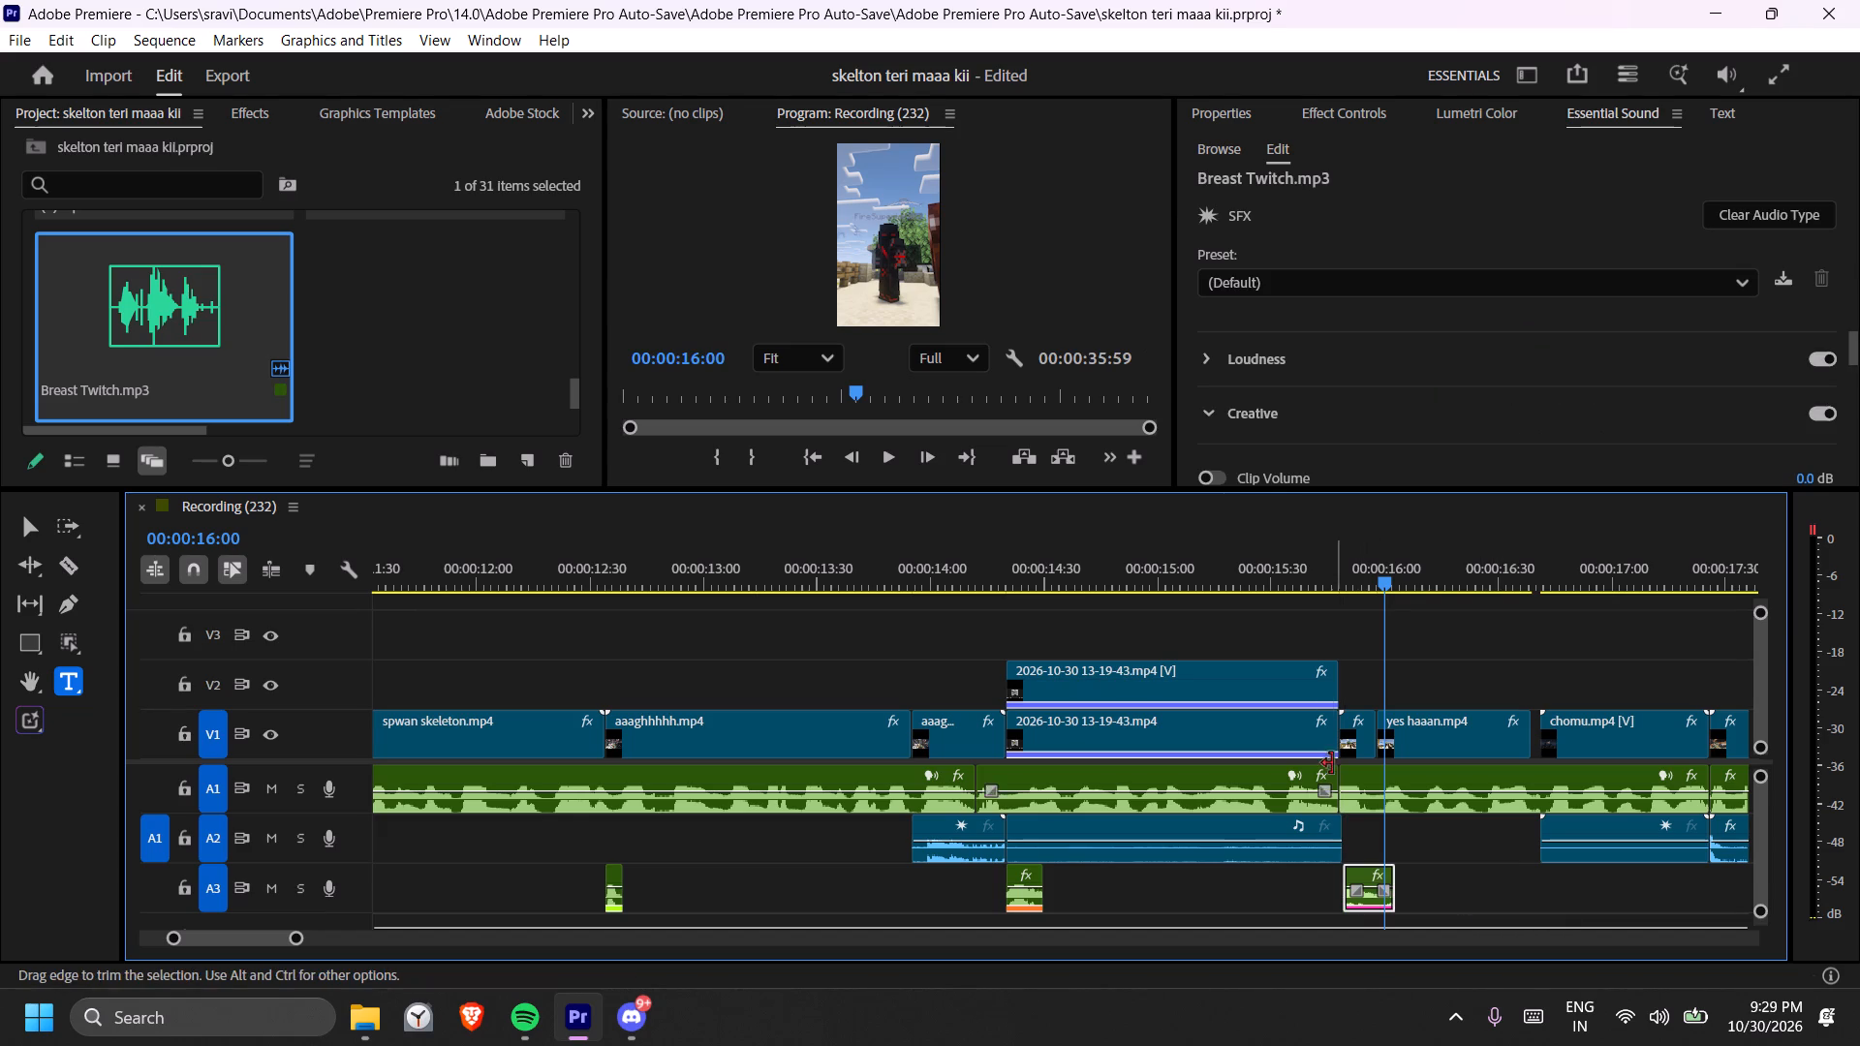
Play the sequence from just before the Breast Twitch clip to the end of yes haaan.mp4.
click(1330, 572)
key(space)
key(space)
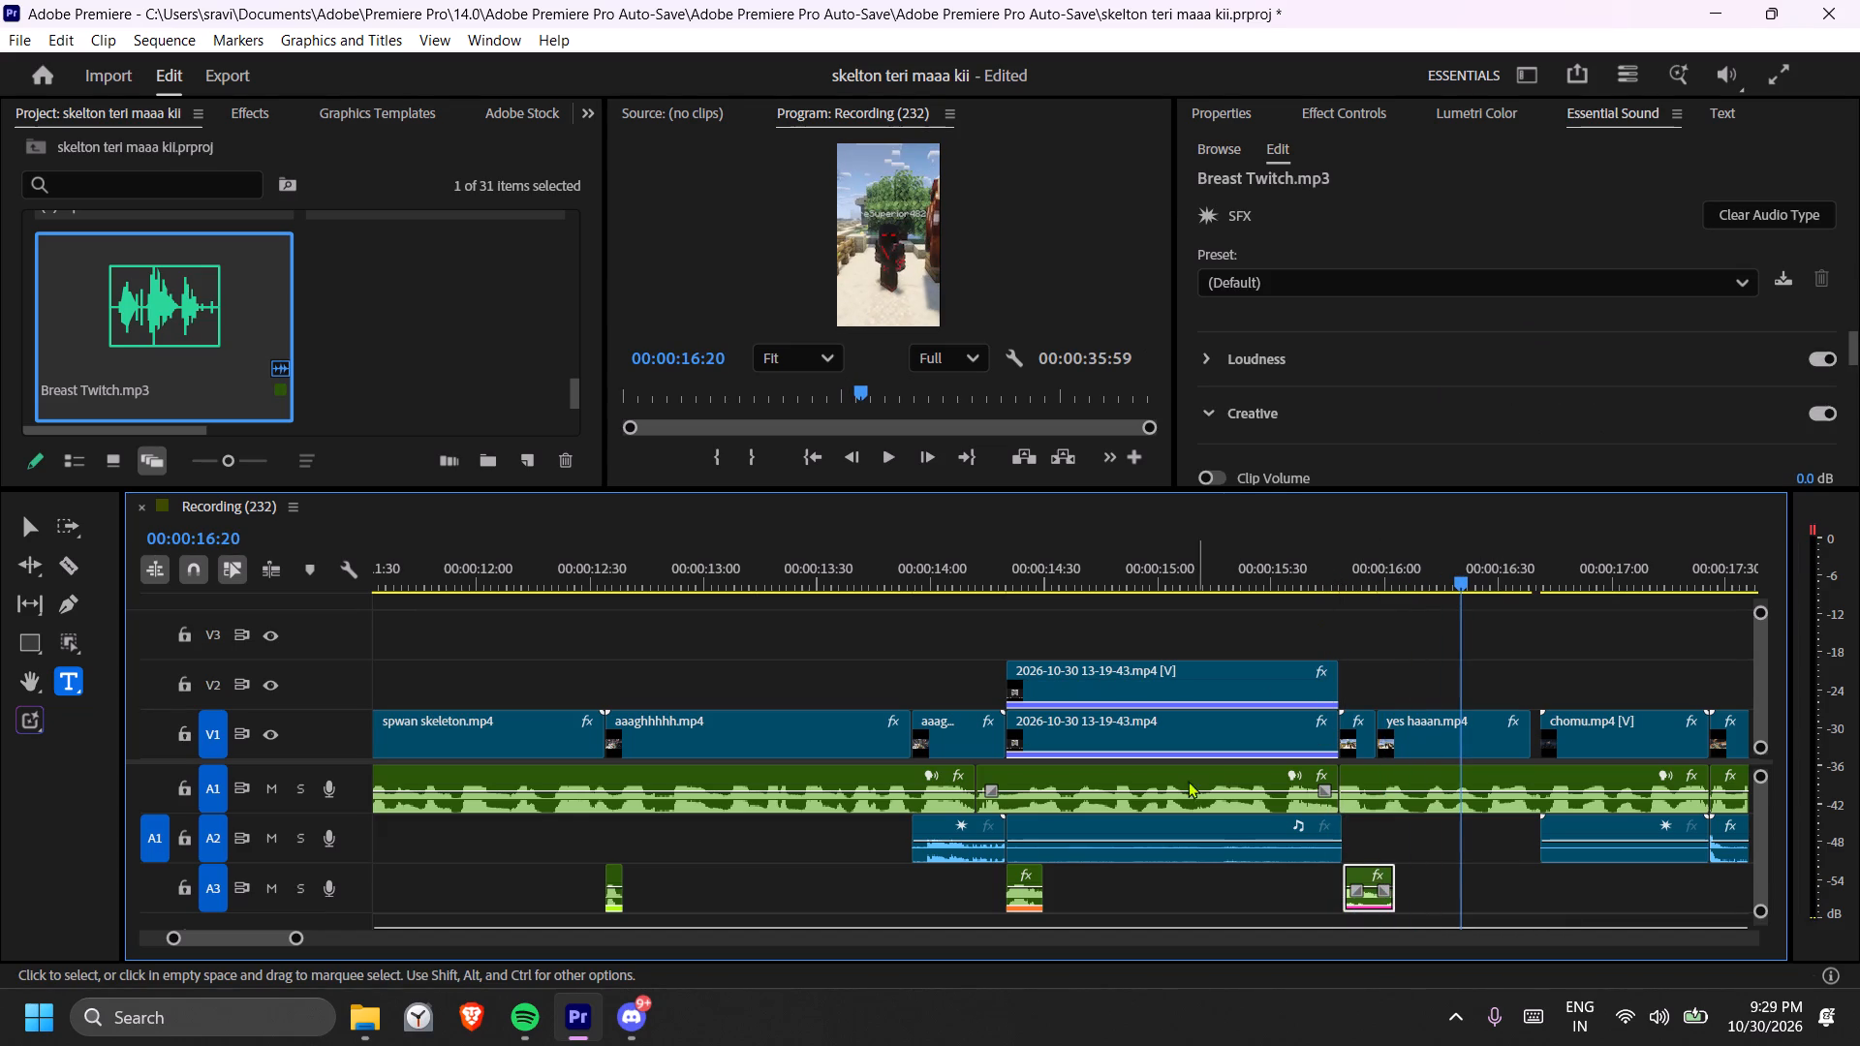
key(space)
key(space)
Extend the end of yes haaan.mp4 on V1 to the start of chomu.mp4 [V], closing the gap.
scroll(1123, 781, down, 5)
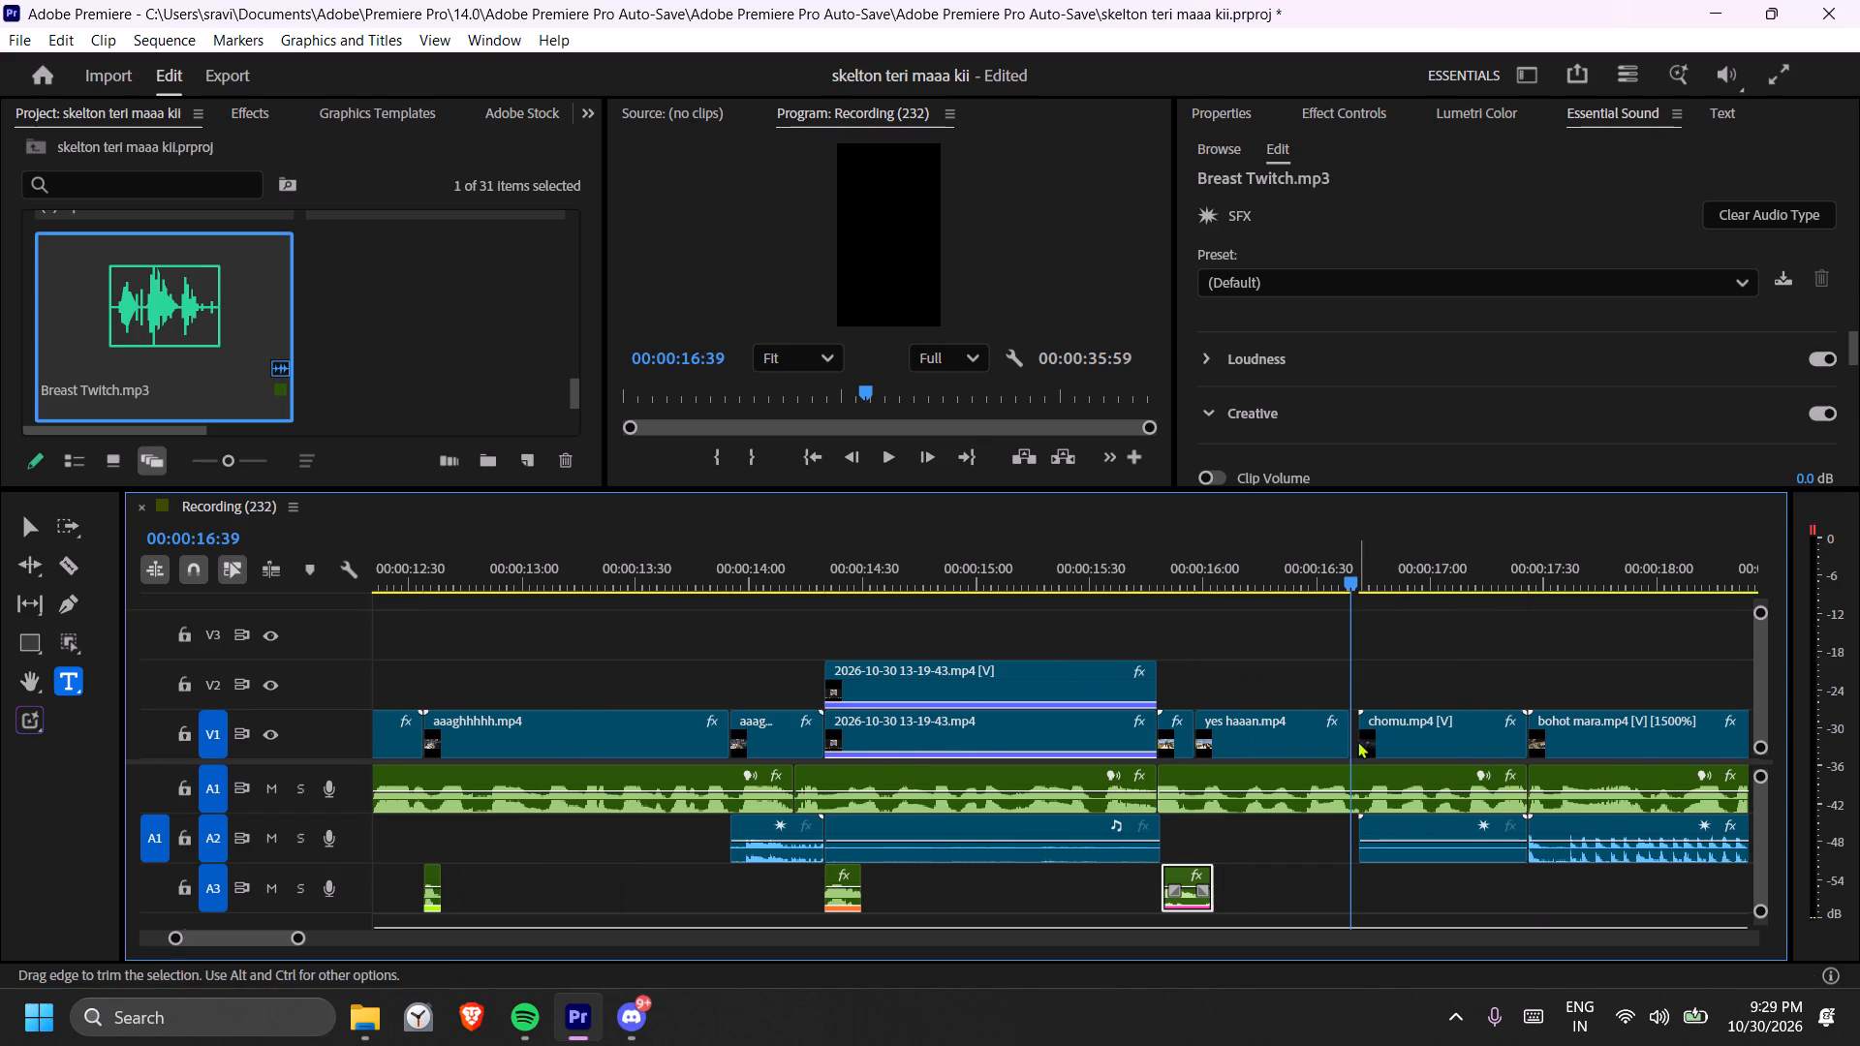
click(1357, 741)
click(1347, 679)
drag(1348, 725, 1358, 725)
Play the cut from yes haaan.mp4 into chomu.mp4 [V] to check the closed gap.
click(1279, 561)
key(space)
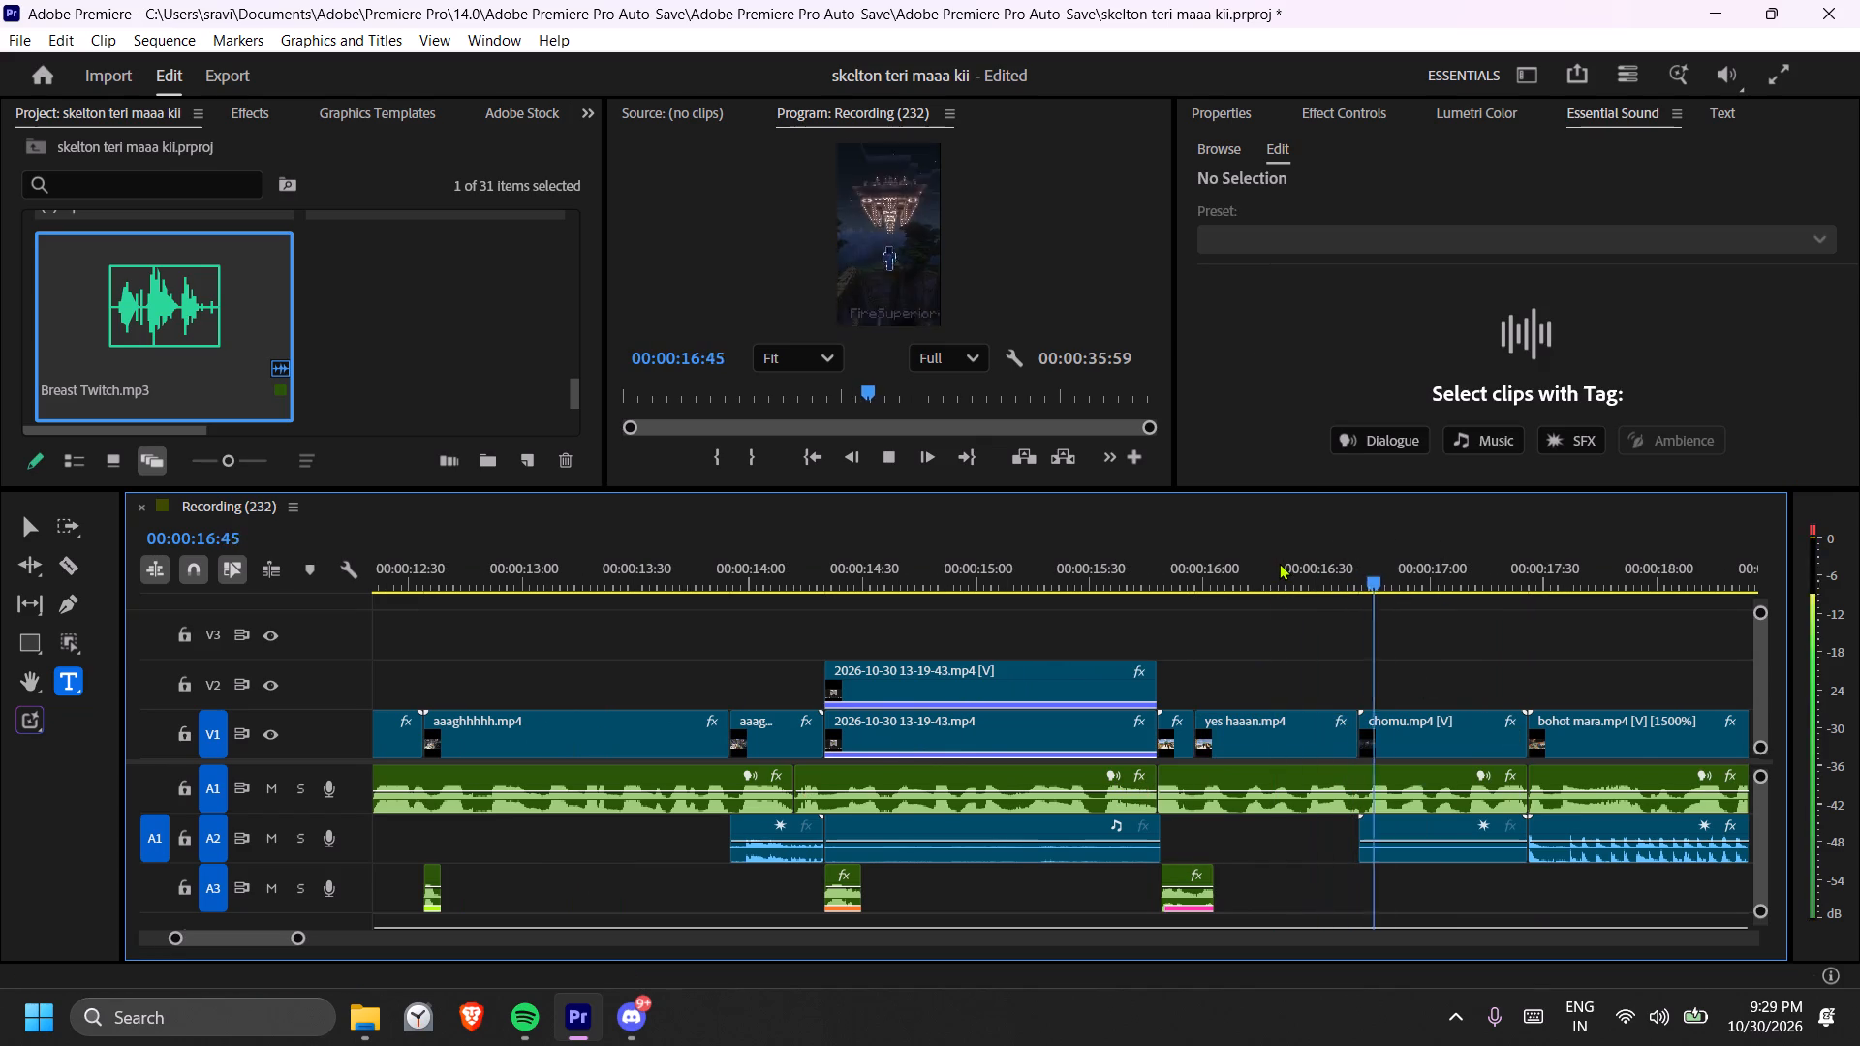
key(space)
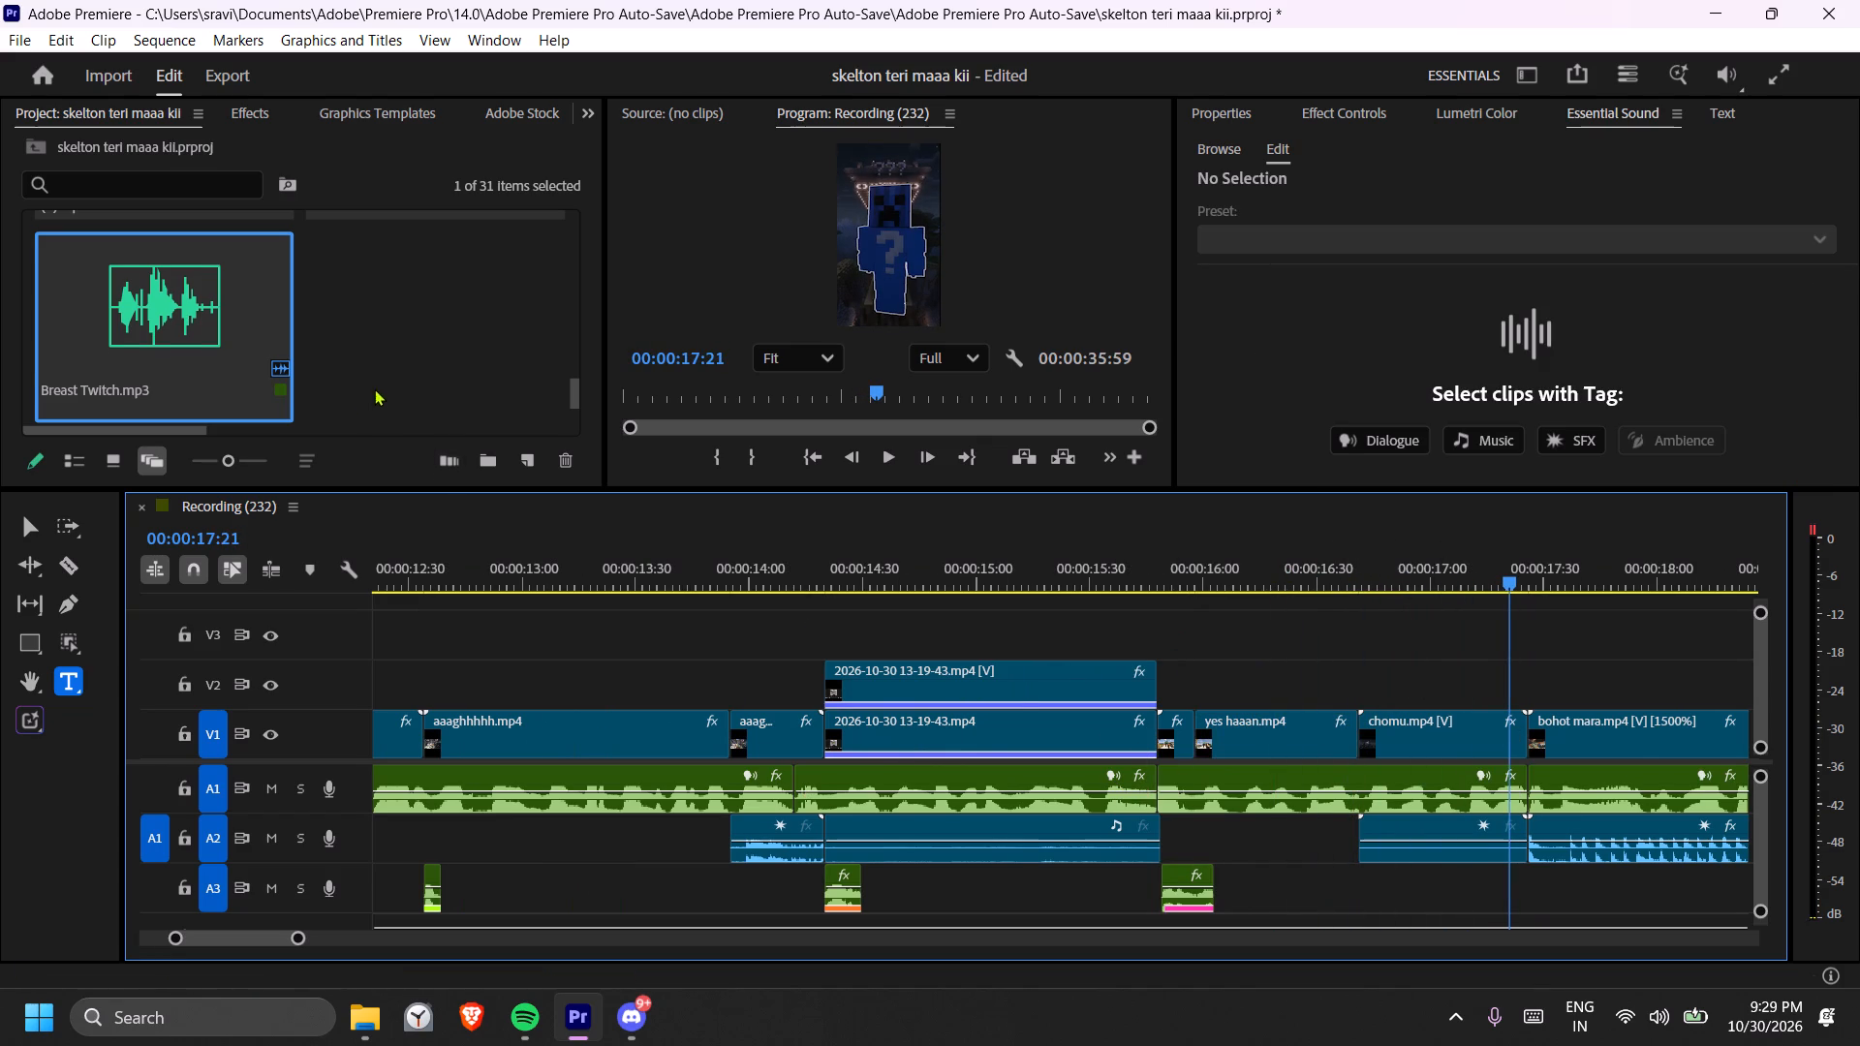
Place dragon-studio-simple-whoosh-382724 (1).mp3 on A3 at the start of chomu.mp4 [V].
scroll(383, 385, up, 20)
scroll(383, 385, up, 9)
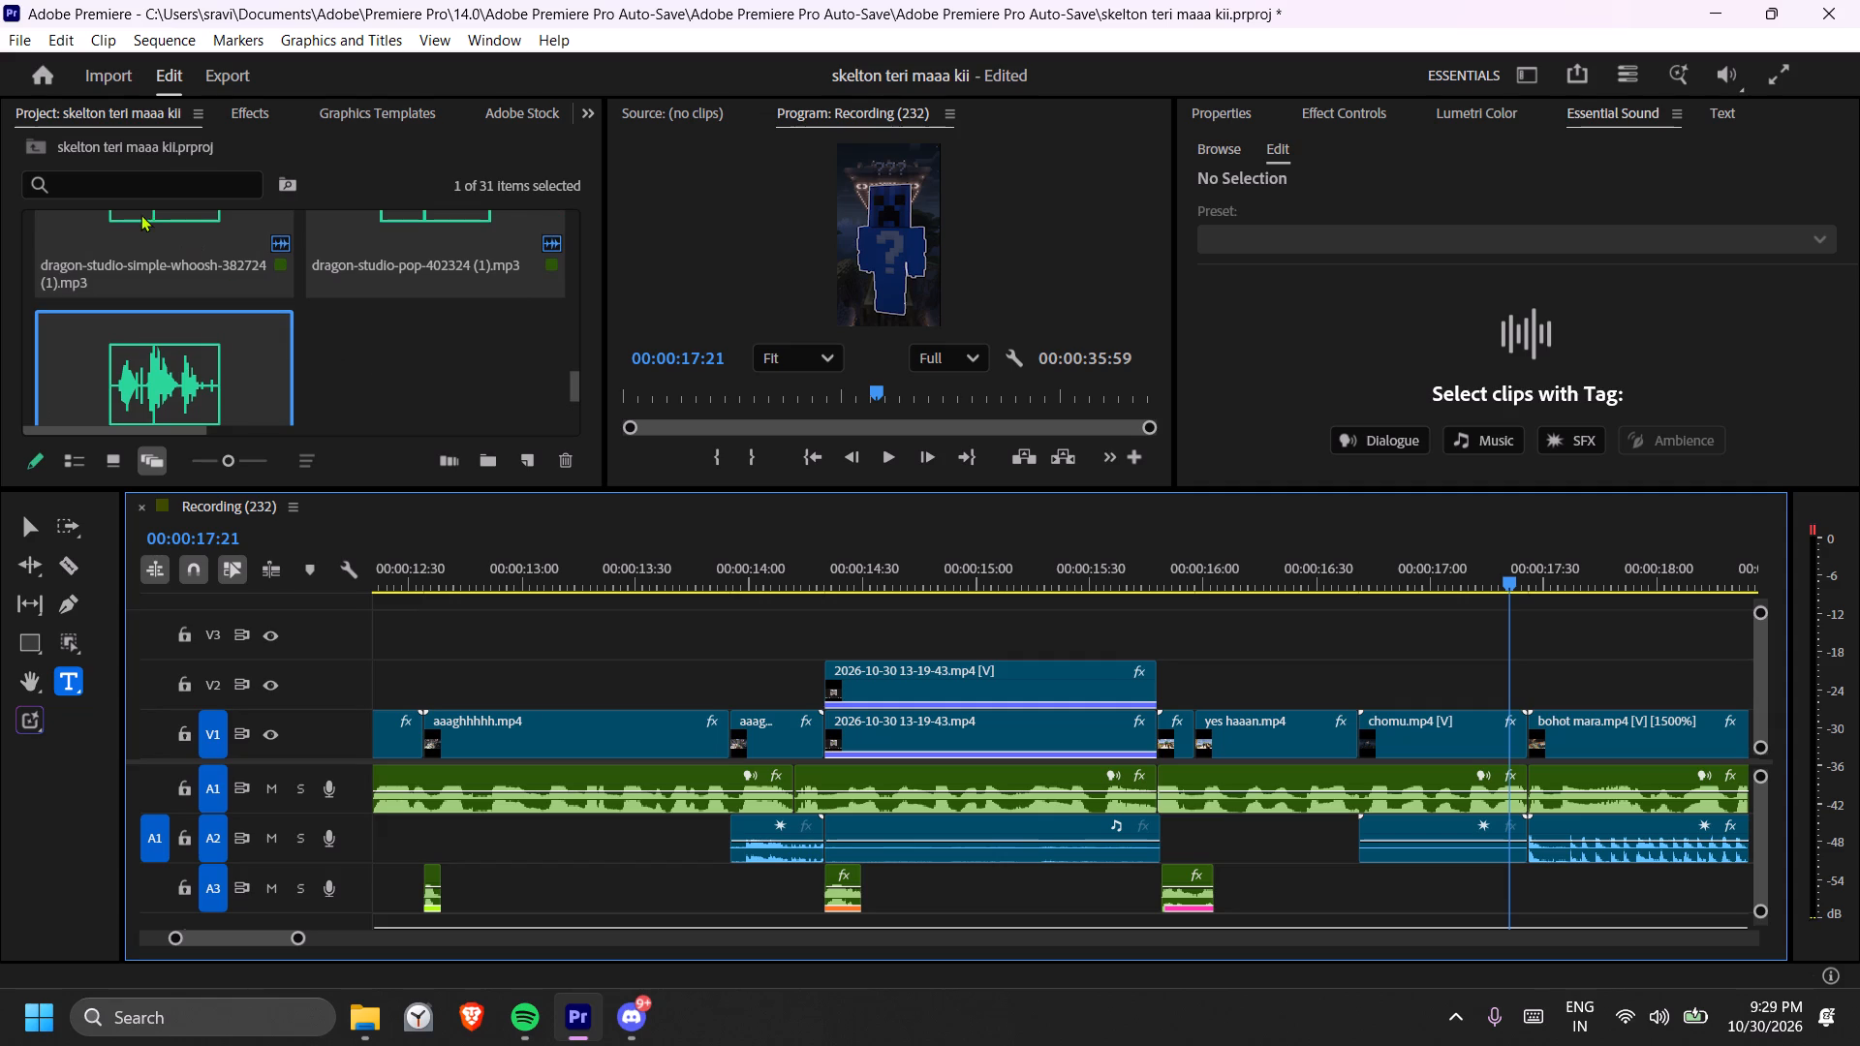
drag(133, 214, 1349, 898)
key(equal)
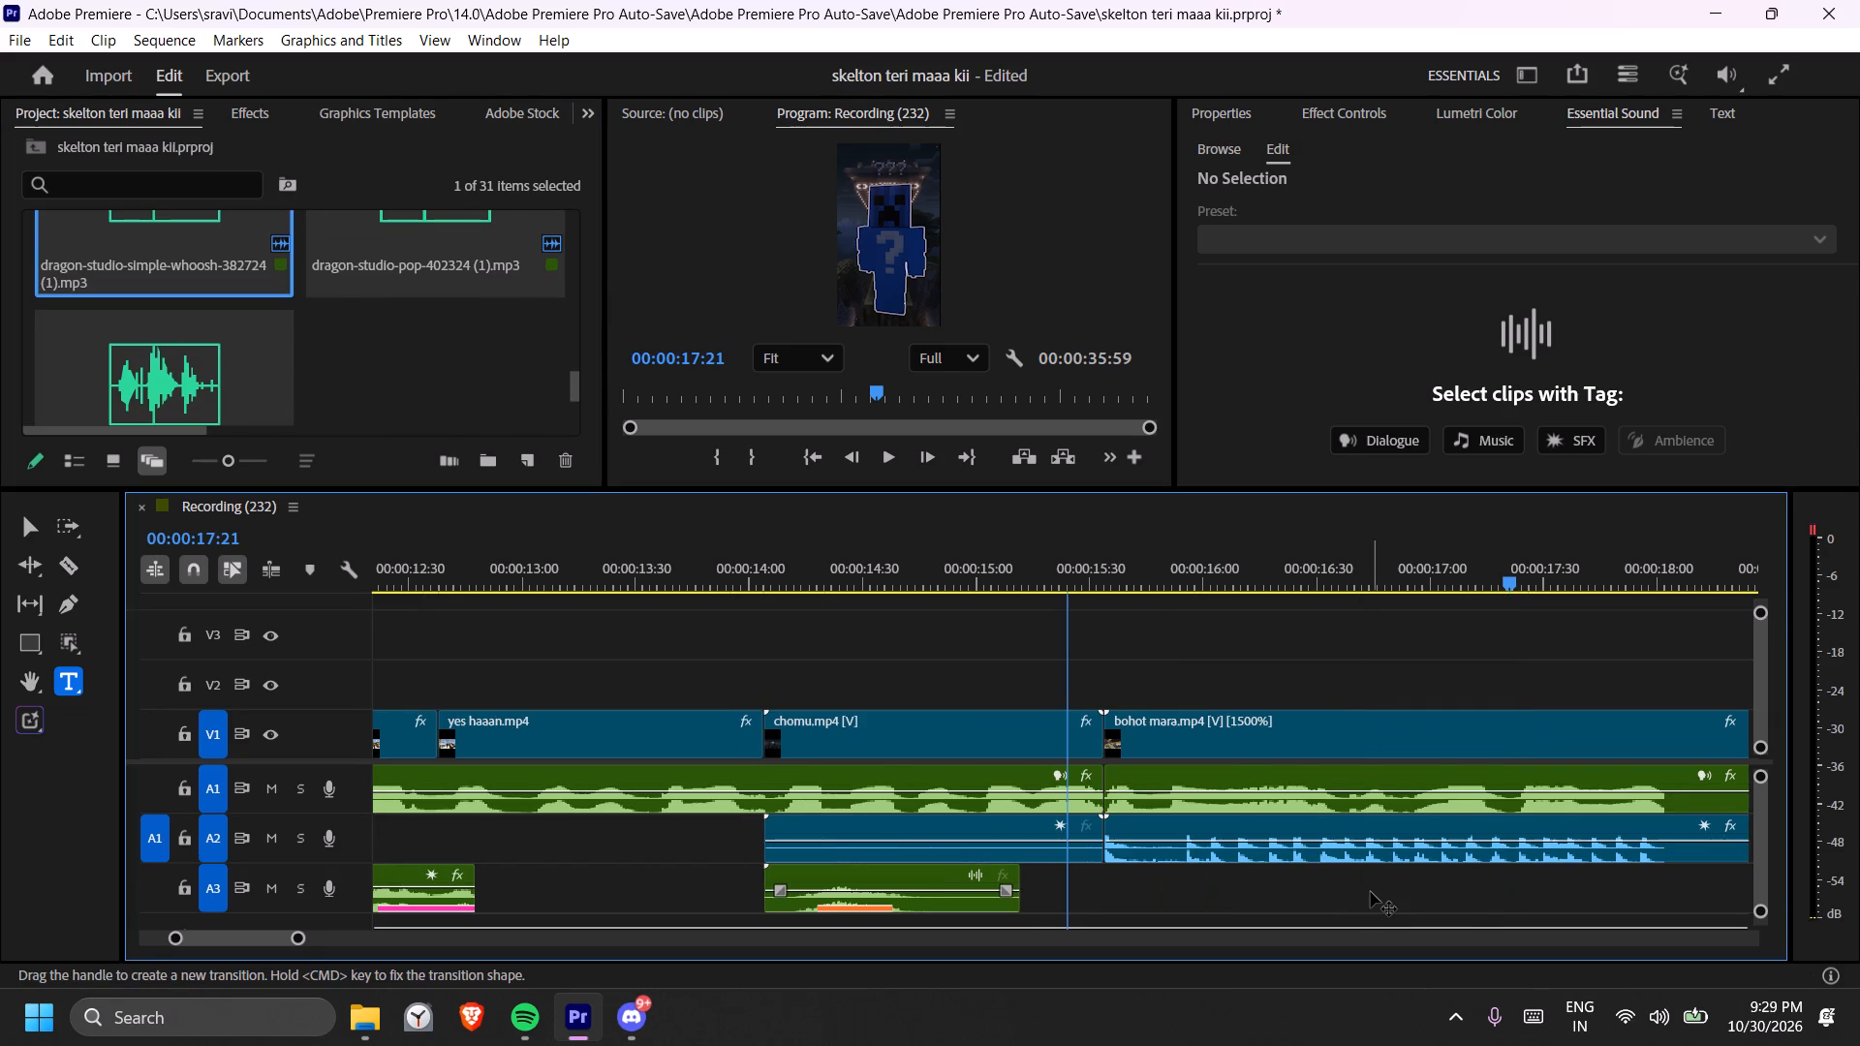
key(minus)
click(728, 562)
key(space)
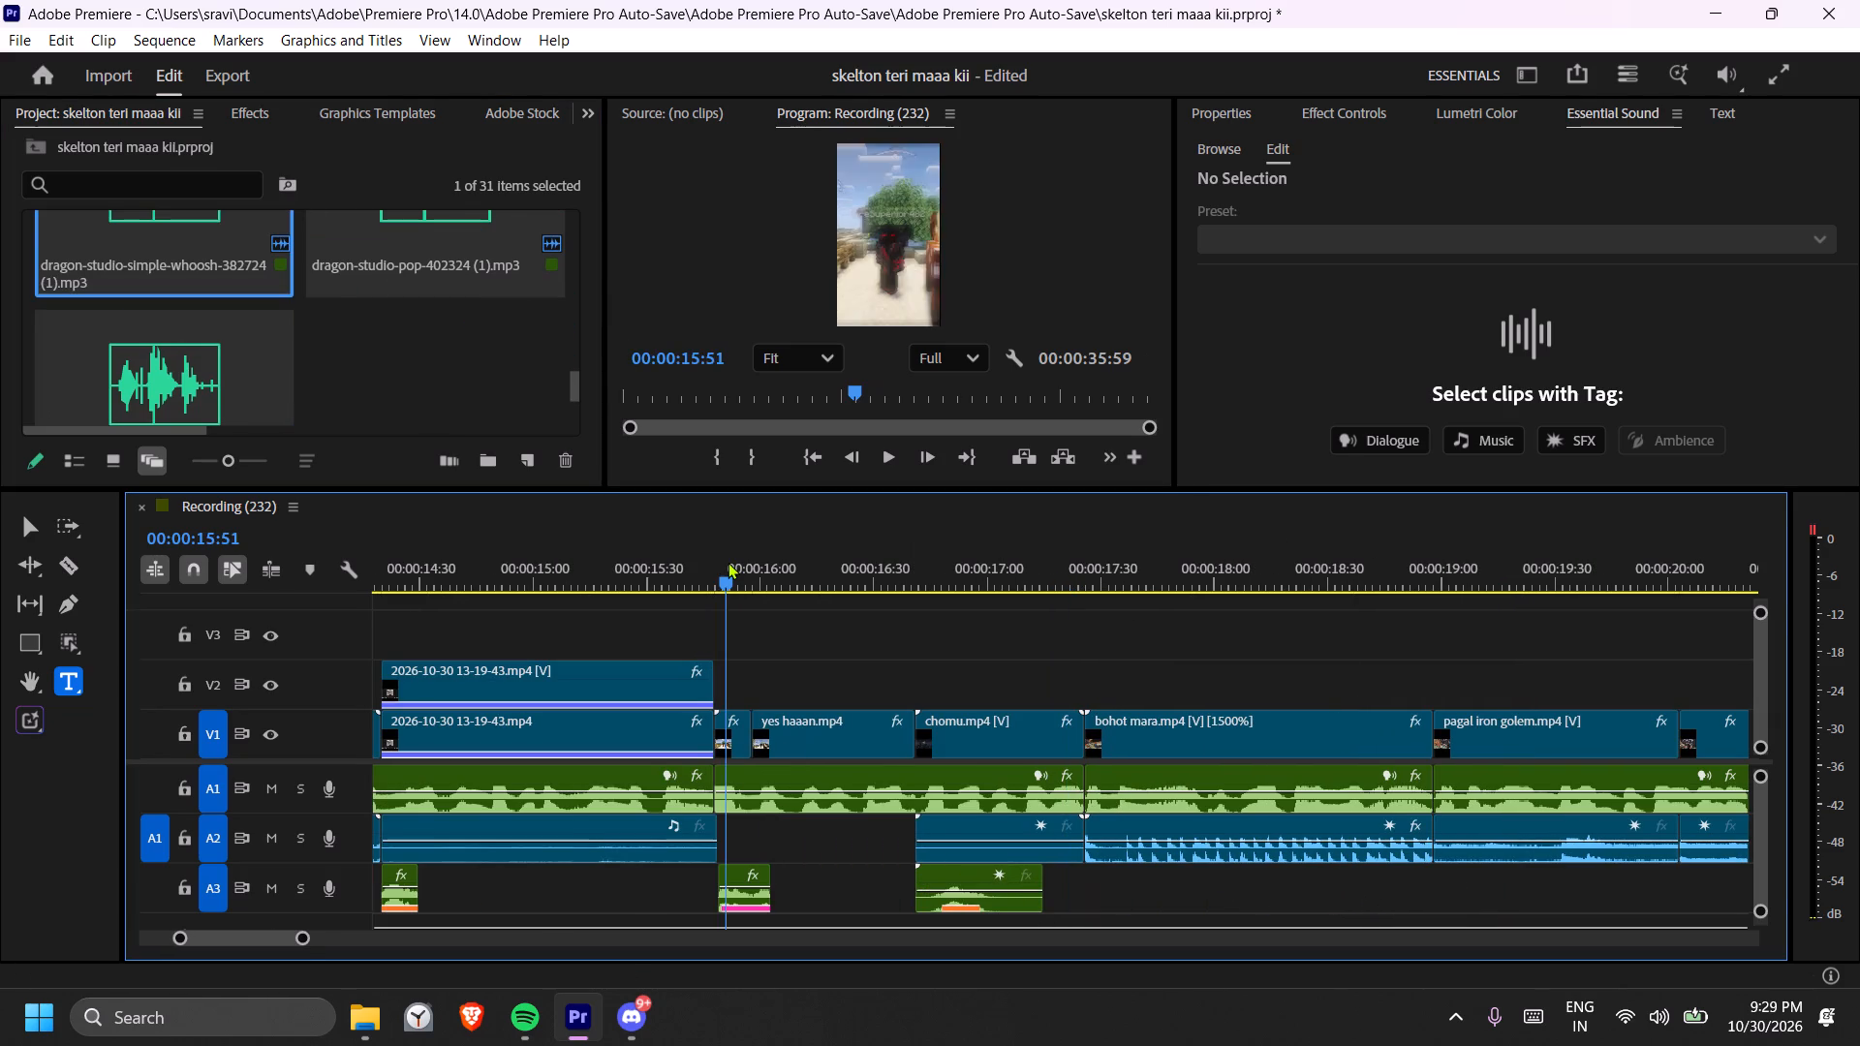
key(space)
key(space)
key(space)
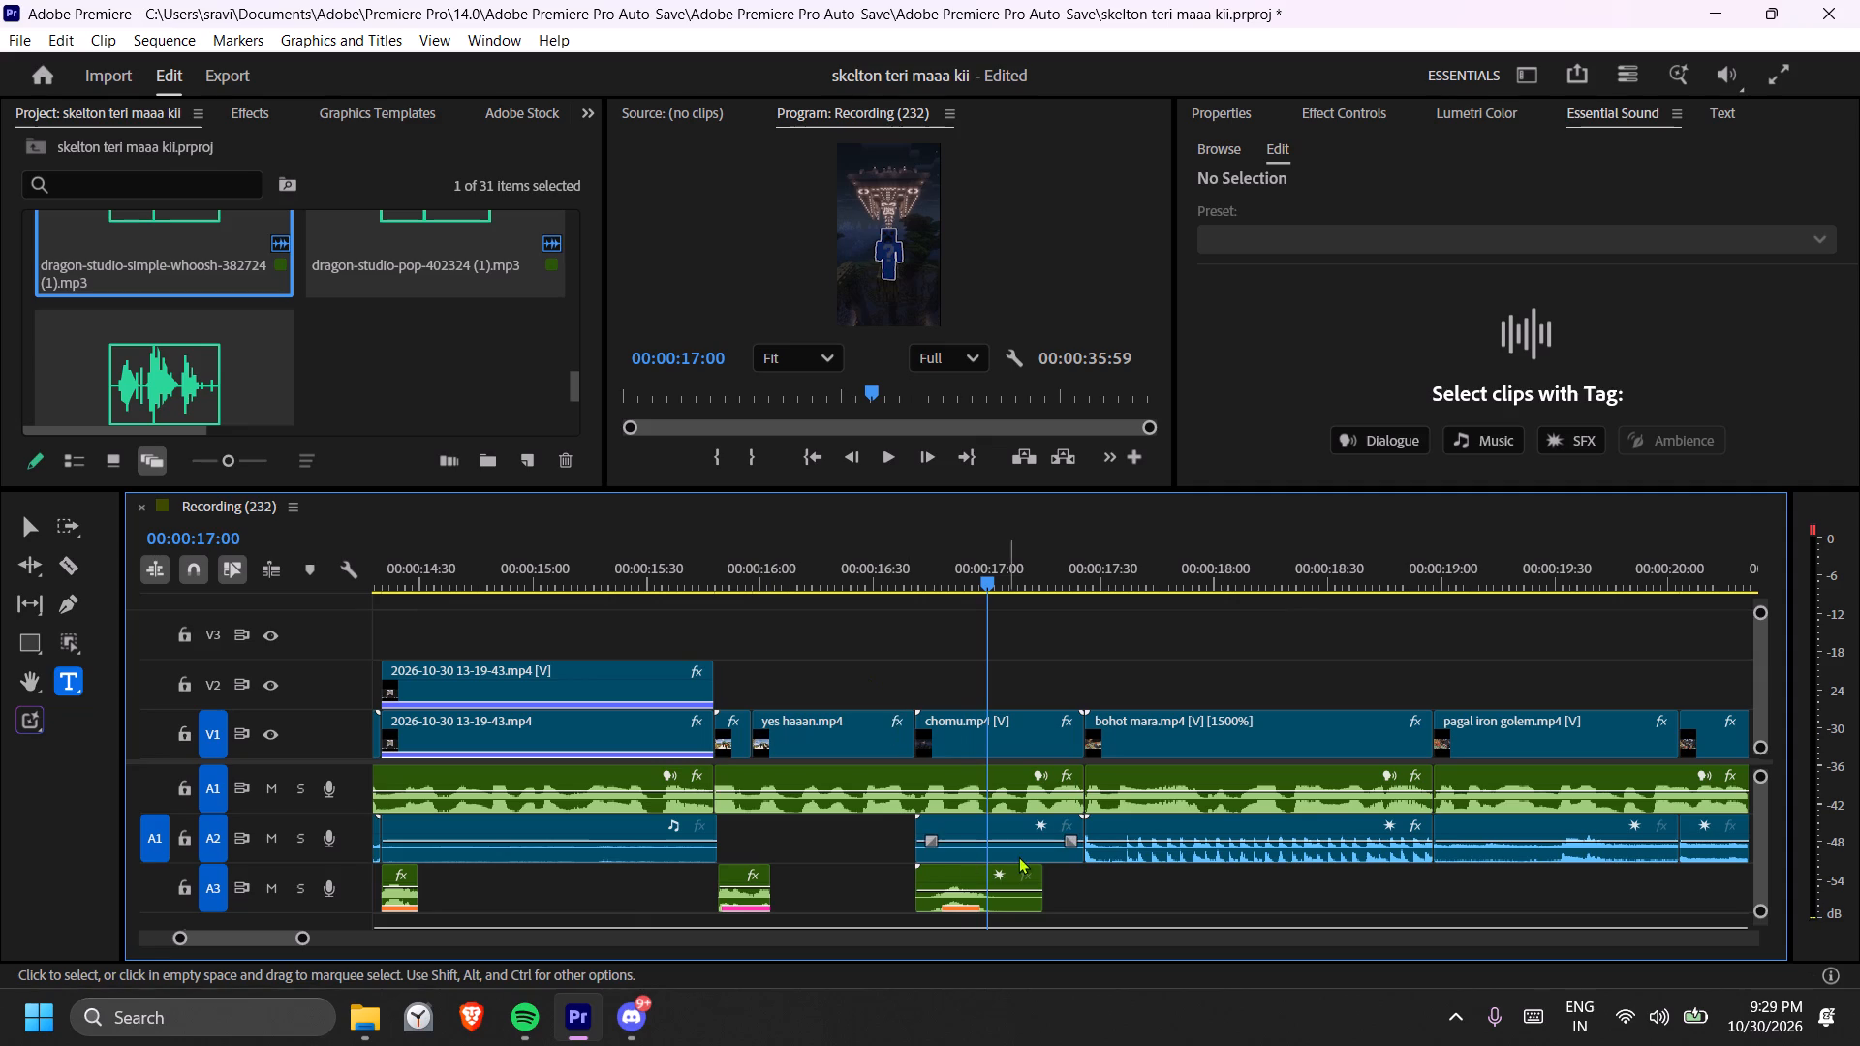
Trim the whoosh on A3 to its loud middle section by splitting it on both sides and deleting the outer pieces.
key(c)
click(938, 904)
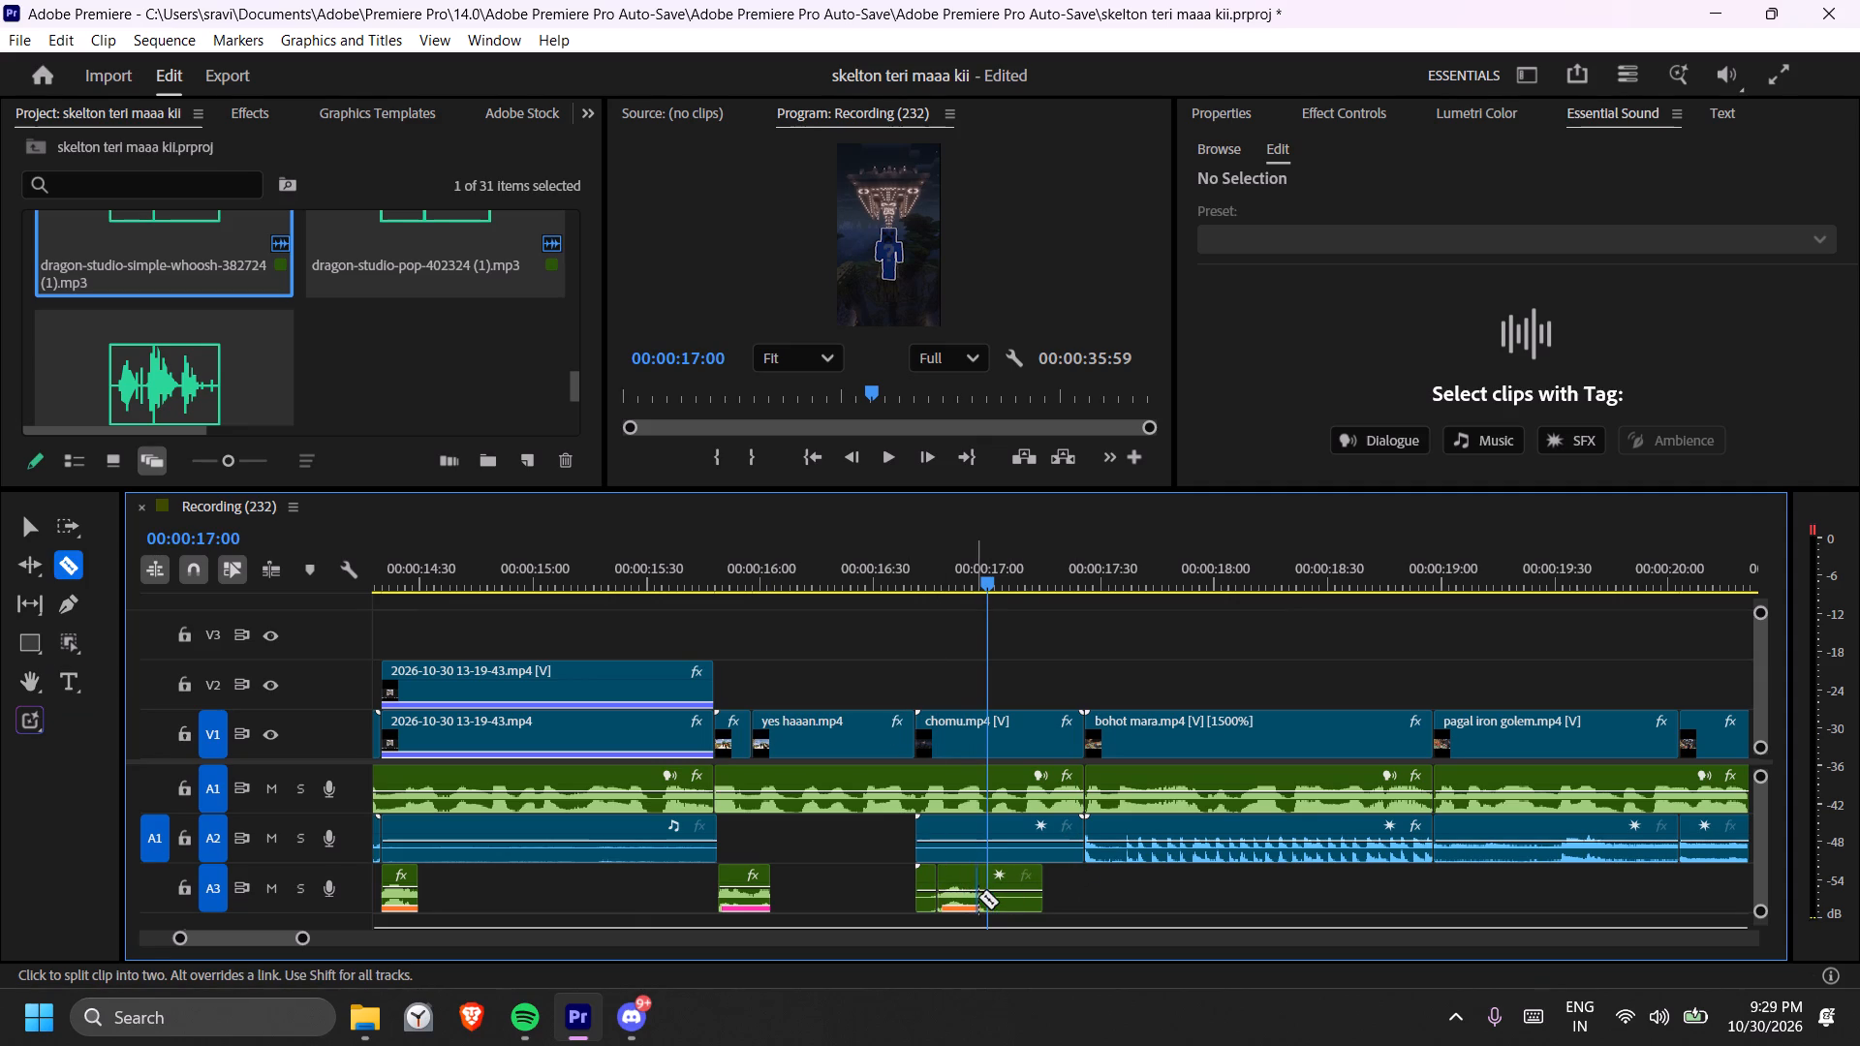
click(982, 896)
key(t)
click(928, 881)
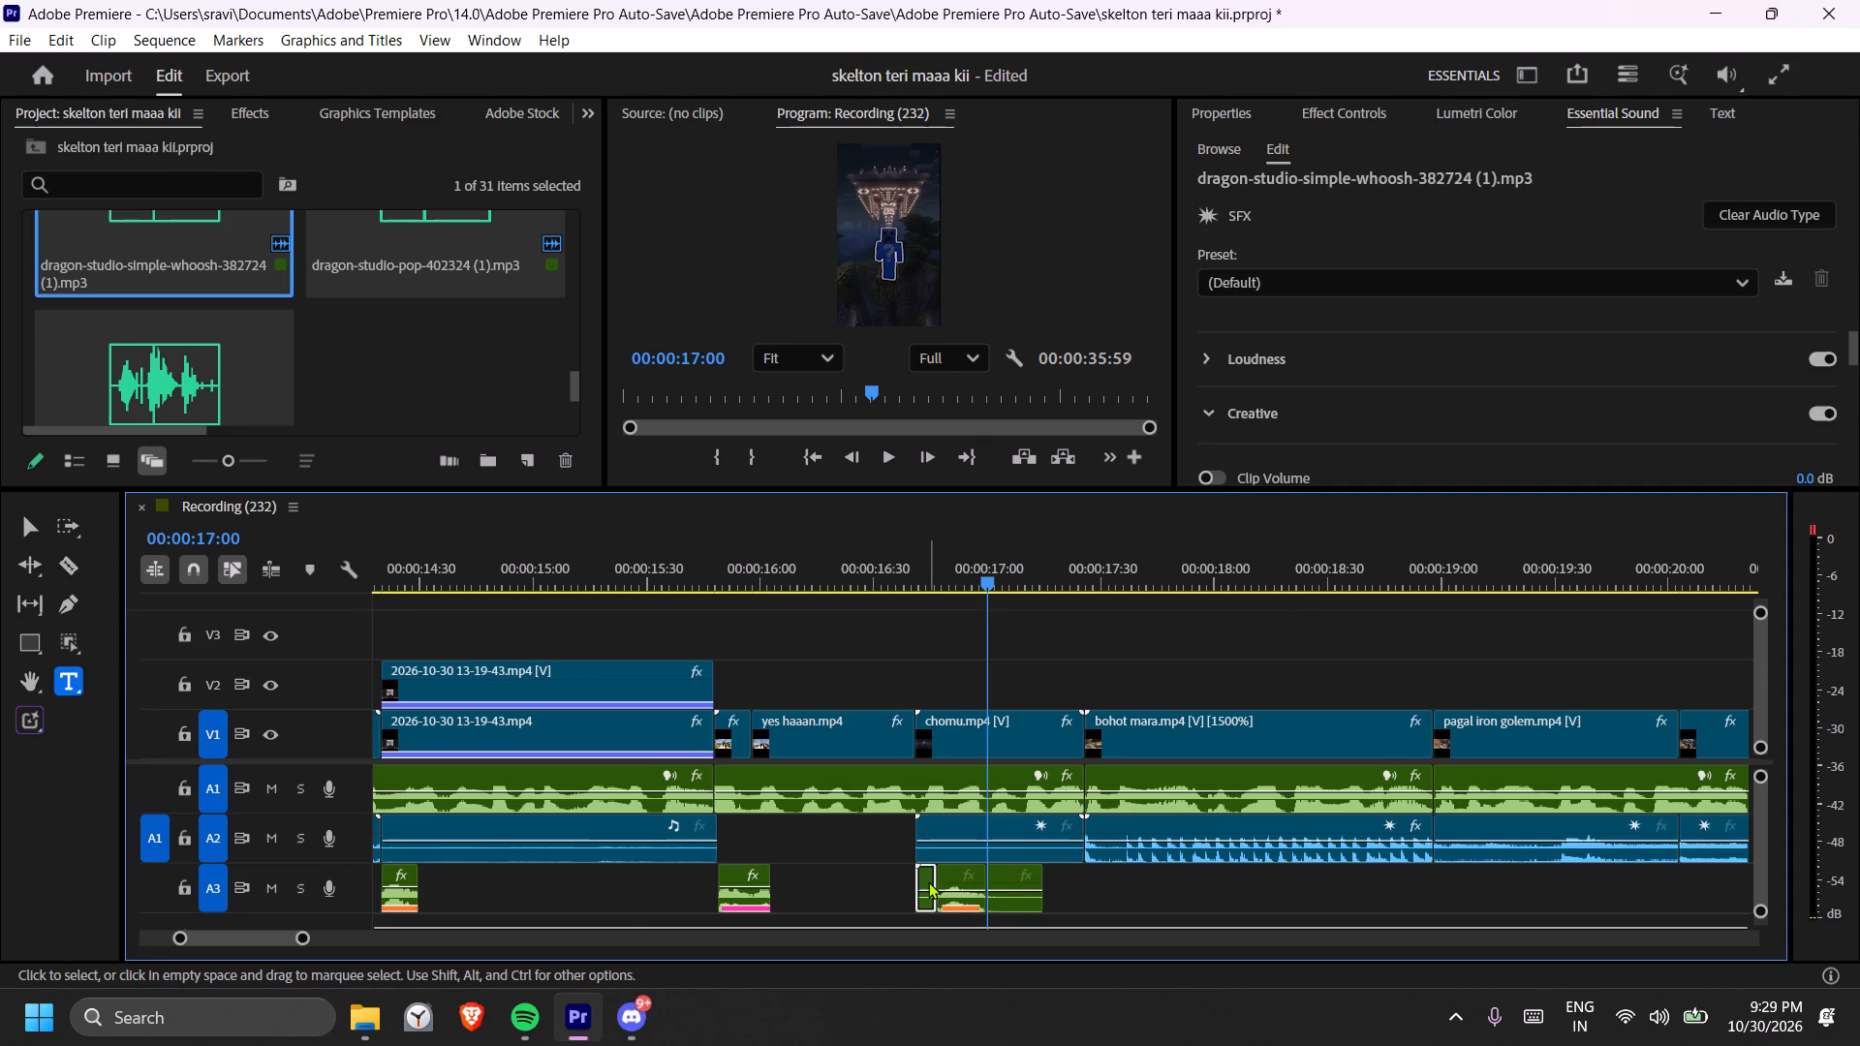
key(Delete)
click(1007, 872)
key(Delete)
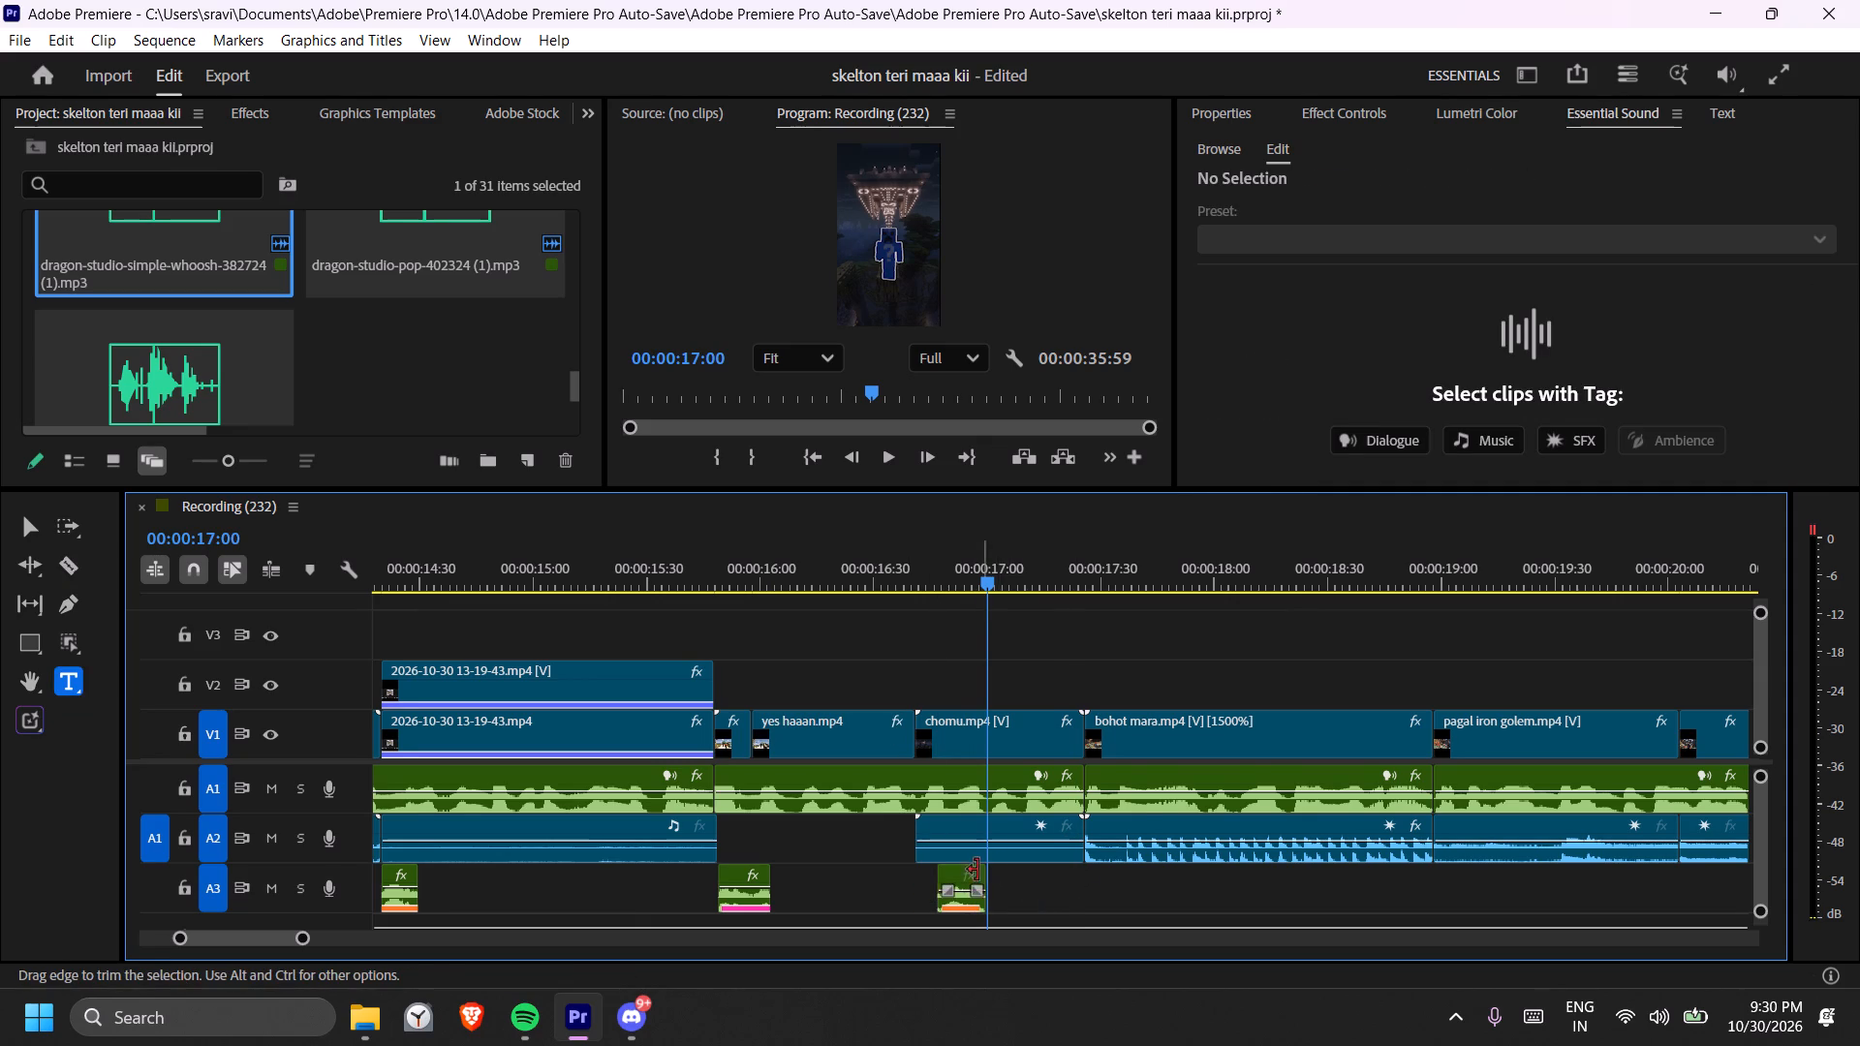
Raise the trimmed whoosh's volume to 5.6 dB and move it to the start of chomu.mp4 [V], checking the cut in playback.
key(equal)
click(1004, 889)
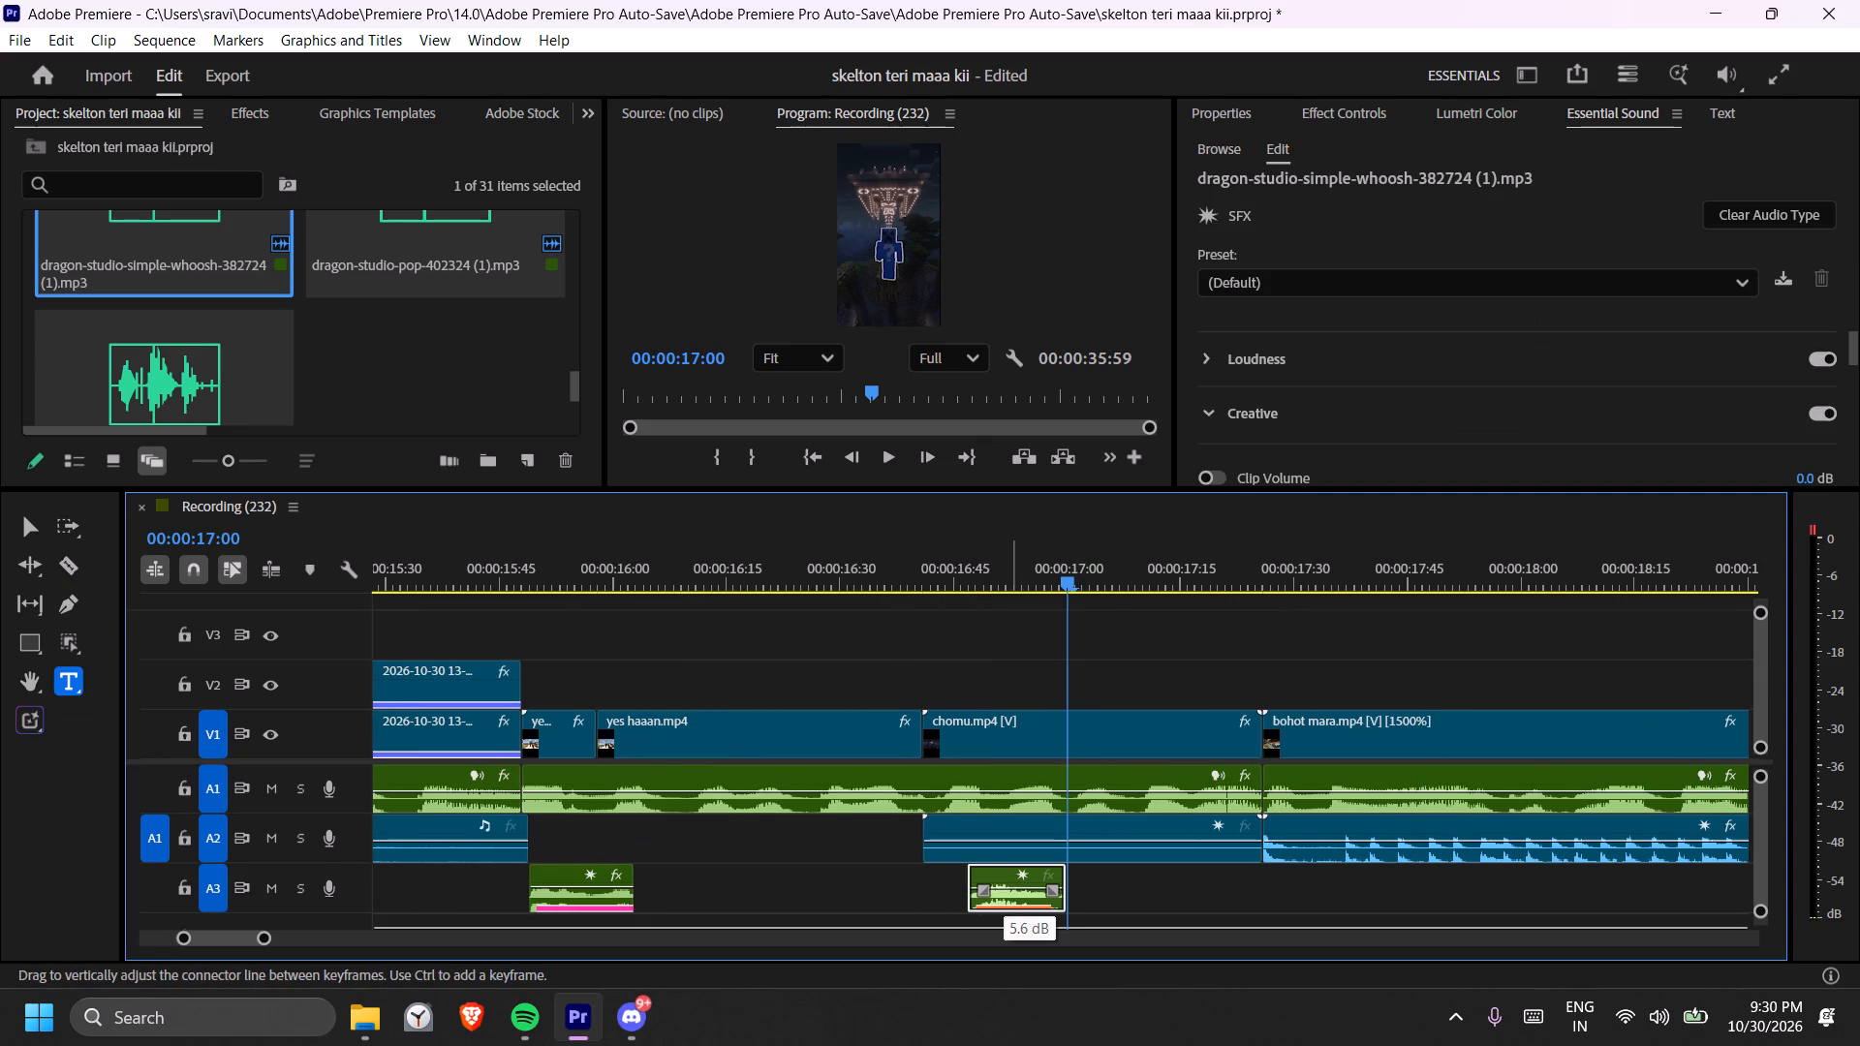
drag(990, 868, 949, 870)
click(888, 573)
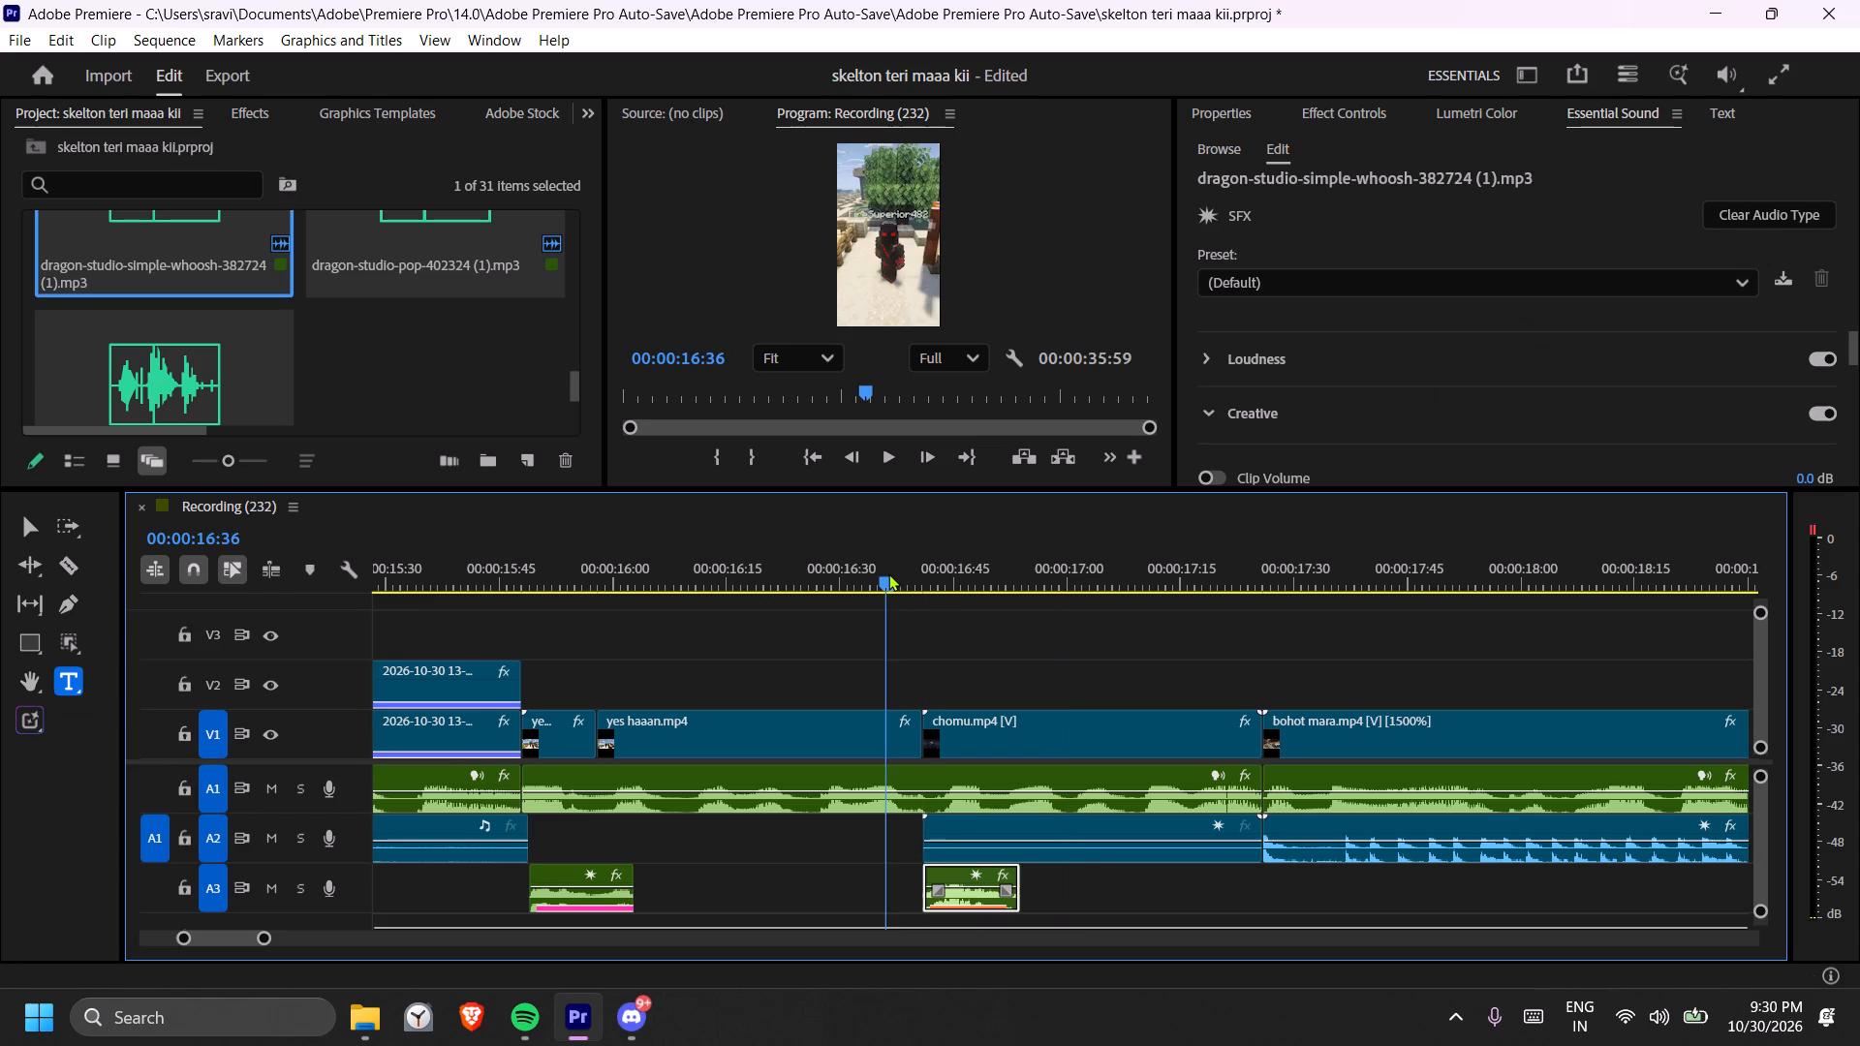
key(space)
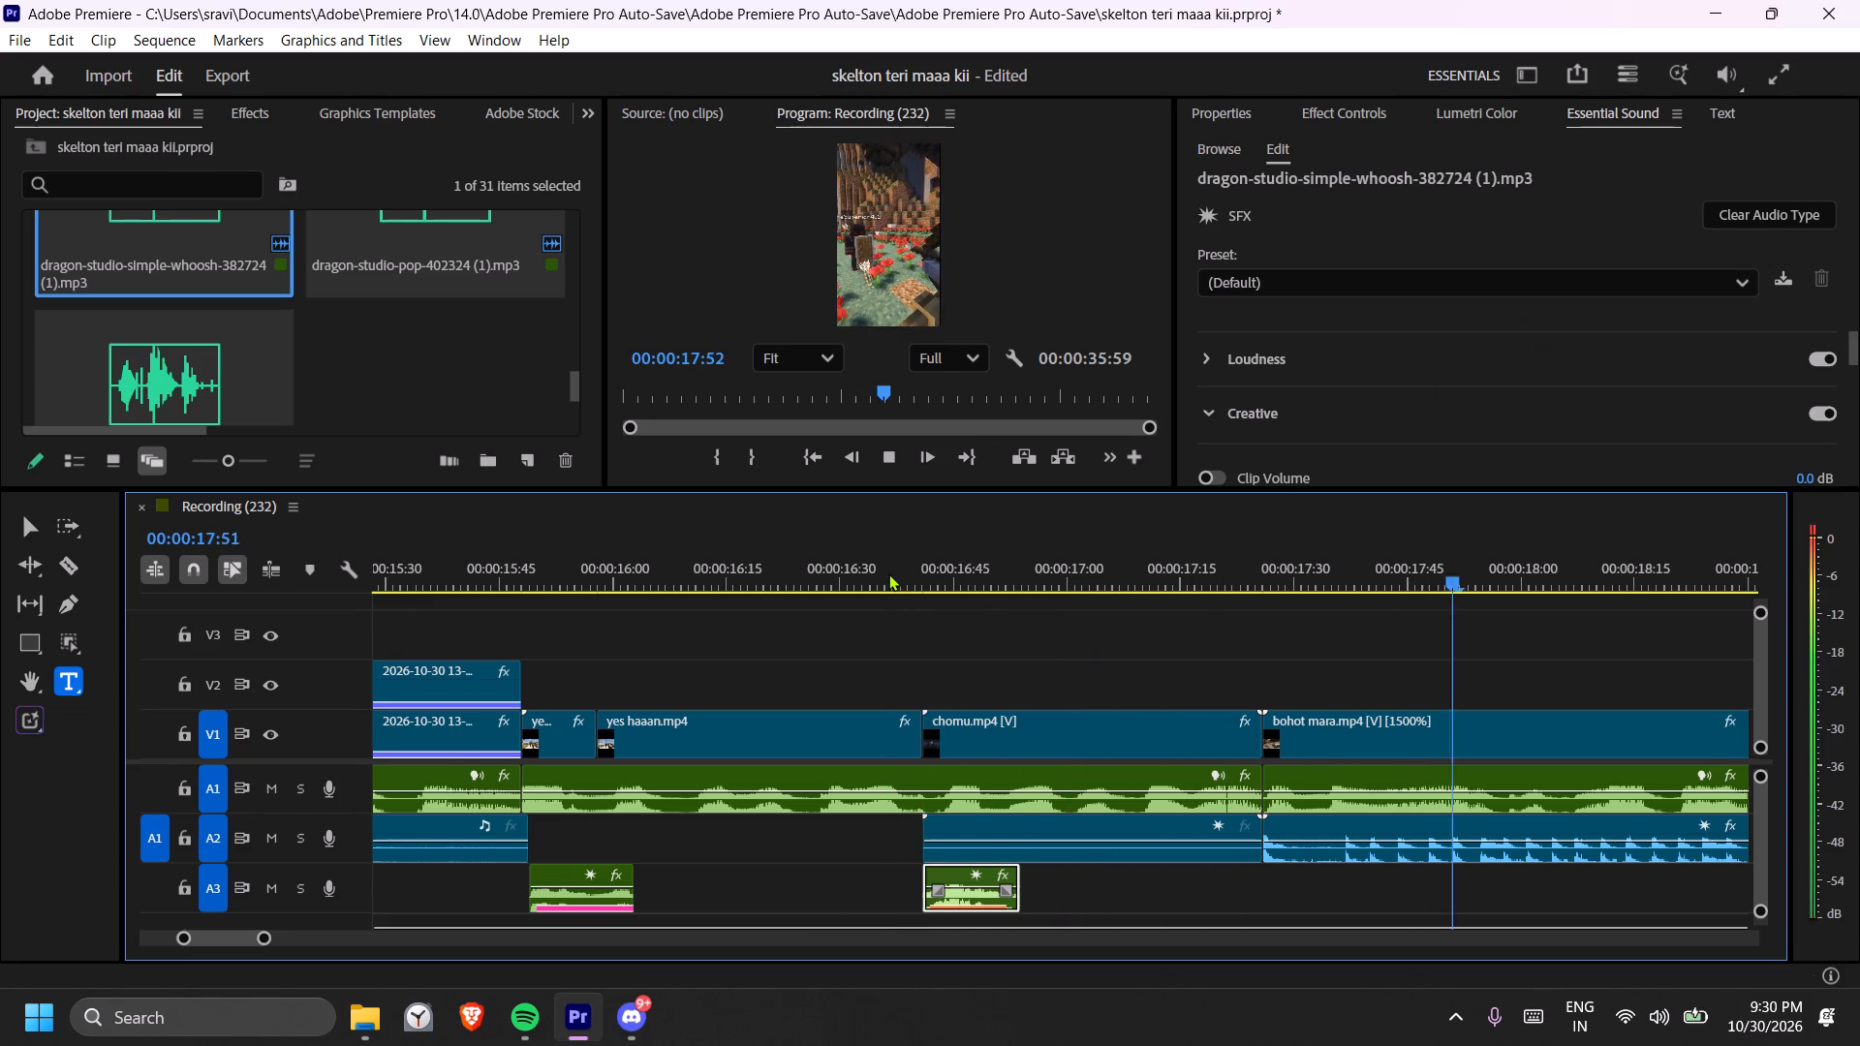
key(space)
Place dragon-studio-pop-402324 (1).mp3 on A3 at the start of bohot mara.mp4 [V].
key(minus)
key(minus)
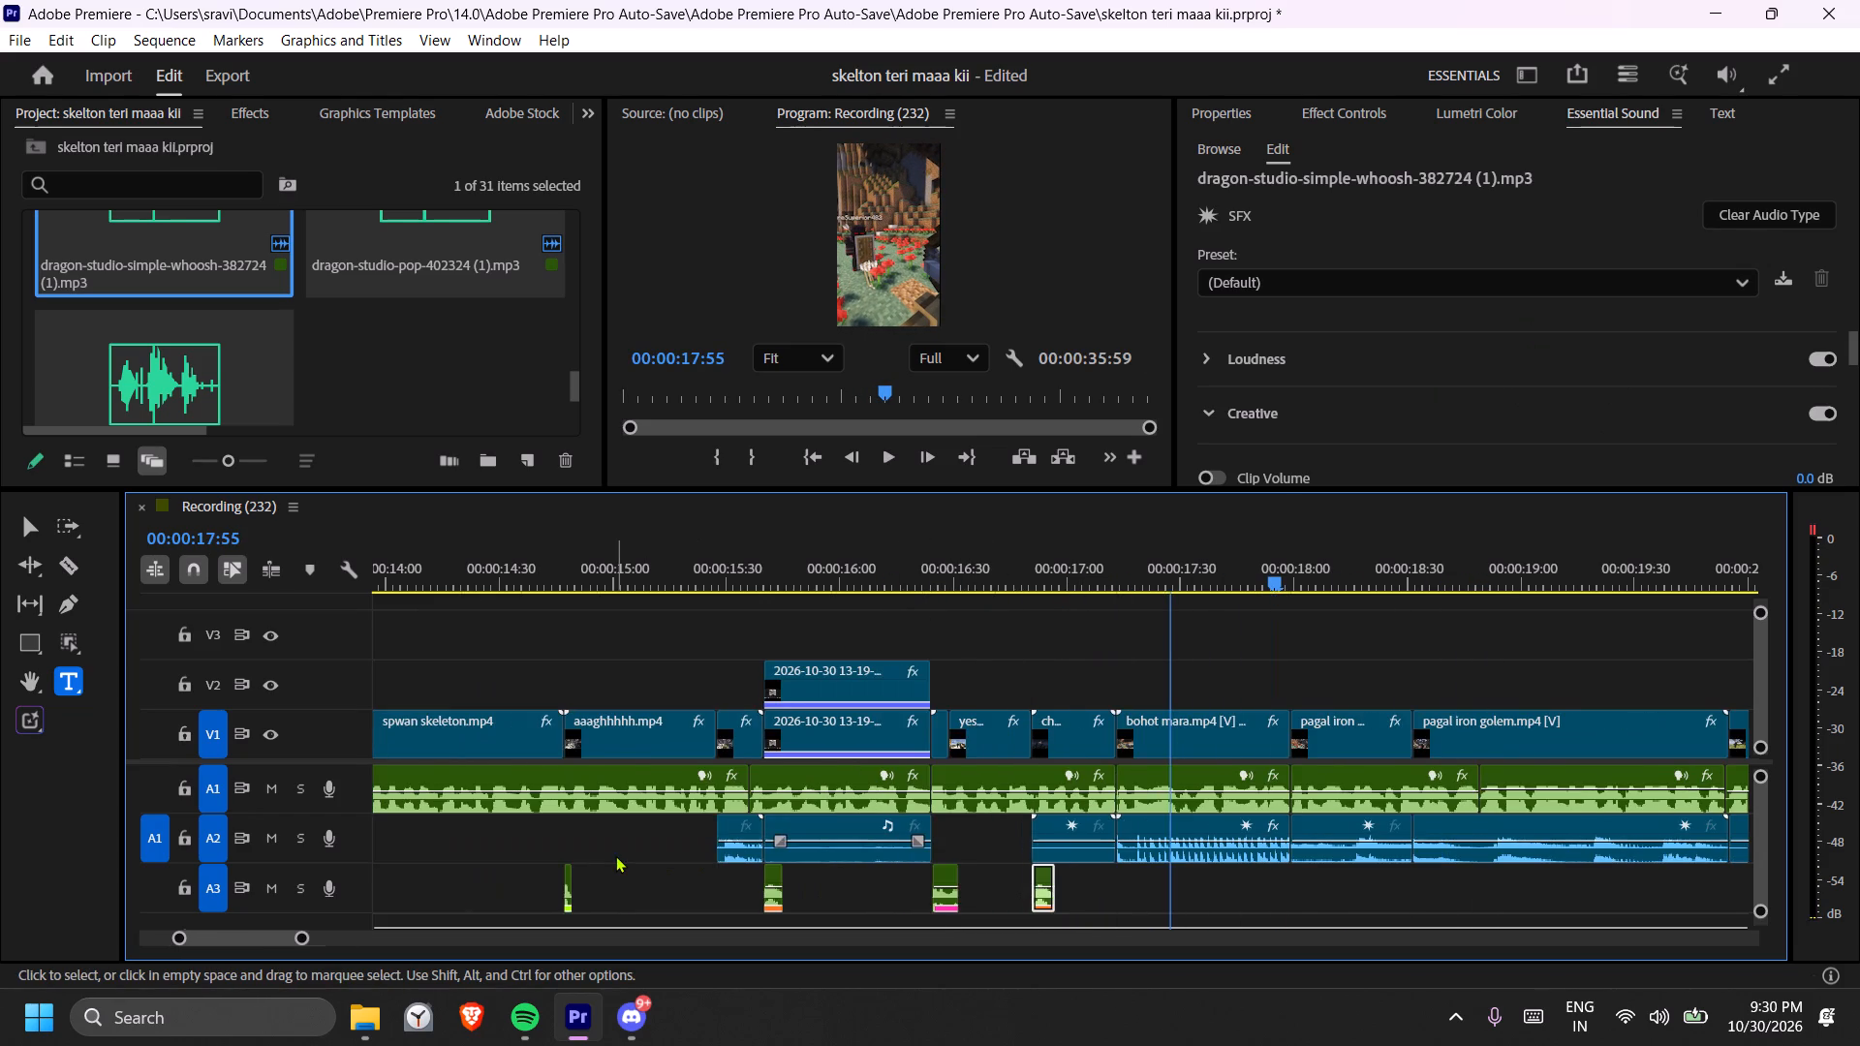
key(equal)
scroll(408, 372, up, 2)
drag(428, 250, 970, 912)
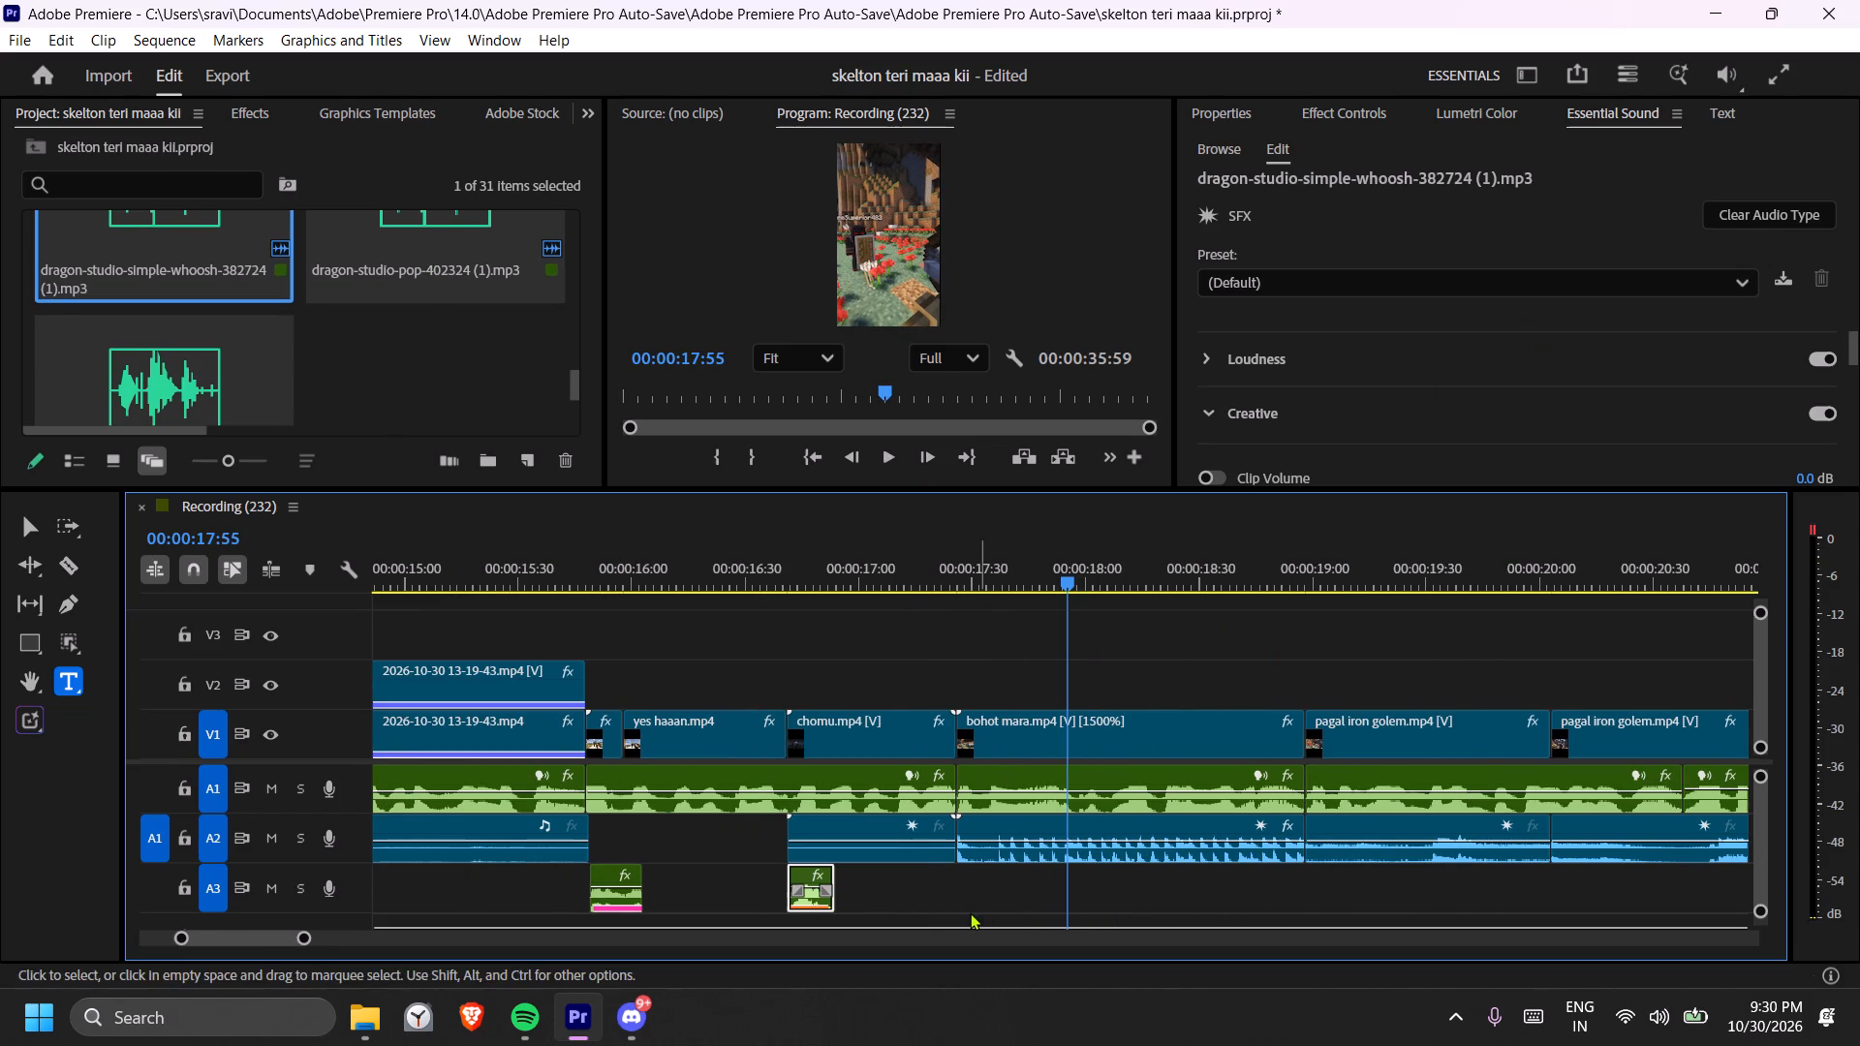
drag(970, 912, 957, 902)
drag(401, 272, 948, 894)
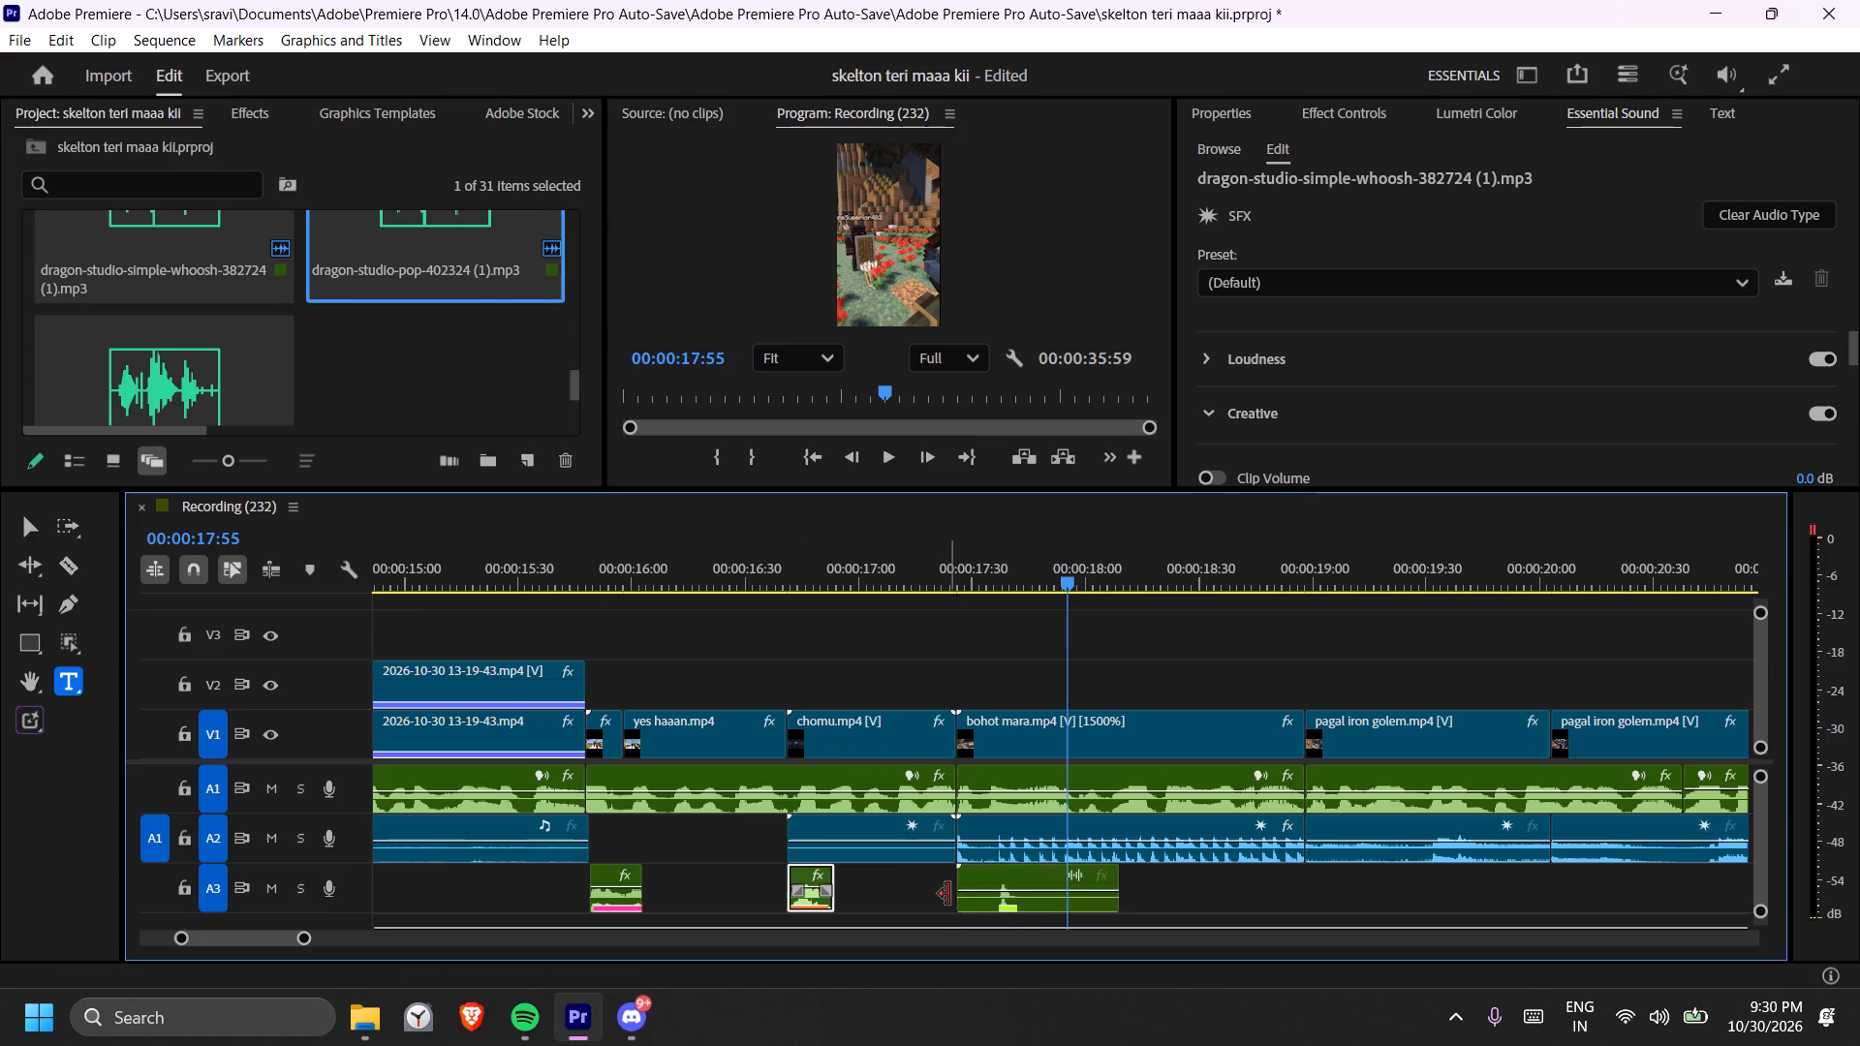
Raise the volume of the new pop clip on A3 to about 11 dB.
key(equal)
drag(1018, 893, 1029, 884)
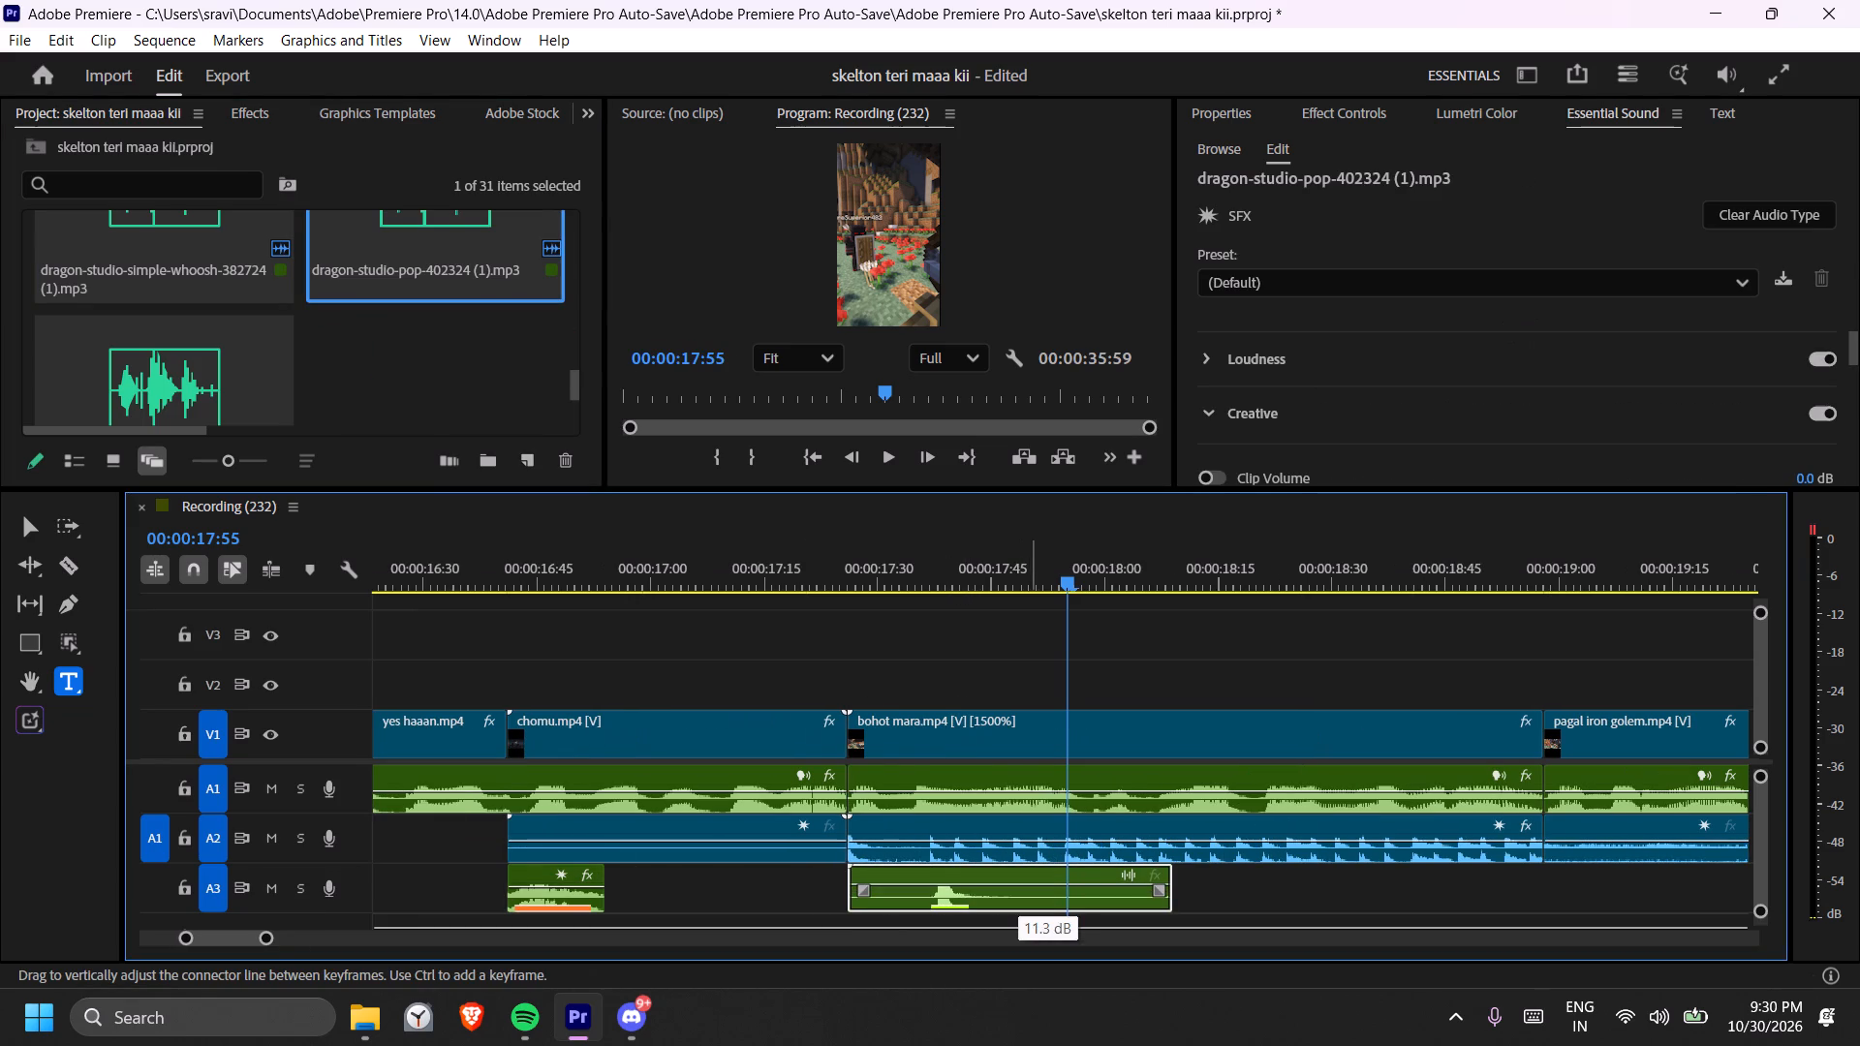
drag(1029, 884, 1038, 886)
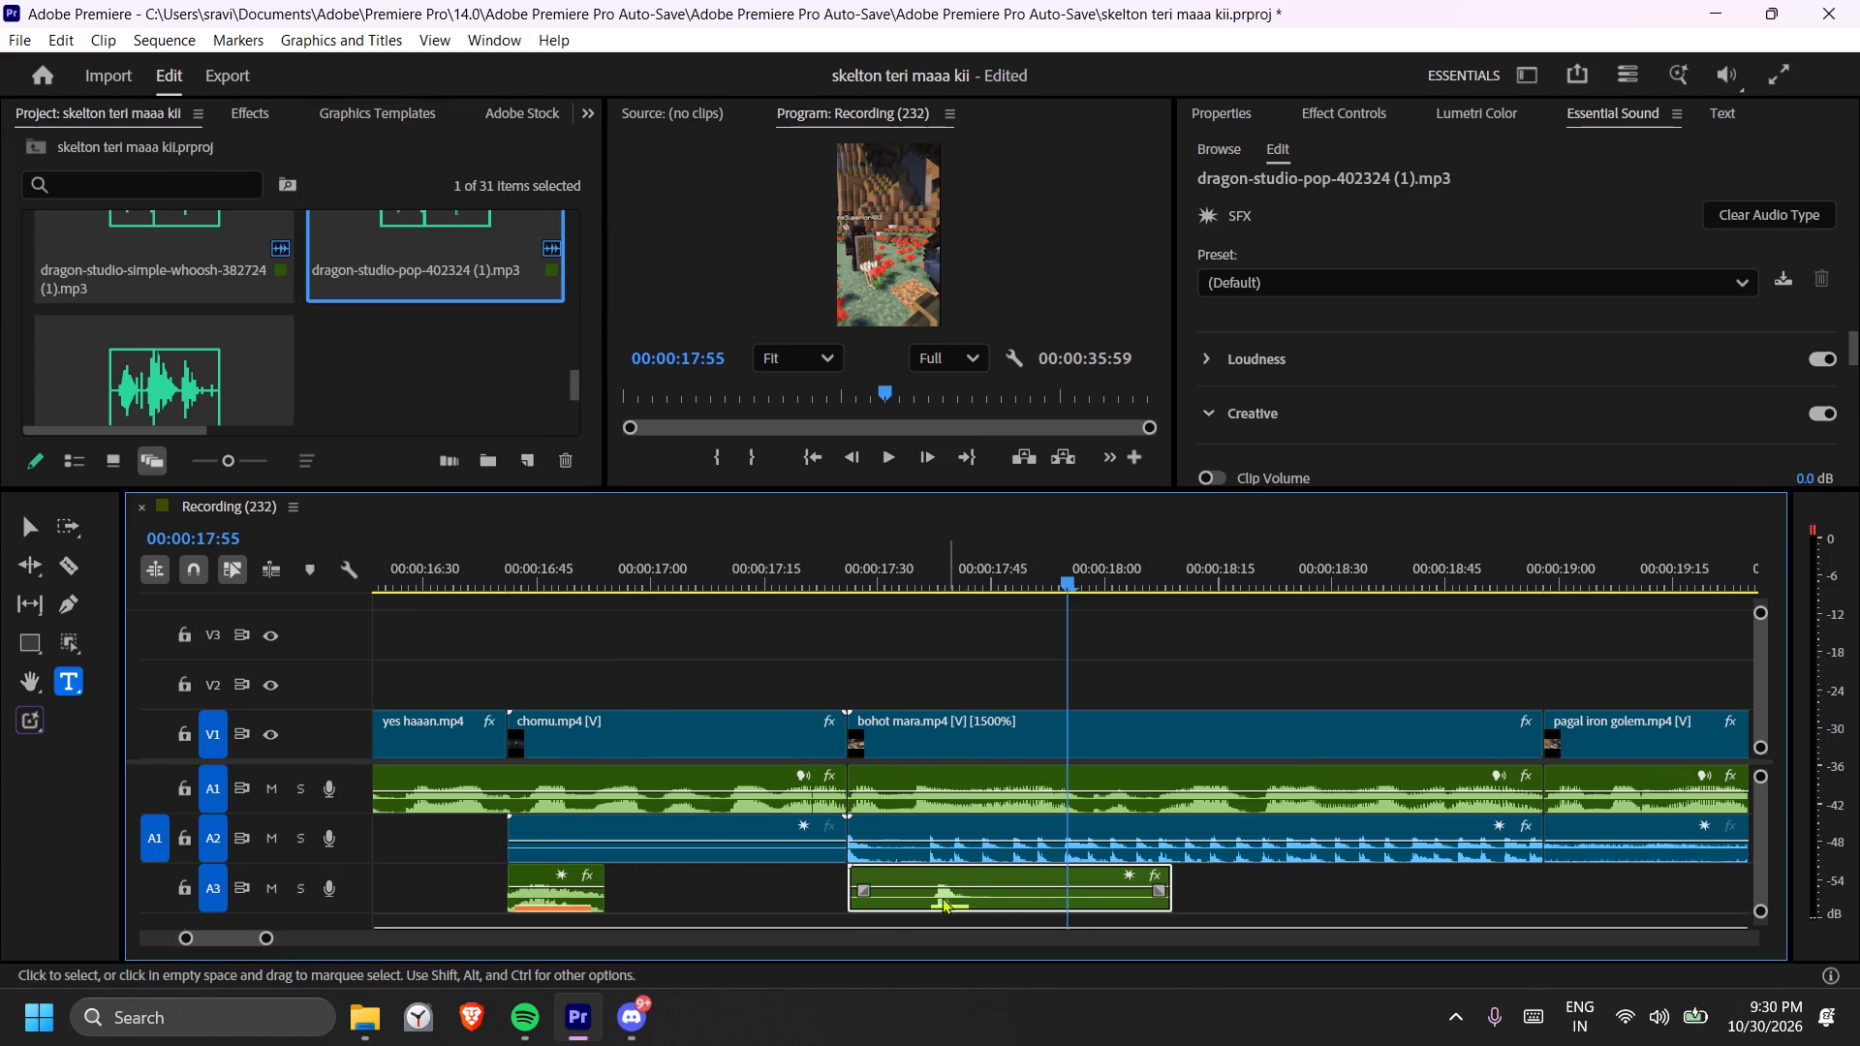
Trim the pop on A3 to its short audible burst and move that piece to the start of bohot mara.mp4 [V].
key(c)
click(933, 907)
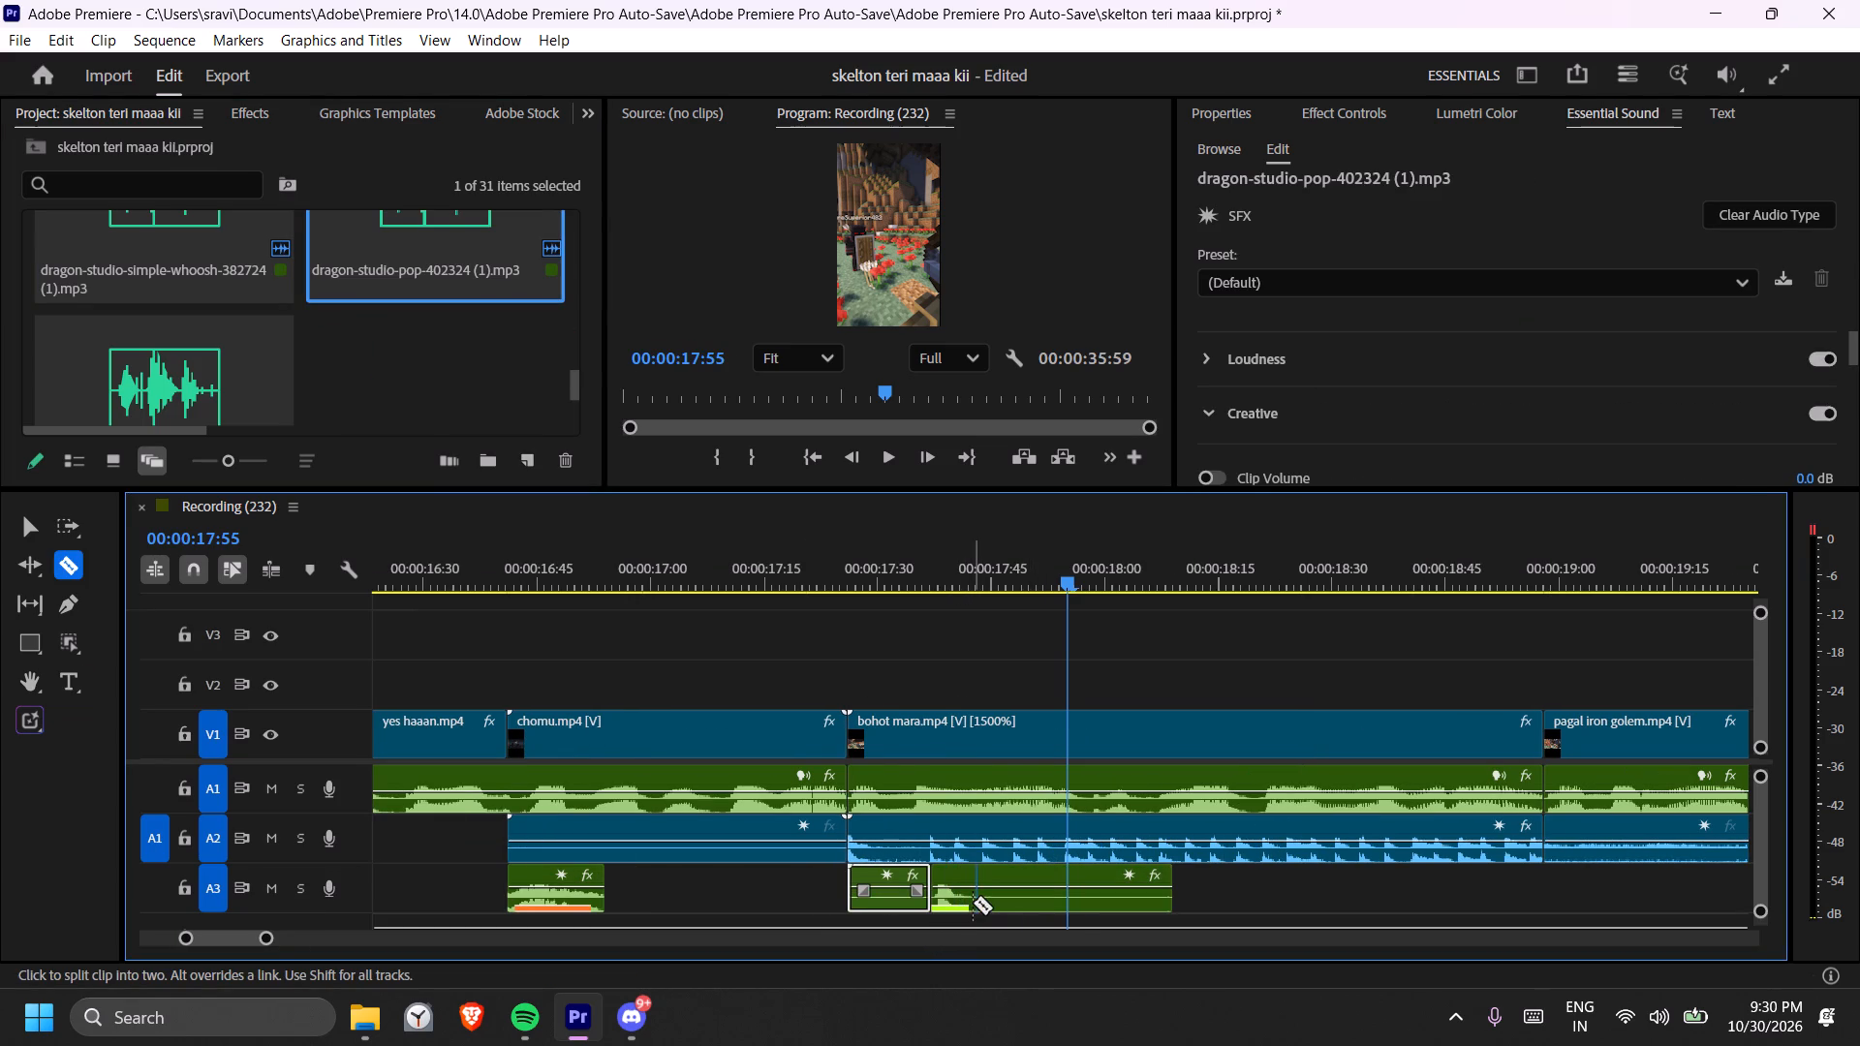
click(971, 903)
key(t)
click(867, 876)
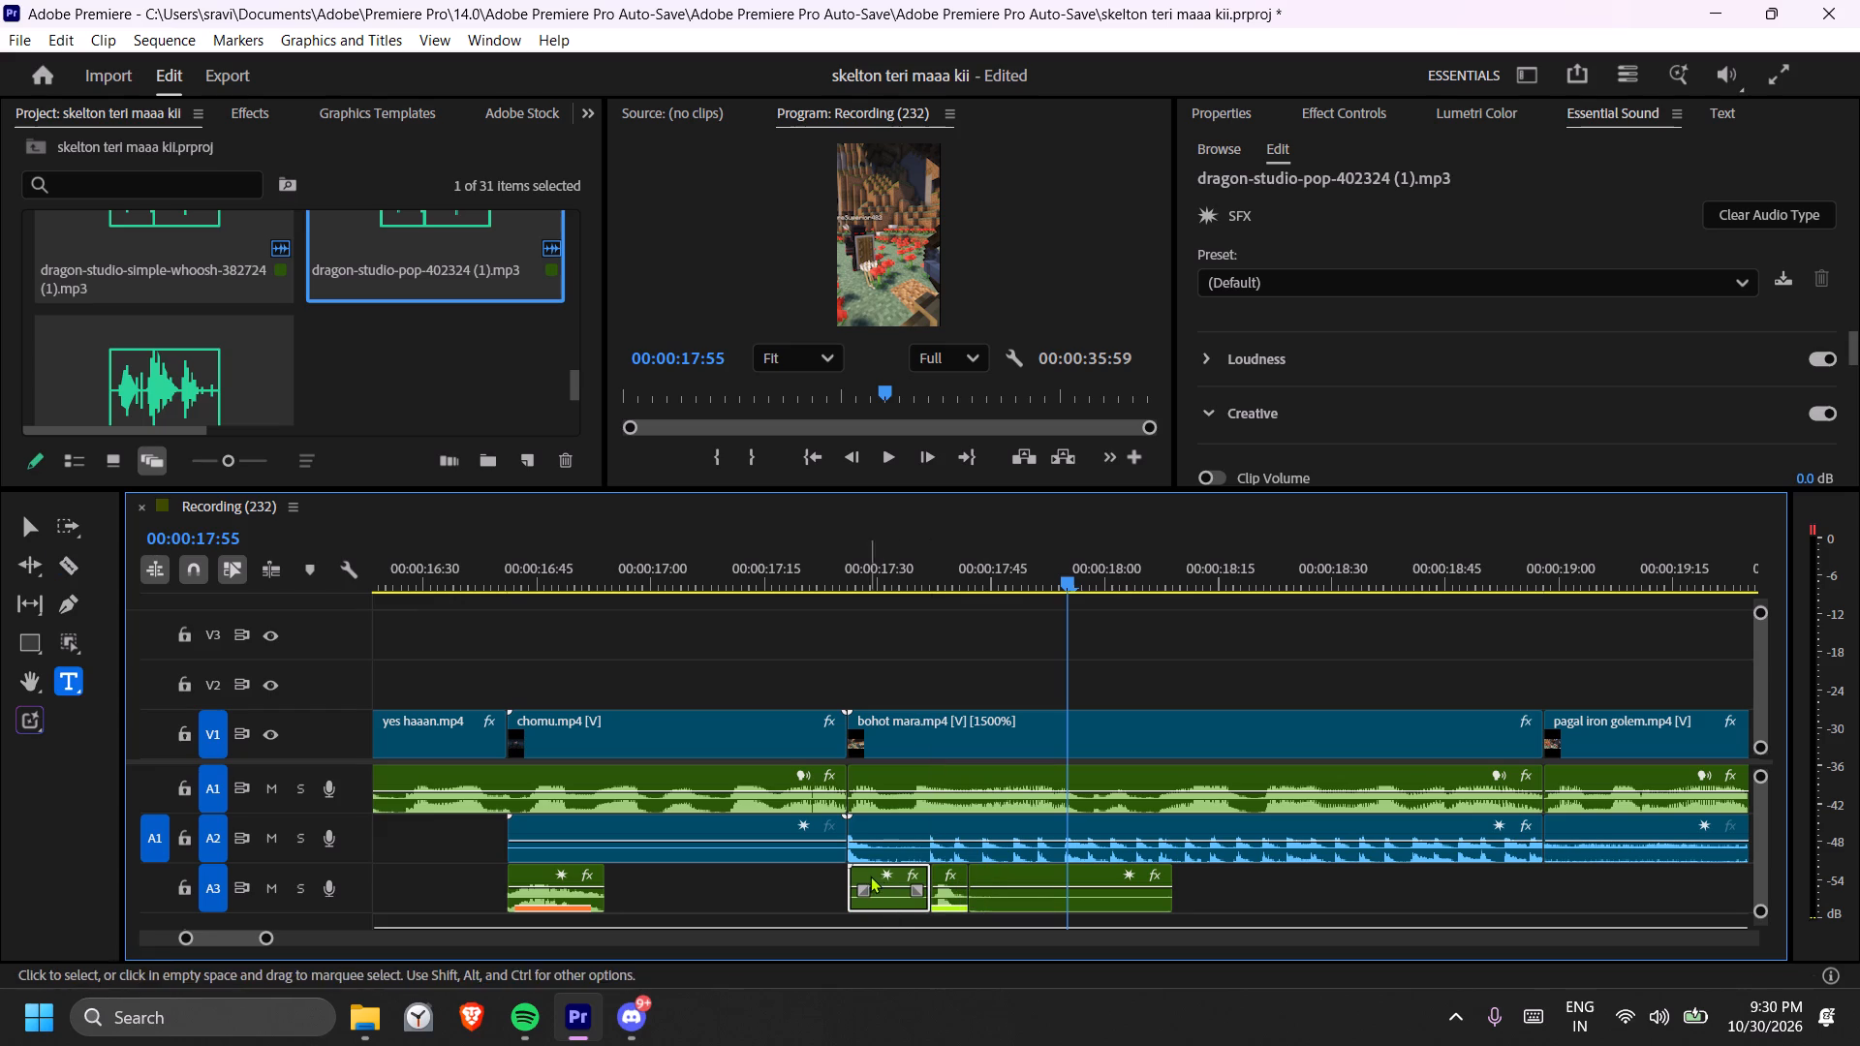
key(Delete)
click(1028, 872)
key(Delete)
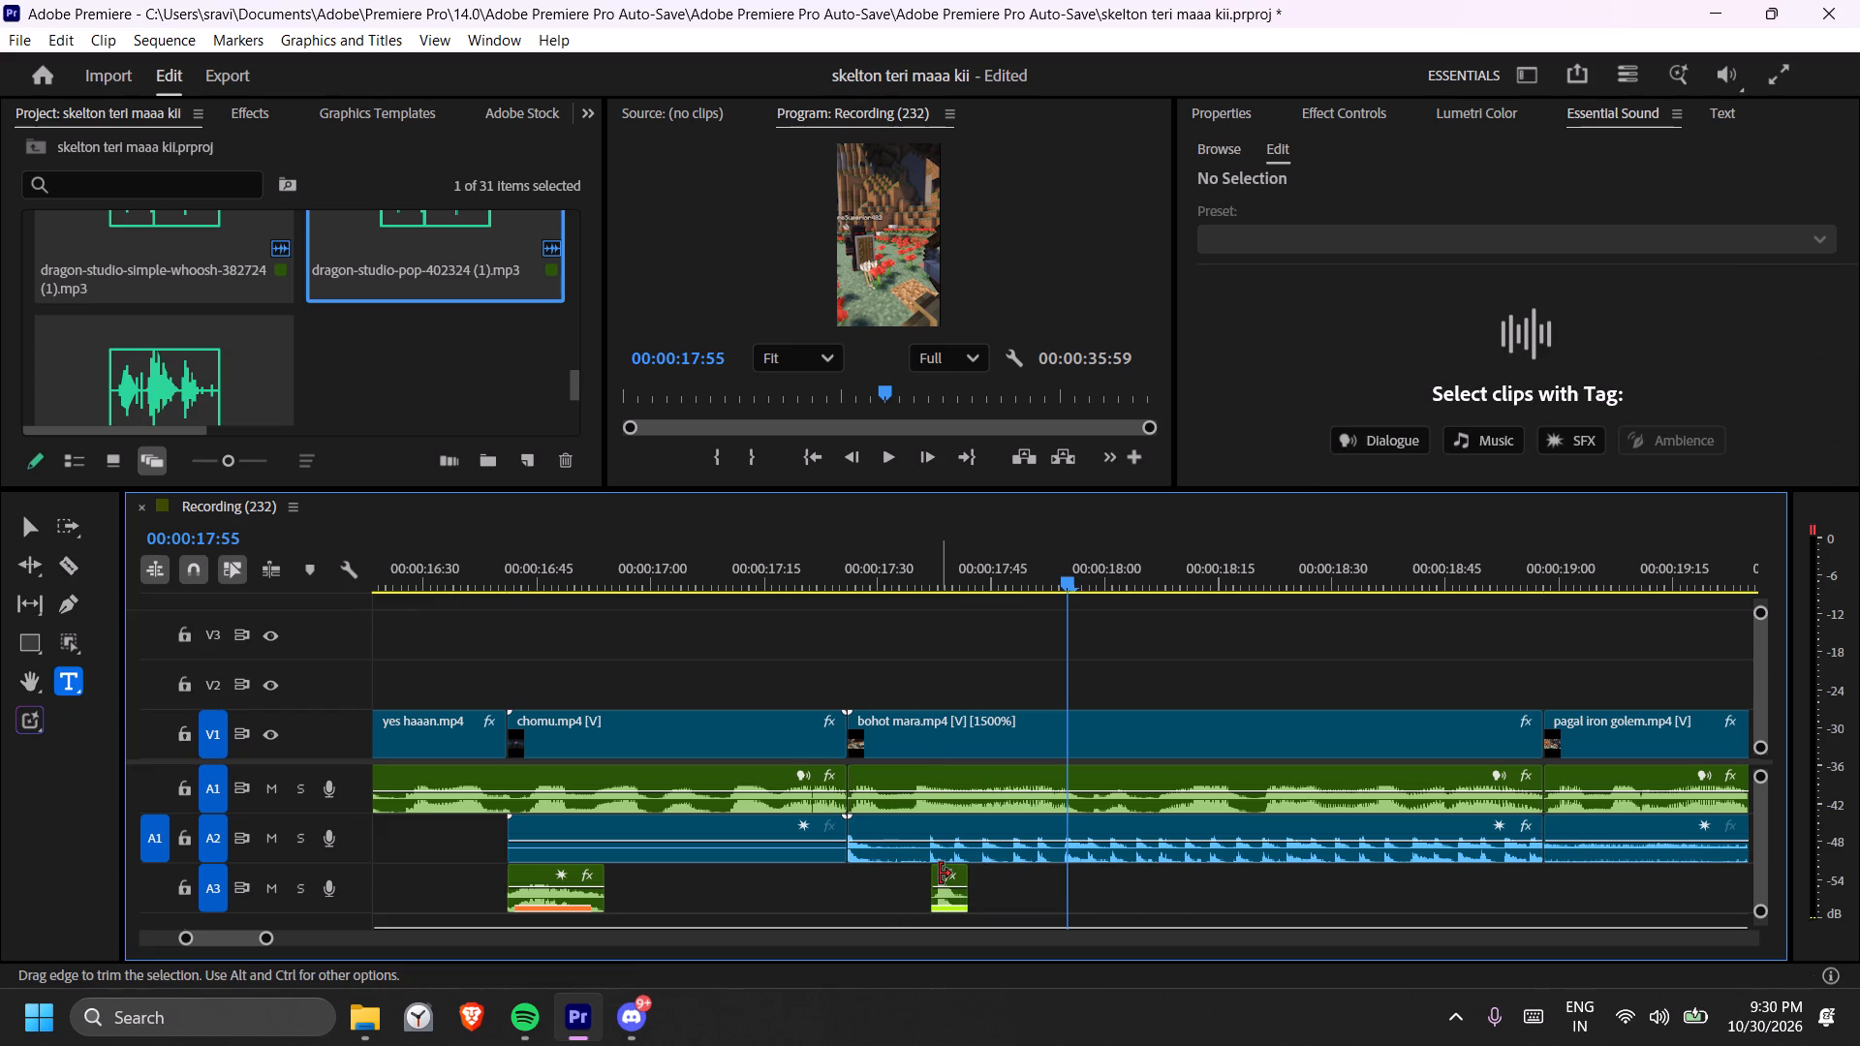
drag(945, 897, 861, 894)
Play from just before bohot mara.mp4 [V] through the pagal iron golem.mp4 clips into firse damage.mp4 to review the cuts.
click(789, 581)
key(space)
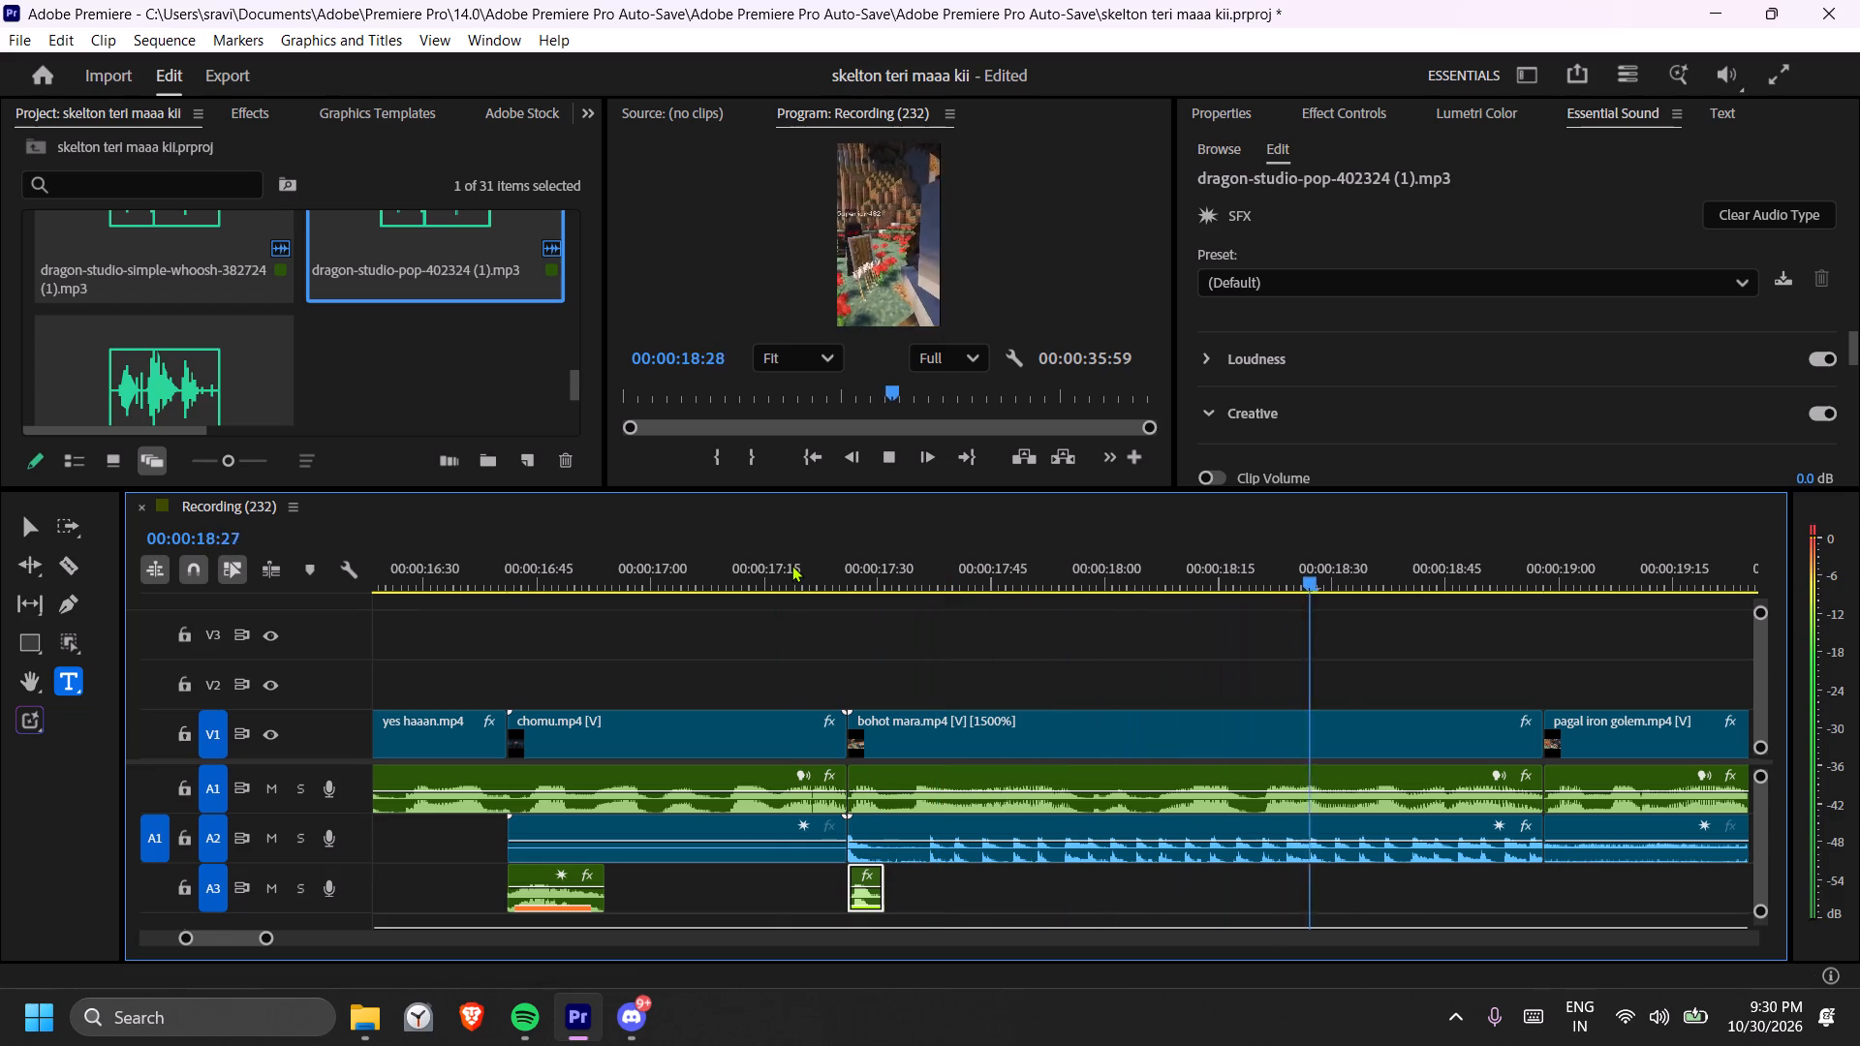
key(space)
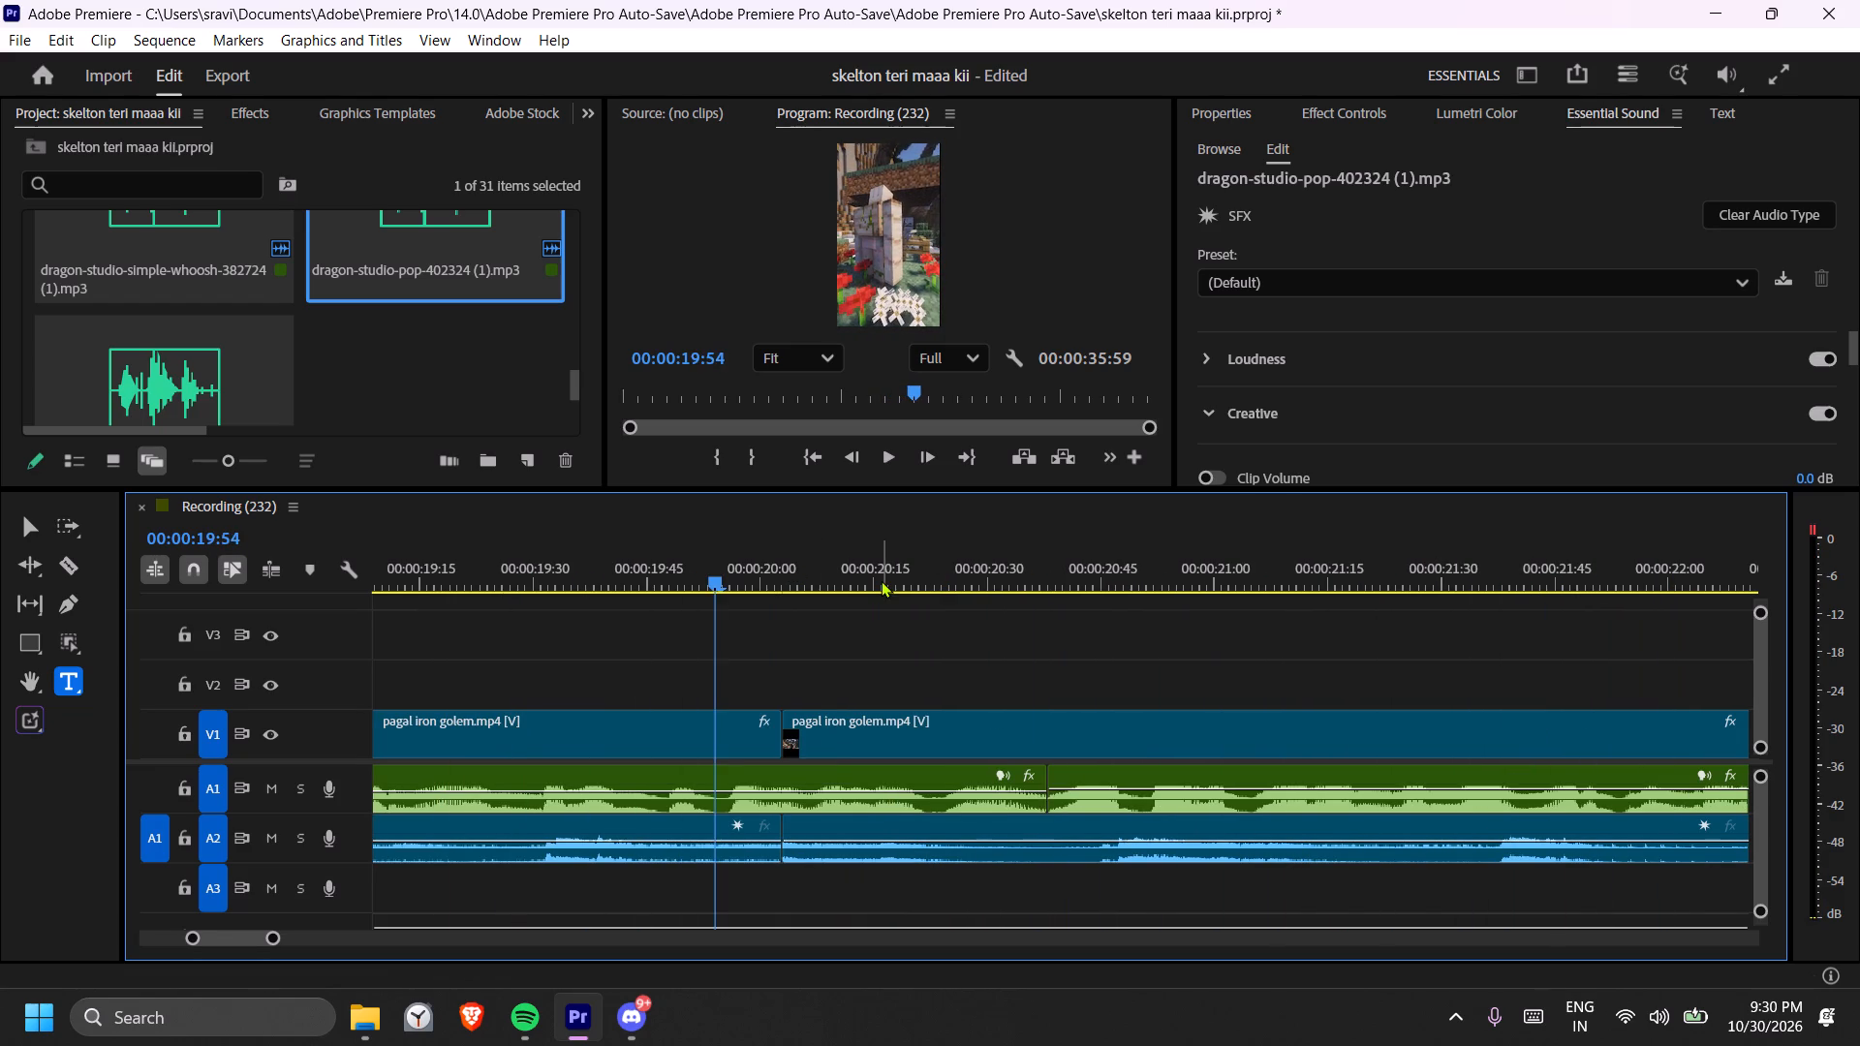
key(space)
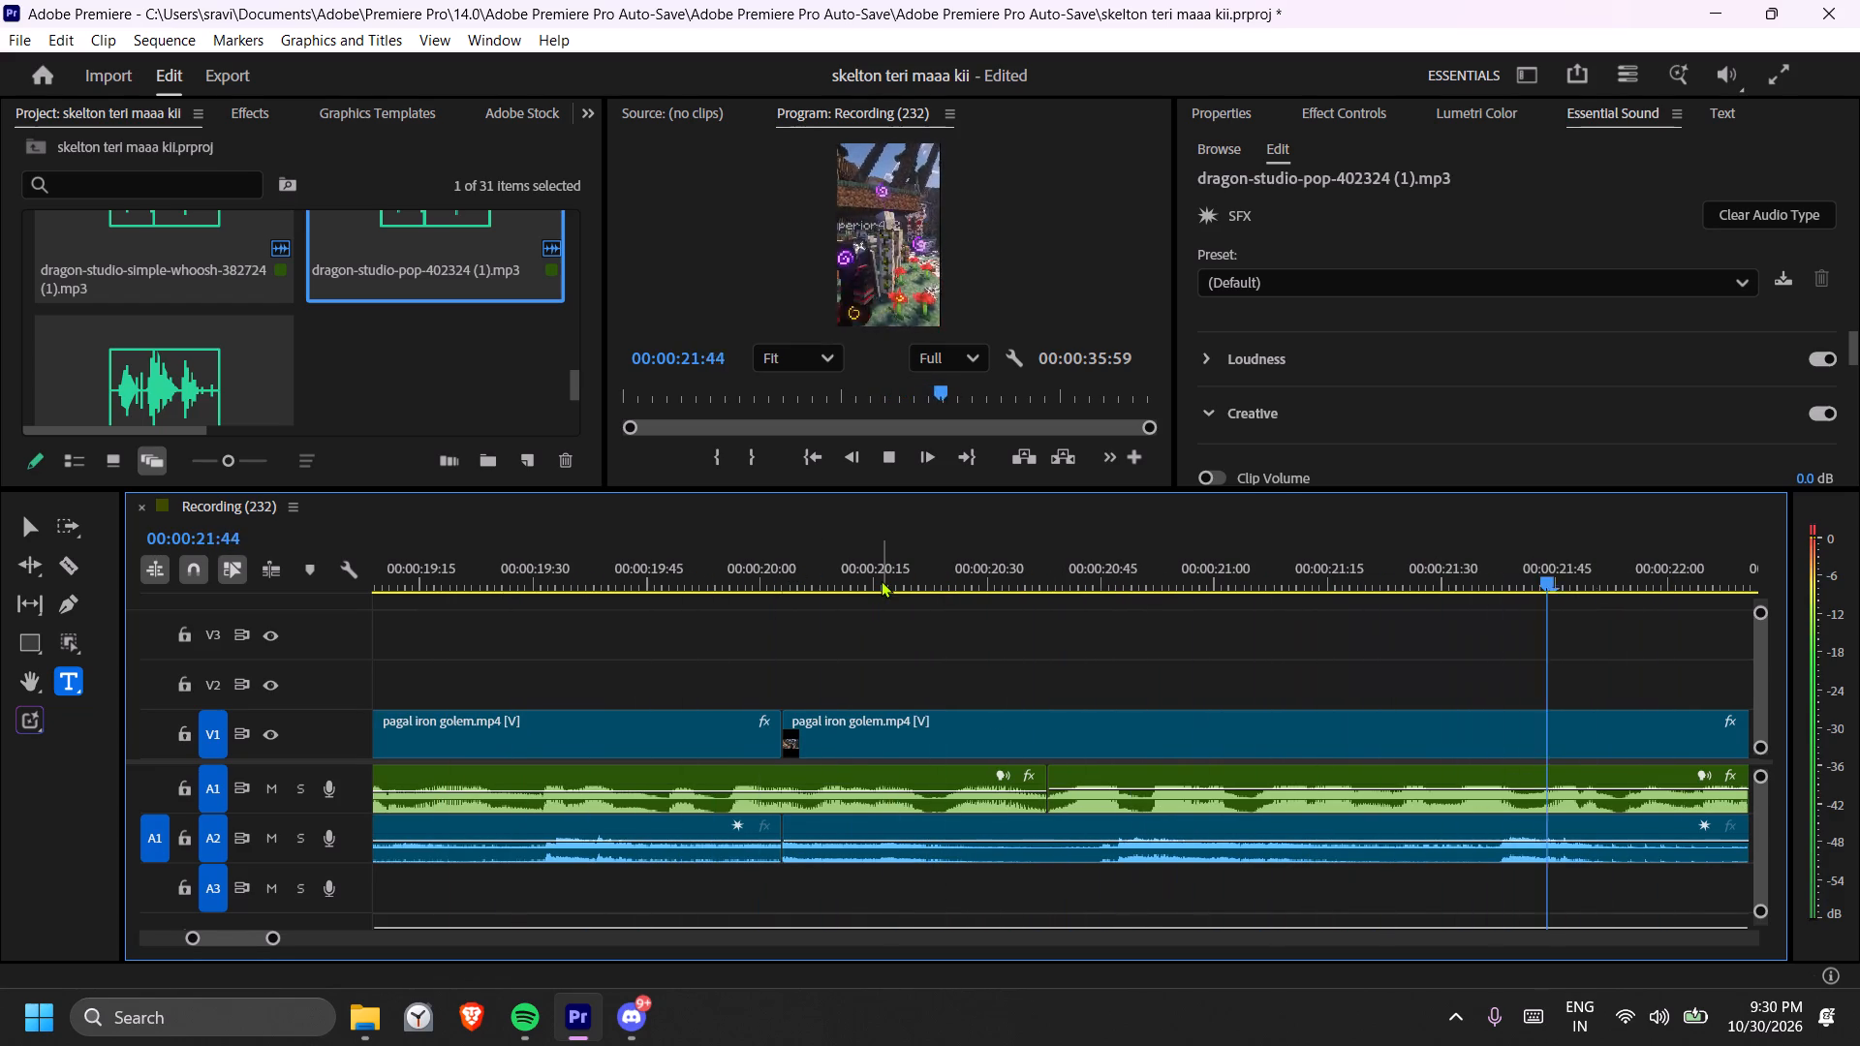
key(space)
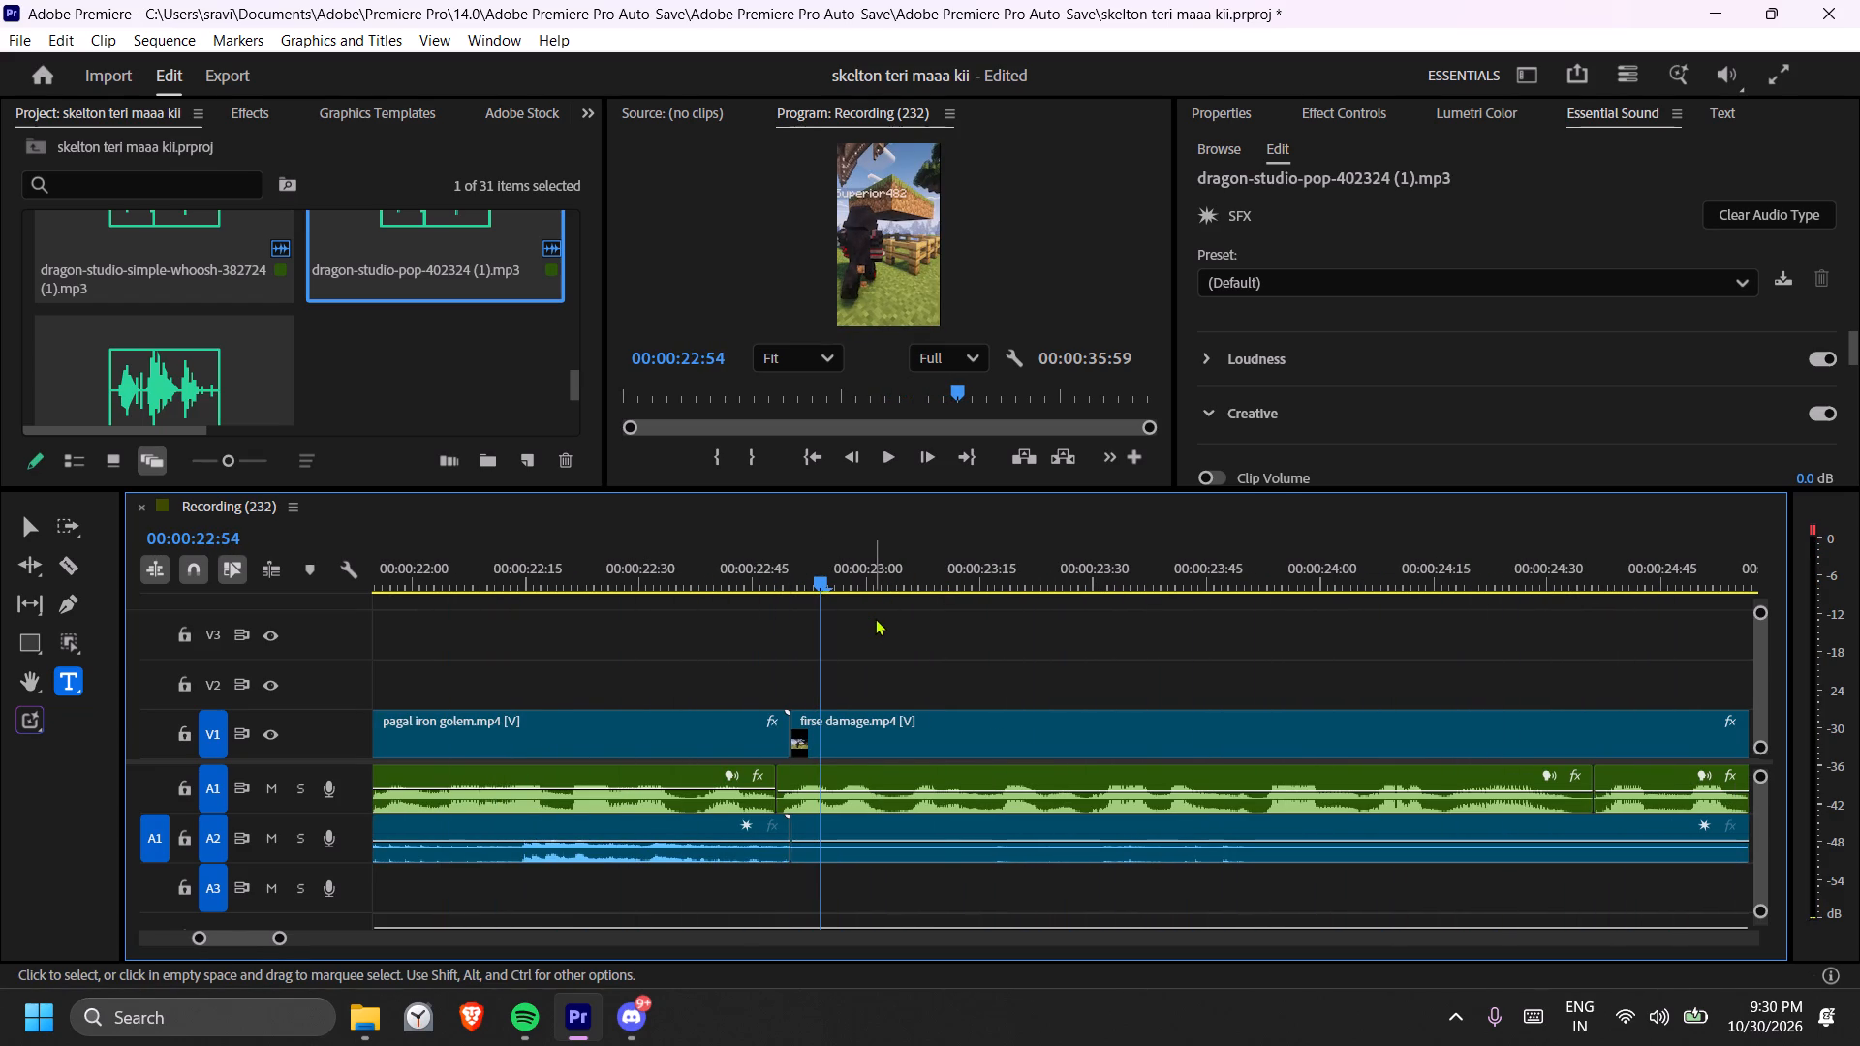
click(877, 605)
key(minus)
key(space)
key(space)
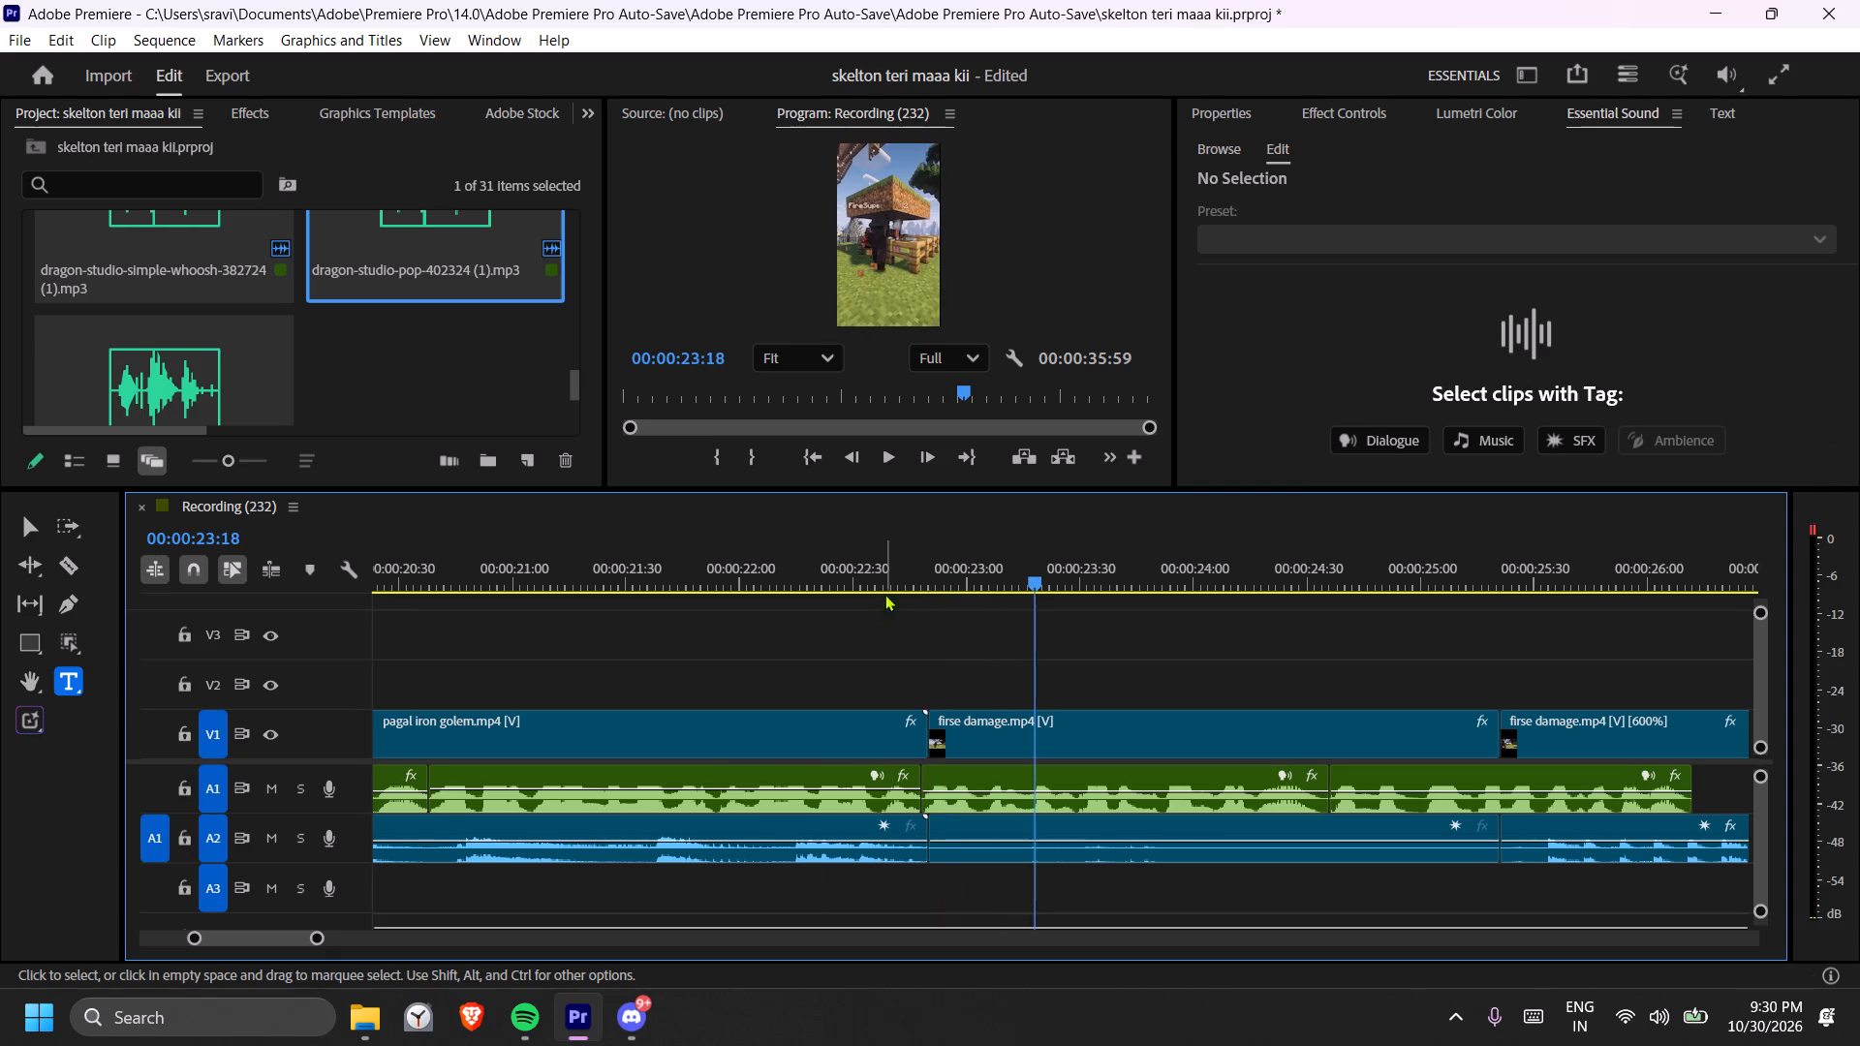
Split firse damage.mp4 [V] on V1 at 00:00:23:09, separating a short opening piece.
drag(926, 572, 915, 570)
scroll(783, 611, up, 2)
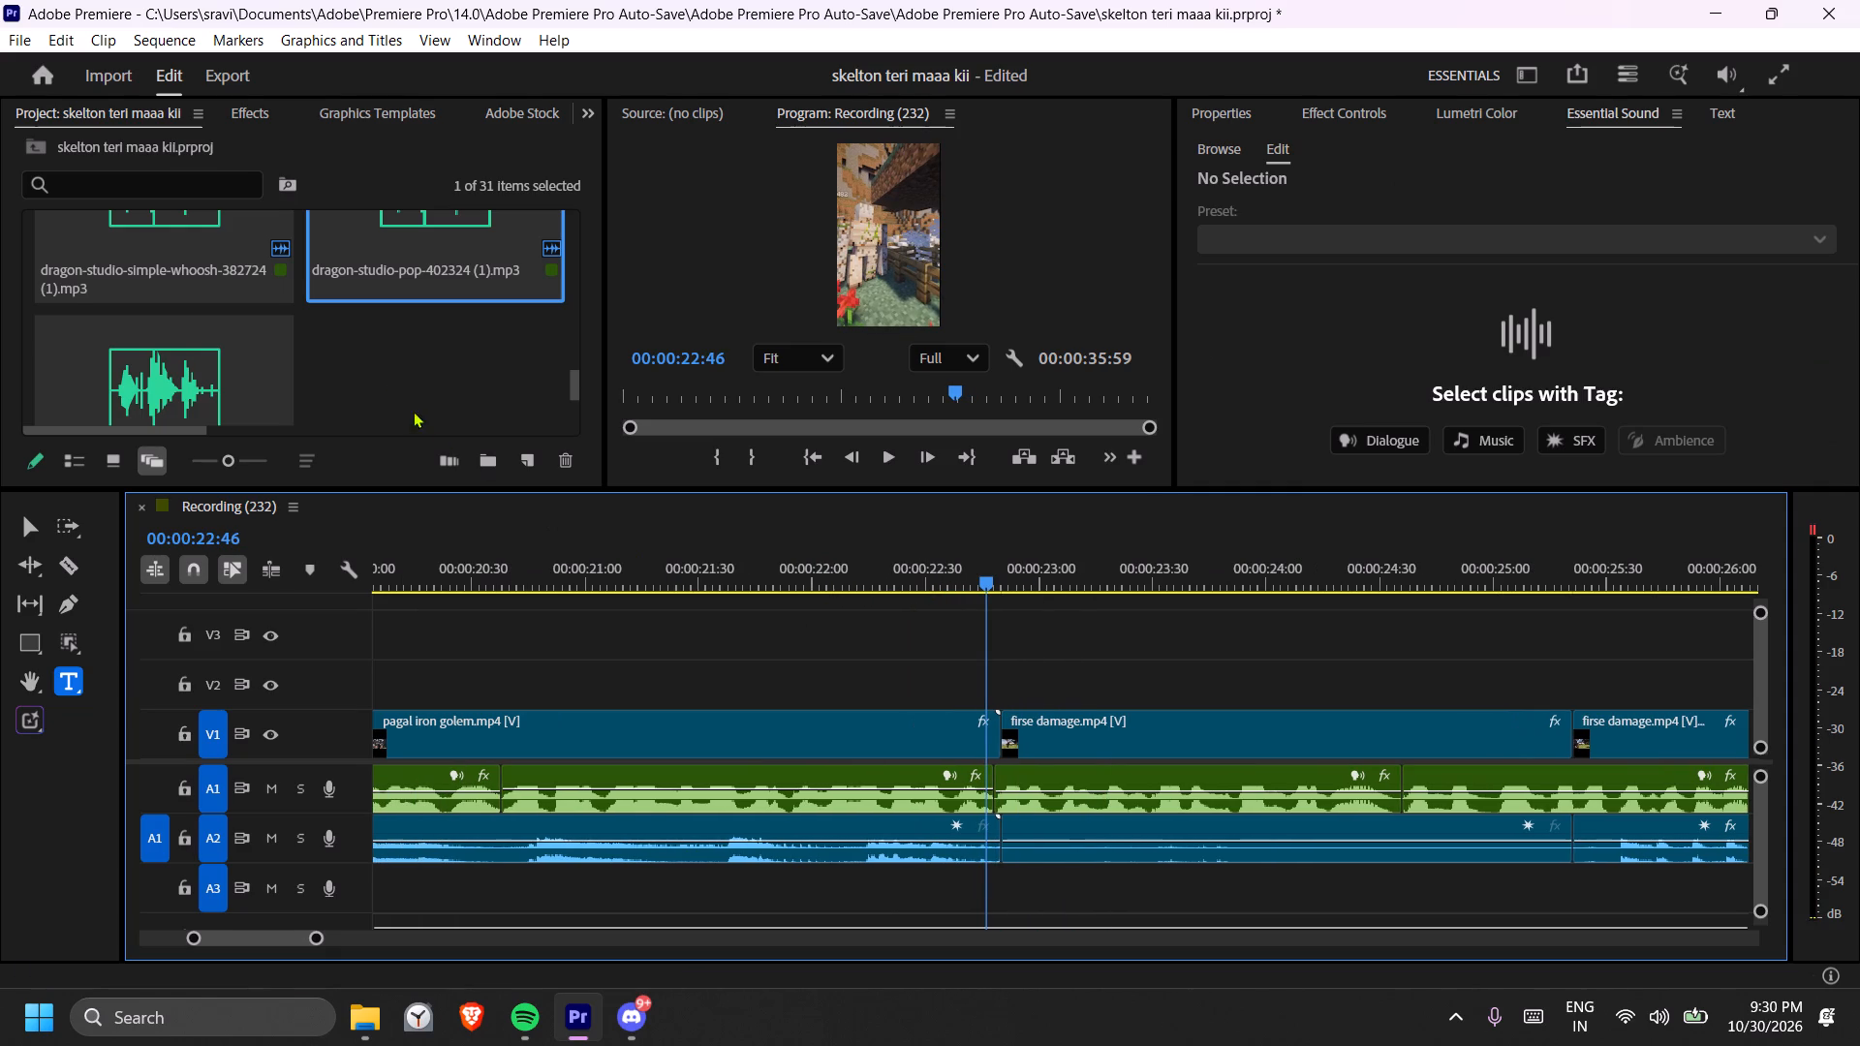
scroll(307, 354, down, 18)
scroll(249, 353, up, 12)
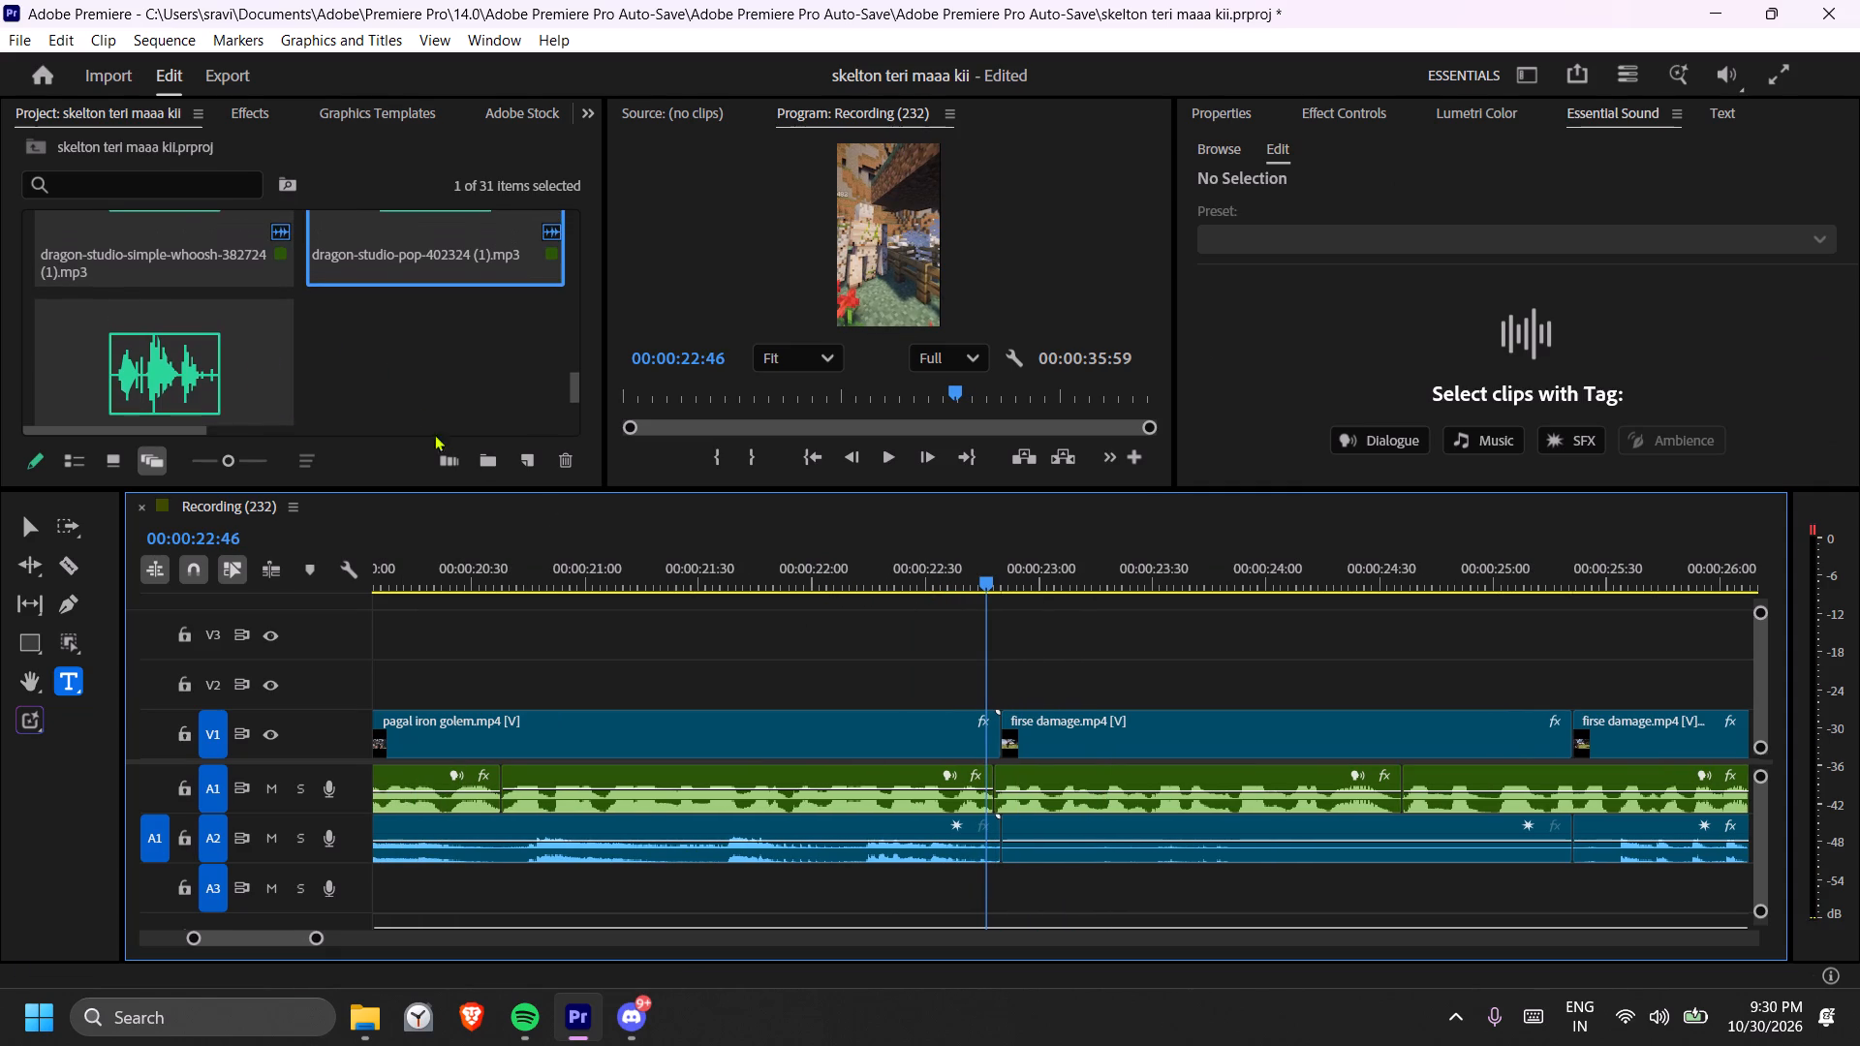
drag(978, 580, 1040, 580)
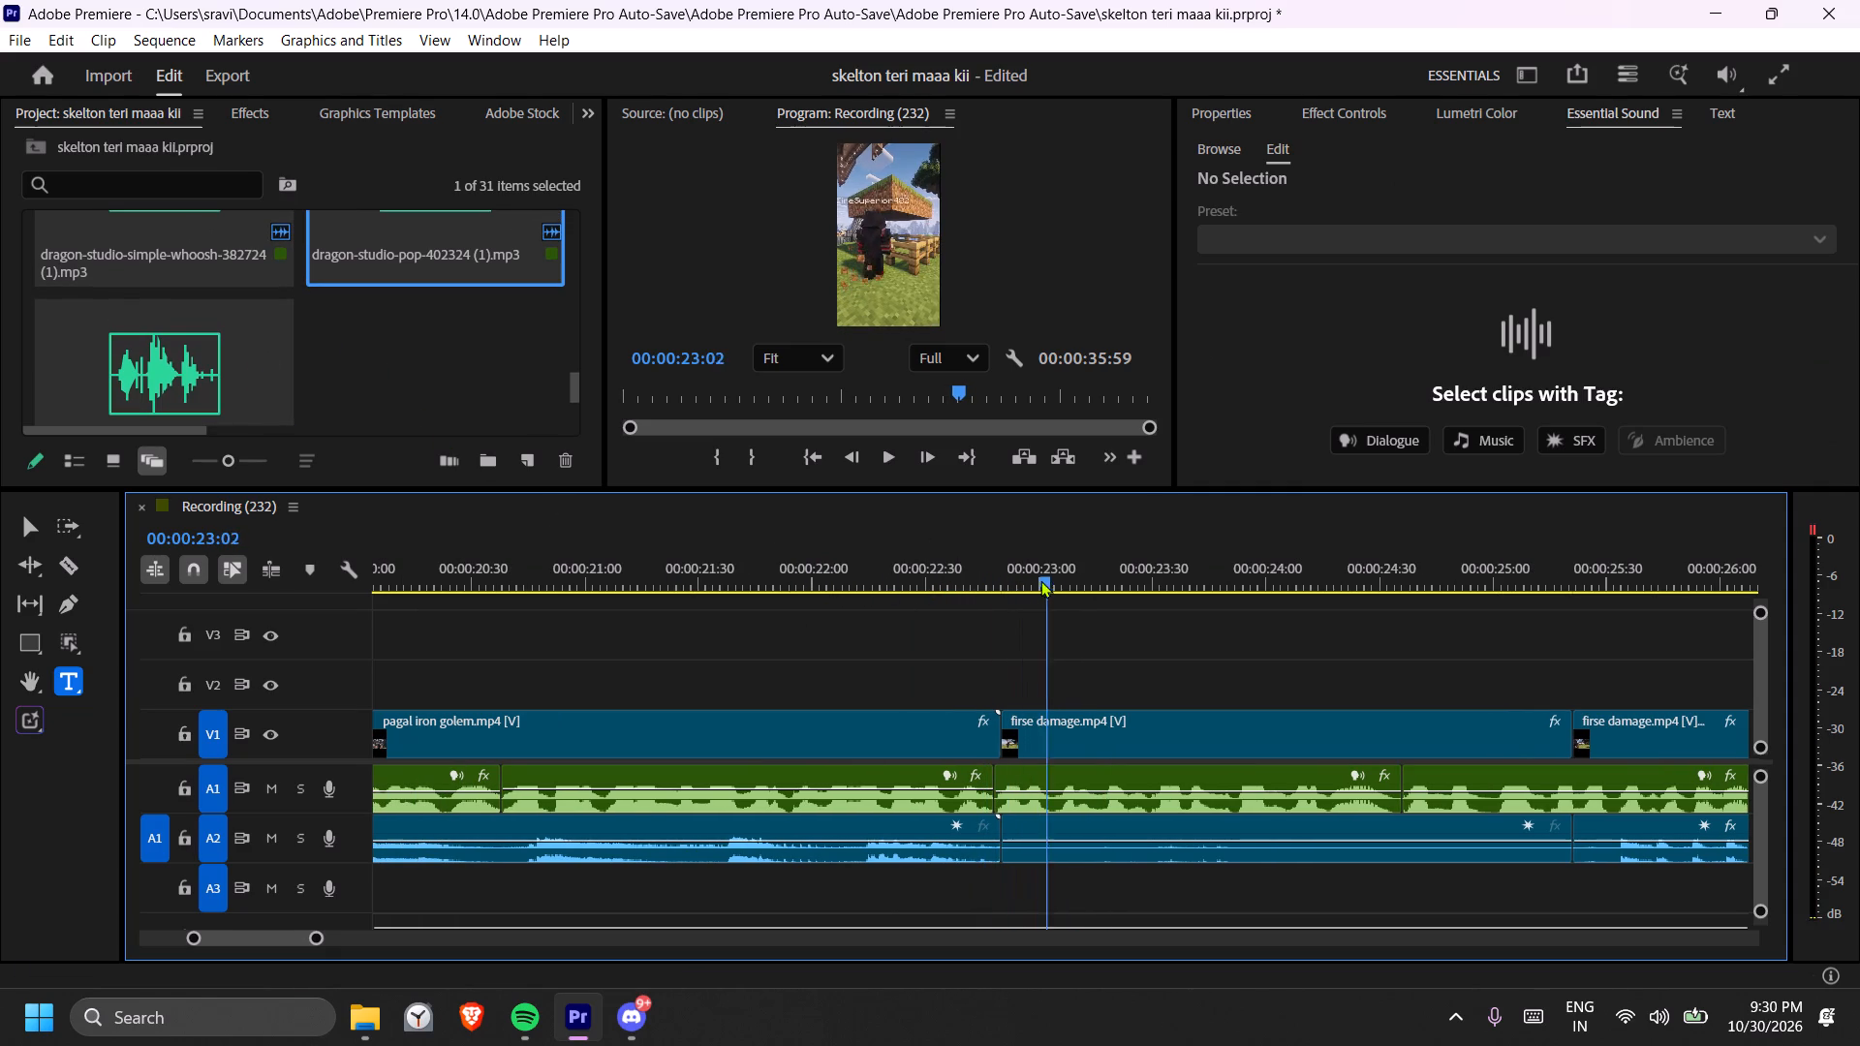
drag(1040, 580, 1065, 578)
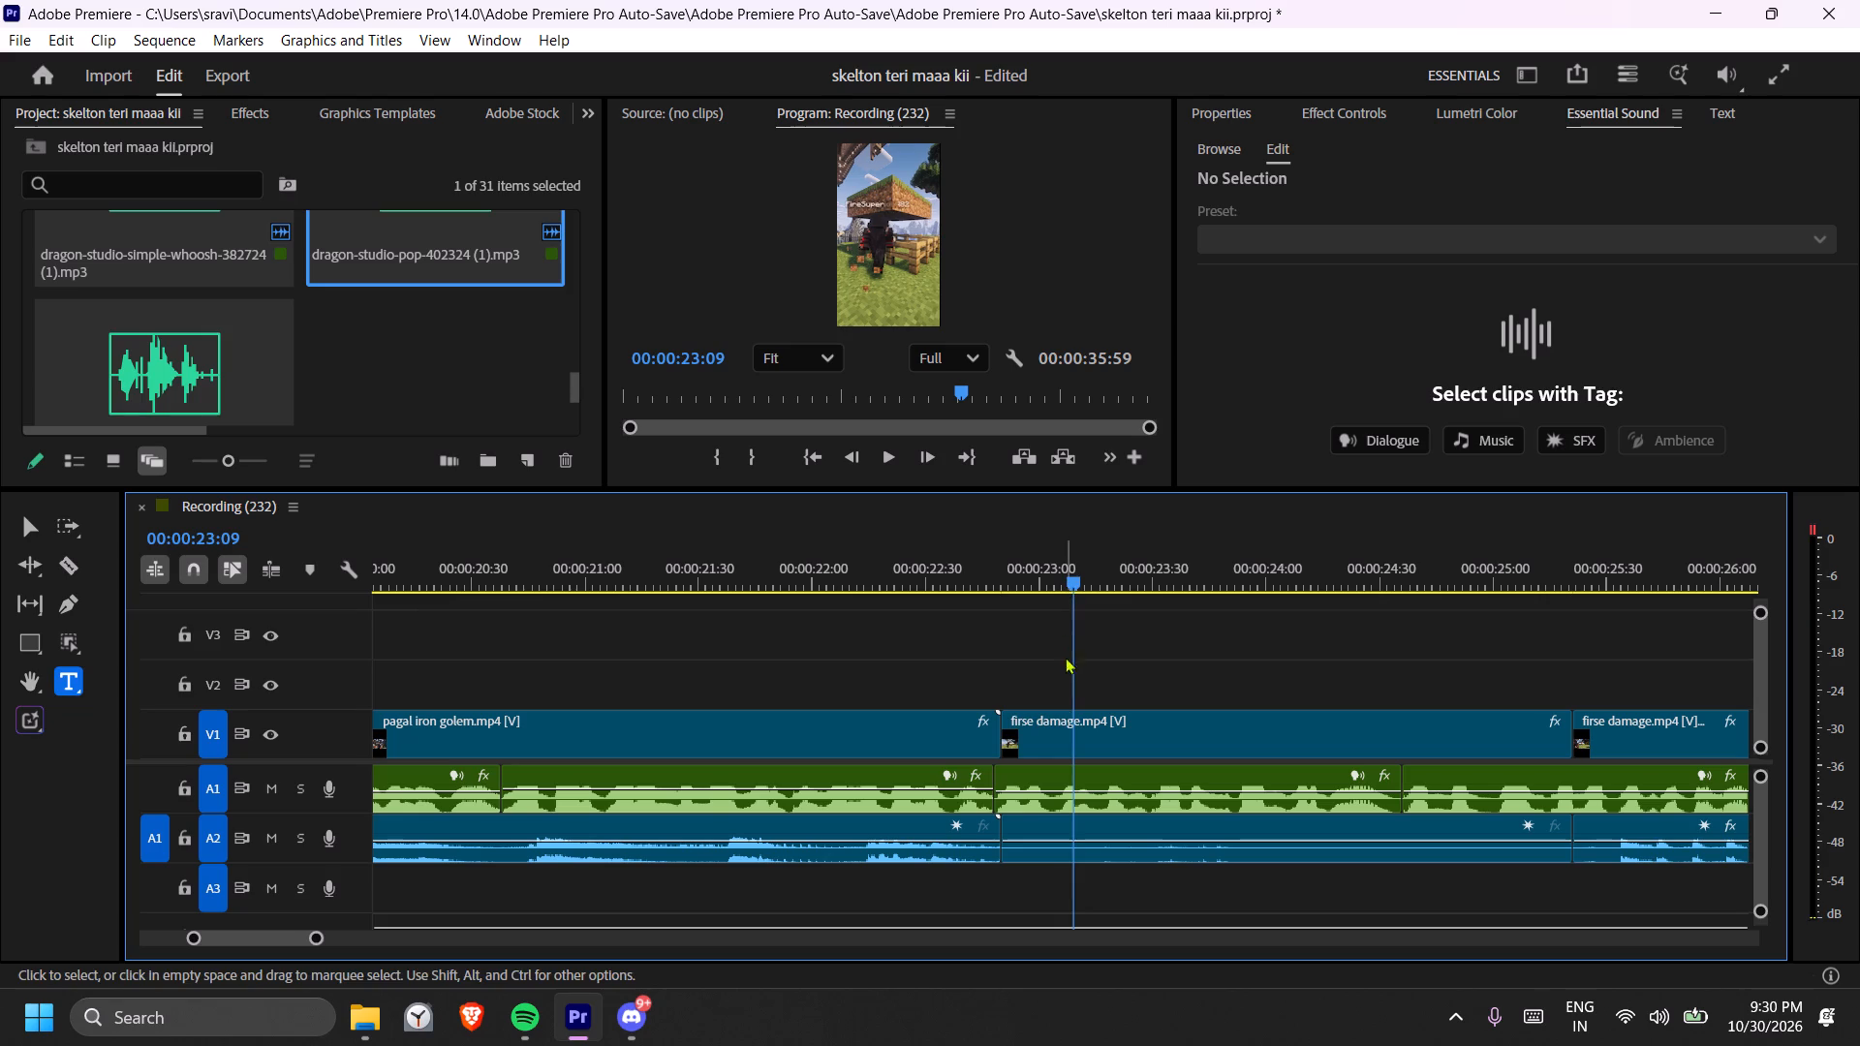
key(c)
click(1074, 731)
Apply the A - PULSATION SHAKE preset to the short opening piece of firse damage.mp4.
click(247, 114)
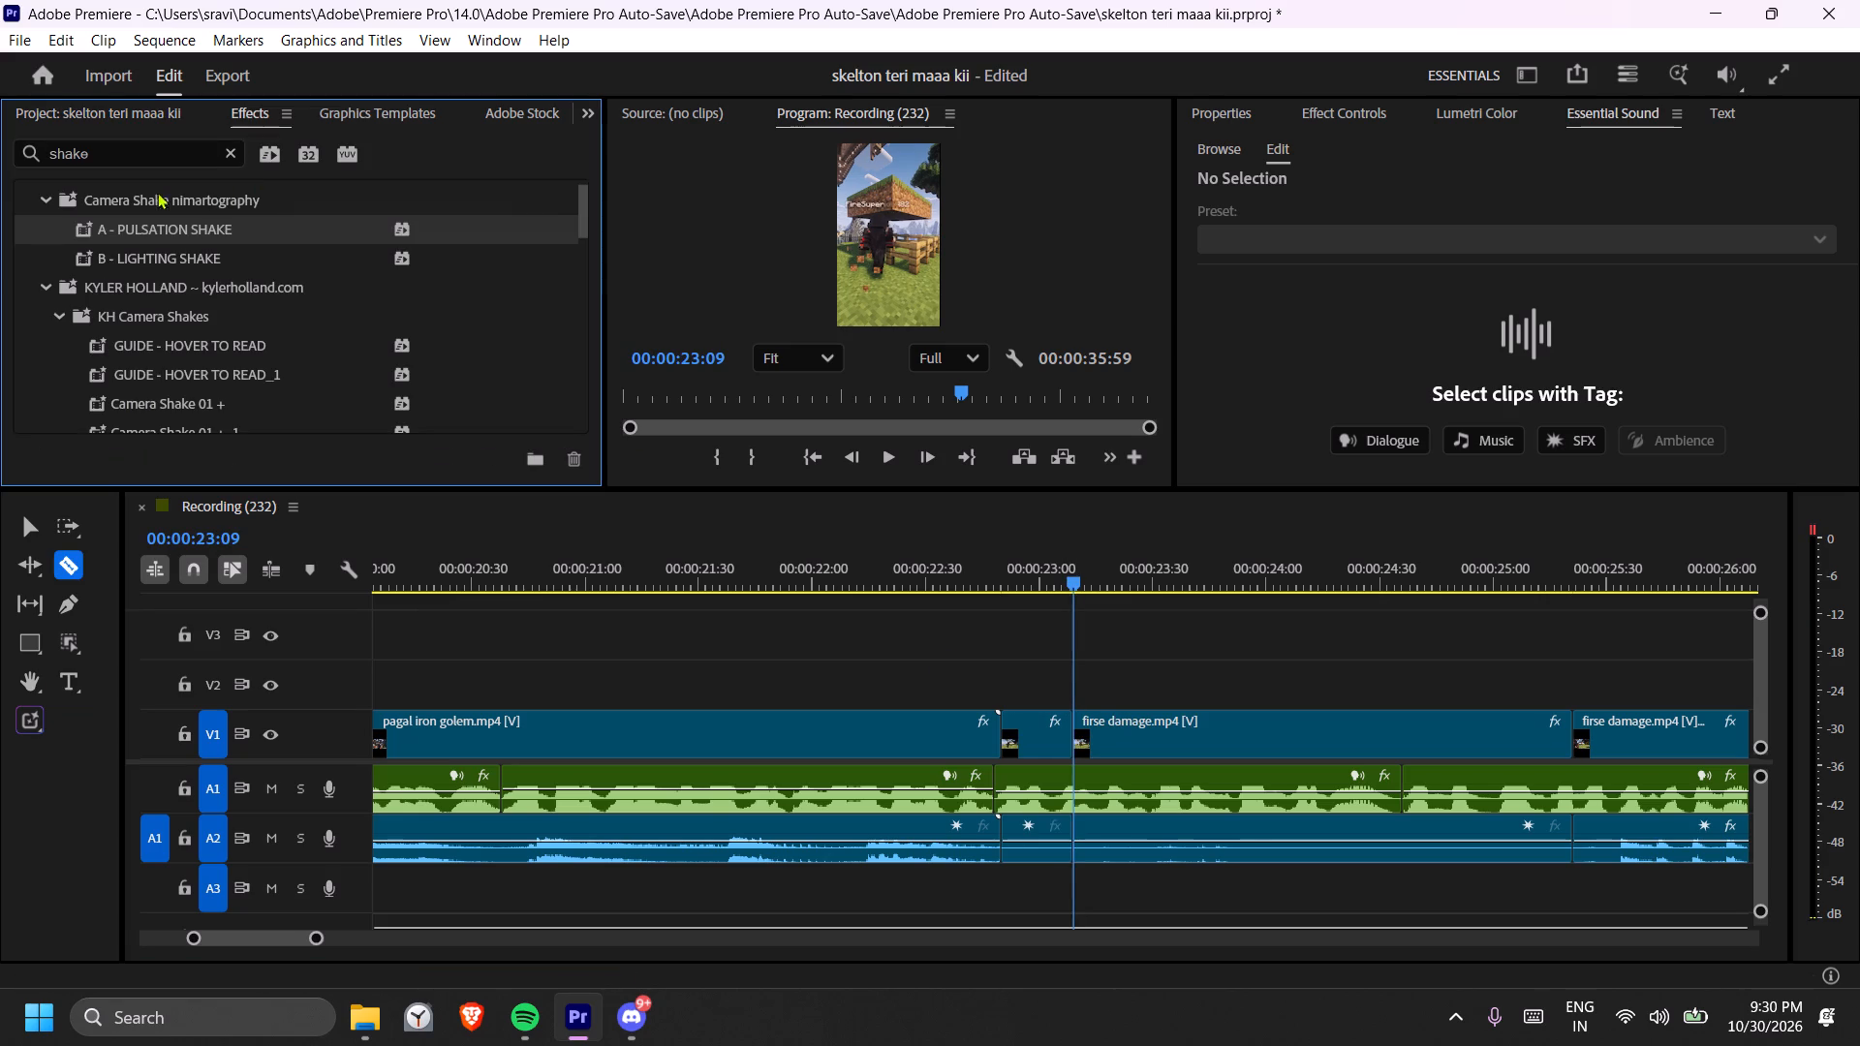
drag(183, 233, 1035, 723)
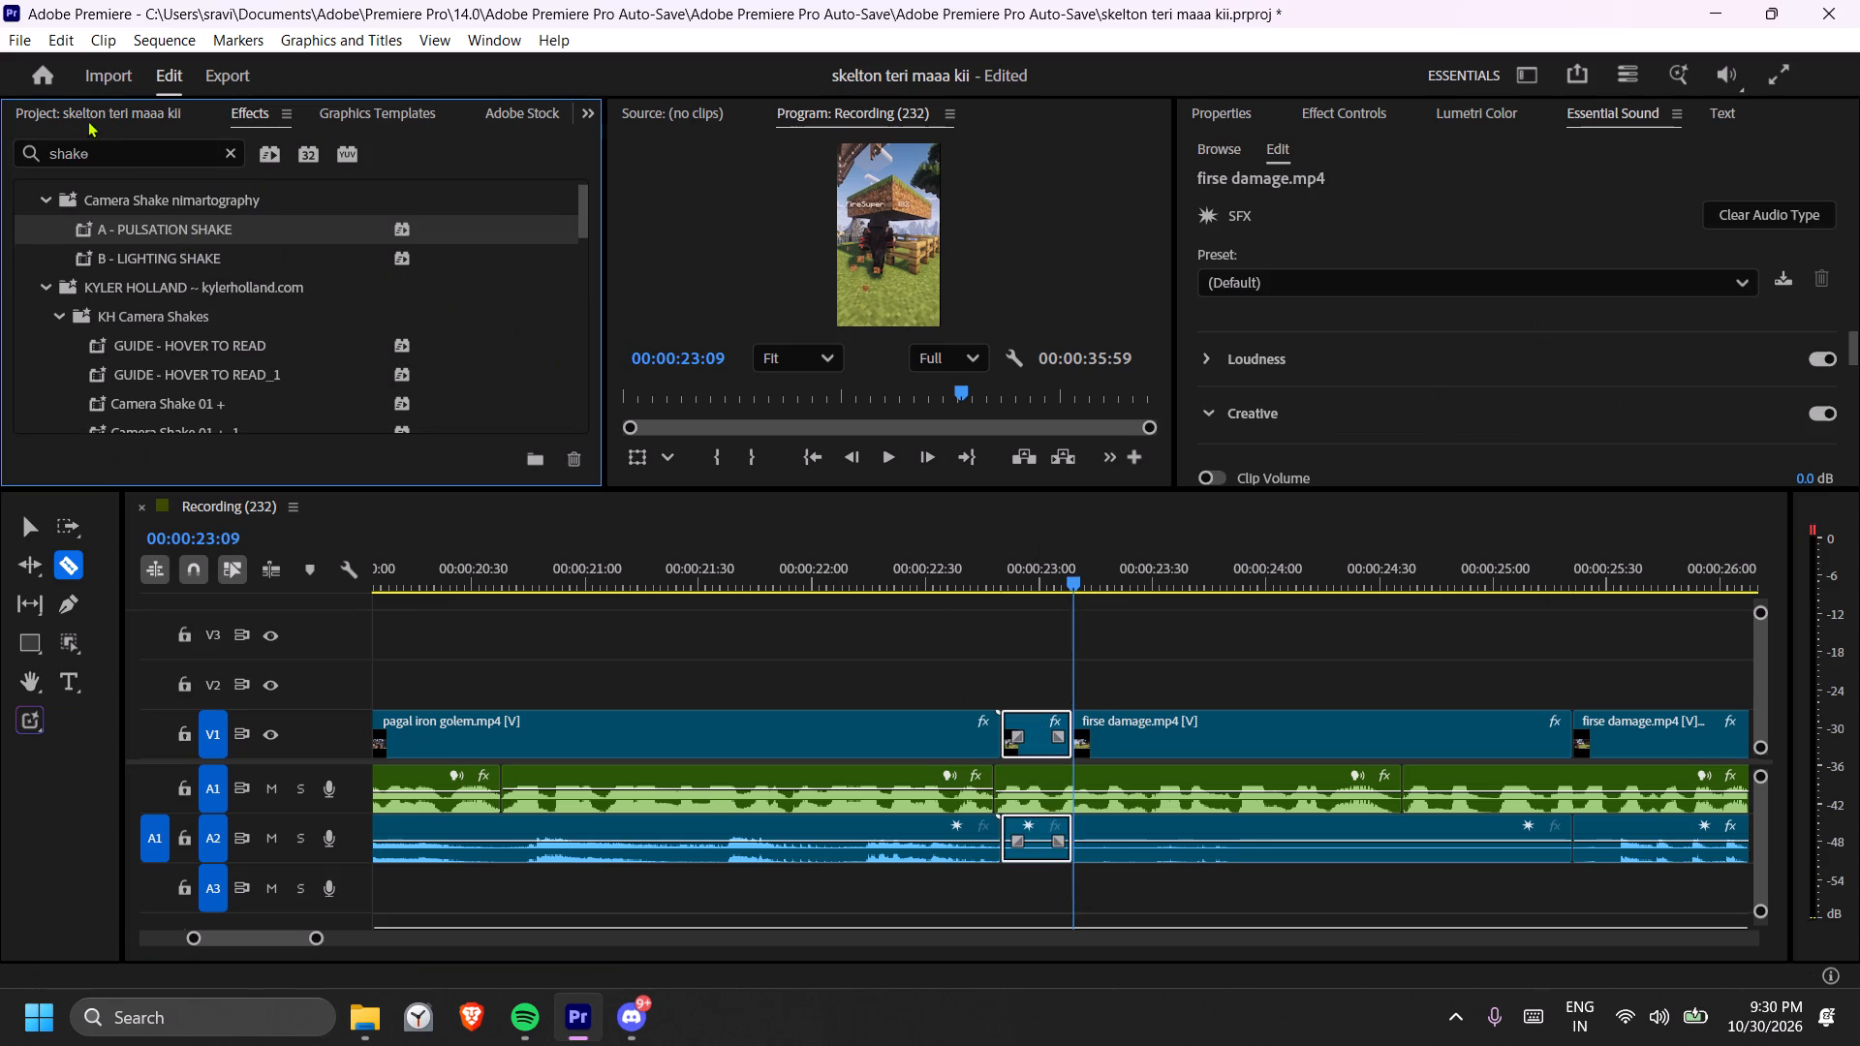
Place Breast Twitch.mp3 on A3 at the start of firse damage.mp4 and play it with the shake.
scroll(268, 121, down, 1)
scroll(270, 121, up, 3)
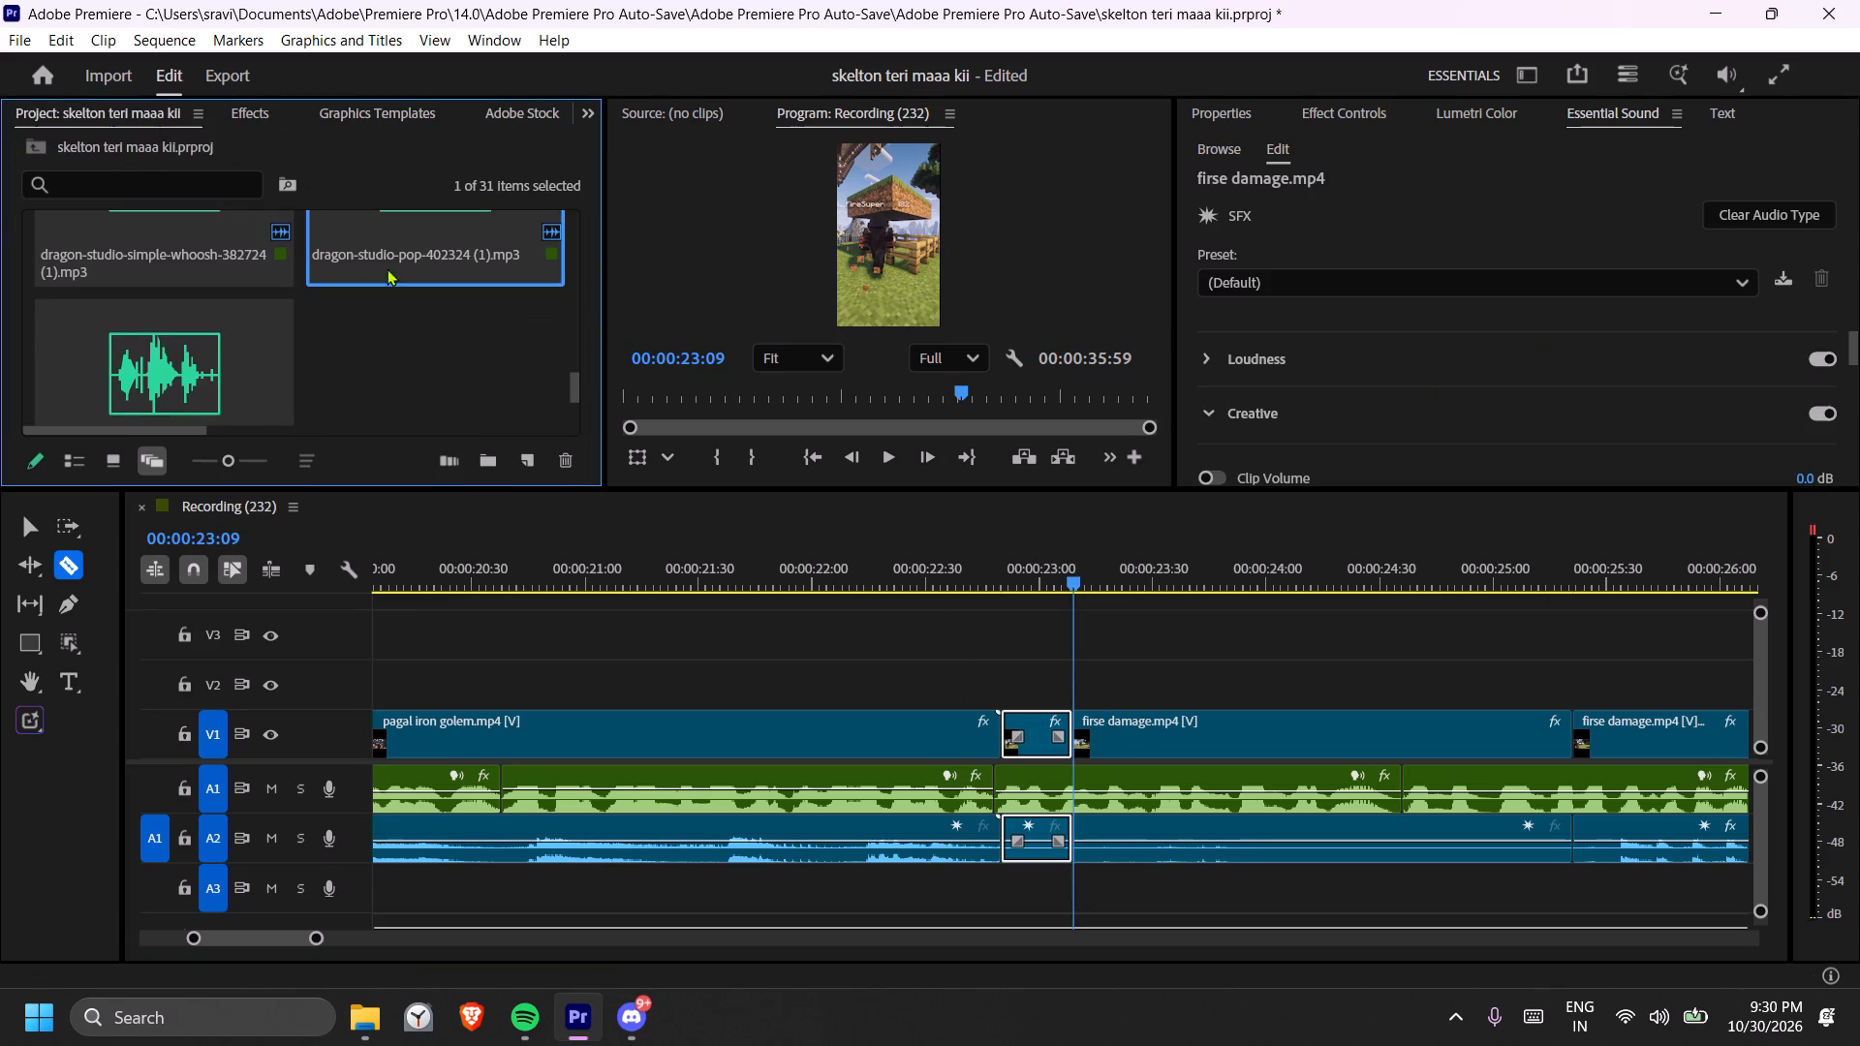
scroll(399, 289, down, 20)
scroll(399, 289, down, 13)
scroll(239, 327, down, 7)
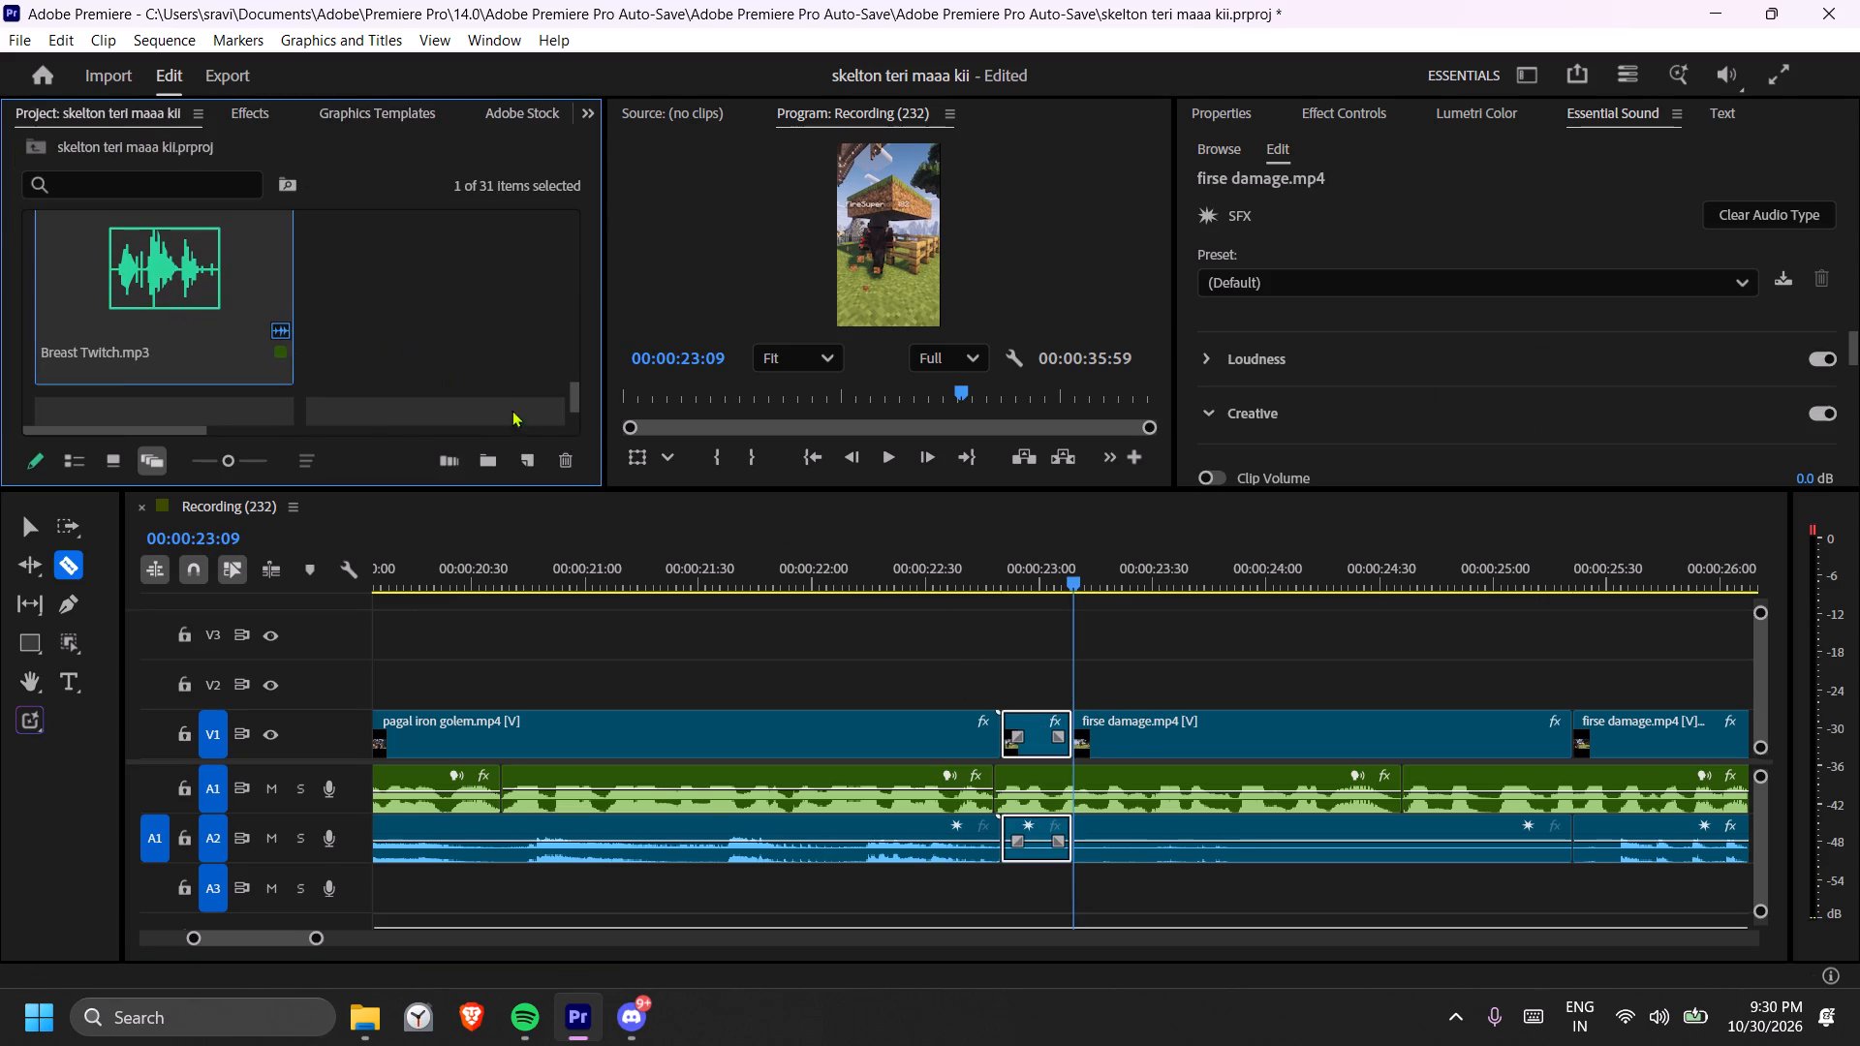
drag(578, 398, 578, 439)
drag(171, 325, 885, 797)
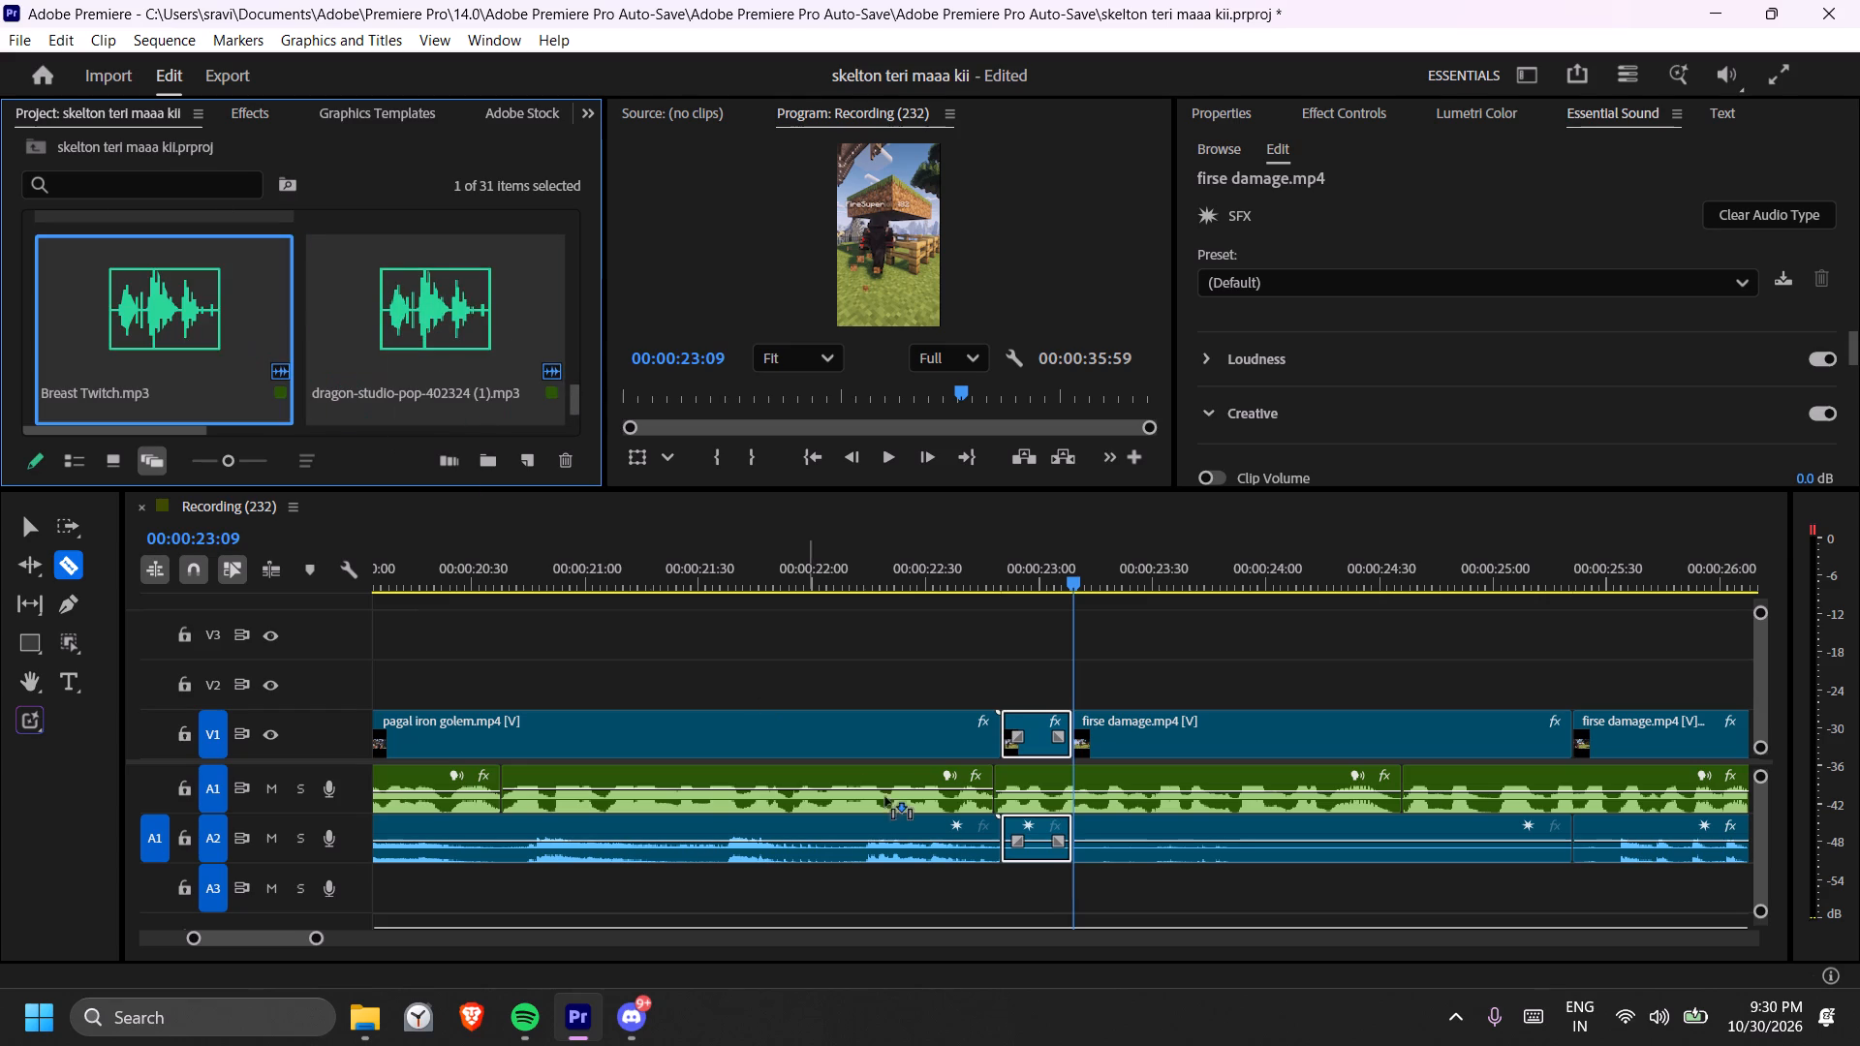
drag(885, 797, 1006, 870)
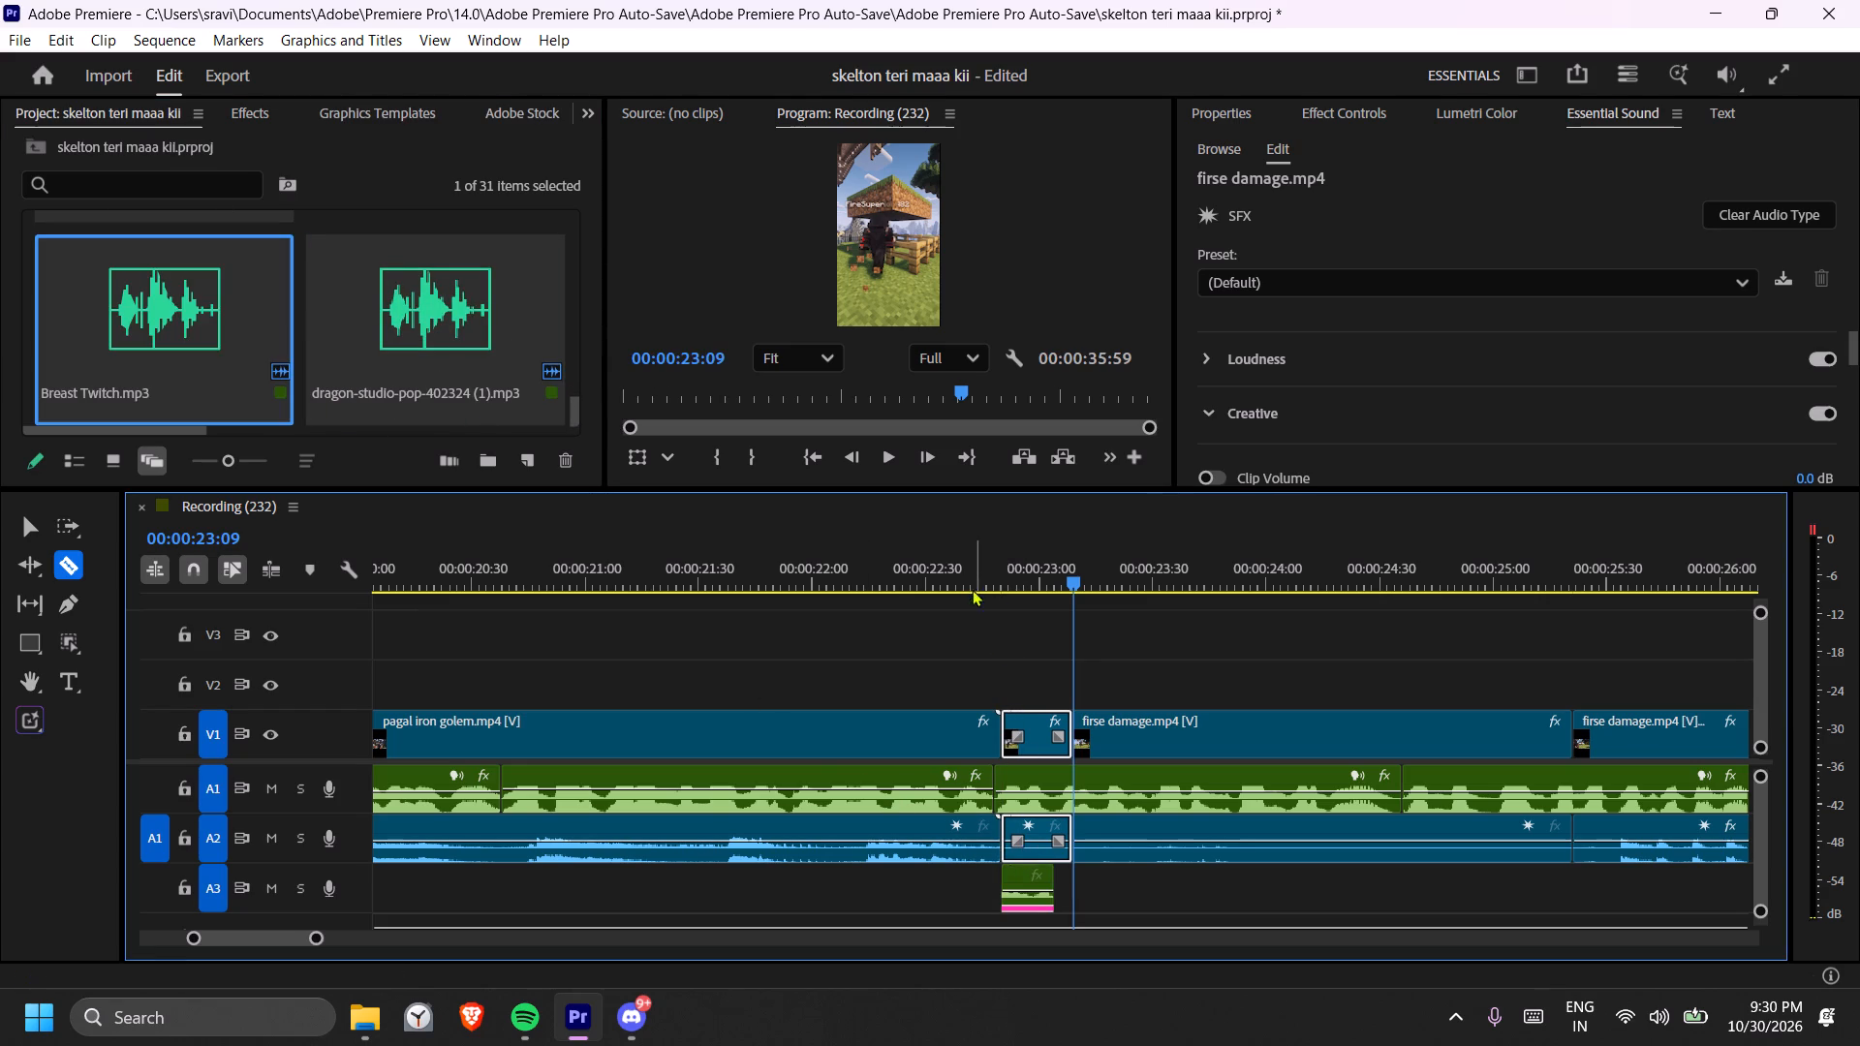
click(975, 569)
key(space)
key(space)
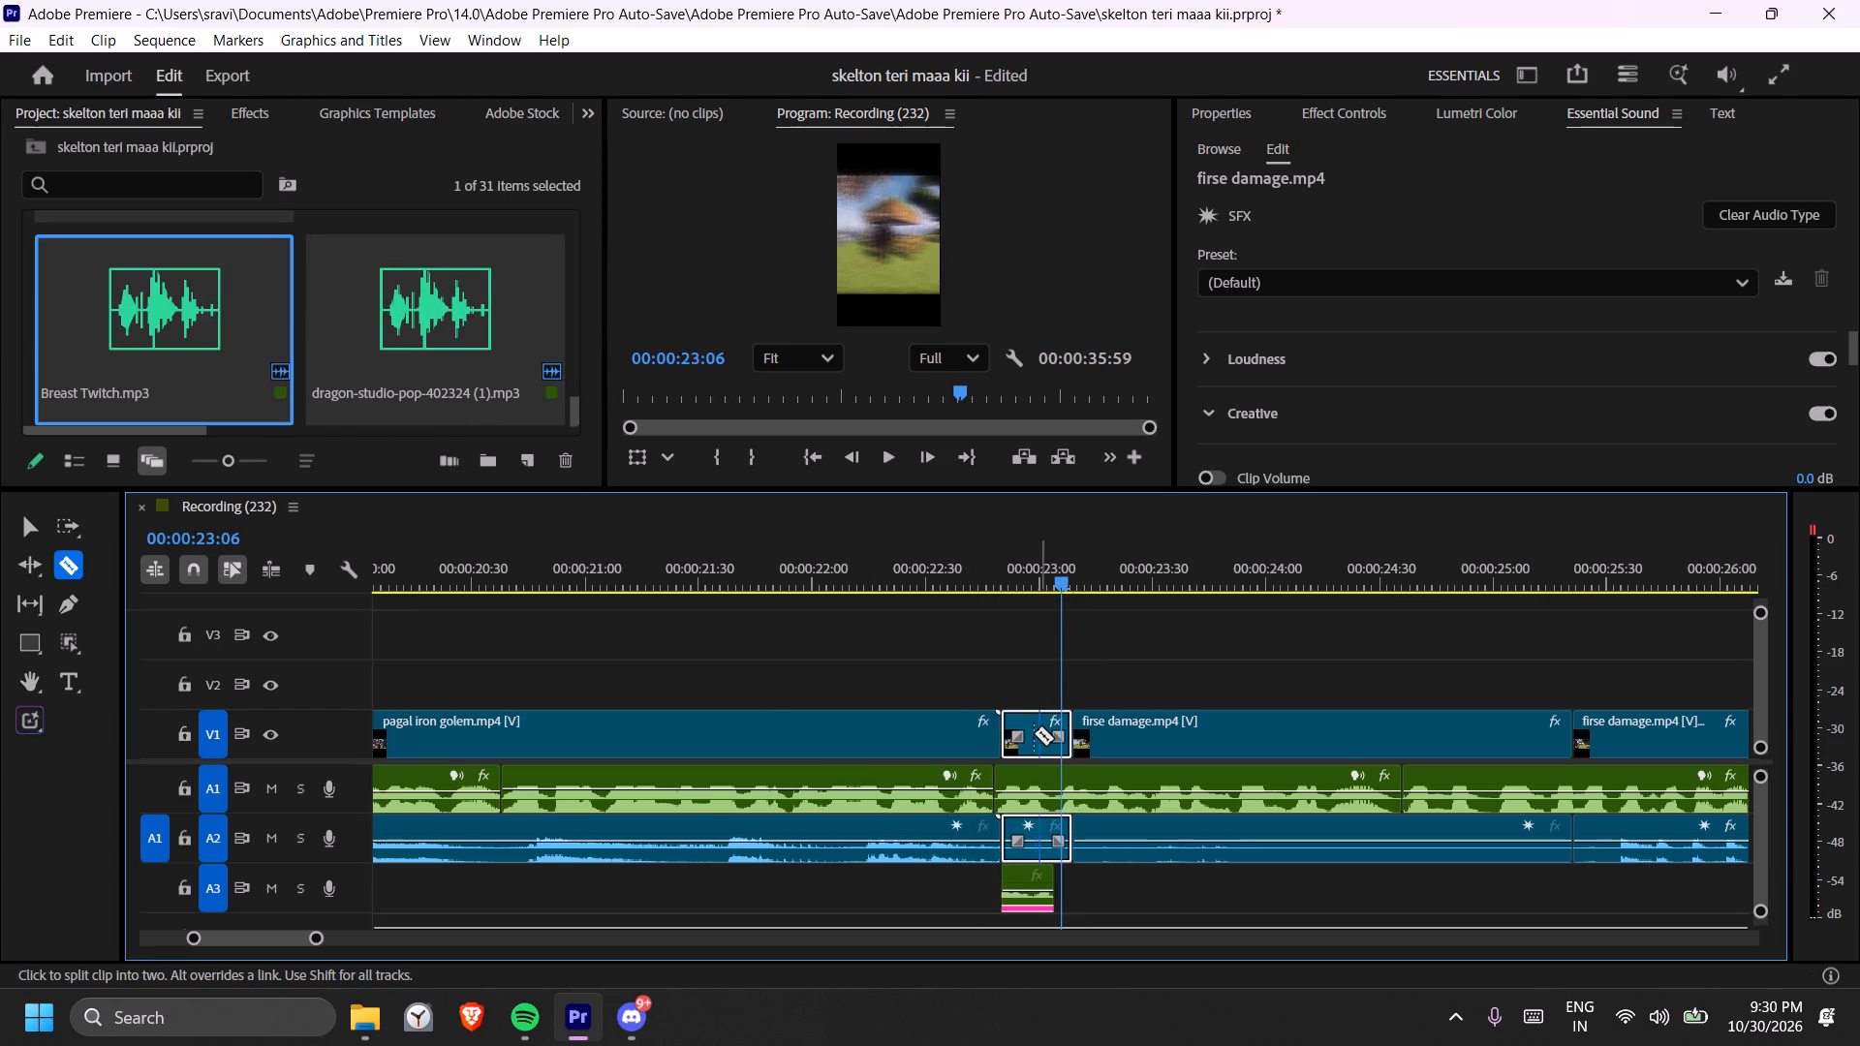
Set the Scale of the short shaking piece of firse damage.mp4 to 178.
key(t)
click(1034, 732)
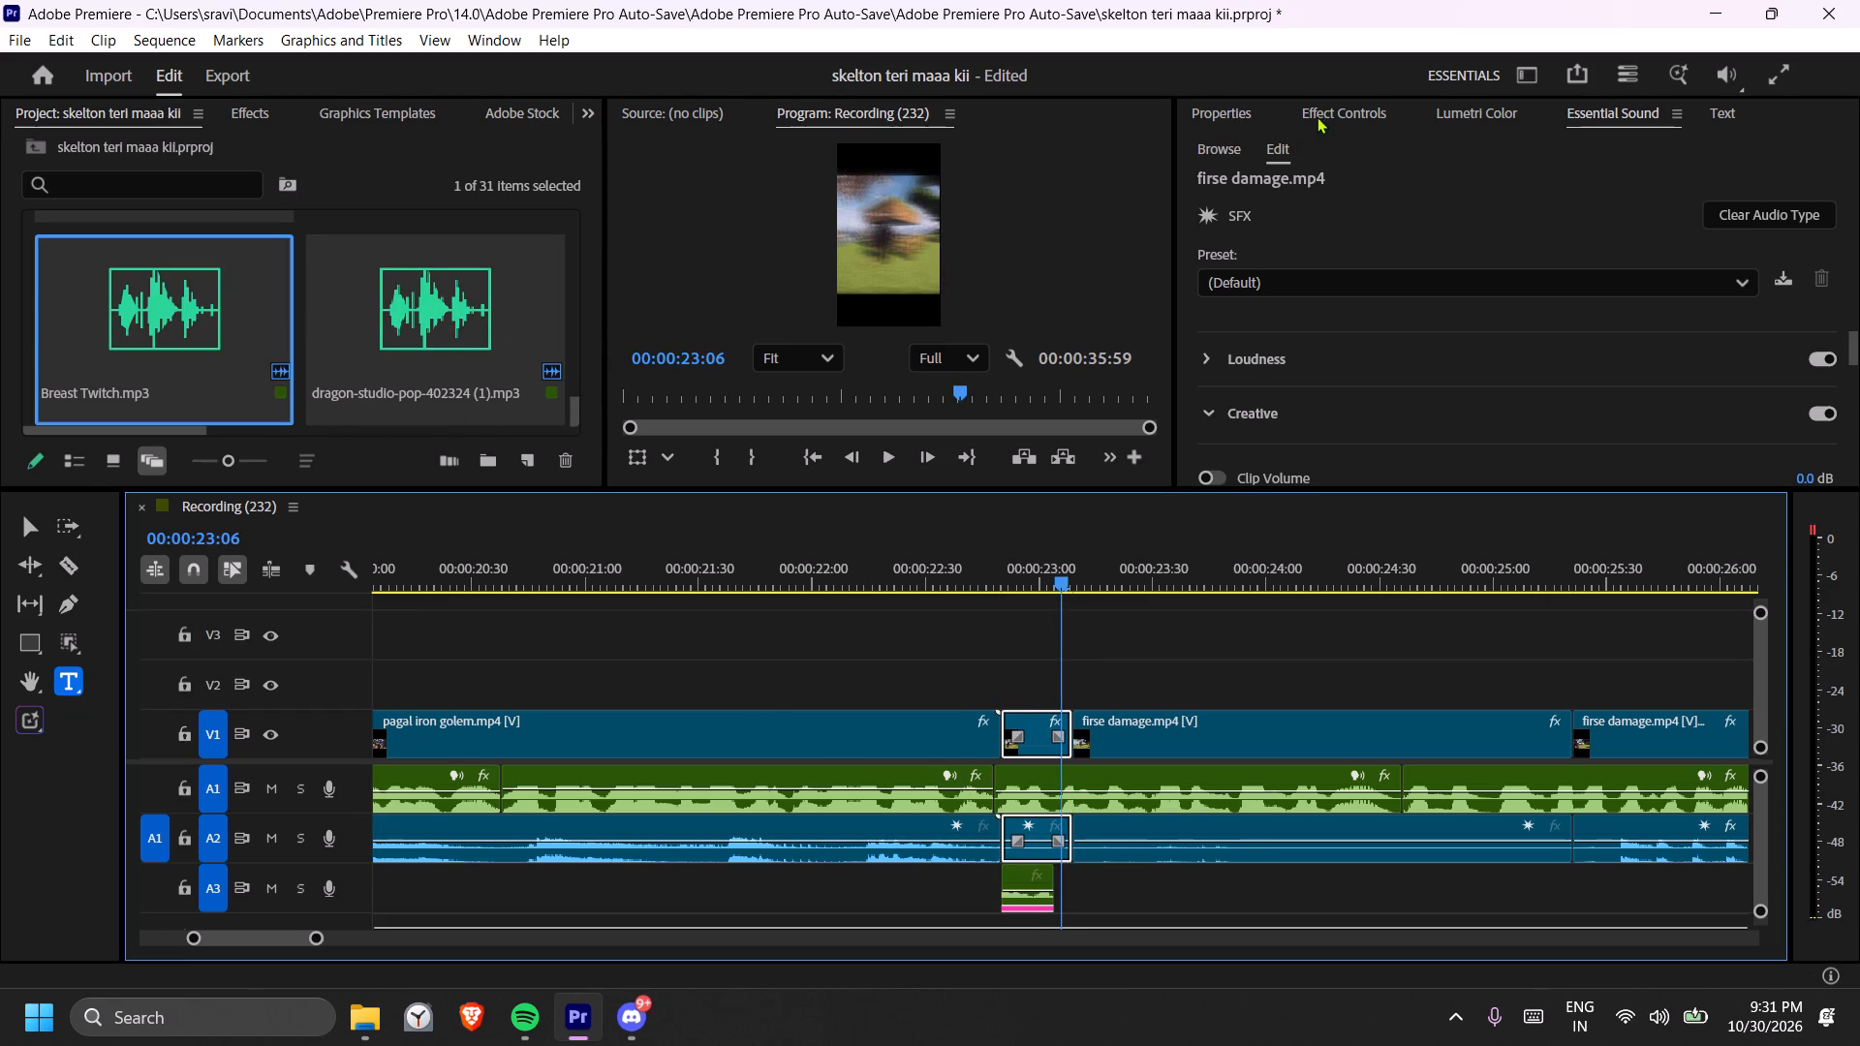
click(1320, 113)
click(1368, 293)
key(ctrl+a)
key(BackSpace)
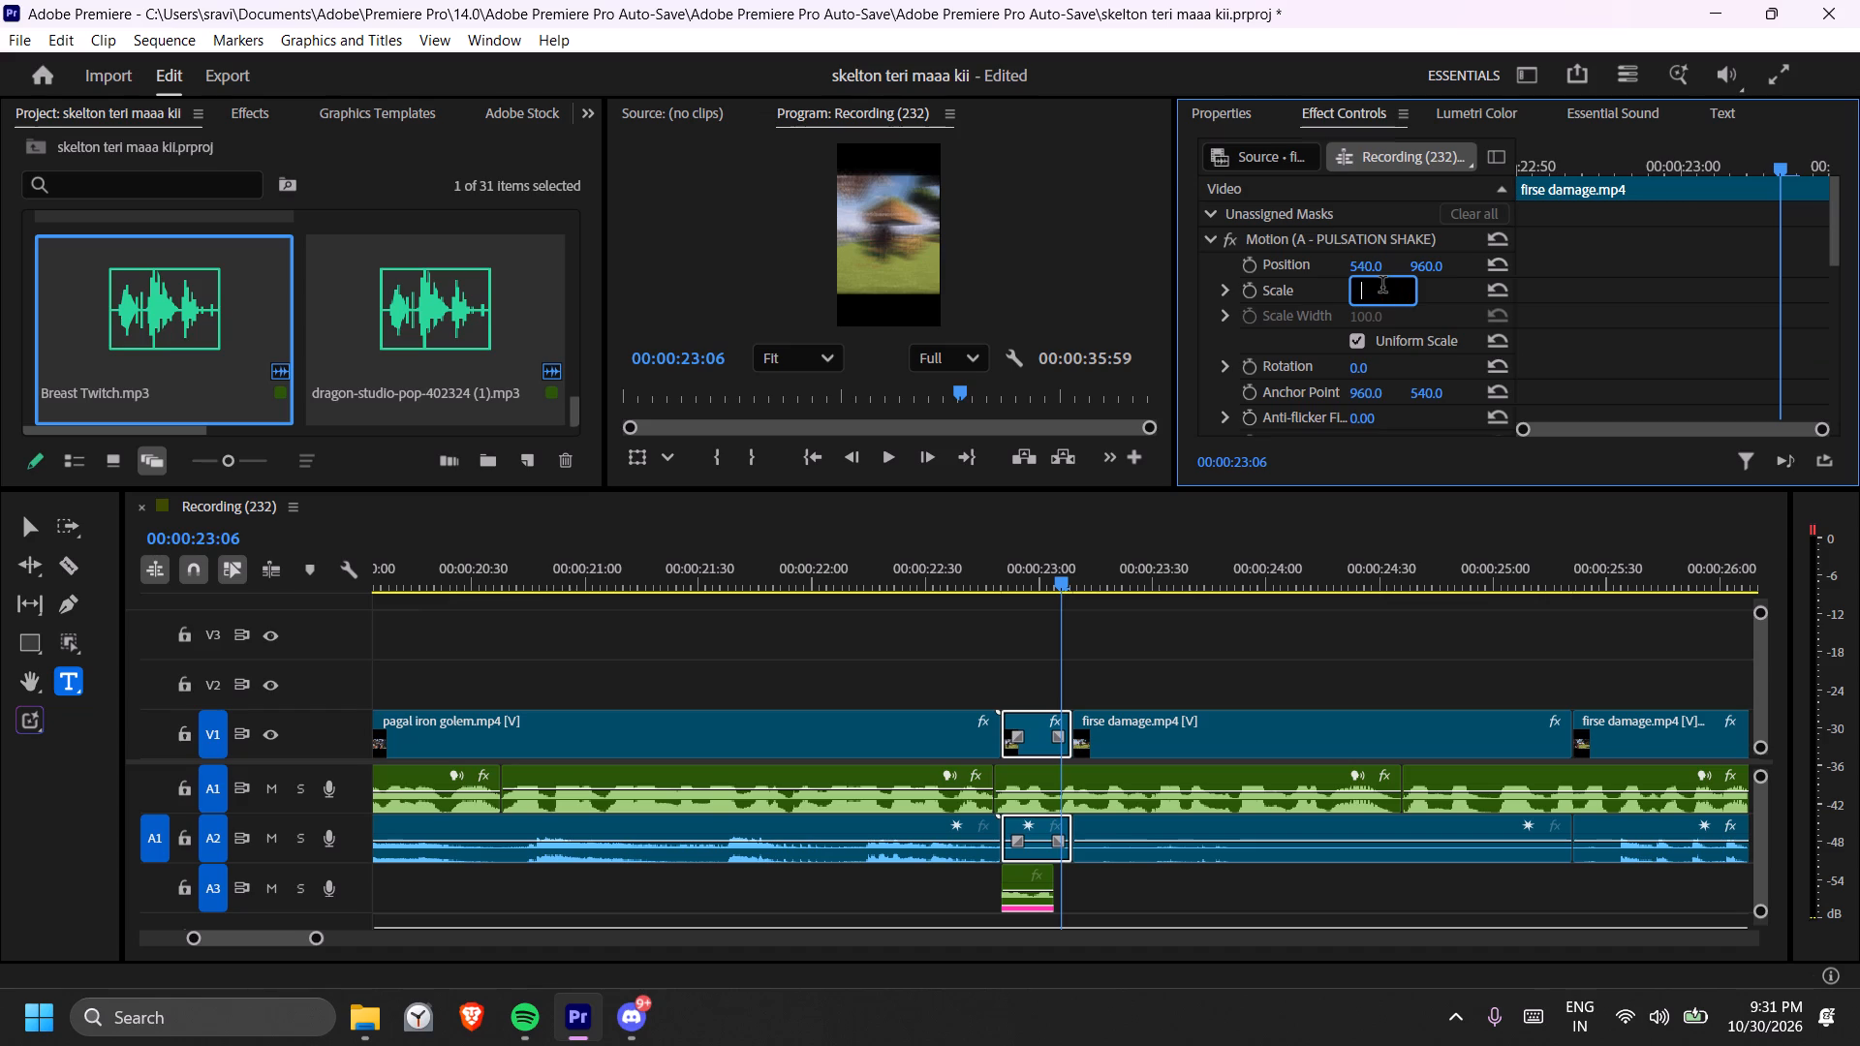
text(178)
key(Return)
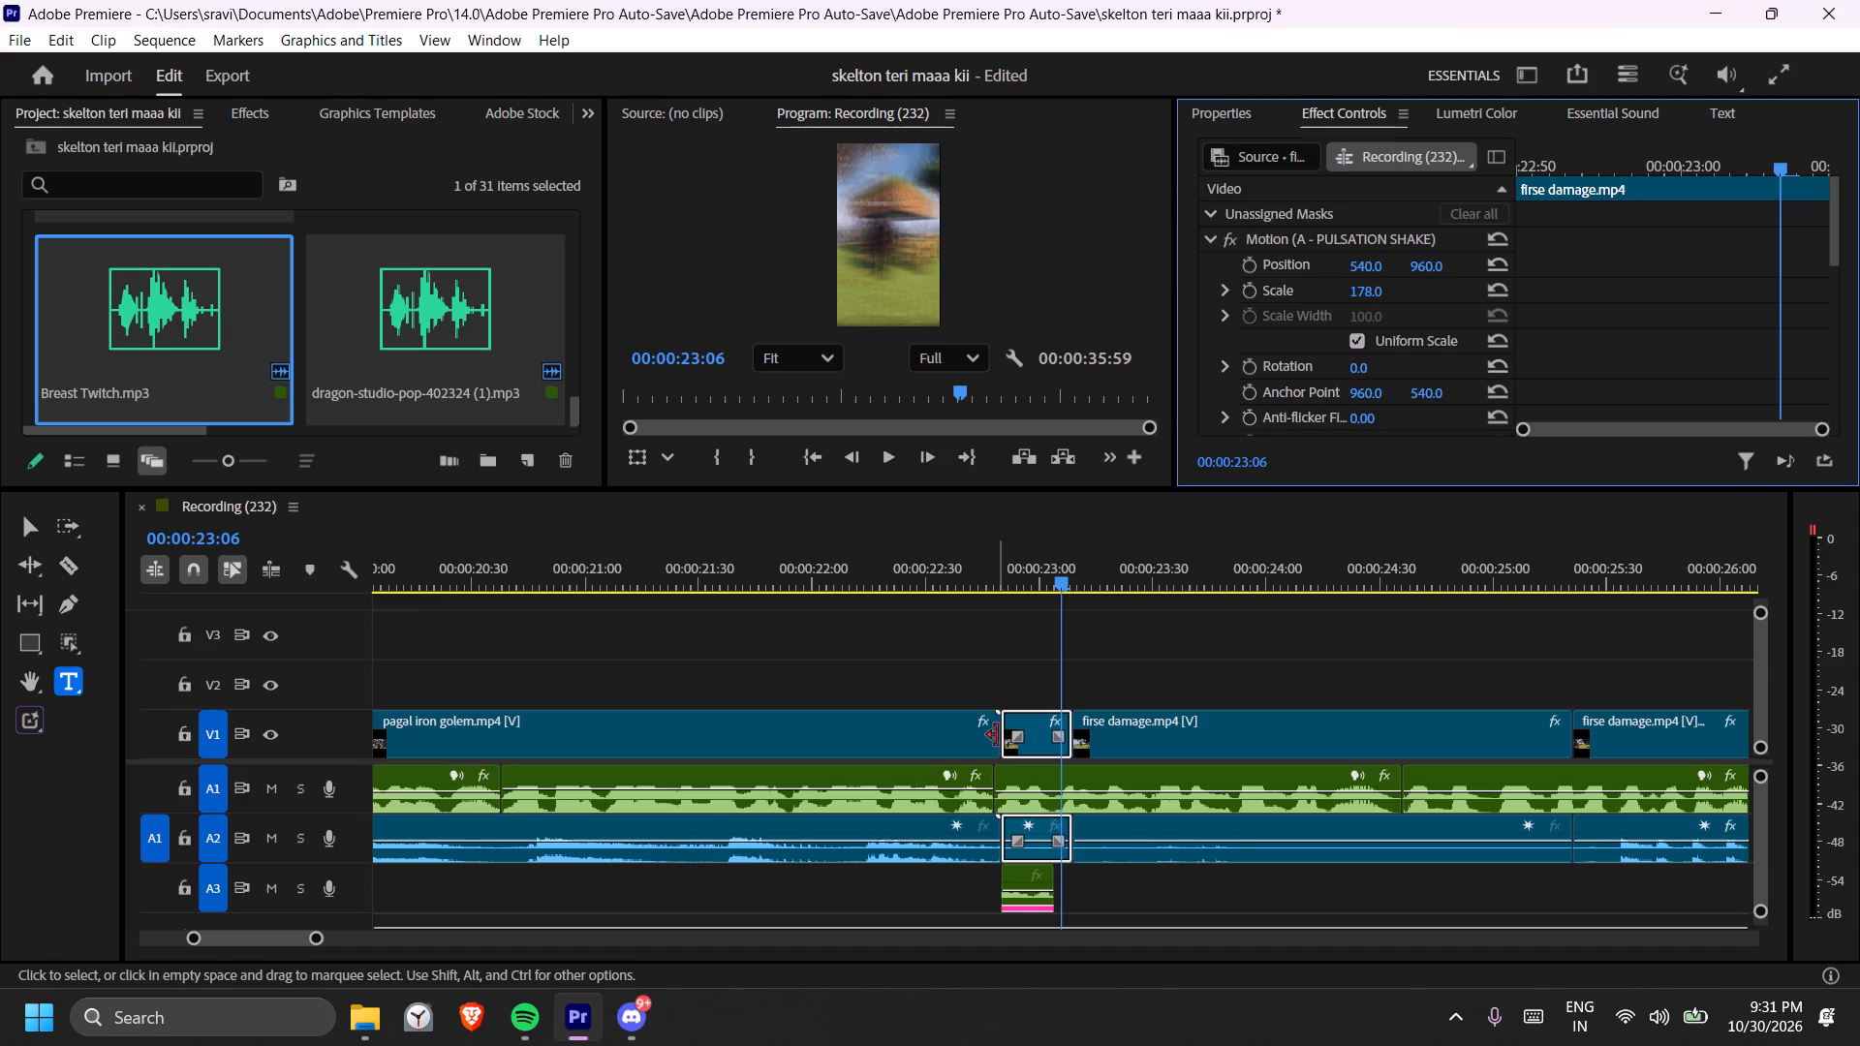
Raise the new Breast Twitch clip's volume to 5.6 dB and extend its end to the end of the shaking piece.
click(1027, 892)
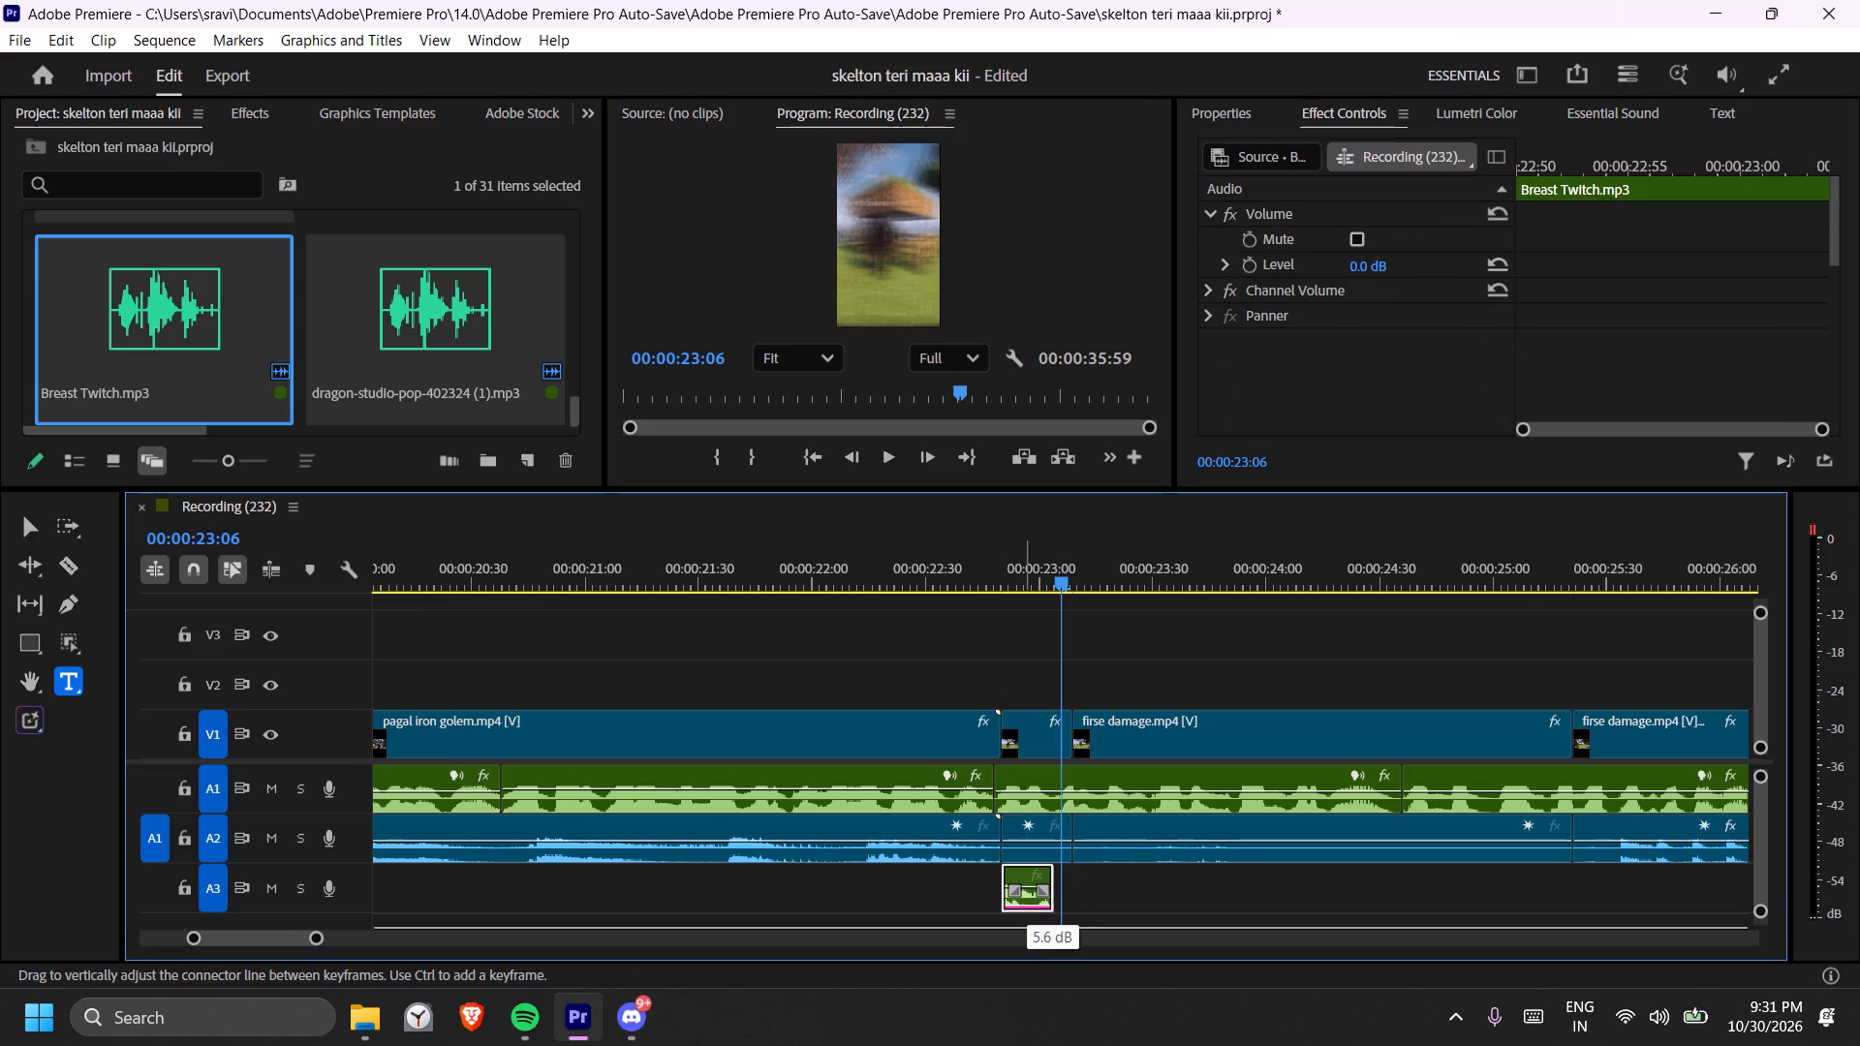
click(991, 559)
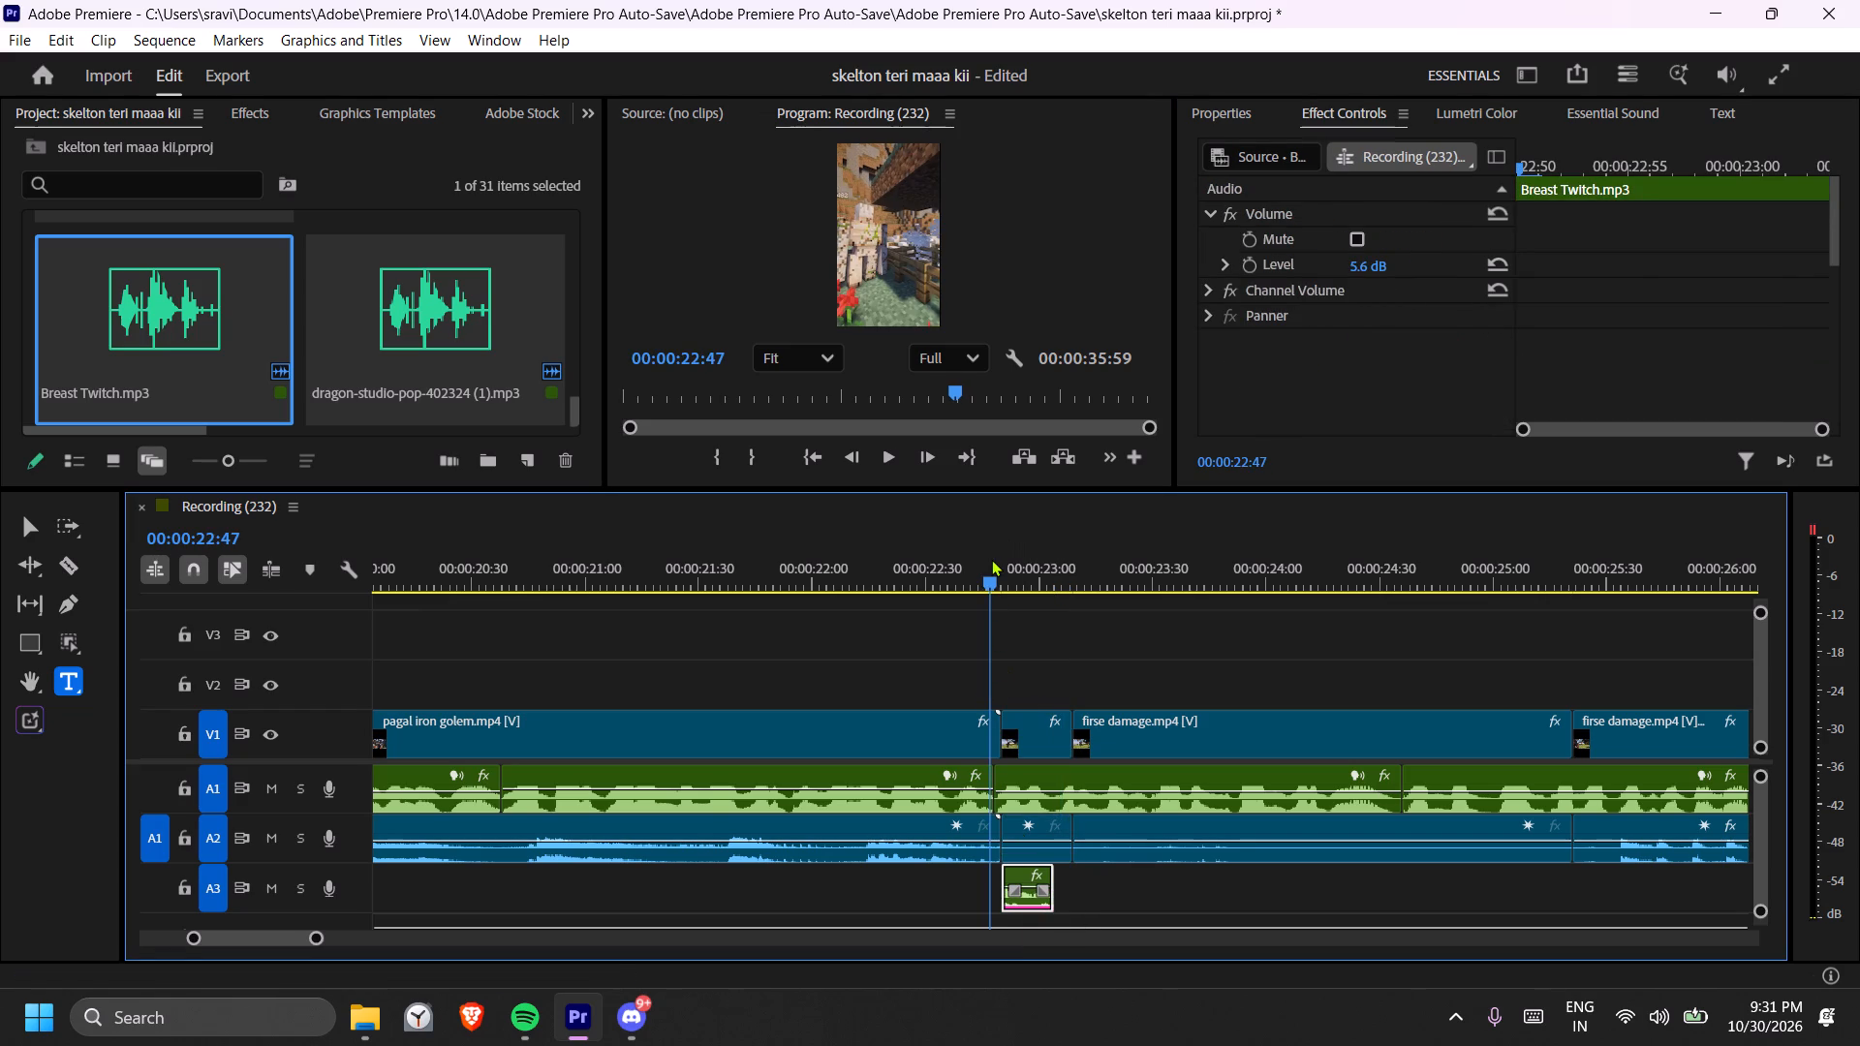
key(space)
key(space)
drag(1058, 885, 1075, 887)
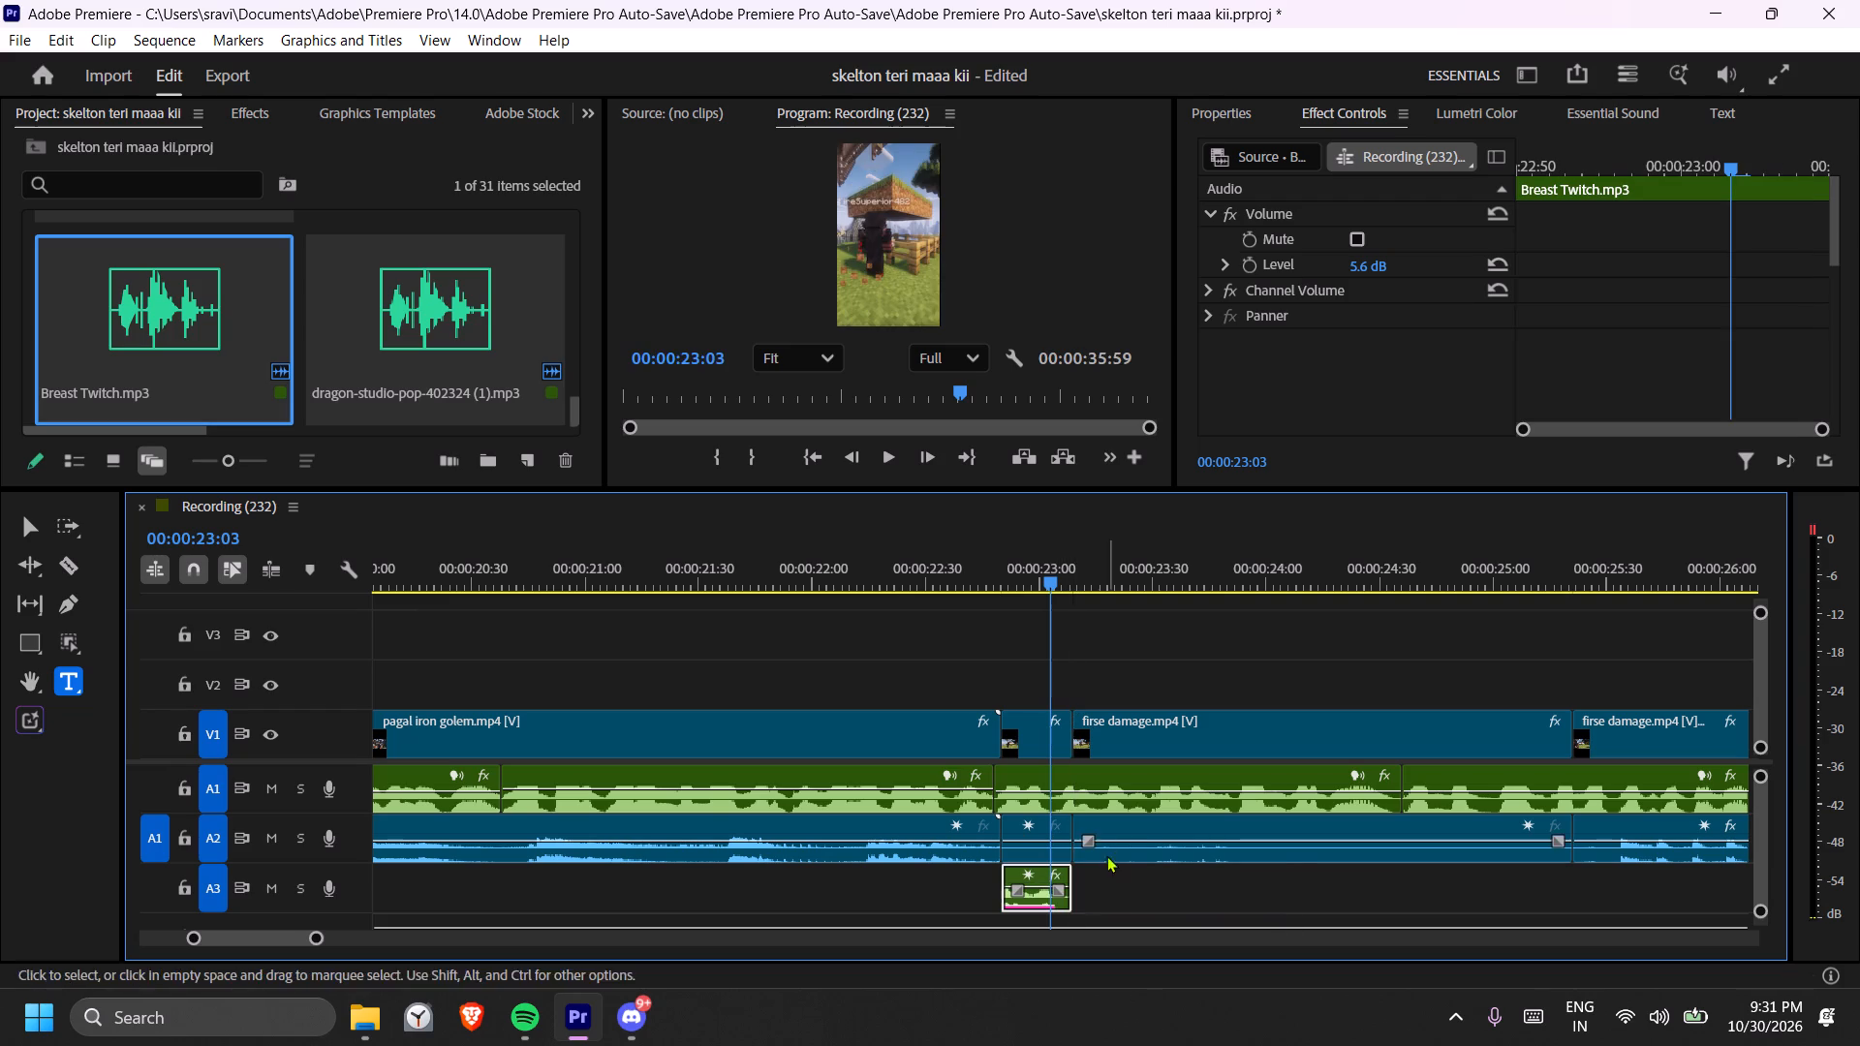
Return to 00:00:22:47, just before firse damage.mp4, to review the shake and extended Breast Twitch sound.
click(1010, 559)
click(996, 562)
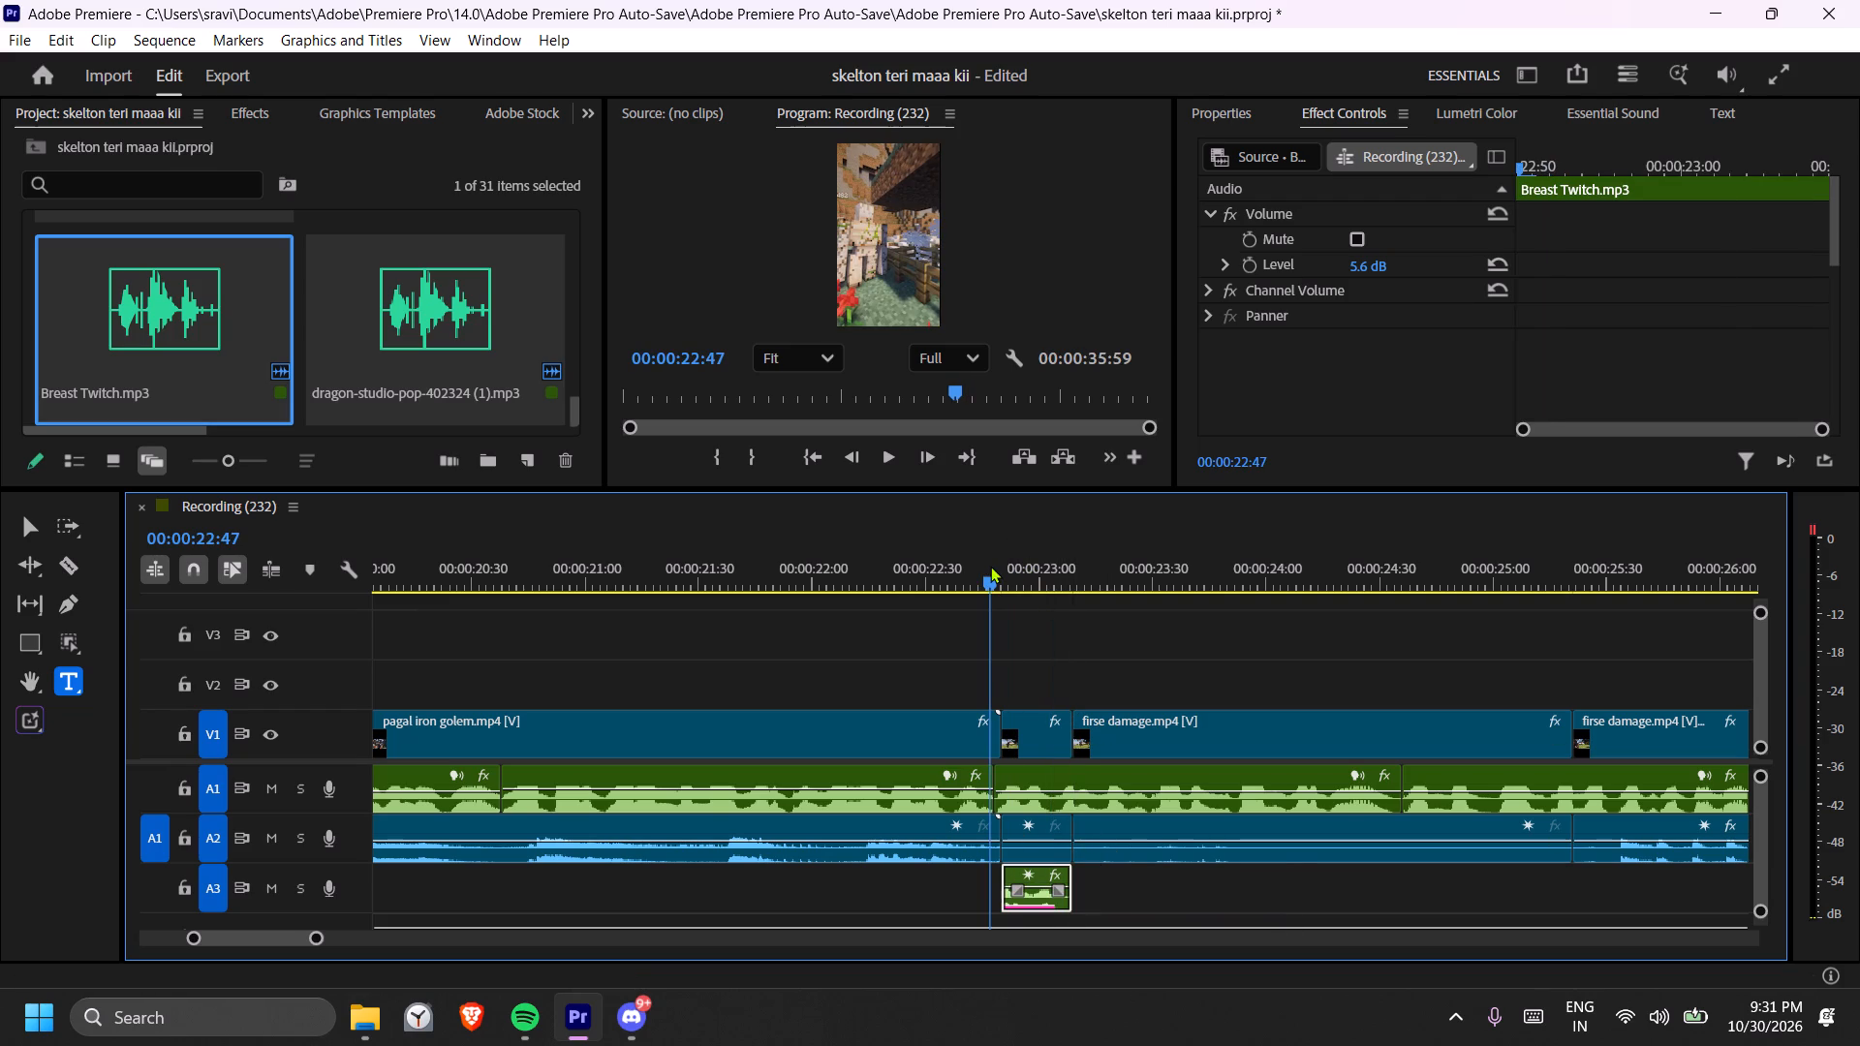
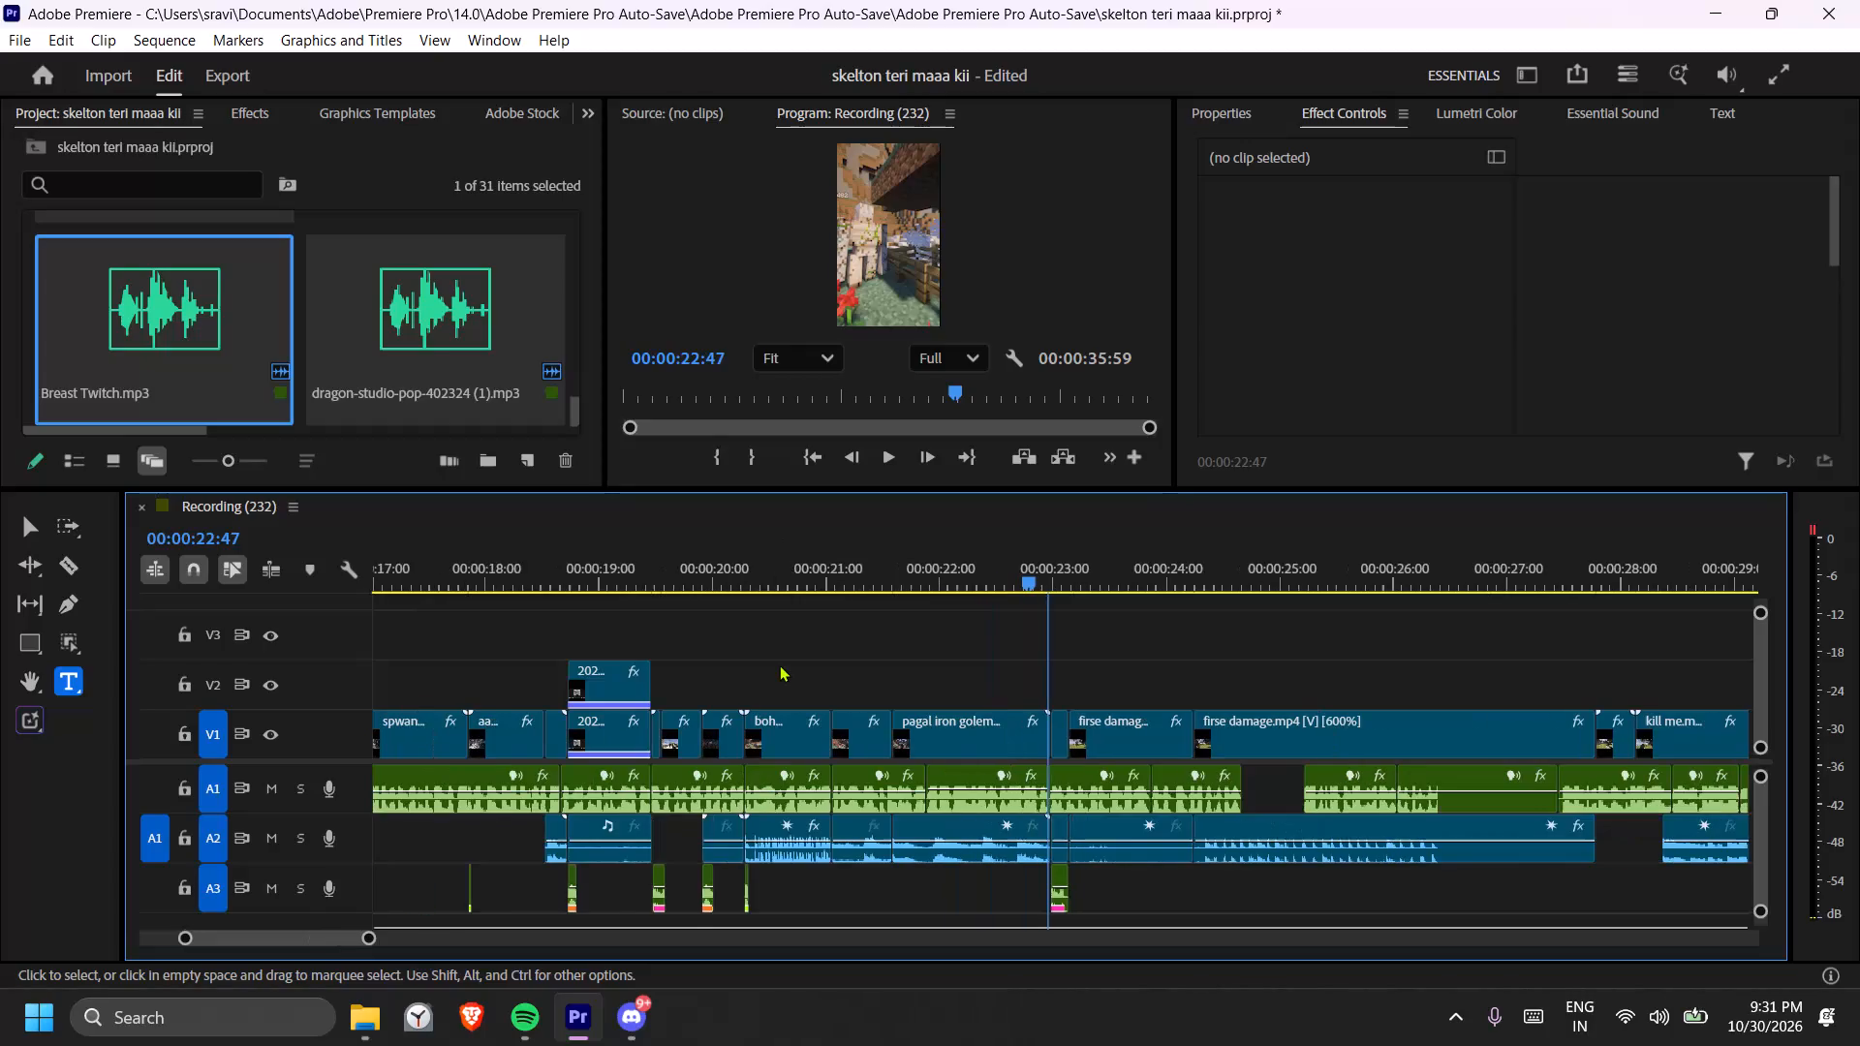
Play the edit from the beginning up to about 00:00:29:16 to review the cuts, shakes and sound effects.
key(minus)
key(minus)
key(equal)
scroll(473, 692, up, 6)
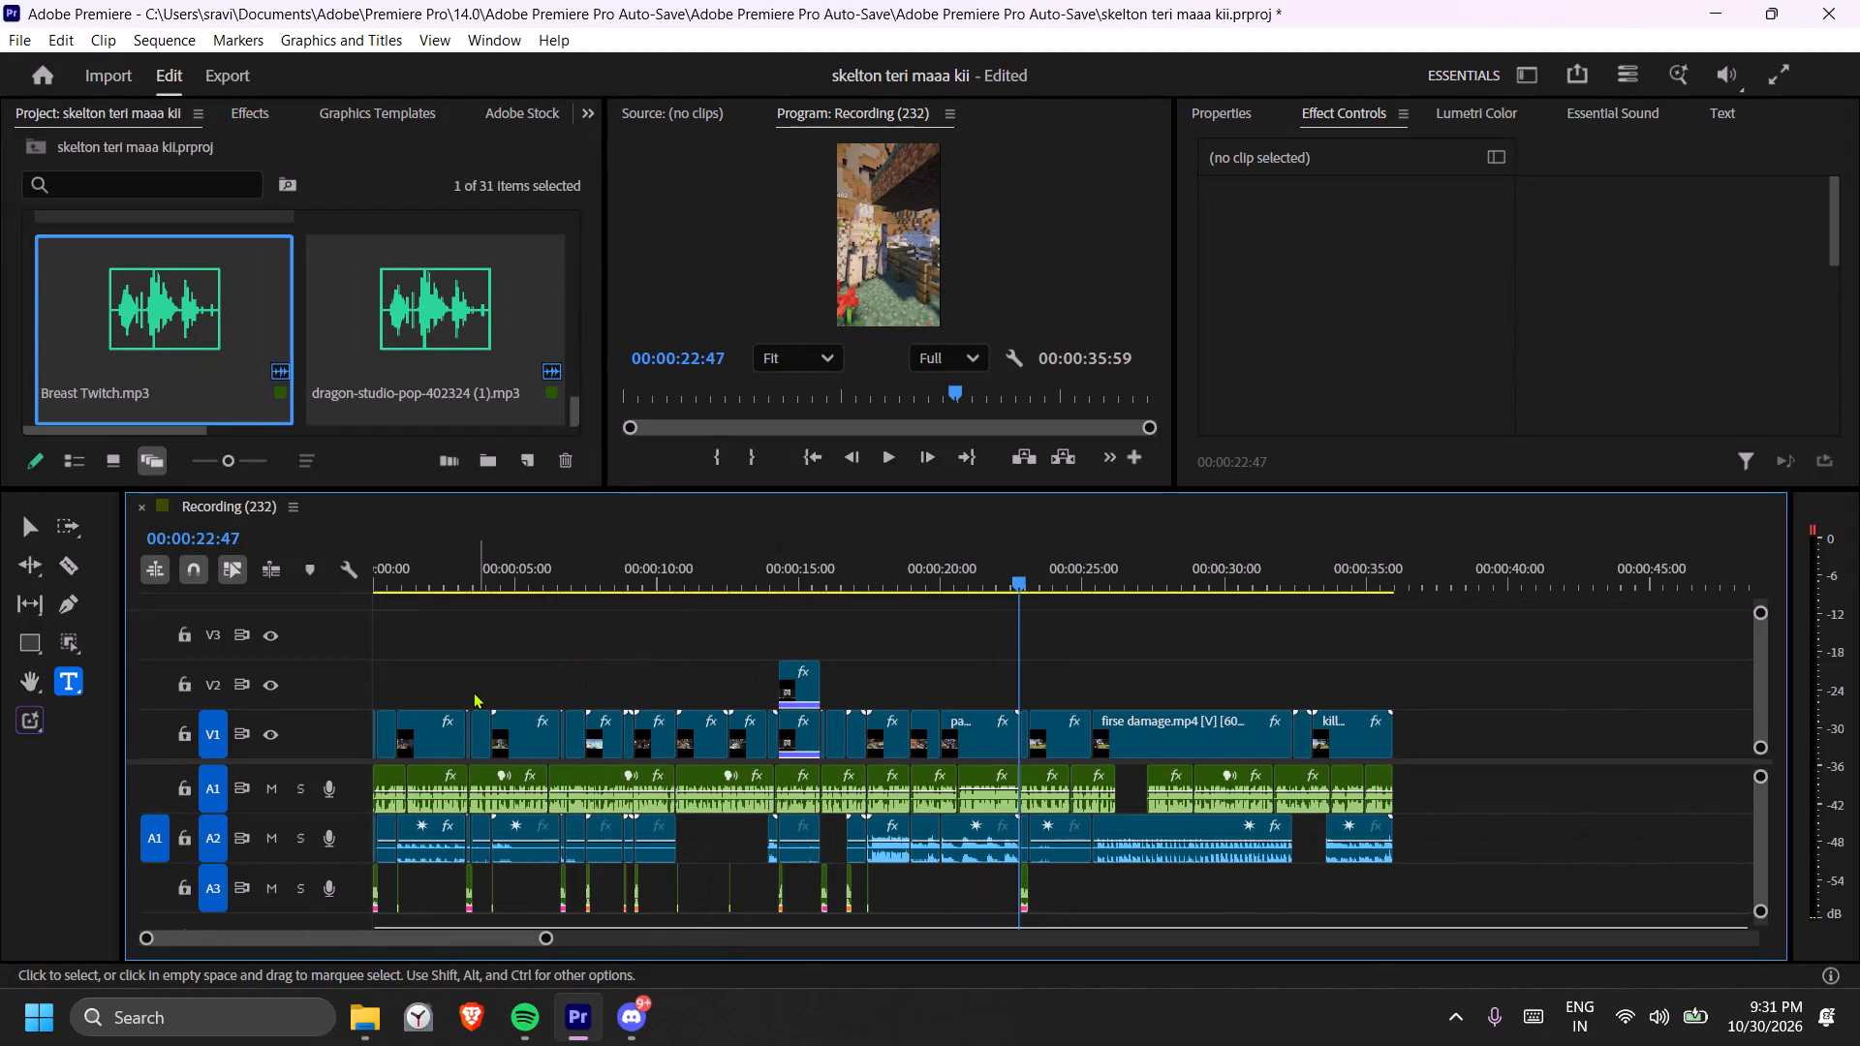
scroll(473, 692, up, 2)
drag(400, 575, 344, 580)
key(space)
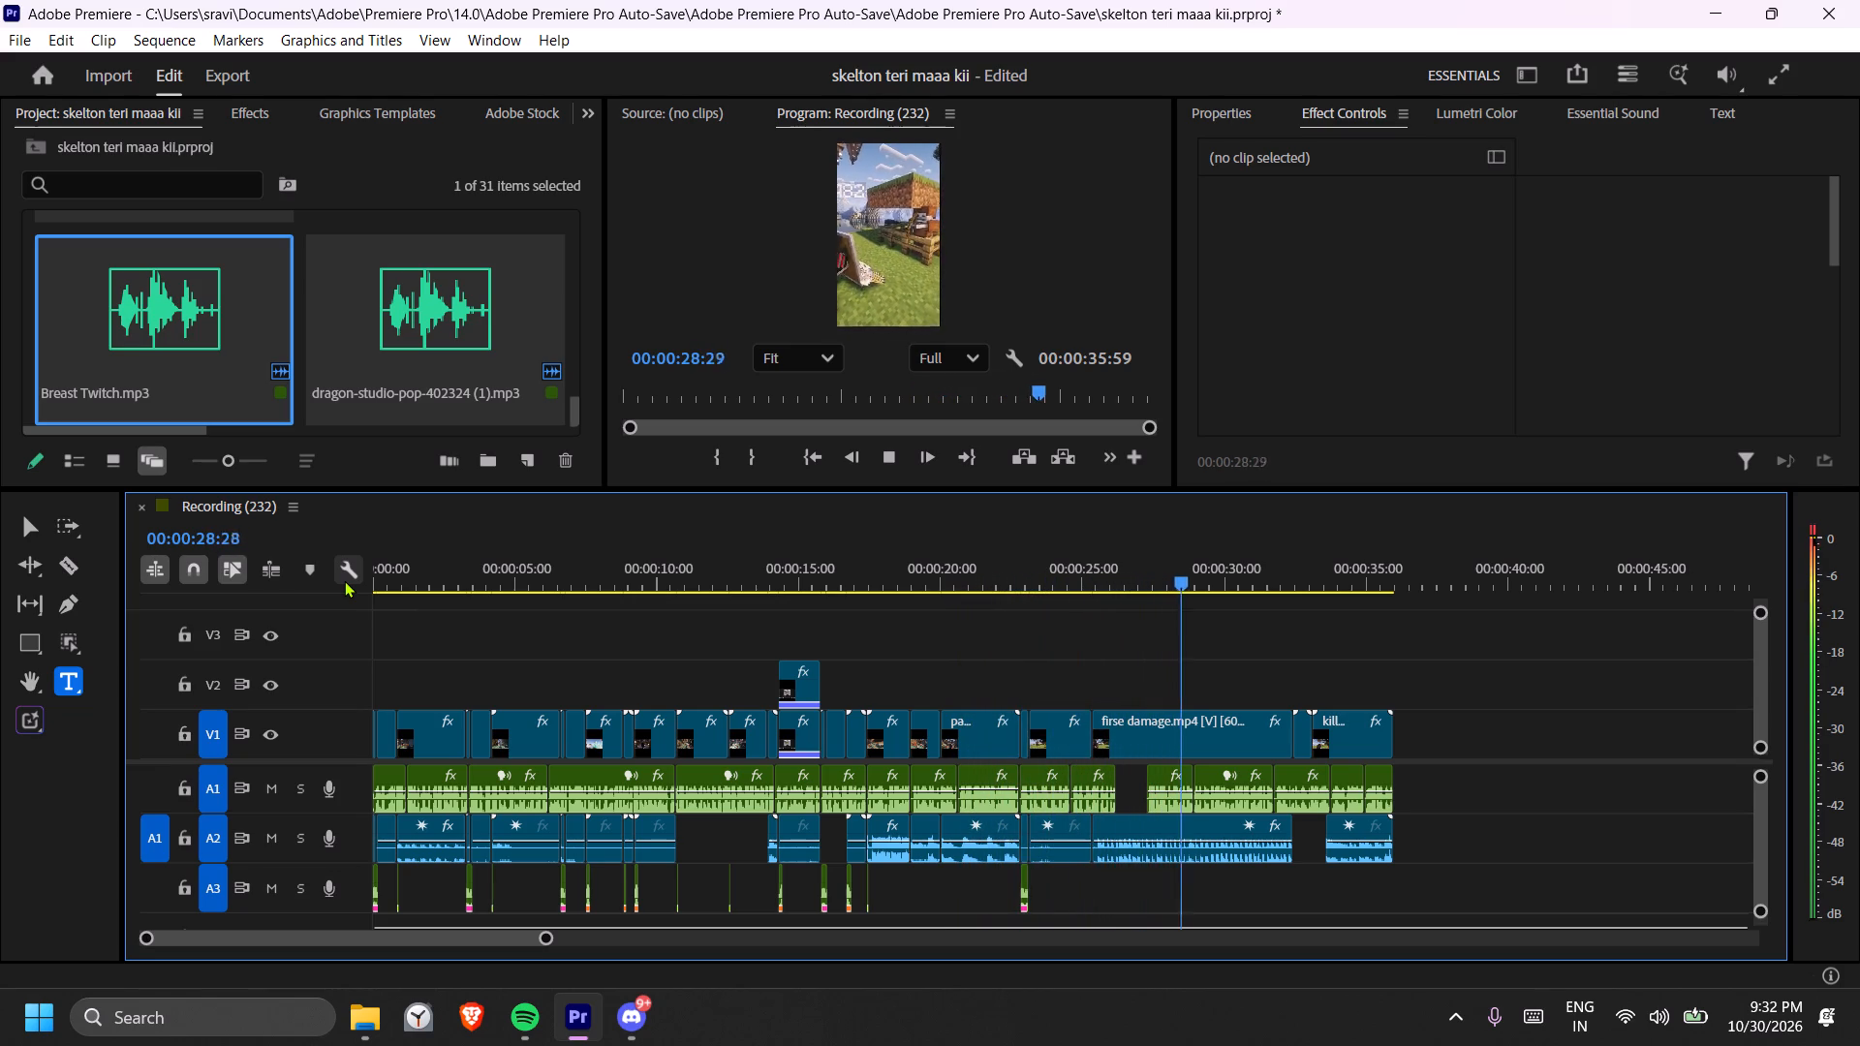
key(space)
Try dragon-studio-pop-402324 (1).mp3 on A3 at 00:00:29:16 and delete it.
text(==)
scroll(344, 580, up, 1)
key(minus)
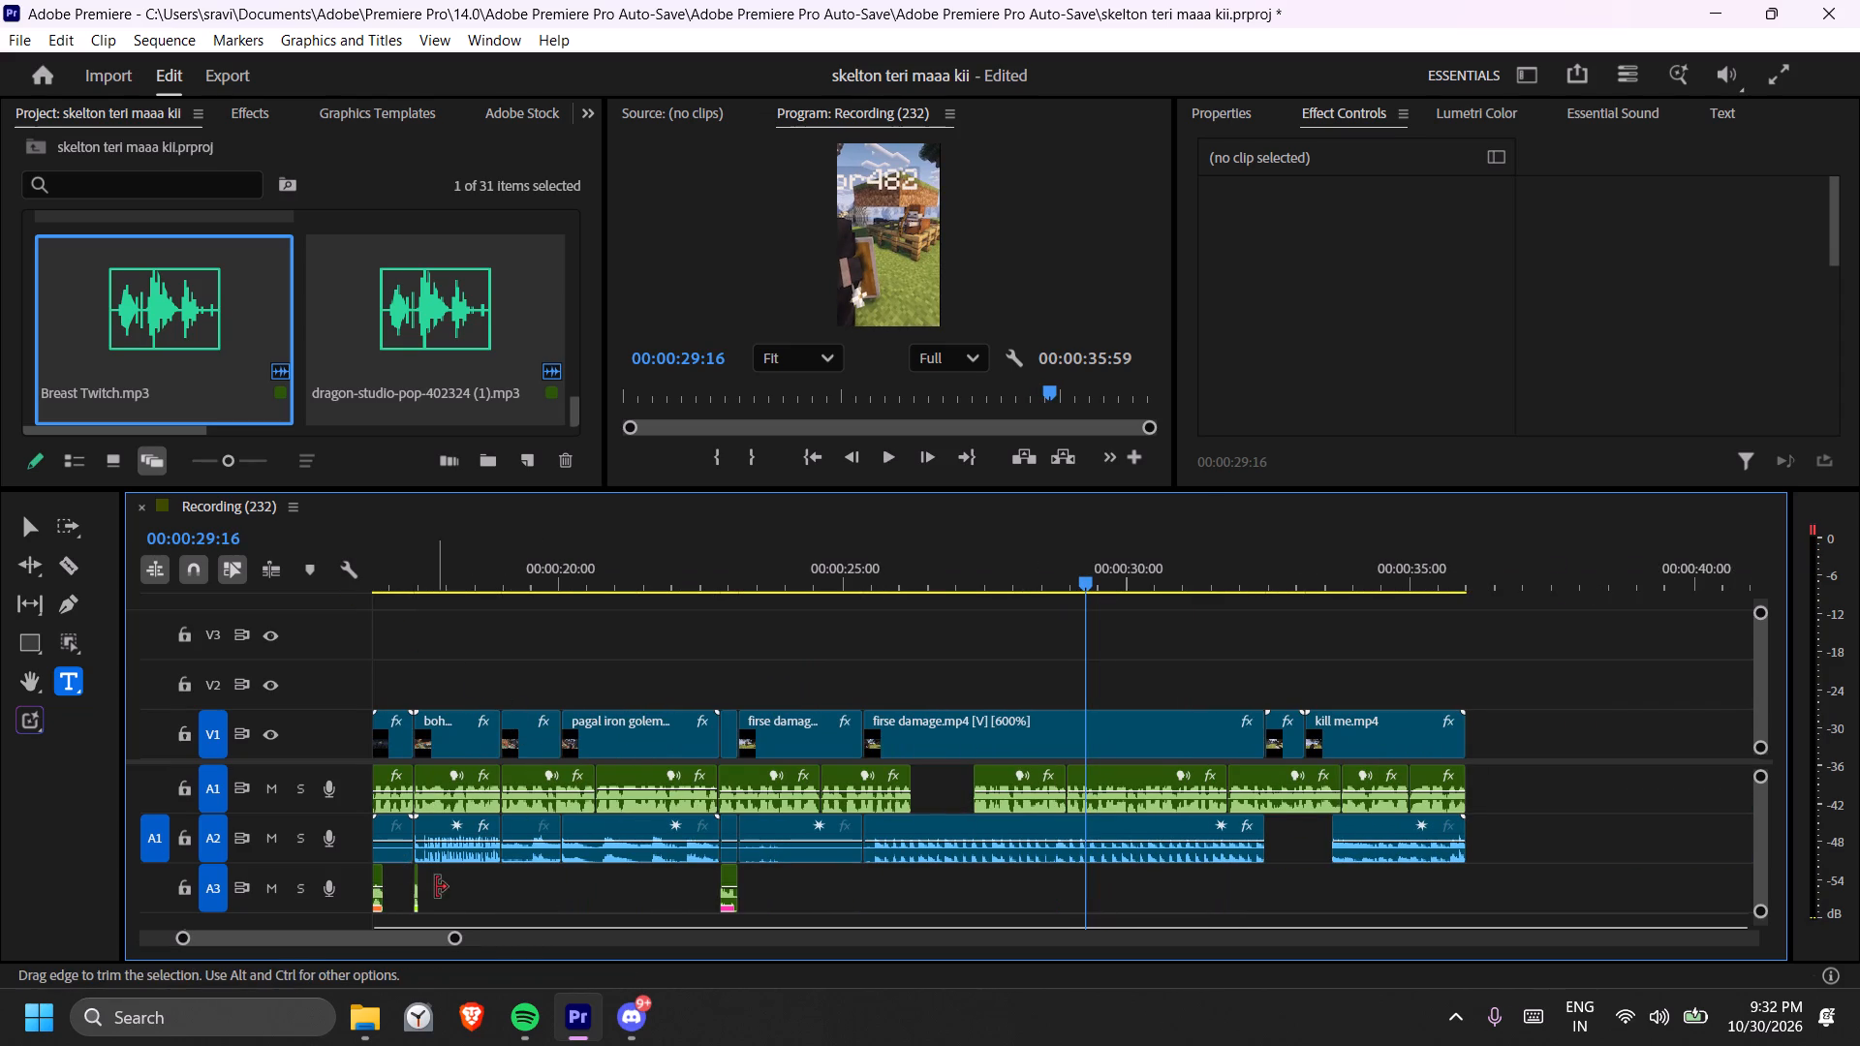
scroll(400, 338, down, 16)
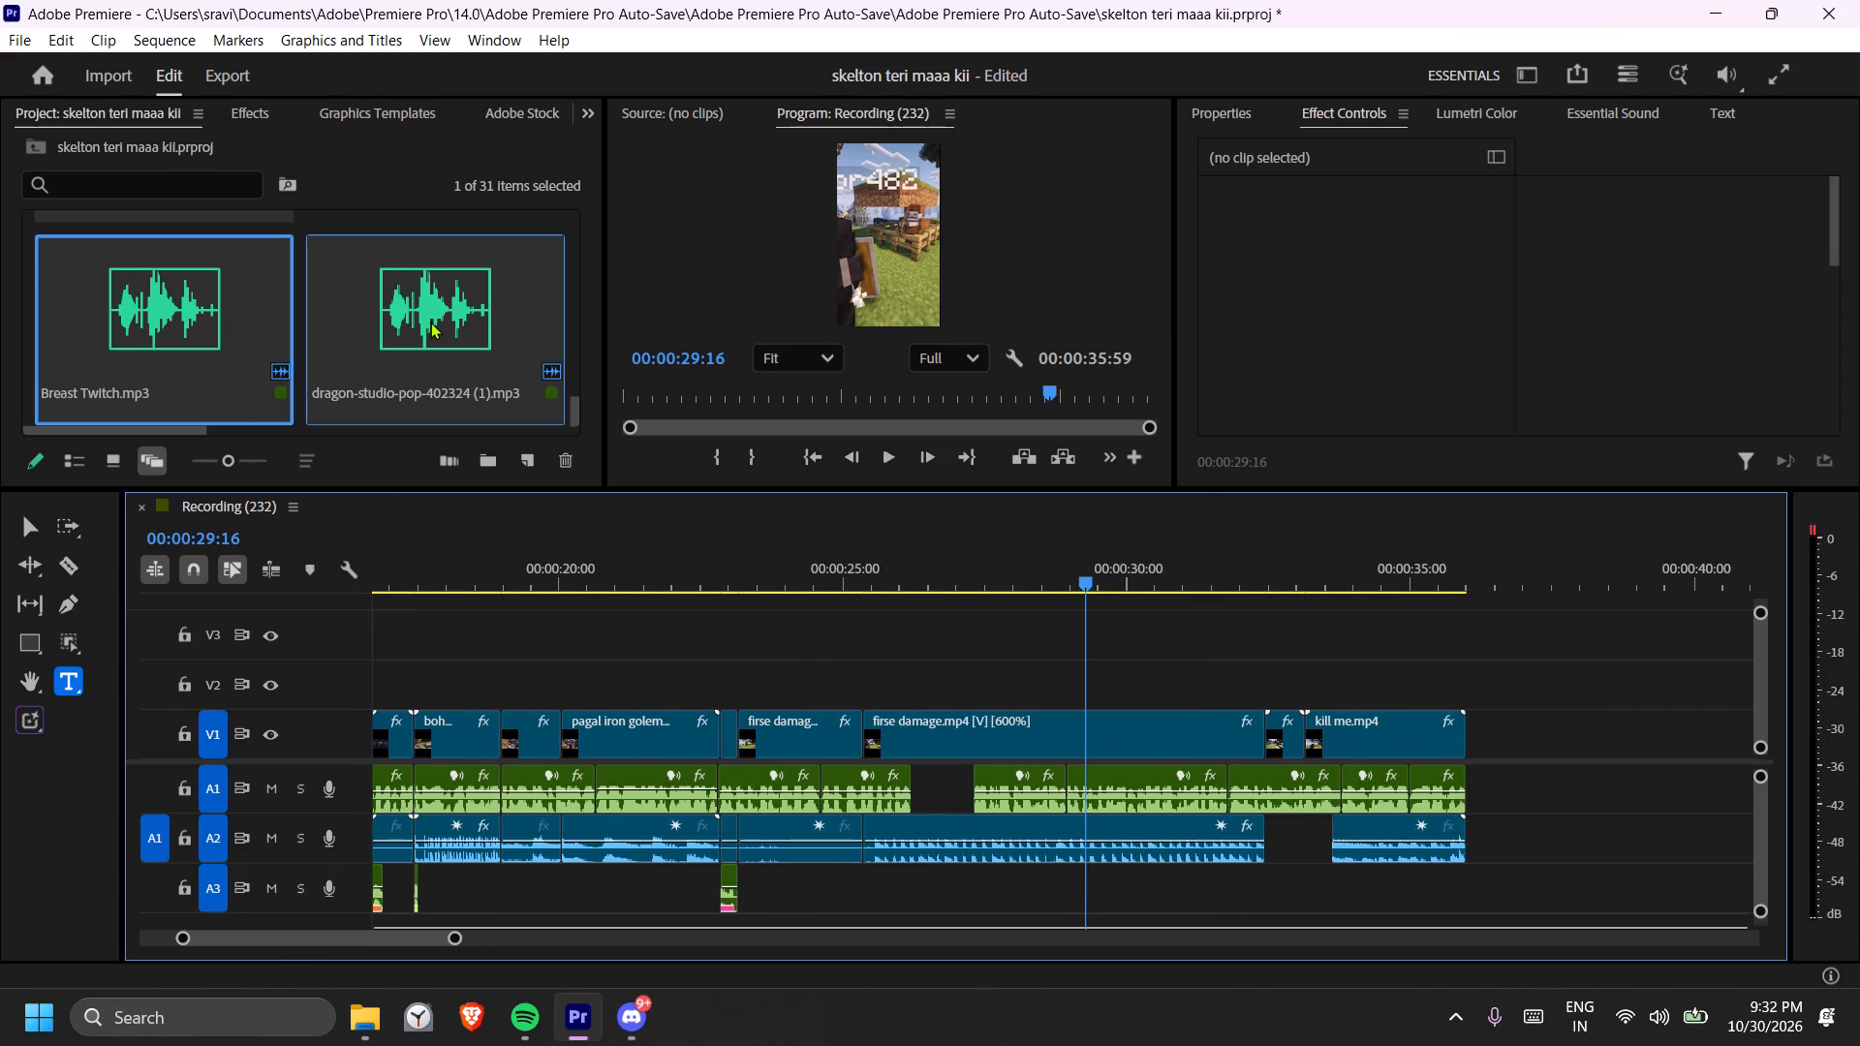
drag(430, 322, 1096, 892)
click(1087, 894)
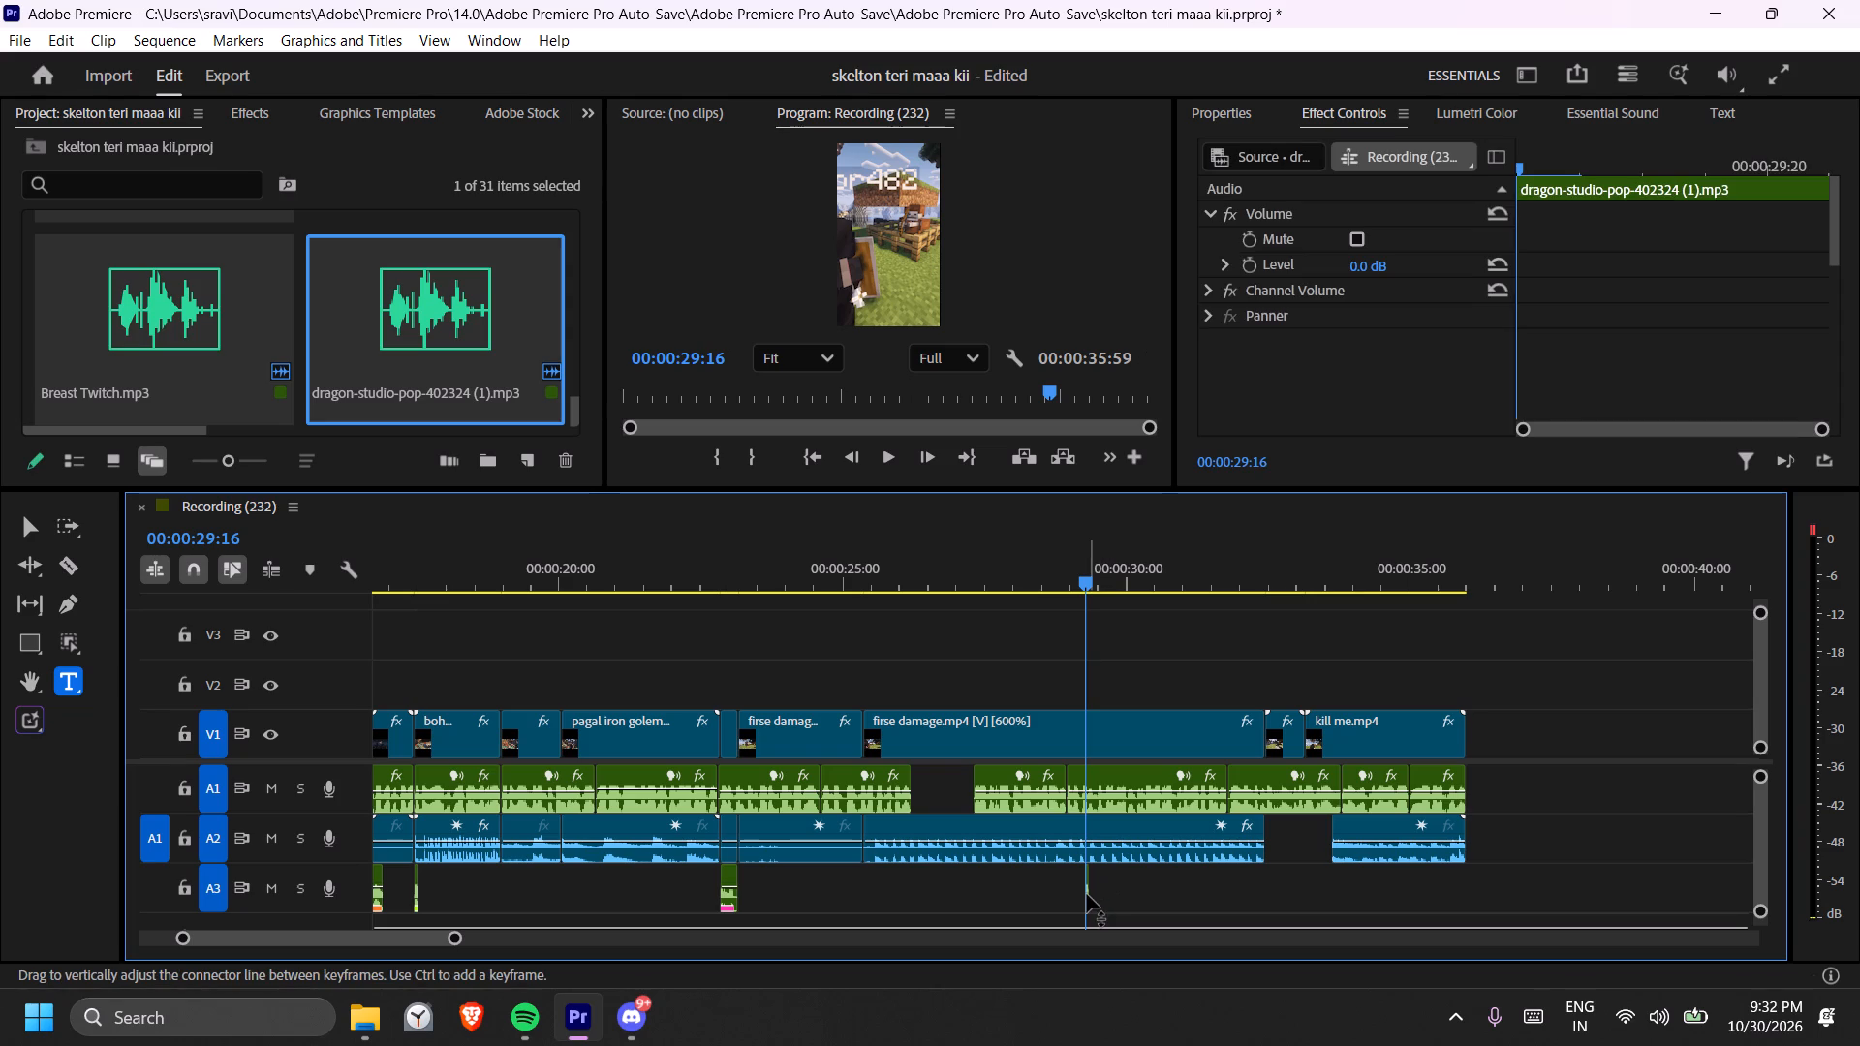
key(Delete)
Place dragon-studio-simple-whoosh-382724 (1).mp3 on A3 so that it spans 00:00:29:16 under the 600% firse damage.mp4 clip.
scroll(516, 370, down, 4)
scroll(510, 371, up, 5)
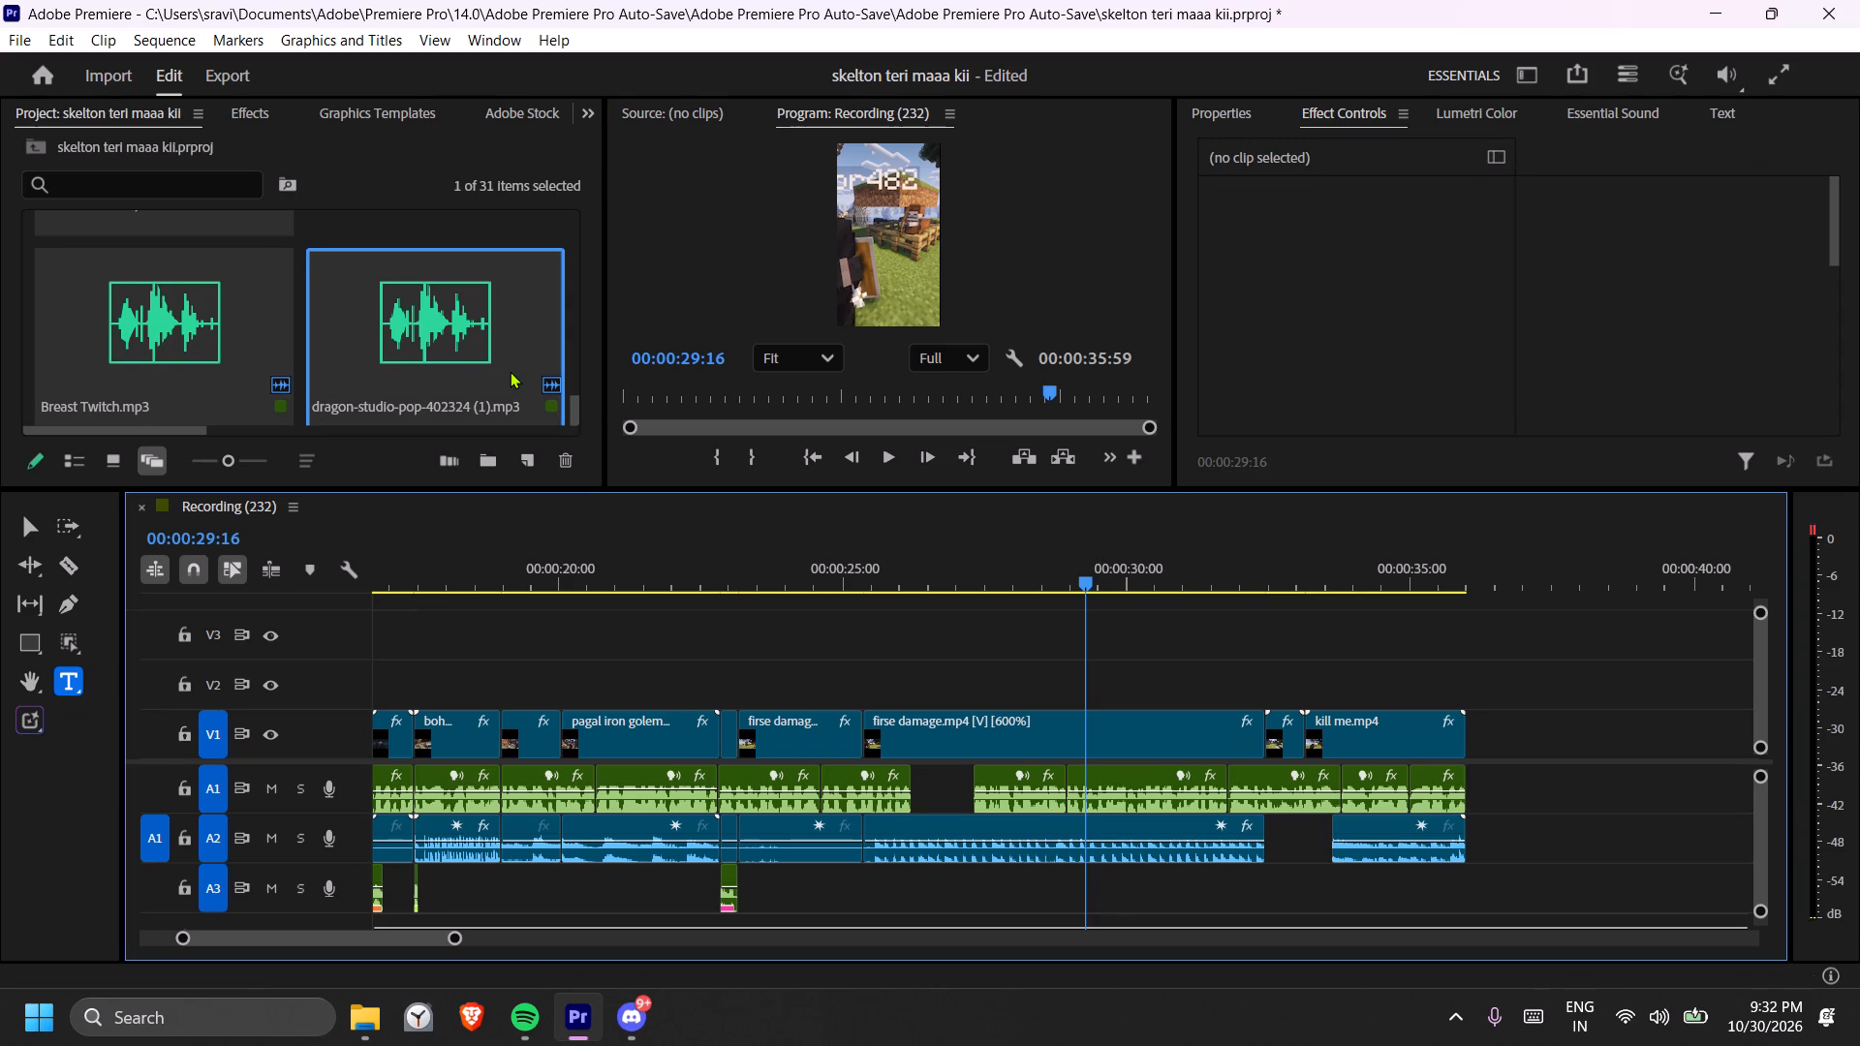
scroll(495, 371, up, 20)
scroll(495, 371, up, 3)
scroll(379, 323, down, 10)
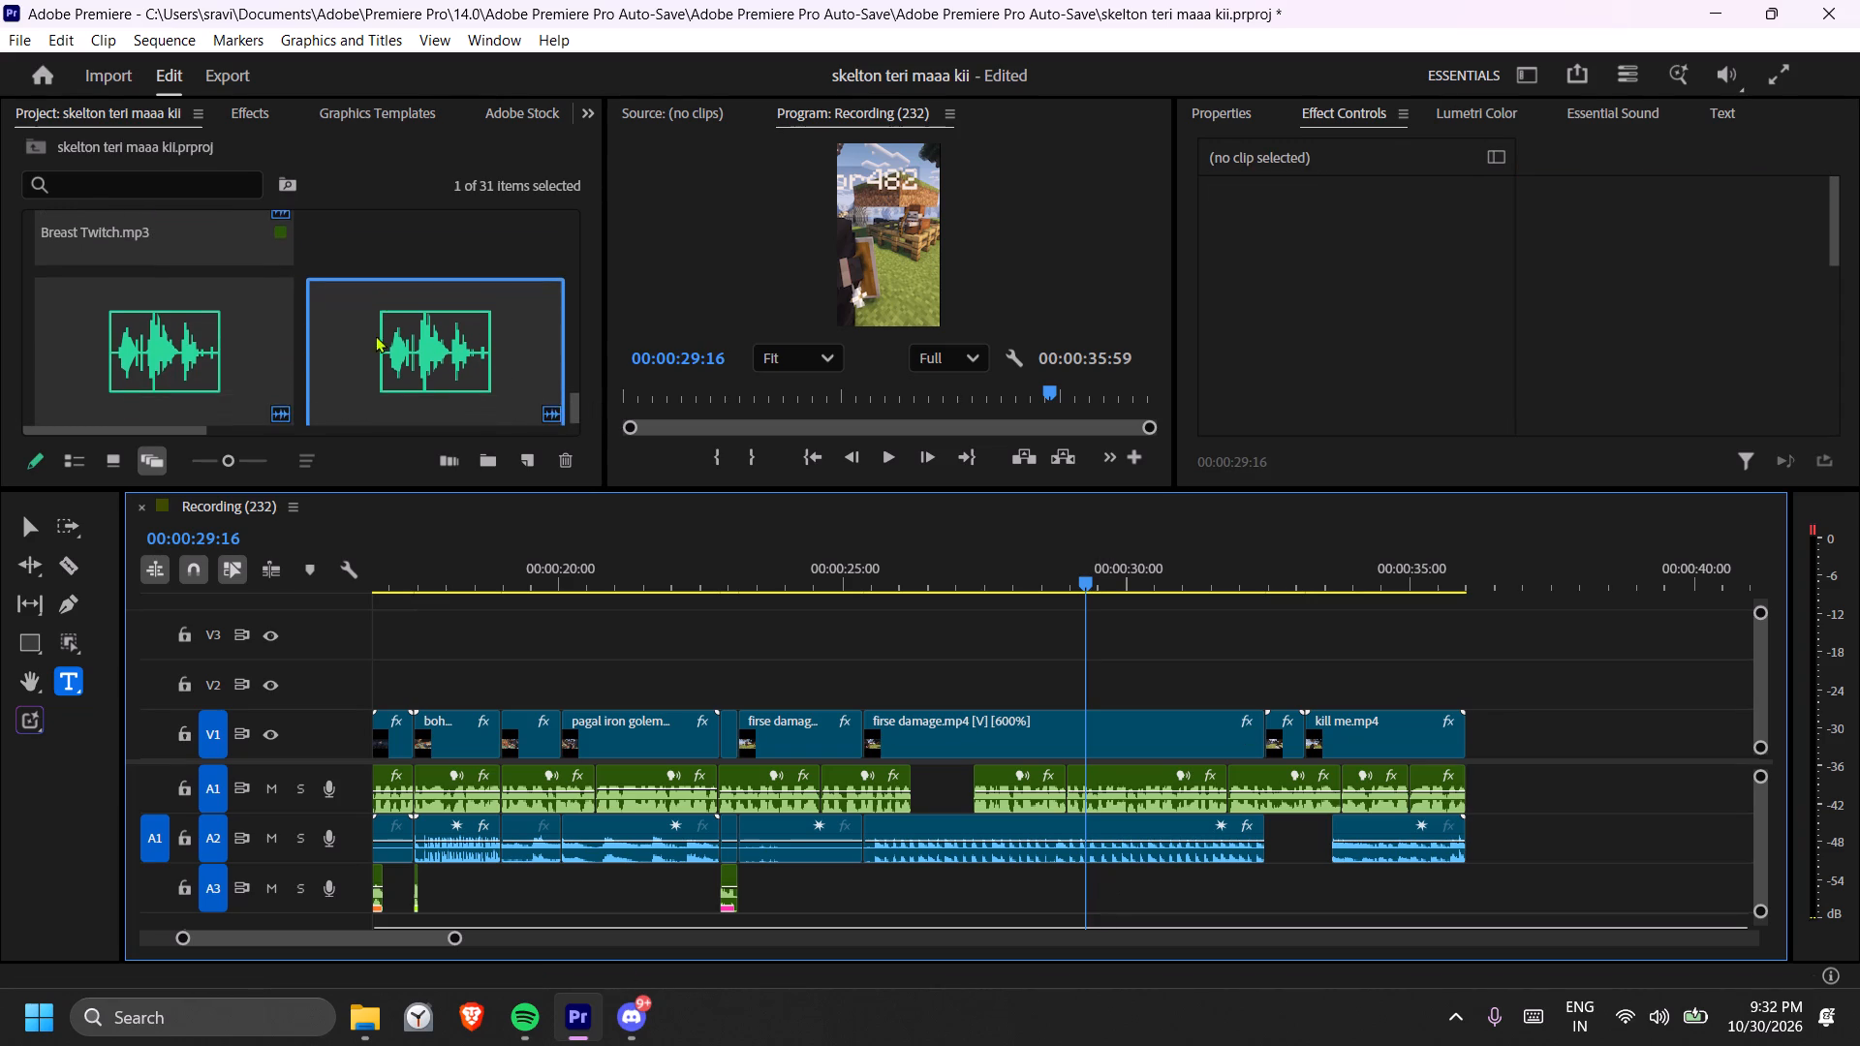
scroll(375, 335, down, 20)
scroll(375, 335, down, 5)
drag(575, 406, 581, 369)
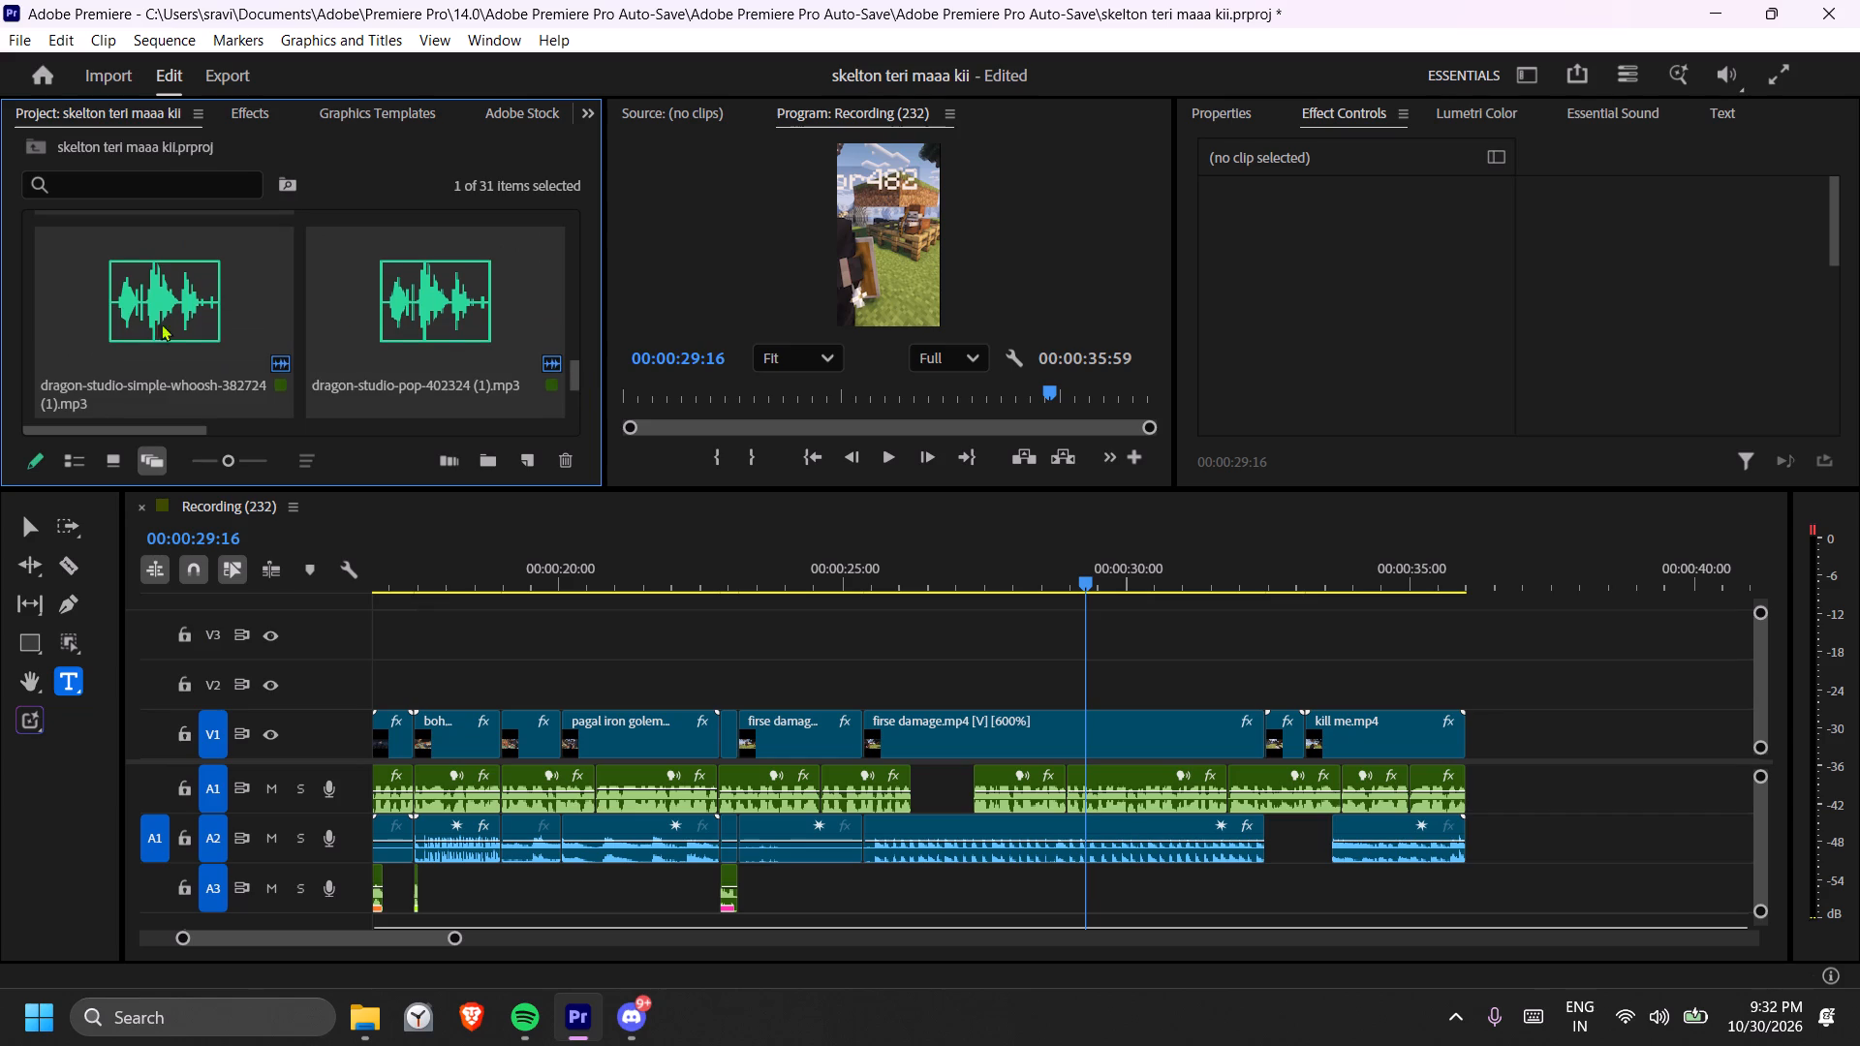
drag(142, 322, 1066, 879)
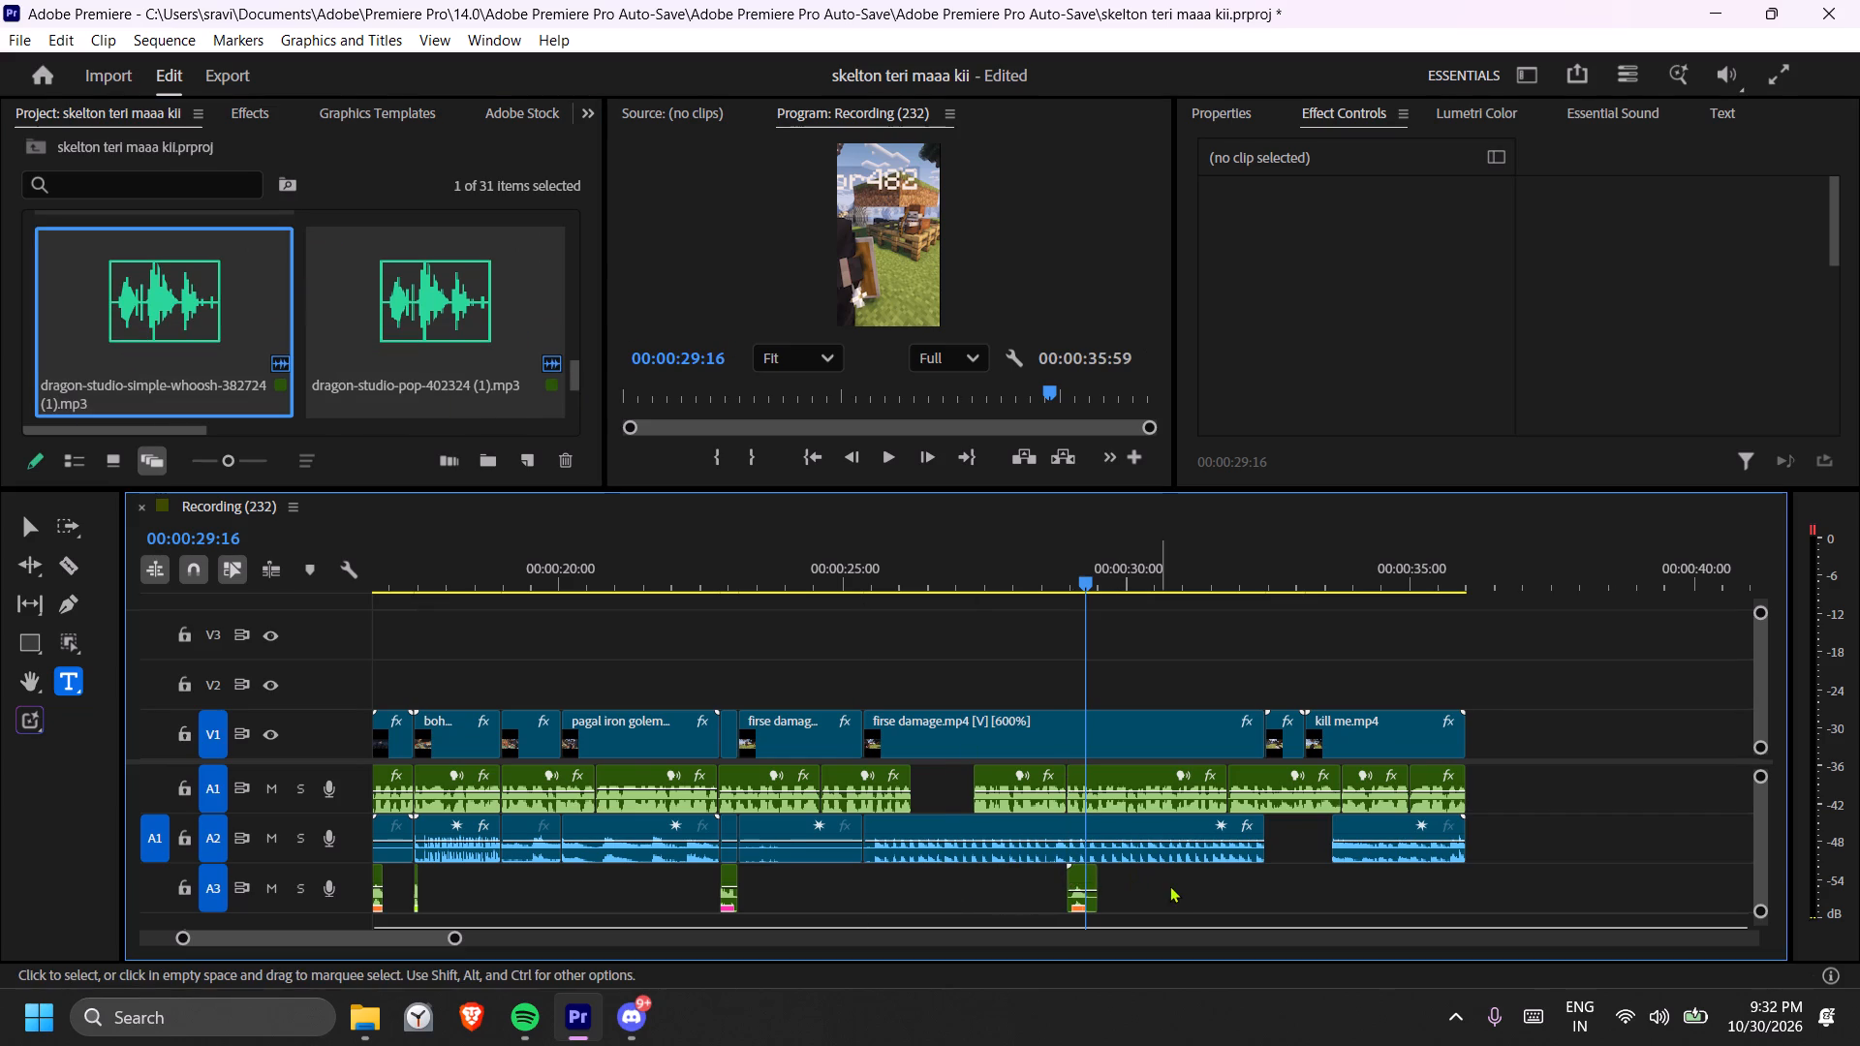
Cut the whoosh clip on A3 near its start and at about 00:00:29:16, and delete both outer pieces.
text(==)
key(c)
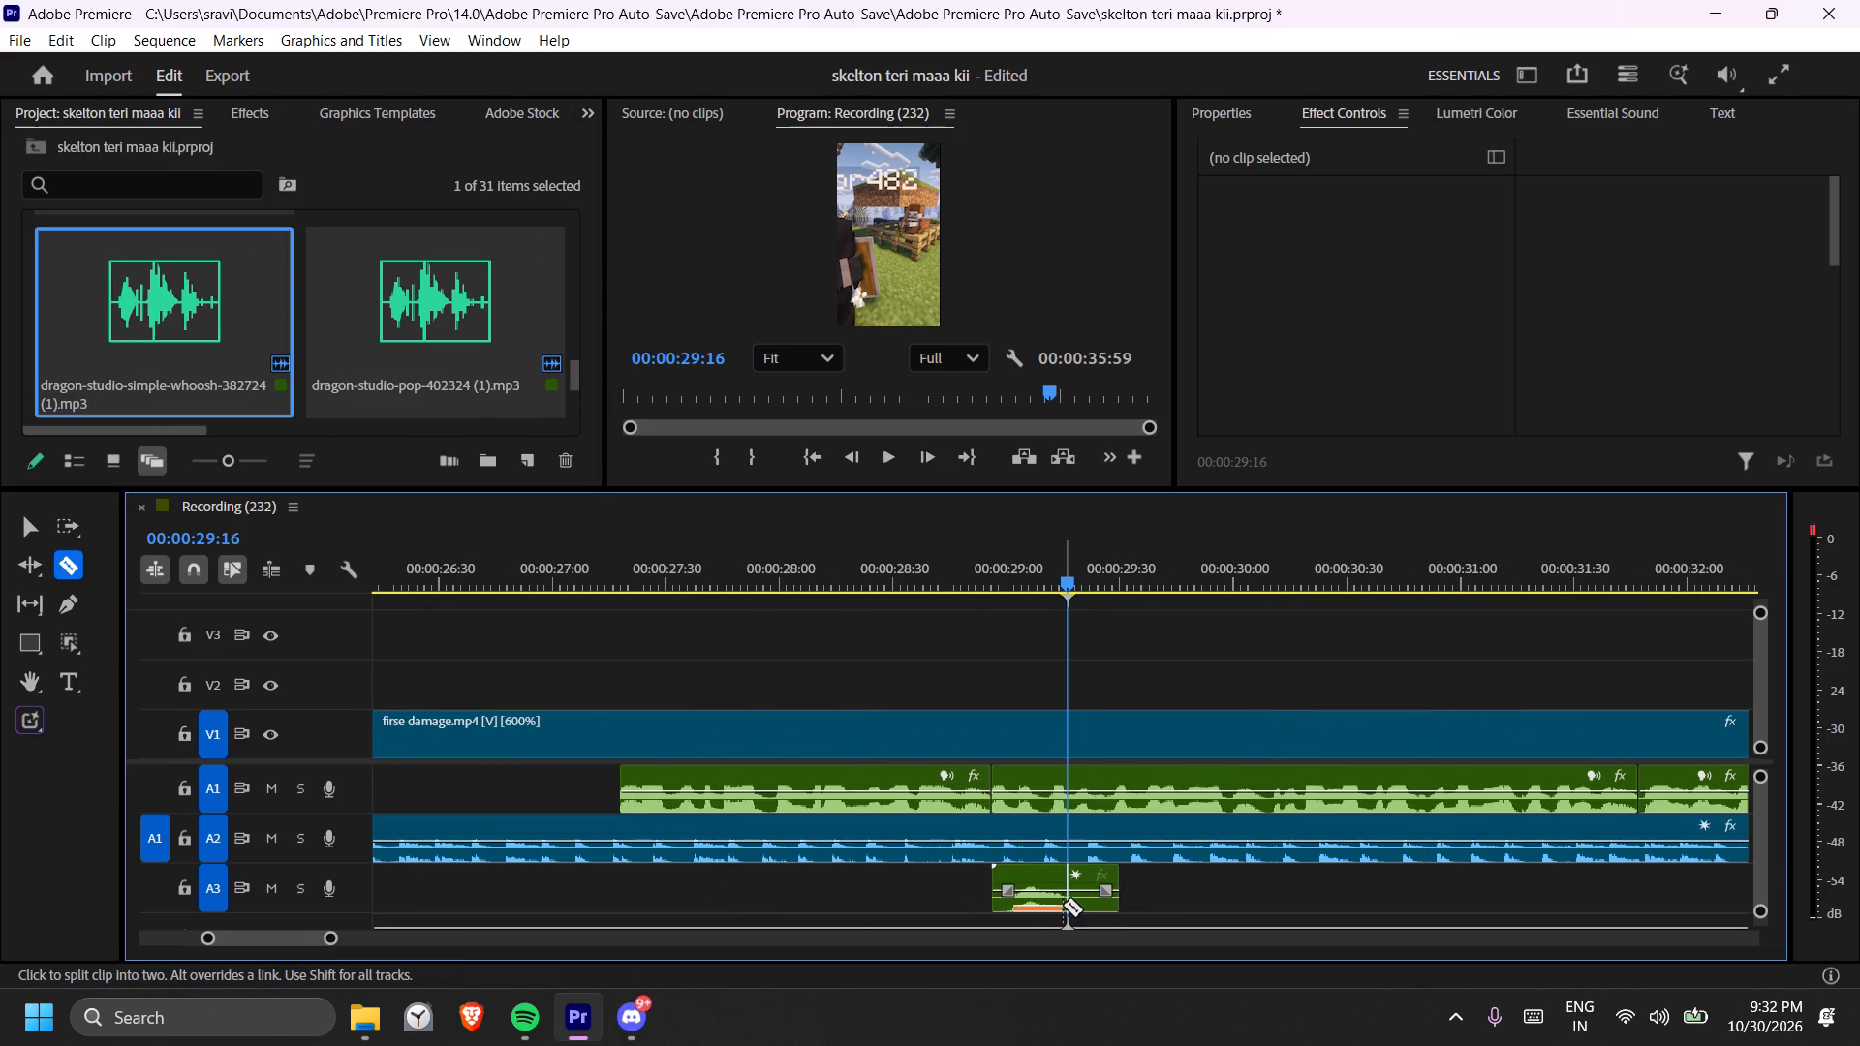
click(1063, 905)
click(1014, 905)
key(t)
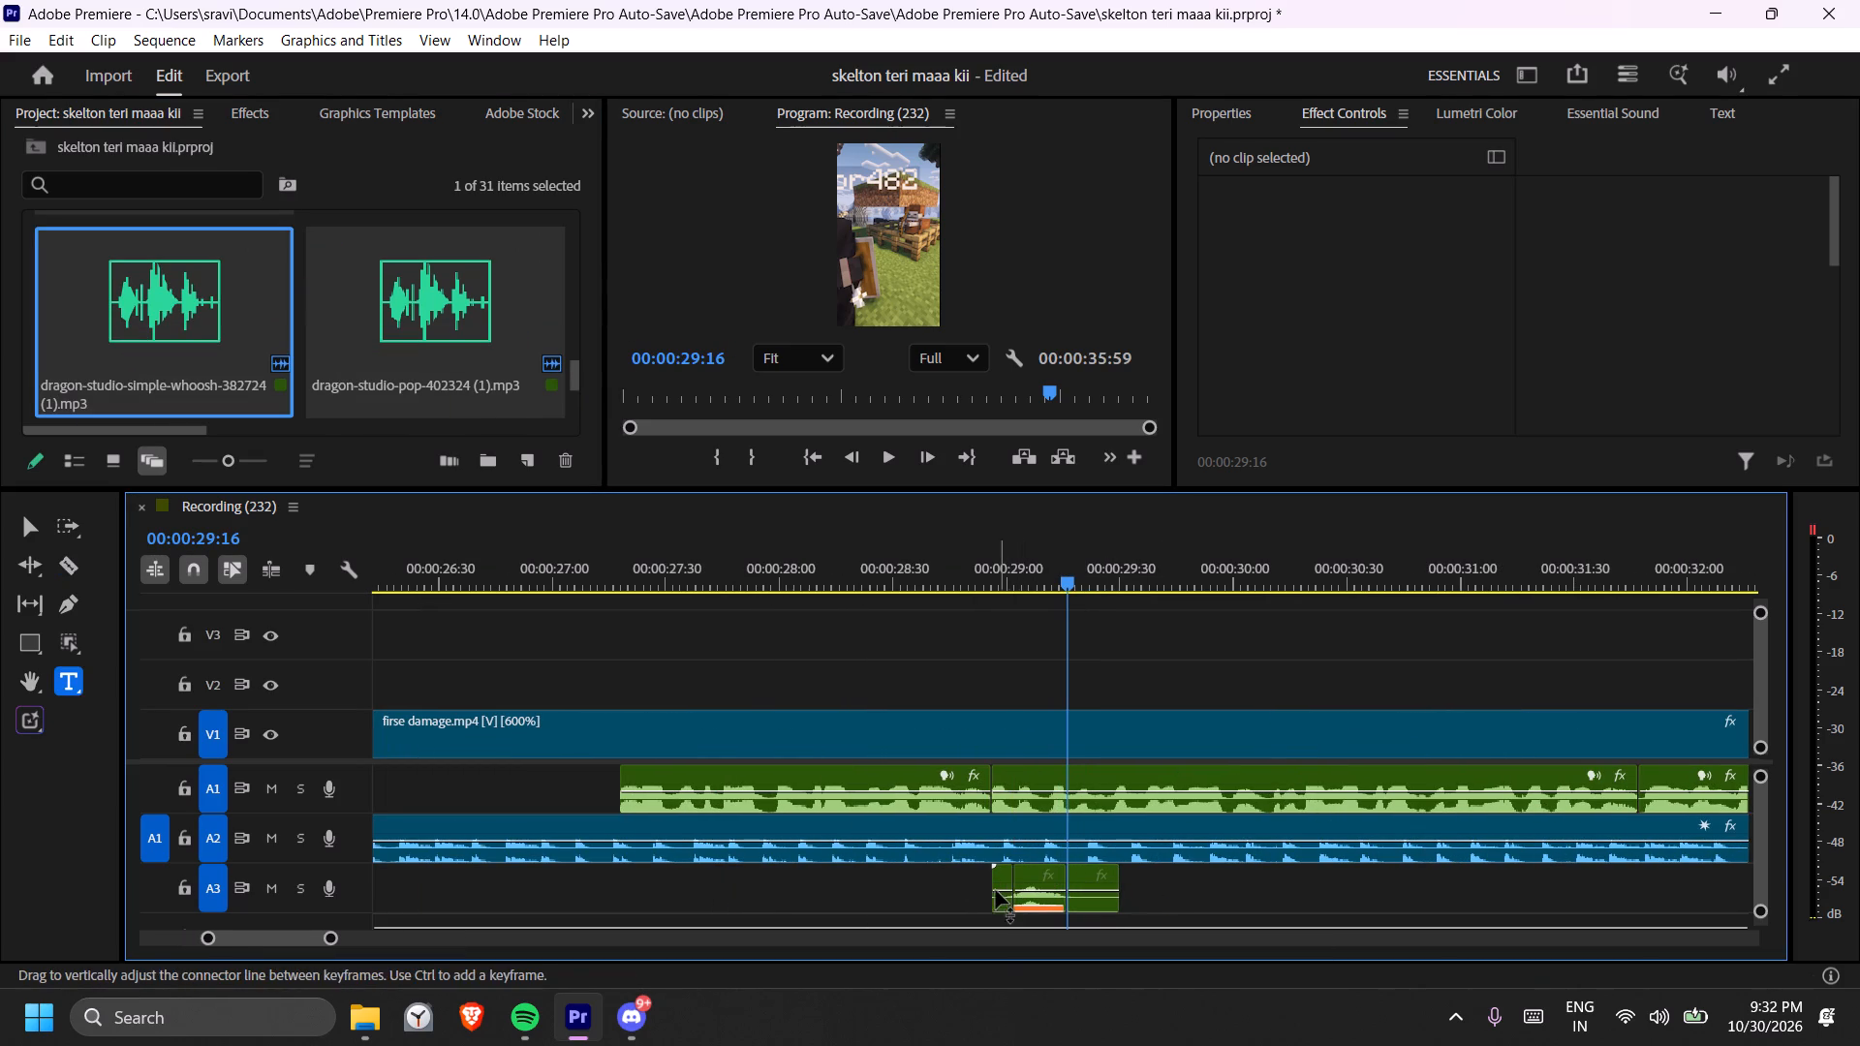
click(1005, 878)
key(Delete)
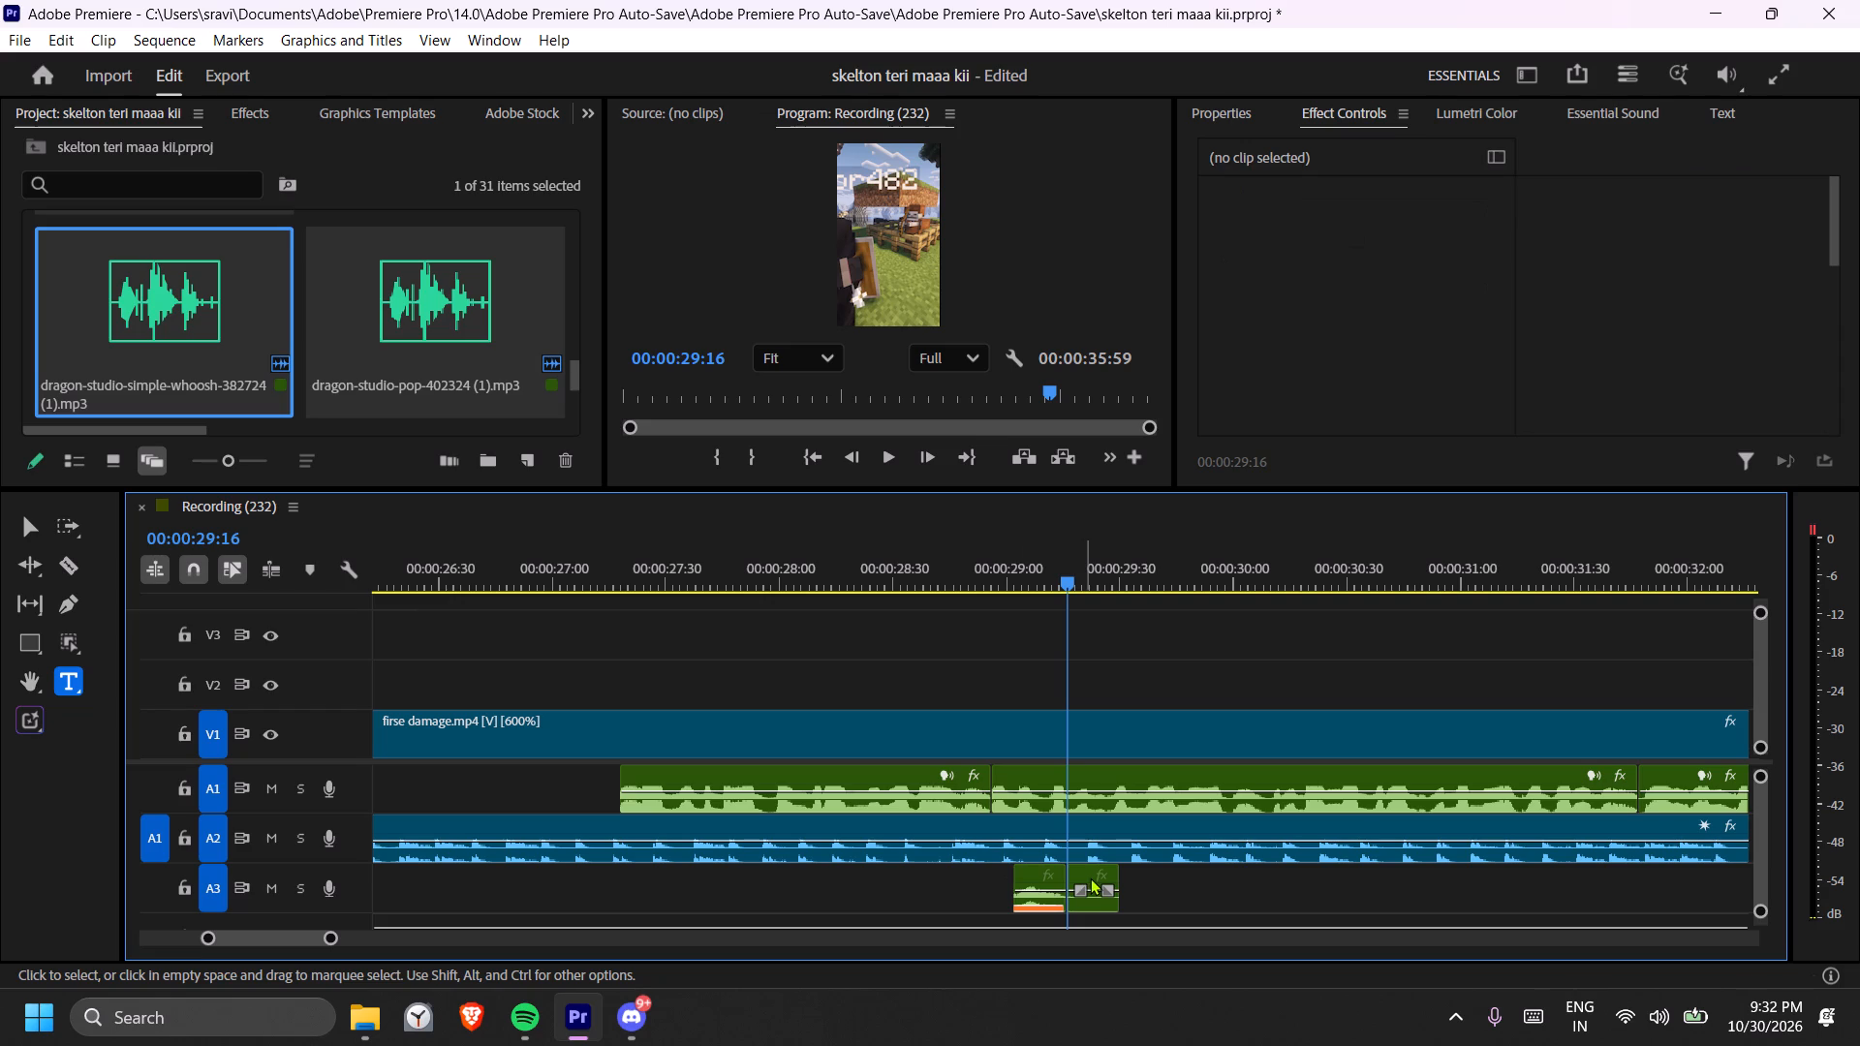
click(1090, 877)
key(Delete)
Raise the trimmed whoosh clip's volume to 5.6 dB and play it from 00:00:28:49.
click(1039, 891)
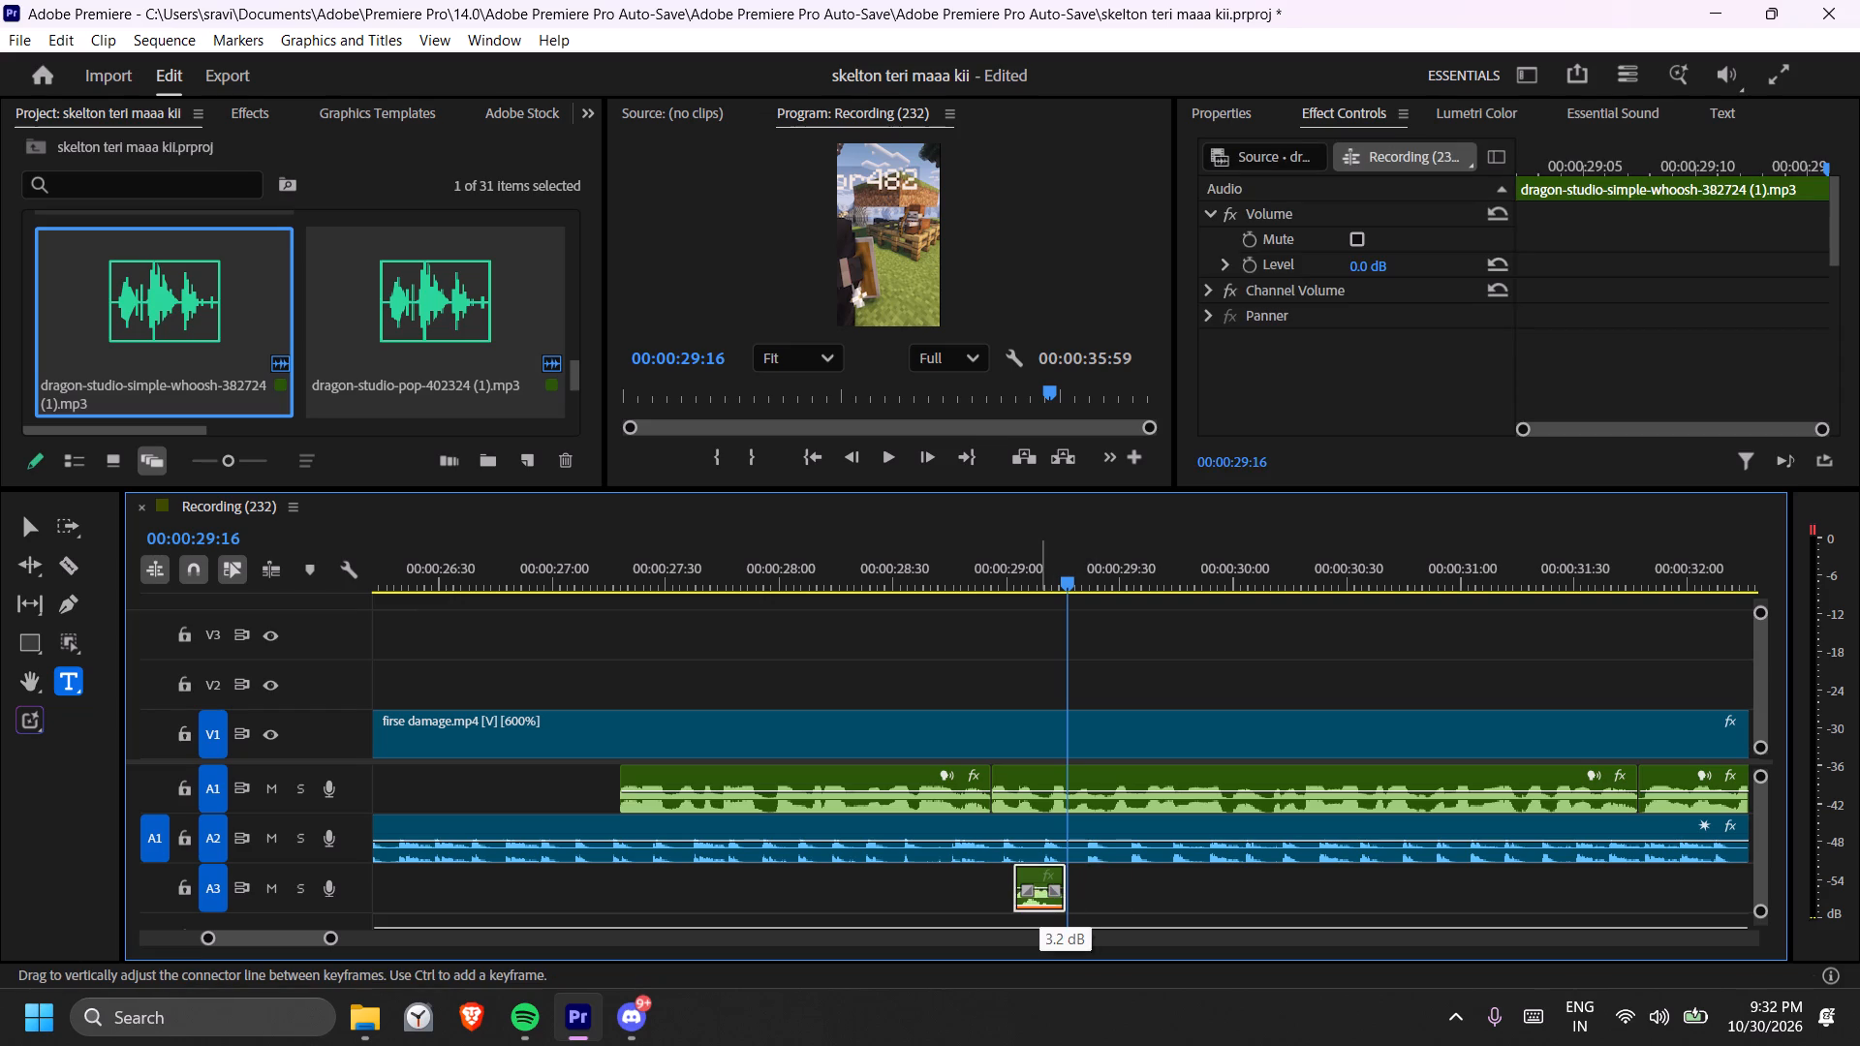
click(969, 574)
key(space)
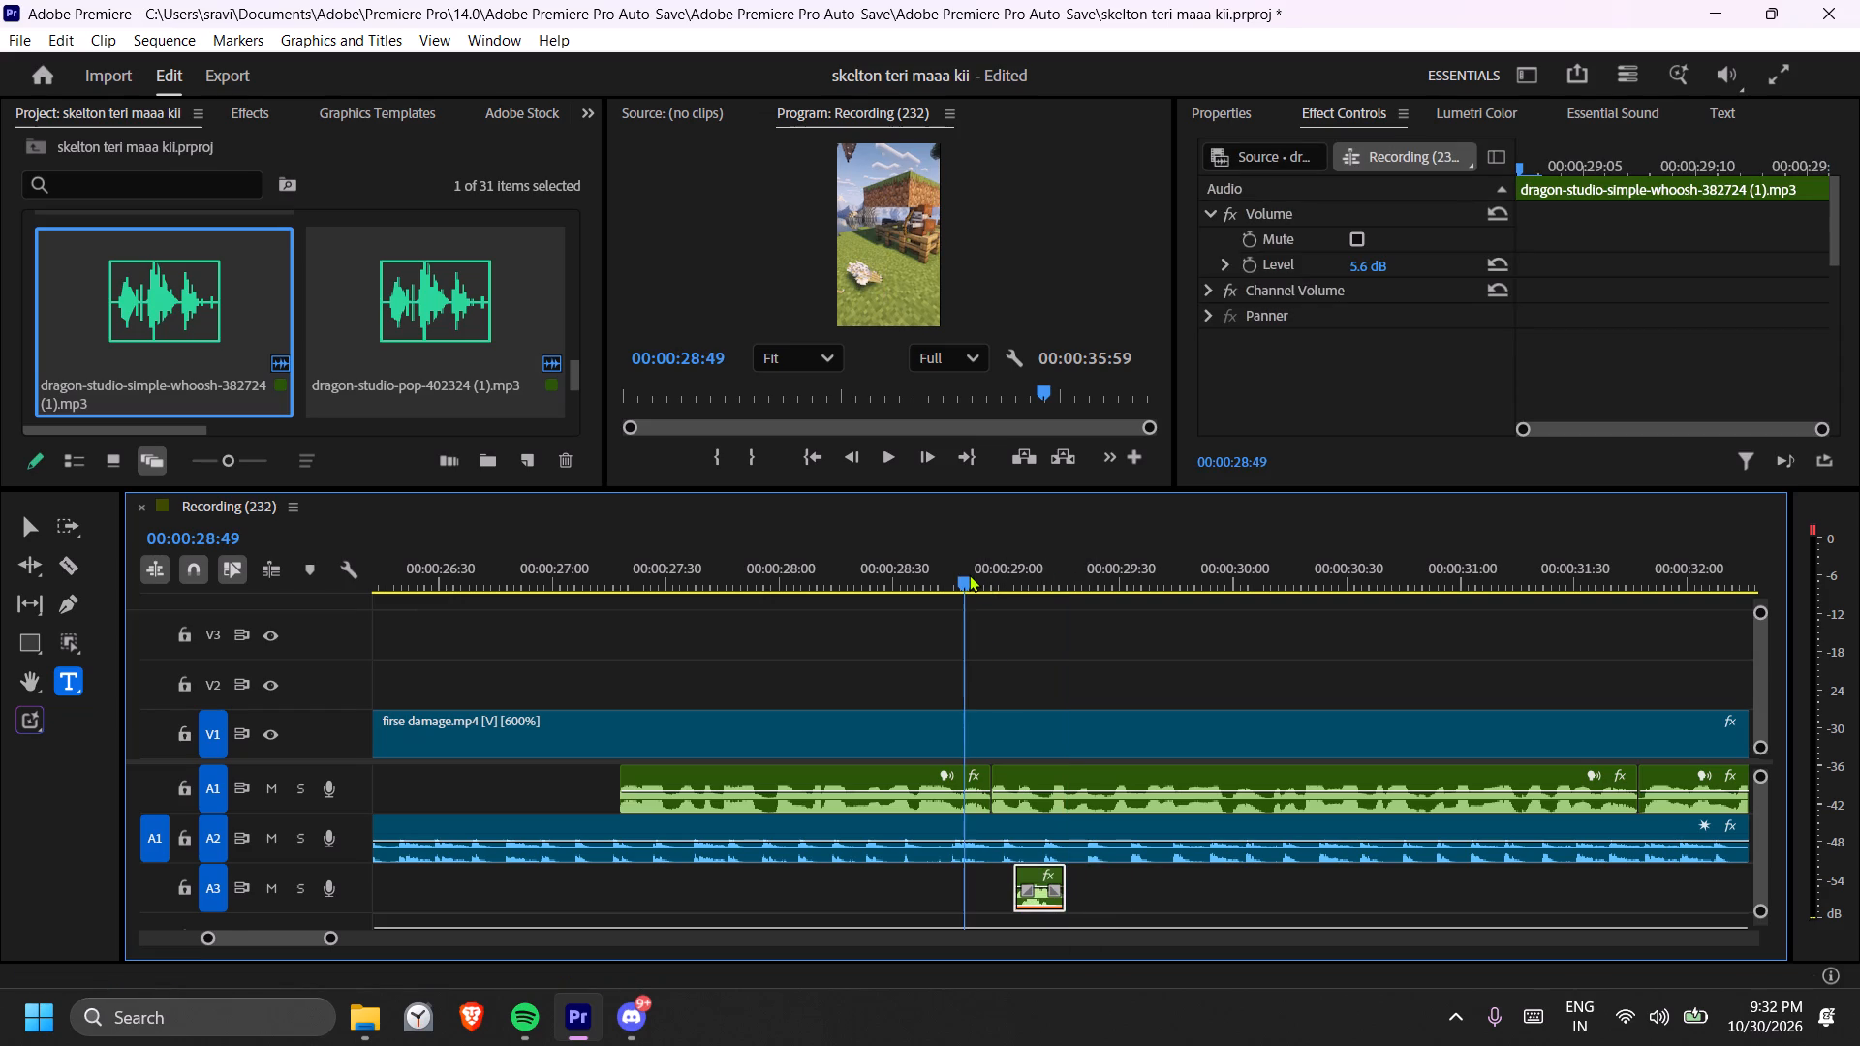
key(space)
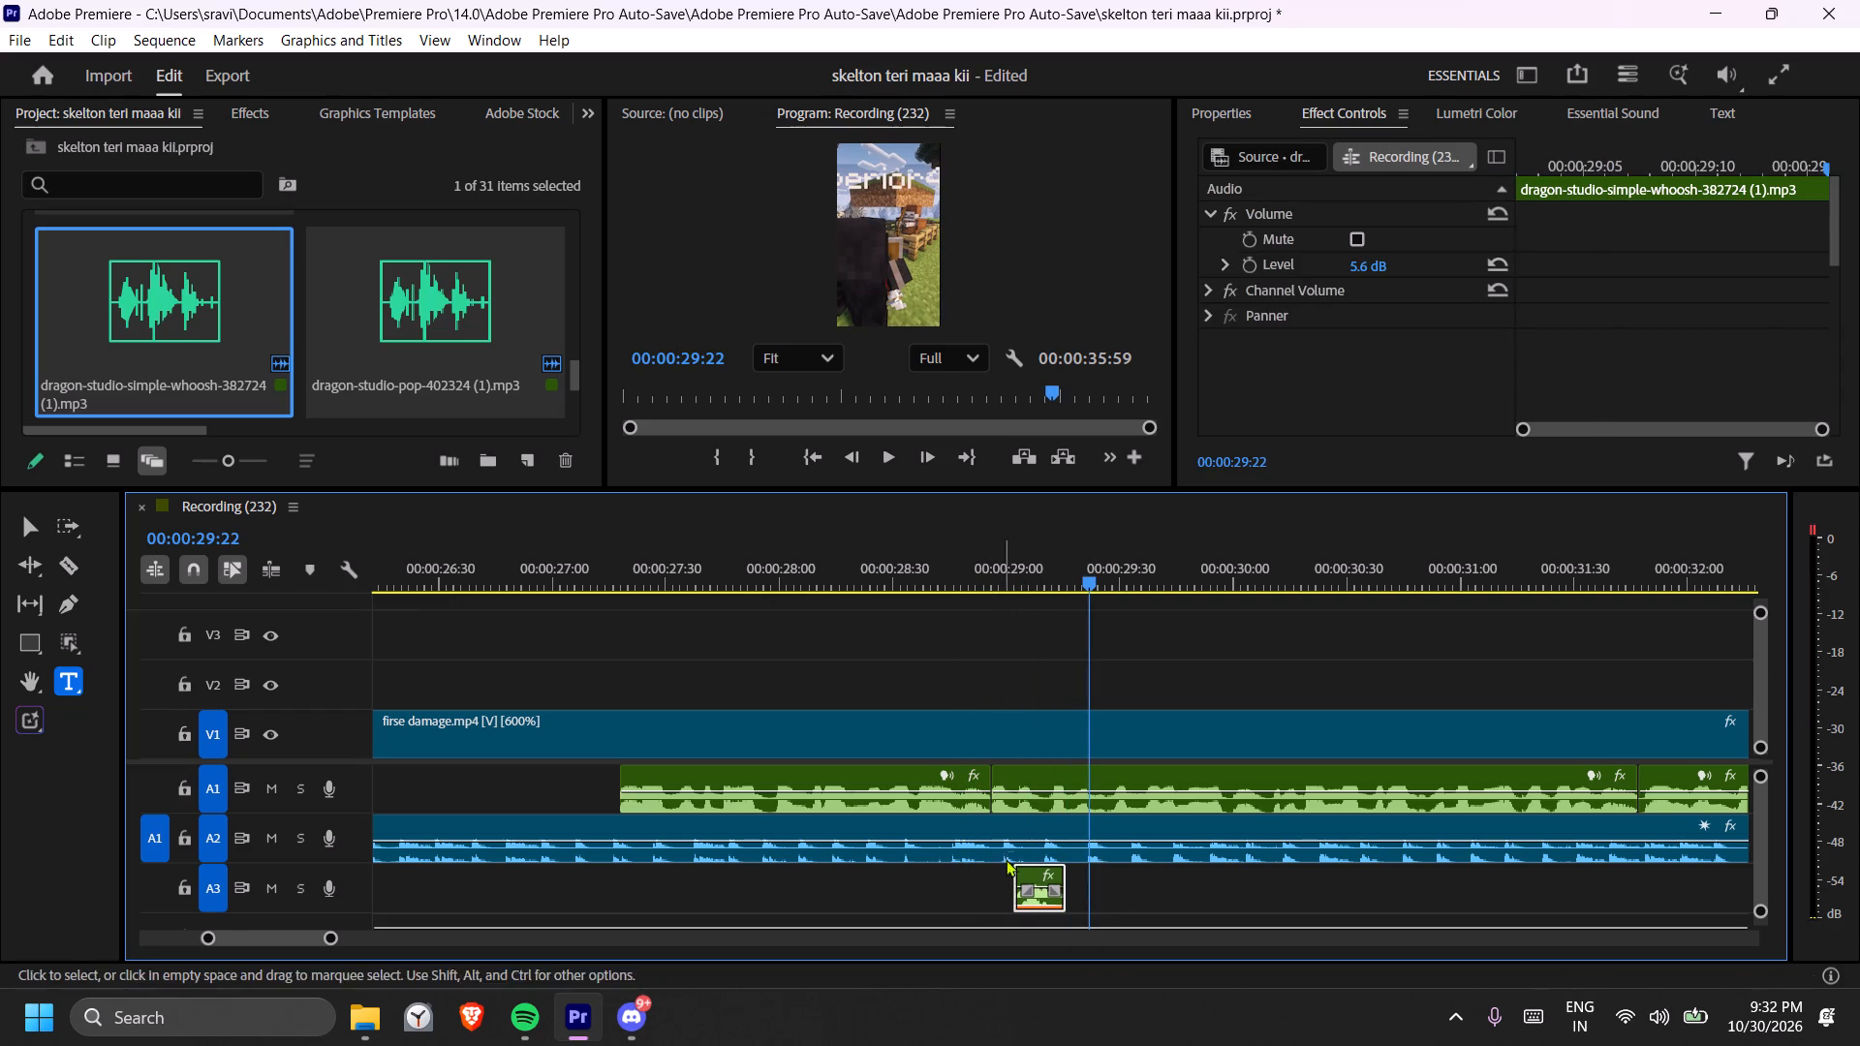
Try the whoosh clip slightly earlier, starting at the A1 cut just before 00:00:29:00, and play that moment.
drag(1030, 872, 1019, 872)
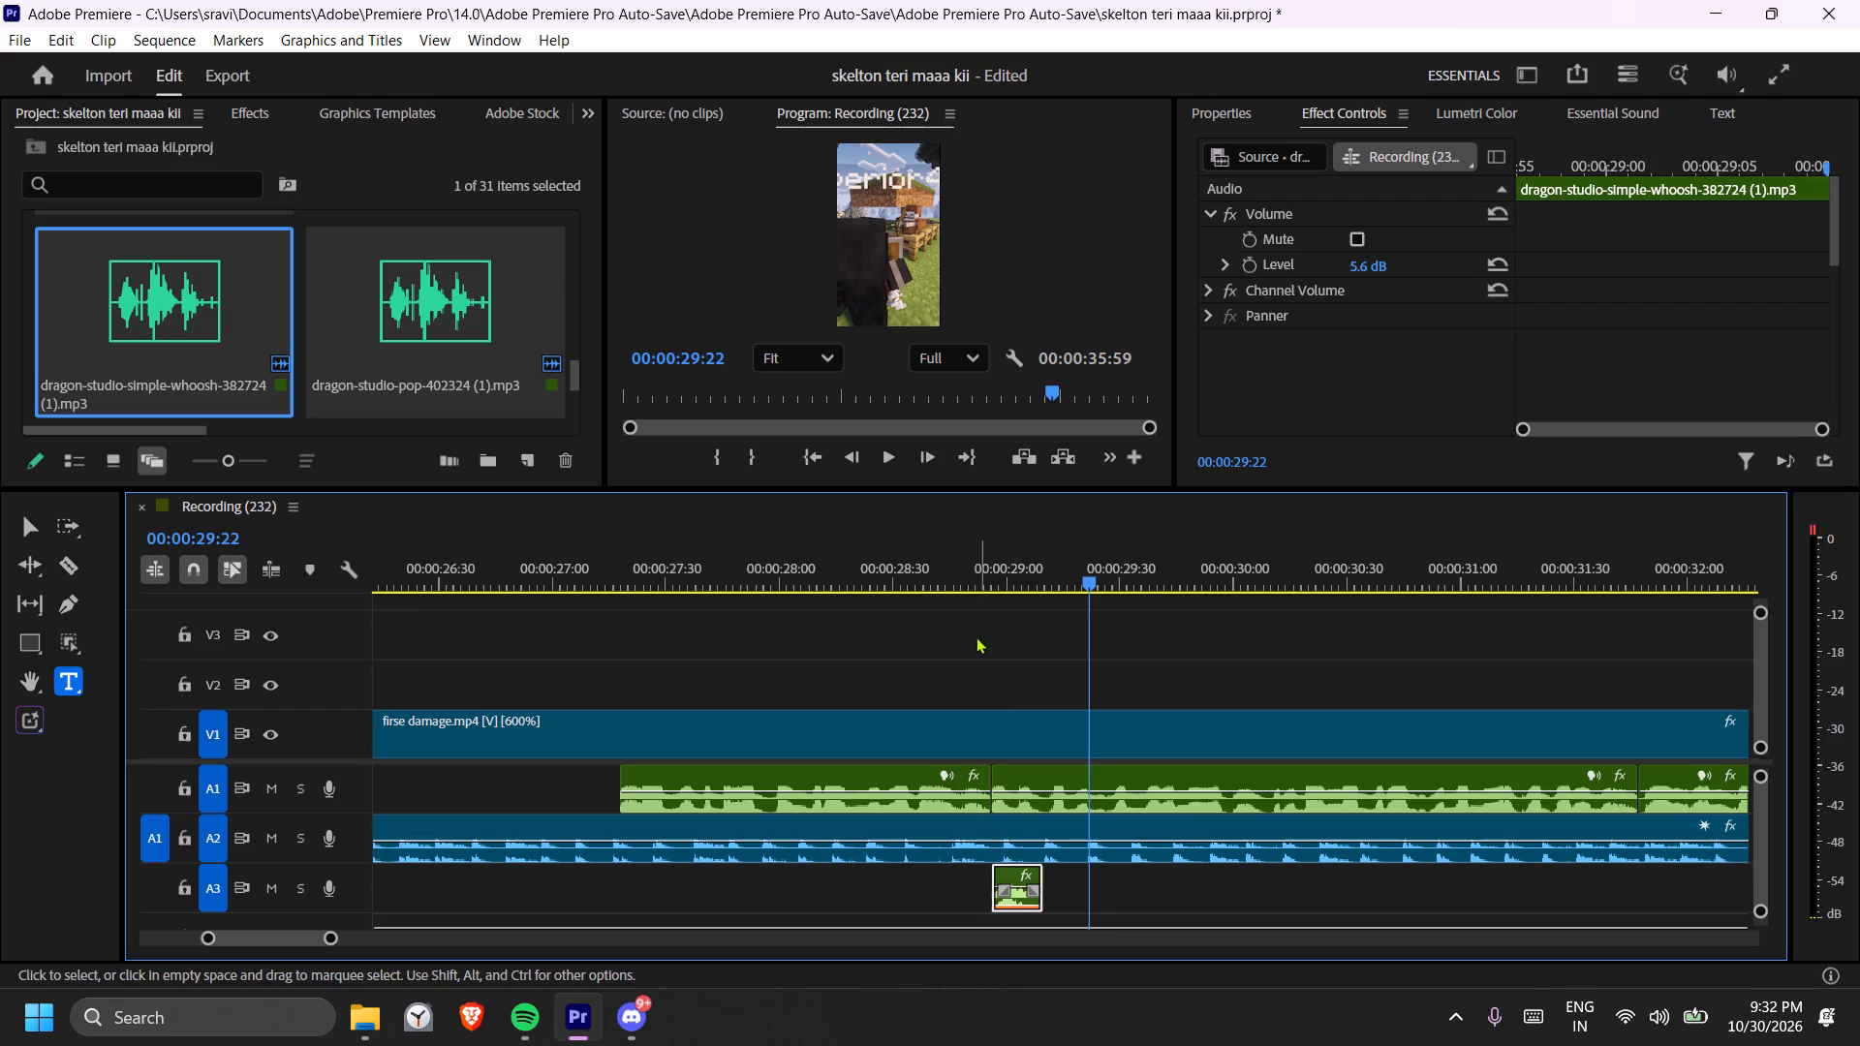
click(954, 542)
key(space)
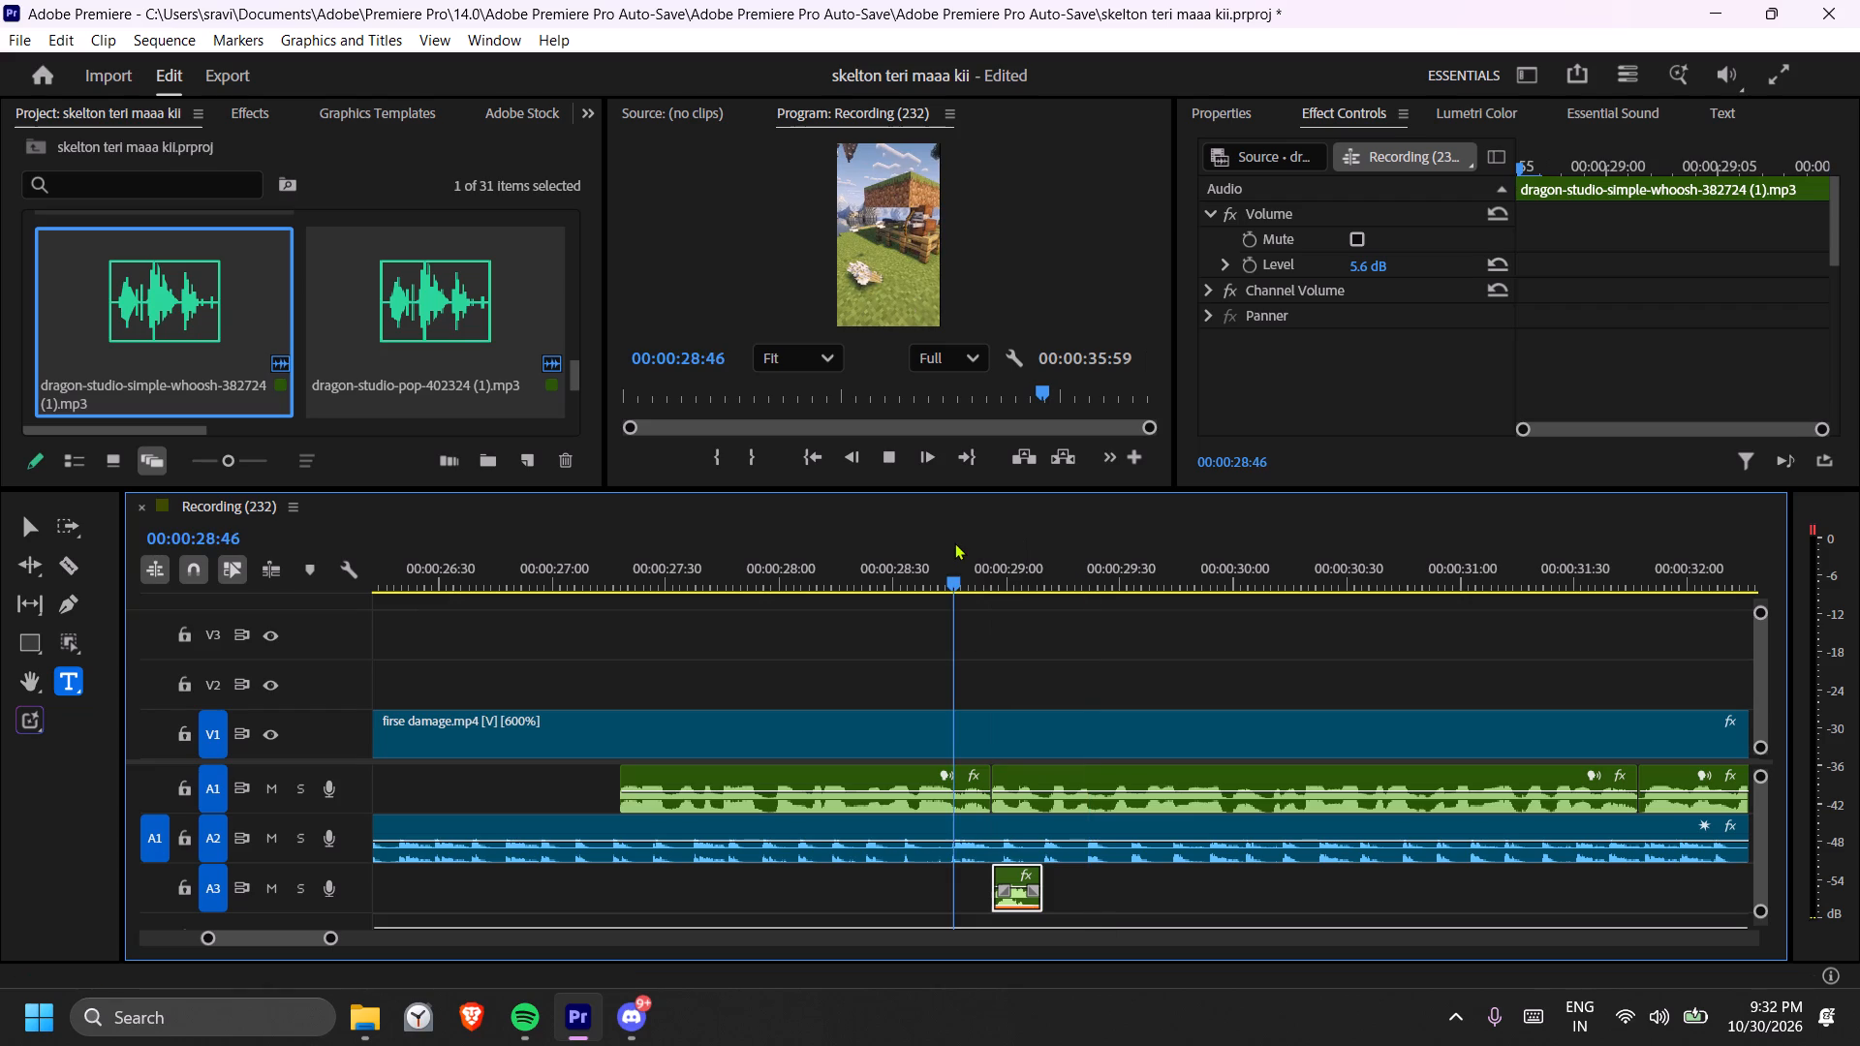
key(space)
Move the whoosh clip along A3 to the start of slow motion.mp4 and play from there through the end of kill me.mp4.
key(minus)
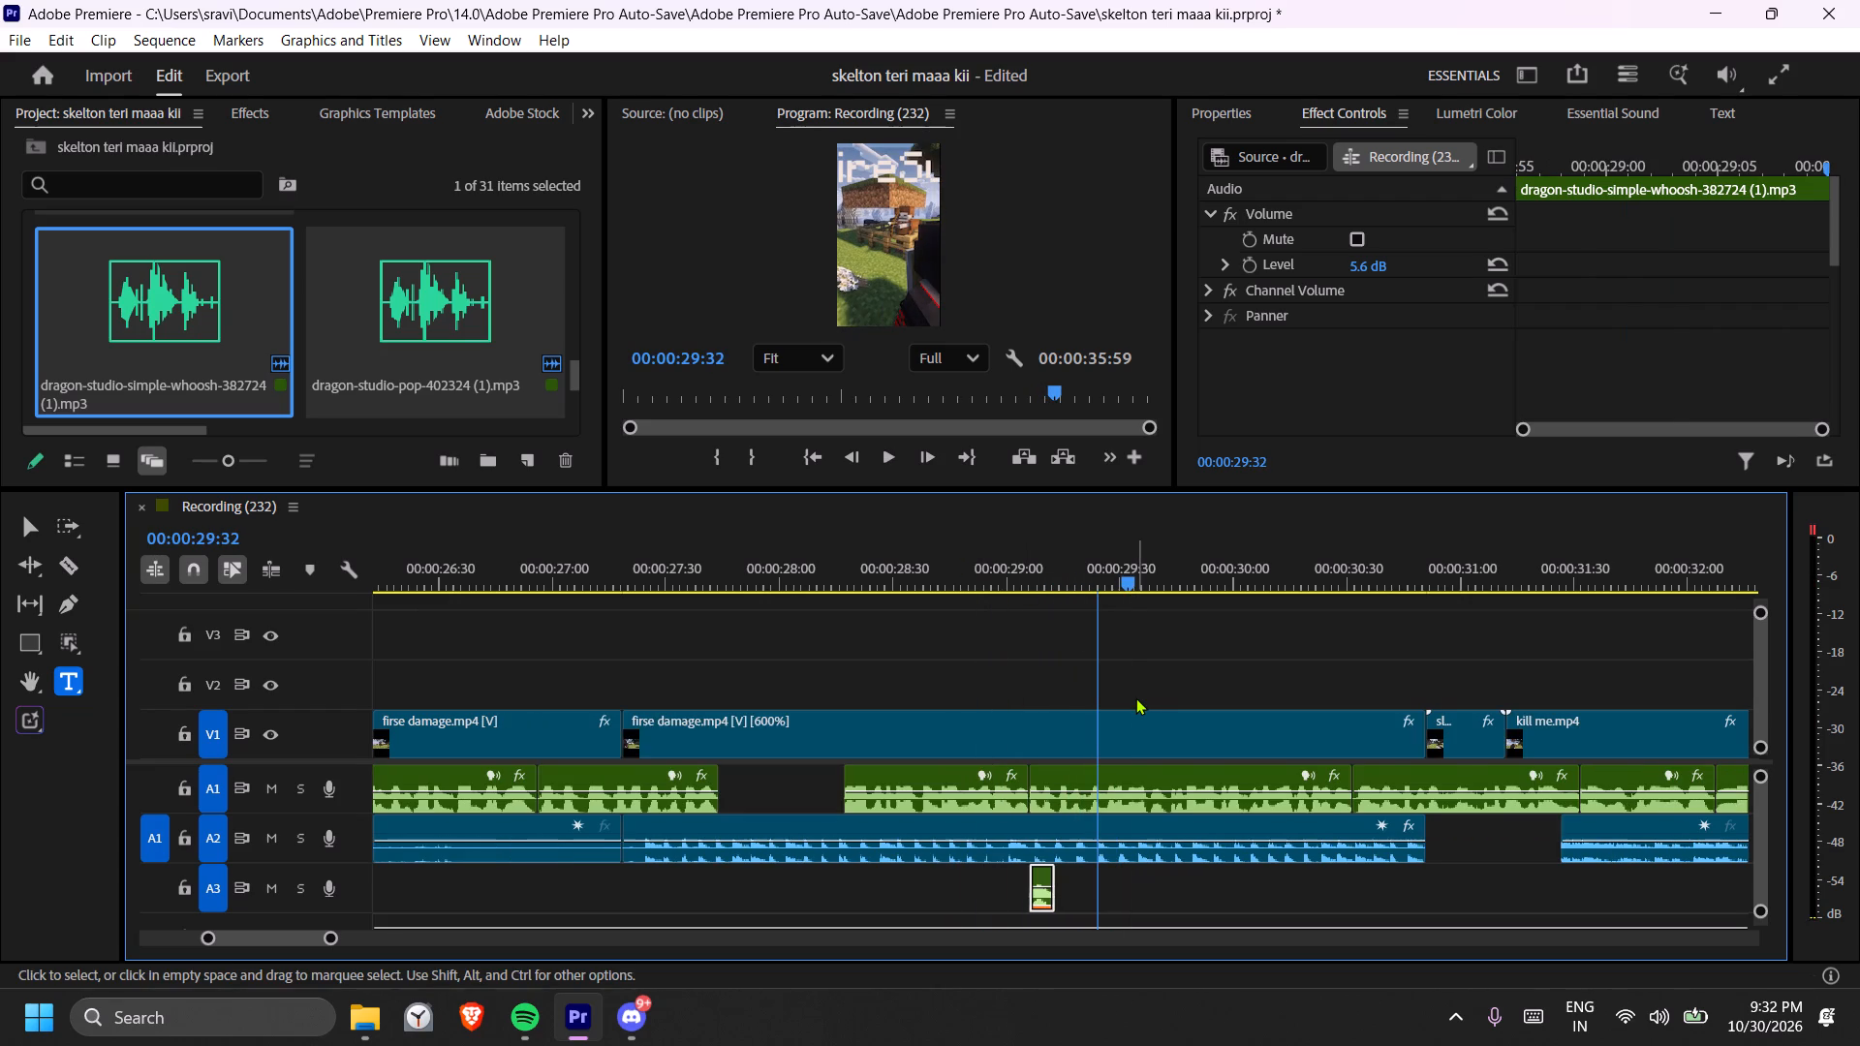
drag(1038, 873, 1441, 882)
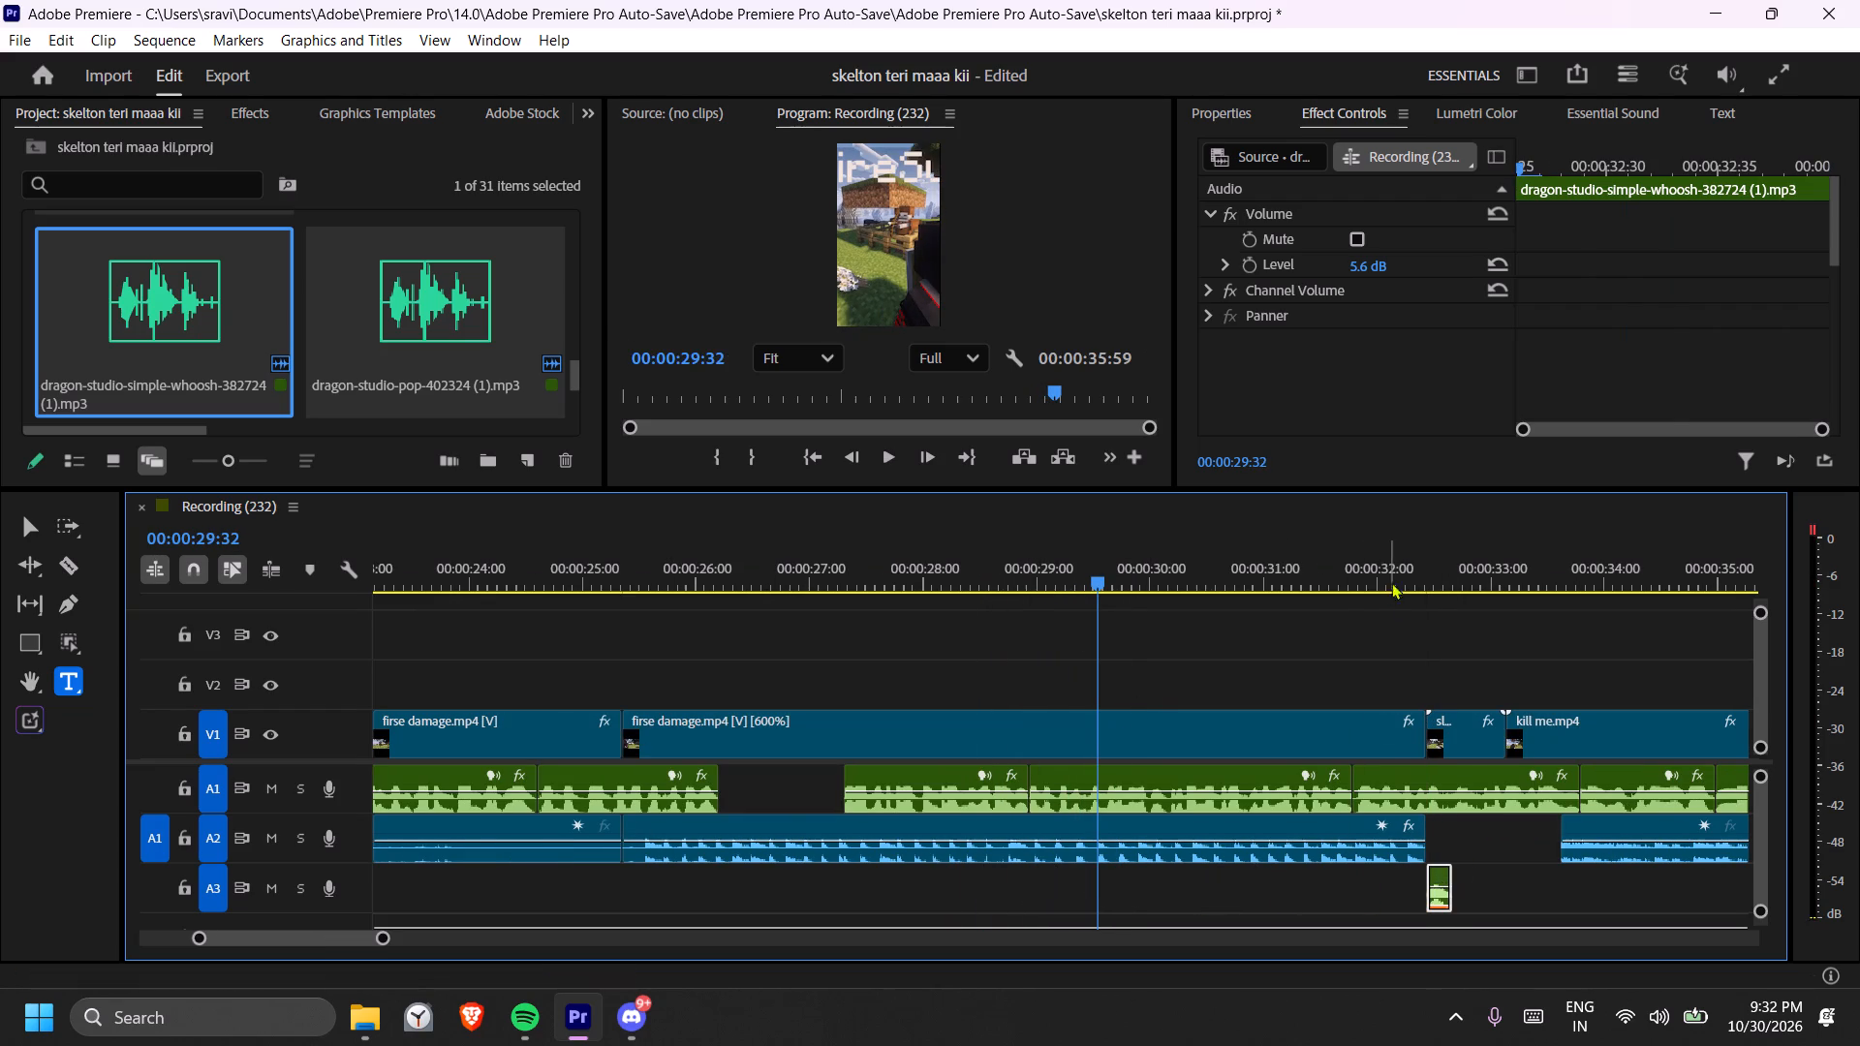
click(1393, 569)
key(space)
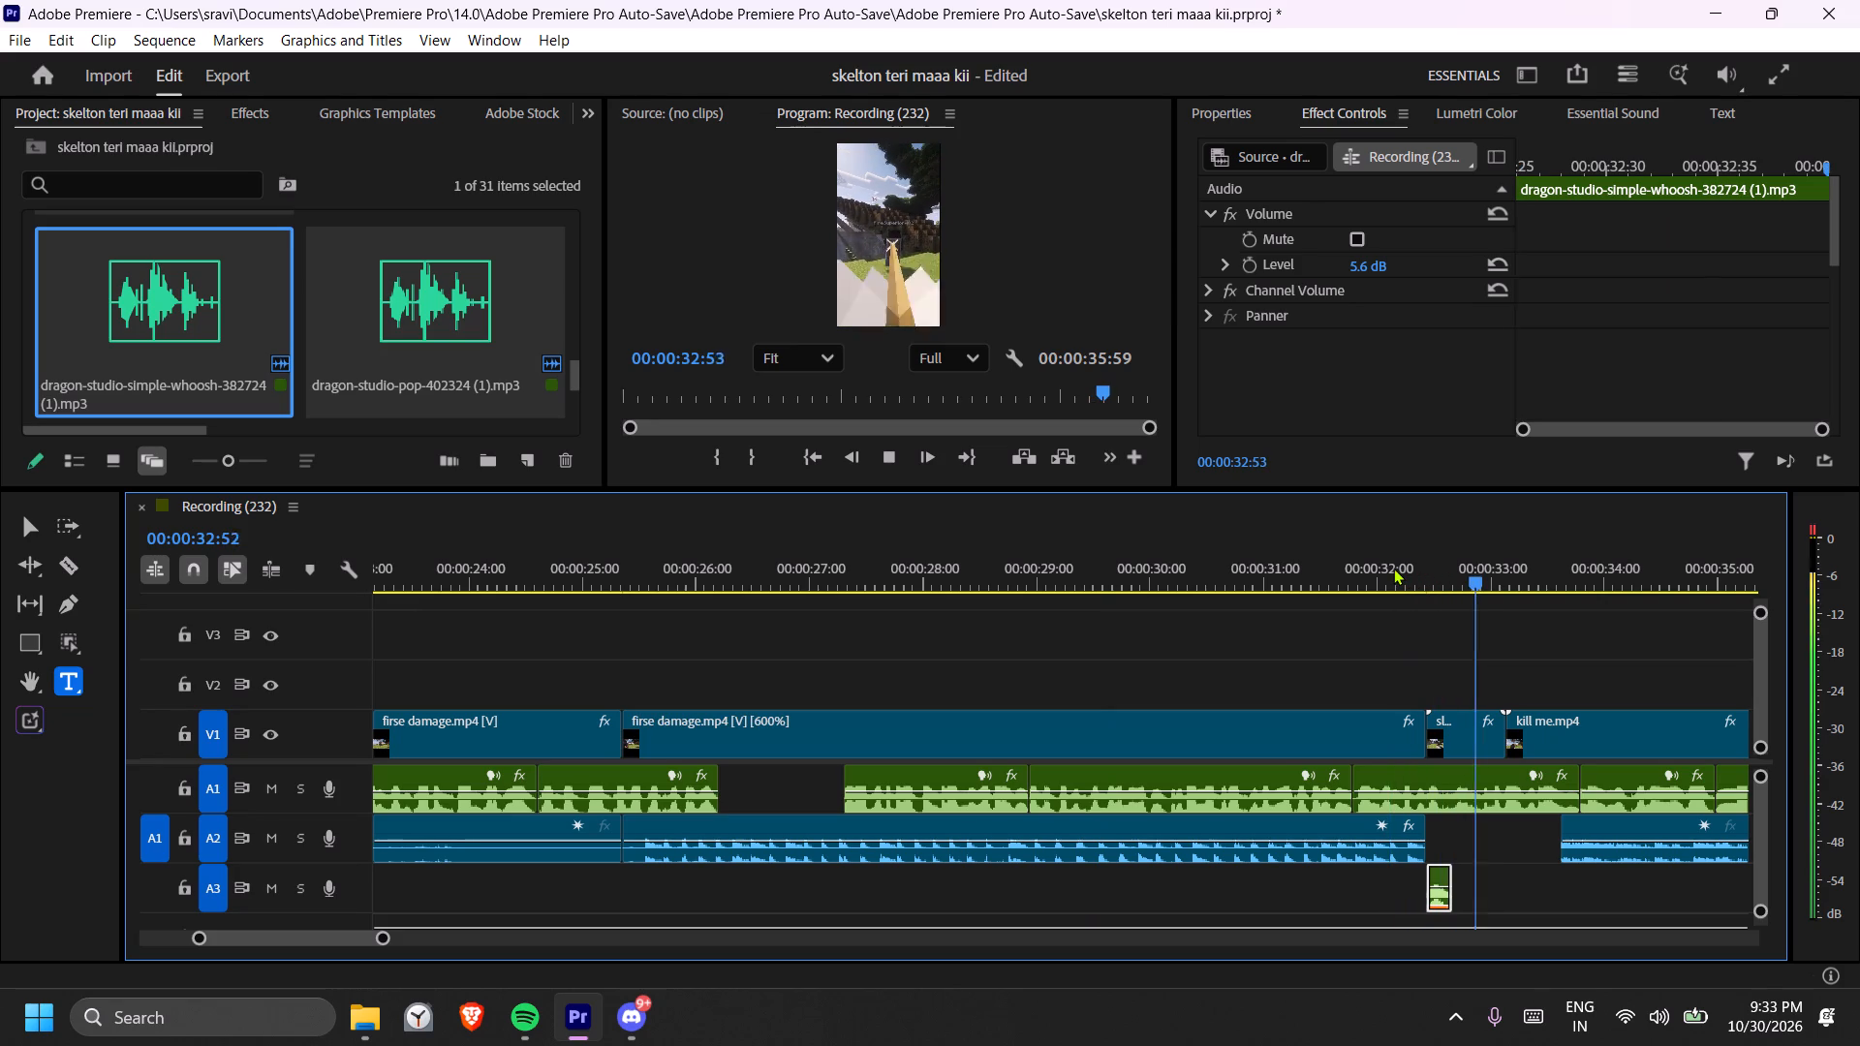
key(space)
text(=)
key(space)
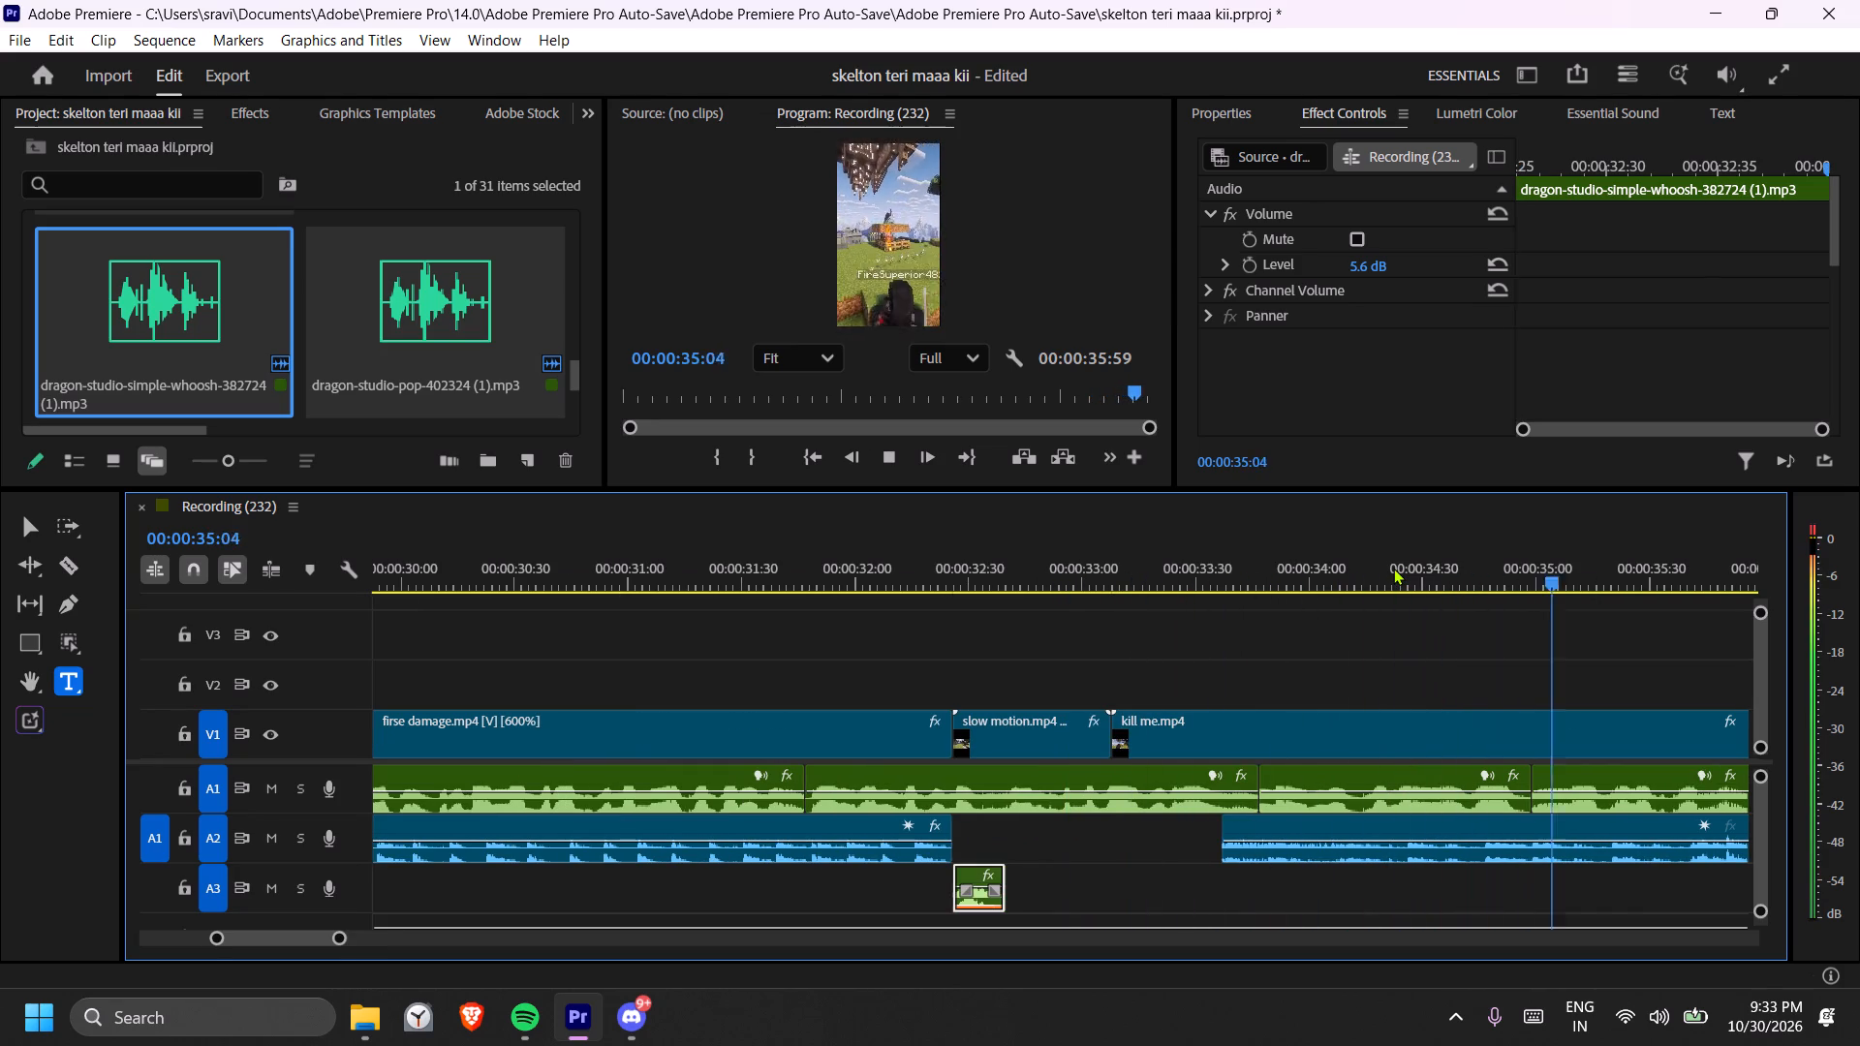
key(minus)
key(space)
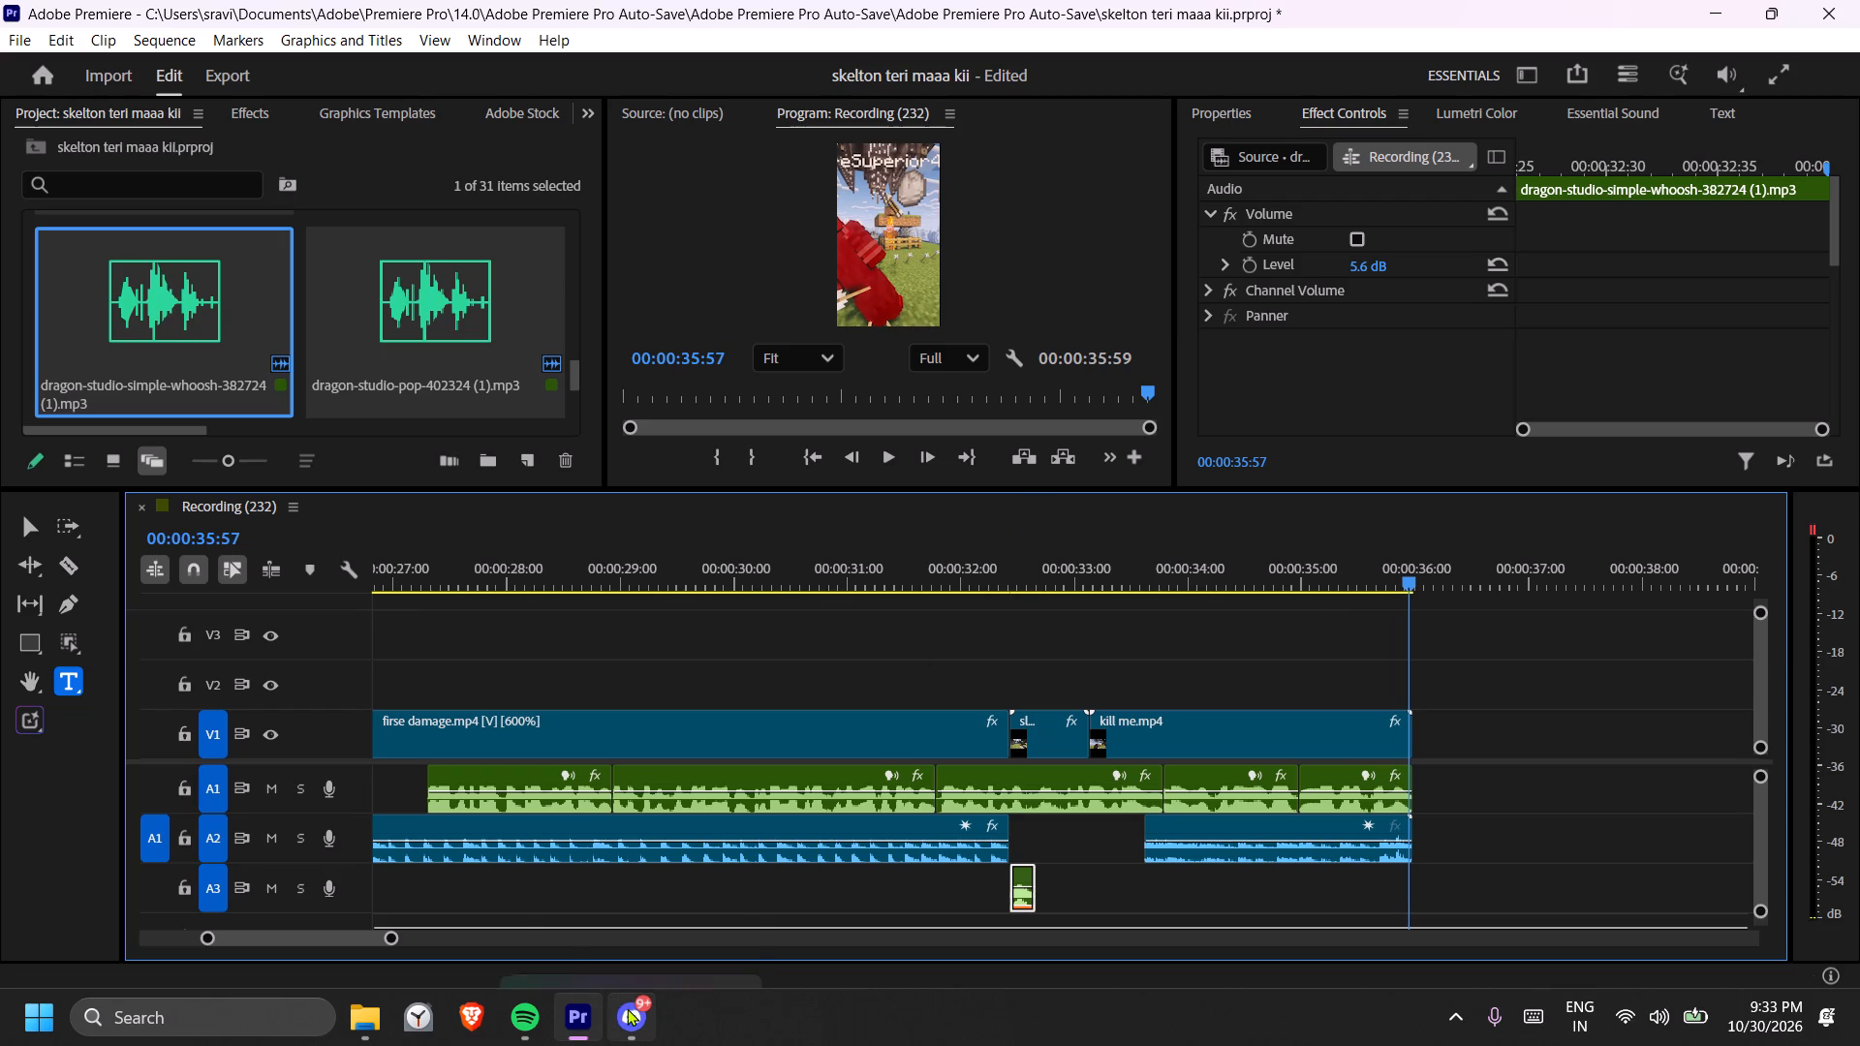
In File Explorer, search the 1000+UR.FASTEDITOR SFX folder for "sad" and preview the Spongebob sad face sound effect.
click(367, 1008)
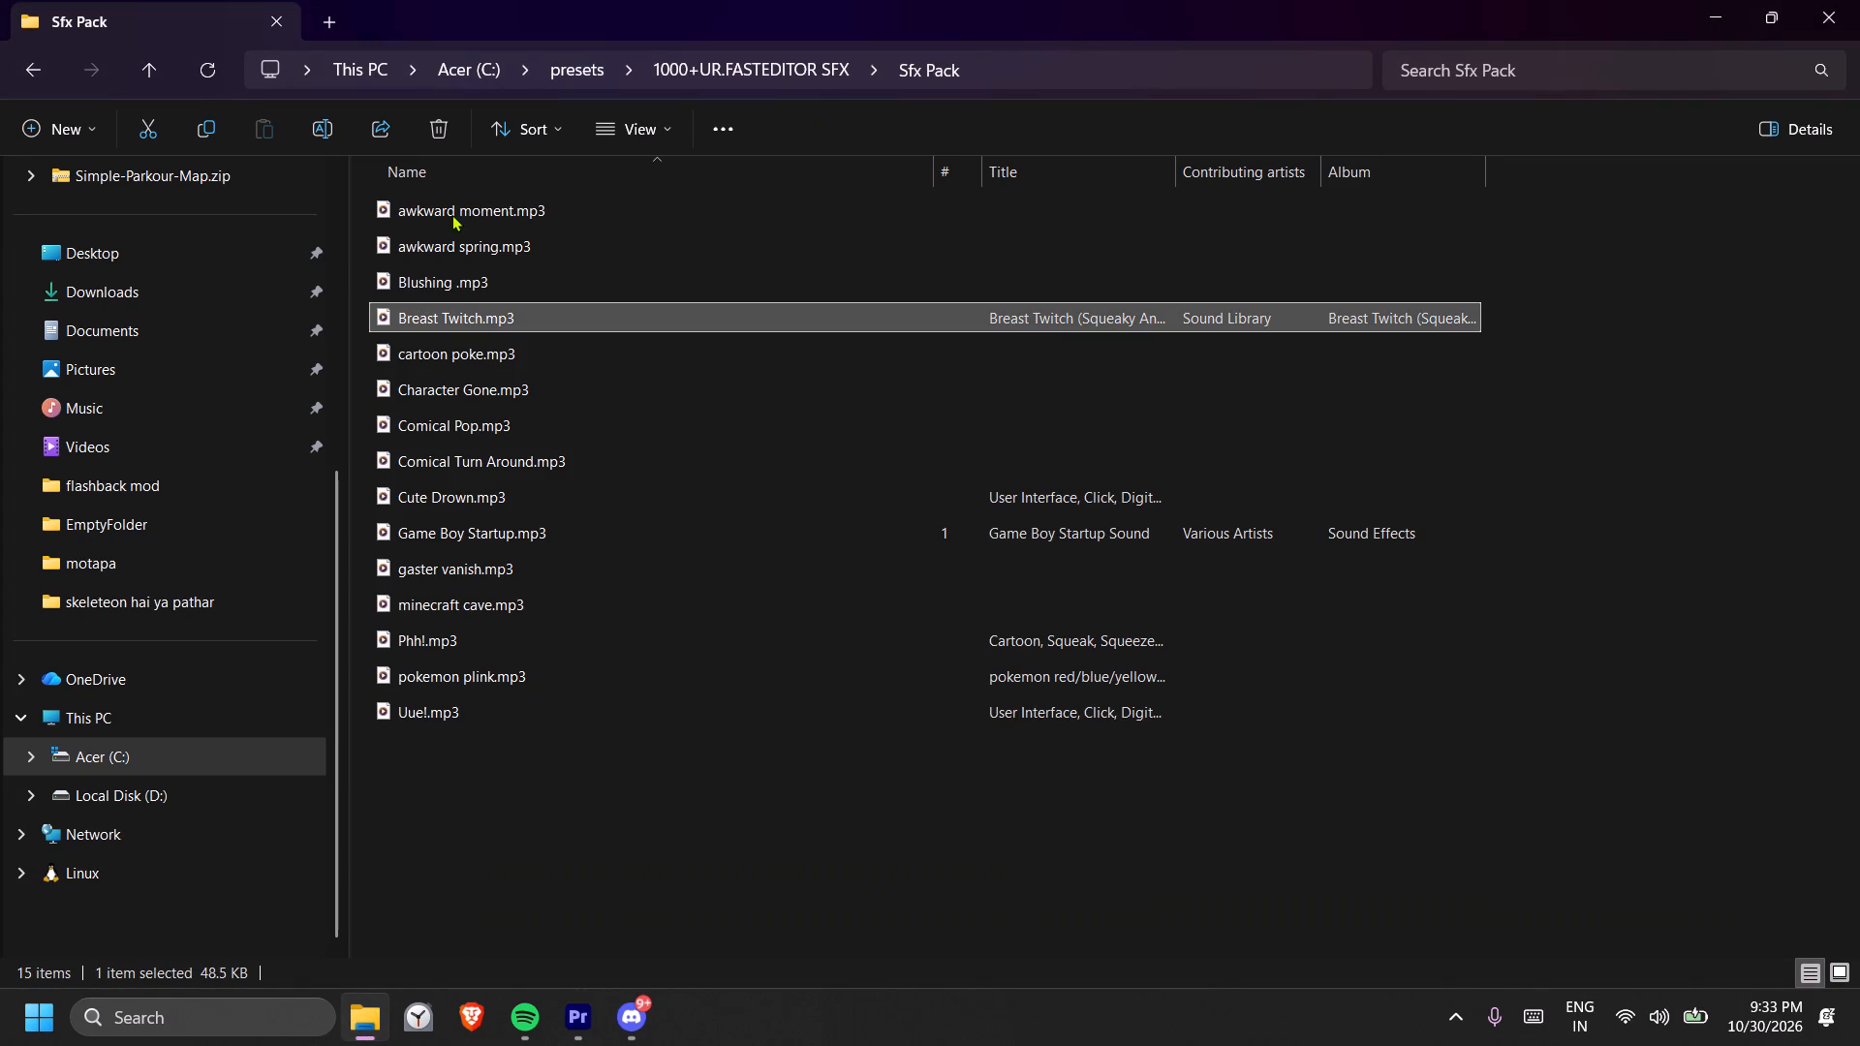
click(659, 79)
click(1702, 68)
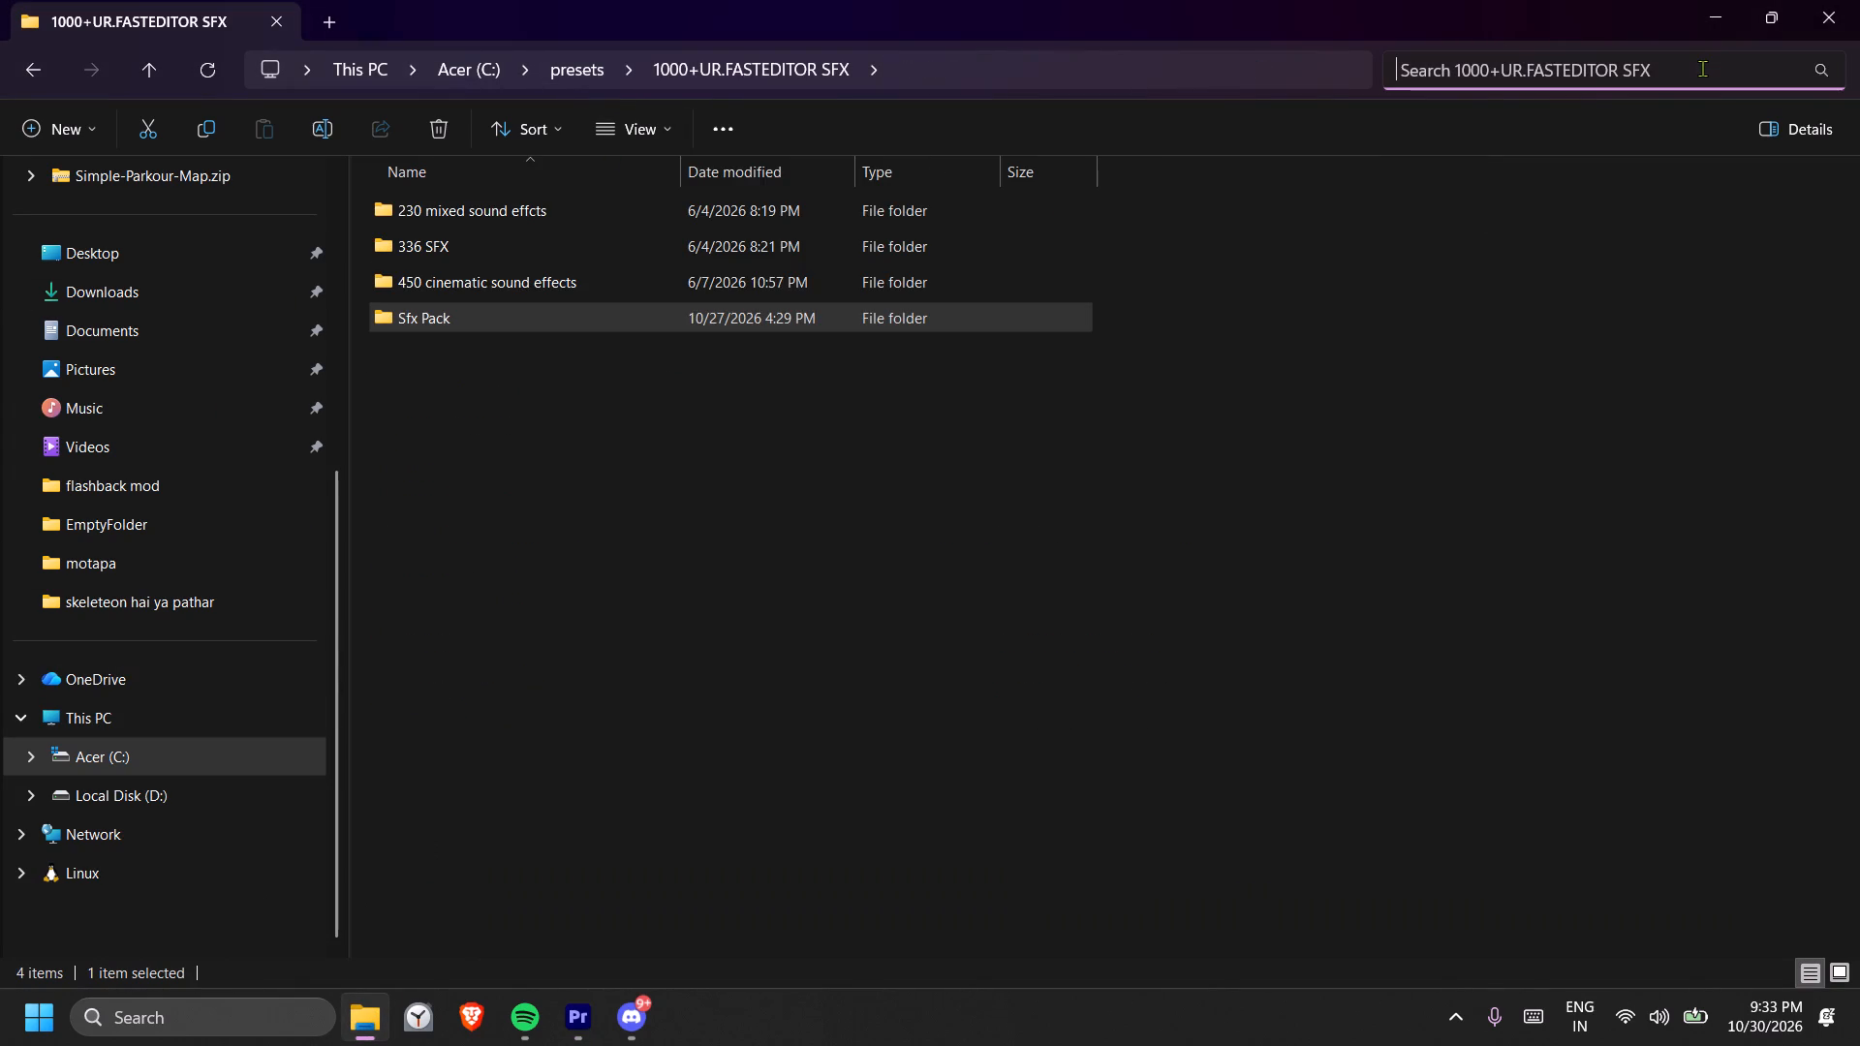
key(ctrl+a)
key(ctrl+BackSpace)
key(d)
key(BackSpace)
text(sad)
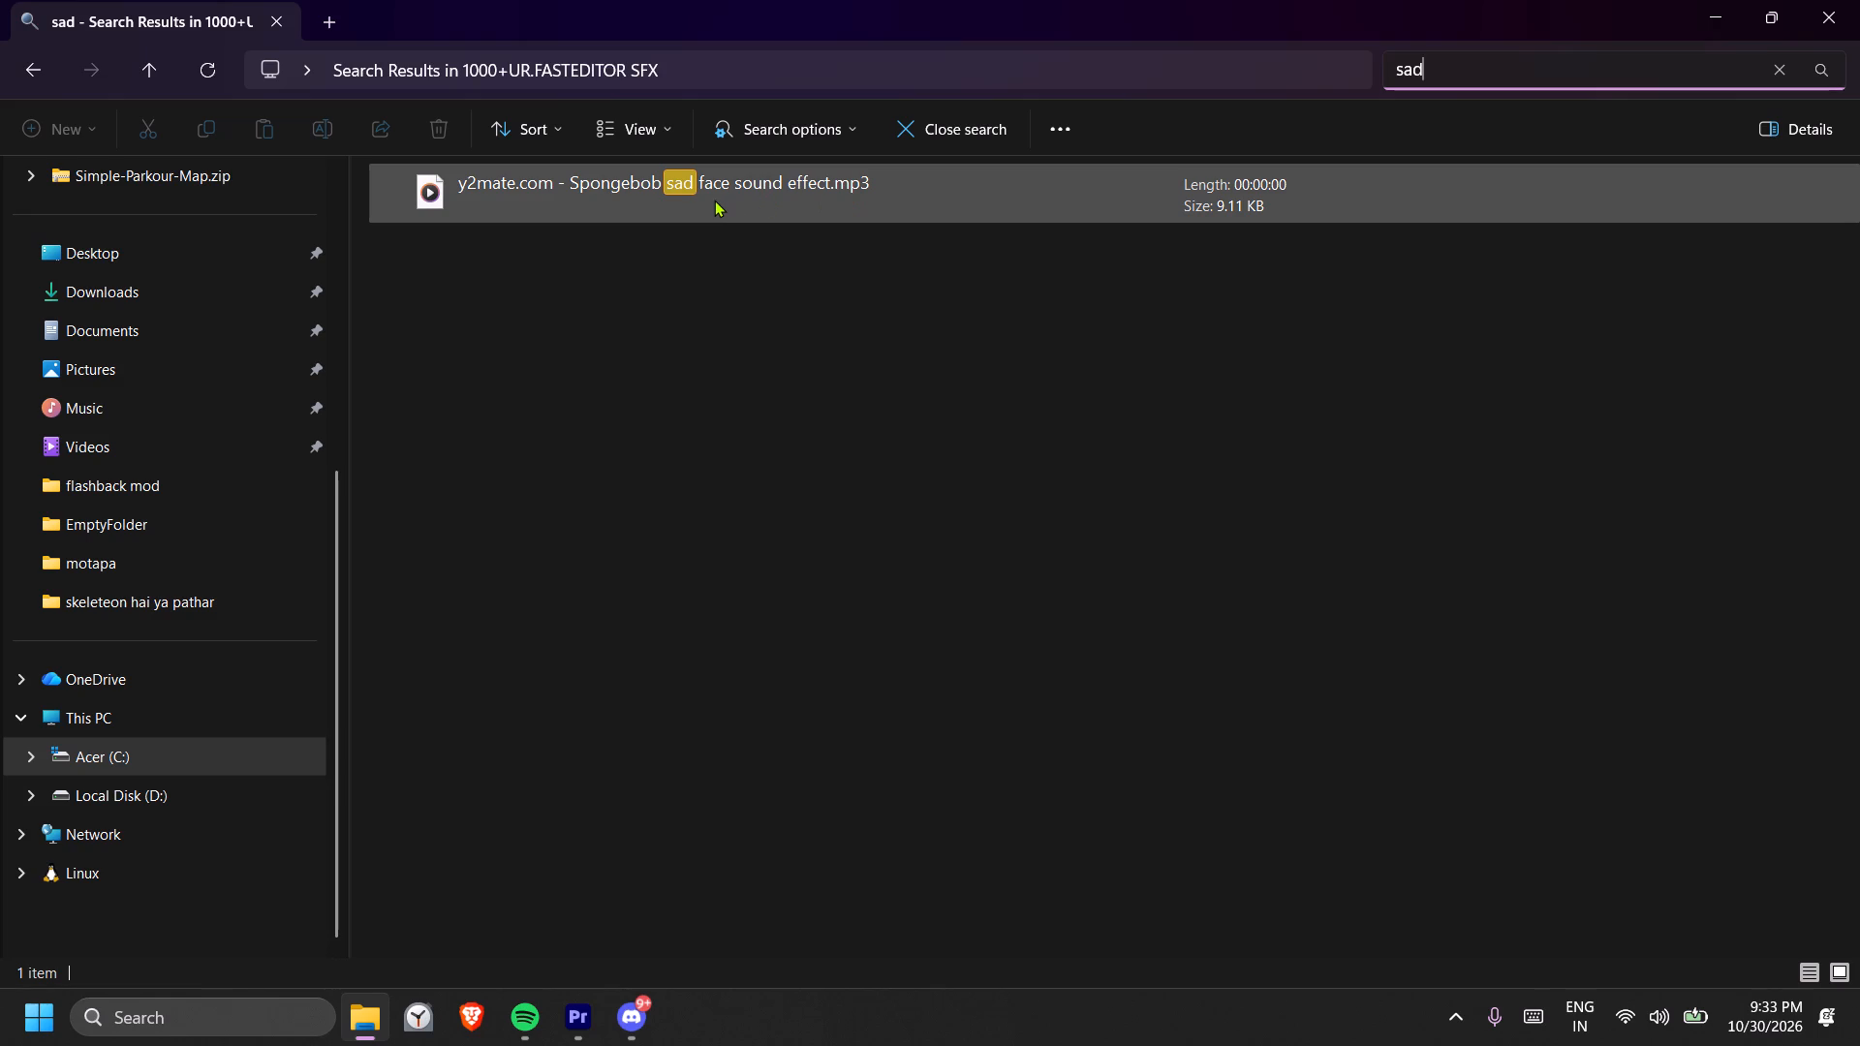
double_click(714, 200)
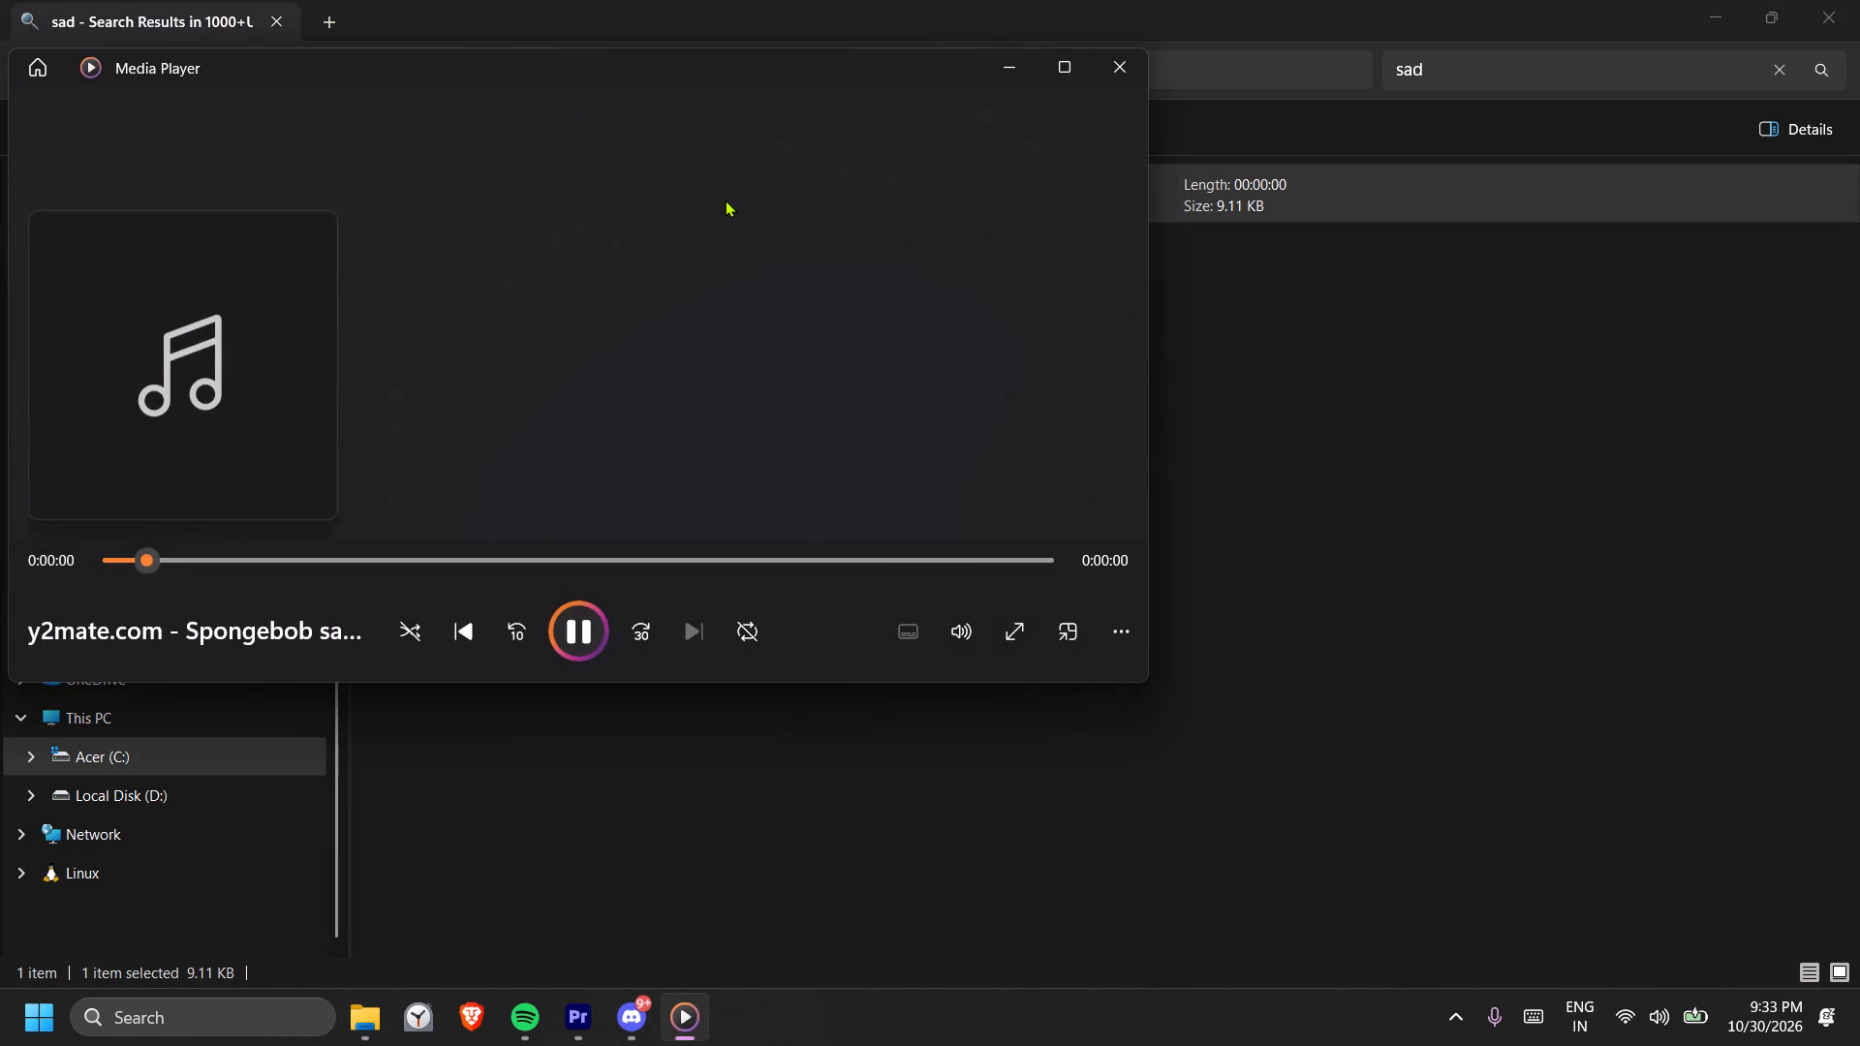
click(1106, 70)
Import the Spongebob sad face sound effect onto A3 in Premiere, under the final moment of kill me.mp4.
drag(651, 189, 1253, 880)
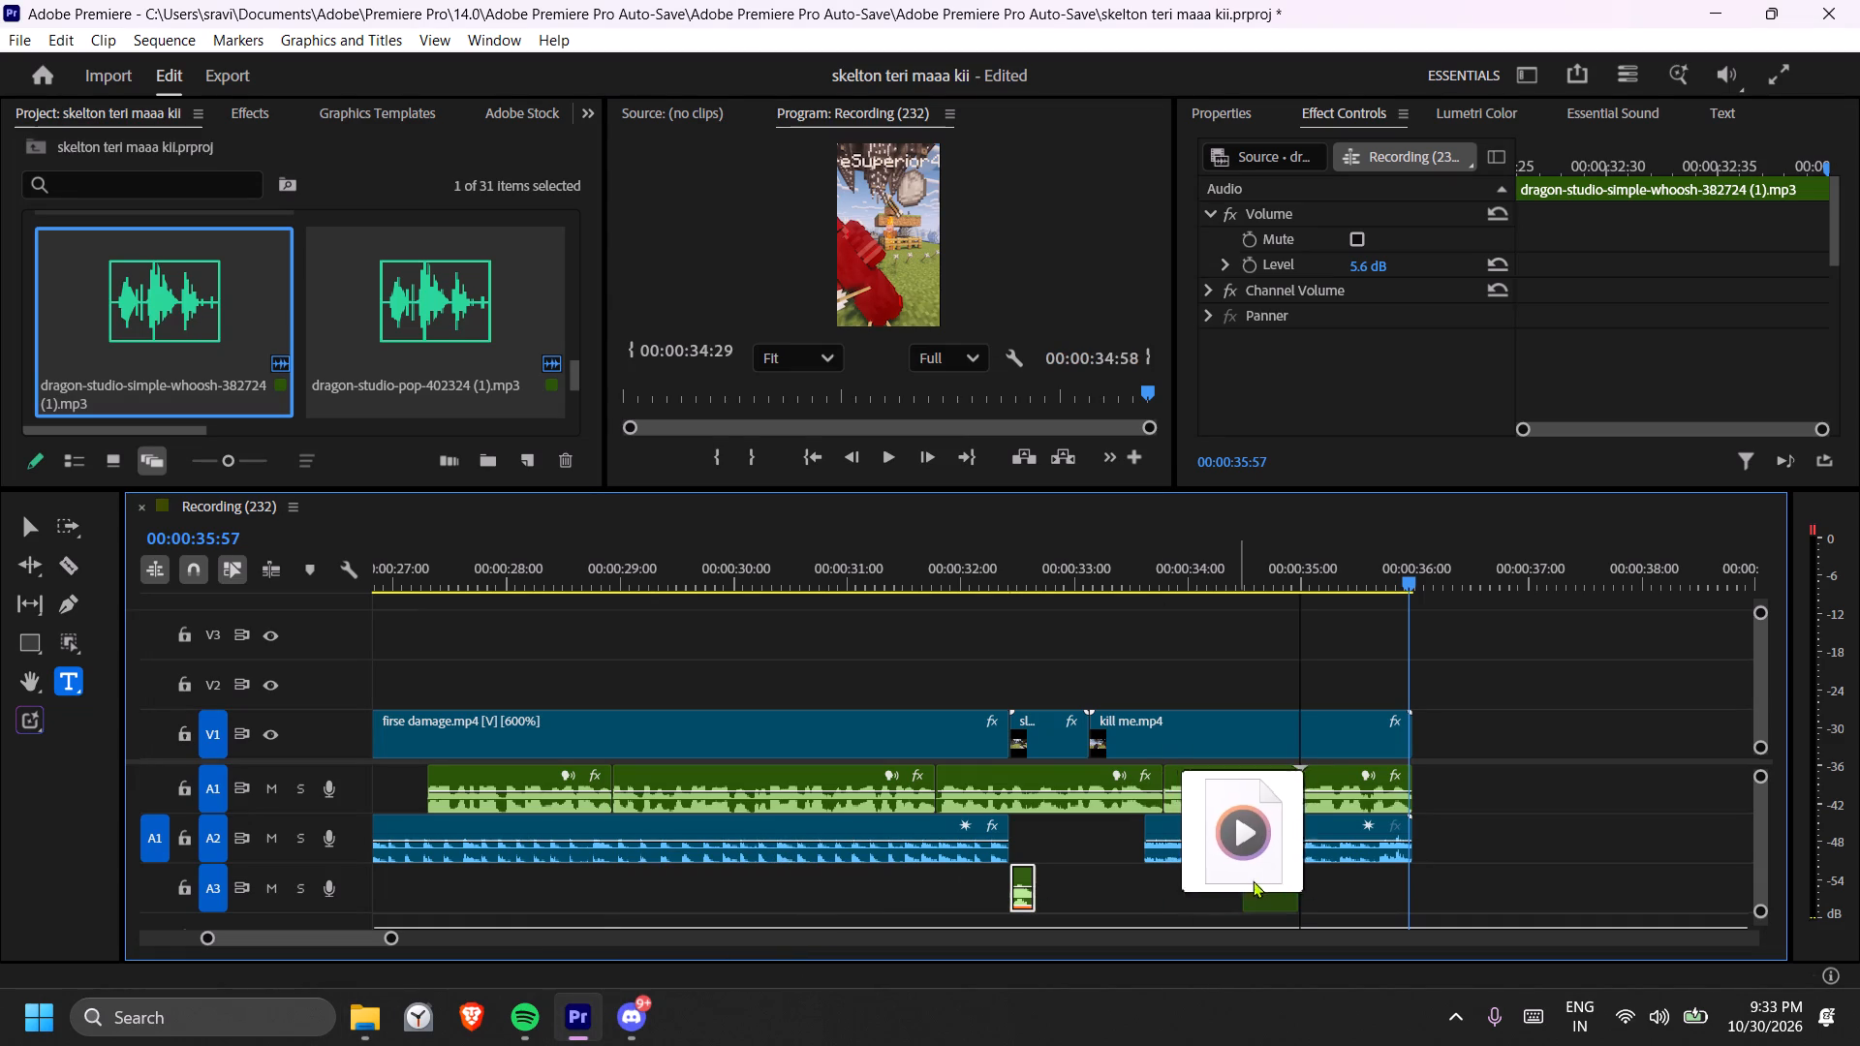
drag(1253, 880, 1354, 882)
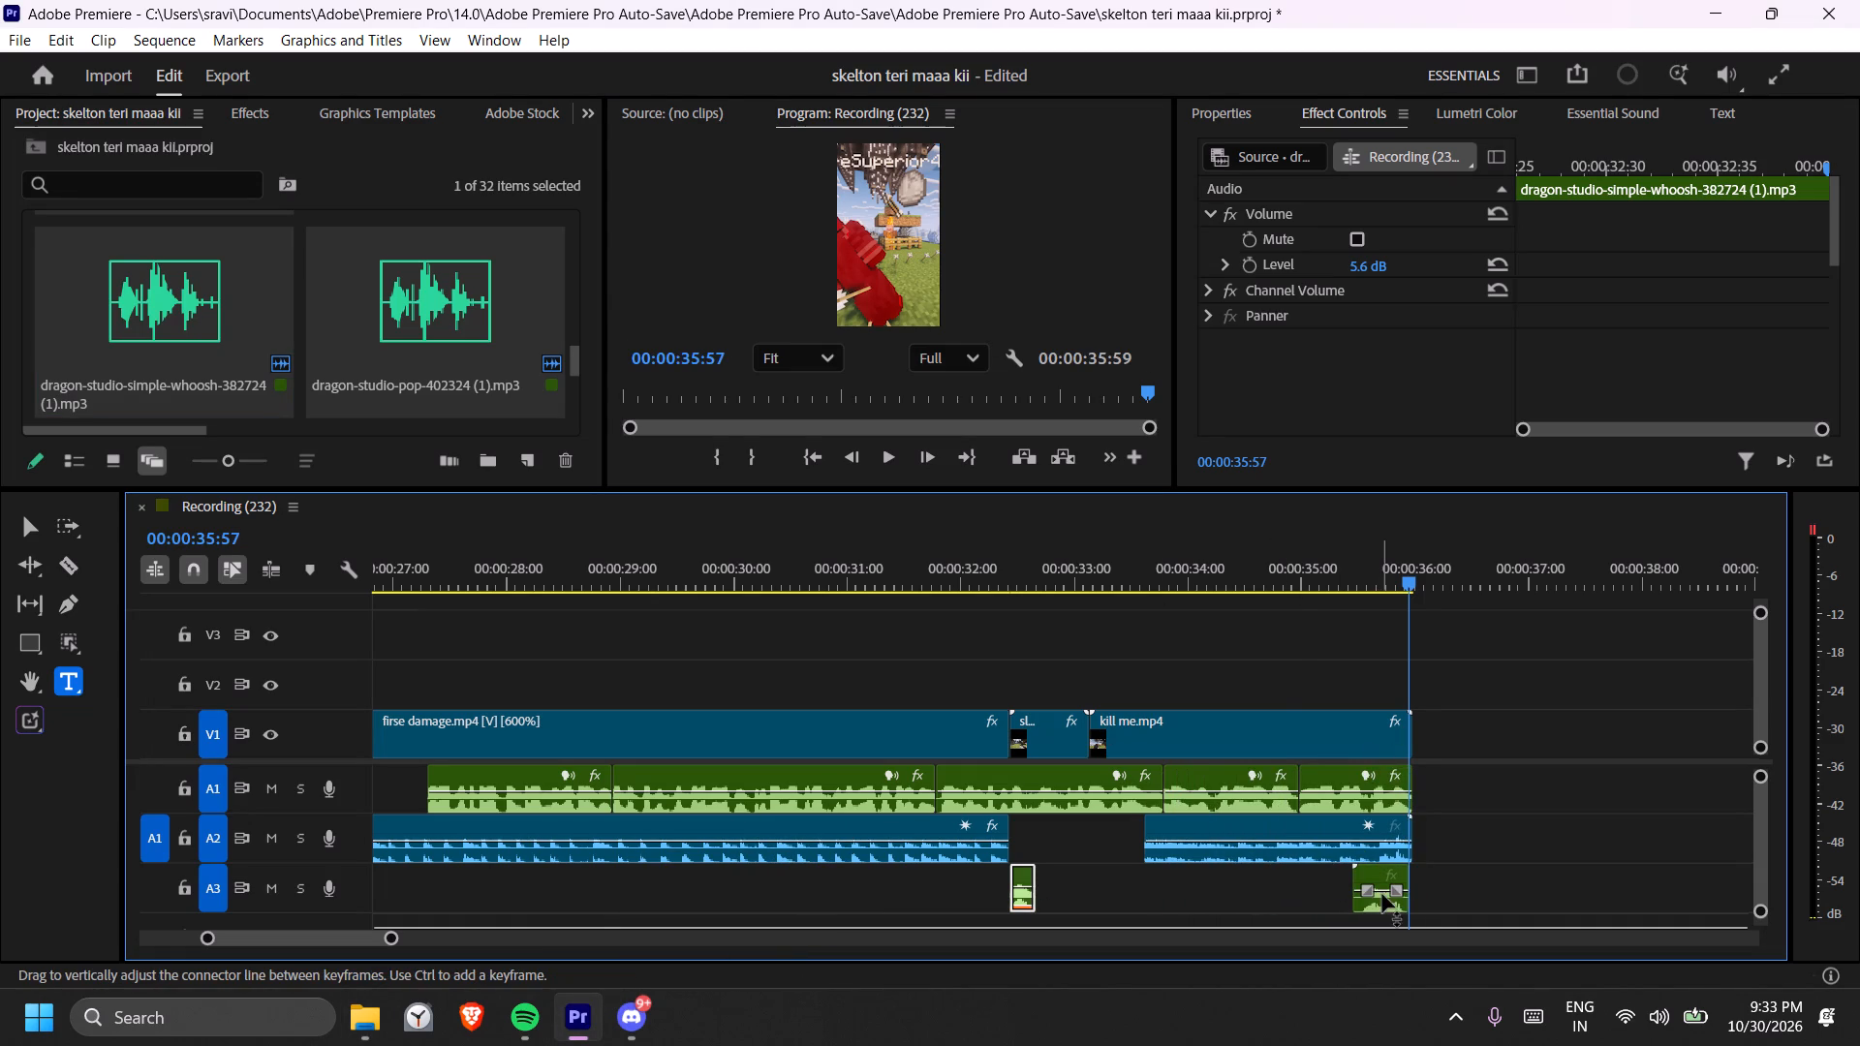
Raise the Spongebob sound clip's volume to 15.0 dB and play the ending from 00:00:34:38.
click(1382, 889)
click(1264, 571)
click(882, 452)
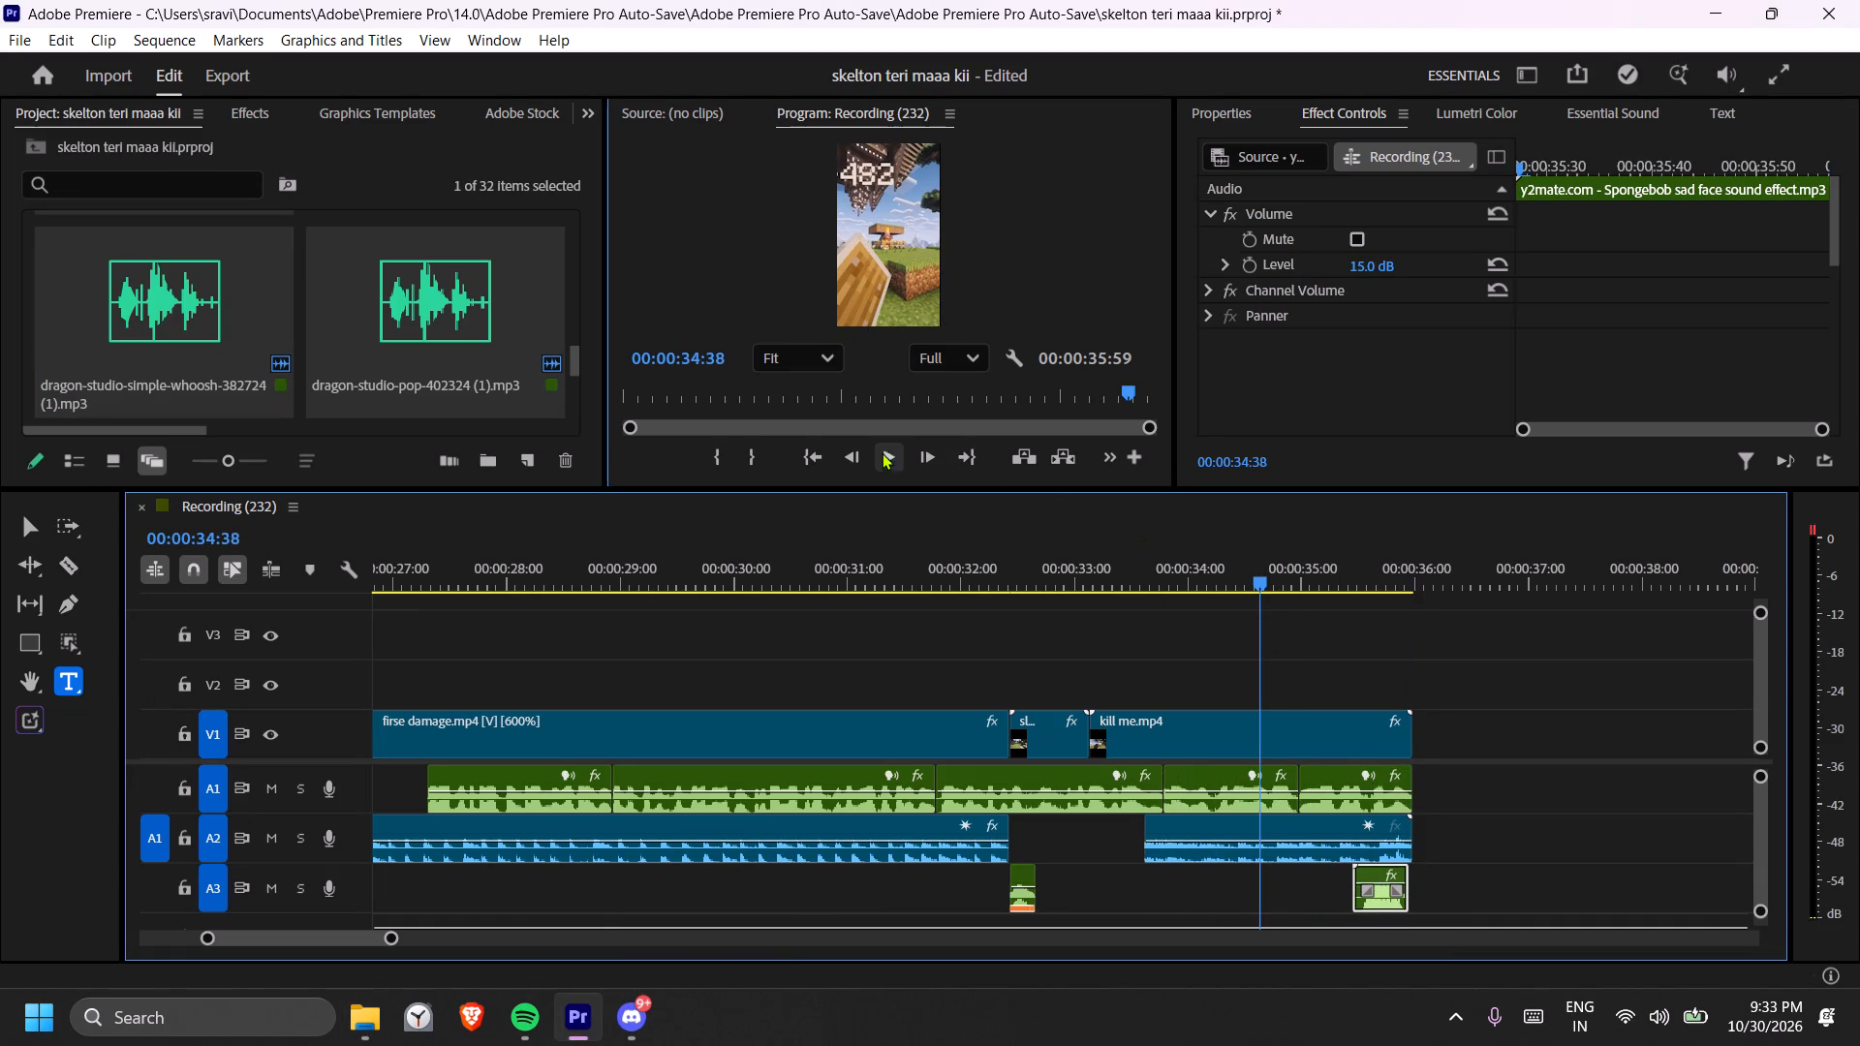
click(882, 454)
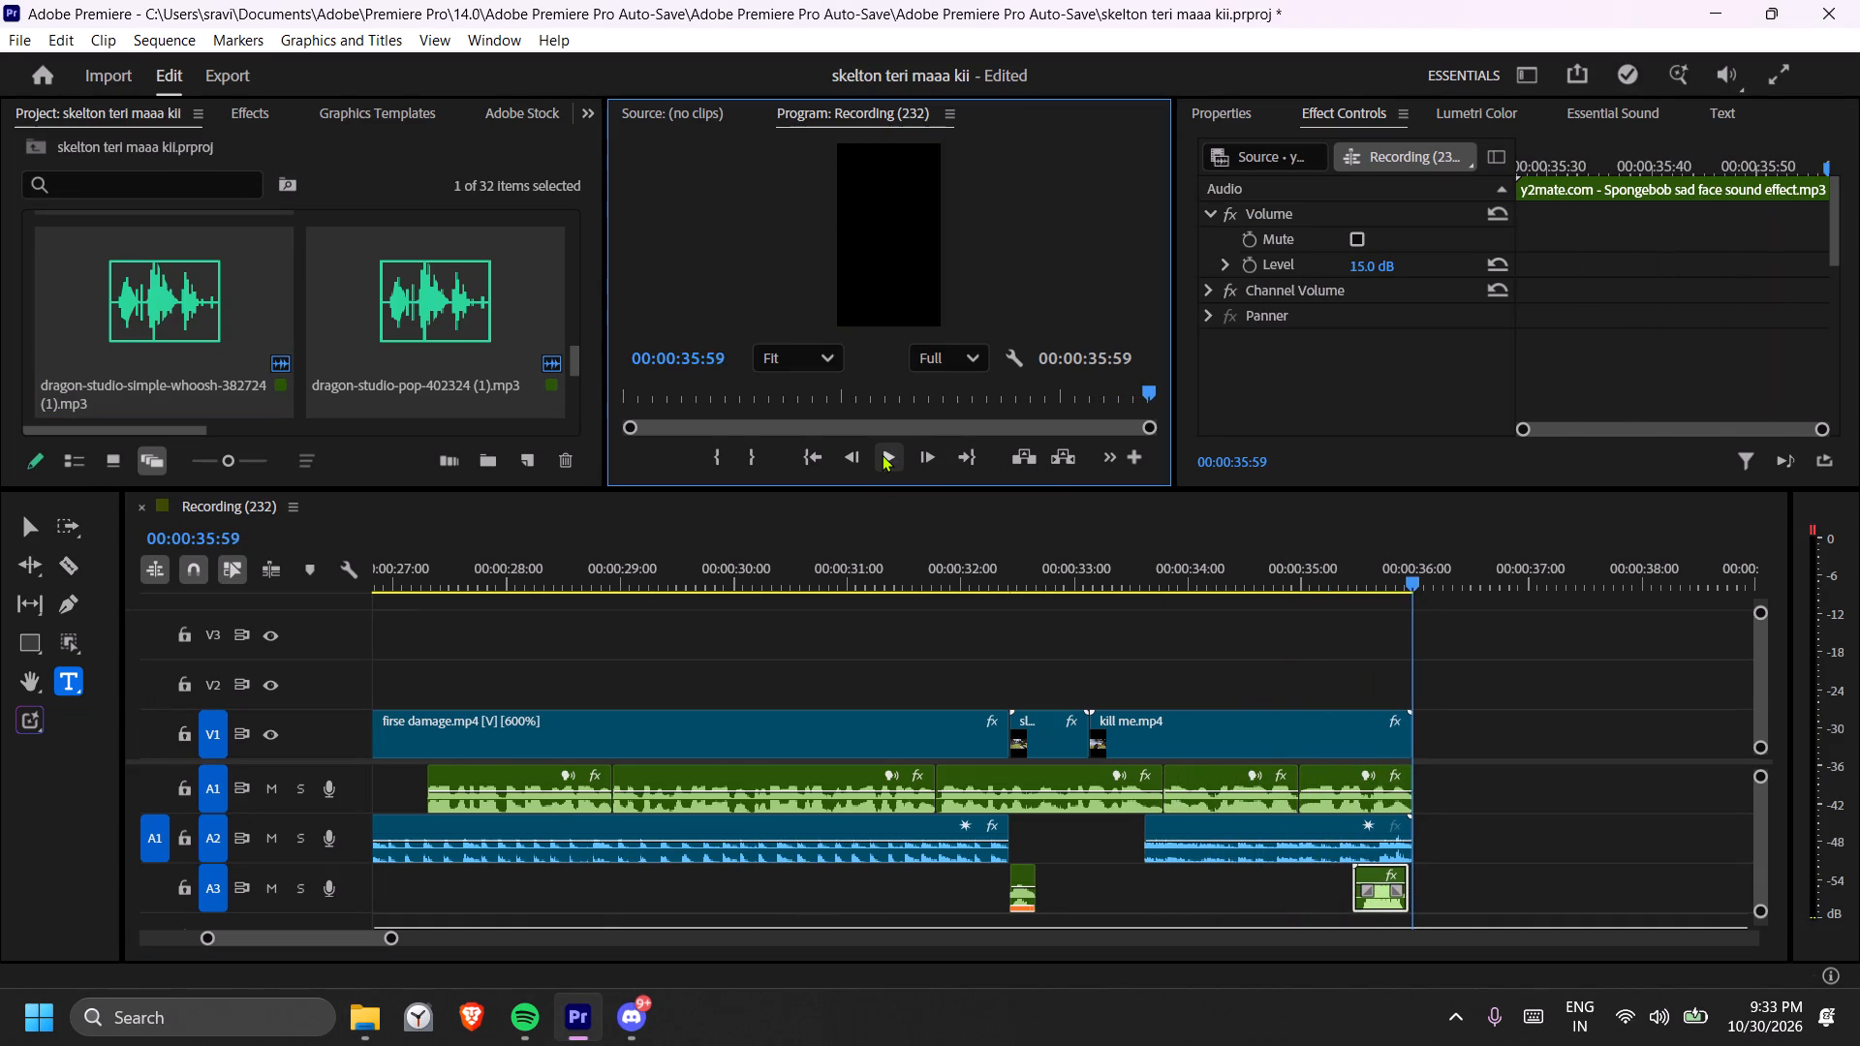
click(882, 449)
Align the Spongebob sound's end with the end of kill me.mp4, trim its start to about 00:00:35:45, and scrub over it.
scroll(1044, 707, down, 11)
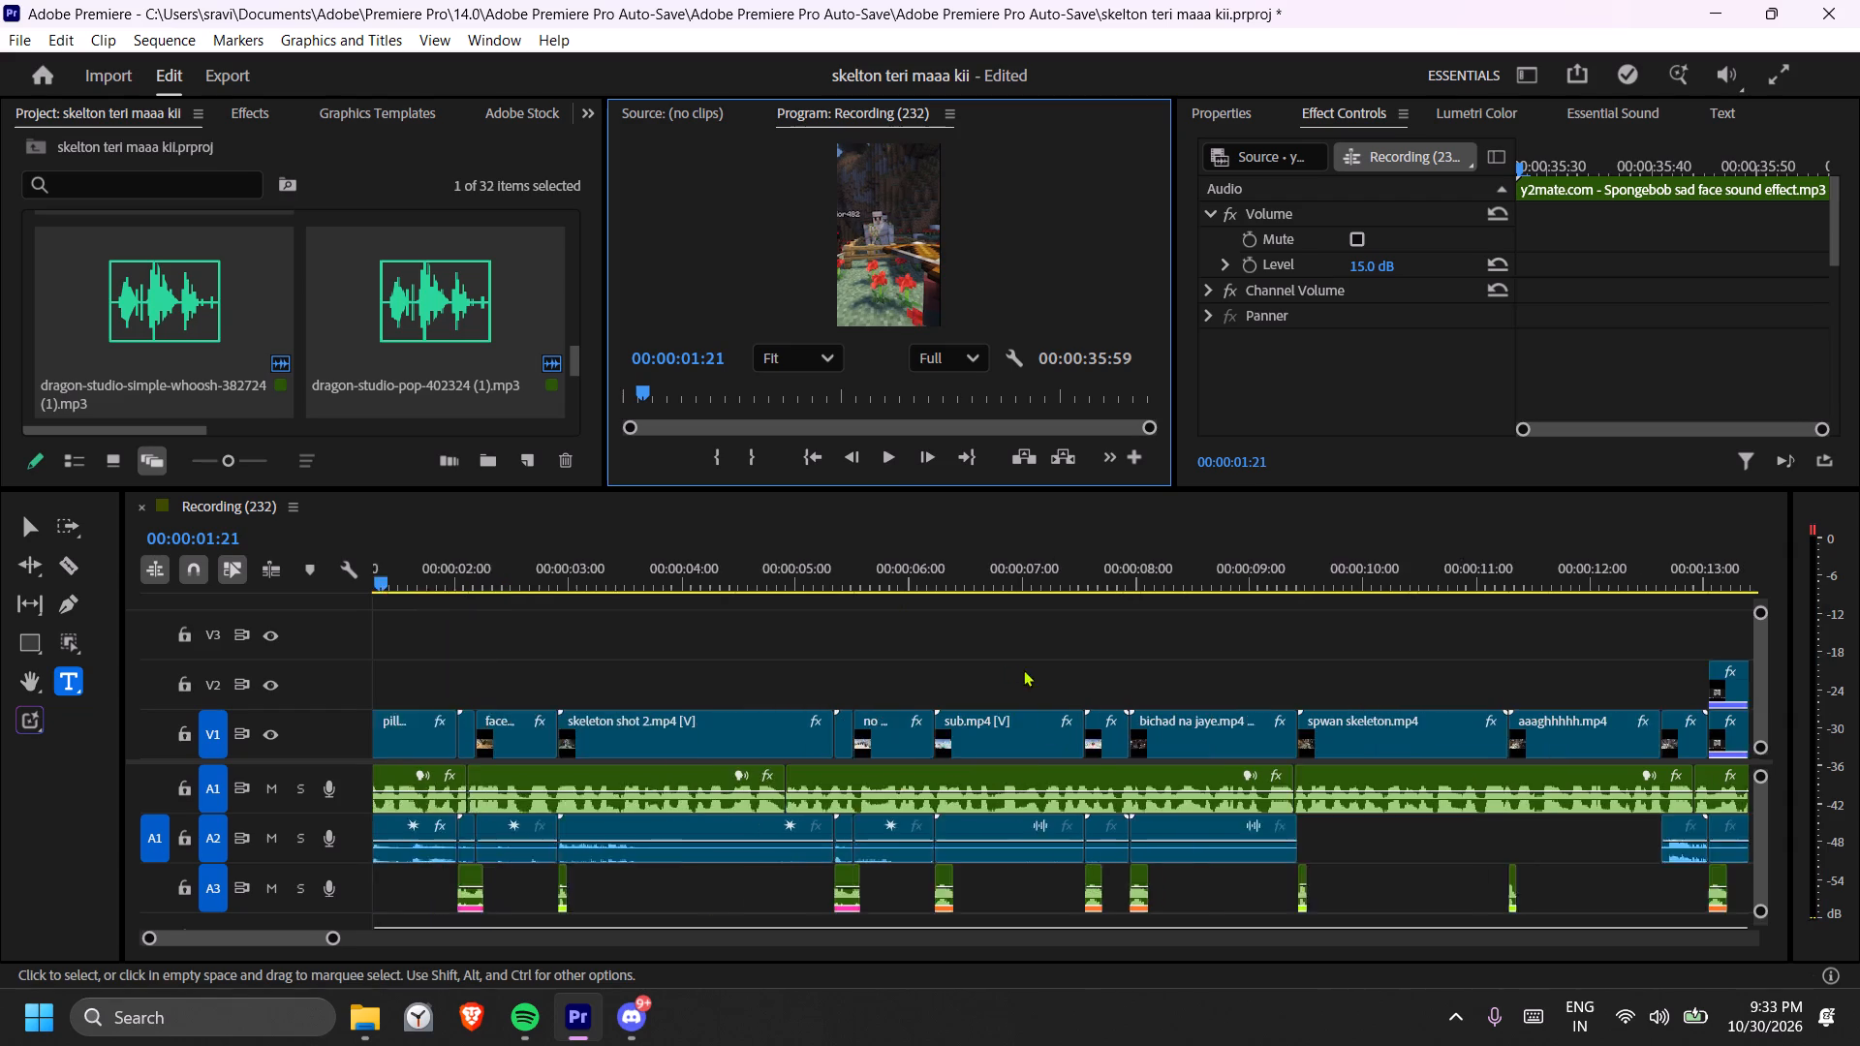
scroll(1023, 669, down, 20)
scroll(1023, 669, down, 20)
scroll(1023, 669, down, 20)
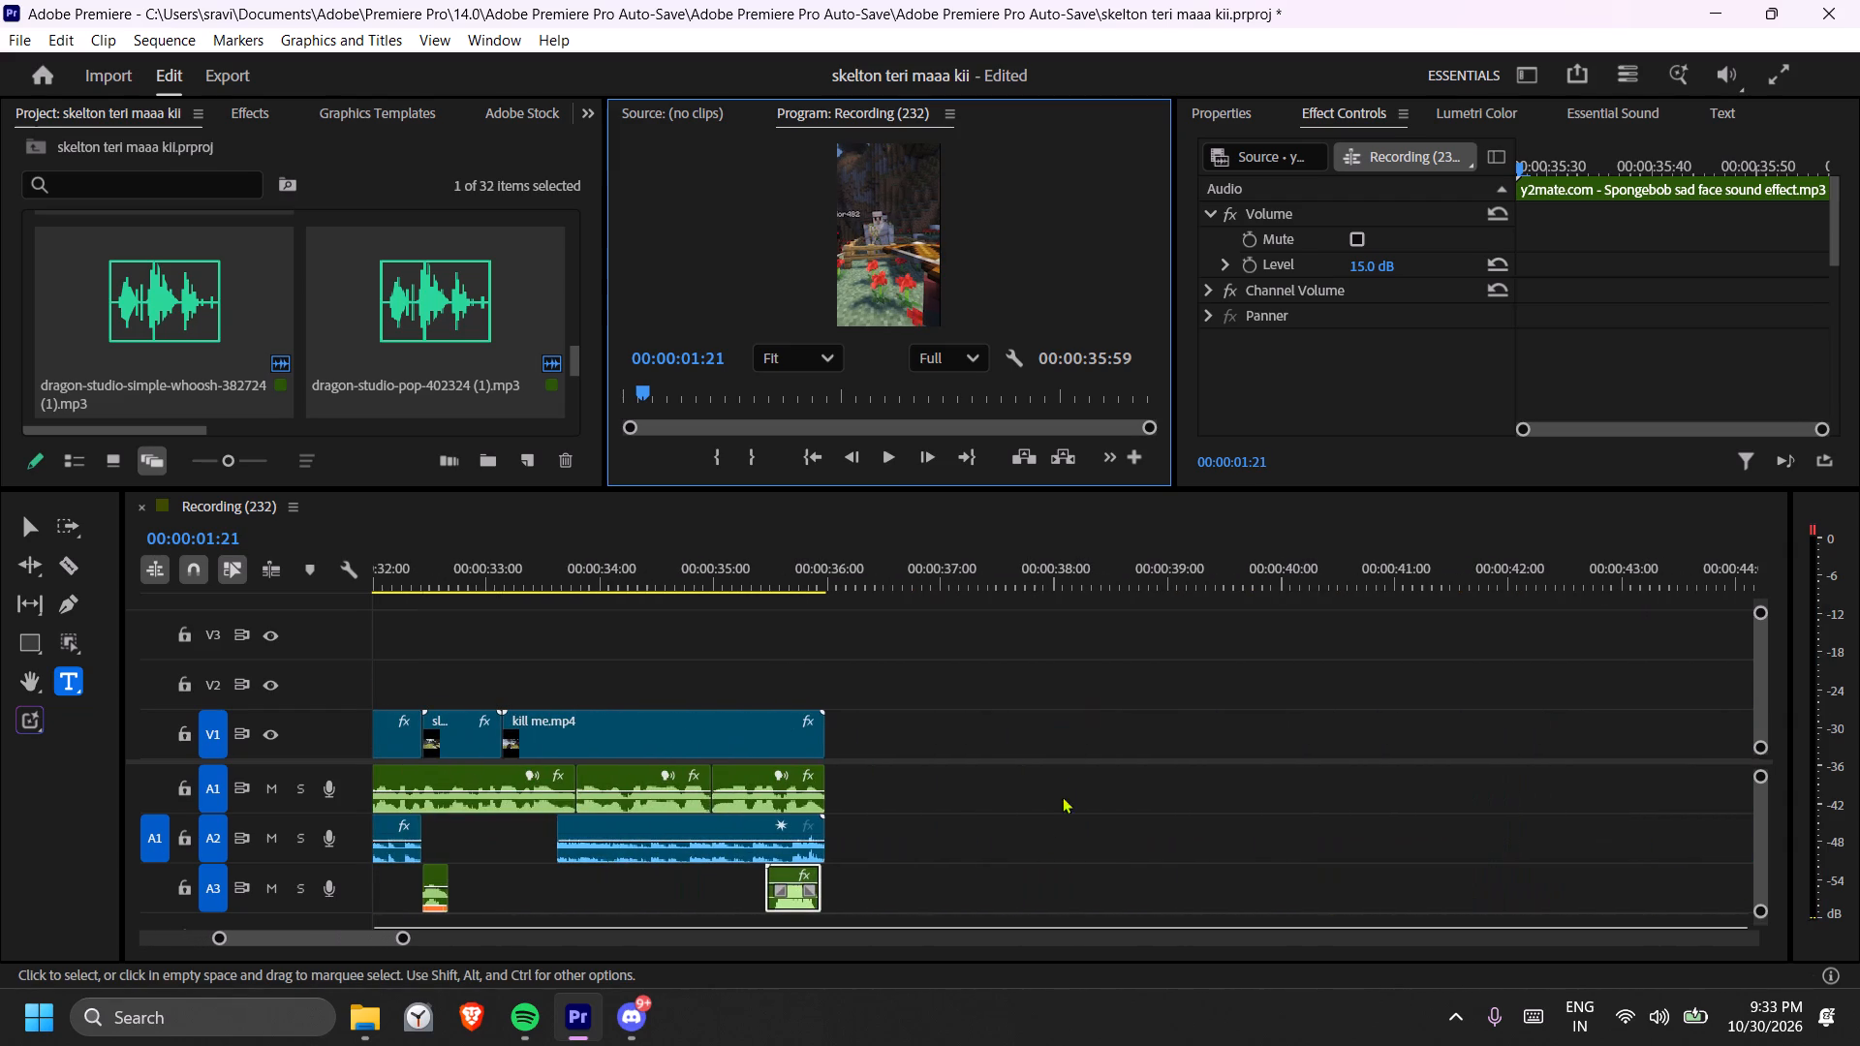
drag(786, 875, 801, 875)
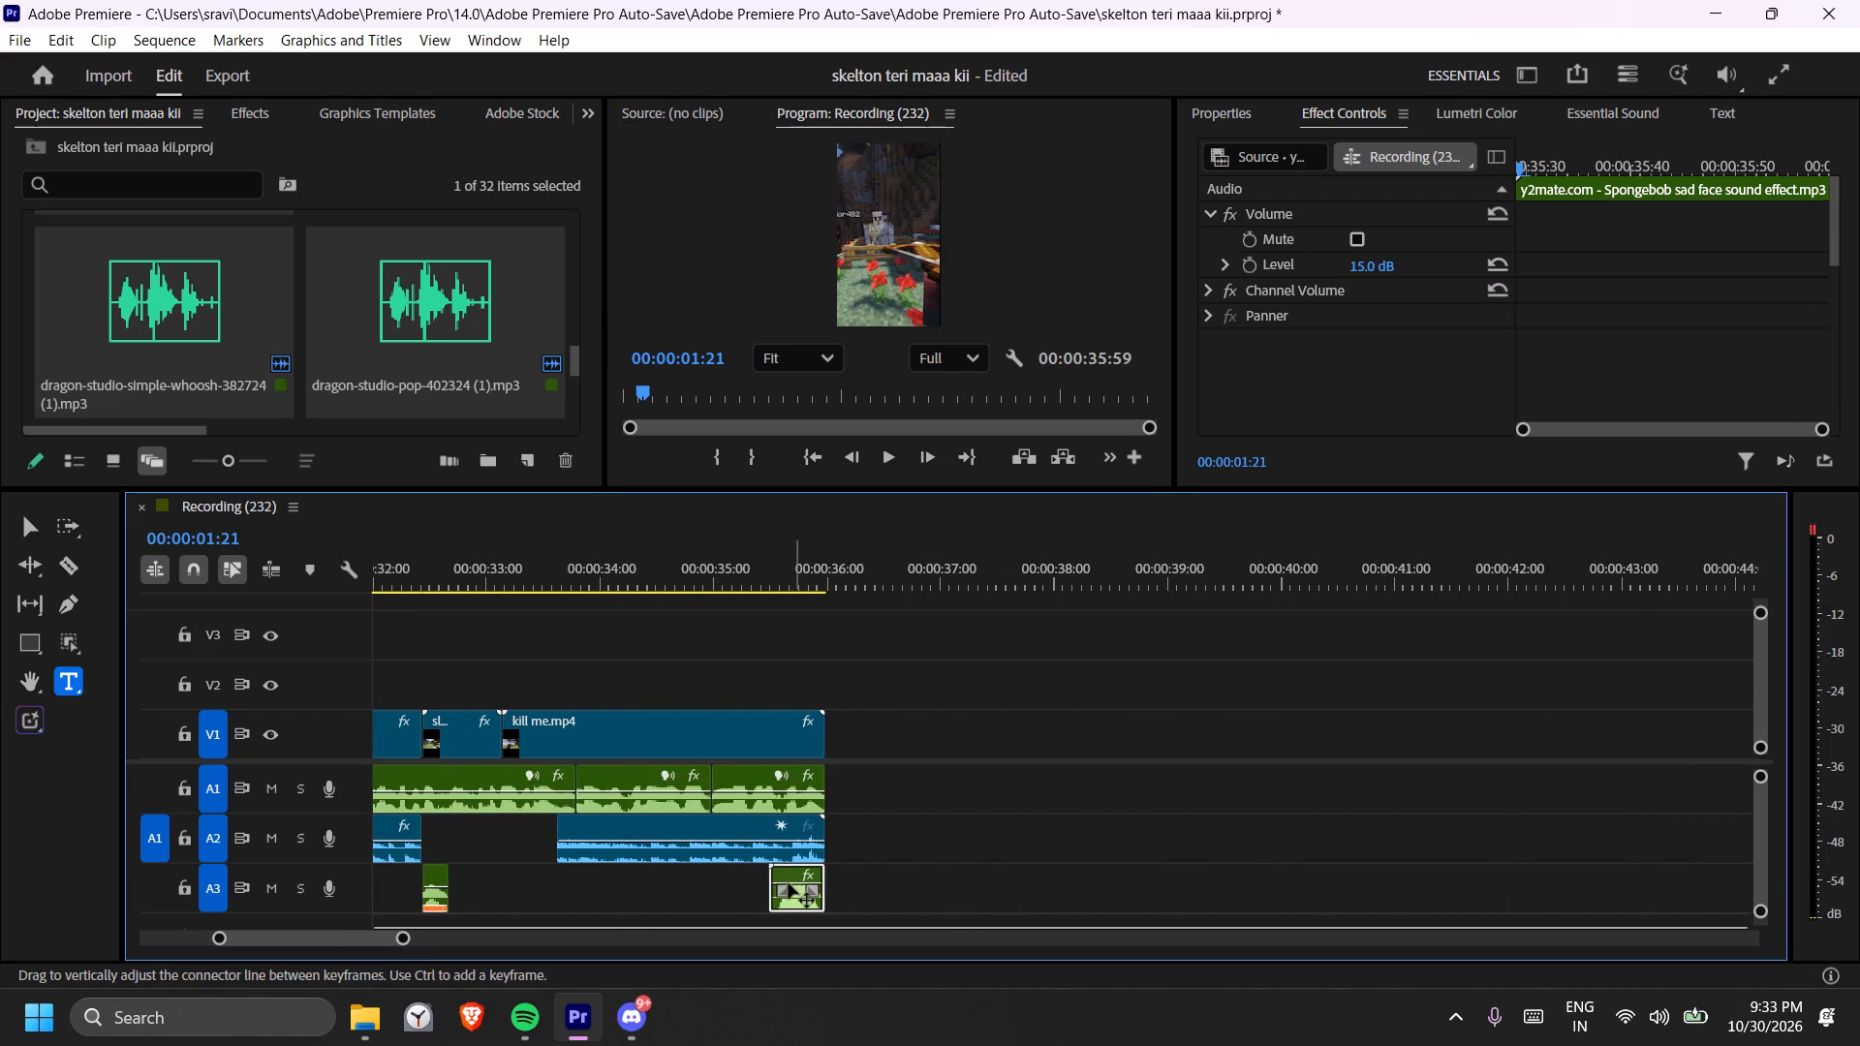
drag(764, 882, 788, 882)
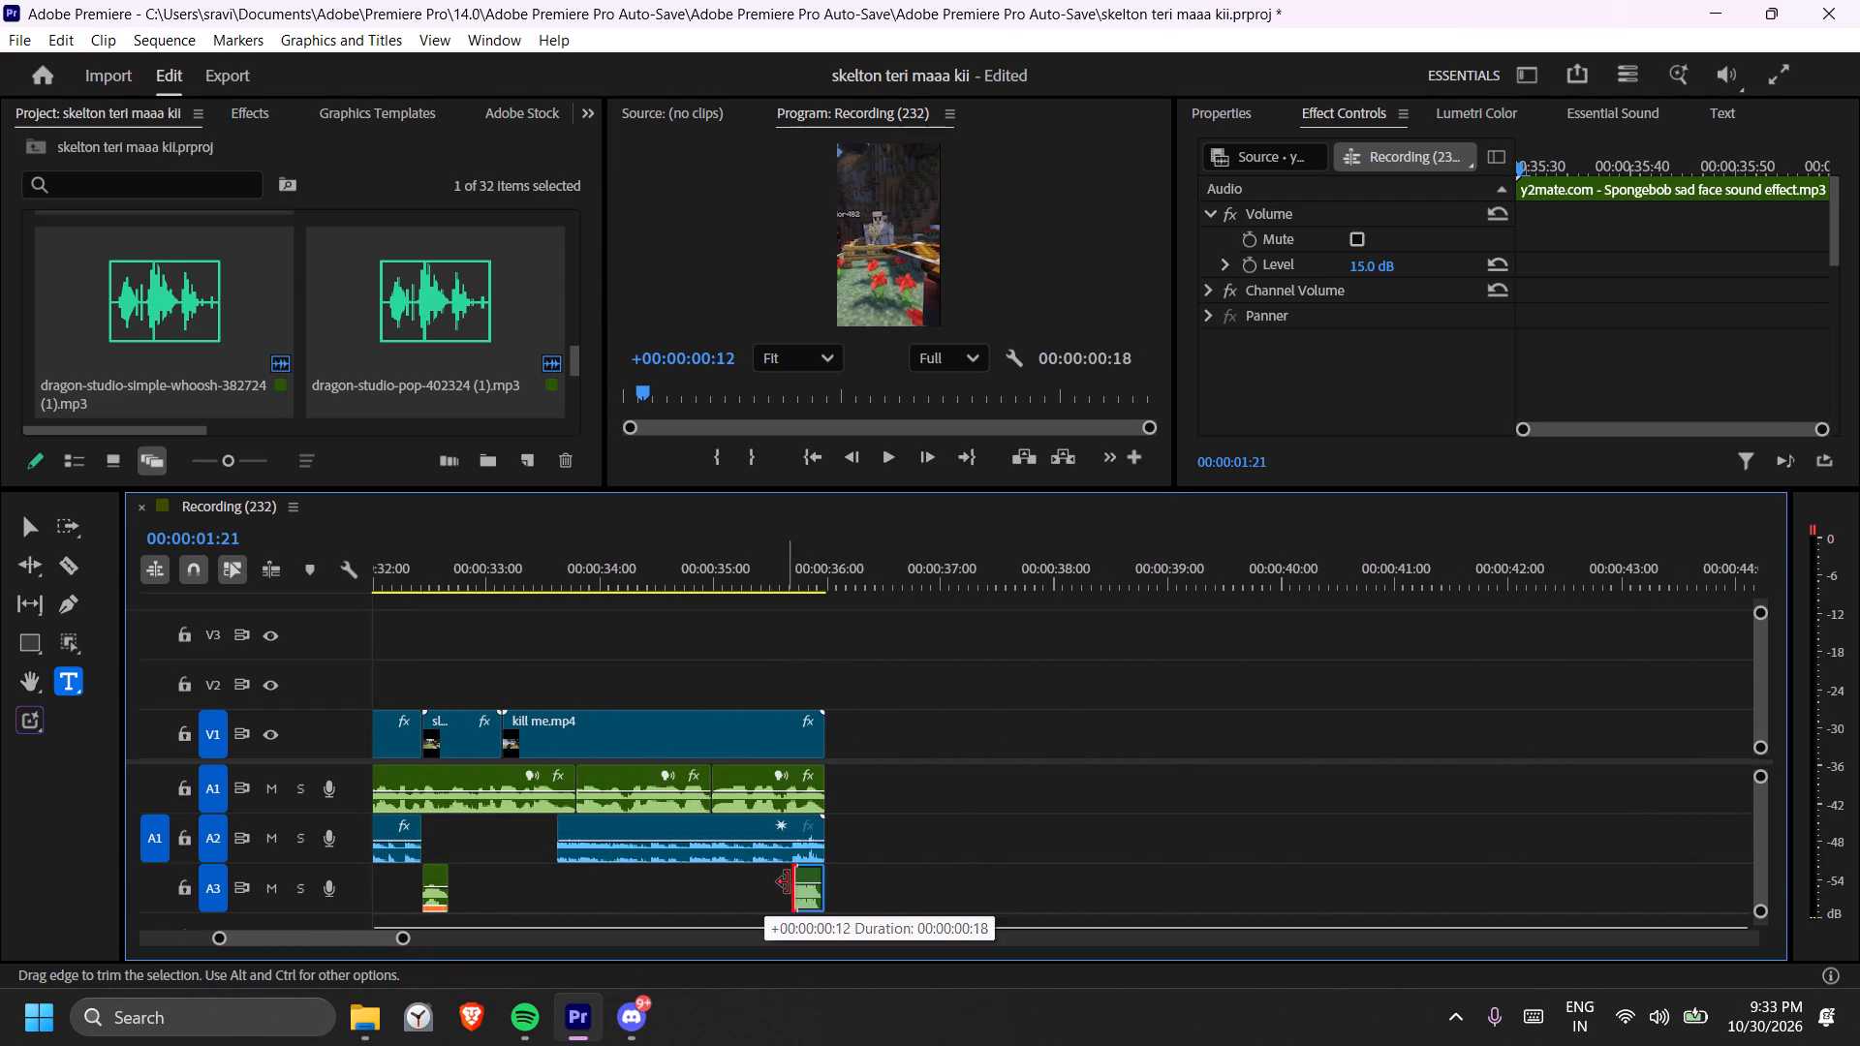
drag(788, 882, 791, 882)
drag(766, 566, 777, 566)
drag(781, 566, 806, 570)
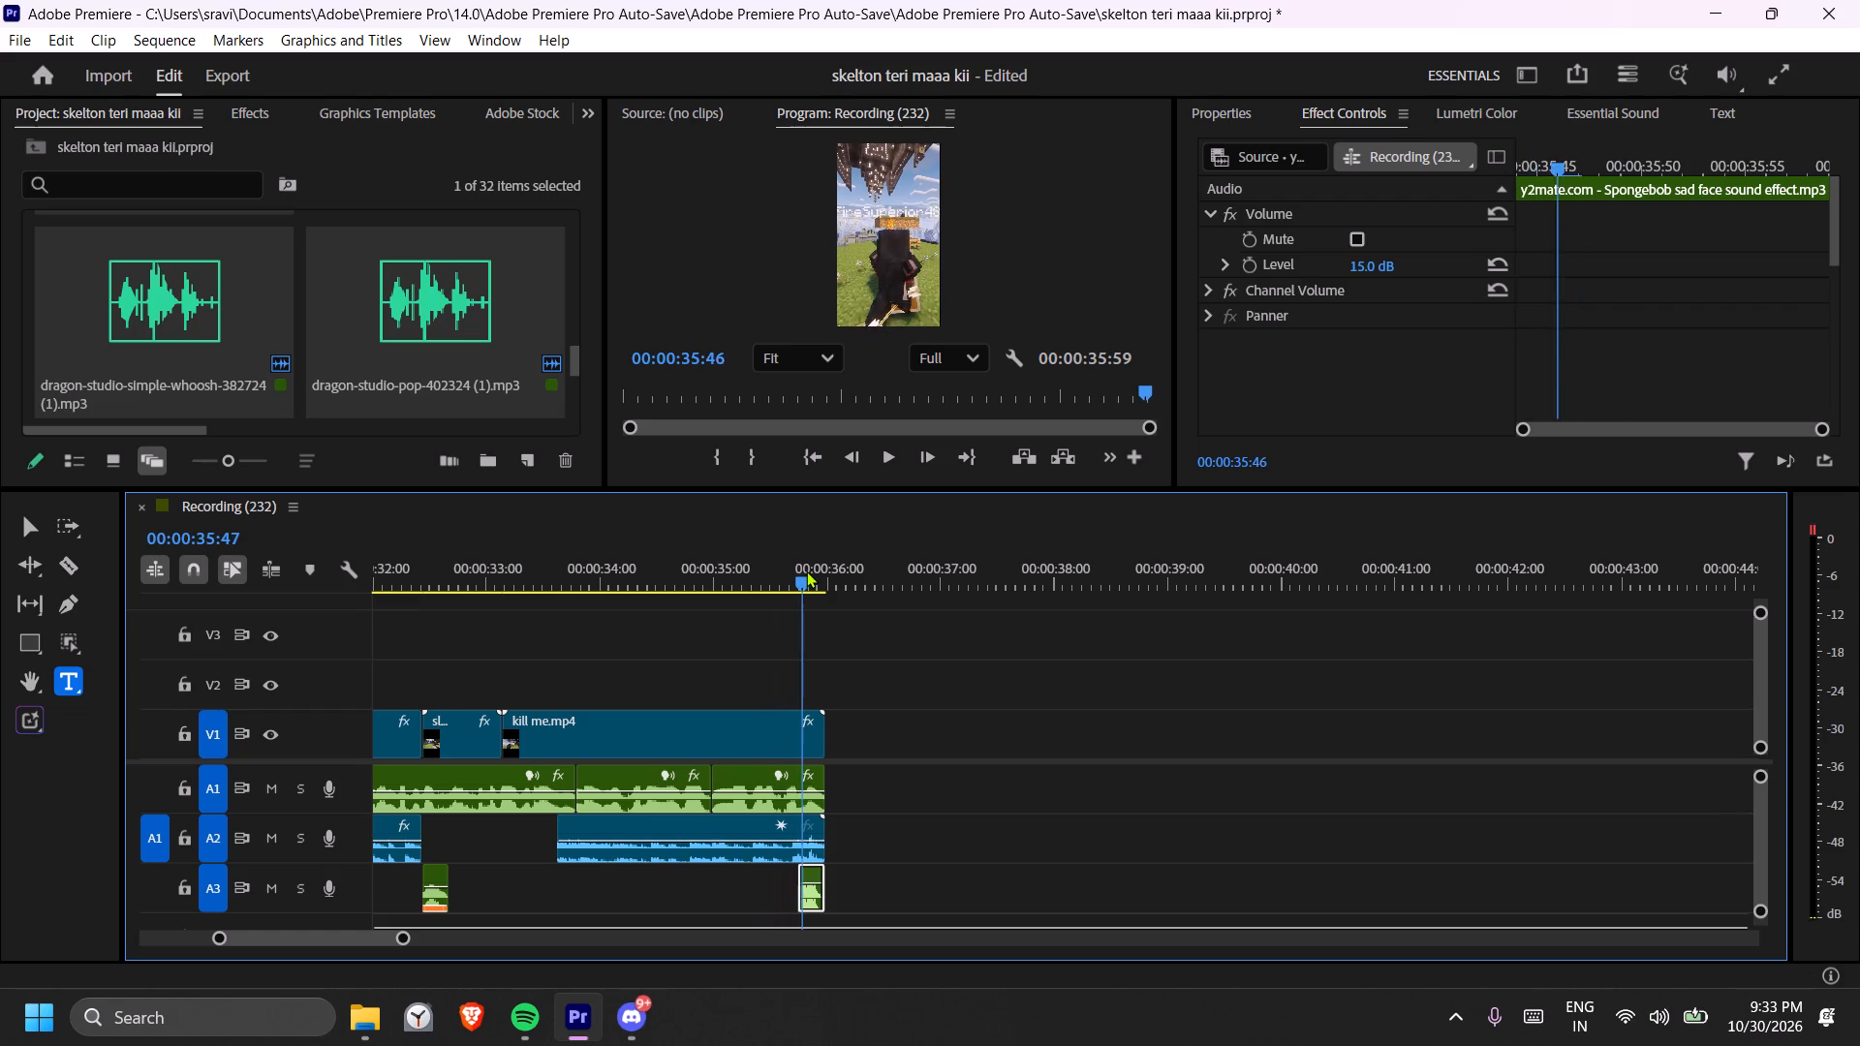
Scrub over the Spongebob sound at the ending and play the sequence from its beginning to about 00:00:15:27 to review the edit.
drag(806, 570, 803, 576)
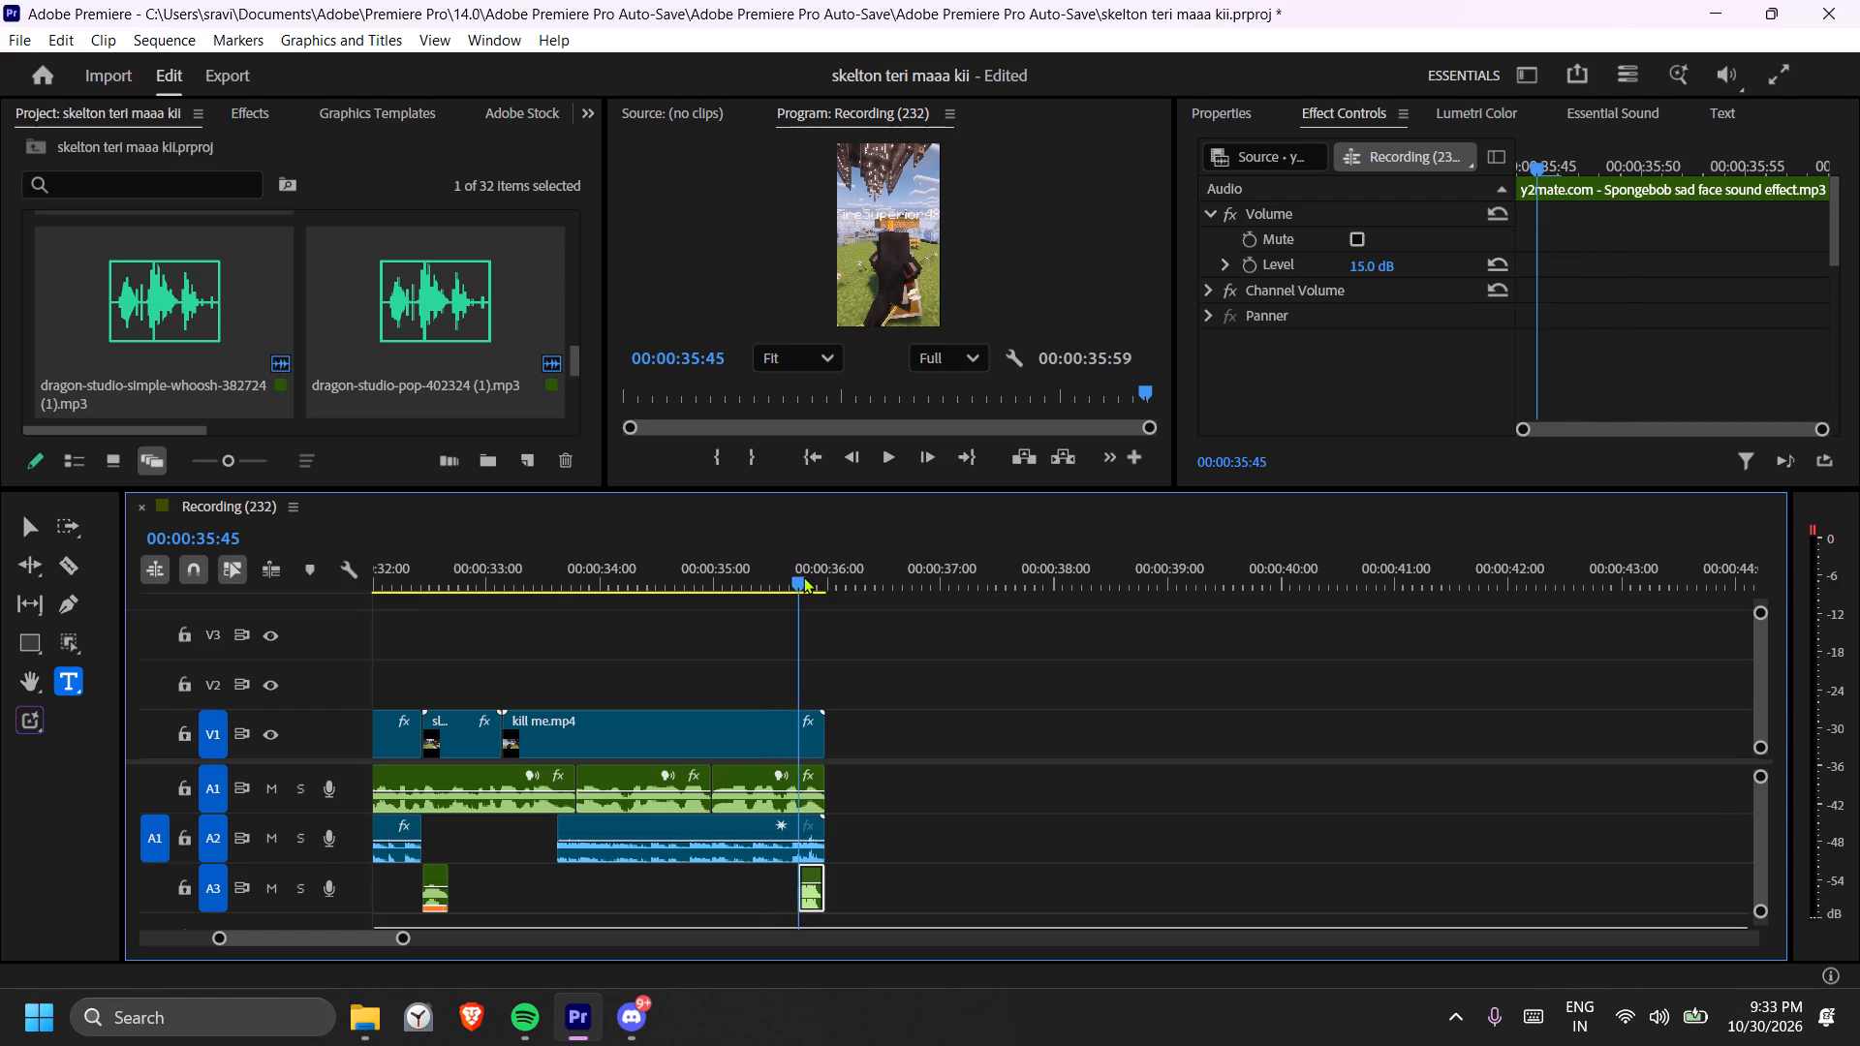
drag(803, 576, 810, 578)
click(893, 462)
click(893, 462)
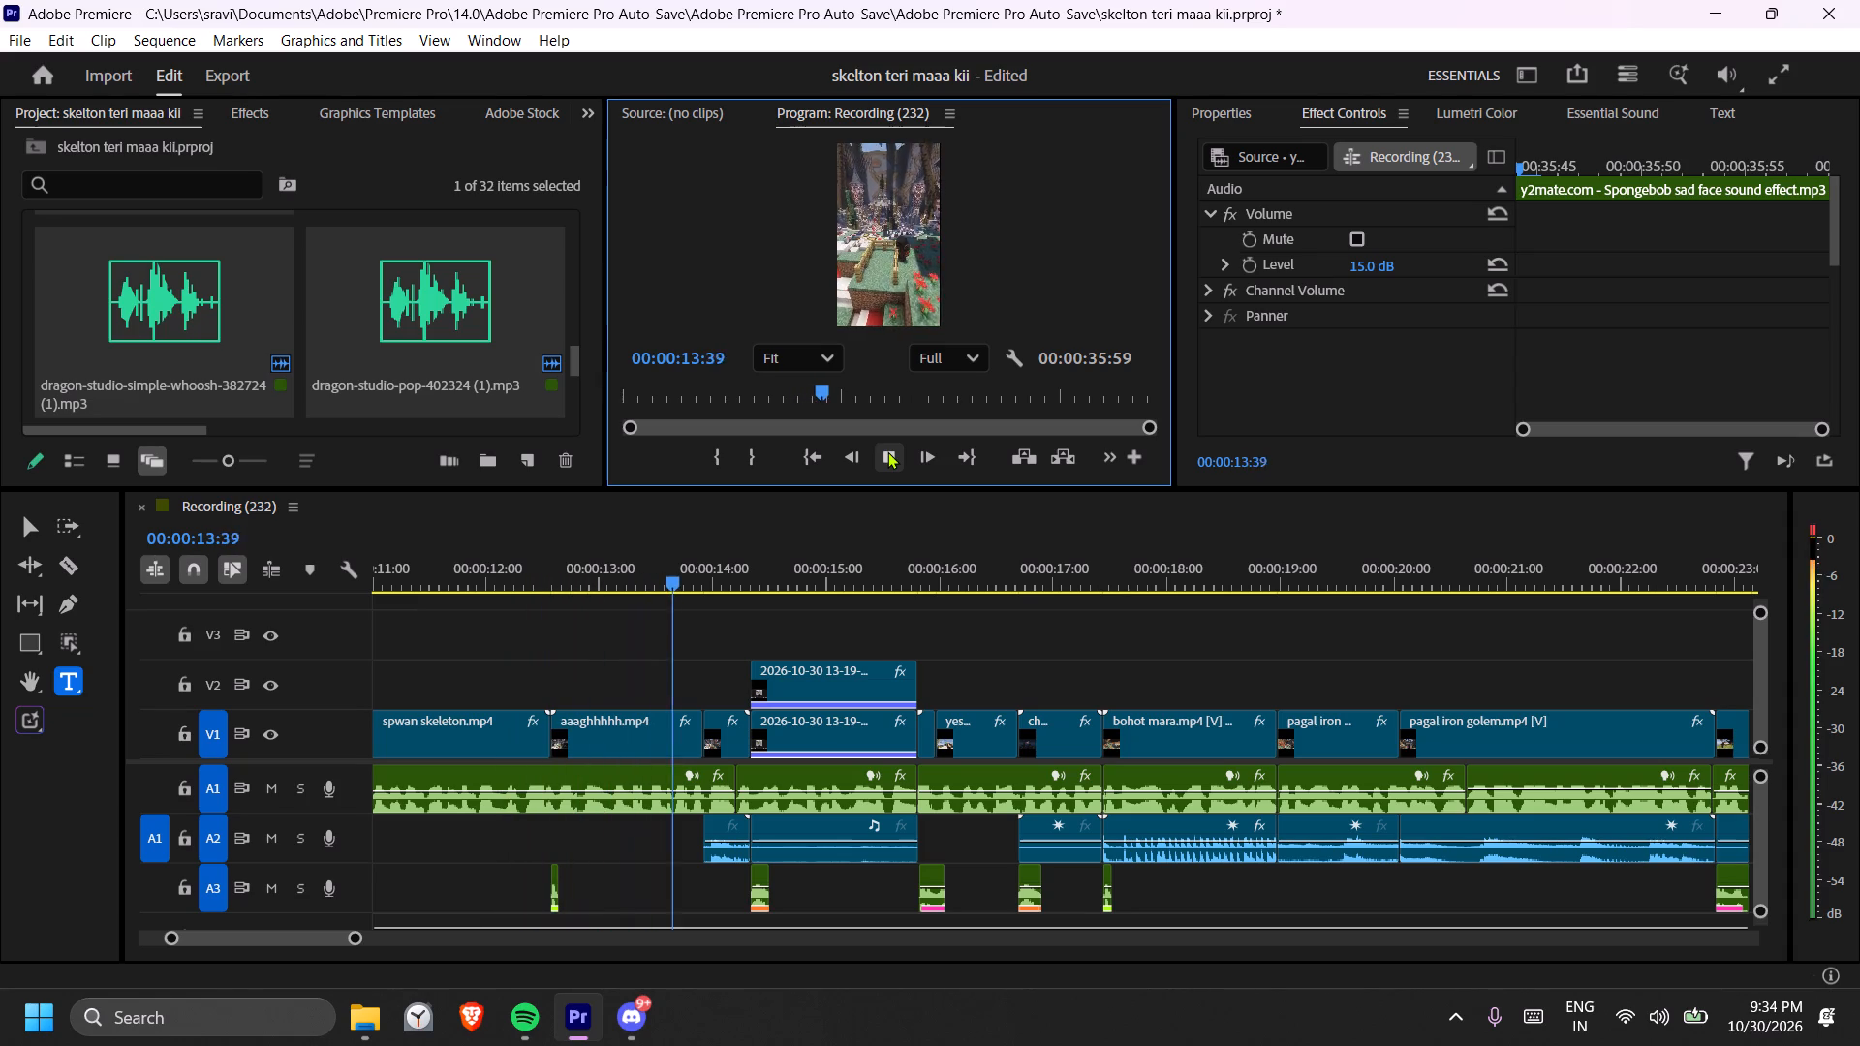
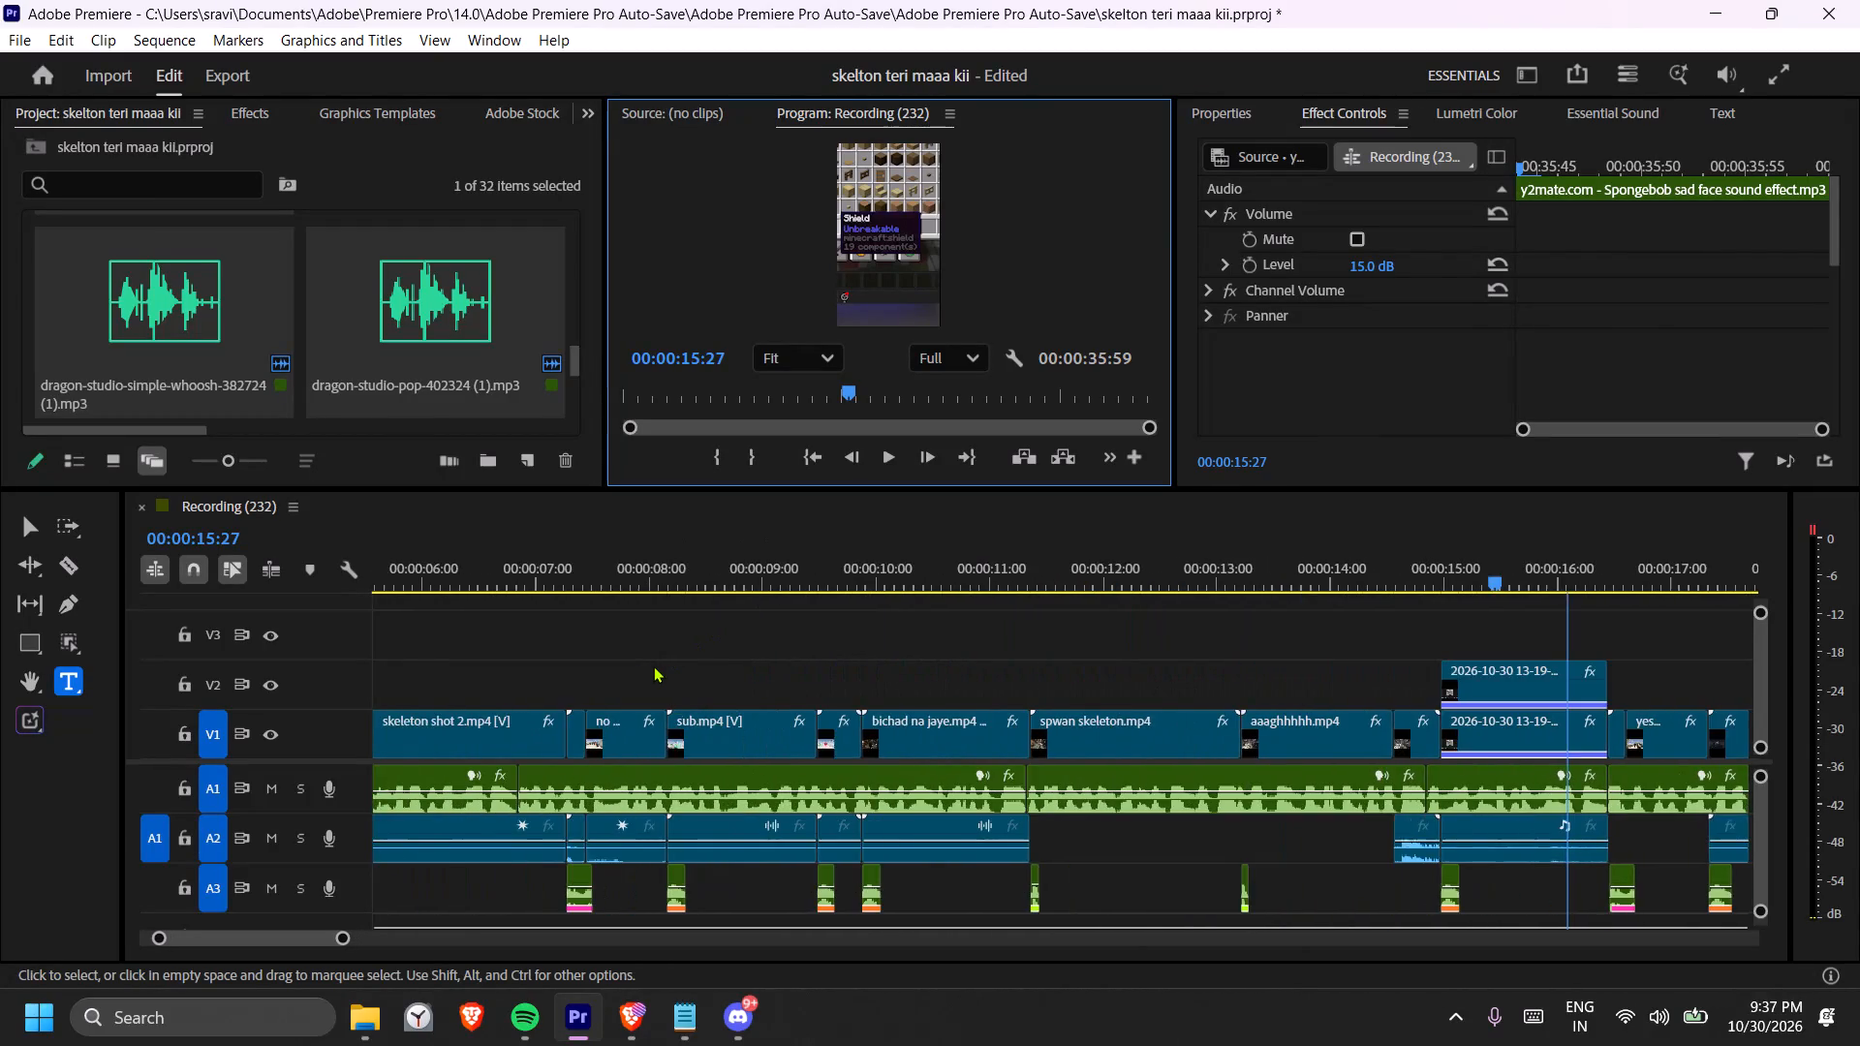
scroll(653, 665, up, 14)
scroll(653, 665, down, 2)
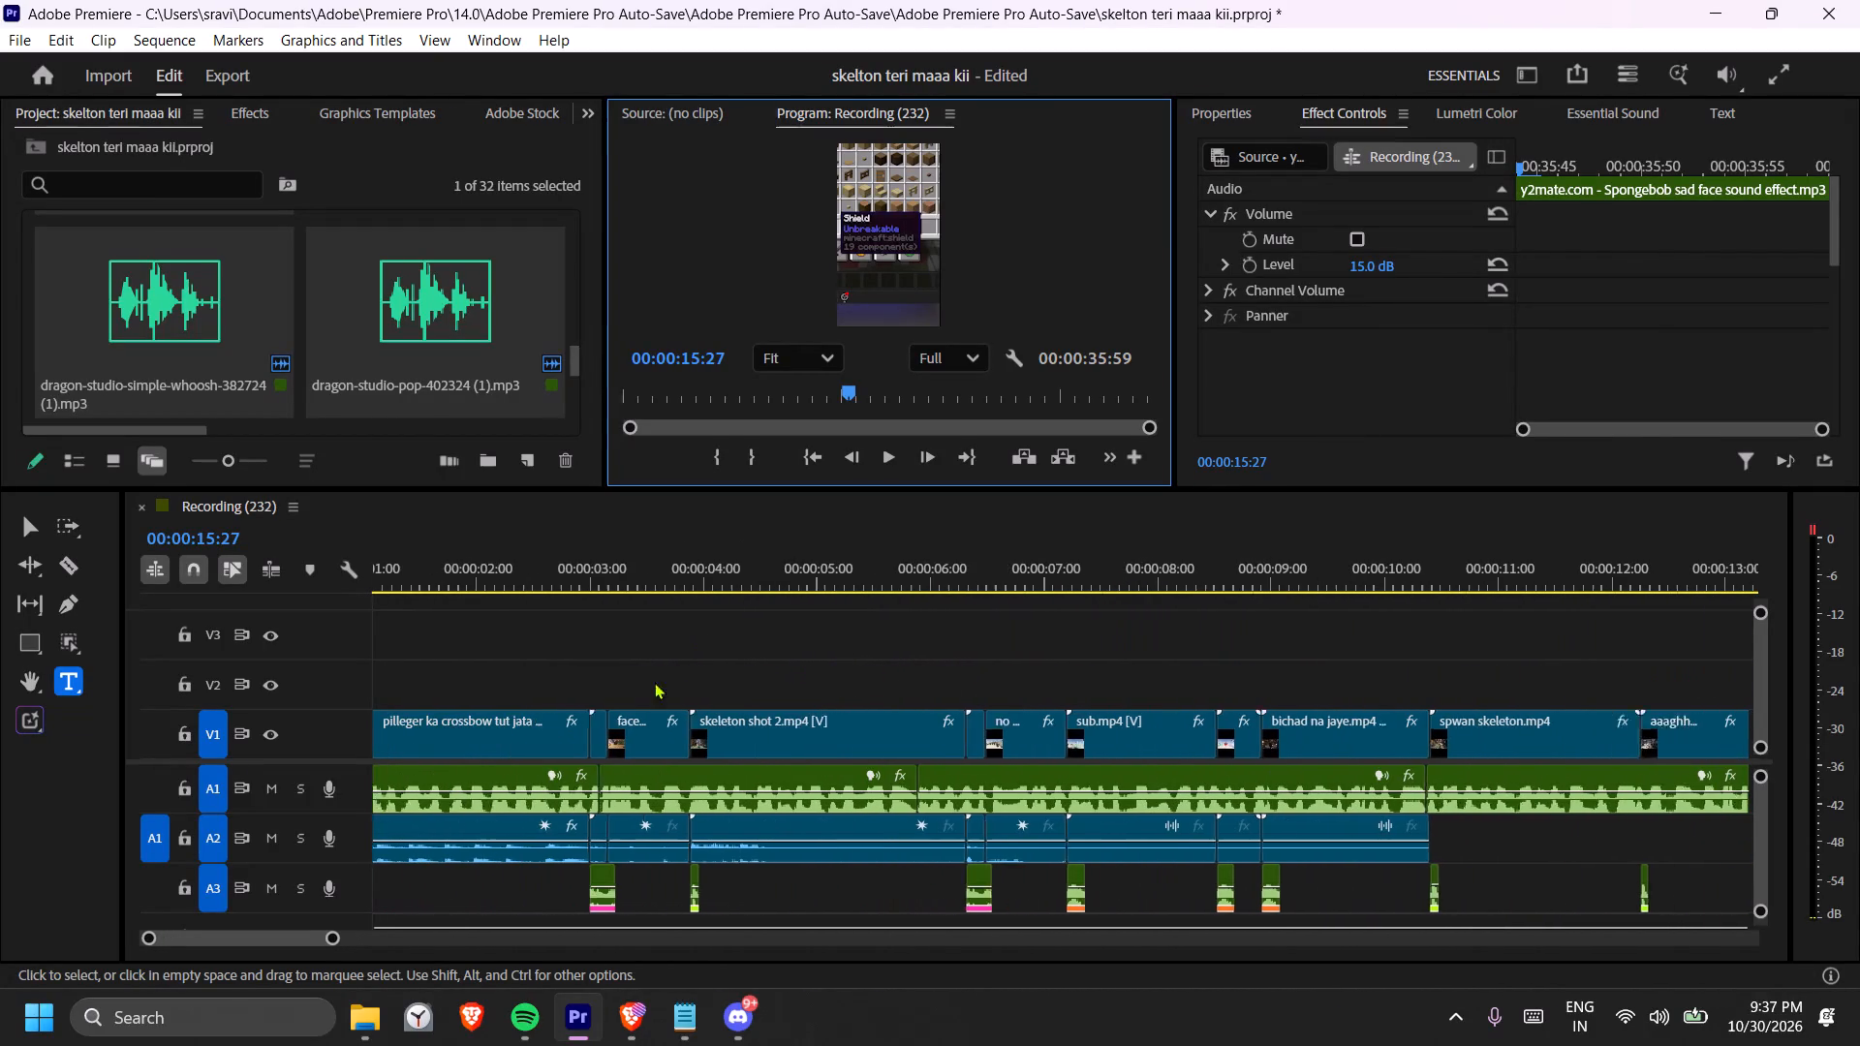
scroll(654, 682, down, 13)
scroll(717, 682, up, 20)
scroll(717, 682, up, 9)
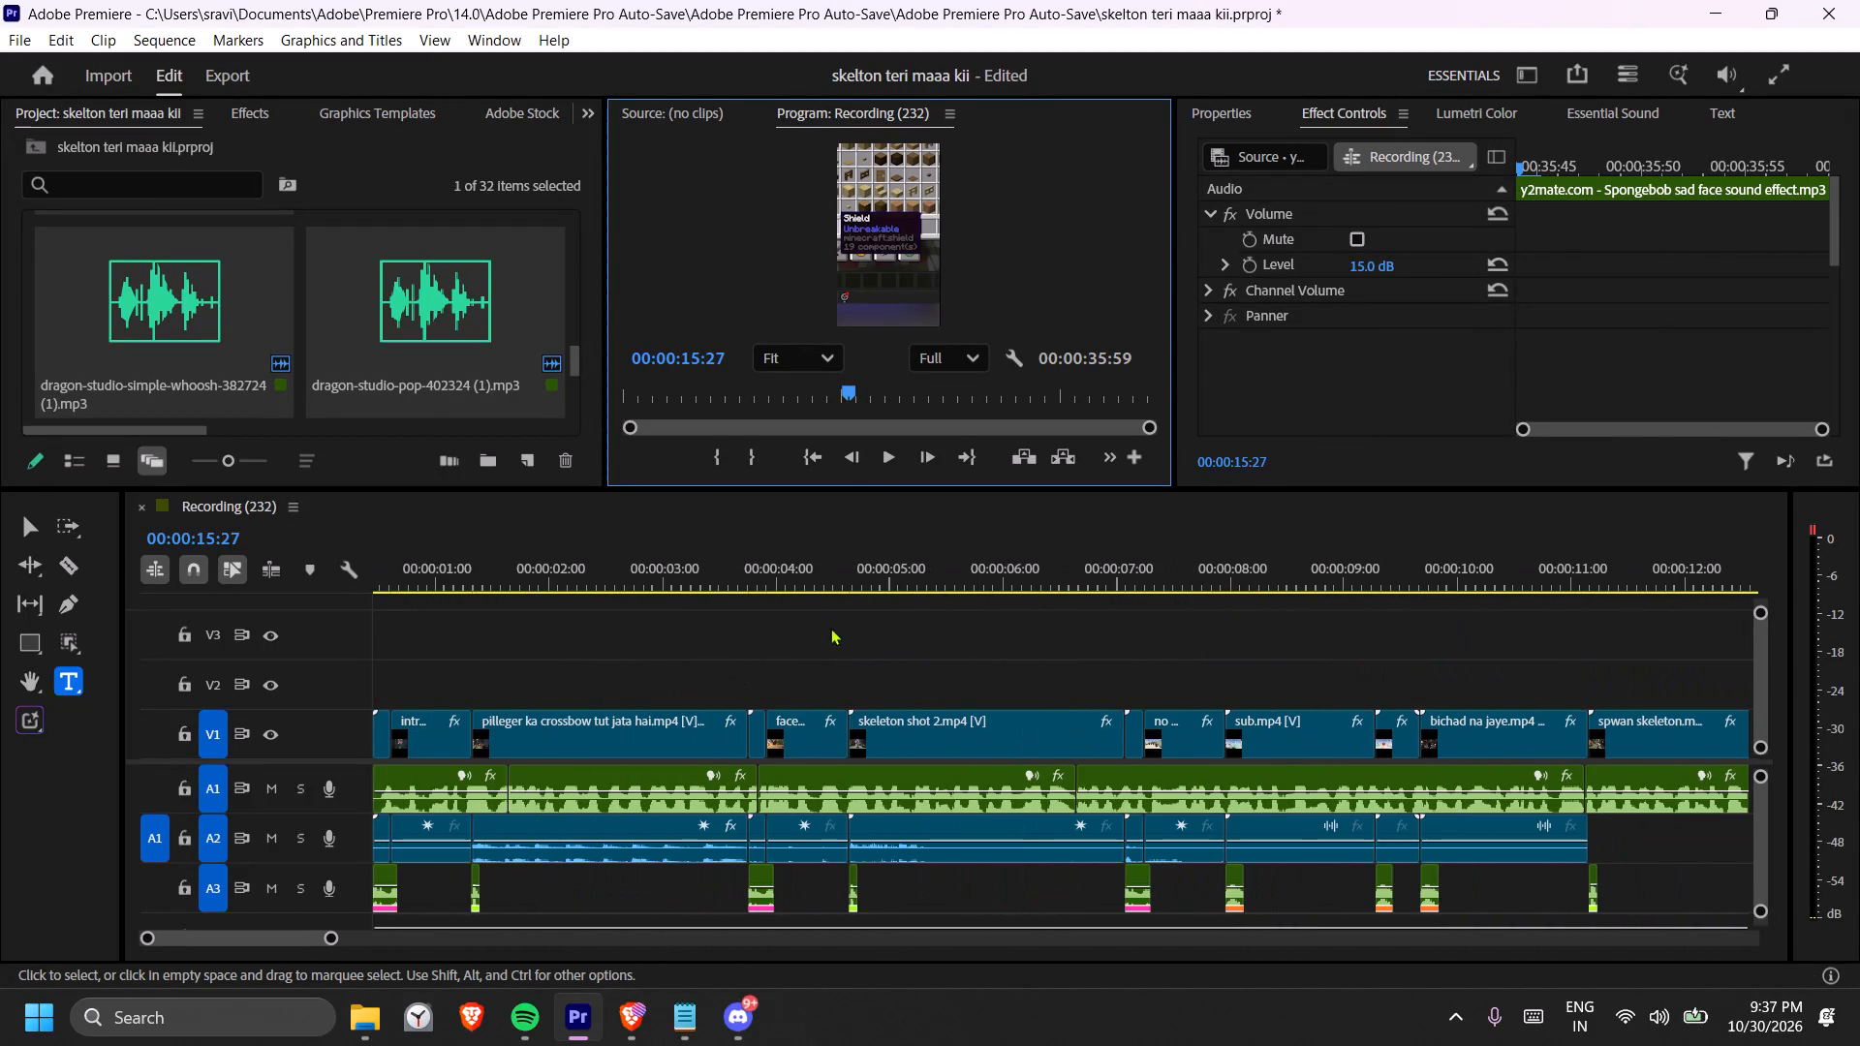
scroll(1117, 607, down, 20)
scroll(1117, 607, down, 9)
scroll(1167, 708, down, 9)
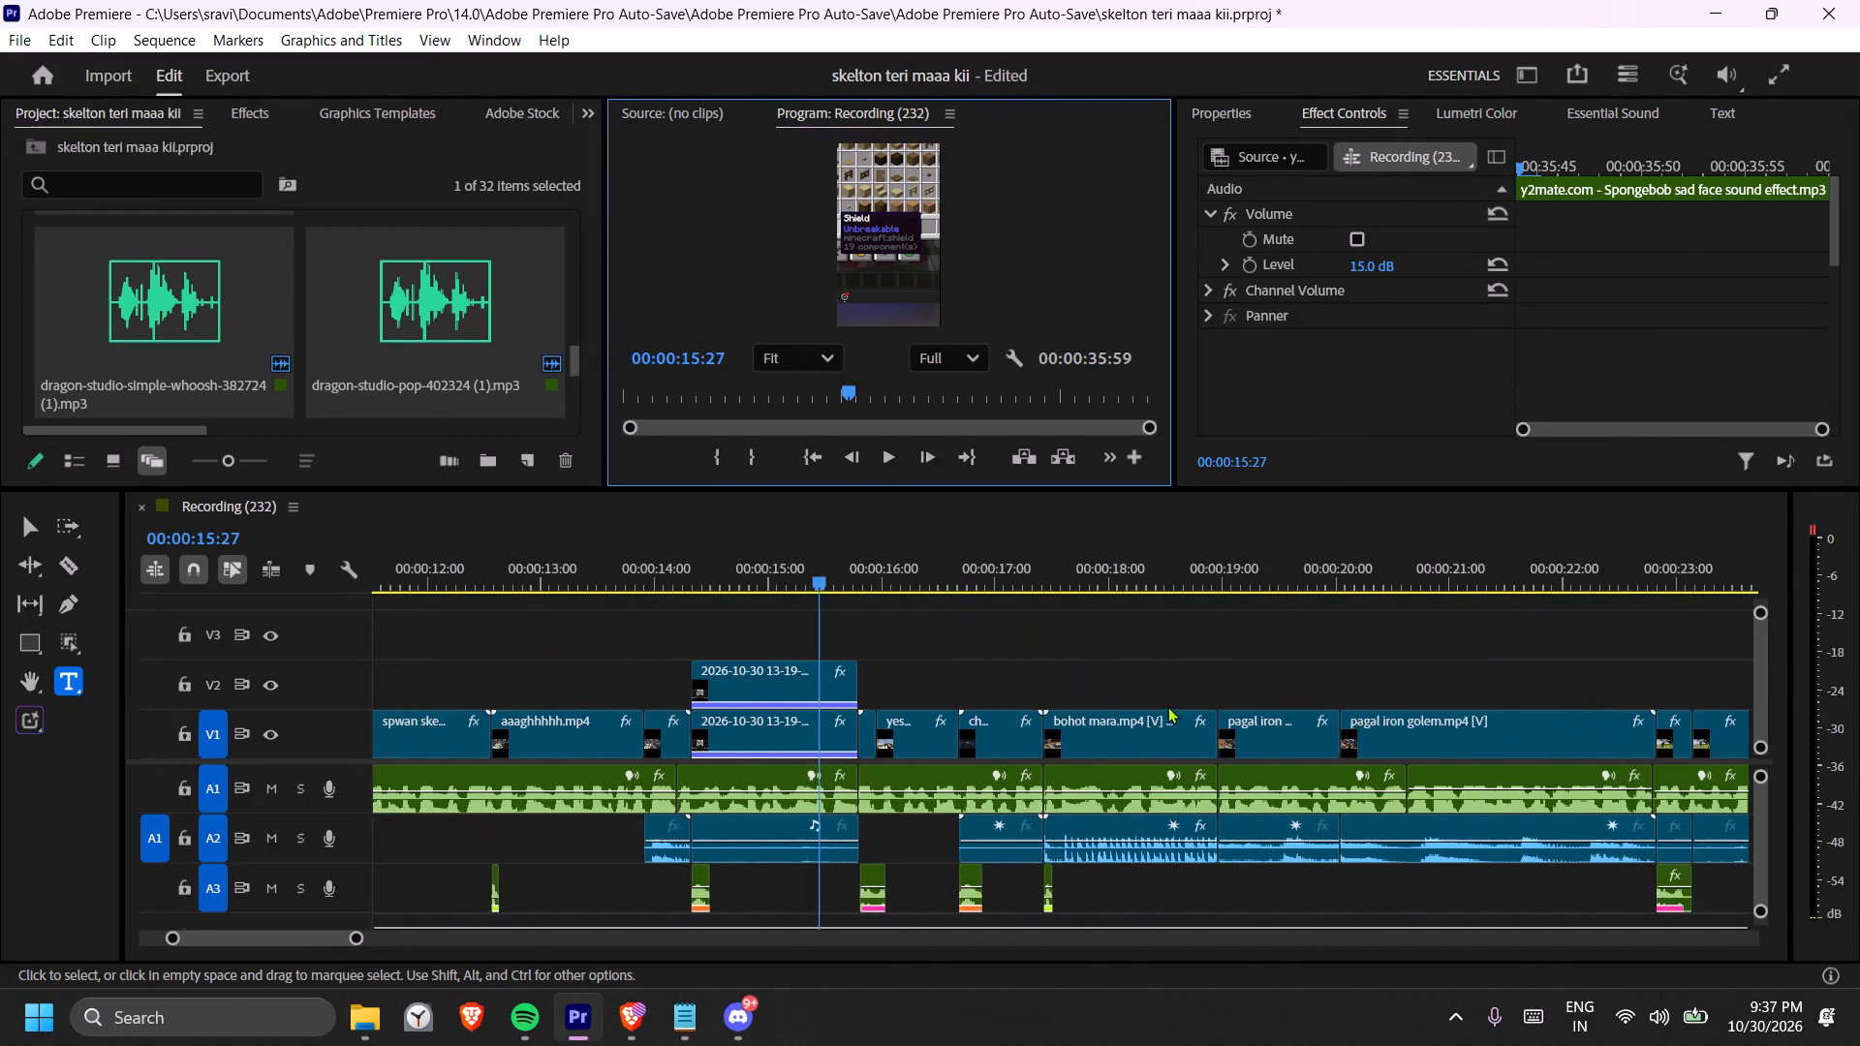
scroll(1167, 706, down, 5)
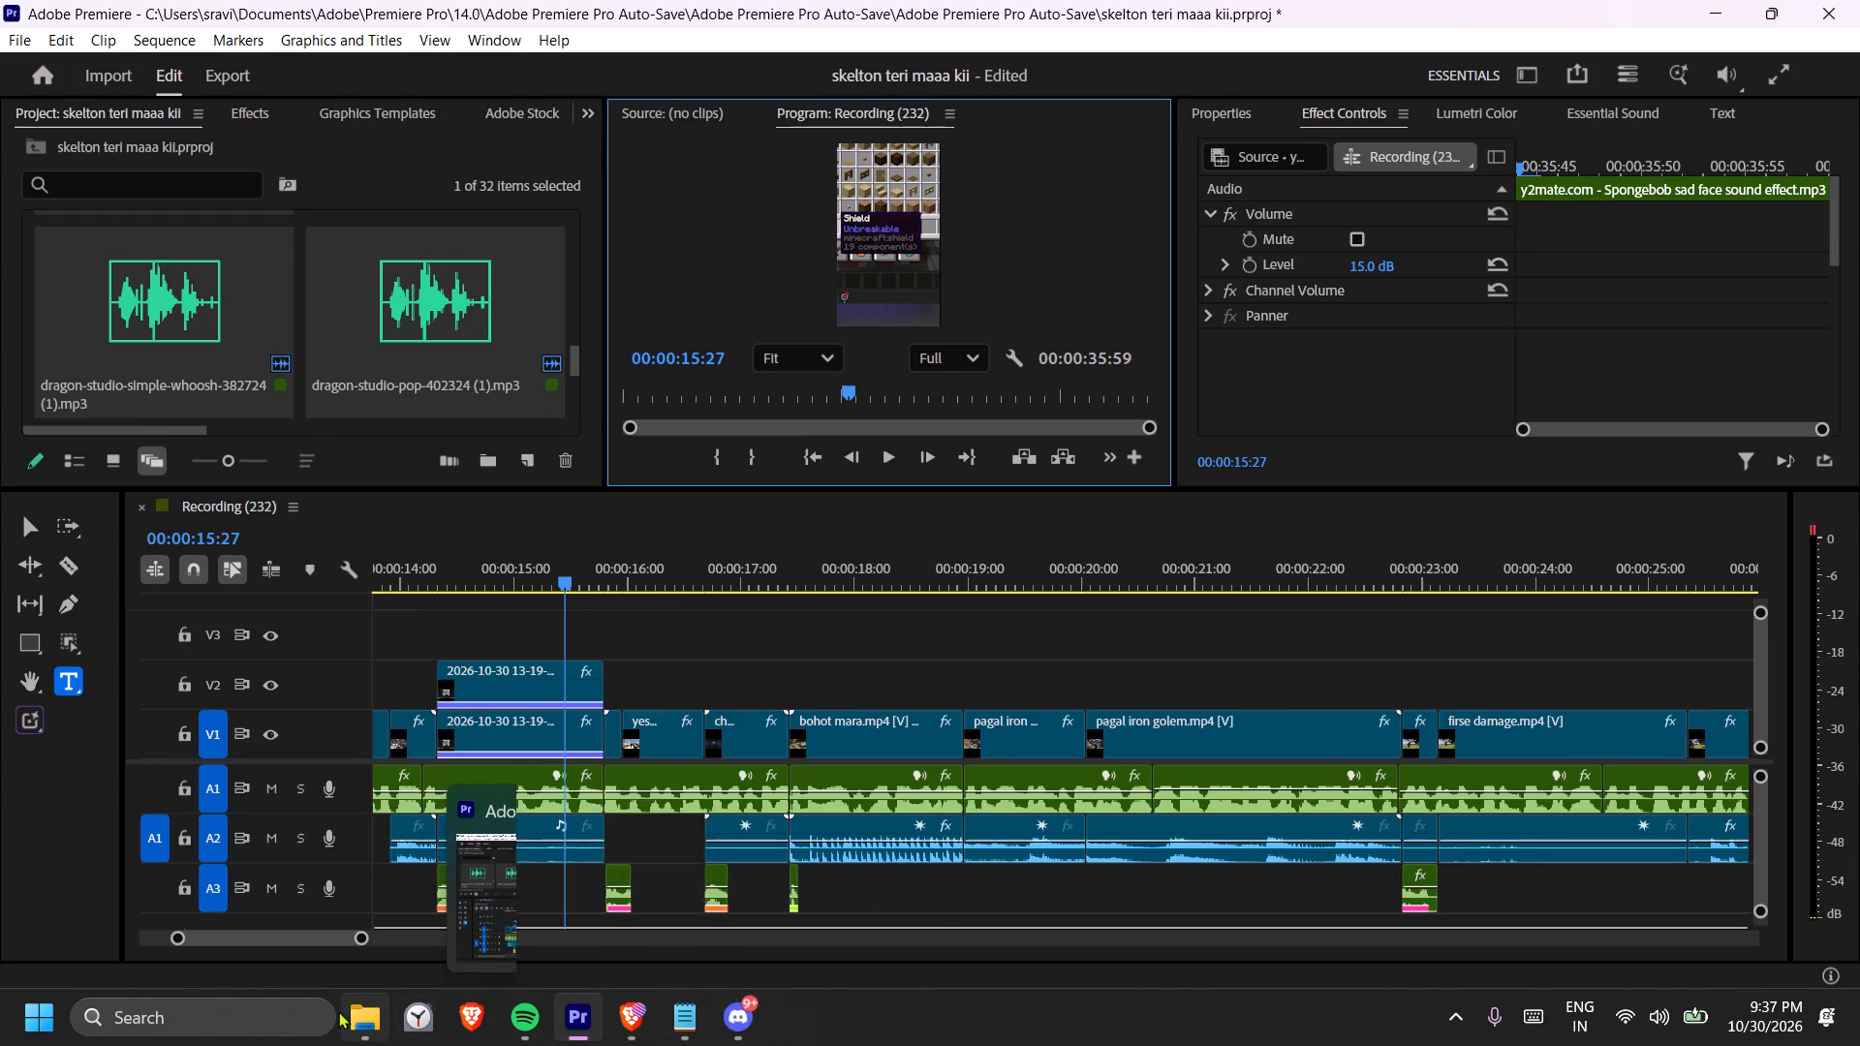
Switch to File Explorer and search the 1000+UR.FASTEDITOR SFX folder for "funny" sound effects.
click(368, 1009)
click(550, 472)
drag(1690, 76, 1396, 65)
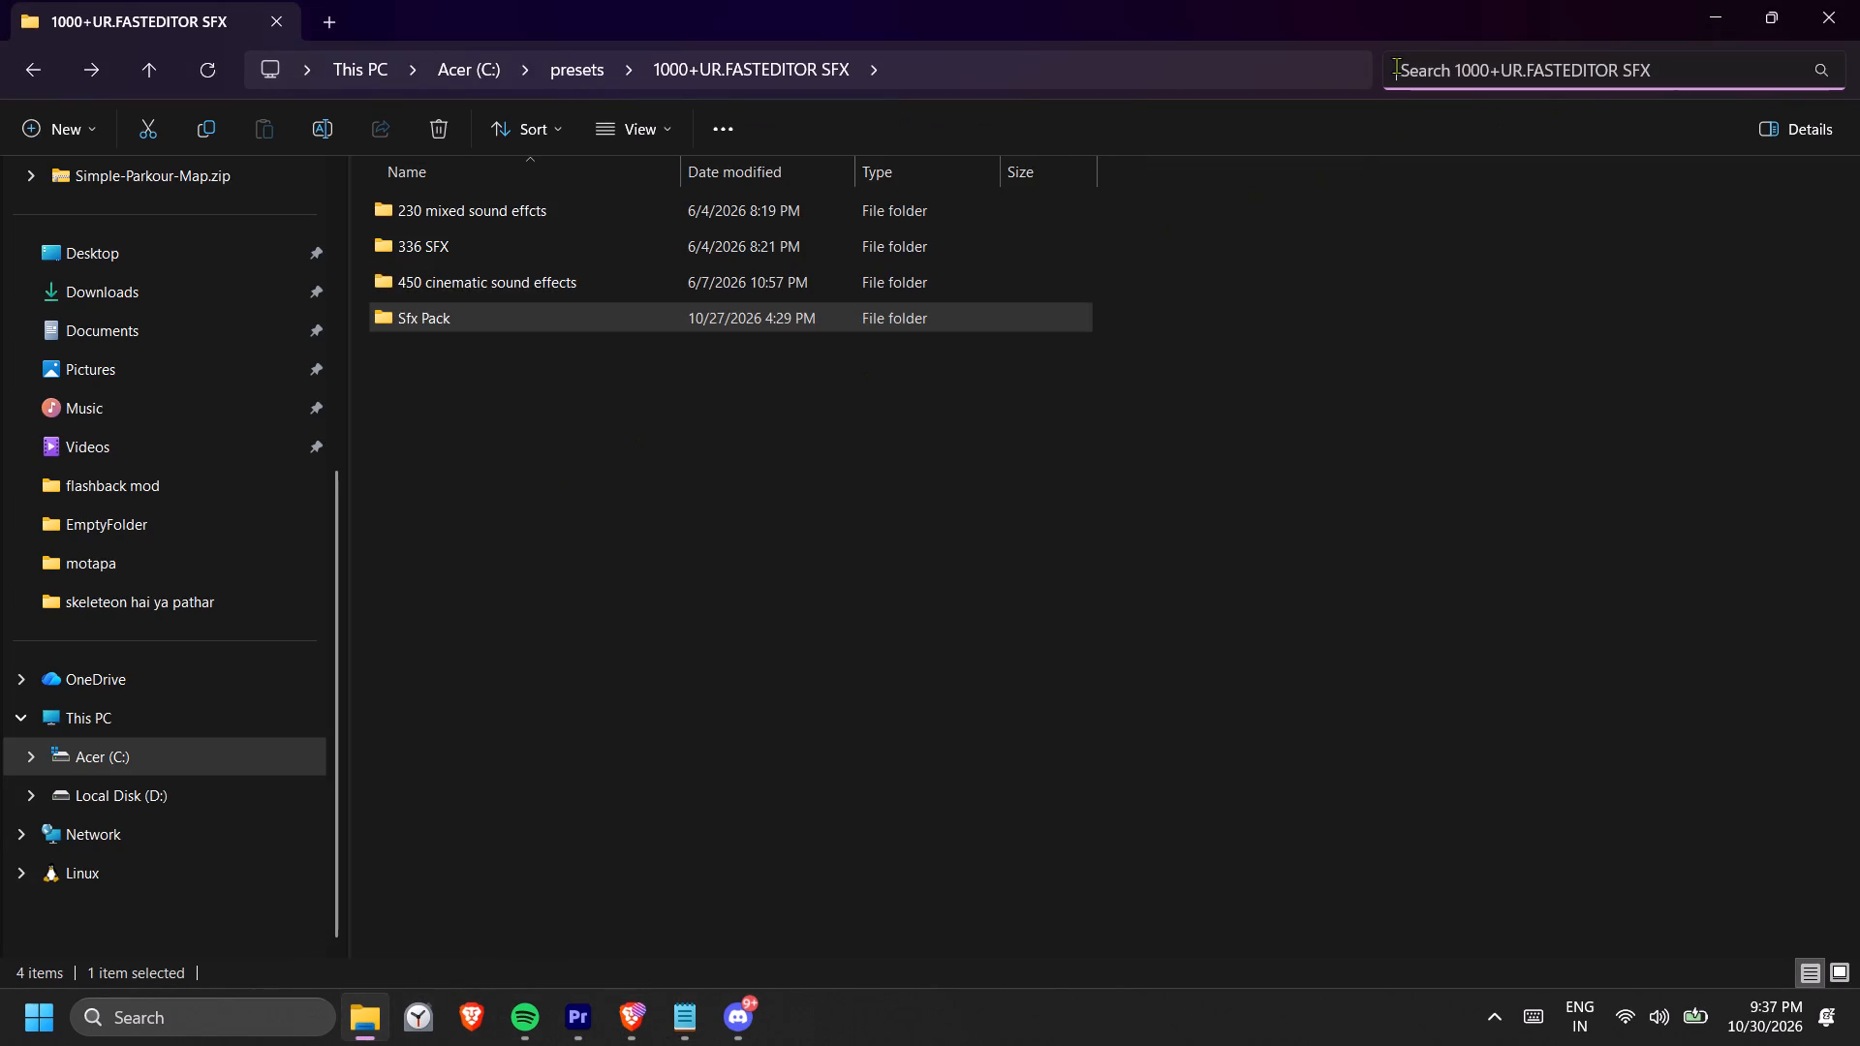
drag(1396, 65, 1193, 65)
key(ctrl+a)
key(ctrl+BackSpace)
text(funny)
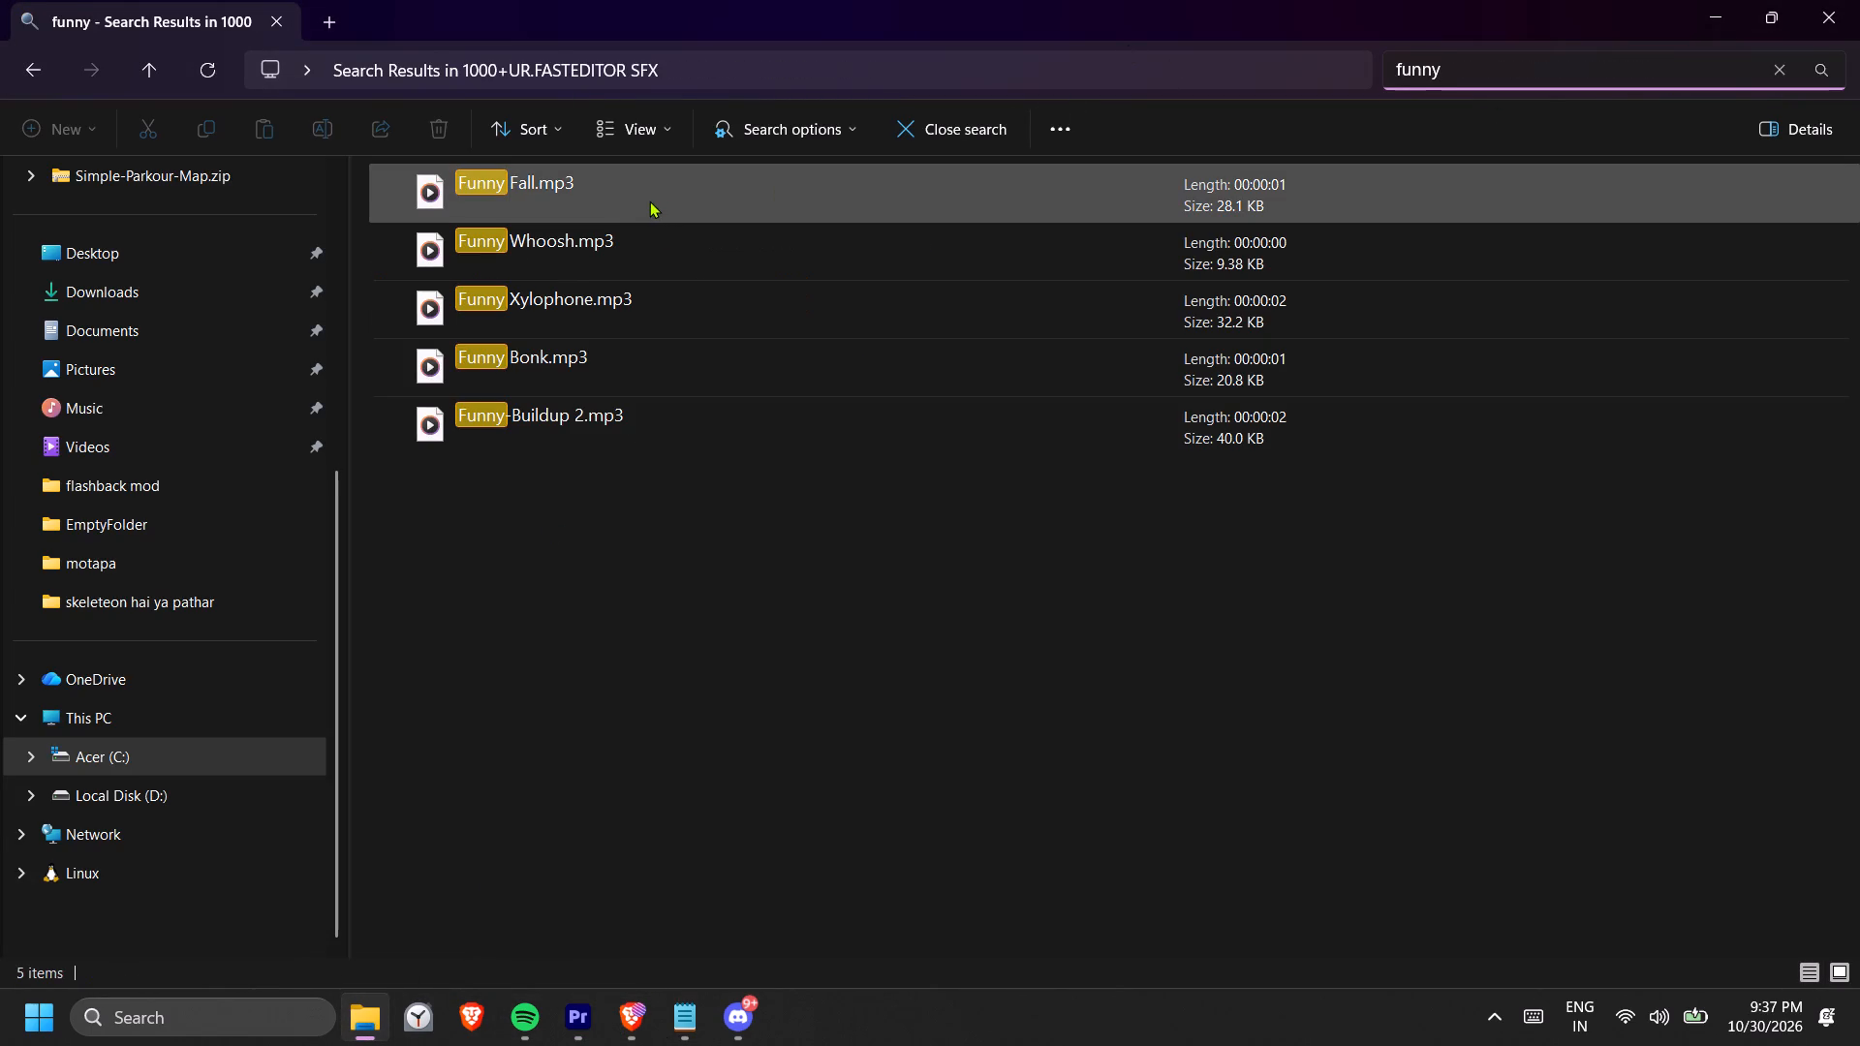
Preview the Funny Whoosh, Funny Bonk, Funny-Buildup 2 and Funny Fall sound effects, closing the player after each one.
double_click(629, 255)
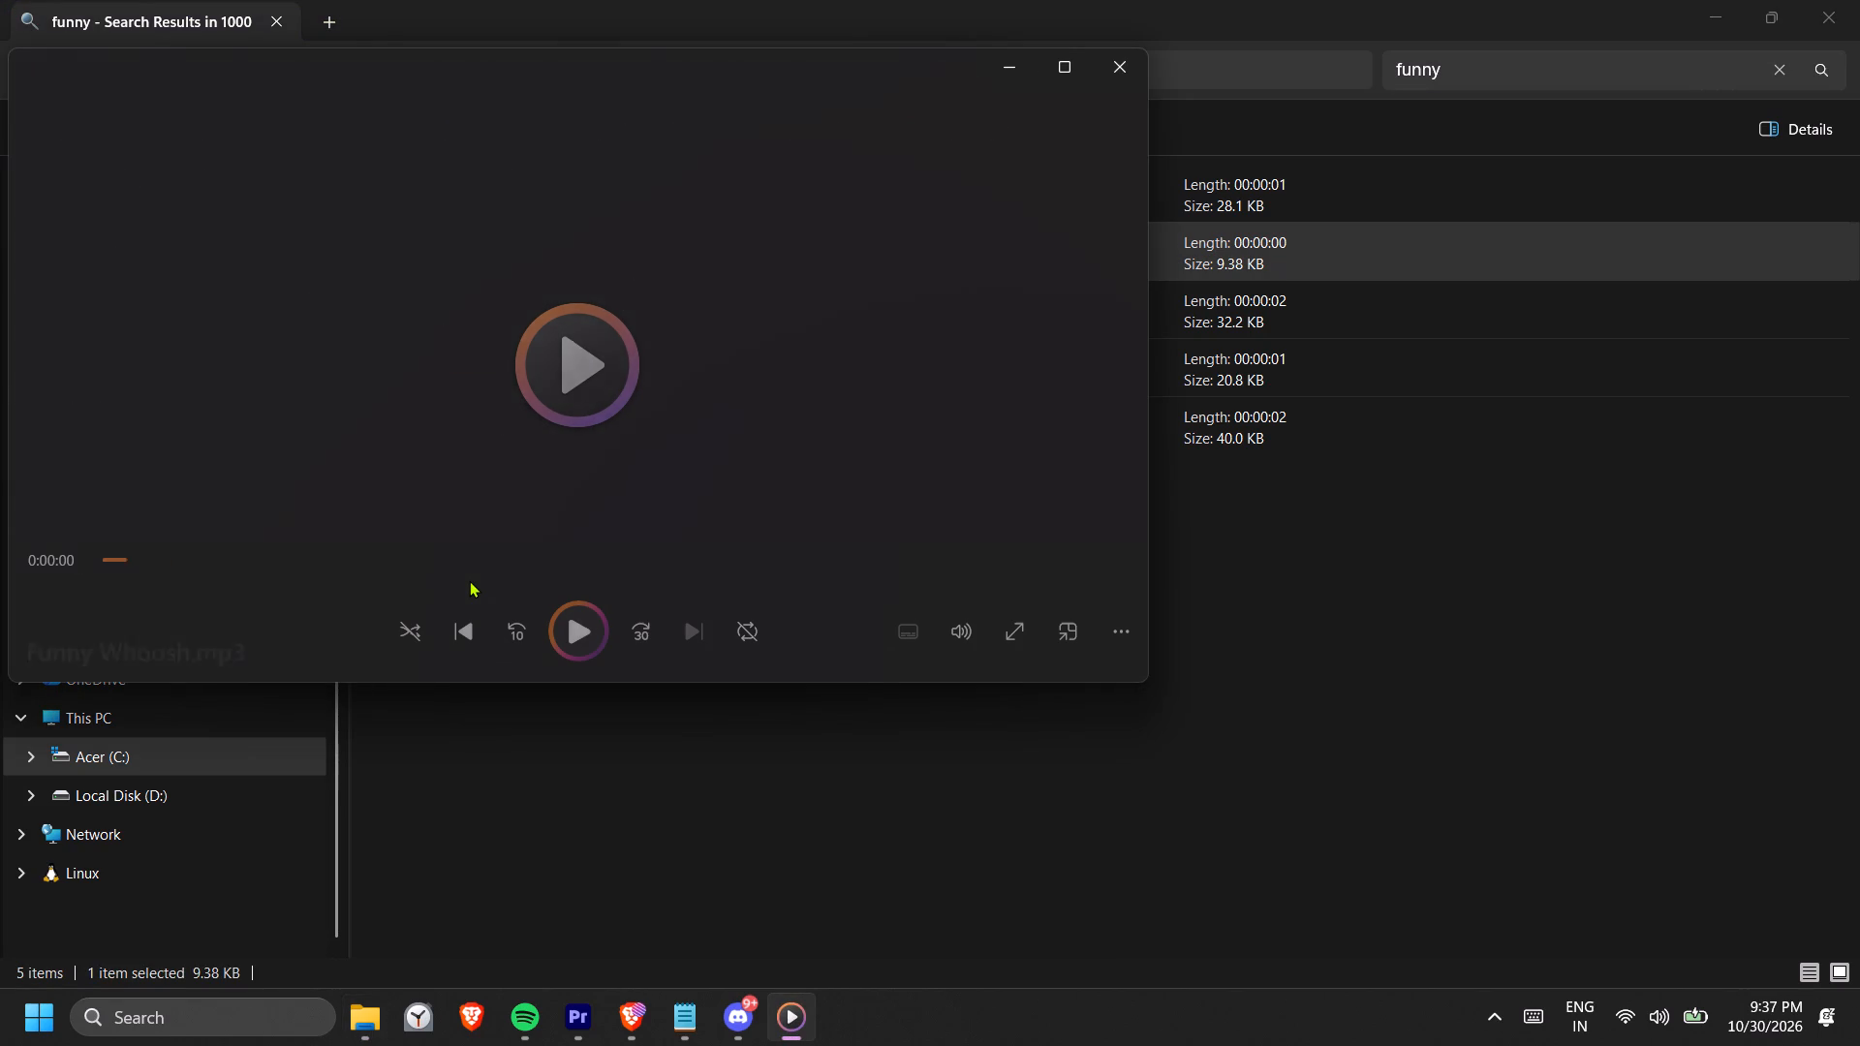
click(1109, 72)
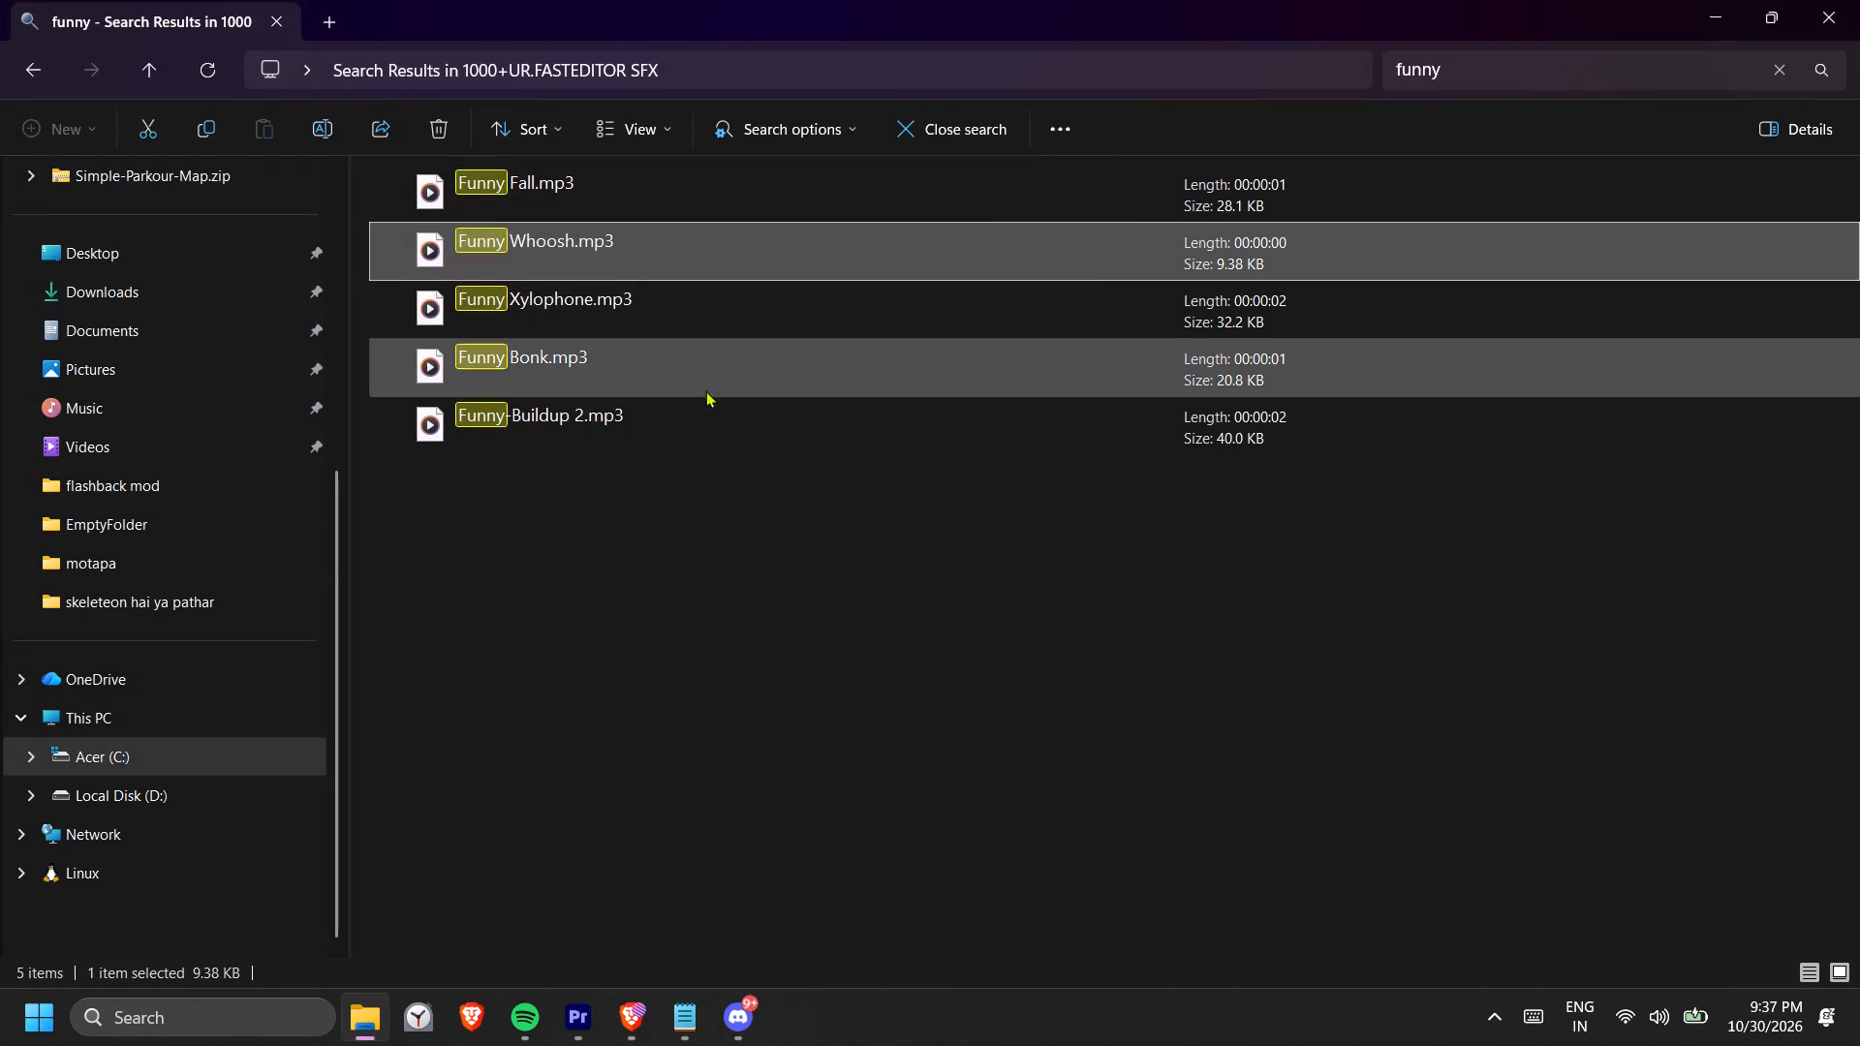
double_click(705, 372)
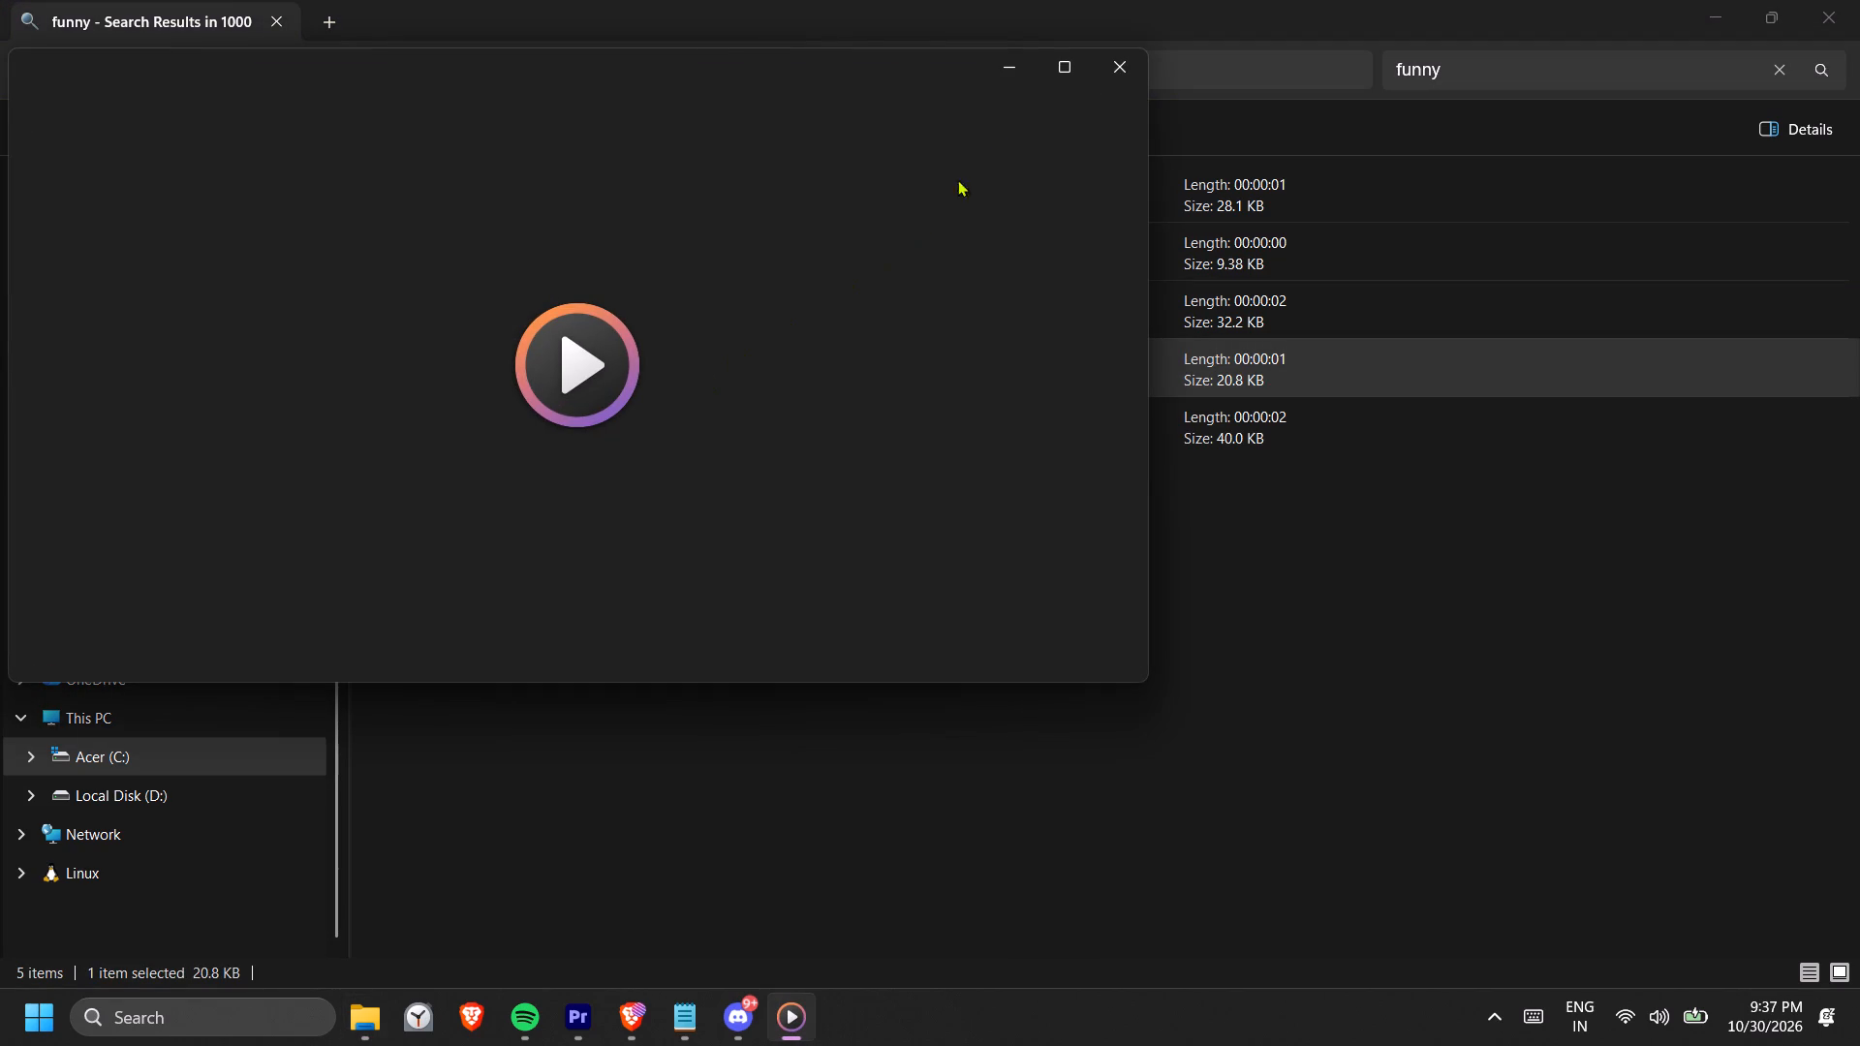
click(1124, 59)
double_click(757, 440)
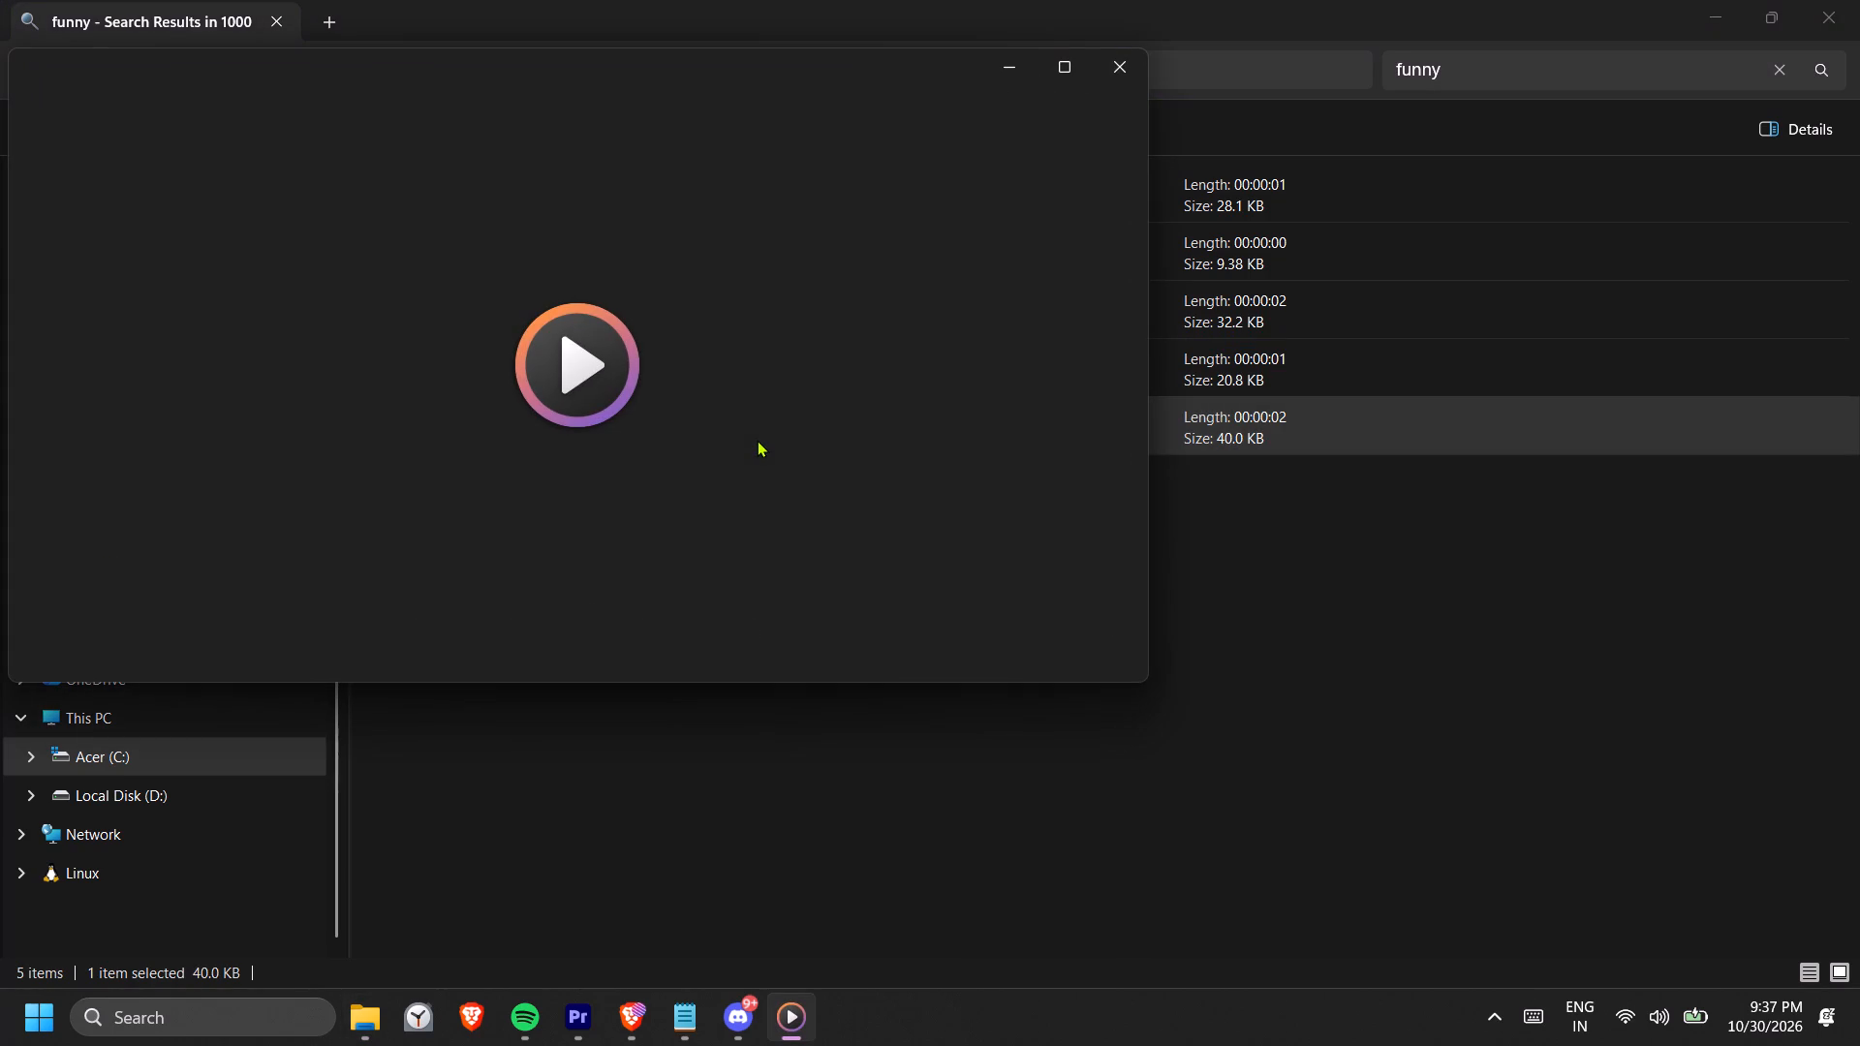
click(1109, 81)
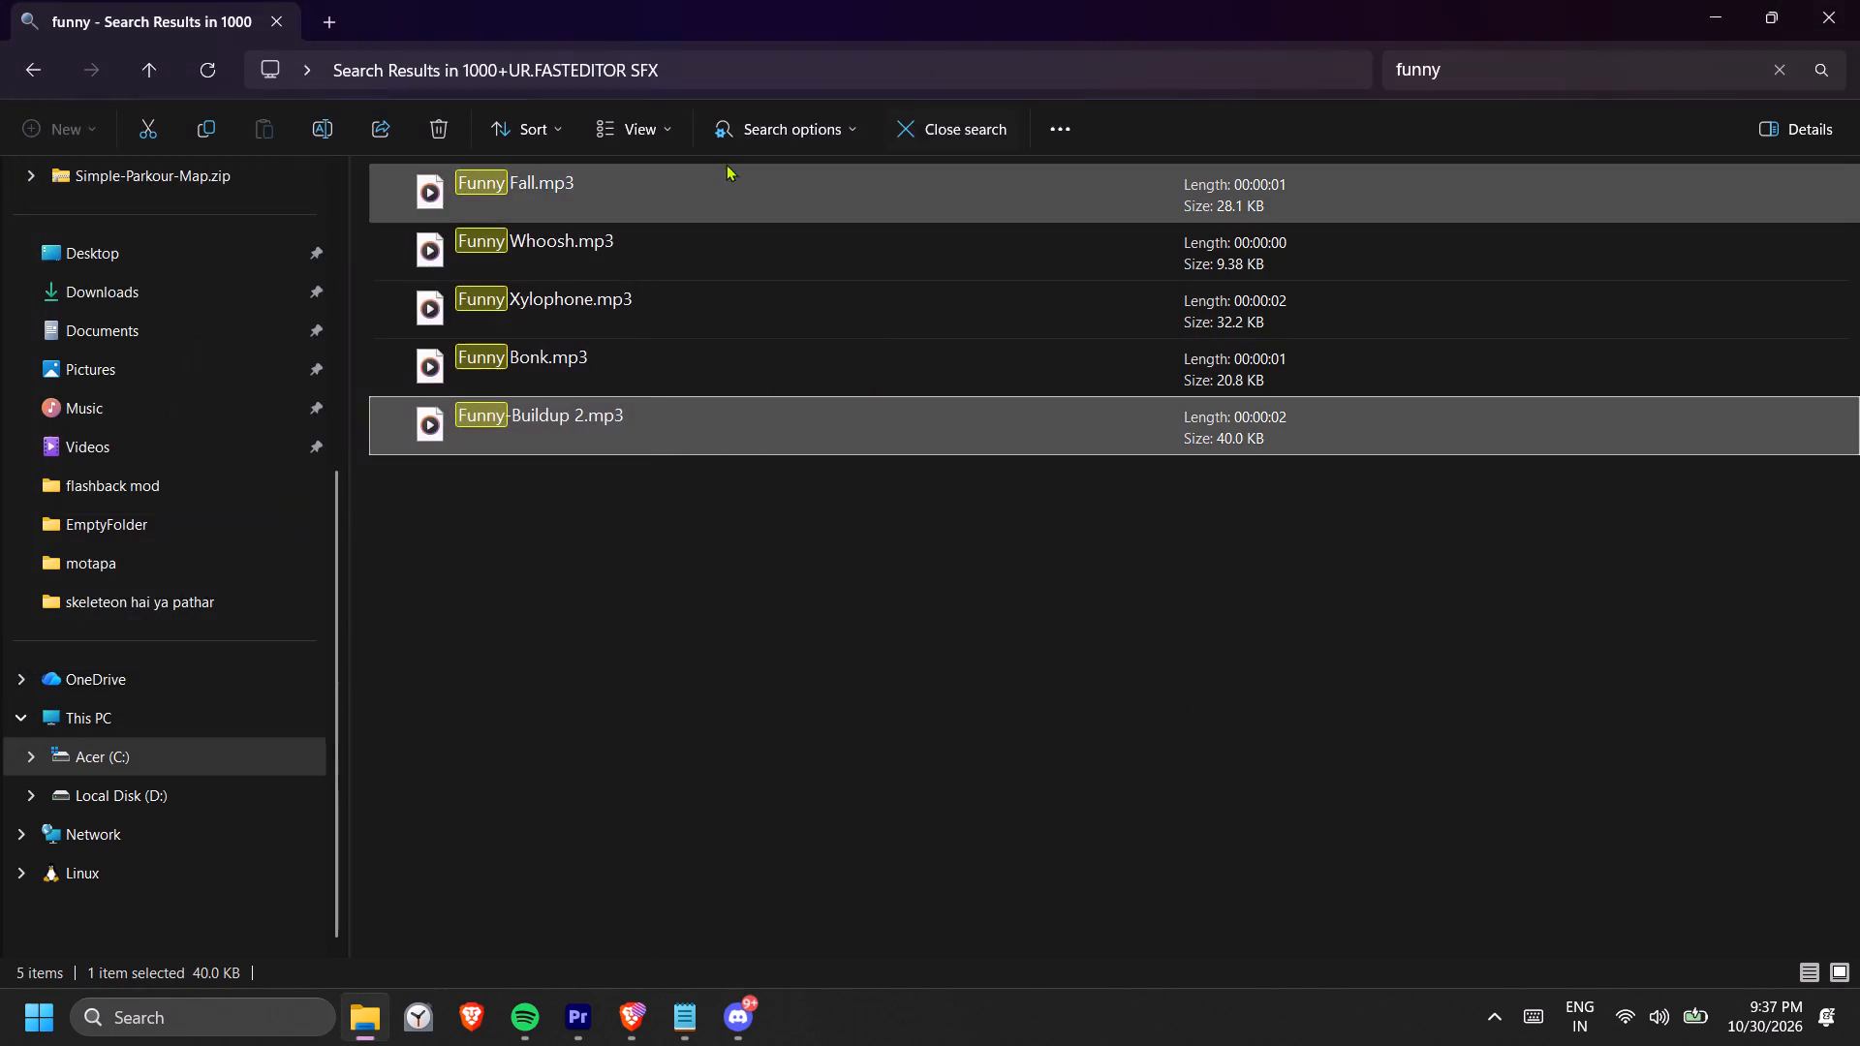
double_click(672, 189)
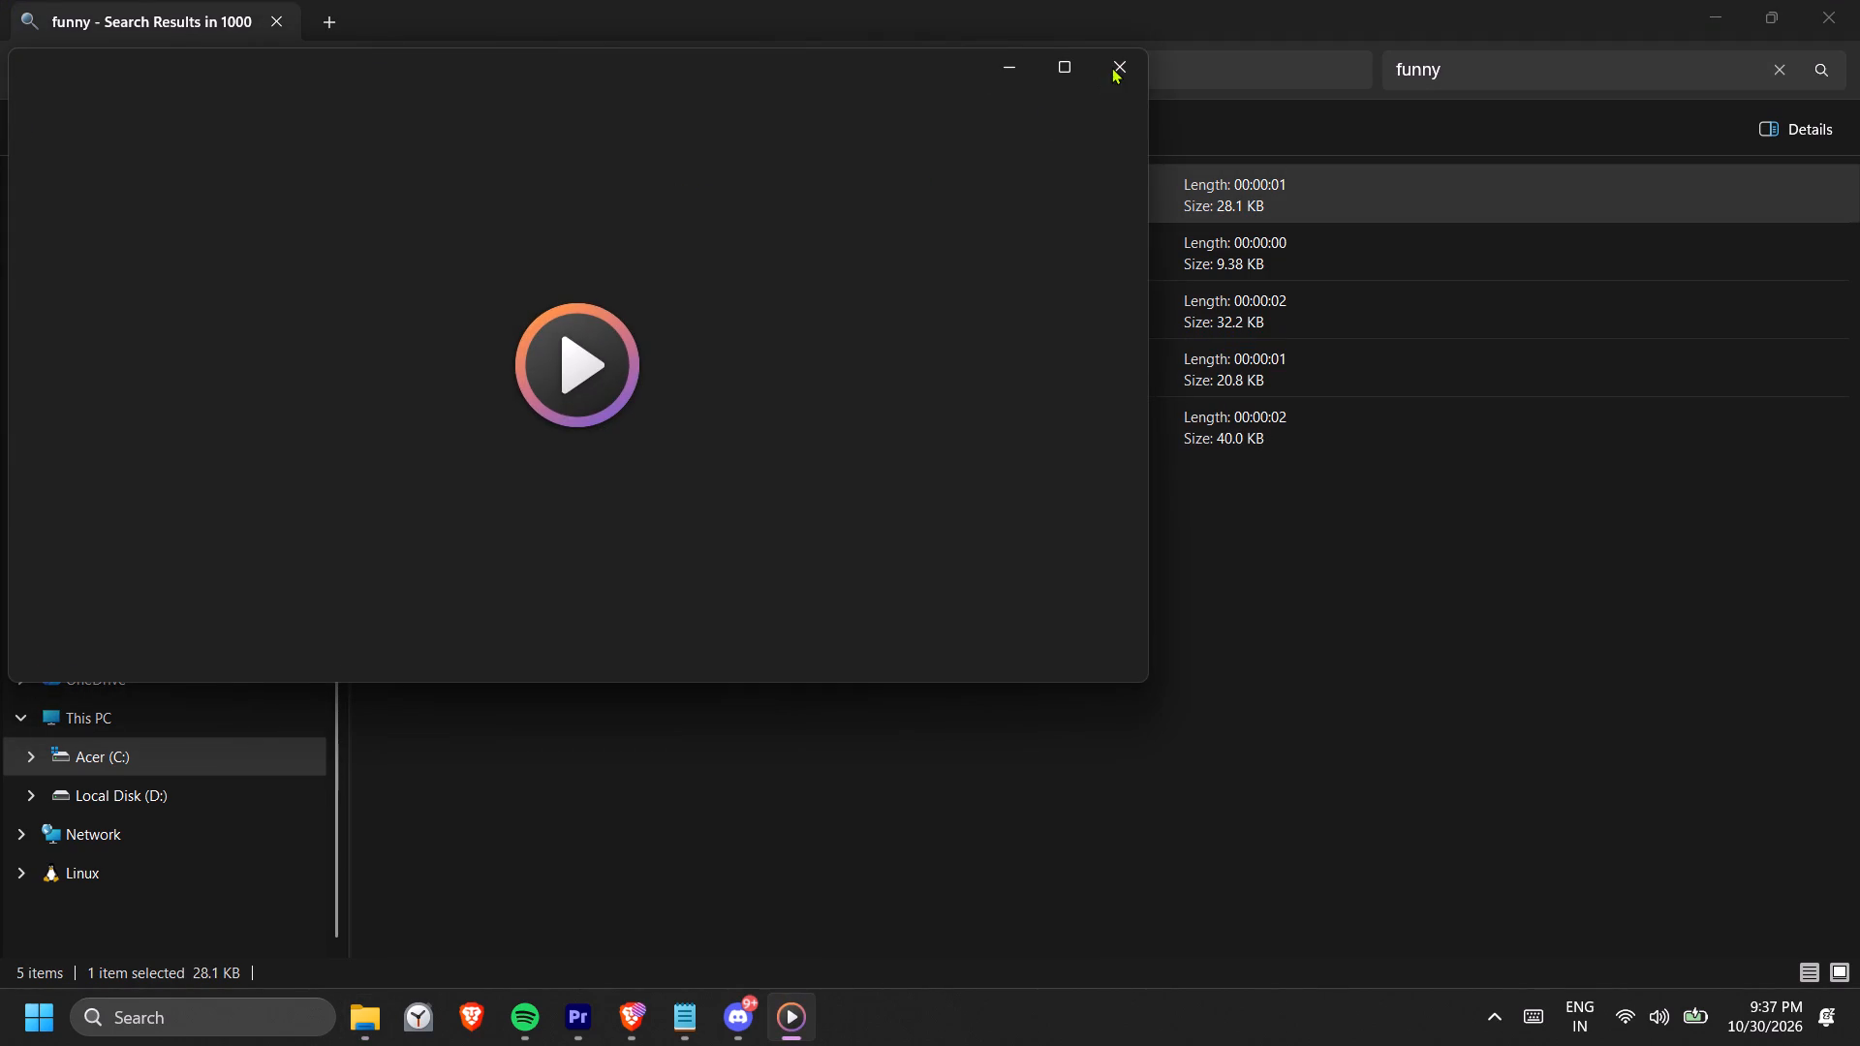
click(1111, 68)
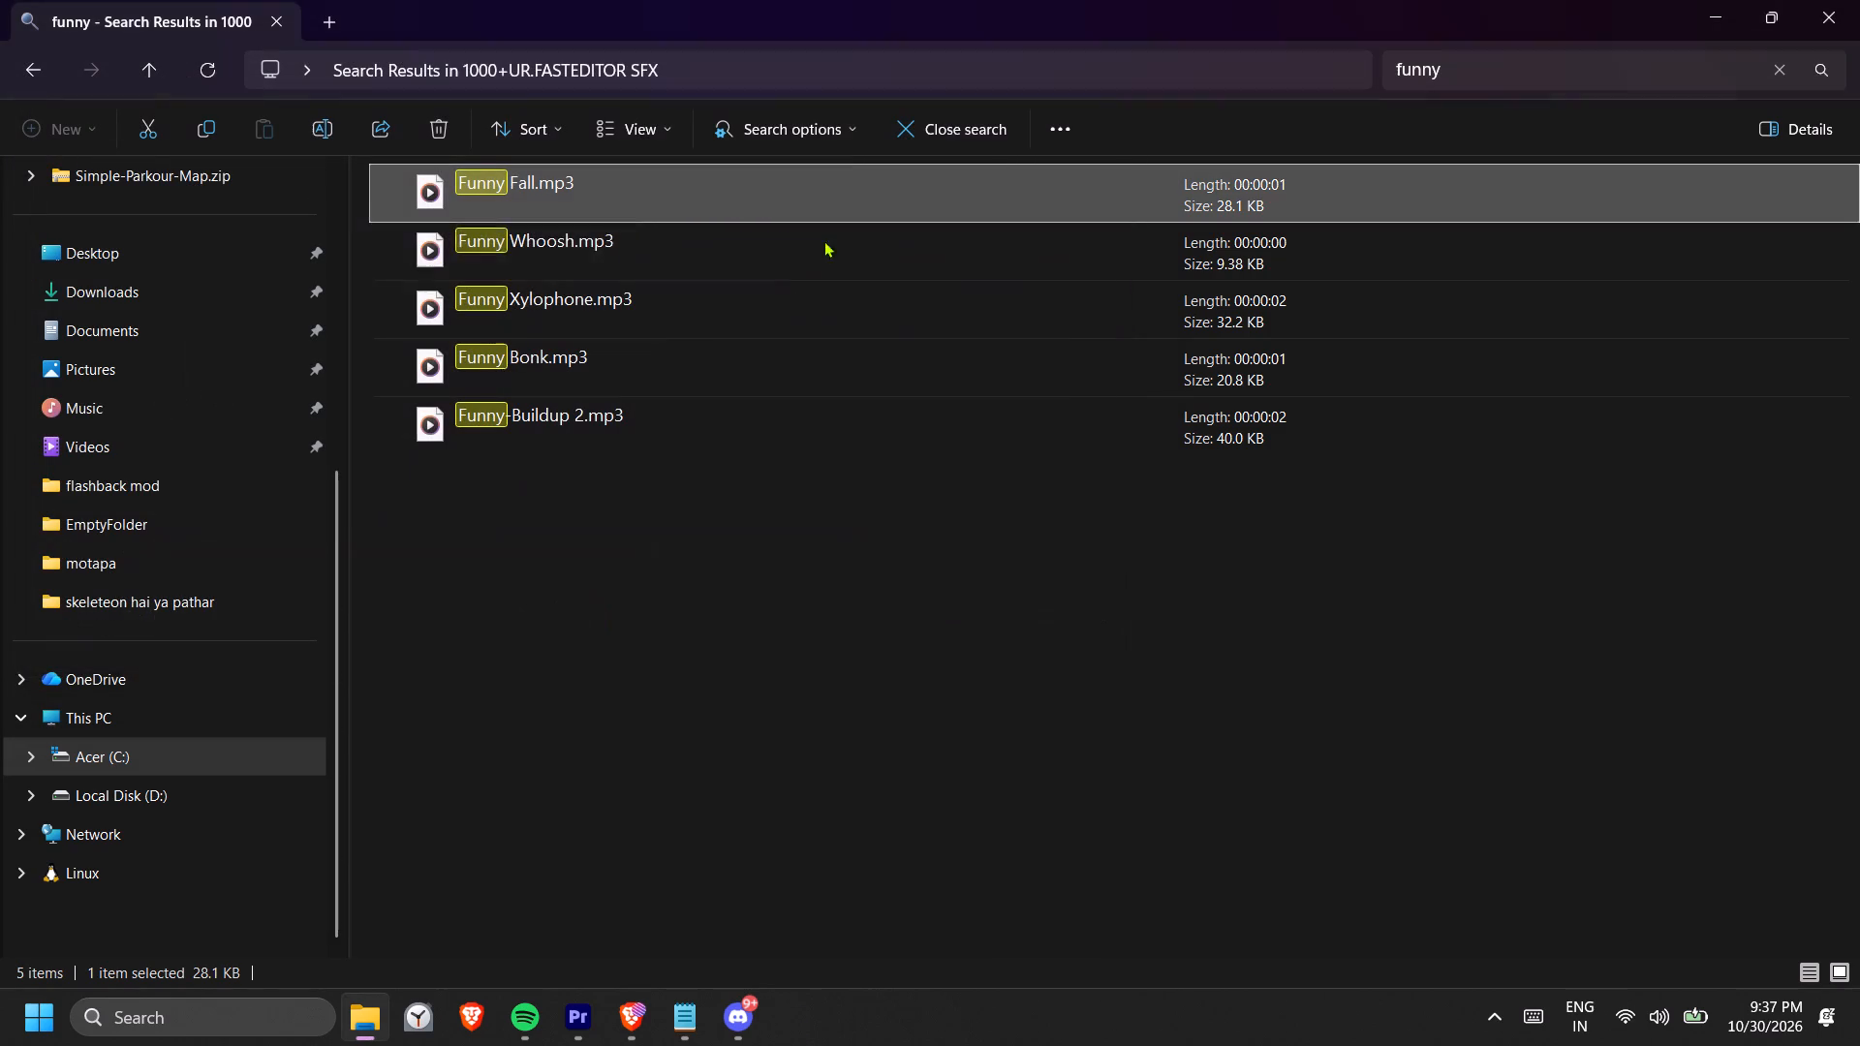
Leave the search results and preview the first sound in the Cinematic Sub Drop folder inside 450 cinematic sound effects.
click(30, 74)
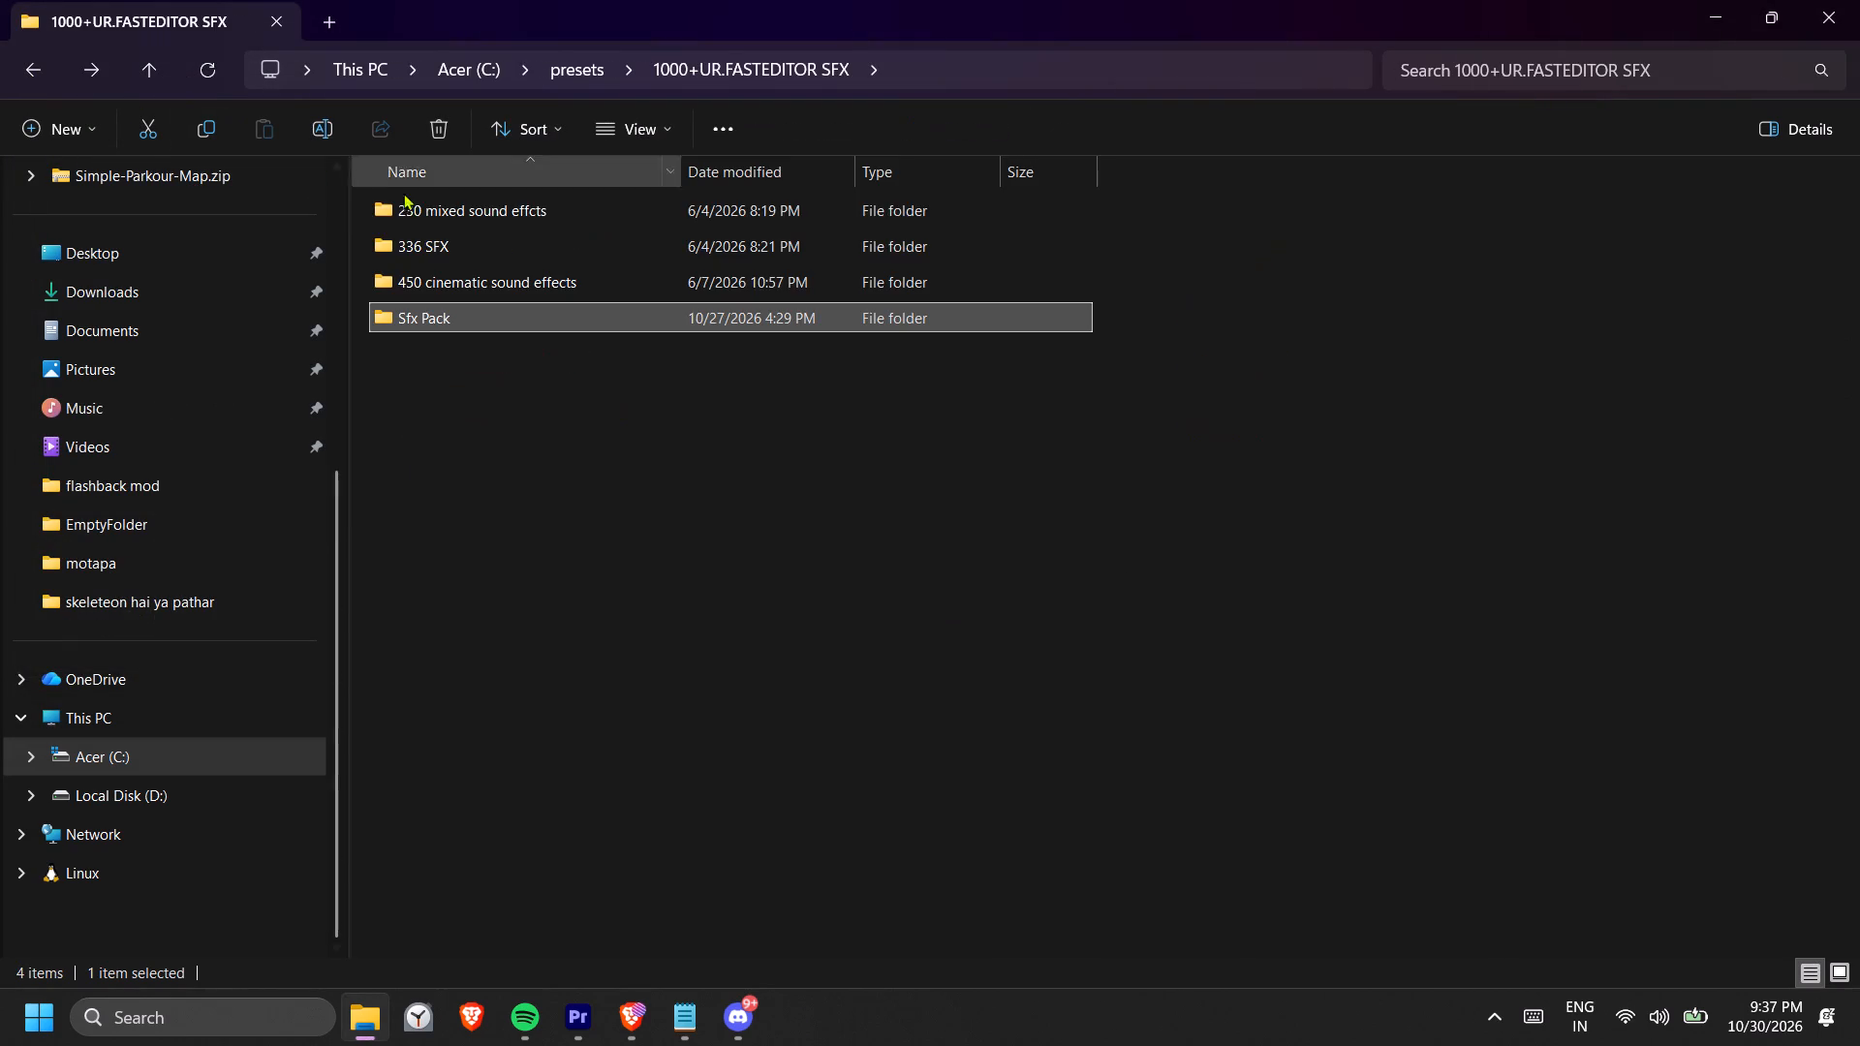
double_click(615, 273)
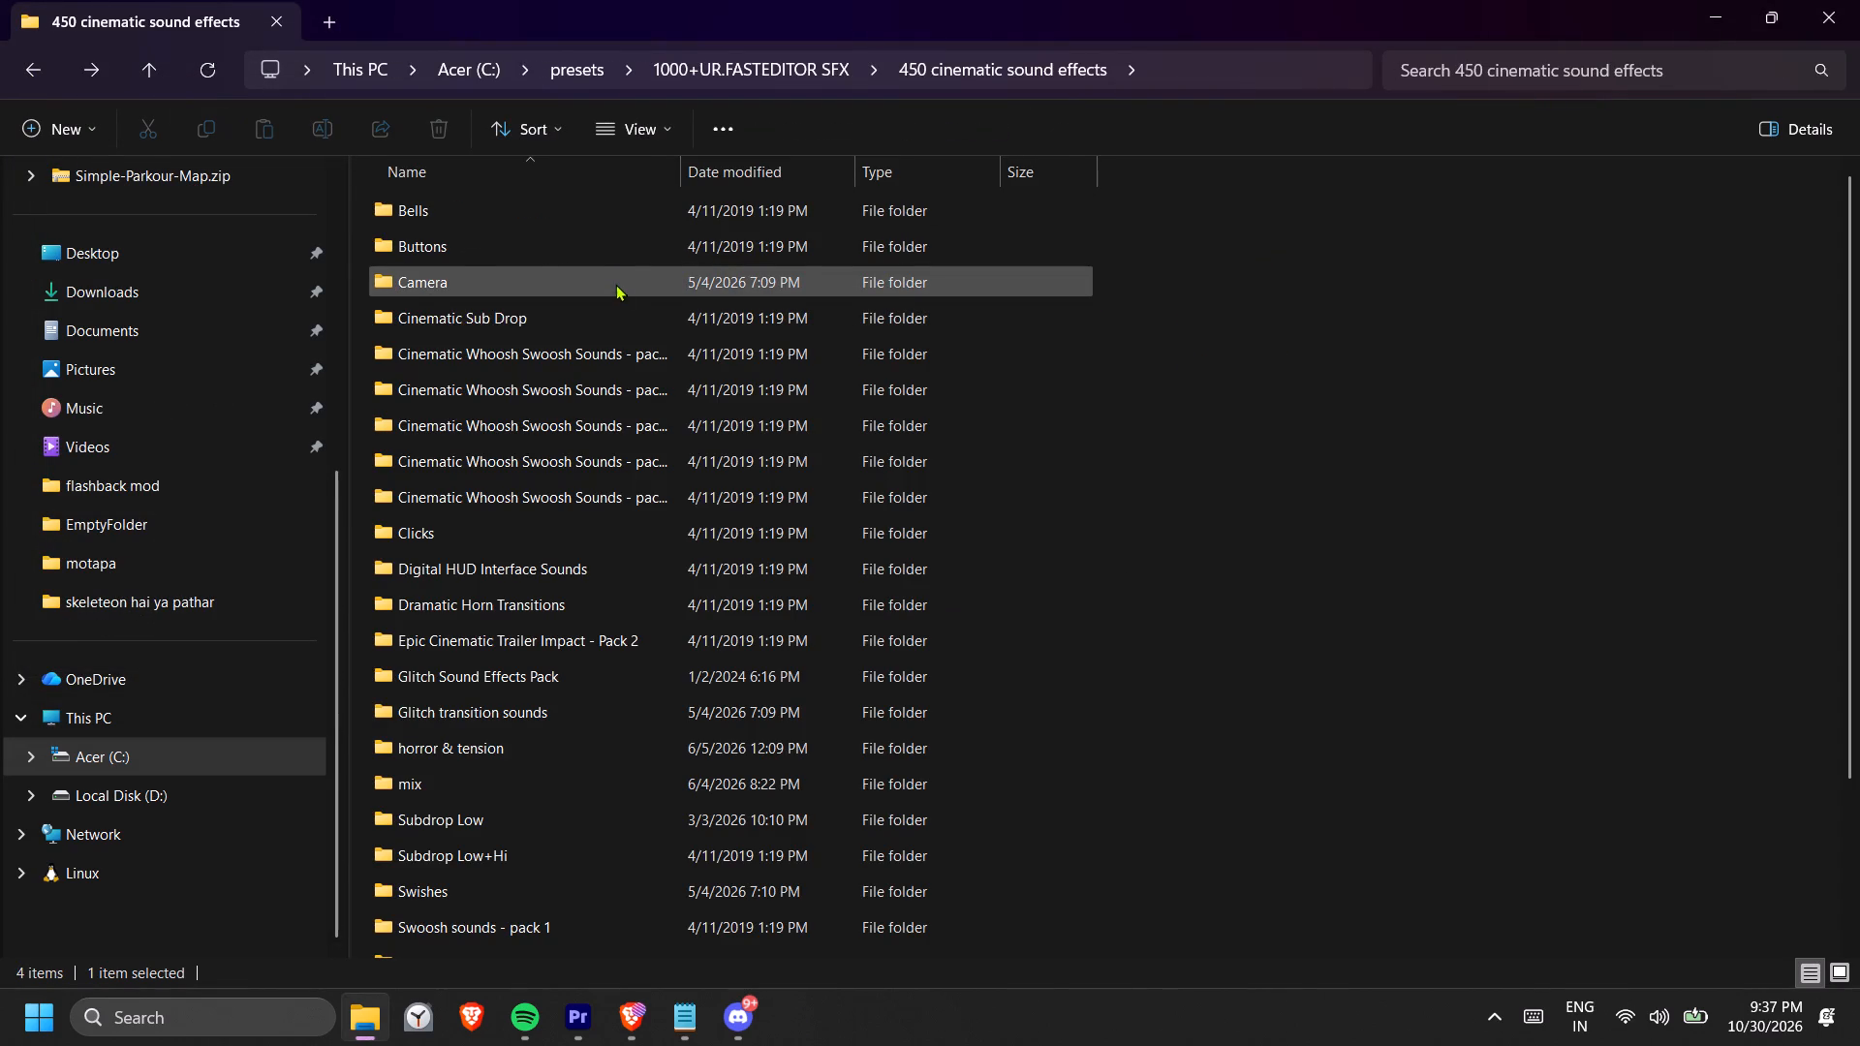
double_click(593, 317)
double_click(593, 204)
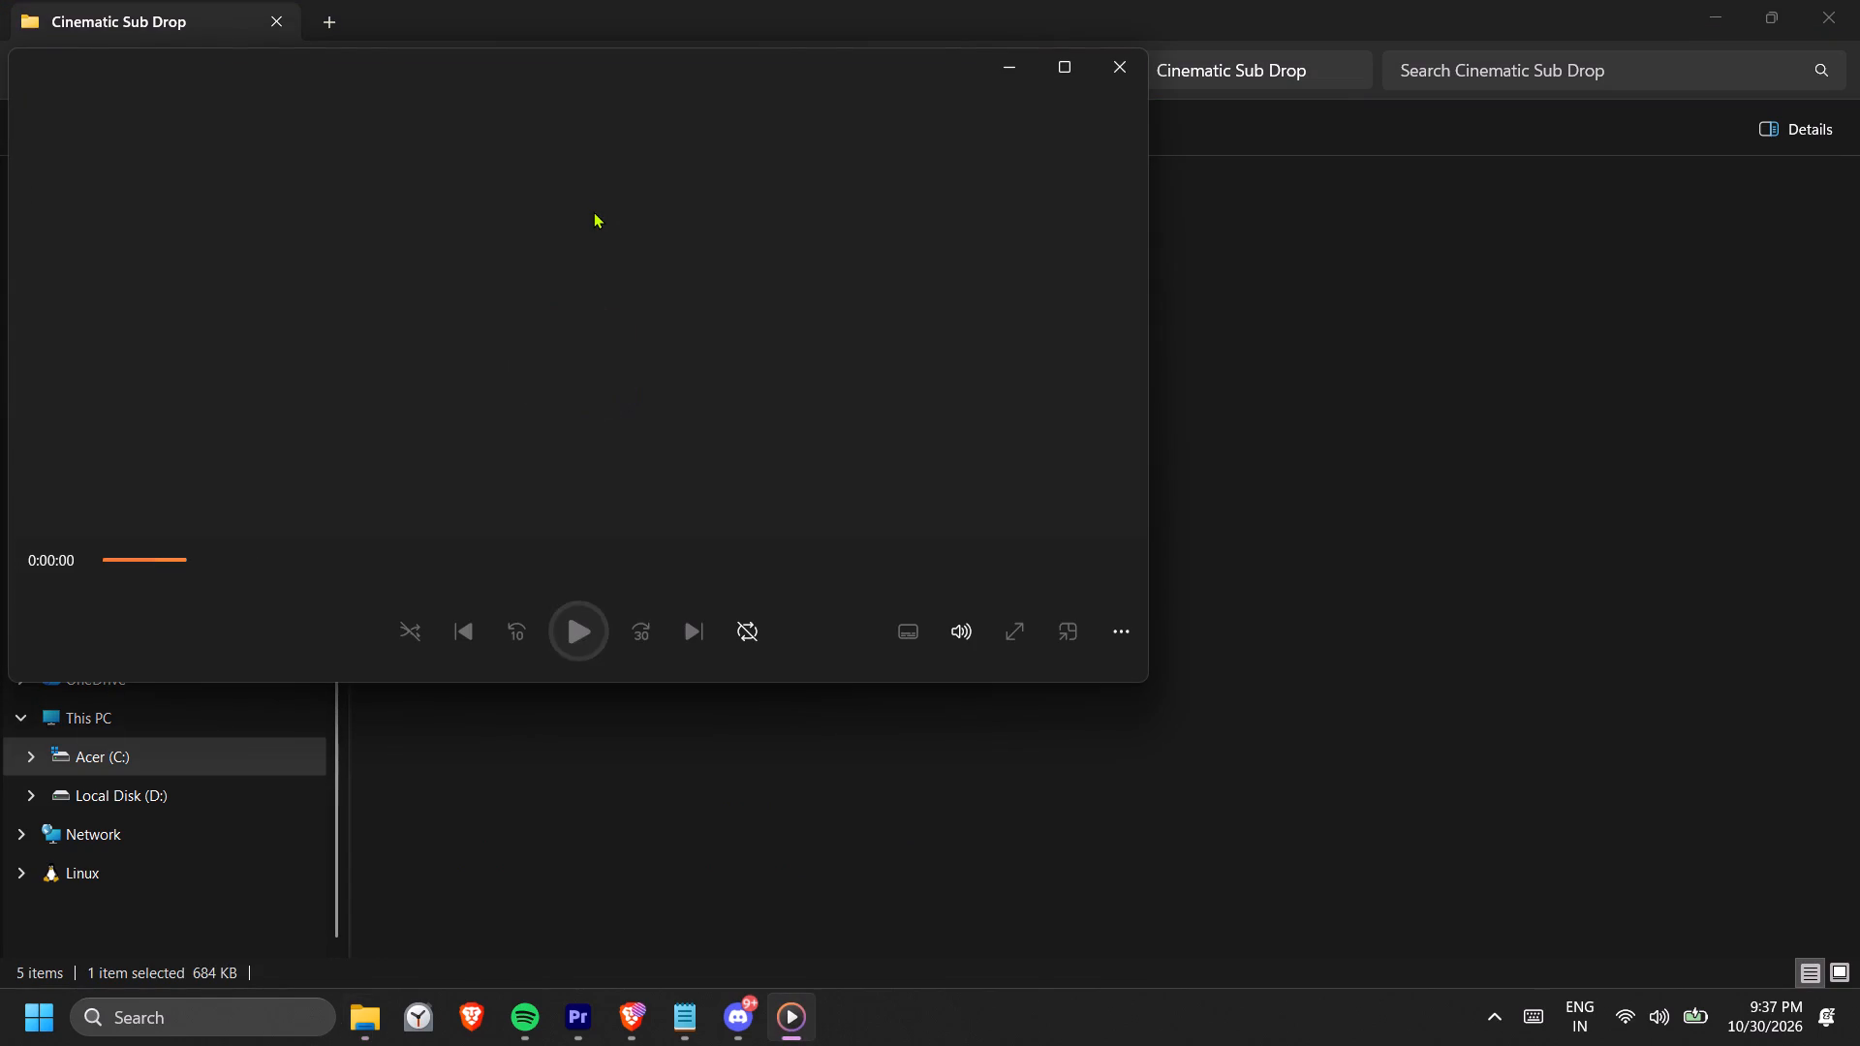
click(1115, 71)
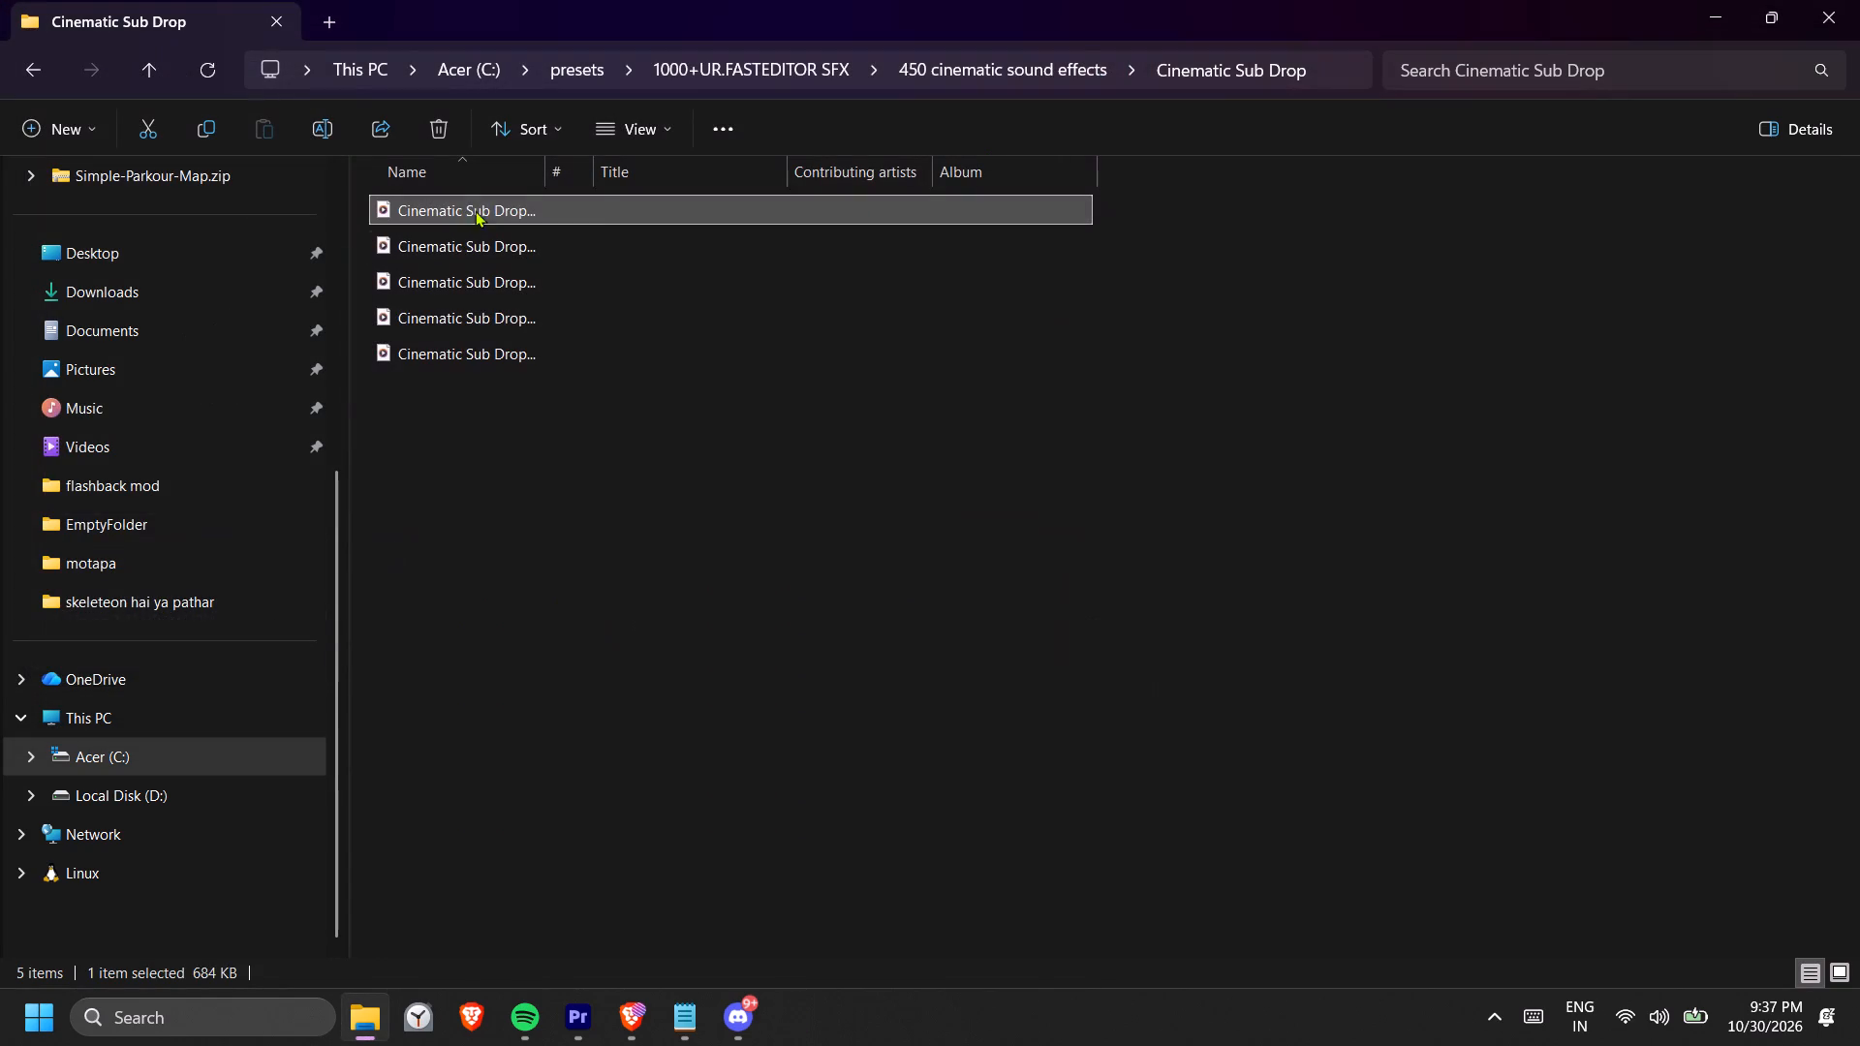
Place the first Cinematic Sub Drop sound on track A3 of the Premiere timeline, in the empty stretch after about 18 seconds.
drag(467, 206, 980, 897)
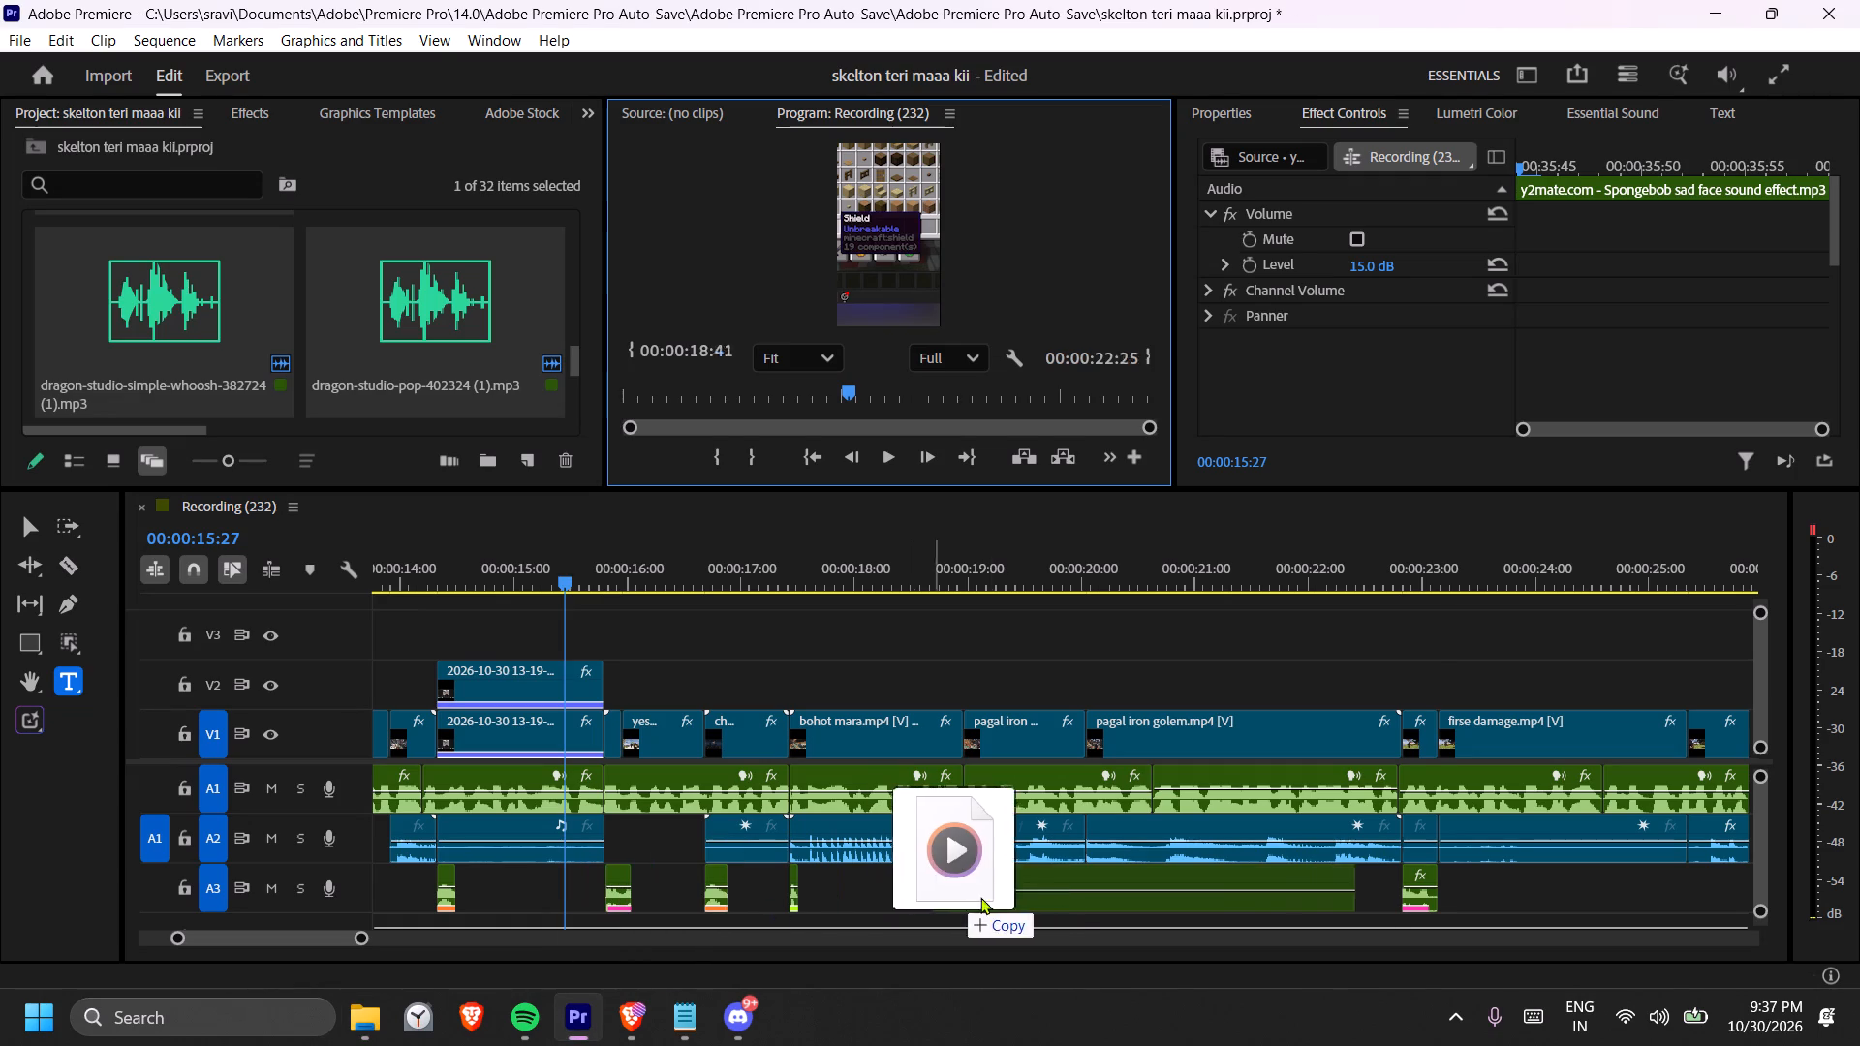
drag(980, 897, 956, 927)
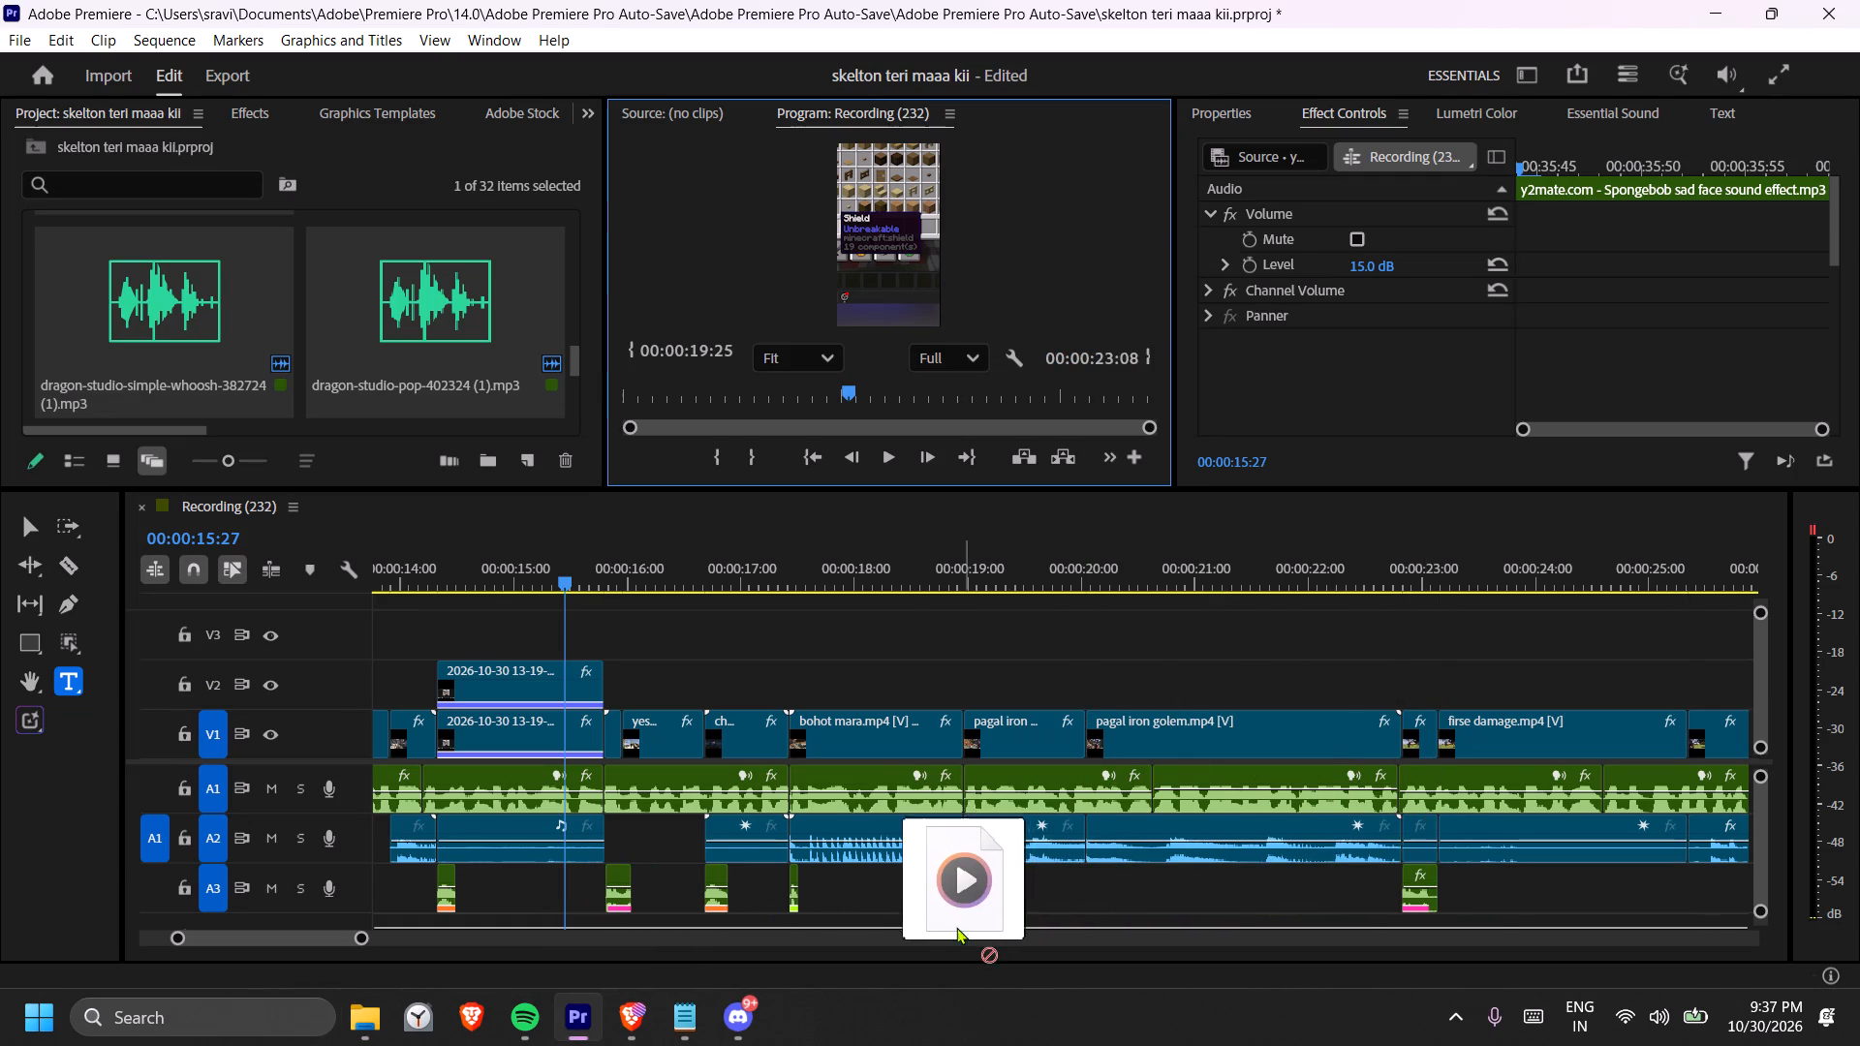
drag(956, 927, 917, 902)
Cut off and delete the short lead-in at the start of the Cinematic Sub Drop clip on A3.
scroll(1120, 779, down, 4)
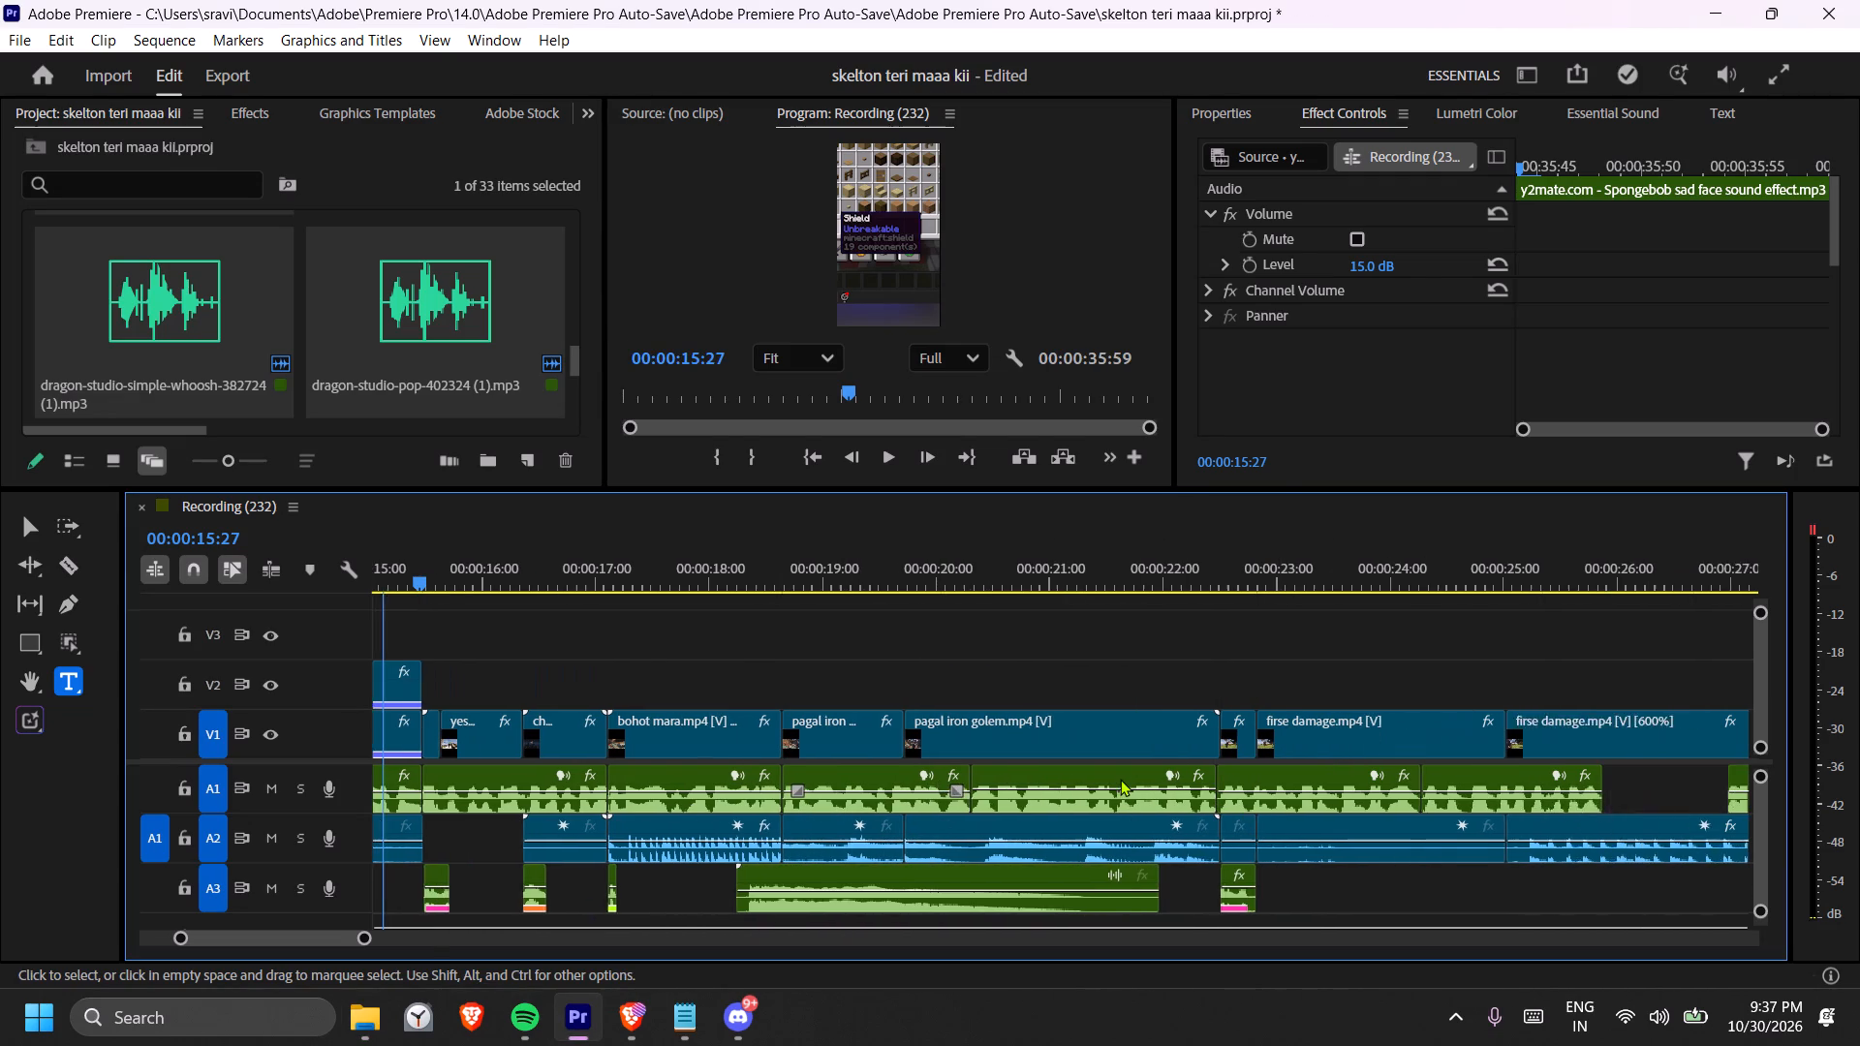
scroll(1120, 779, down, 1)
key(minus)
key(minus)
key(equal)
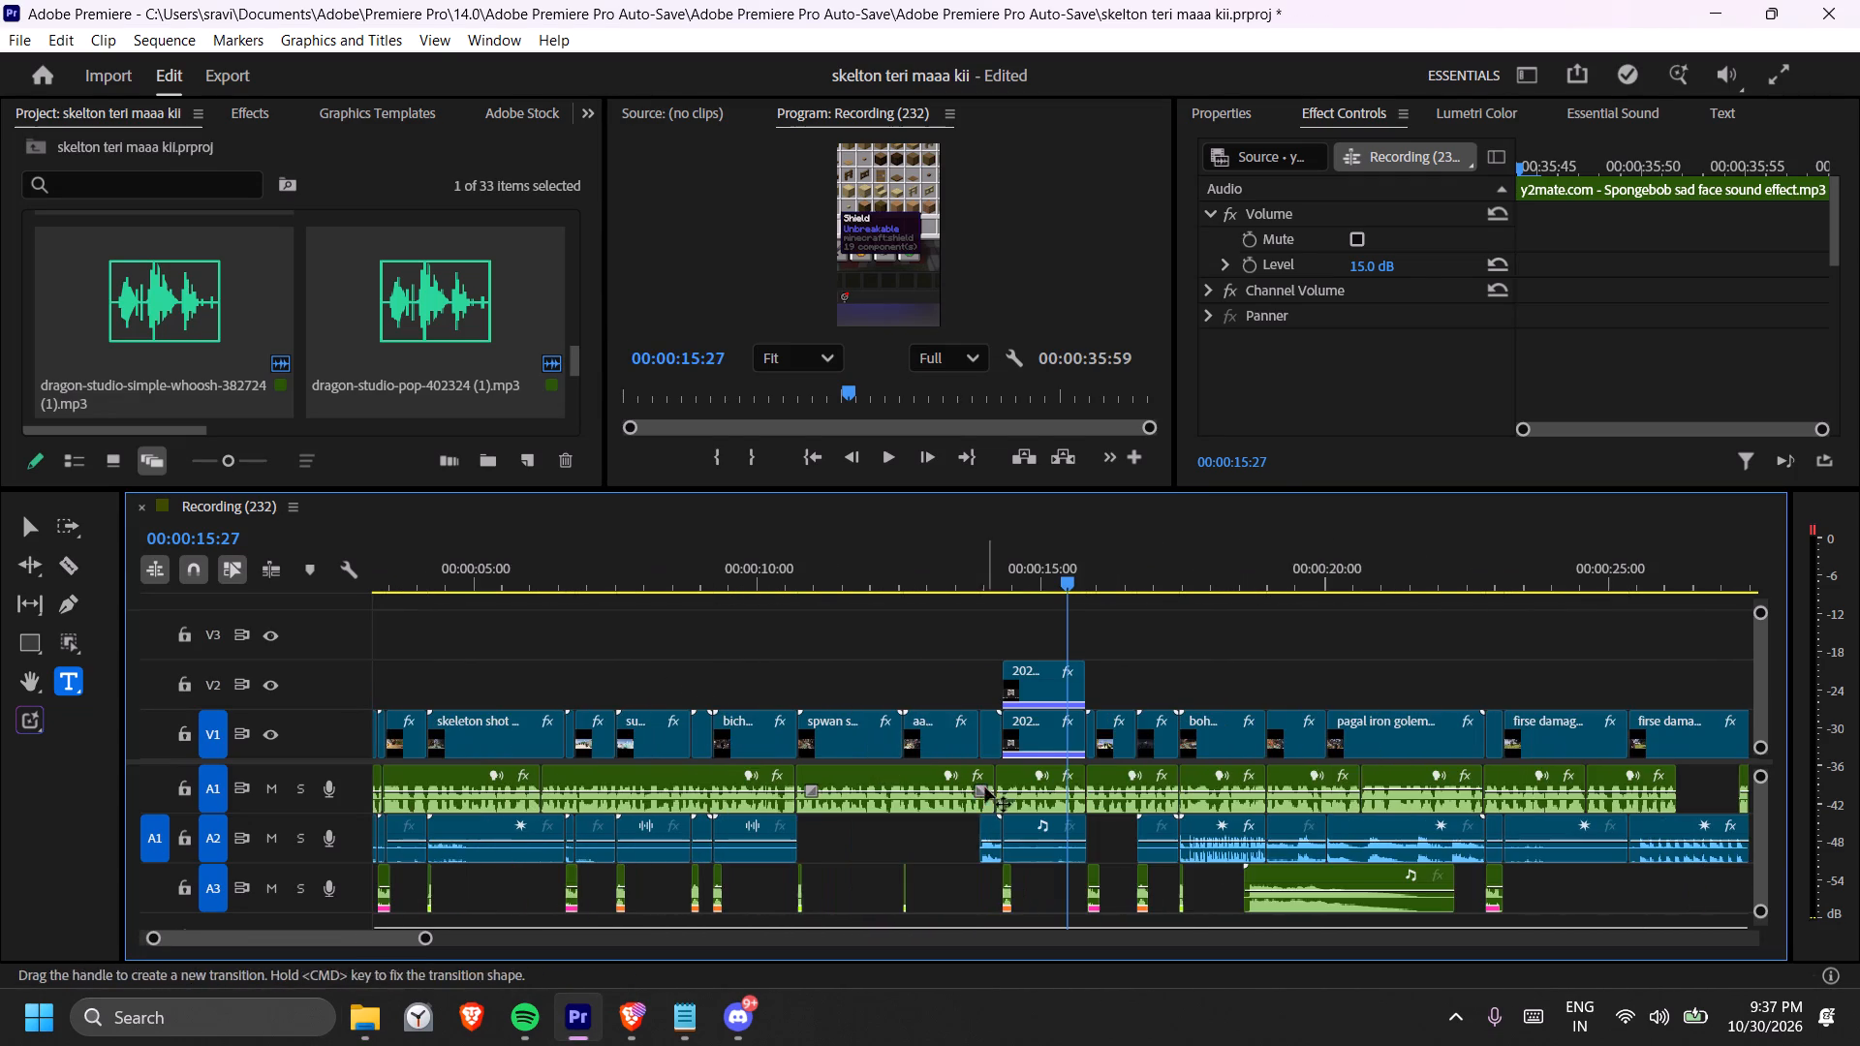
key(equal)
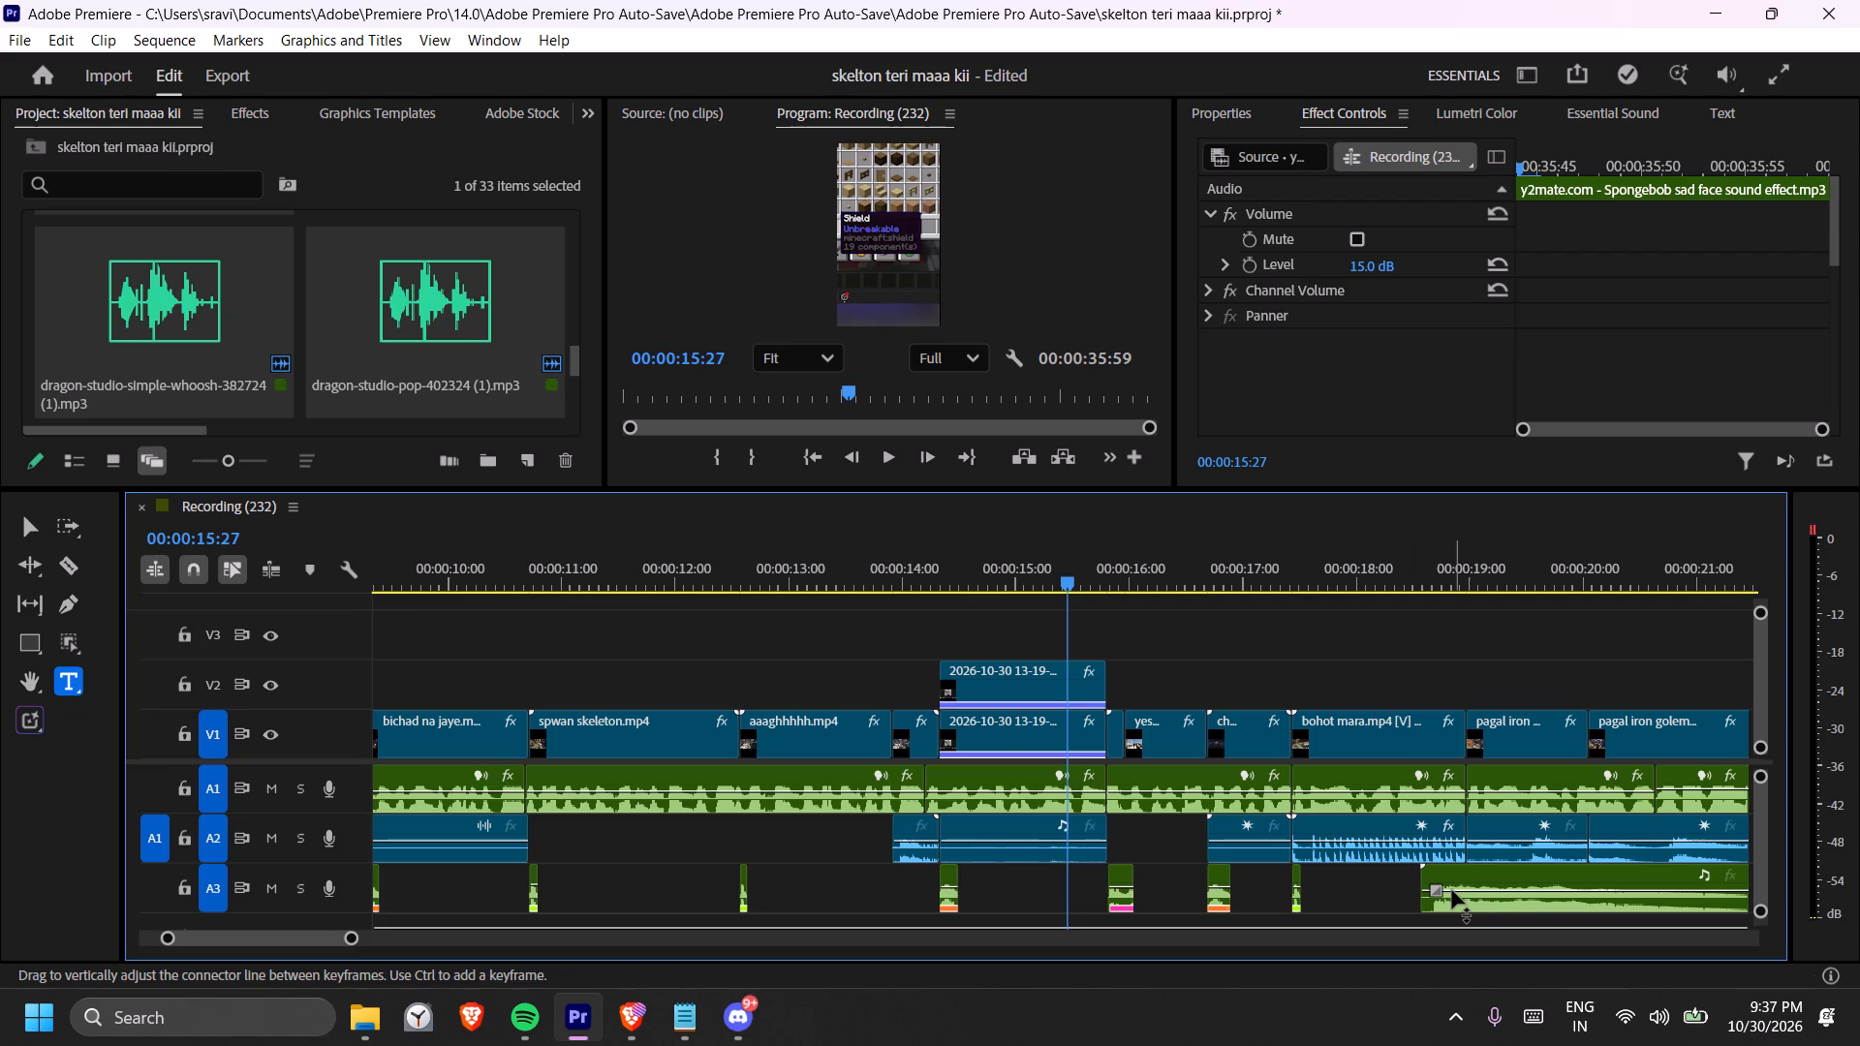
key(c)
click(1432, 899)
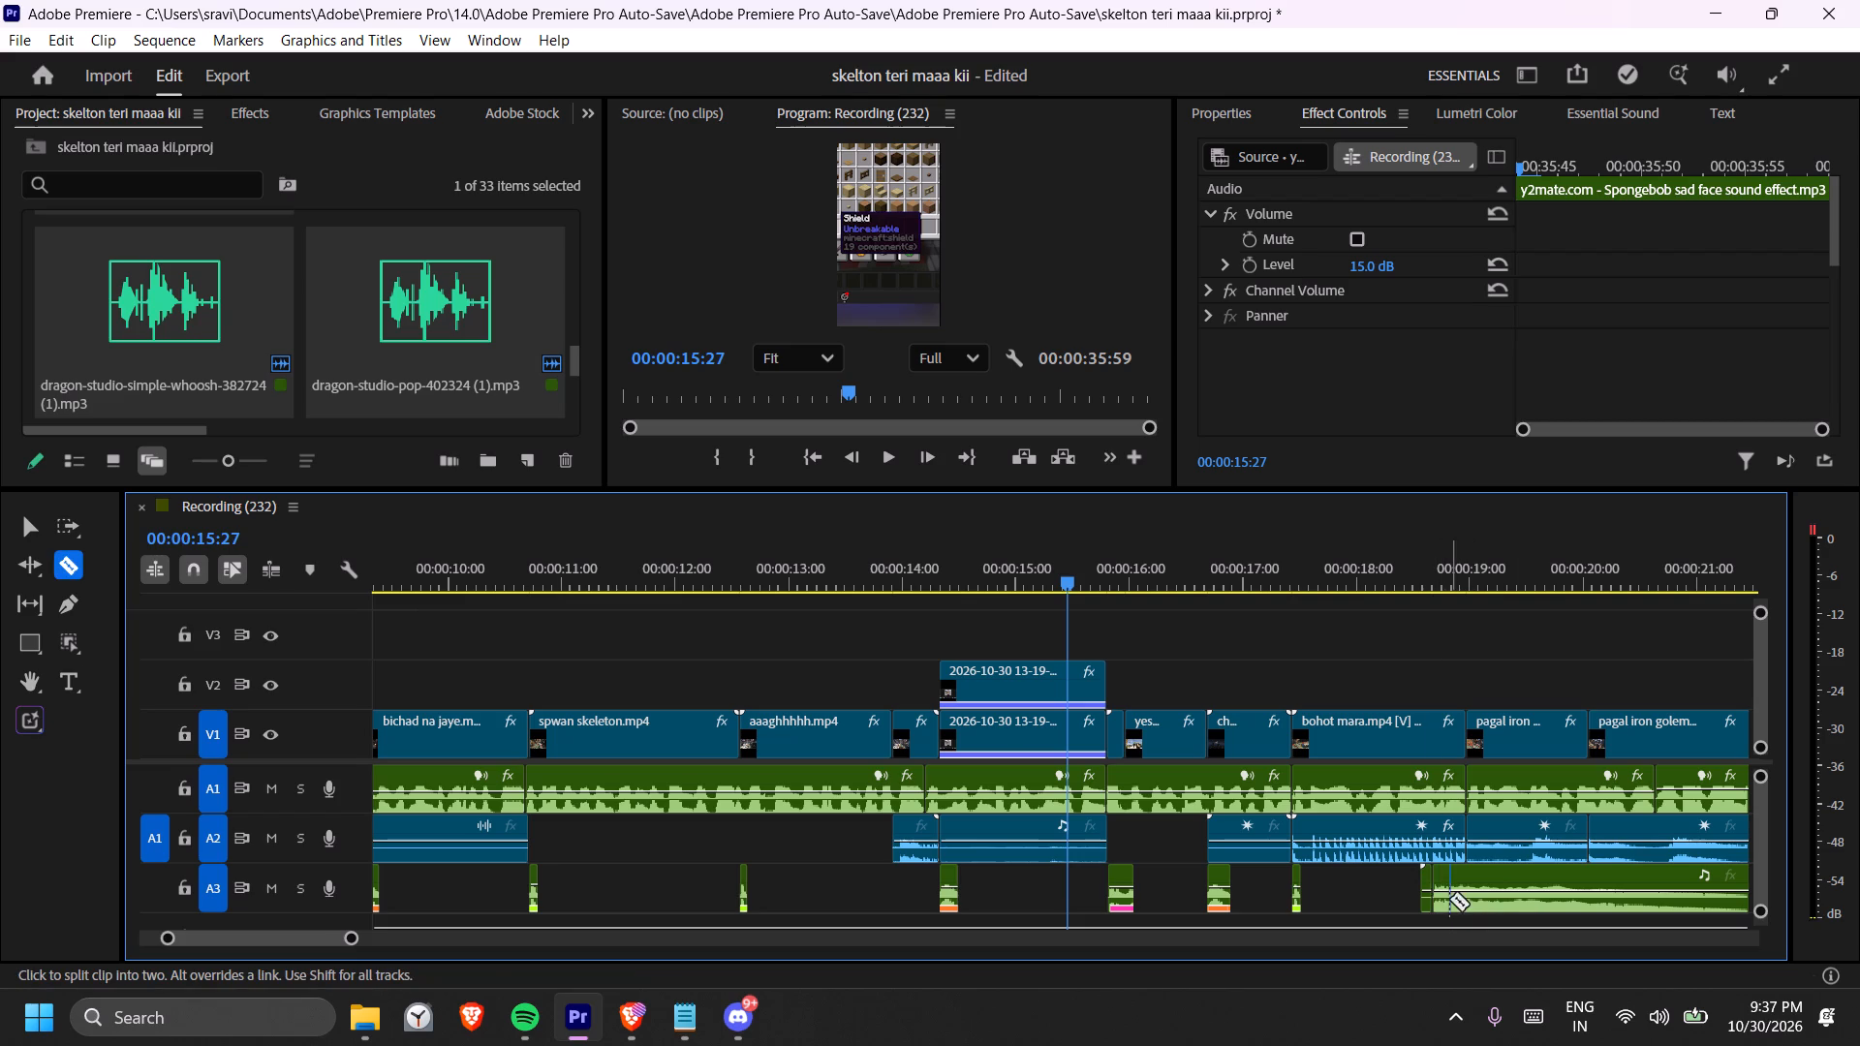
key(t)
click(1425, 880)
key(Delete)
Split the Cinematic Sub Drop clip on A3 at about 21 seconds and delete its fading tail.
scroll(1509, 896, down, 10)
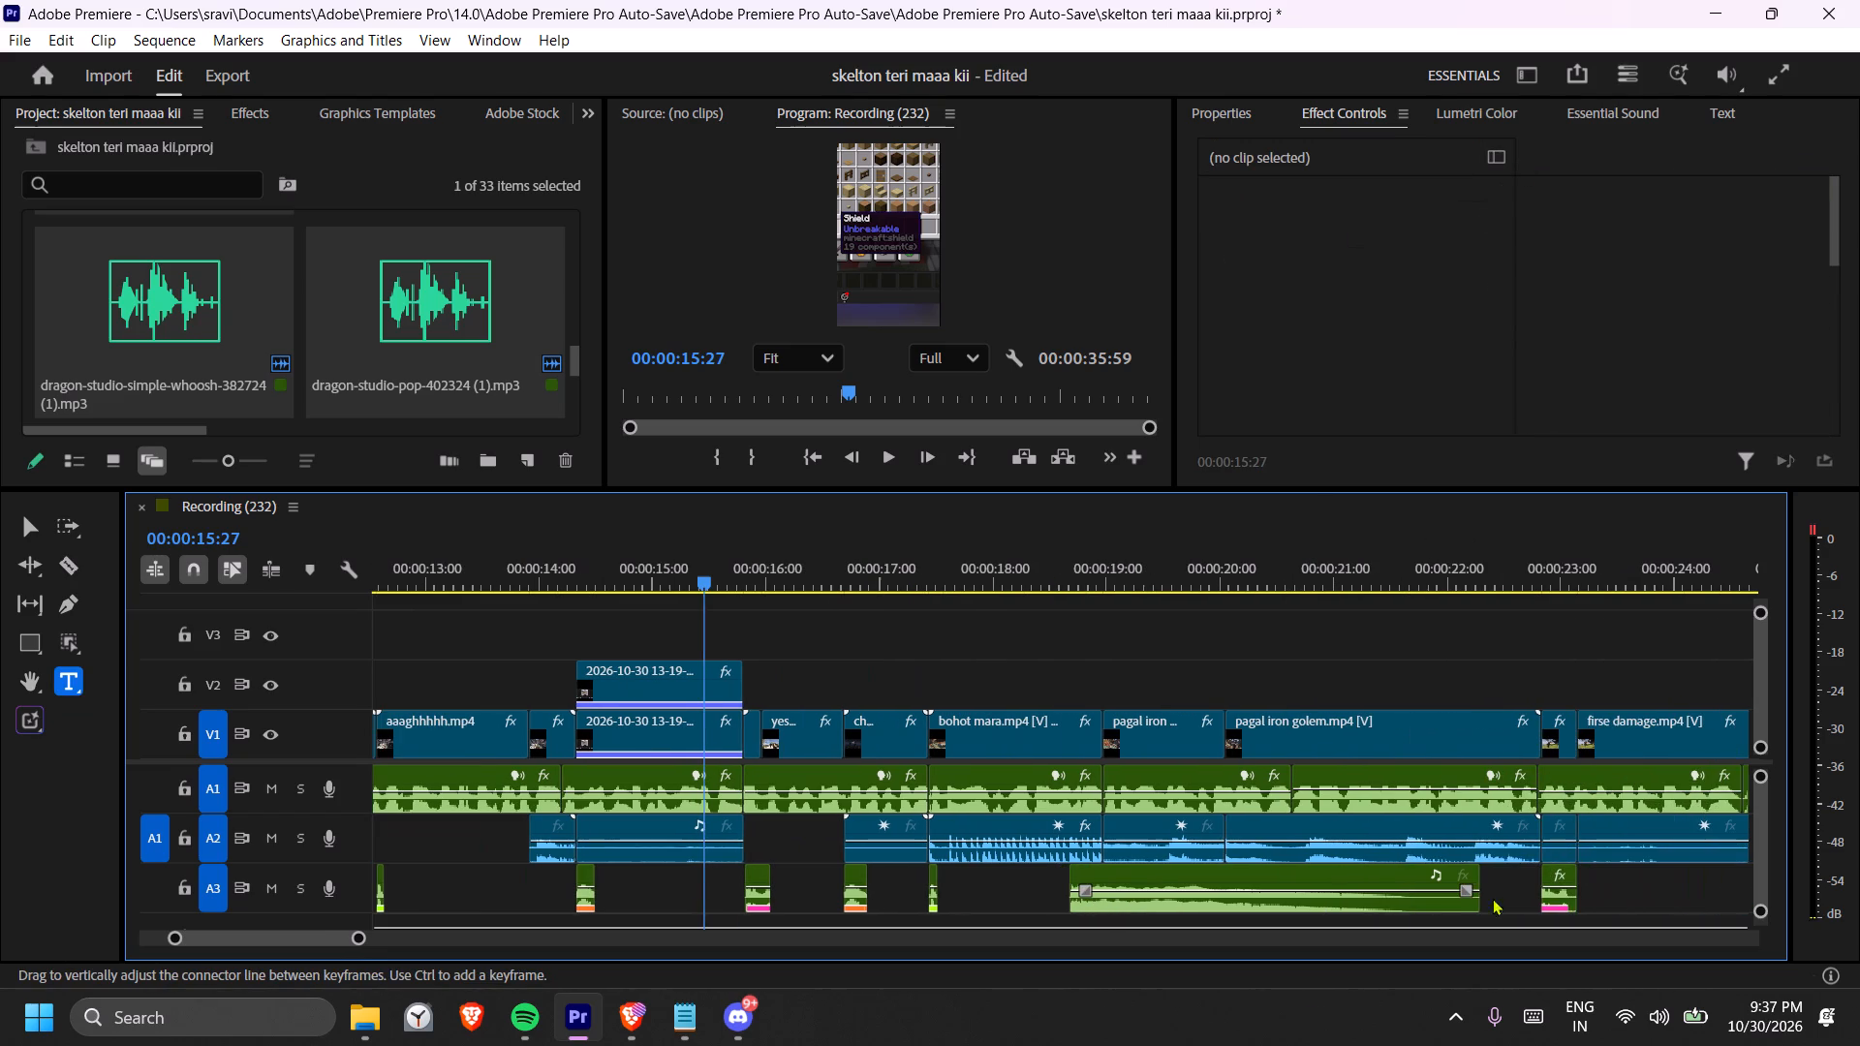
key(c)
click(1358, 908)
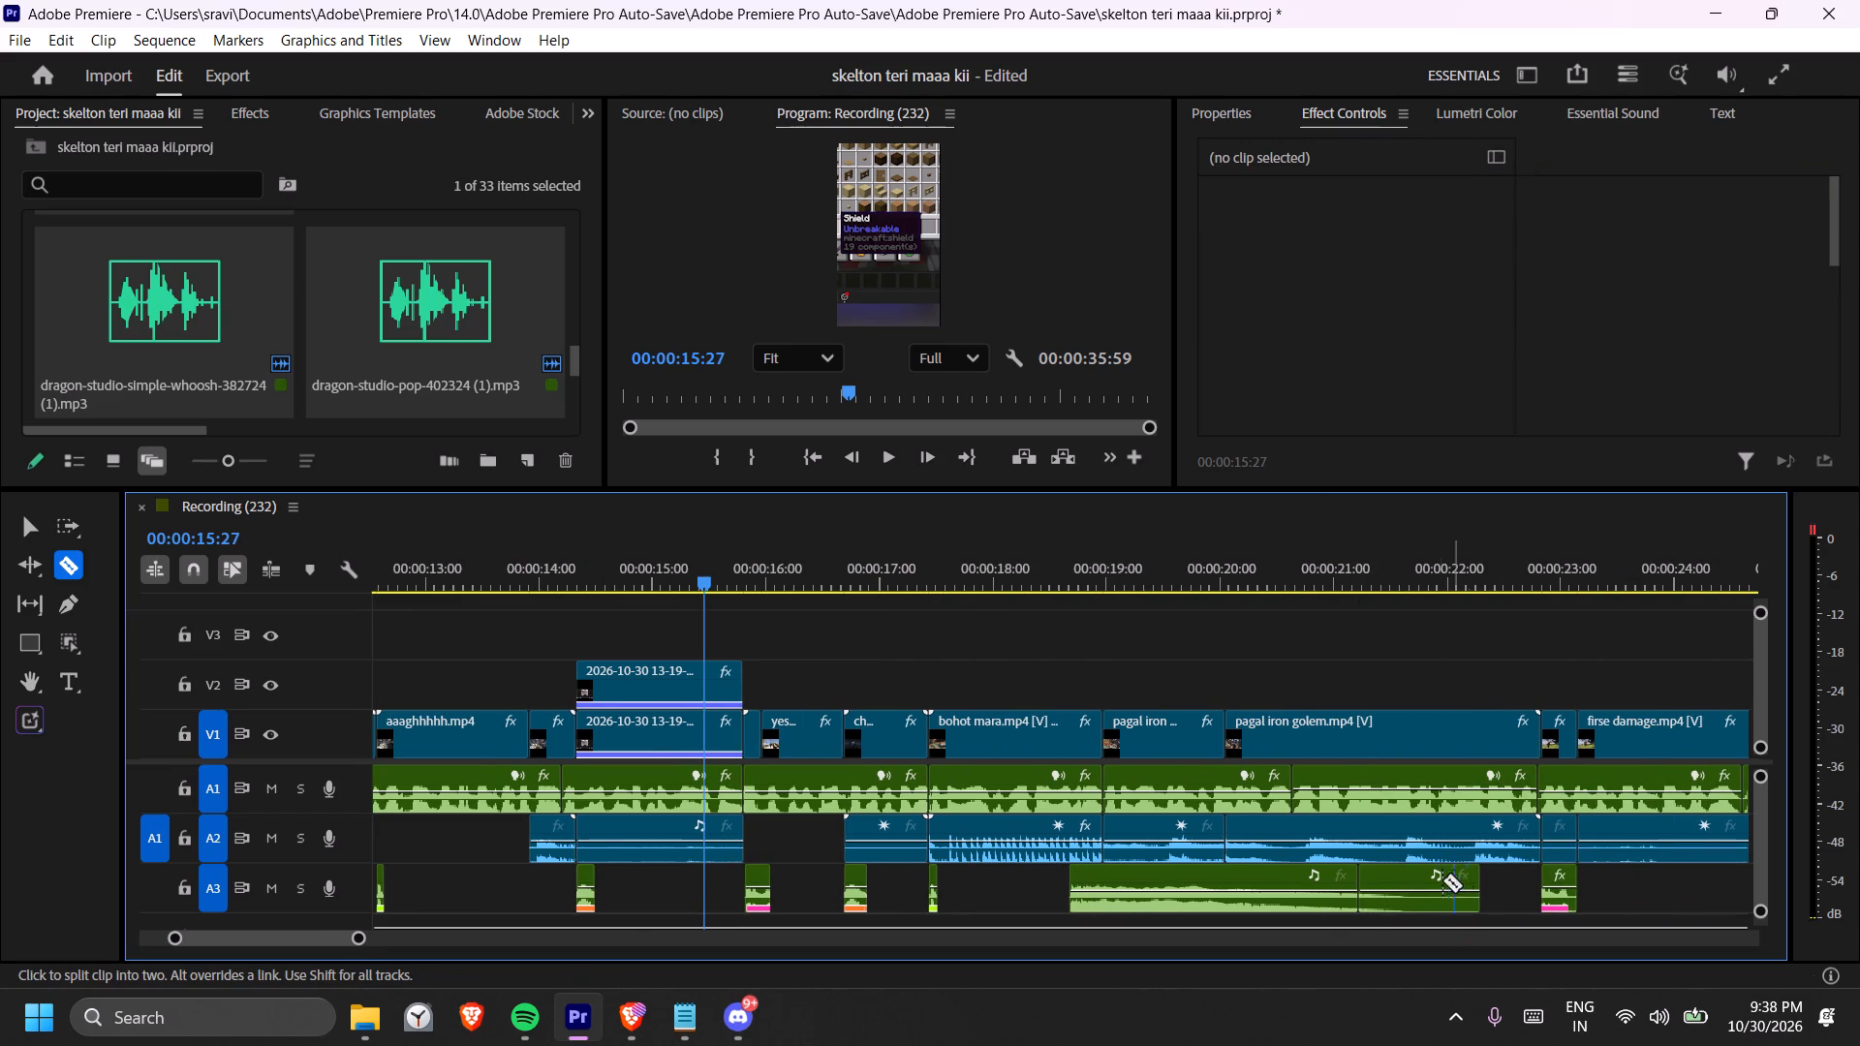
key(t)
click(1384, 880)
key(Delete)
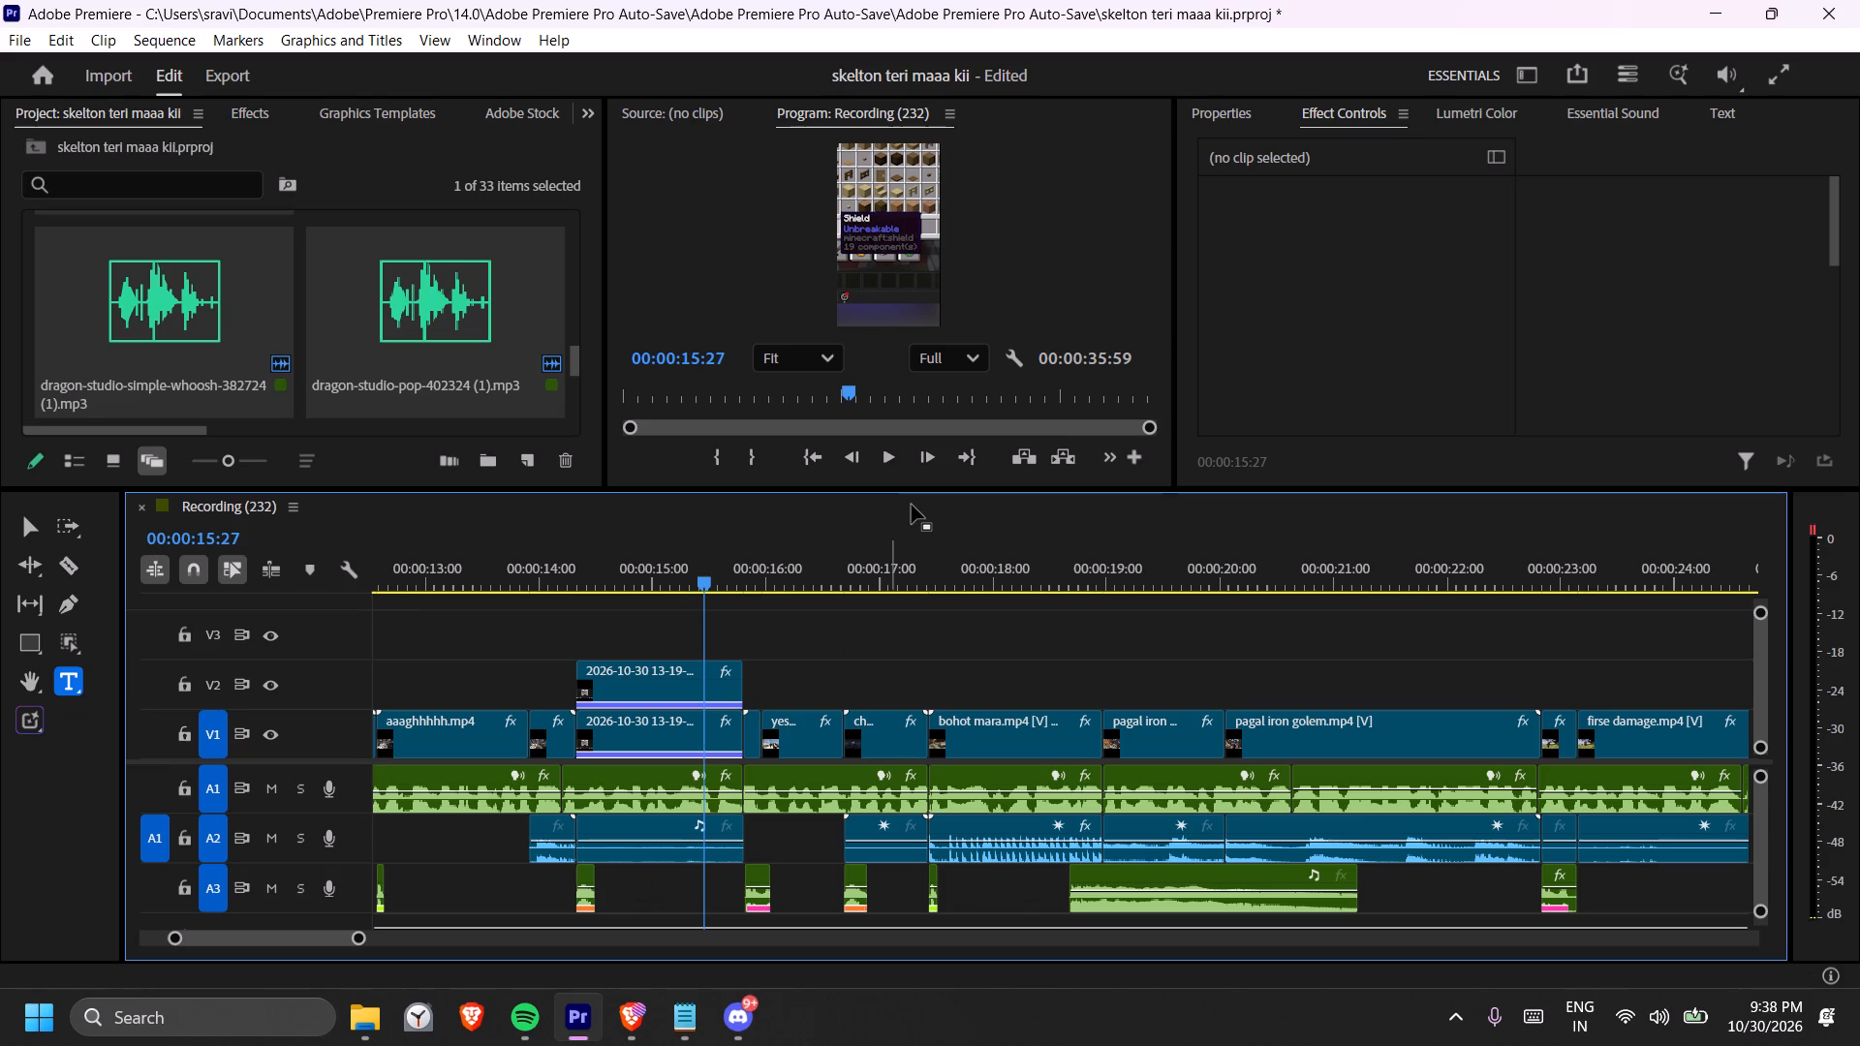
Enlarge the timeline area and add a new audio track A4 below A3.
drag(922, 490, 976, 386)
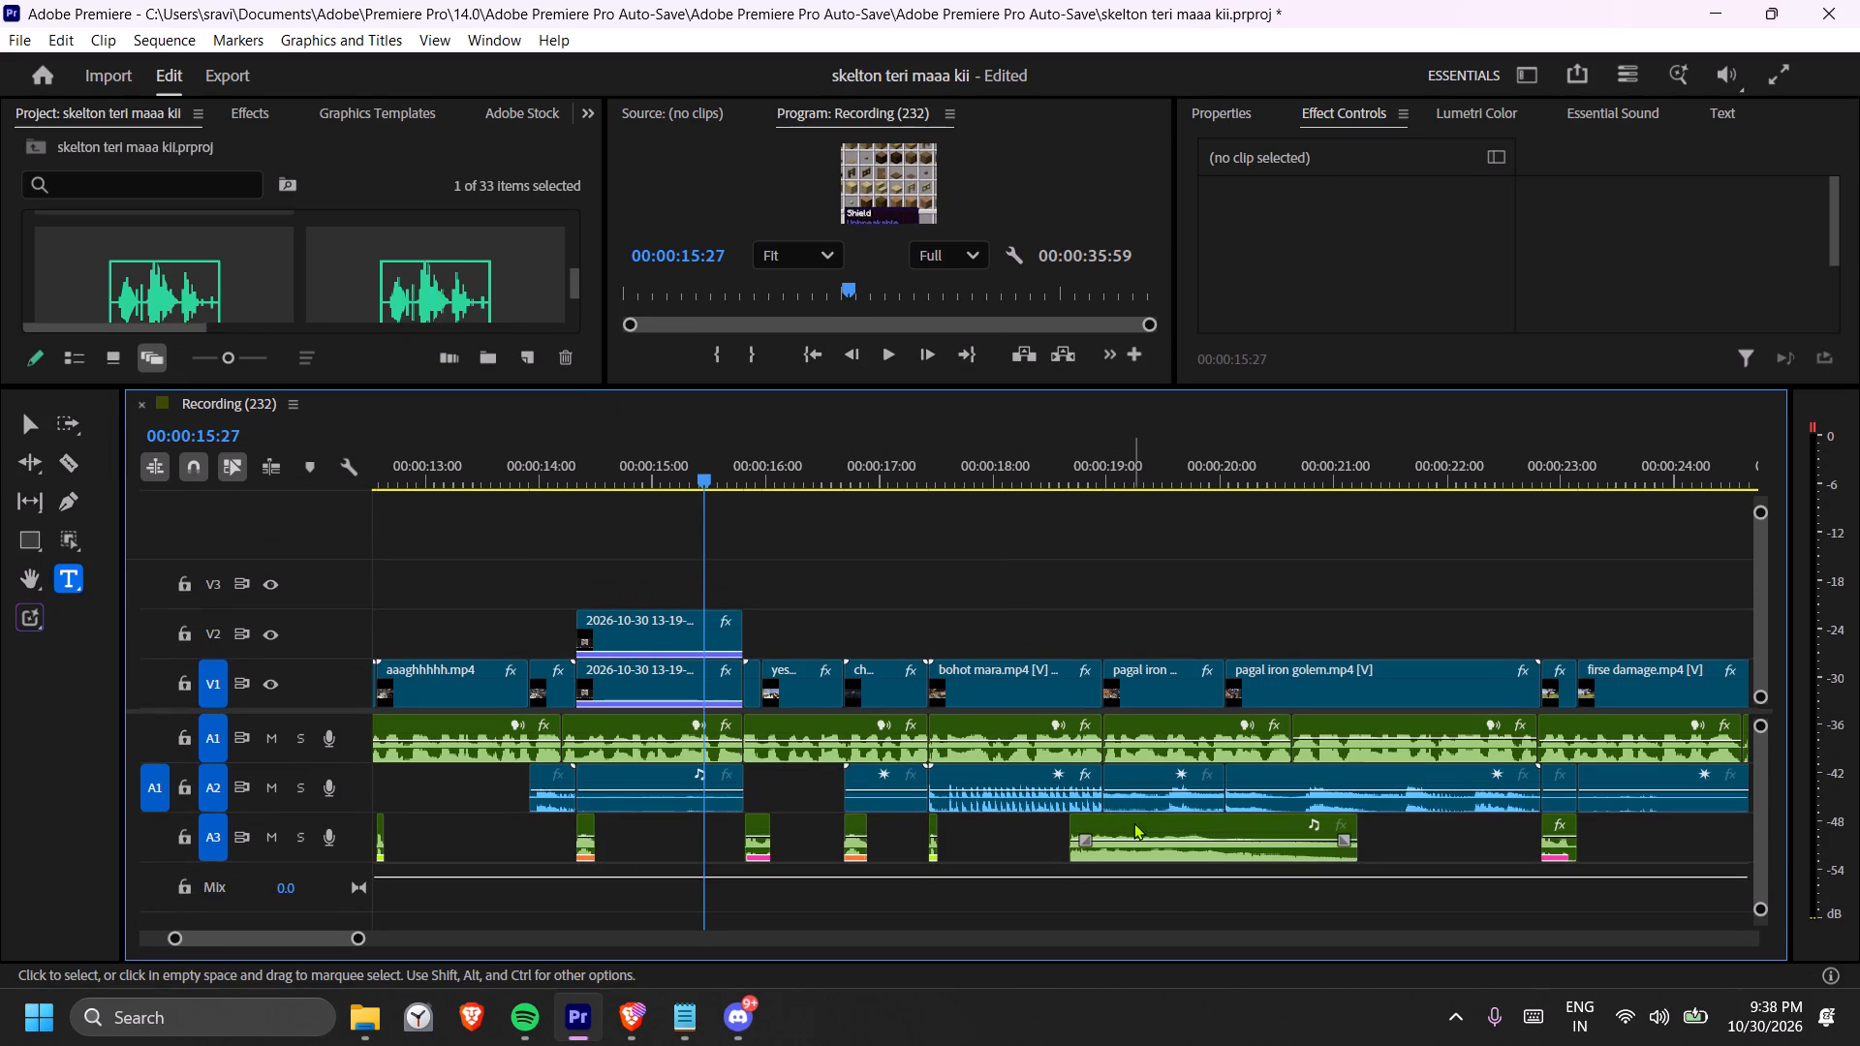
click(1135, 822)
right_click(358, 845)
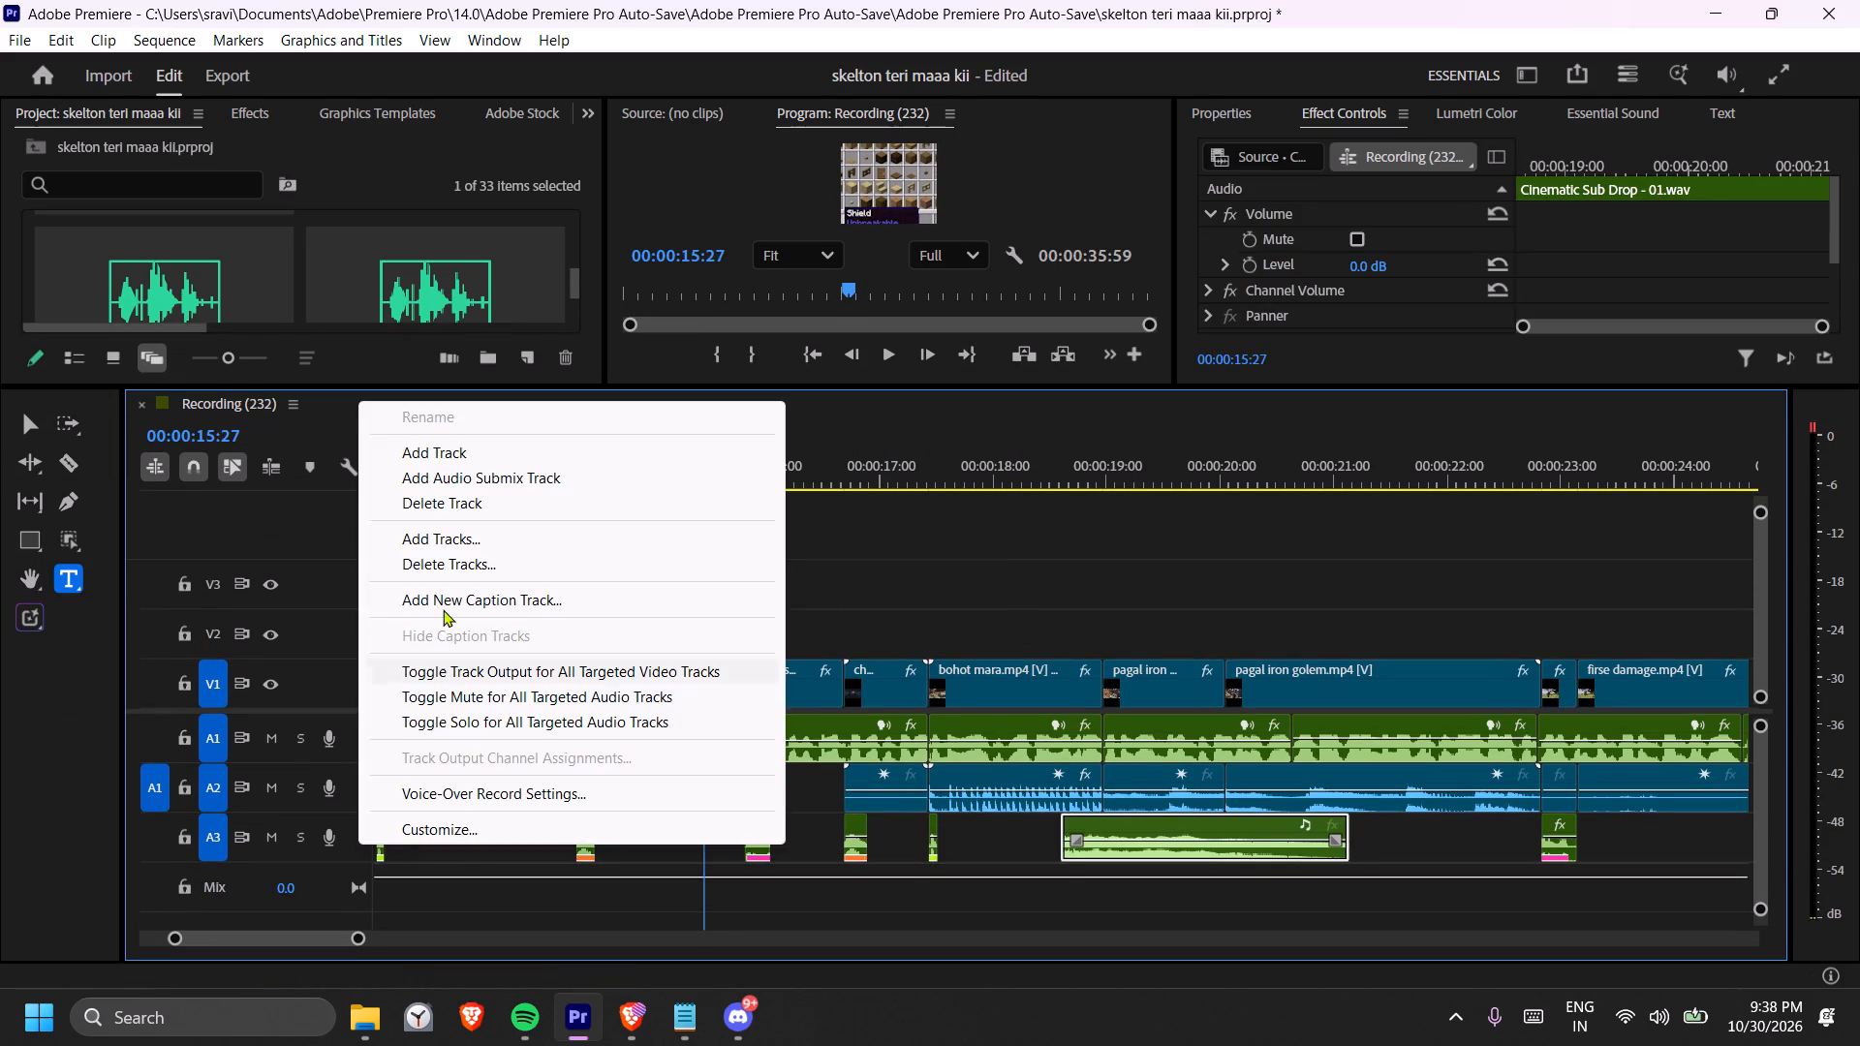
click(478, 463)
Move the Cinematic Sub Drop clip to track A4, starting with the stacked 2026-10-30 clips at about 00:00:14:17.
drag(1182, 819, 767, 901)
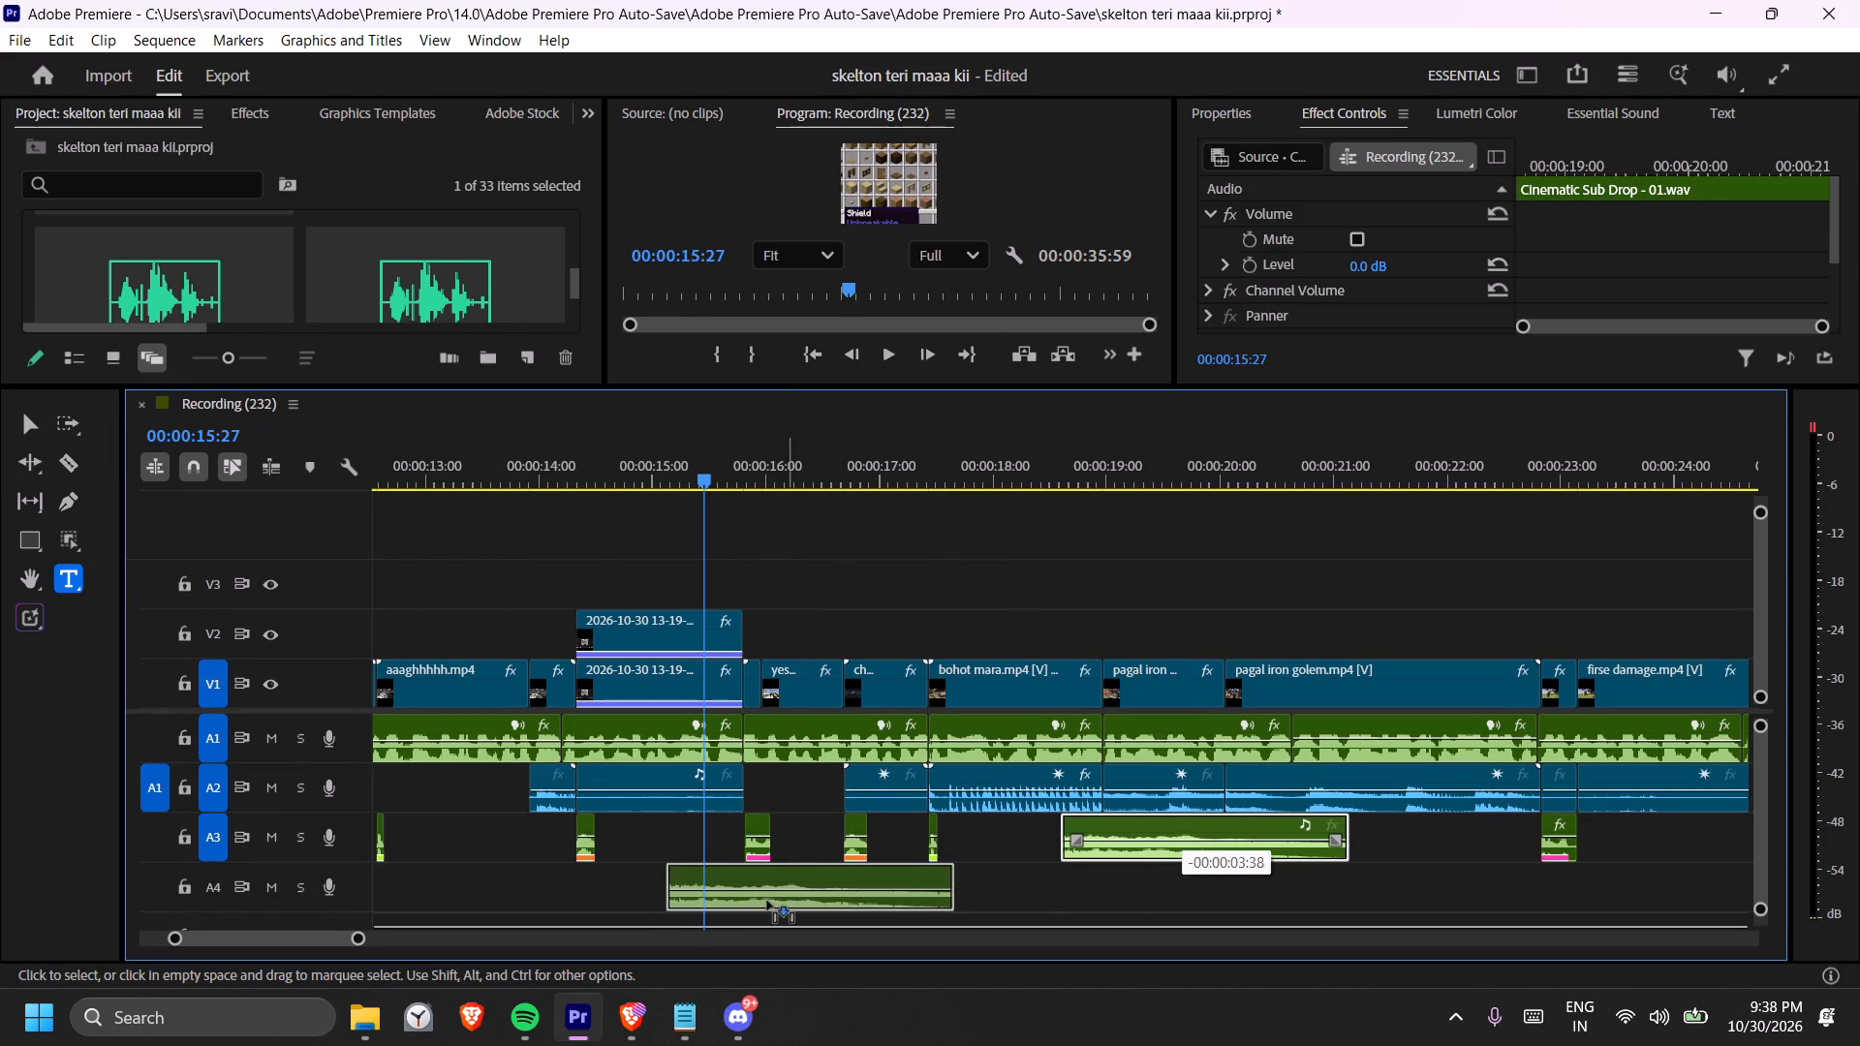
drag(767, 901, 716, 901)
click(589, 439)
drag(562, 452, 573, 454)
drag(670, 878, 656, 881)
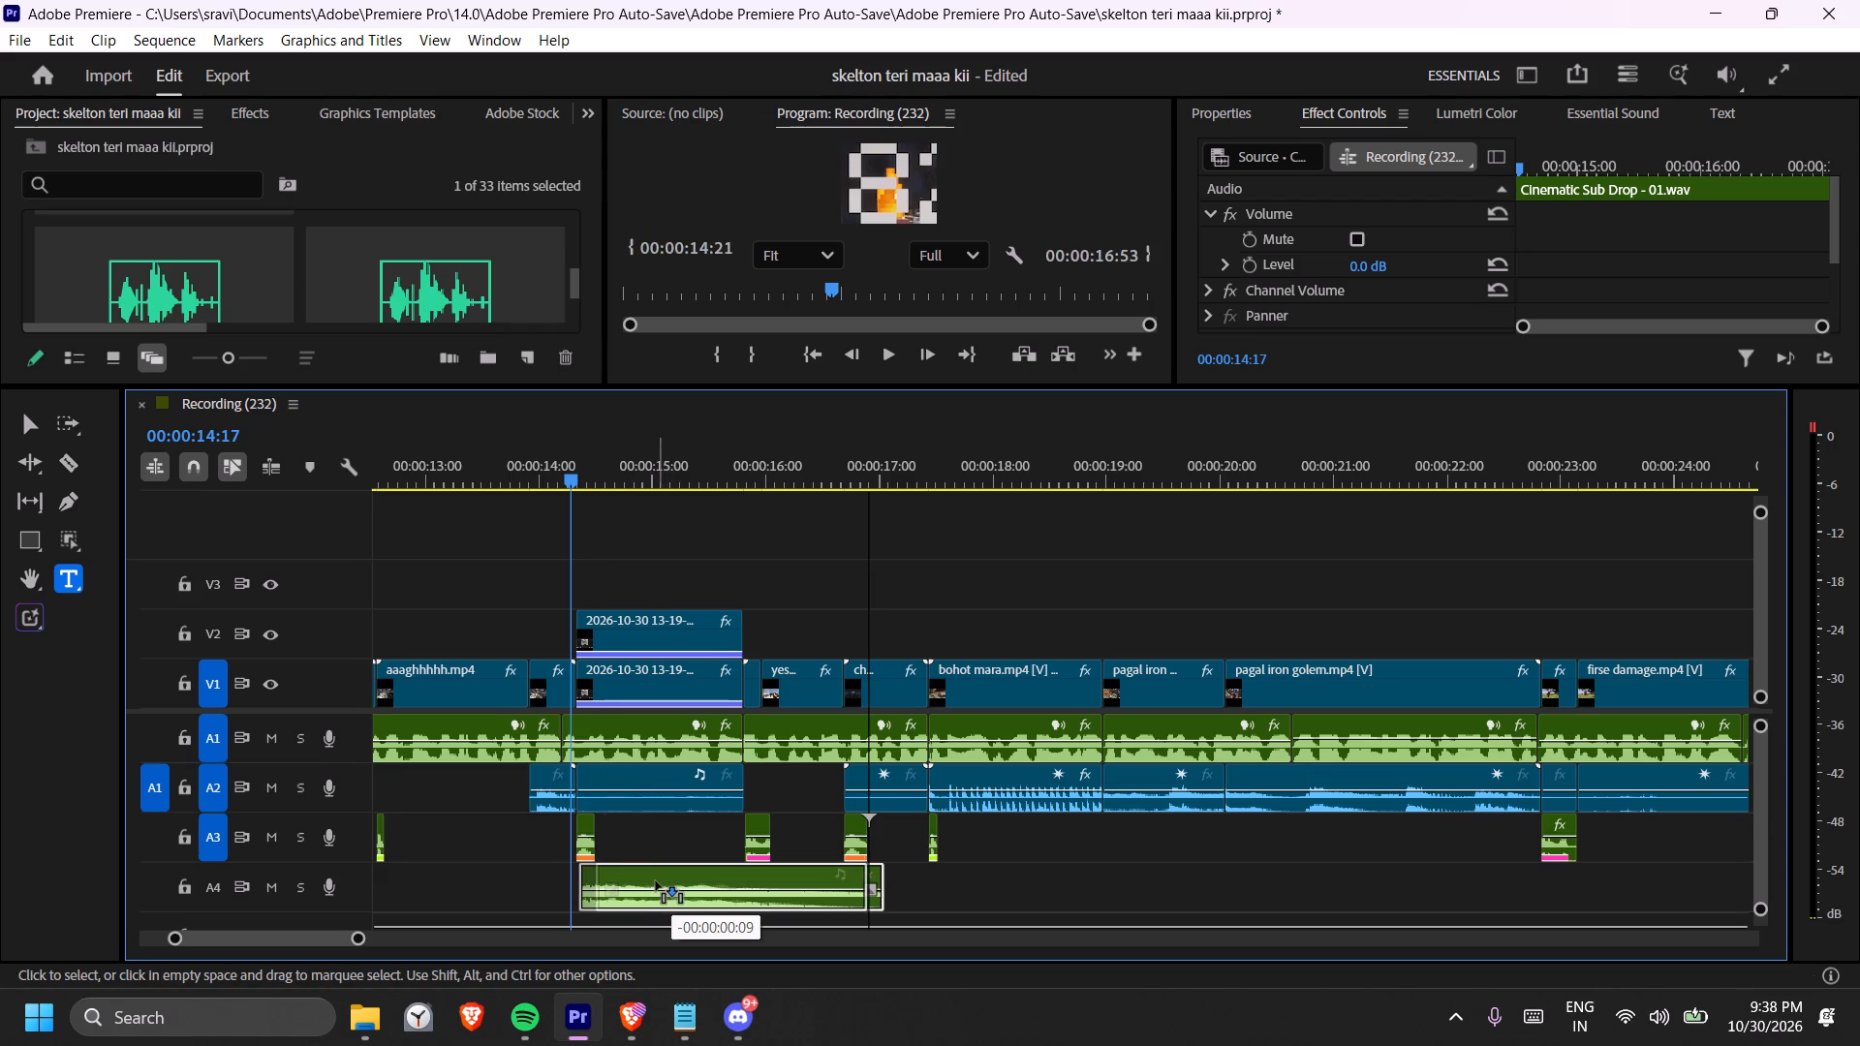
drag(656, 881, 642, 886)
Play back the edit around the Cinematic Sub Drop and the following clips to check how the sound effect fits.
key(space)
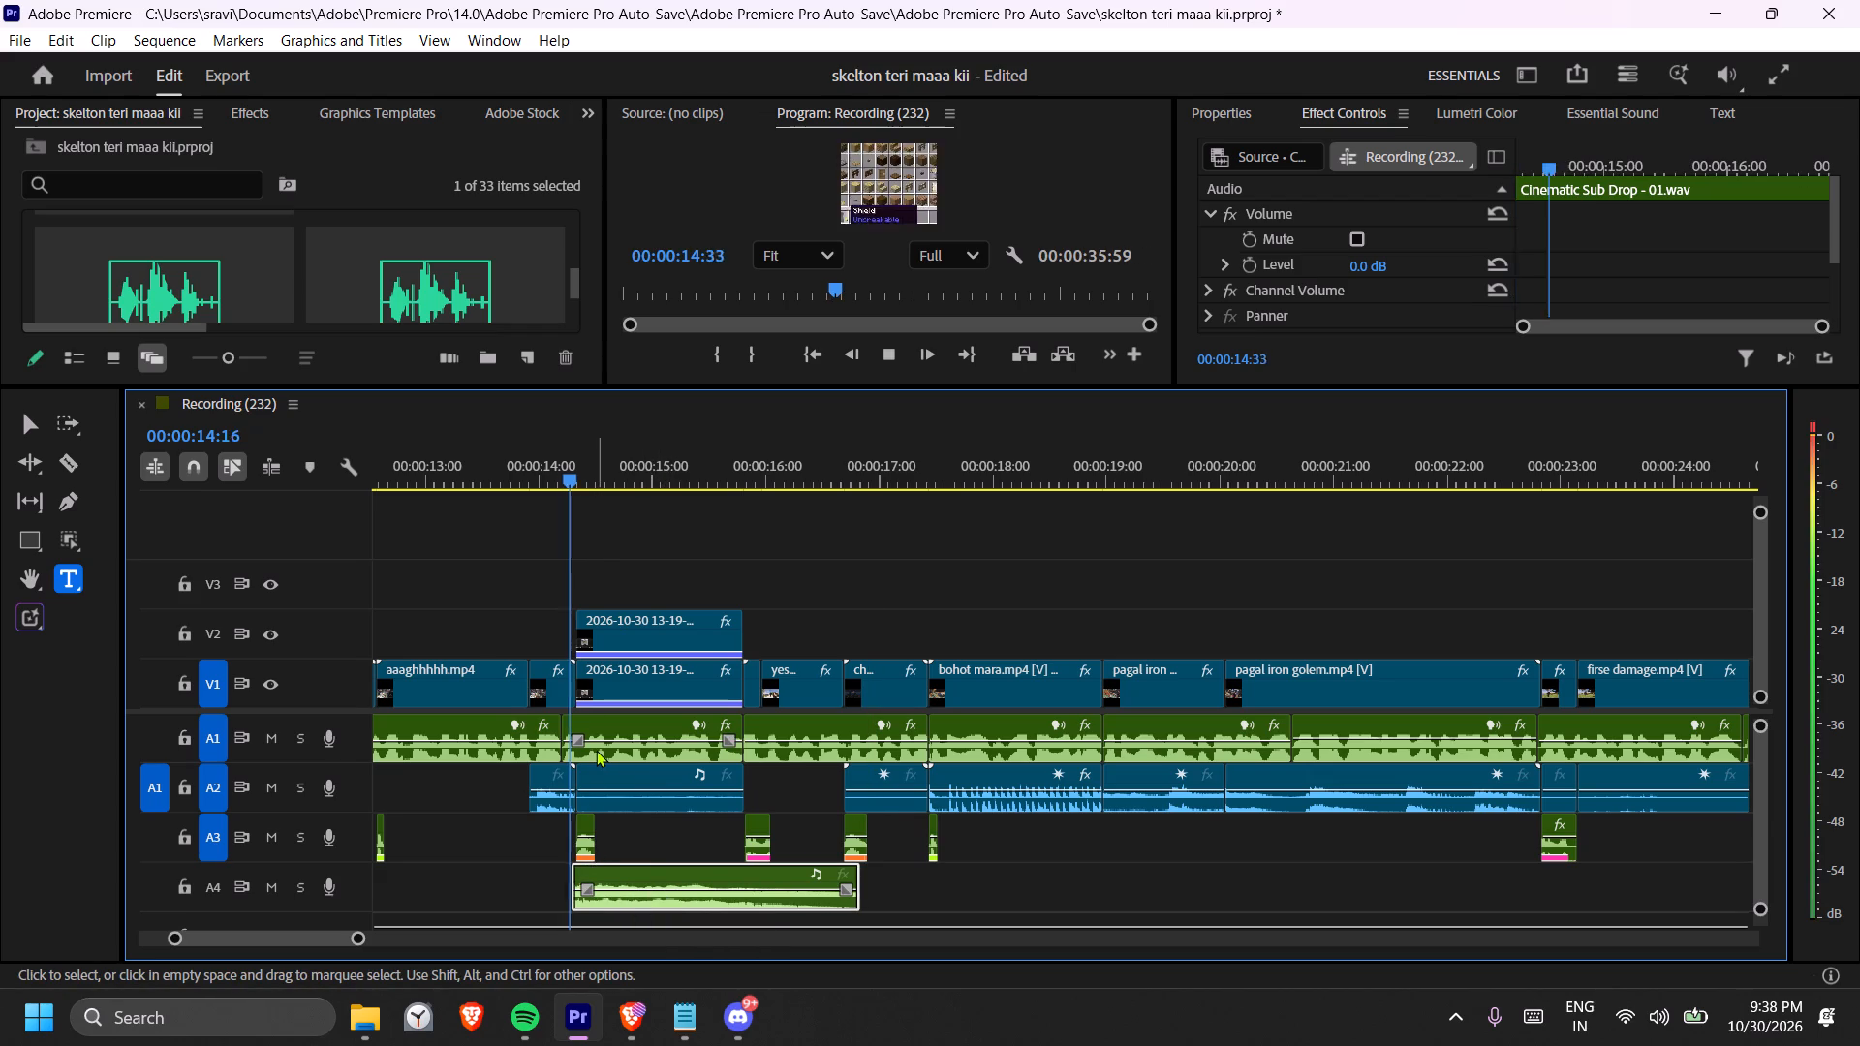
key(space)
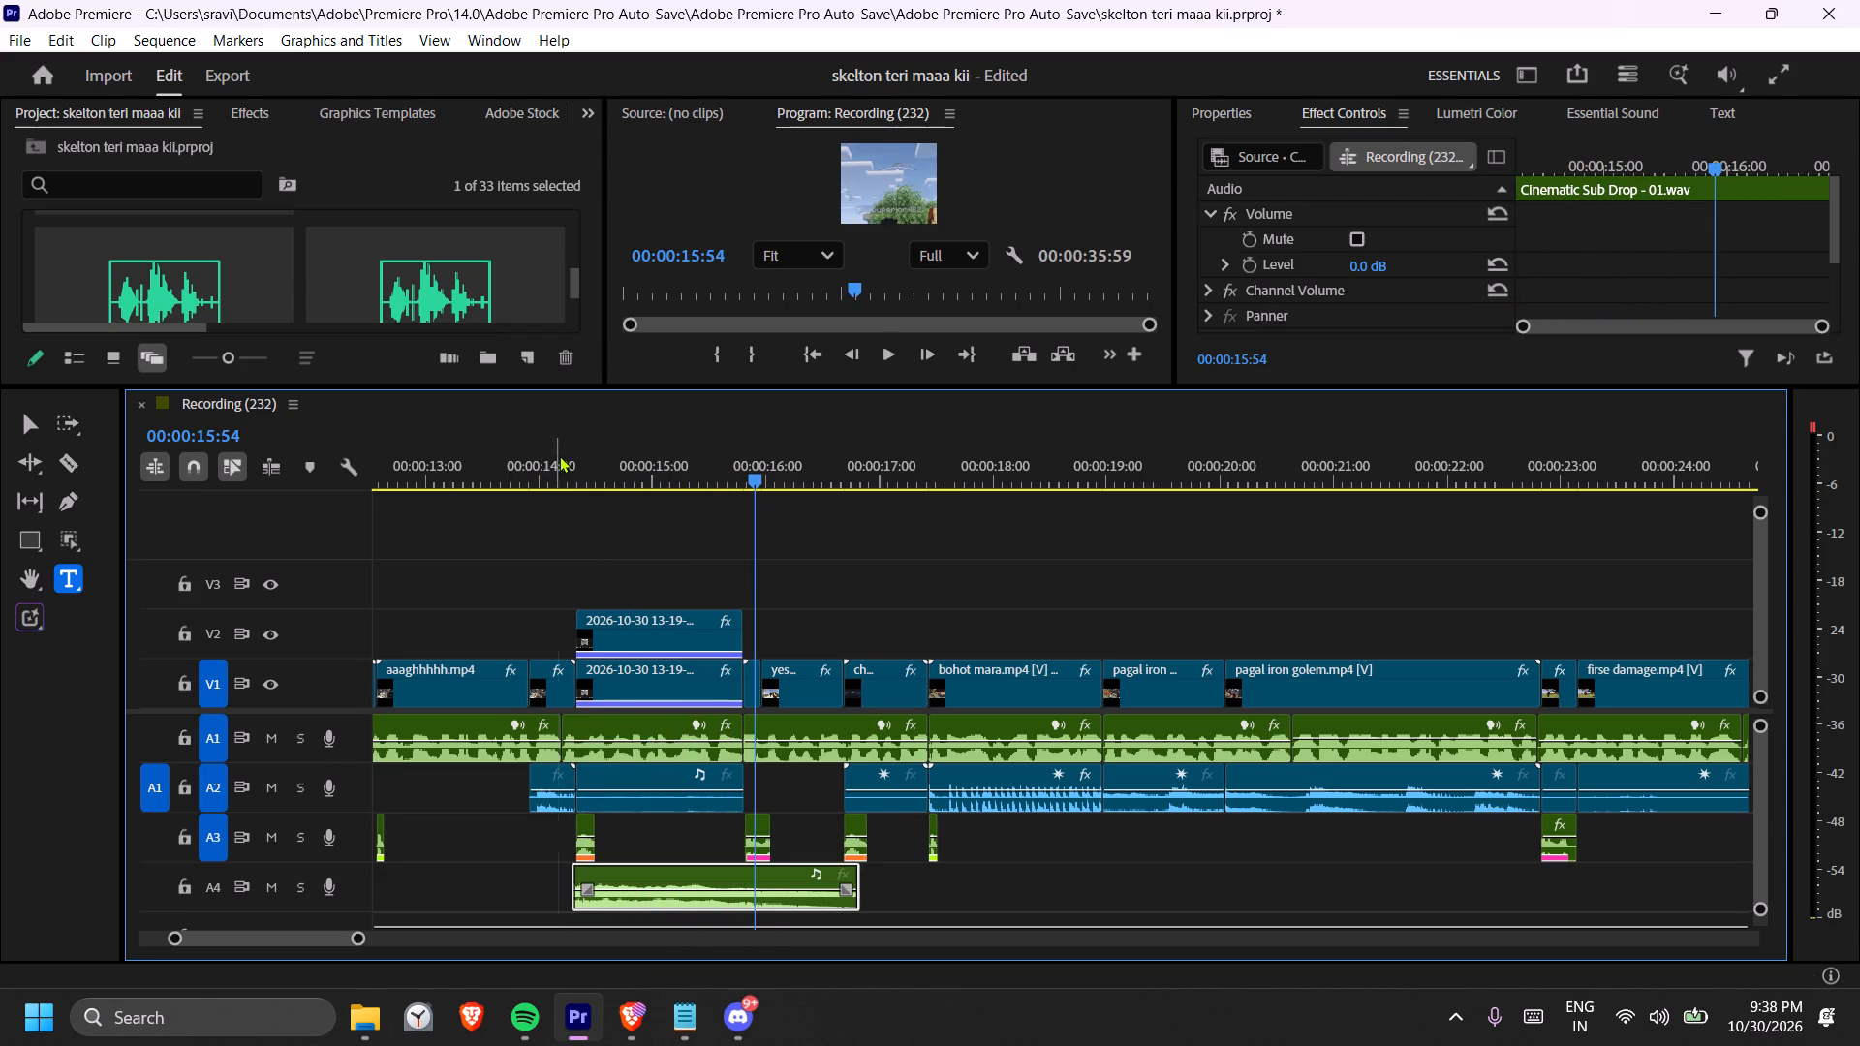
click(559, 455)
key(space)
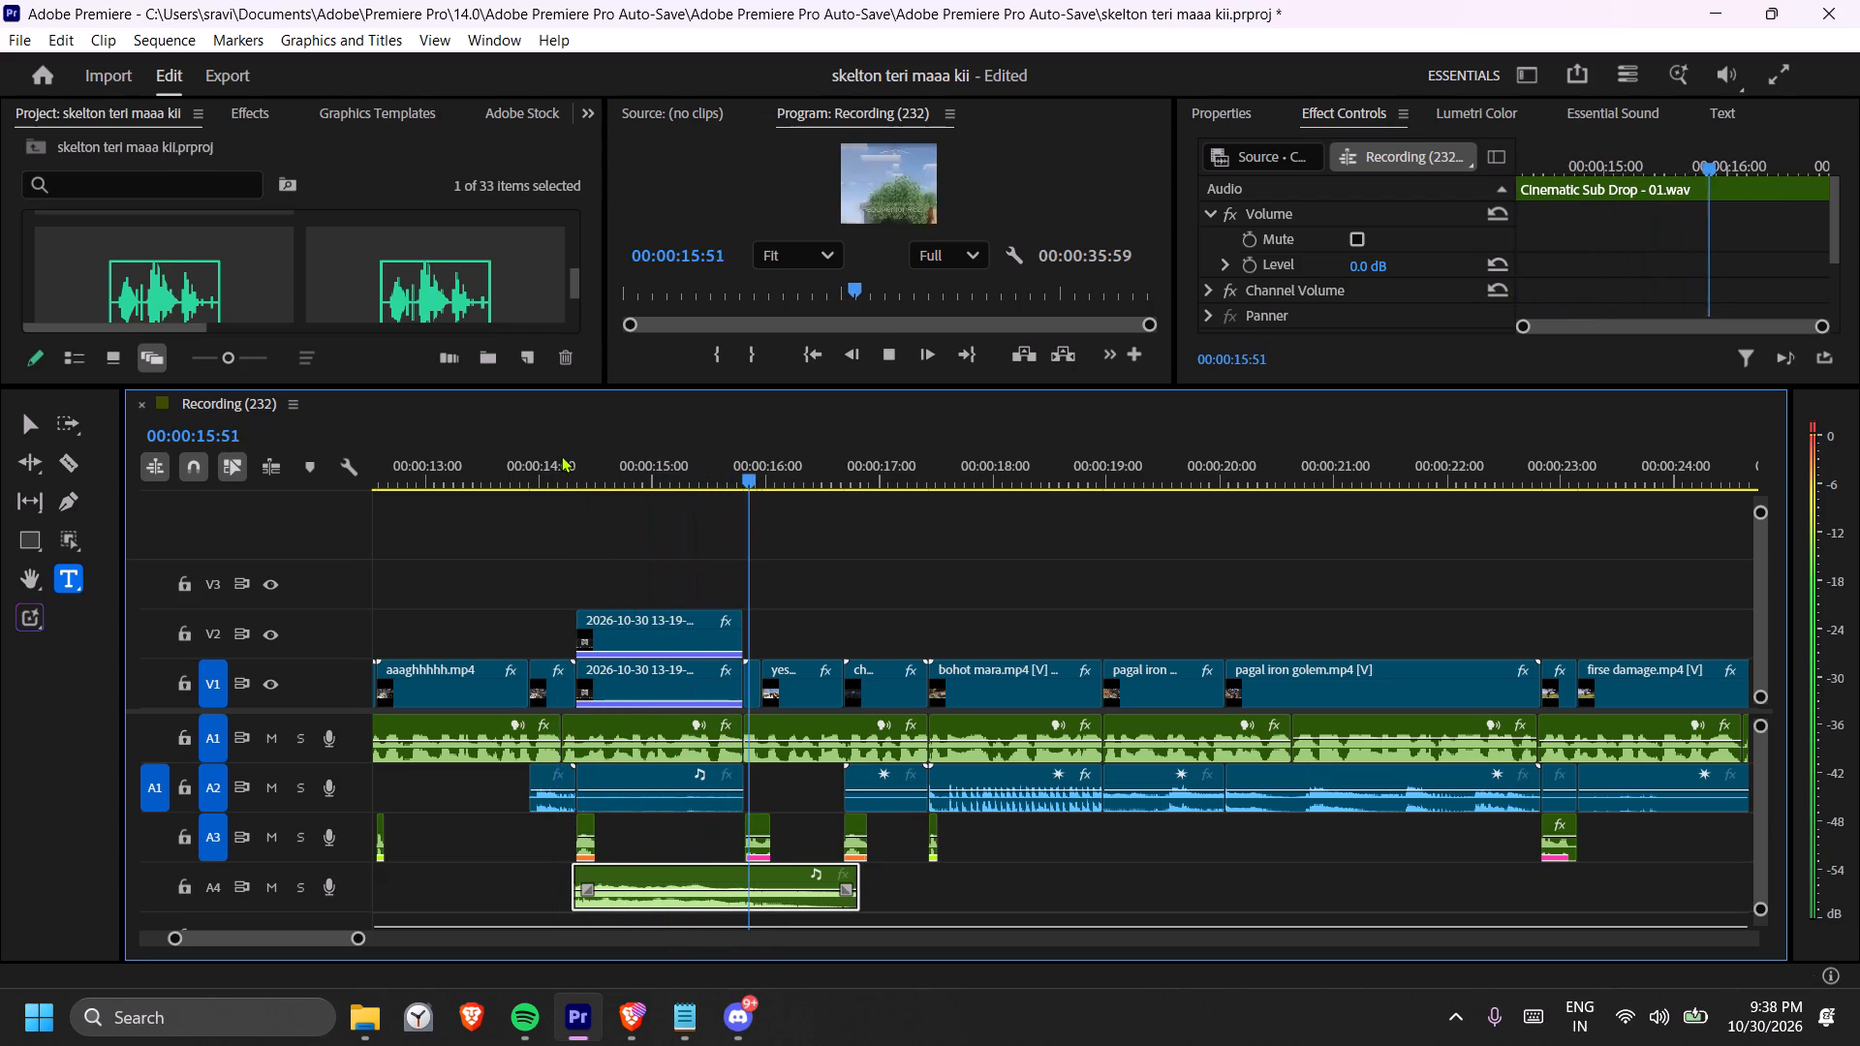
scroll(791, 580, down, 3)
key(minus)
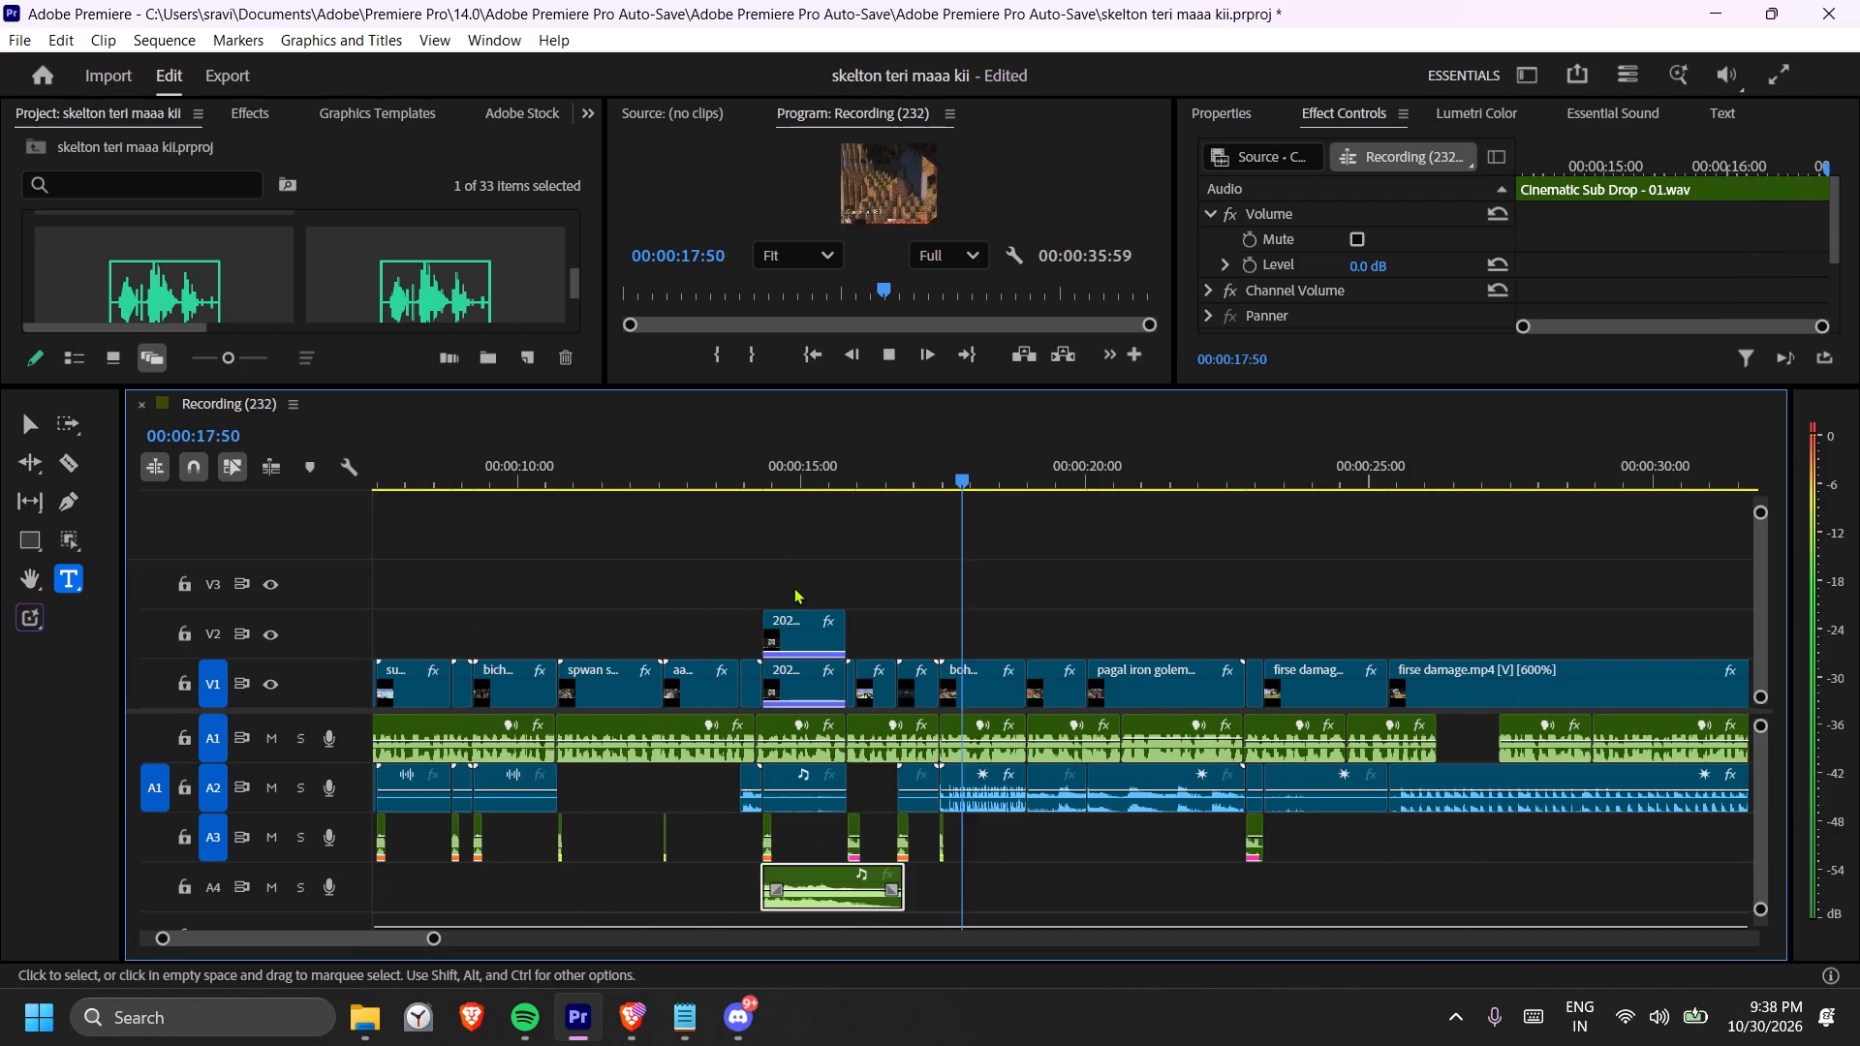
key(space)
click(641, 449)
key(space)
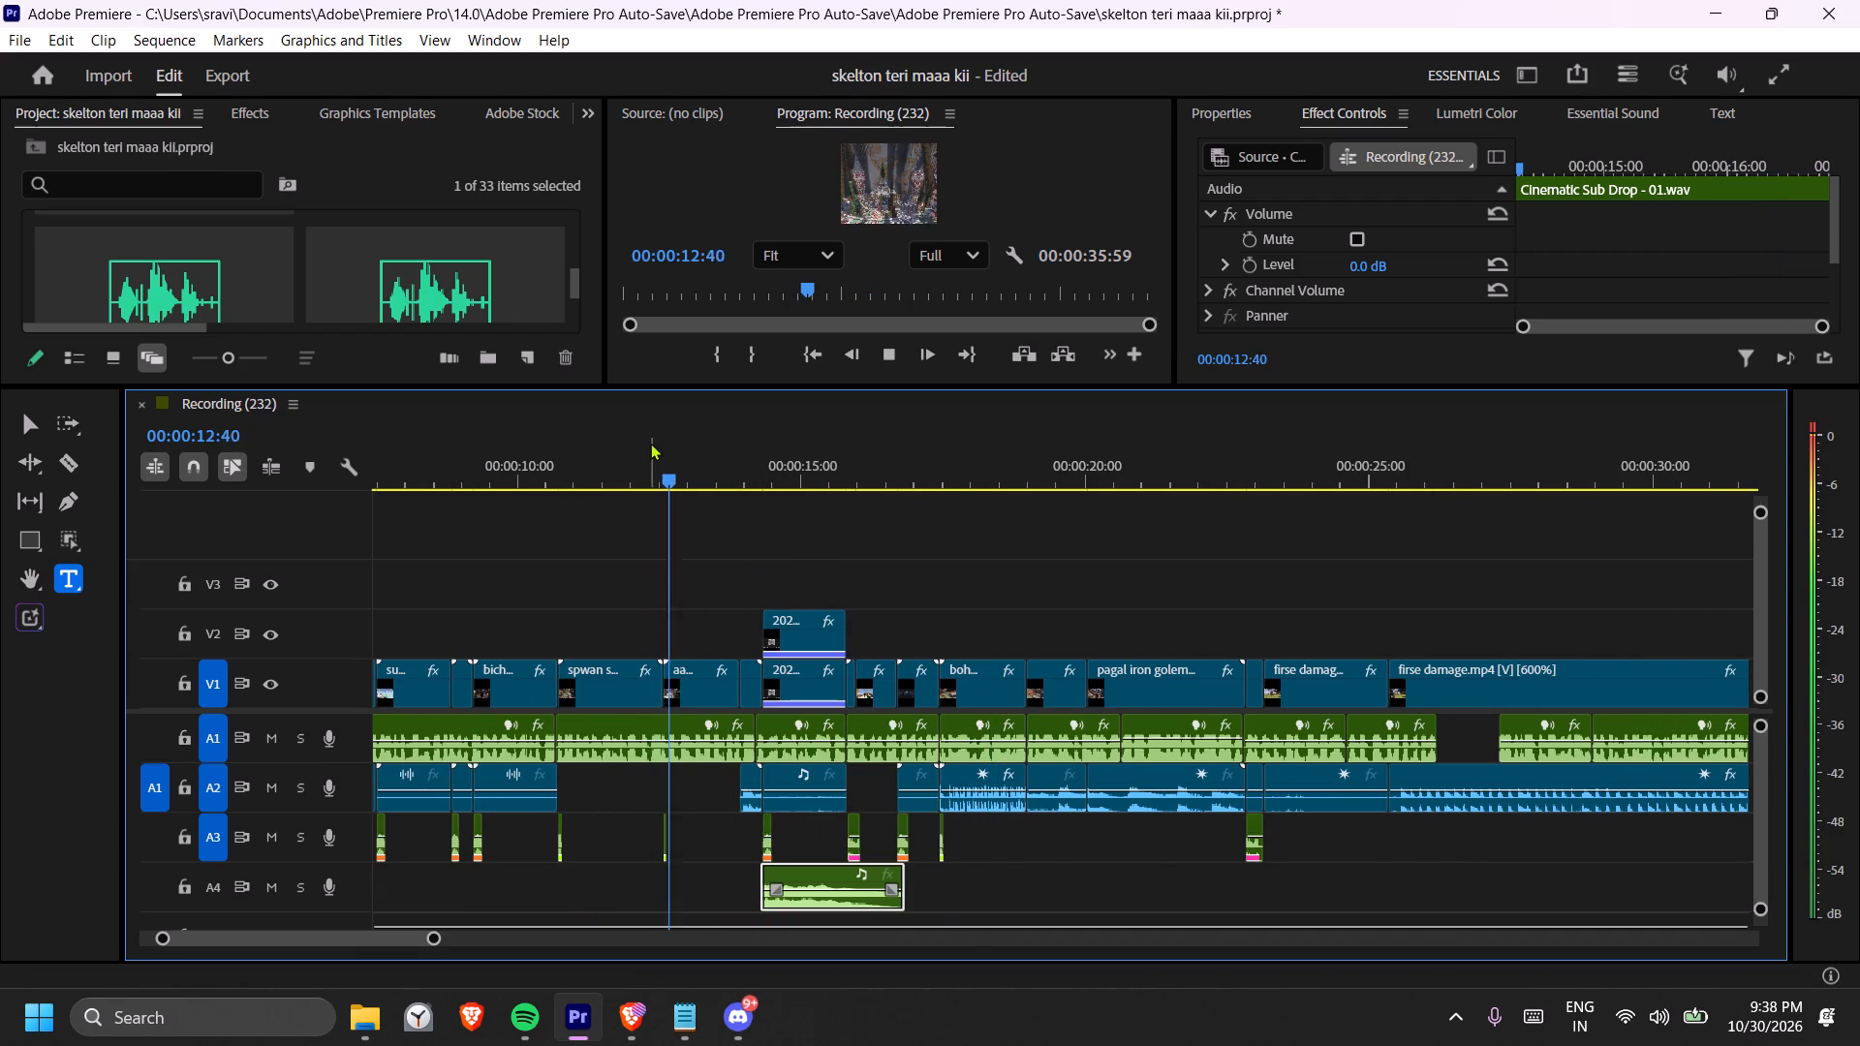
scroll(616, 475, up, 6)
key(space)
scroll(659, 496, up, 6)
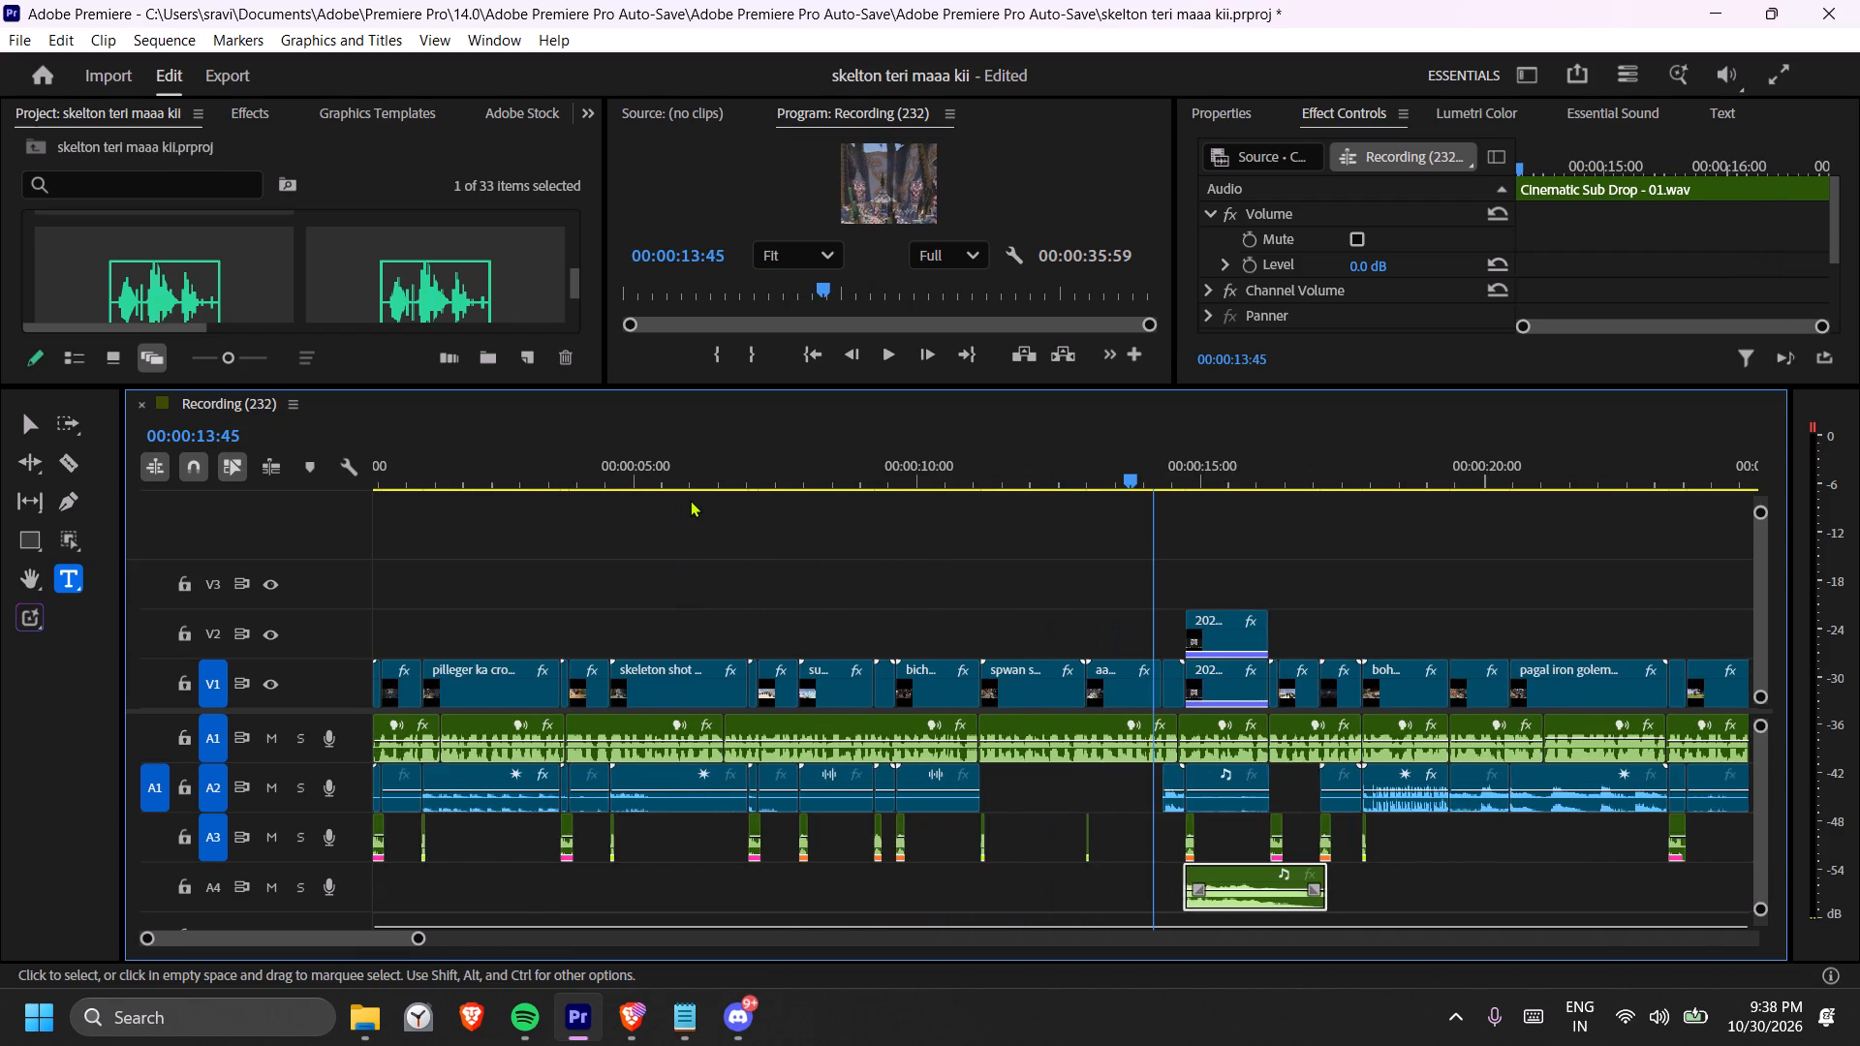
key(minus)
key(space)
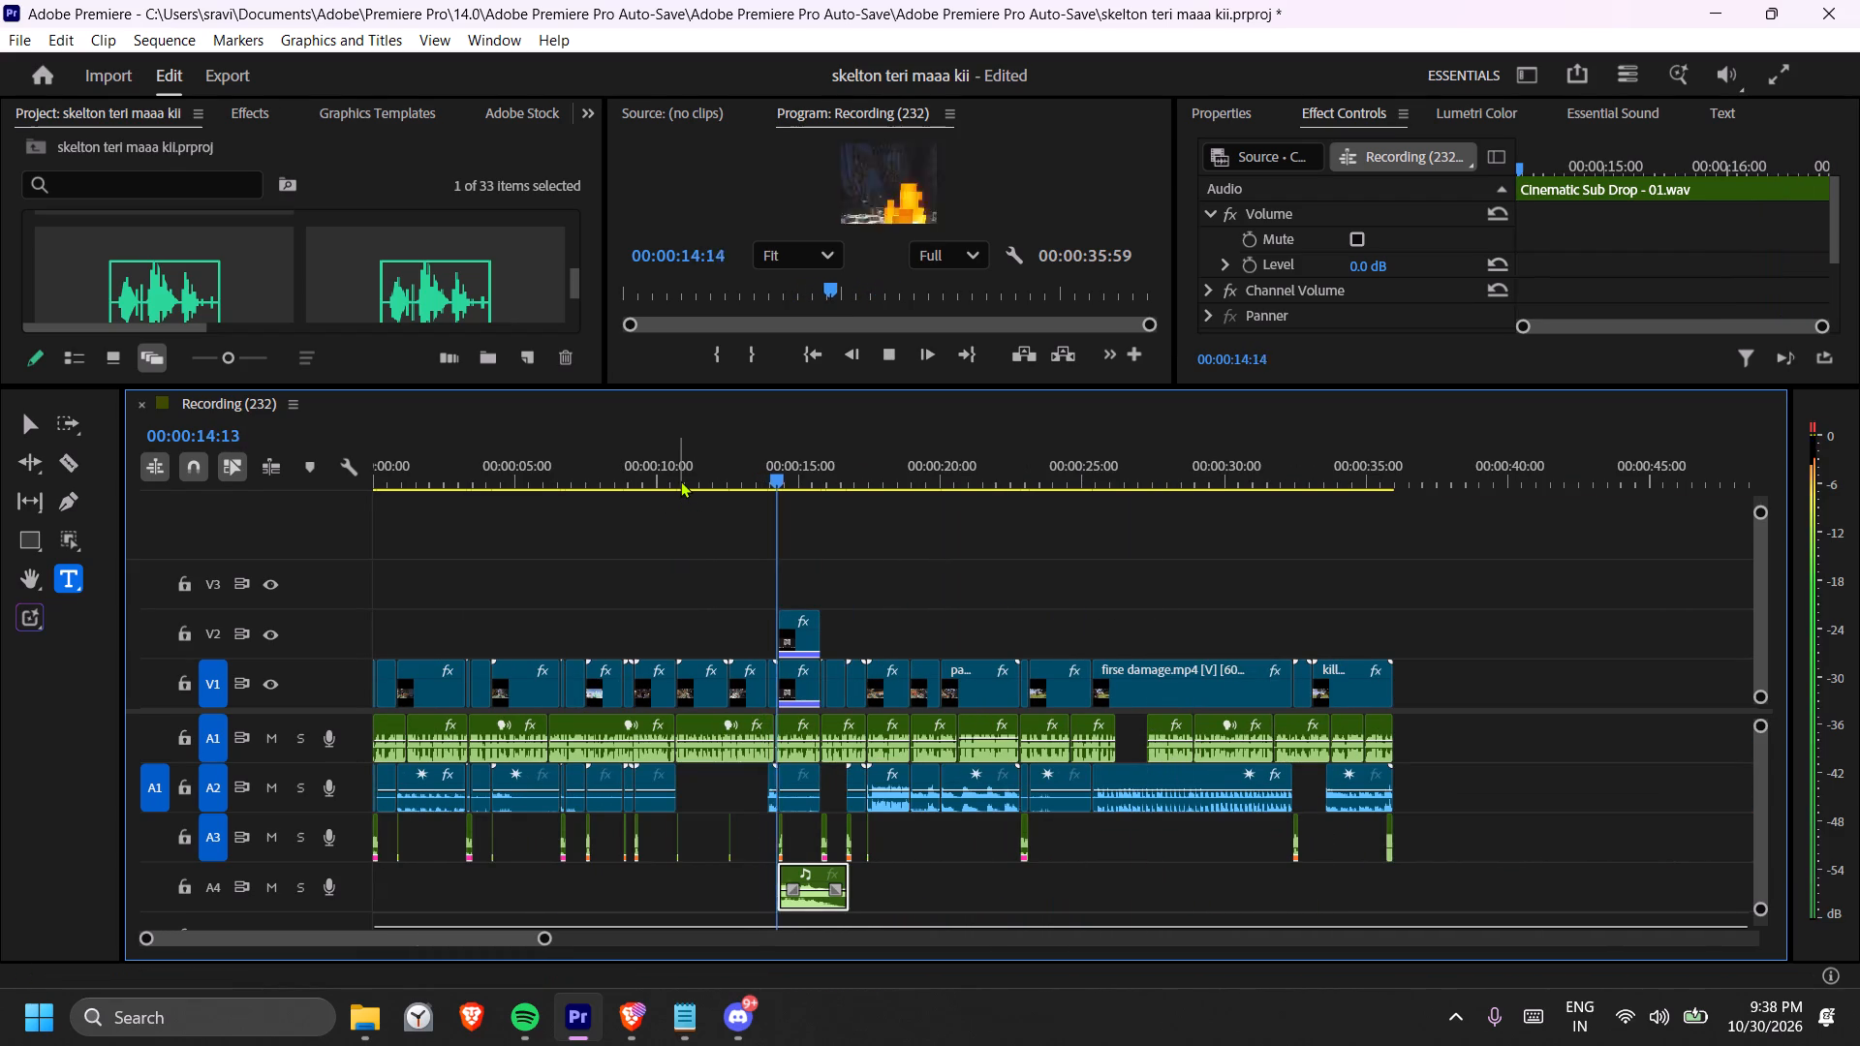
key(equal)
scroll(879, 489, down, 4)
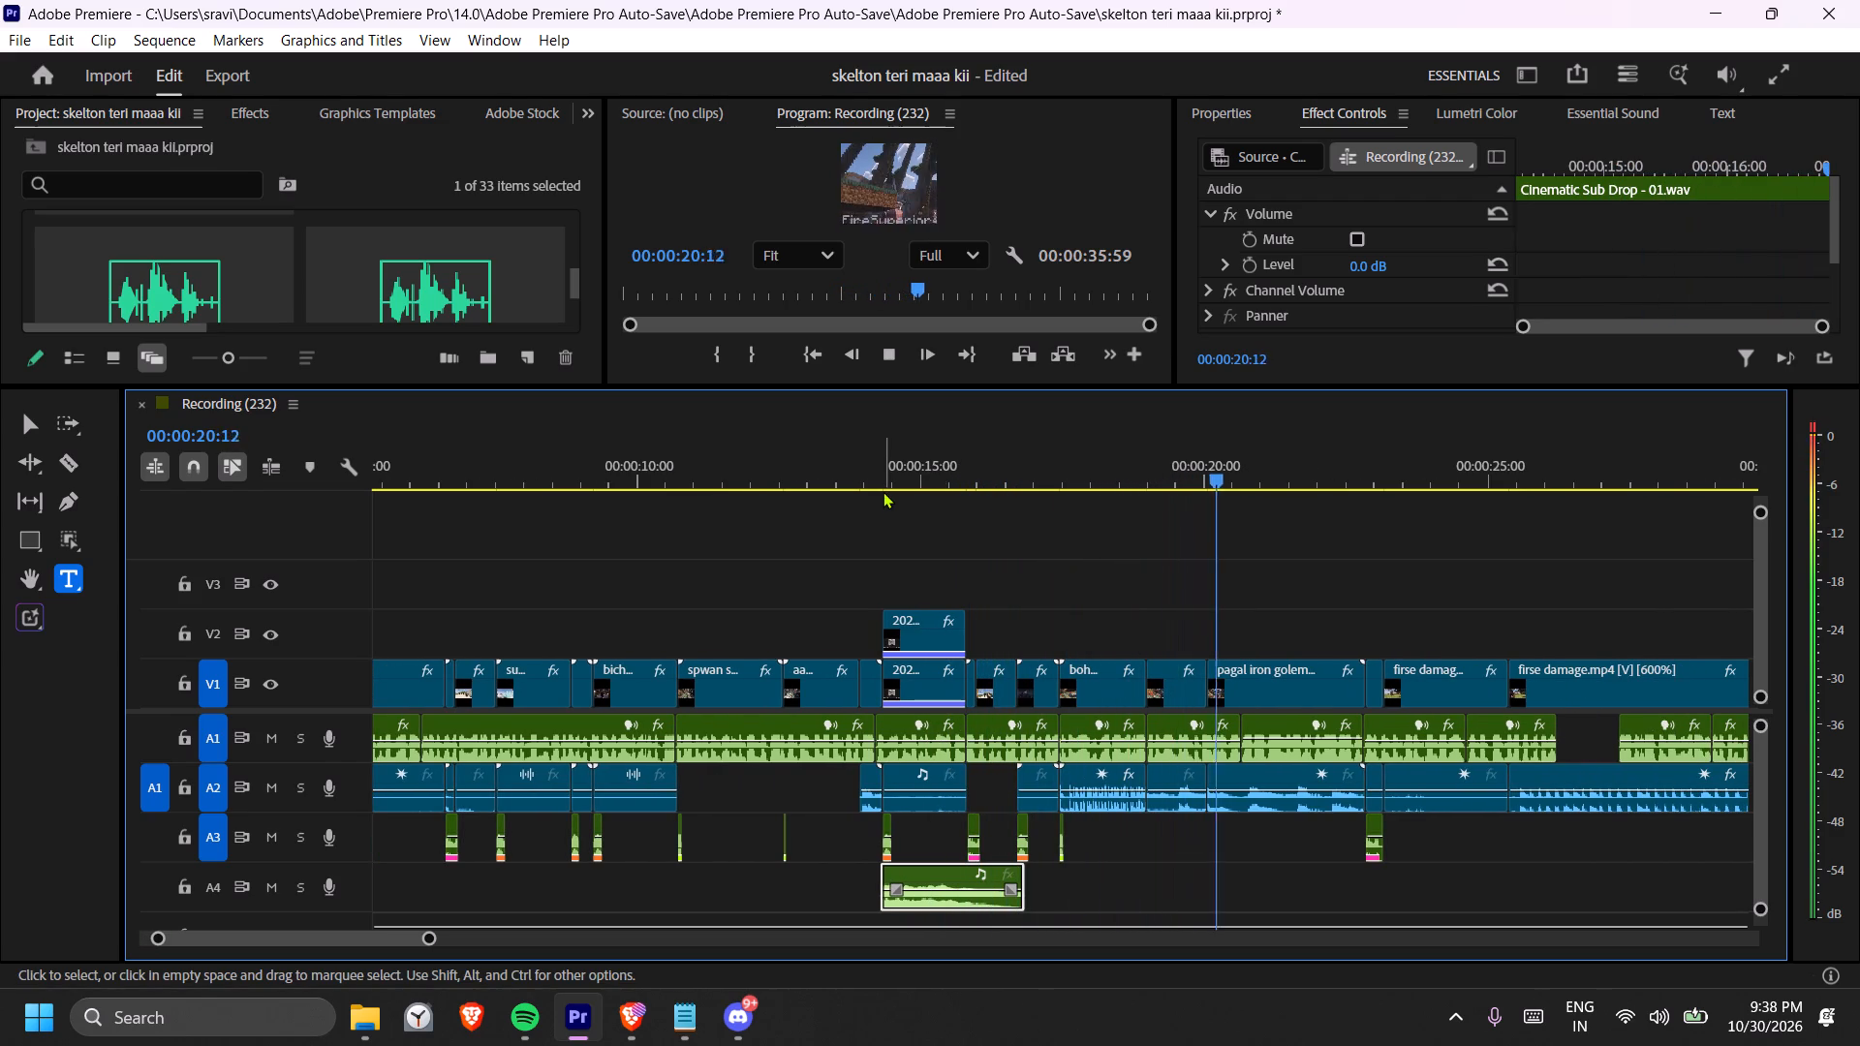
key(space)
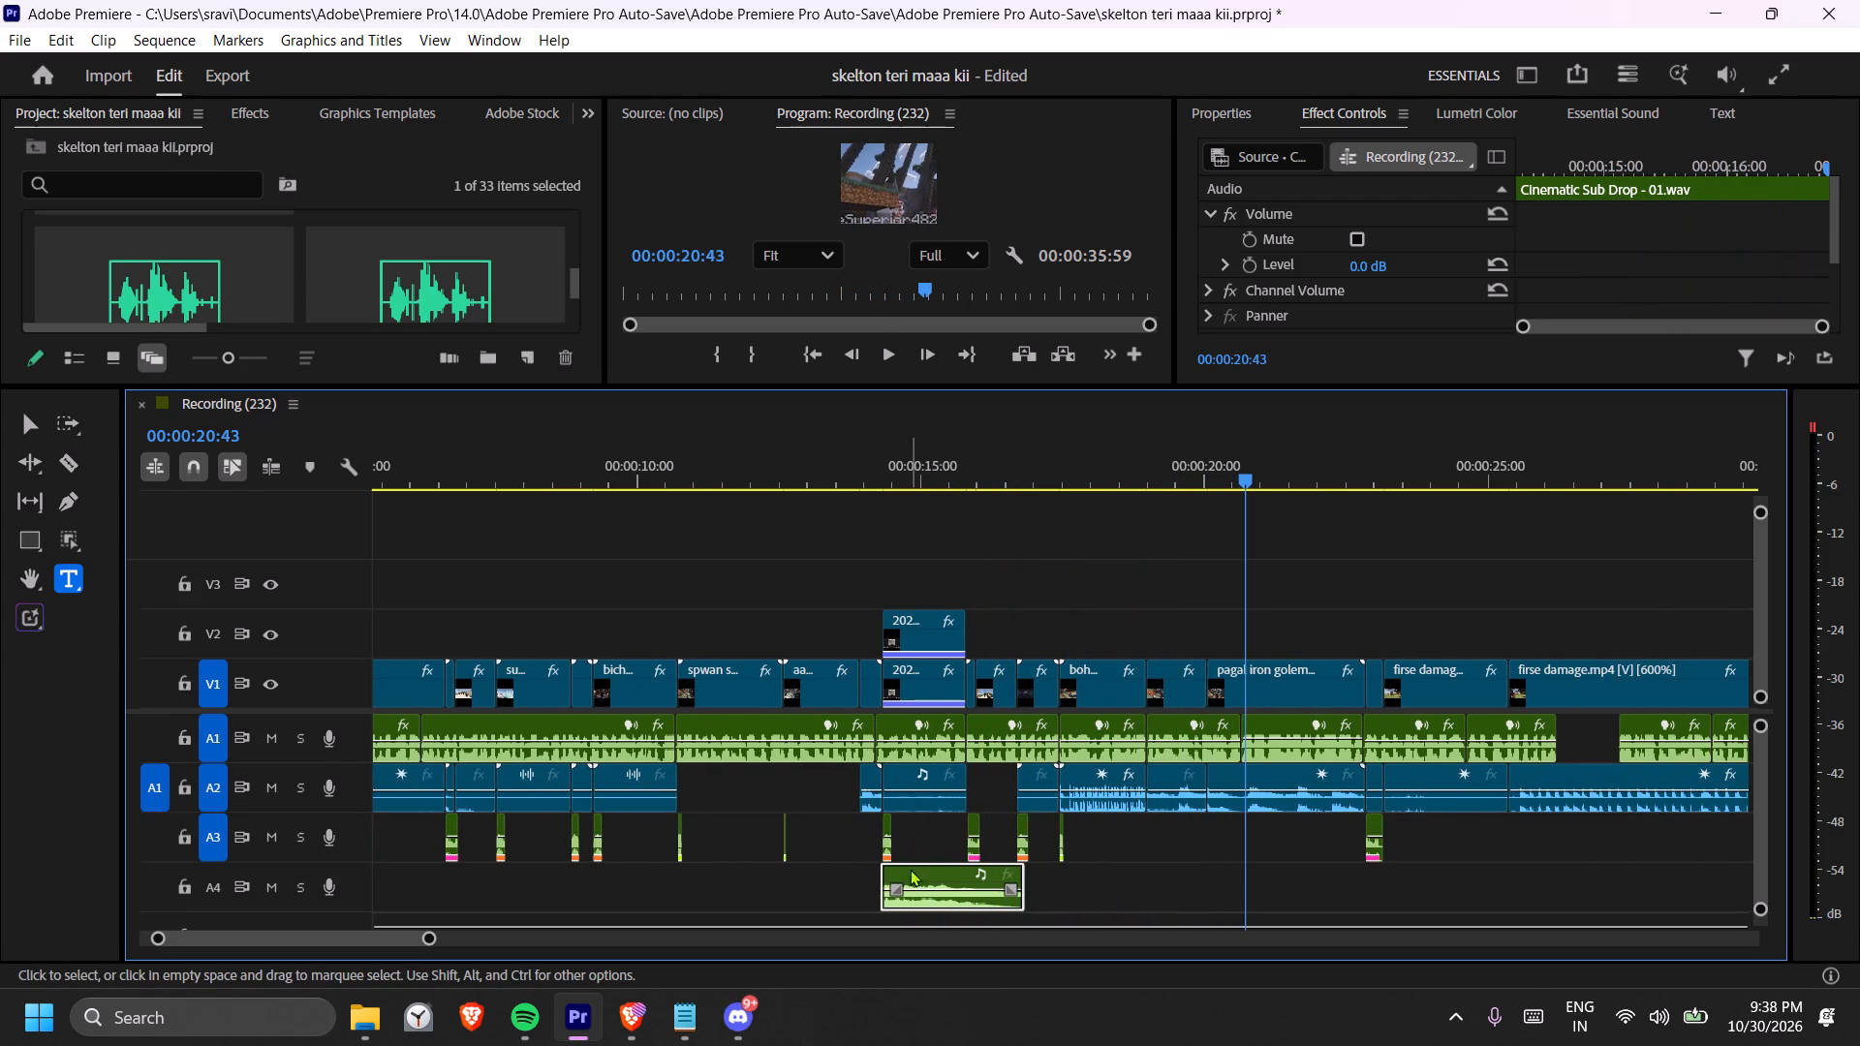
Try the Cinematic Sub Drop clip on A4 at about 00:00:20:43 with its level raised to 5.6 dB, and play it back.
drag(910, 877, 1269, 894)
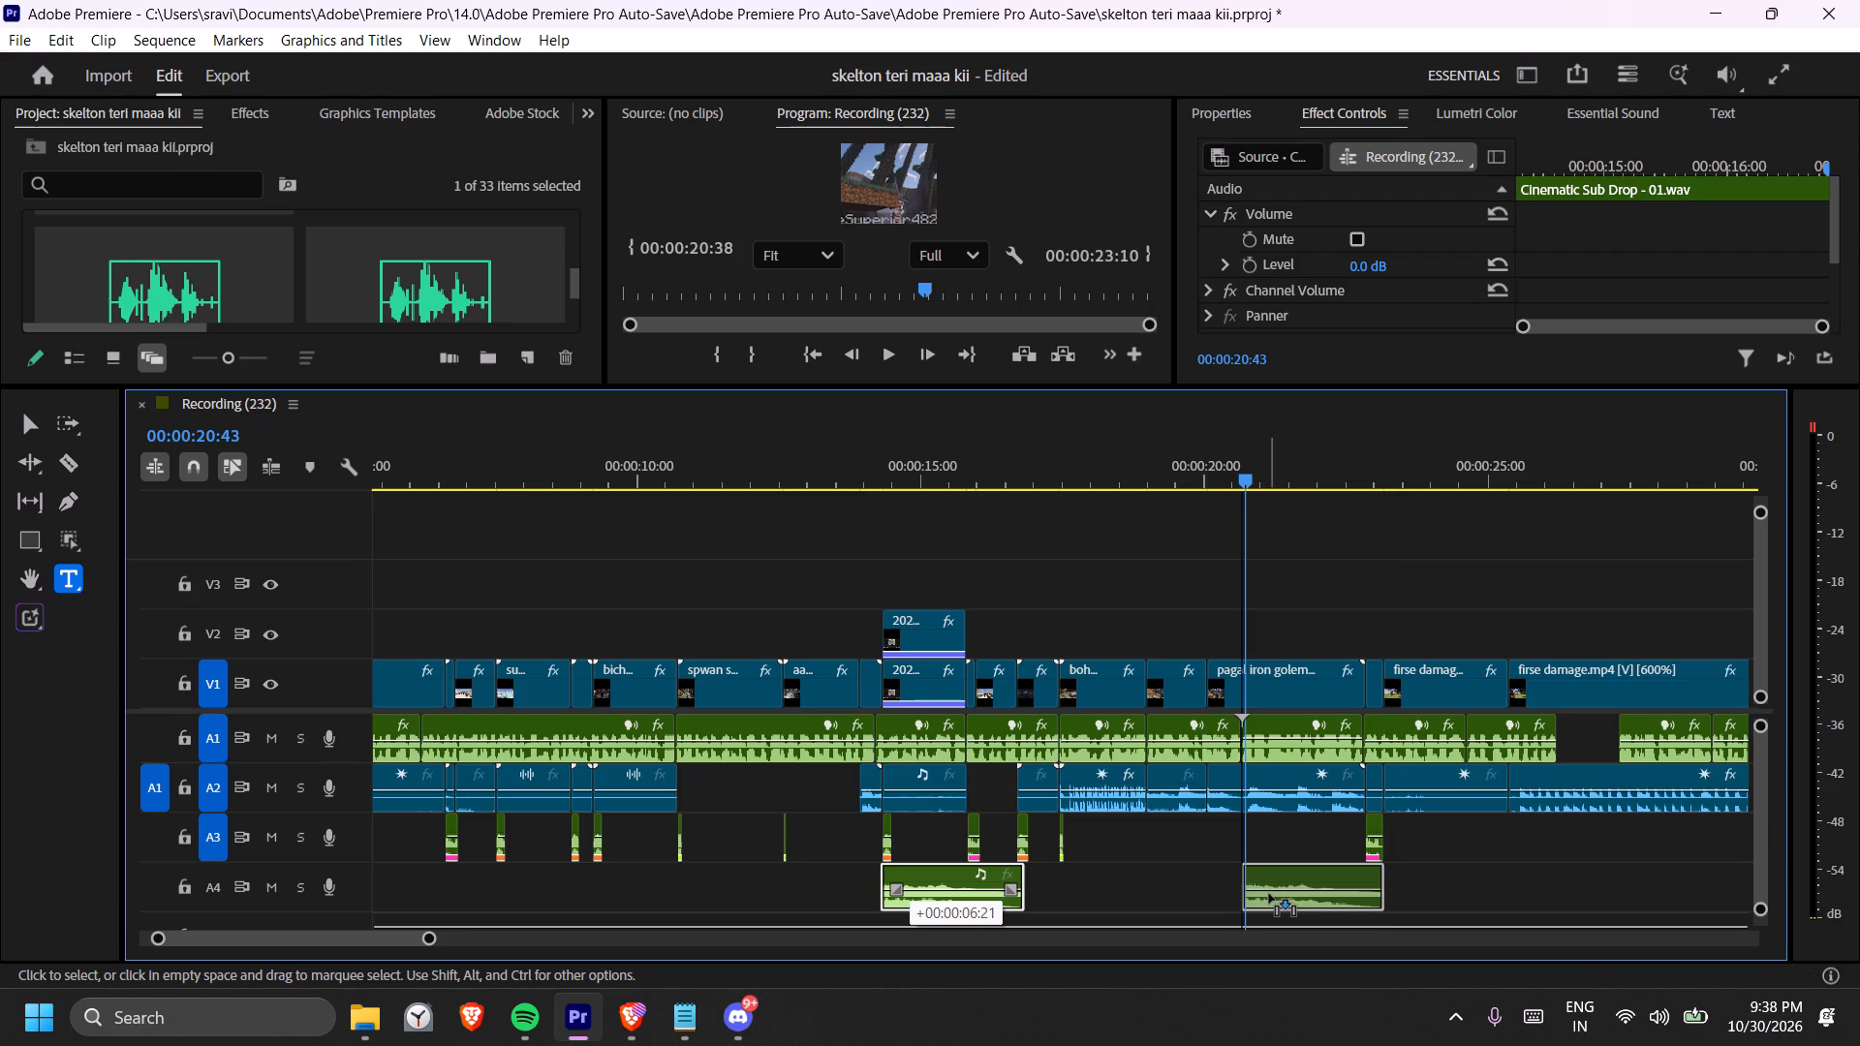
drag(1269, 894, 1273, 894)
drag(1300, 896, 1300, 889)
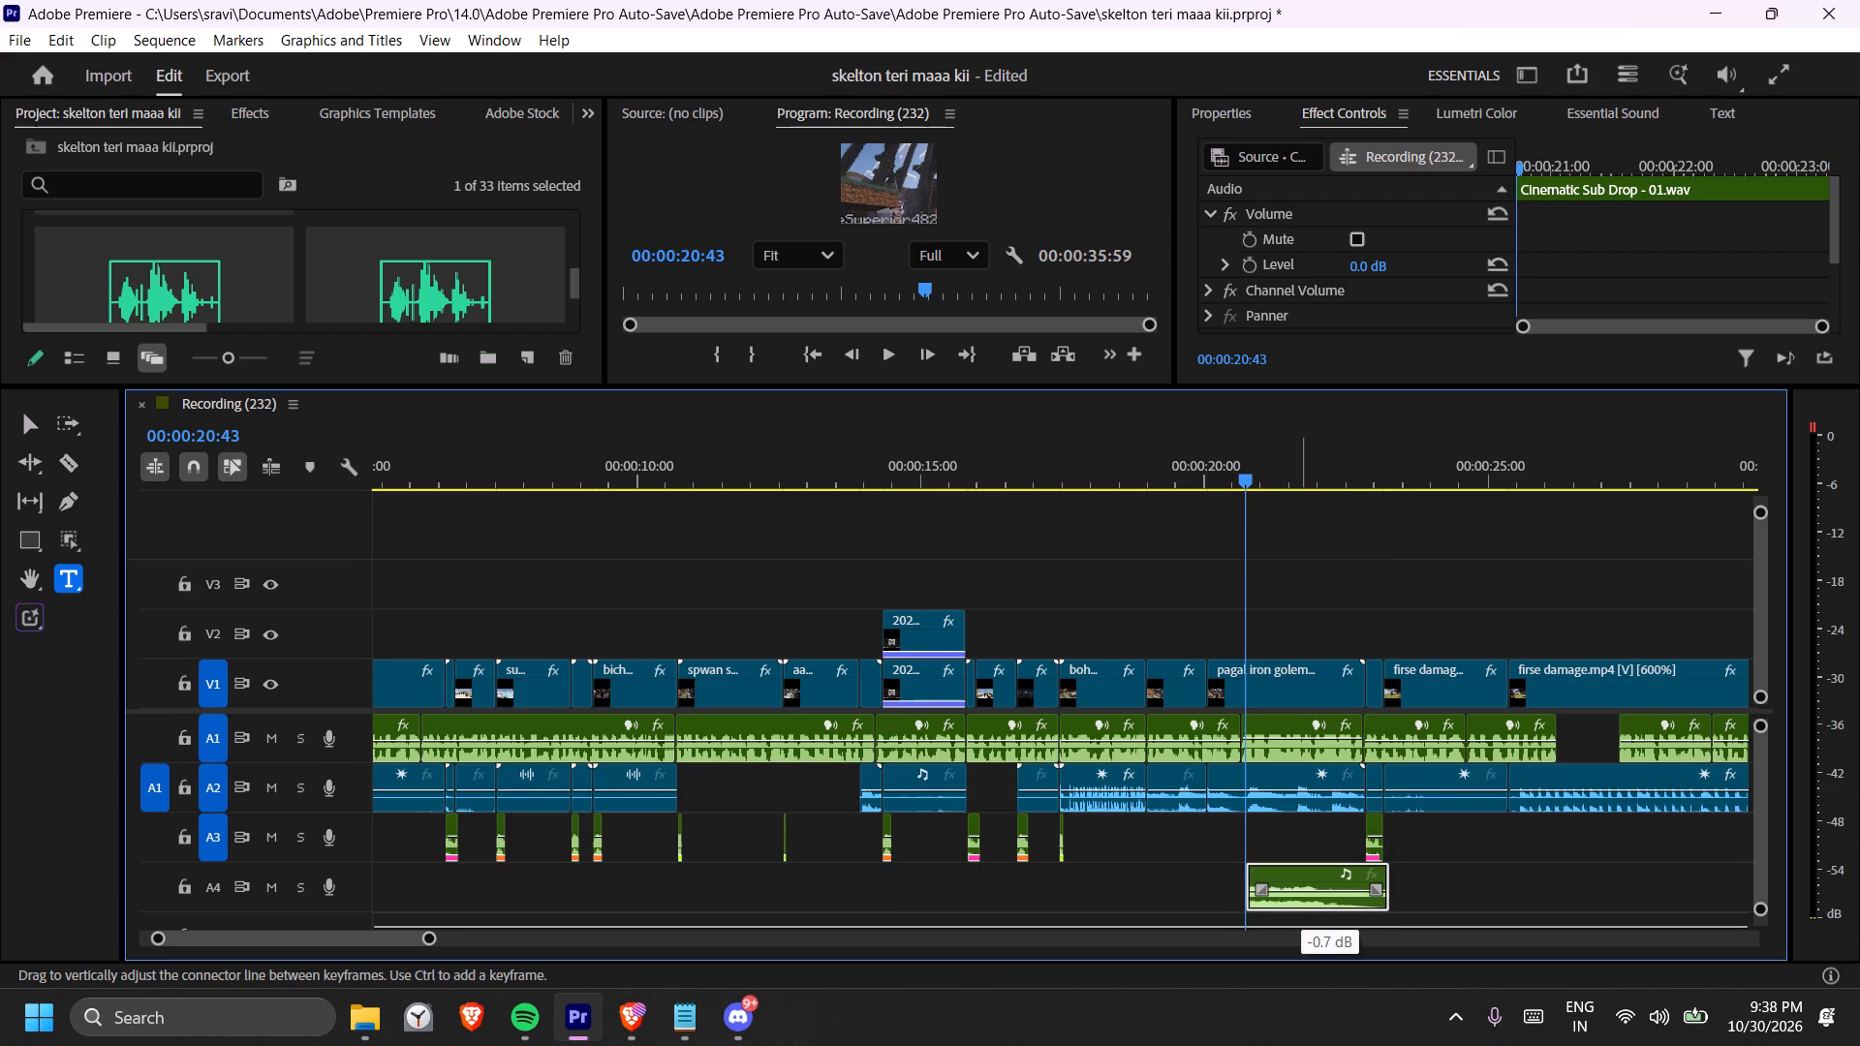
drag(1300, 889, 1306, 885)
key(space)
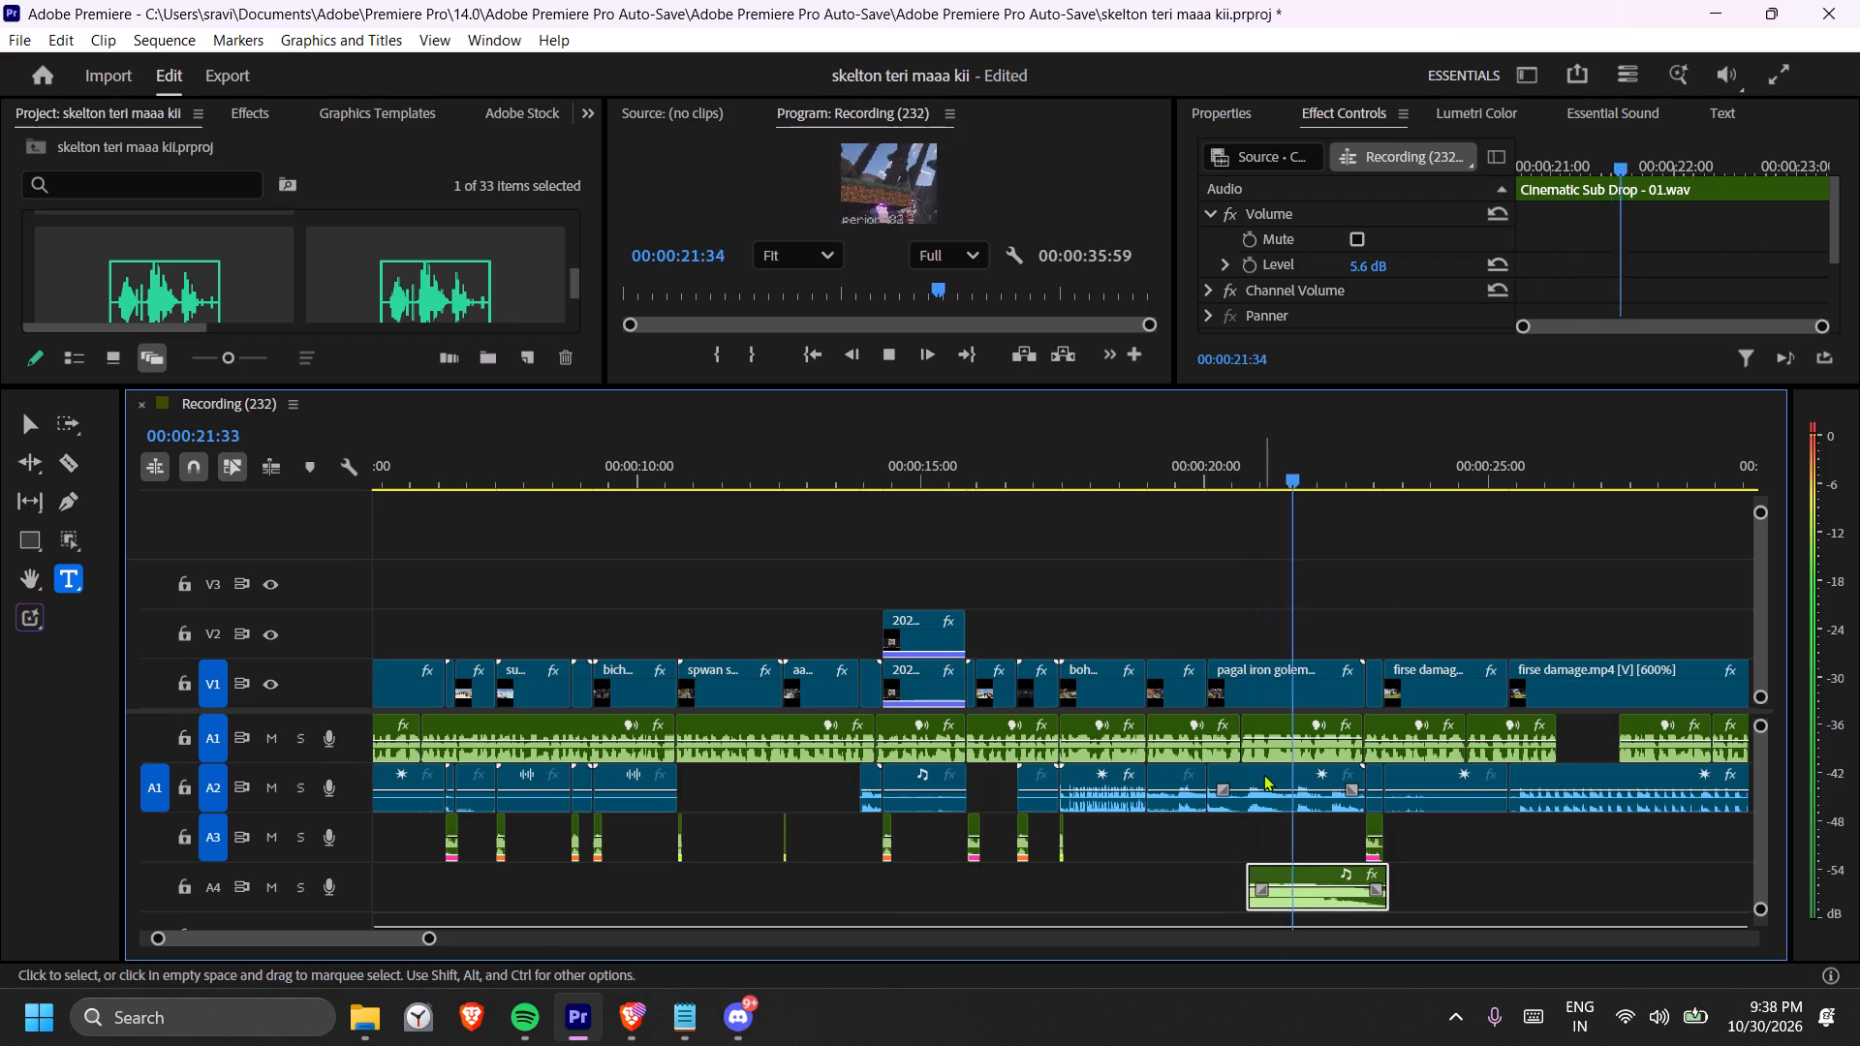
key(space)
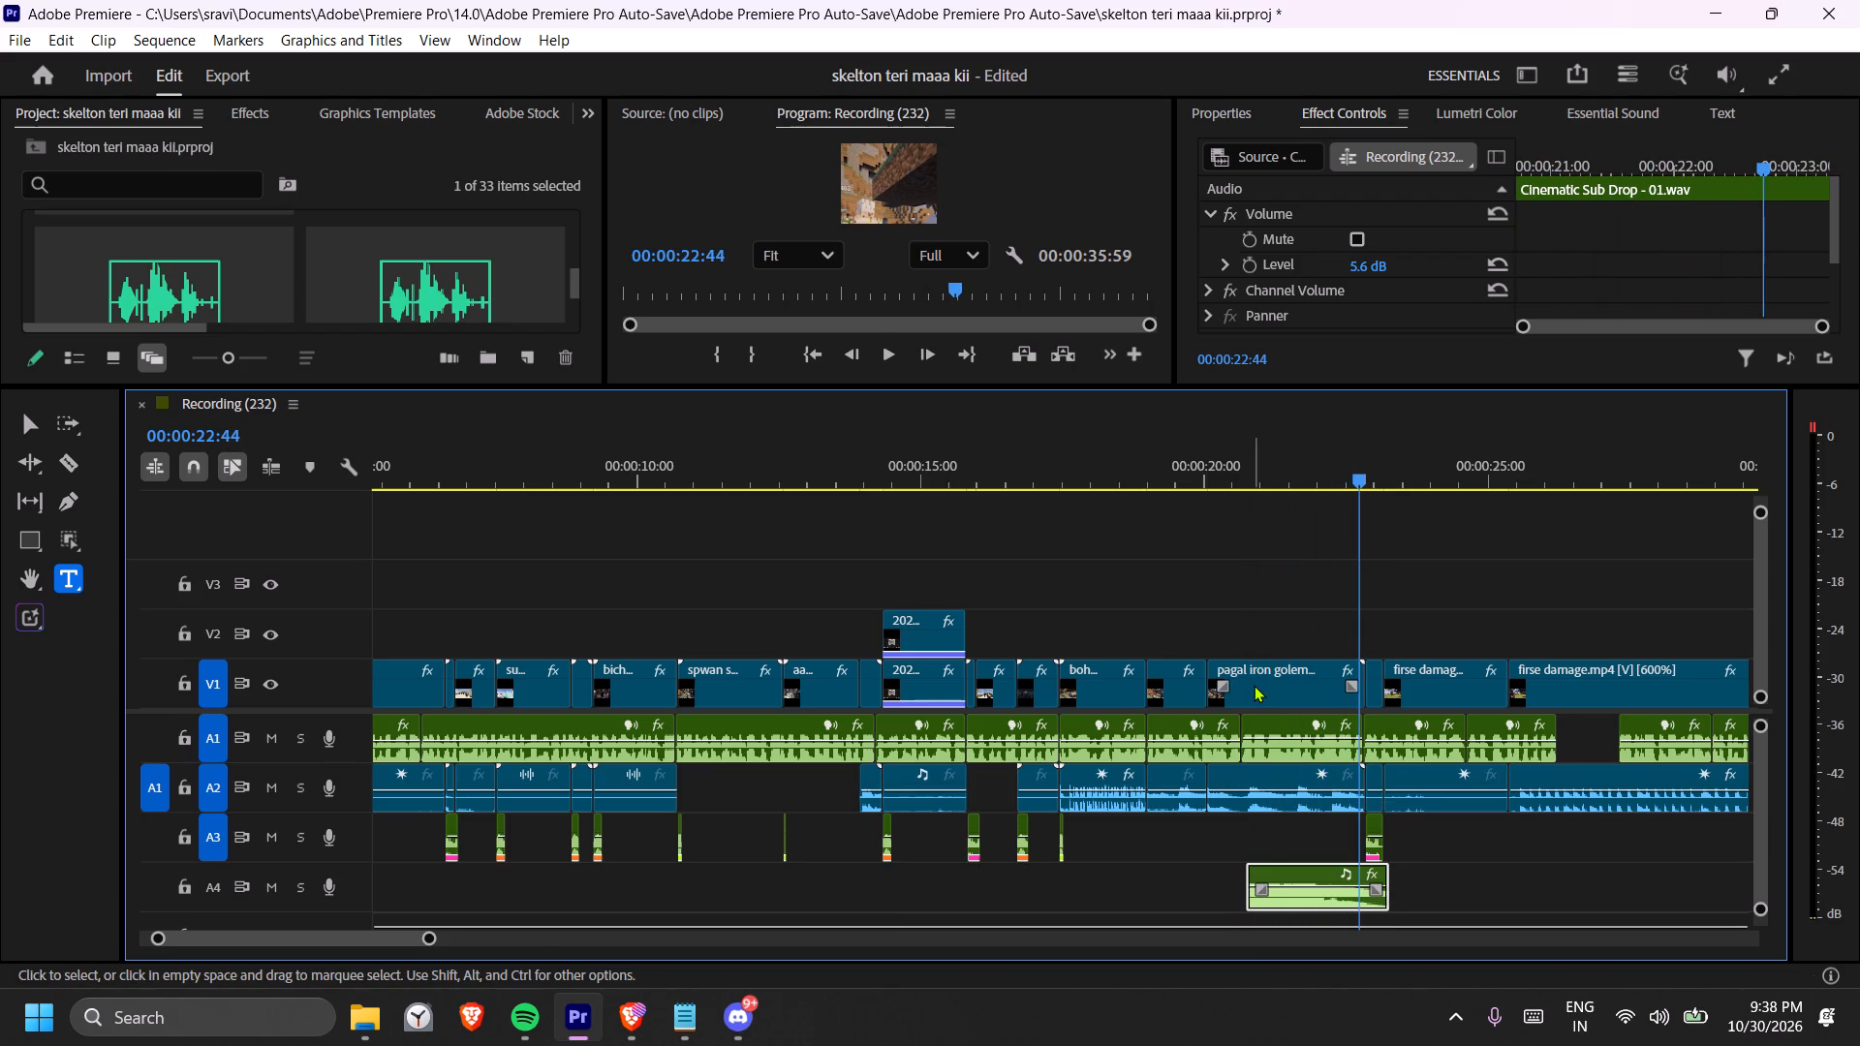
Lower the Cinematic Sub Drop clip's level to -0.7 dB and play it back from just before its start.
click(1290, 882)
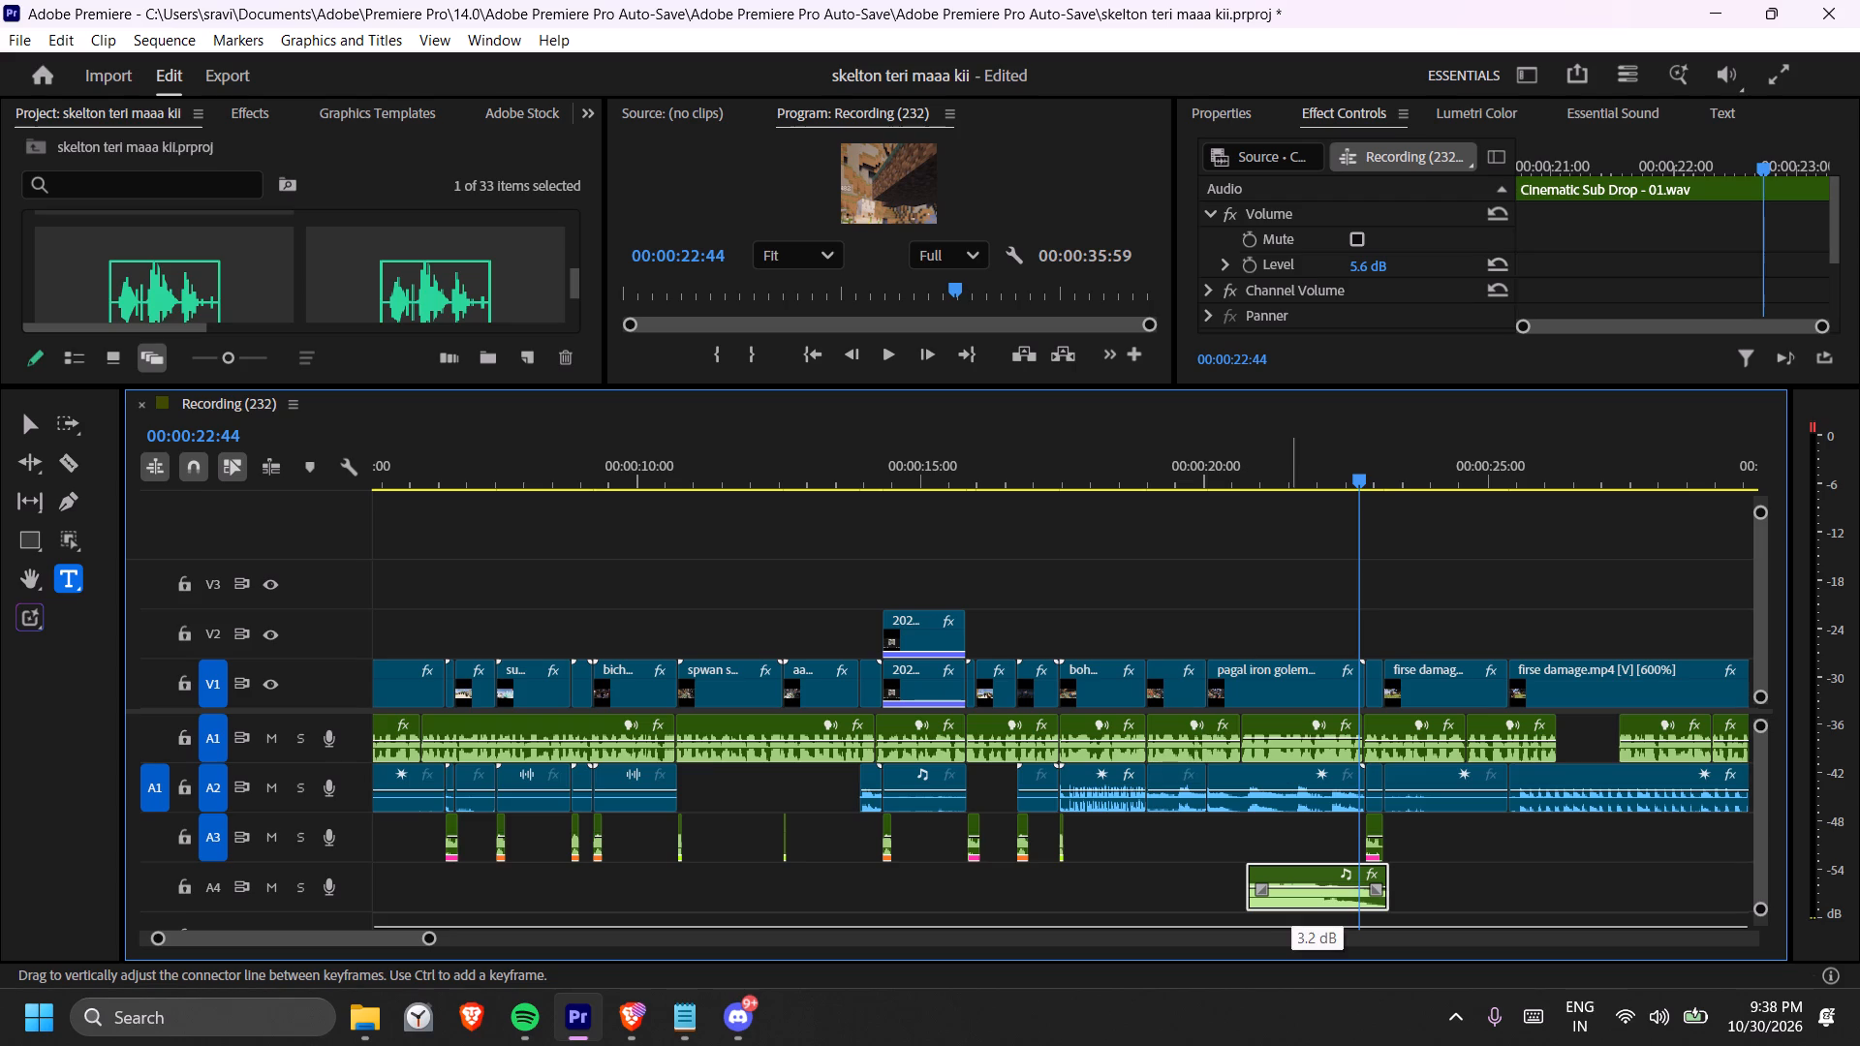
click(1238, 462)
key(space)
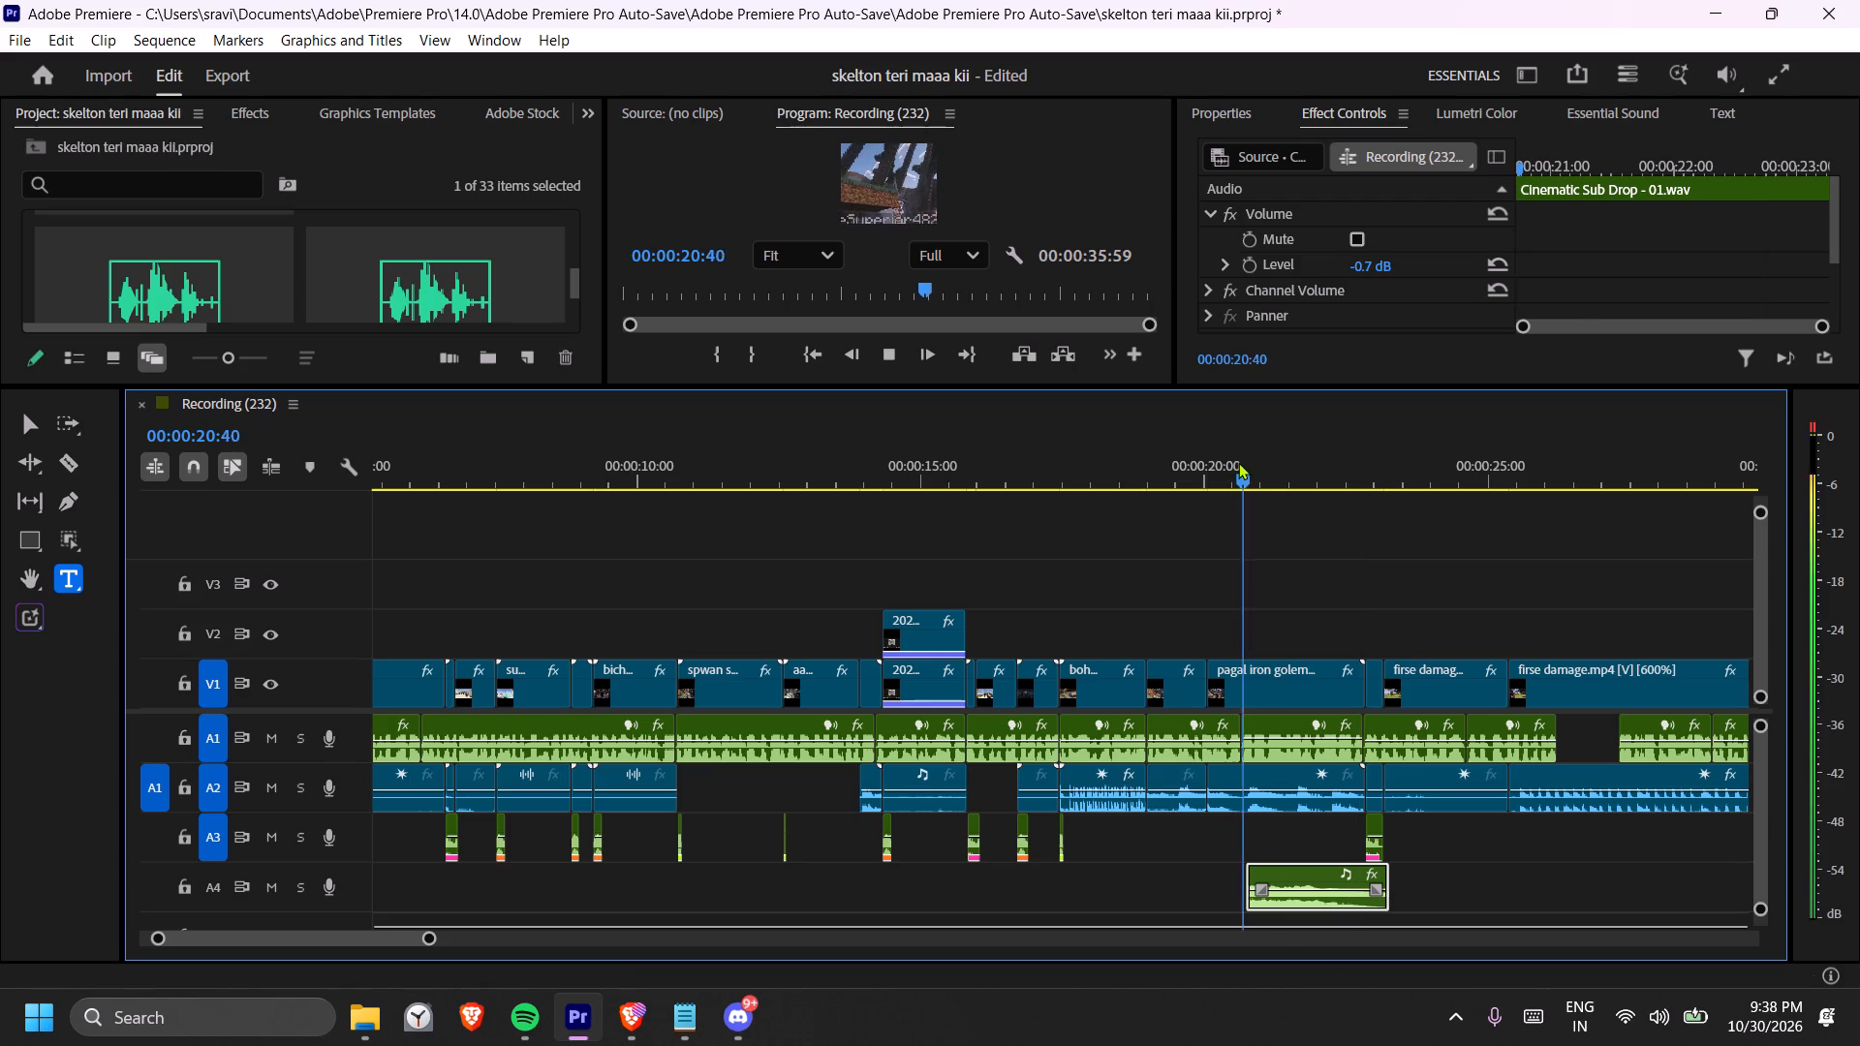
key(space)
Move the Cinematic Sub Drop clip on A4 back to the start of the stacked 2026-10-30 clips and play that section.
drag(1289, 866, 935, 875)
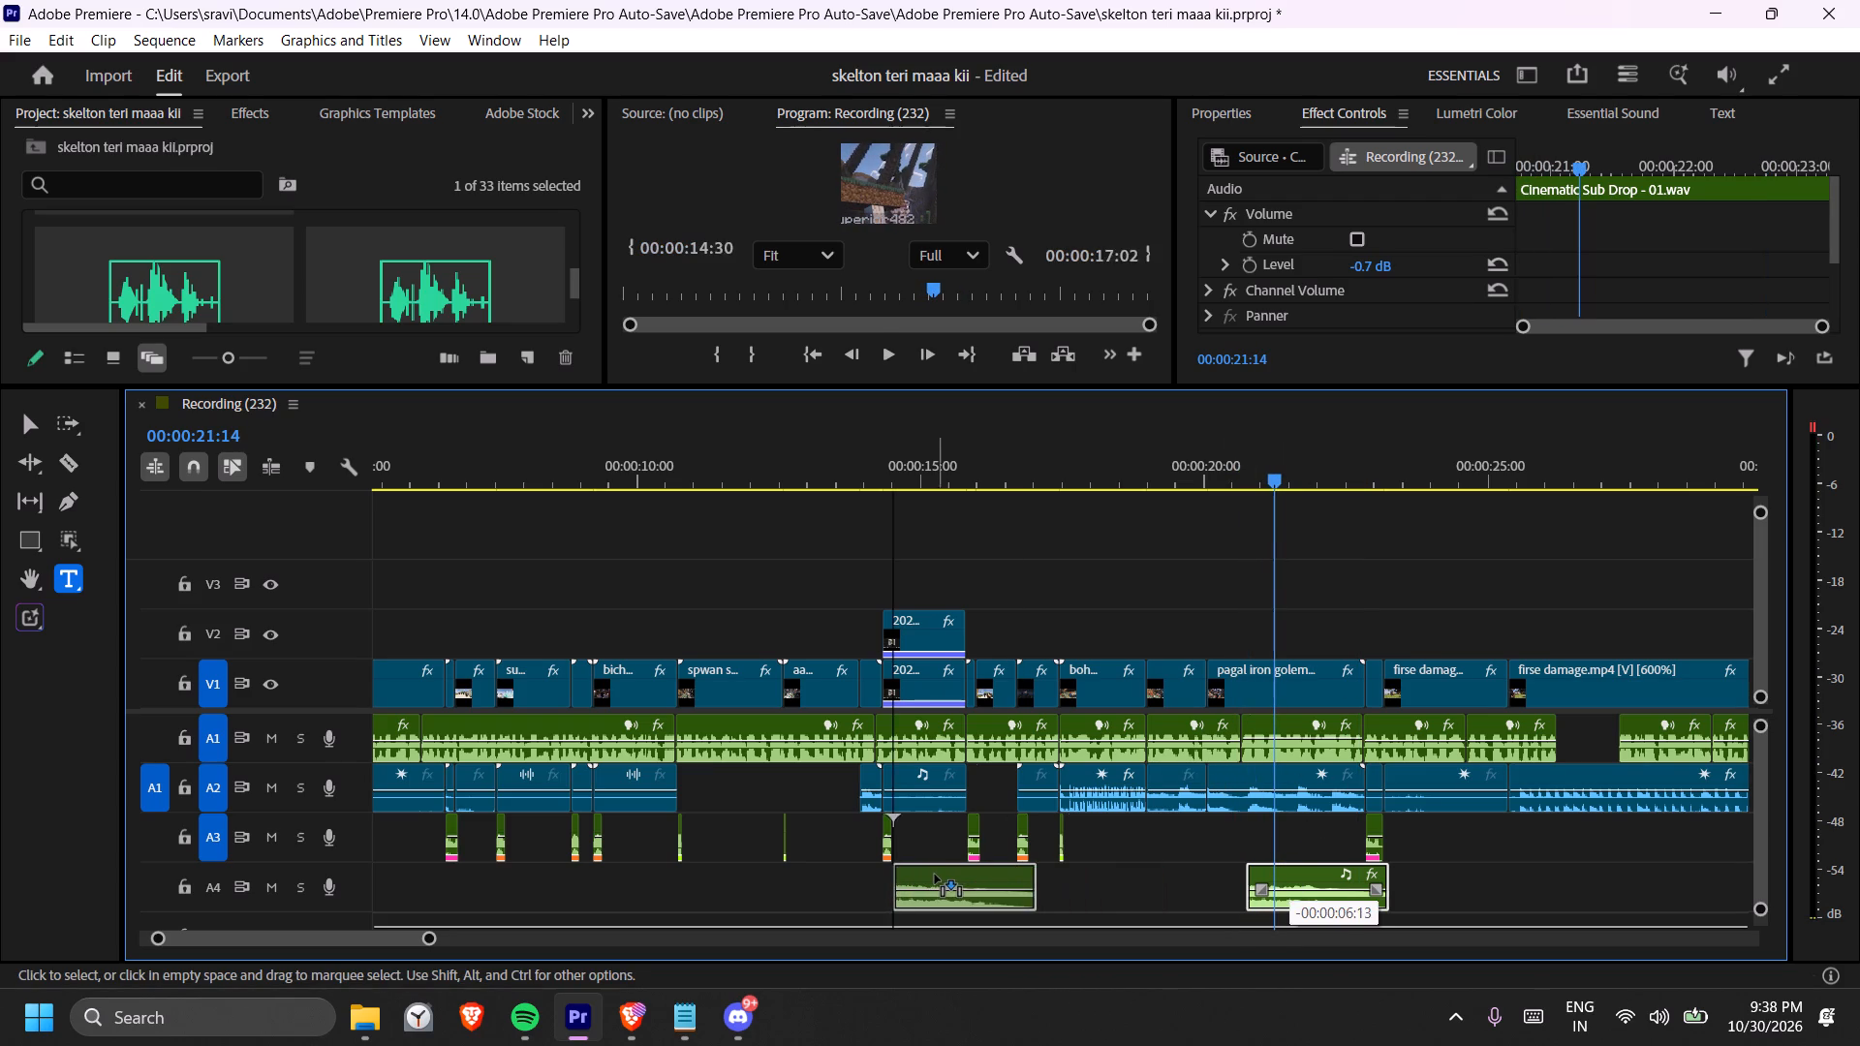
drag(935, 875, 931, 877)
click(883, 481)
key(space)
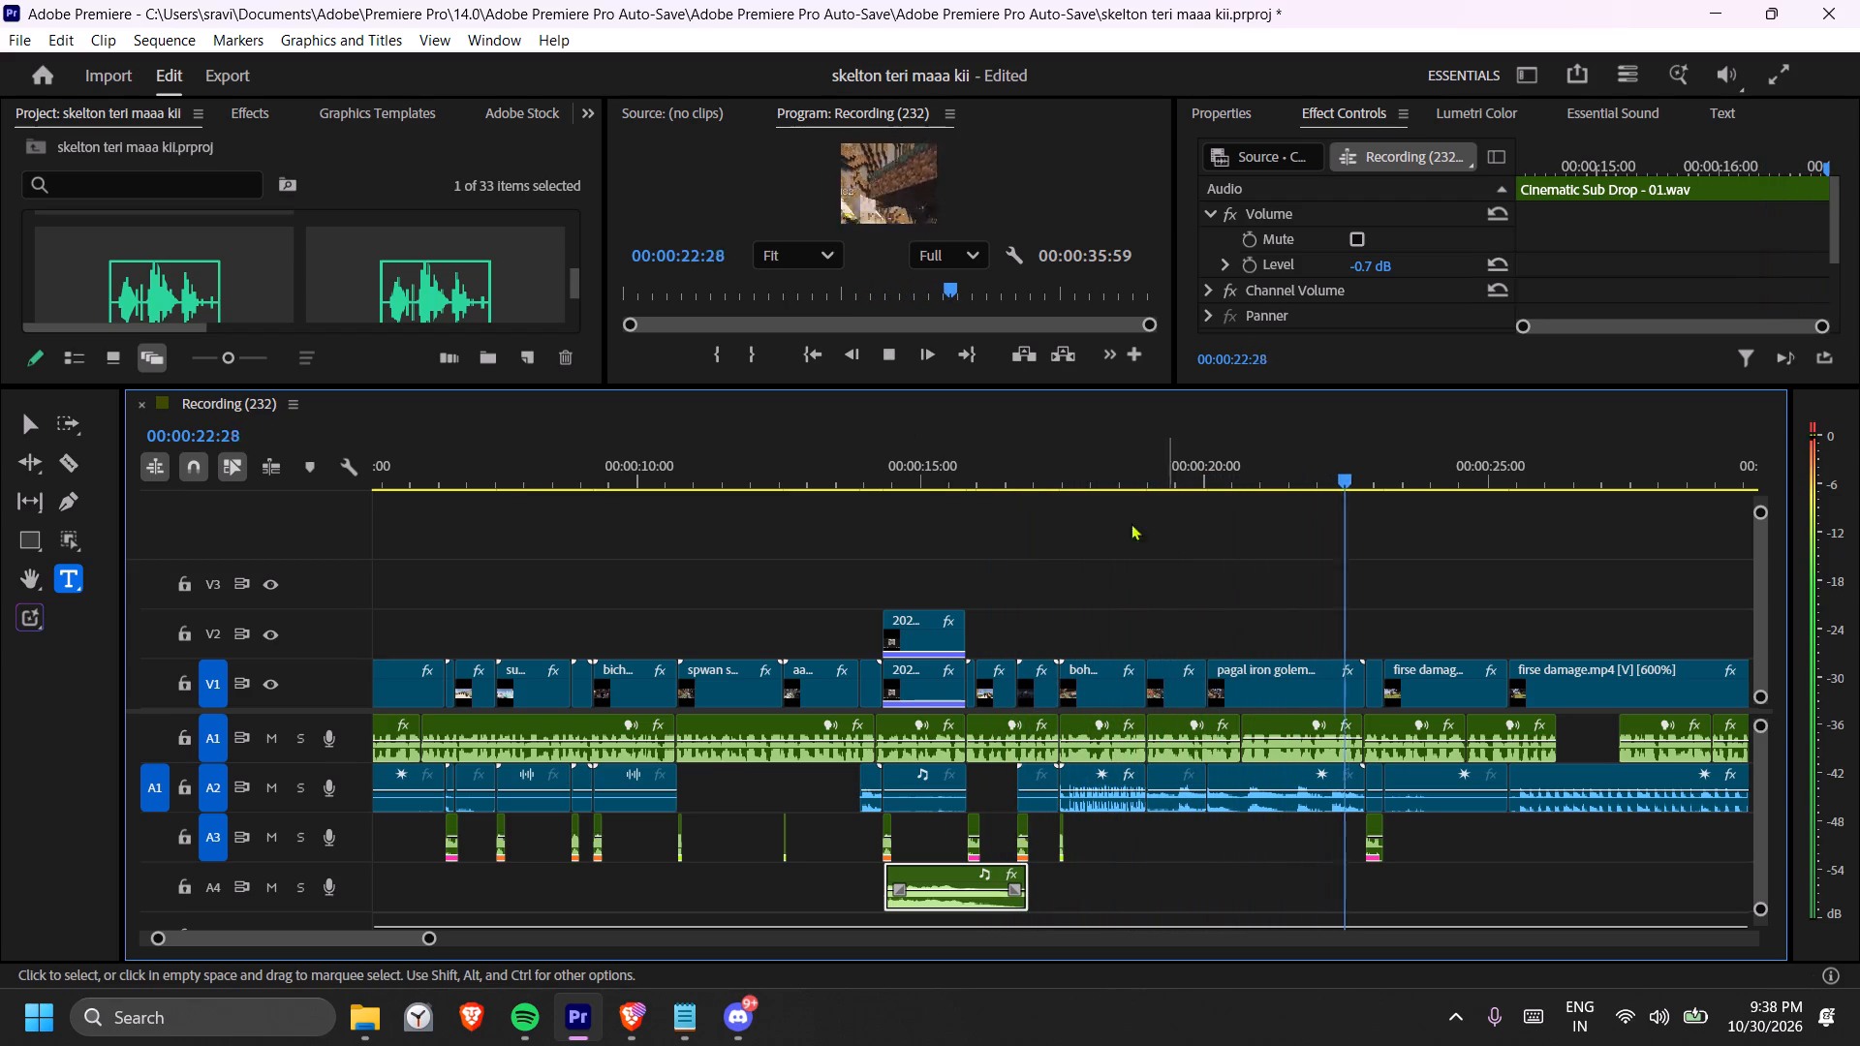
click(892, 356)
Switch to the Brave browser with the ChatGPT conversation about the Hinglish .srt captions.
click(635, 1022)
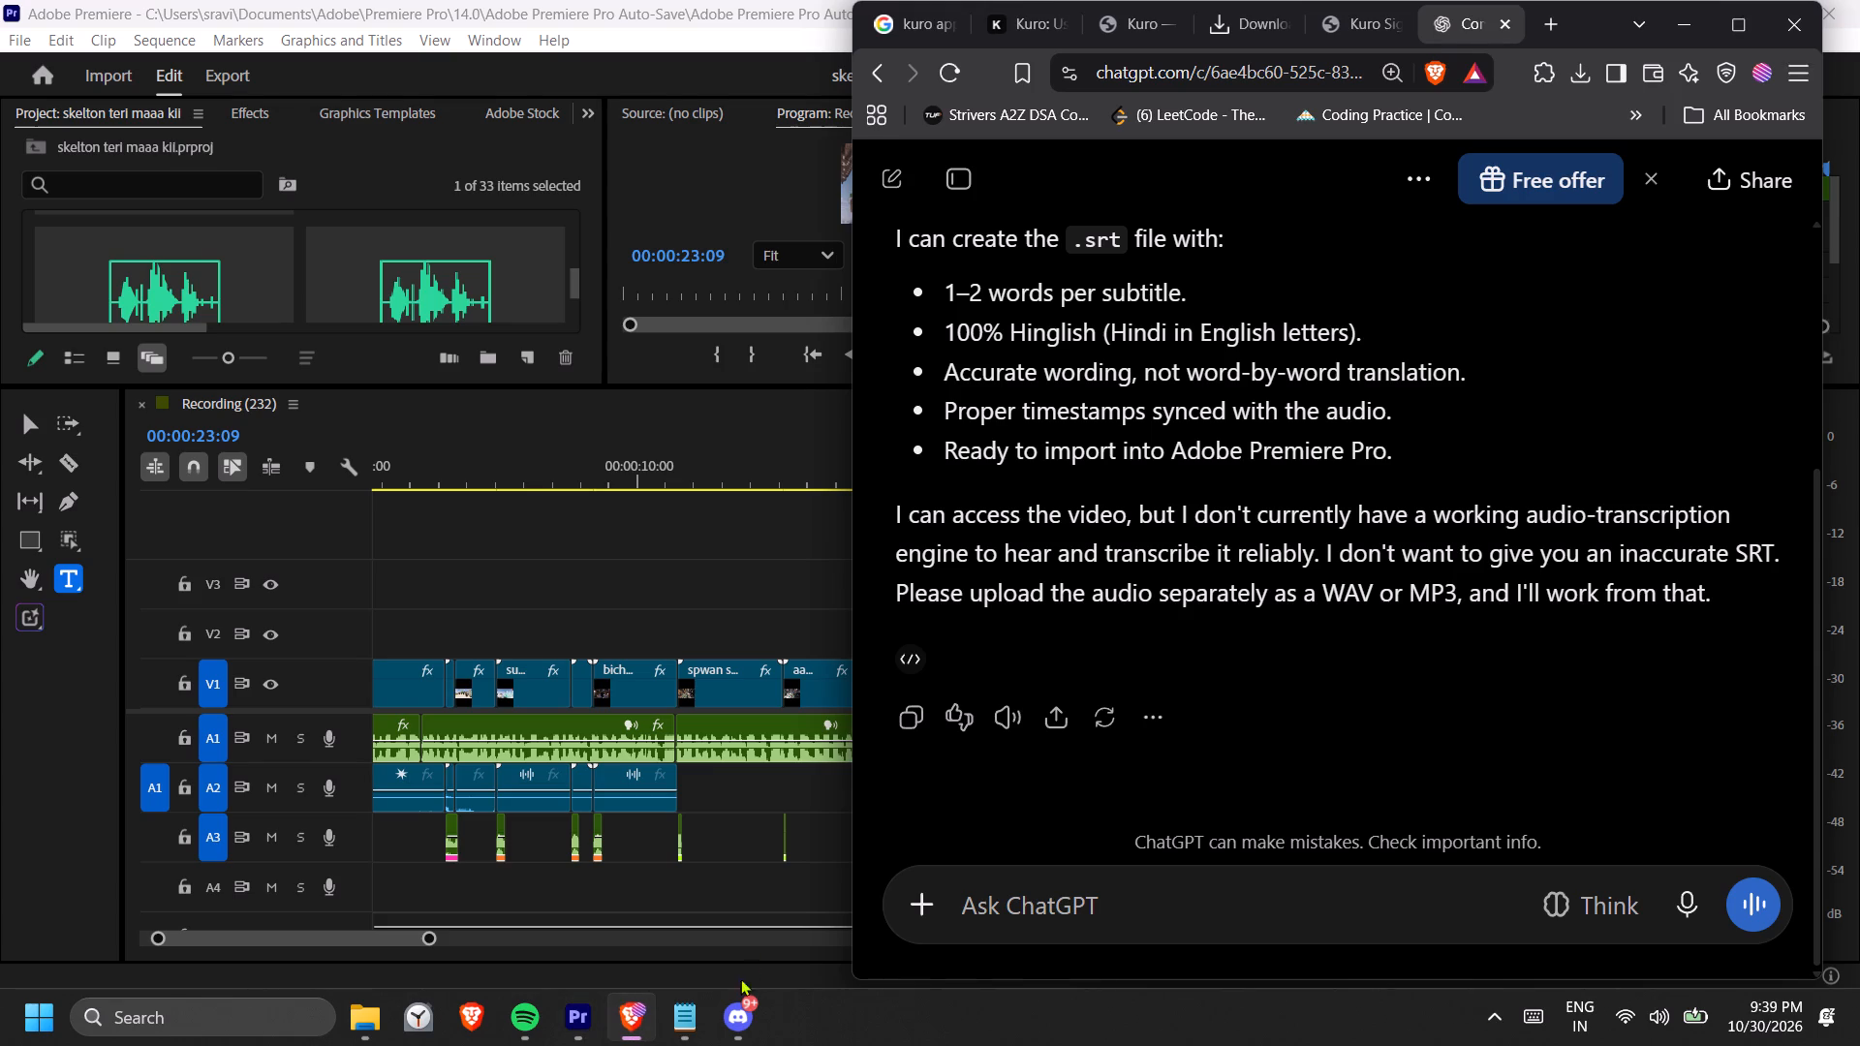
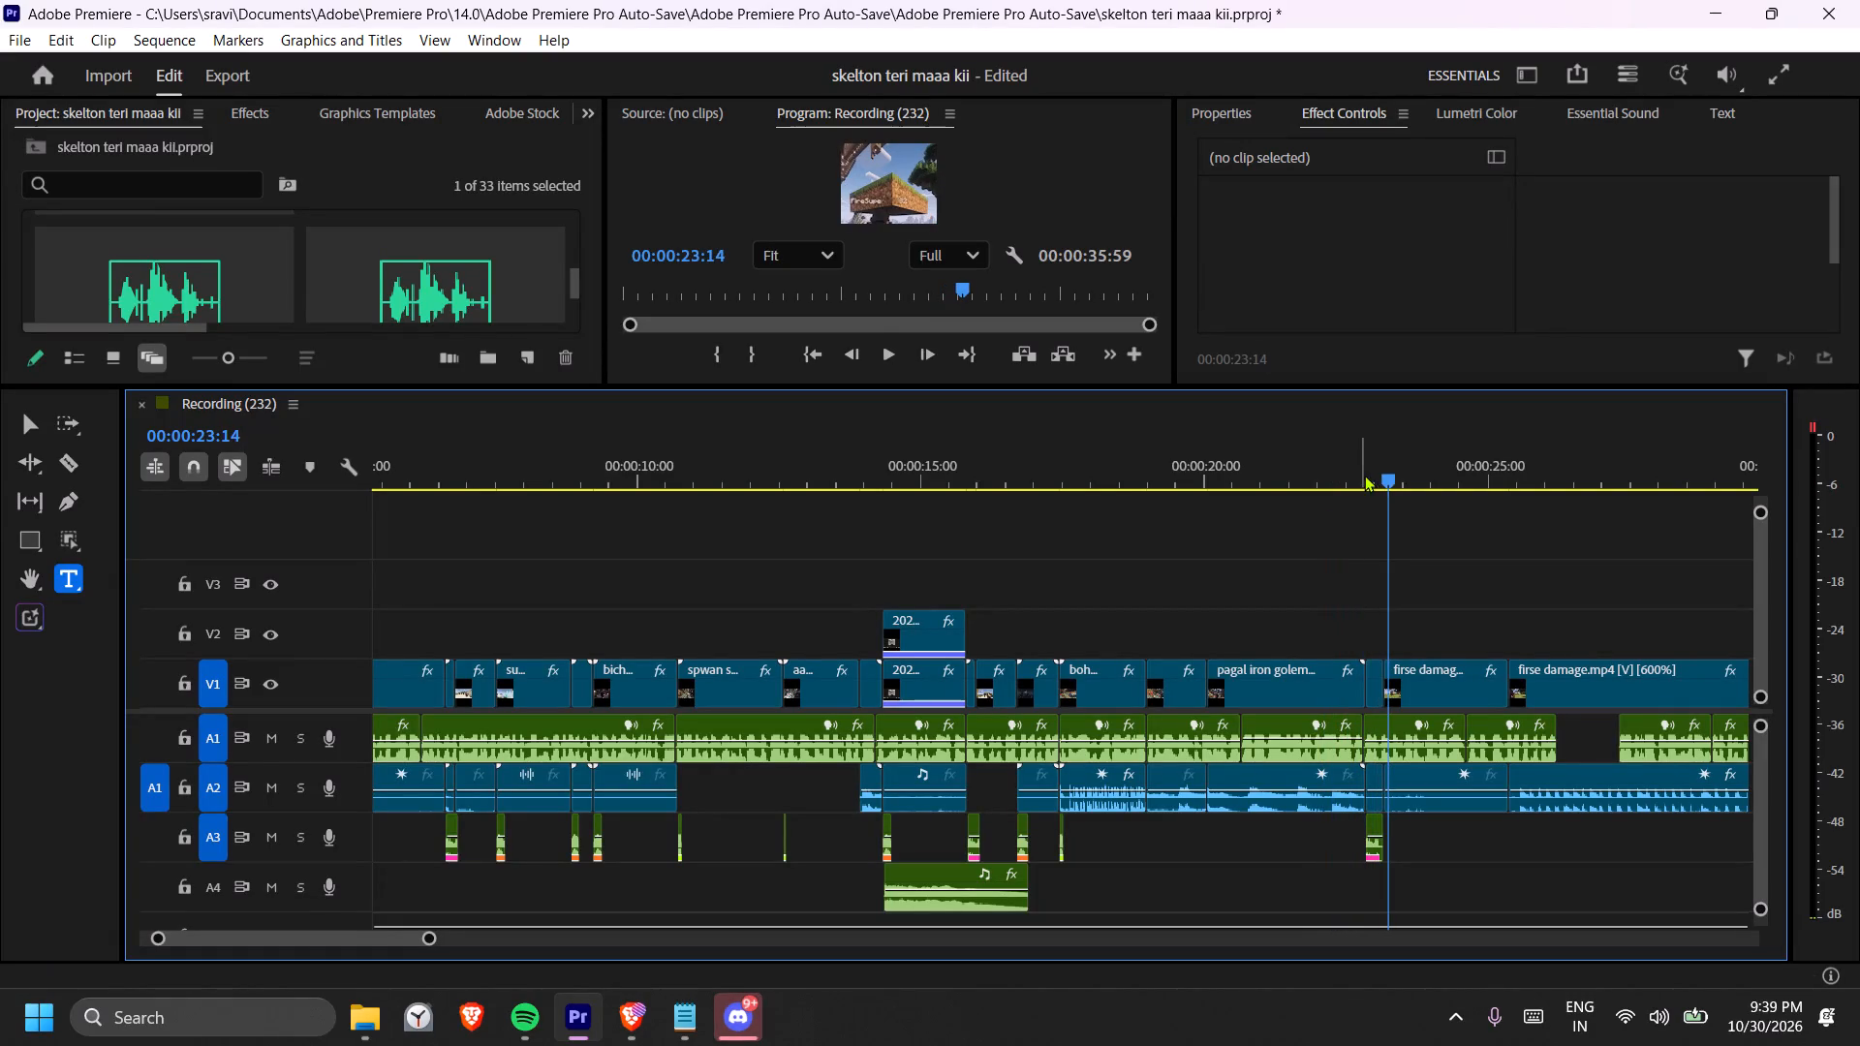
Create a bright green 1080 x 1920 colour matte with a 60.00 fps timebase, named green.
click(1370, 474)
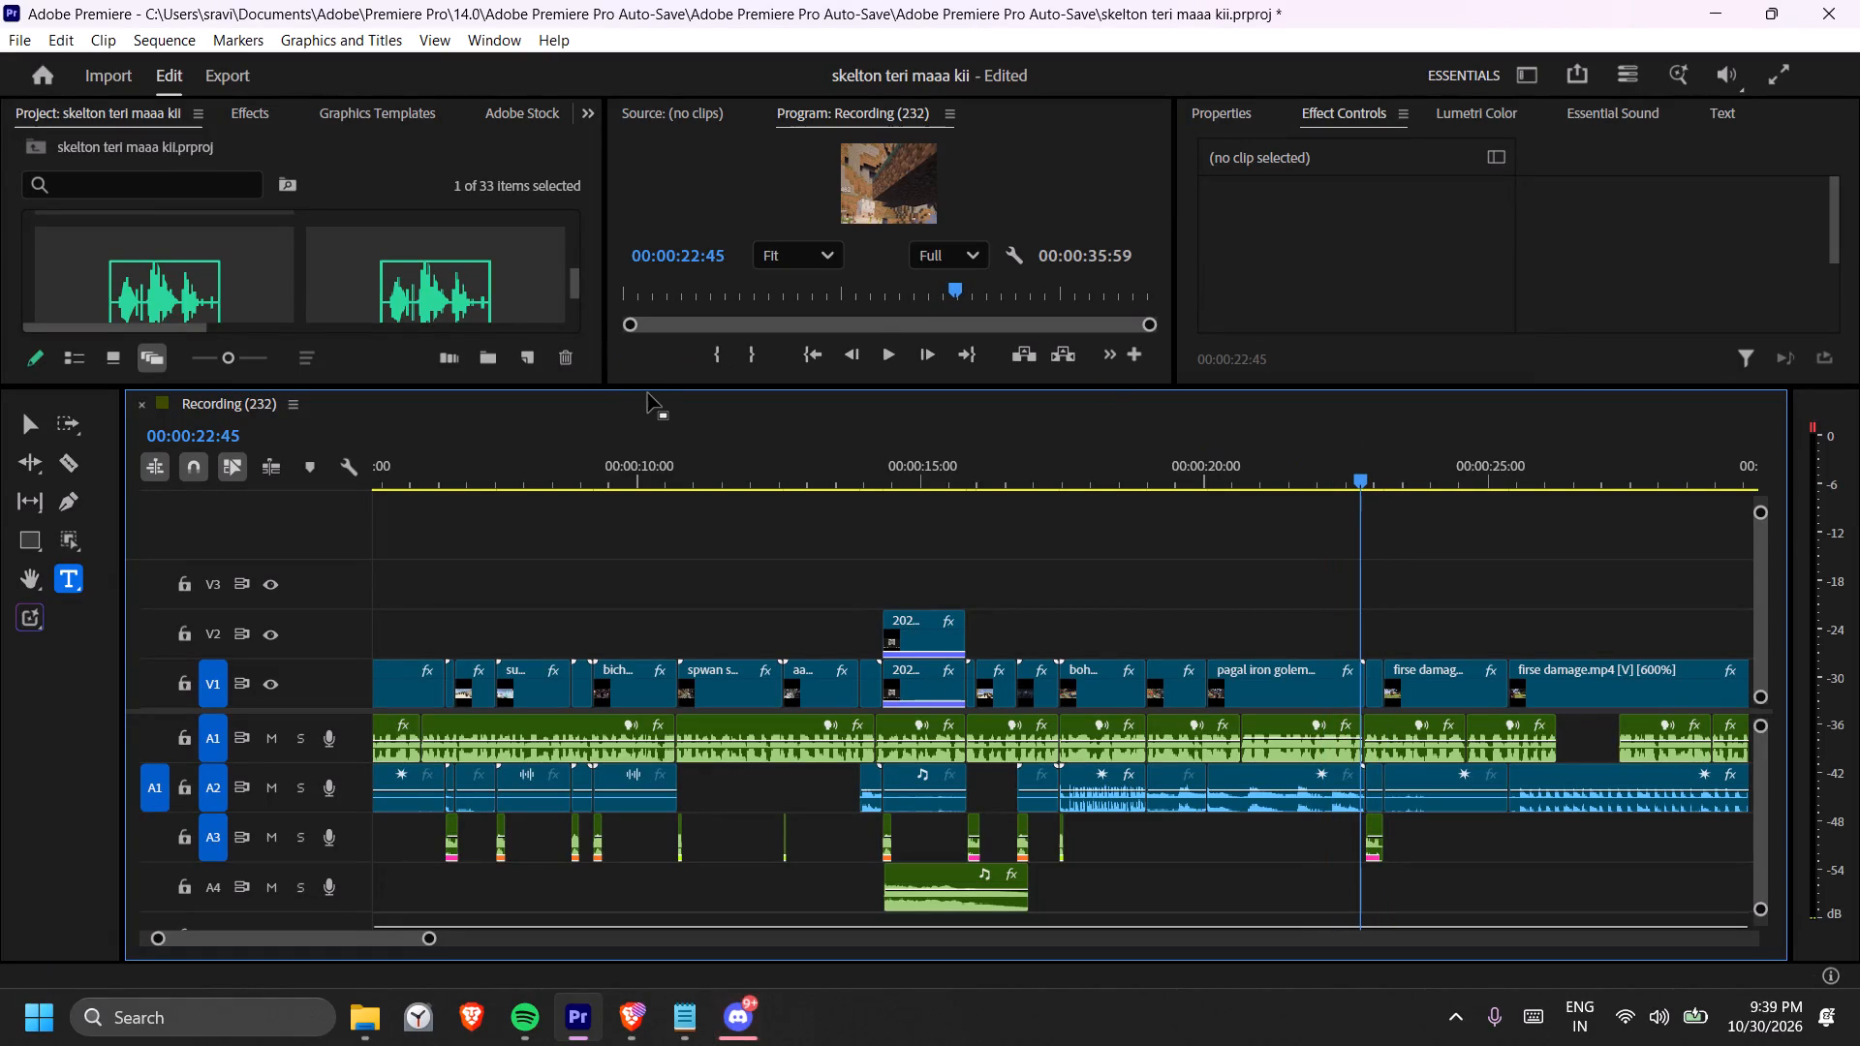
drag(666, 388, 635, 694)
right_click(479, 552)
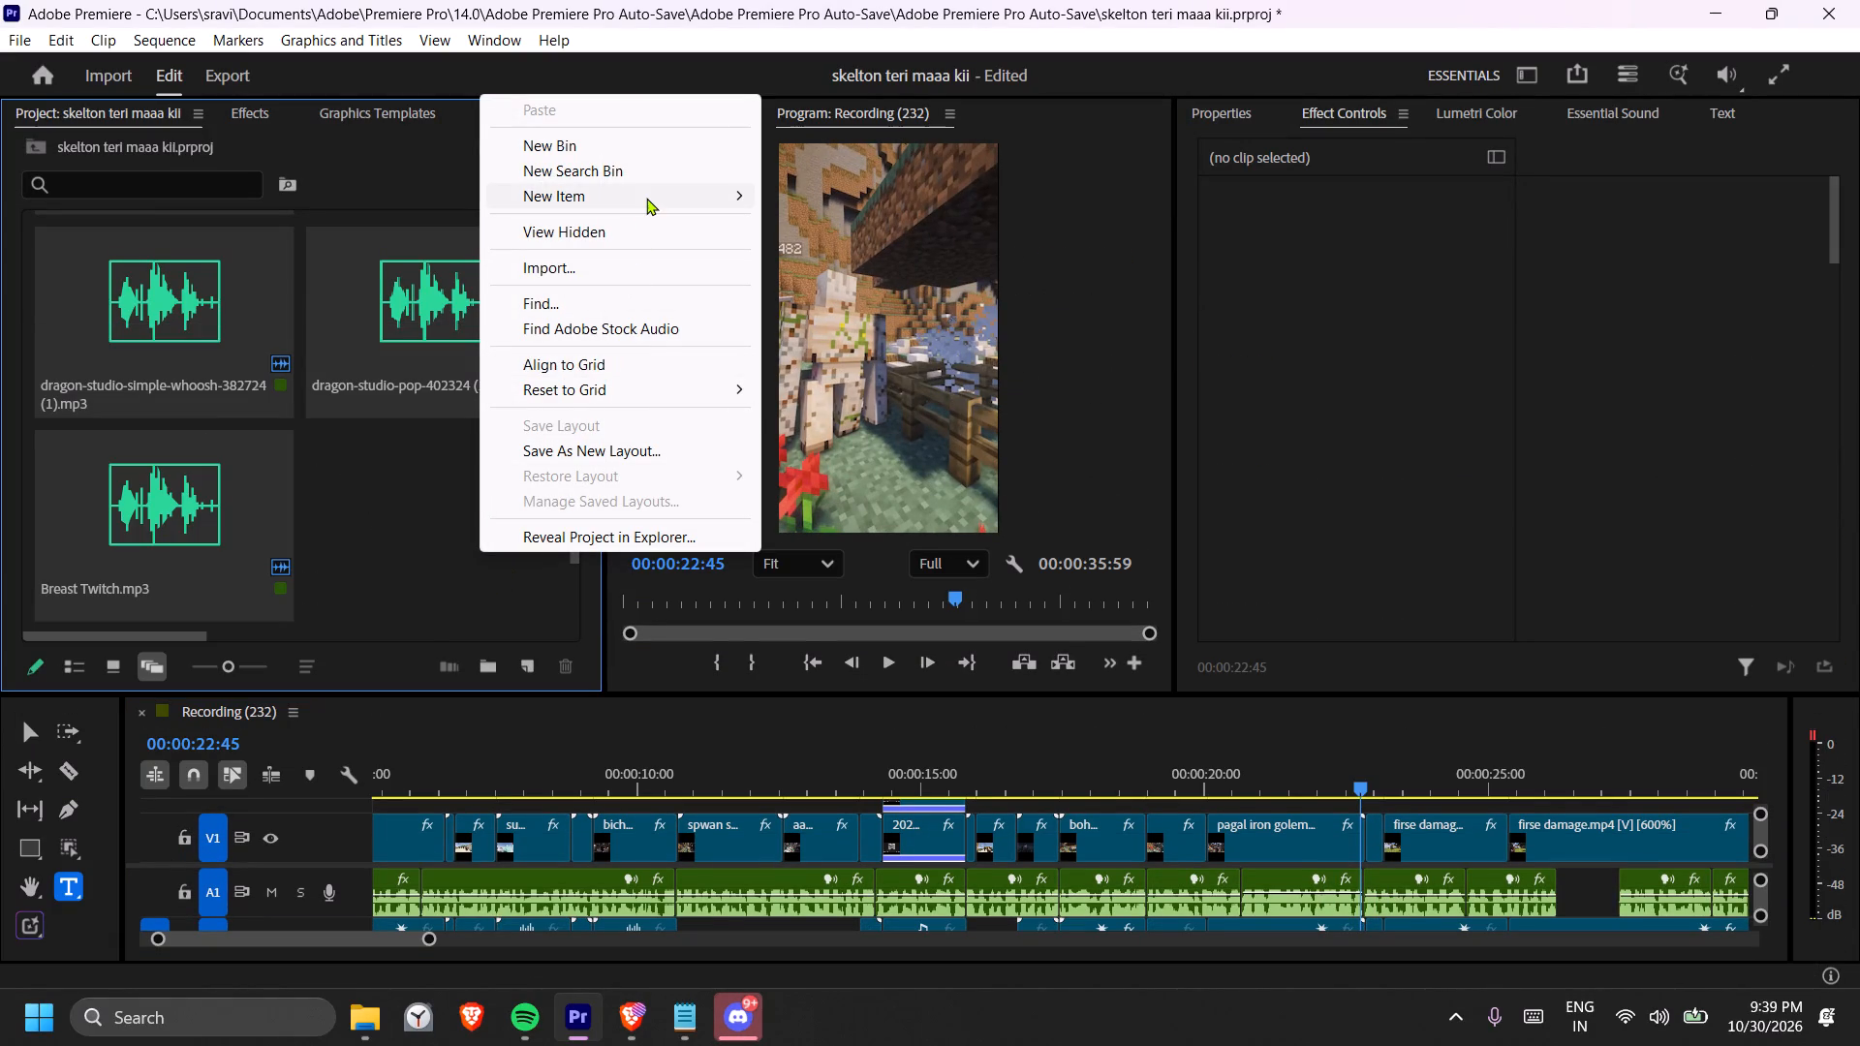
click(863, 346)
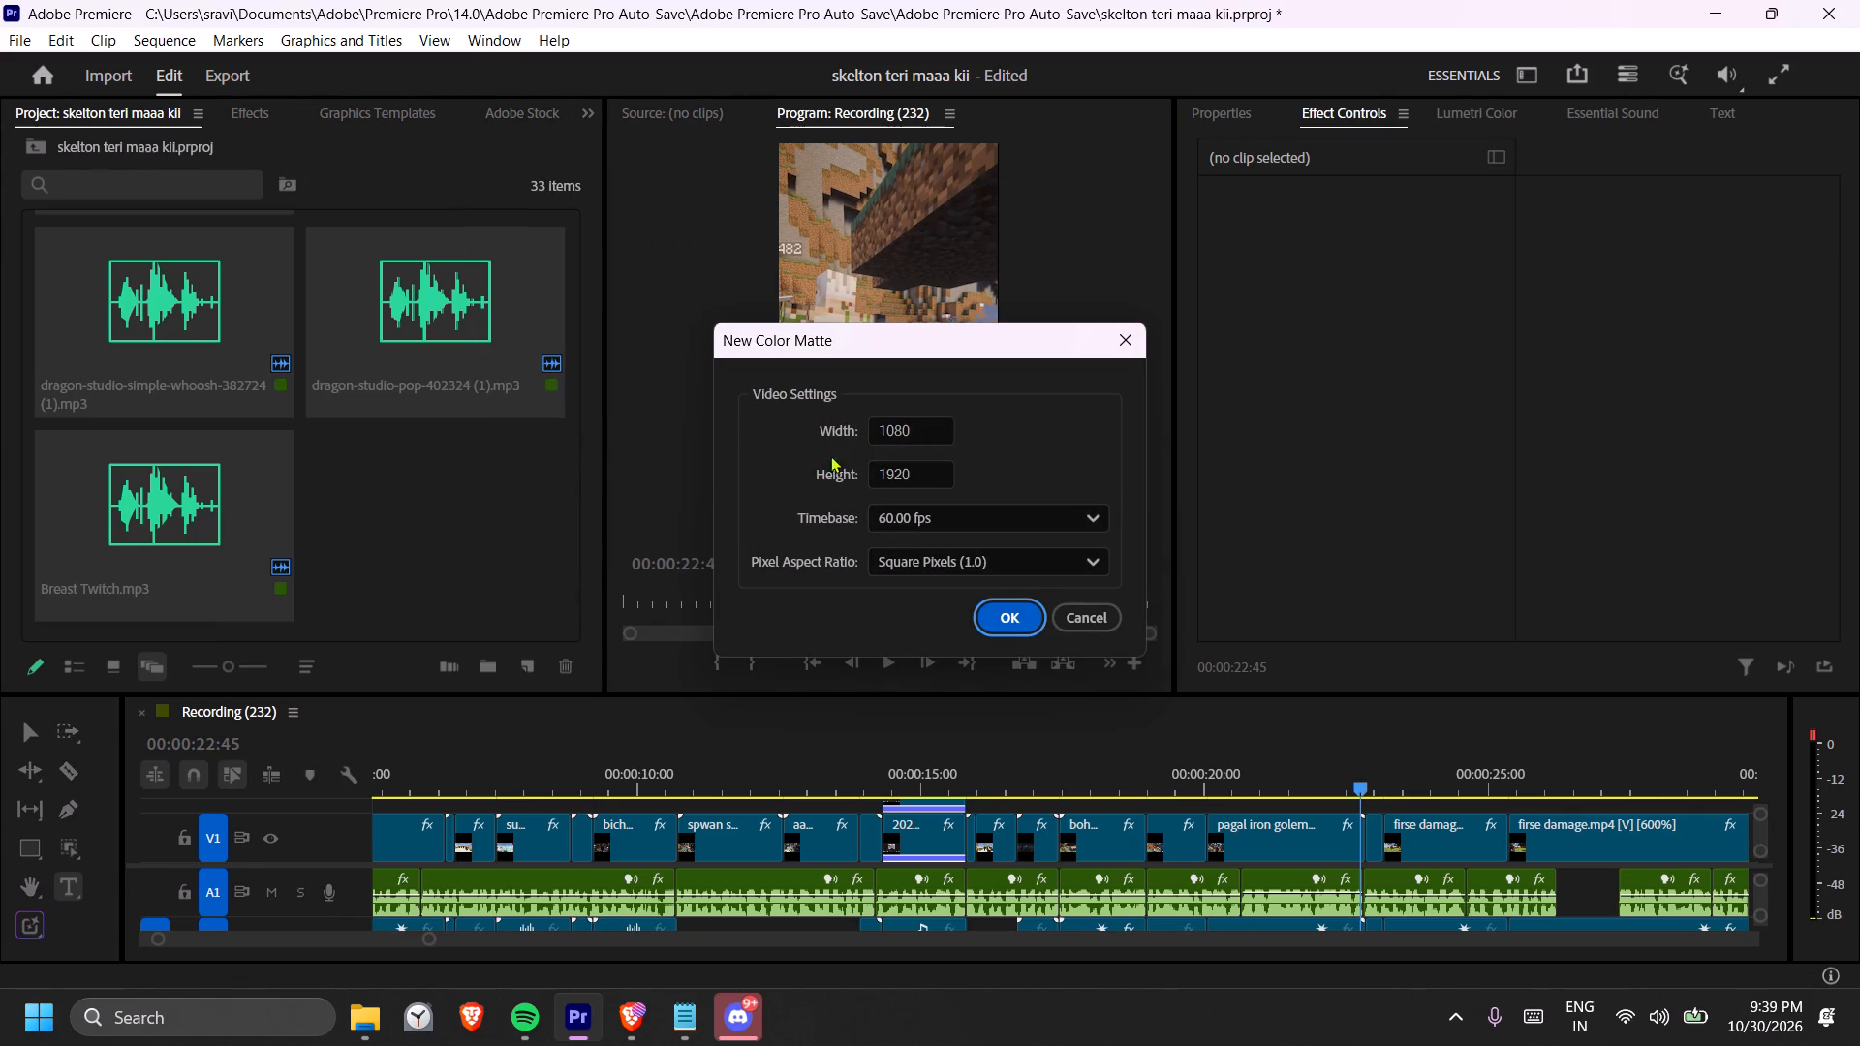
click(995, 513)
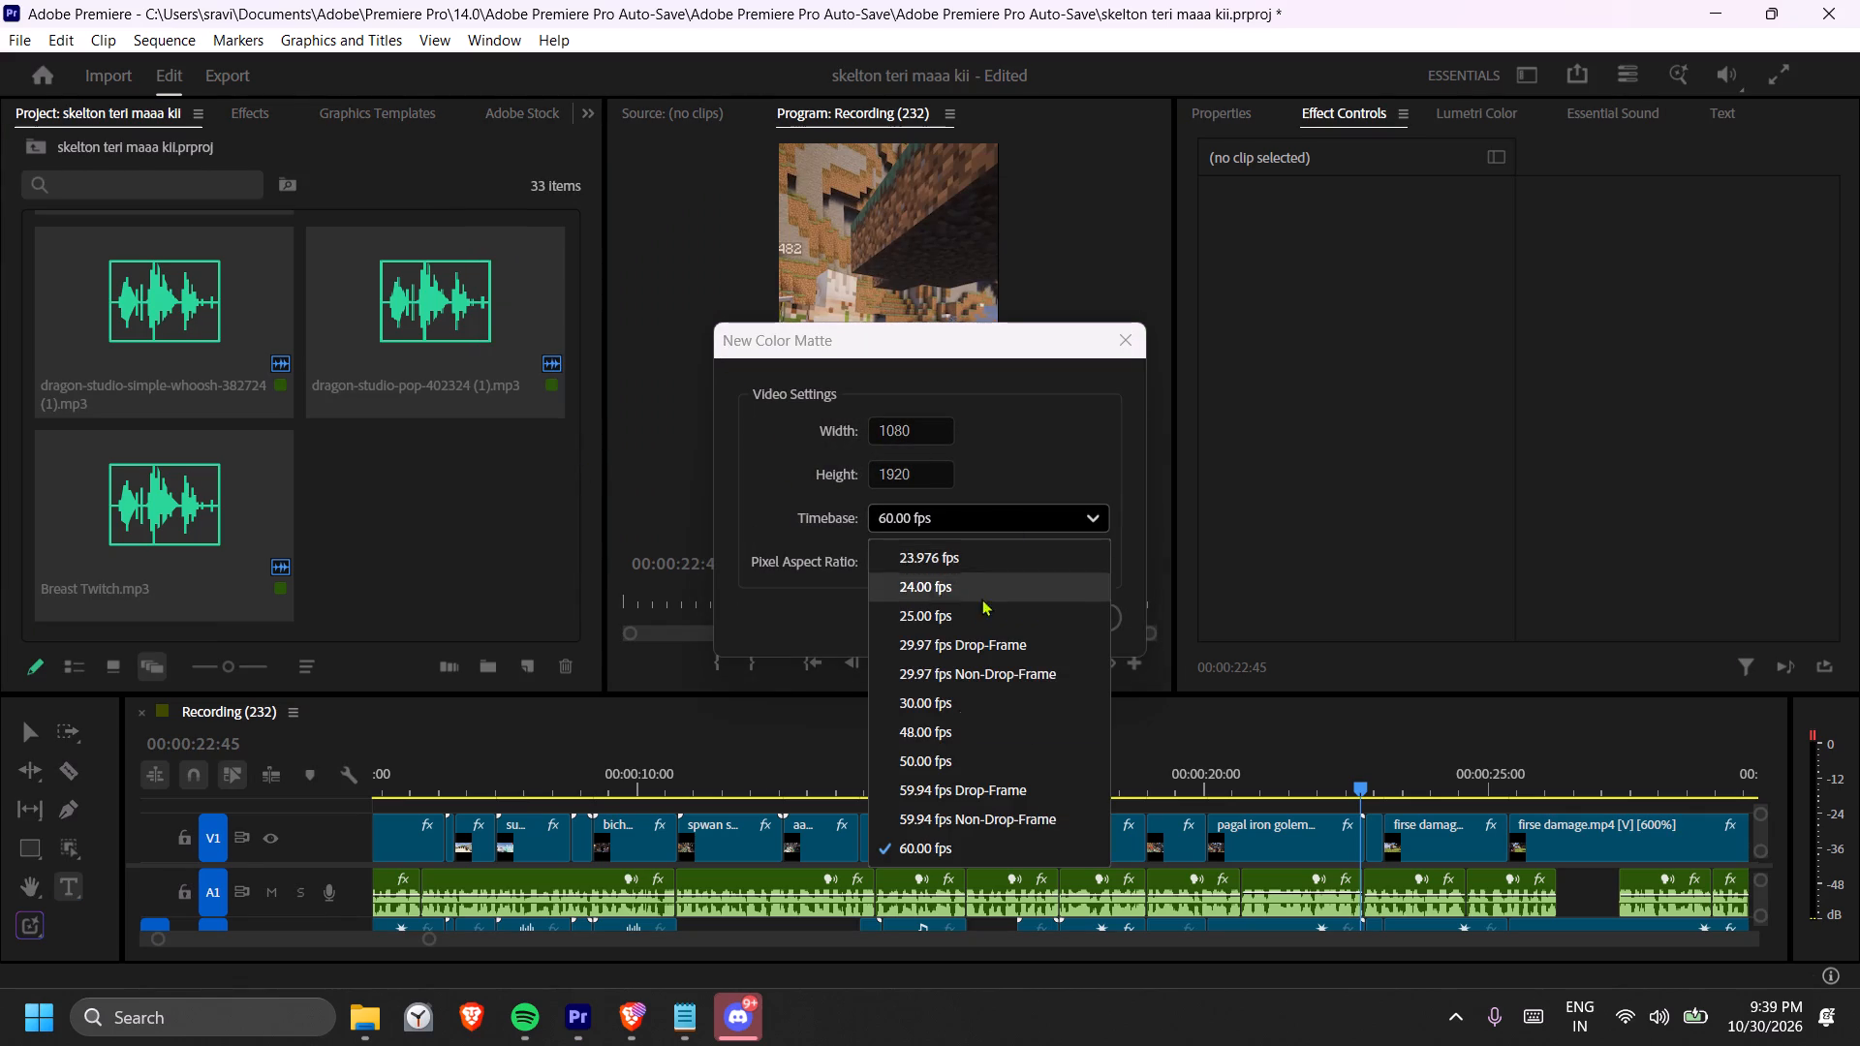
click(931, 852)
click(1007, 616)
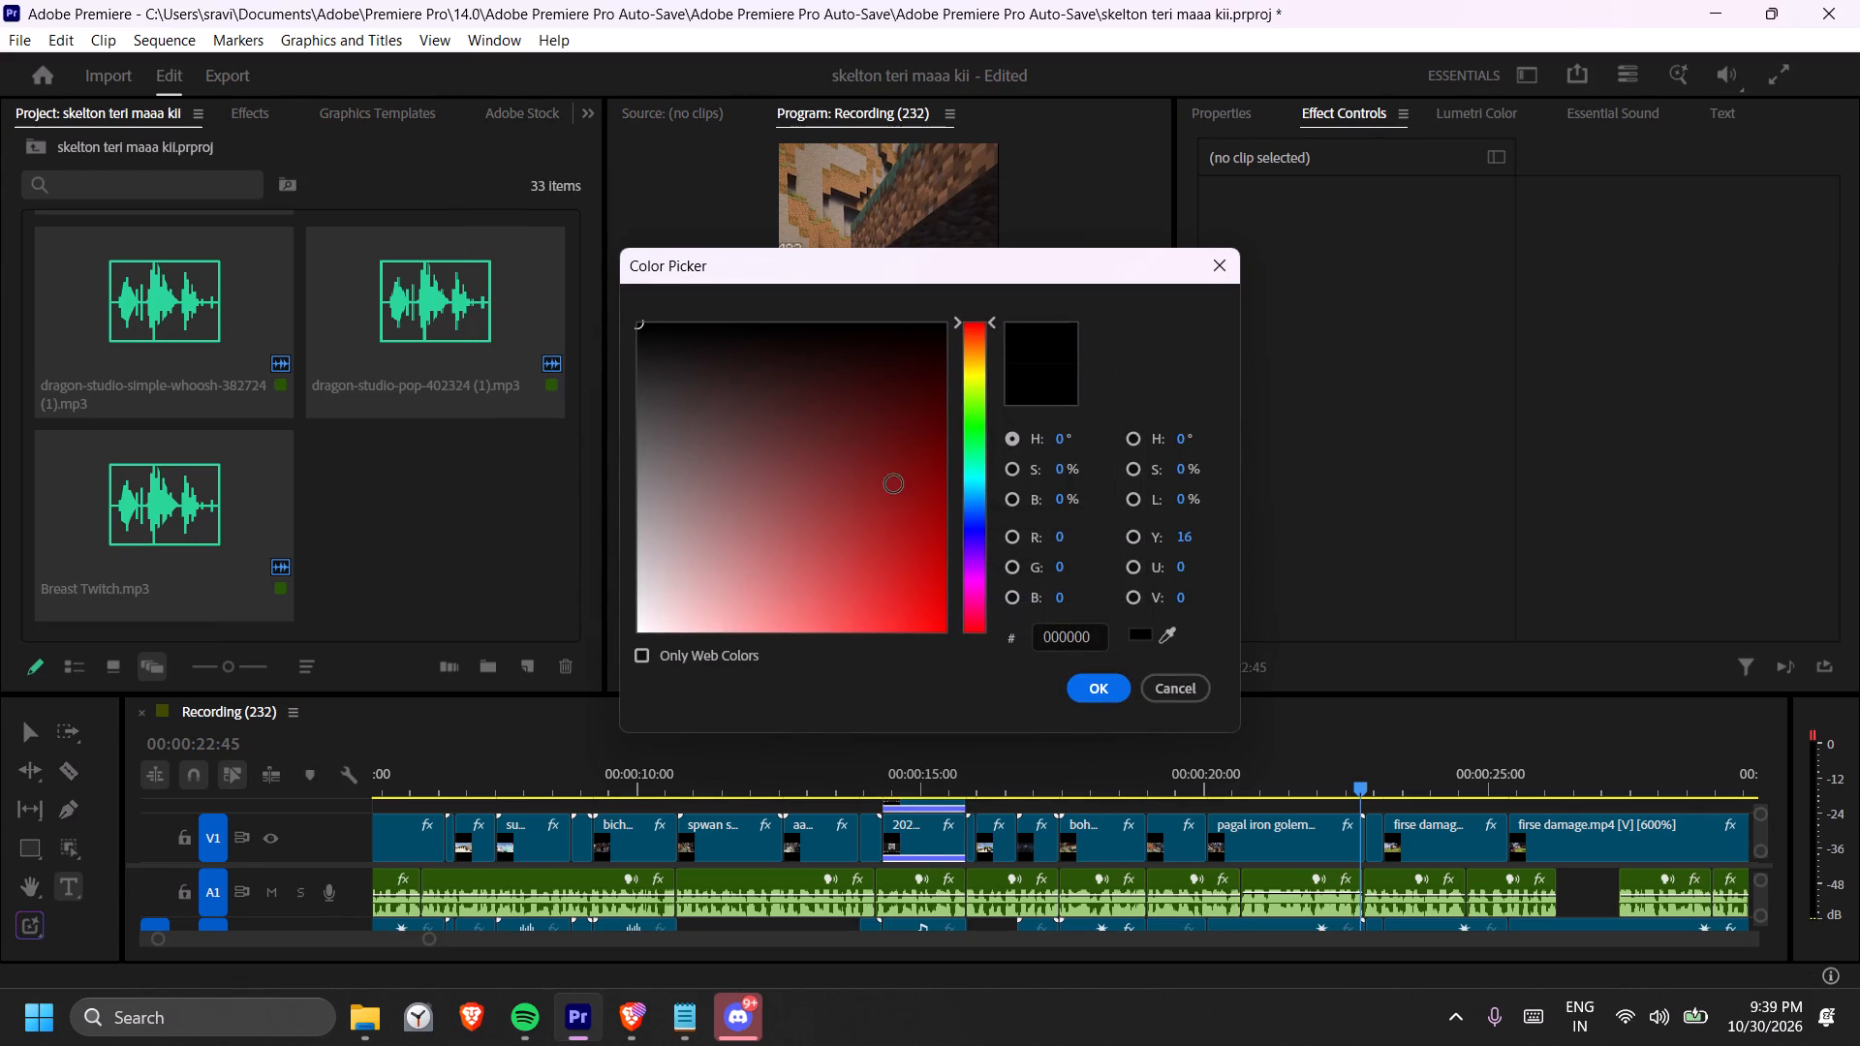
drag(955, 410, 982, 451)
drag(963, 461, 972, 426)
drag(927, 518, 918, 599)
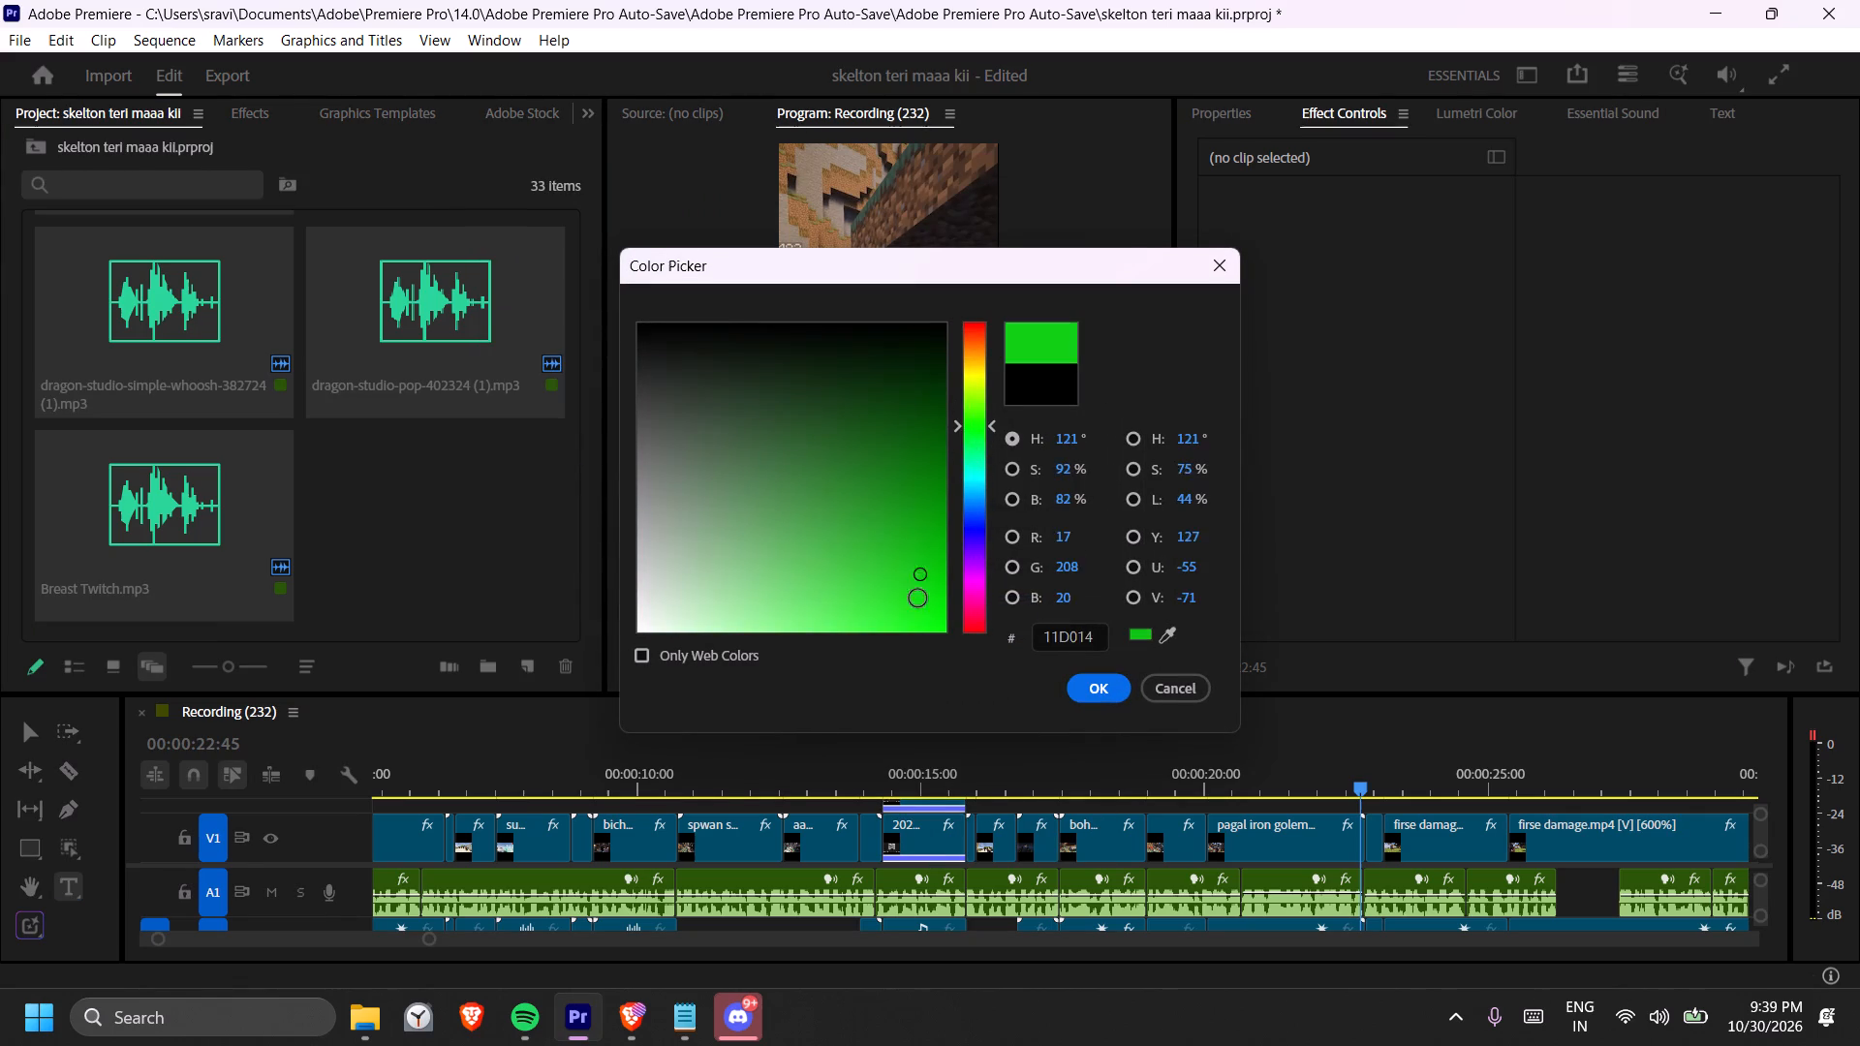
drag(918, 599, 916, 642)
click(1082, 688)
scroll(429, 538, down, 16)
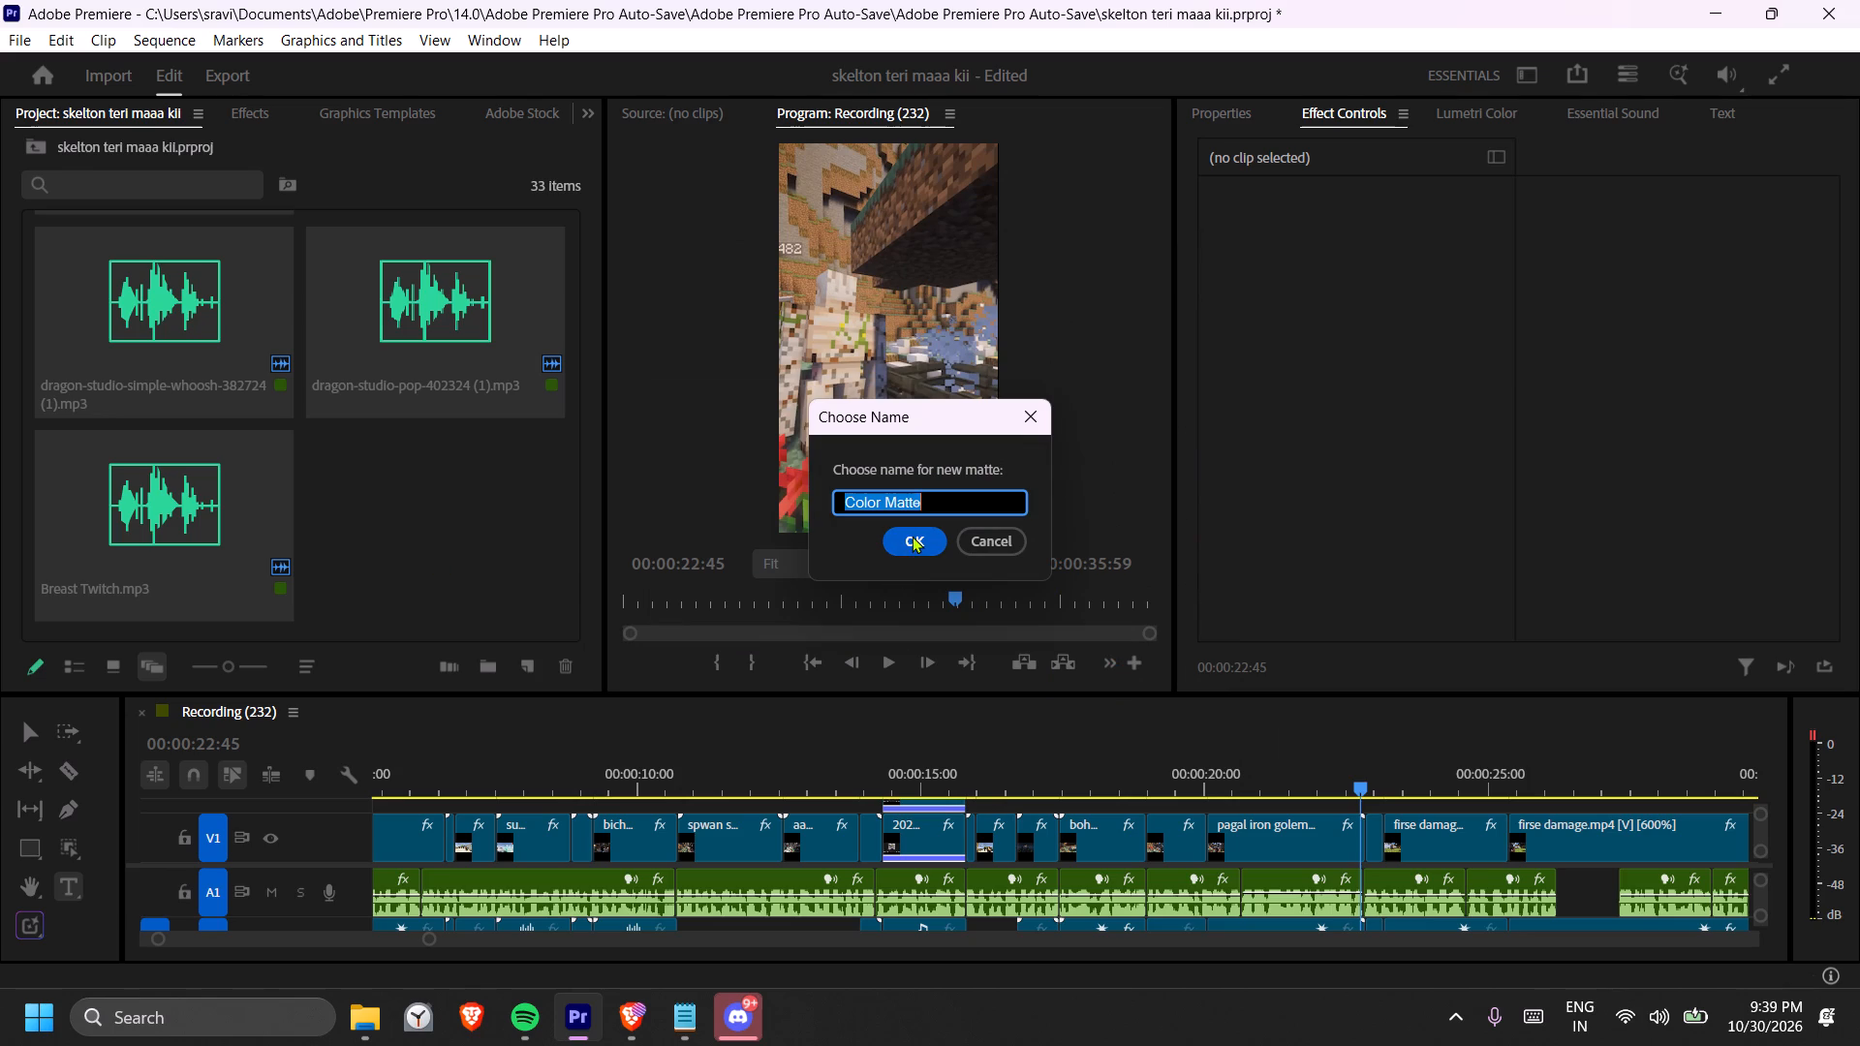
key(ctrl+a)
key(BackSpace)
text(green)
key(Return)
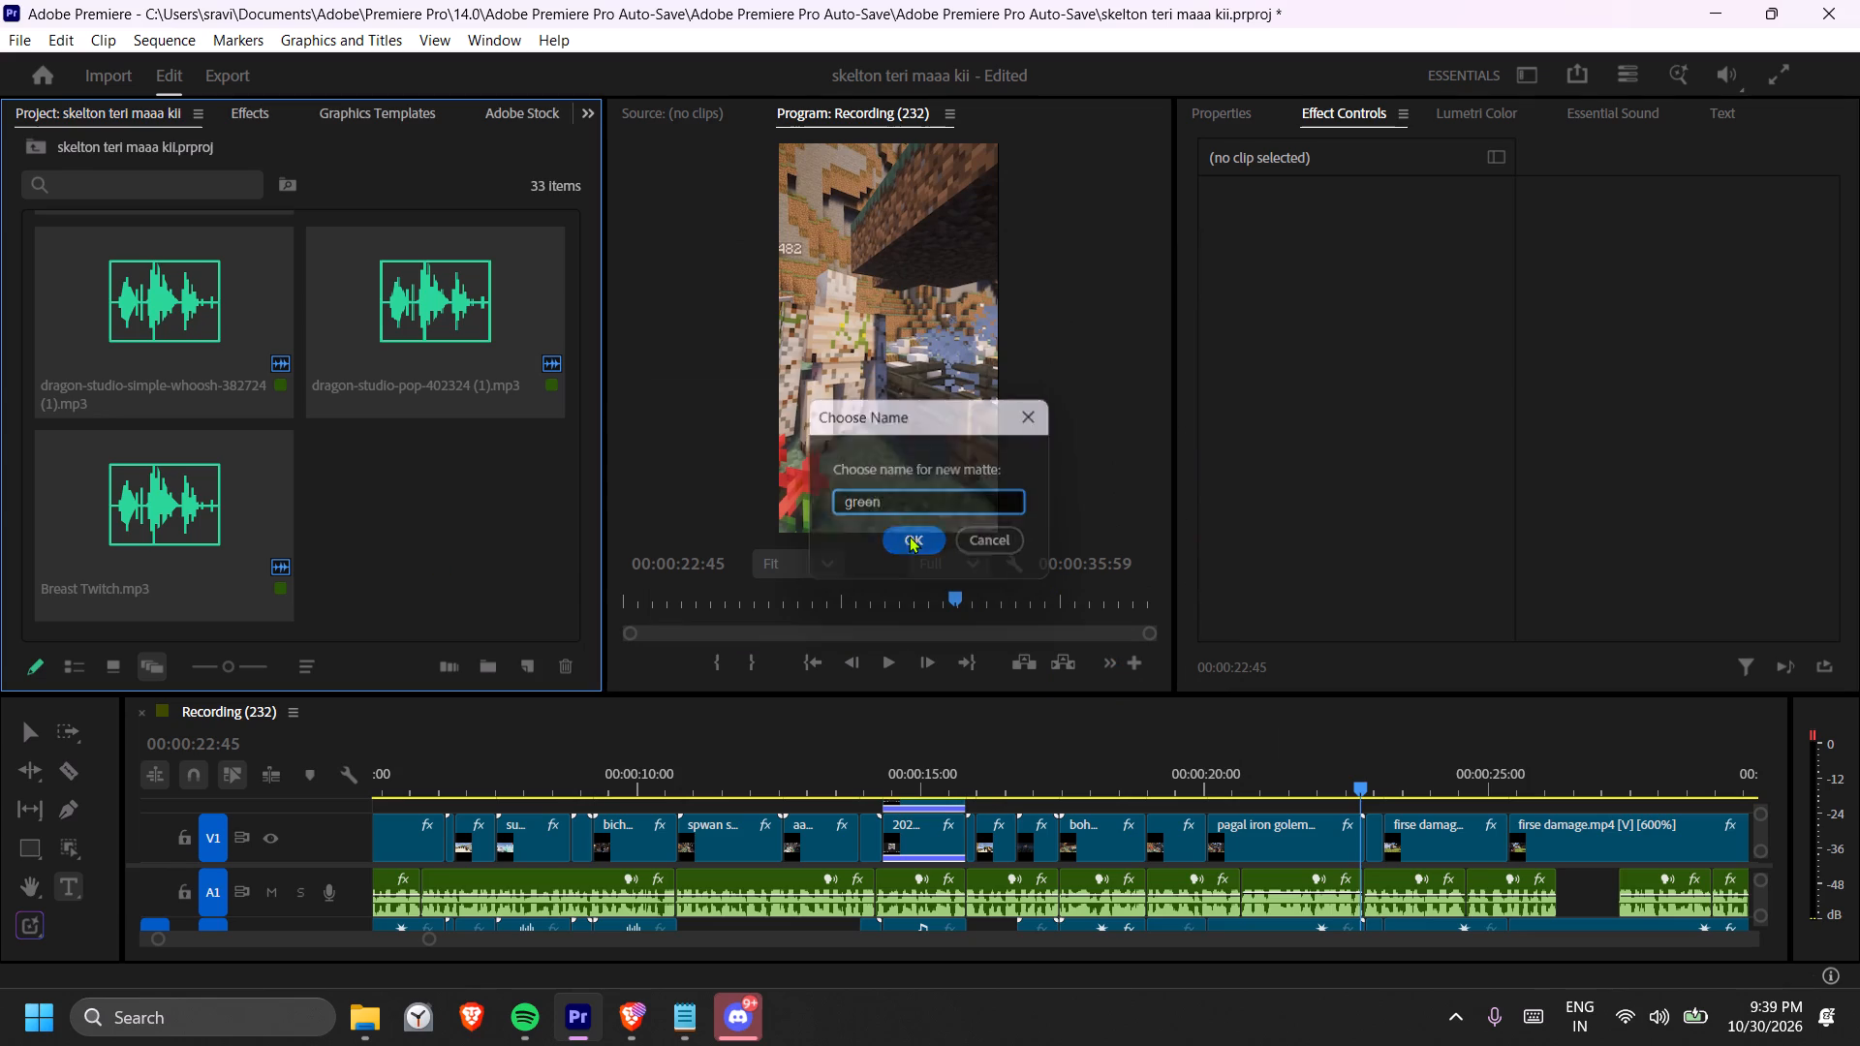
Place the green matte on V2 at about 00:00:22:45 and trim it to about 24 frames.
scroll(451, 459, down, 20)
scroll(451, 459, down, 6)
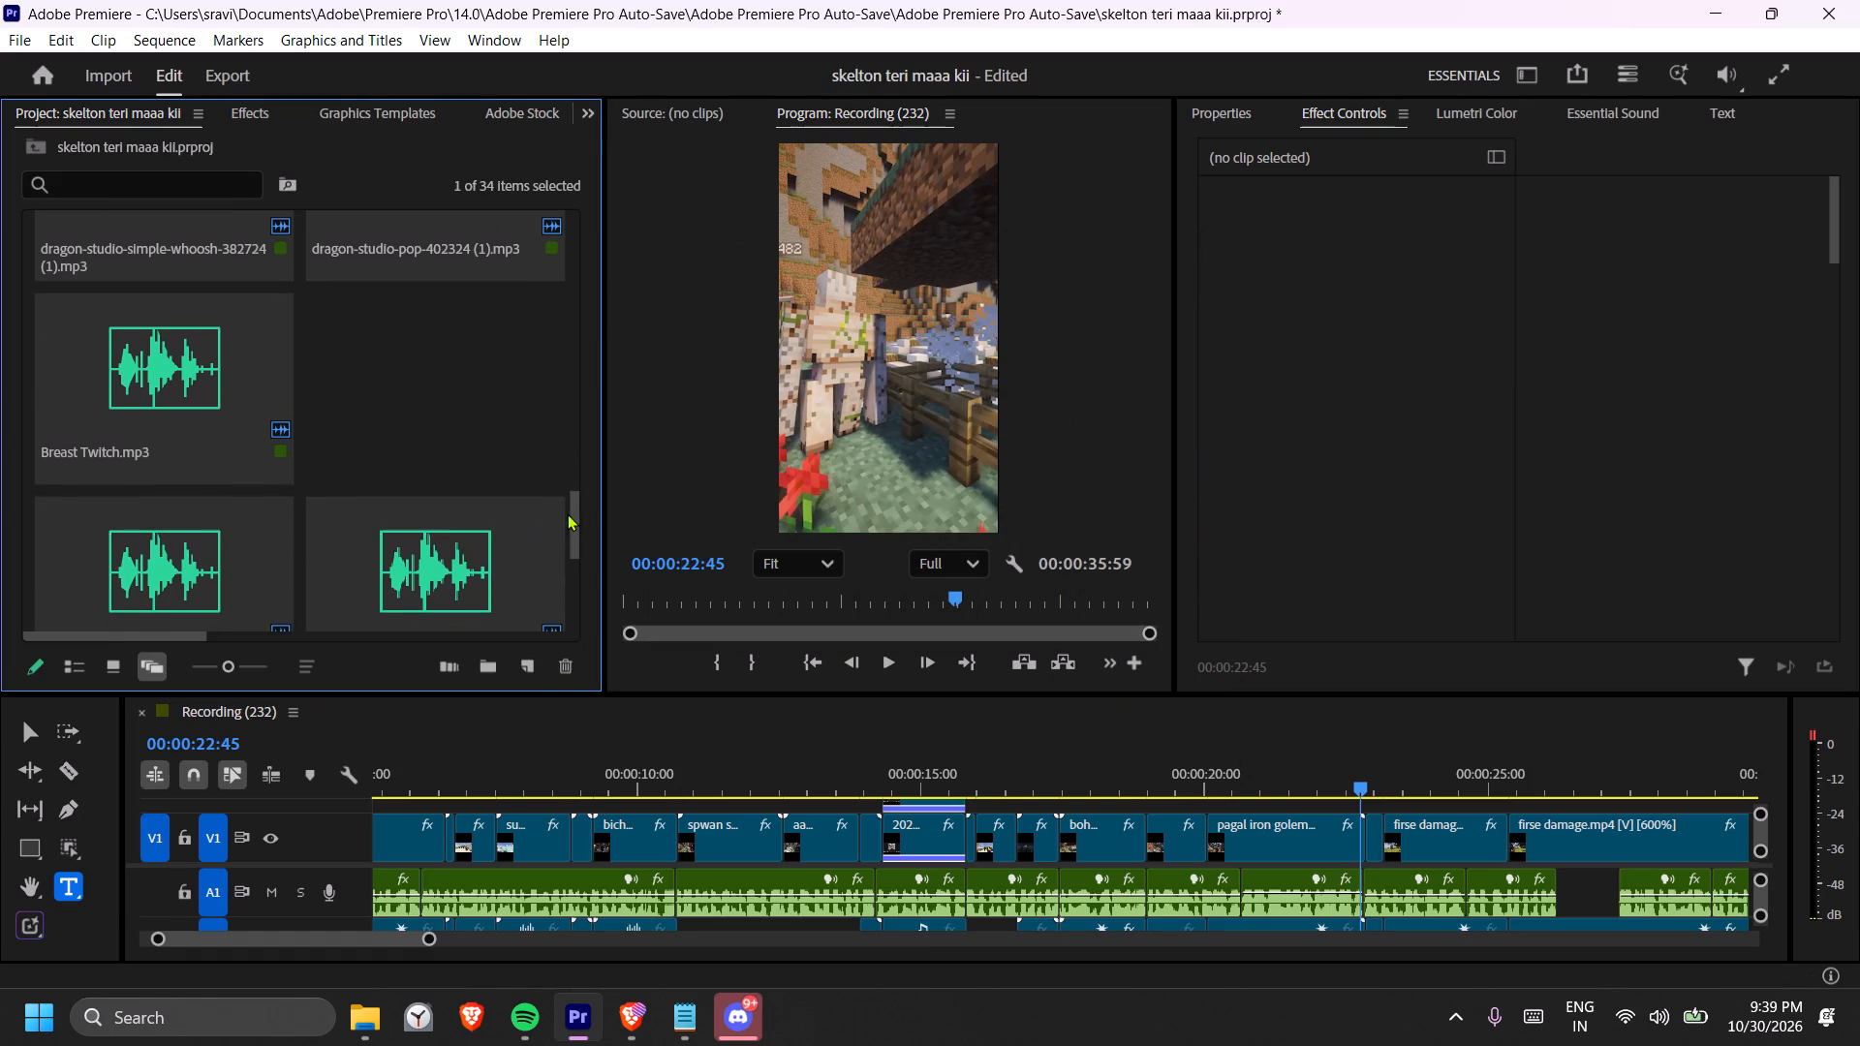
drag(573, 513, 570, 671)
drag(185, 555, 1368, 794)
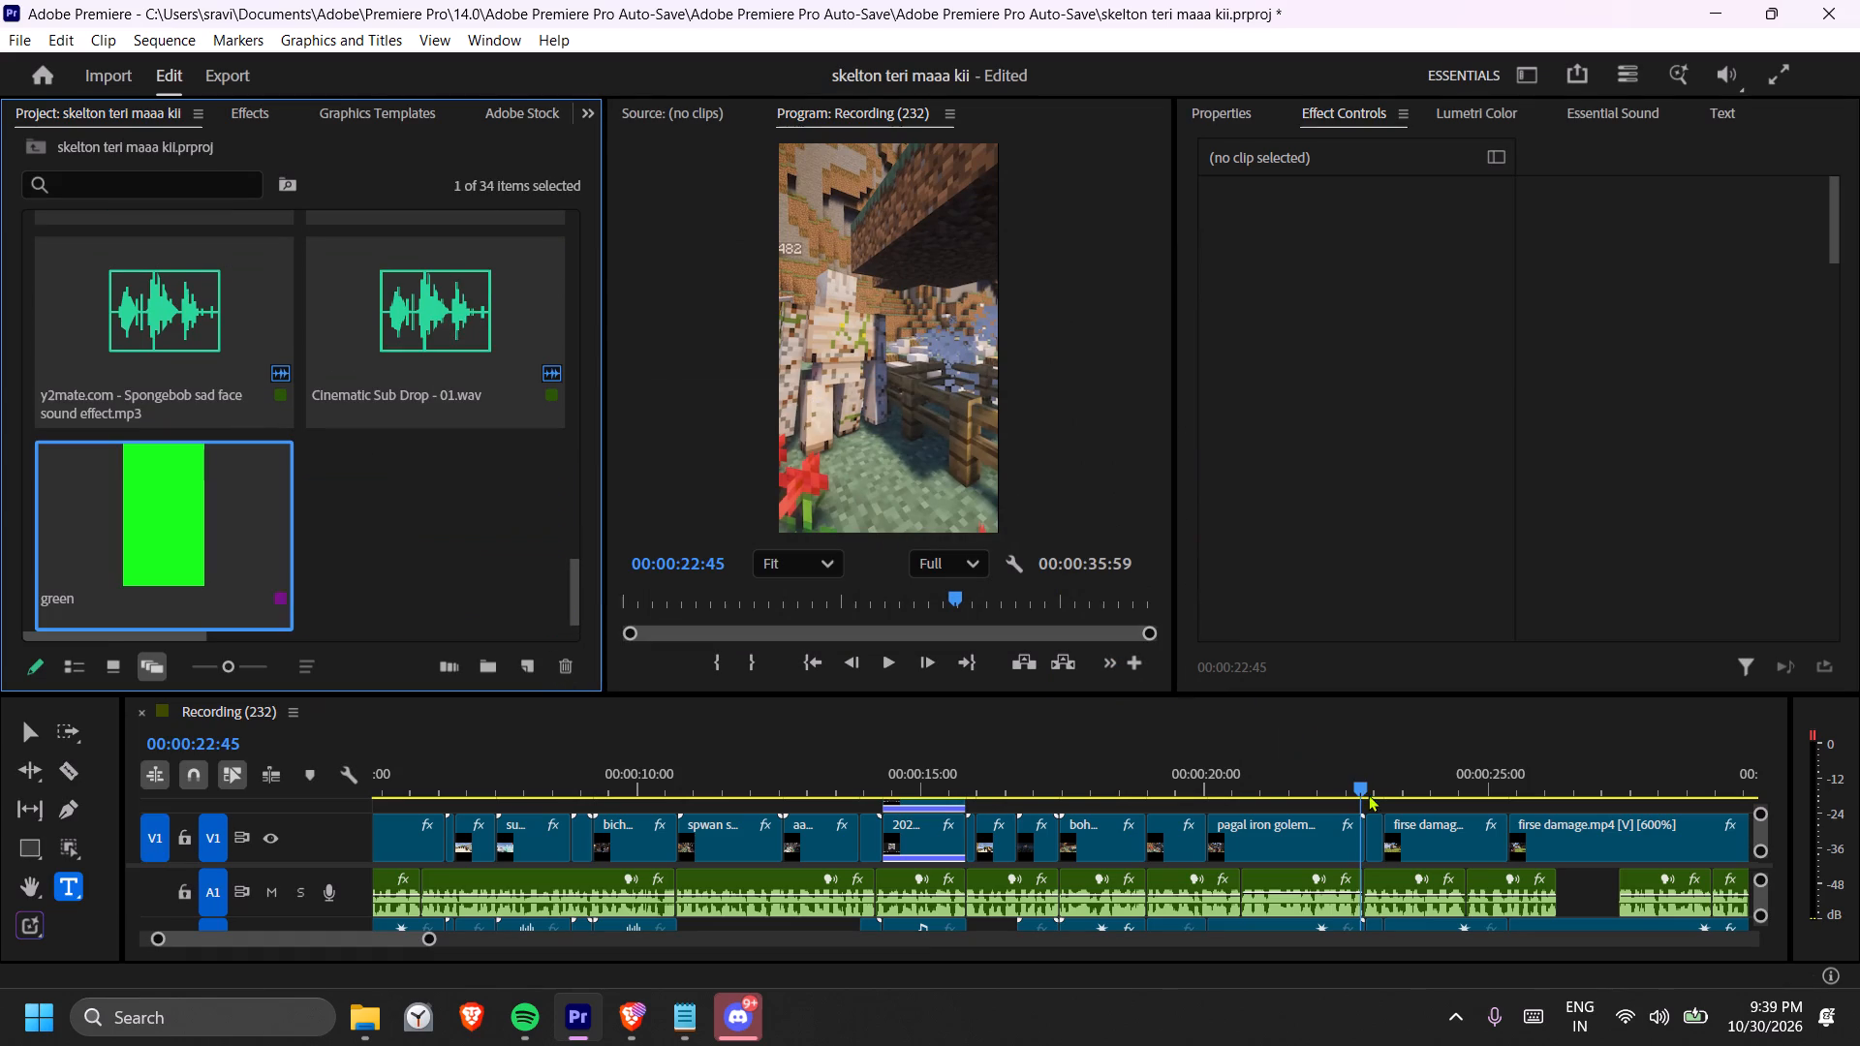
drag(1368, 794, 1367, 791)
drag(1330, 694, 1330, 599)
drag(173, 499, 1337, 743)
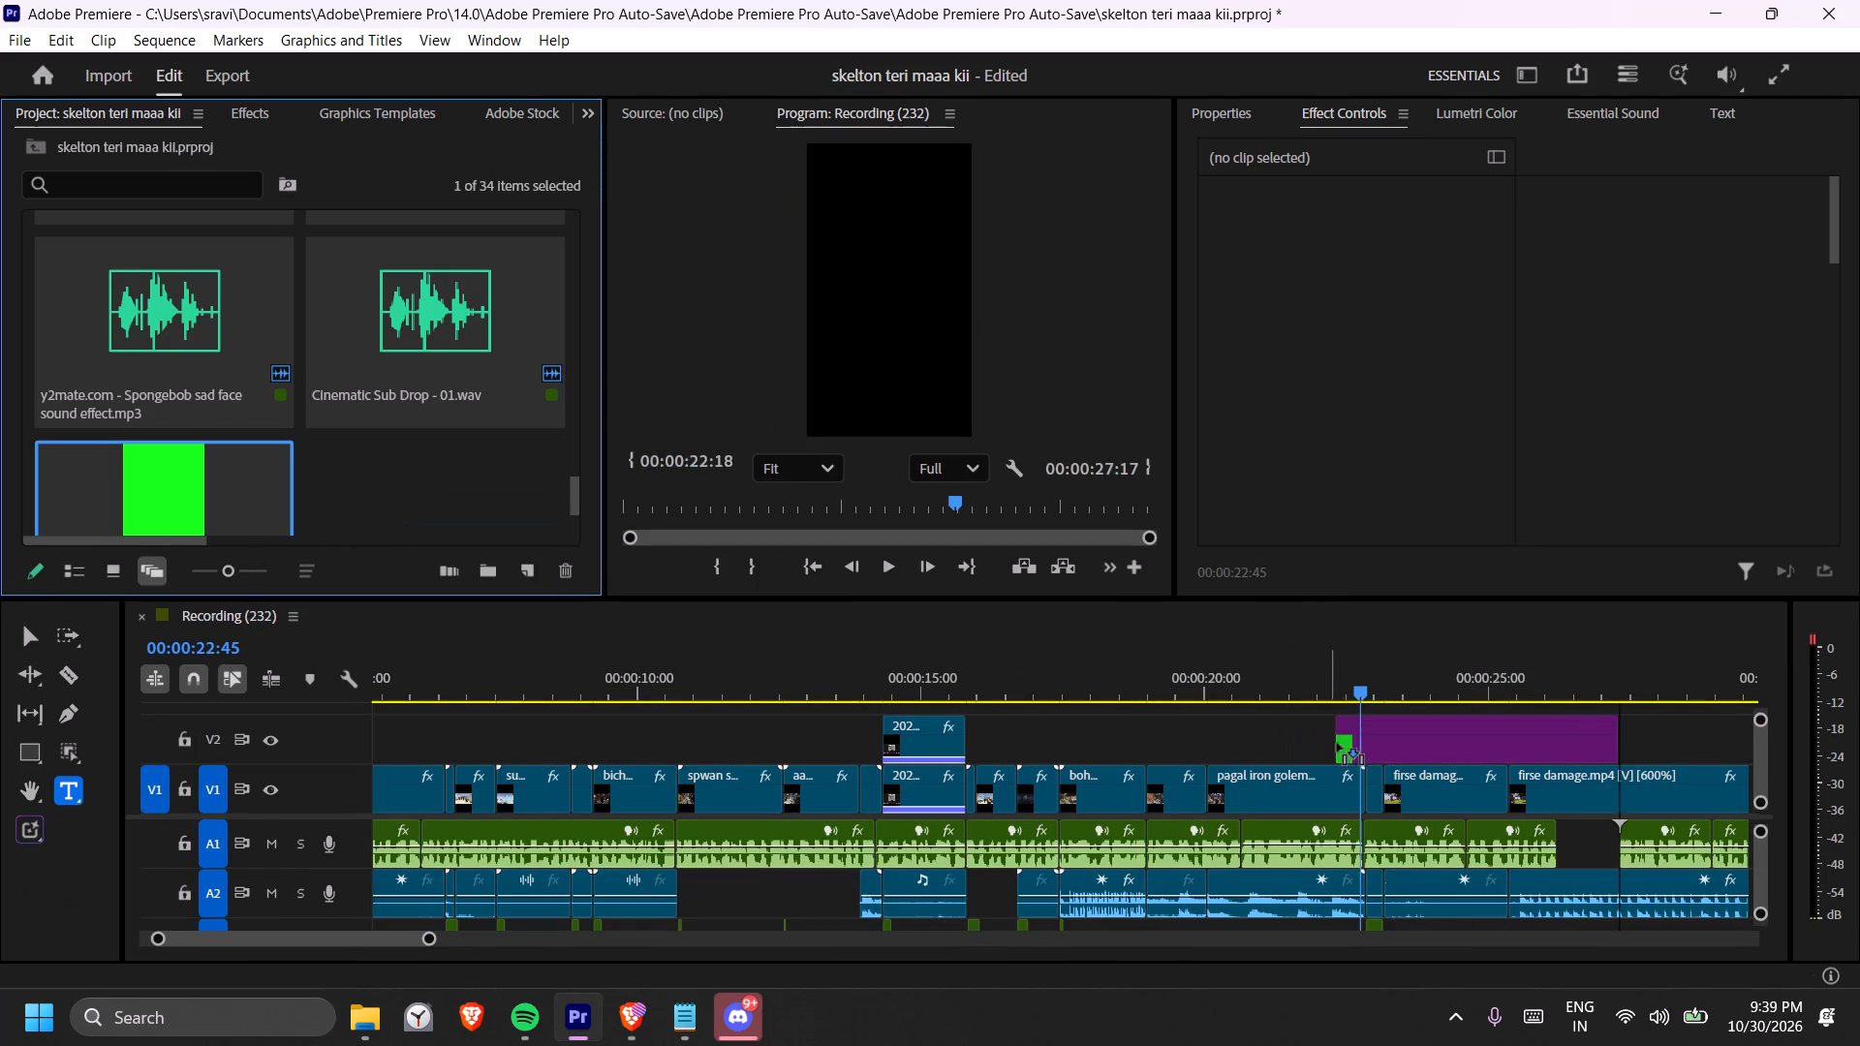
drag(1337, 743, 1355, 735)
click(1633, 723)
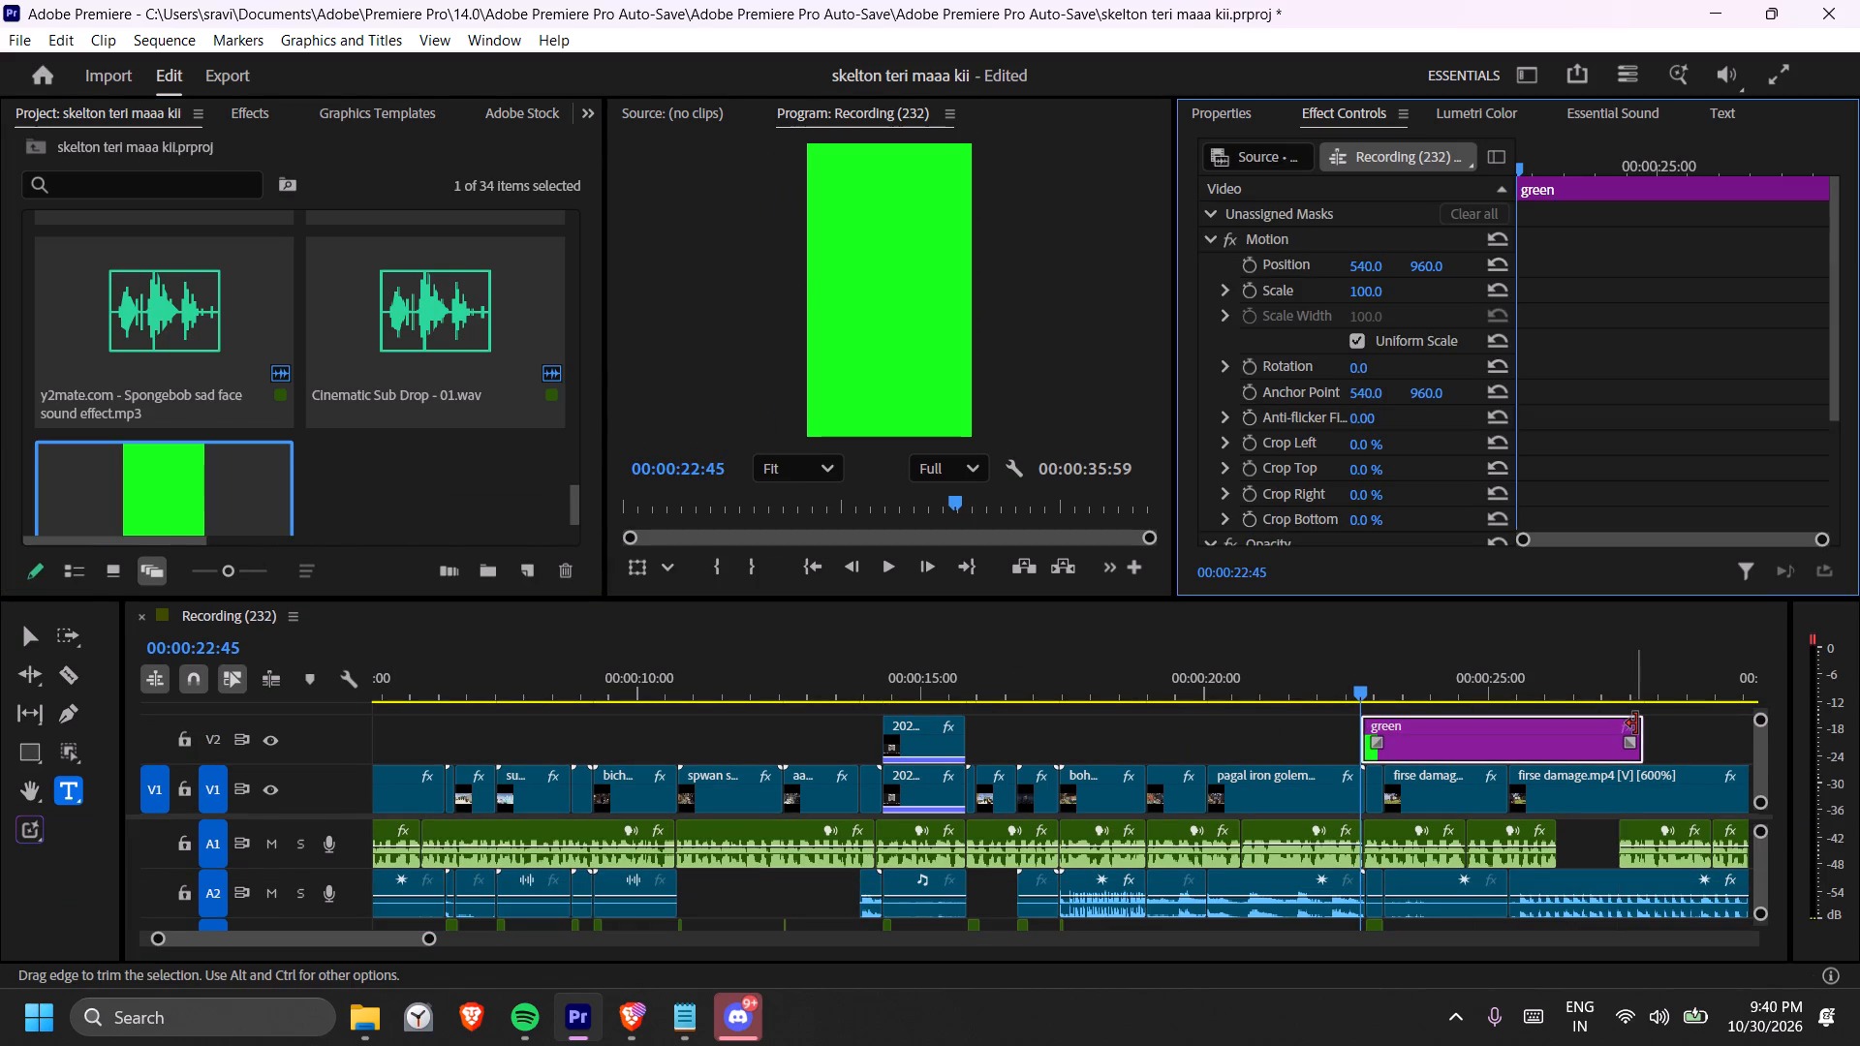
drag(1636, 723, 1373, 729)
Move the green clip on V2 to the start of the first firse damage.mp4 clip at 00:00:22:50 and play it.
scroll(1373, 763, up, 7)
scroll(1373, 776, down, 6)
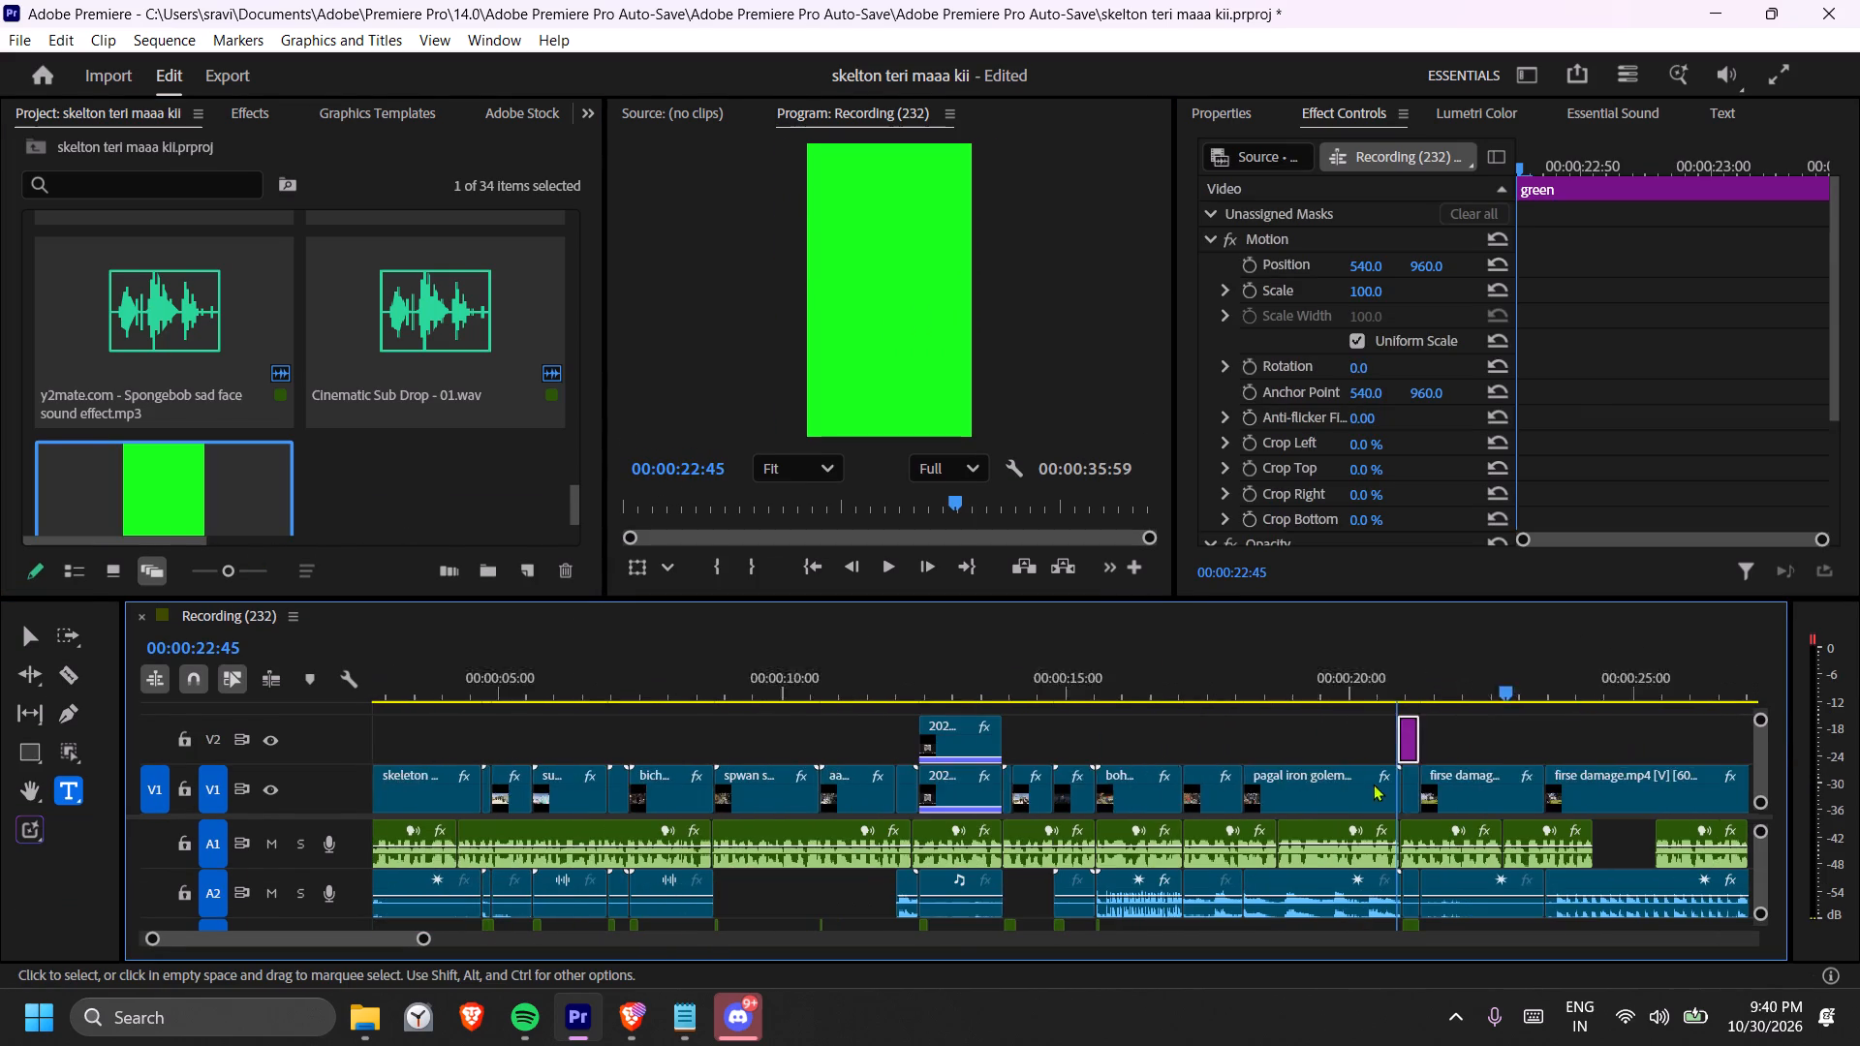
ctrl+scroll(1371, 792, up, 7)
ctrl+scroll(1371, 792, down, 6)
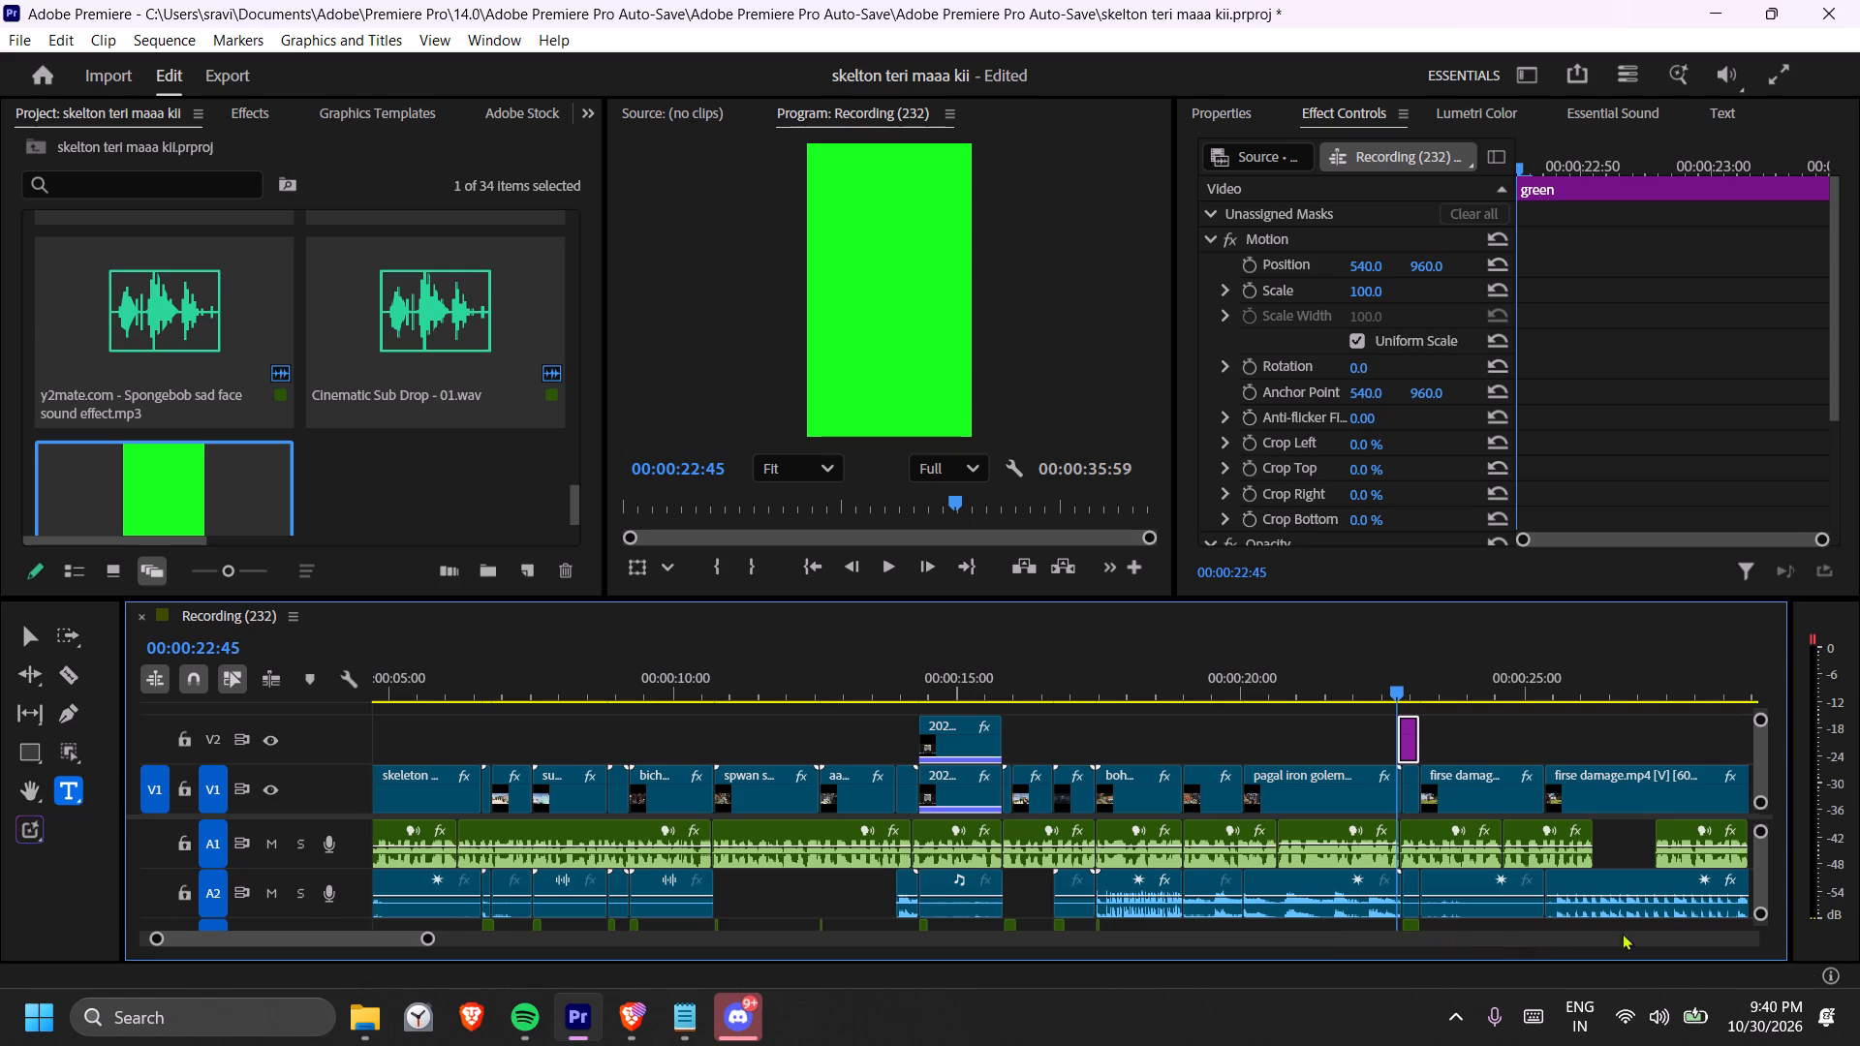
key(equal)
key(equal)
key(equal)
key(equal)
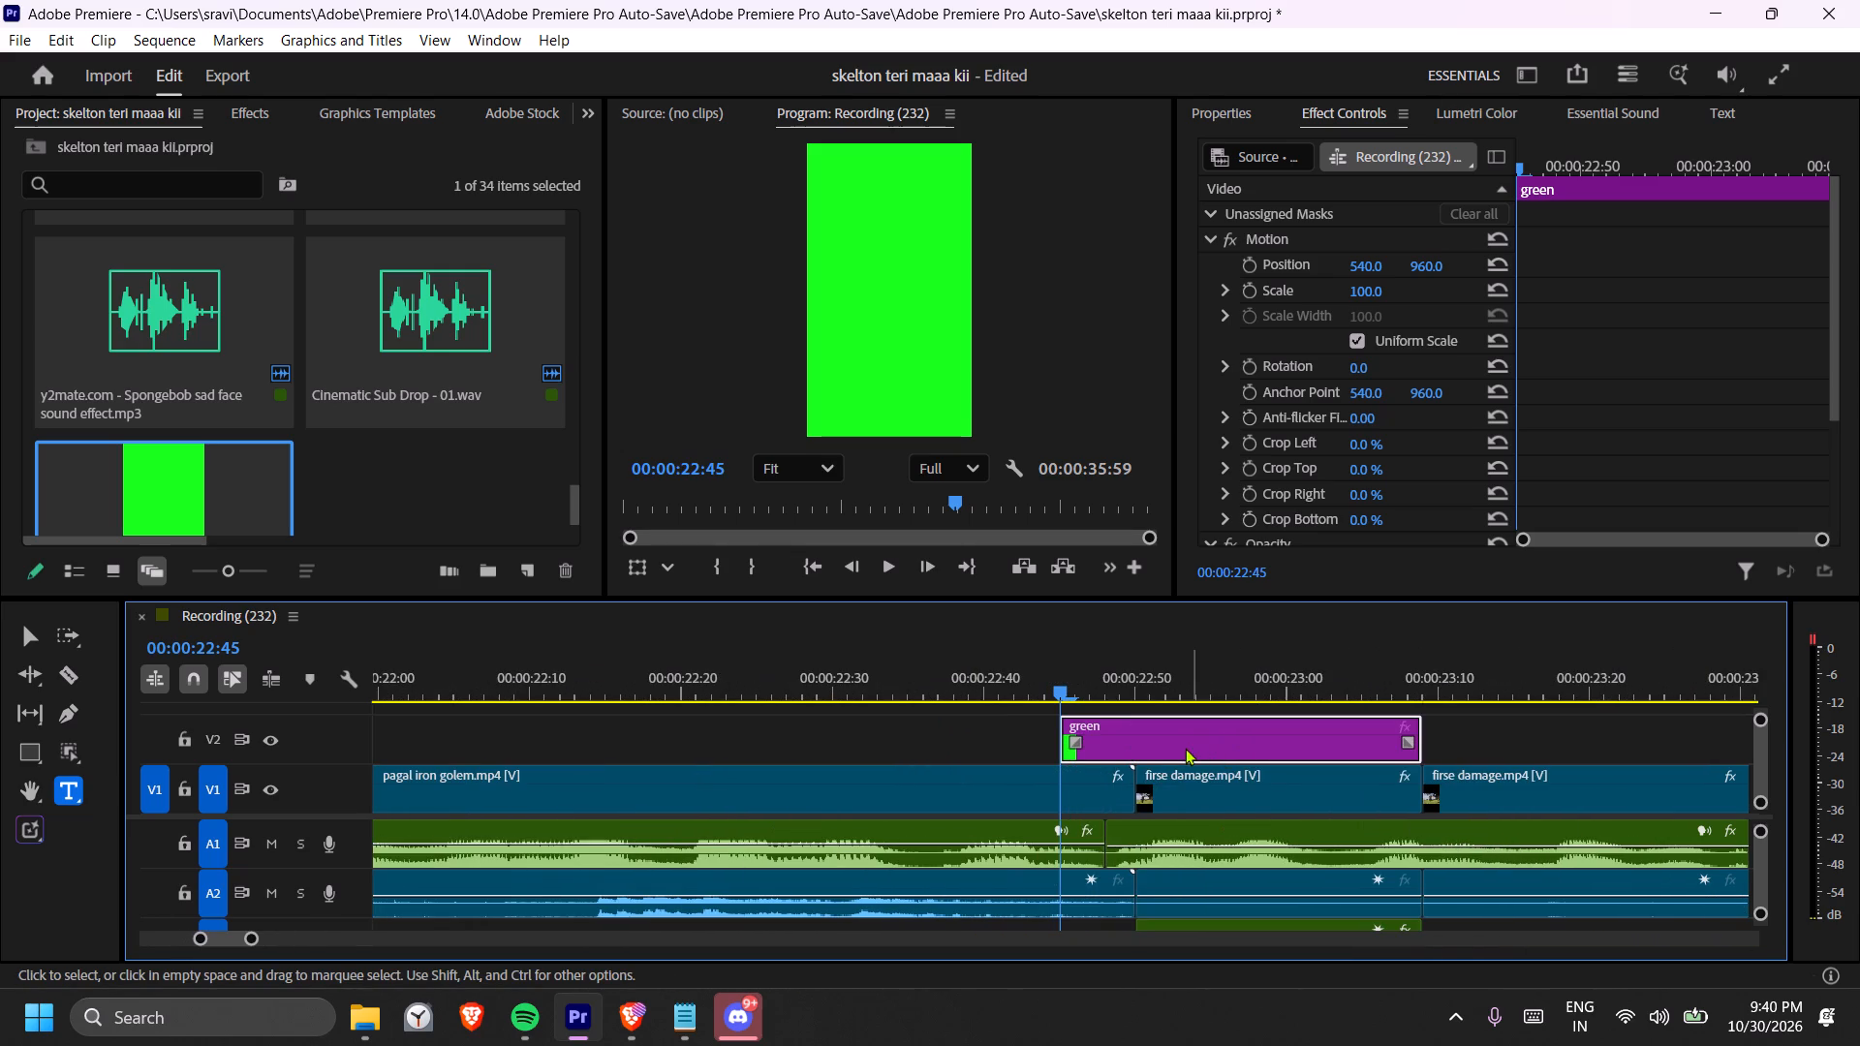
drag(1188, 735, 1277, 735)
key(space)
key(space)
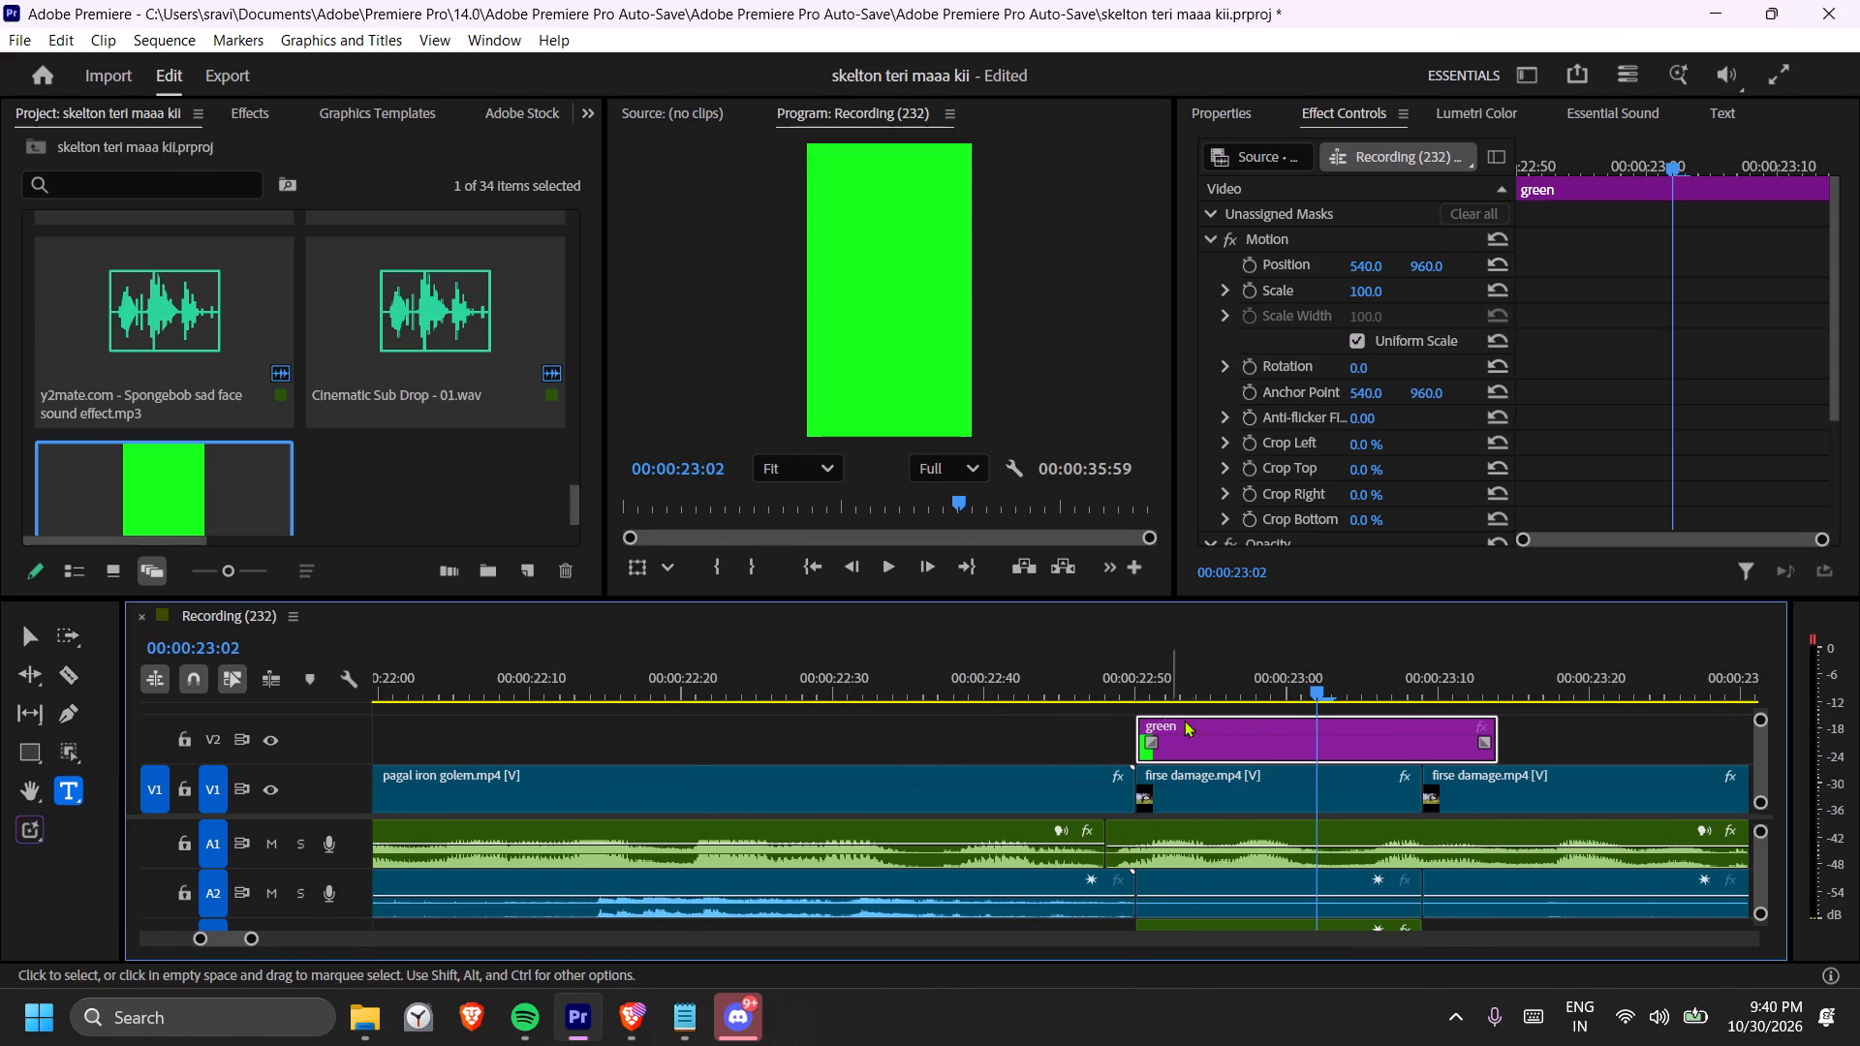
Keyframe the green clip's opacity from 100% at its start, 00:00:22:50, down to 0% at 00:00:23:03.
click(1210, 720)
drag(1163, 671, 1147, 674)
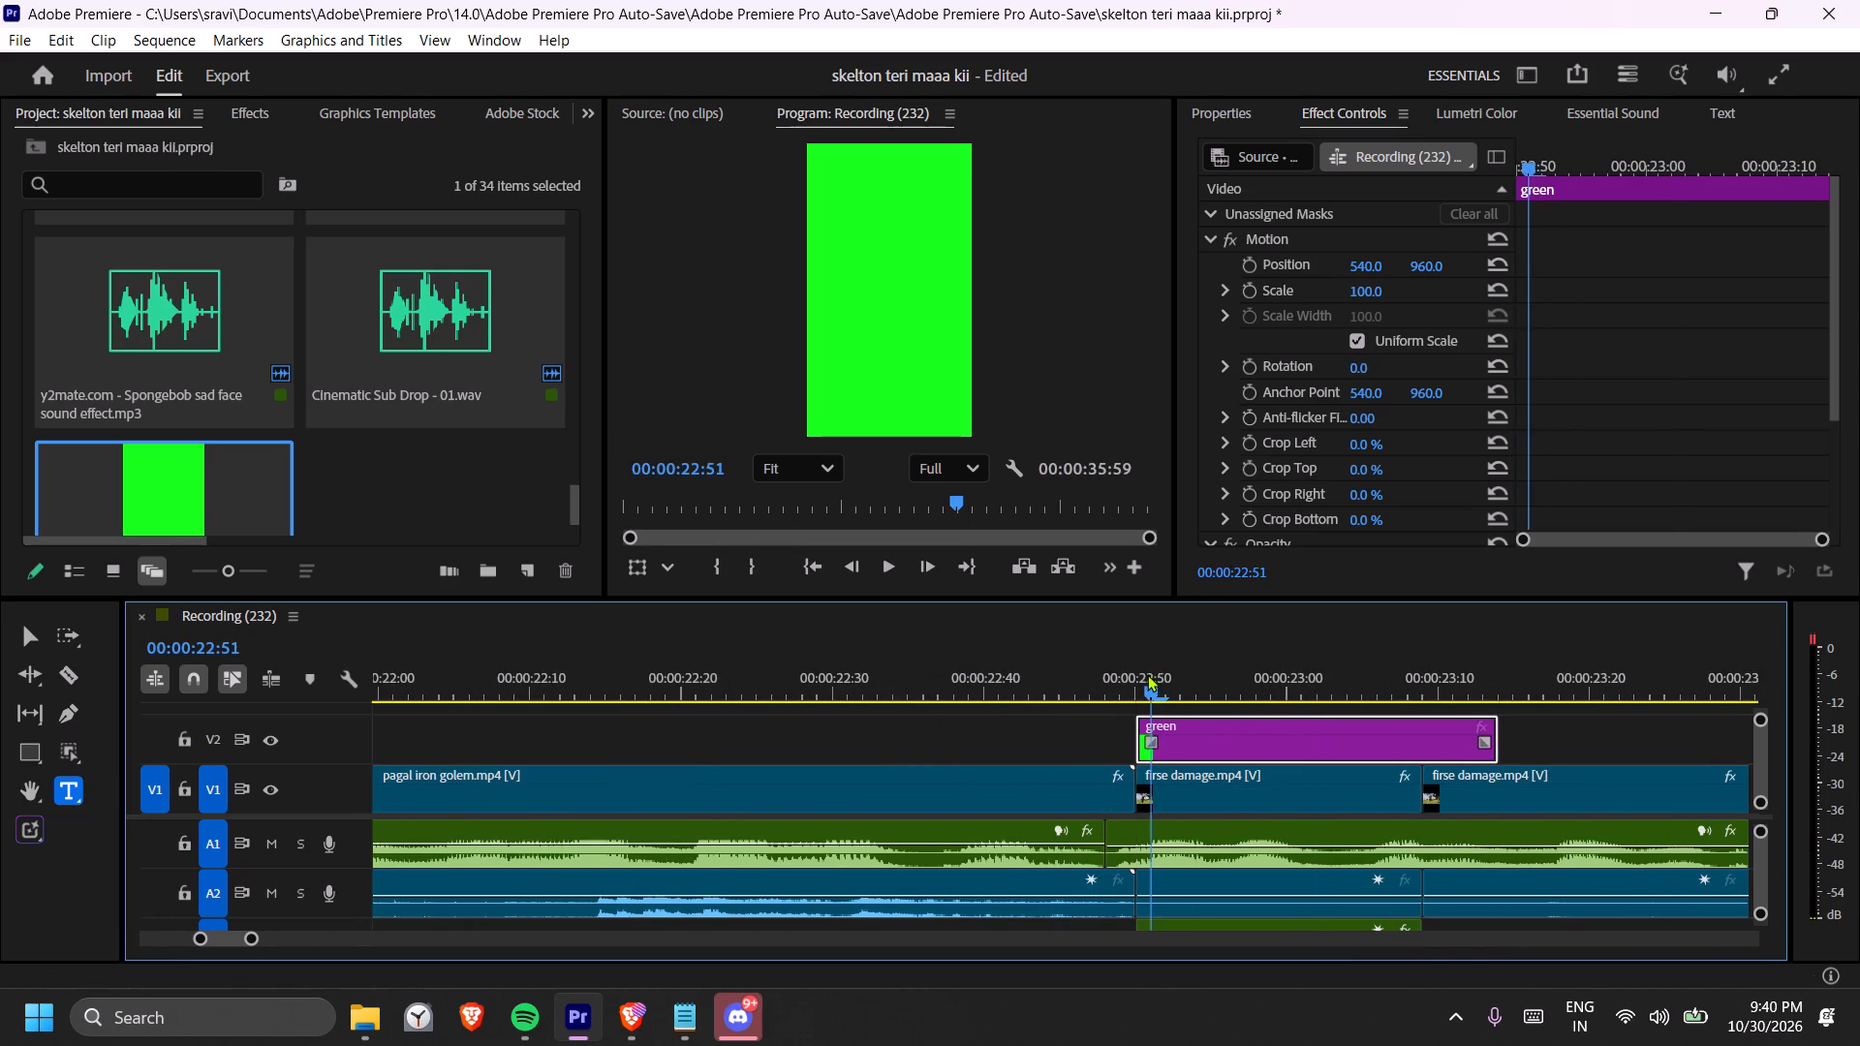
drag(1147, 674, 1138, 678)
click(1264, 722)
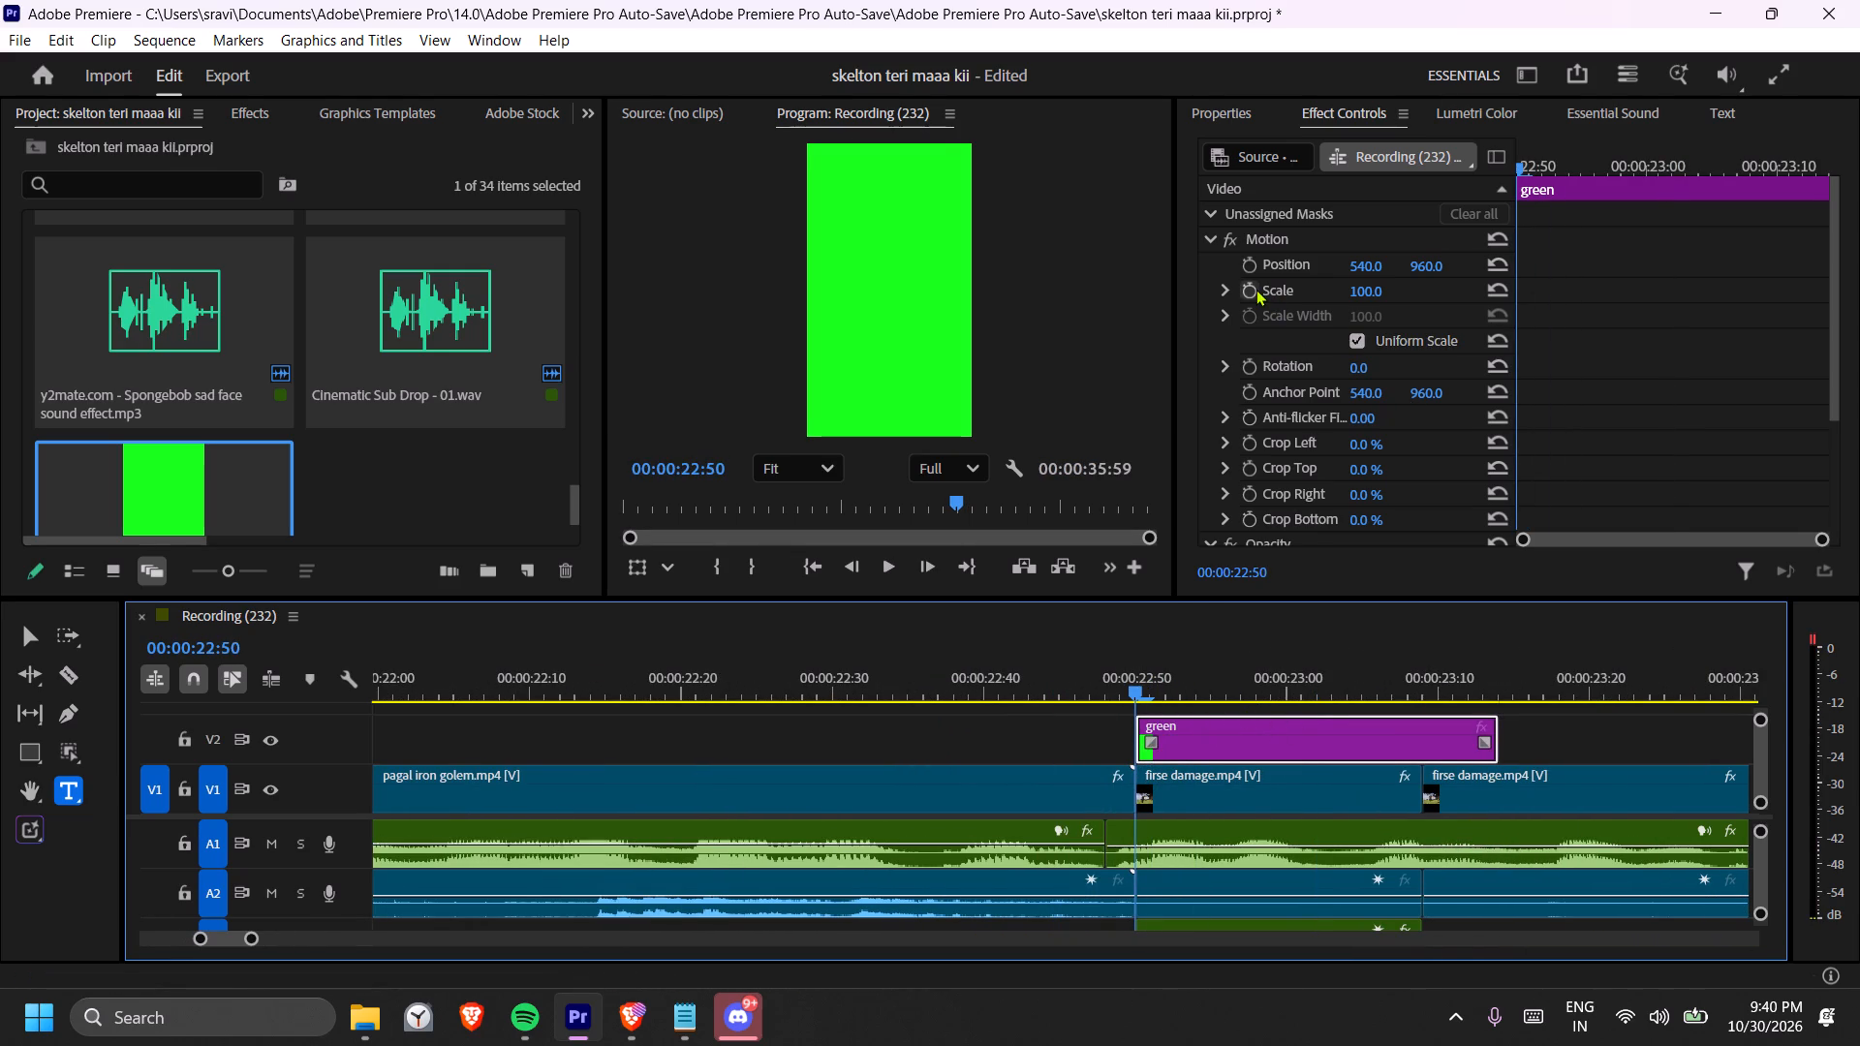
scroll(1247, 360, down, 4)
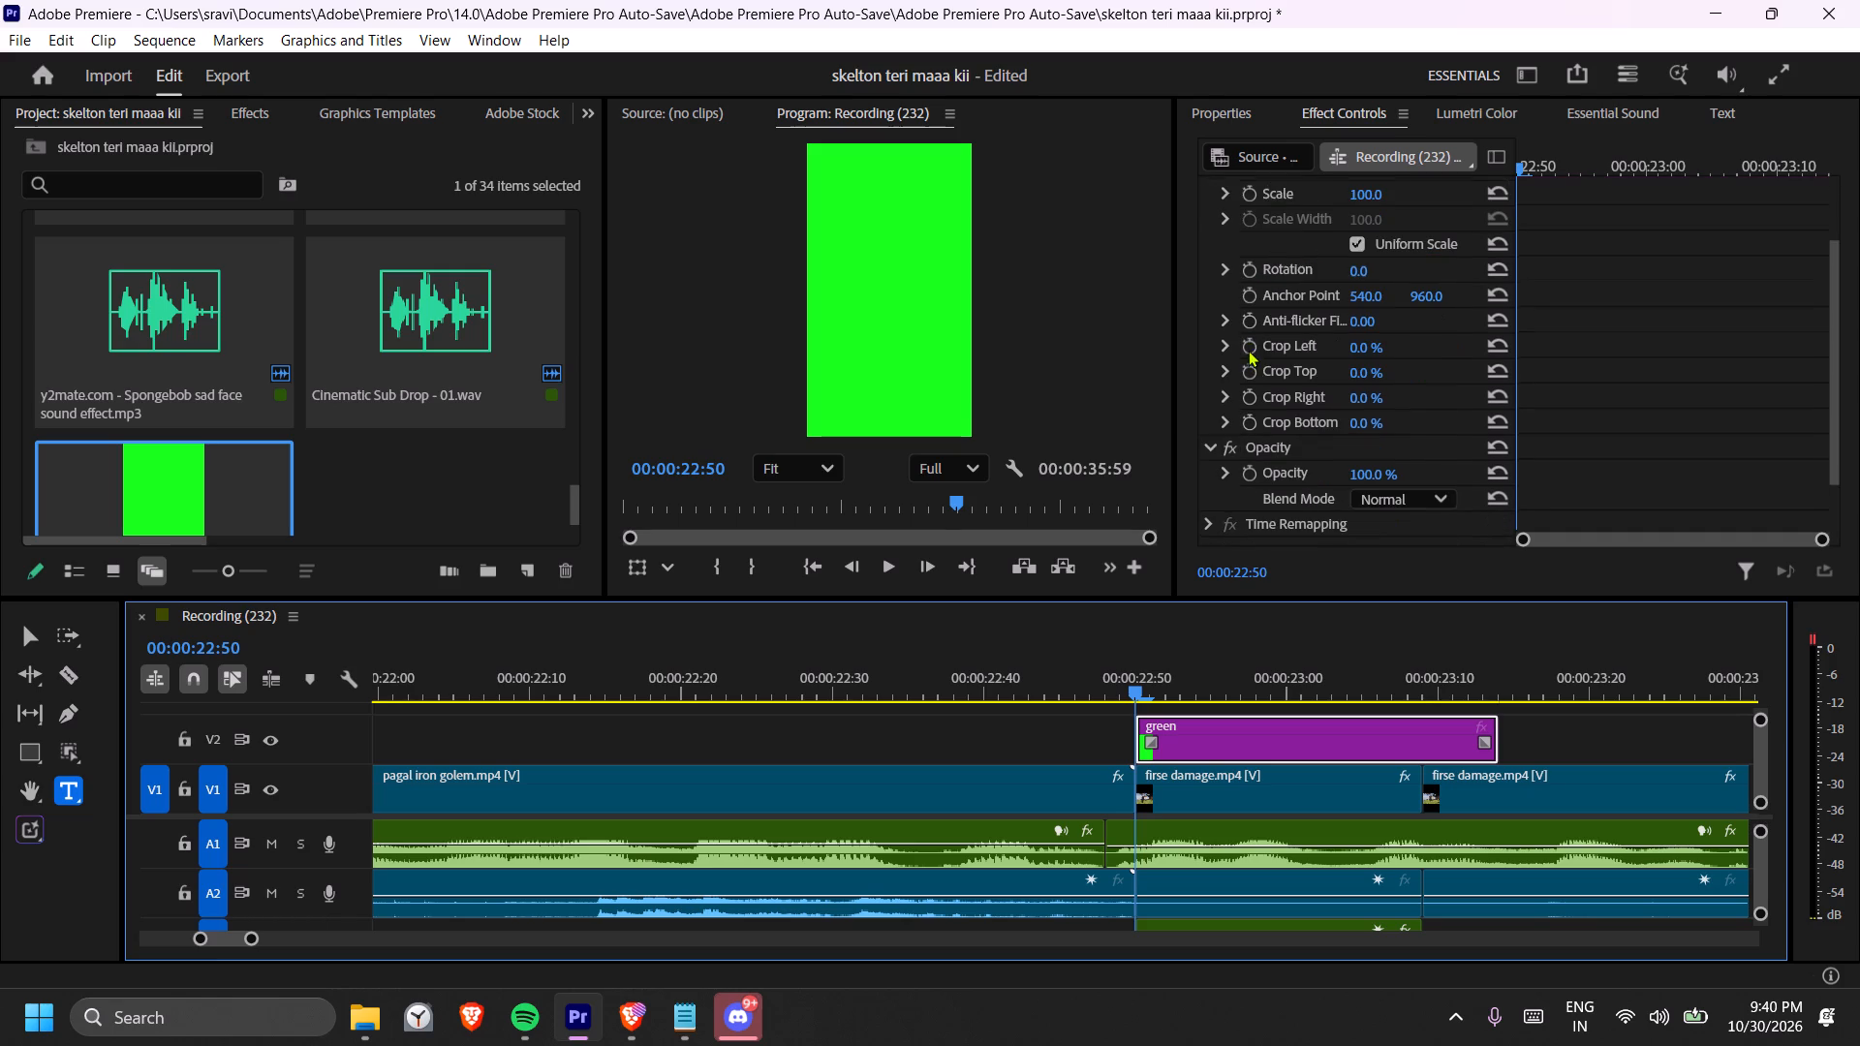
click(1245, 471)
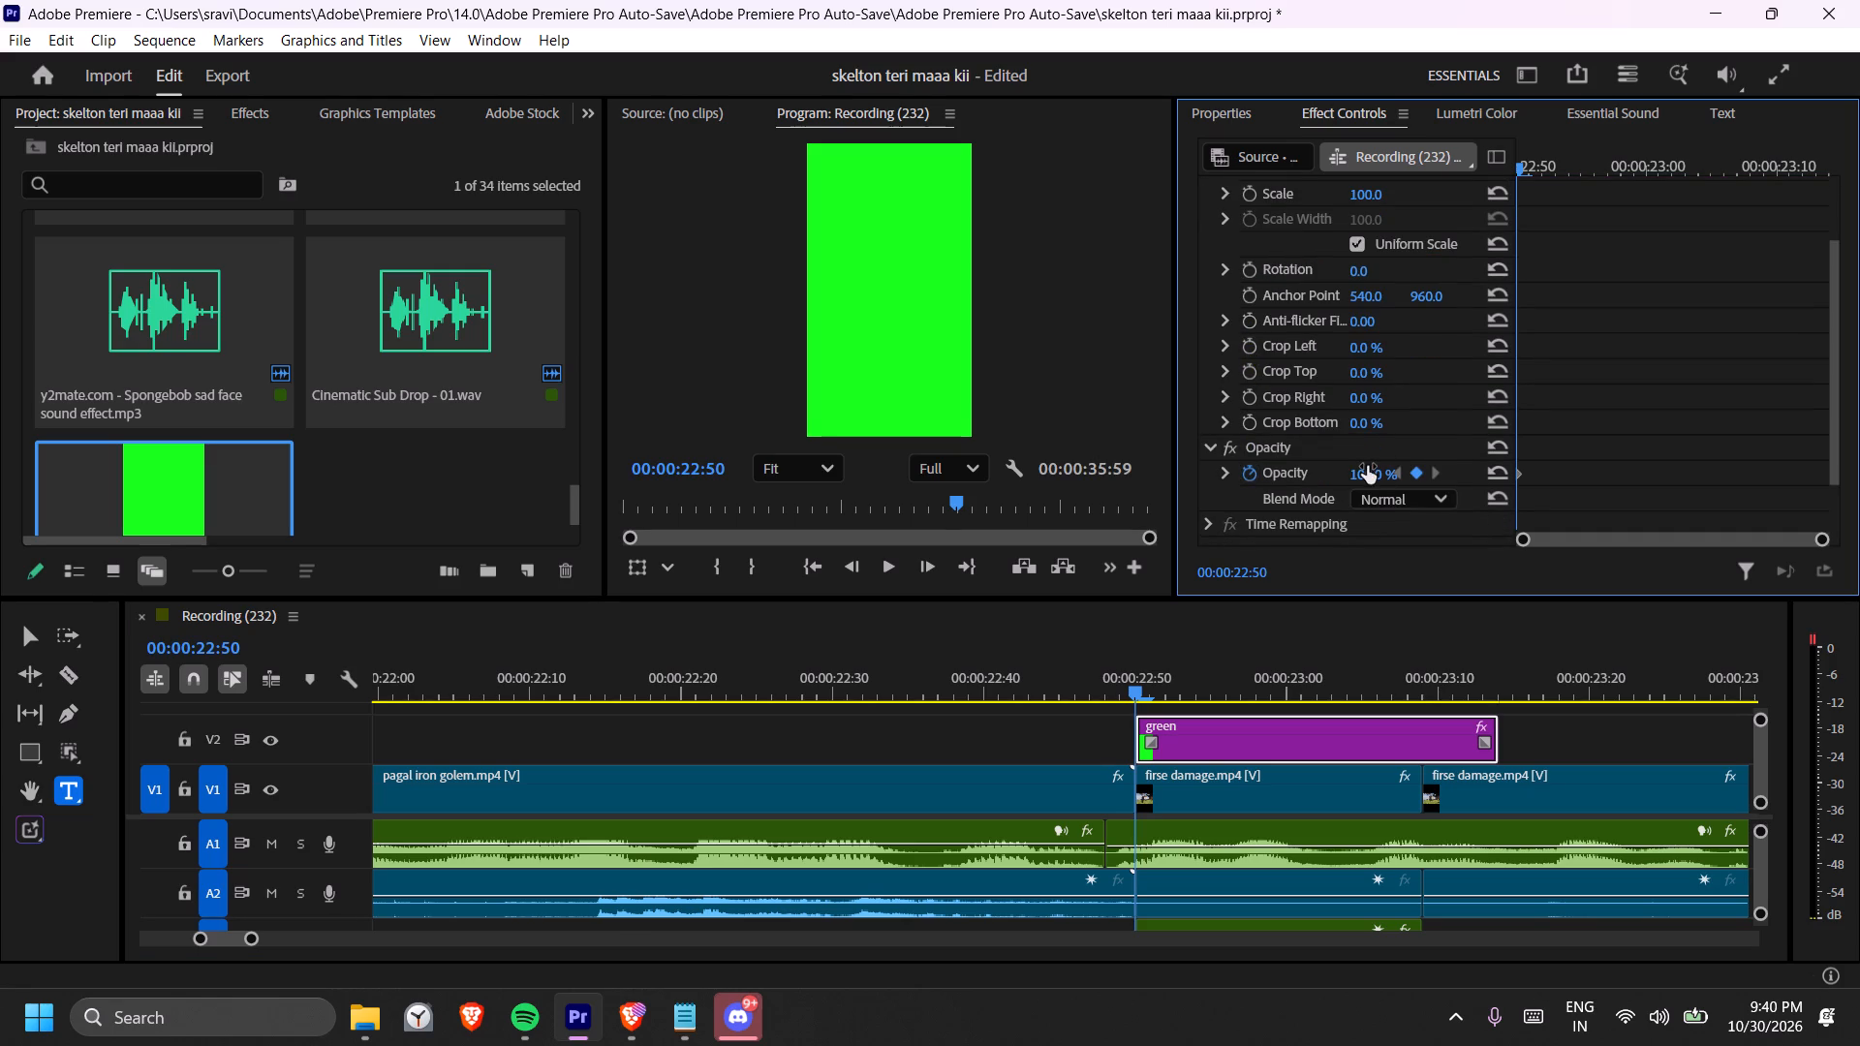
drag(1197, 660, 1484, 662)
click(1305, 672)
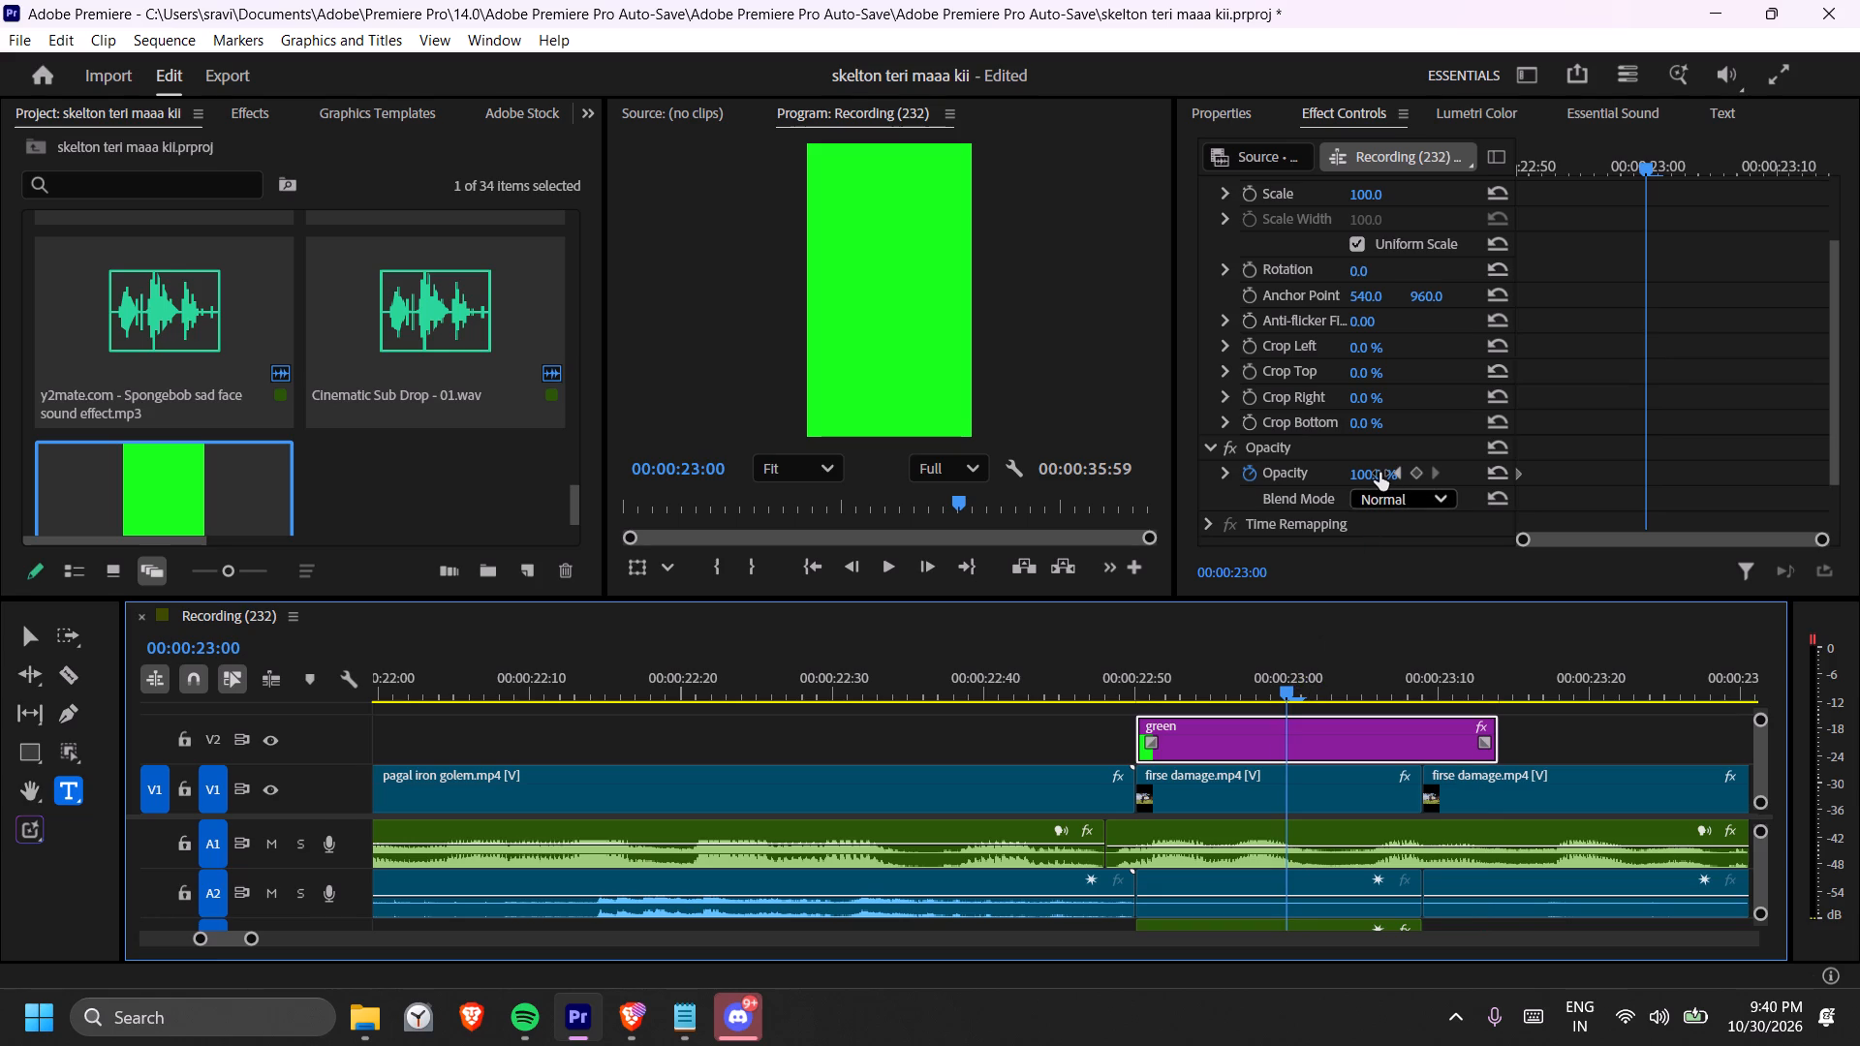
drag(1207, 661, 1312, 671)
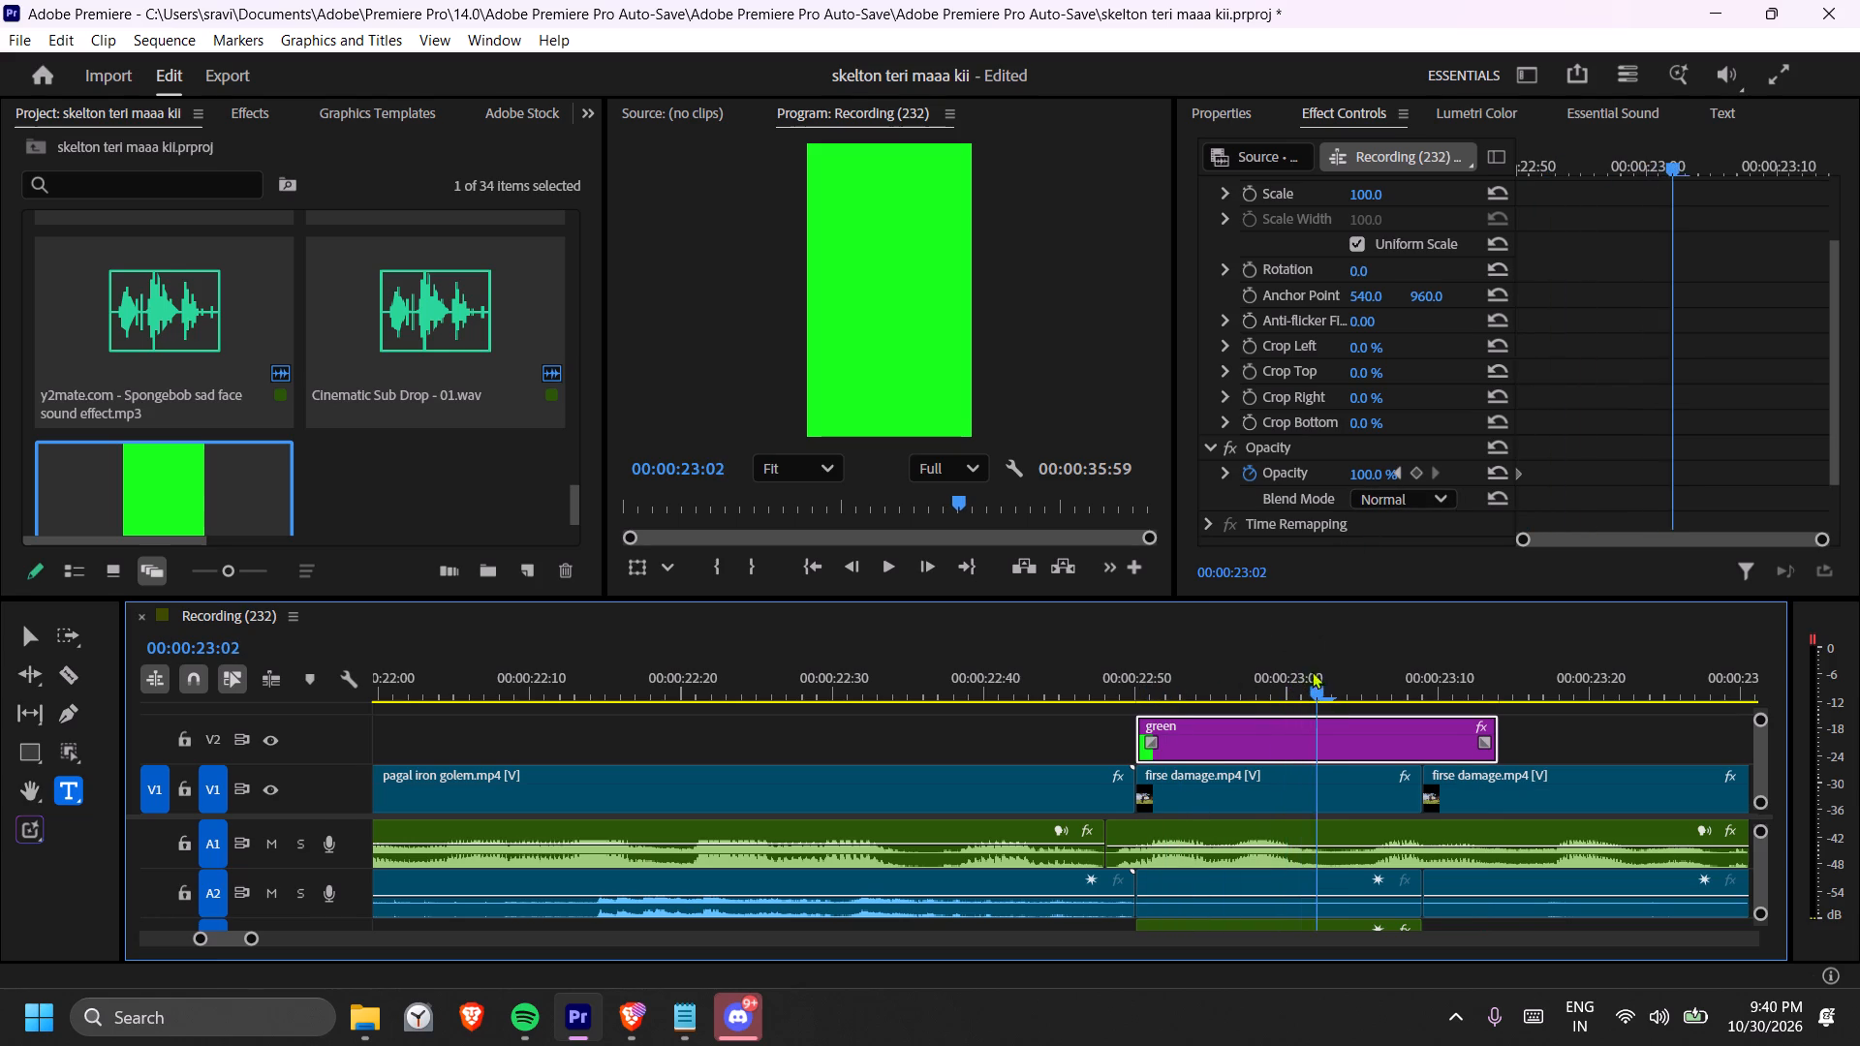
drag(1312, 671, 1322, 666)
click(1370, 473)
key(0)
key(Return)
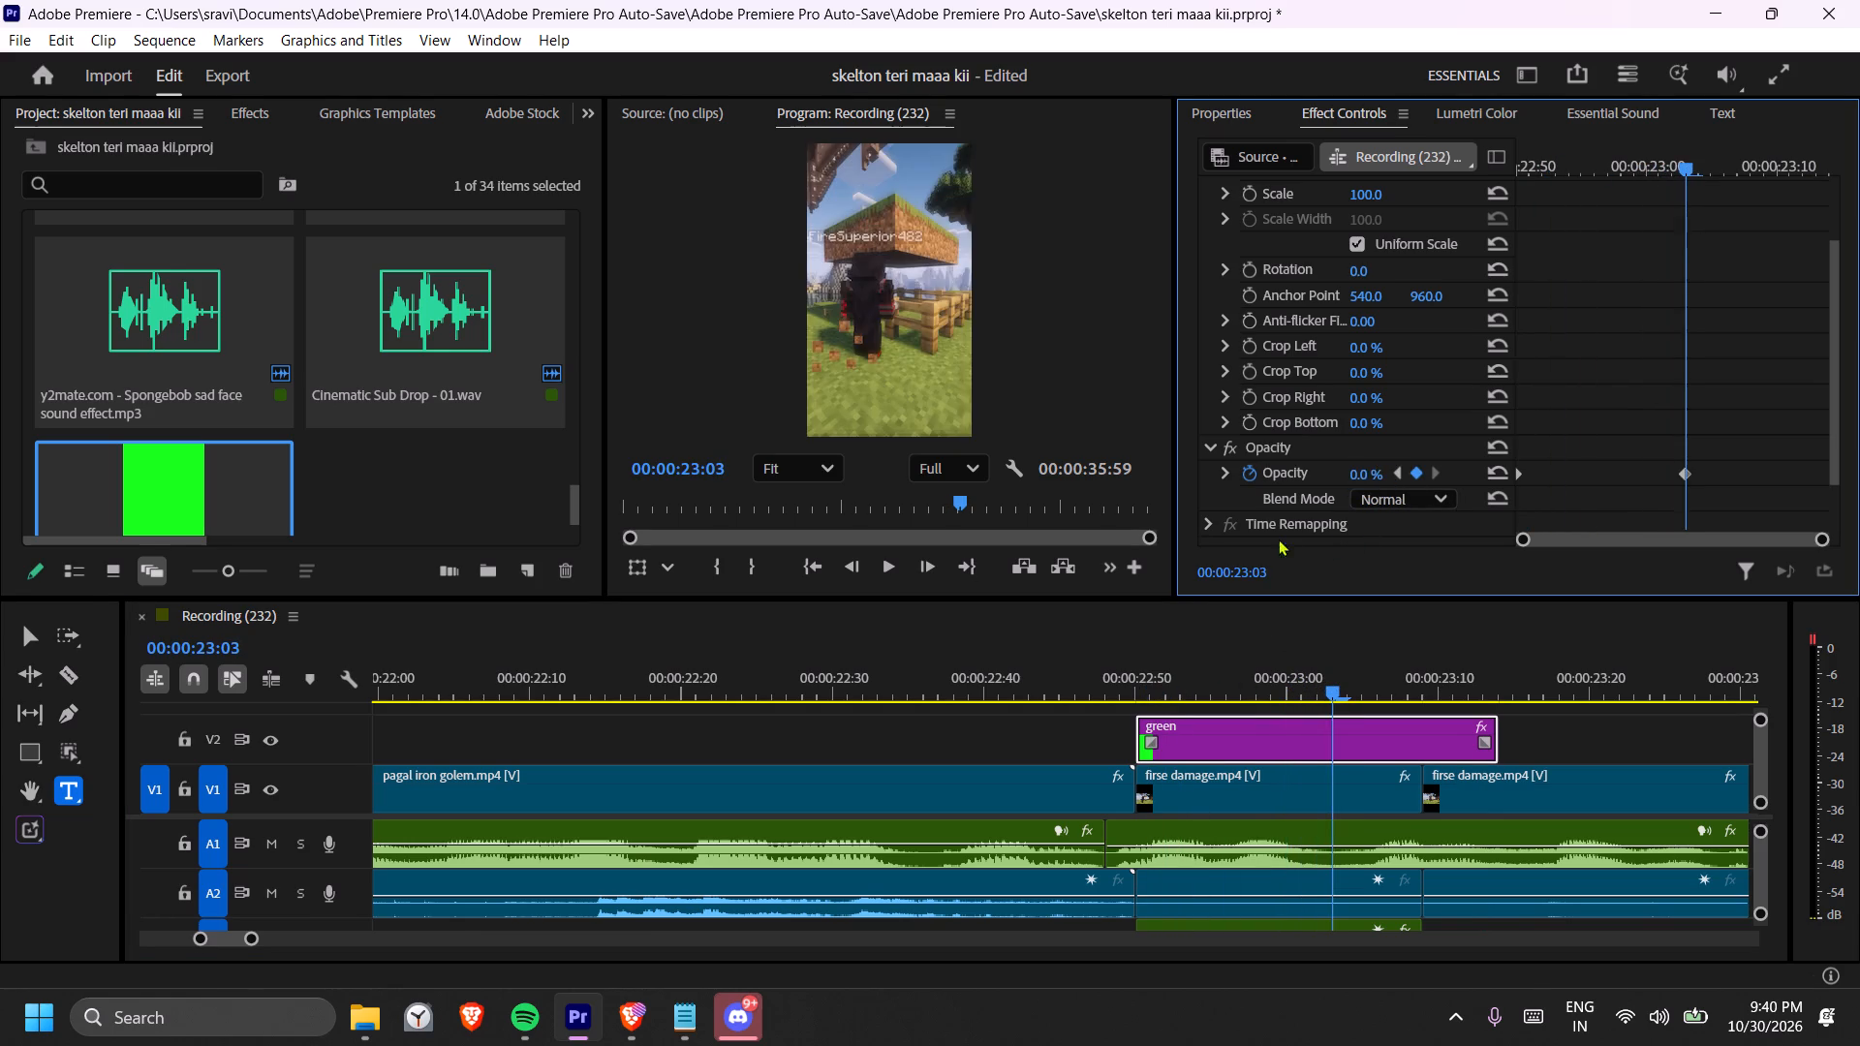
Play back the green flash over the firse damage cut, starting again from about 00:00:22:35.
click(1141, 655)
key(space)
key(space)
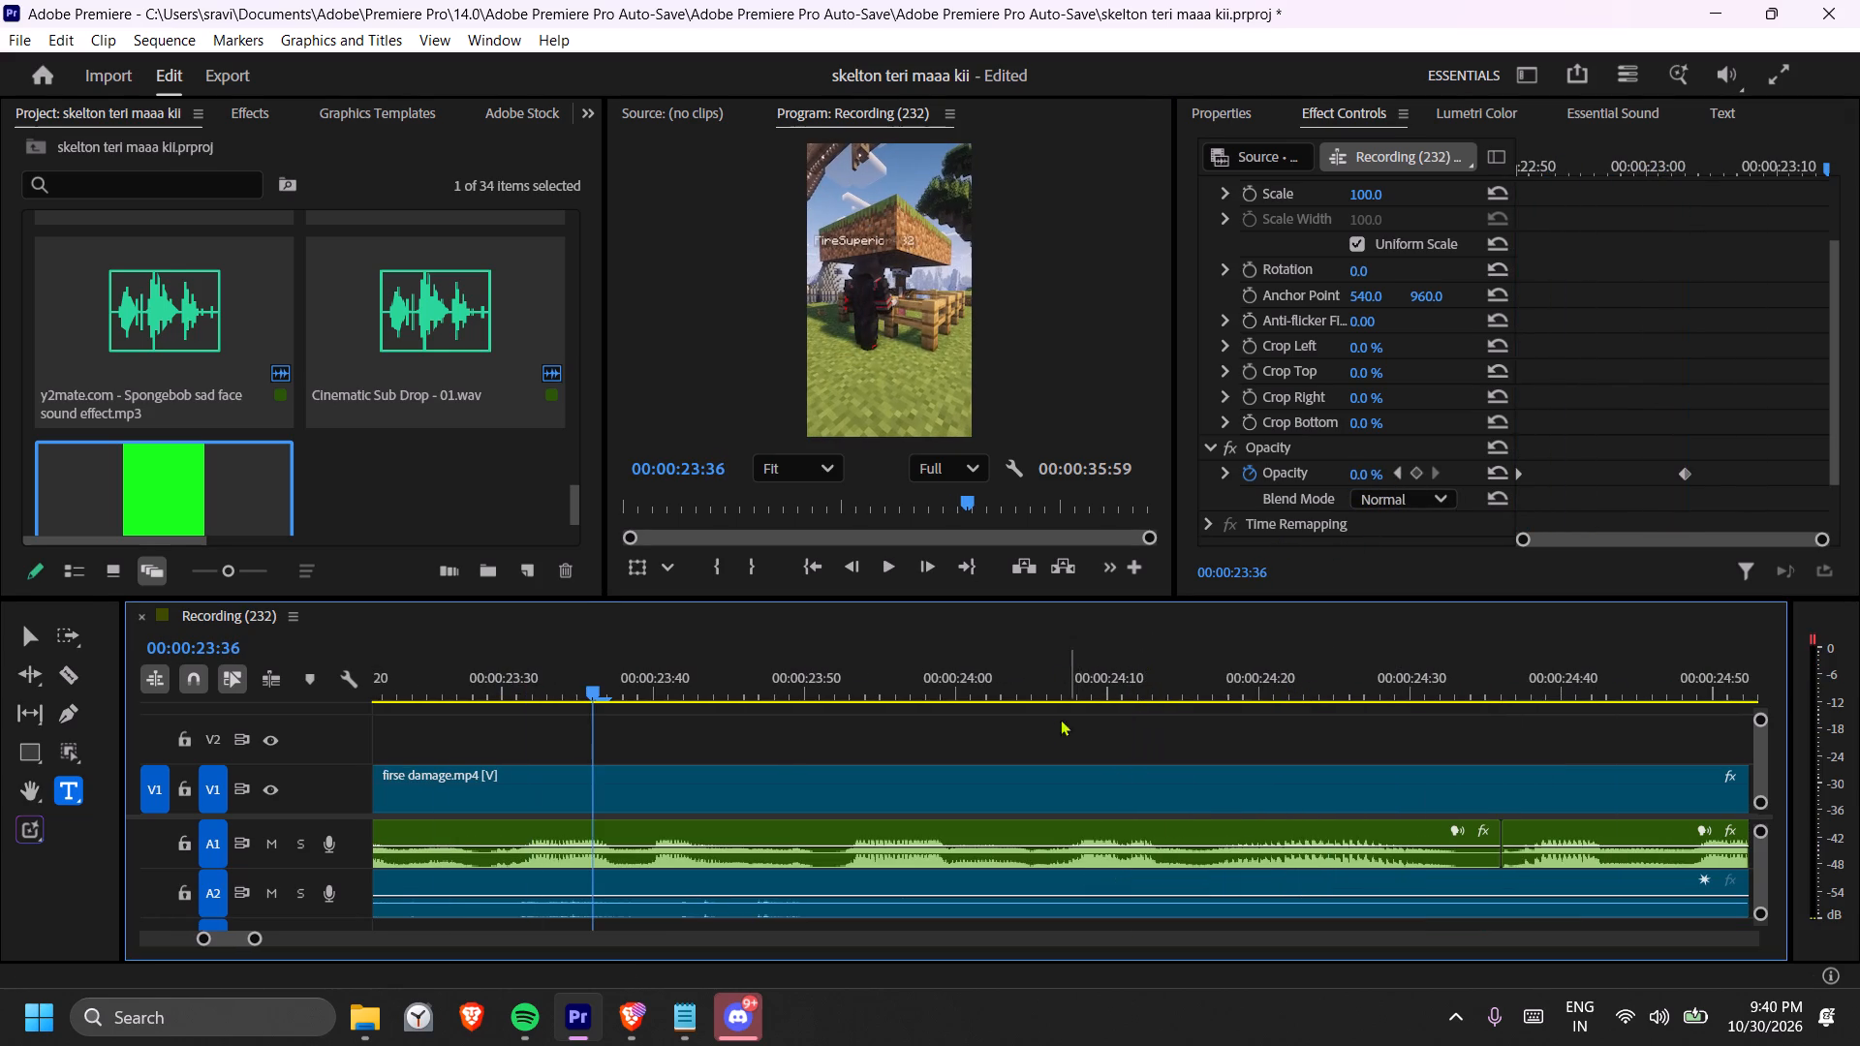
scroll(1029, 741, up, 13)
text(--)
click(831, 668)
key(space)
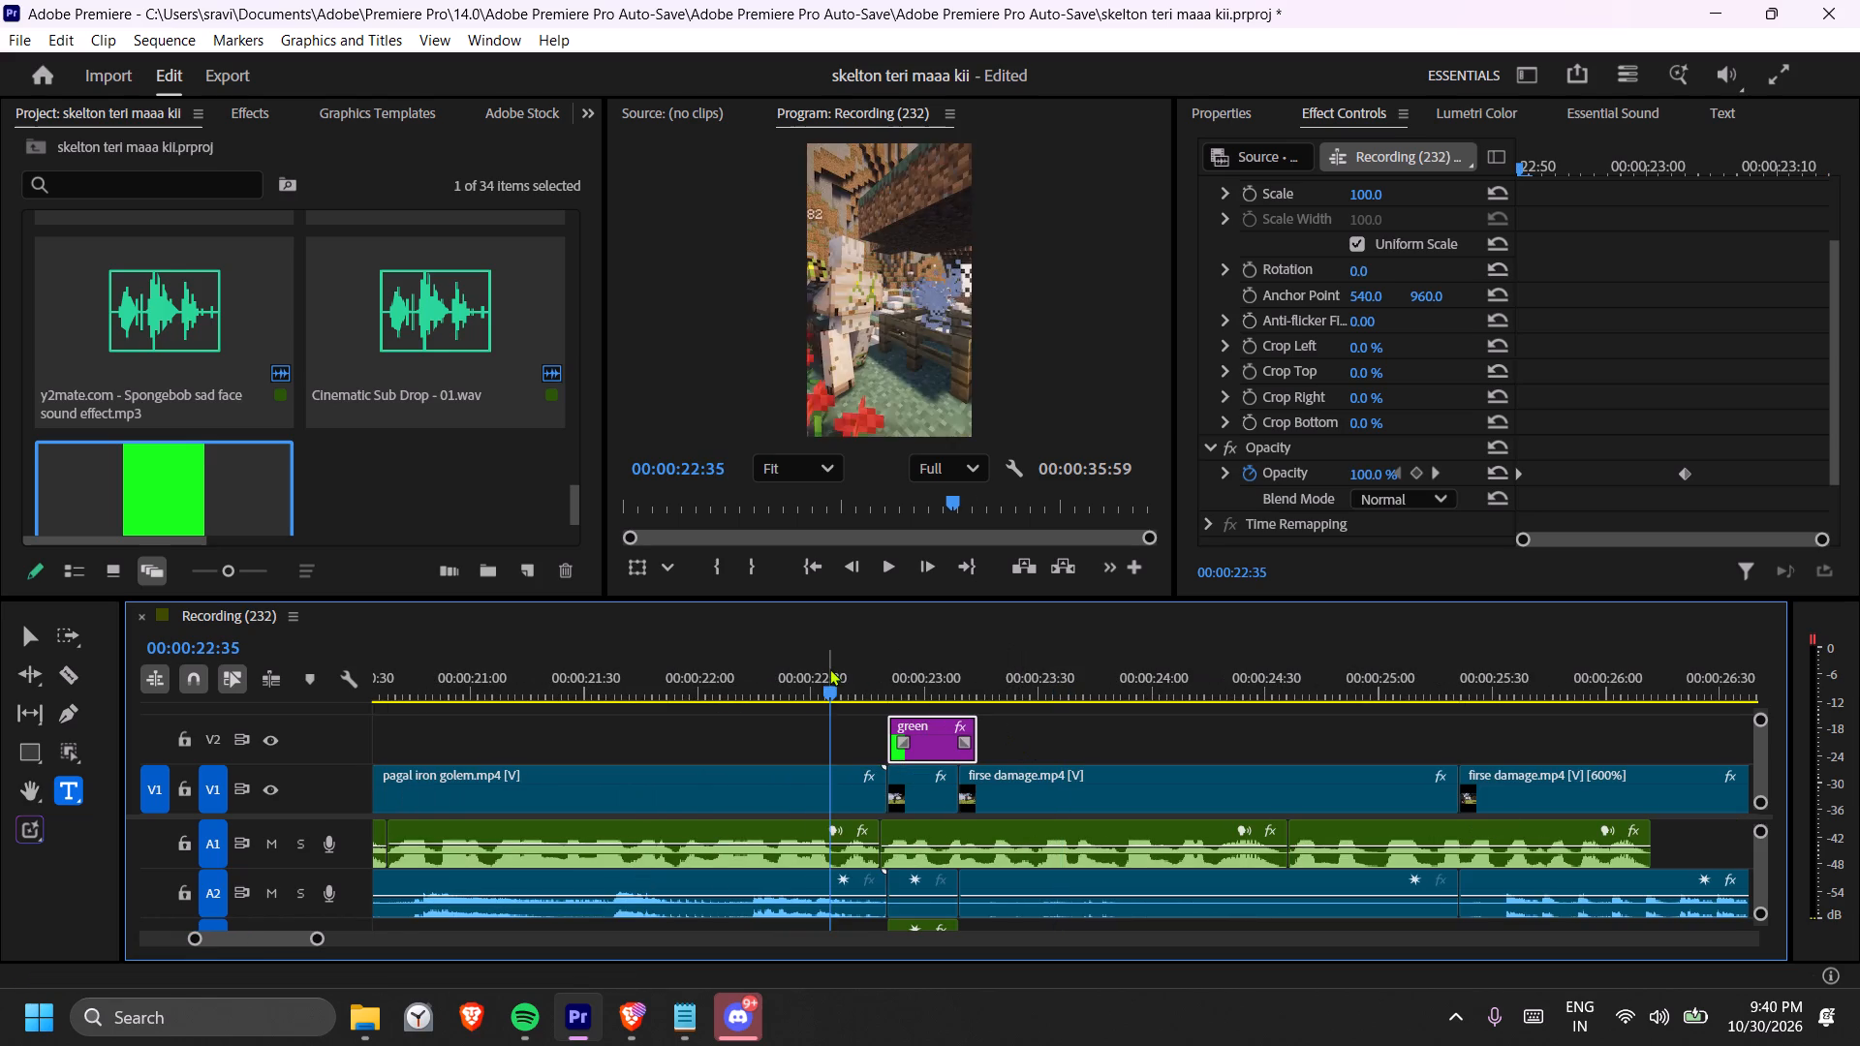
key(minus)
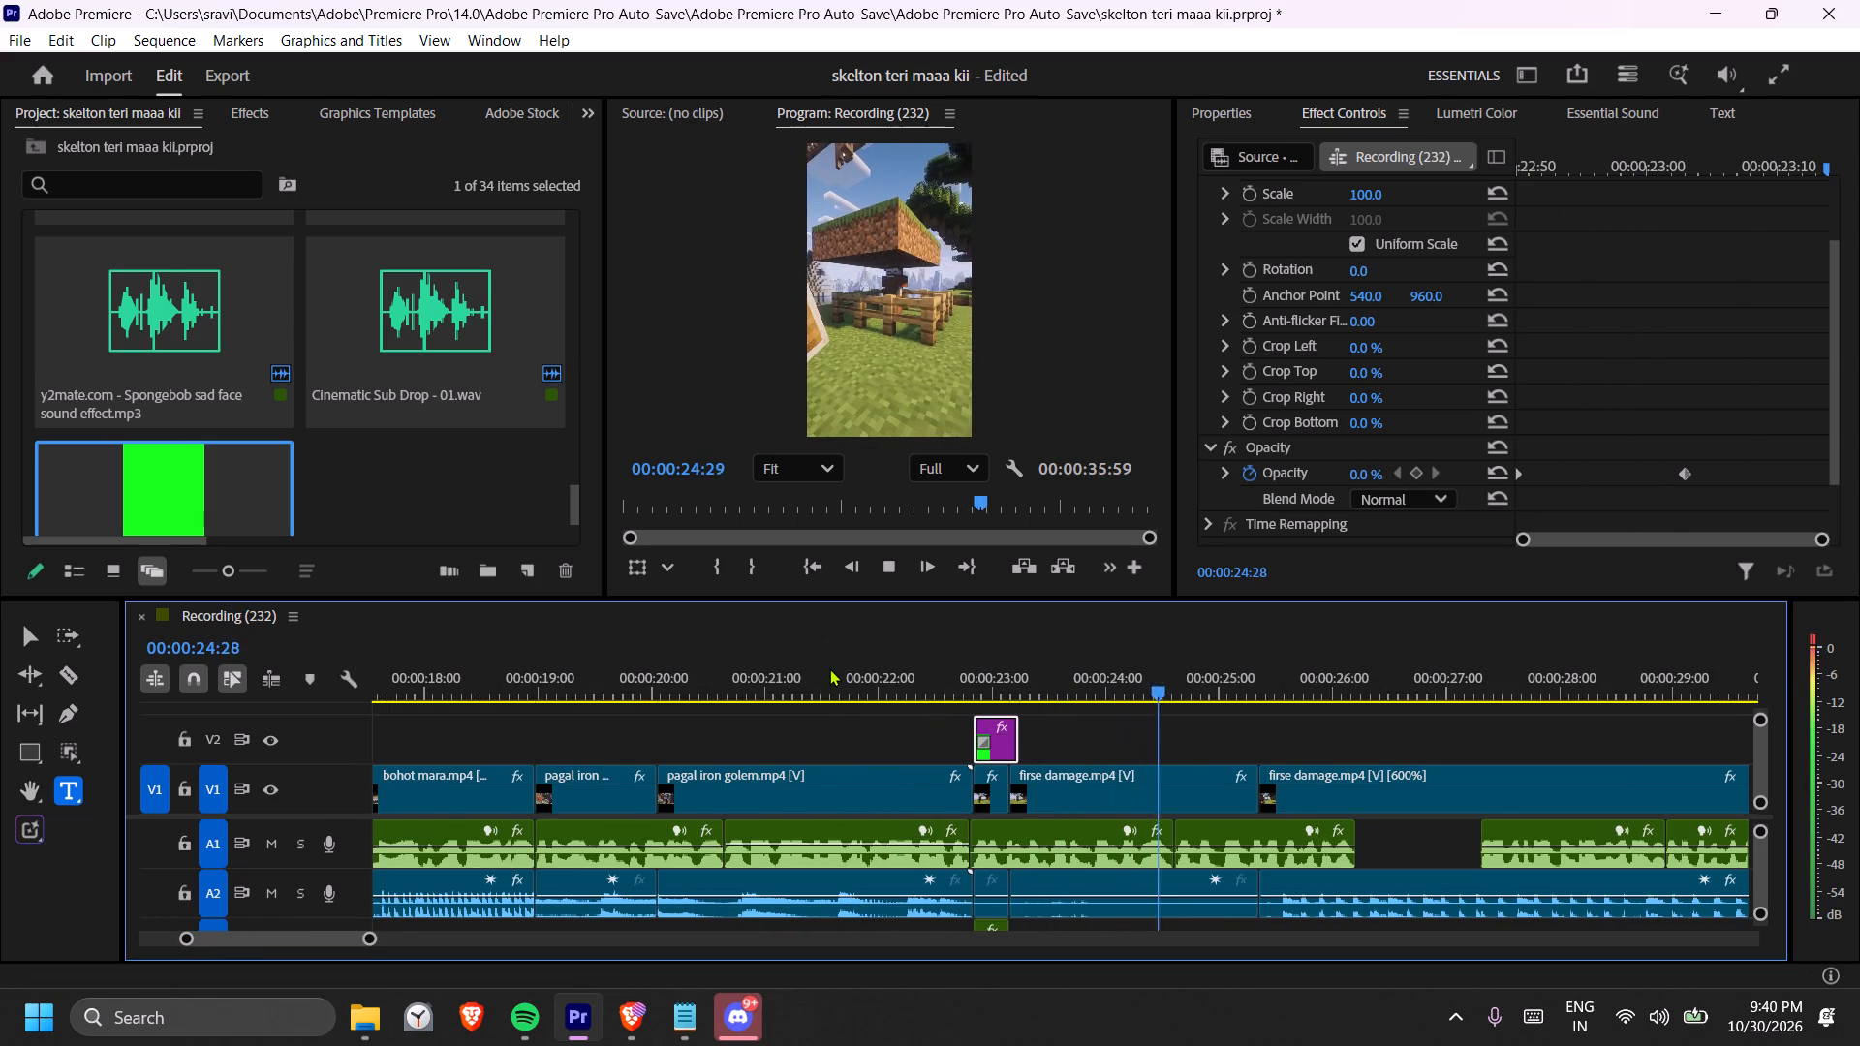
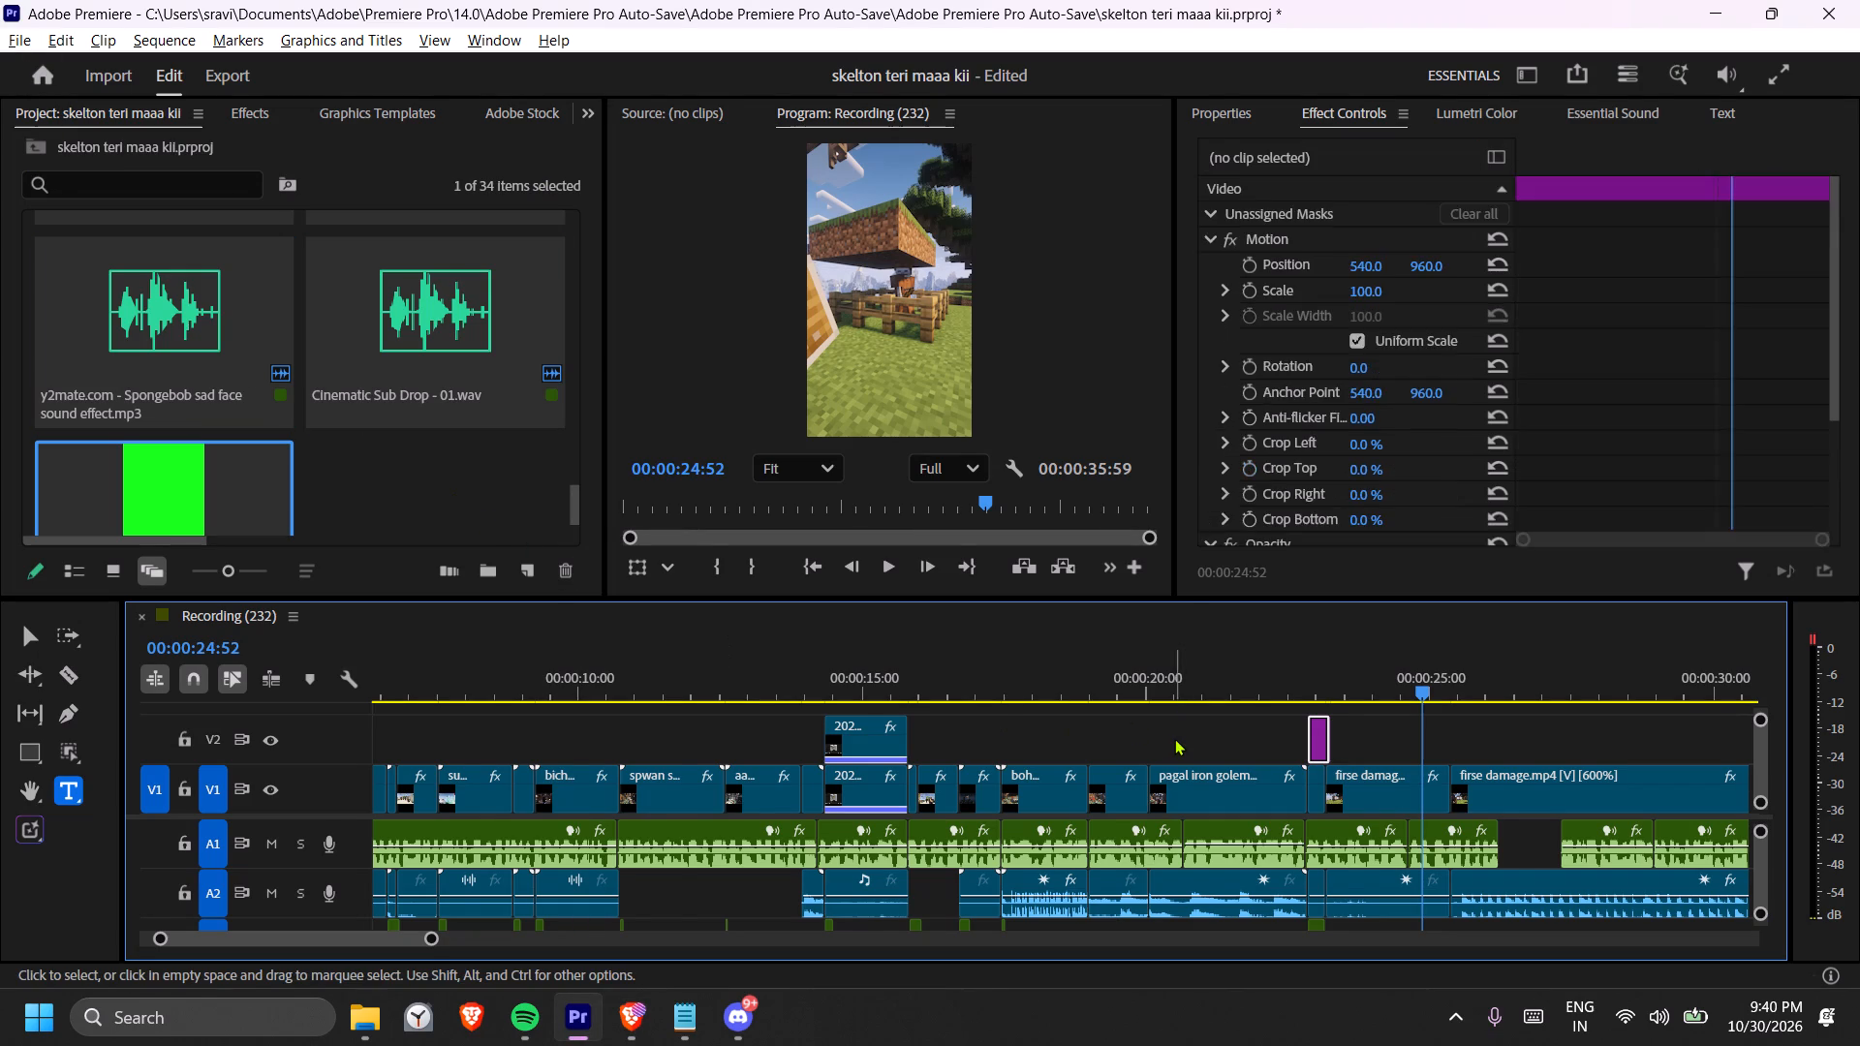
text(-0--)
key(equal)
drag(982, 841, 338, 827)
key(ctrl+c)
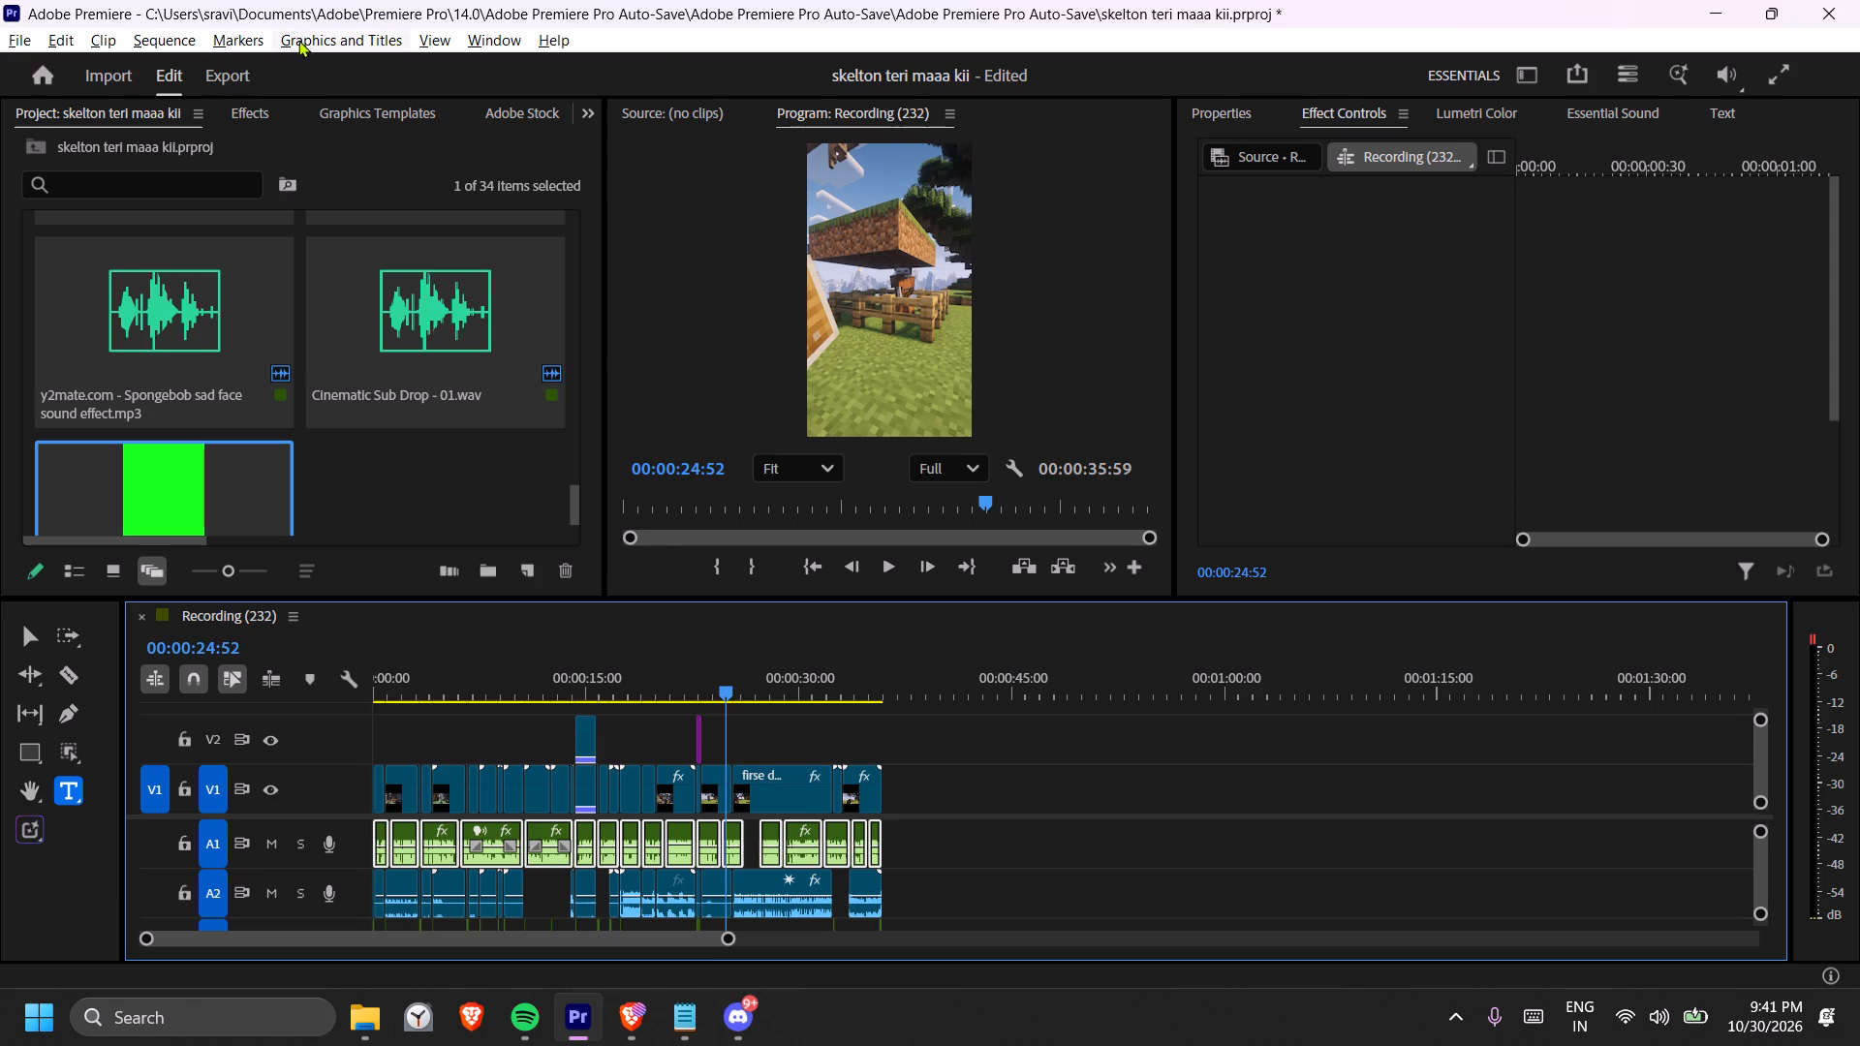
Create a new sequence with the default settings and paste the copied voice clips onto its A1 track.
click(257, 41)
click(188, 45)
click(177, 36)
click(519, 115)
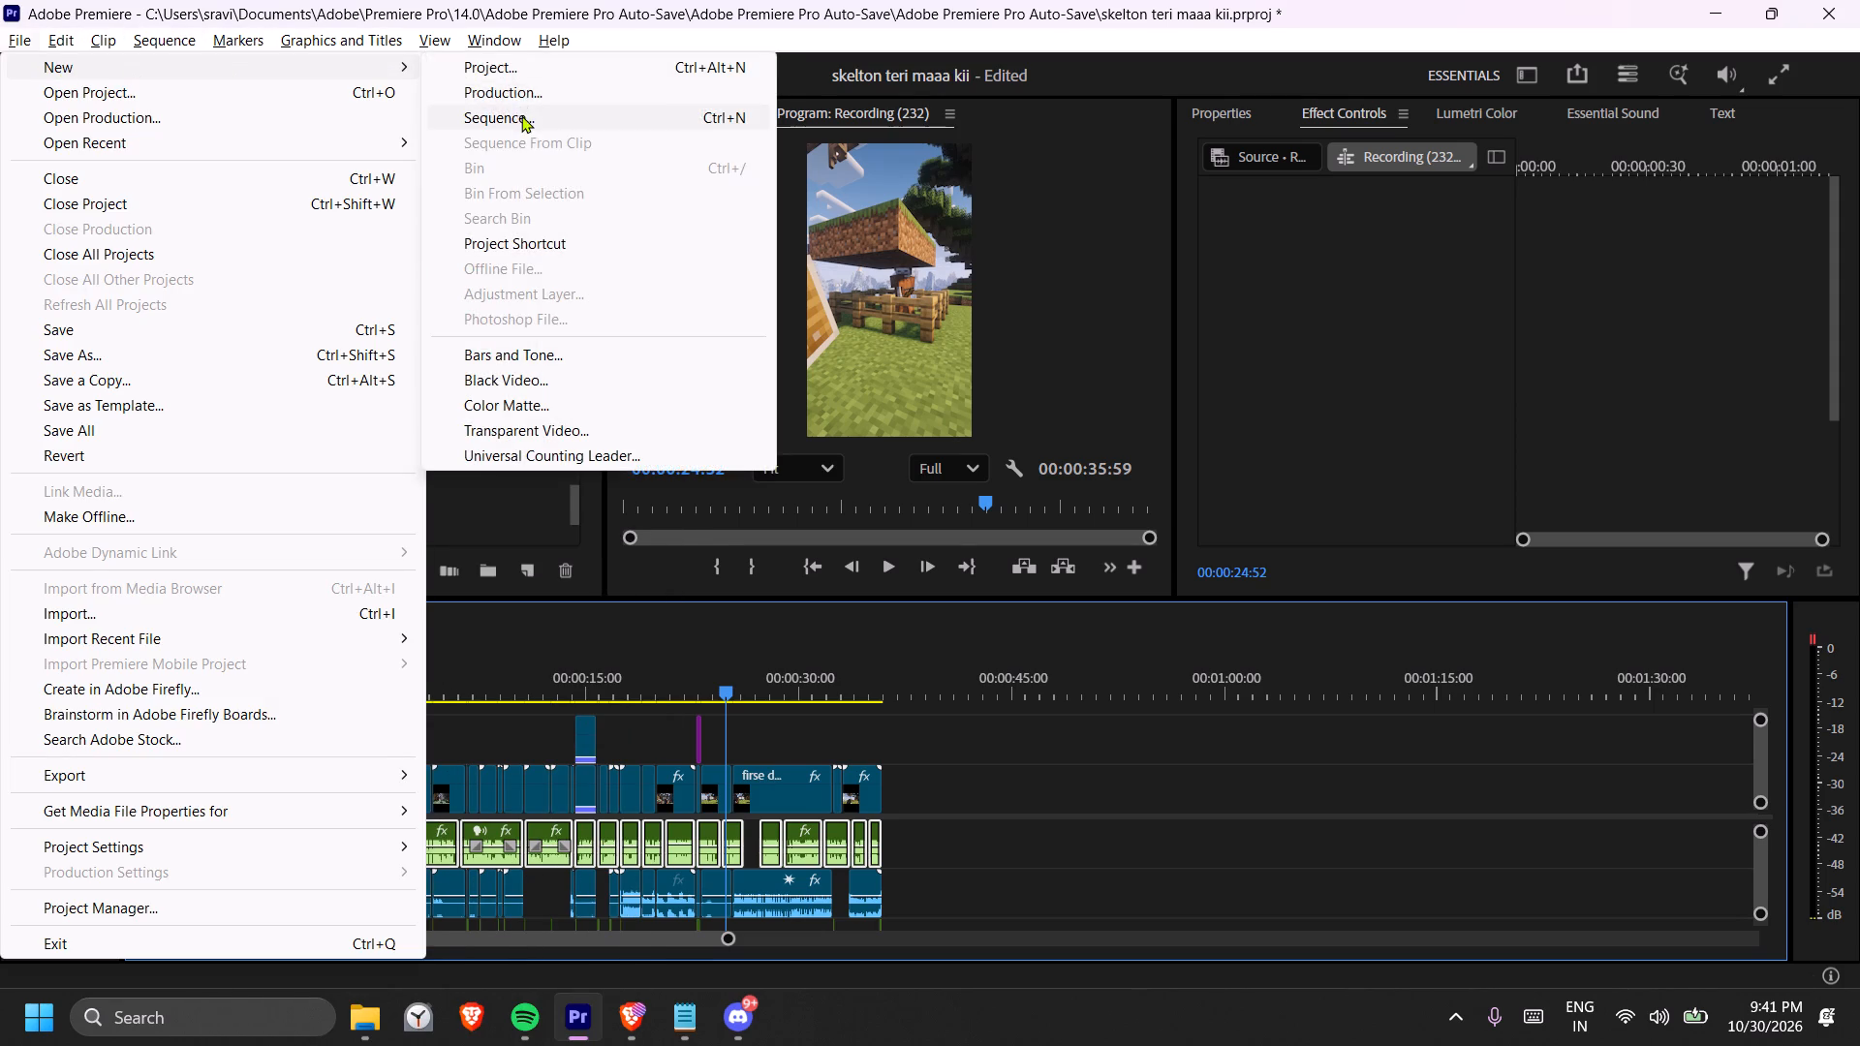
click(1225, 945)
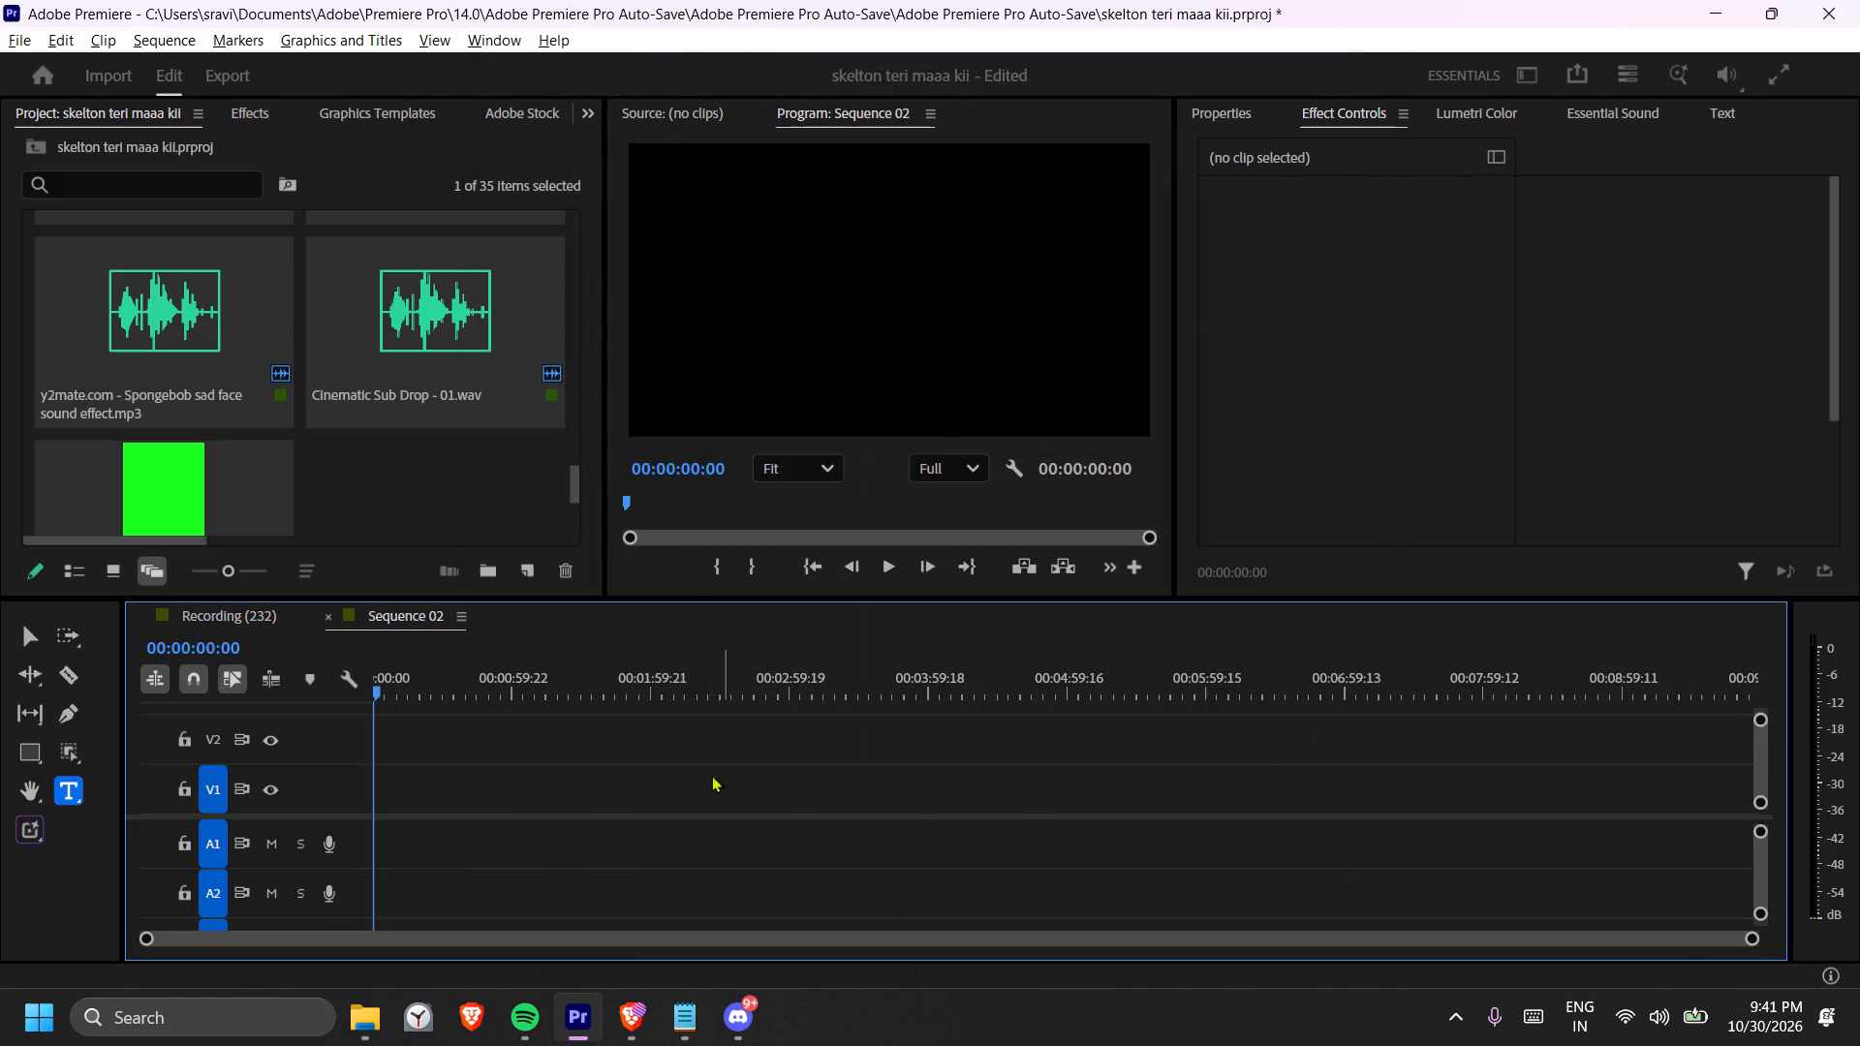
key(ctrl+v)
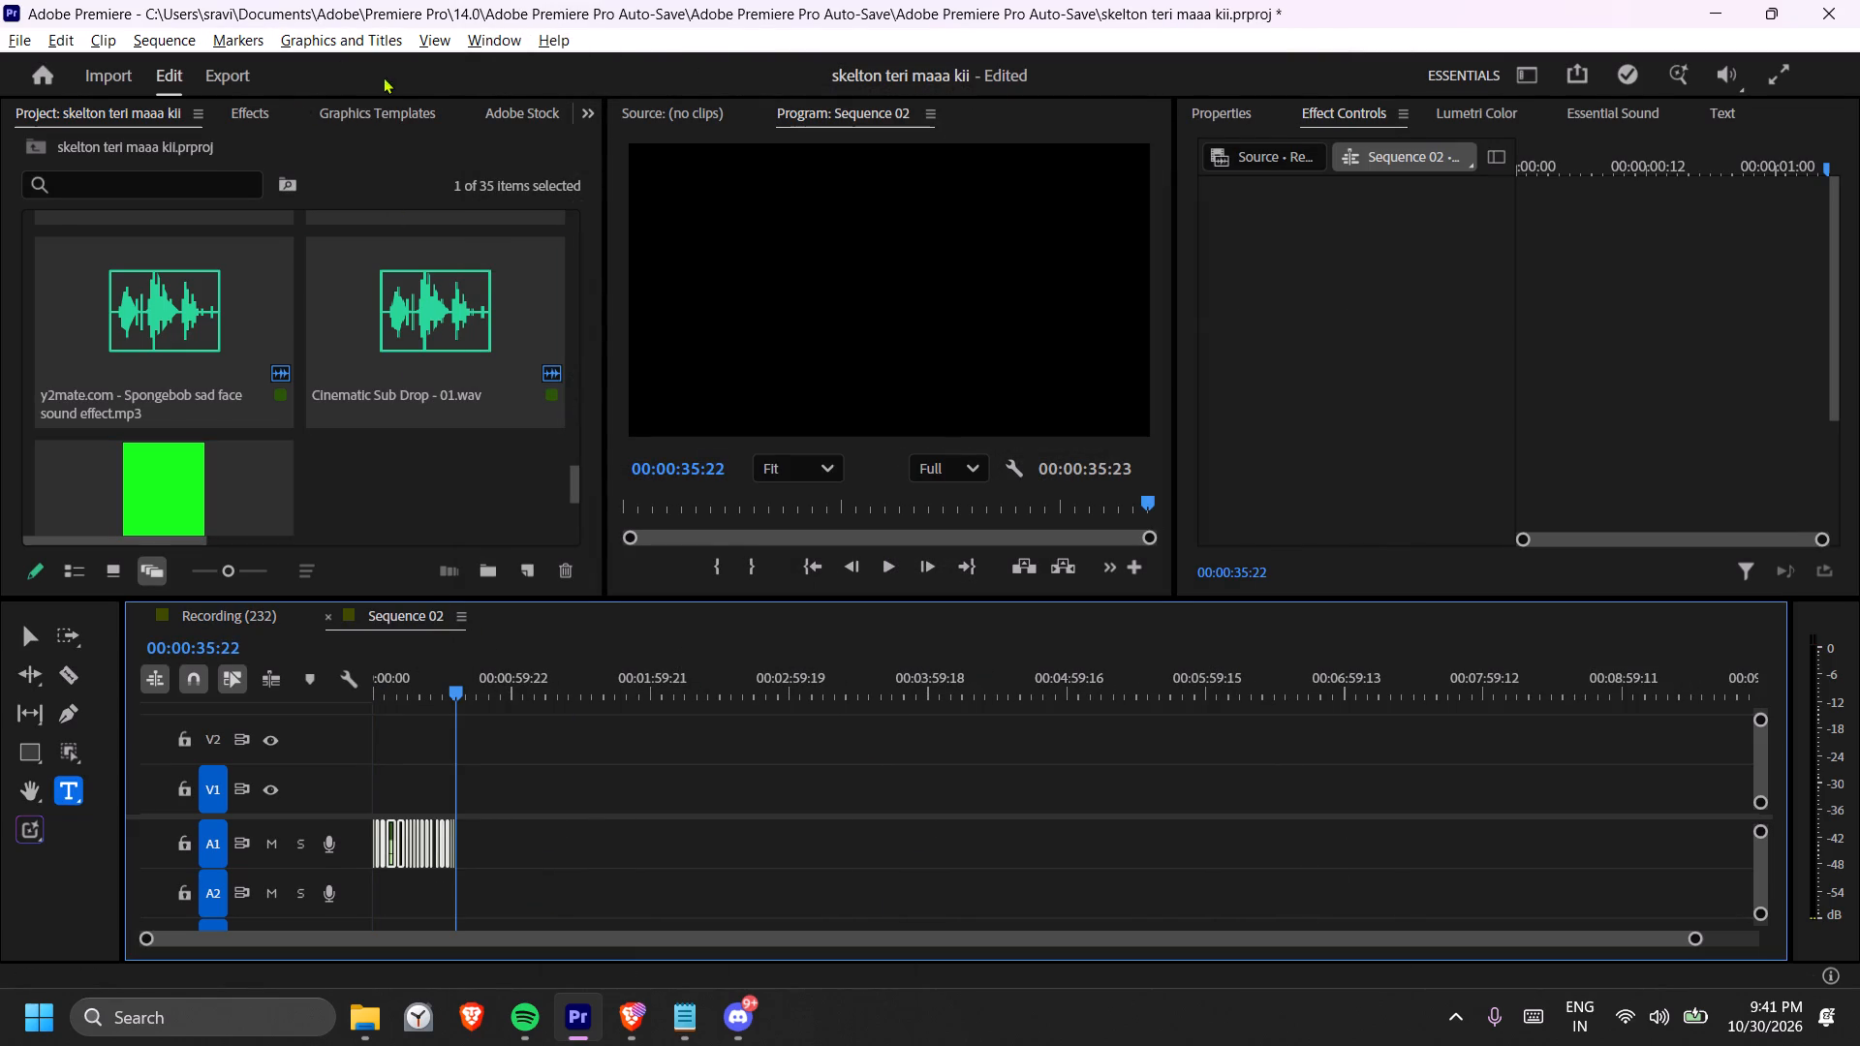
Export the new voice-only sequence in MP3 format over its entire source range, briefly checking the preview from about 00:00:12:08.
click(242, 74)
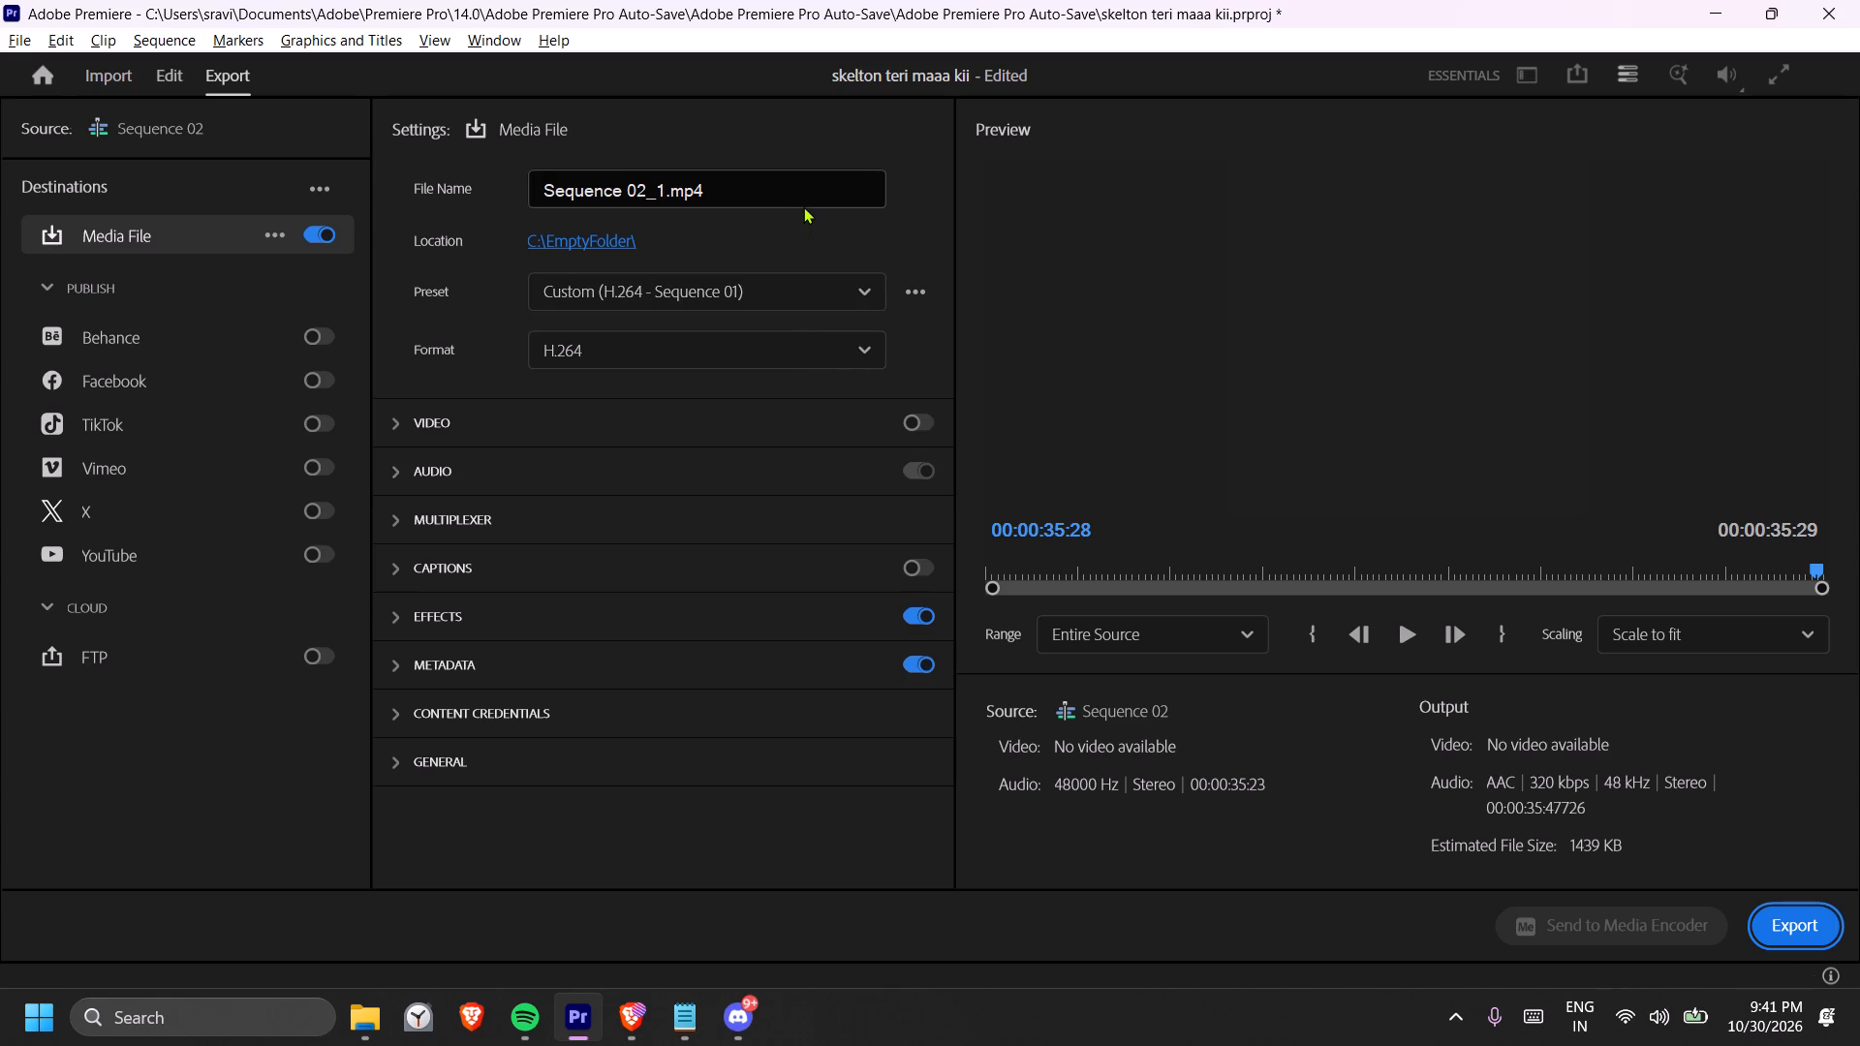
click(837, 354)
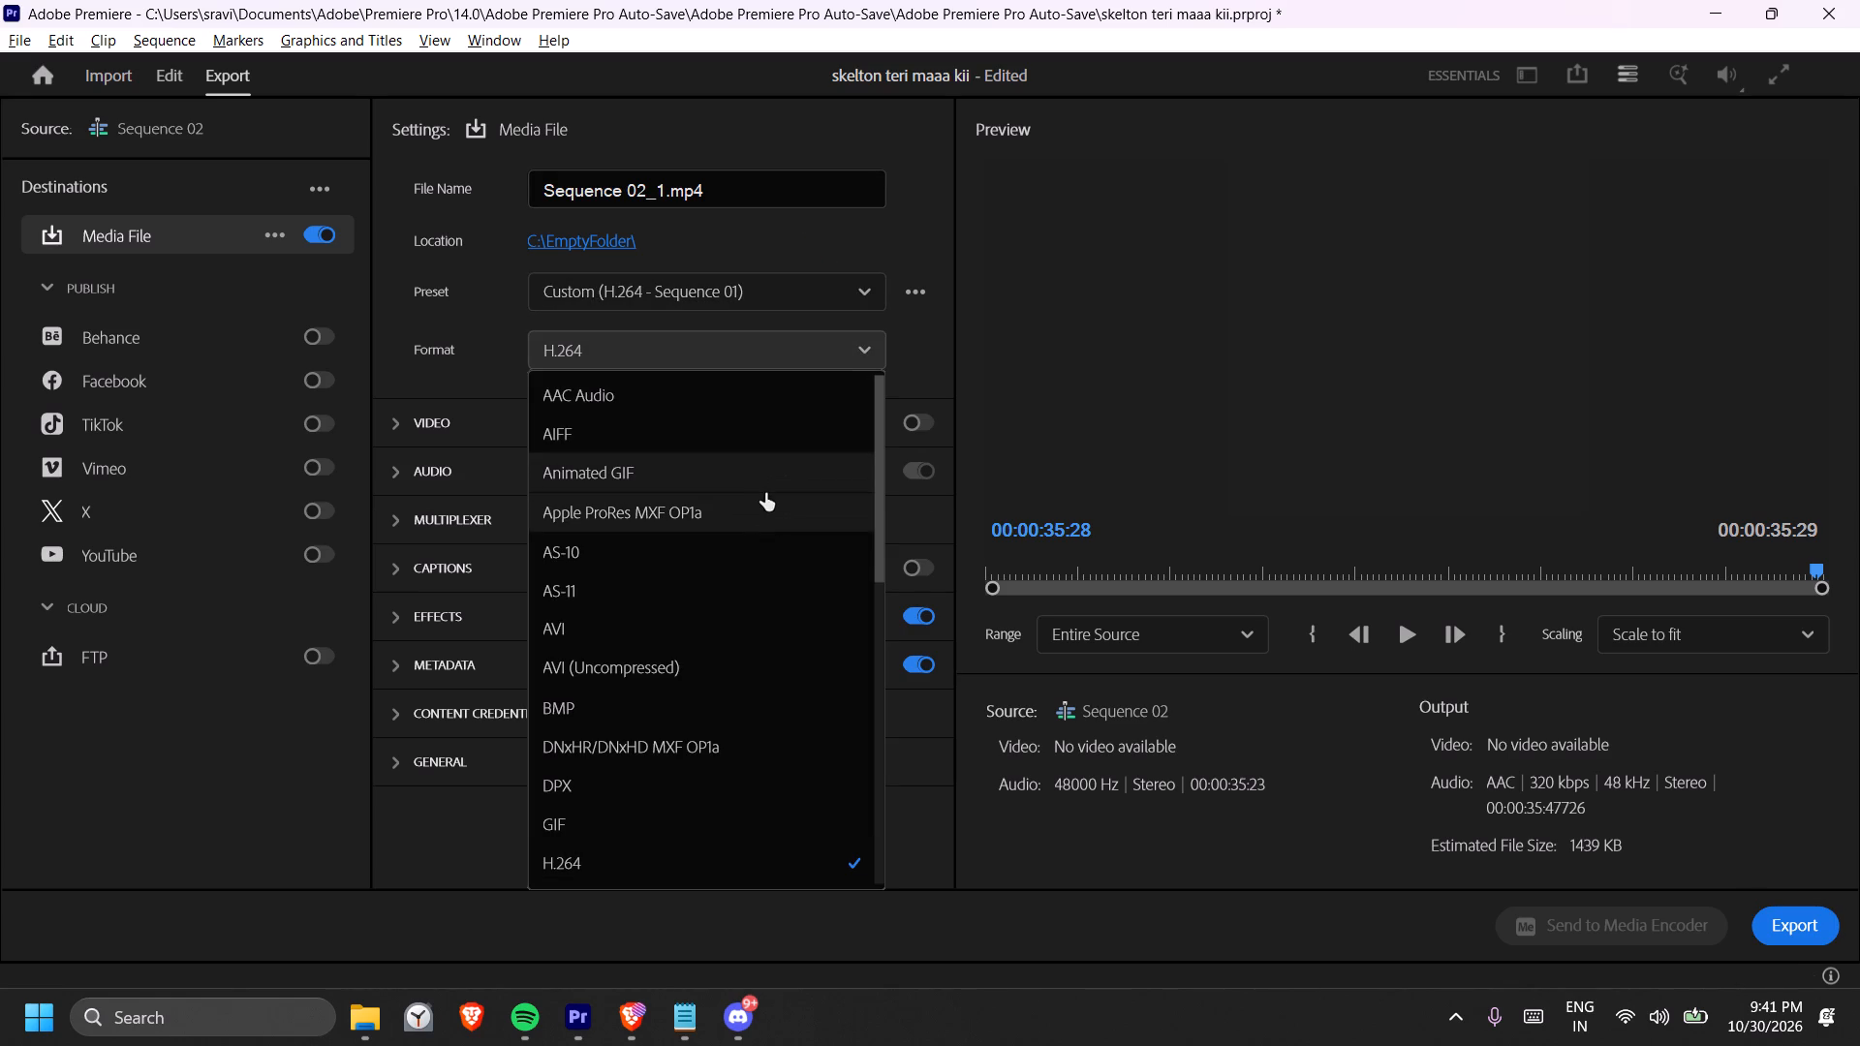
scroll(765, 493, down, 11)
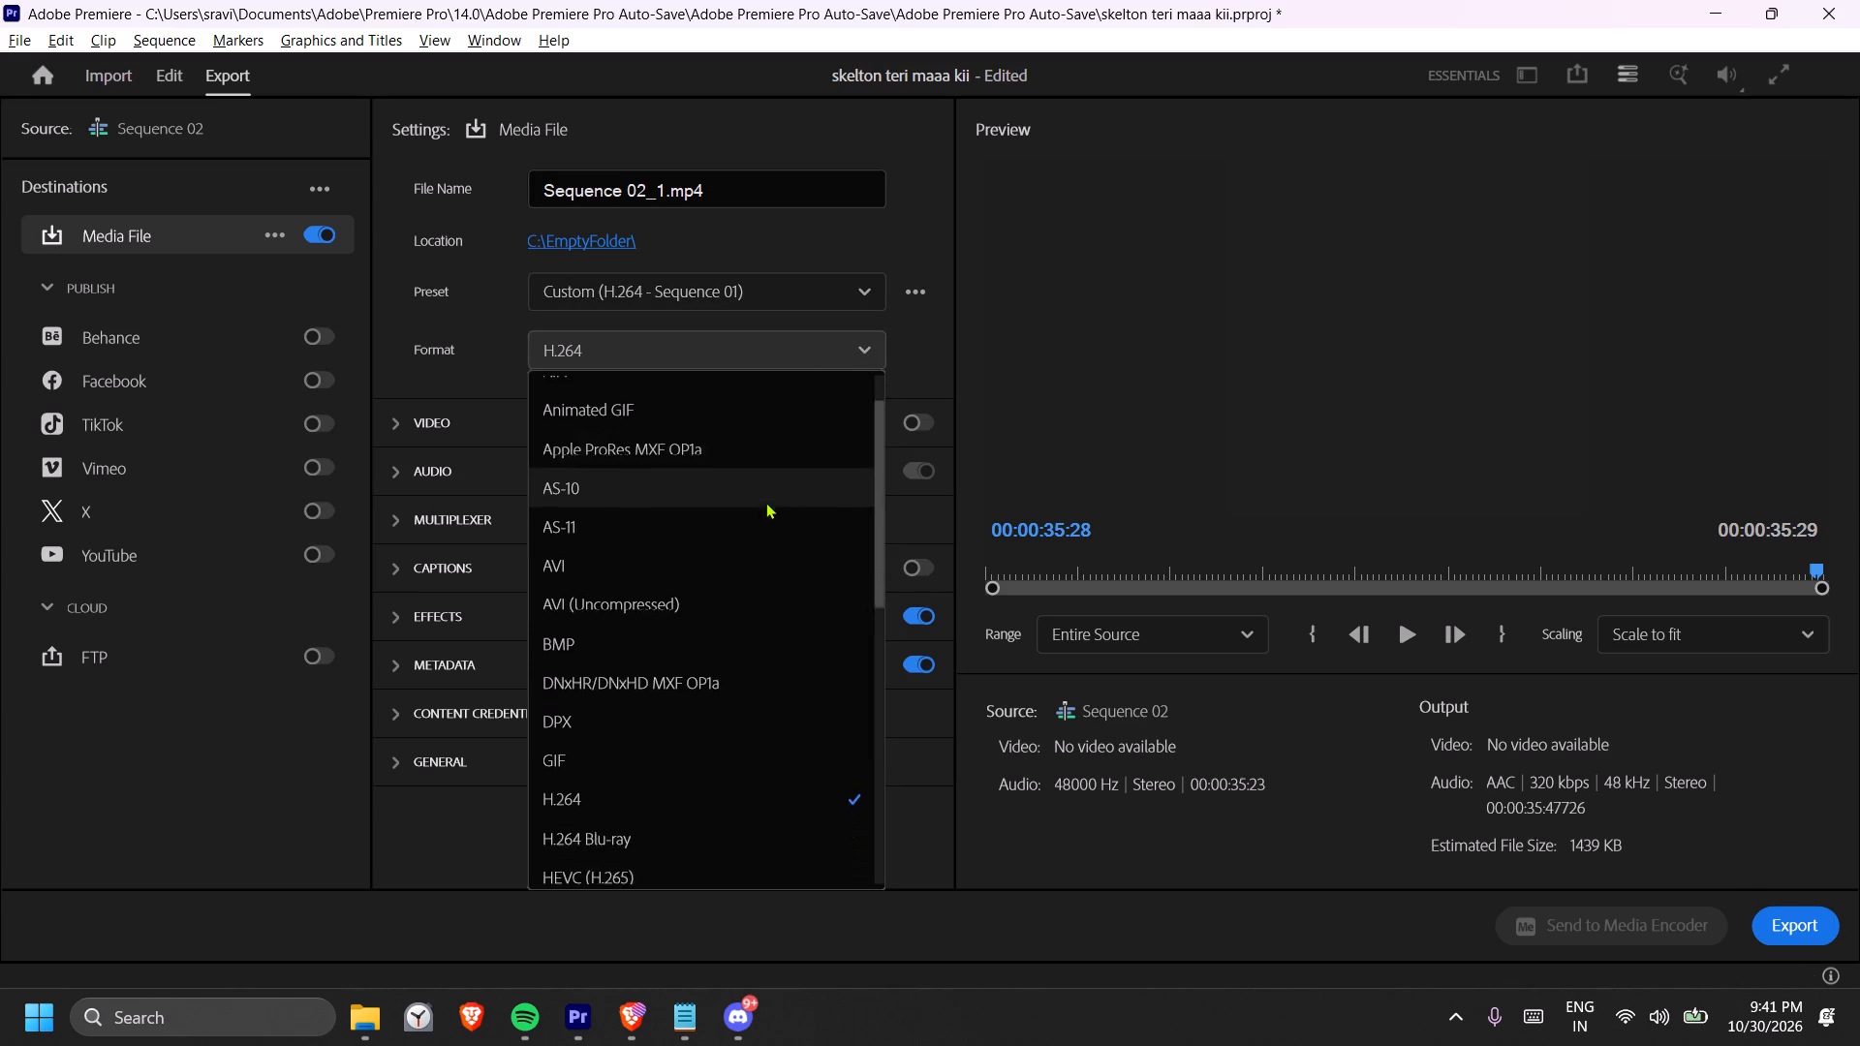
scroll(765, 502, down, 2)
scroll(765, 502, down, 20)
scroll(765, 502, down, 6)
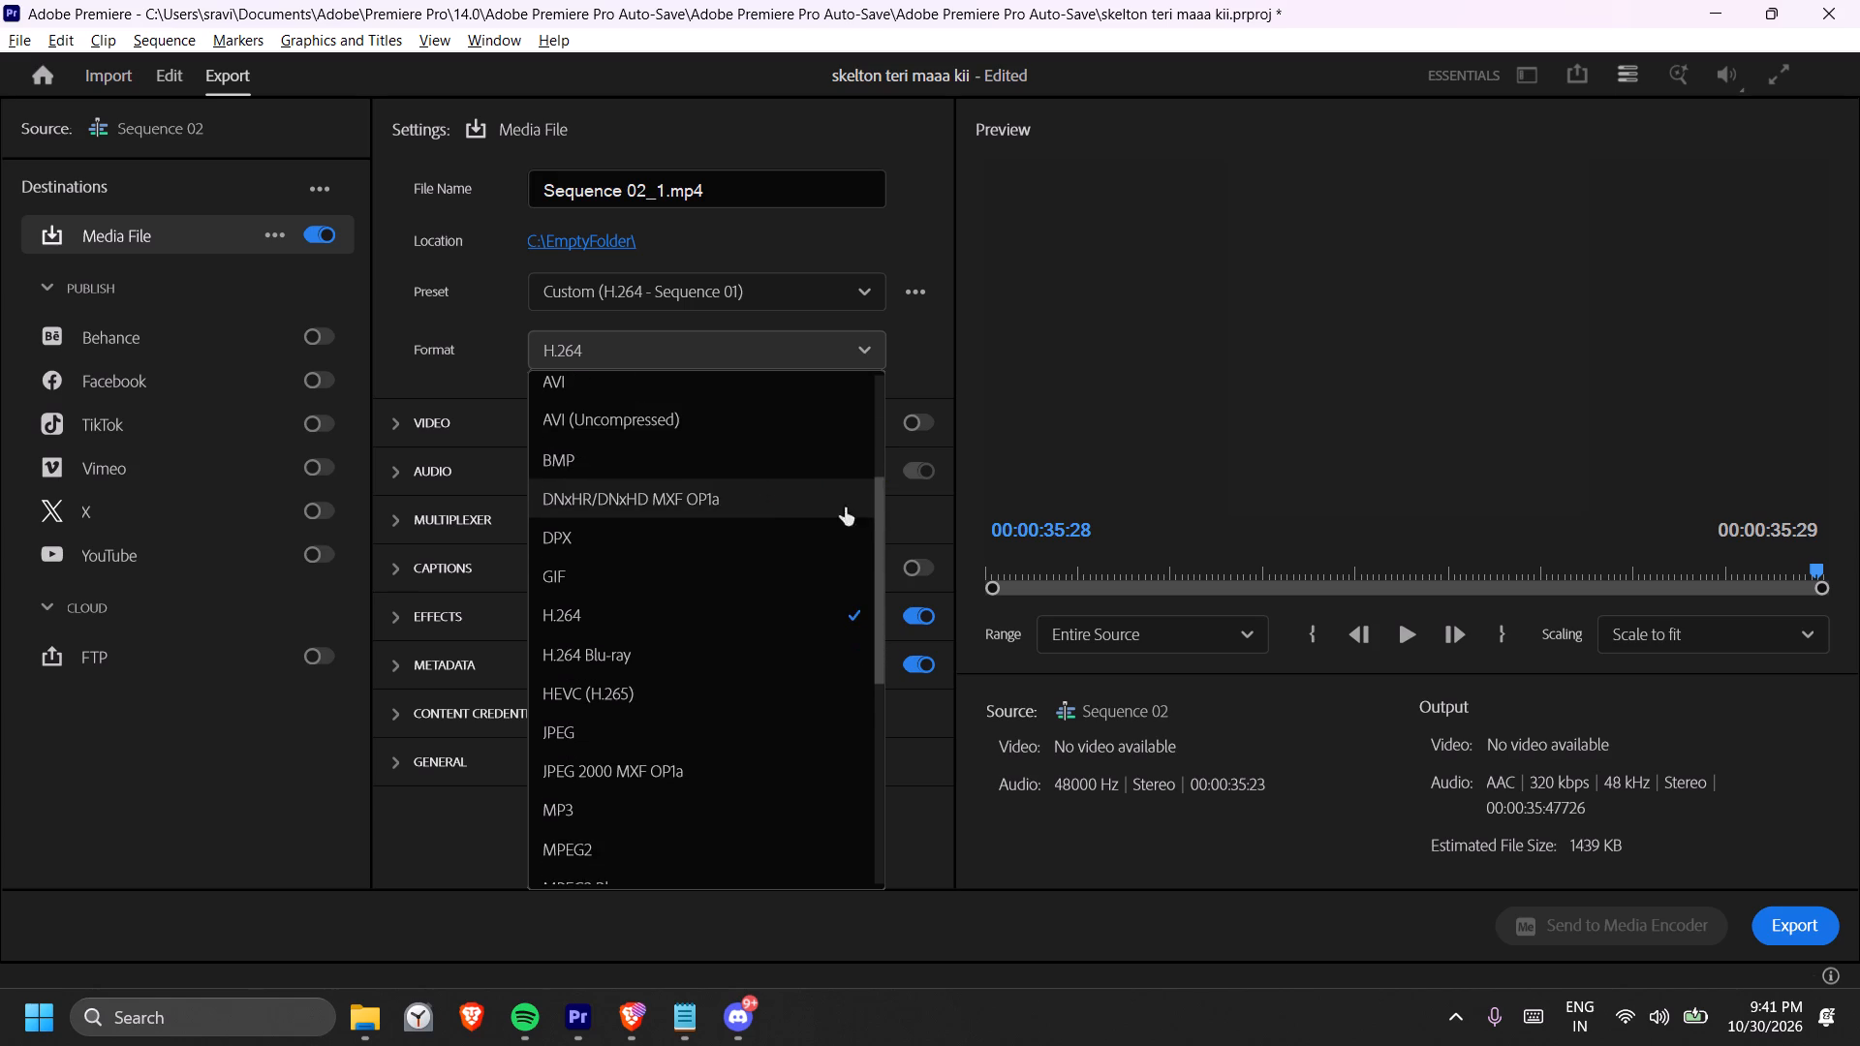
scroll(718, 678, down, 6)
click(578, 761)
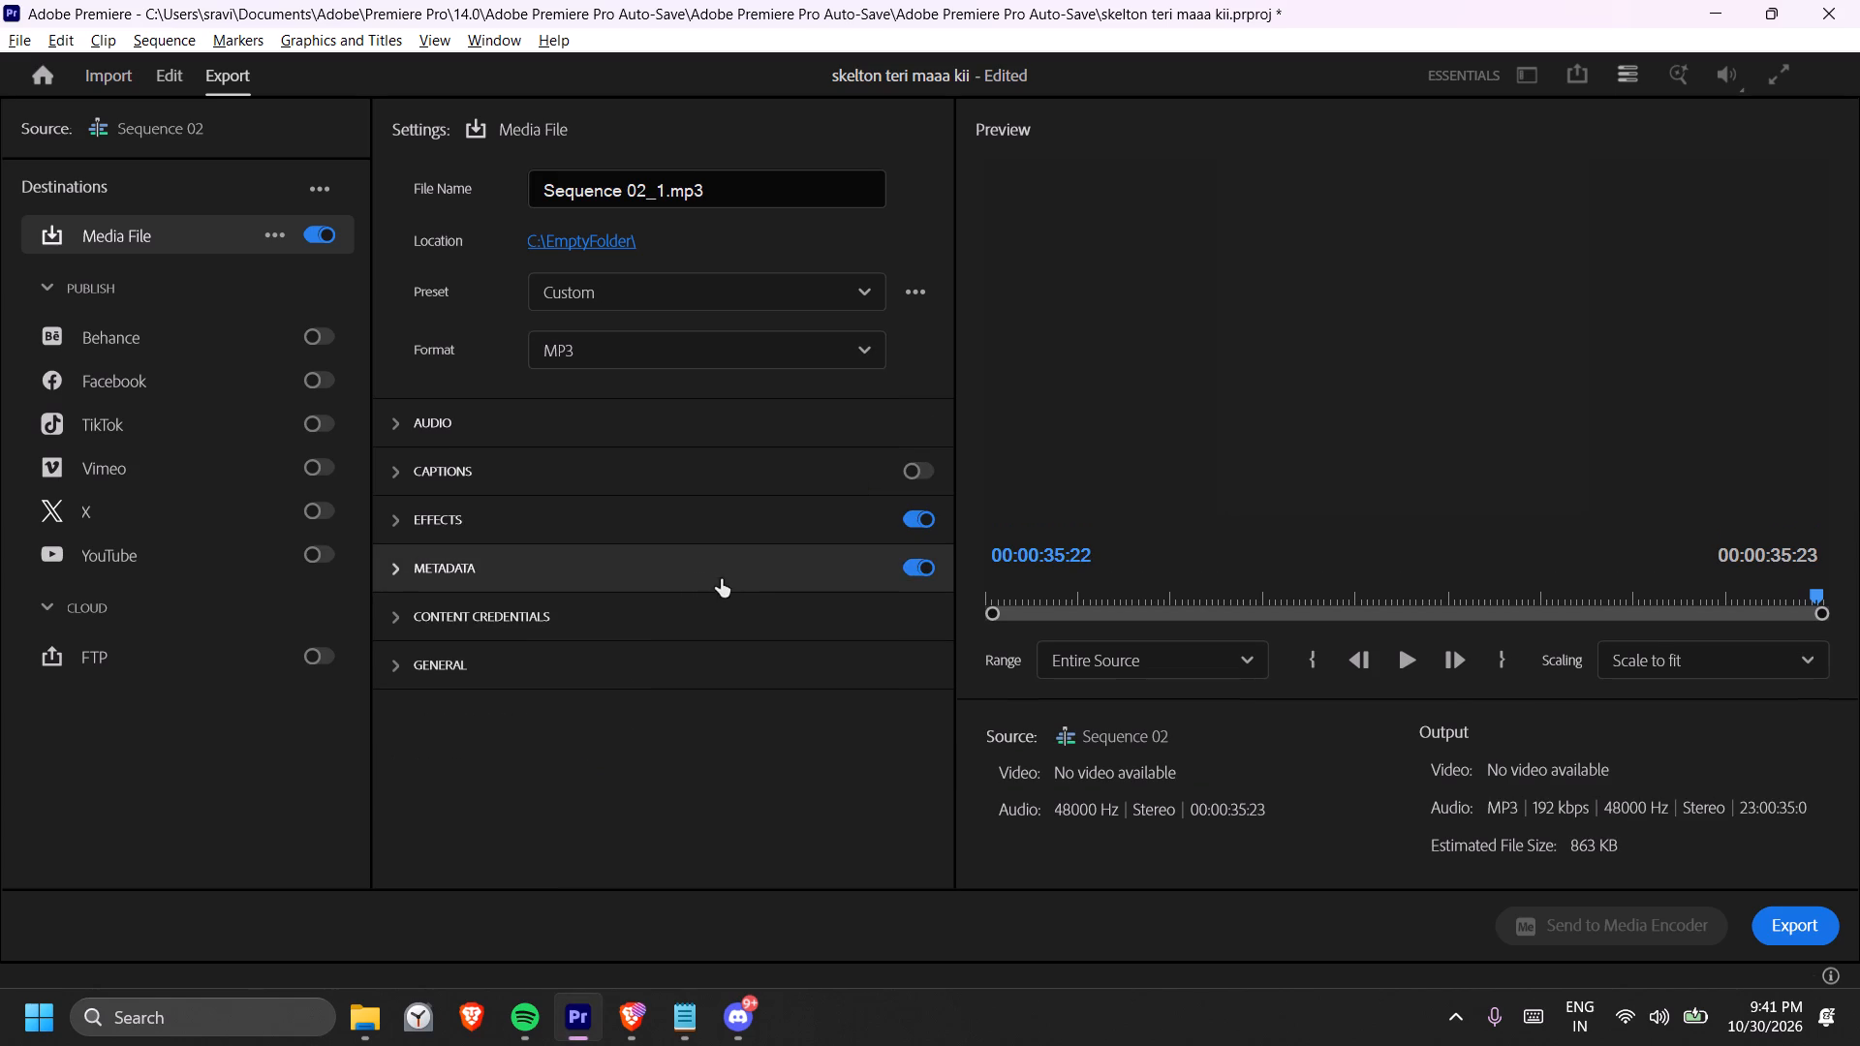
click(1274, 602)
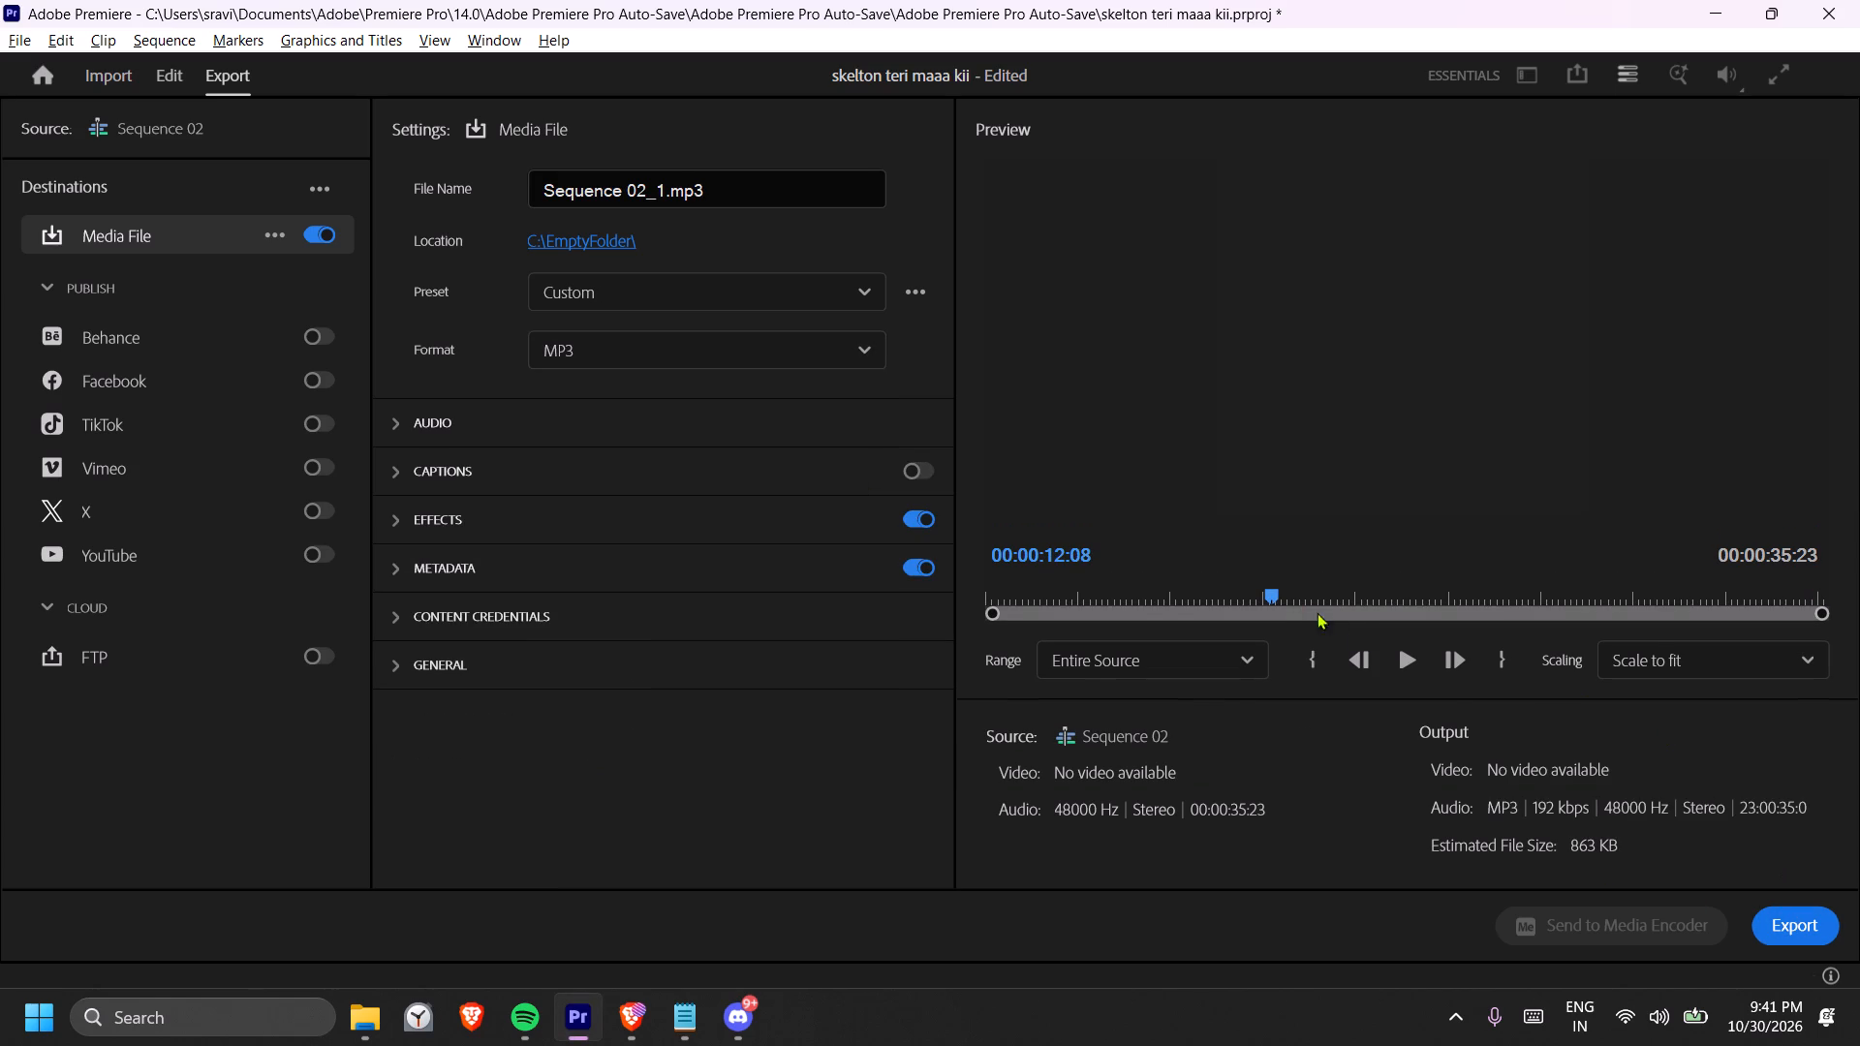
click(1400, 660)
click(1400, 660)
click(1829, 927)
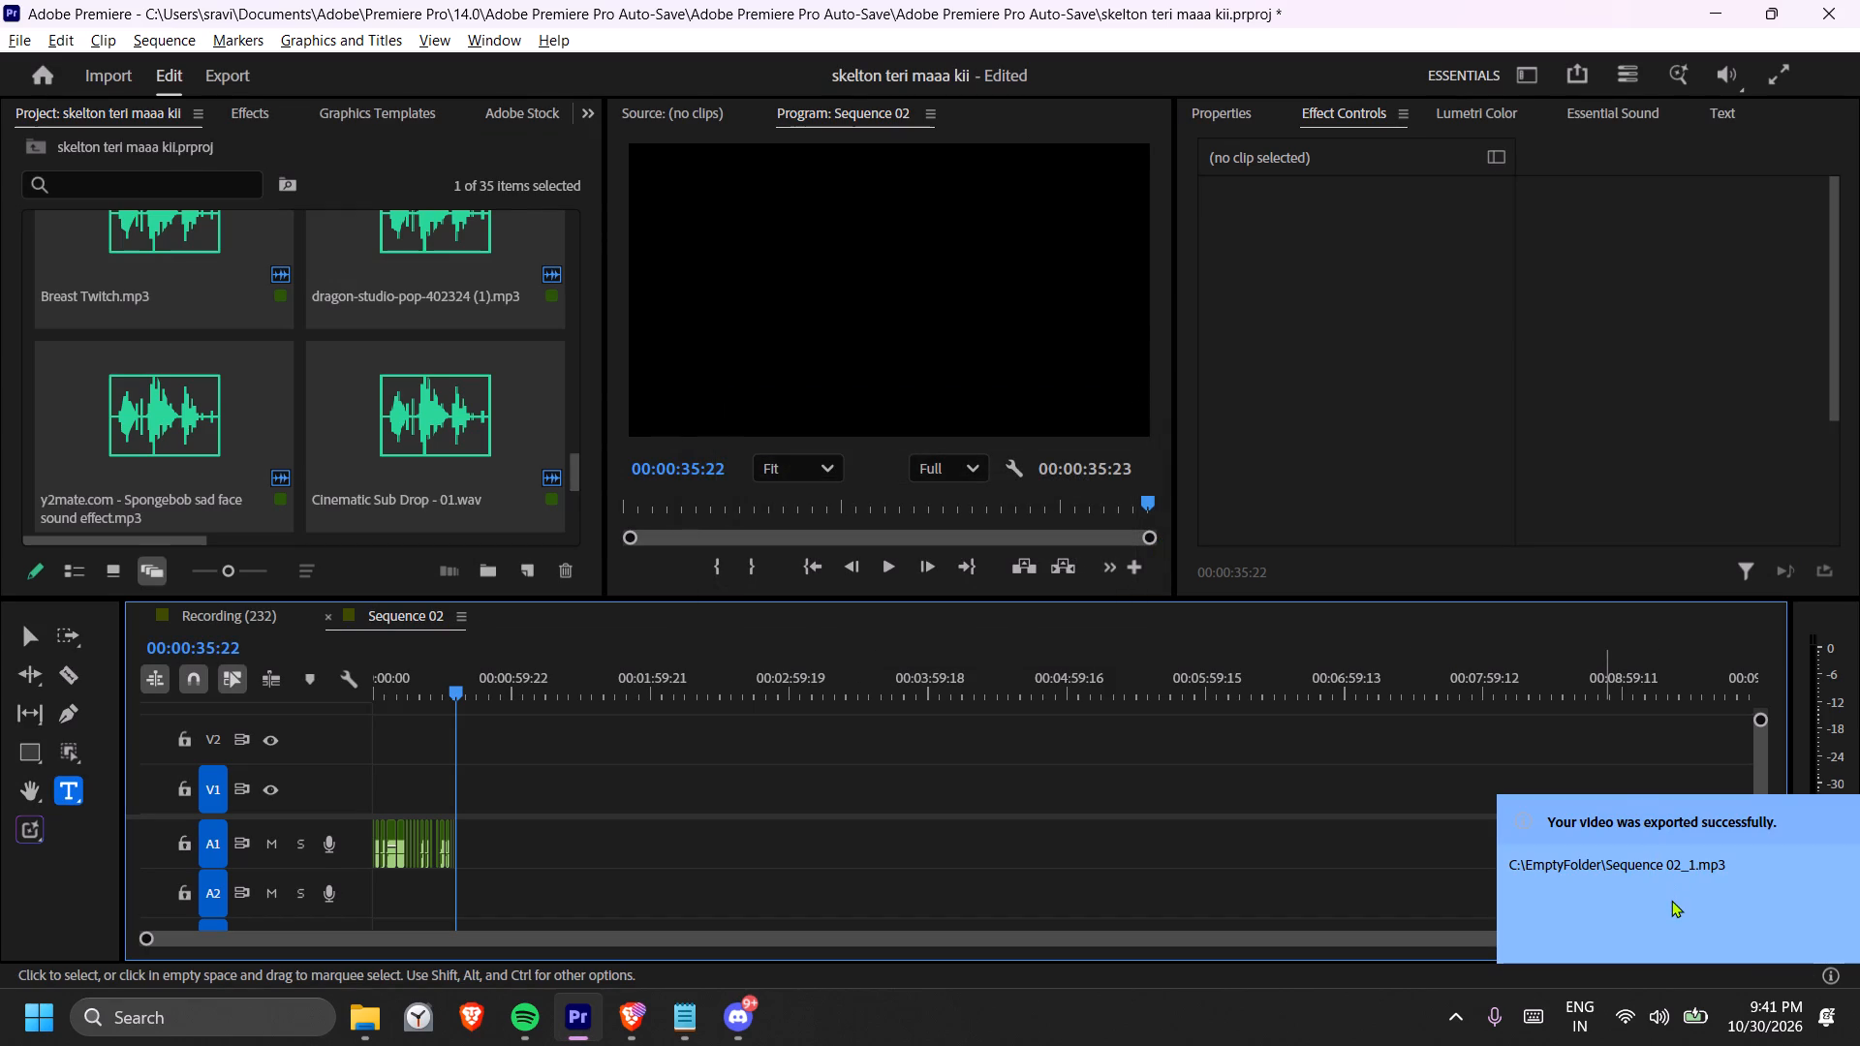
click(1671, 900)
In File Explorer, open EmptyFolder on the C: drive and bring the exported Sequence 02_1.mp3 to the ChatGPT chat in Brave.
click(346, 1012)
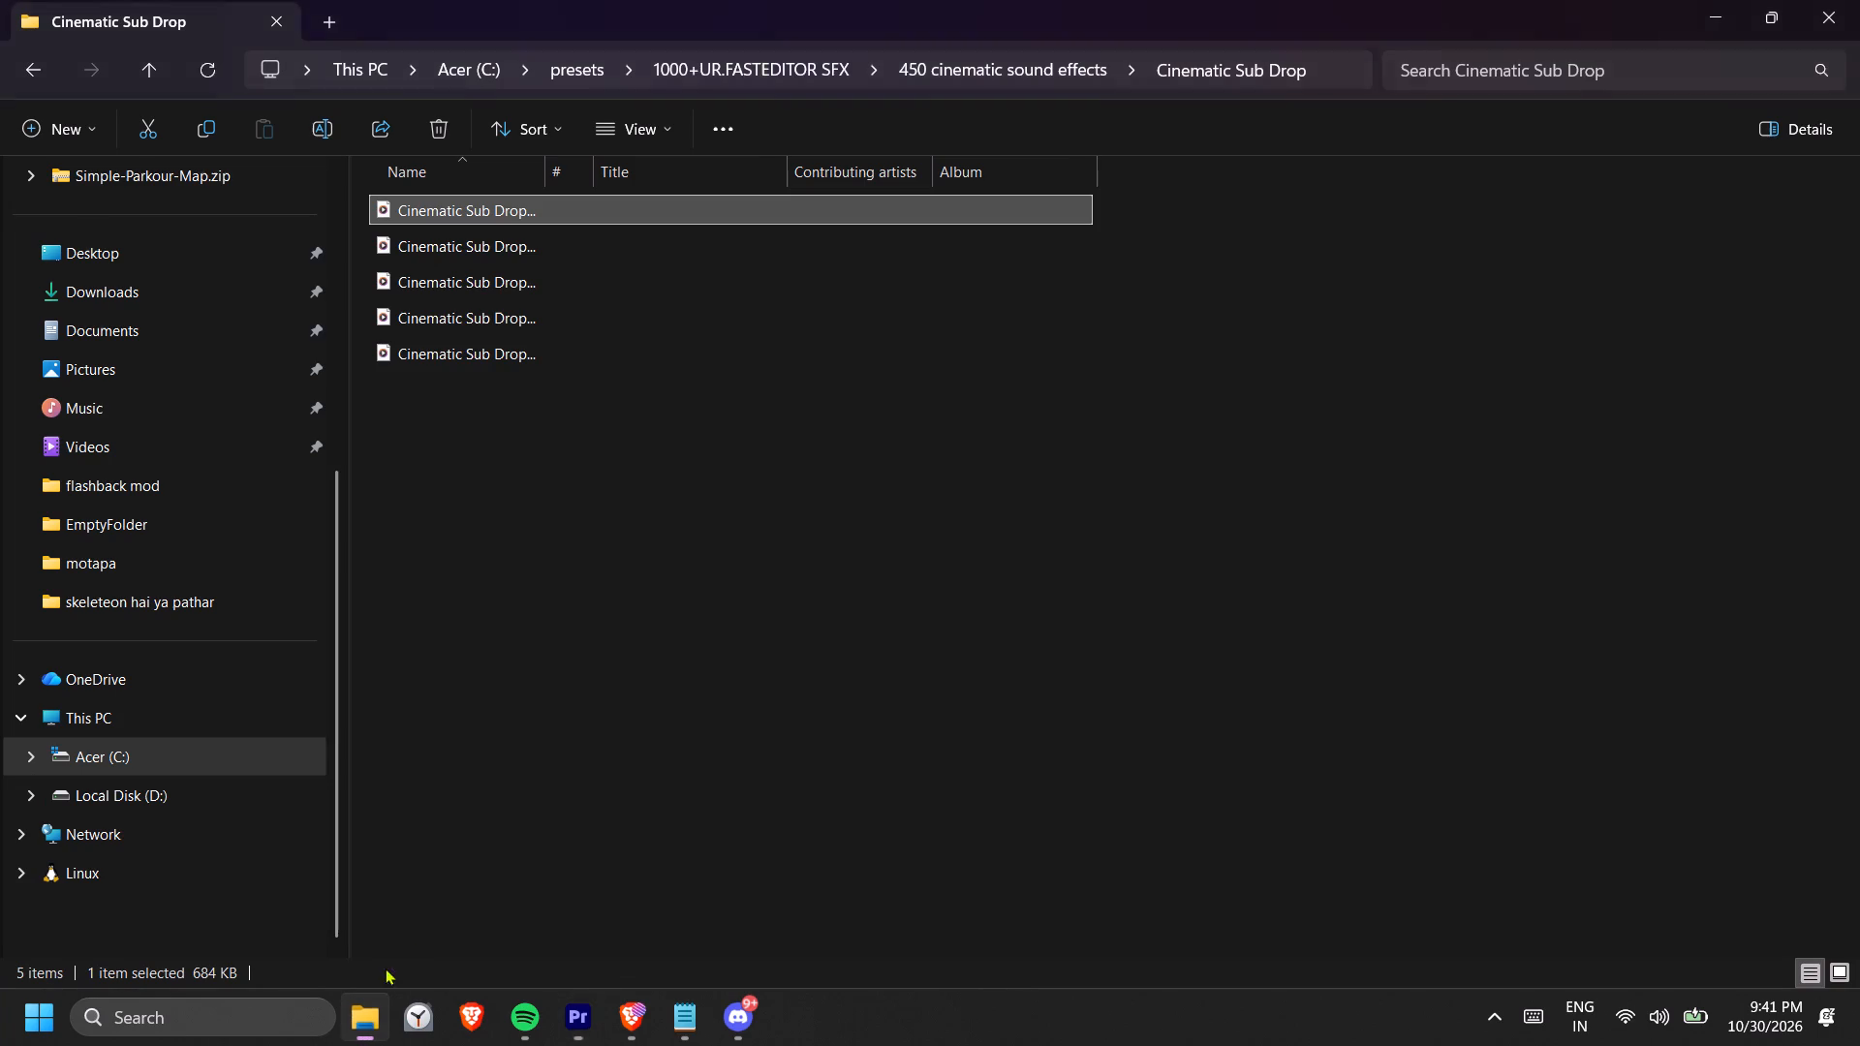
click(109, 769)
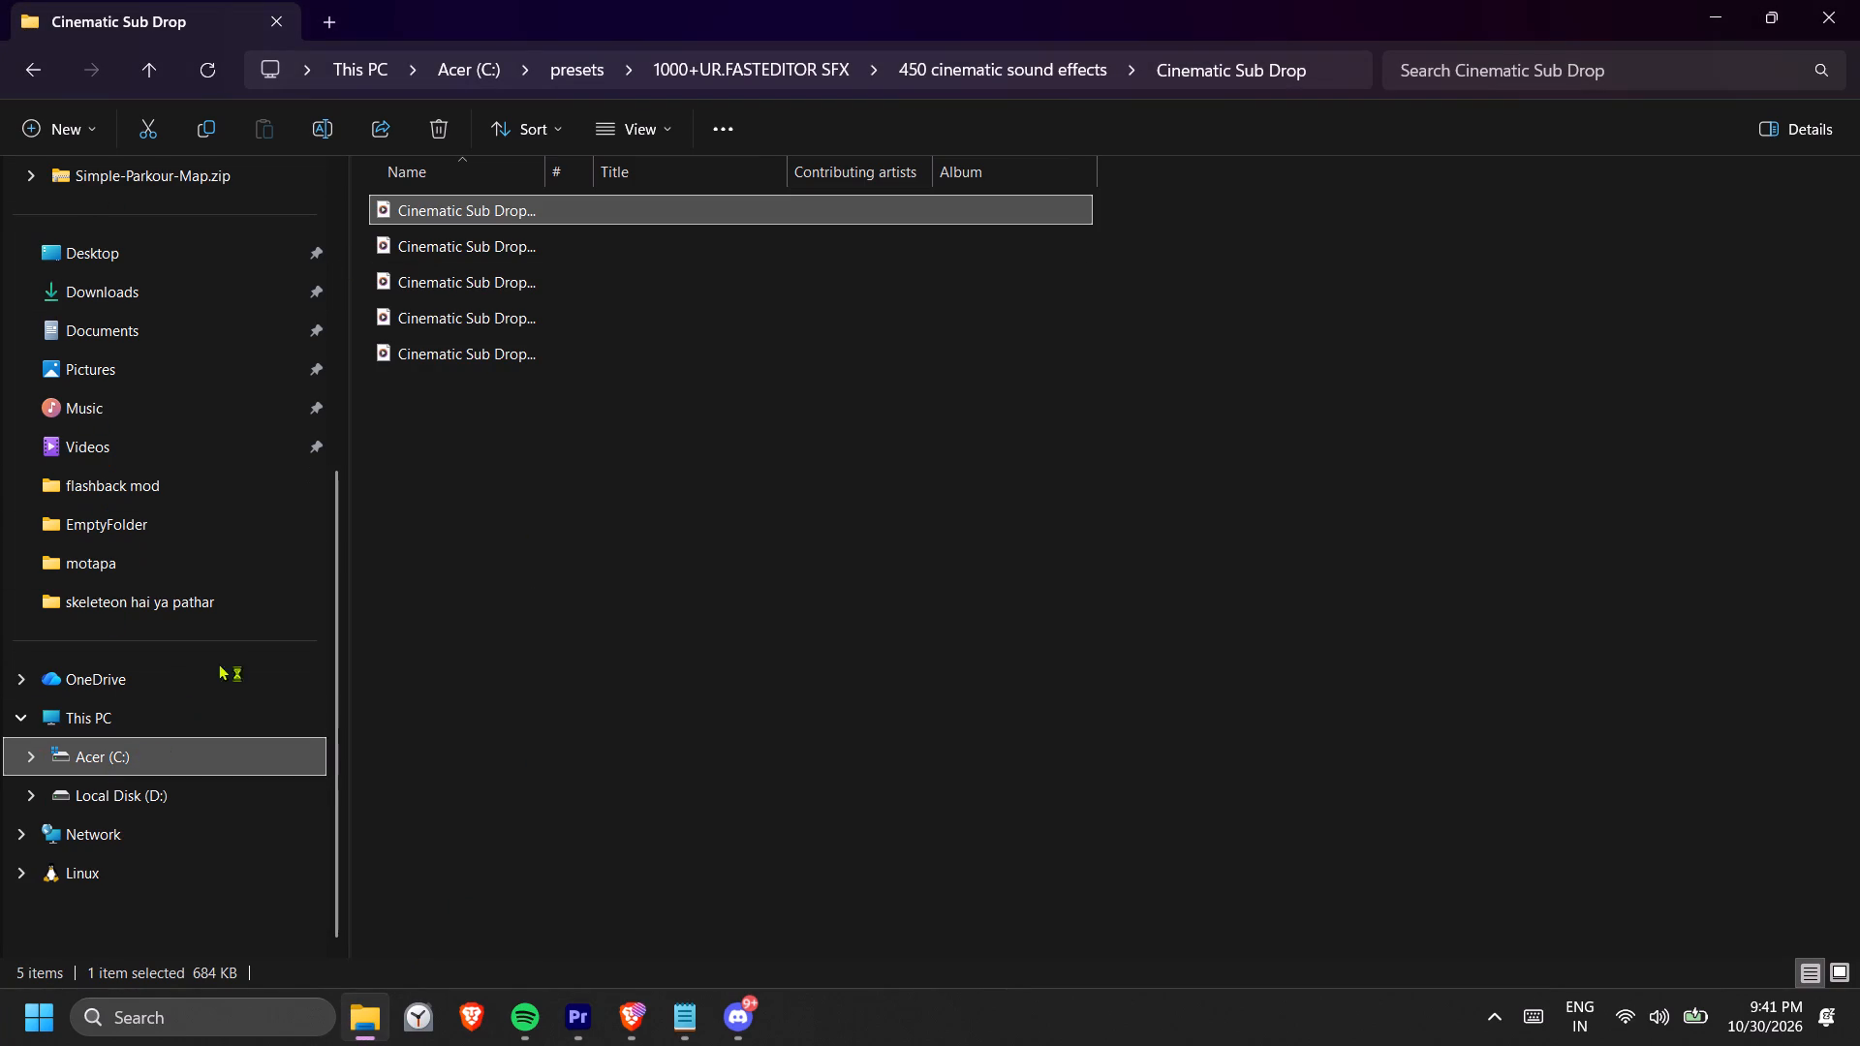
double_click(511, 188)
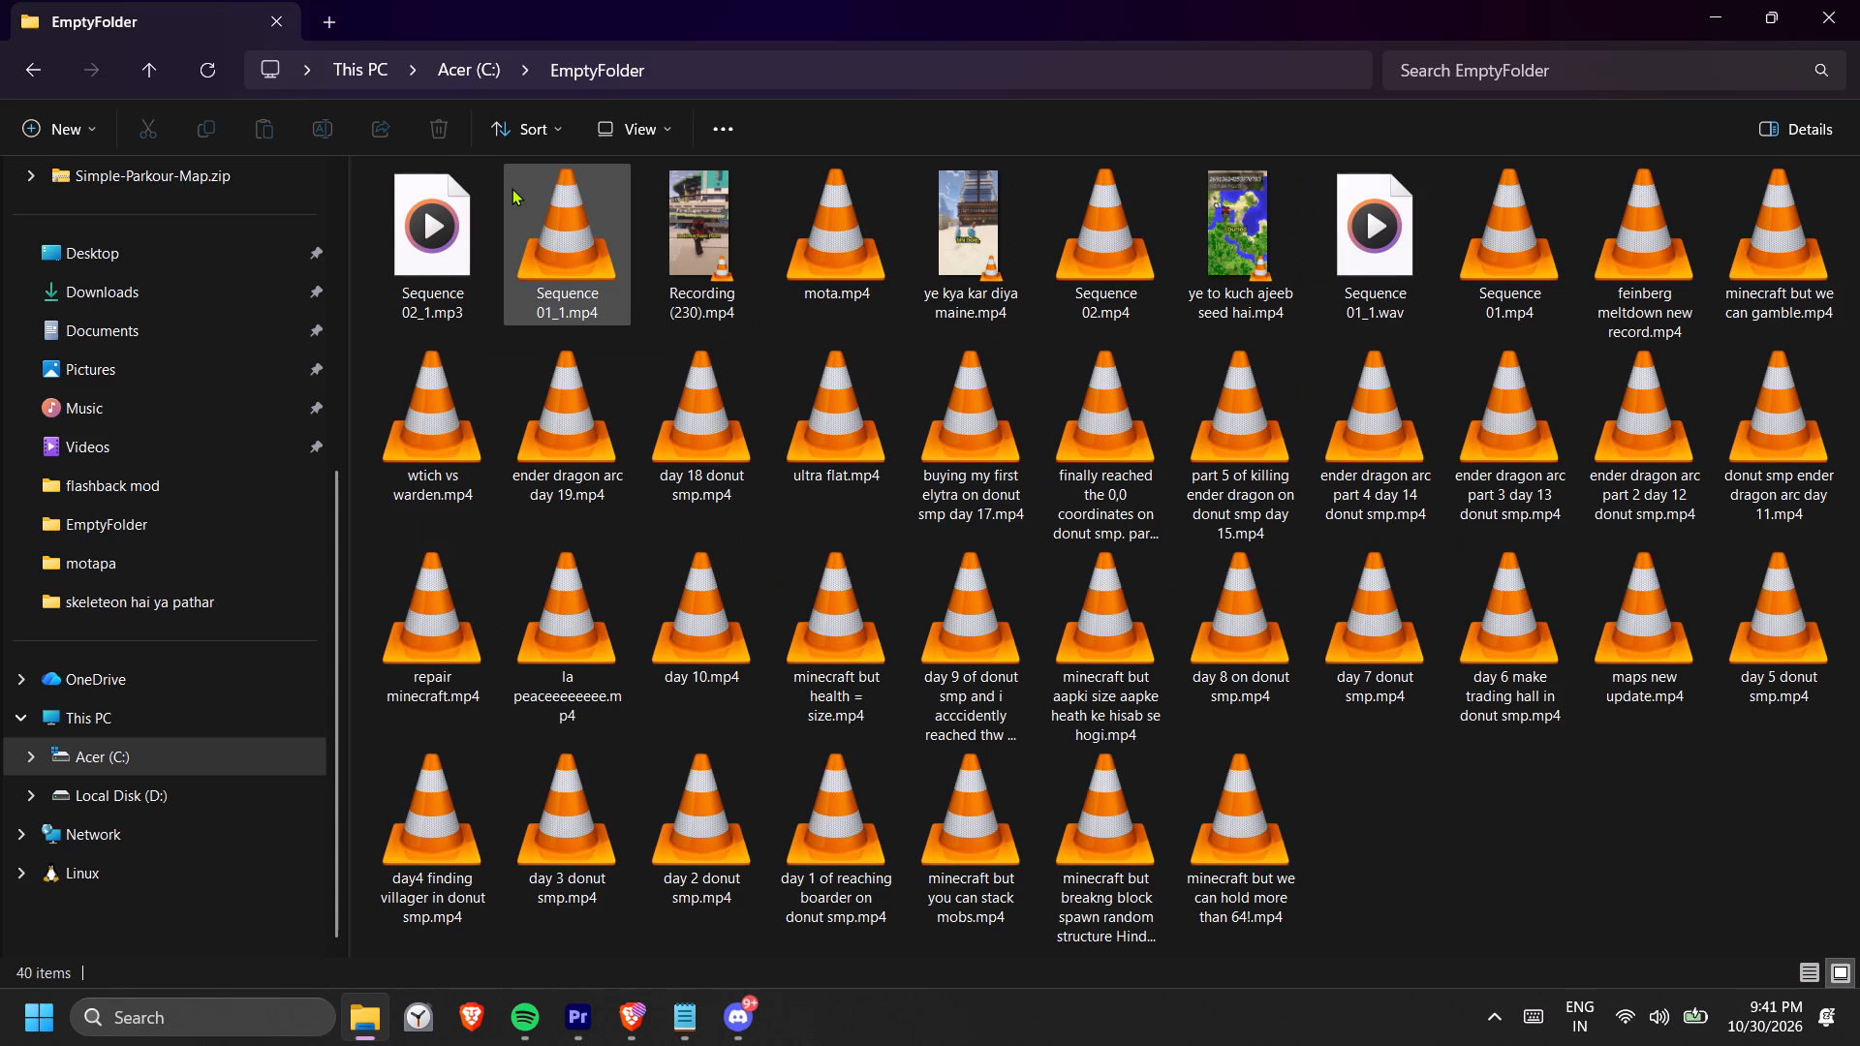
click(400, 241)
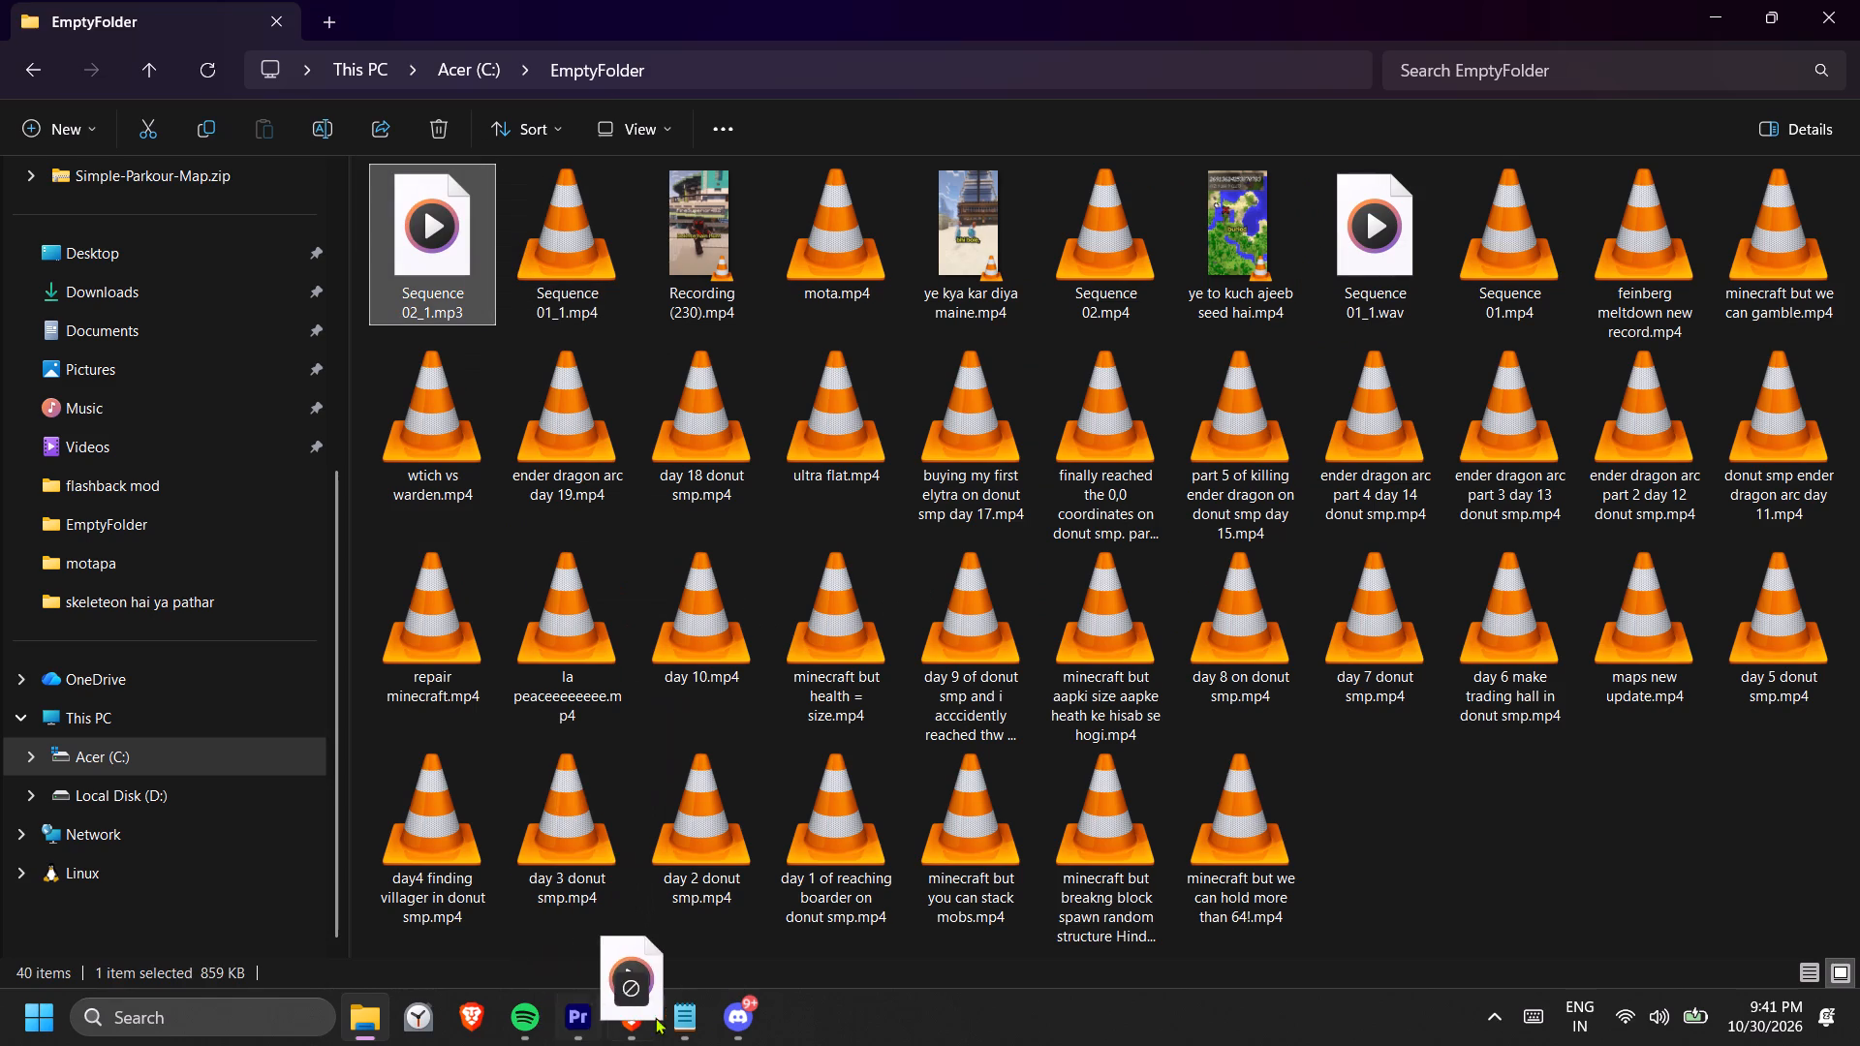
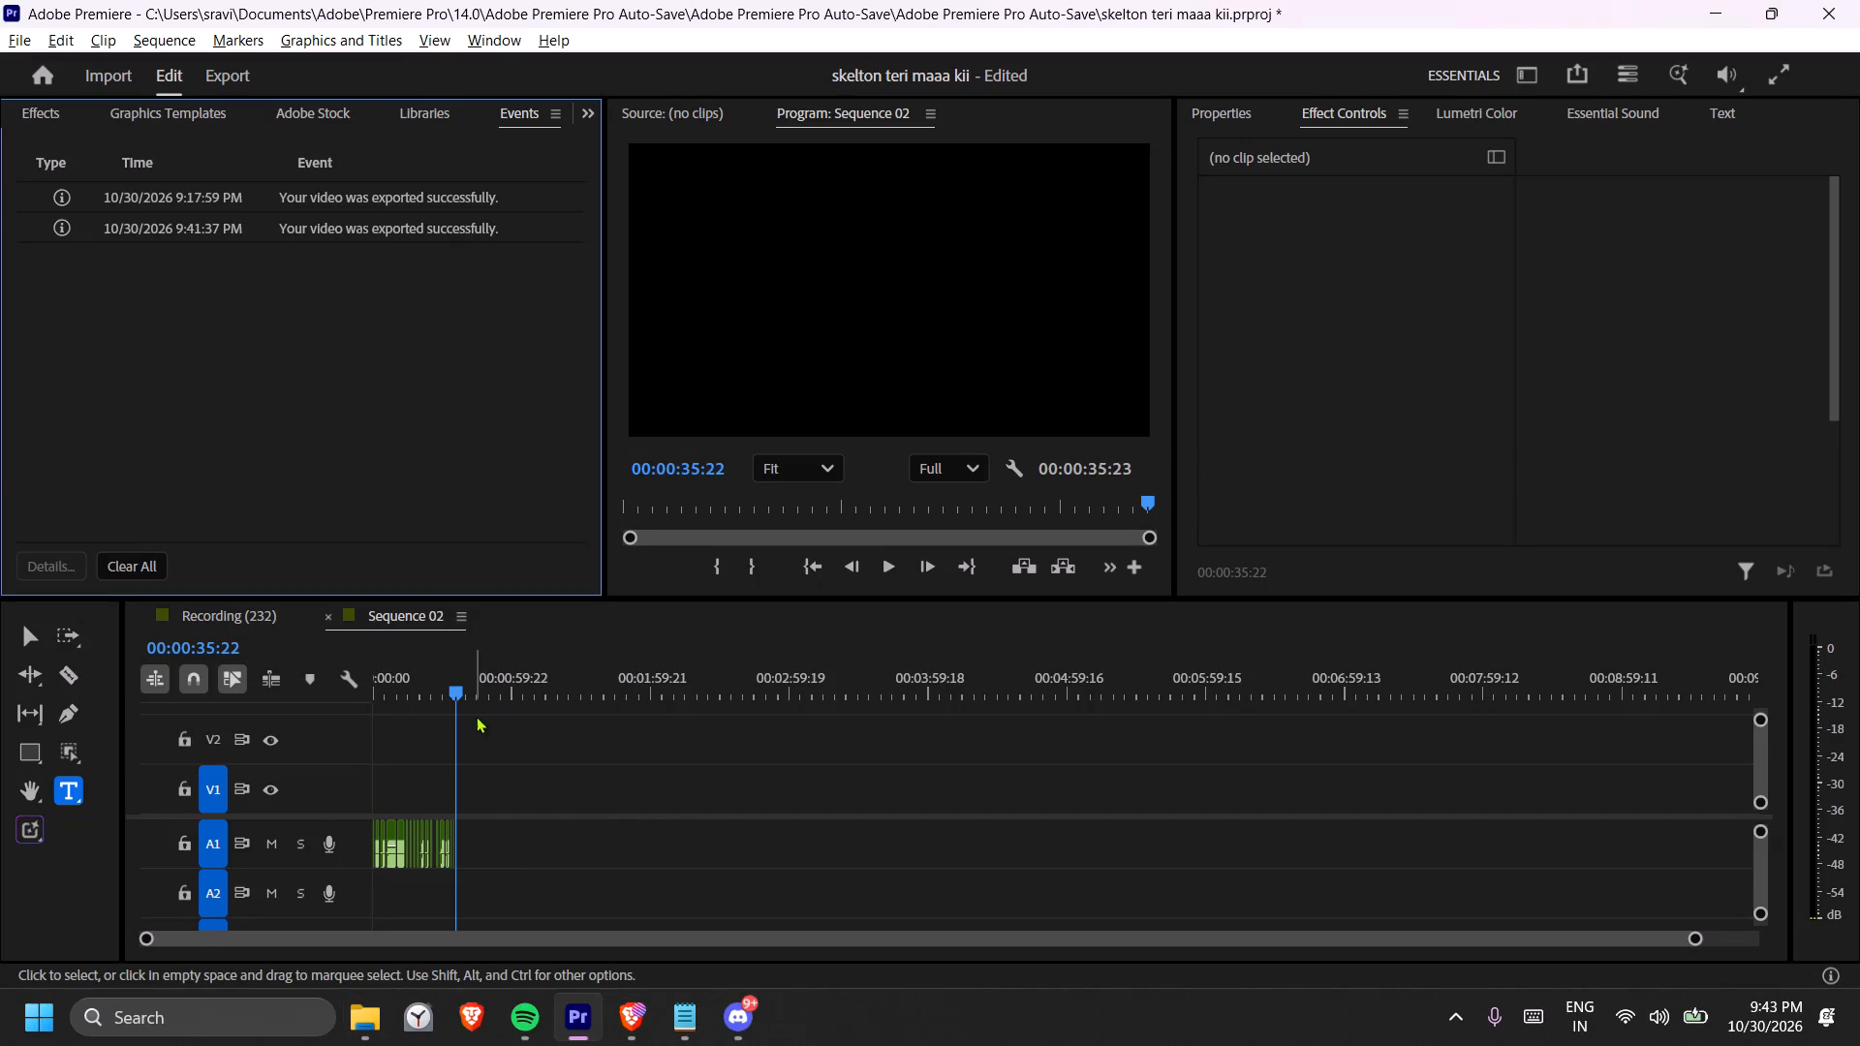
Return to the Recording (232) sequence in the timeline.
click(216, 619)
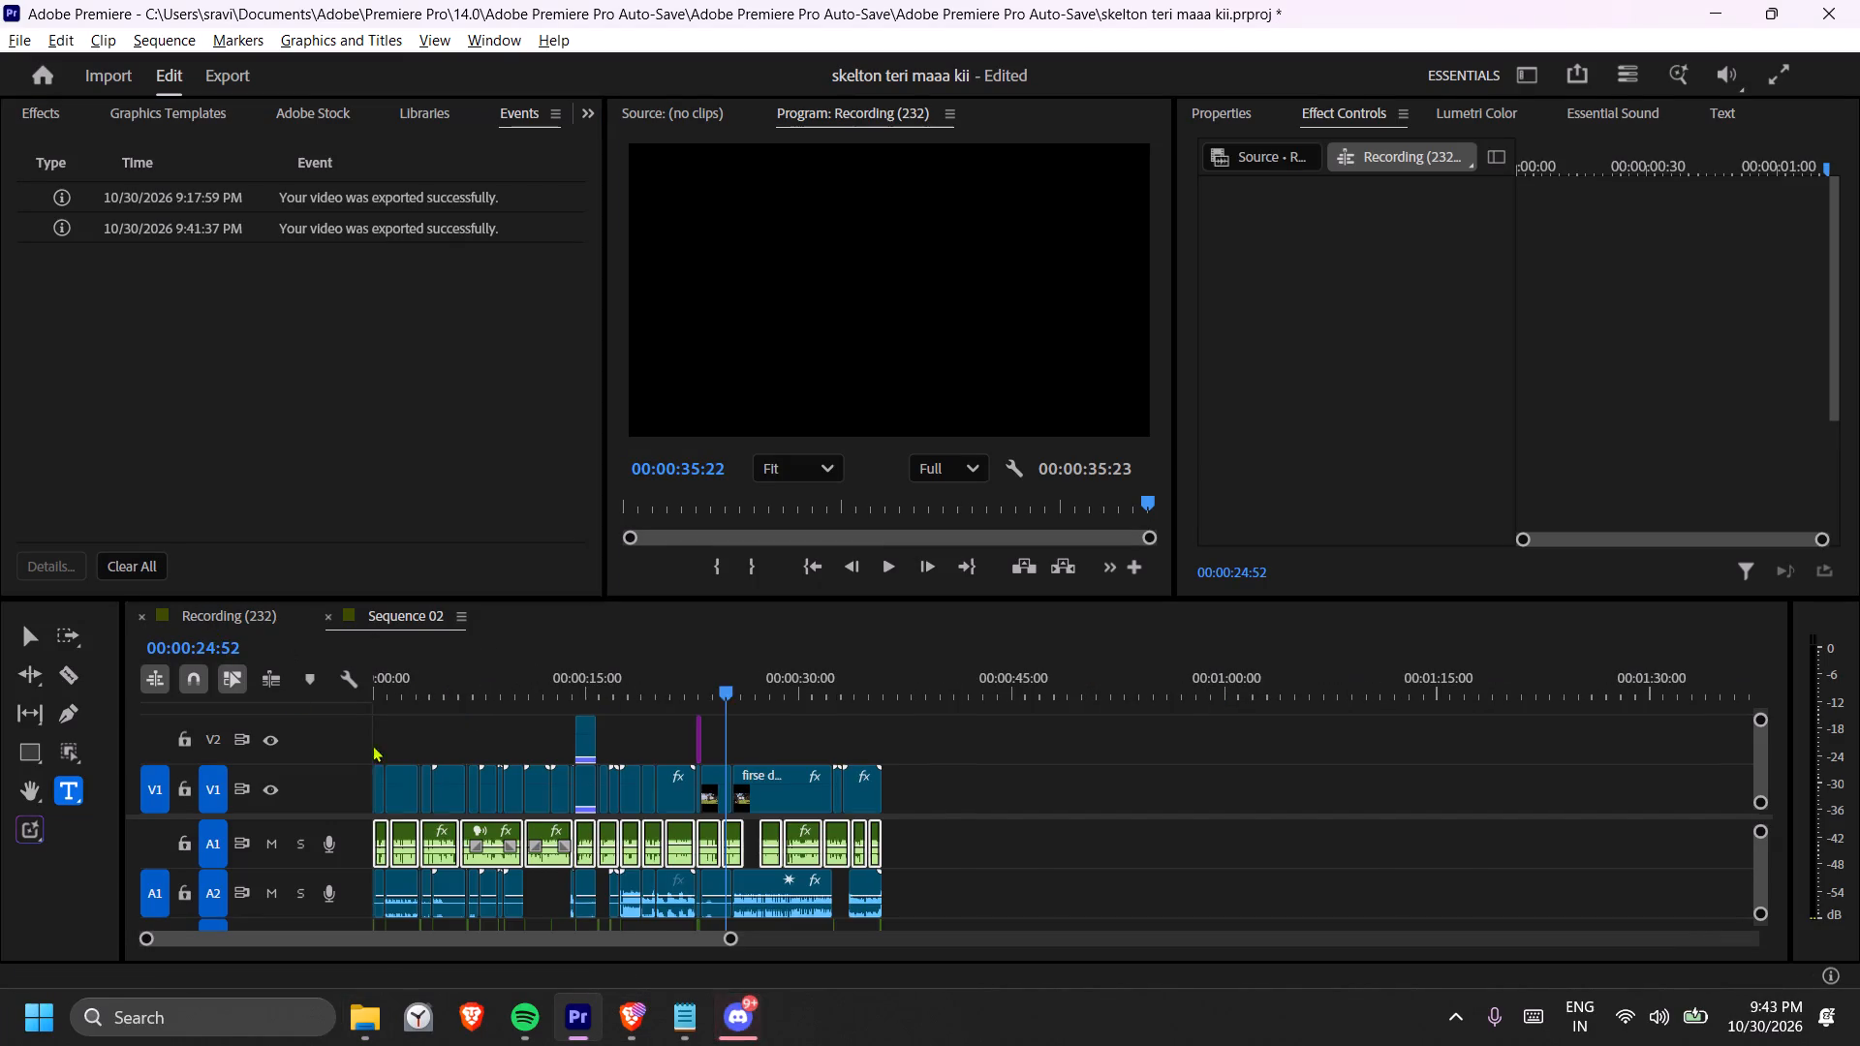
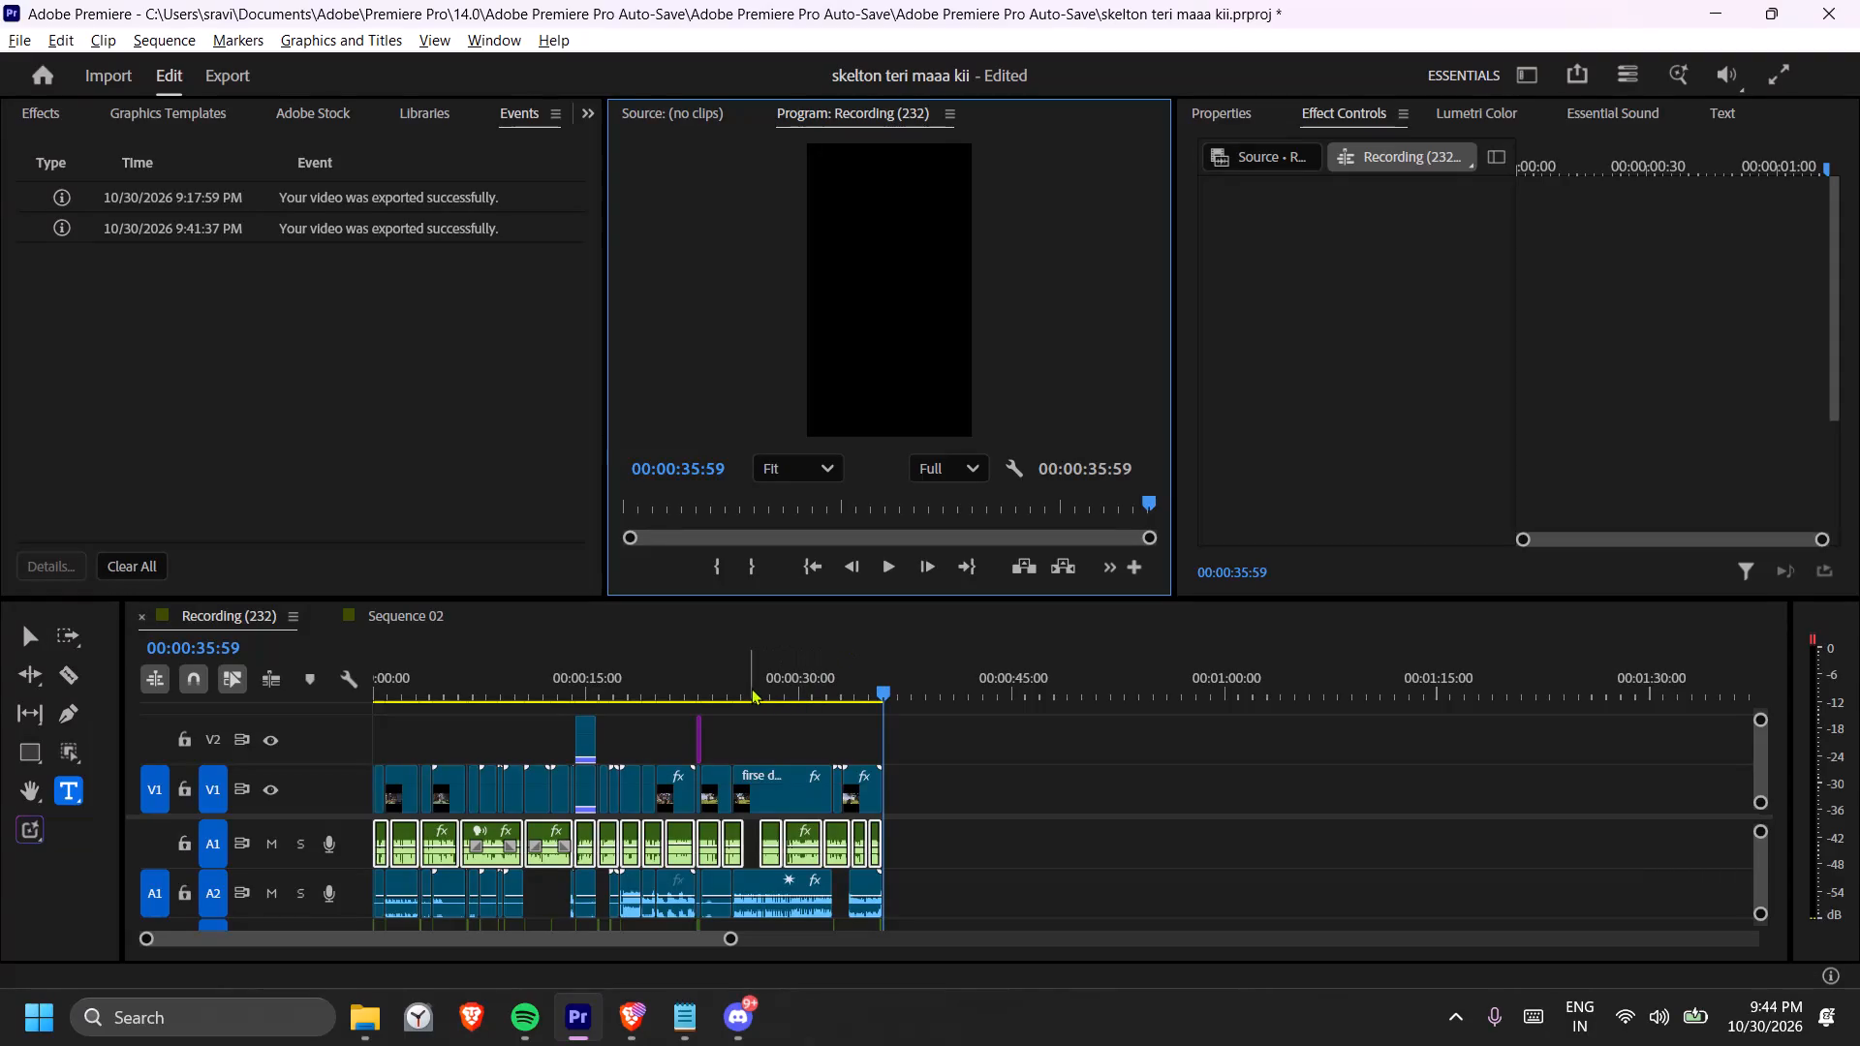
Play back the Recording (232) sequence from about 26 seconds to near its end, and stop playback.
click(747, 677)
click(875, 557)
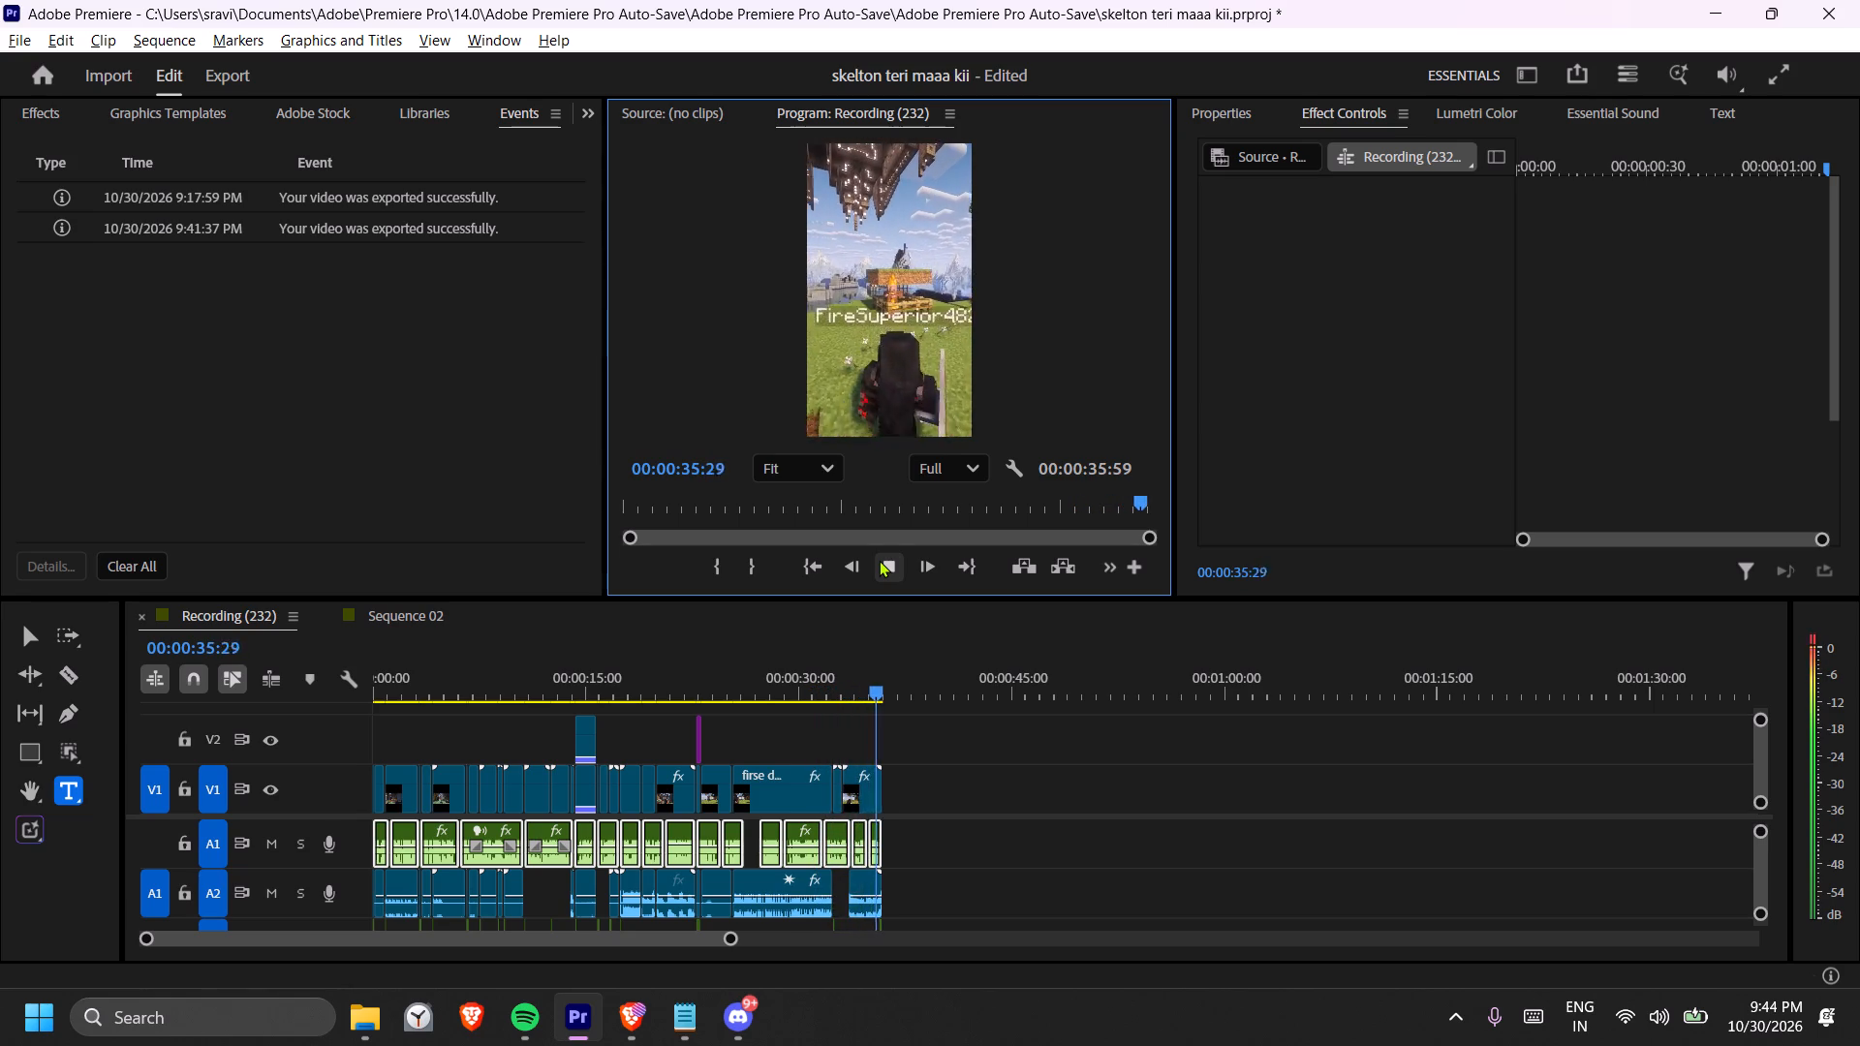
click(881, 560)
Make the timeline area taller so tracks V3 through A3 are in view, keeping the program preview usable above it.
drag(867, 600, 914, 497)
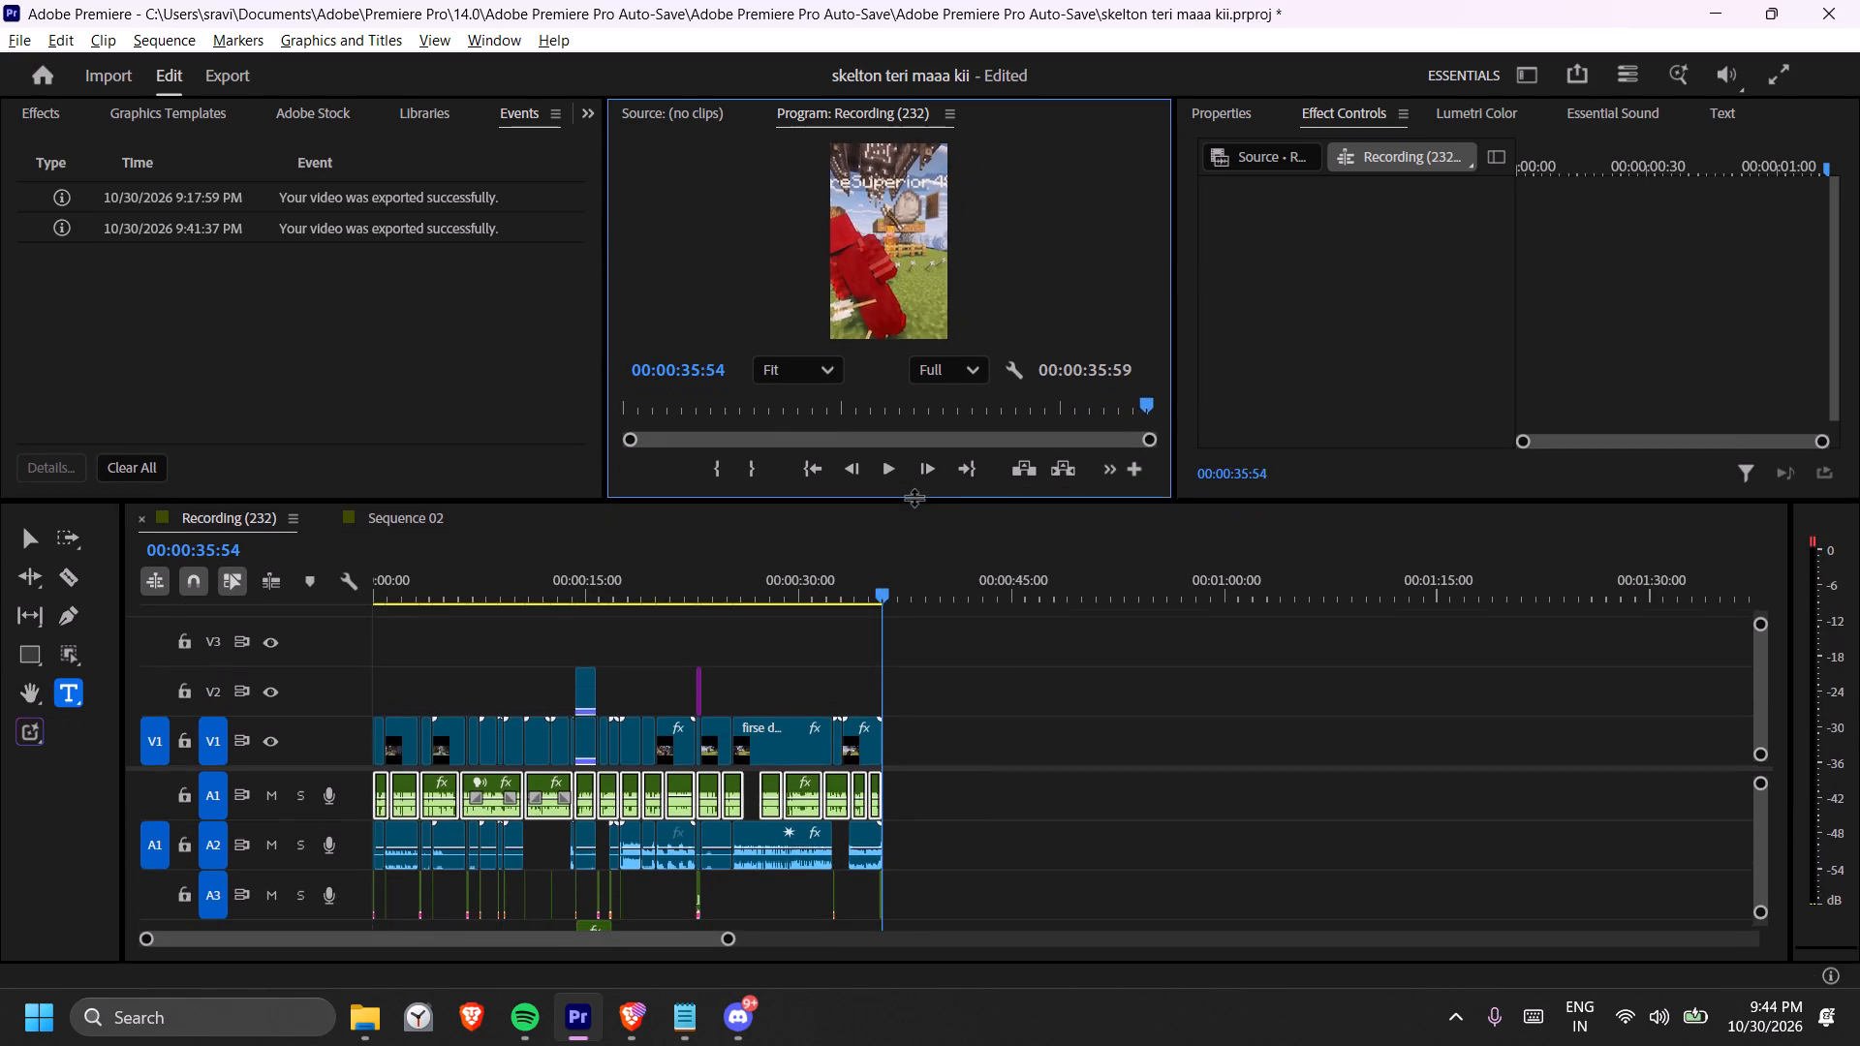
drag(914, 497, 991, 364)
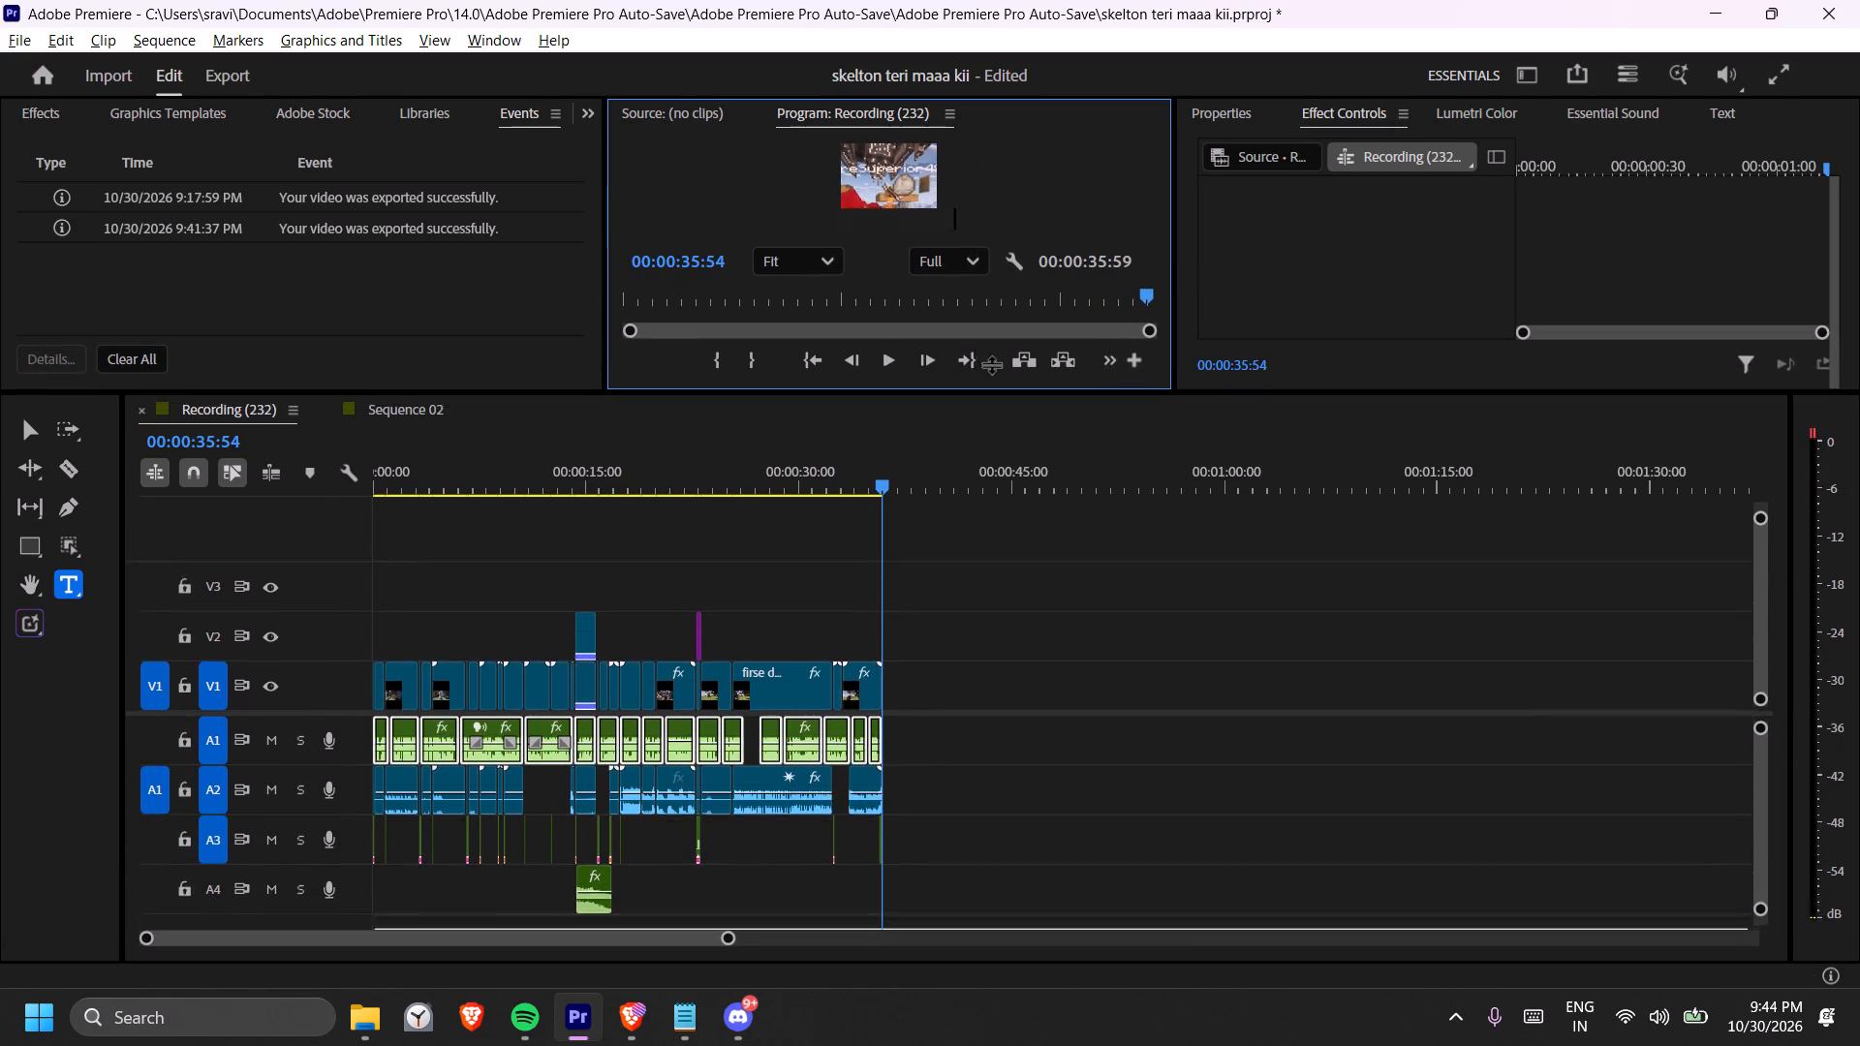
drag(991, 364, 1026, 277)
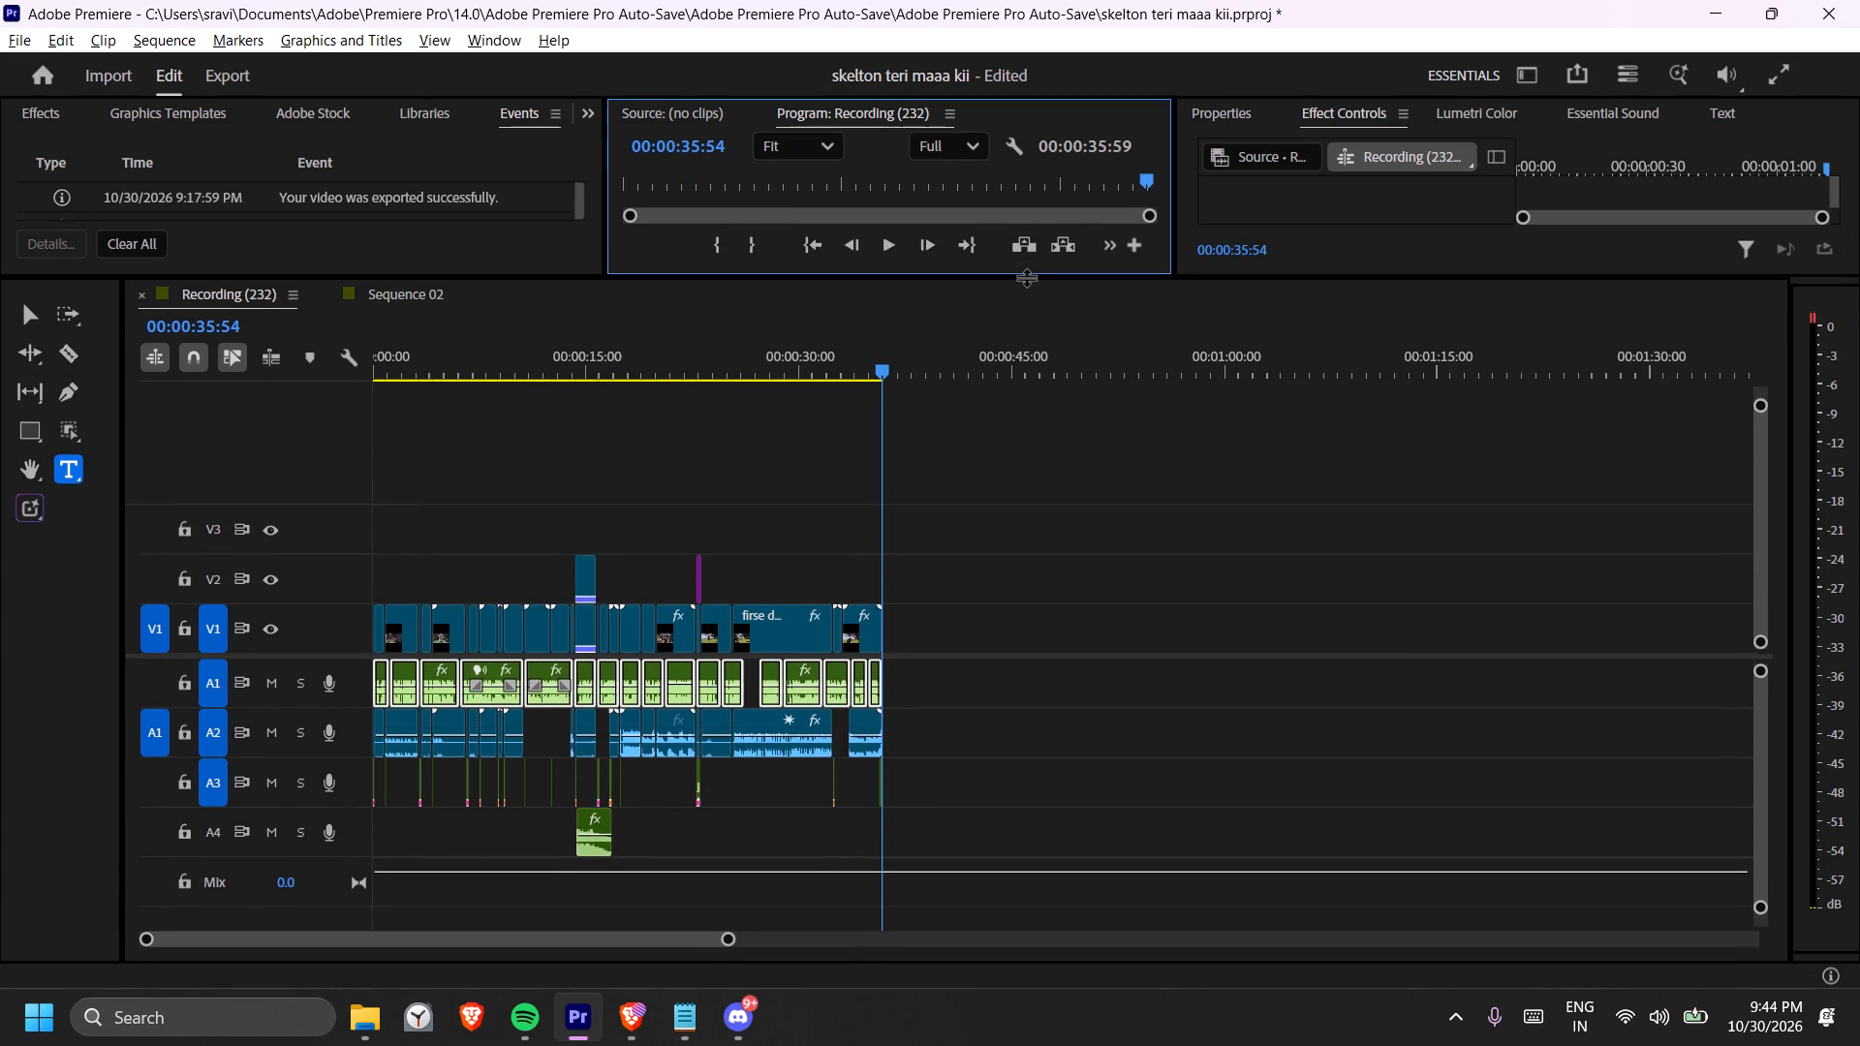
drag(1026, 277, 1002, 649)
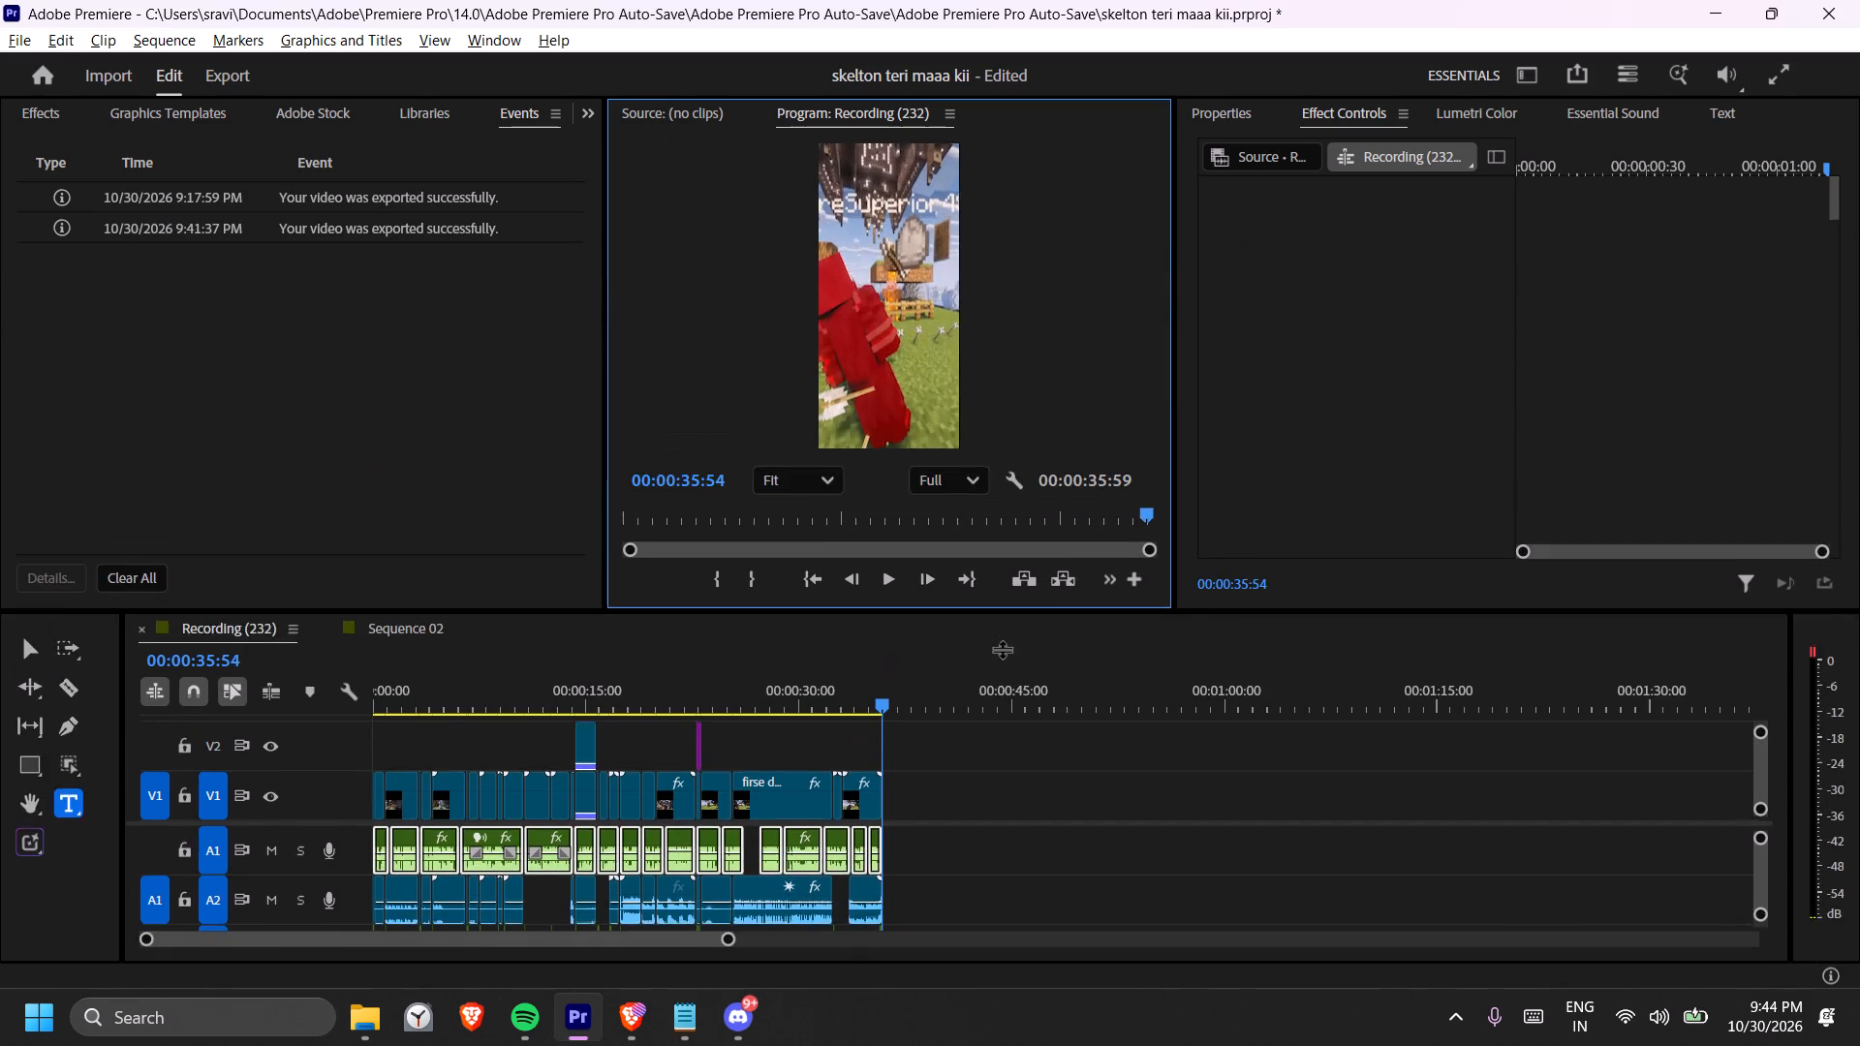
drag(1002, 649, 1007, 528)
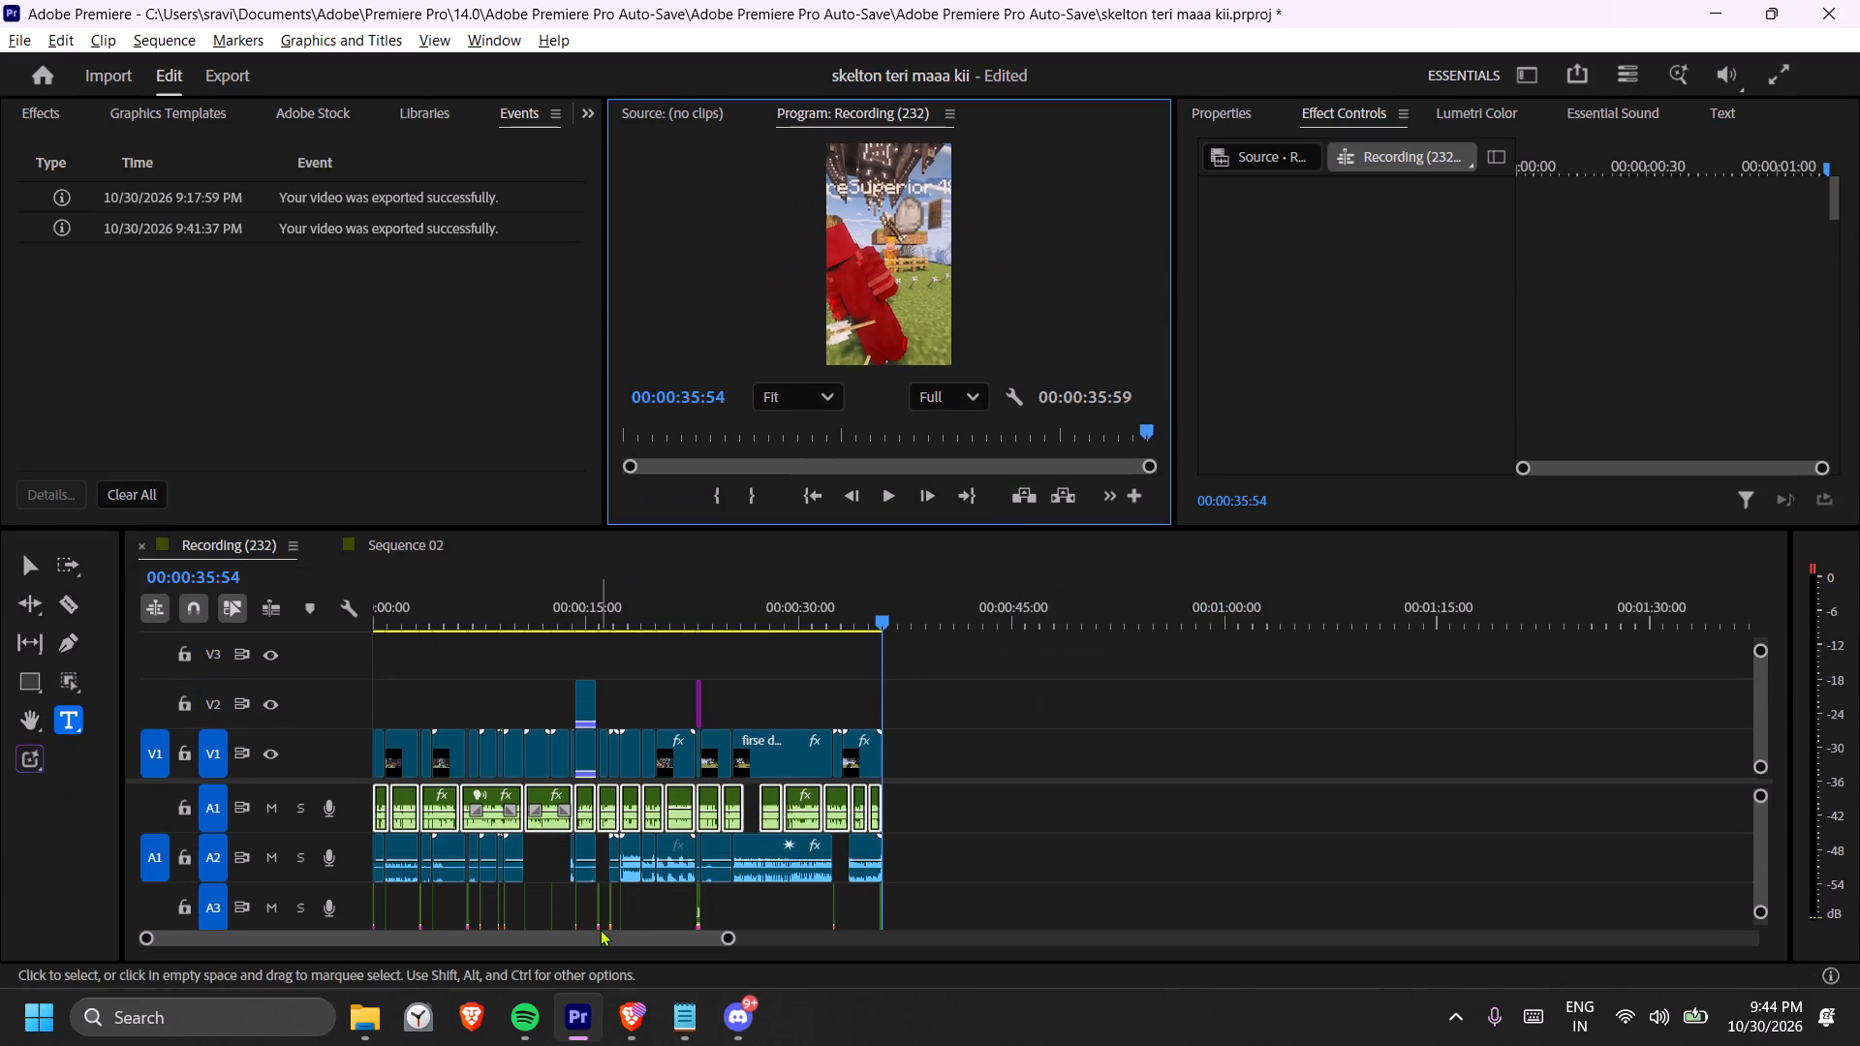
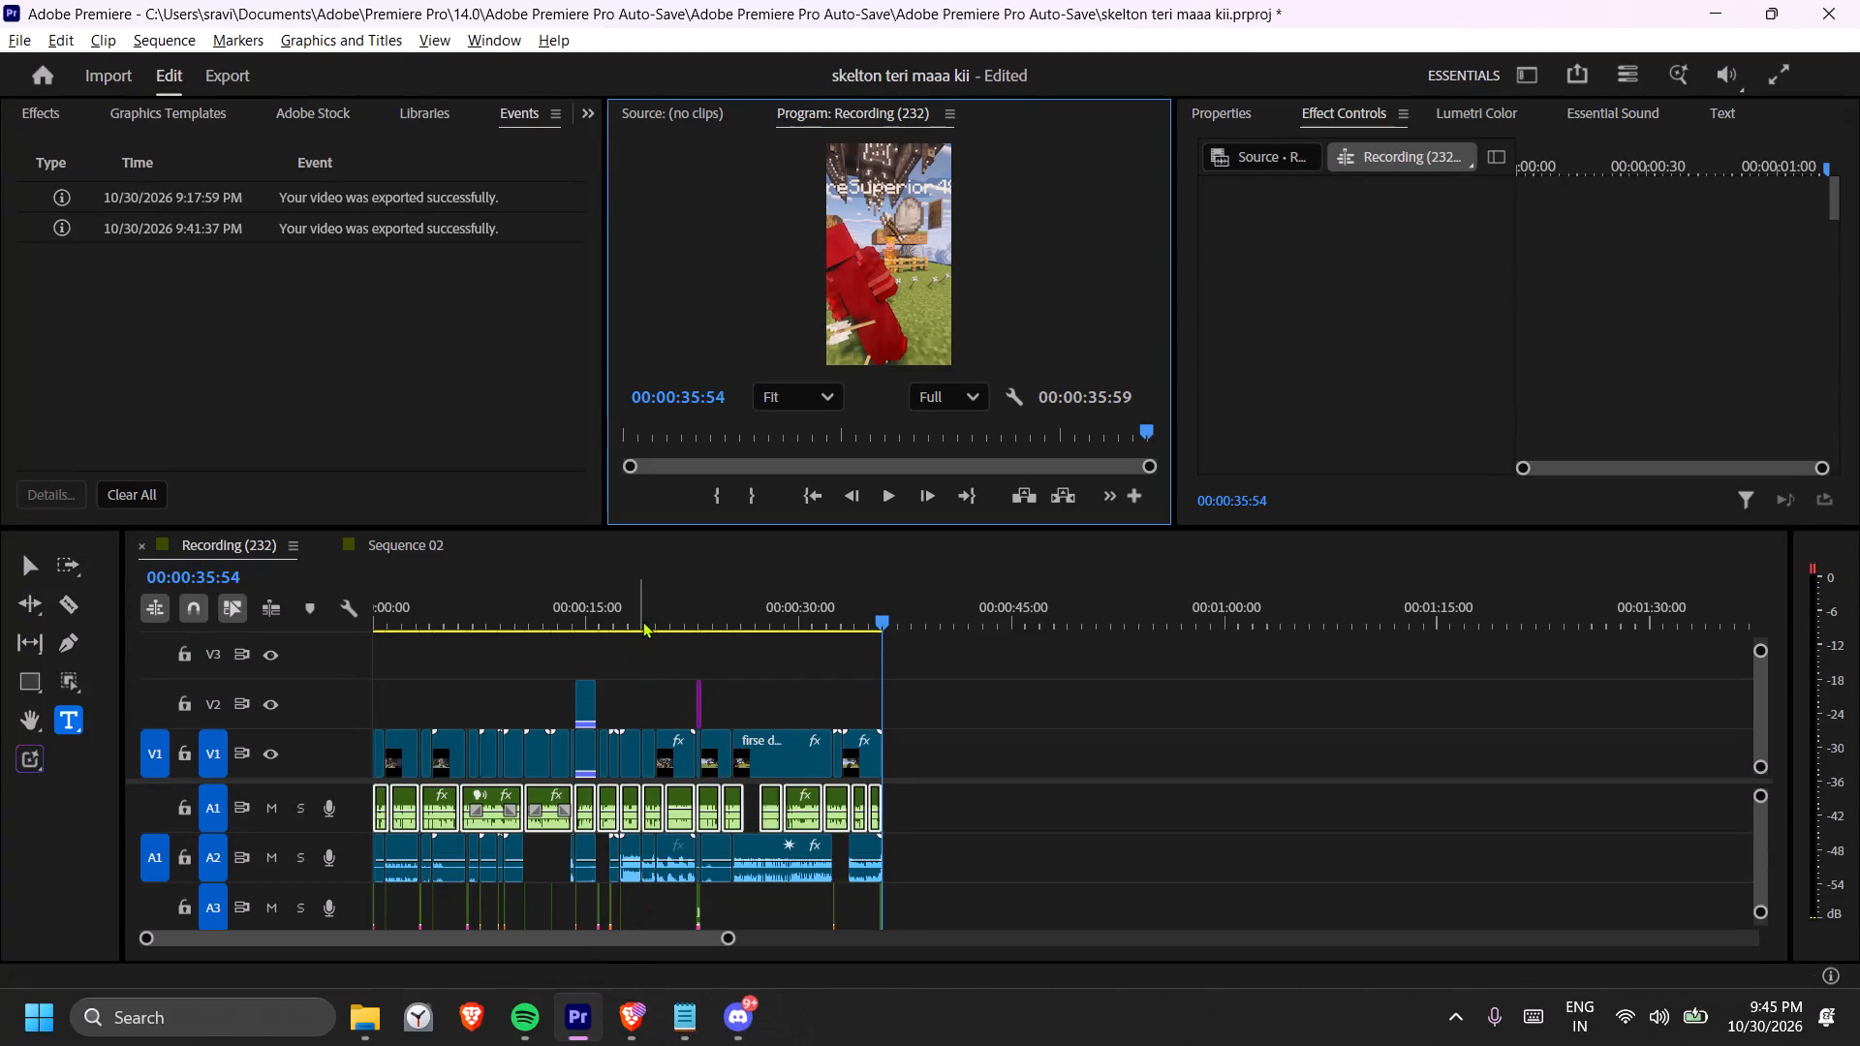
Add a new audio track below A4 in the Recording (232) sequence, with the timeline area tall enough to reach A4.
drag(750, 530, 775, 463)
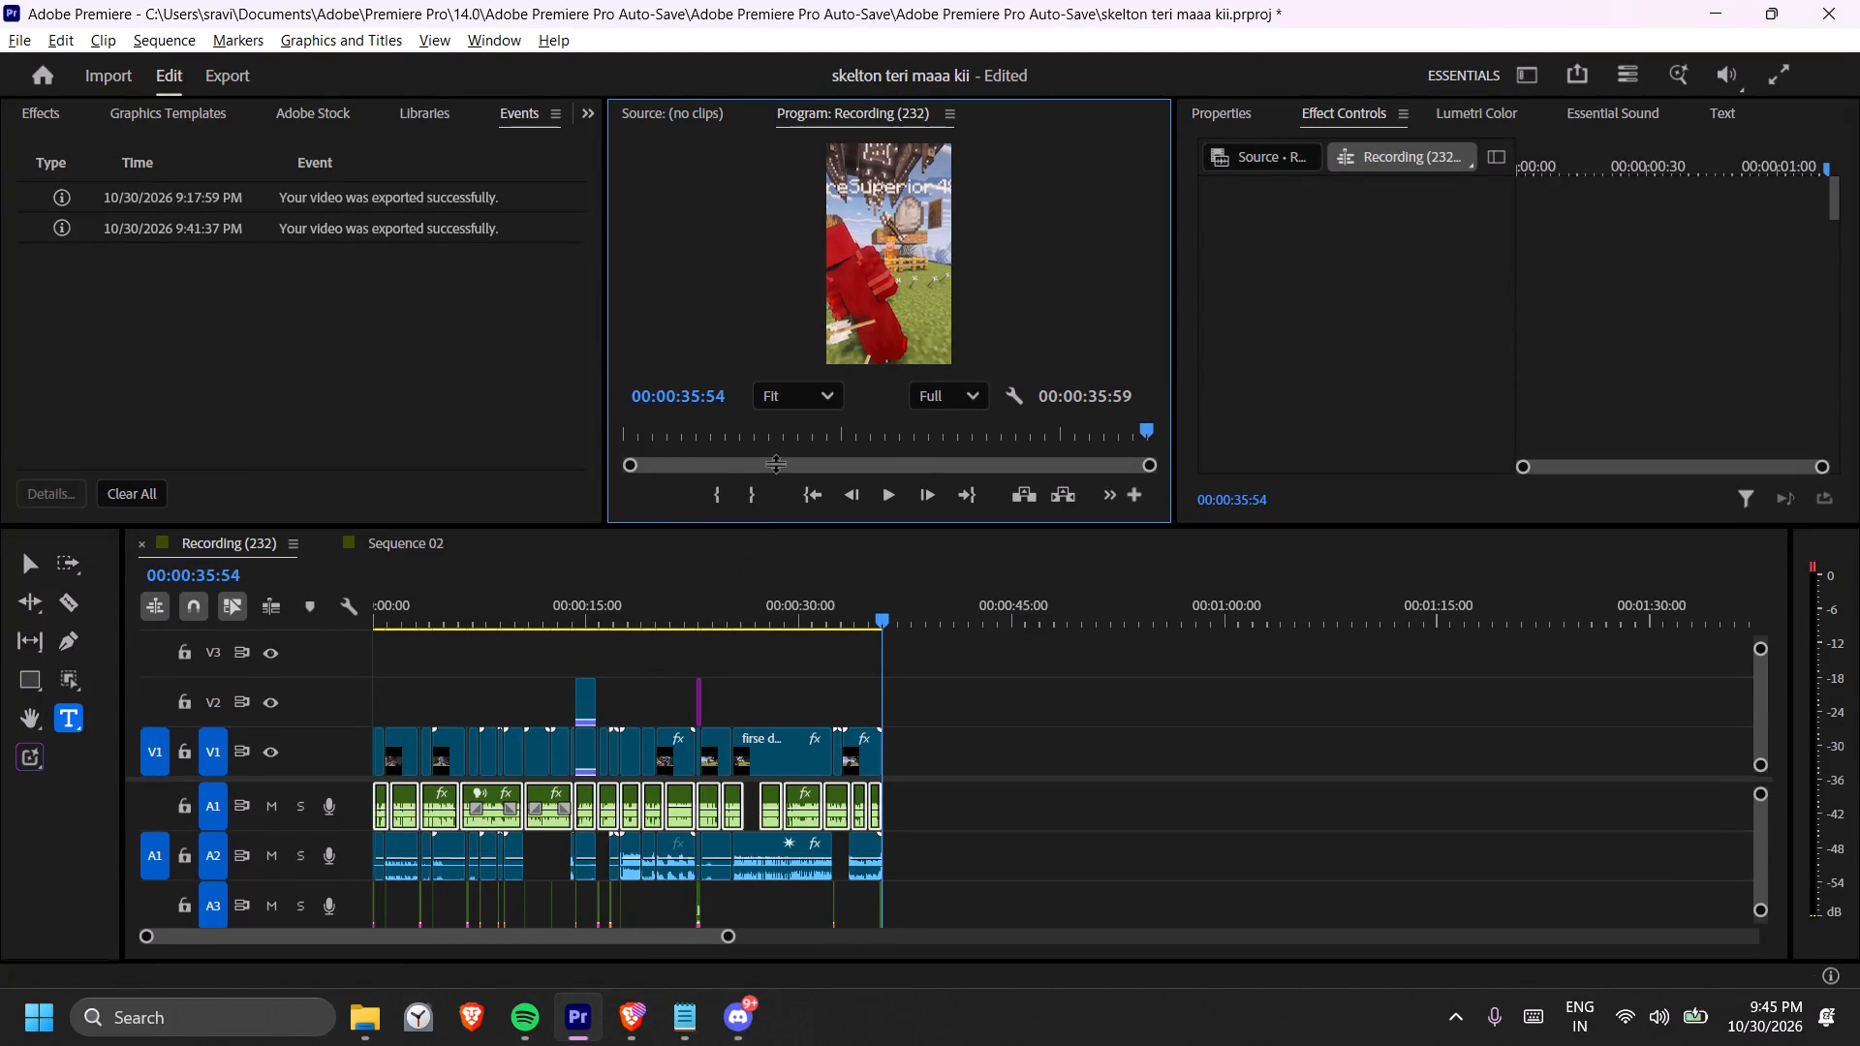
drag(775, 463, 791, 410)
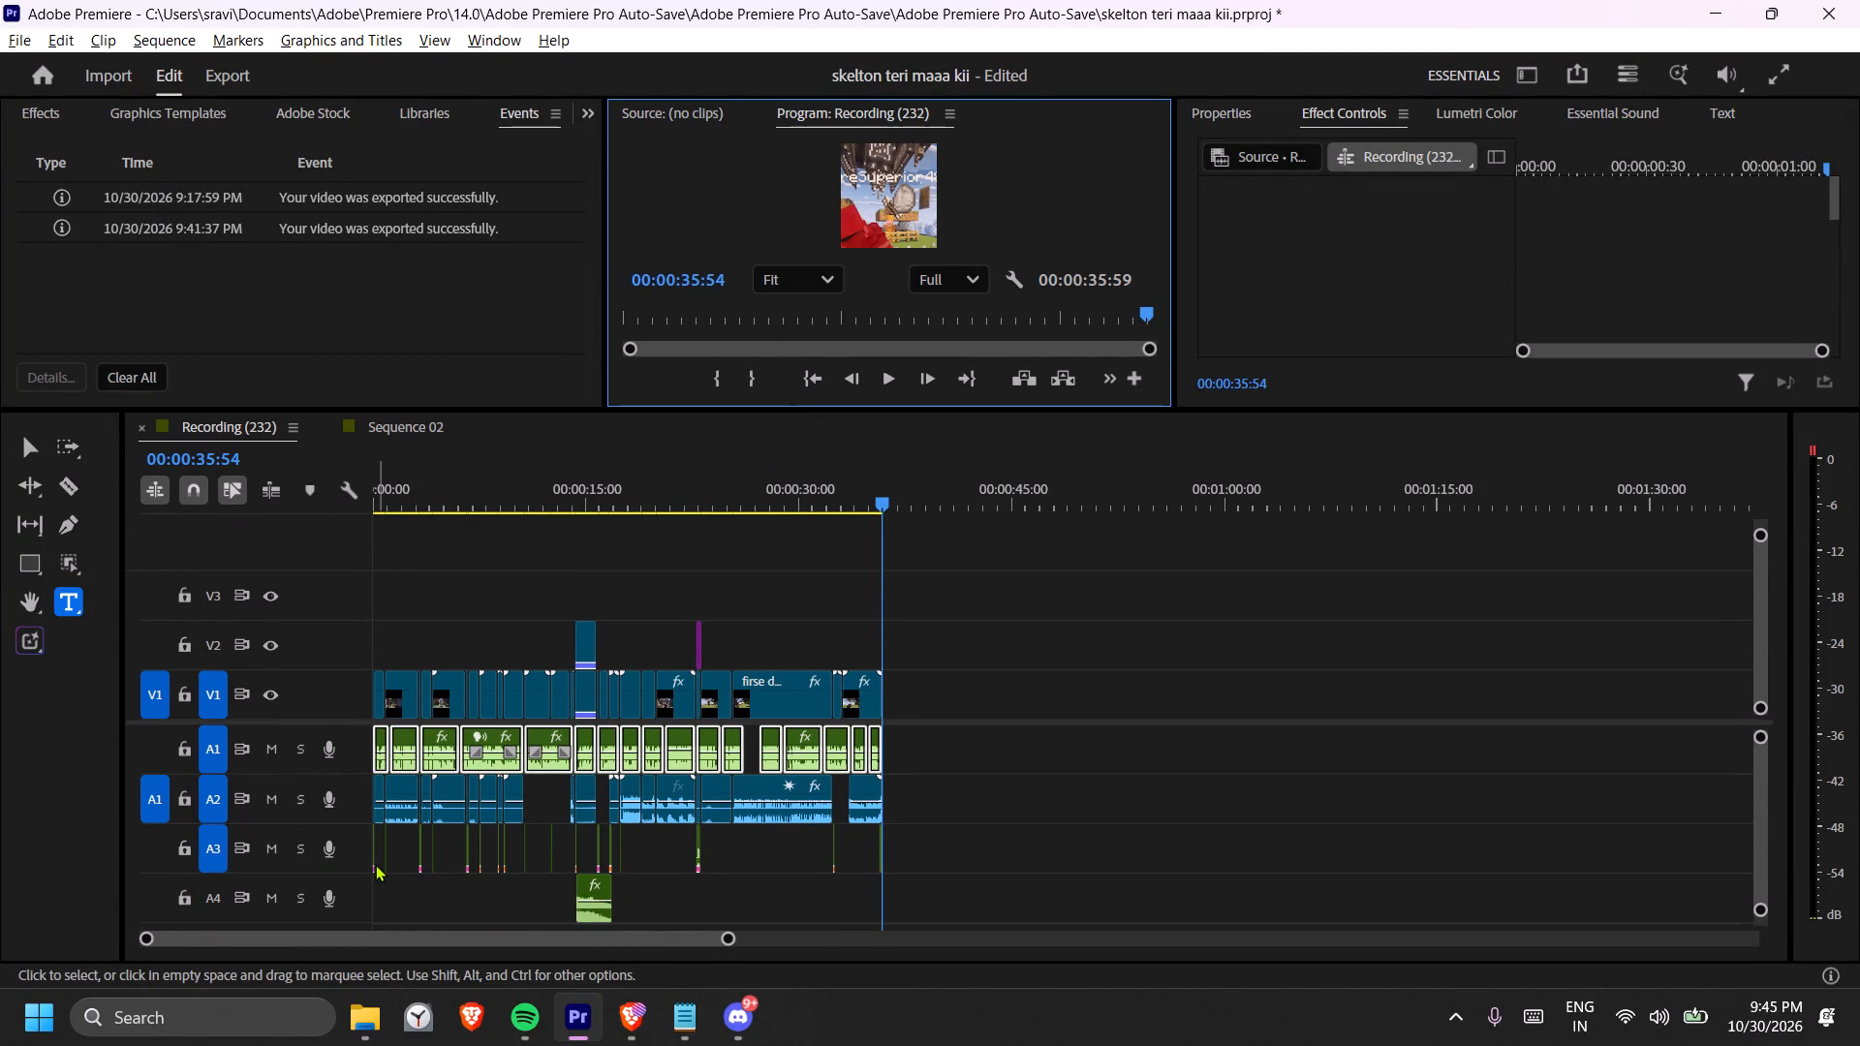
right_click(356, 893)
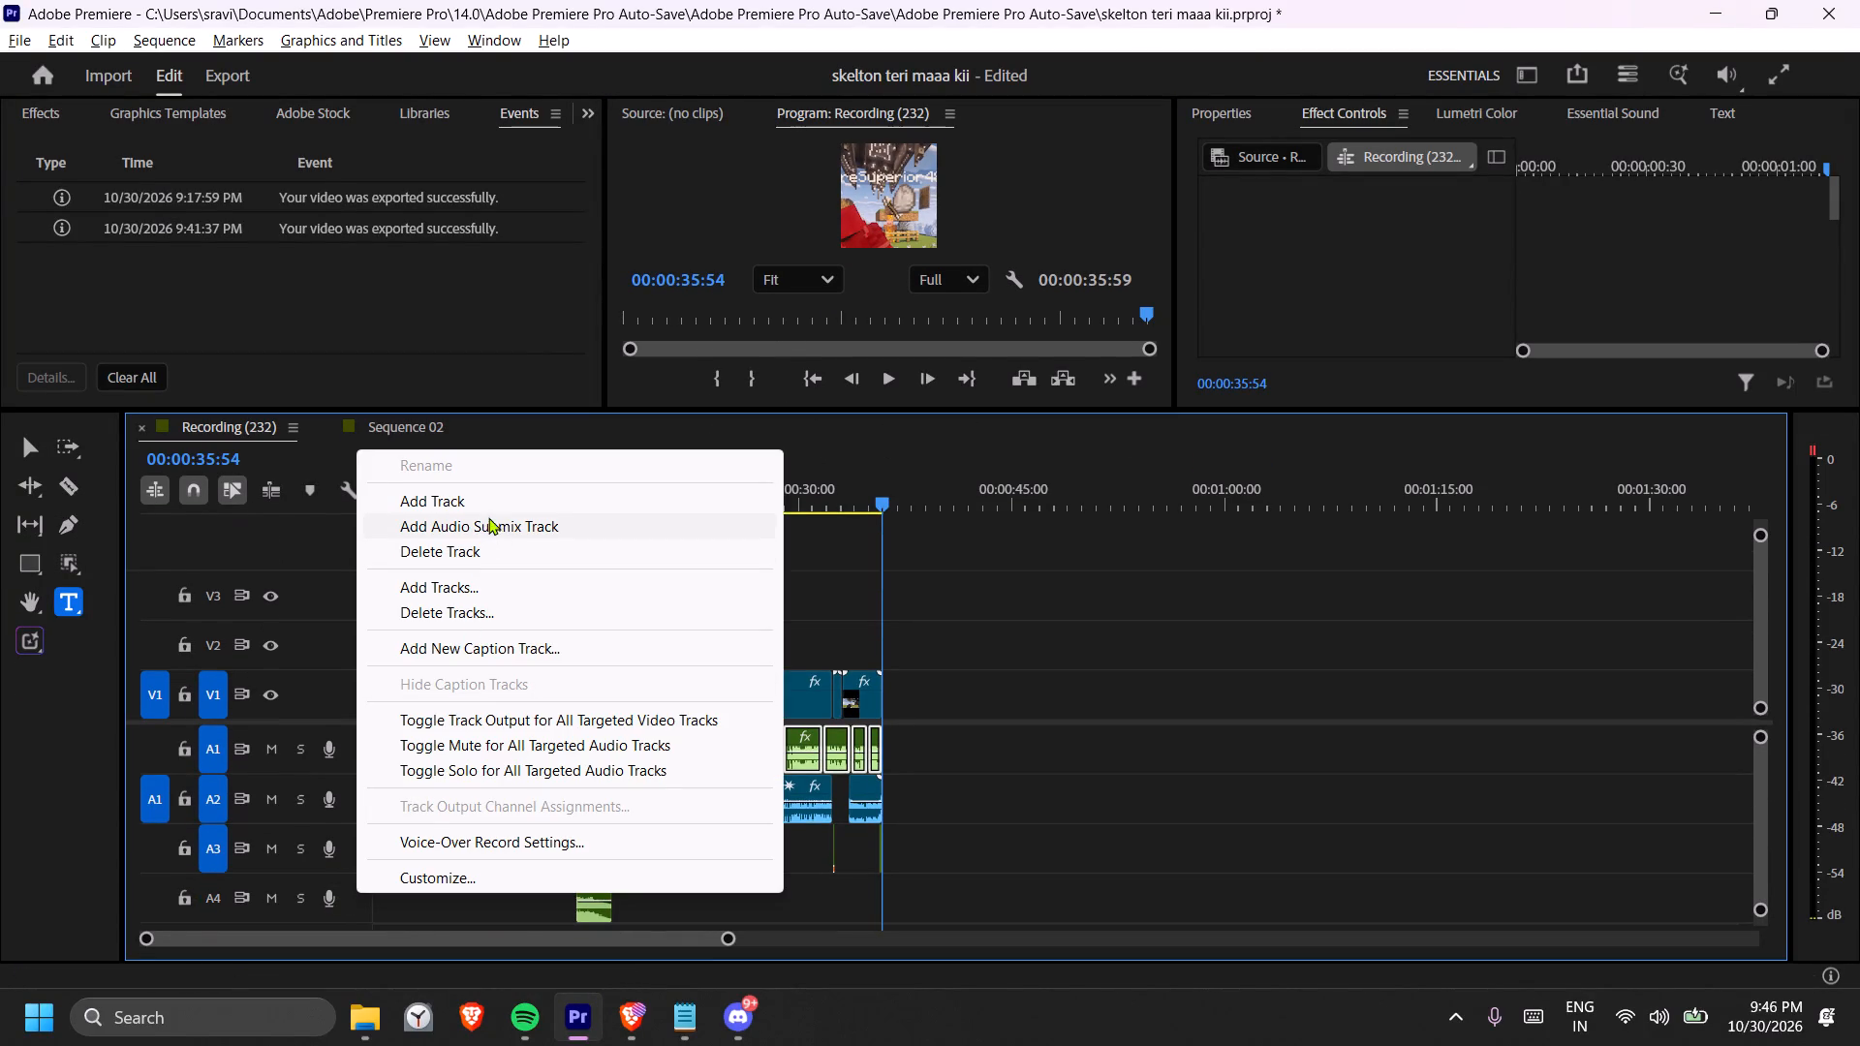
click(505, 508)
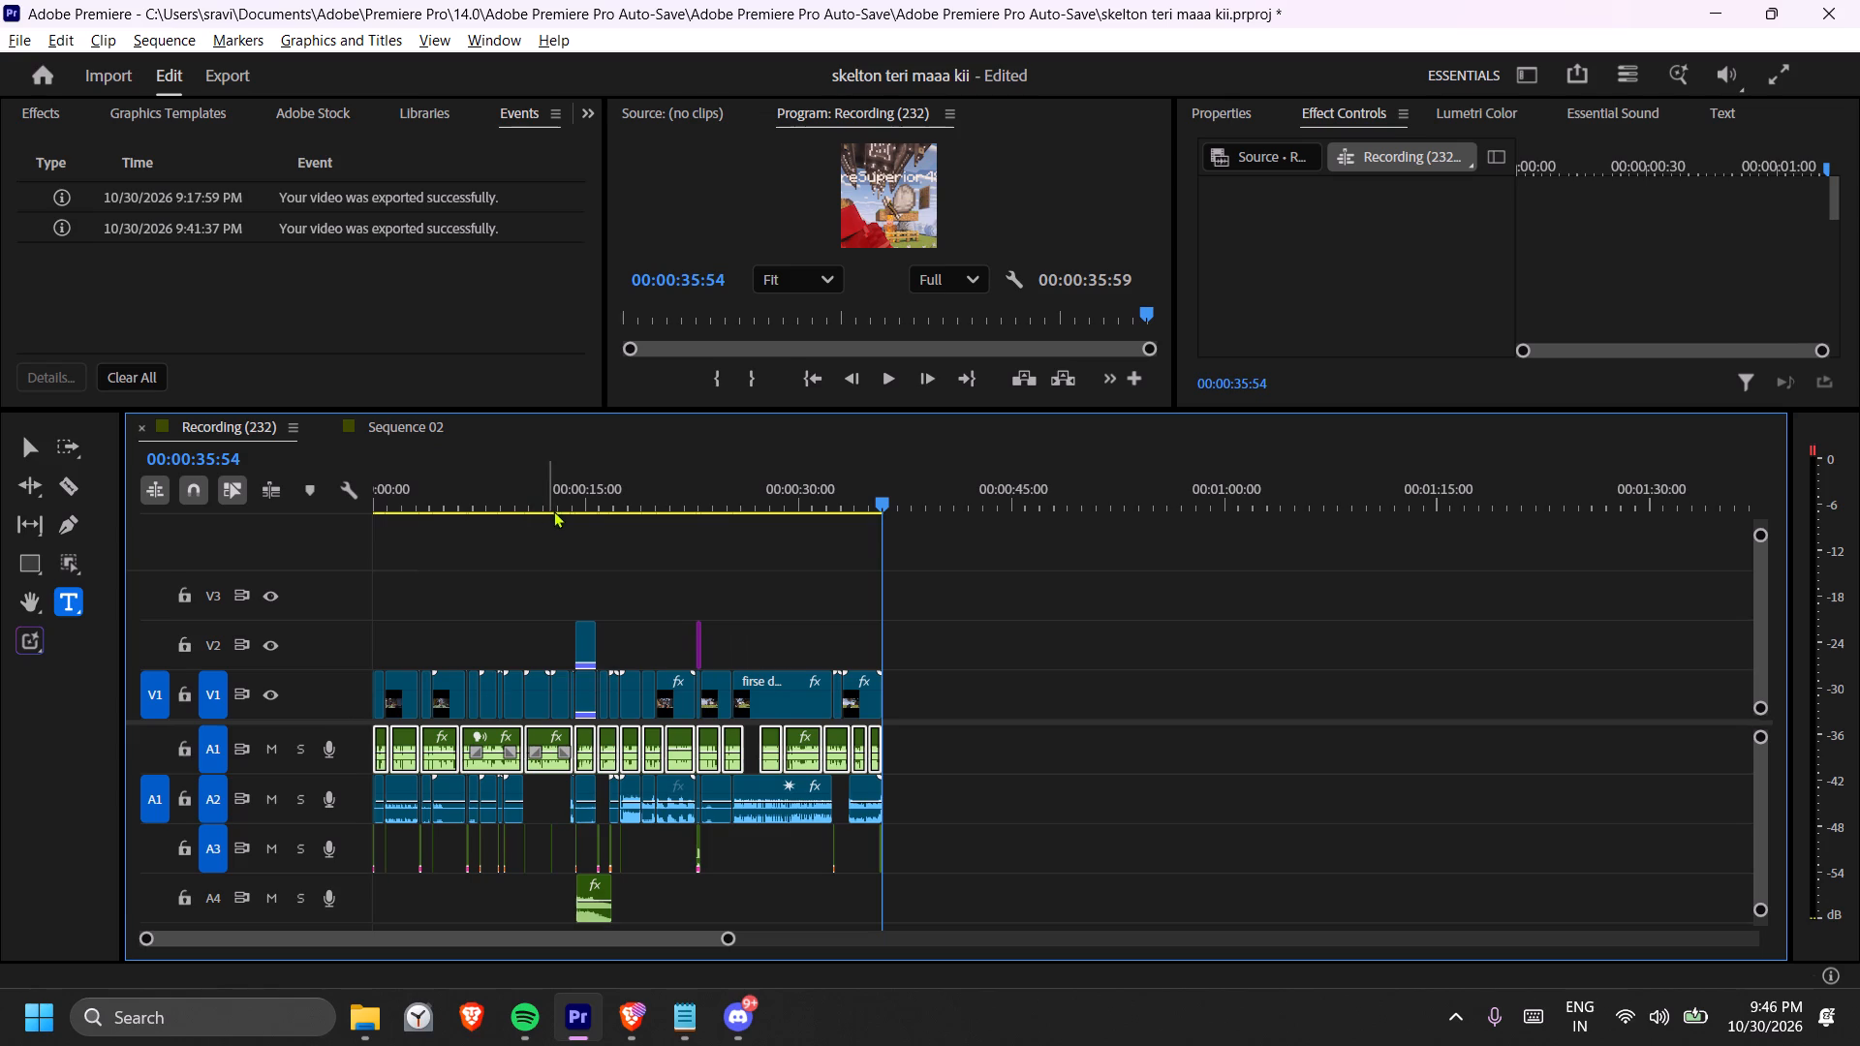
Return the playhead to the start of the Recording (232) sequence, at 00:00:00:00.
scroll(485, 504, up, 11)
drag(432, 497, 293, 498)
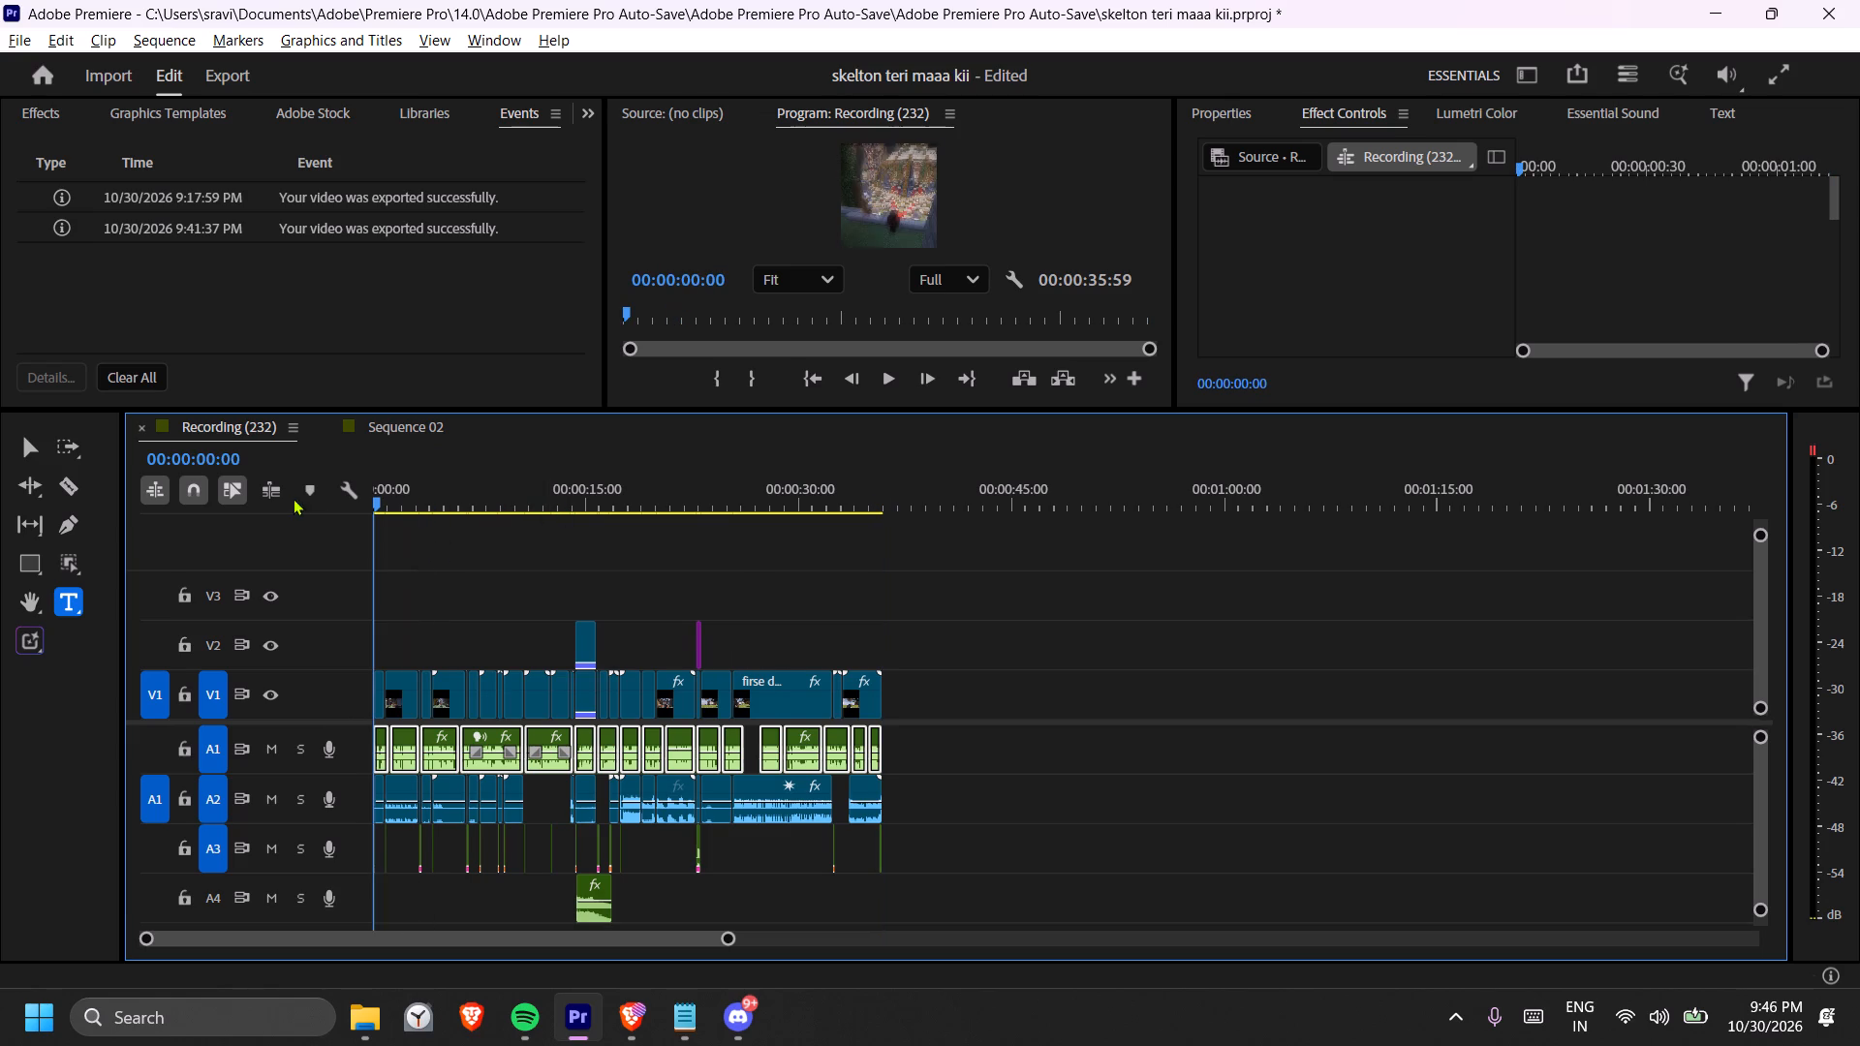
drag(293, 498, 291, 498)
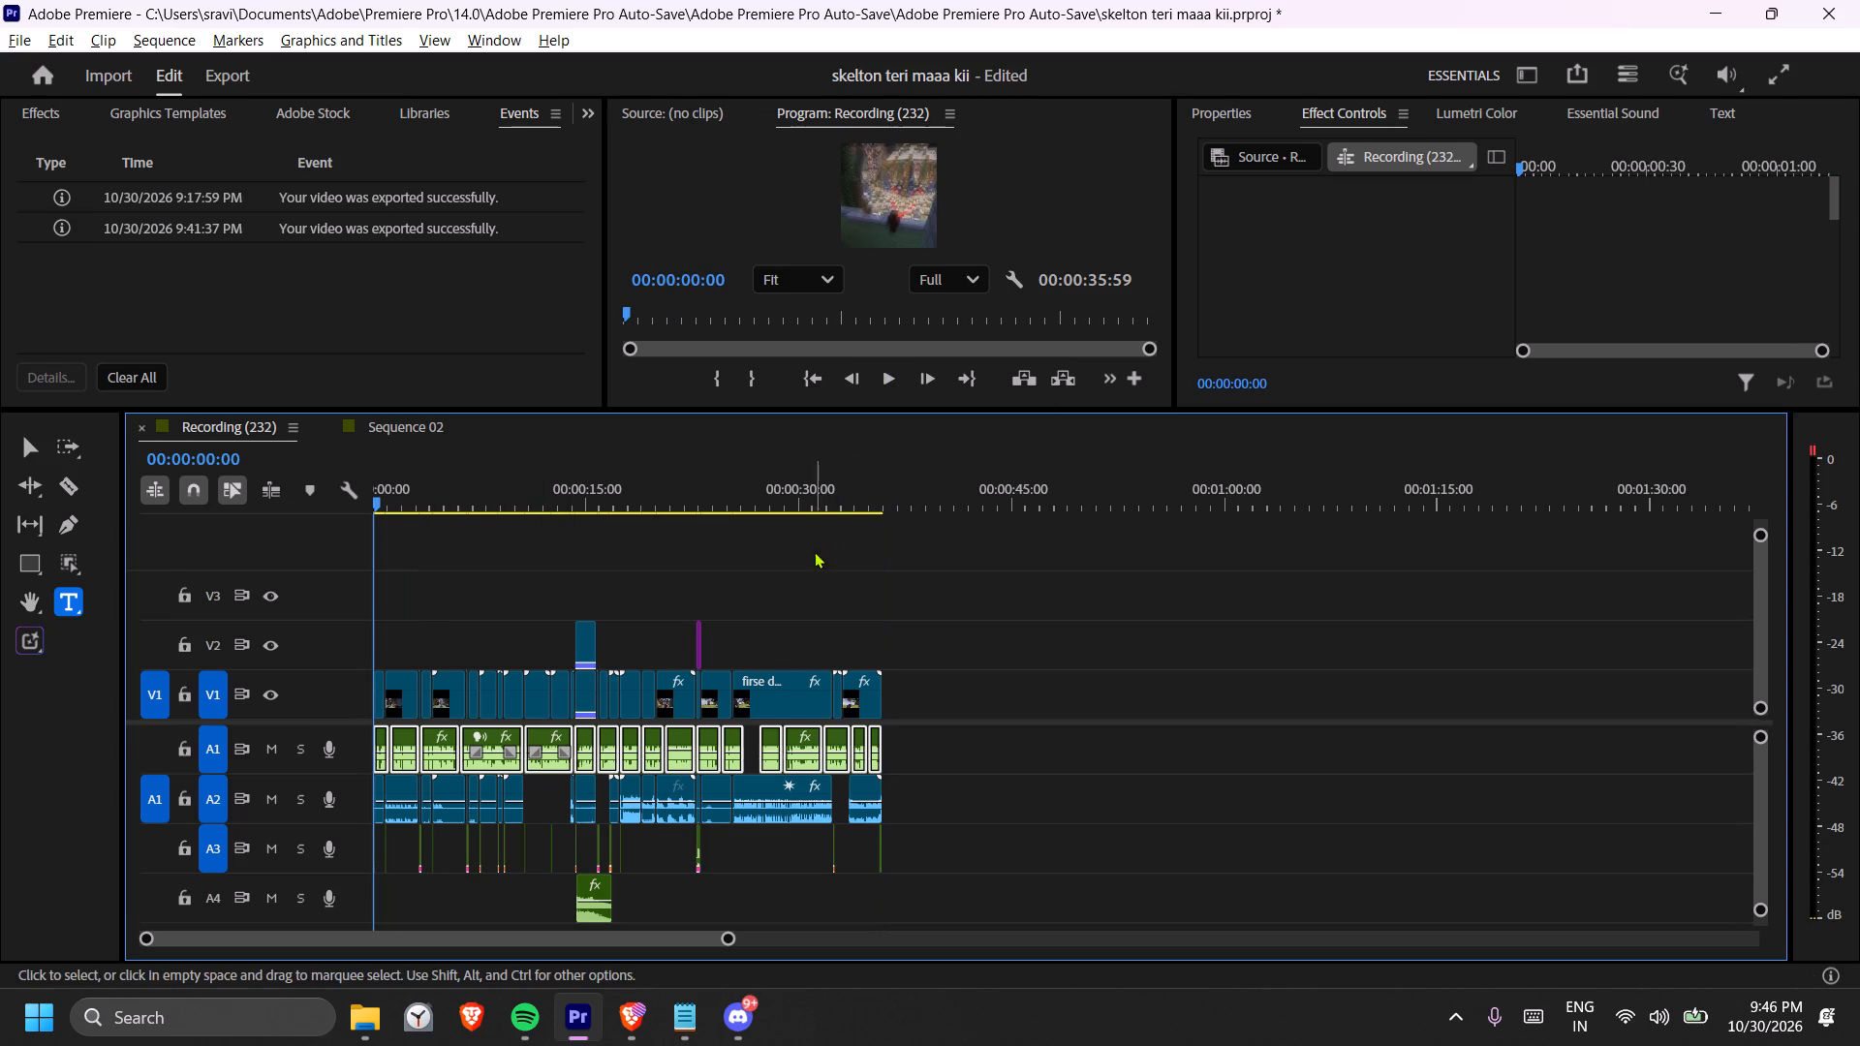
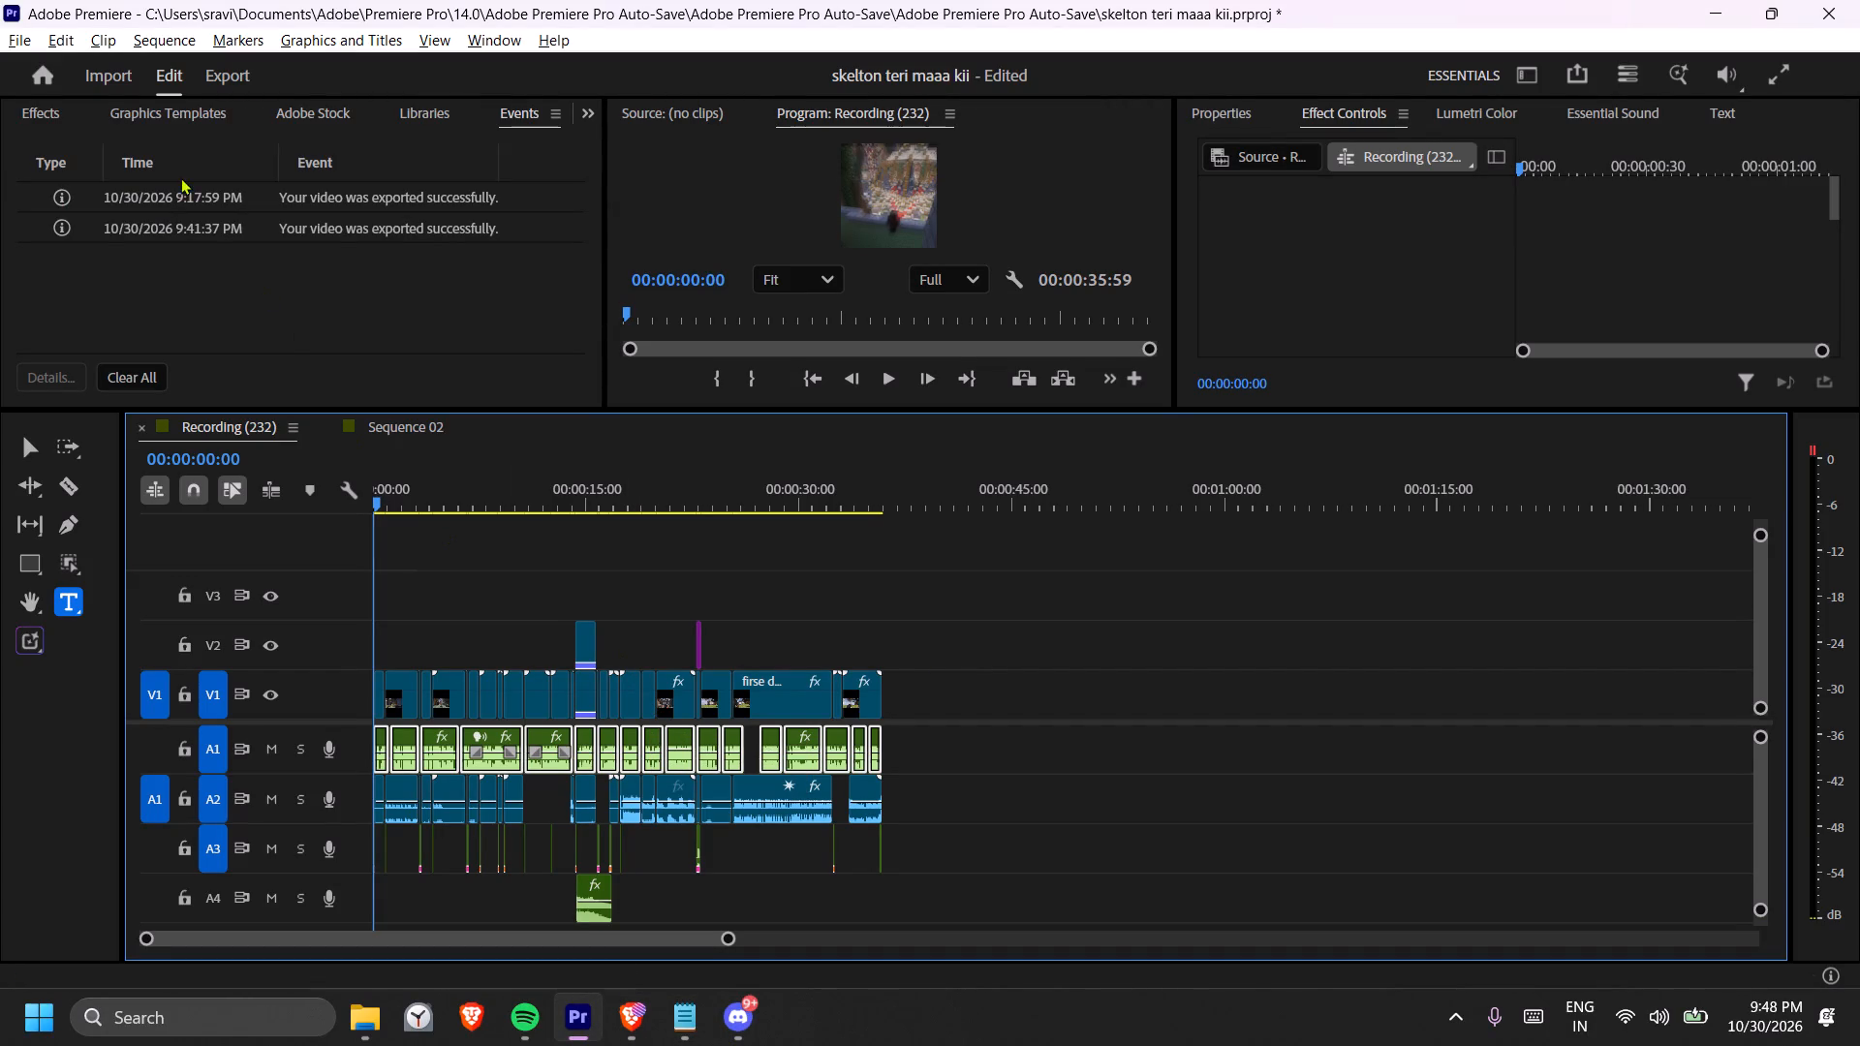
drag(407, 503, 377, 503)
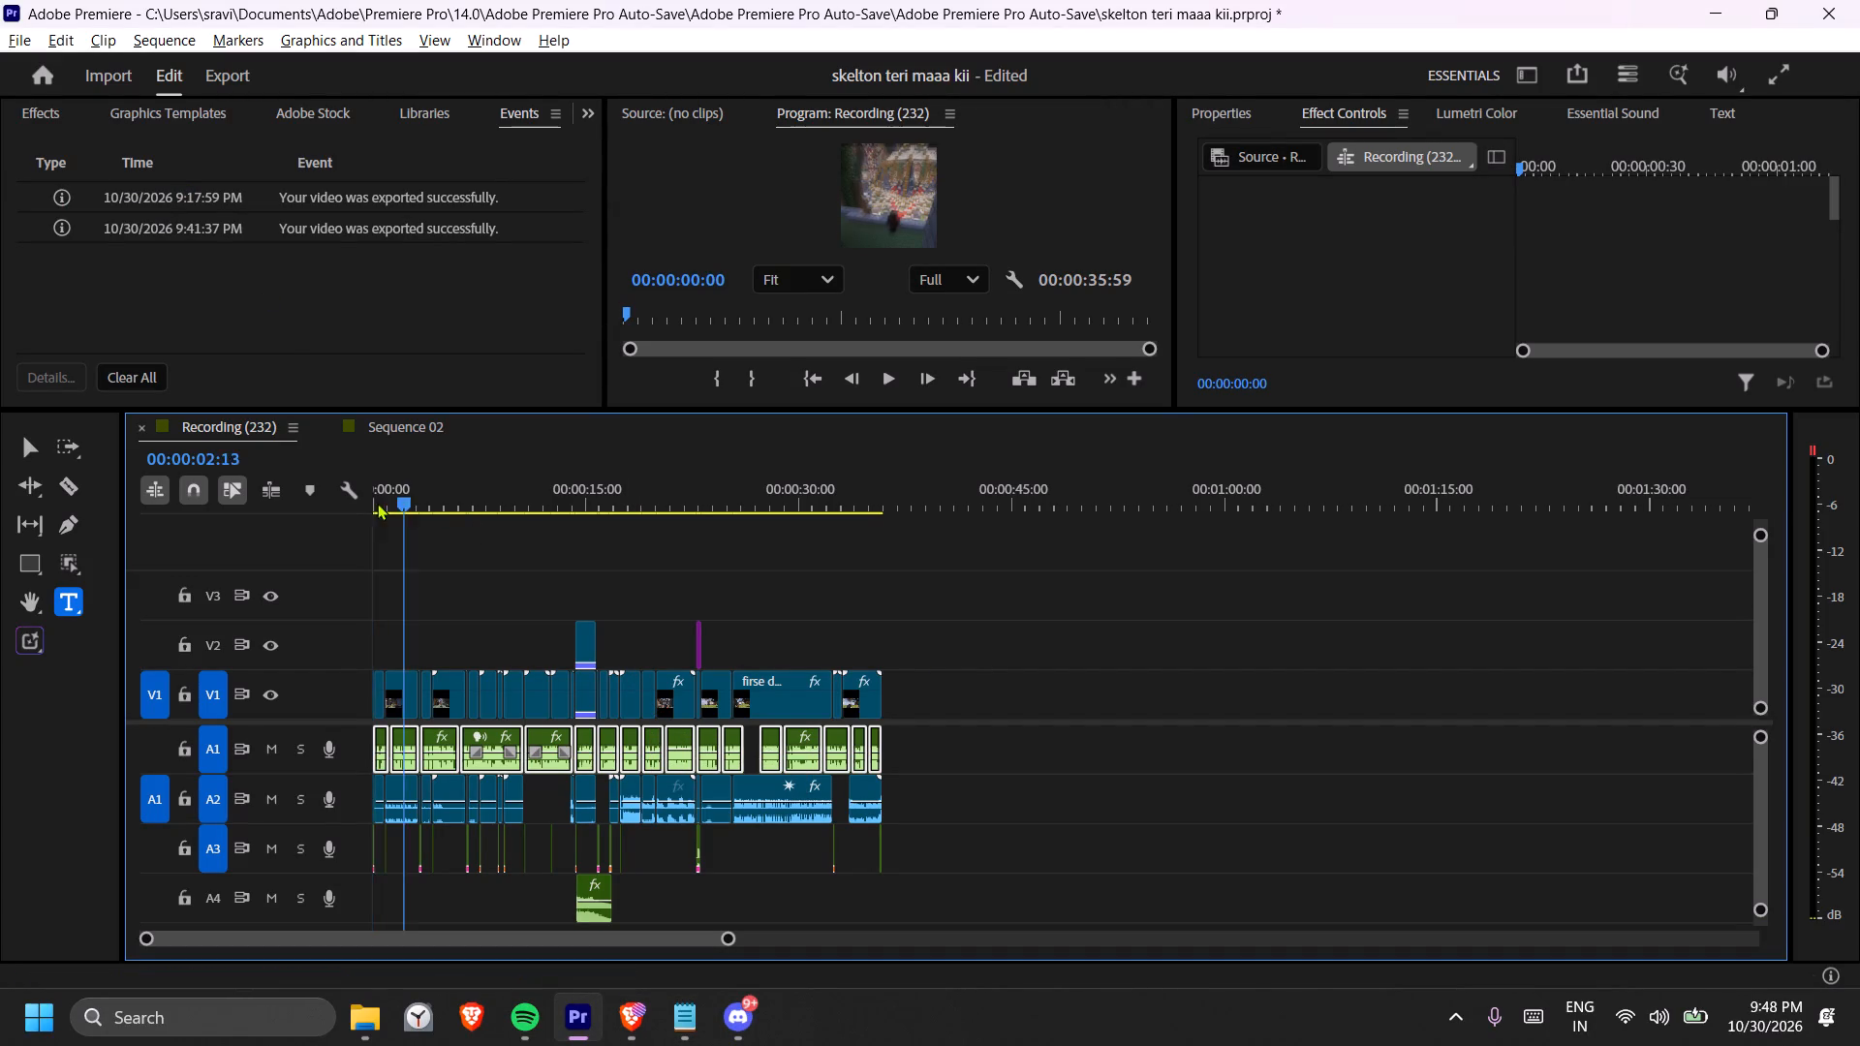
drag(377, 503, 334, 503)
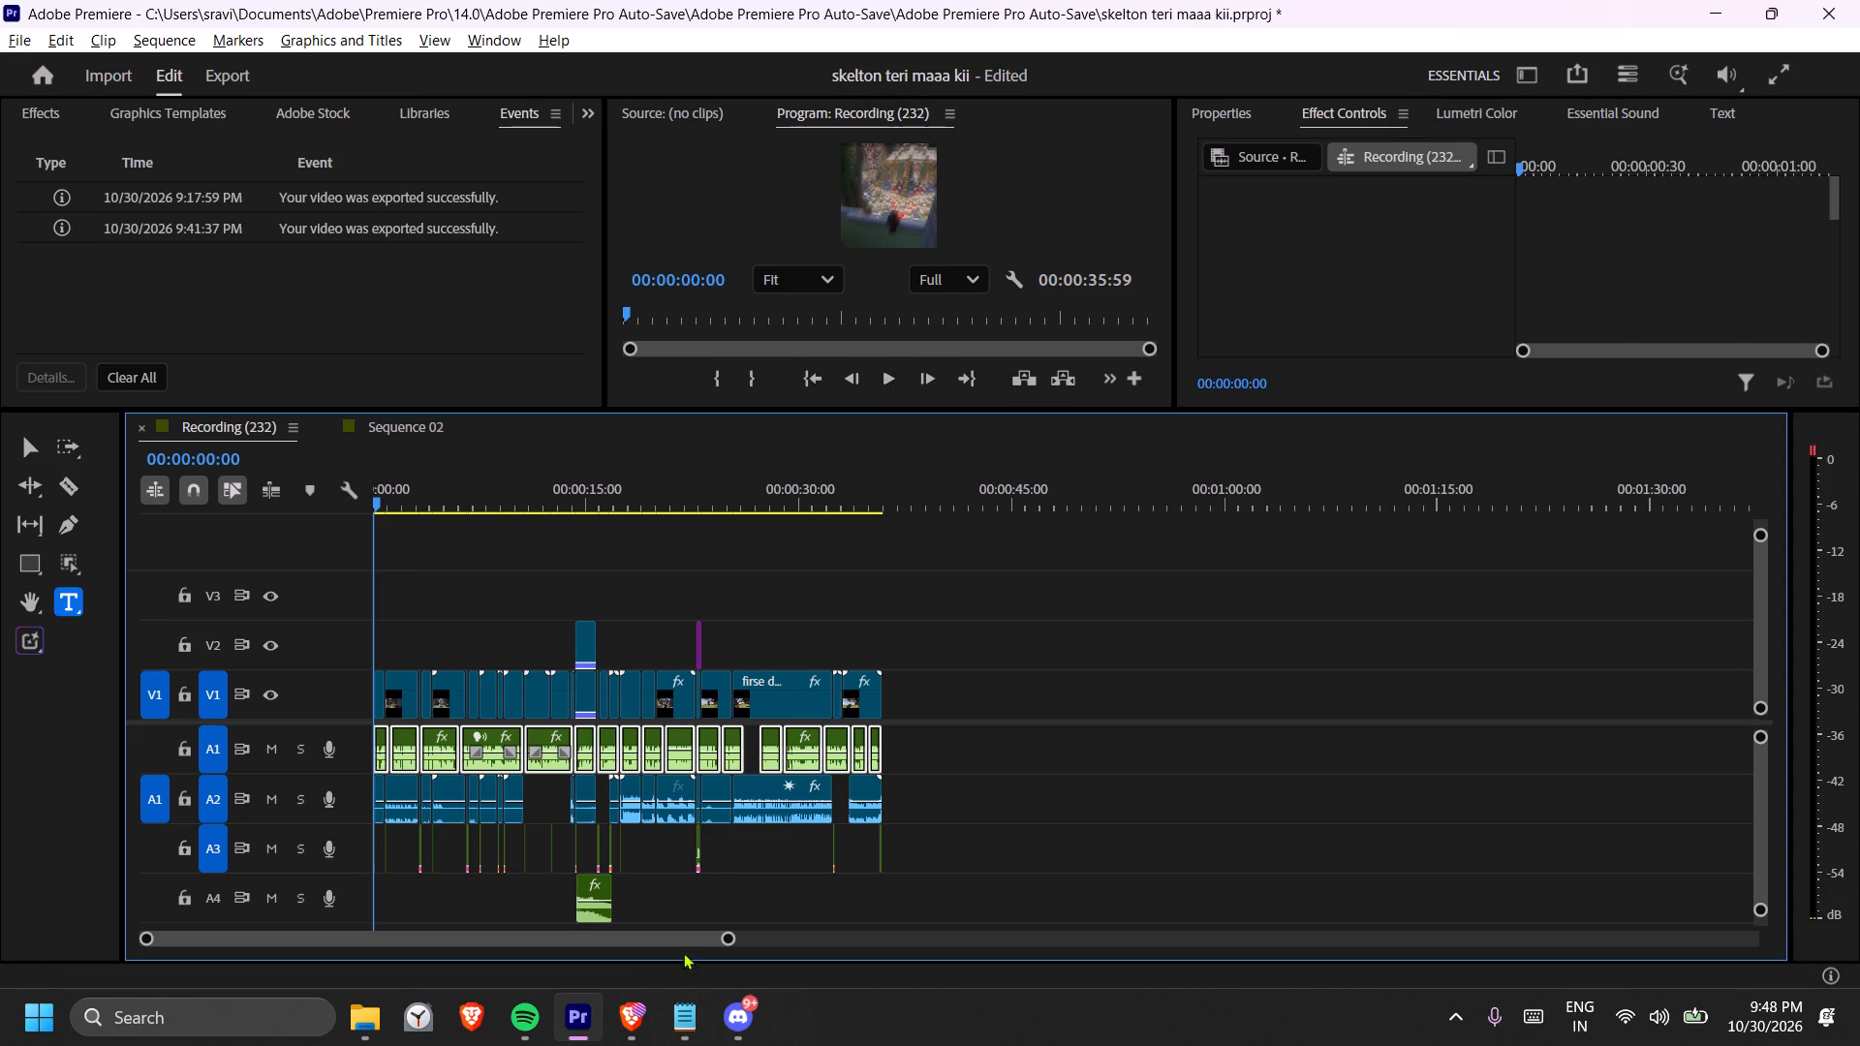
Switch to Brave, open the Downloads folder from its latest downloaded file, and browse for the violin MP3.
click(654, 1021)
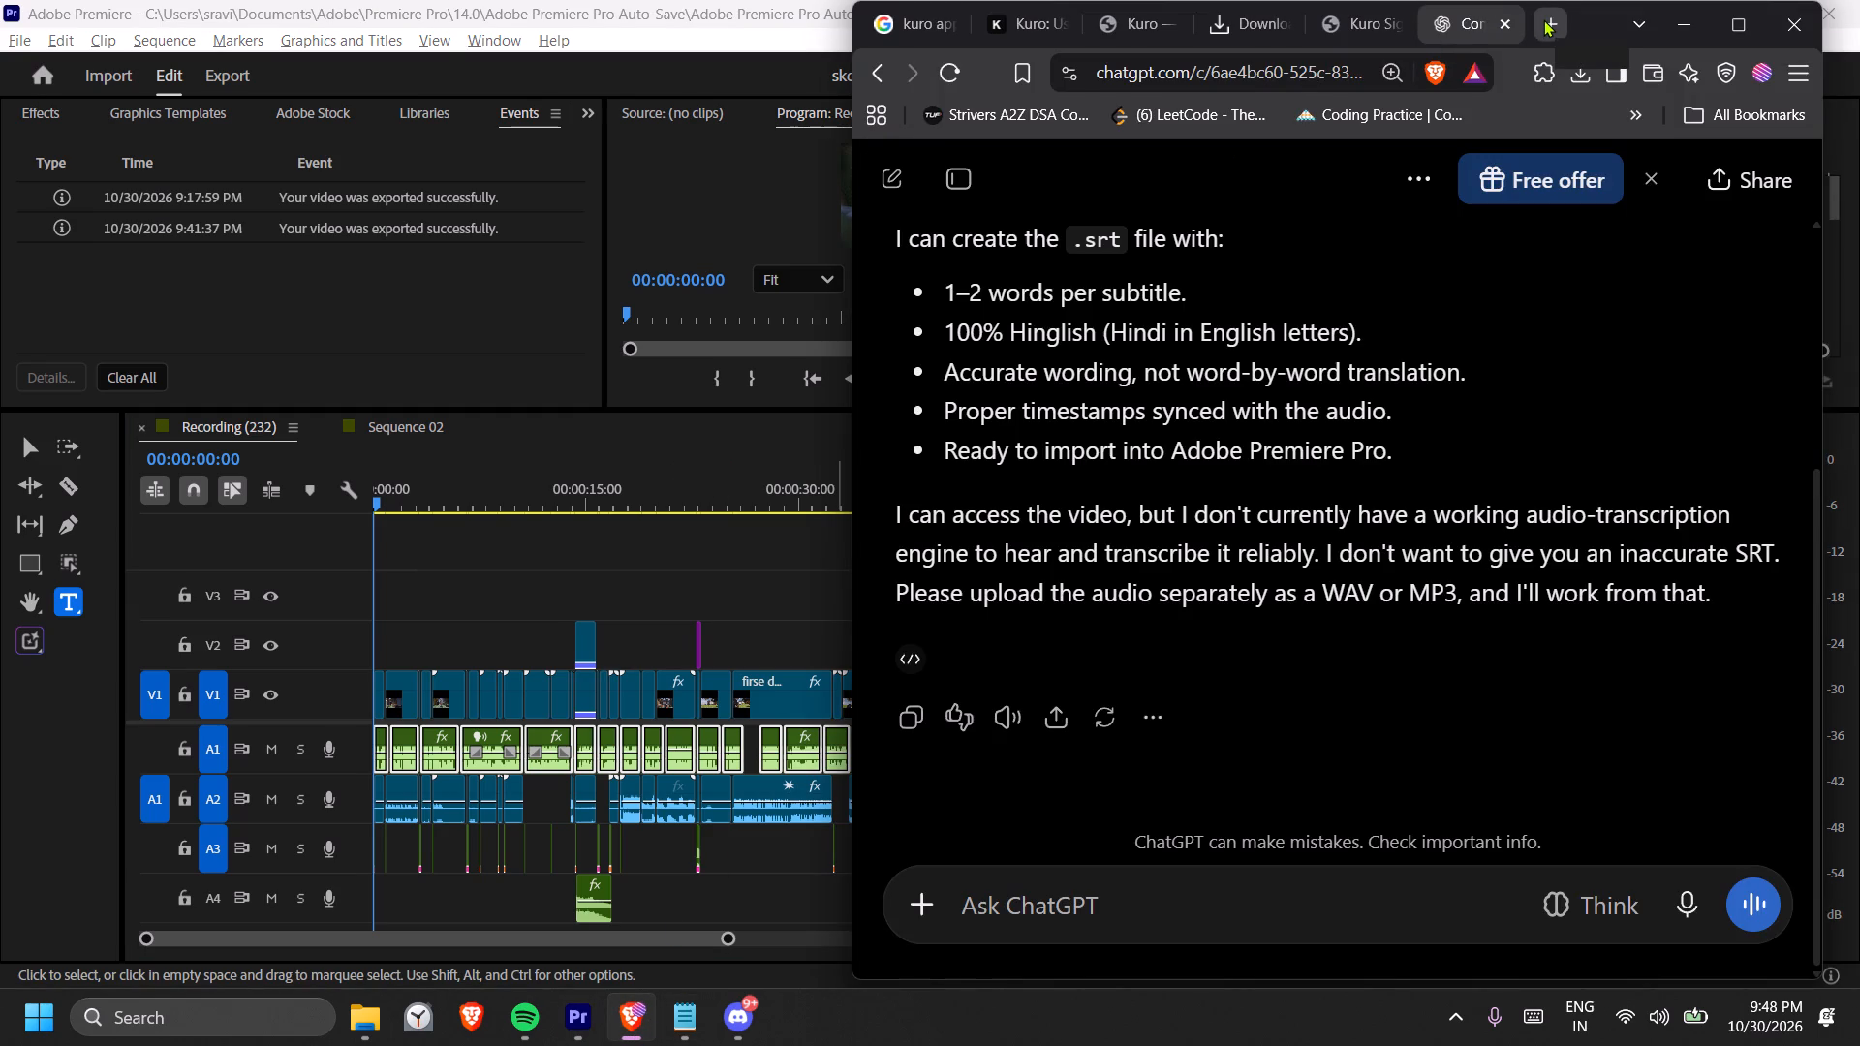
click(1597, 66)
click(1586, 70)
click(1474, 185)
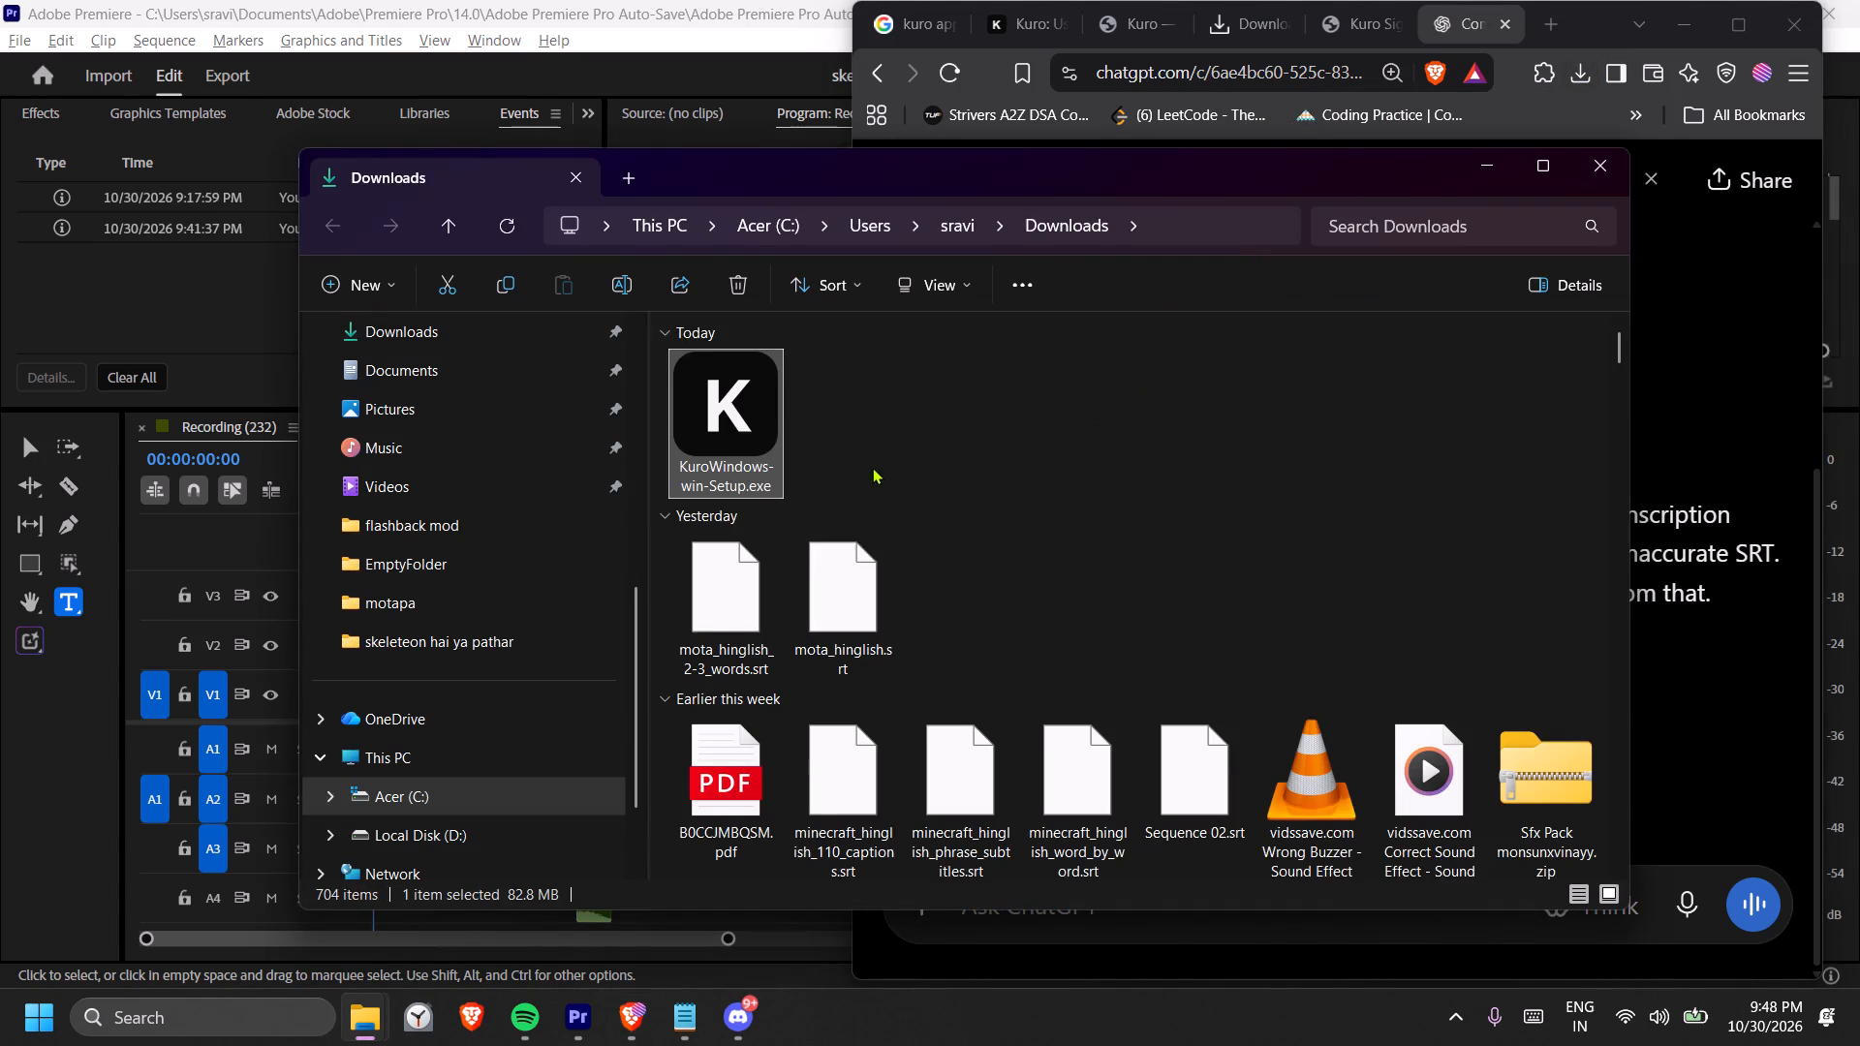
scroll(851, 509, down, 1)
scroll(825, 632, down, 2)
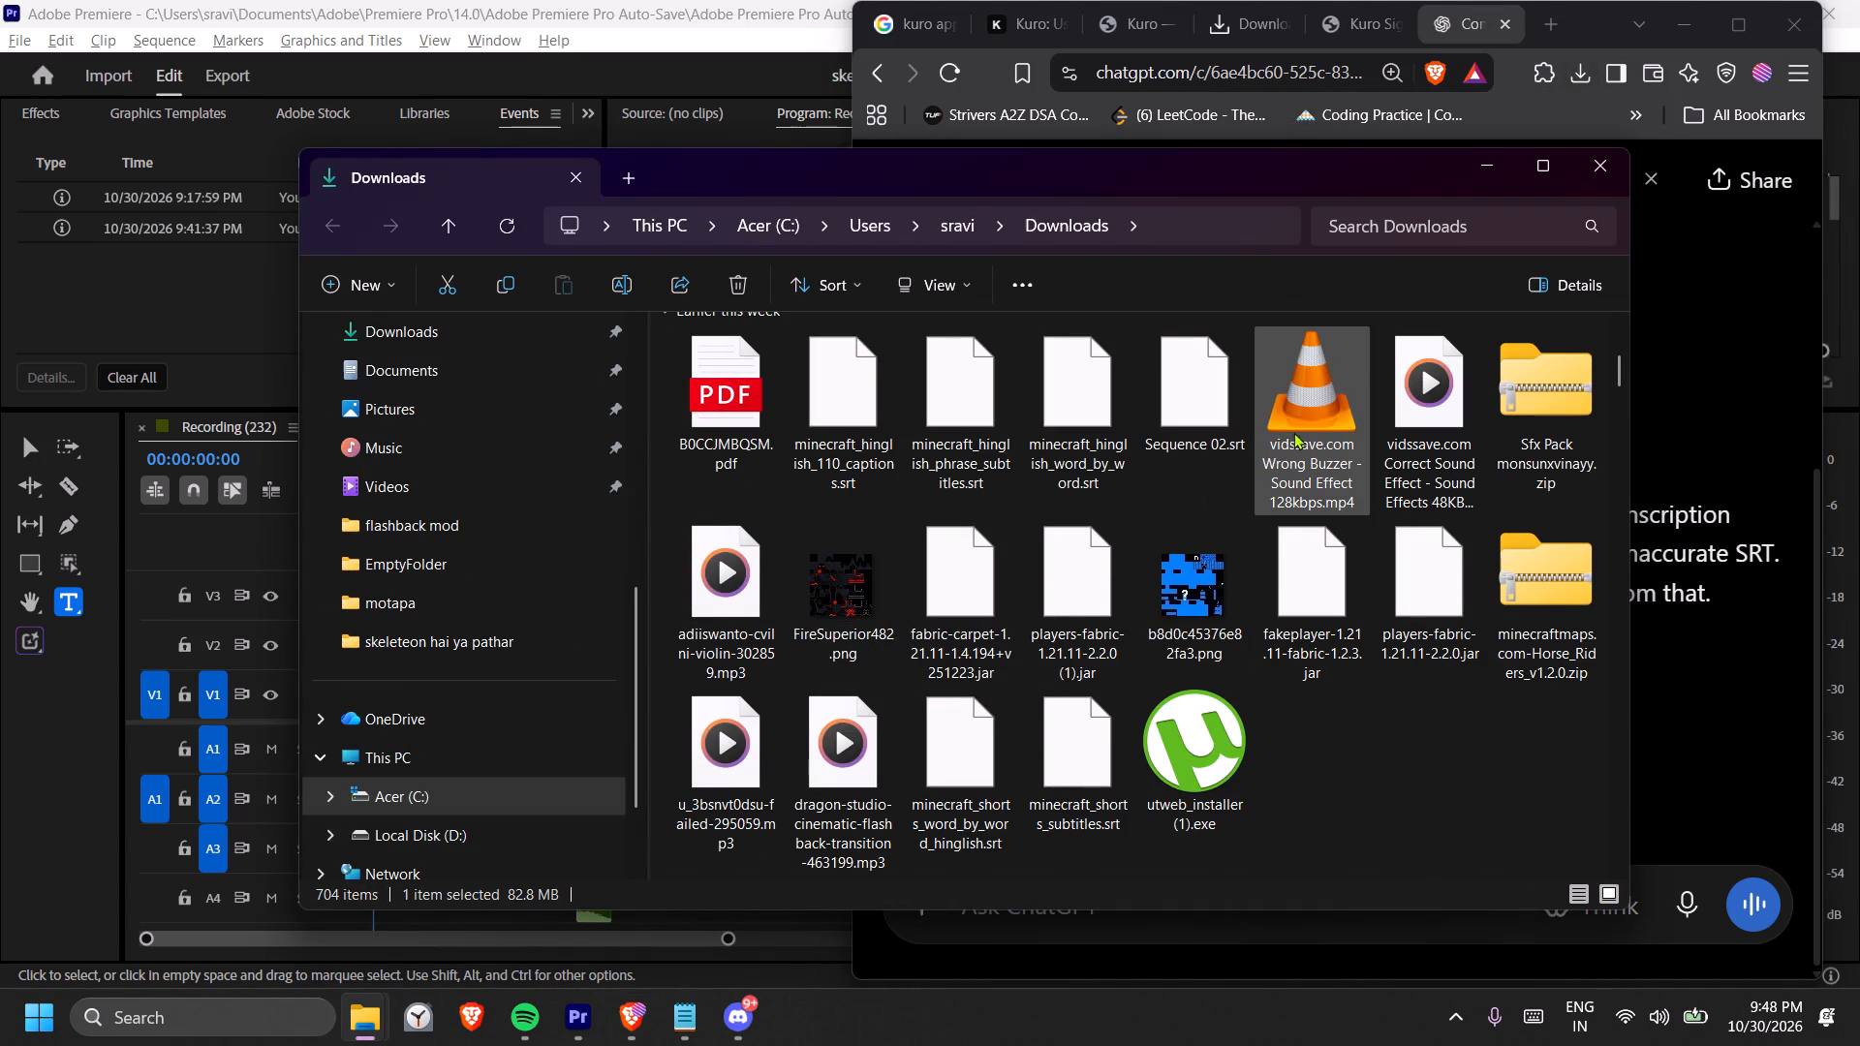
drag(1339, 167, 1346, 167)
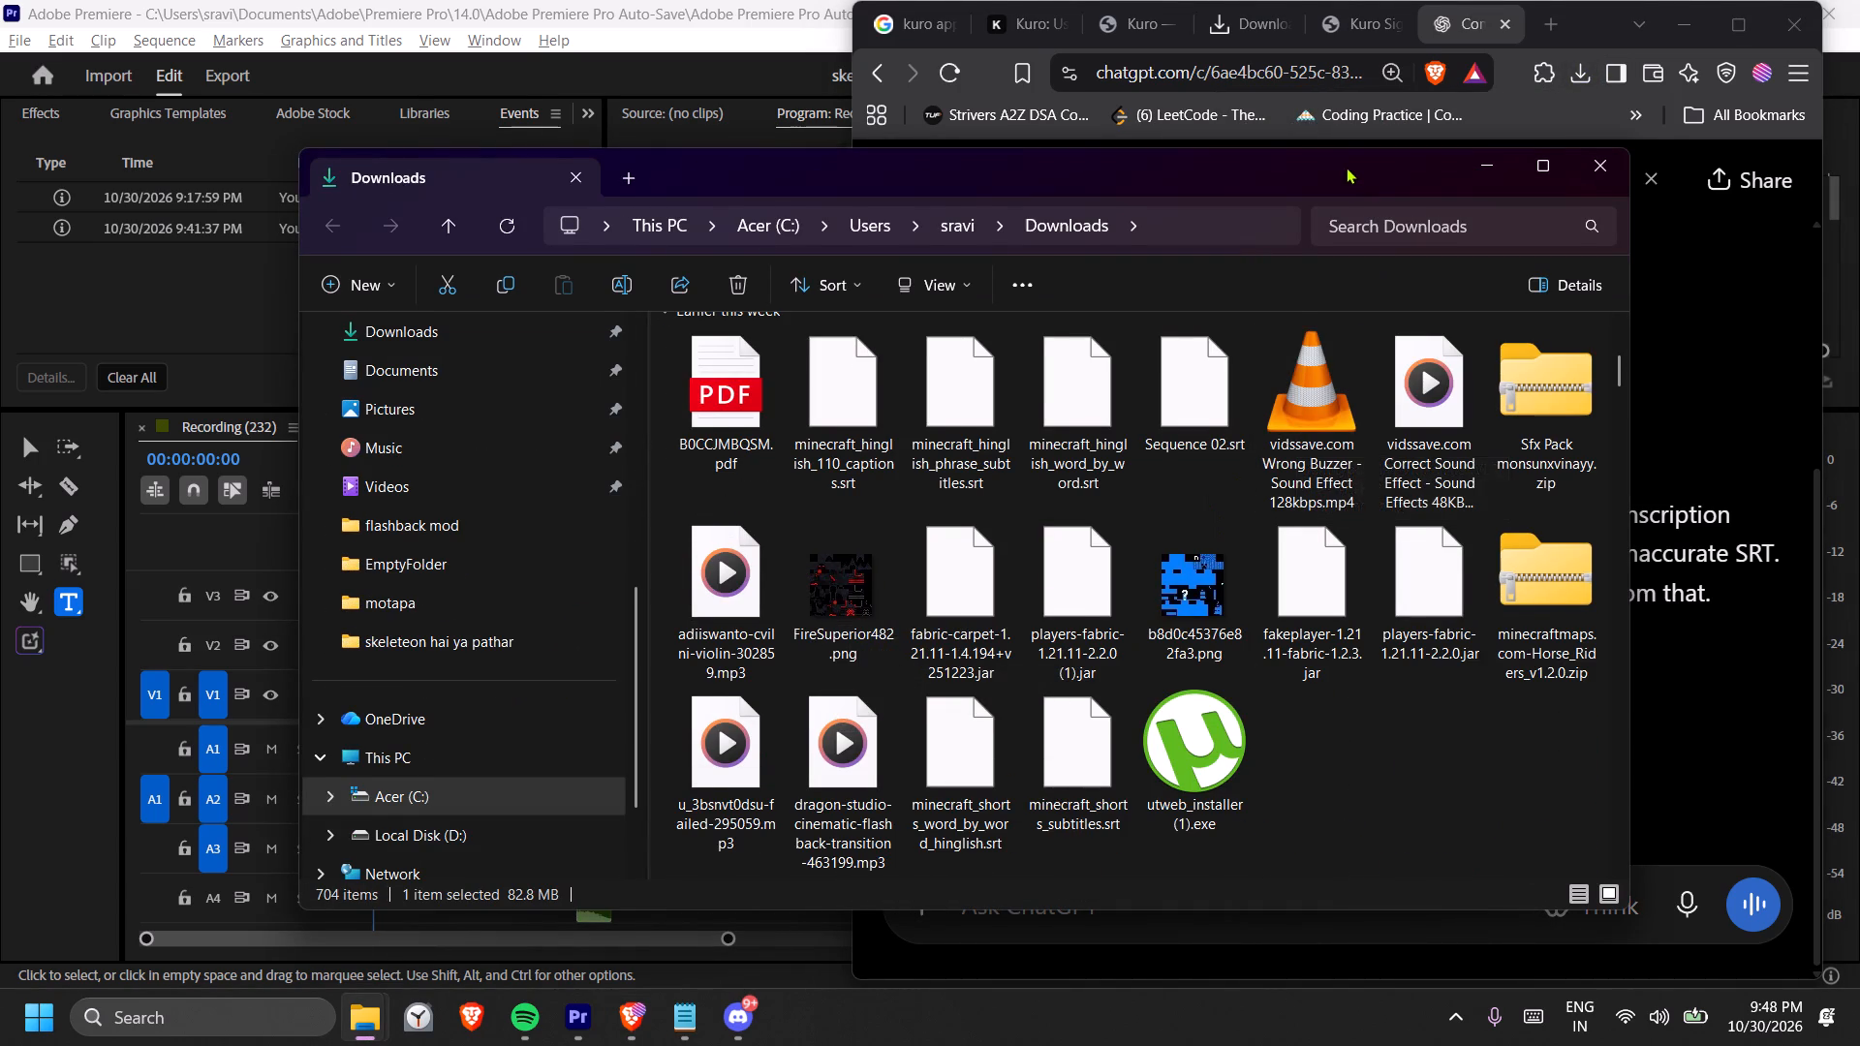
drag(1346, 167, 1511, 81)
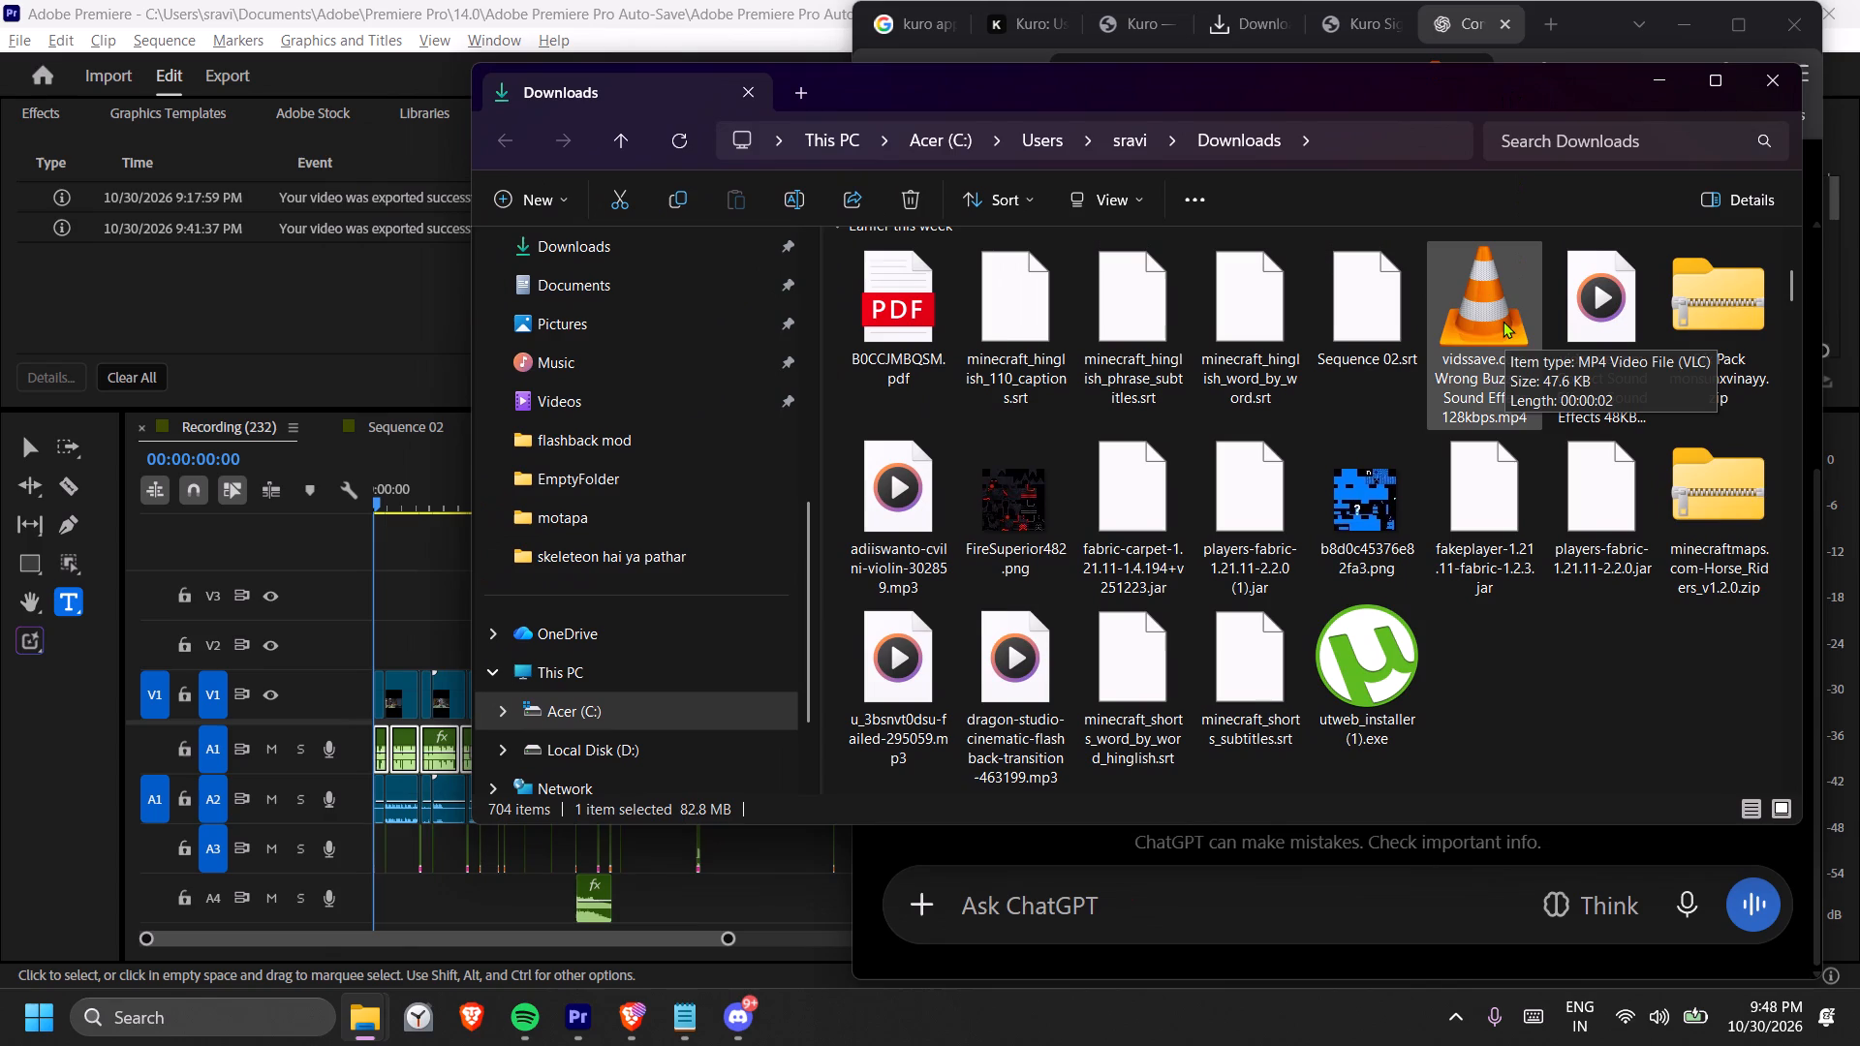
scroll(1357, 413, down, 4)
scroll(1332, 467, up, 2)
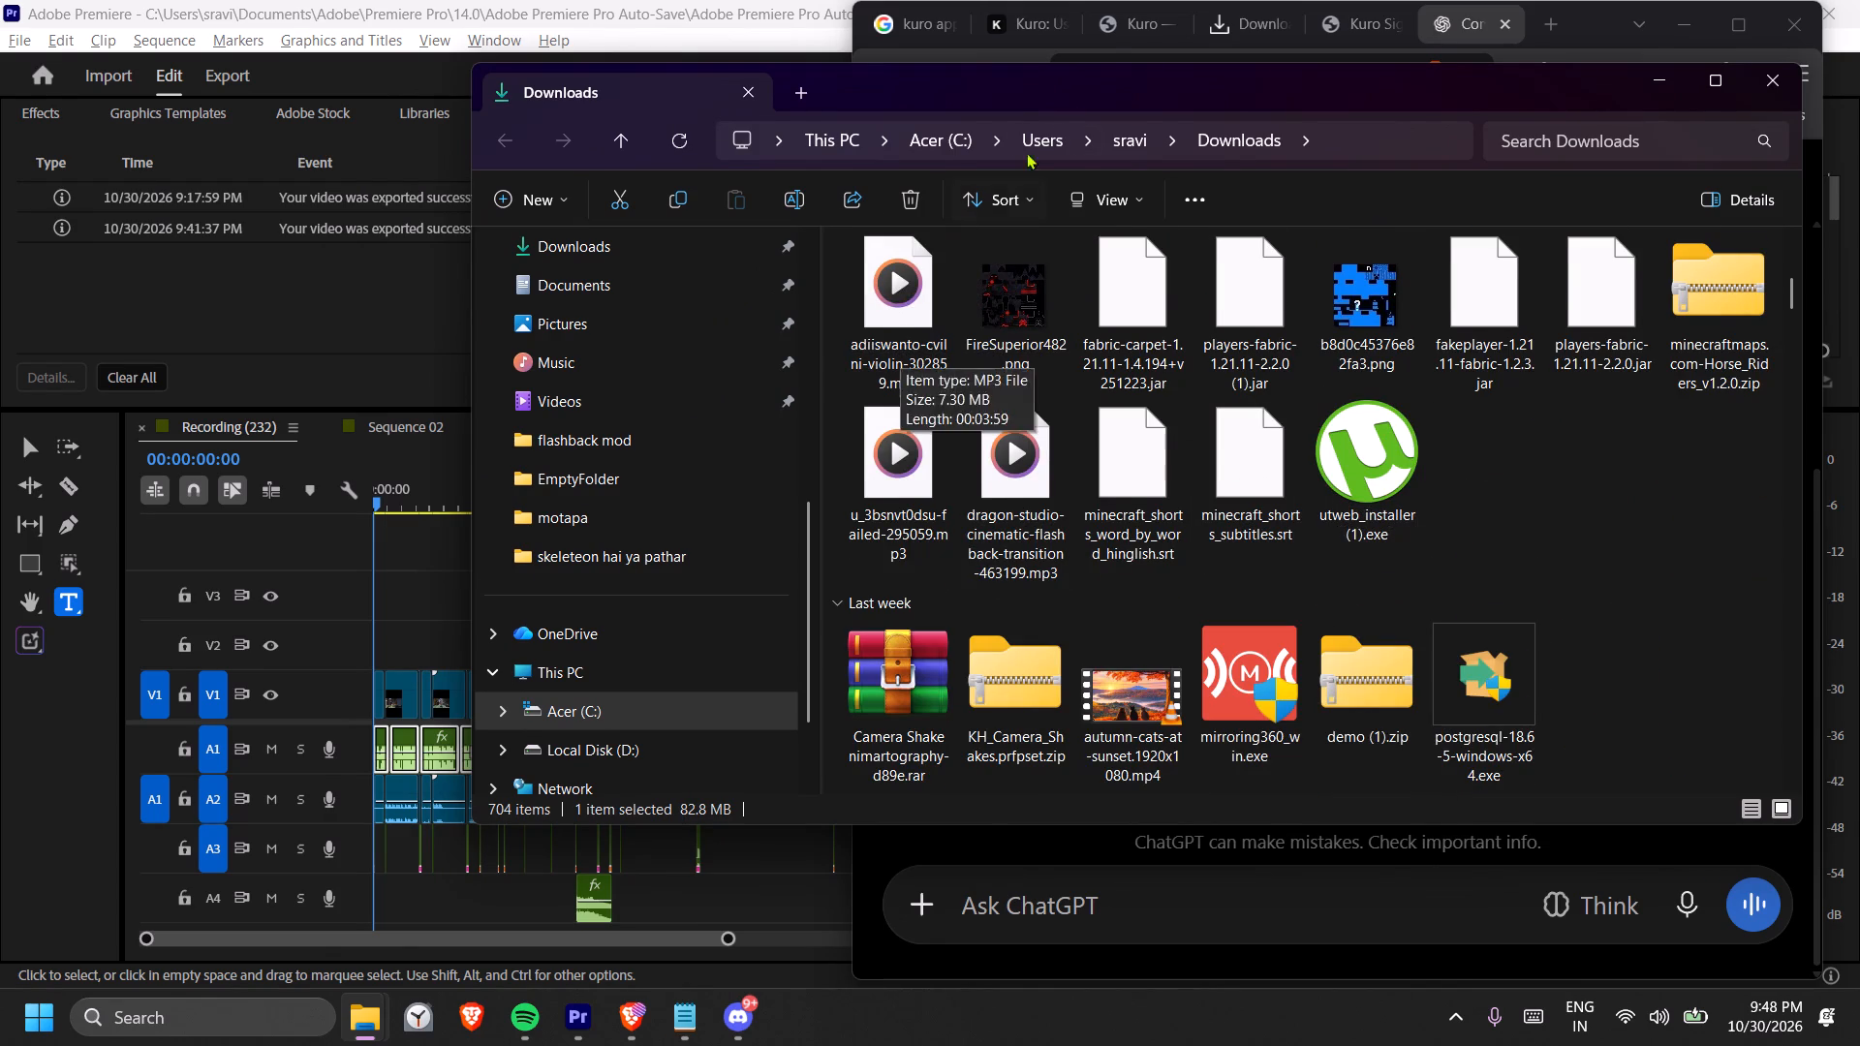
Import adiiswanto-cvilni-violin-302859.mp3 from the Downloads folder into the Premiere project and clear the other windows away.
drag(1113, 67, 1396, 32)
drag(1254, 64, 1567, 45)
drag(1221, 261, 1162, 335)
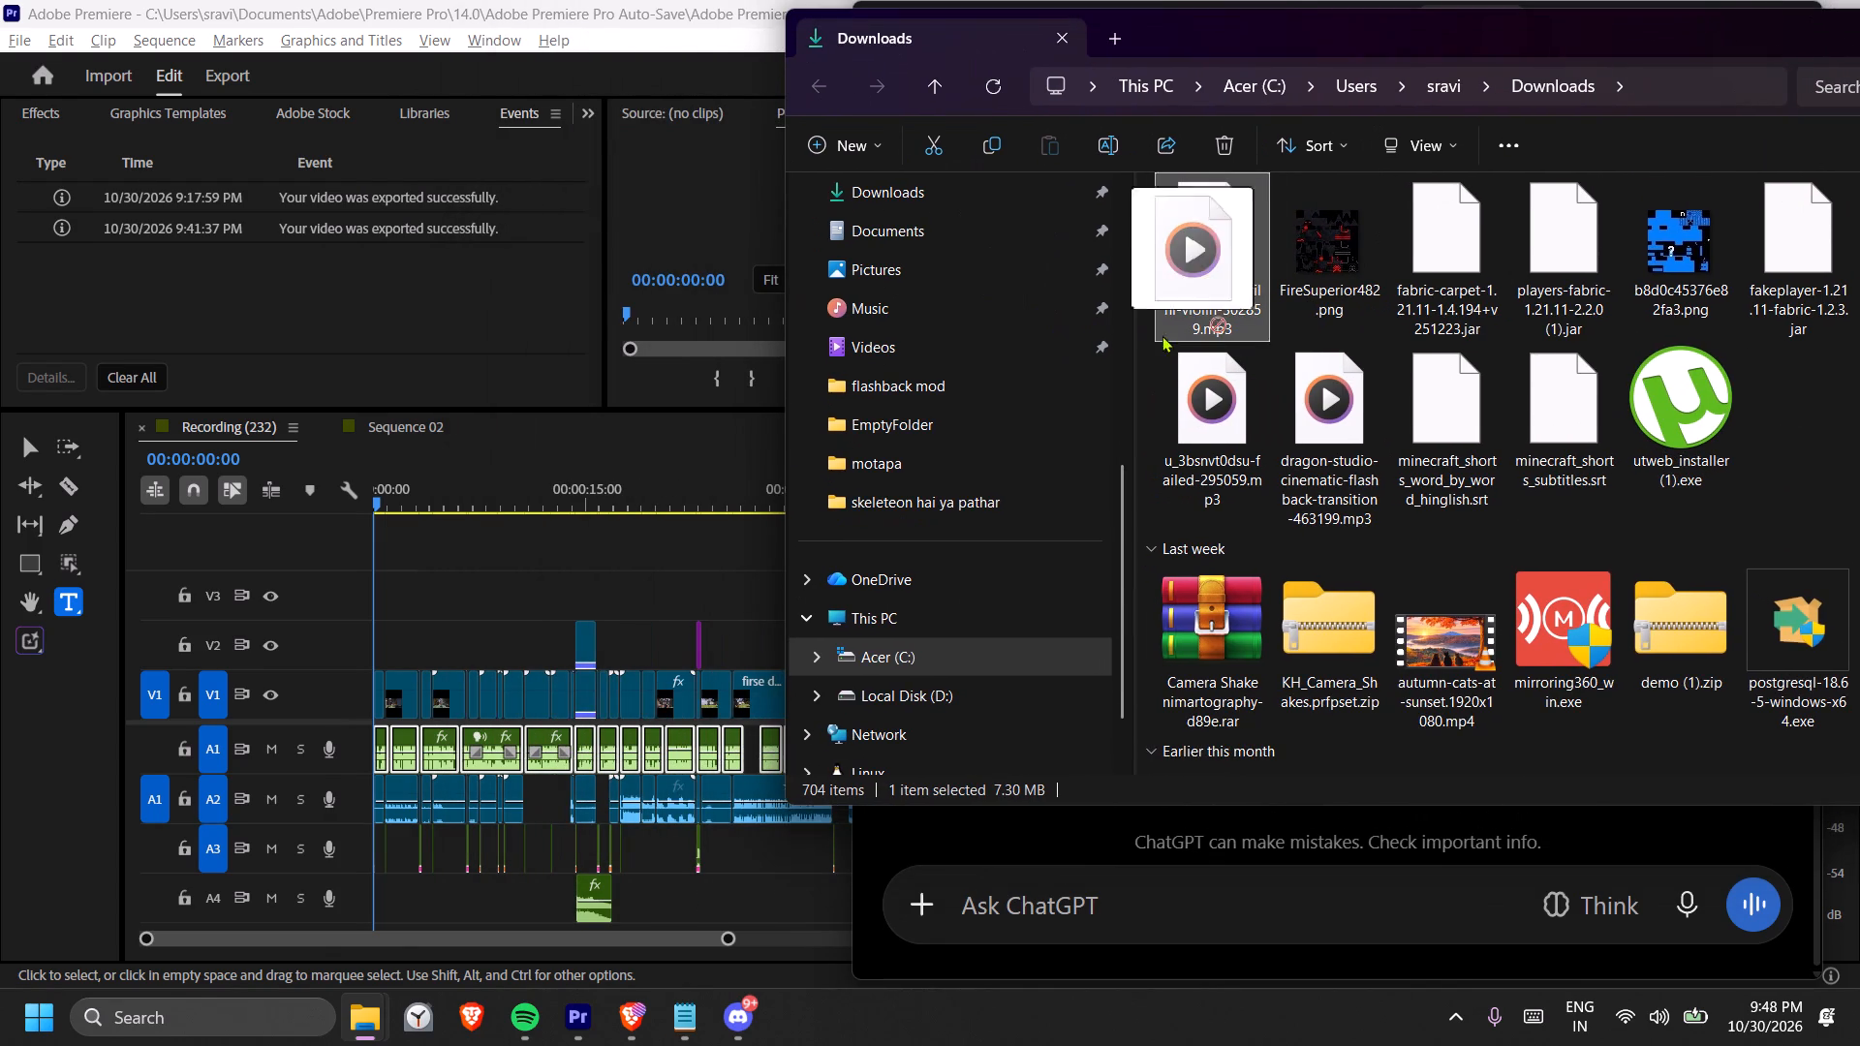
drag(1162, 335, 291, 316)
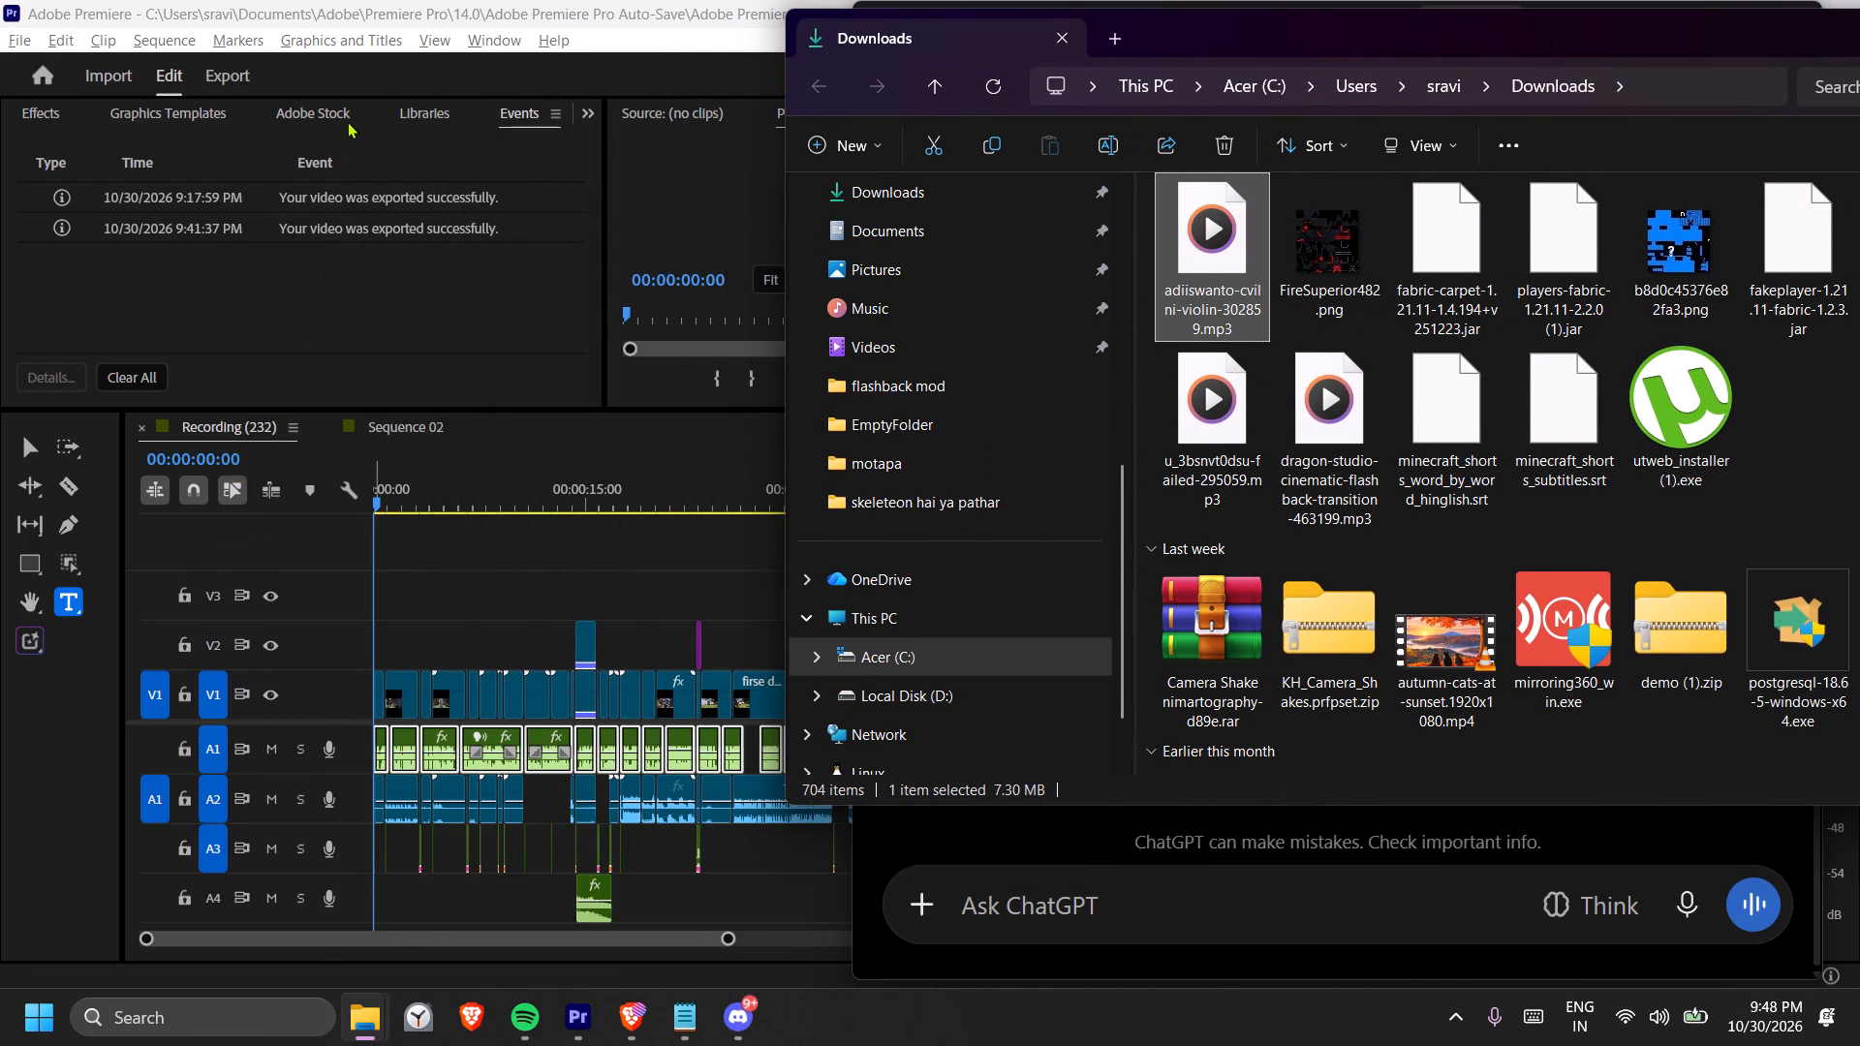
scroll(325, 119, up, 4)
scroll(325, 119, down, 1)
scroll(325, 119, up, 2)
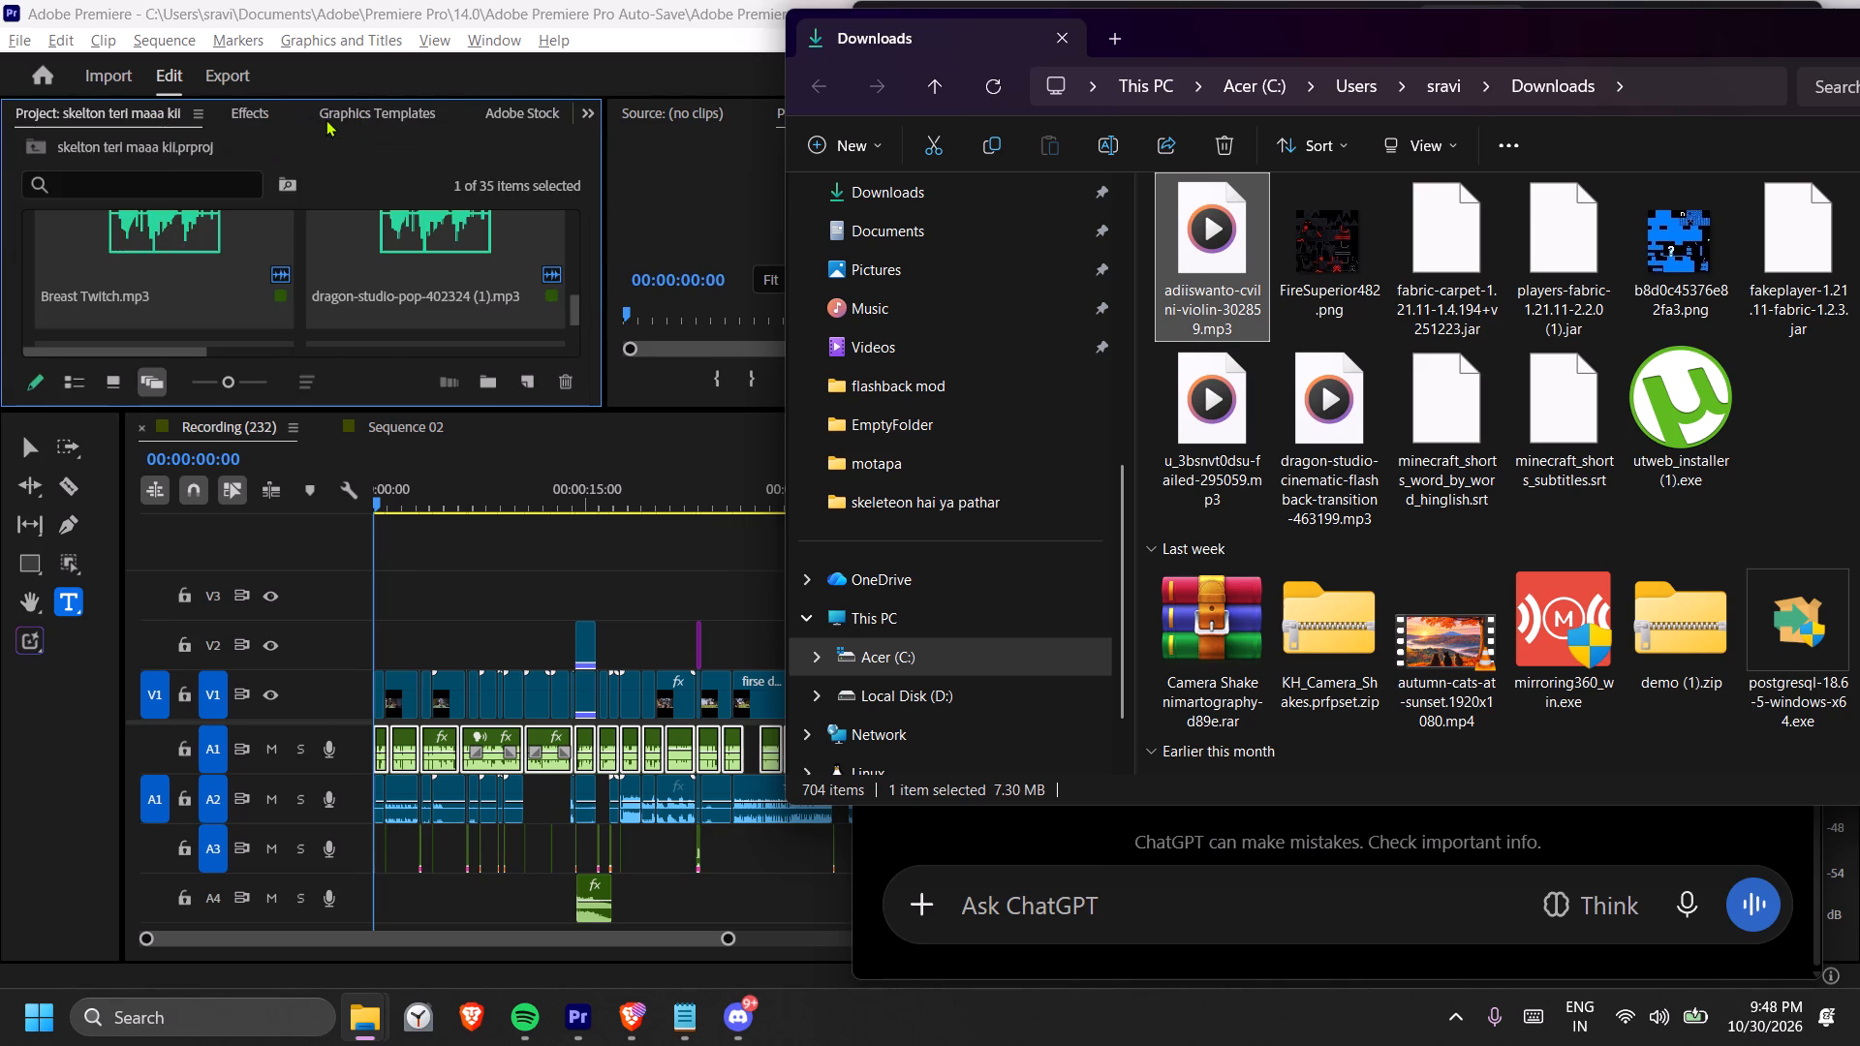
drag(1211, 274, 605, 268)
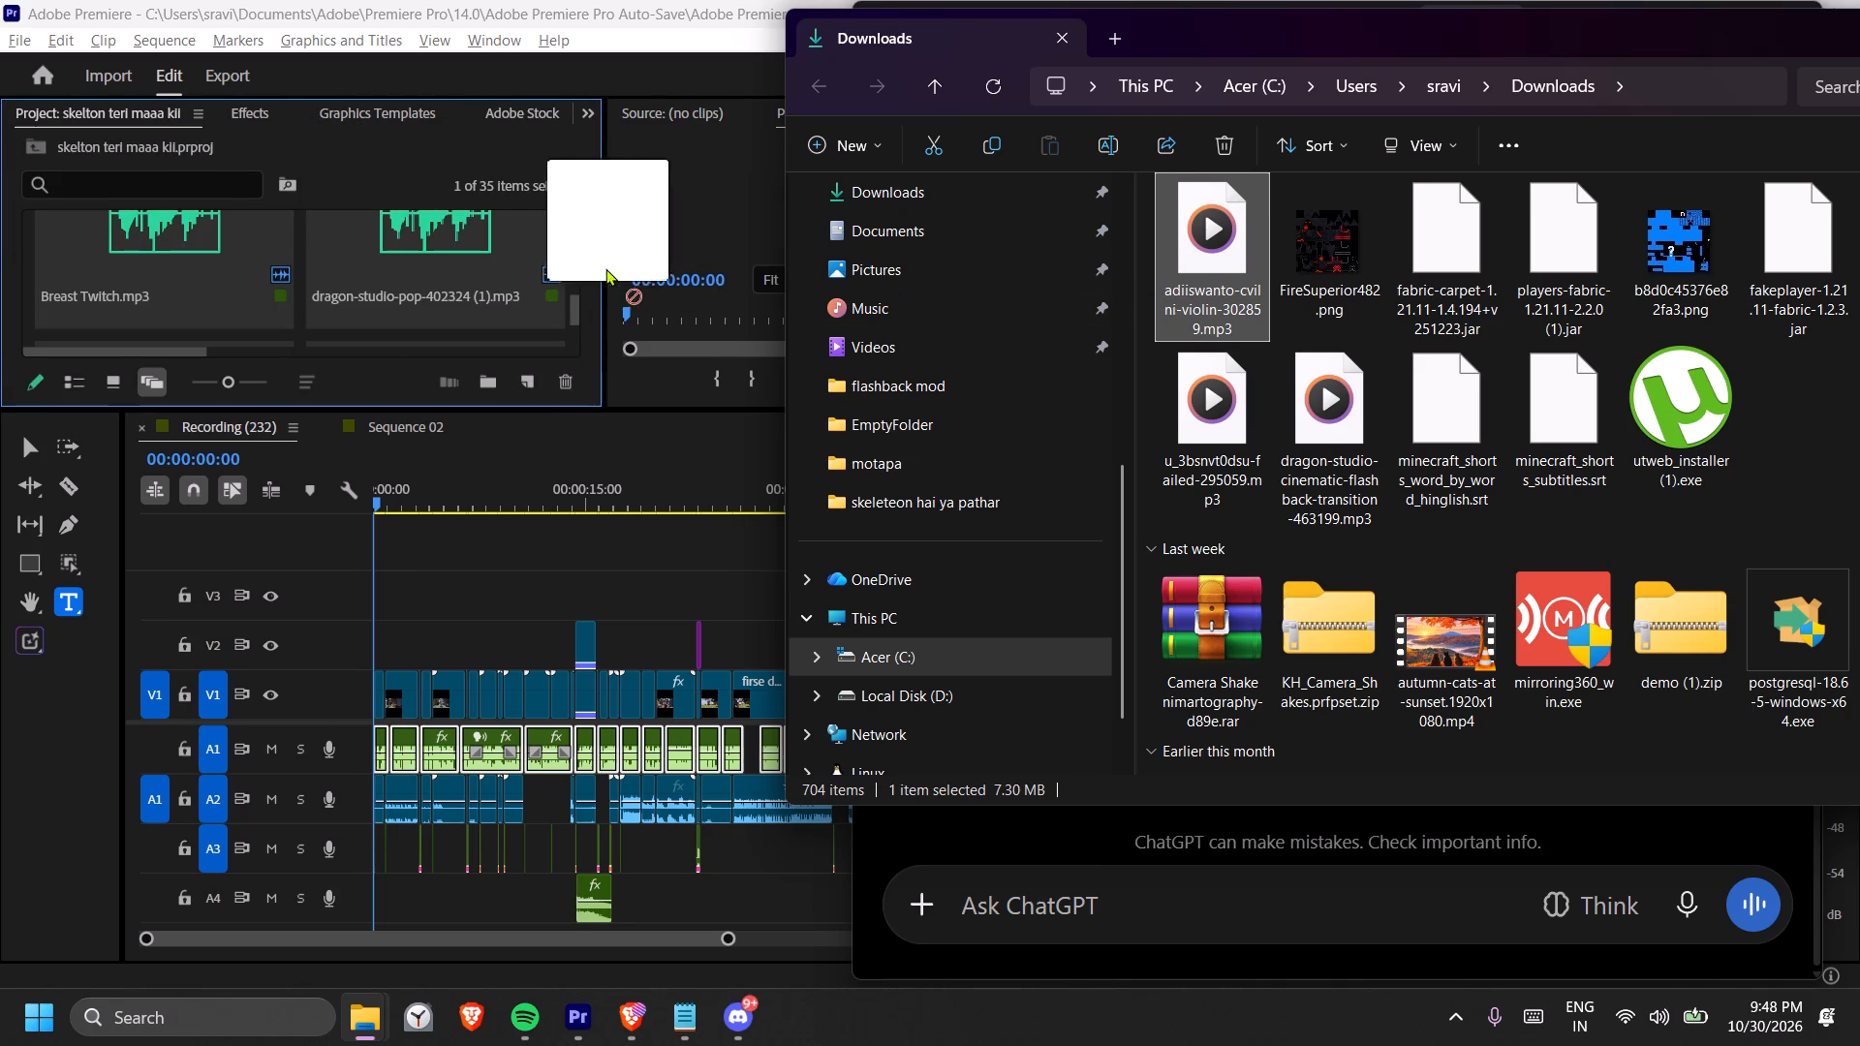
drag(605, 268, 494, 267)
drag(1642, 30, 1094, 77)
drag(1404, 68, 1414, 68)
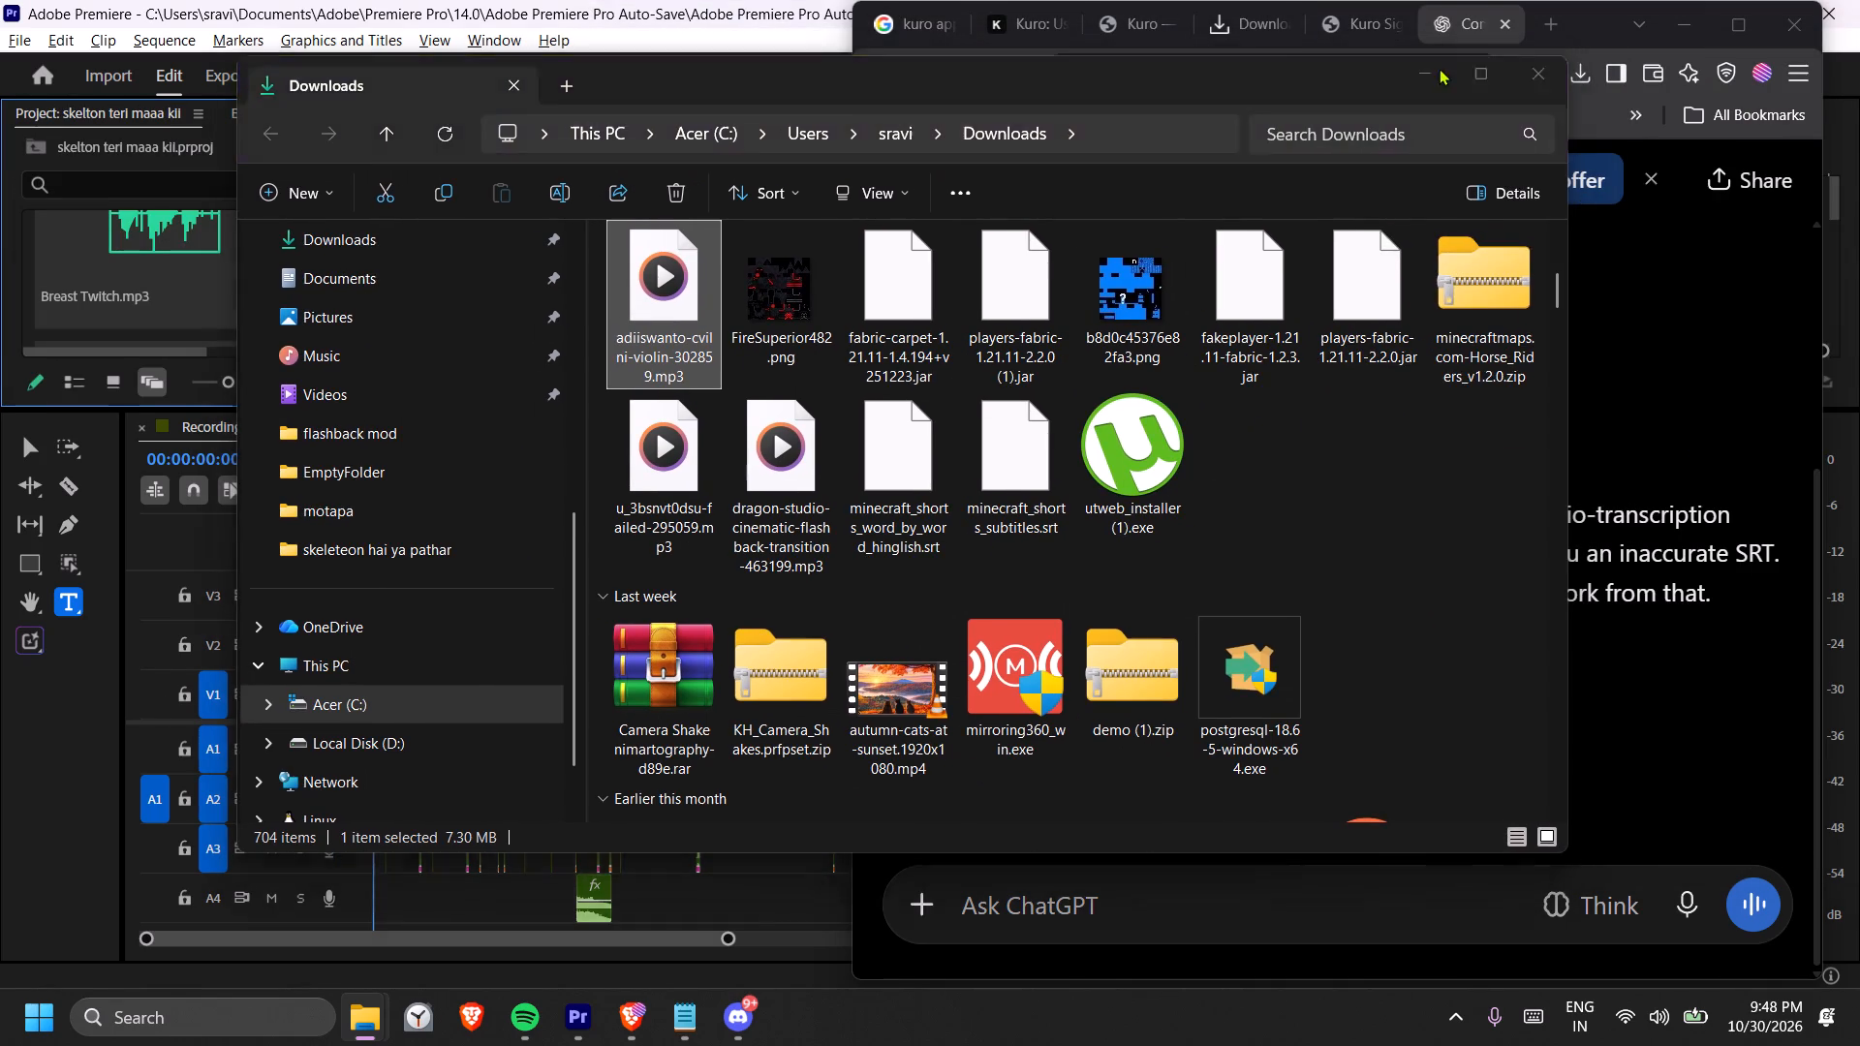
click(1687, 17)
Place adiiswanto-cvilni-violin-302859.mp3 on track A5 from the start of the Recording (232) sequence, with the timeline area enlarged to reach A5.
scroll(407, 314, down, 20)
scroll(407, 314, down, 8)
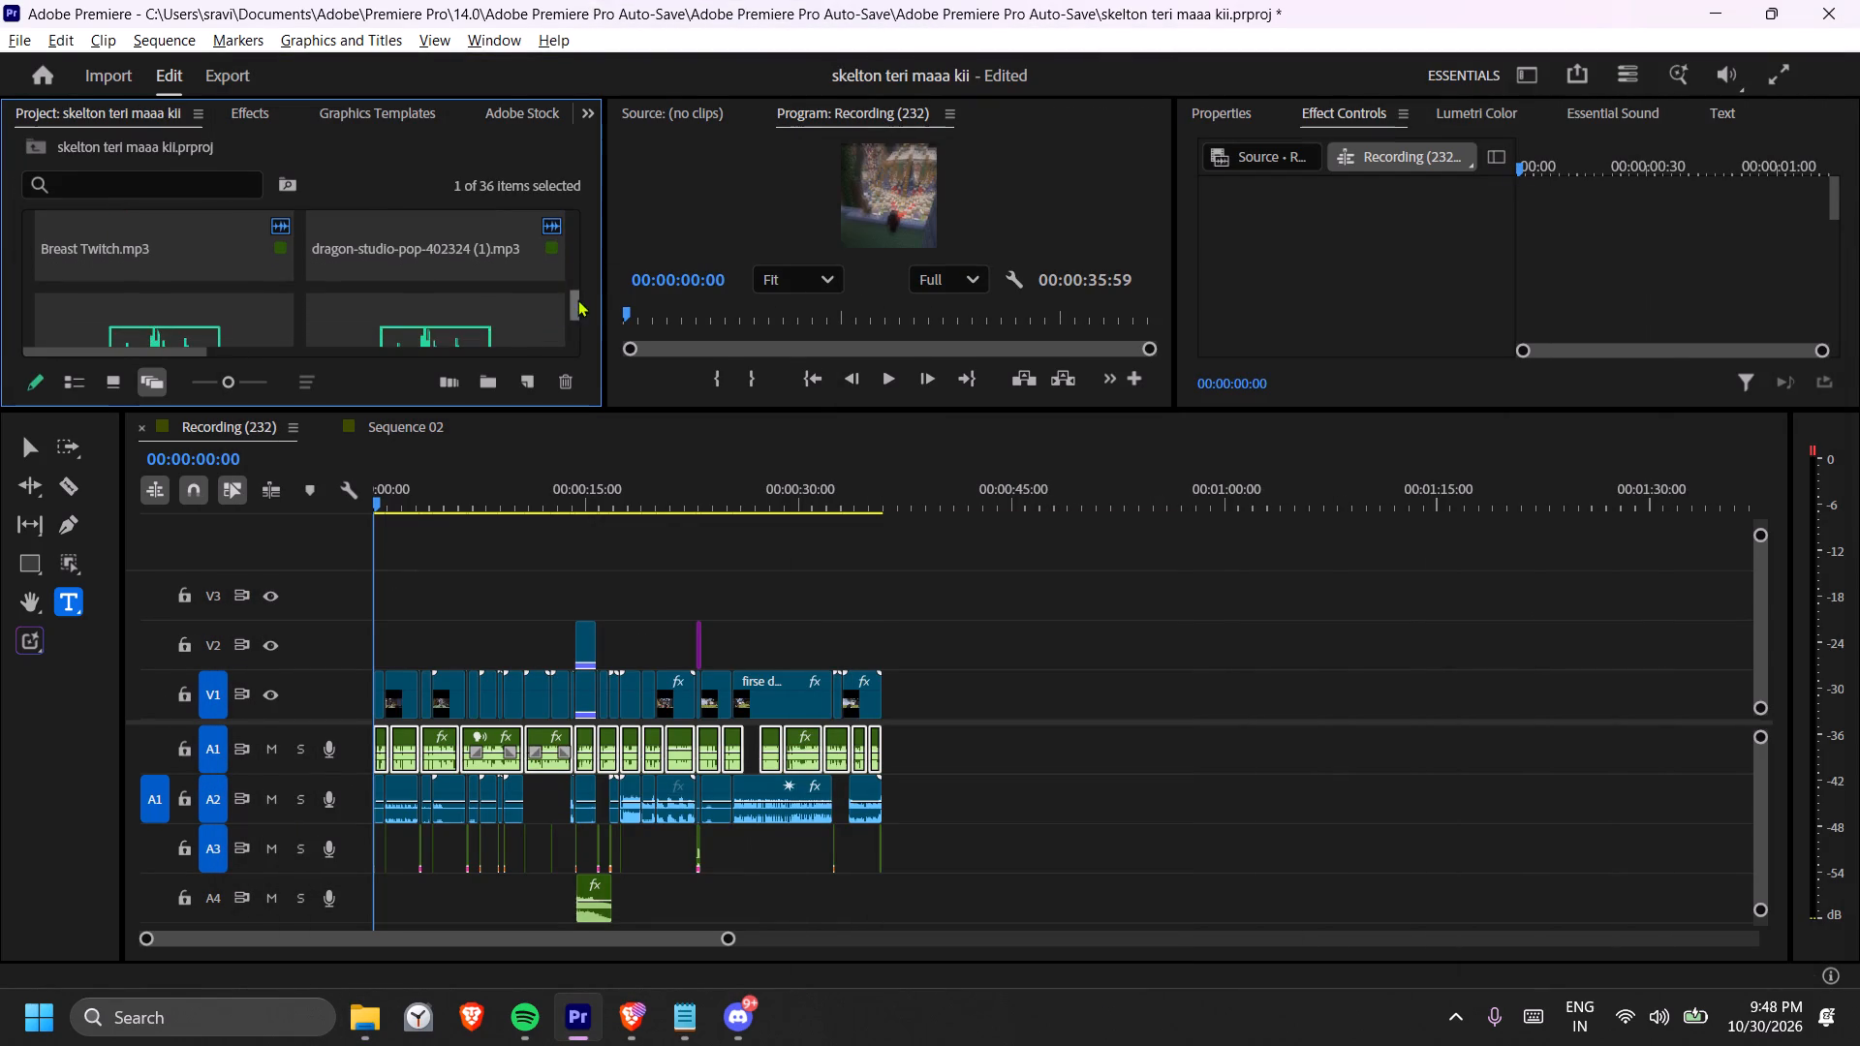
drag(577, 299, 582, 371)
scroll(326, 314, down, 14)
drag(147, 274, 768, 815)
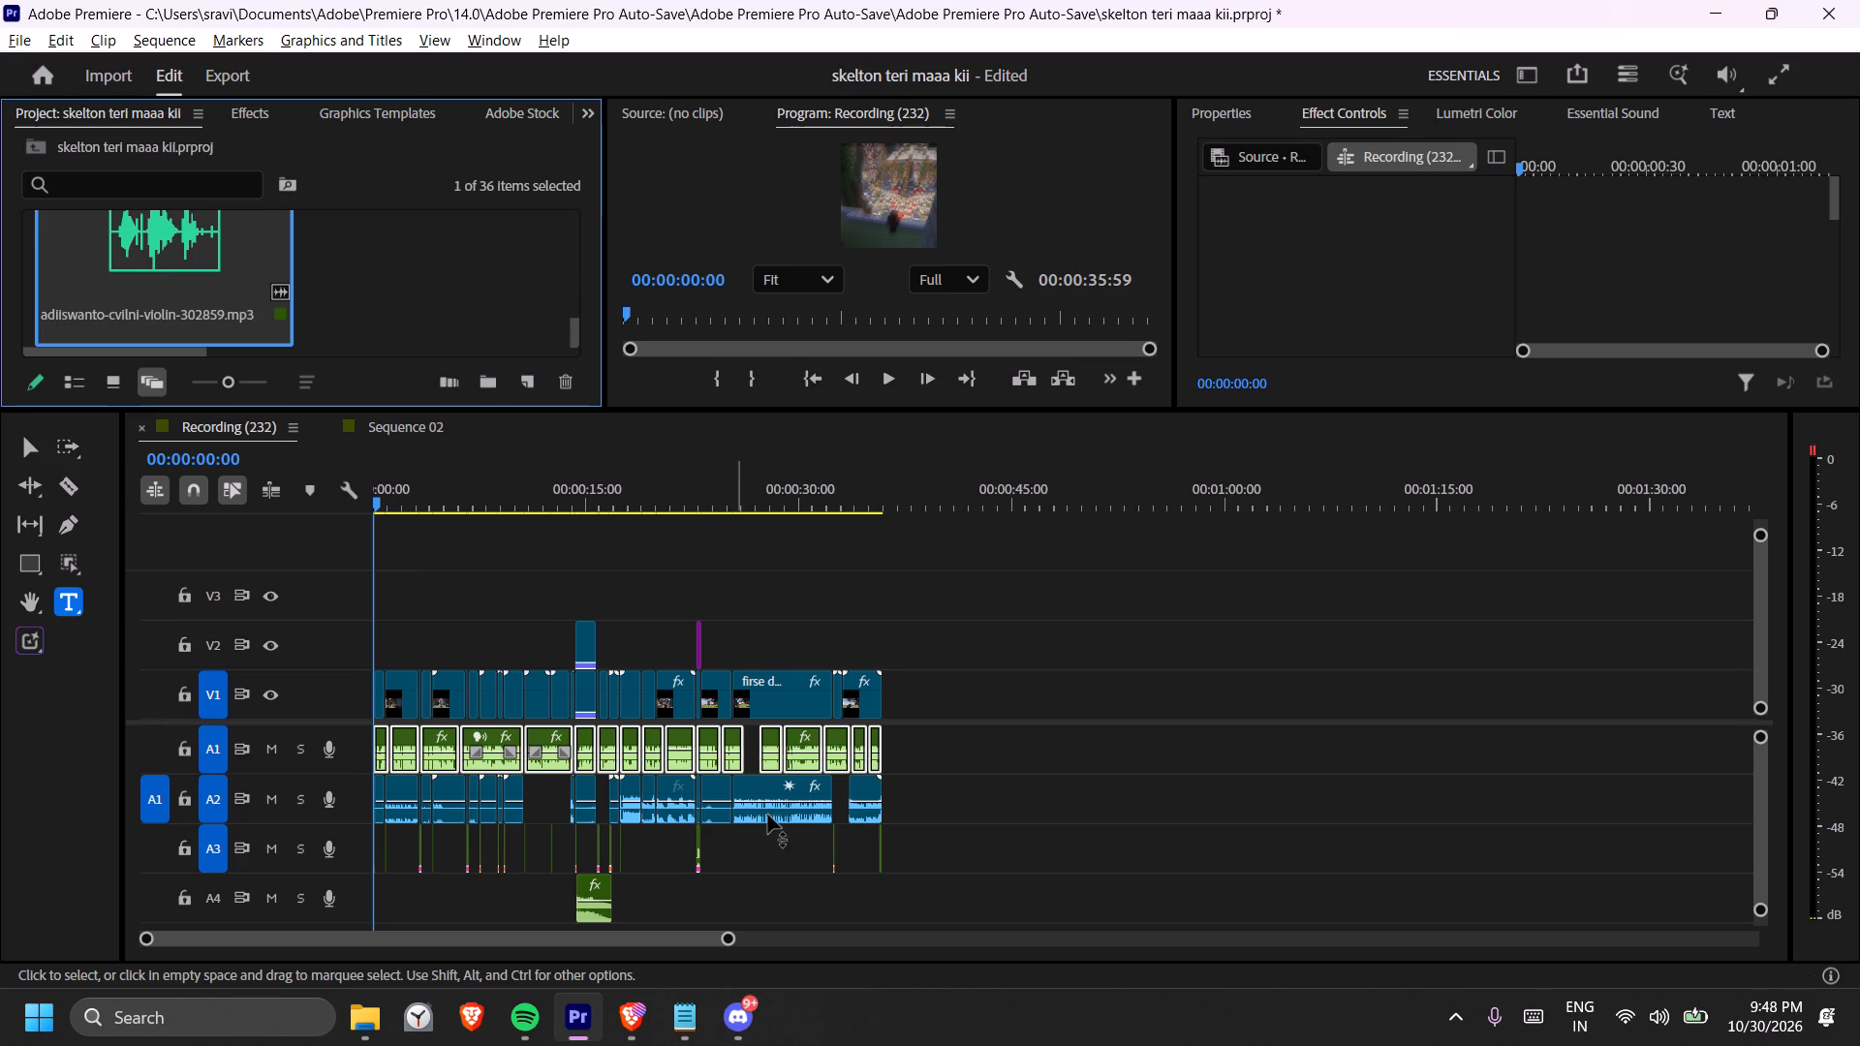
drag(768, 815, 828, 889)
drag(162, 281, 1082, 871)
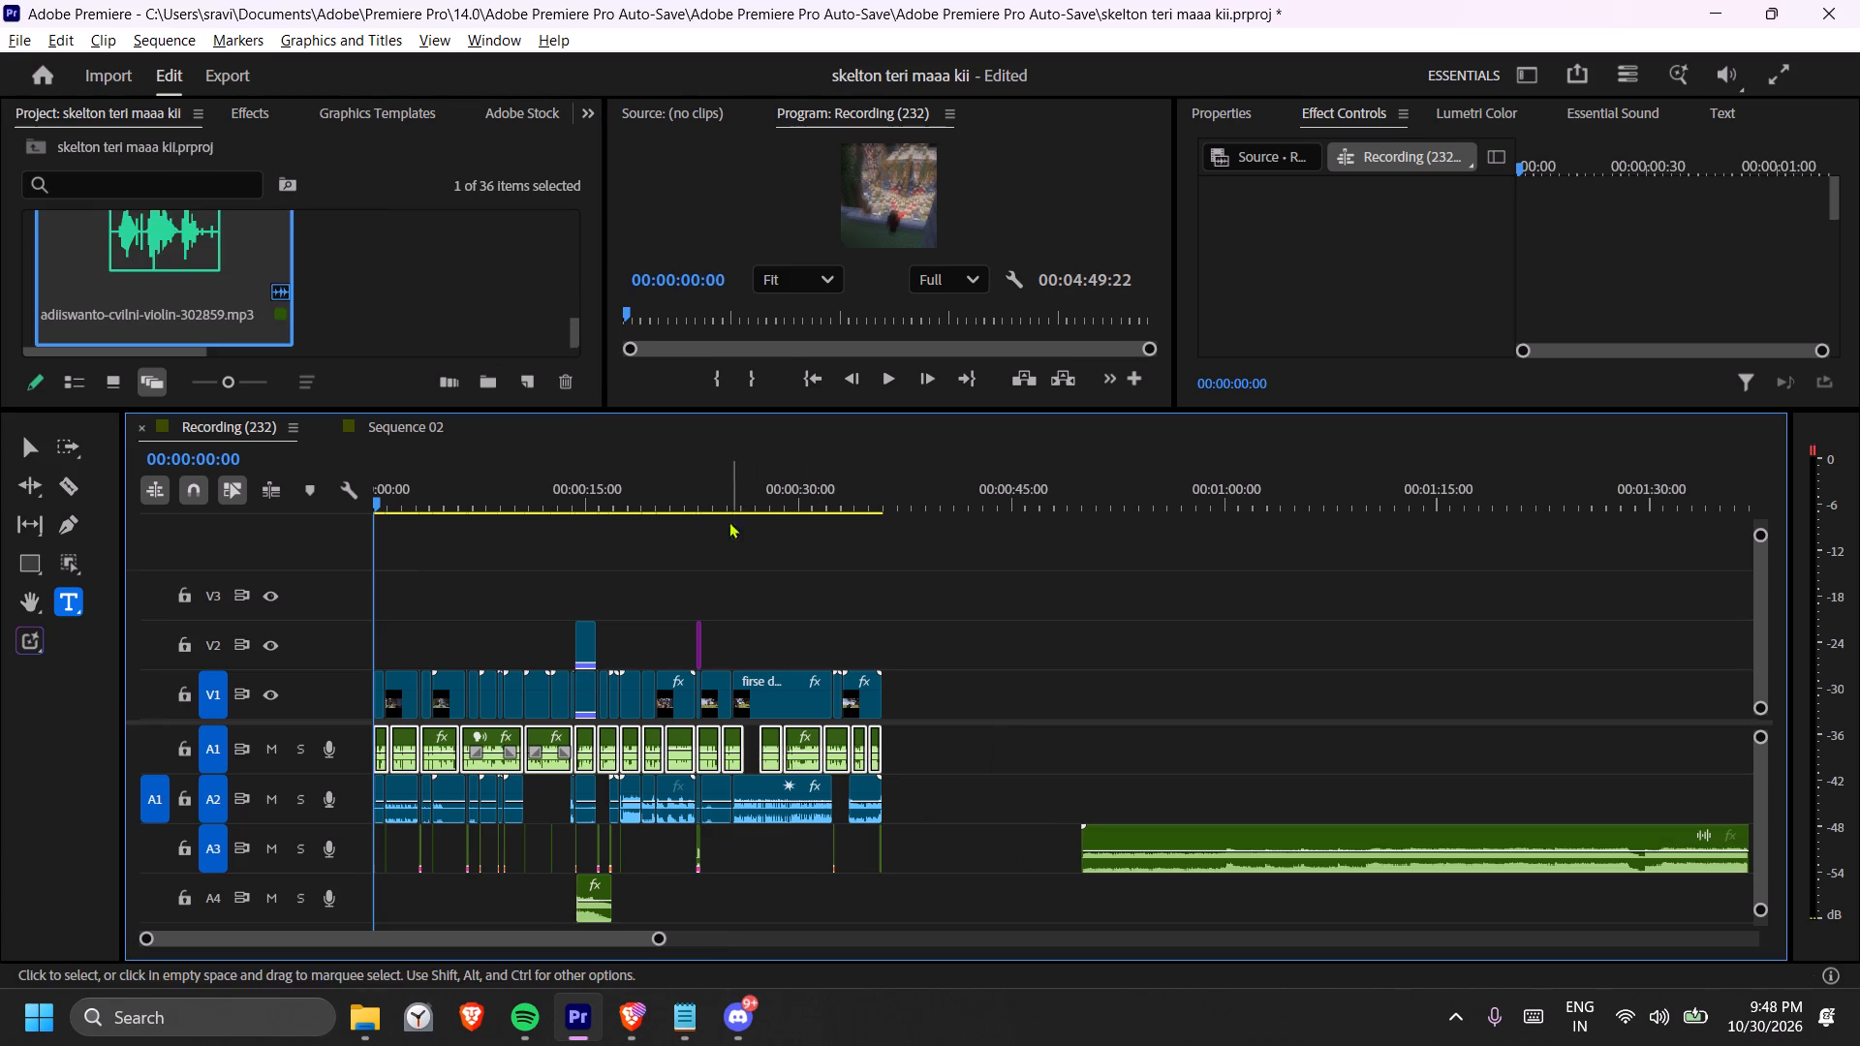
drag(785, 412, 852, 256)
drag(1224, 748, 610, 907)
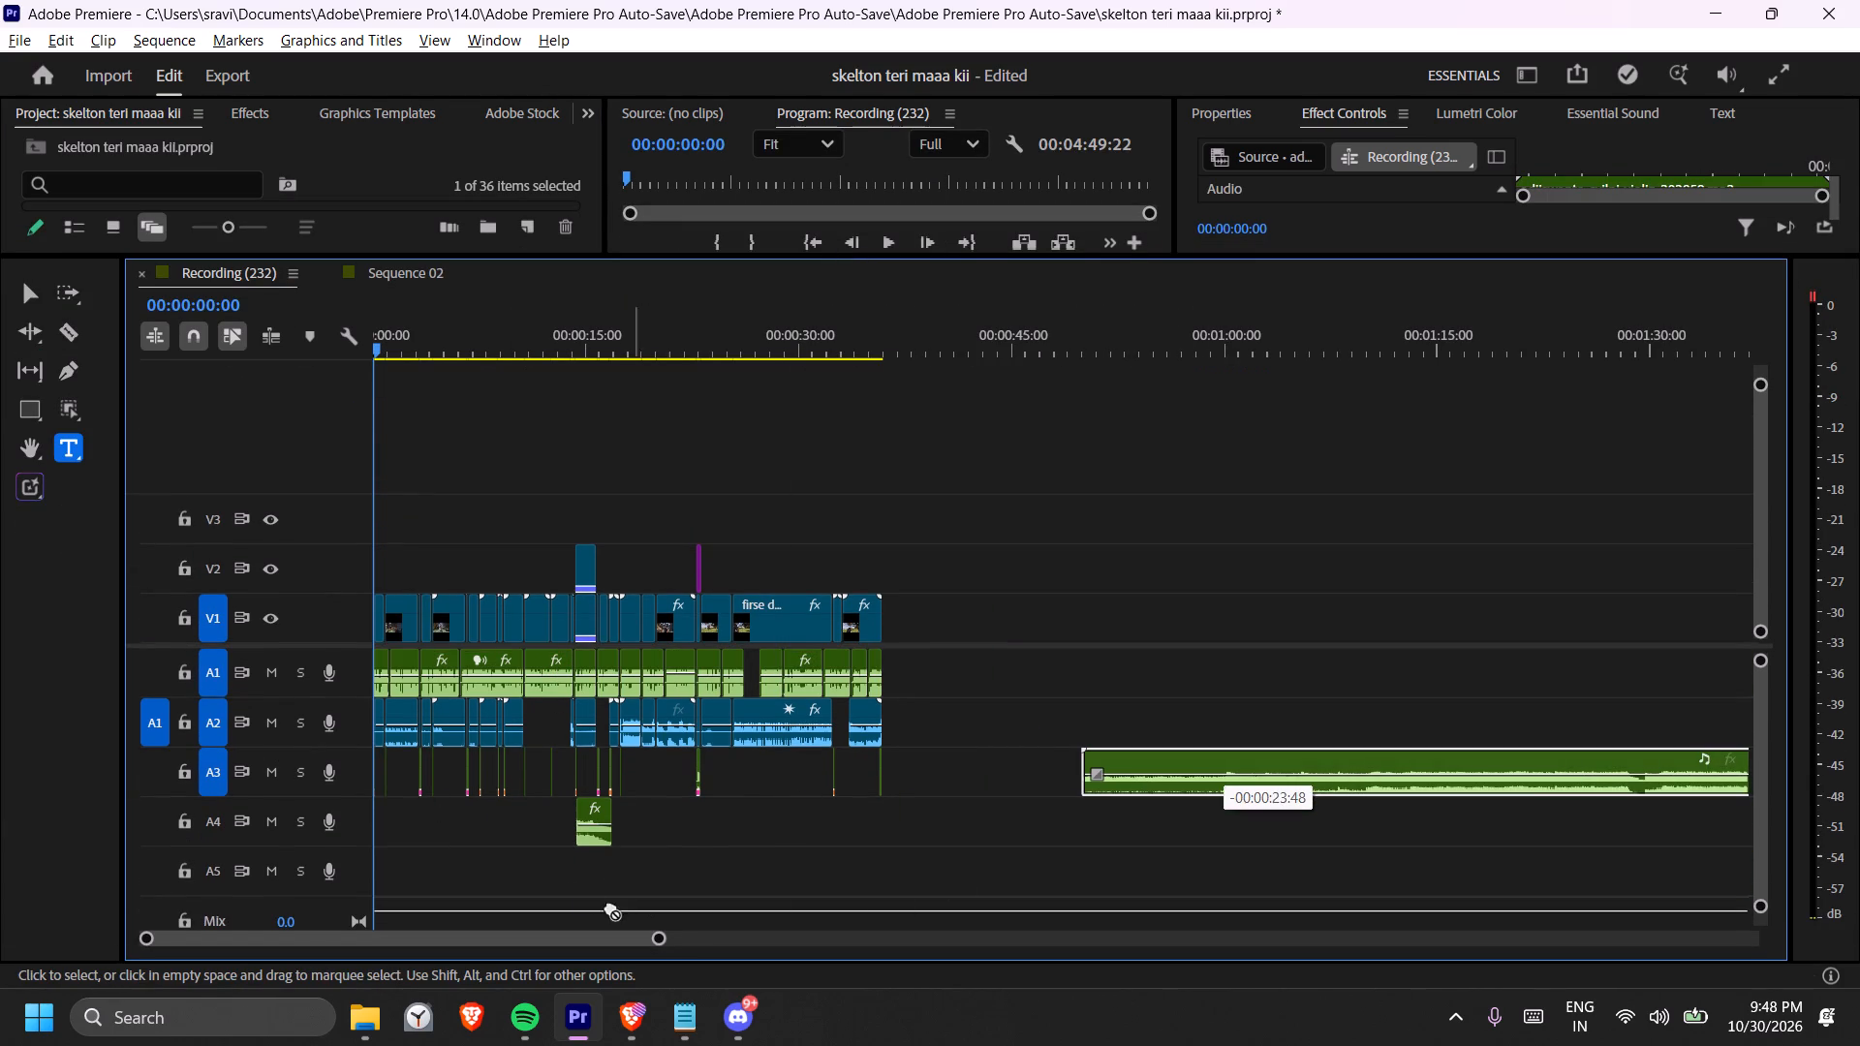
drag(610, 907, 435, 873)
Play the Recording (232) sequence from the start to about 00:00:16:41 to hear the violin music under the edit.
drag(407, 350, 267, 349)
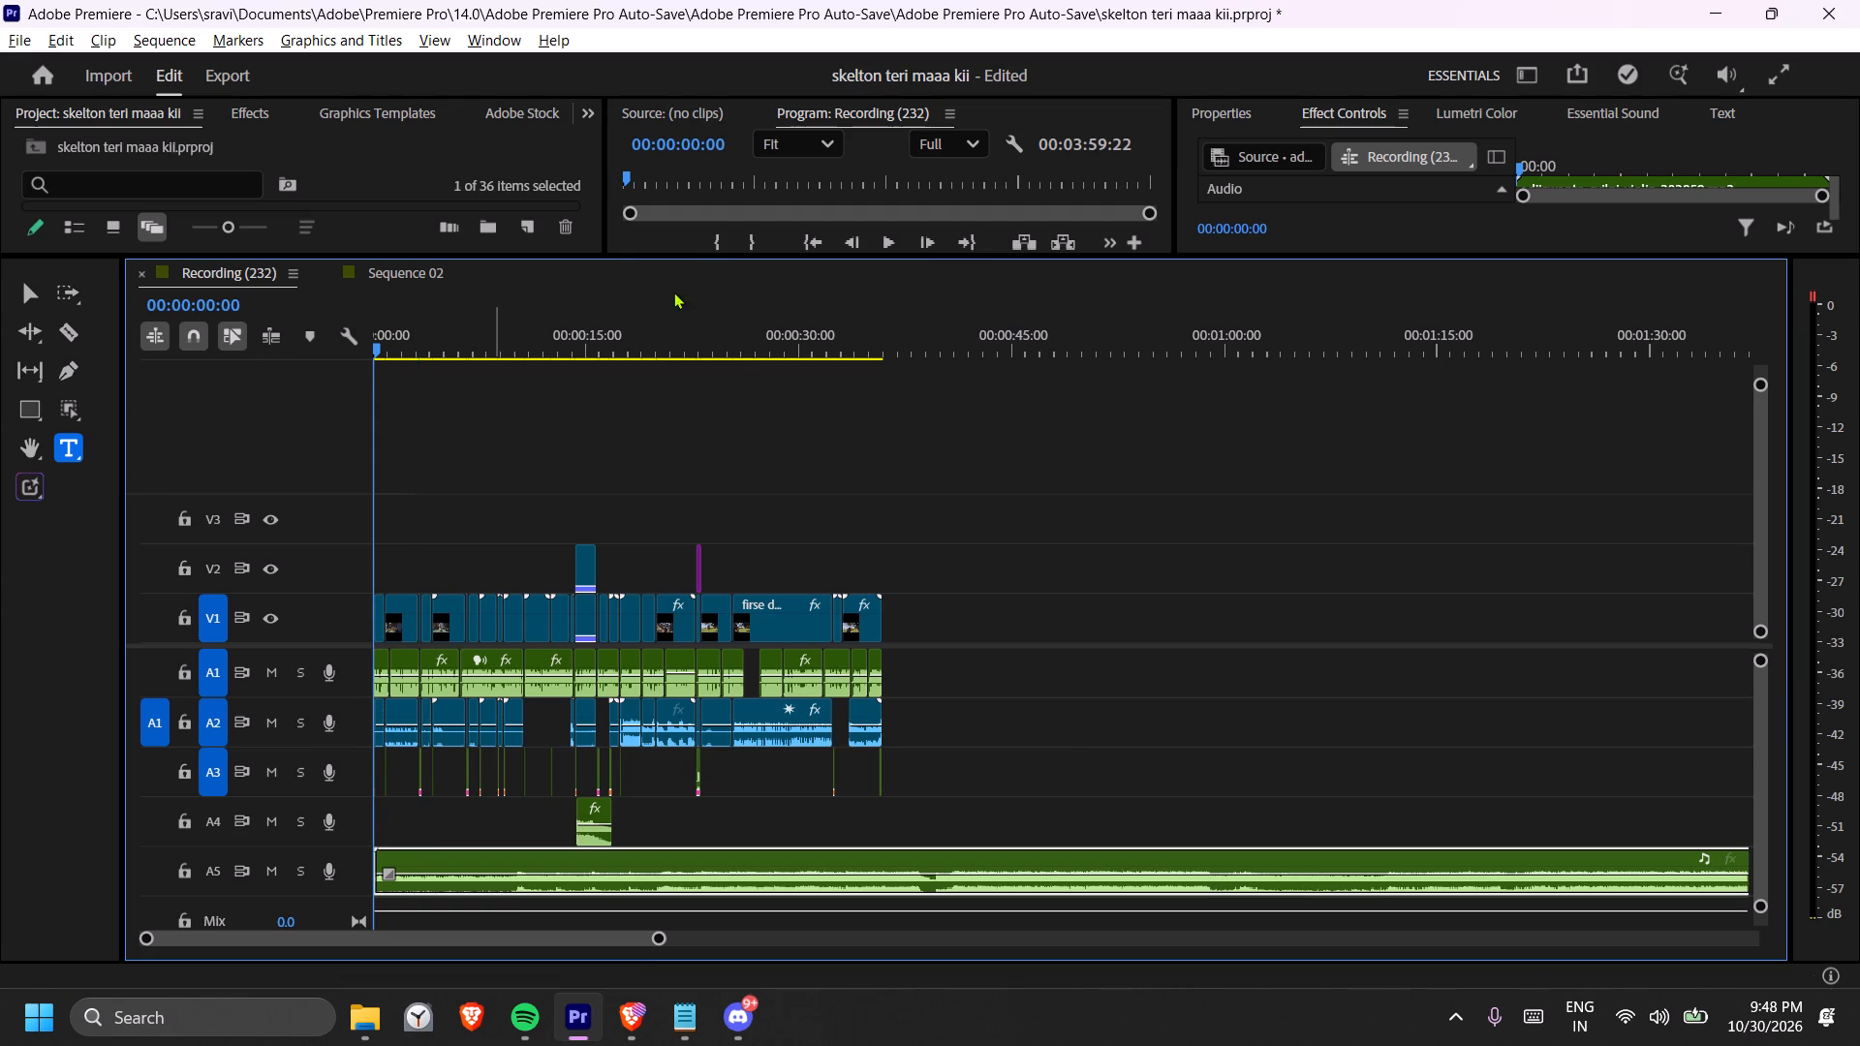
click(895, 242)
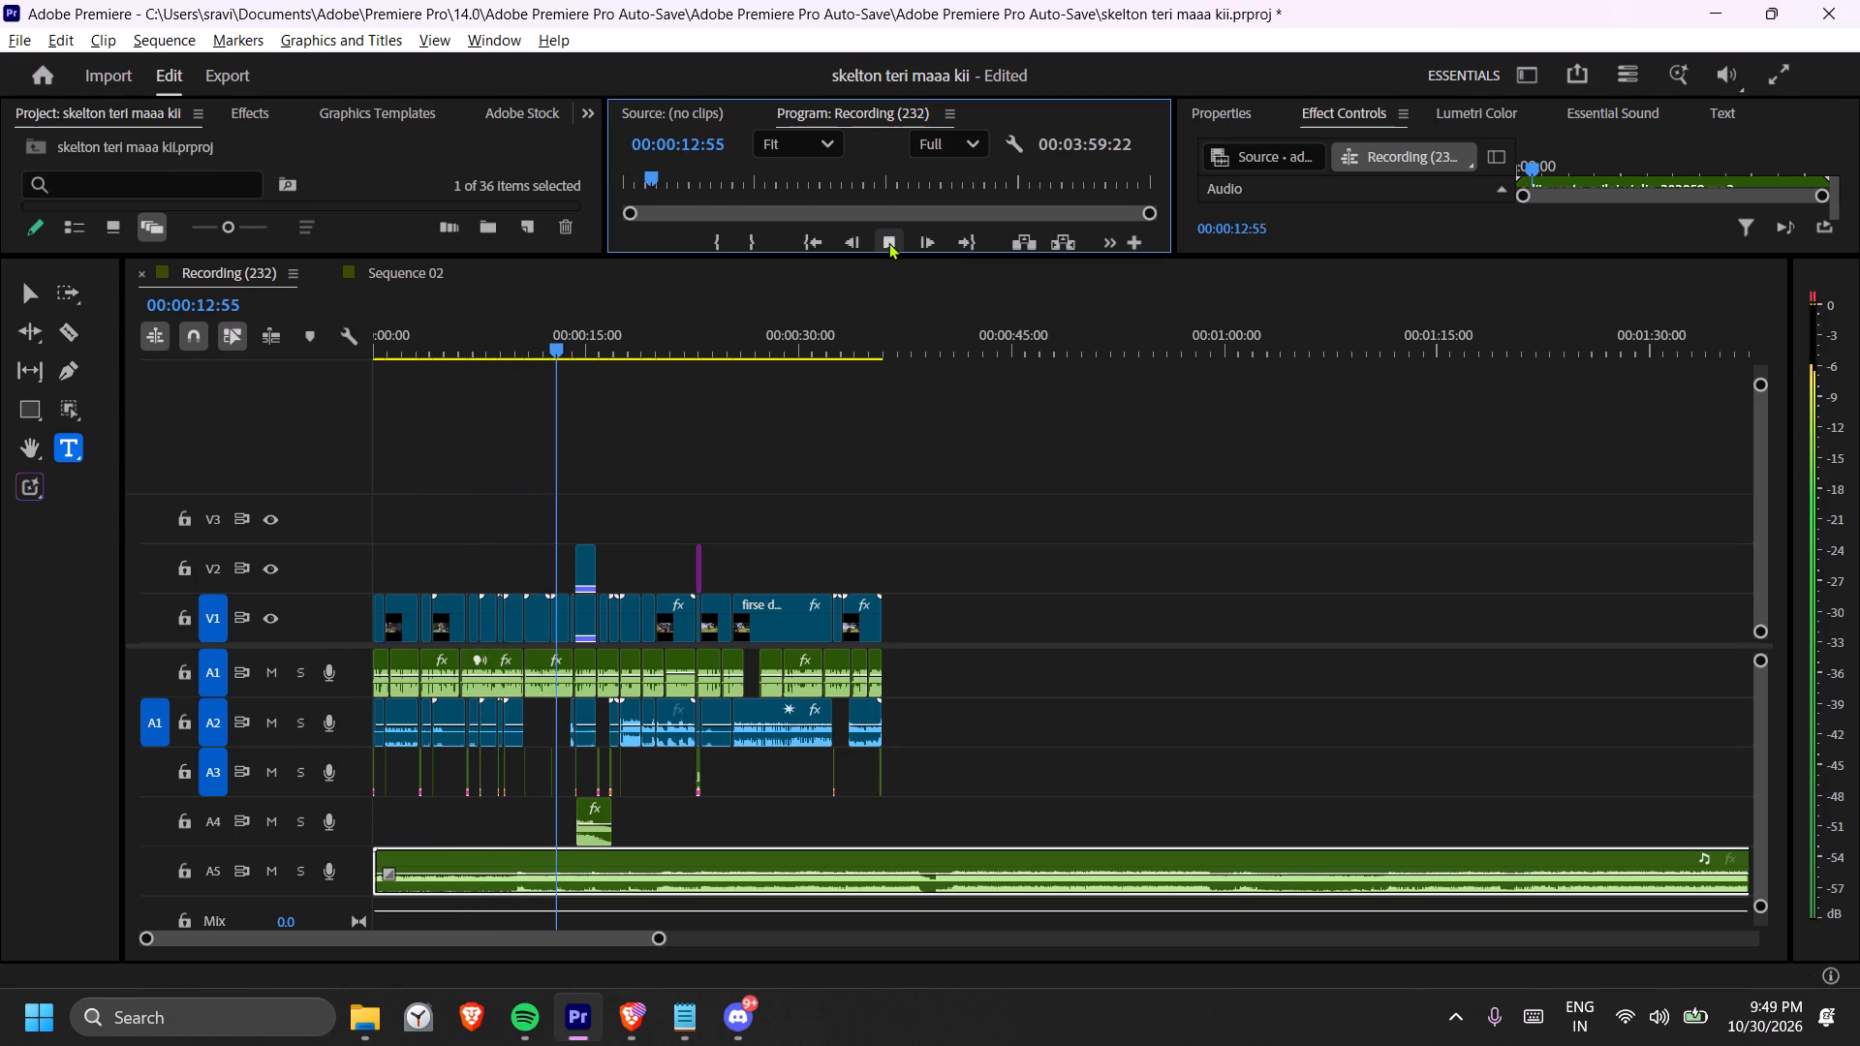
click(895, 241)
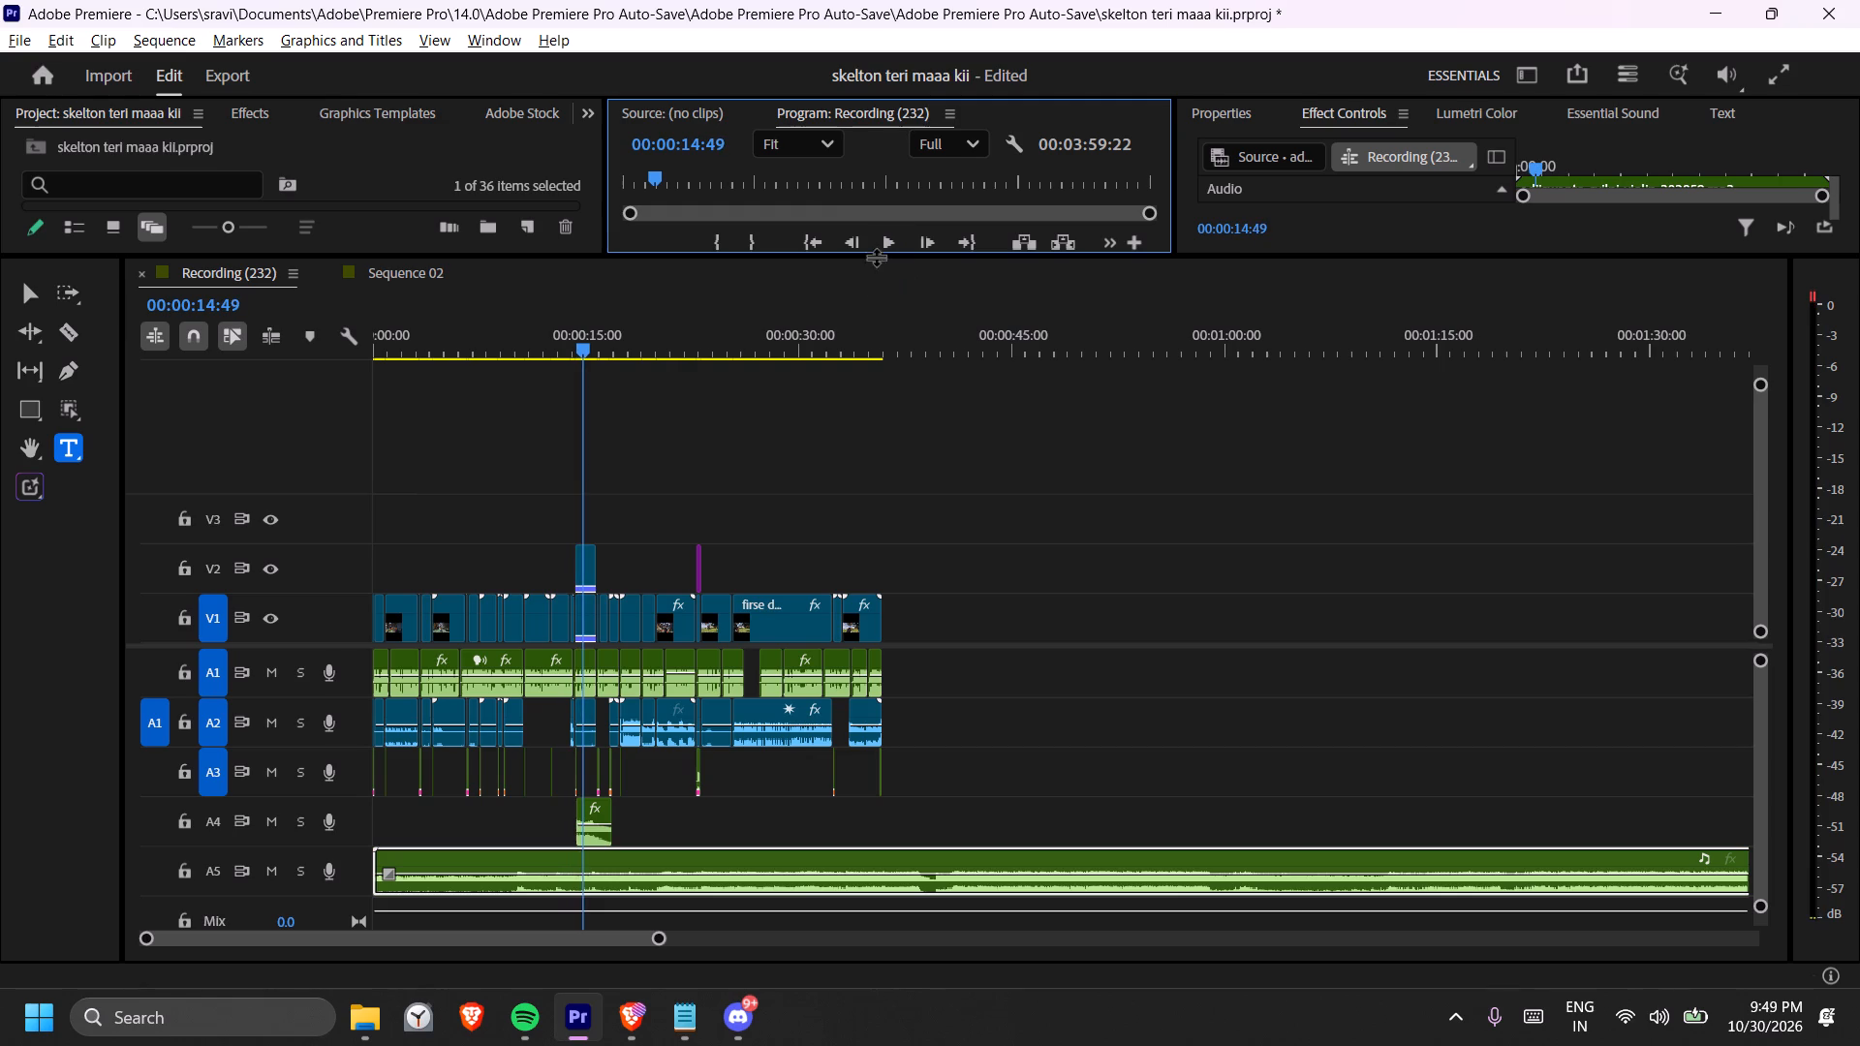
click(883, 243)
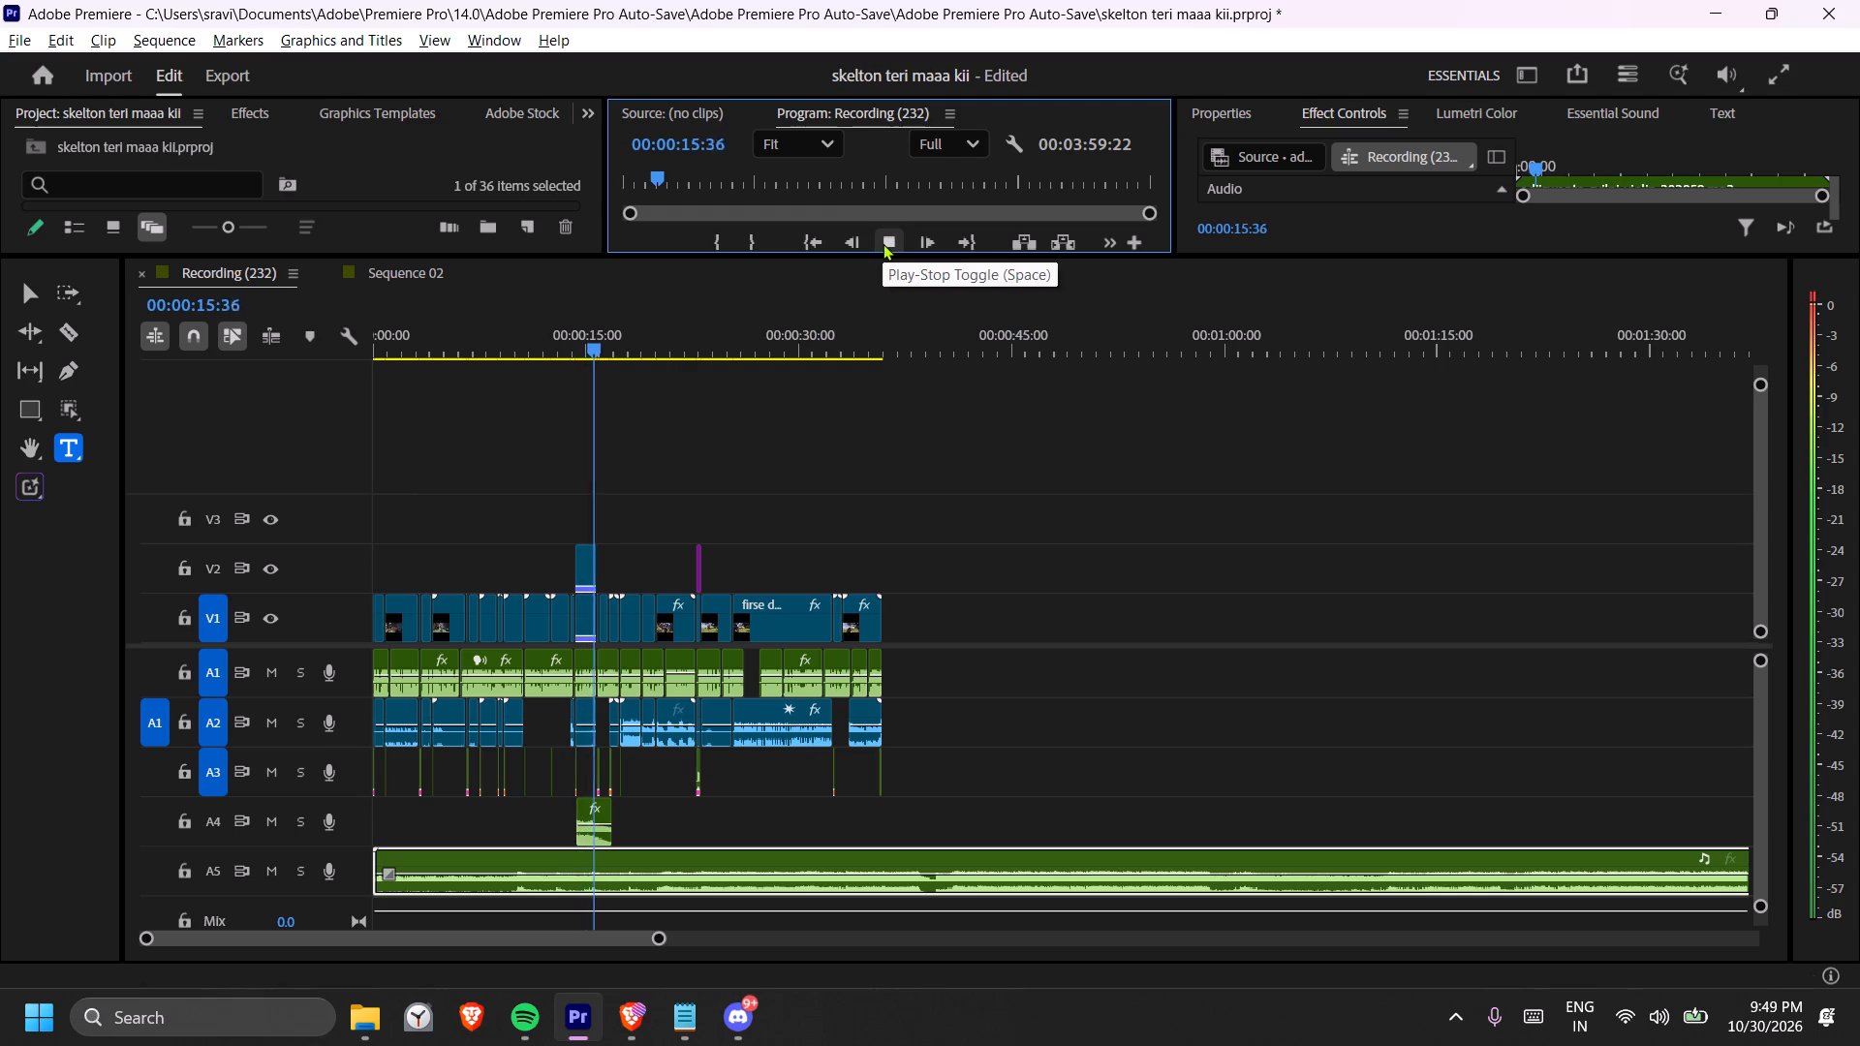
click(883, 243)
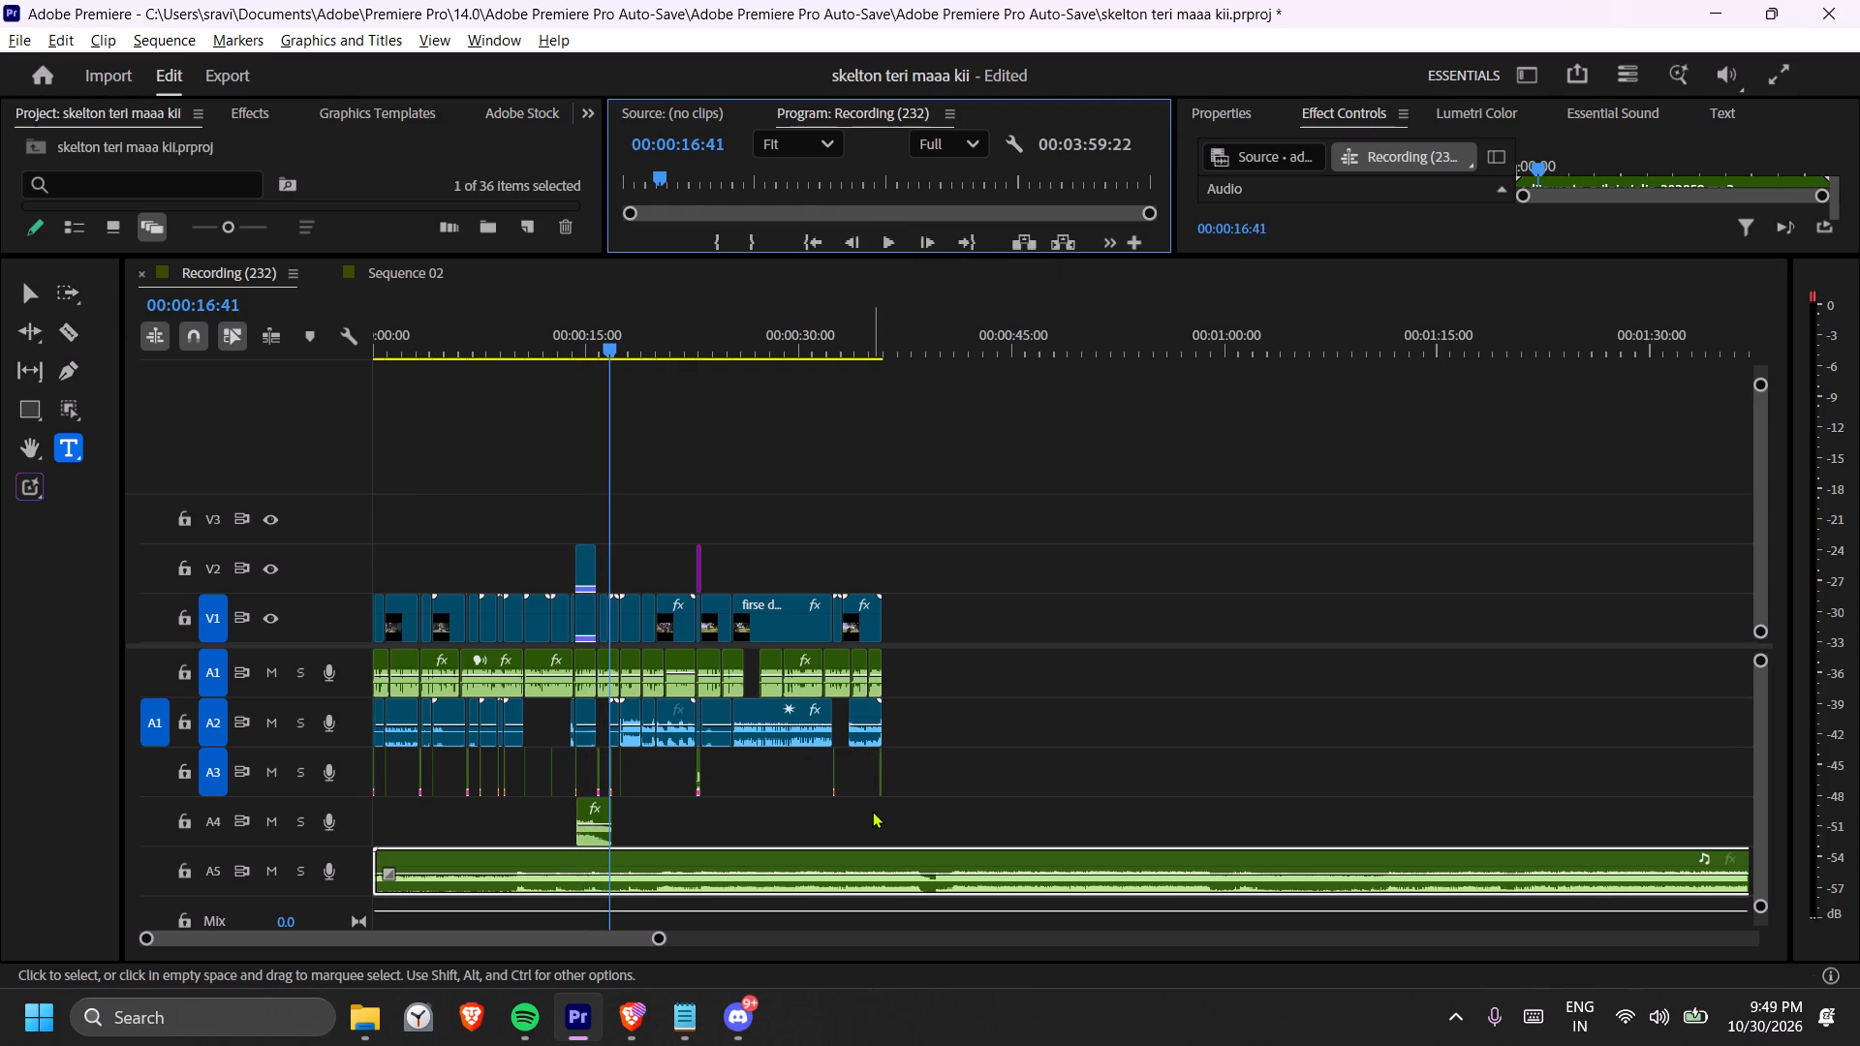
Split the violin clip on A5 where the video ends, at about 36 seconds, and delete the excess part.
key(c)
click(888, 881)
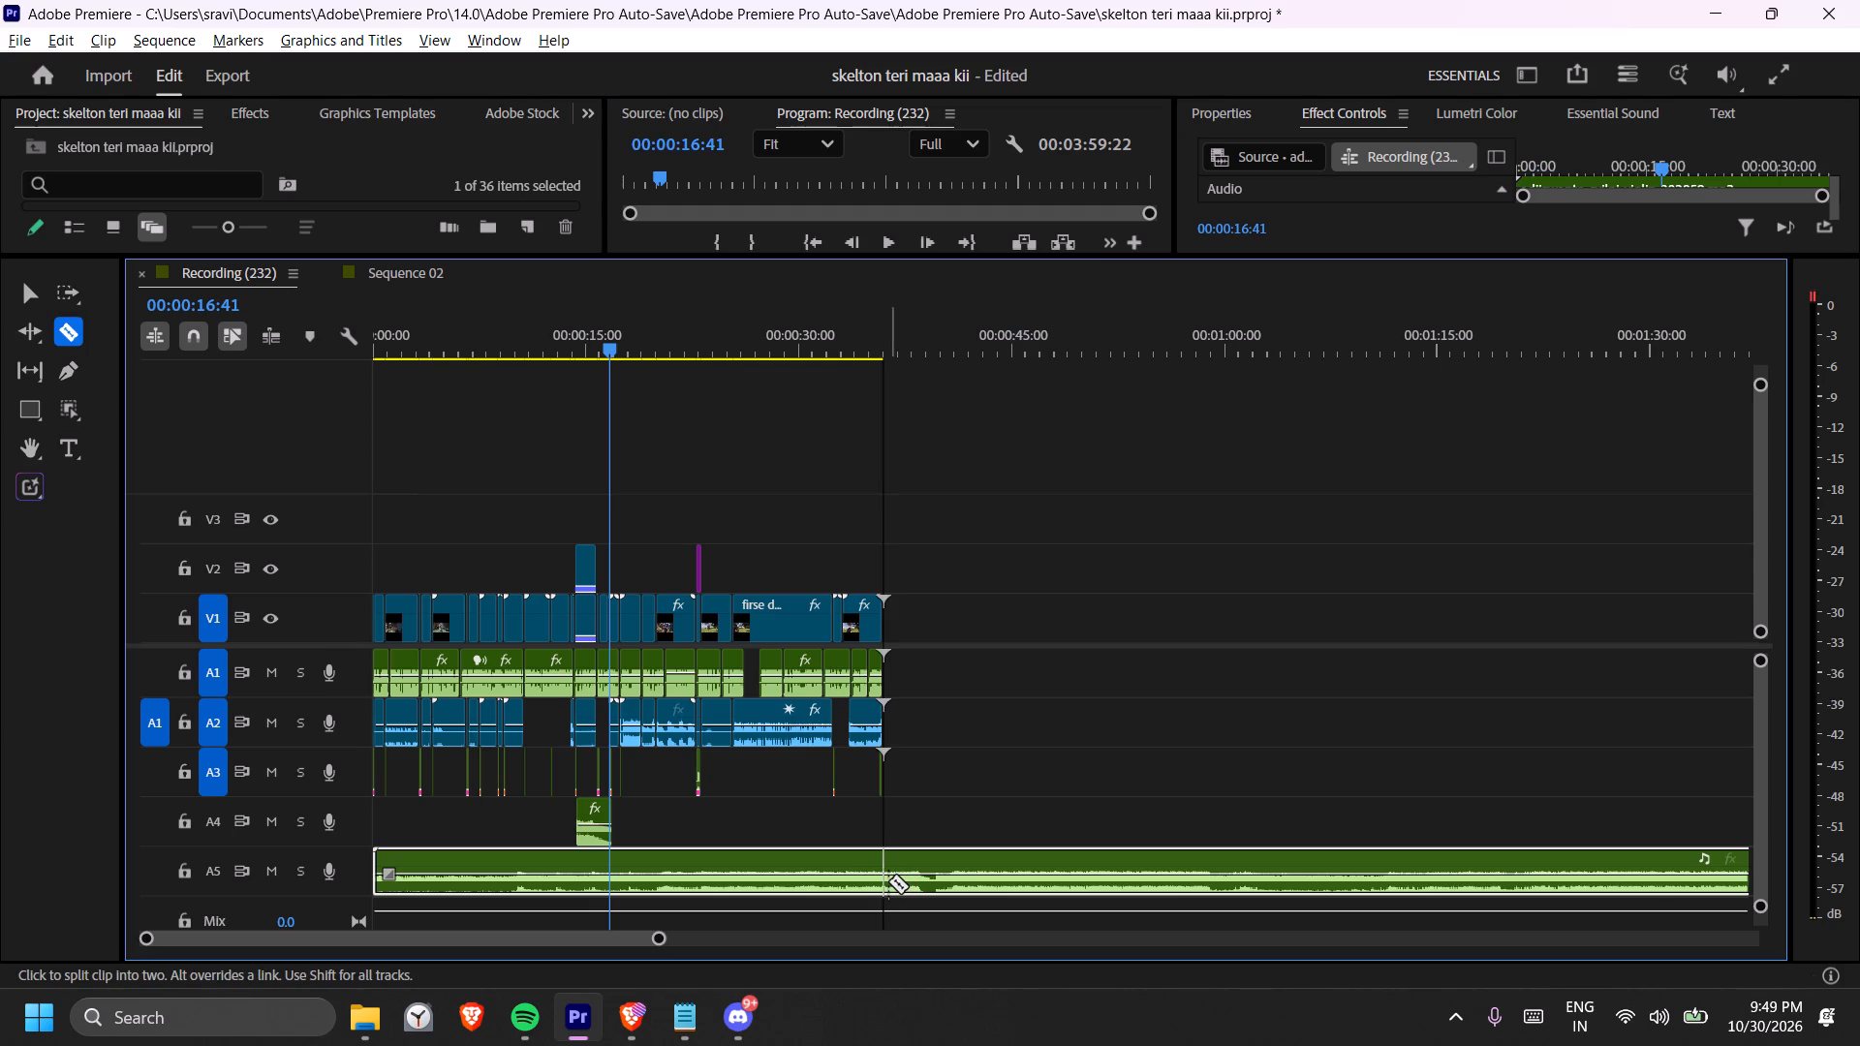
key(t)
click(951, 858)
key(Delete)
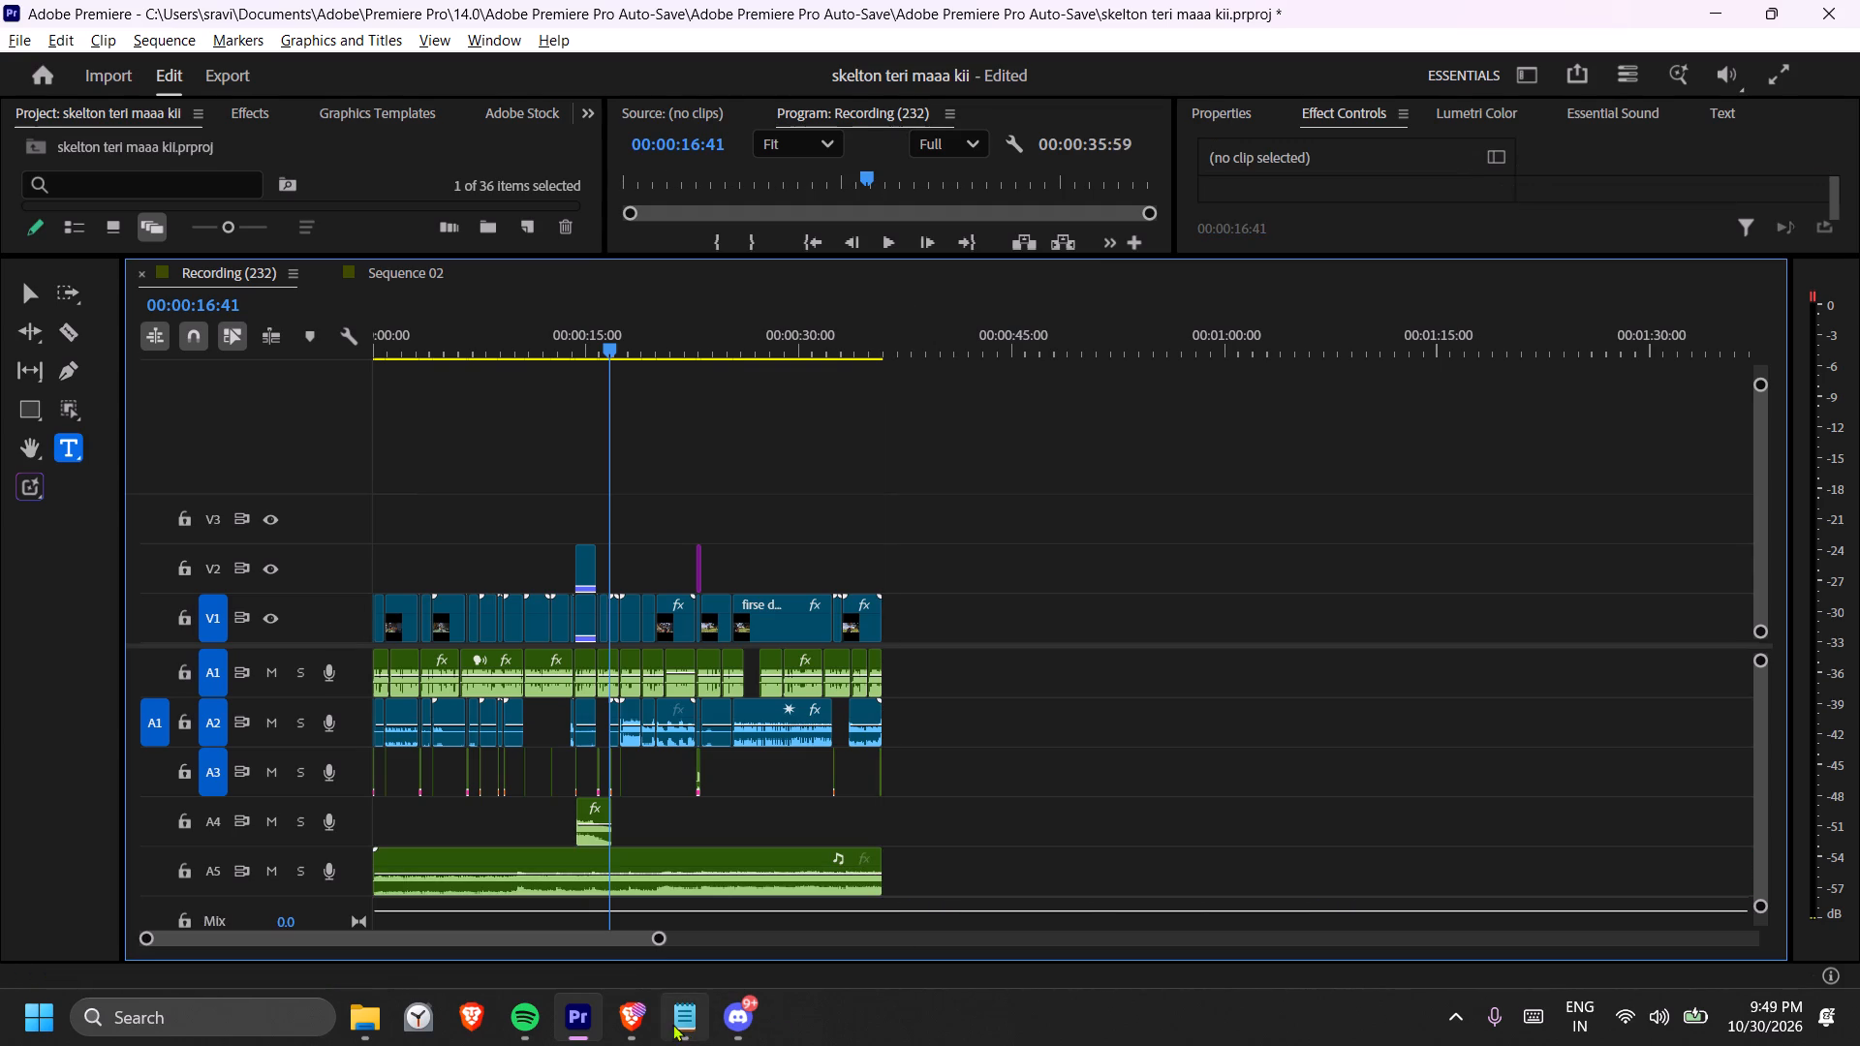
Switch to Brave in a maximized window and open YouTube in a new tab.
click(641, 1017)
click(1720, 27)
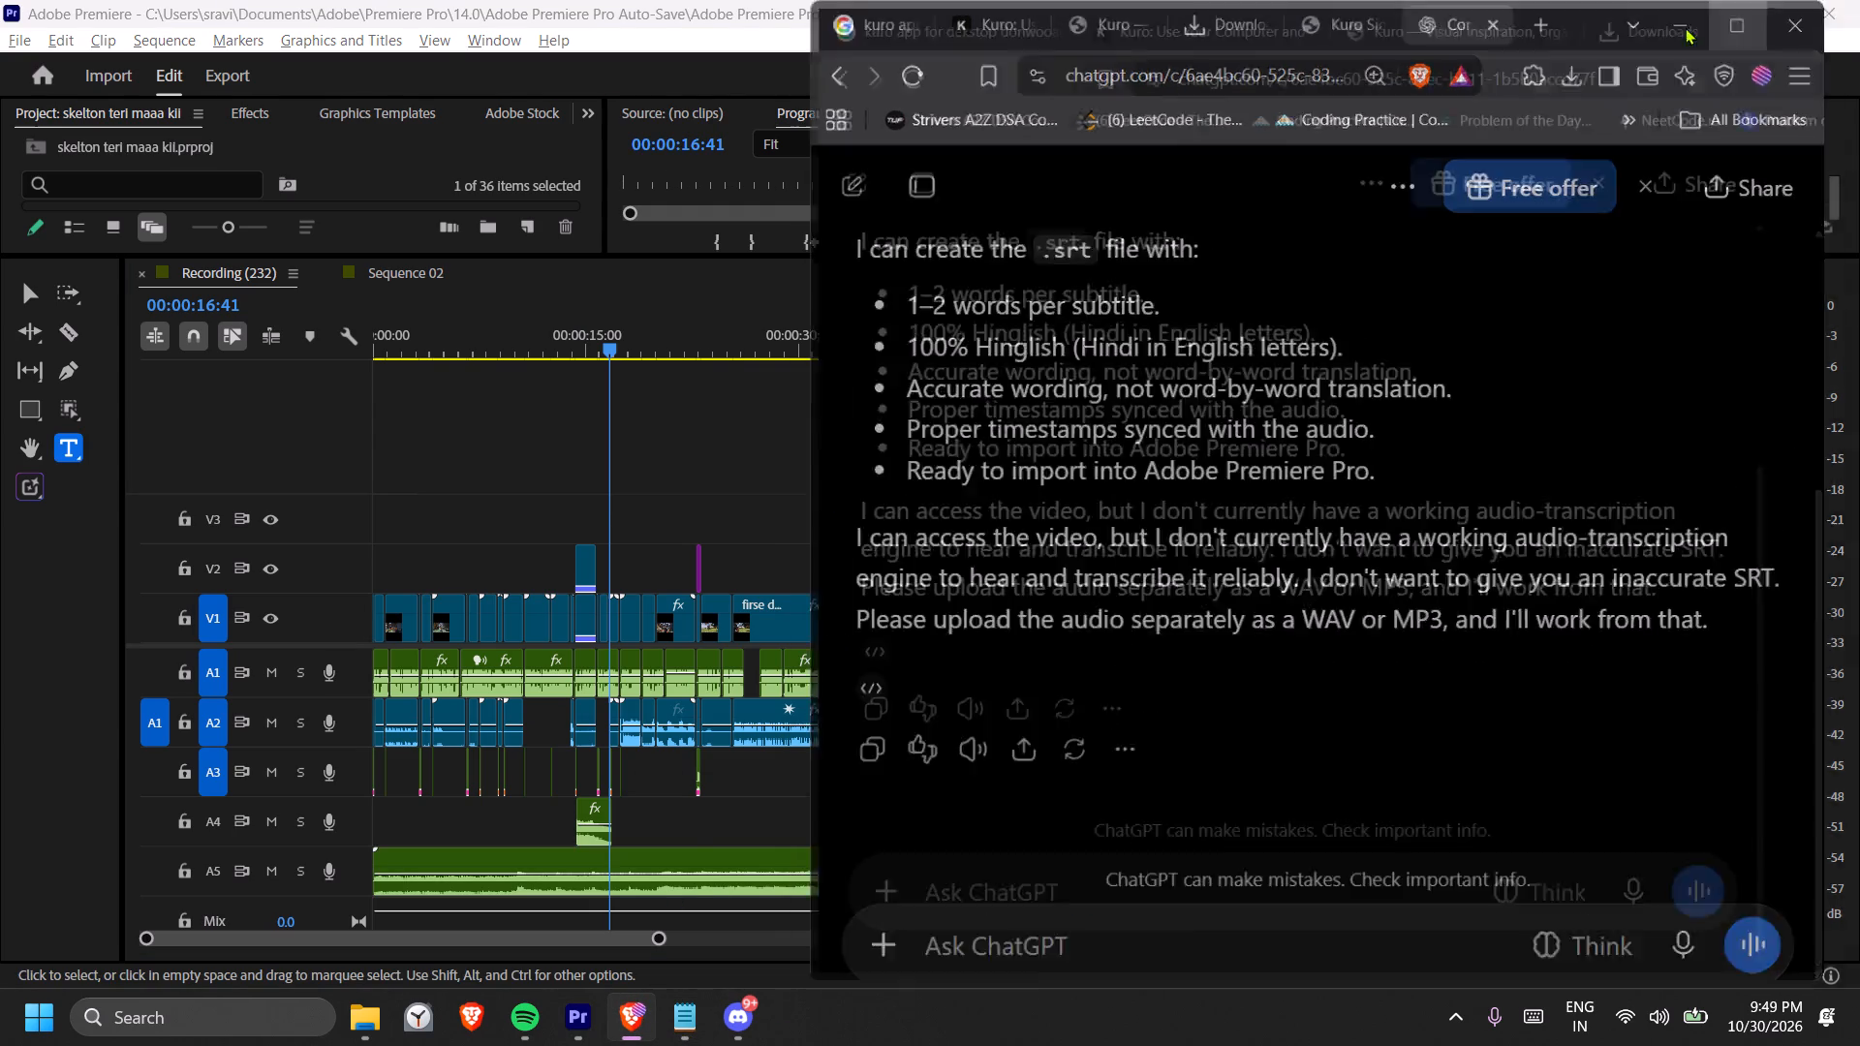
click(1593, 32)
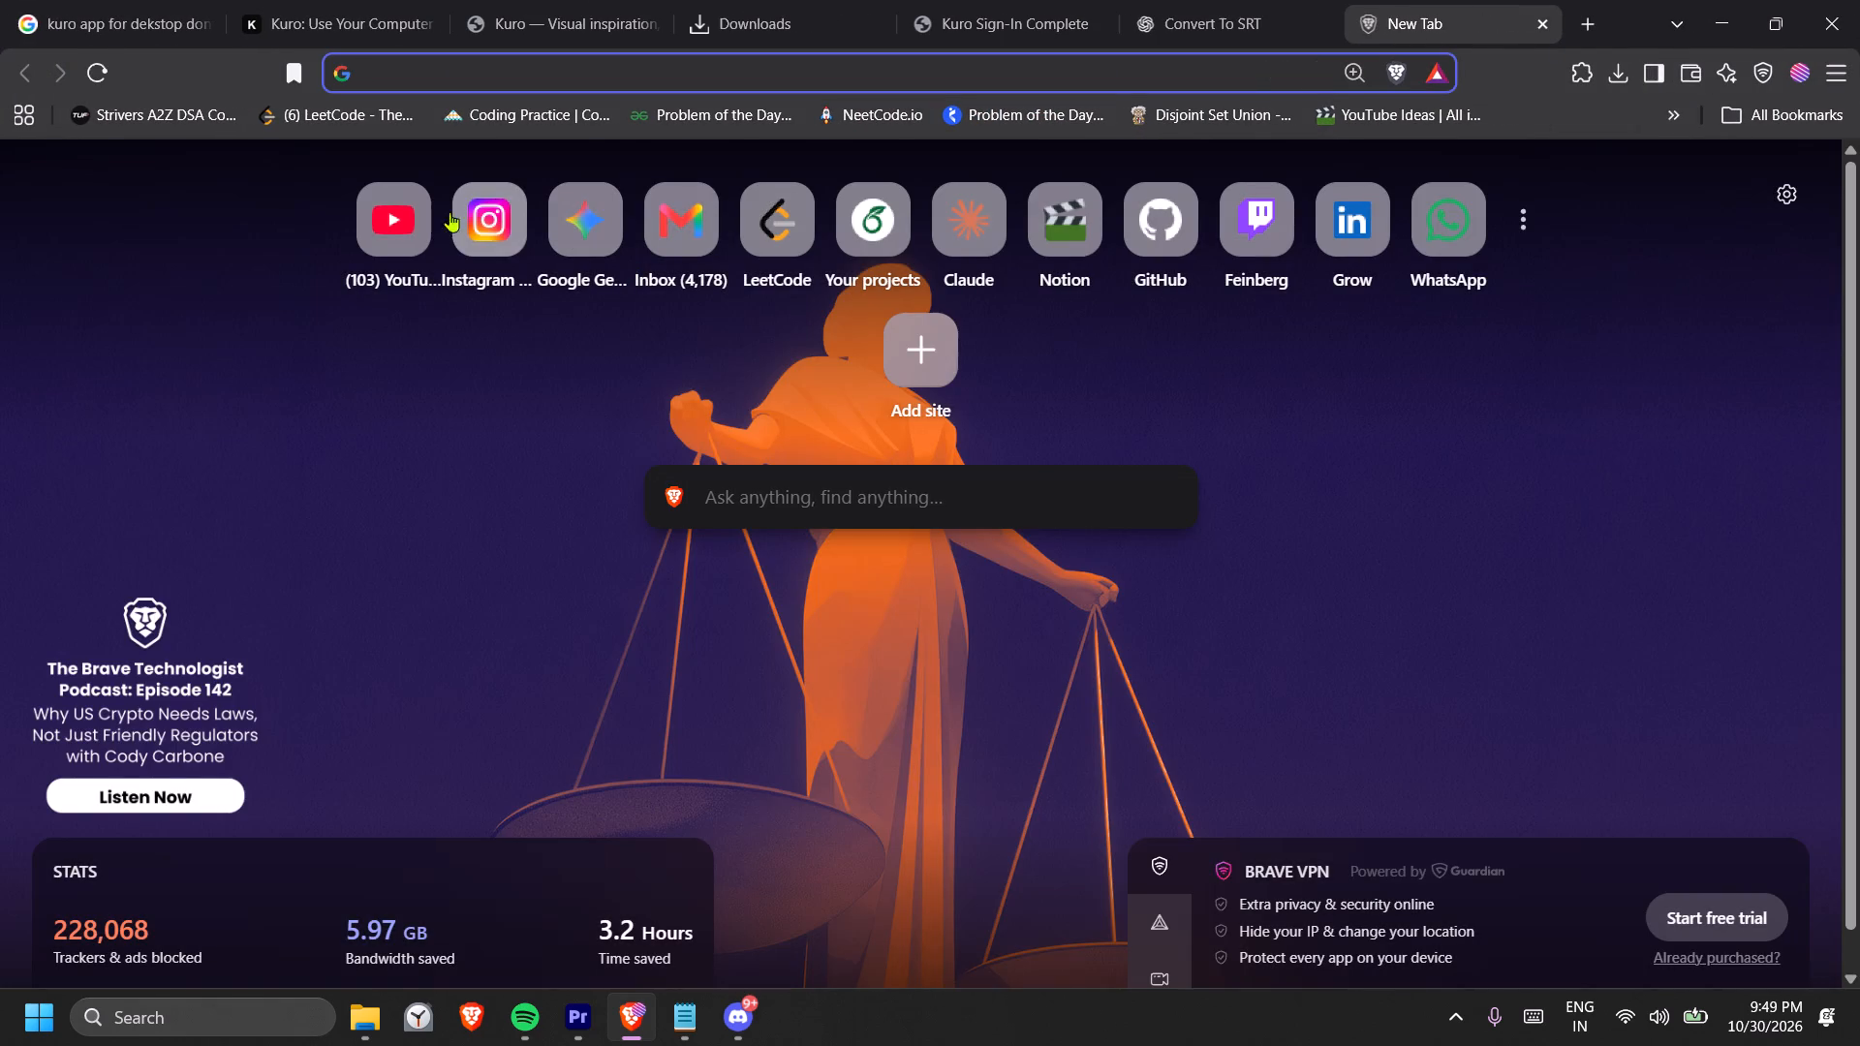
click(384, 220)
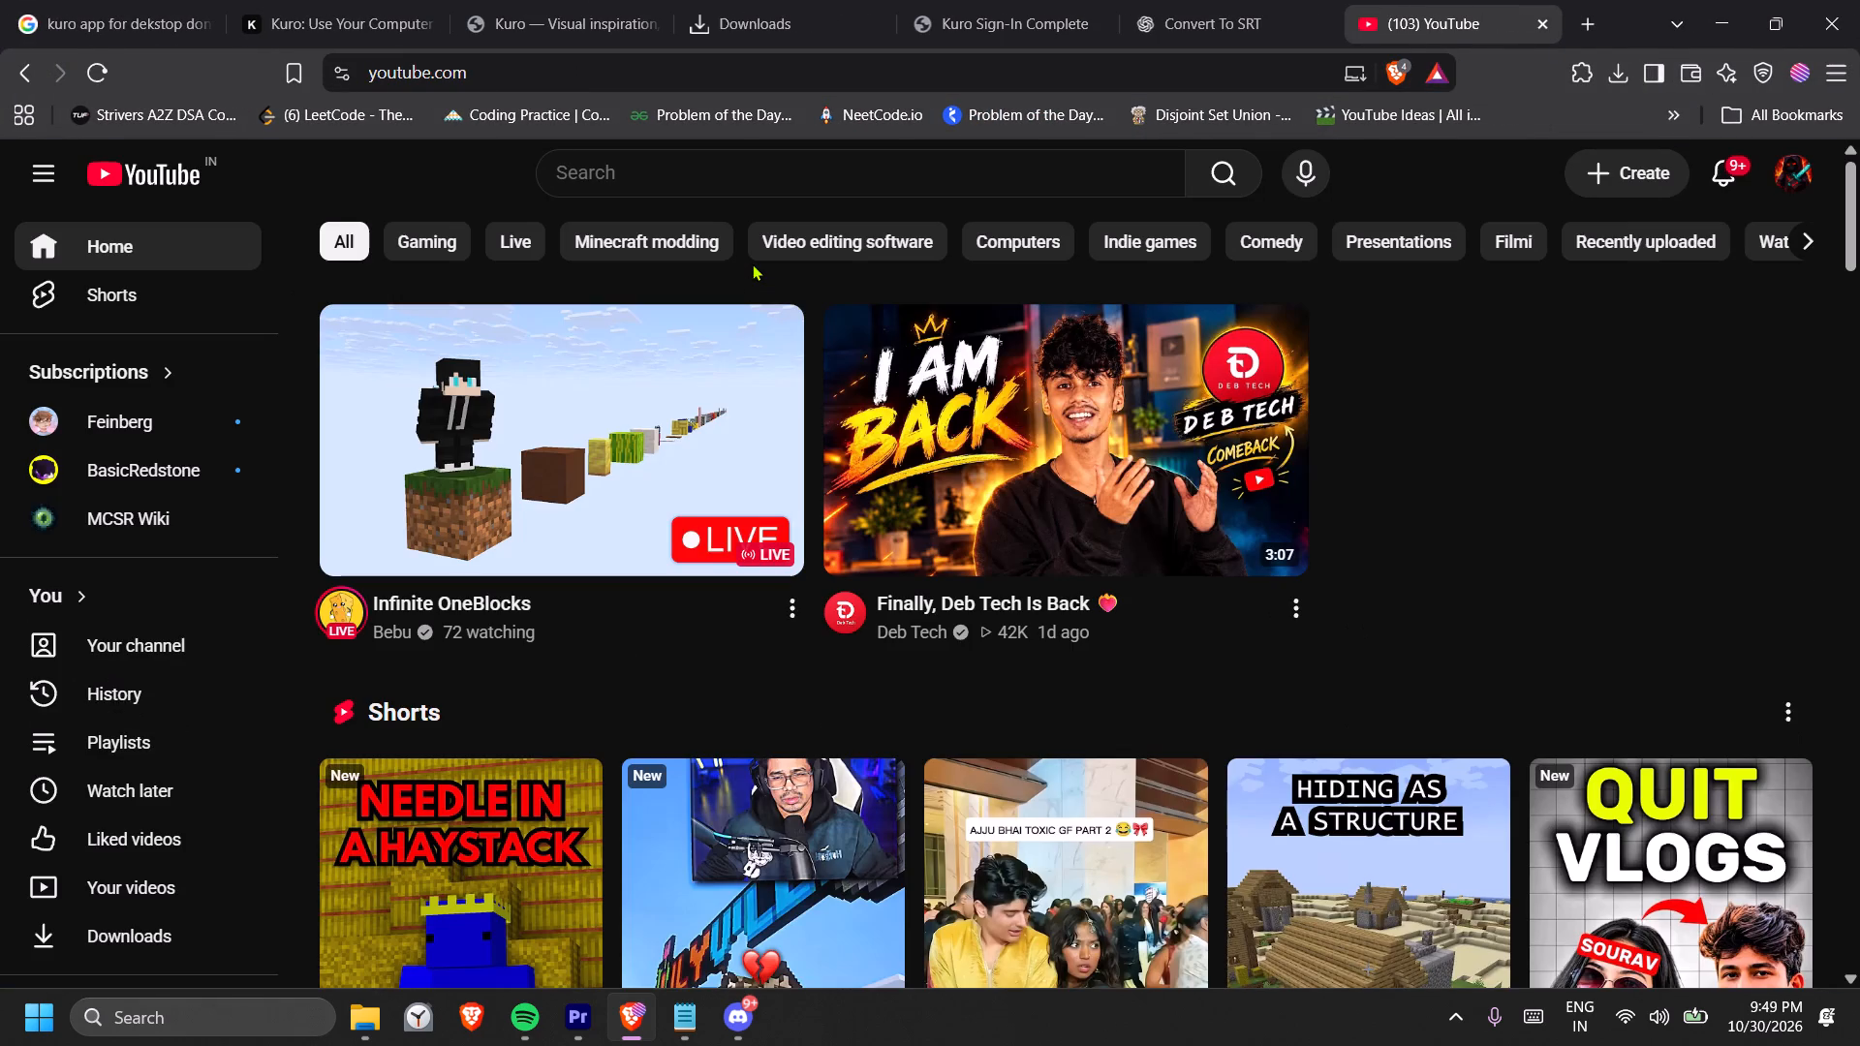
Open the Infinite OneBlocks live stream from the YouTube home page and view it.
click(672, 418)
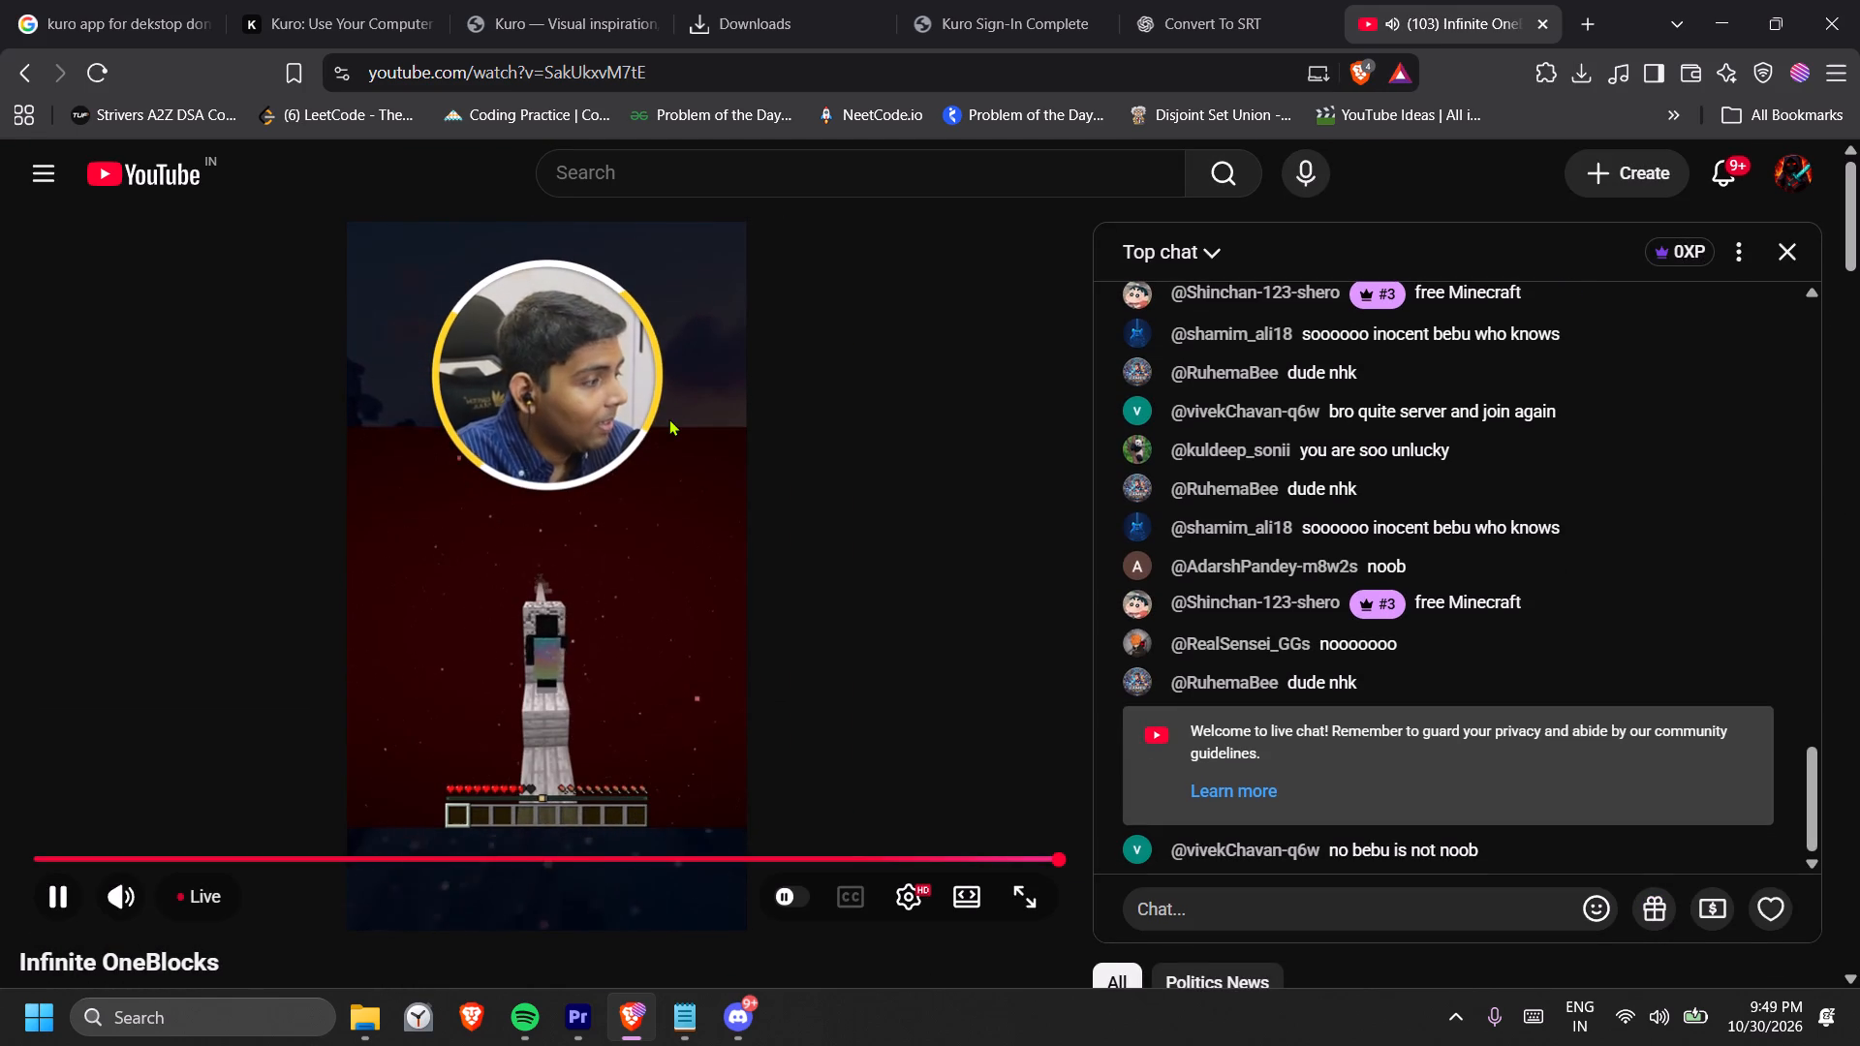
scroll(578, 393, down, 1)
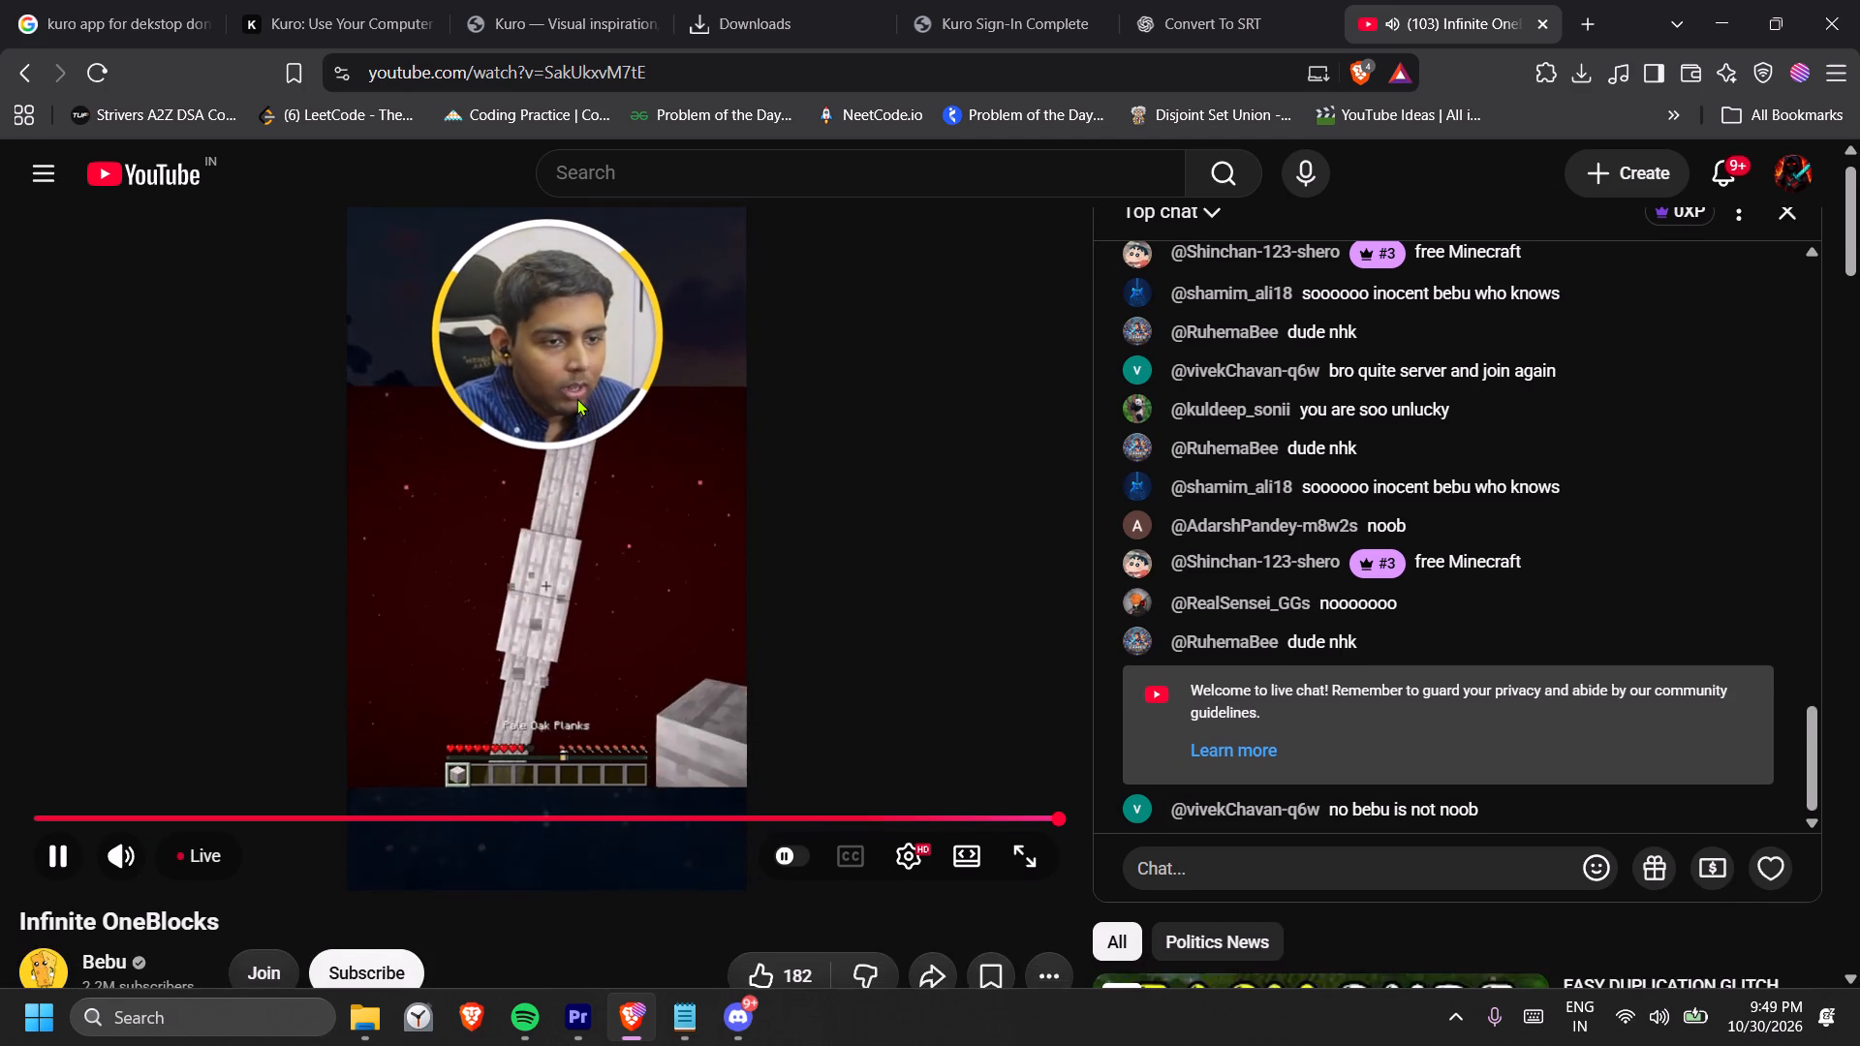
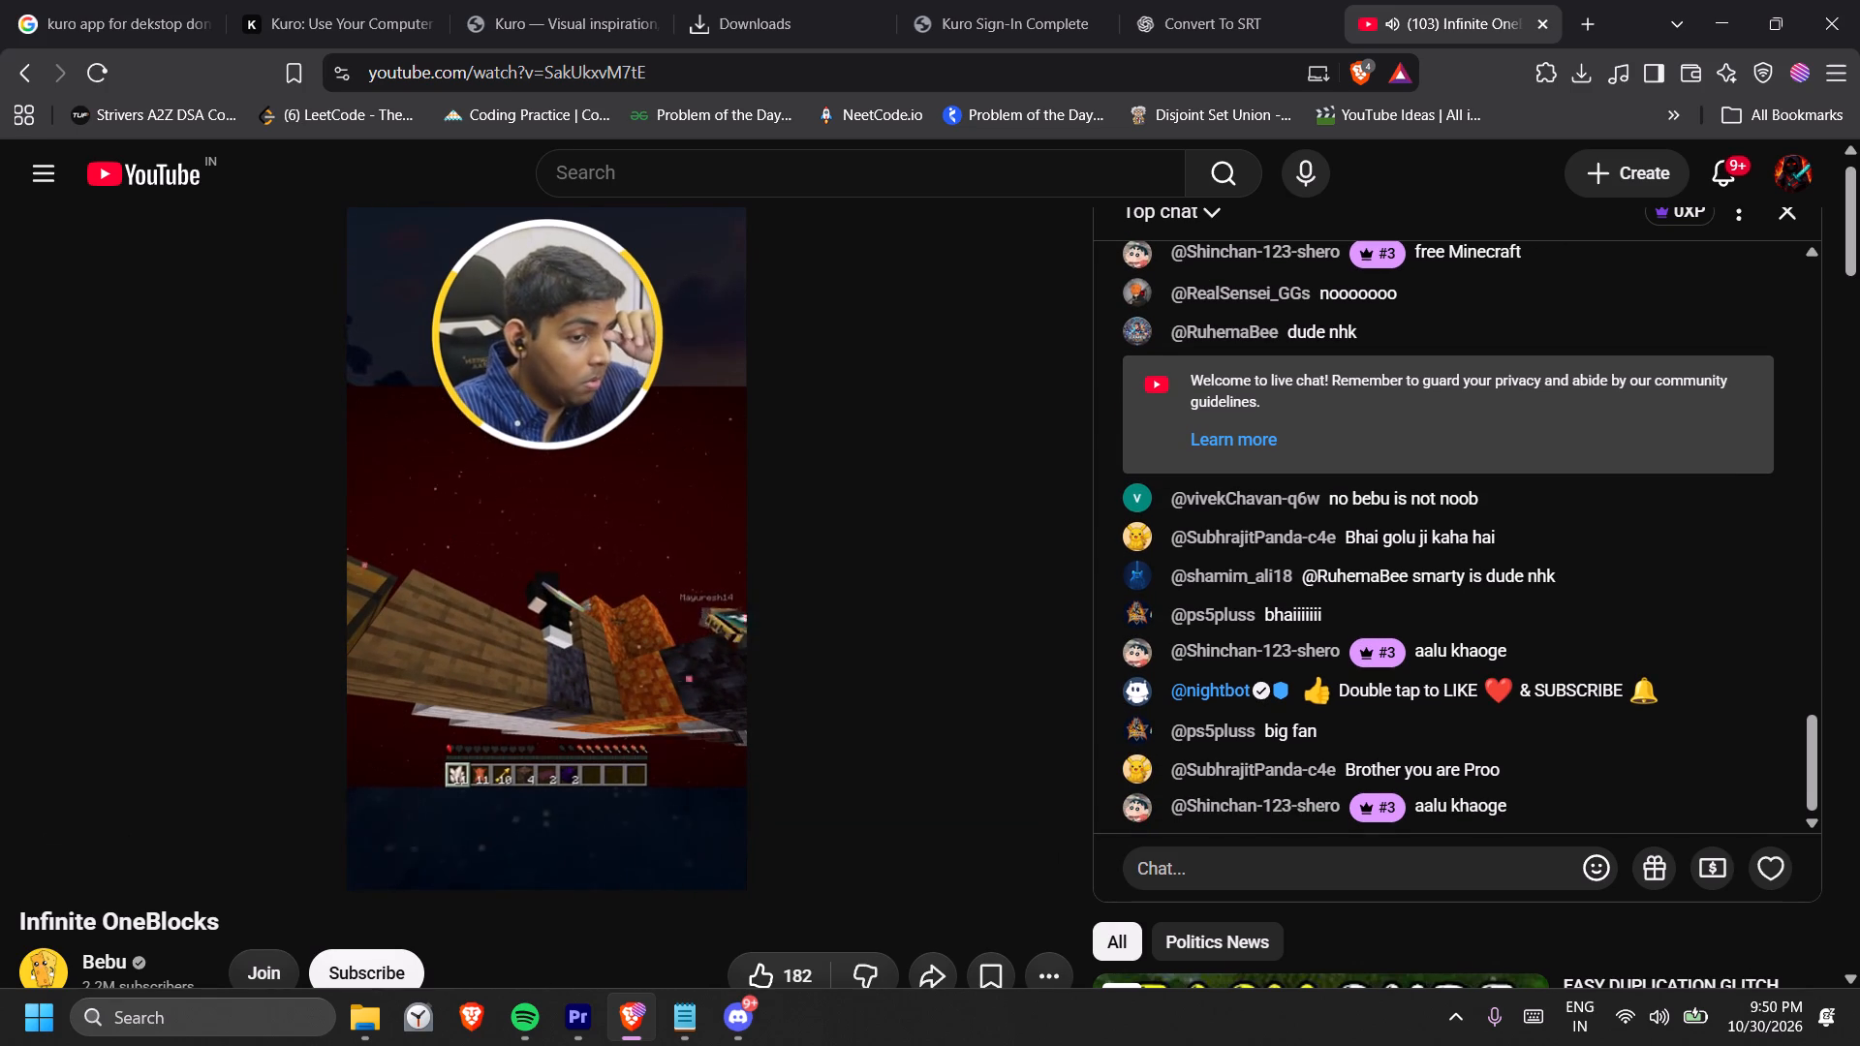
Leave the Infinite OneBlocks live stream and browse the recommendations on the YouTube home page.
click(600, 509)
scroll(600, 509, down, 9)
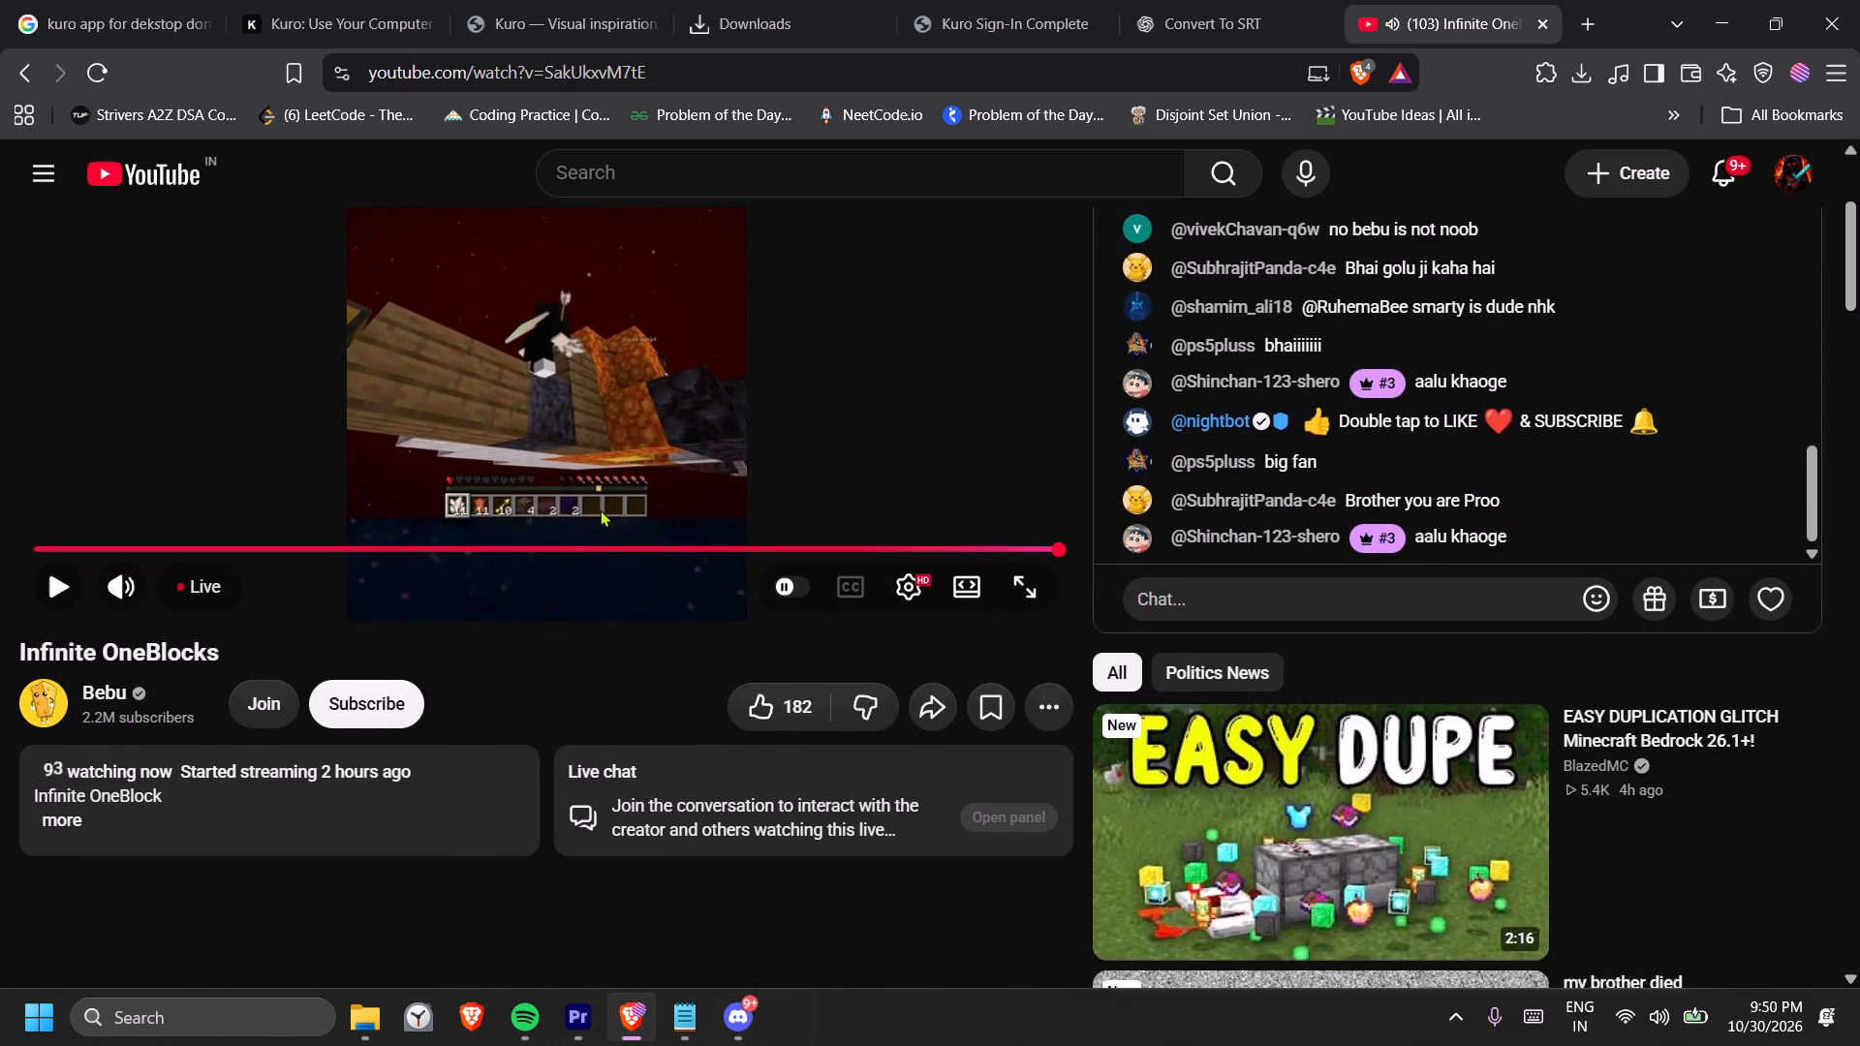
scroll(600, 509, down, 6)
click(613, 559)
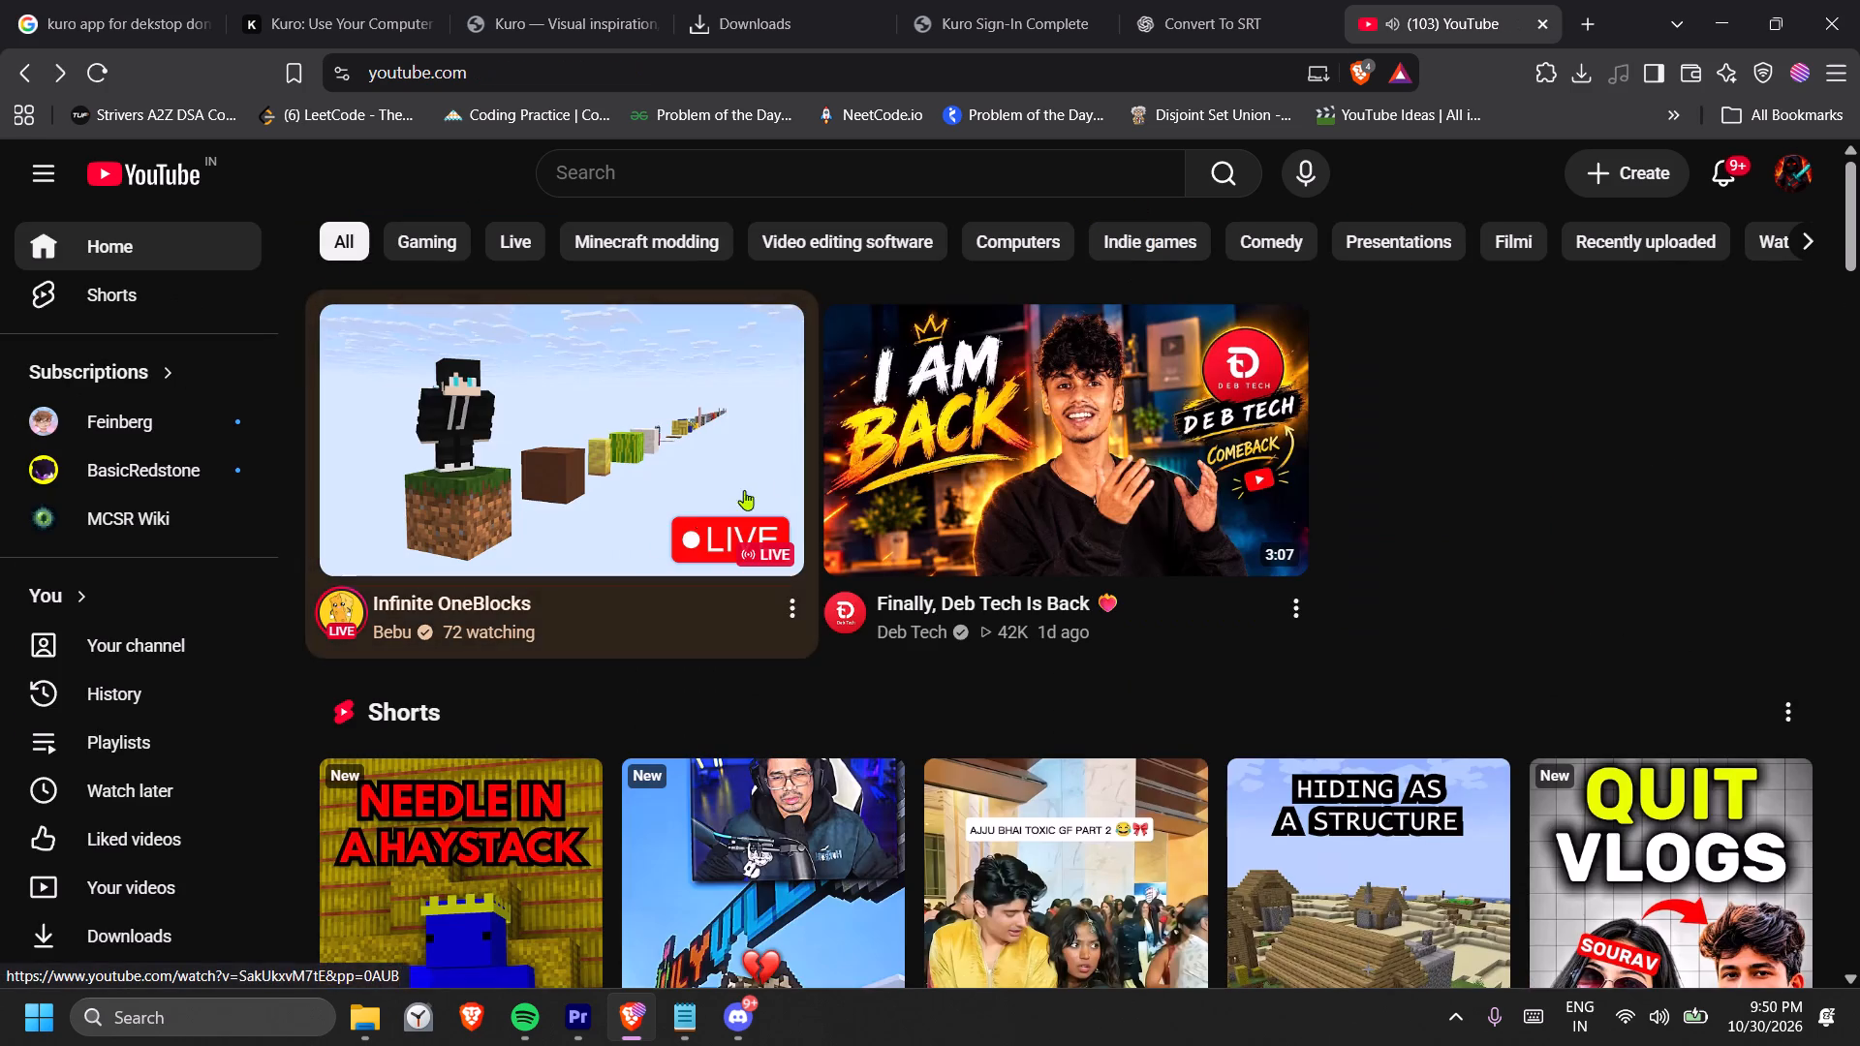
click(905, 190)
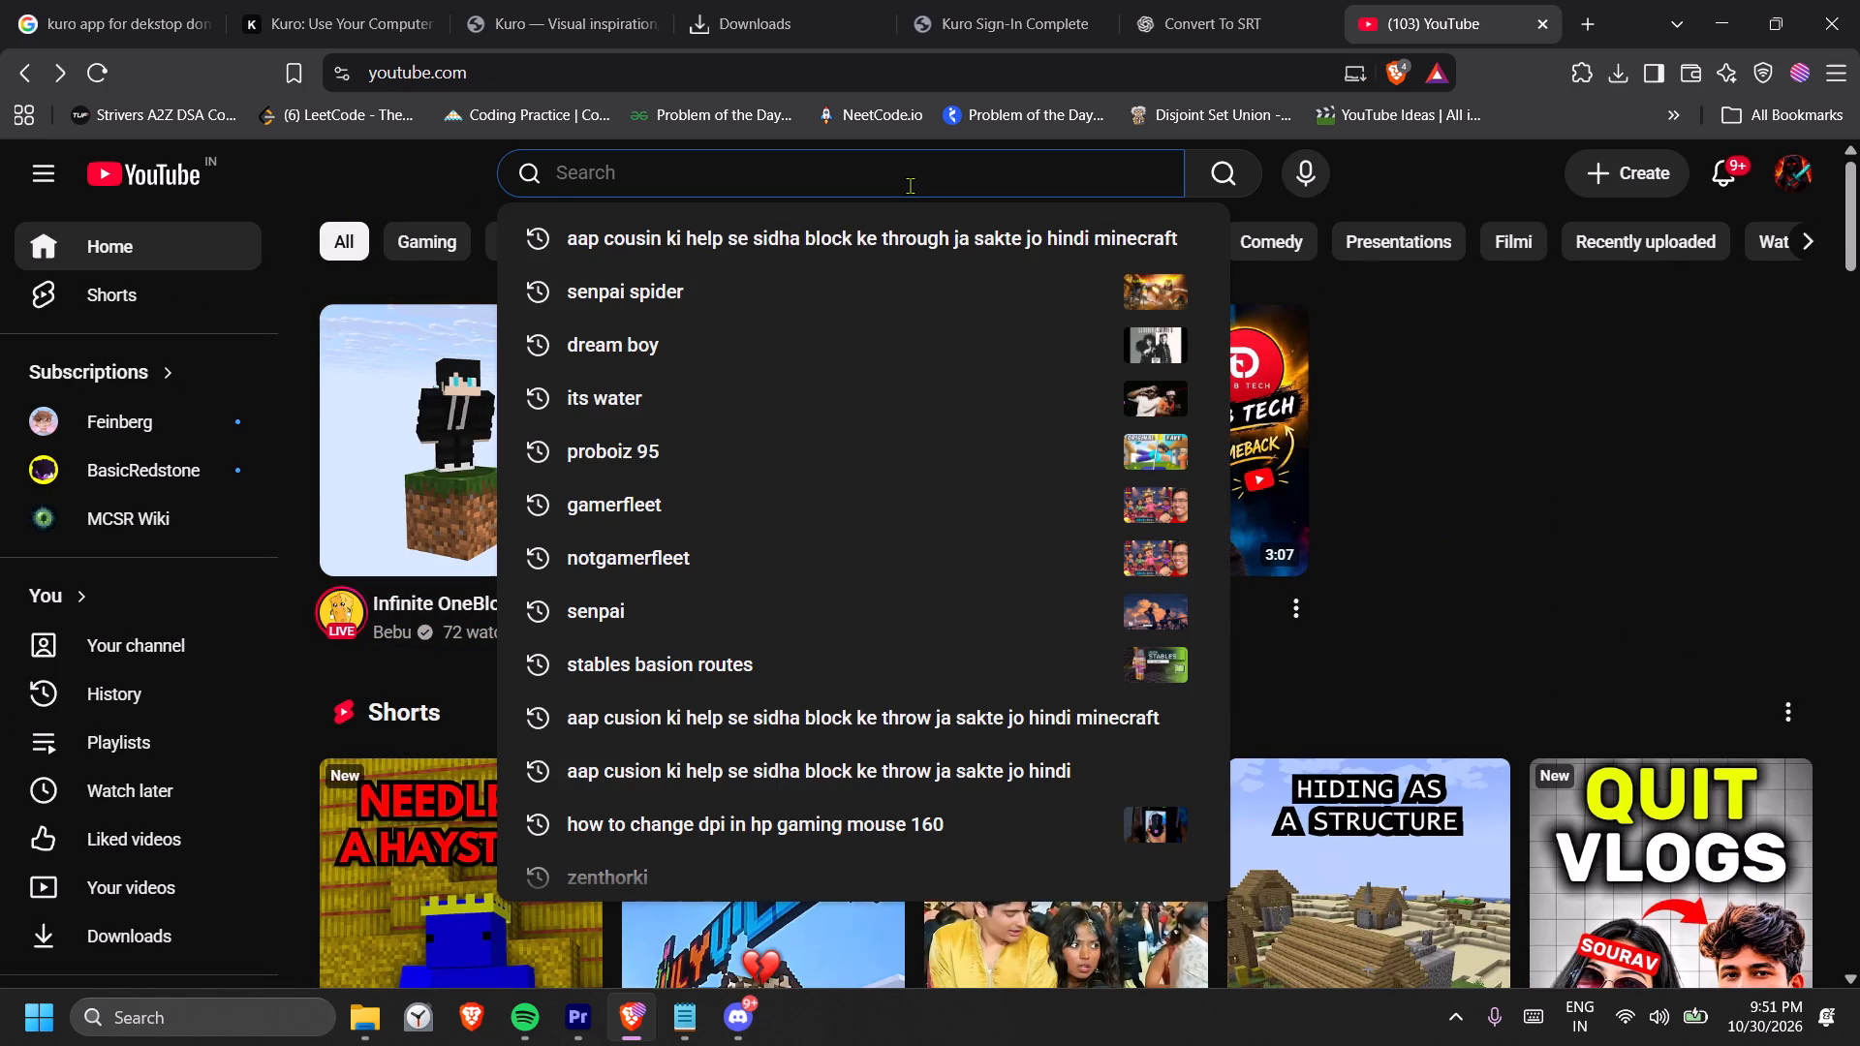
click(1642, 435)
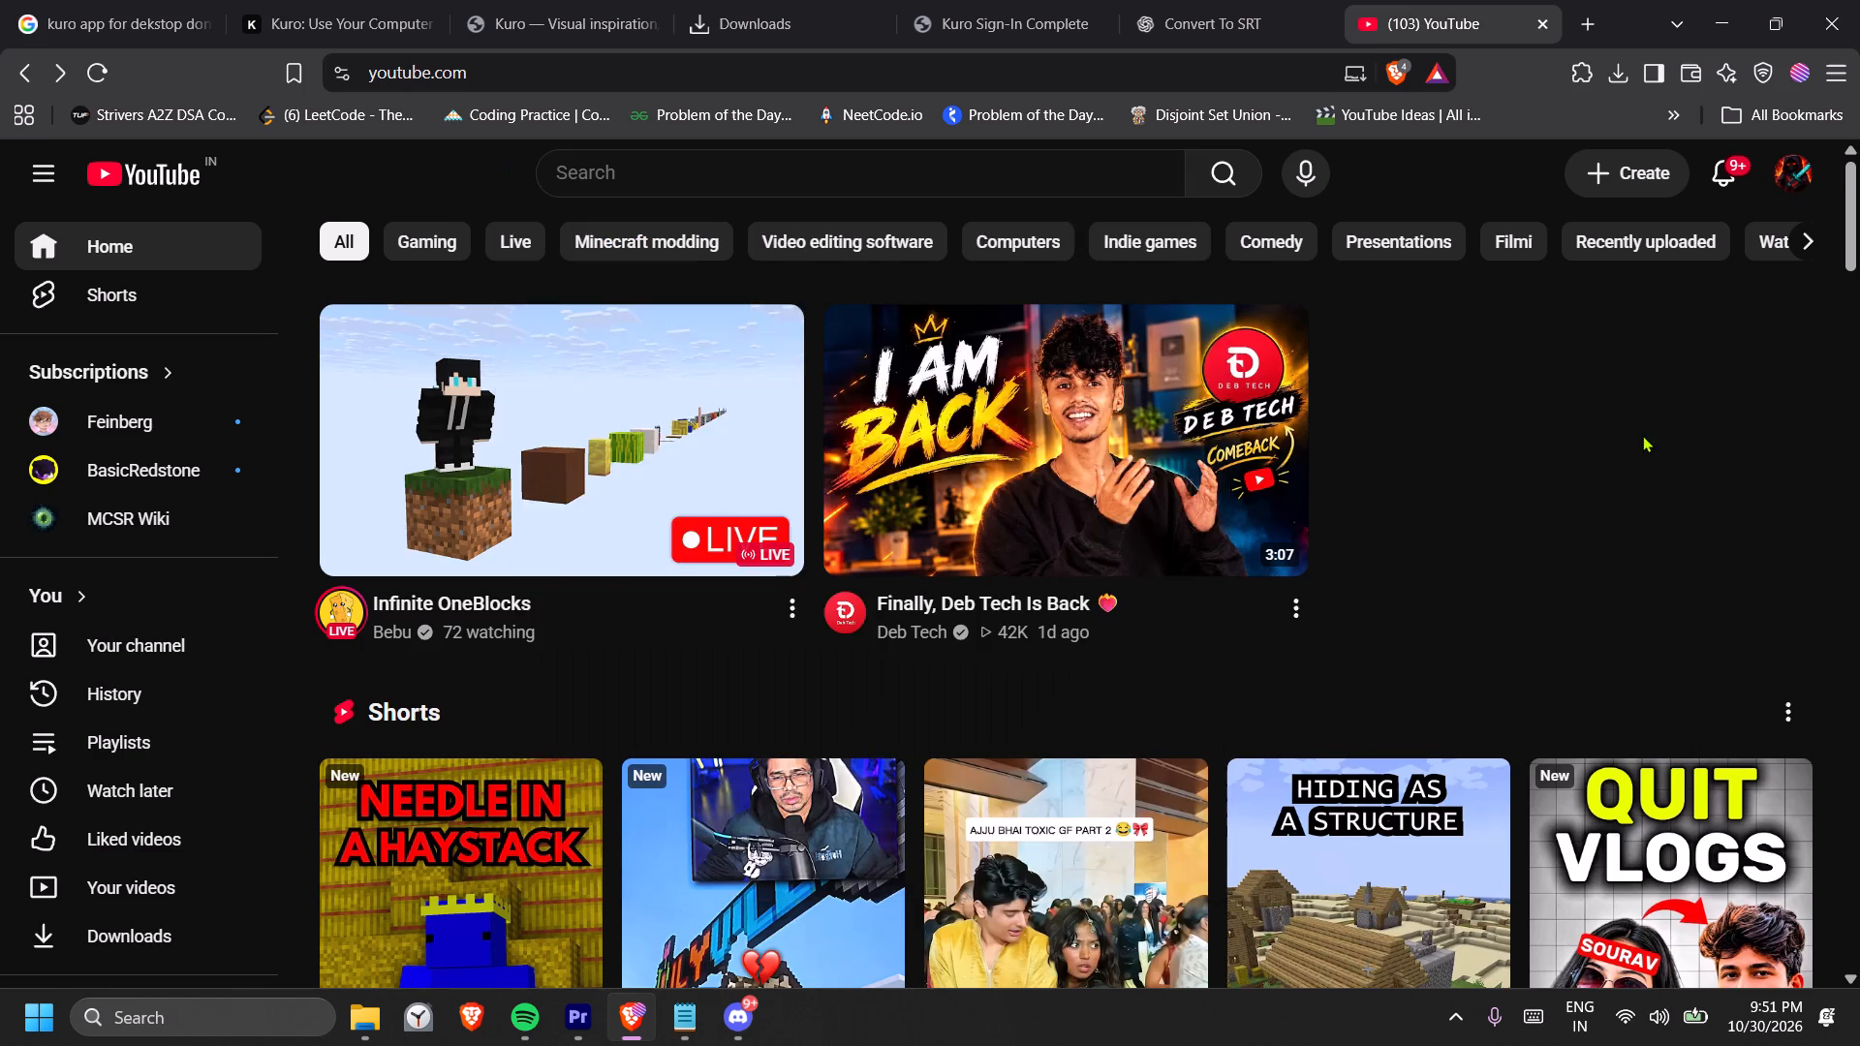
scroll(1450, 467, down, 6)
scroll(1197, 501, down, 7)
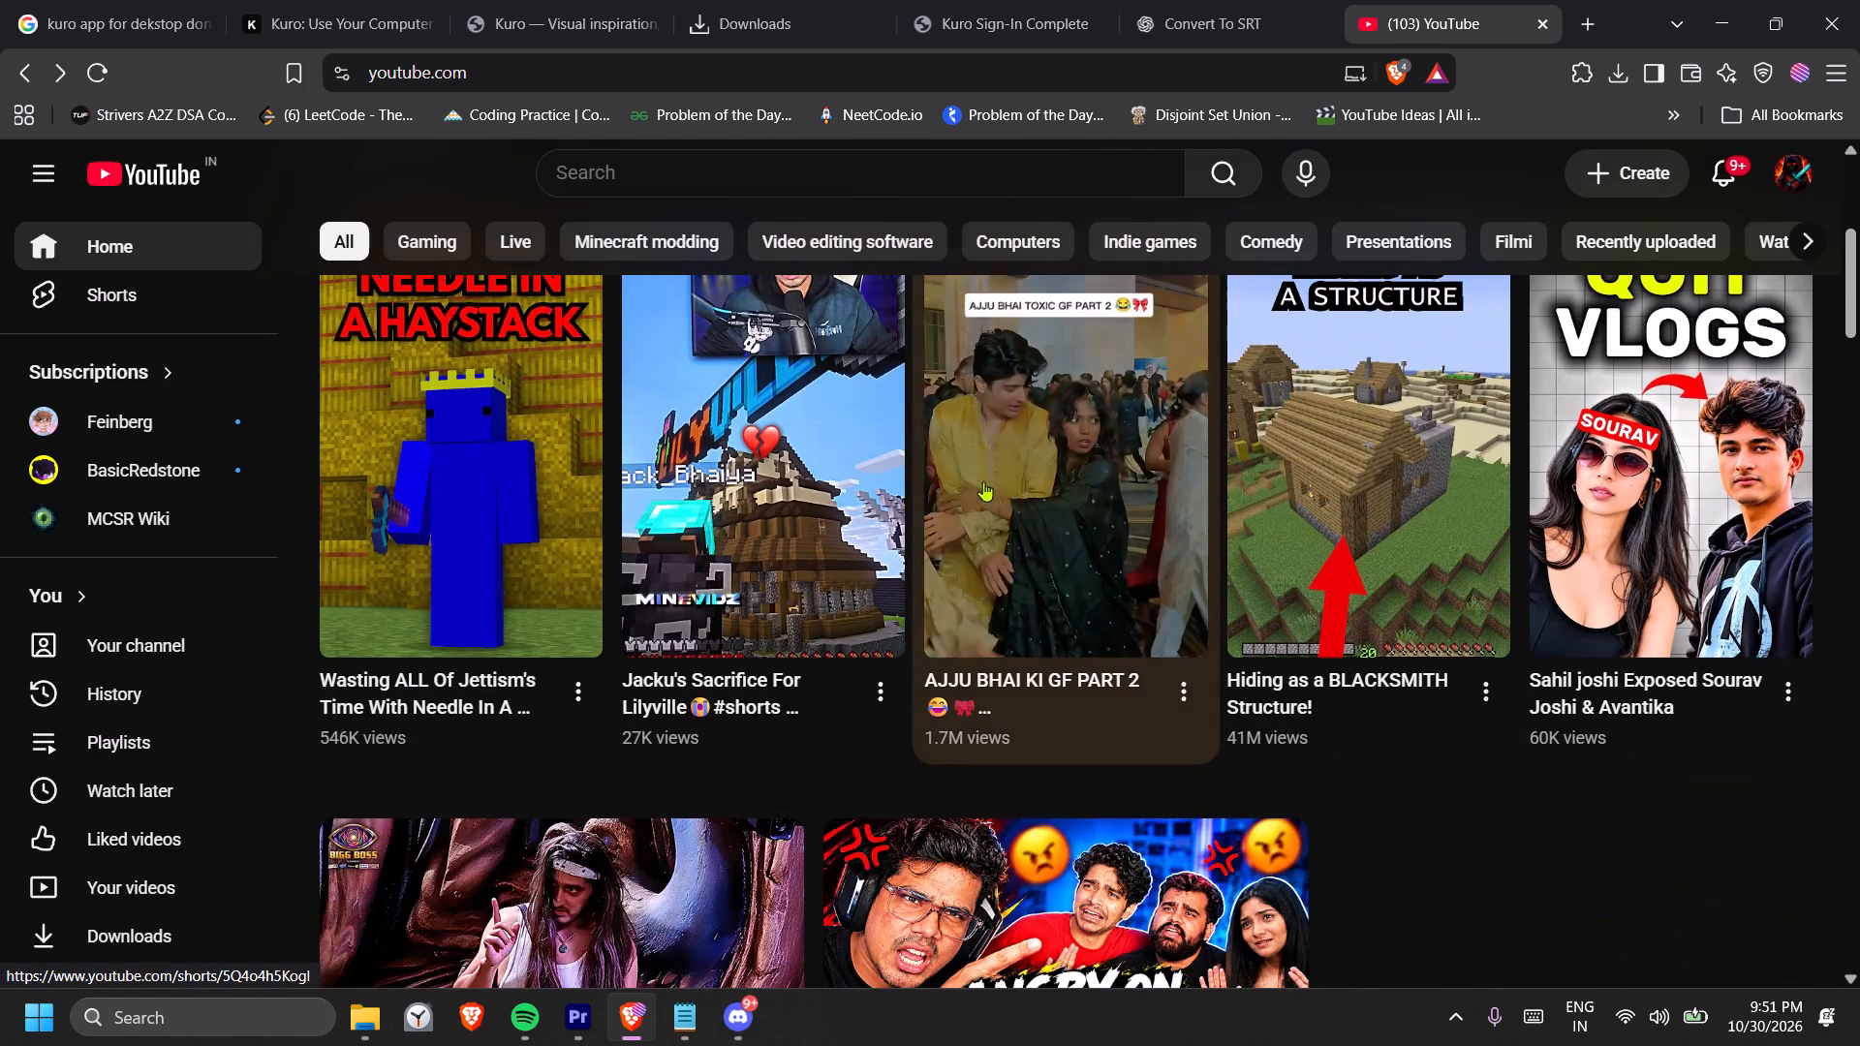
Search YouTube for "voice gaming" and look through the results.
click(1021, 169)
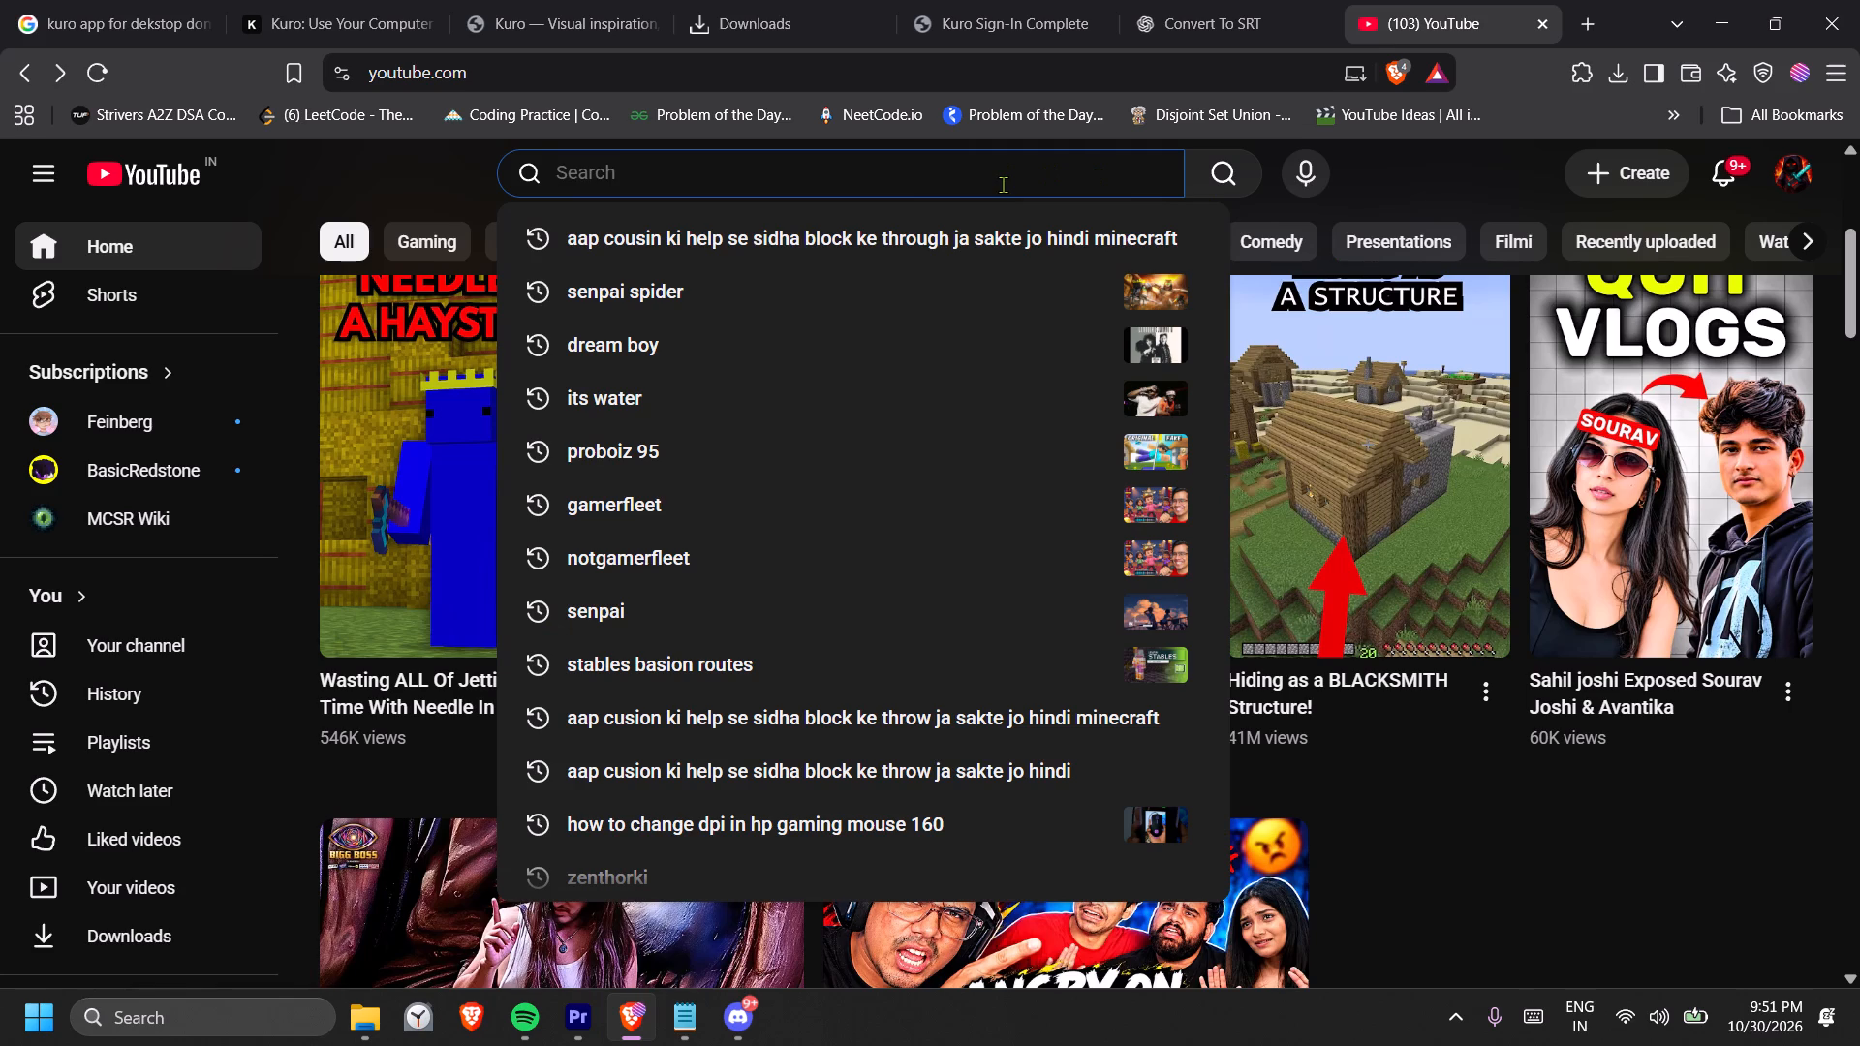
text(voice gaming)
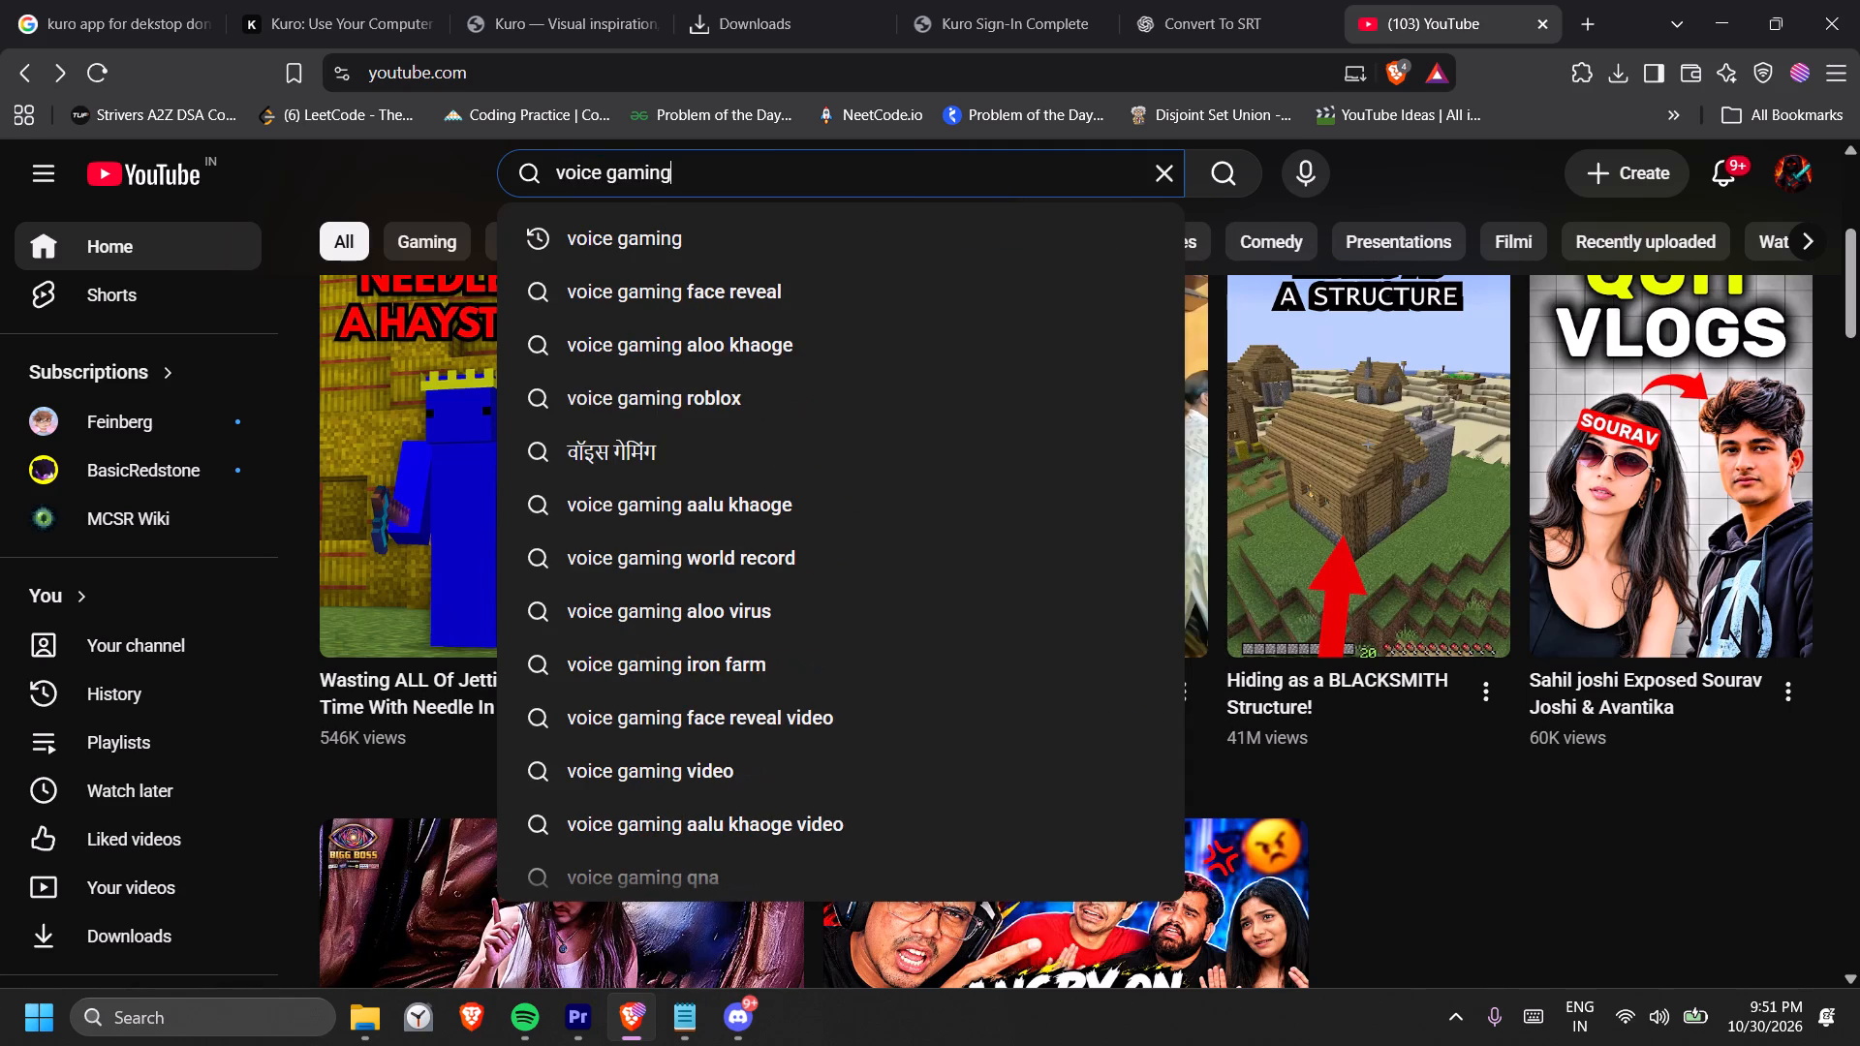
click(859, 248)
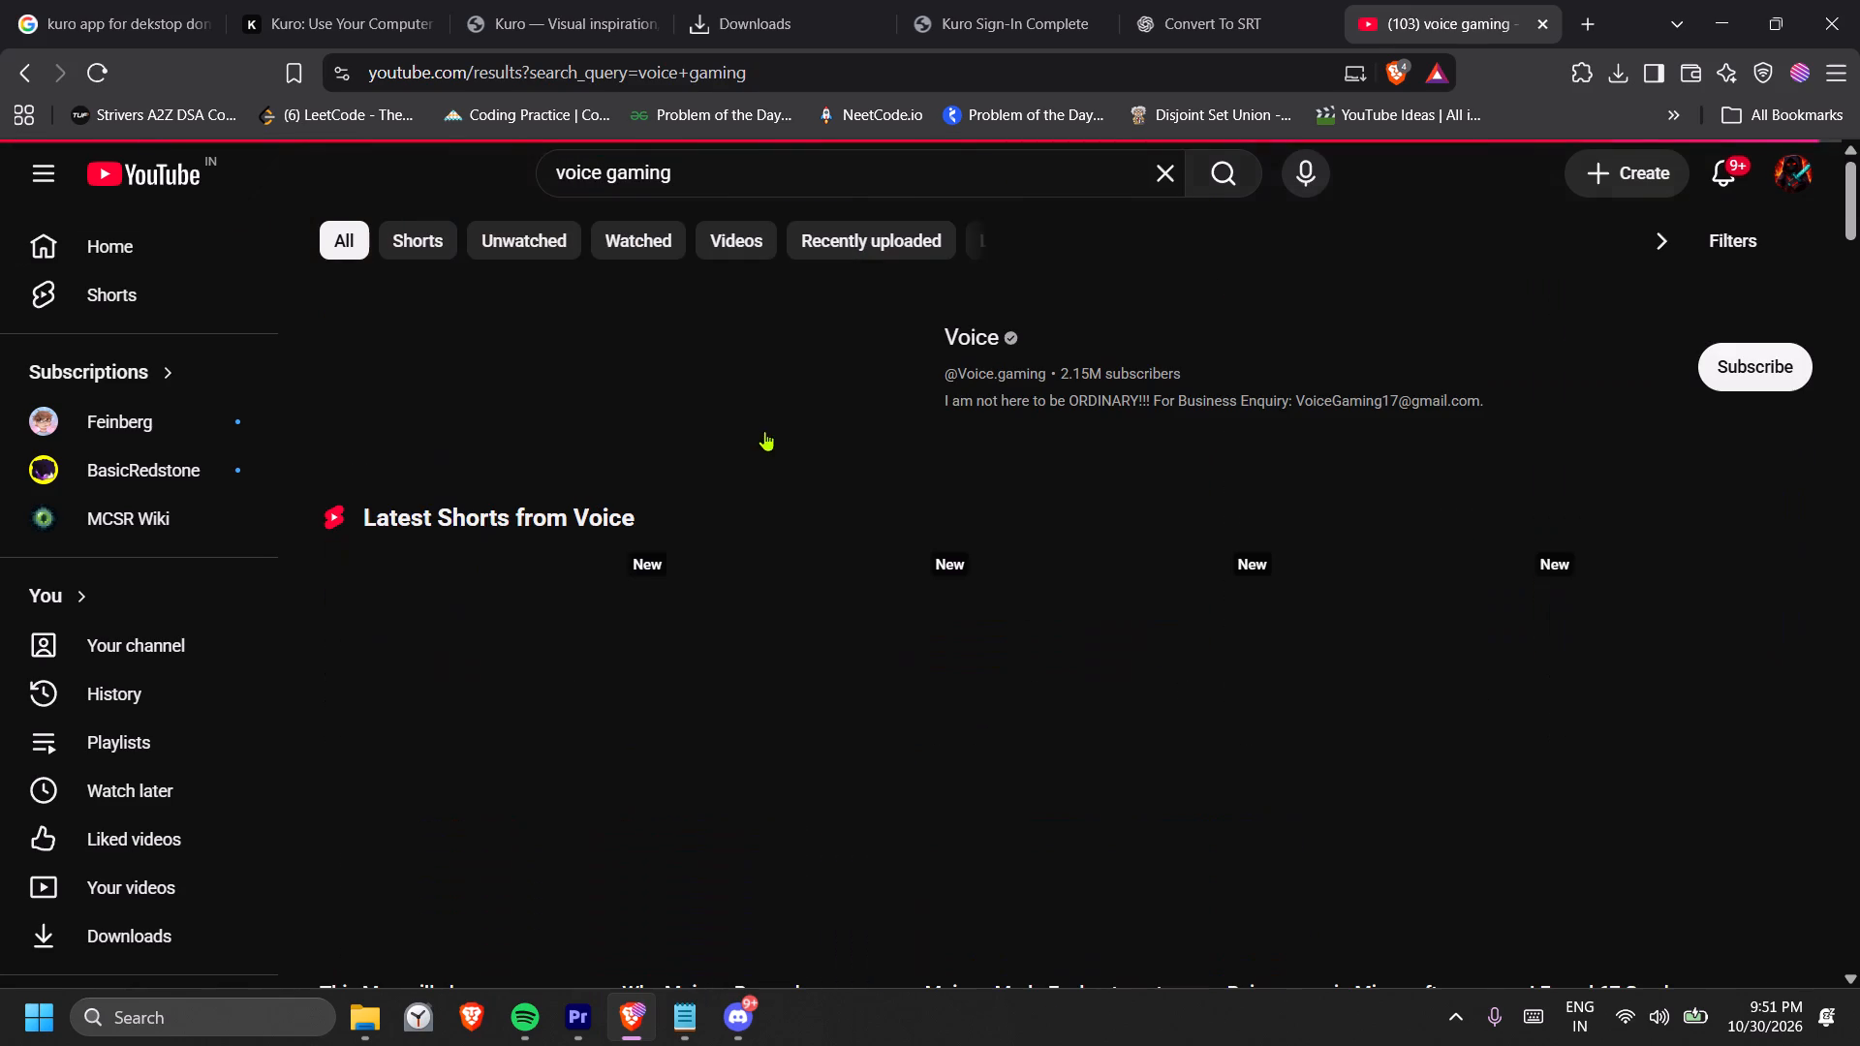
scroll(754, 518, down, 13)
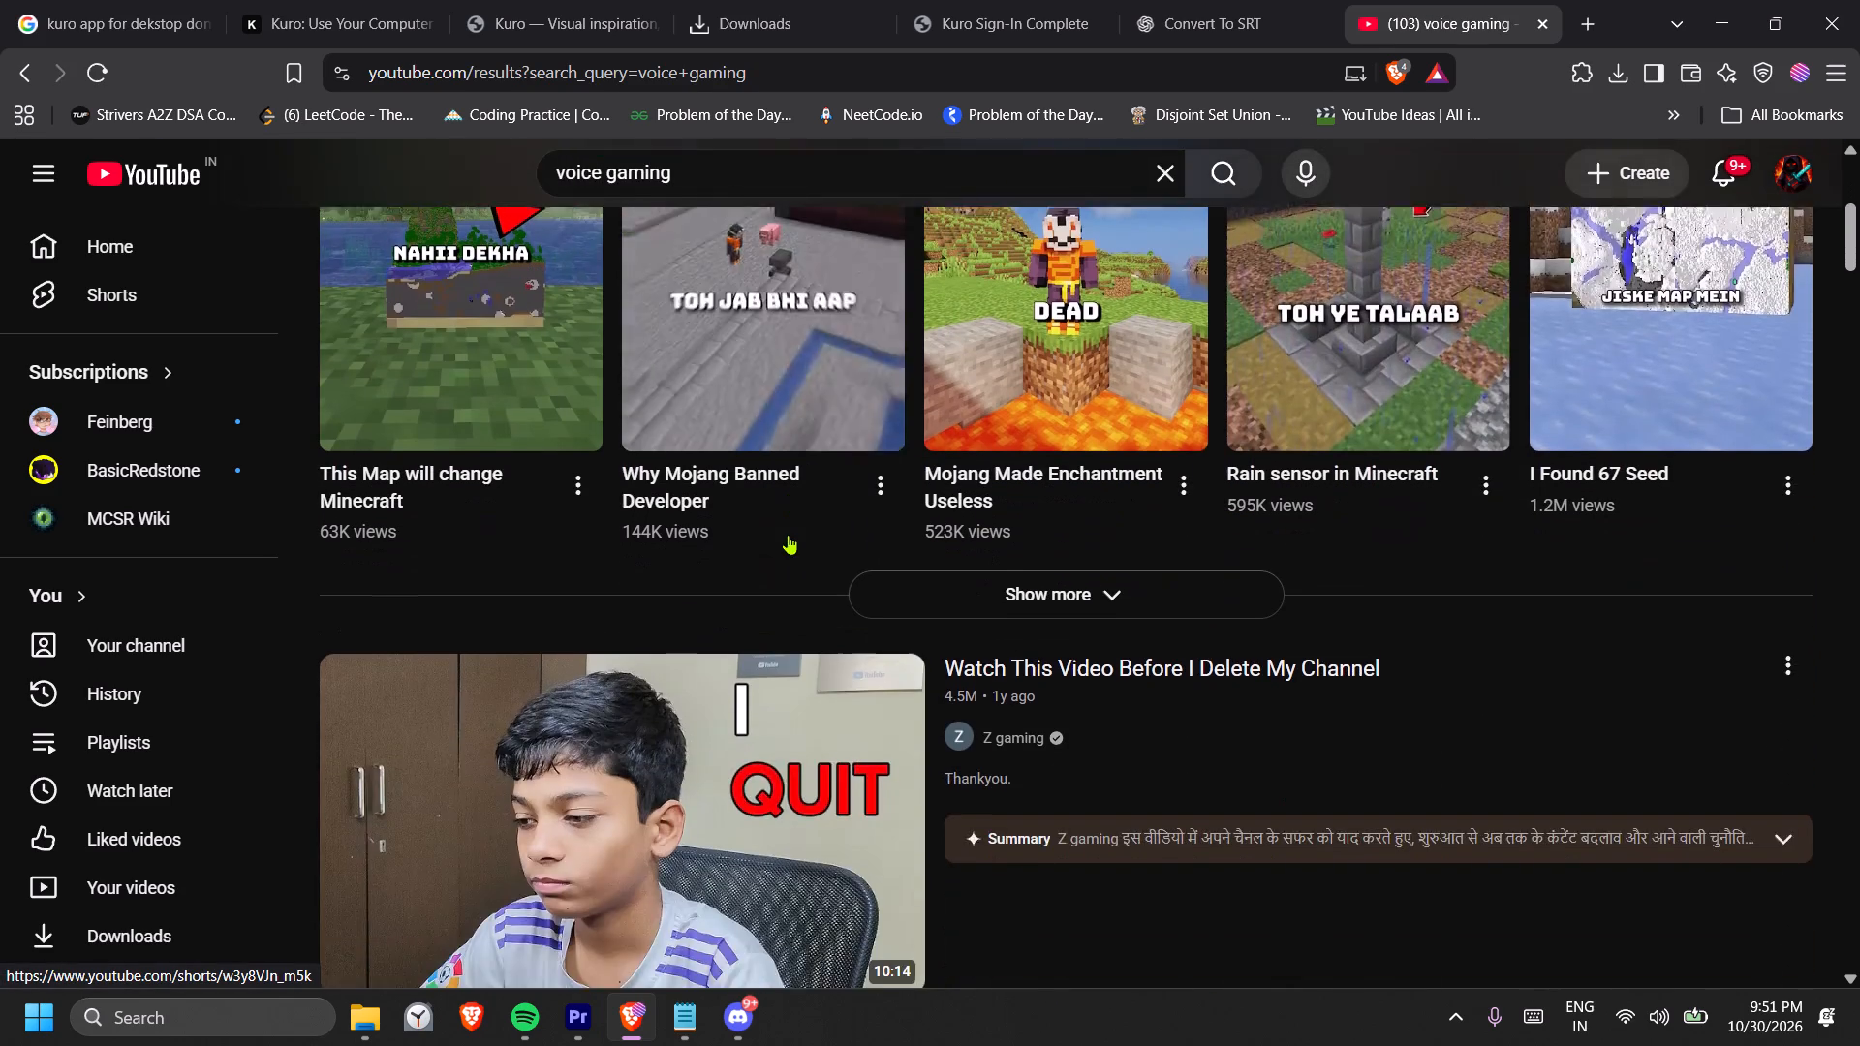
scroll(788, 535, up, 8)
scroll(797, 526, down, 9)
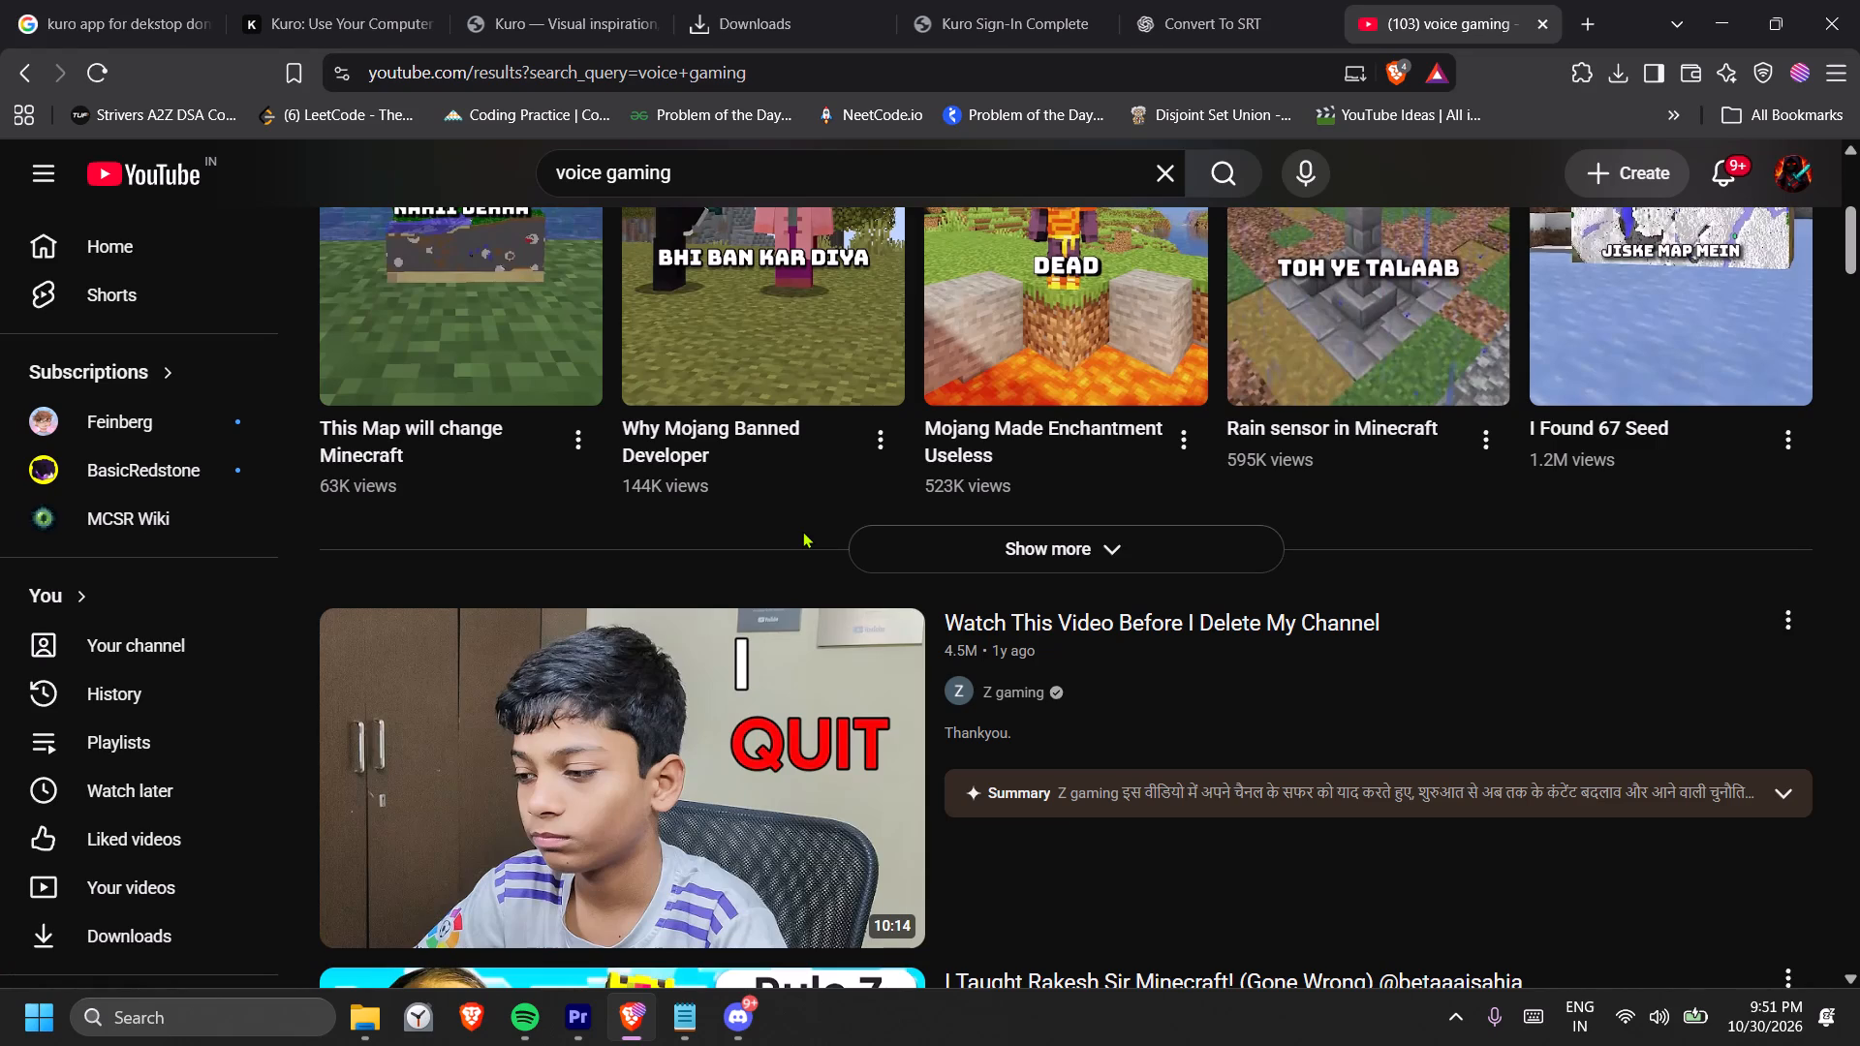
scroll(804, 547, down, 1)
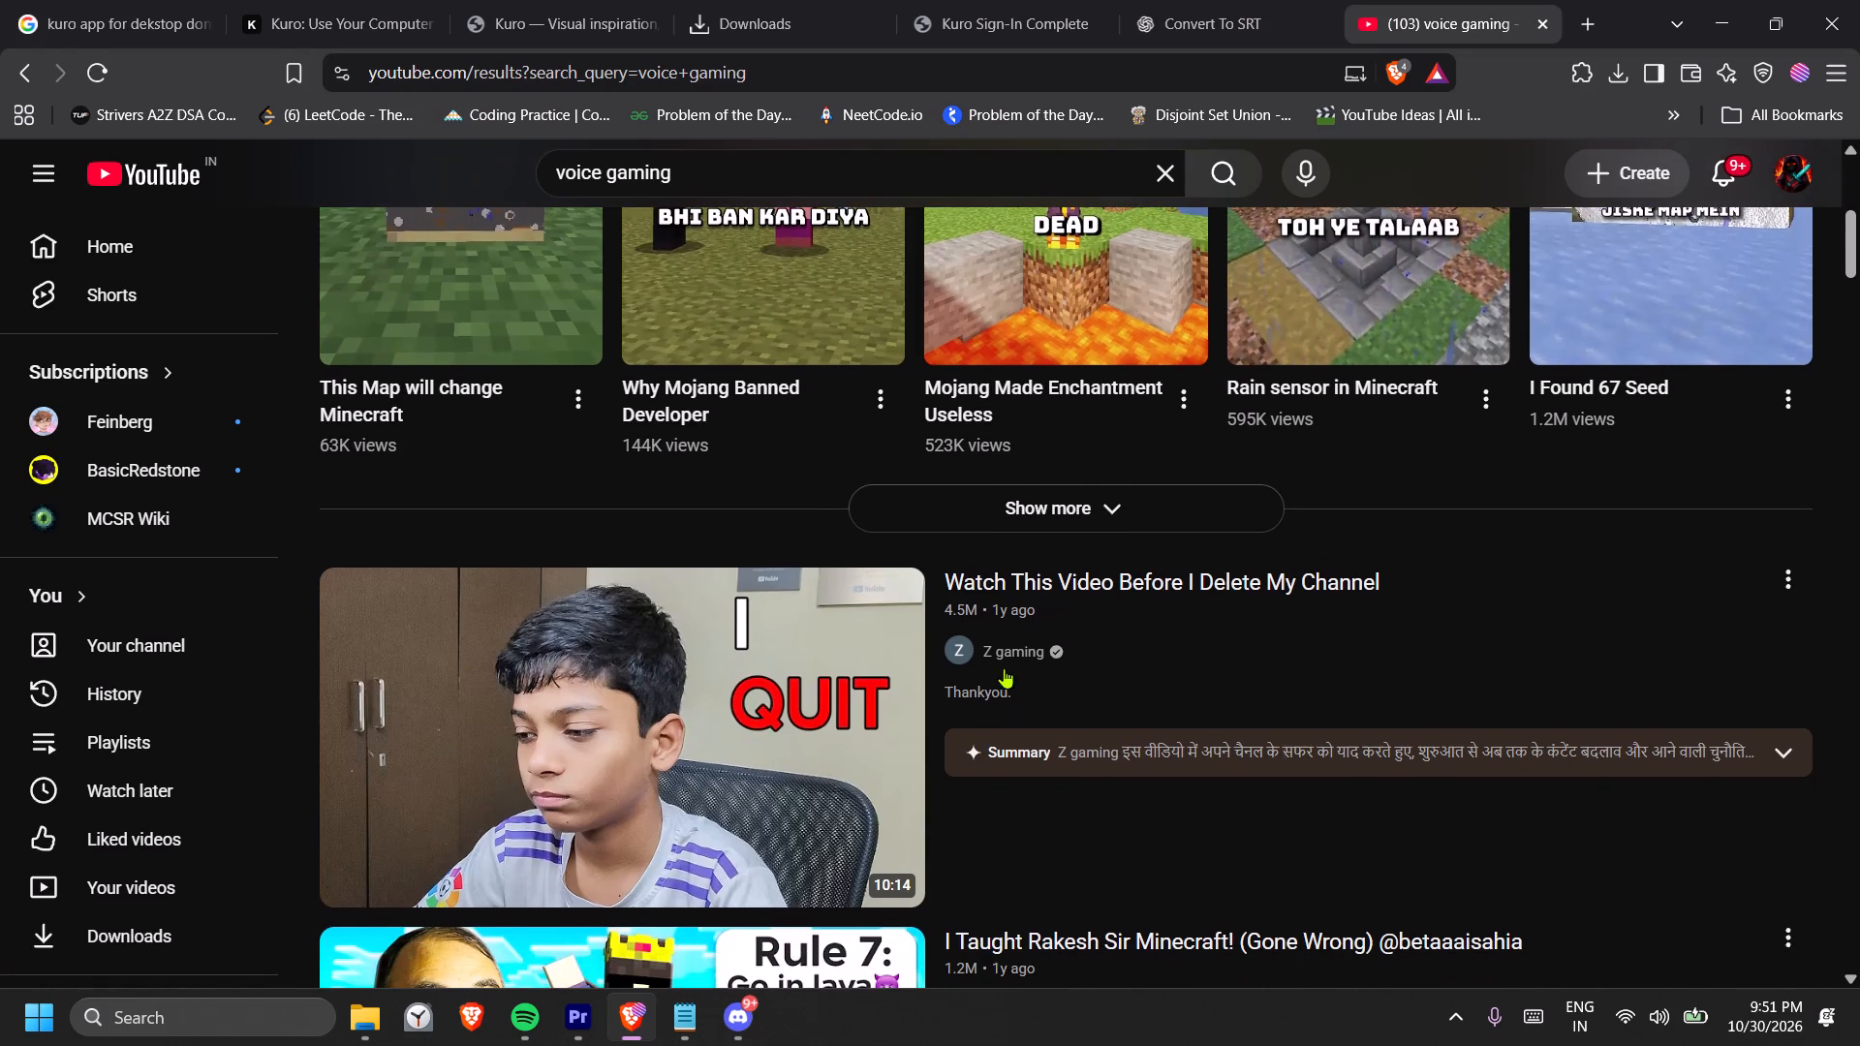
Open the Z gaming channel in a new tab and browse its latest videos.
ctrl+click(1007, 657)
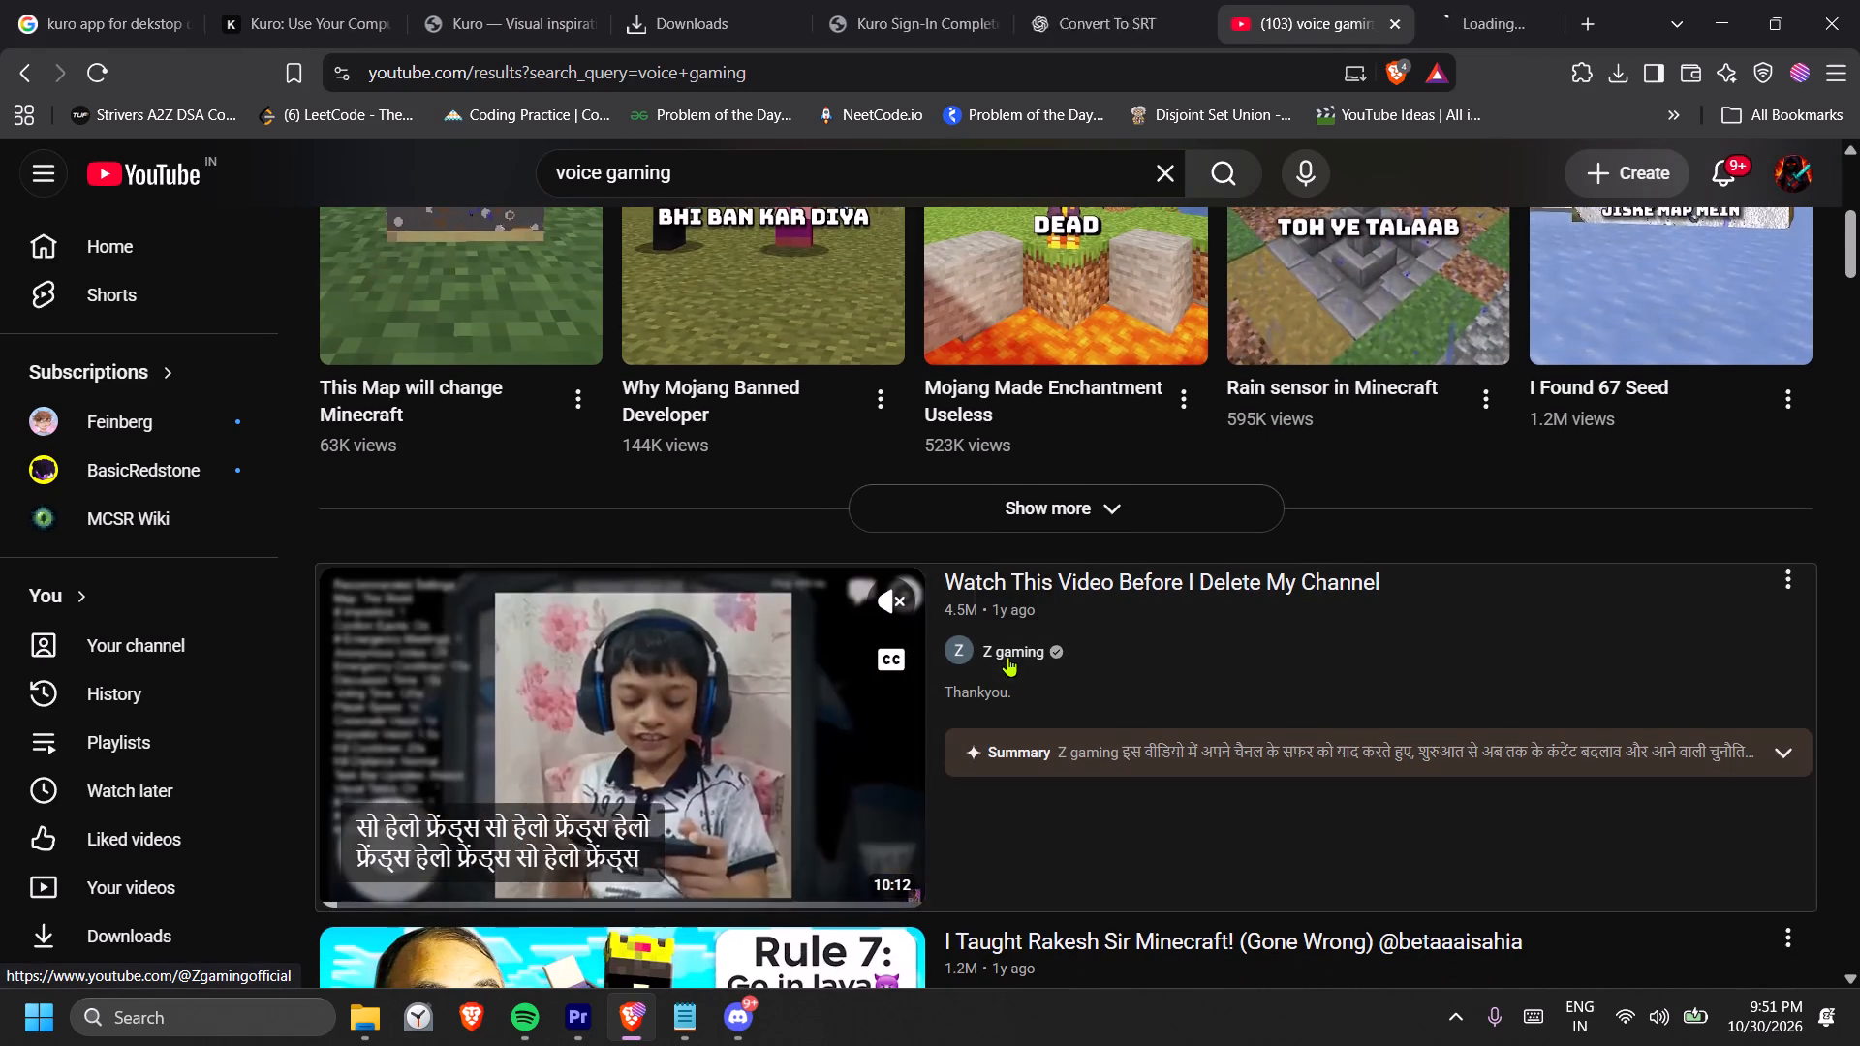
click(1471, 17)
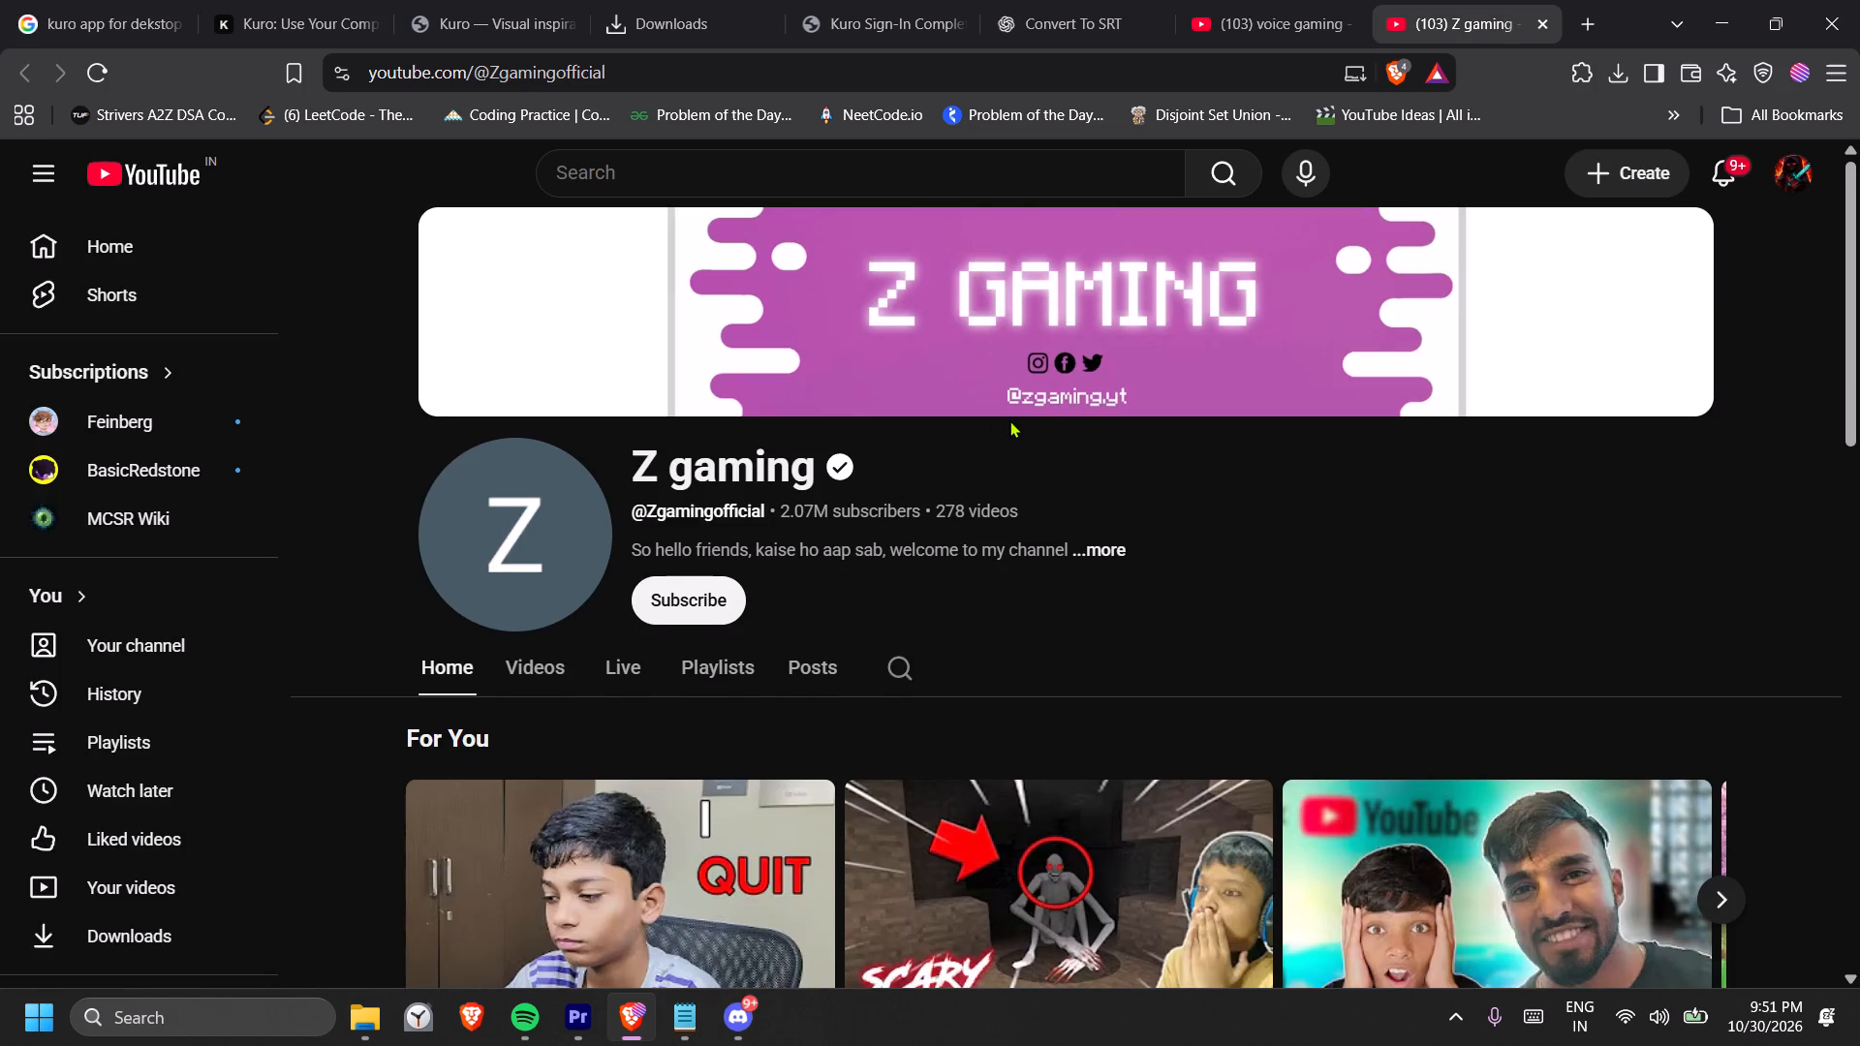
scroll(1009, 420, down, 6)
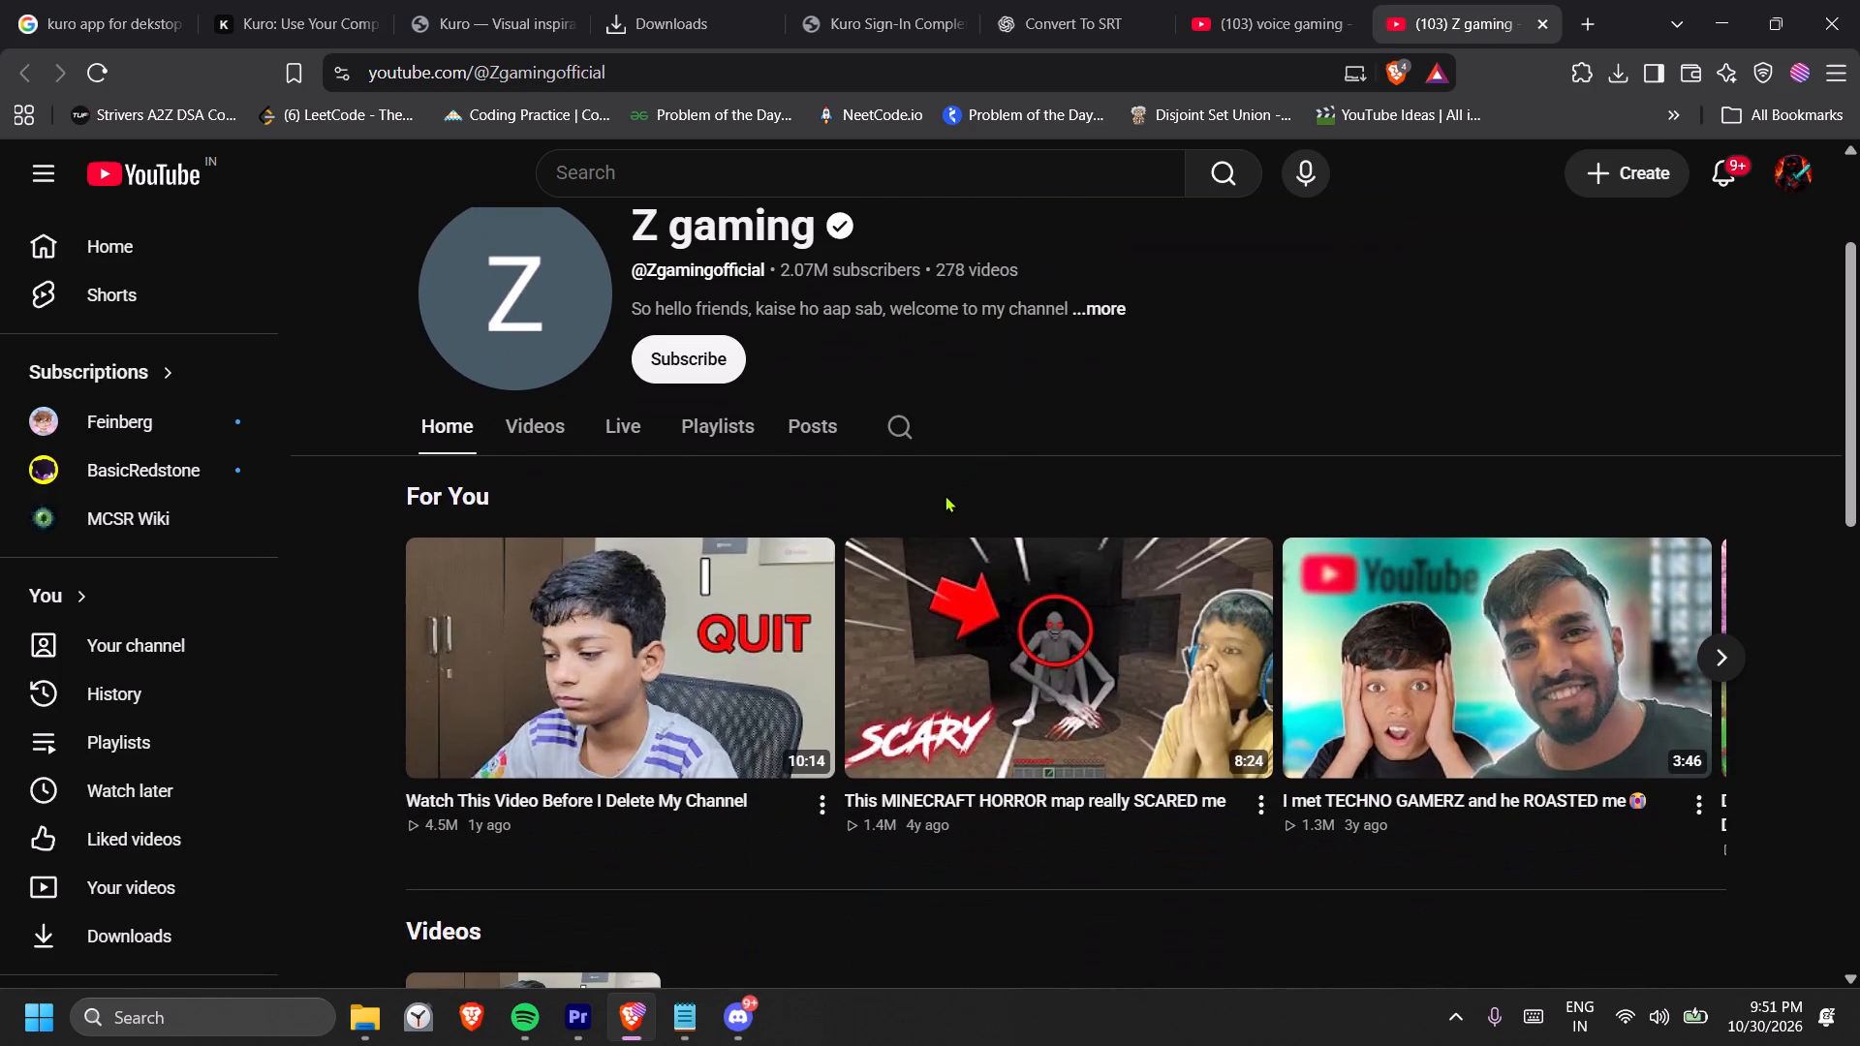
click(549, 416)
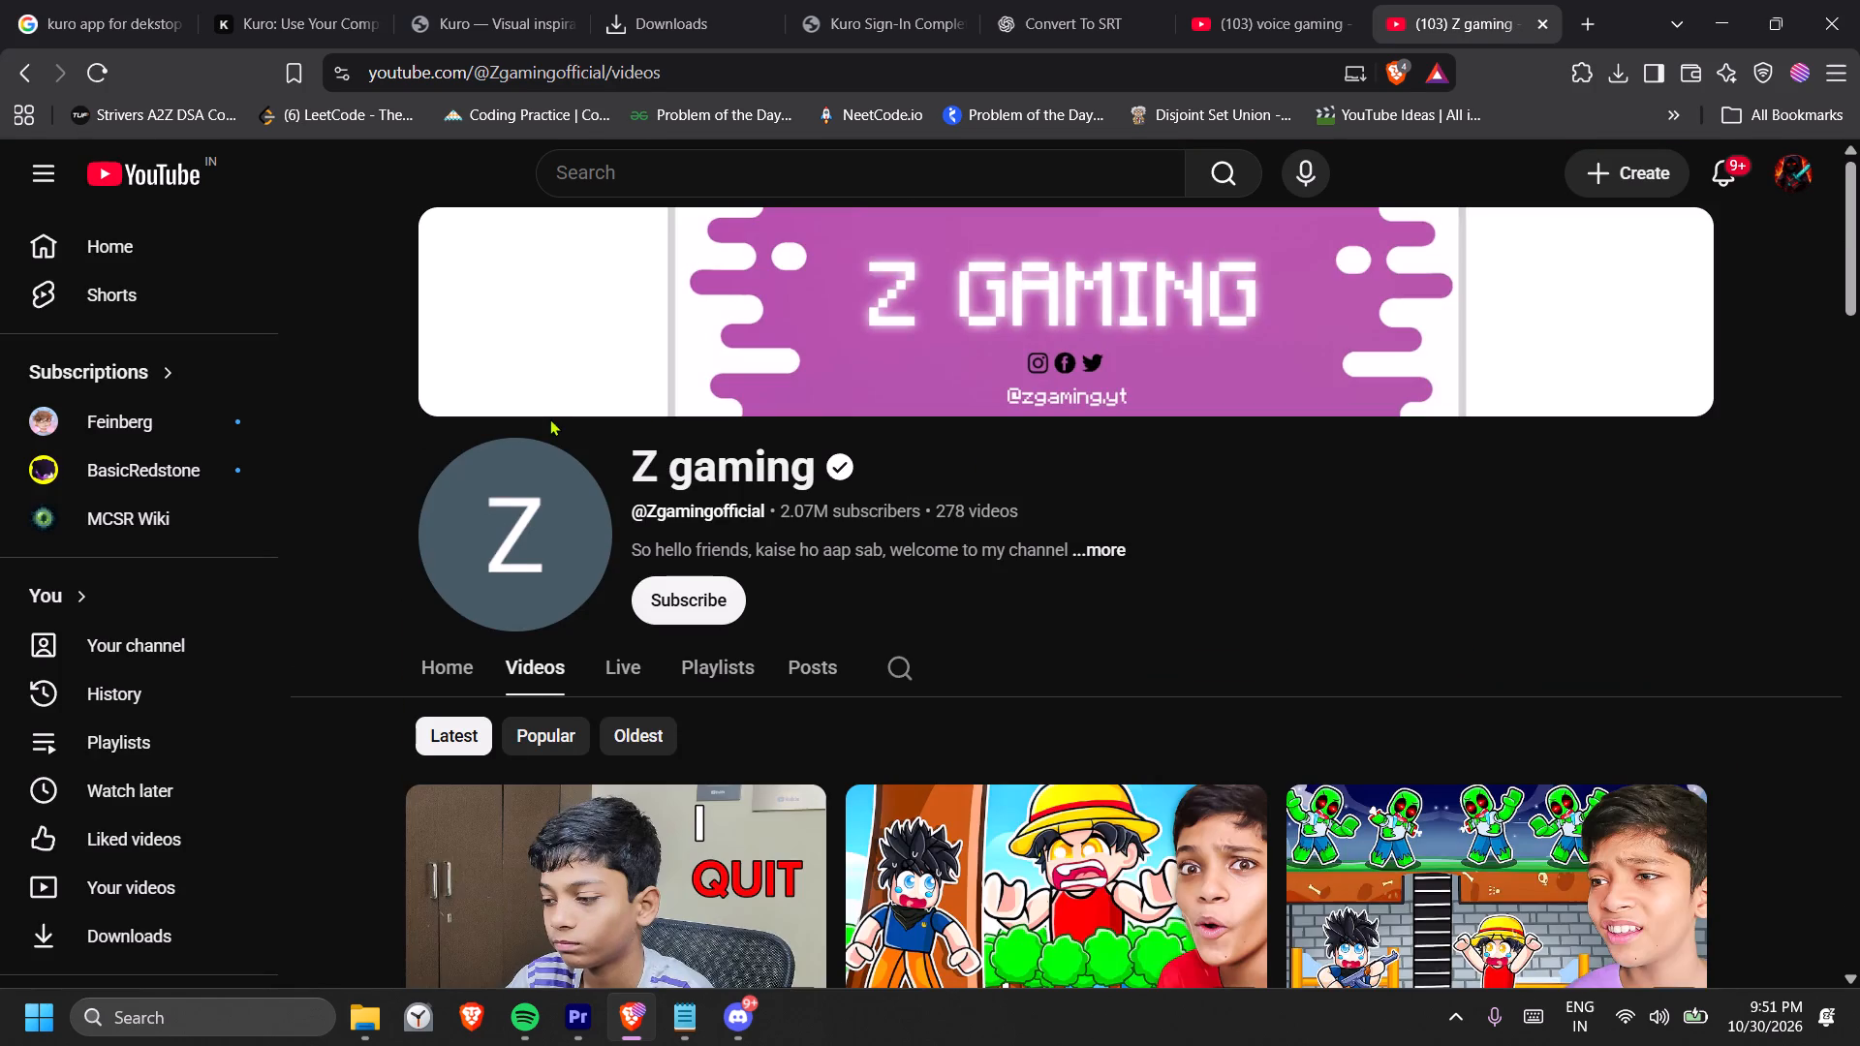
scroll(822, 462, down, 7)
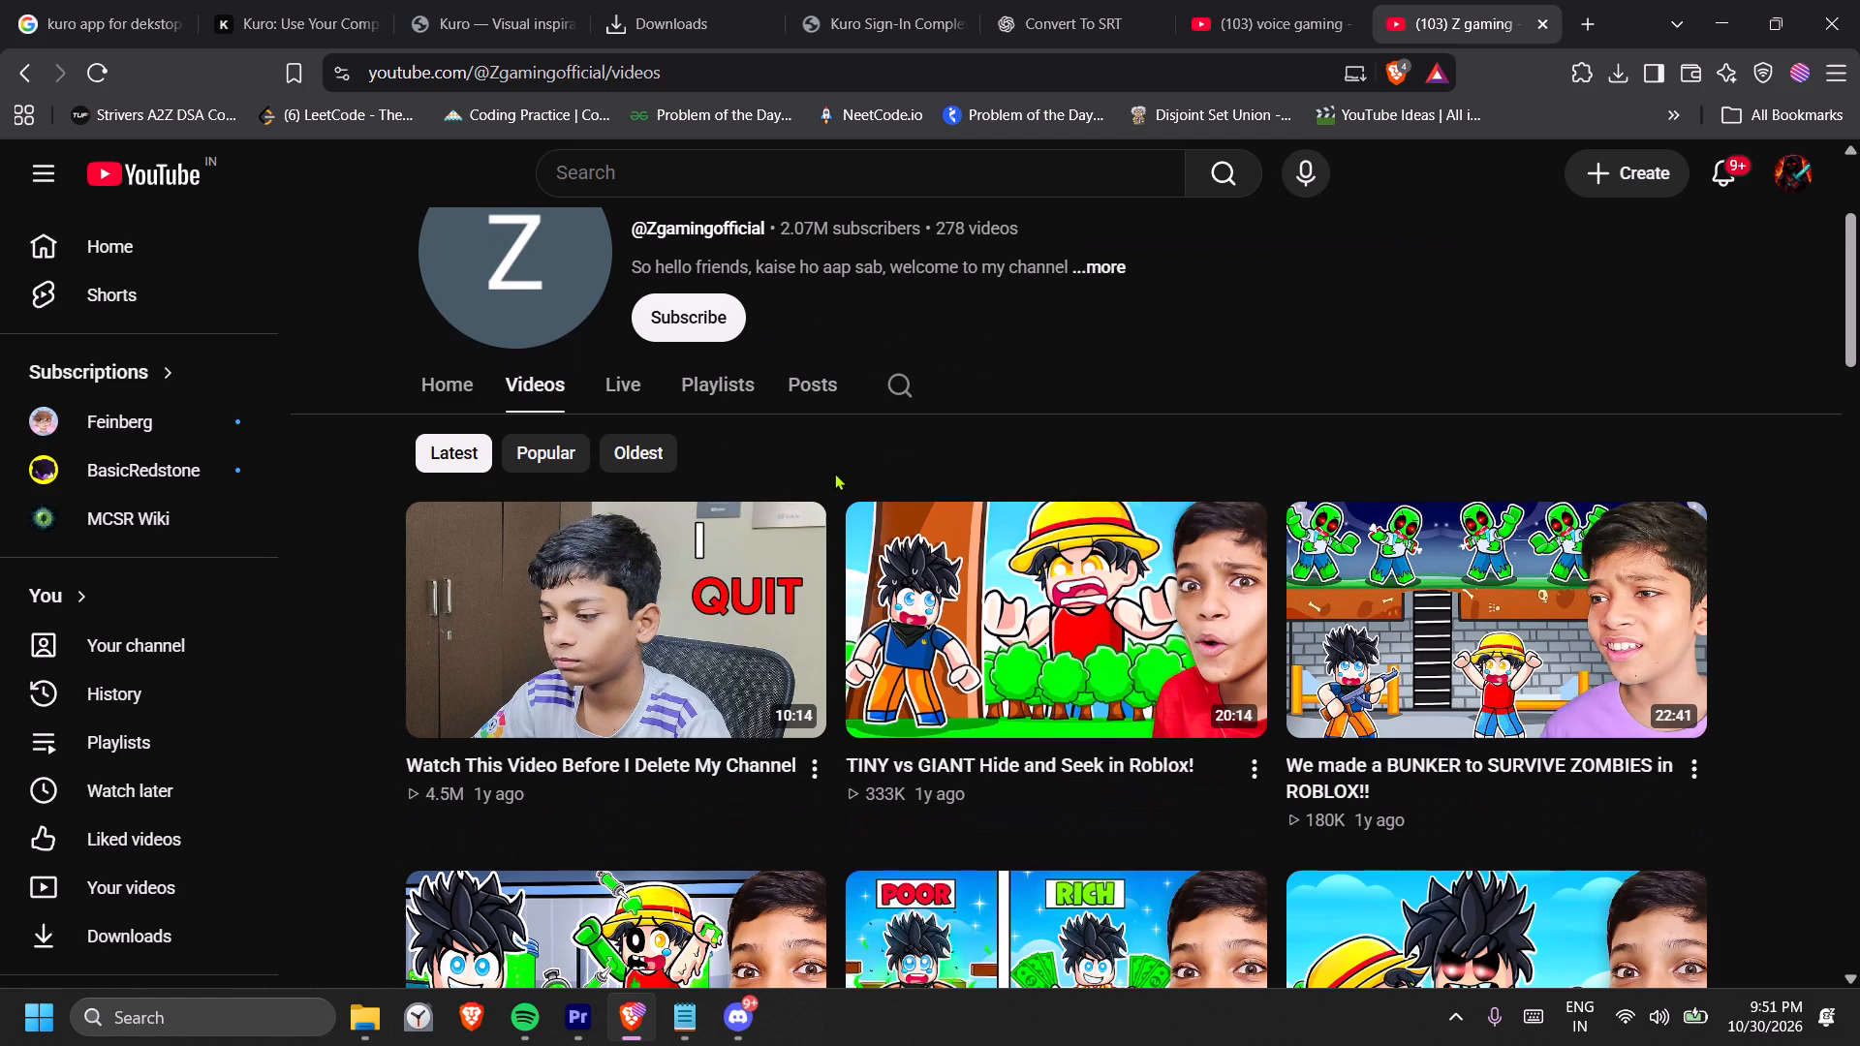
scroll(834, 473, up, 3)
Play Z gaming's "Watch This Video Before I Delete My Channel" from about 3:40 and stop watching at about 5:57.
click(593, 645)
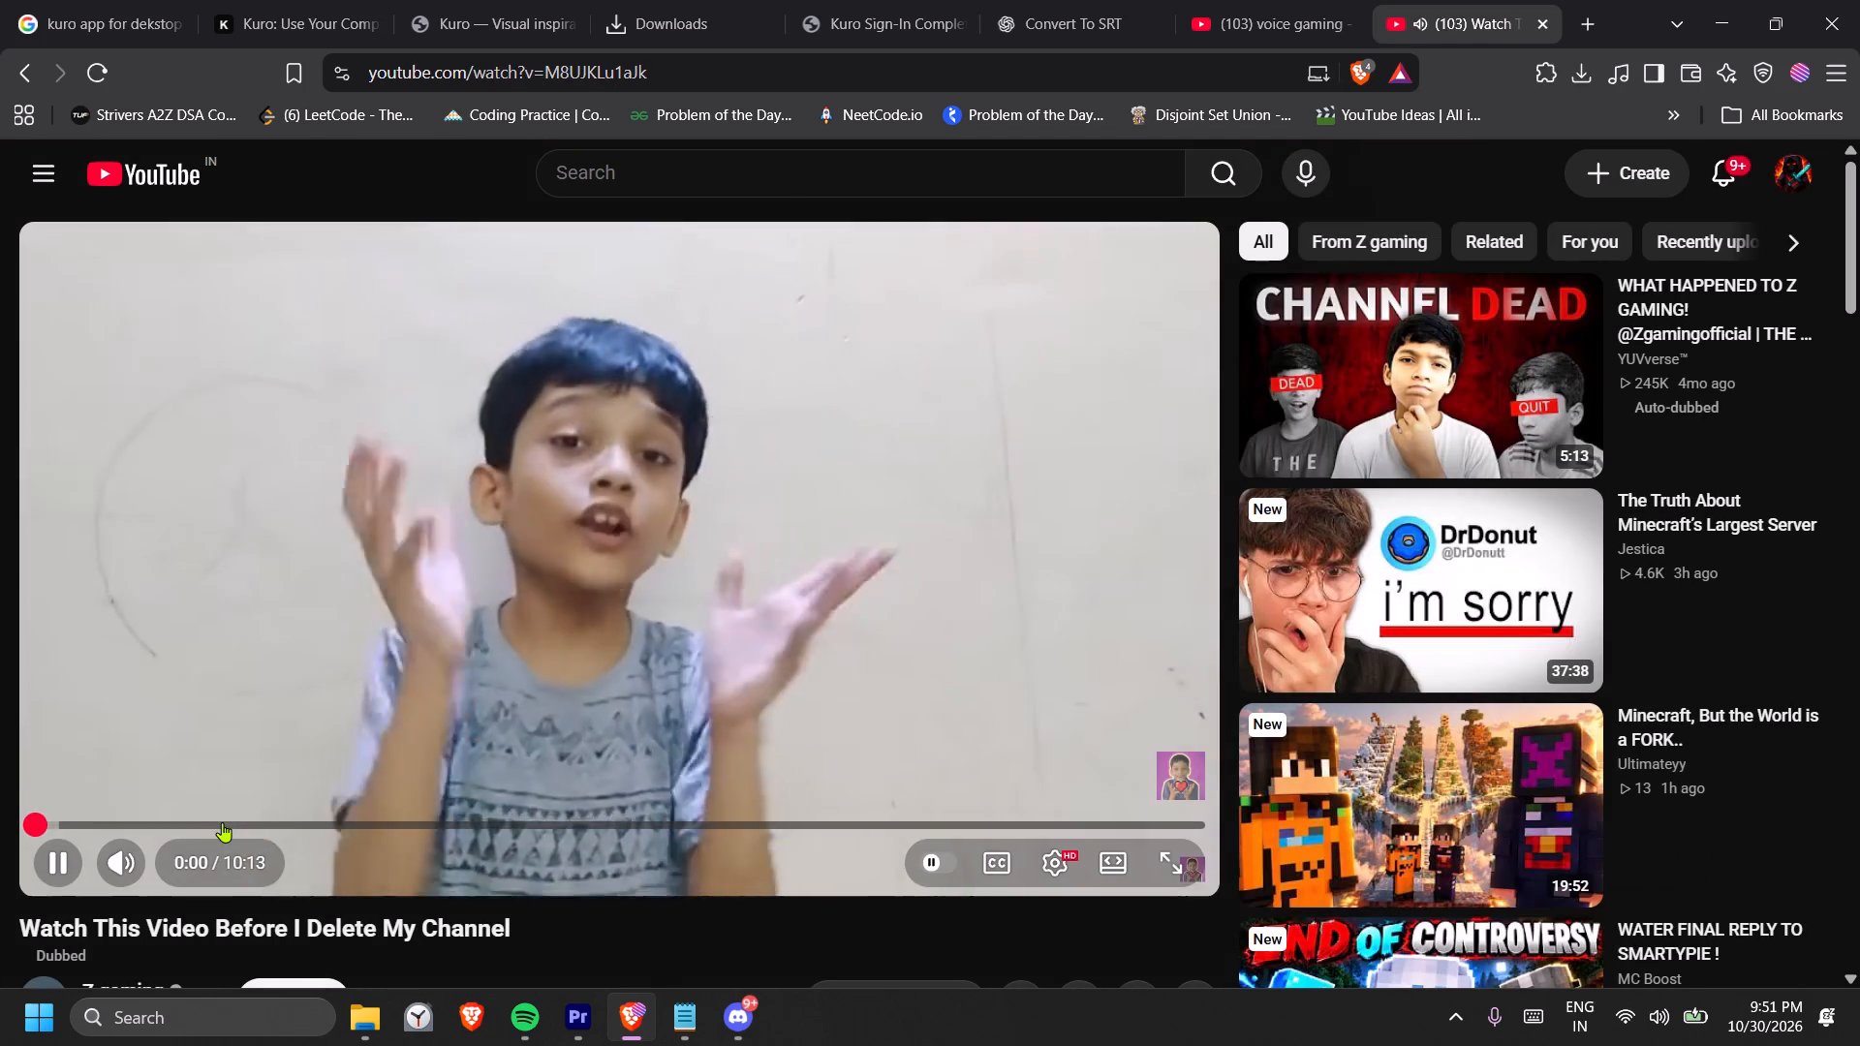
click(449, 825)
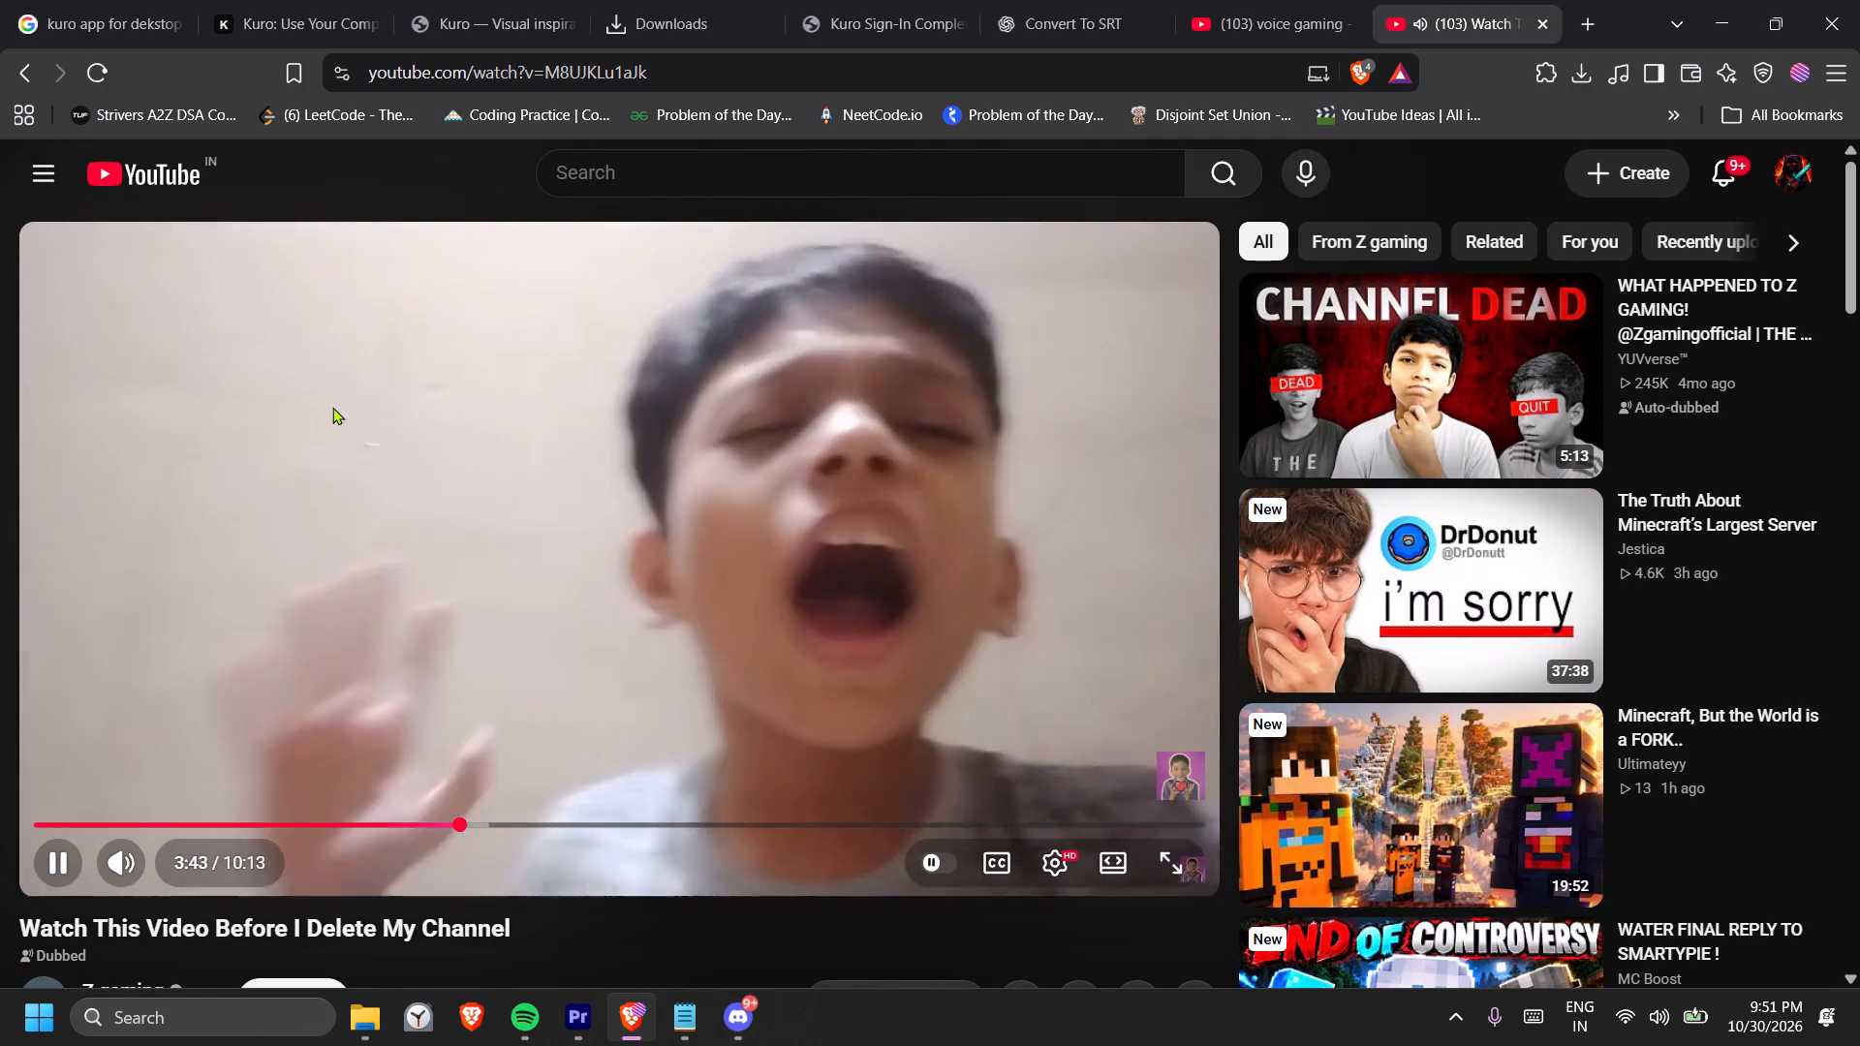
scroll(370, 399, down, 4)
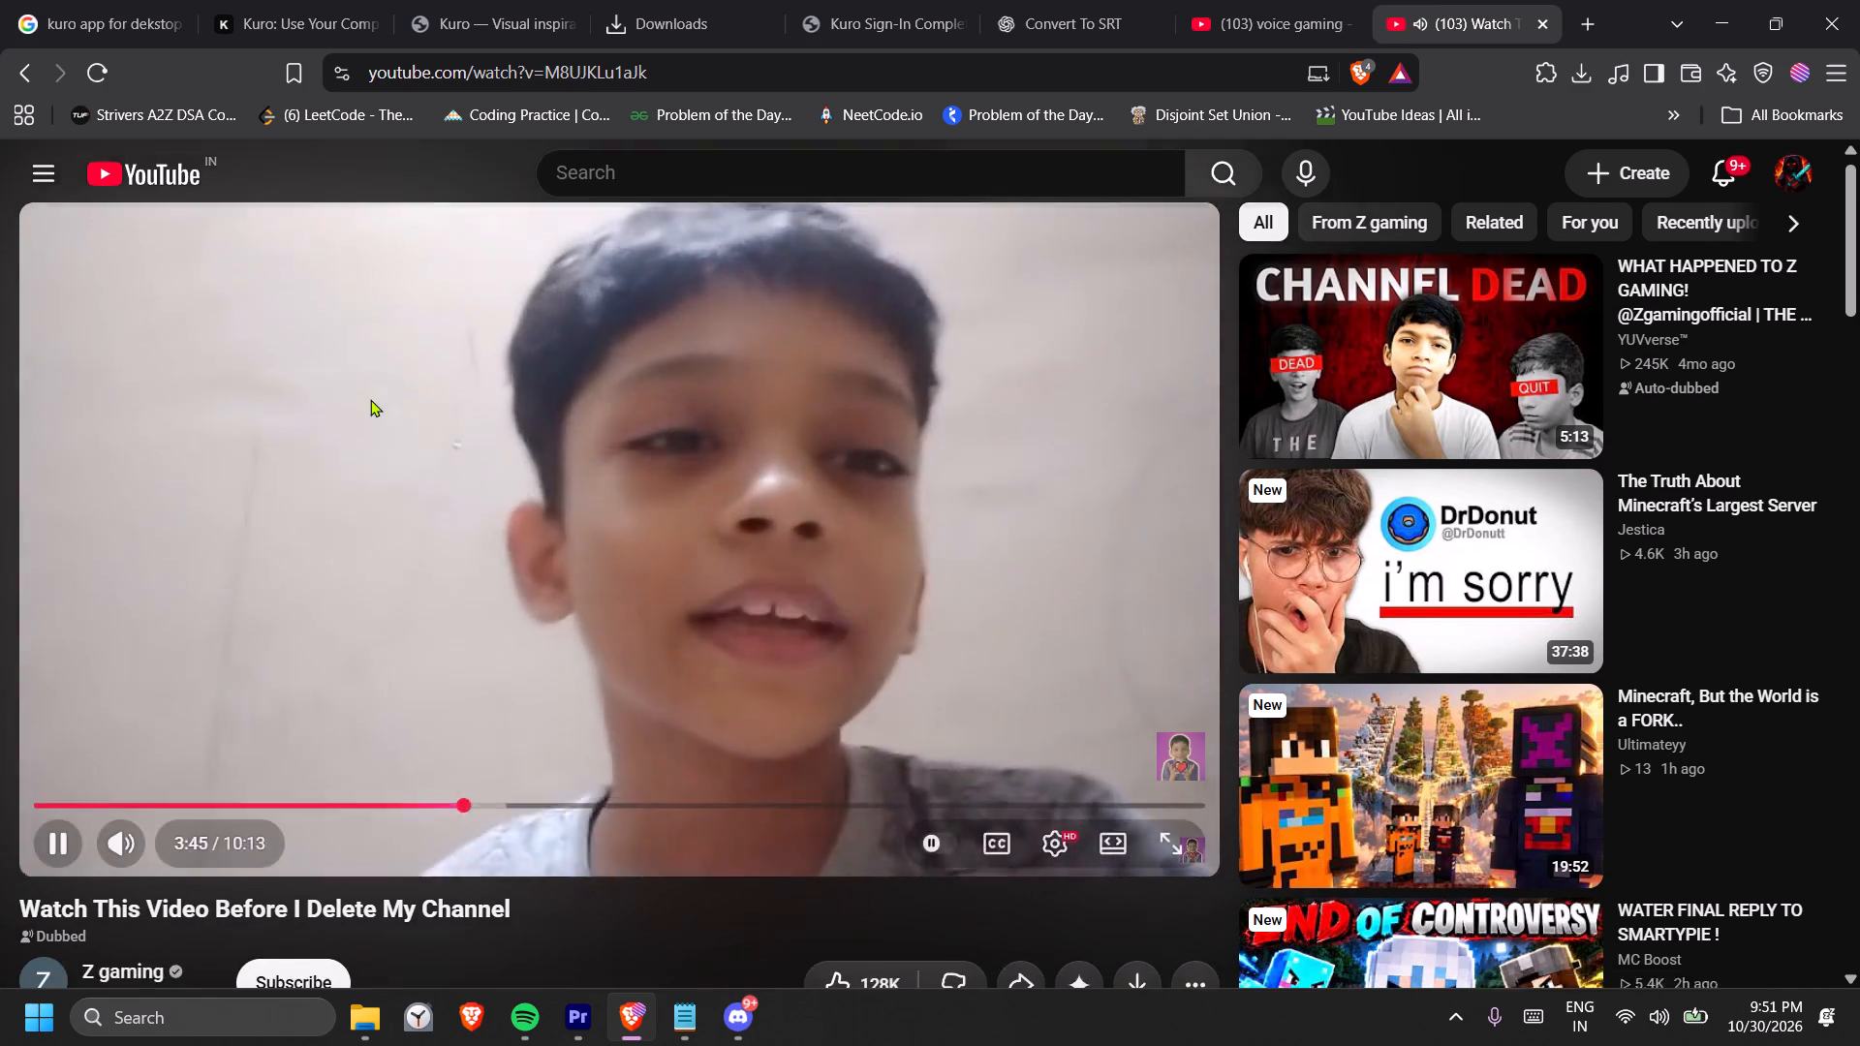
scroll(370, 399, up, 2)
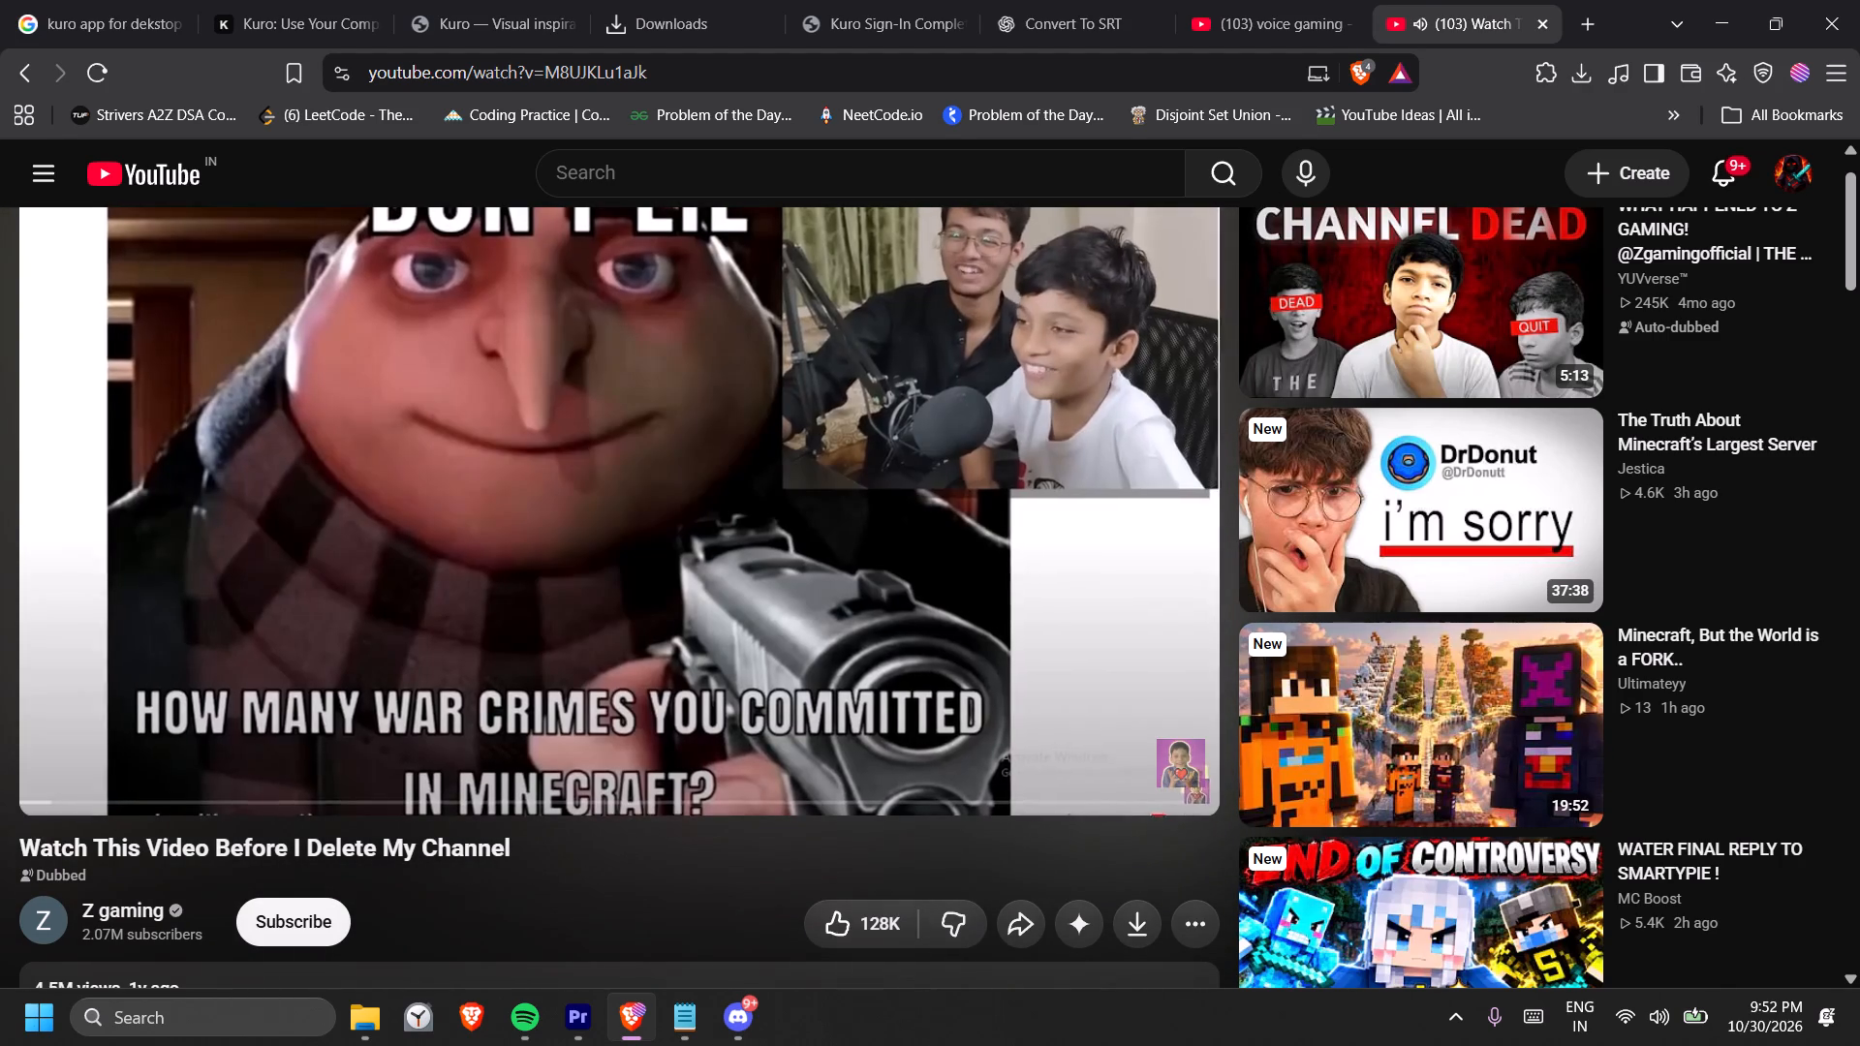
scroll(370, 399, up, 4)
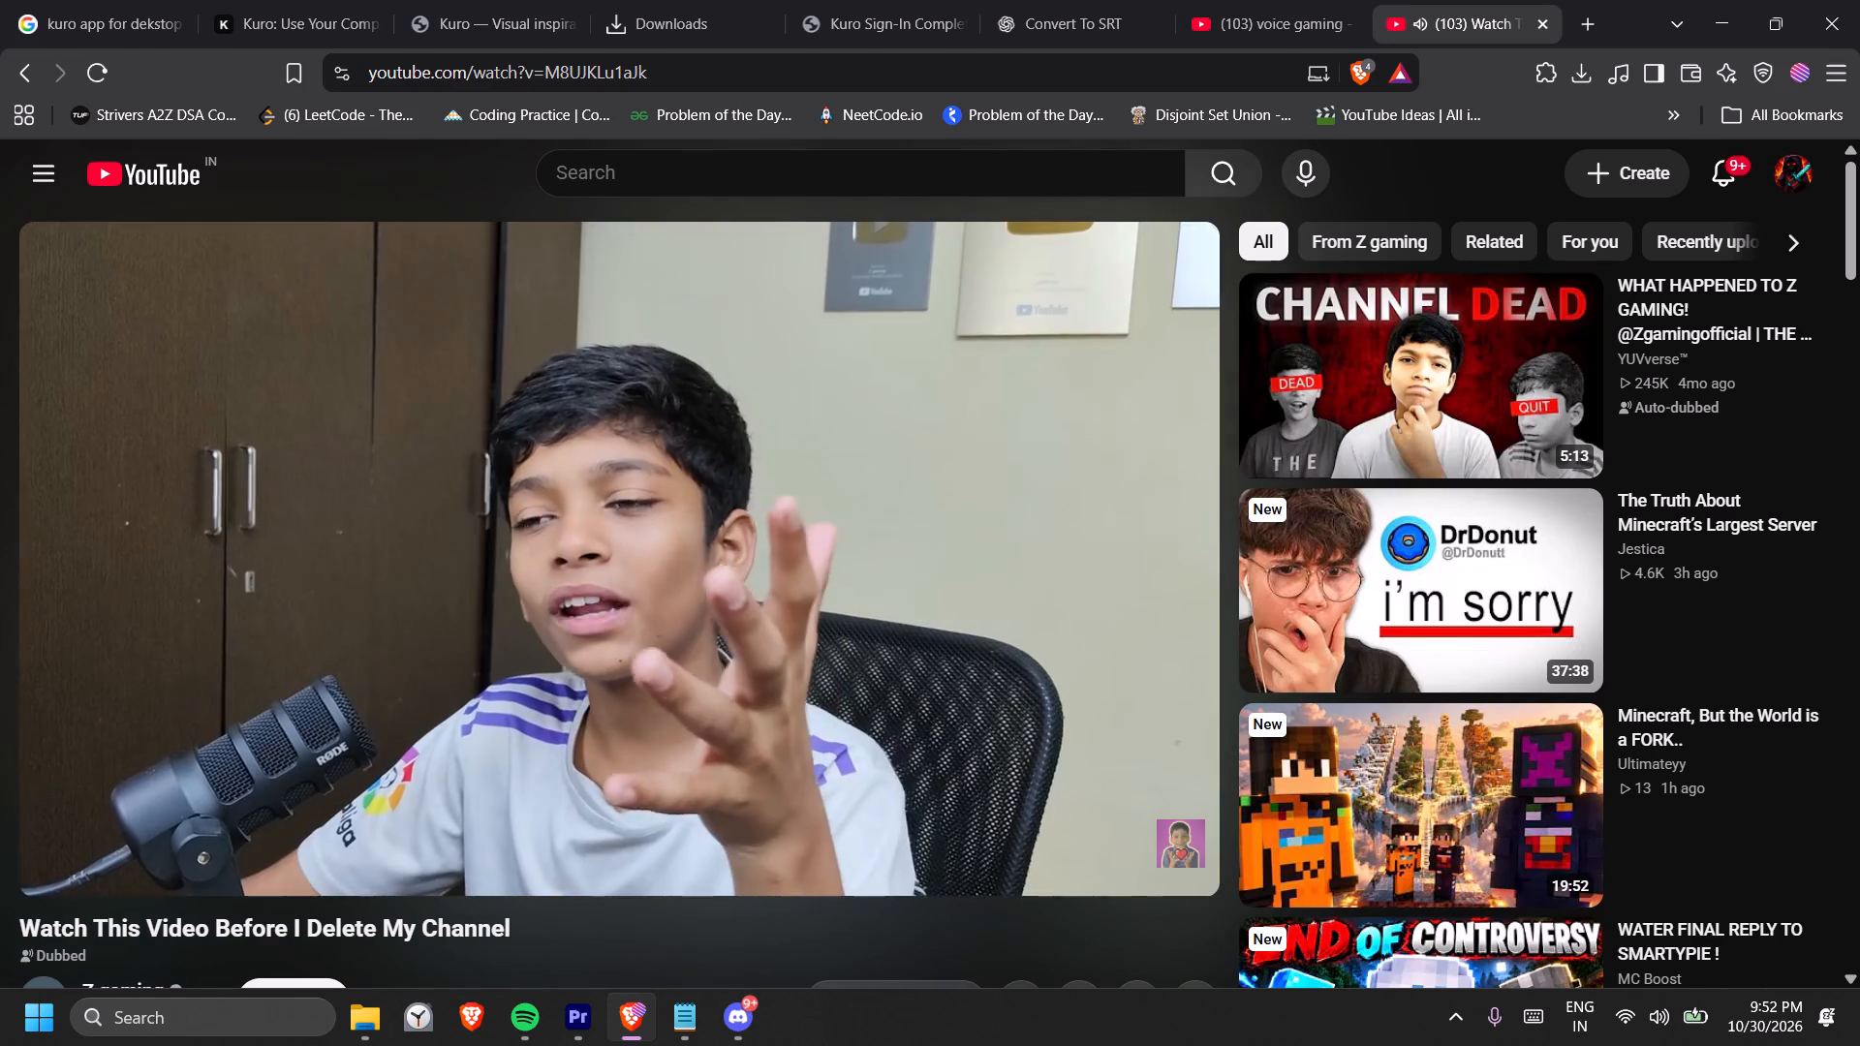
scroll(616, 422, down, 3)
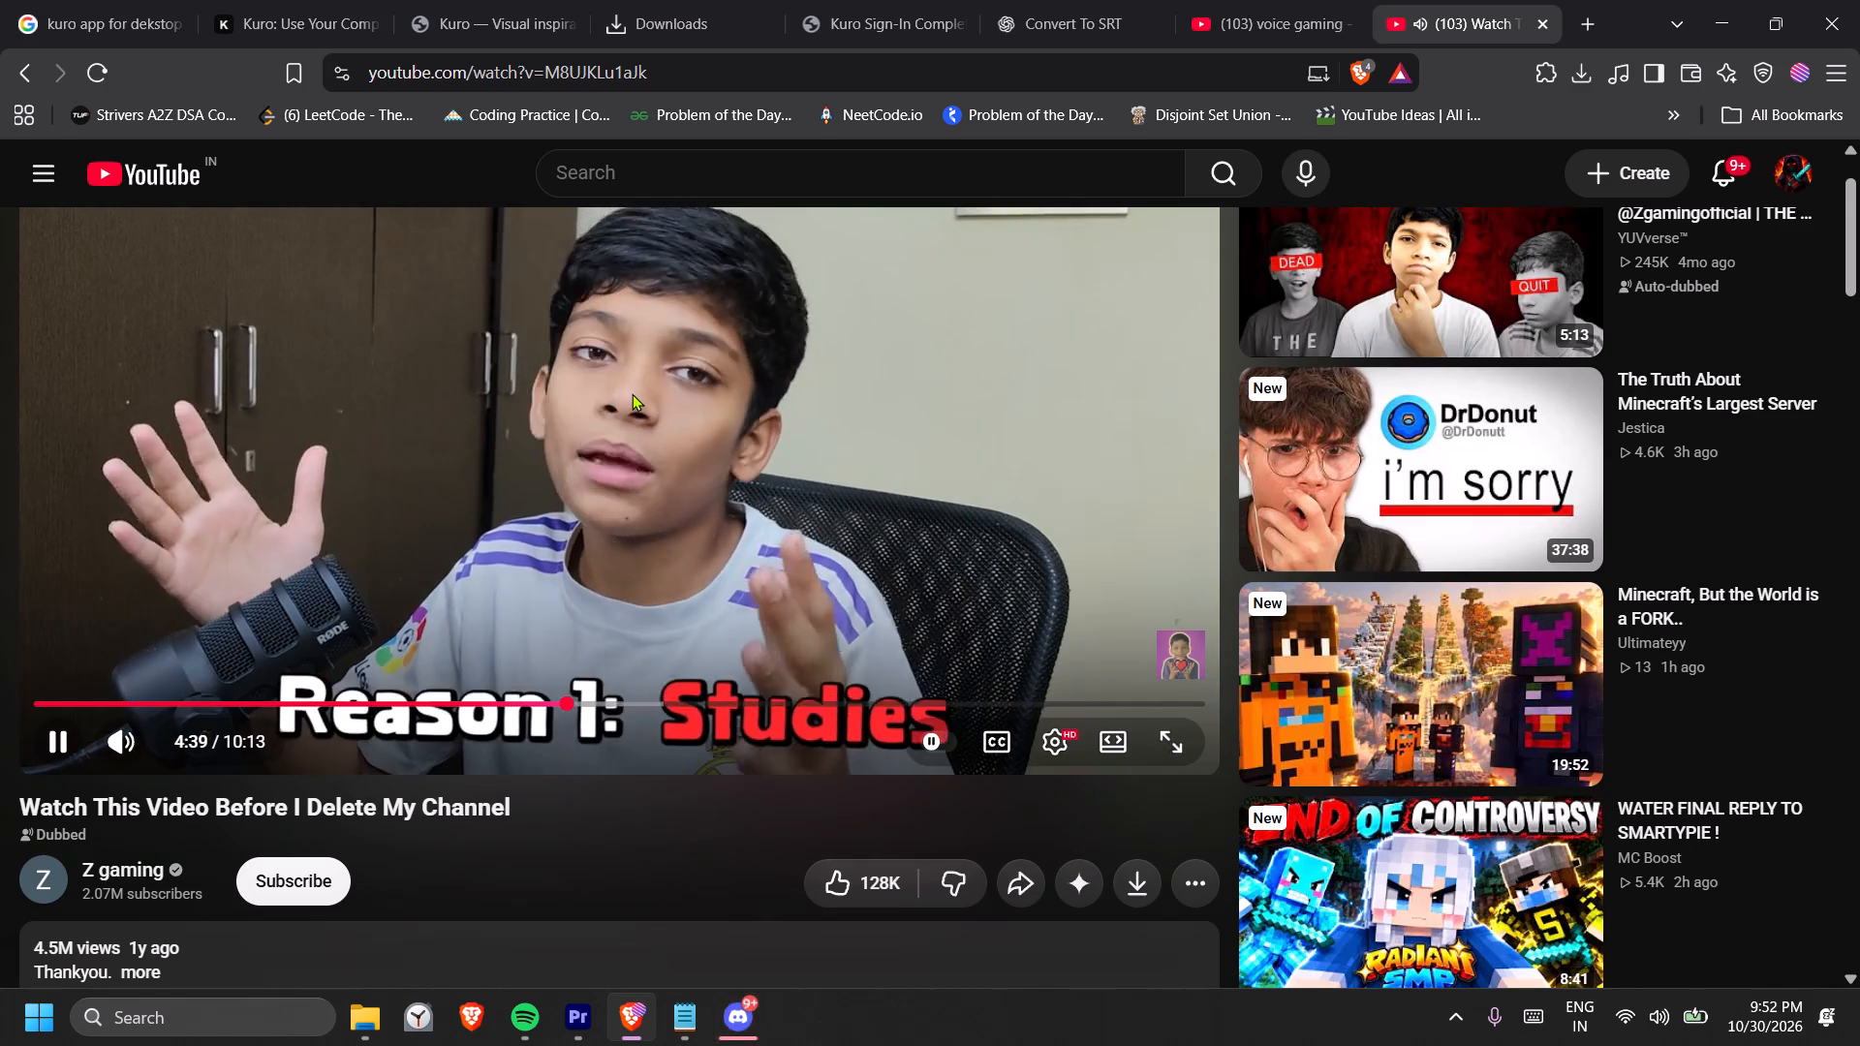
scroll(628, 476, up, 4)
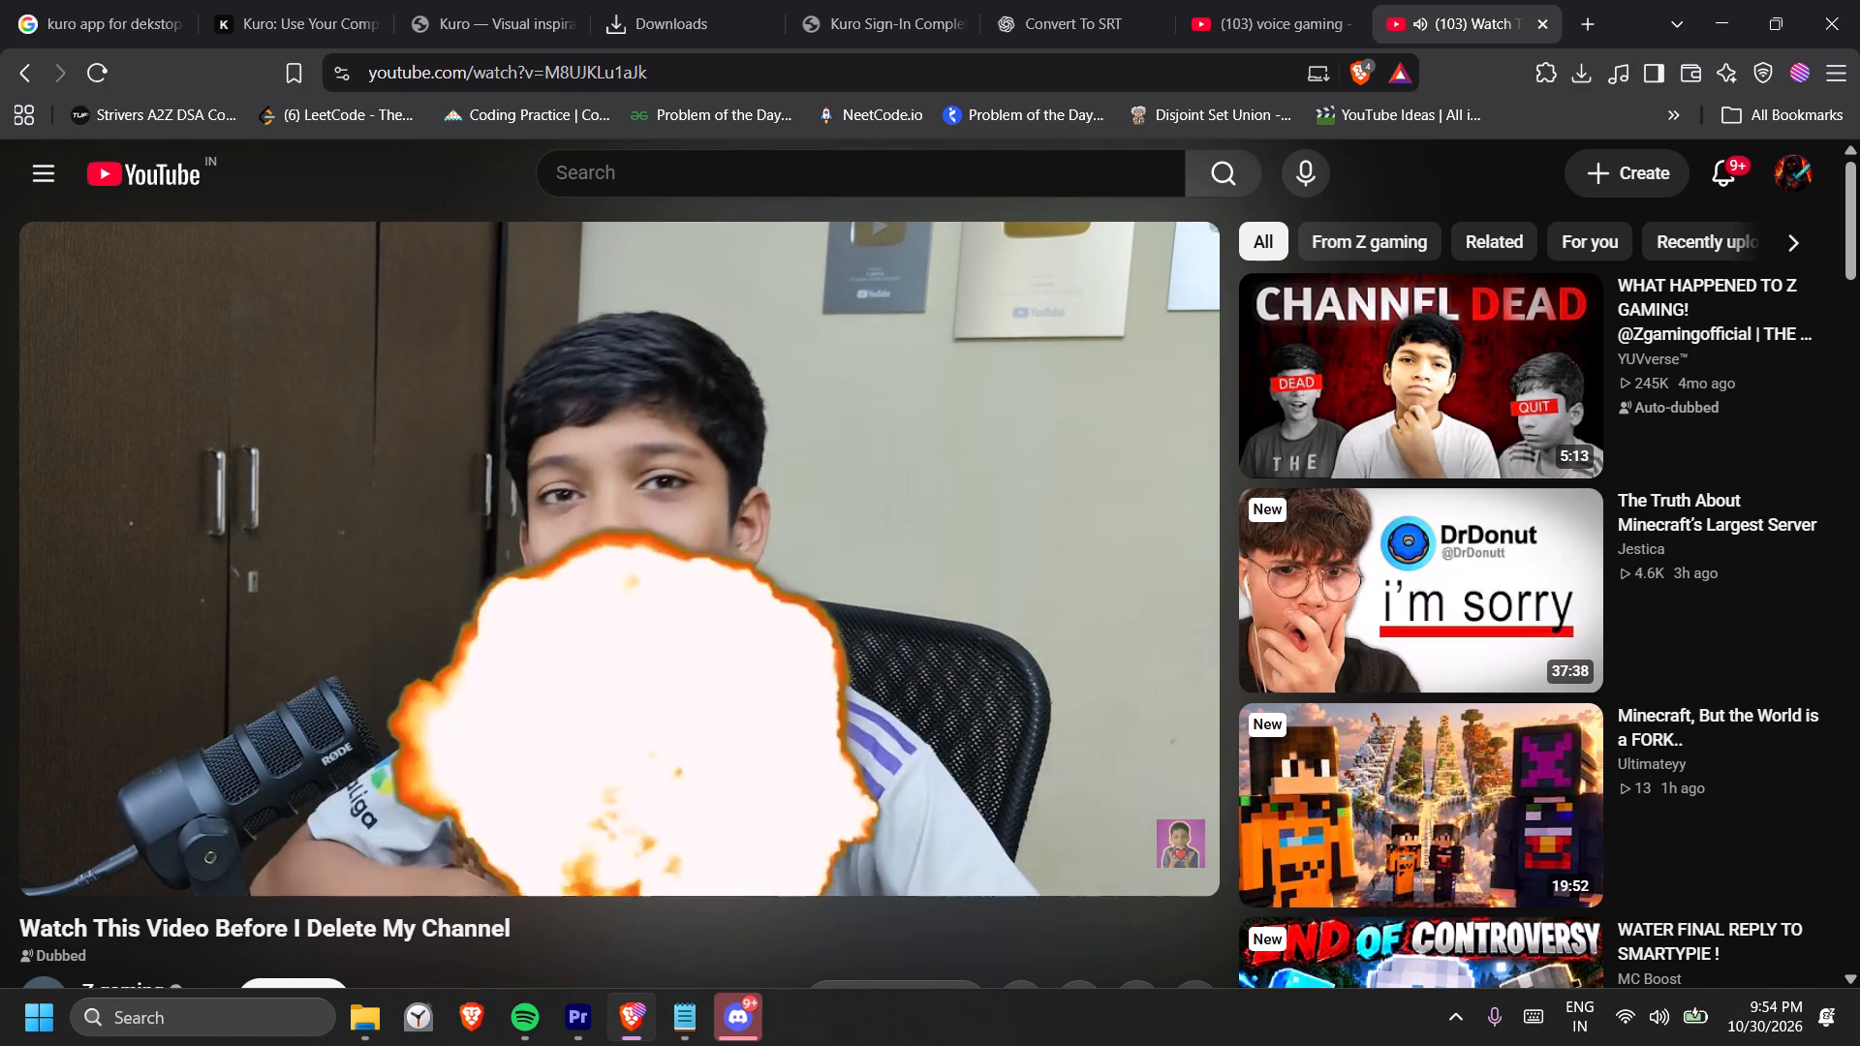
click(619, 548)
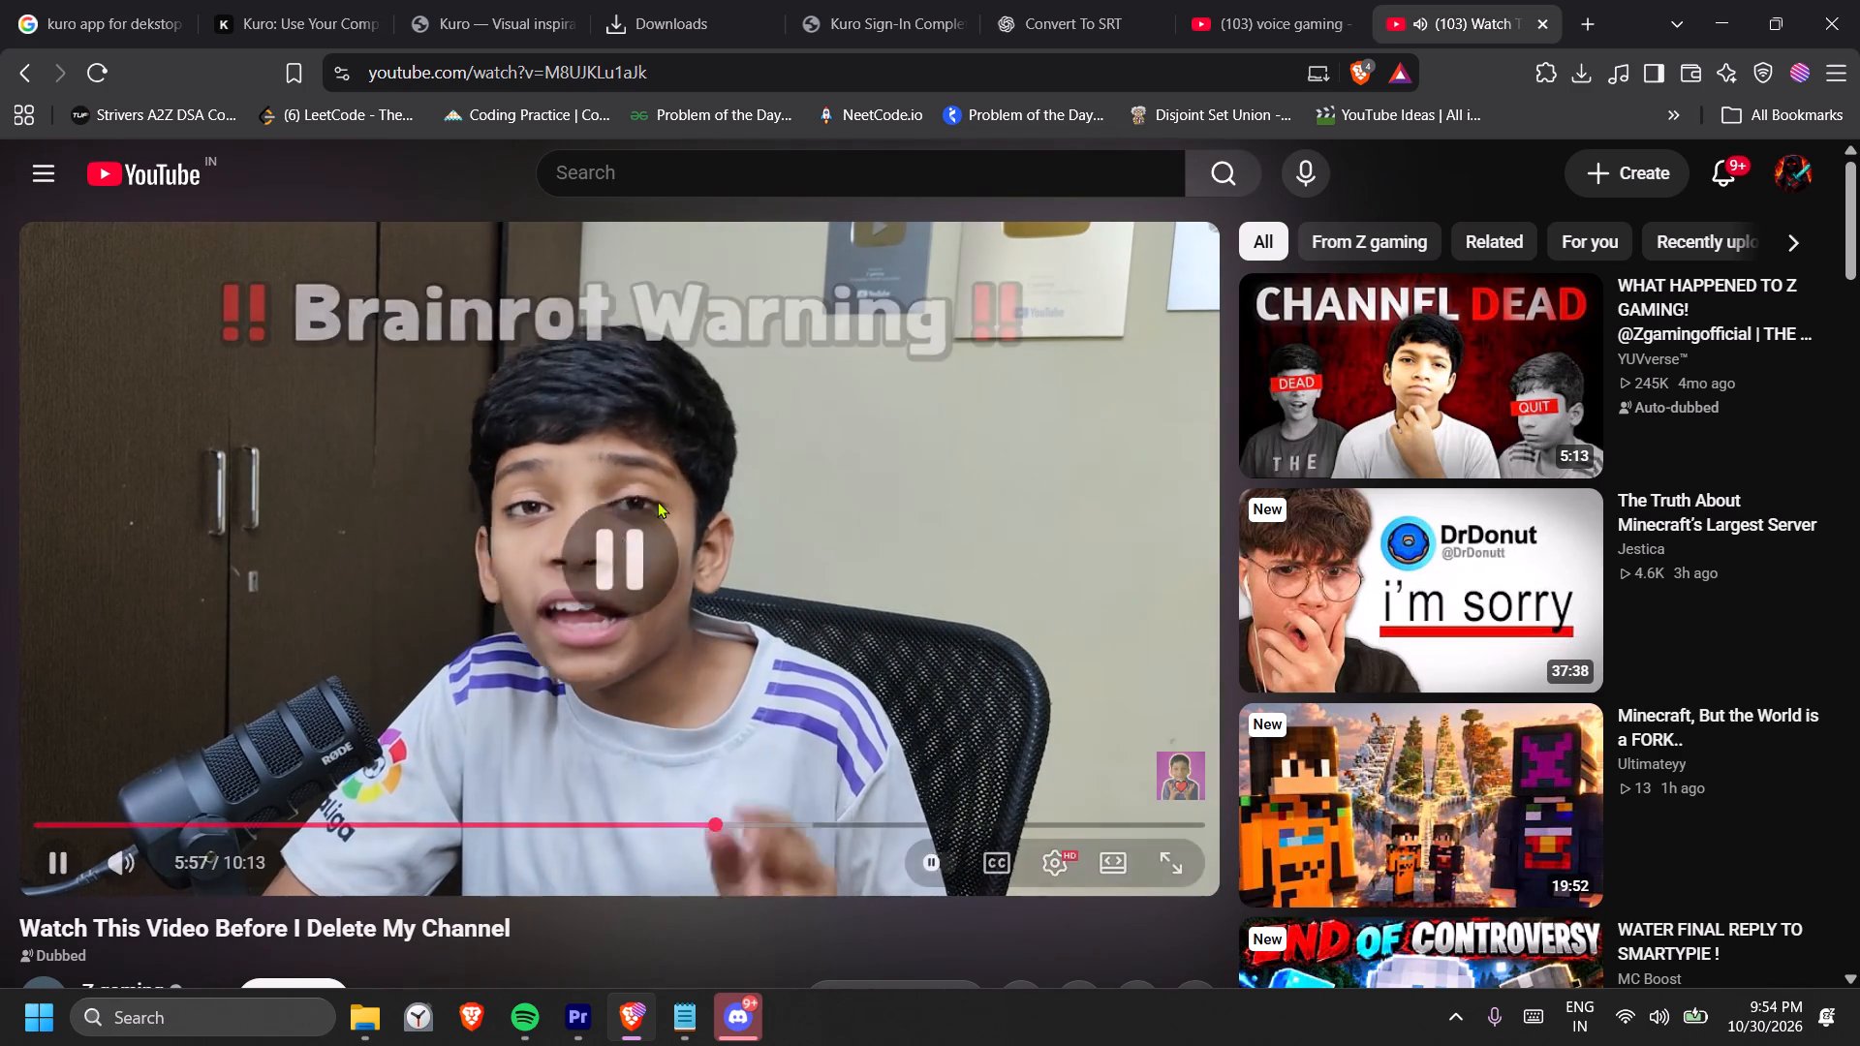
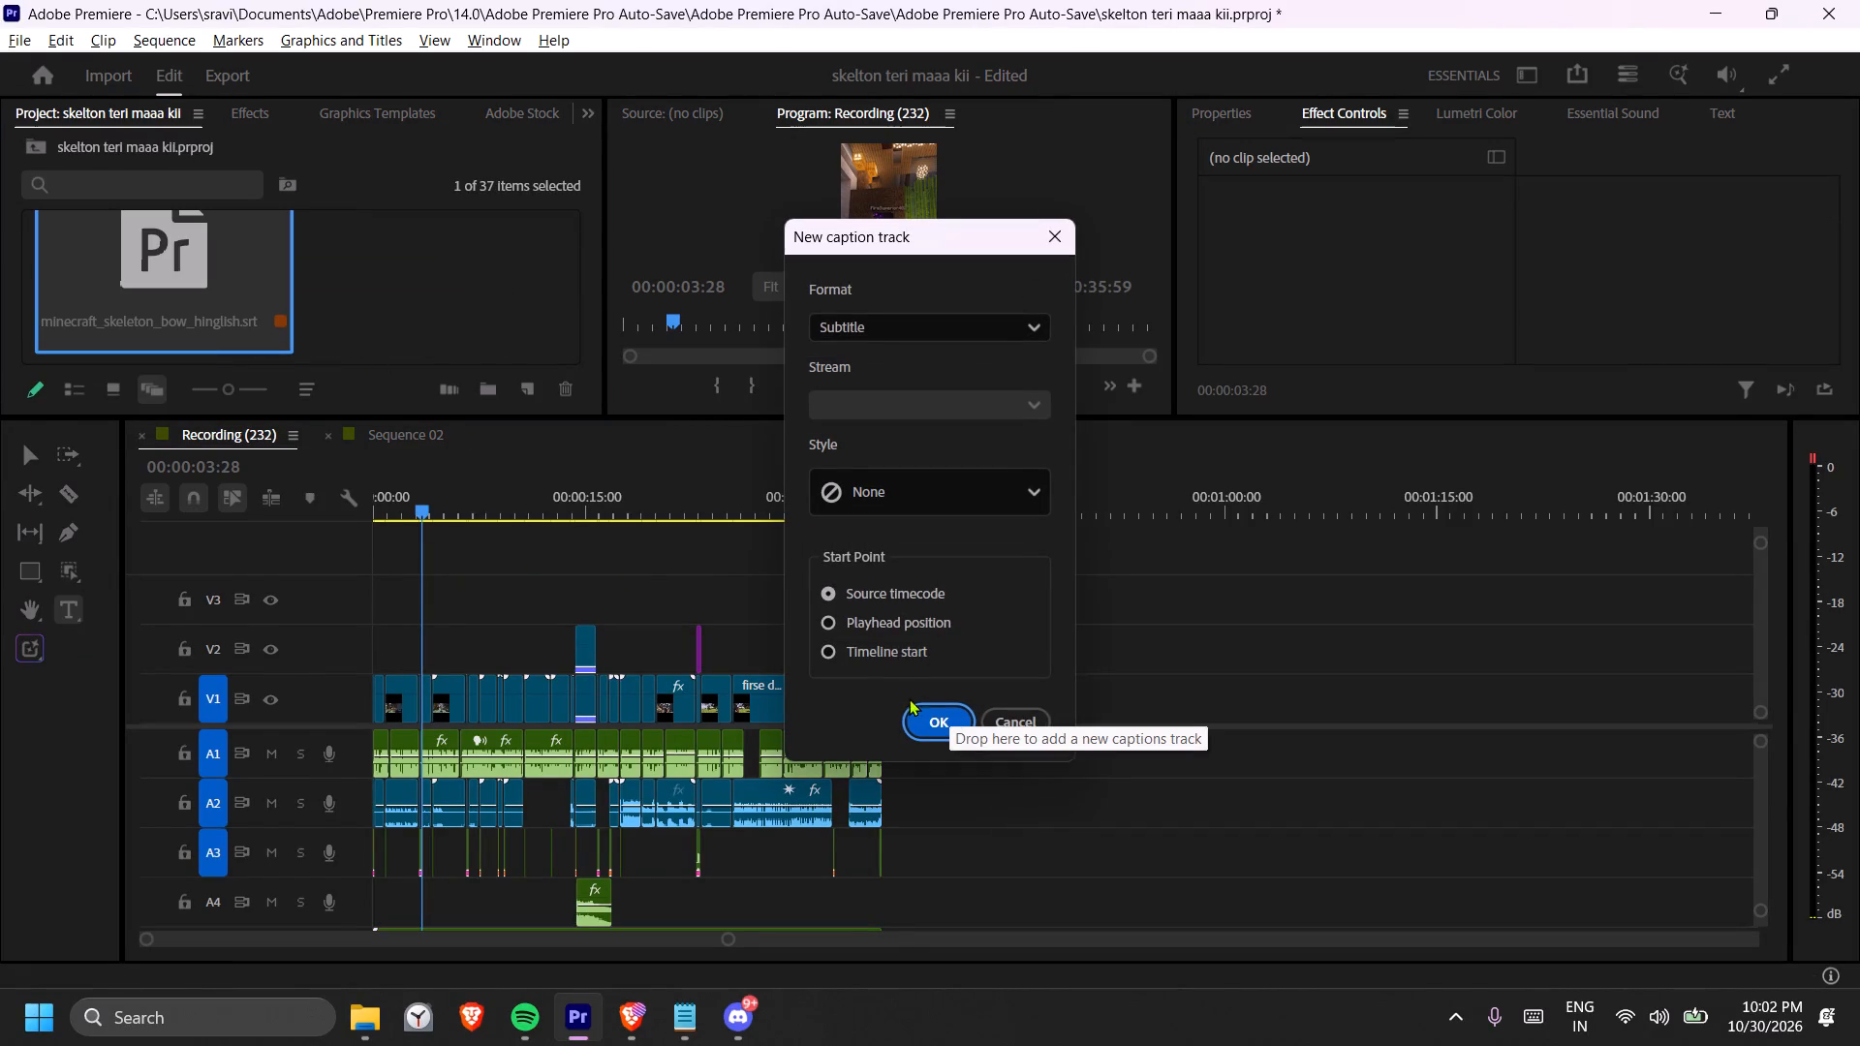
click(920, 722)
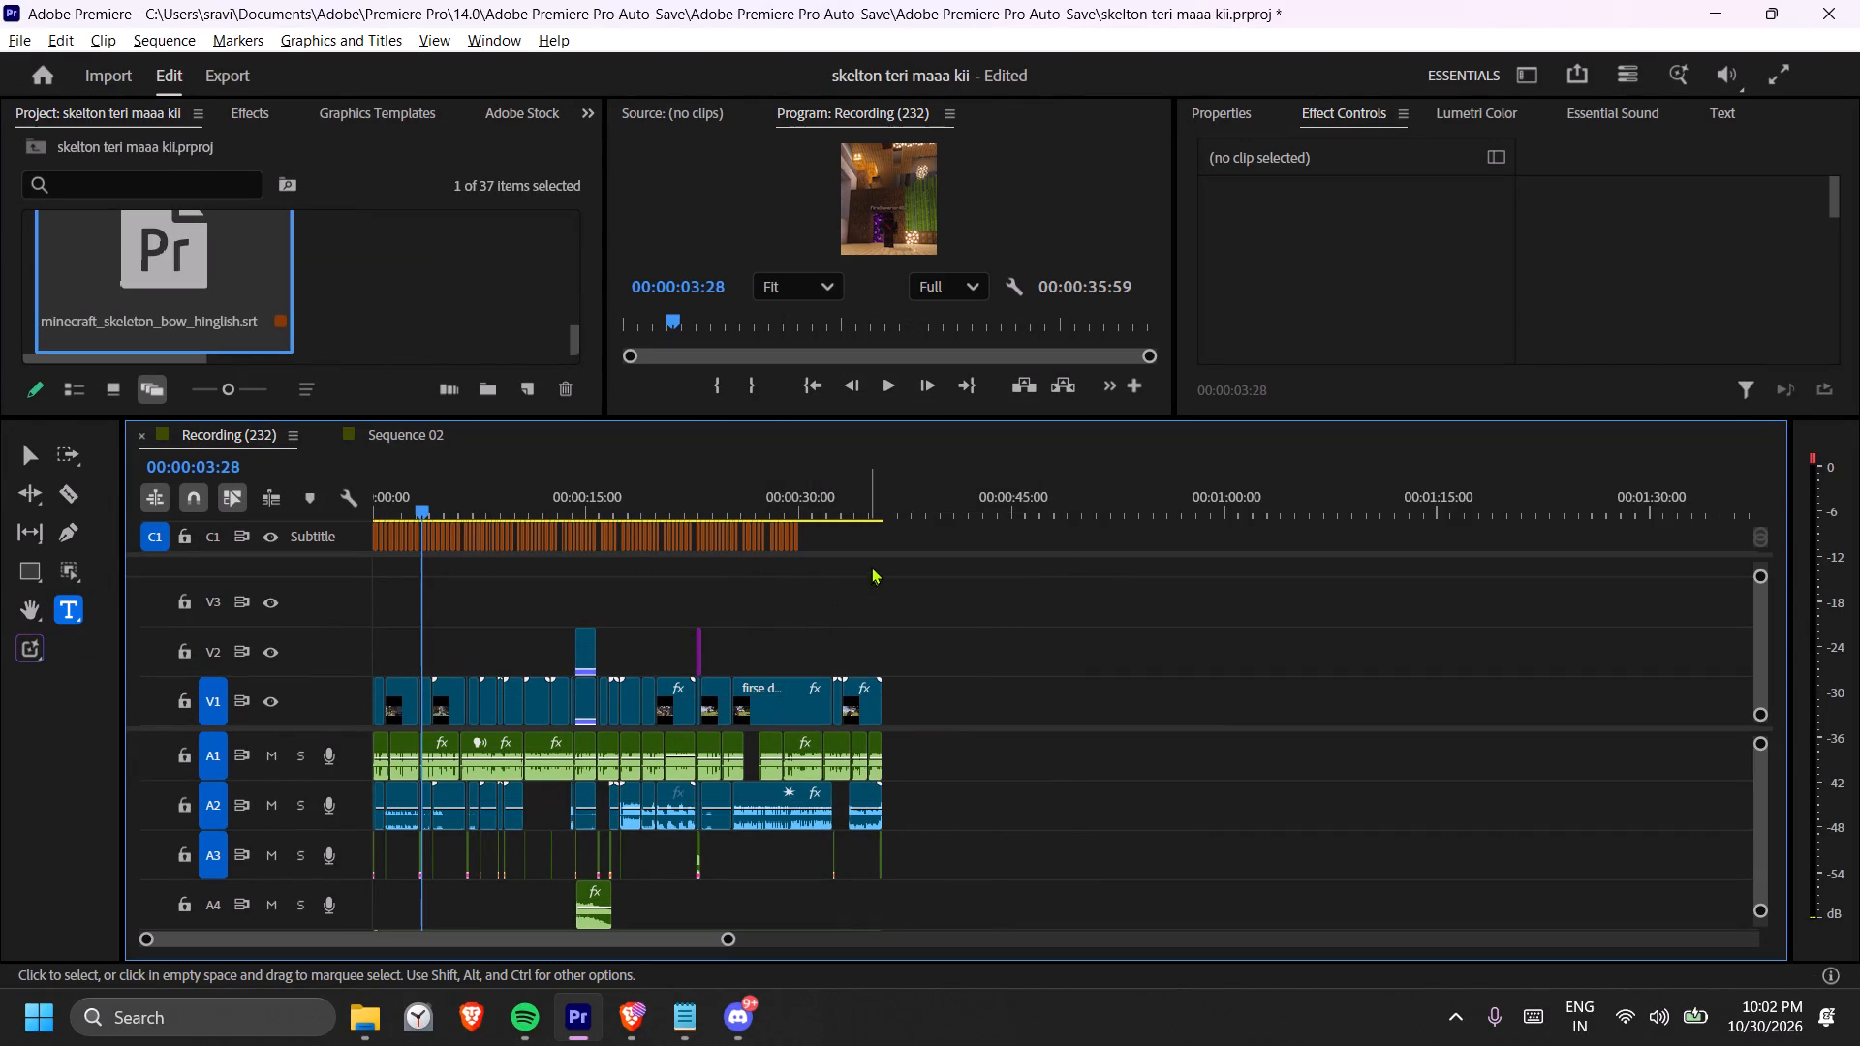
Select all the captions on the subtitle track and change their font to the favourite Malinton Trial Version.
drag(912, 556, 262, 469)
drag(411, 498, 331, 499)
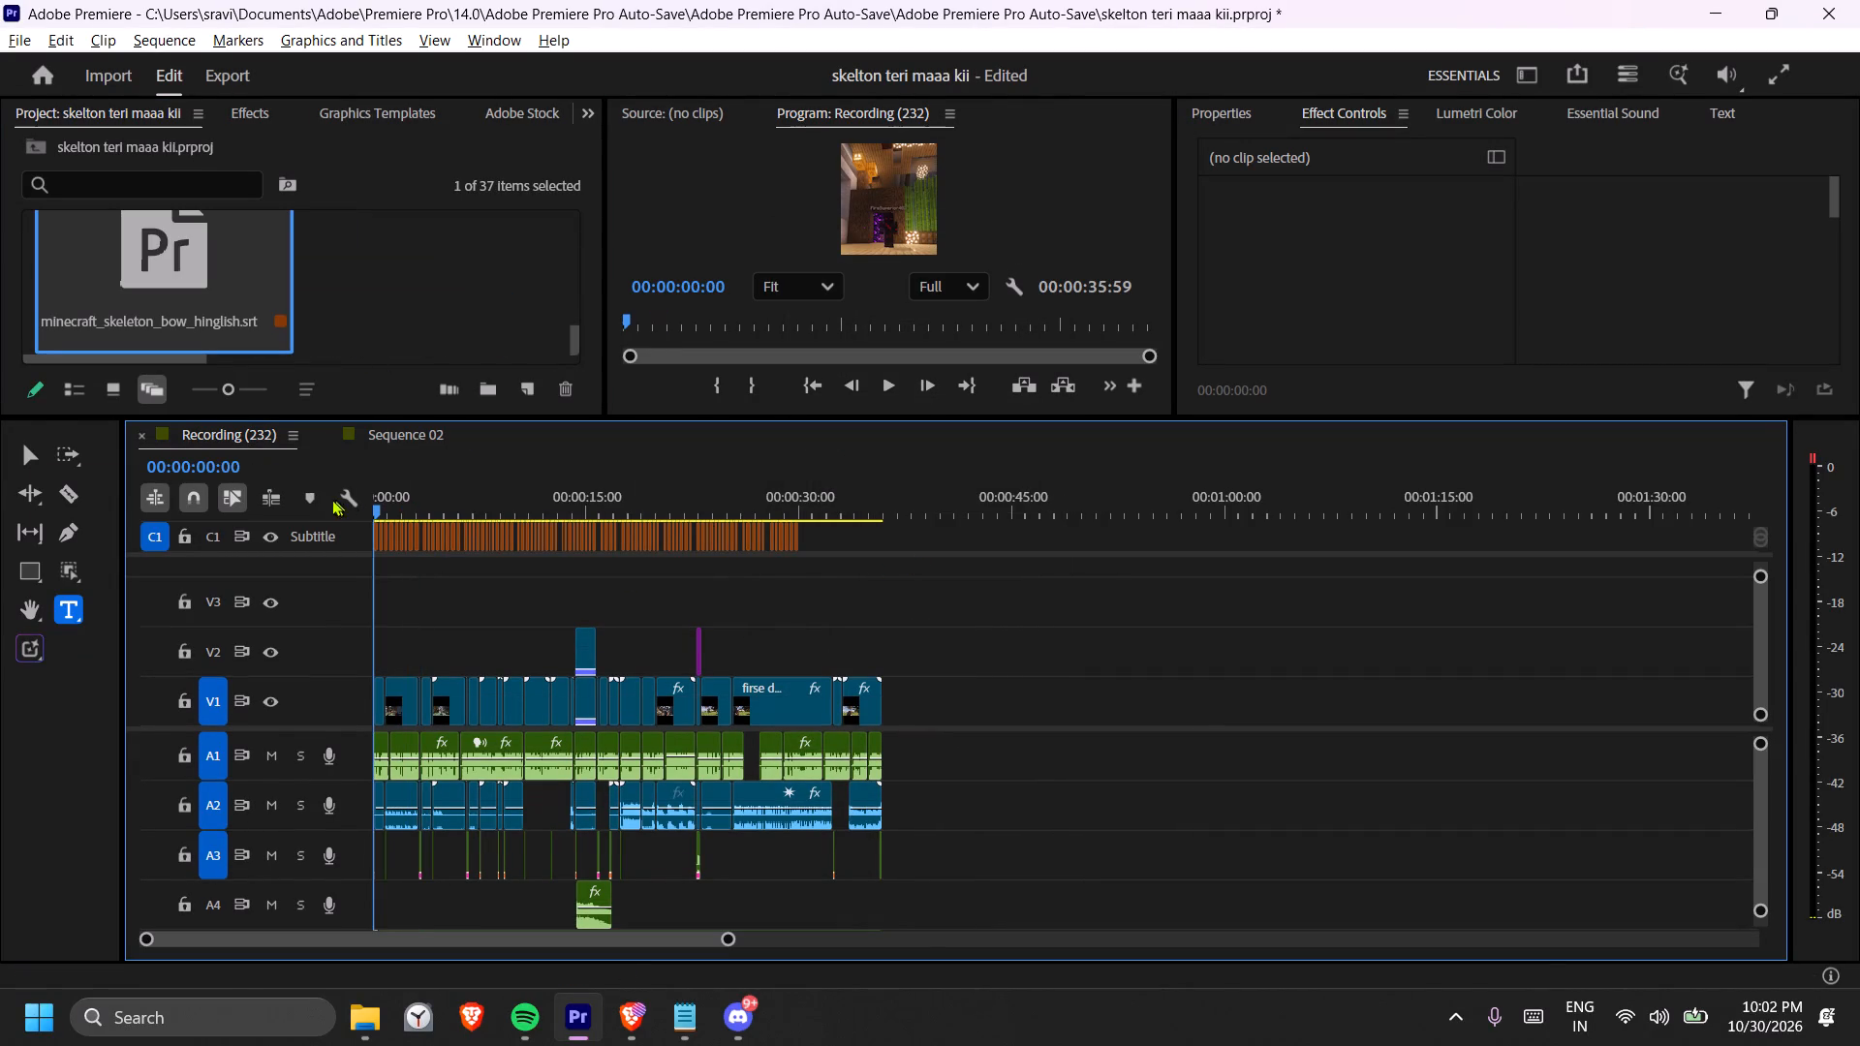
drag(331, 499, 294, 500)
drag(870, 555, 579, 519)
drag(824, 543, 322, 520)
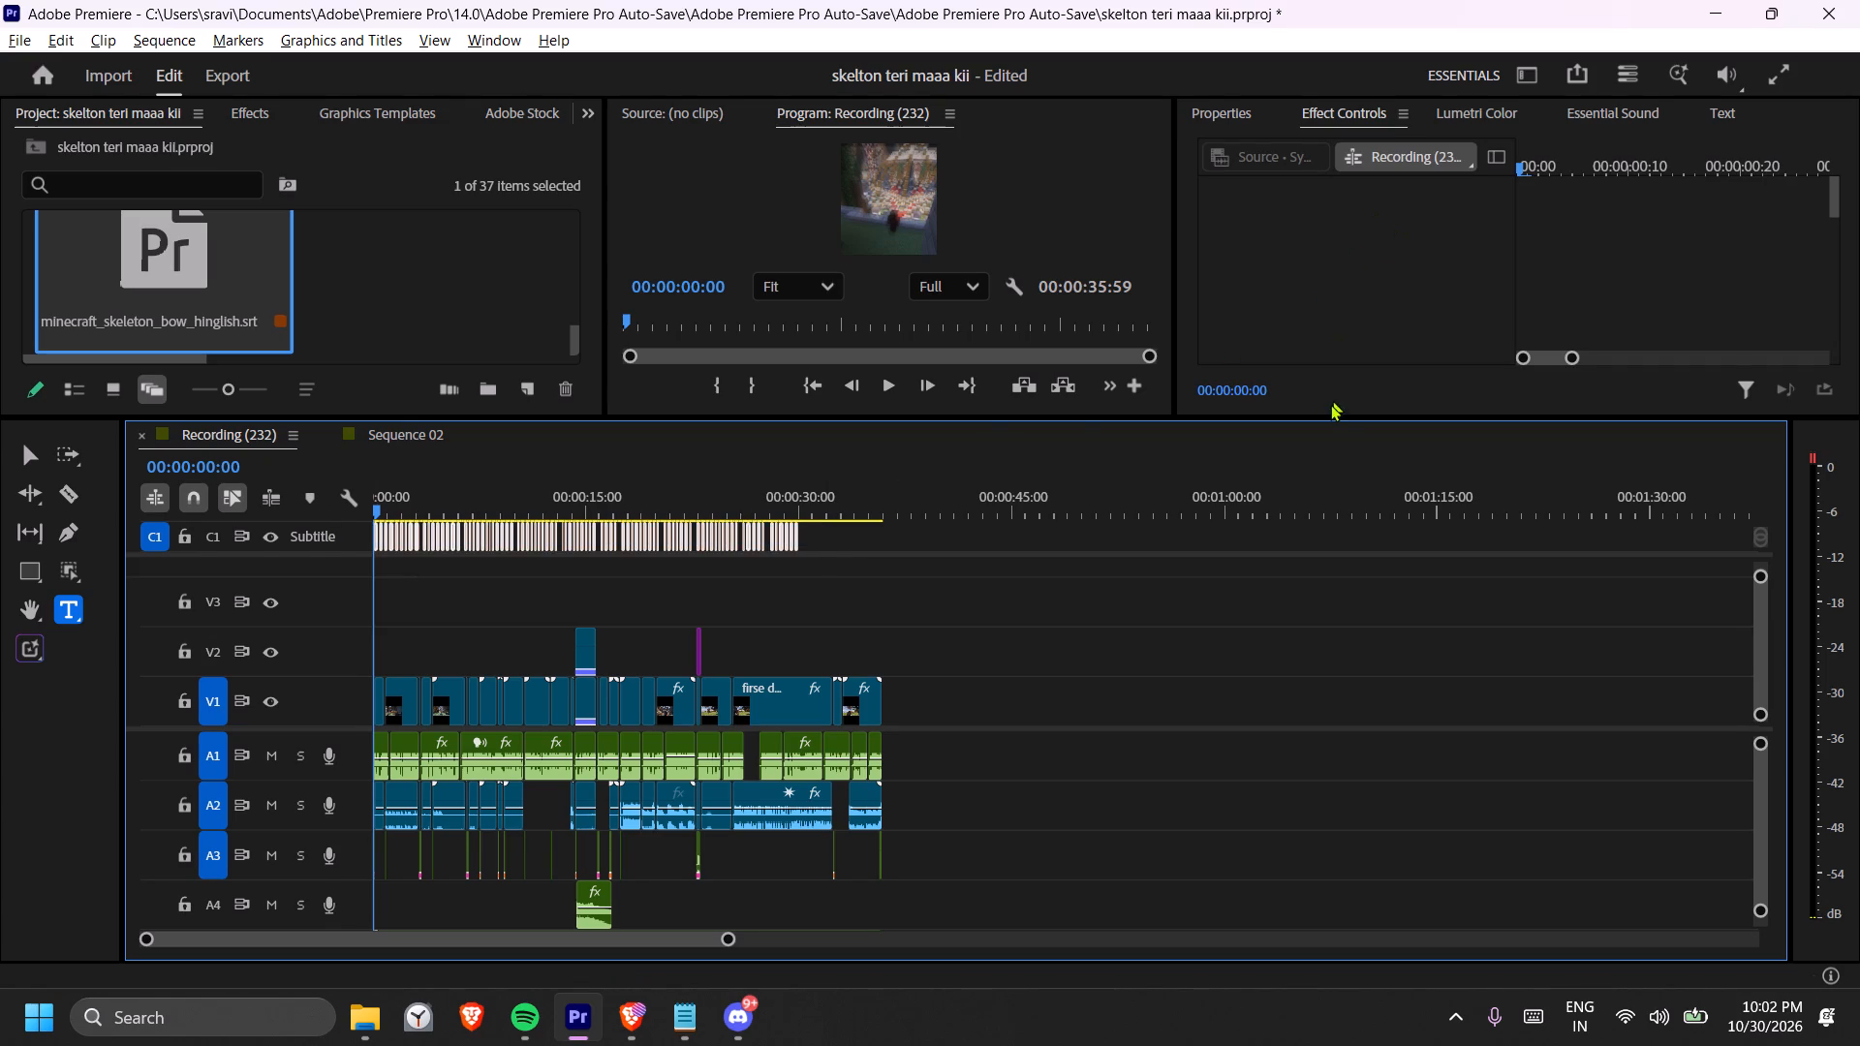
drag(1331, 418, 1340, 574)
click(1223, 110)
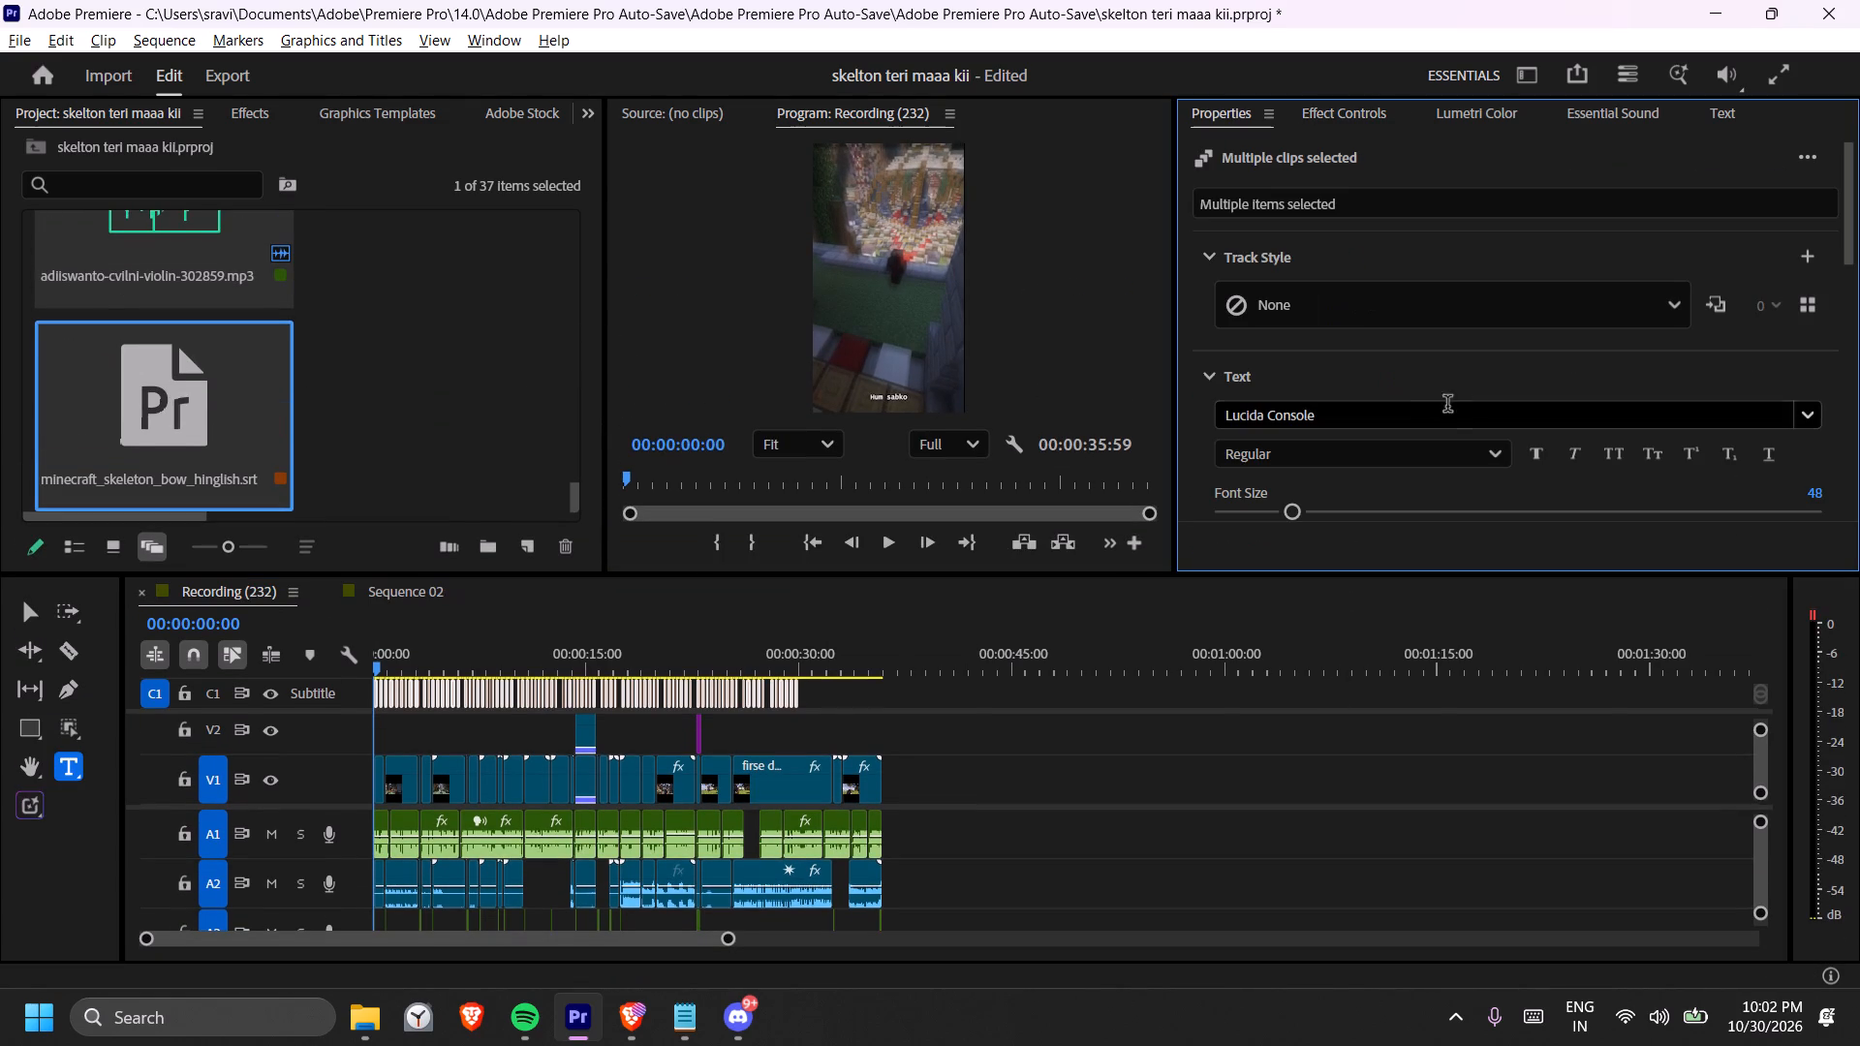
scroll(1491, 312, down, 10)
scroll(1610, 424, down, 3)
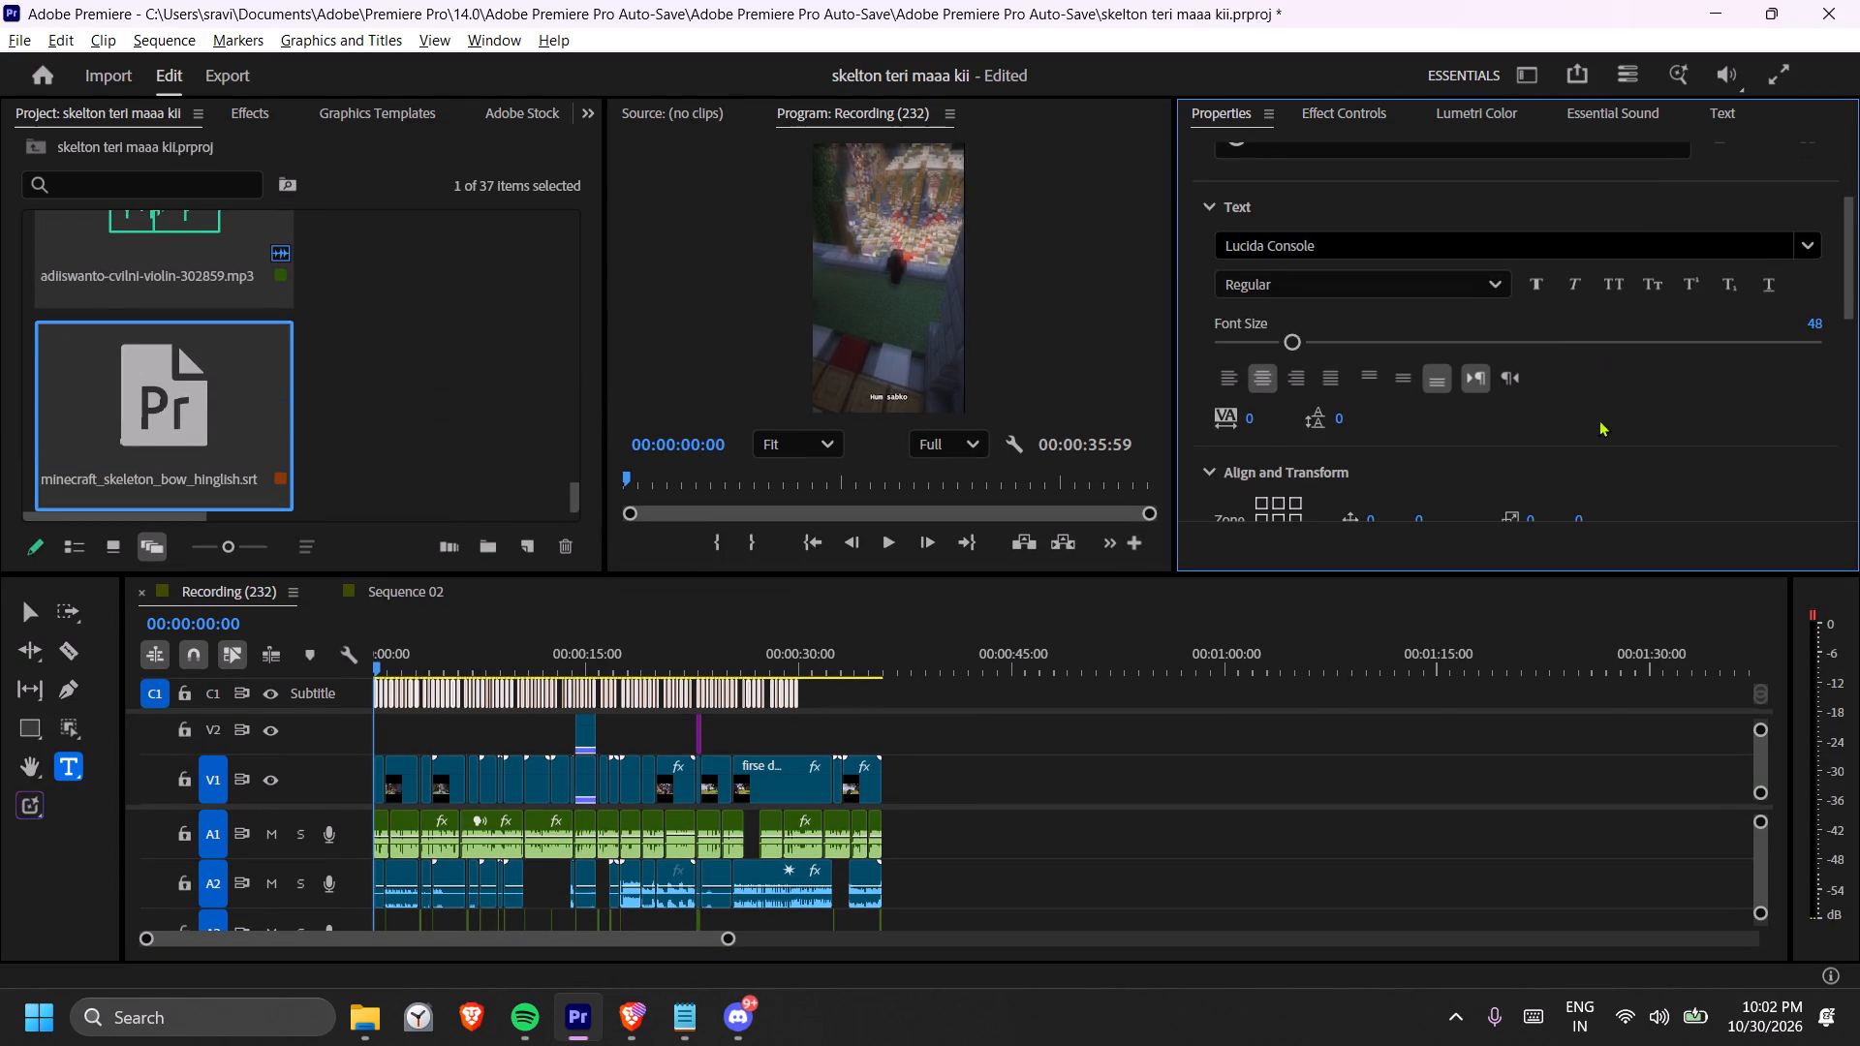
click(1816, 249)
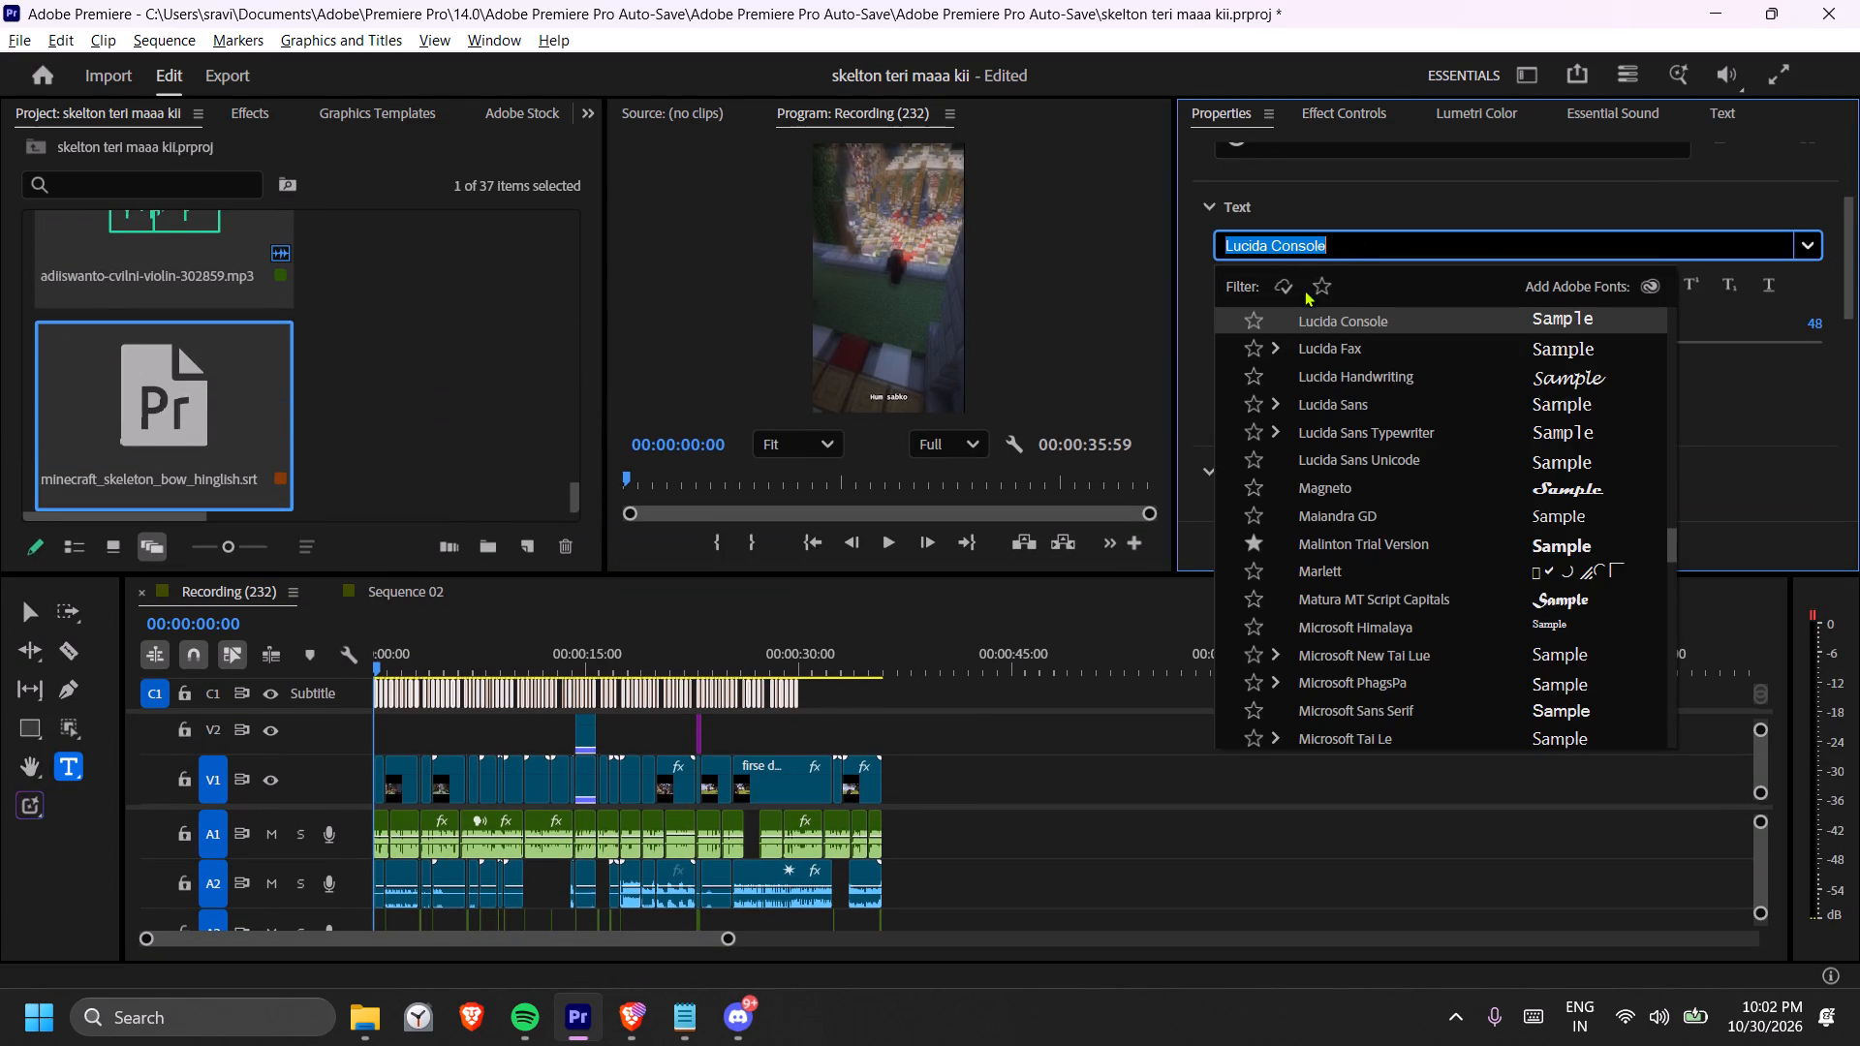
click(1313, 287)
click(1342, 317)
scroll(1577, 360, down, 6)
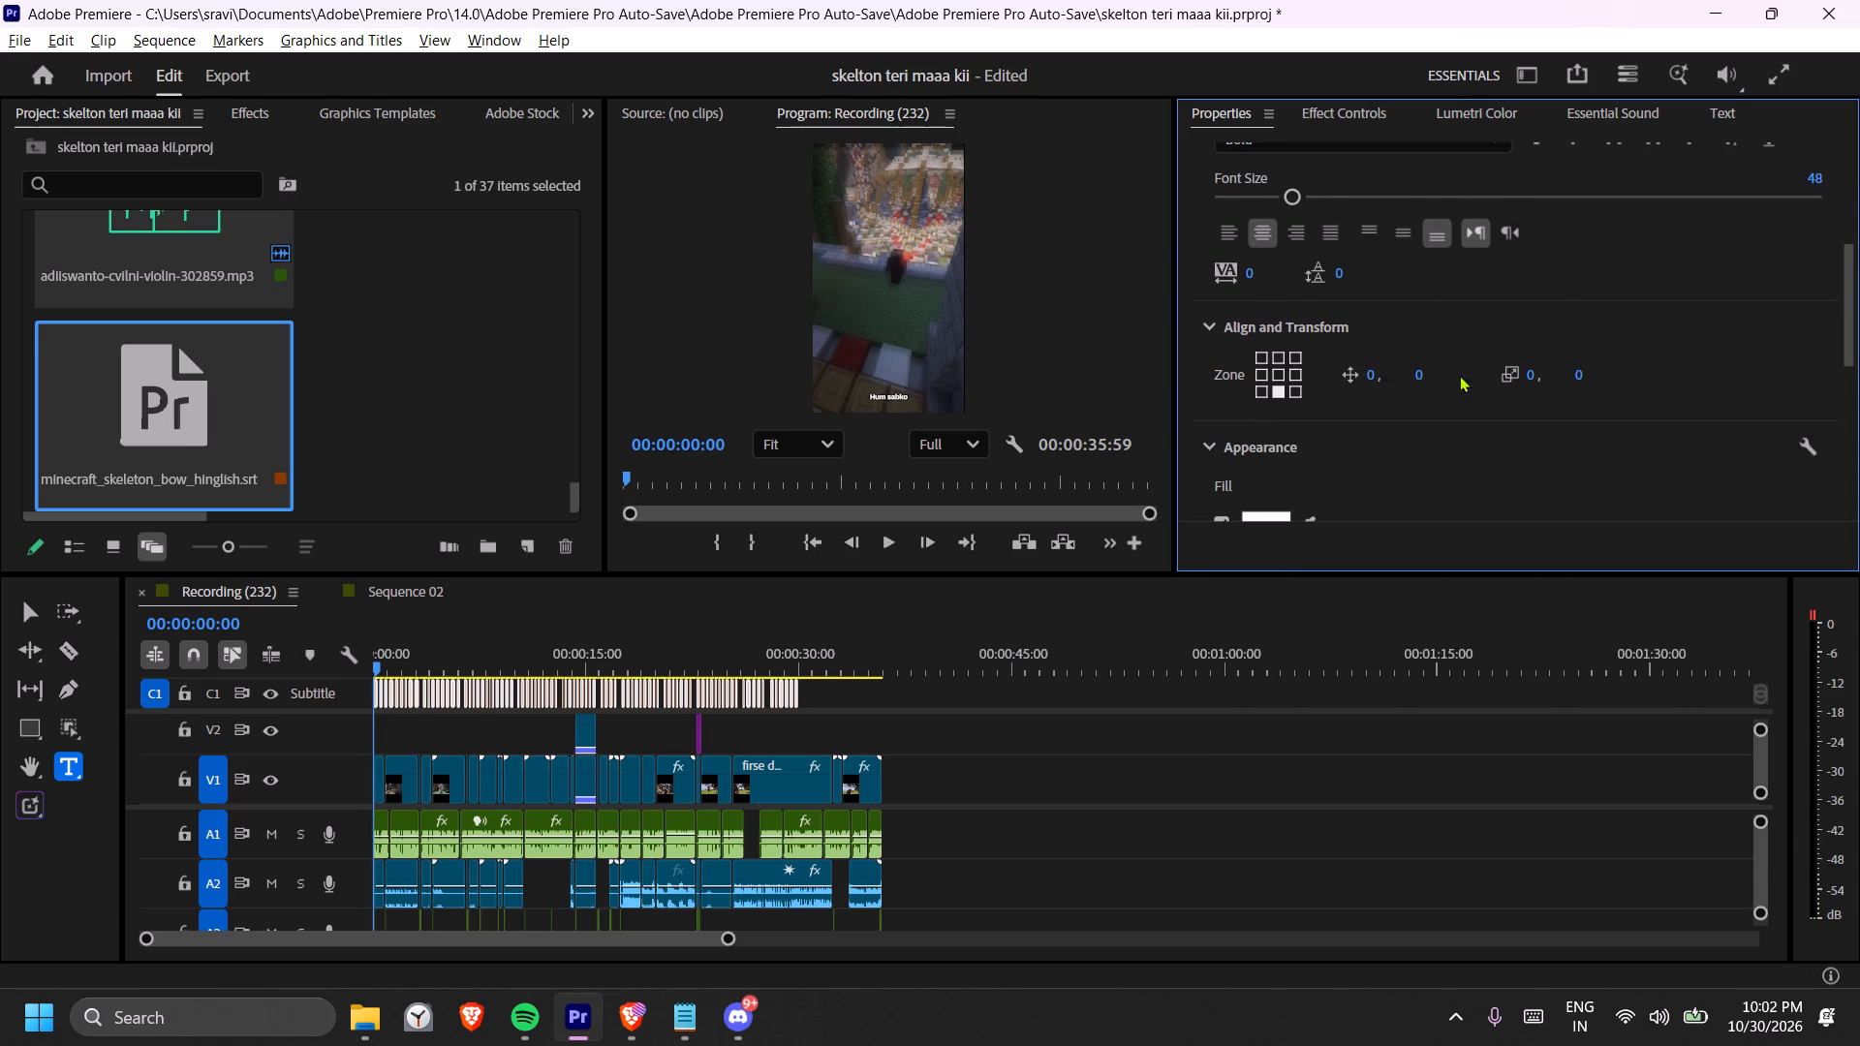
Place the selected captions in the centre zone and set their vertical position offset to 240.
click(1276, 379)
drag(1410, 371, 1449, 371)
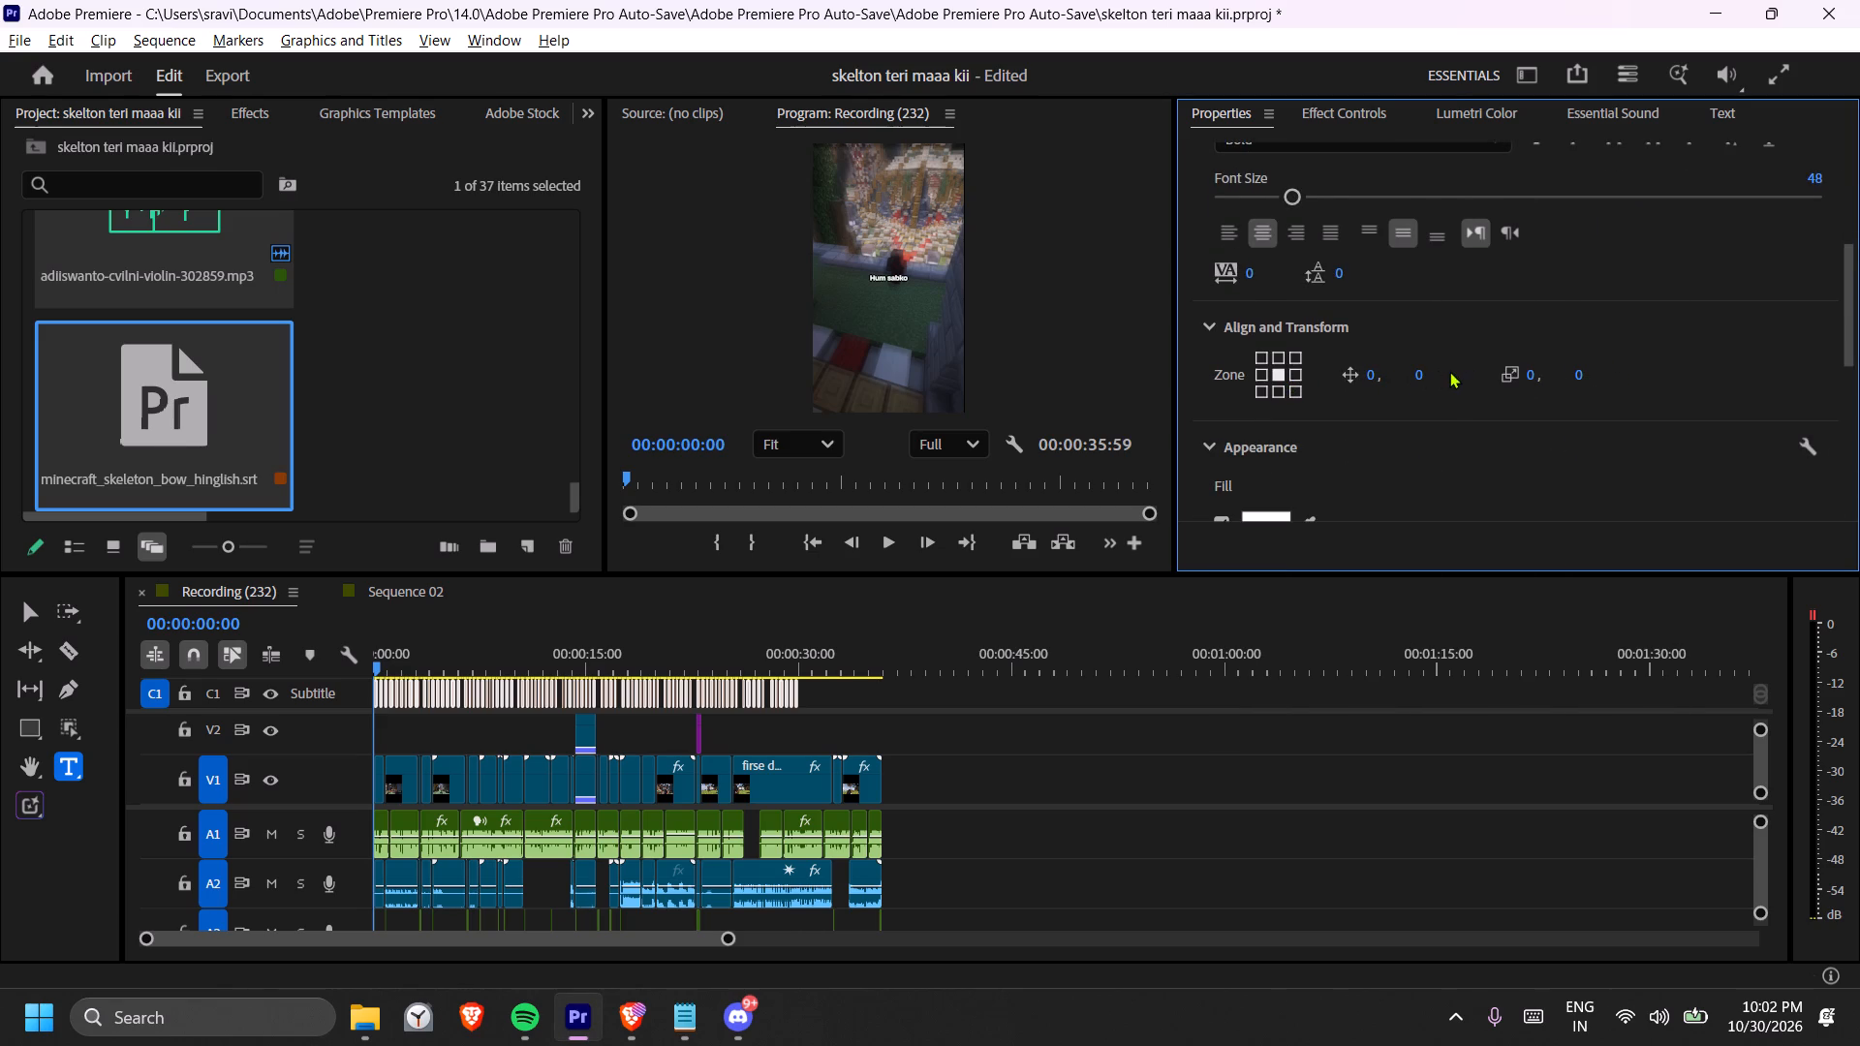
drag(1449, 371, 1452, 371)
drag(1423, 375, 1444, 374)
drag(1419, 374, 1447, 374)
drag(1447, 374, 1825, 361)
drag(1825, 361, 1689, 385)
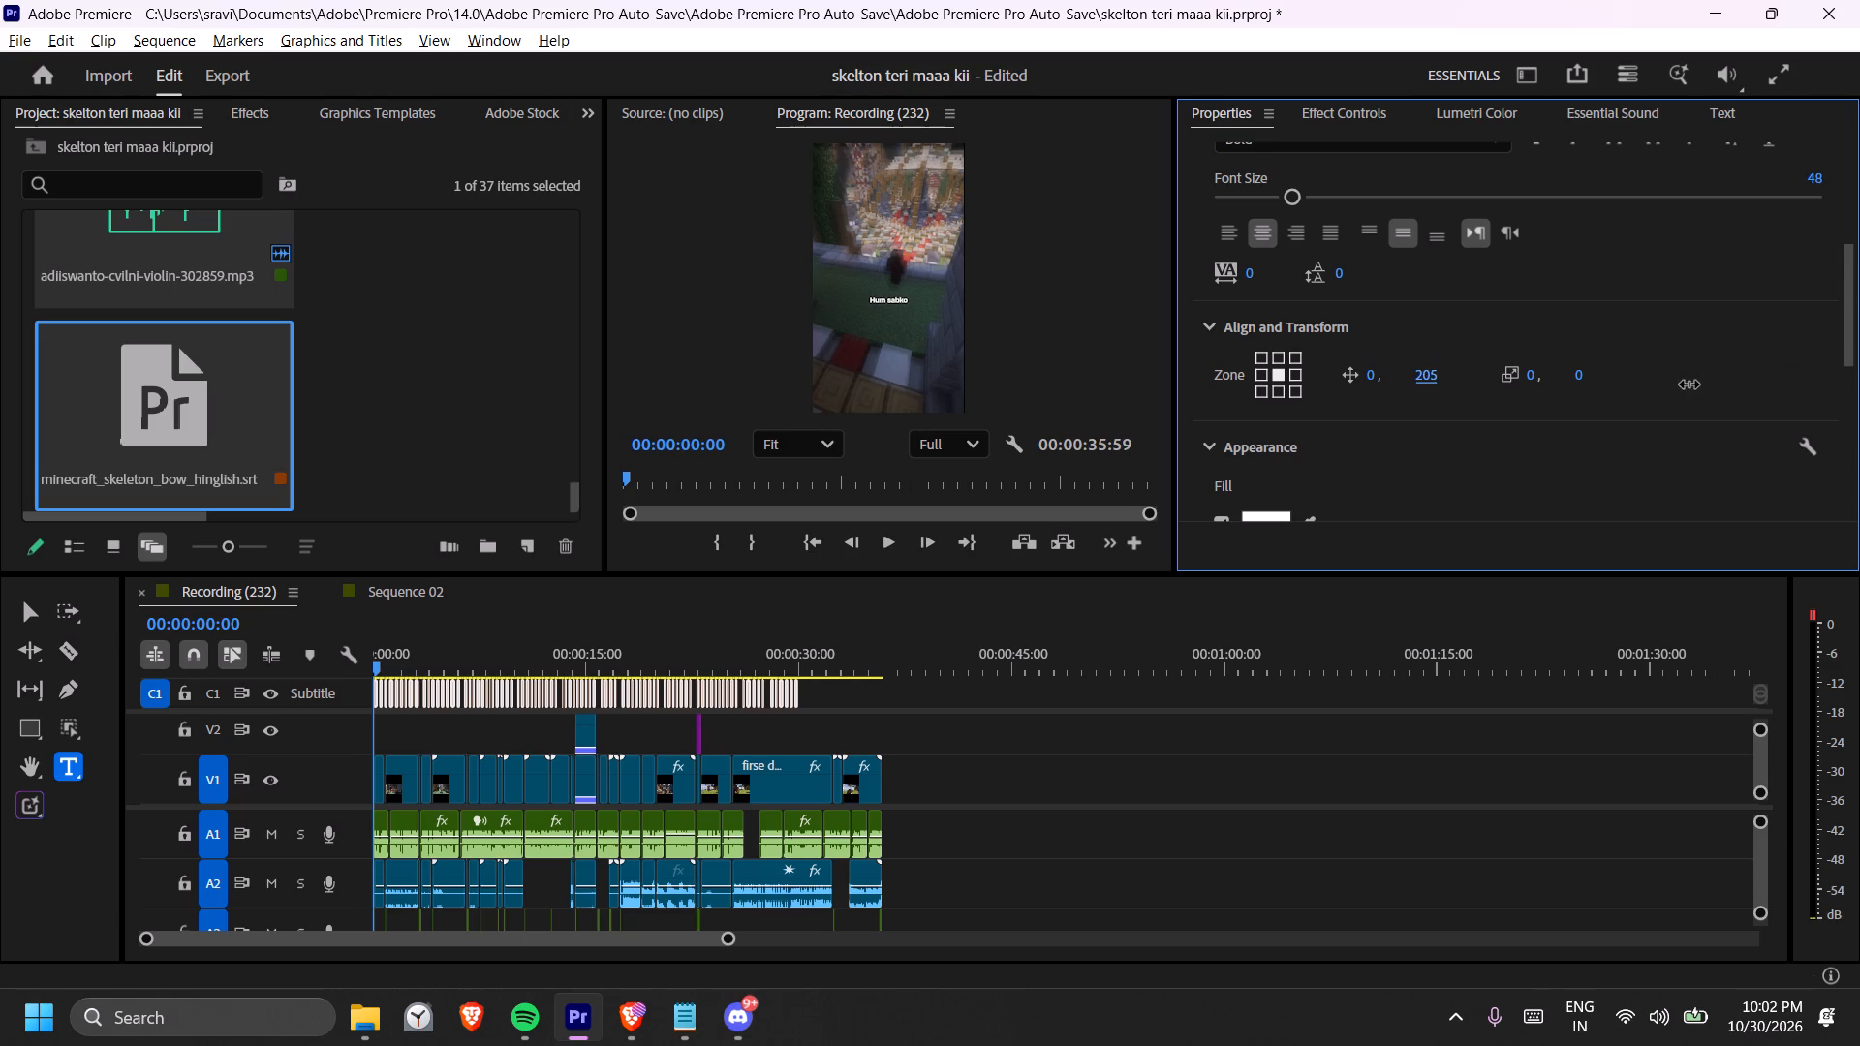
drag(1689, 385, 1714, 378)
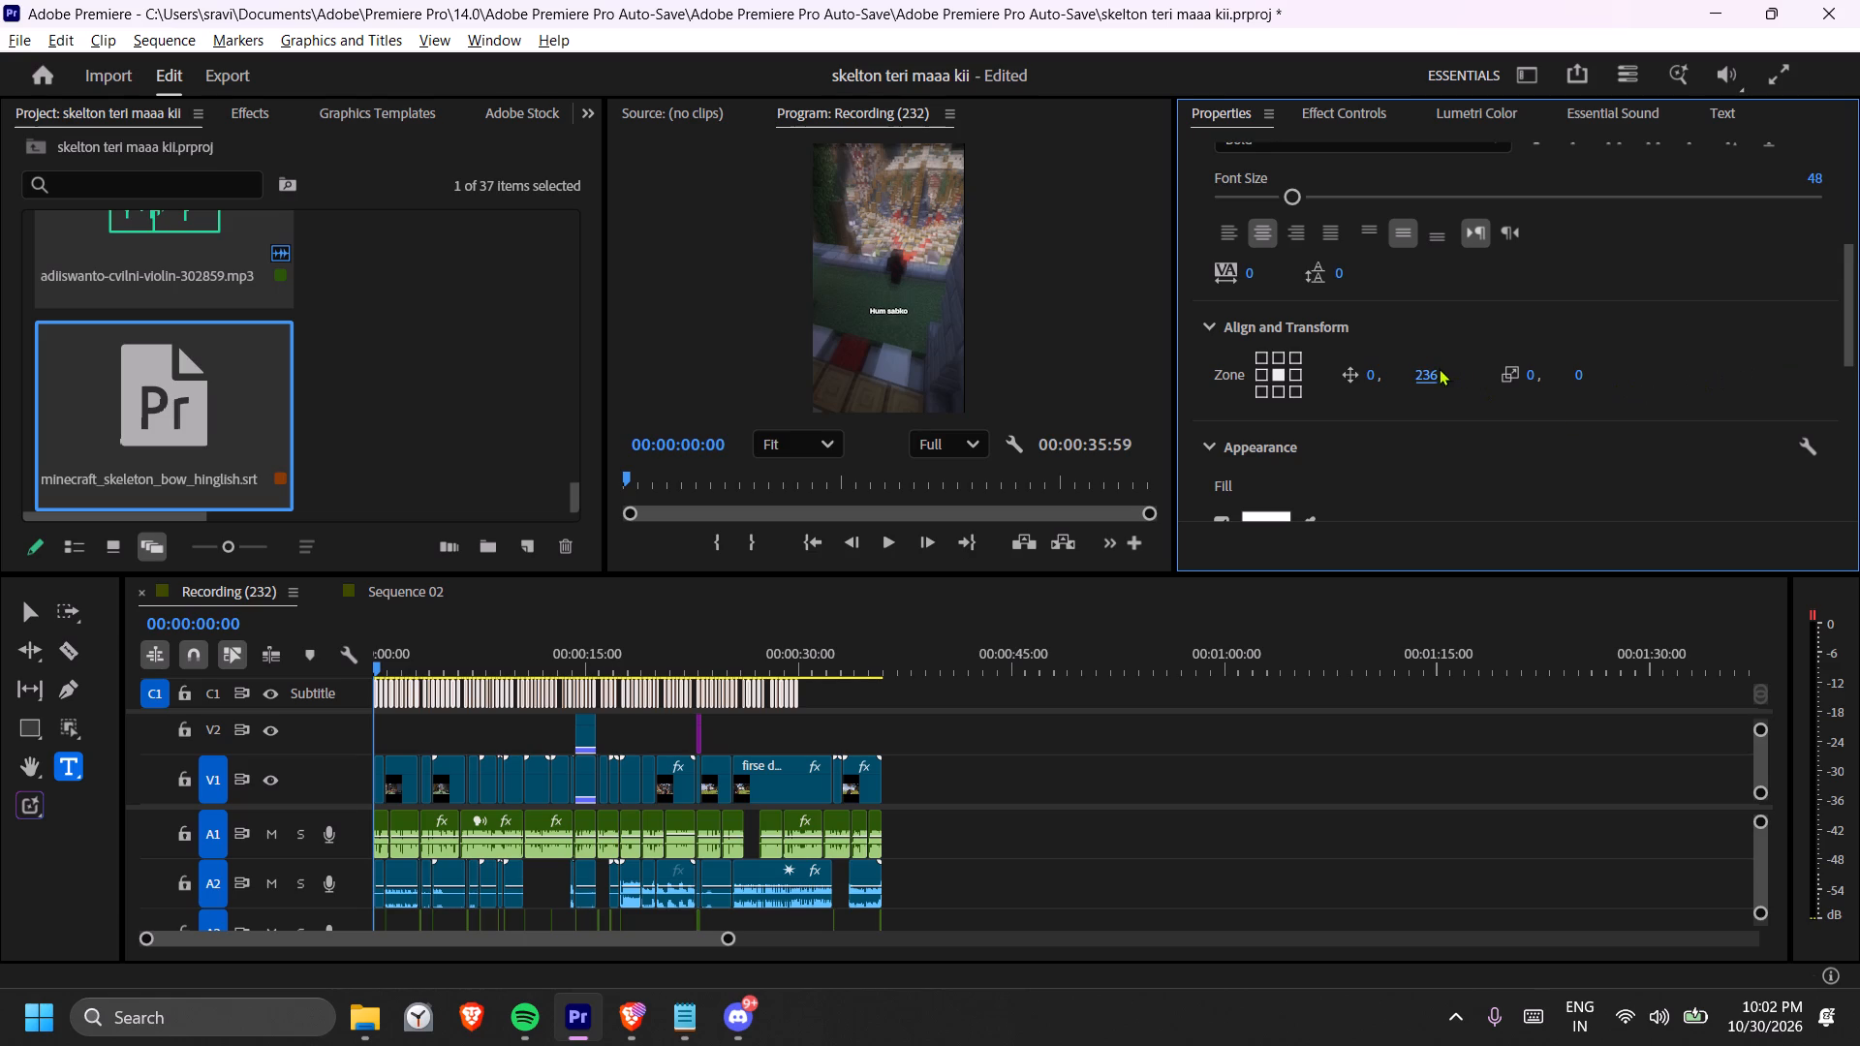
click(1433, 368)
key(BackSpace)
text(240)
key(Return)
Change the fill colour of the selected captions to bright yellow.
scroll(1436, 424, down, 5)
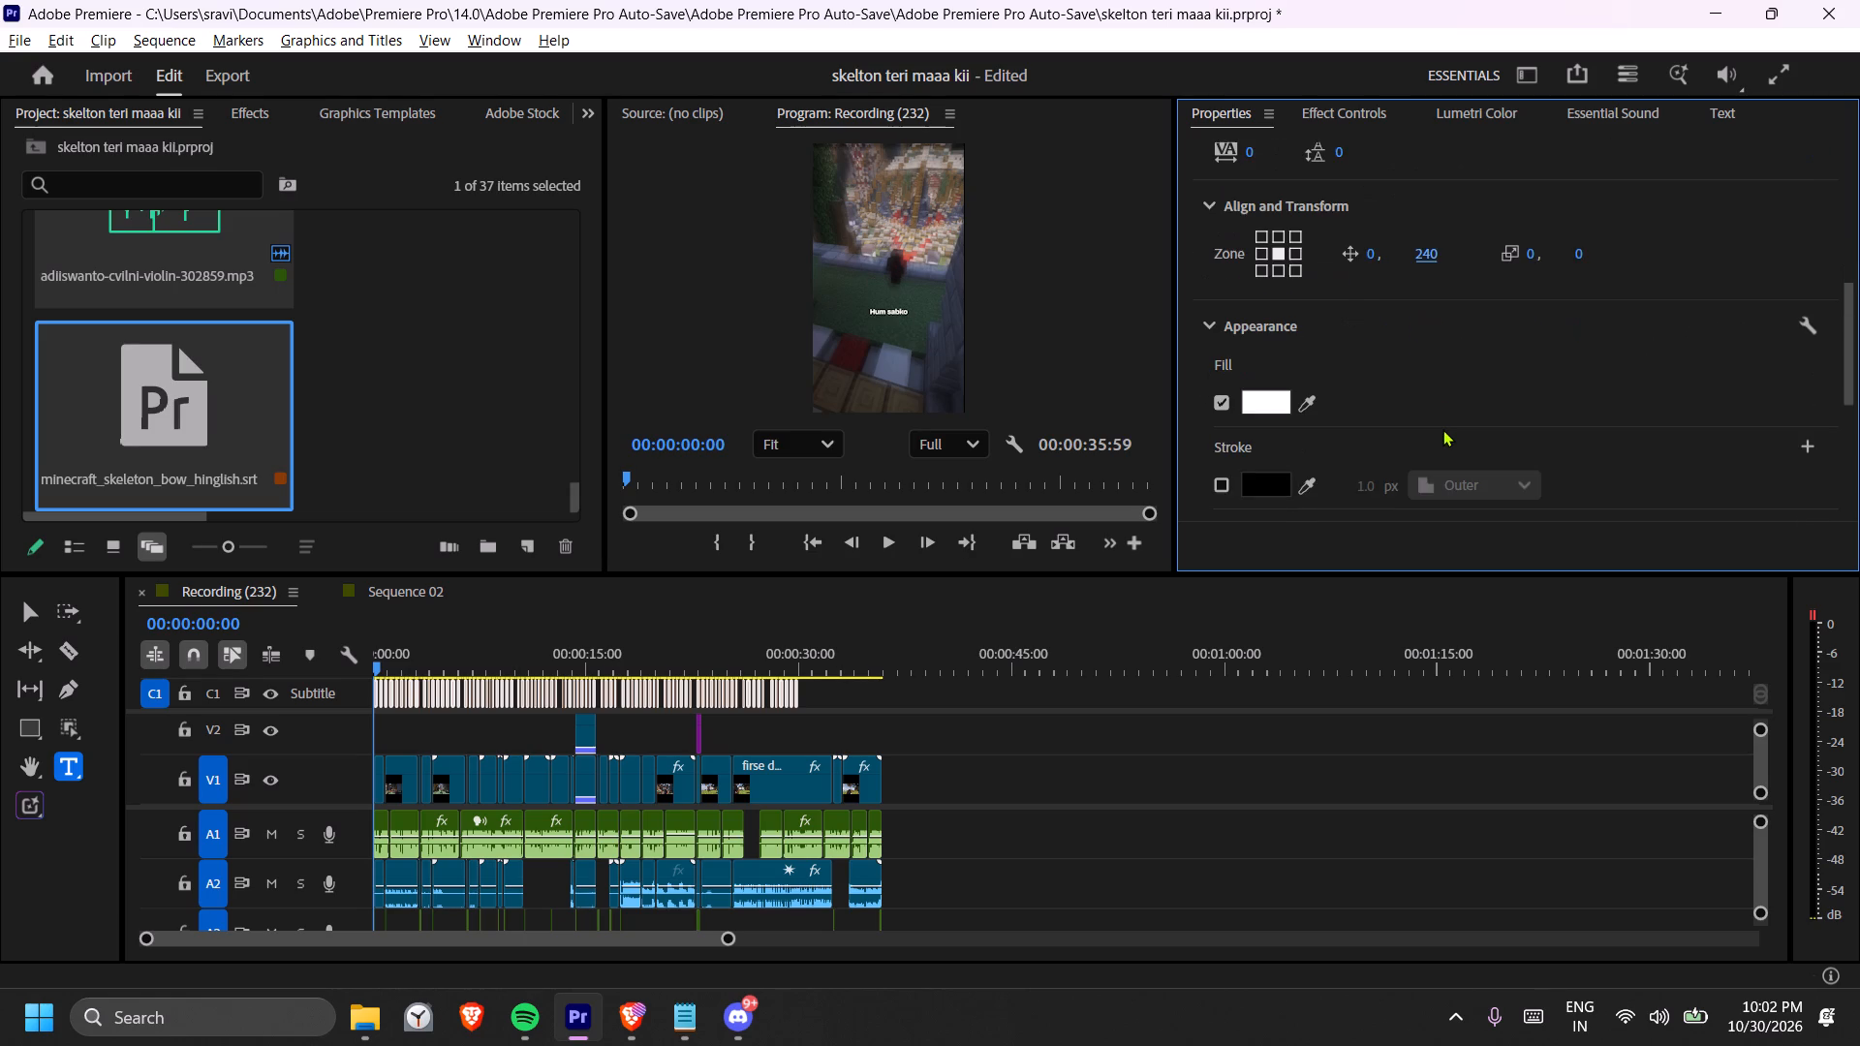
click(1242, 401)
drag(955, 374, 975, 389)
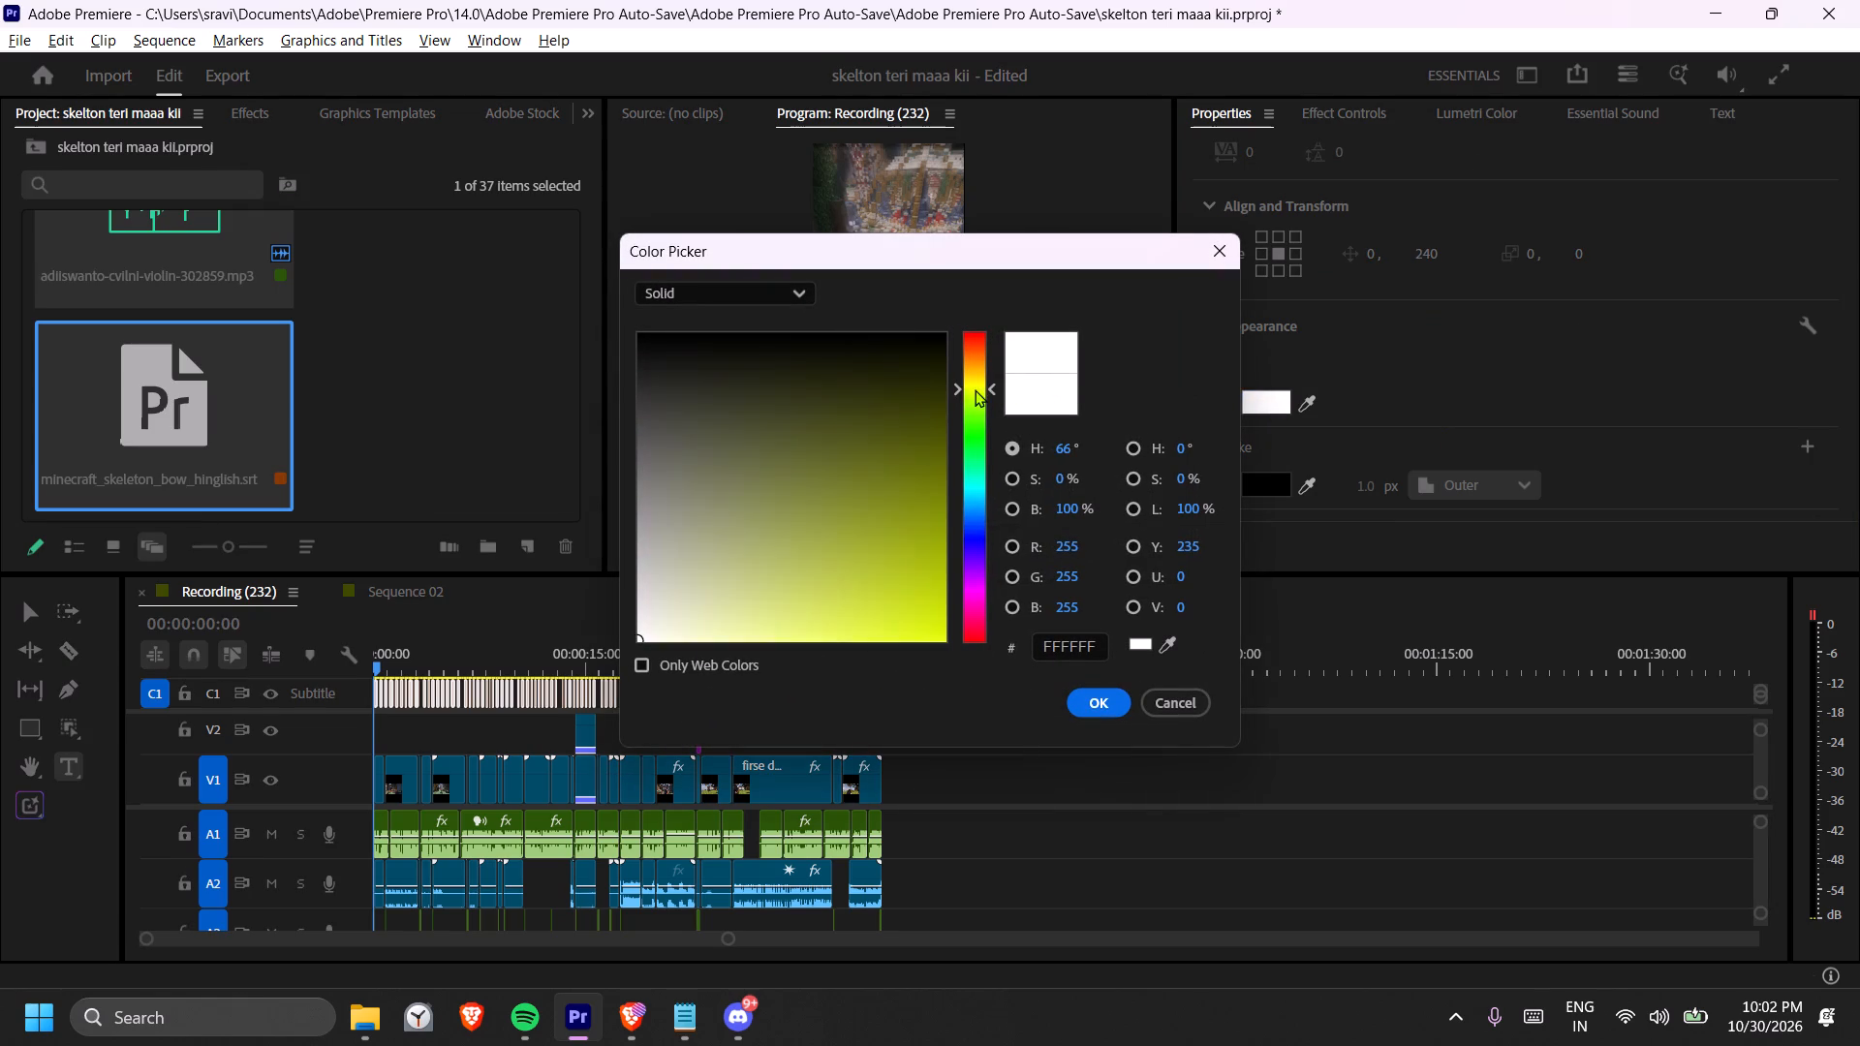
drag(975, 389, 977, 390)
click(984, 387)
drag(976, 383, 976, 408)
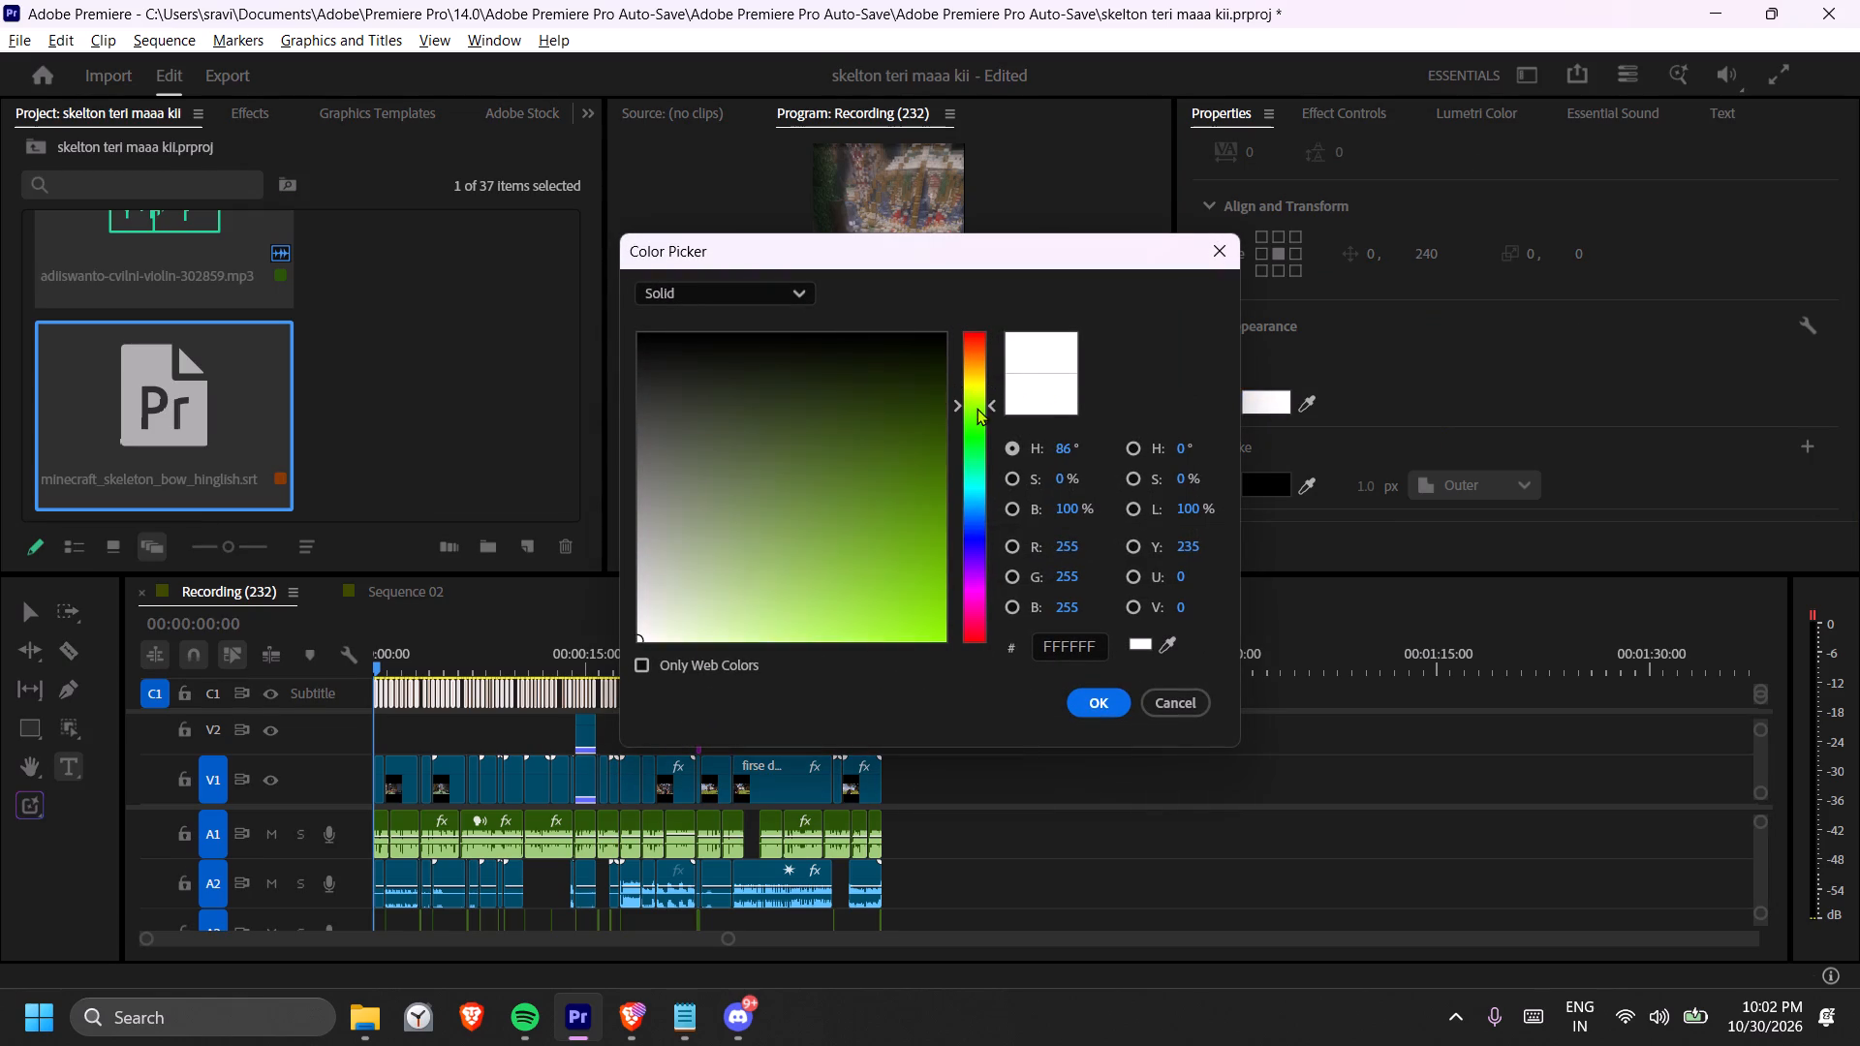
drag(976, 408, 987, 385)
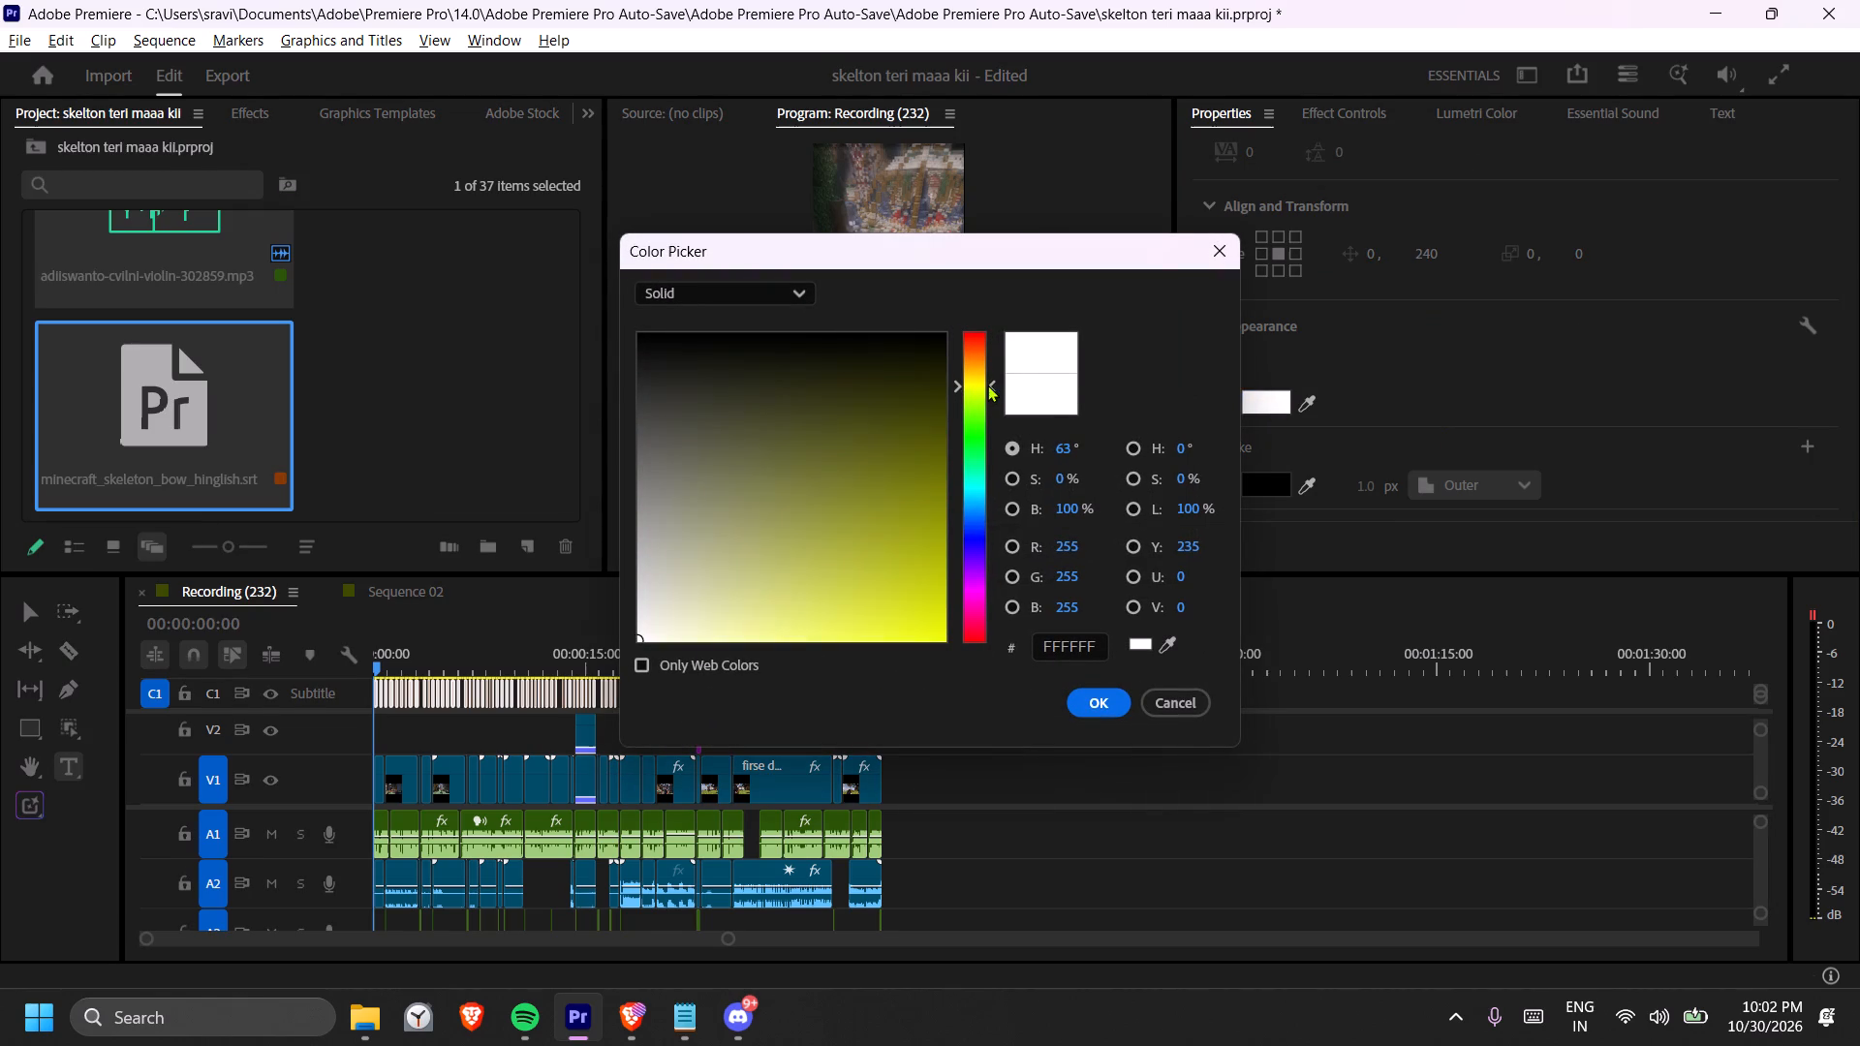
drag(987, 385, 987, 391)
drag(889, 478, 876, 647)
click(1094, 705)
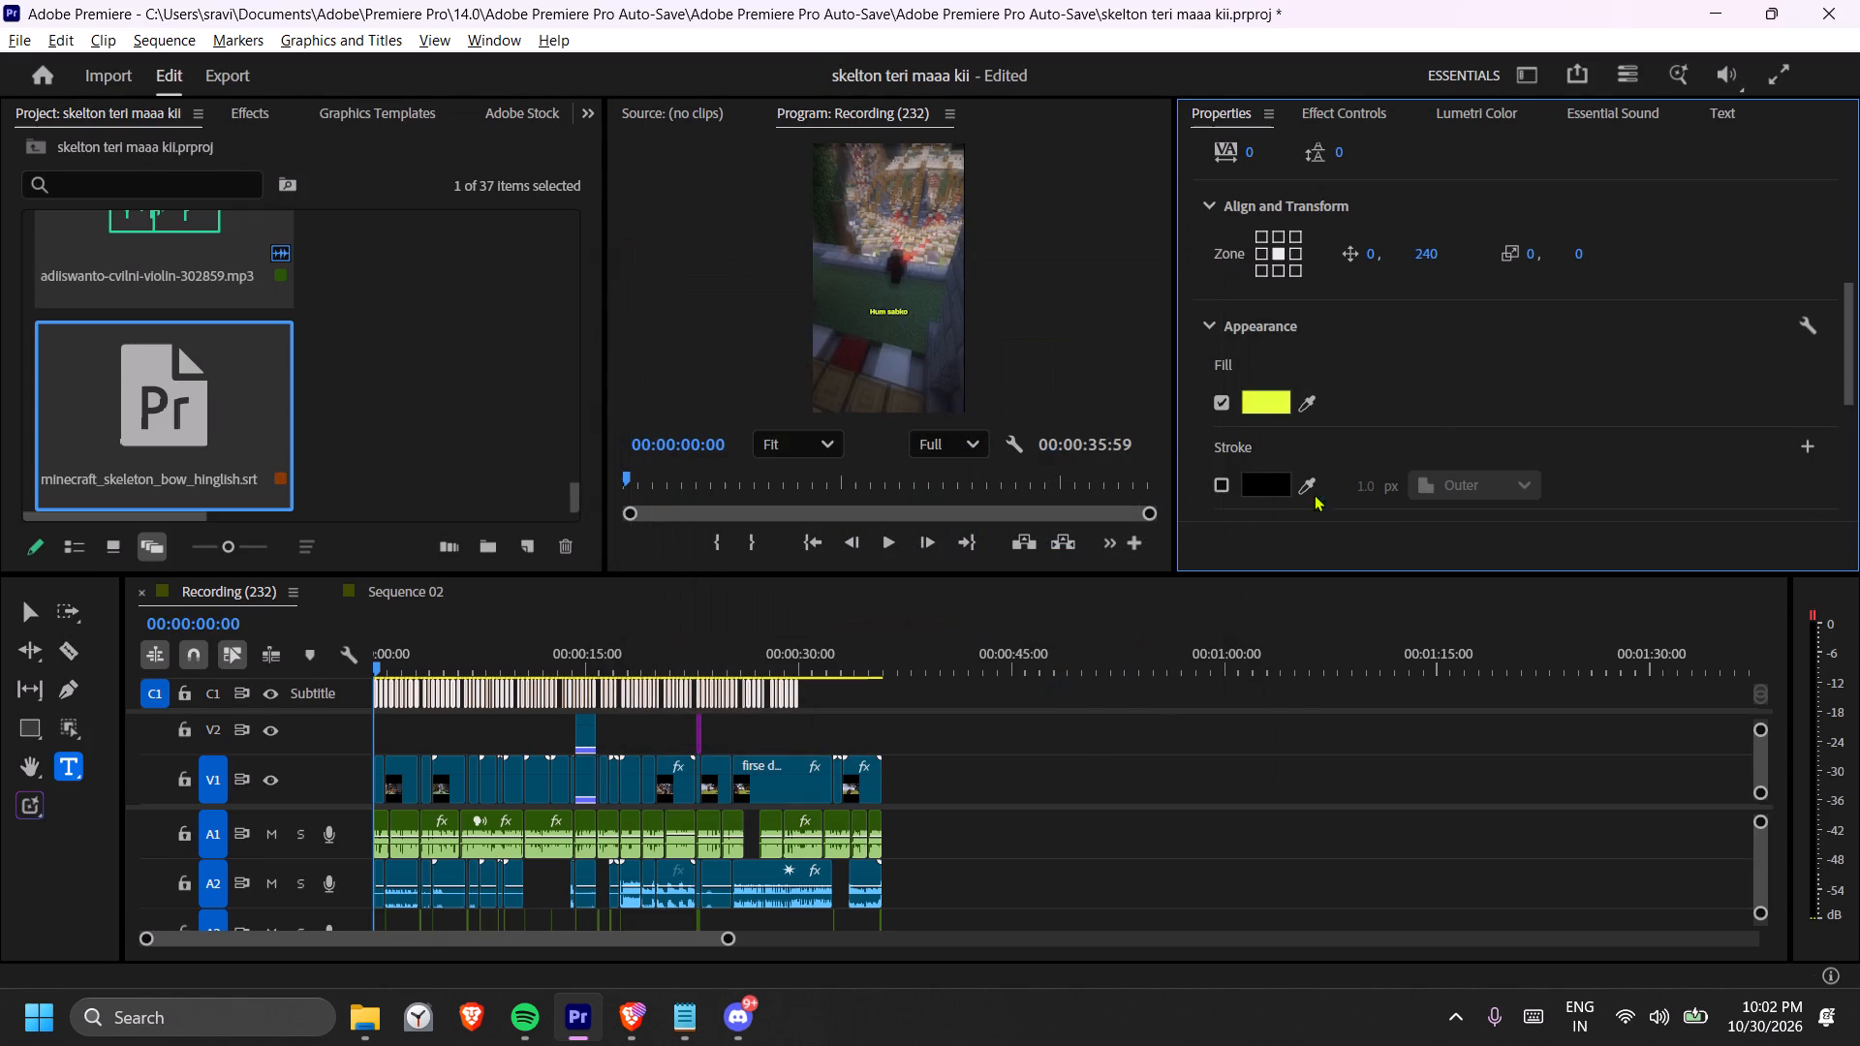
Enable a black outer stroke on the selected captions and set its width to 10 px.
click(1221, 484)
click(1368, 479)
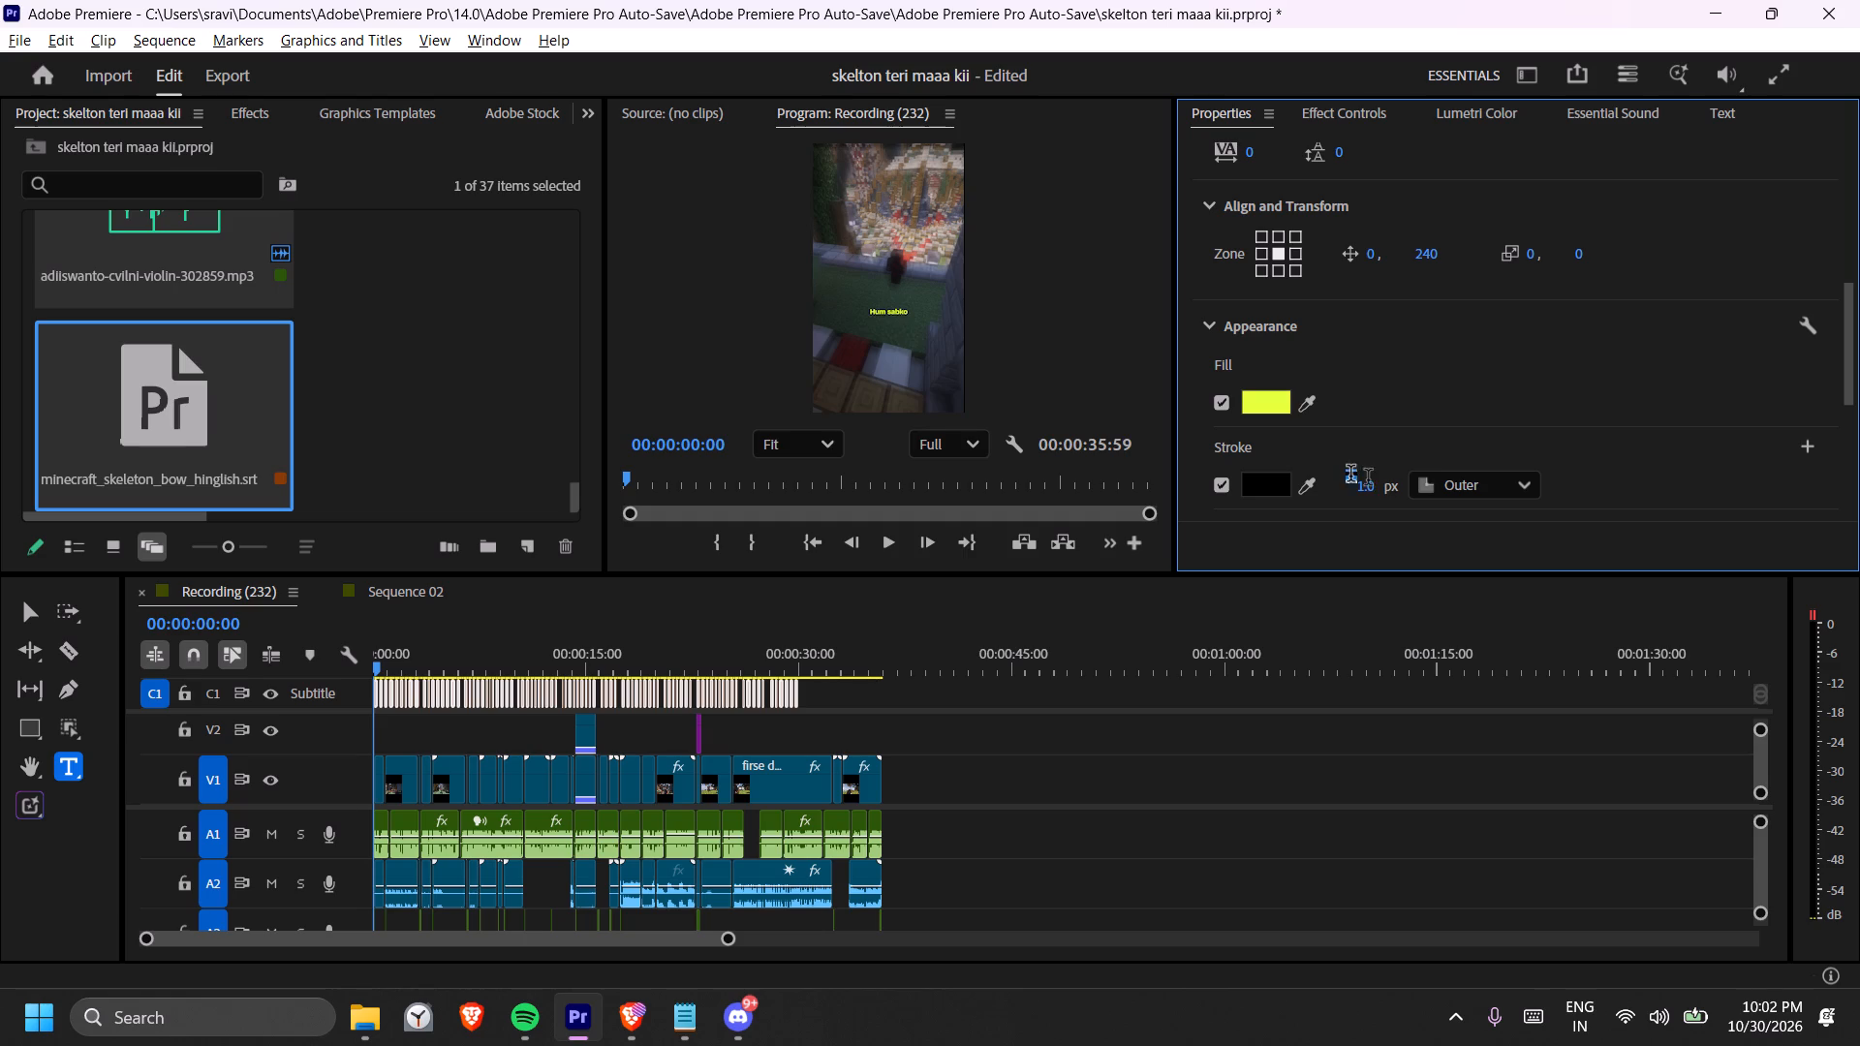
text(10)
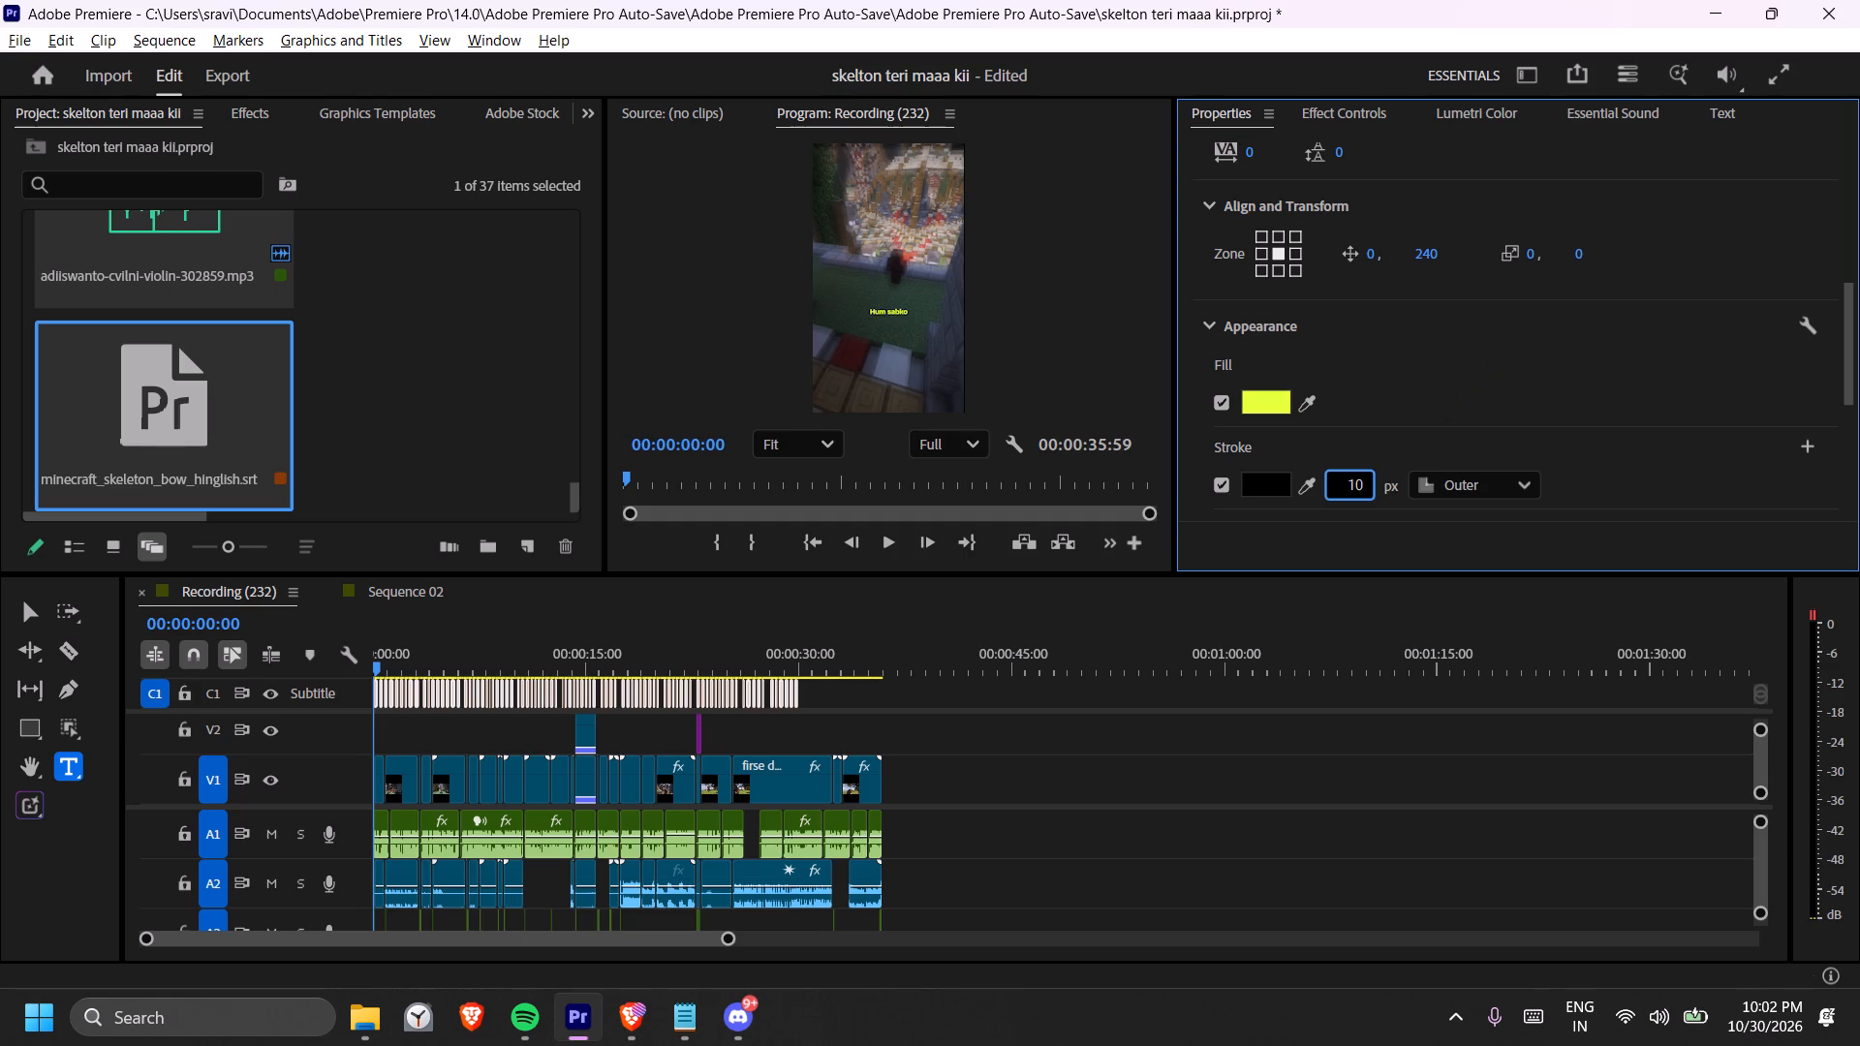
key(Return)
Set the font size of the selected captions to 100.
scroll(1696, 248, up, 7)
drag(1356, 242, 1366, 242)
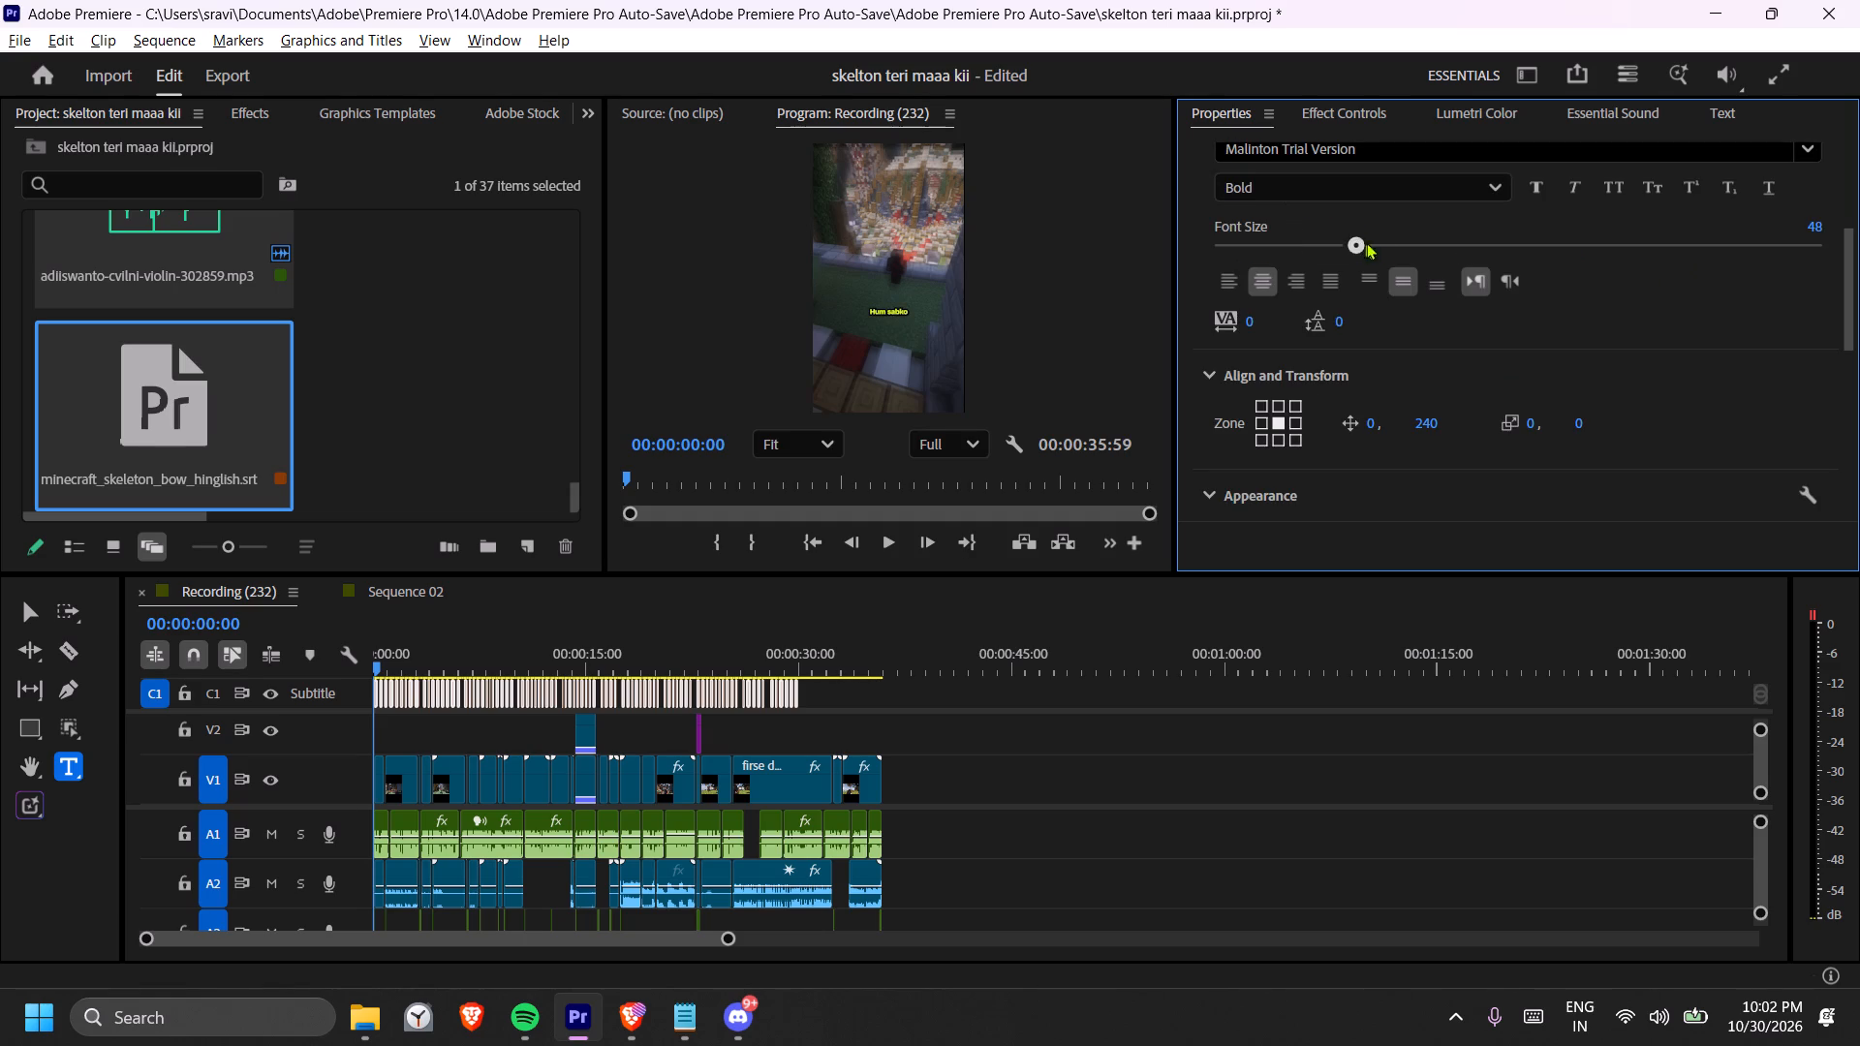
drag(1366, 242, 1403, 246)
click(1819, 219)
key(BackSpace)
text(100)
key(Return)
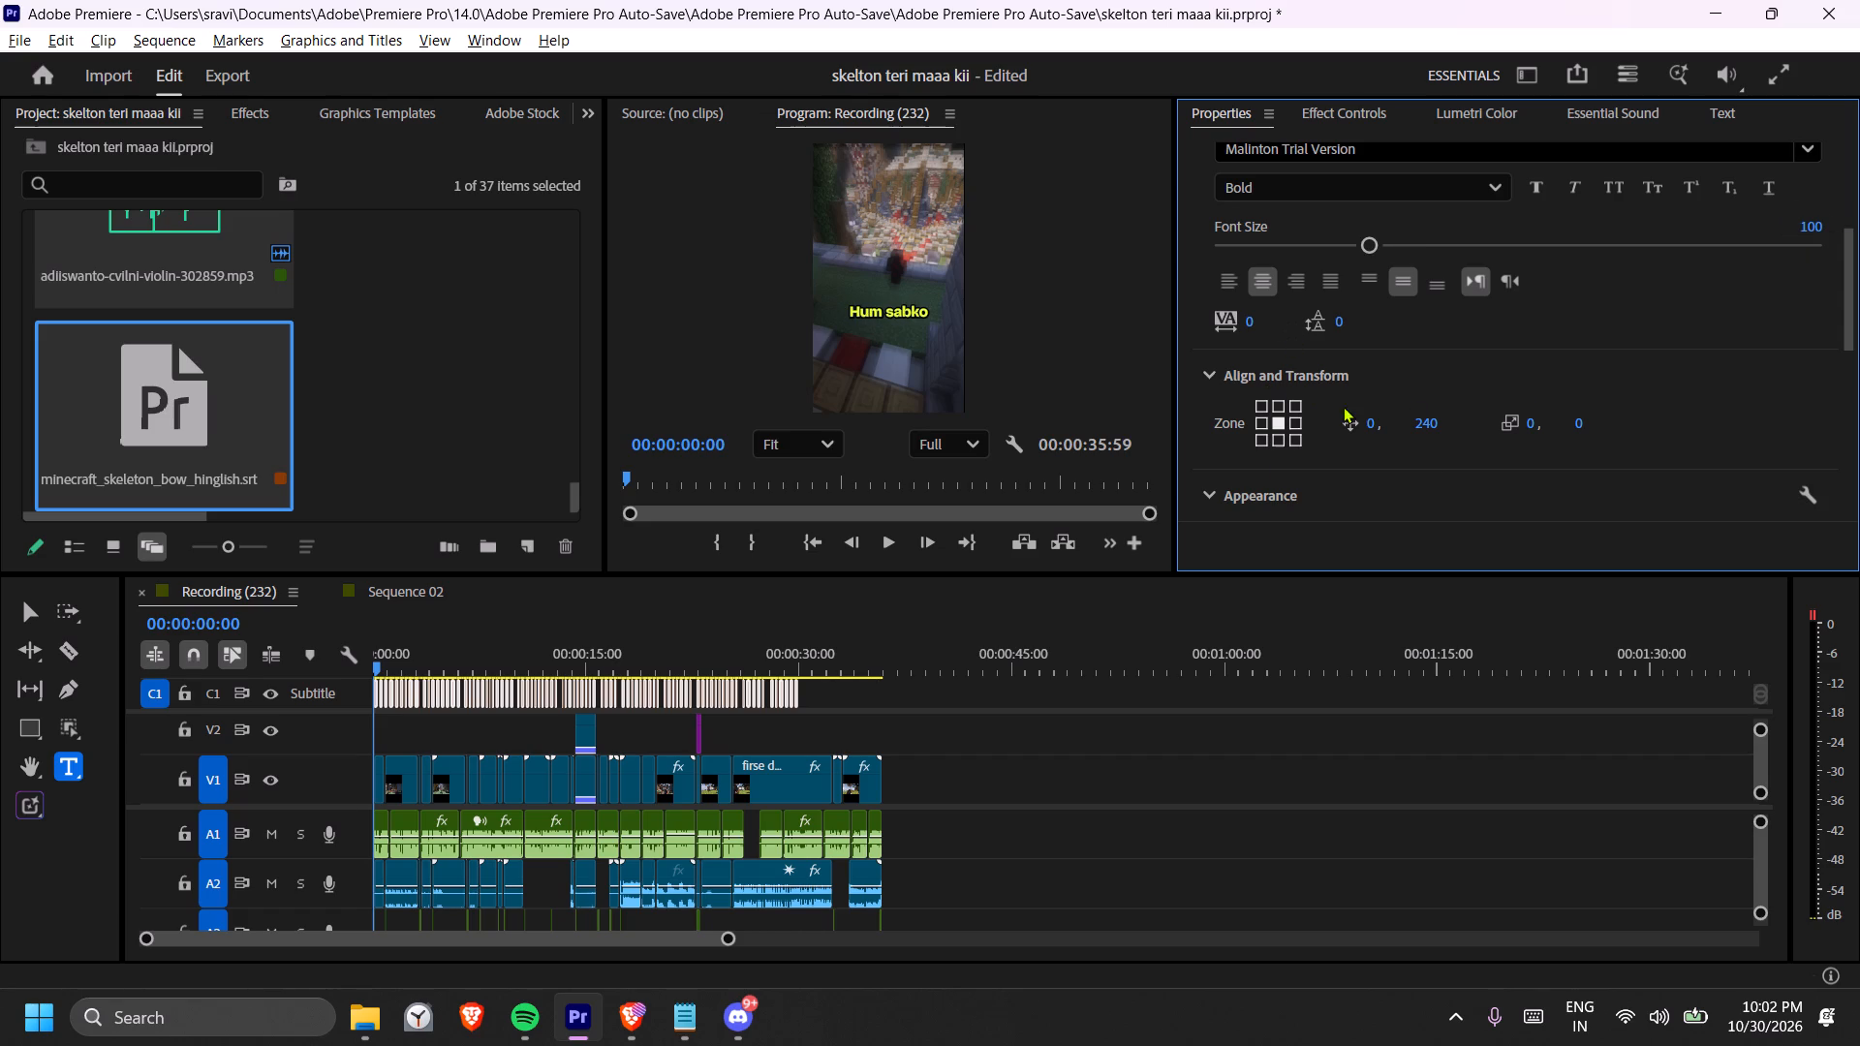
Preview the styled captions from the sequence start, reselect them all and upgrade them to graphics.
drag(457, 651, 329, 662)
click(886, 539)
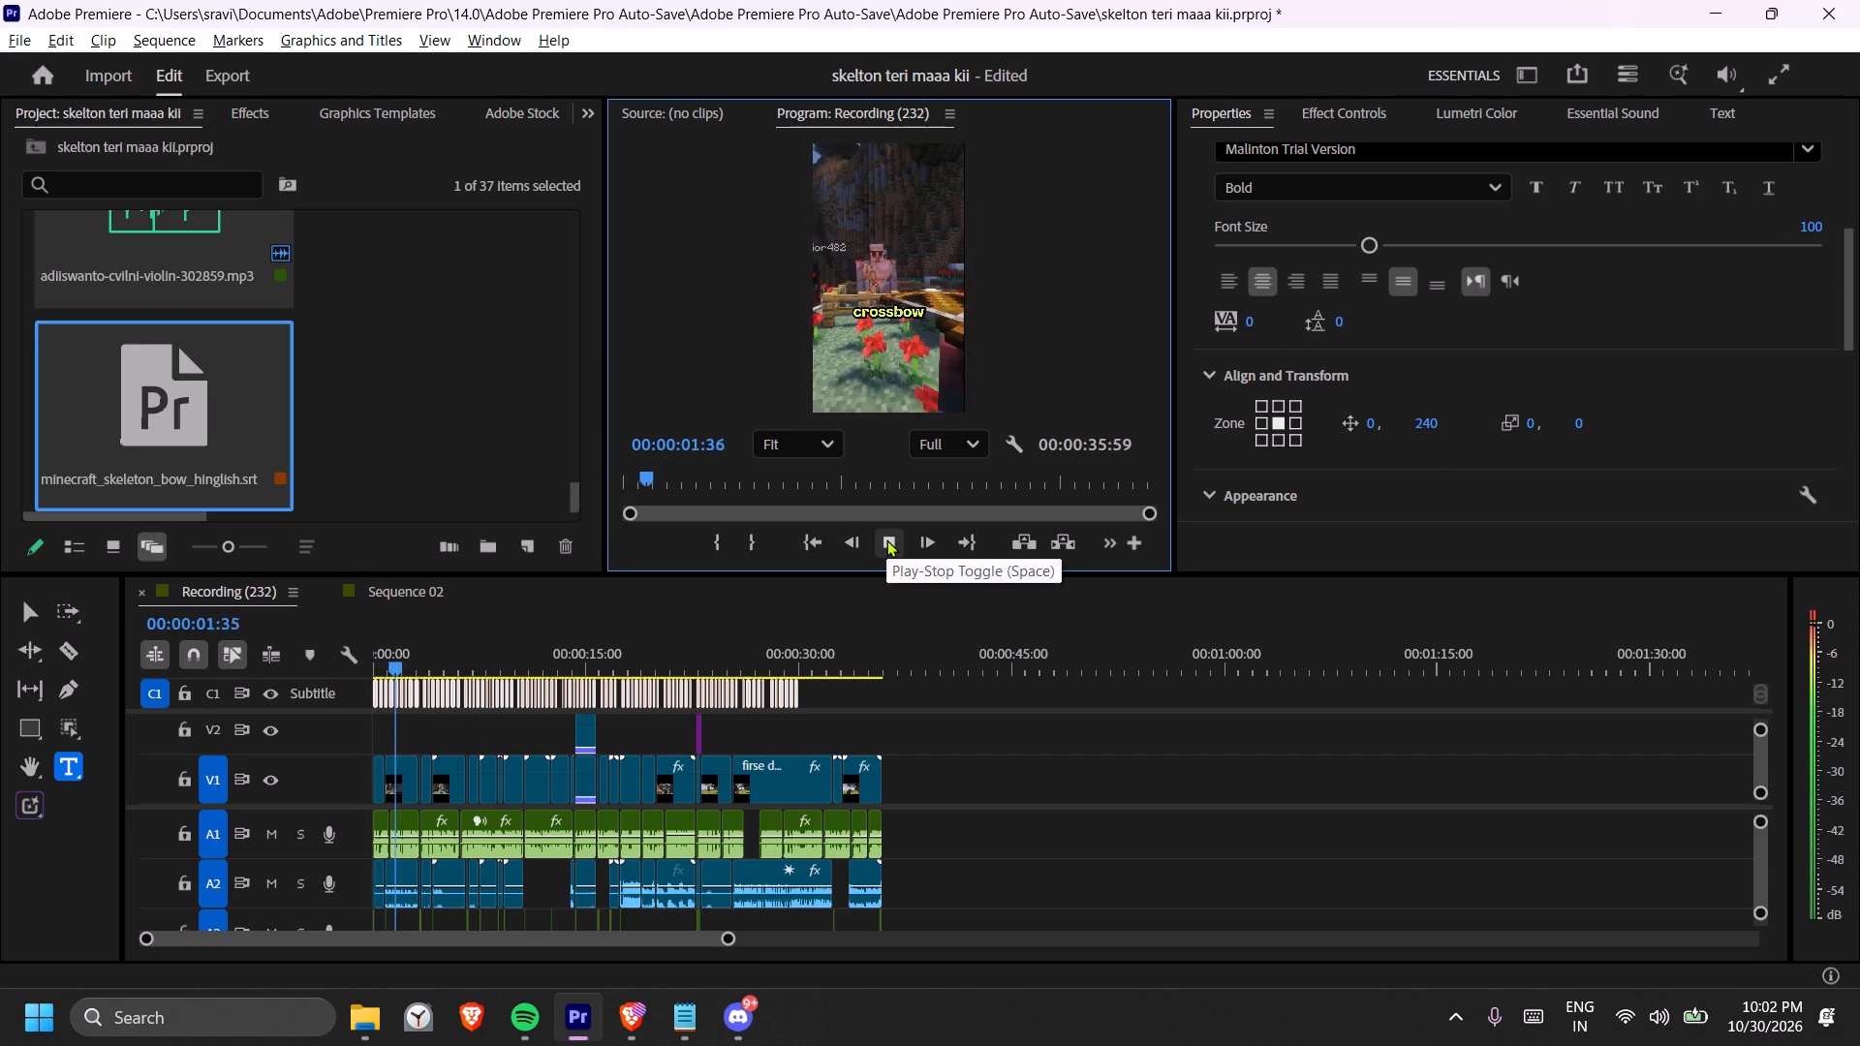
click(886, 539)
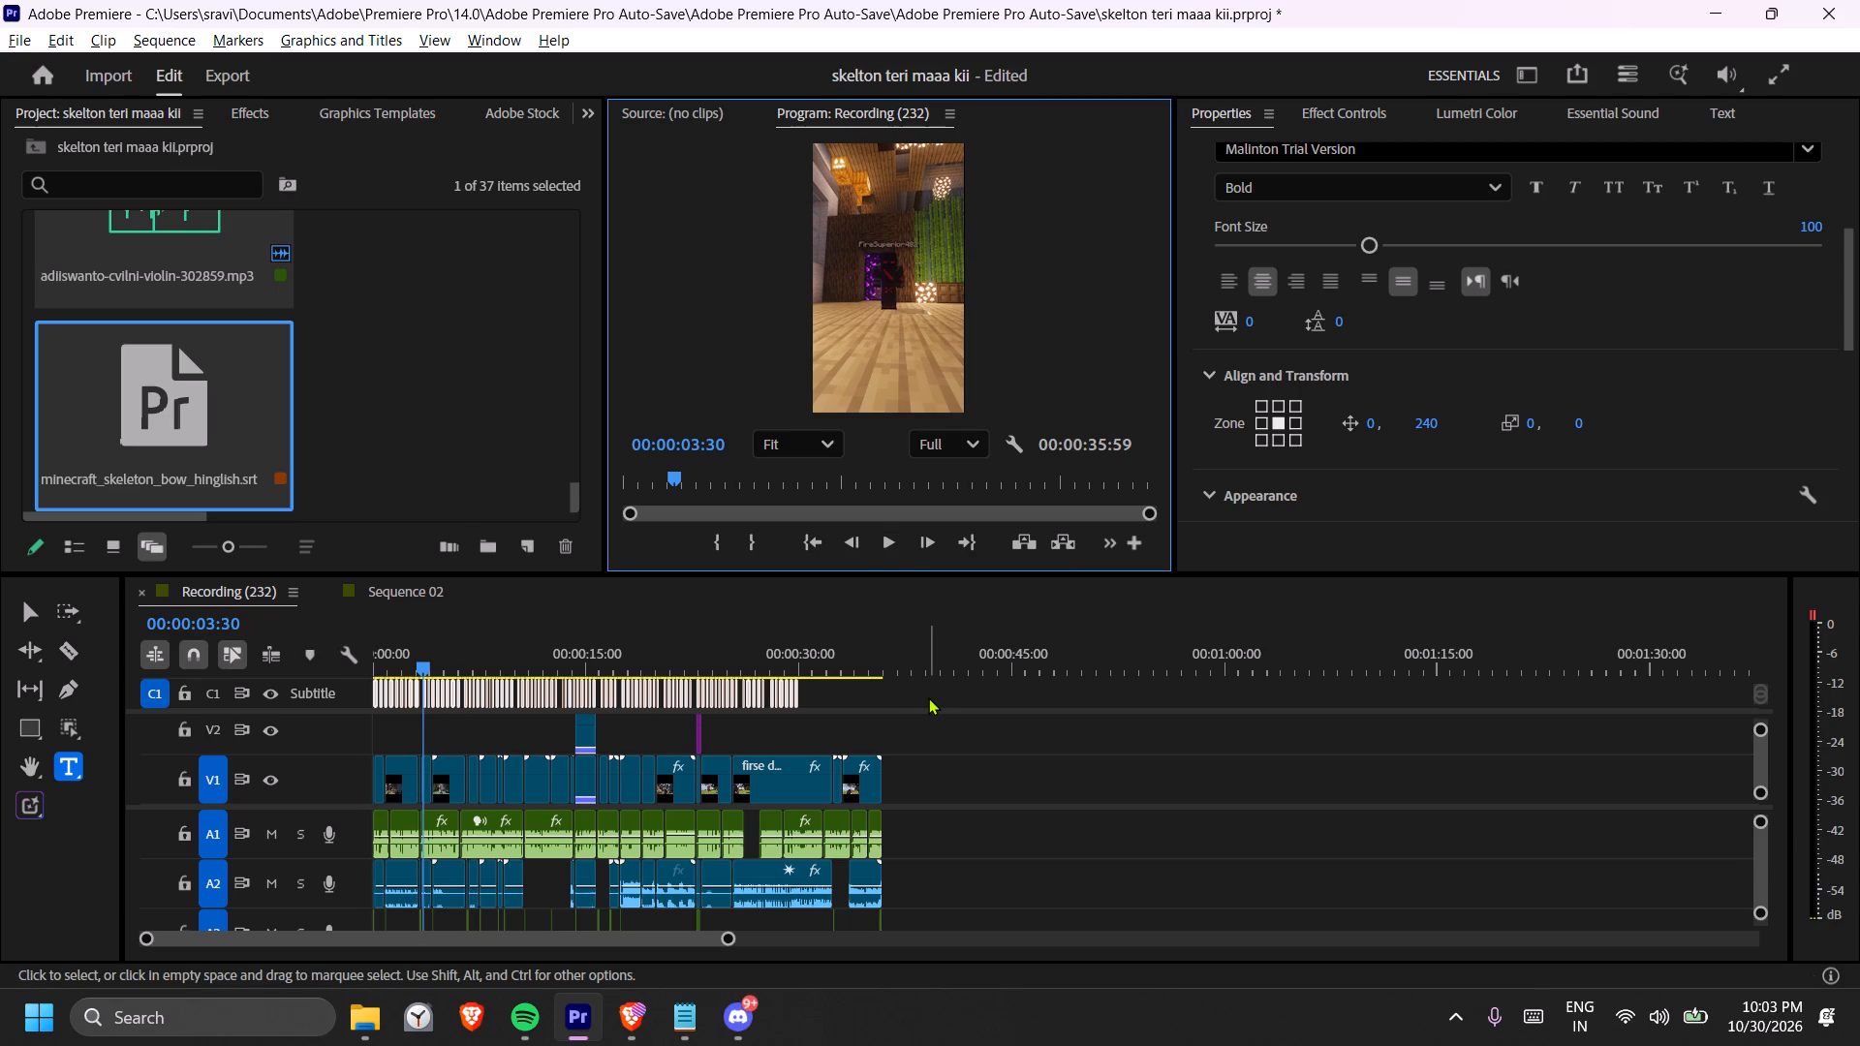
drag(934, 695, 356, 660)
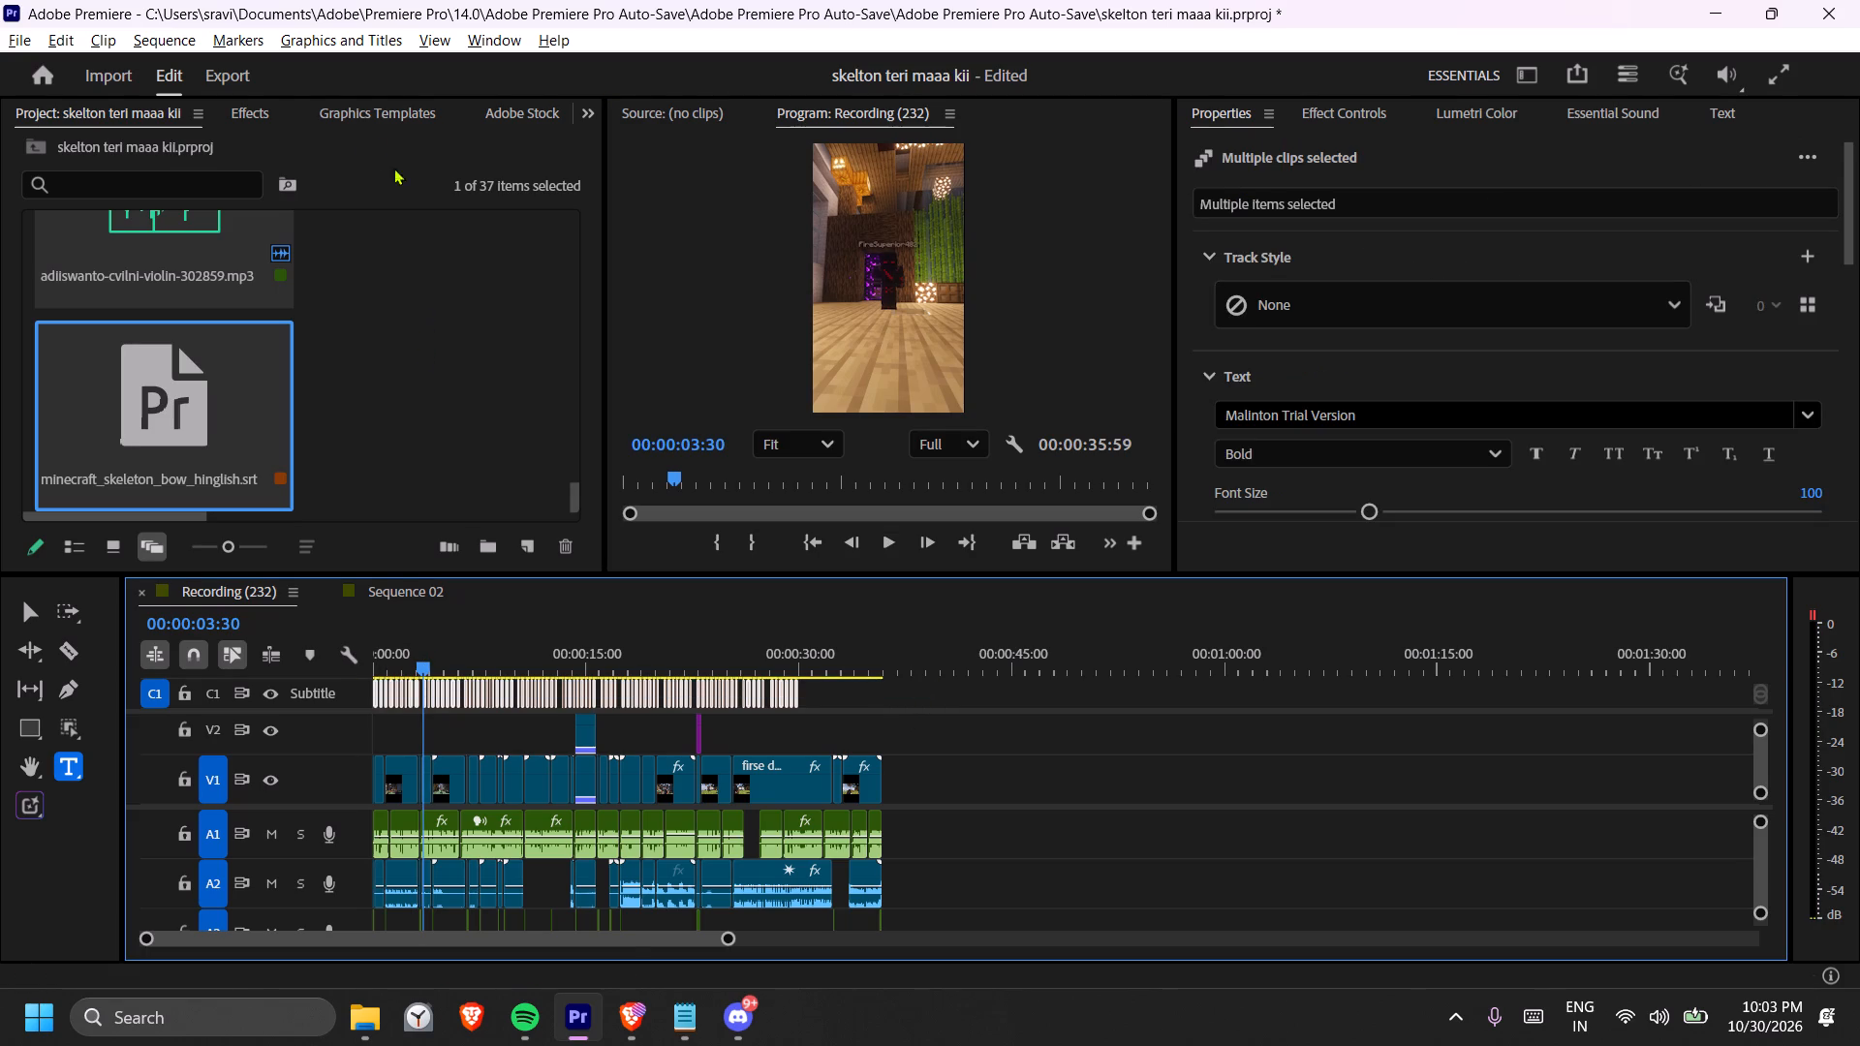
click(159, 39)
double_click(322, 37)
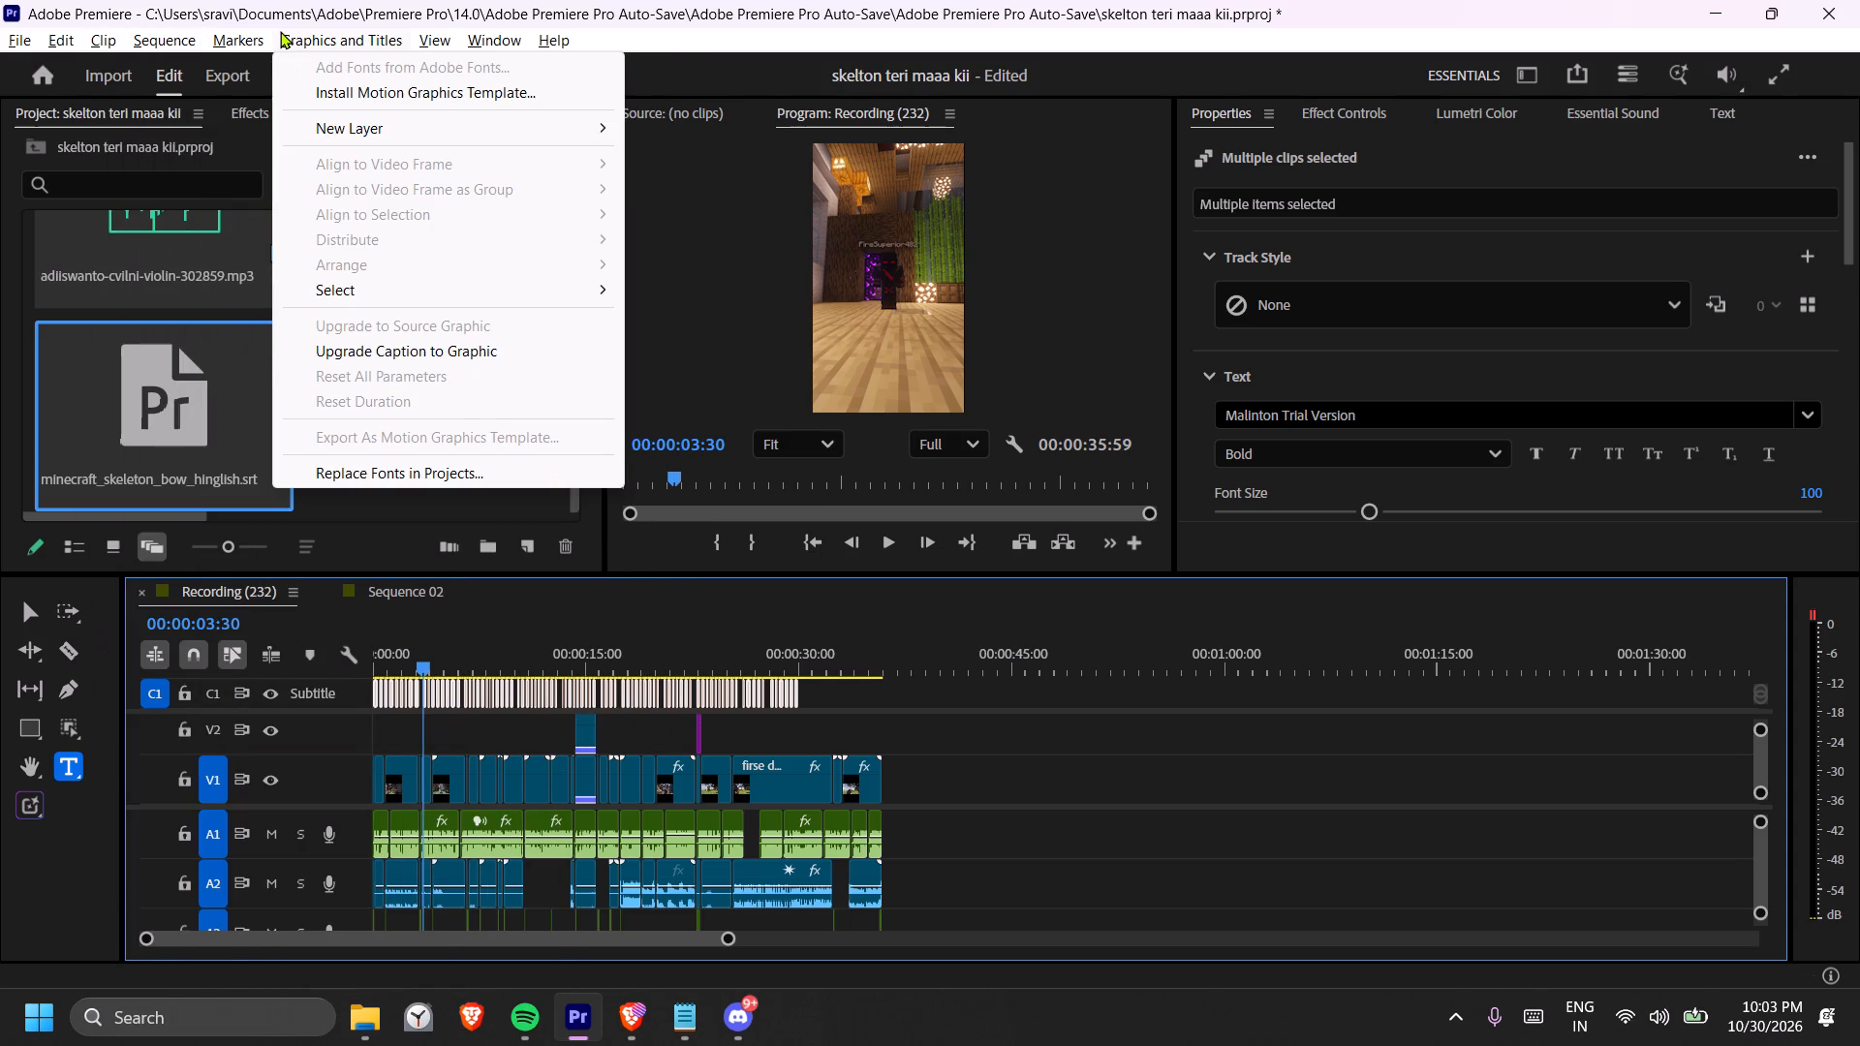
click(403, 347)
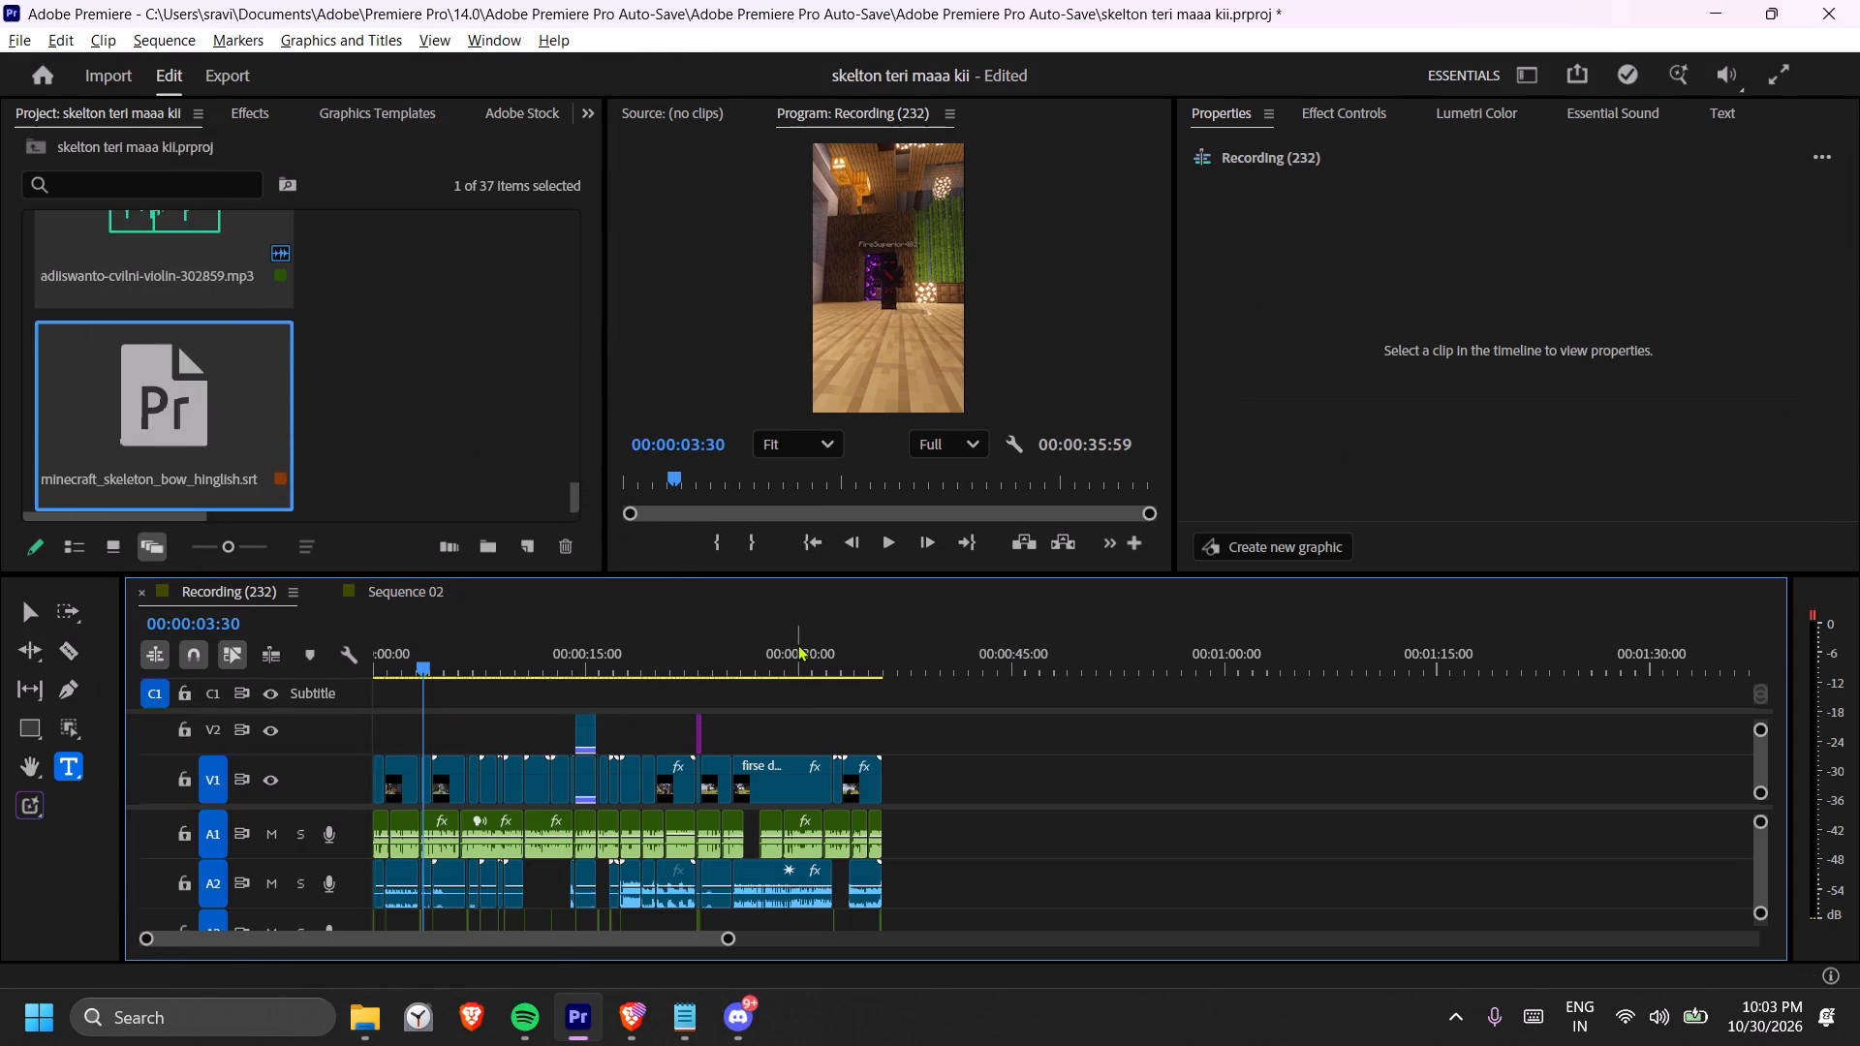
Lock audio tracks A1, A2 and A3 in the timeline.
drag(796, 576, 805, 531)
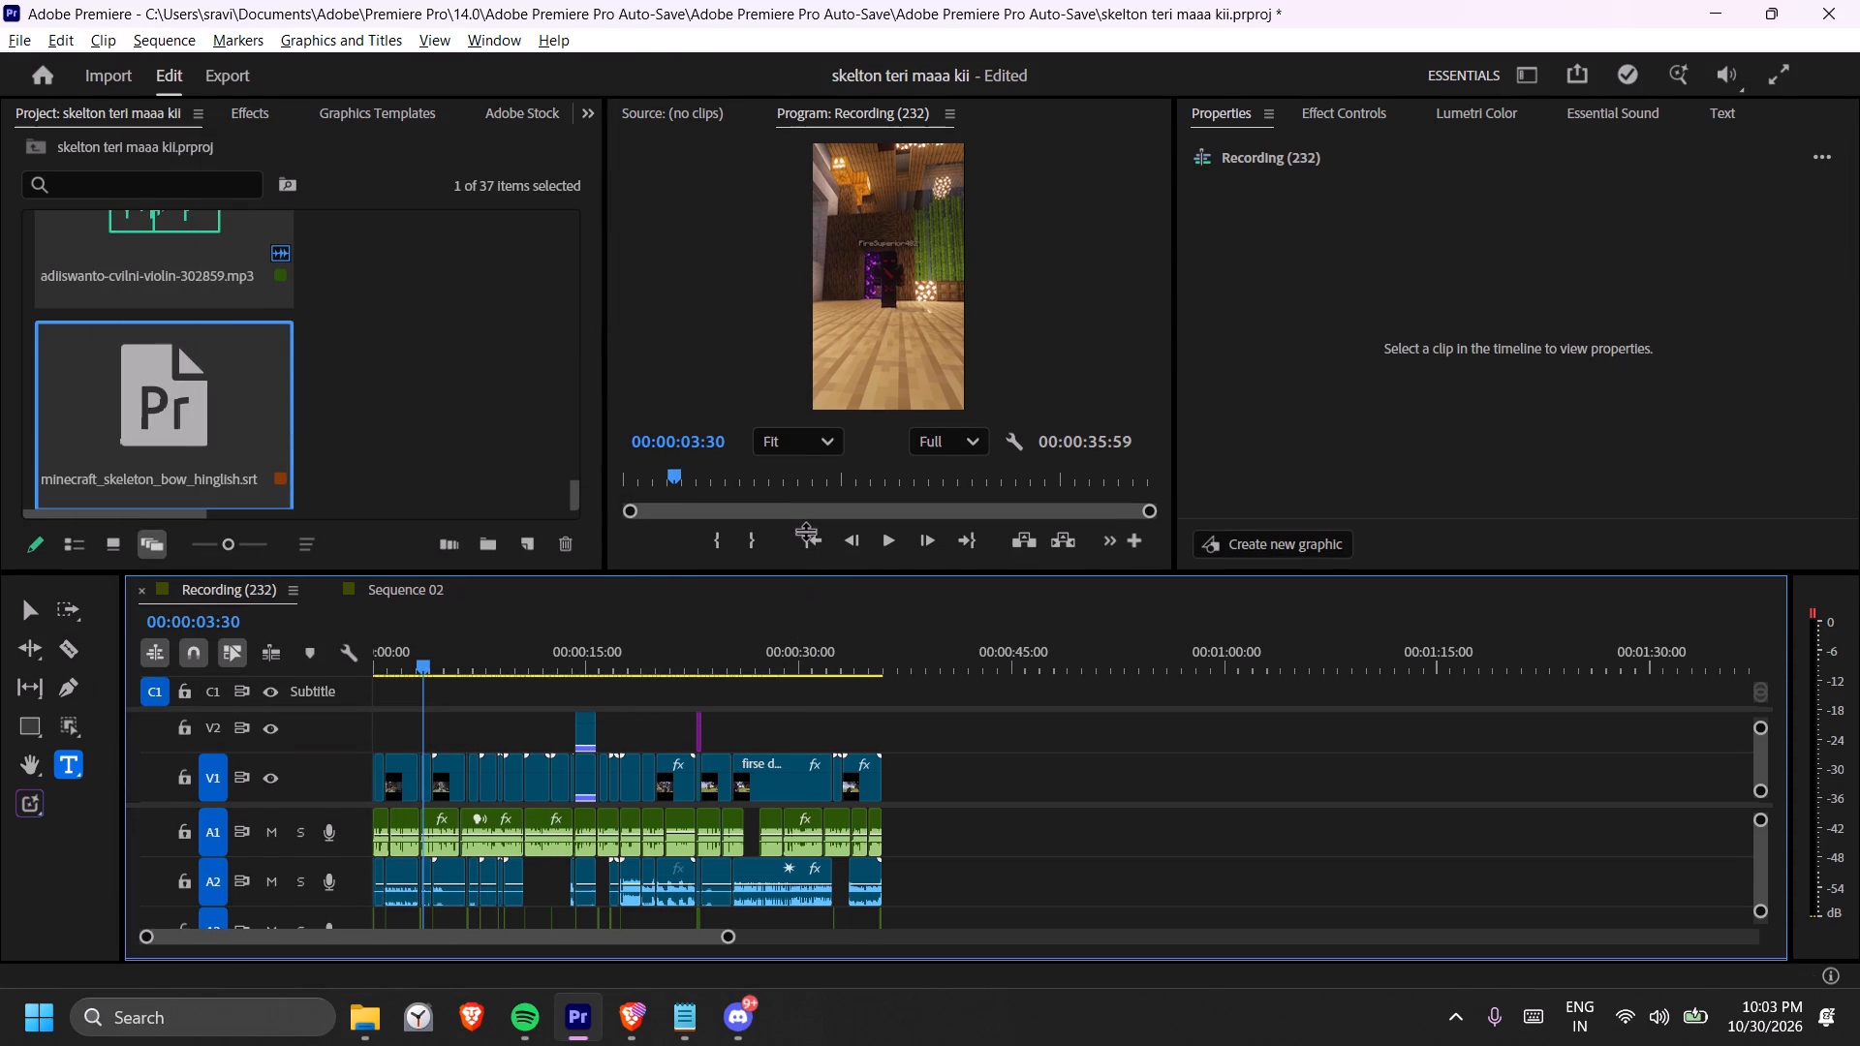
drag(805, 531, 818, 496)
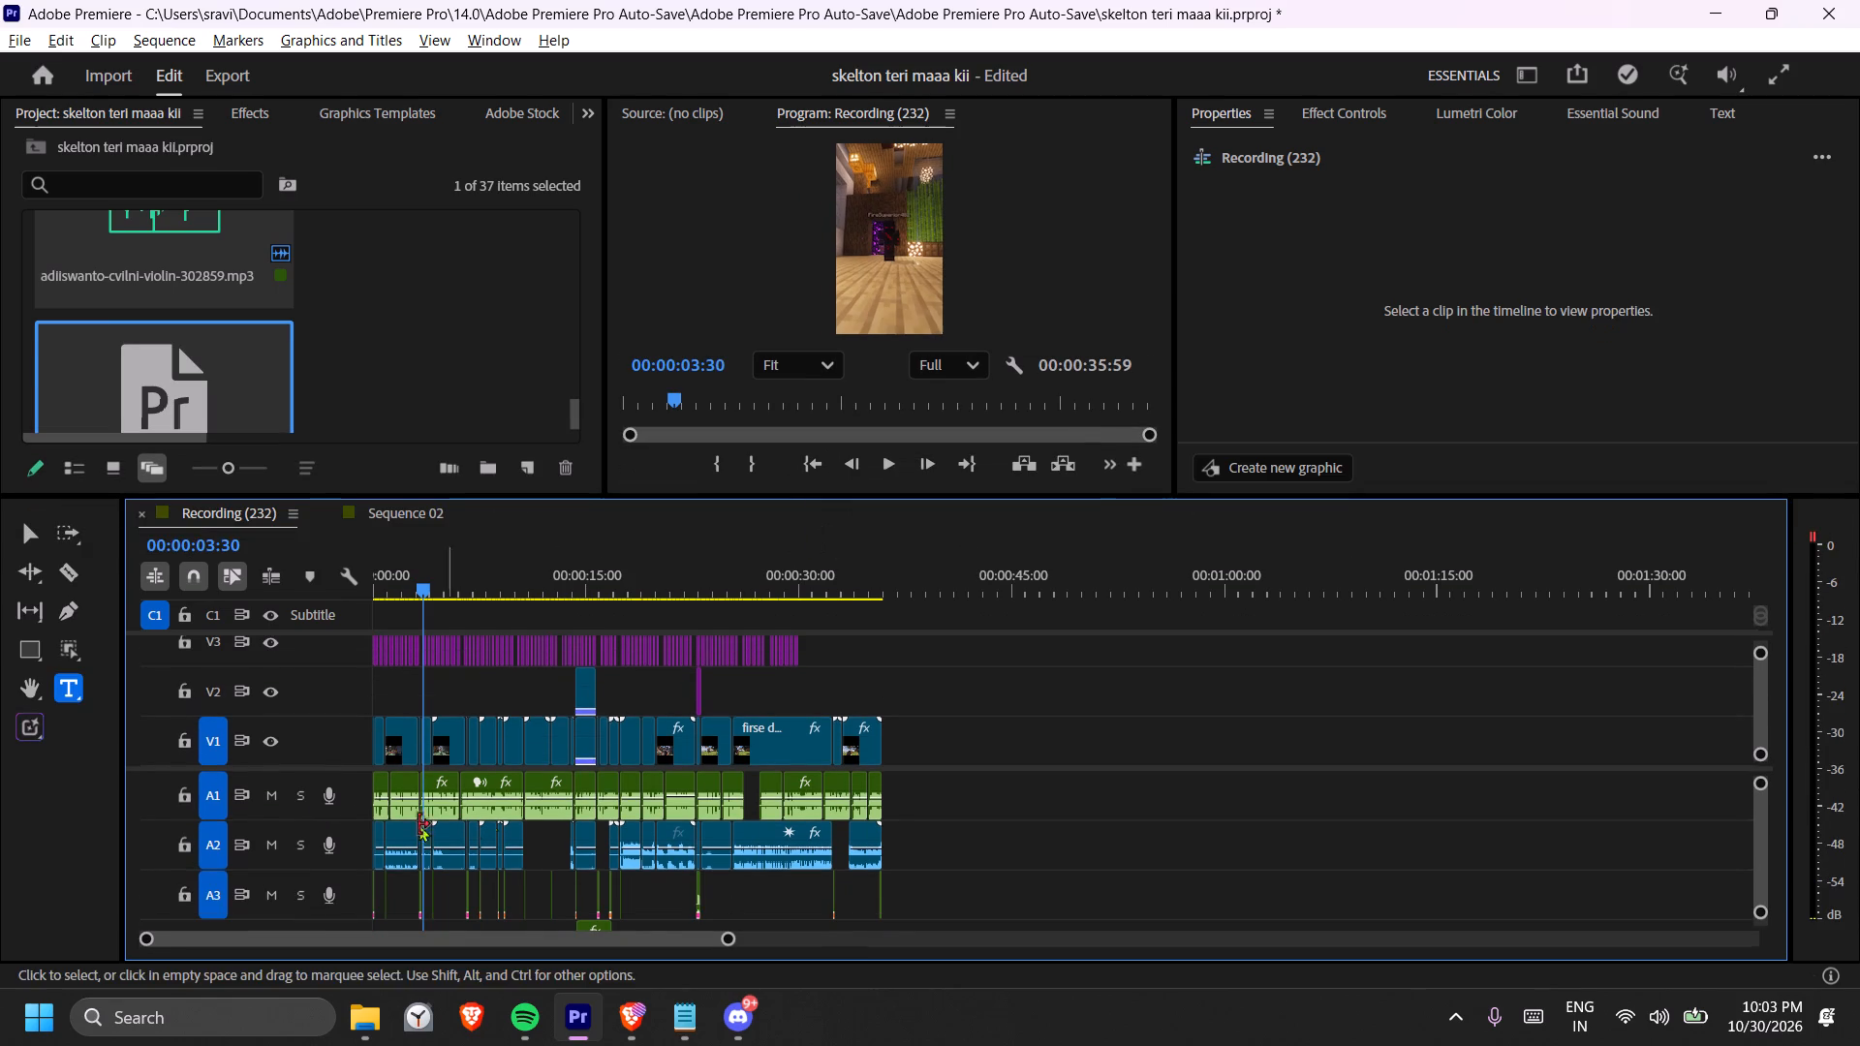
click(196, 805)
click(182, 851)
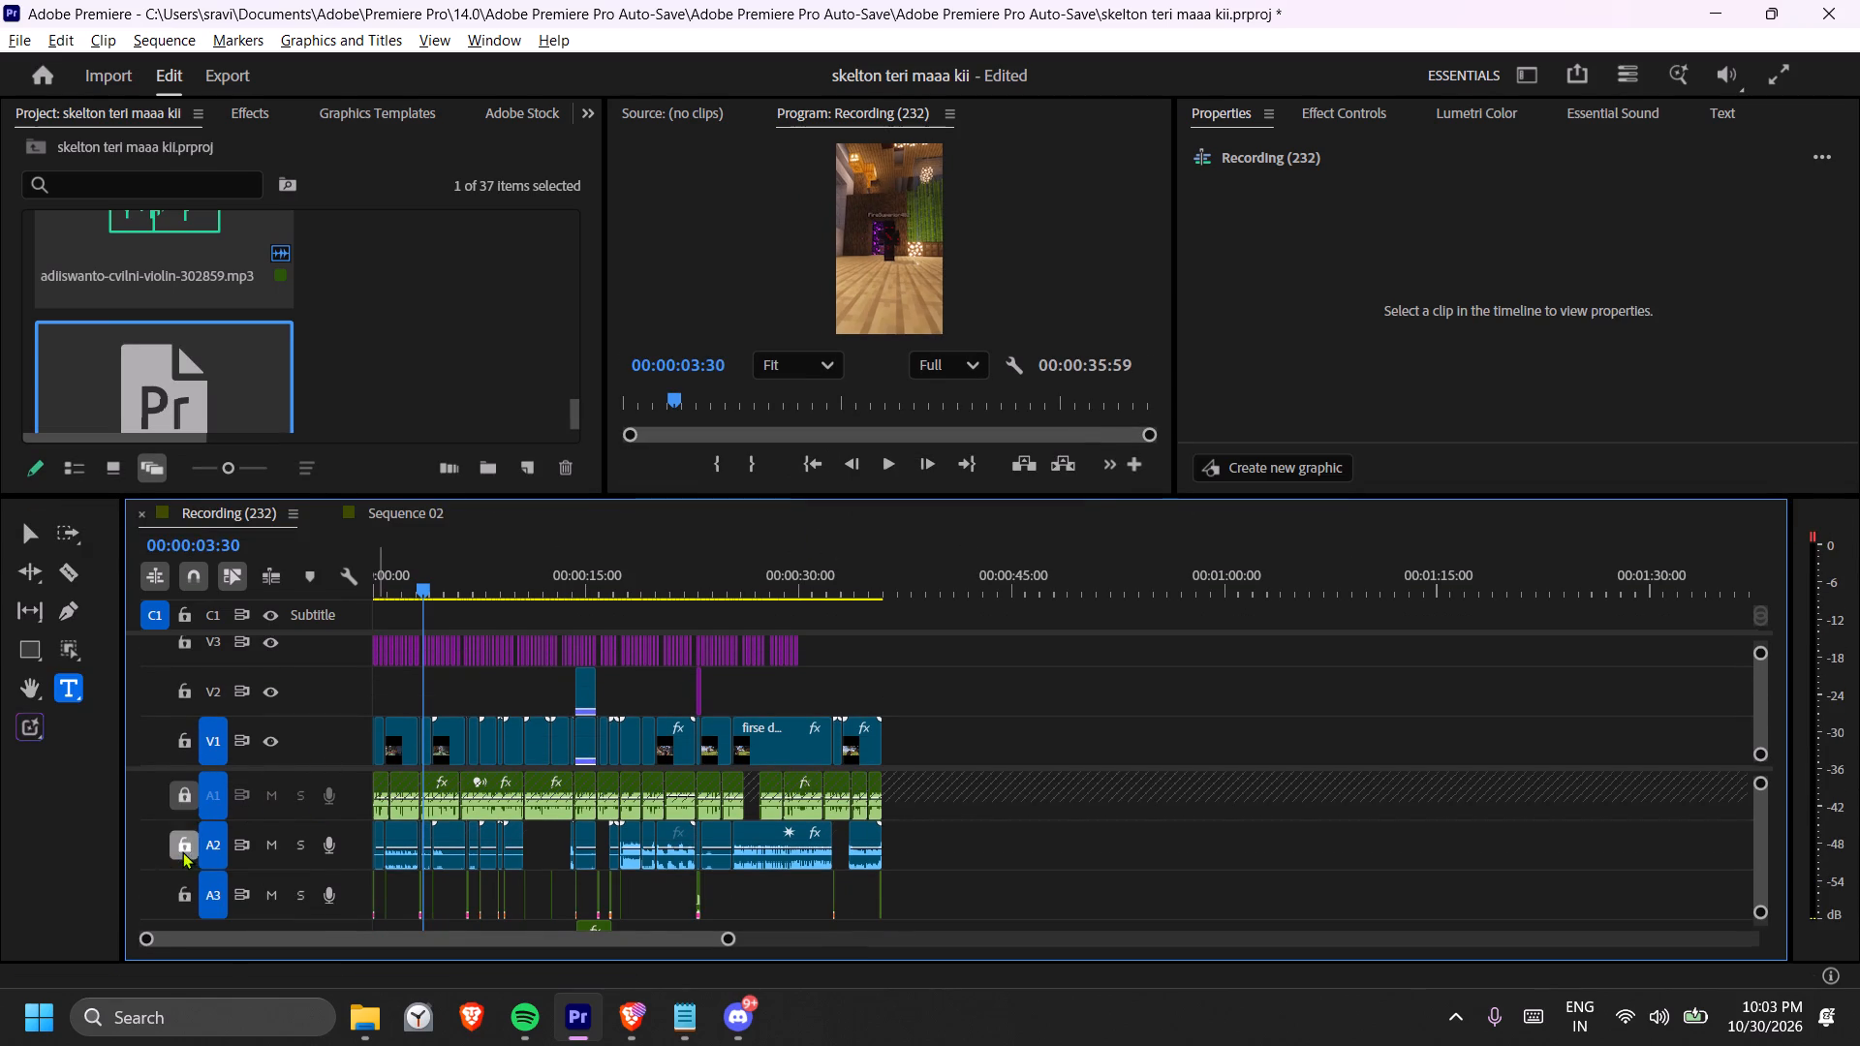
click(181, 889)
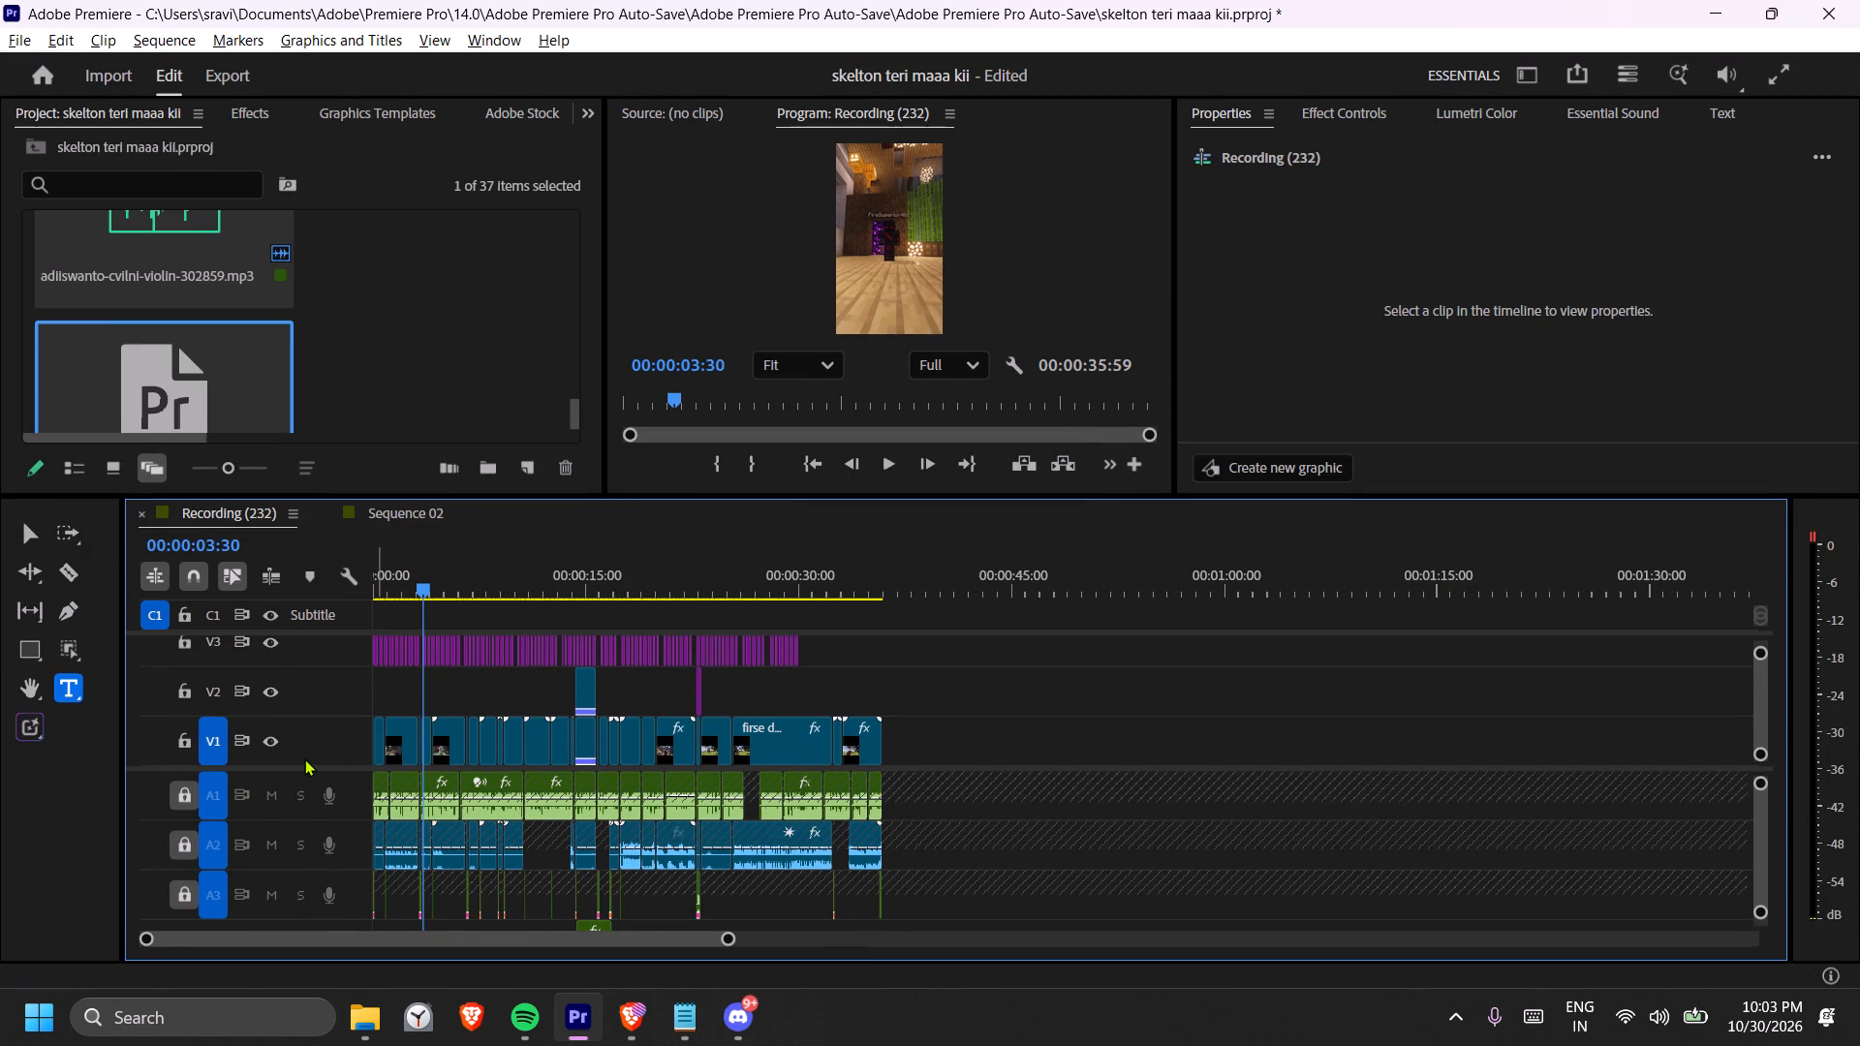
Apply the [SHORT] SLIDE LEFT then RIGHT text preset to all caption graphics on track V3.
drag(300, 766, 294, 873)
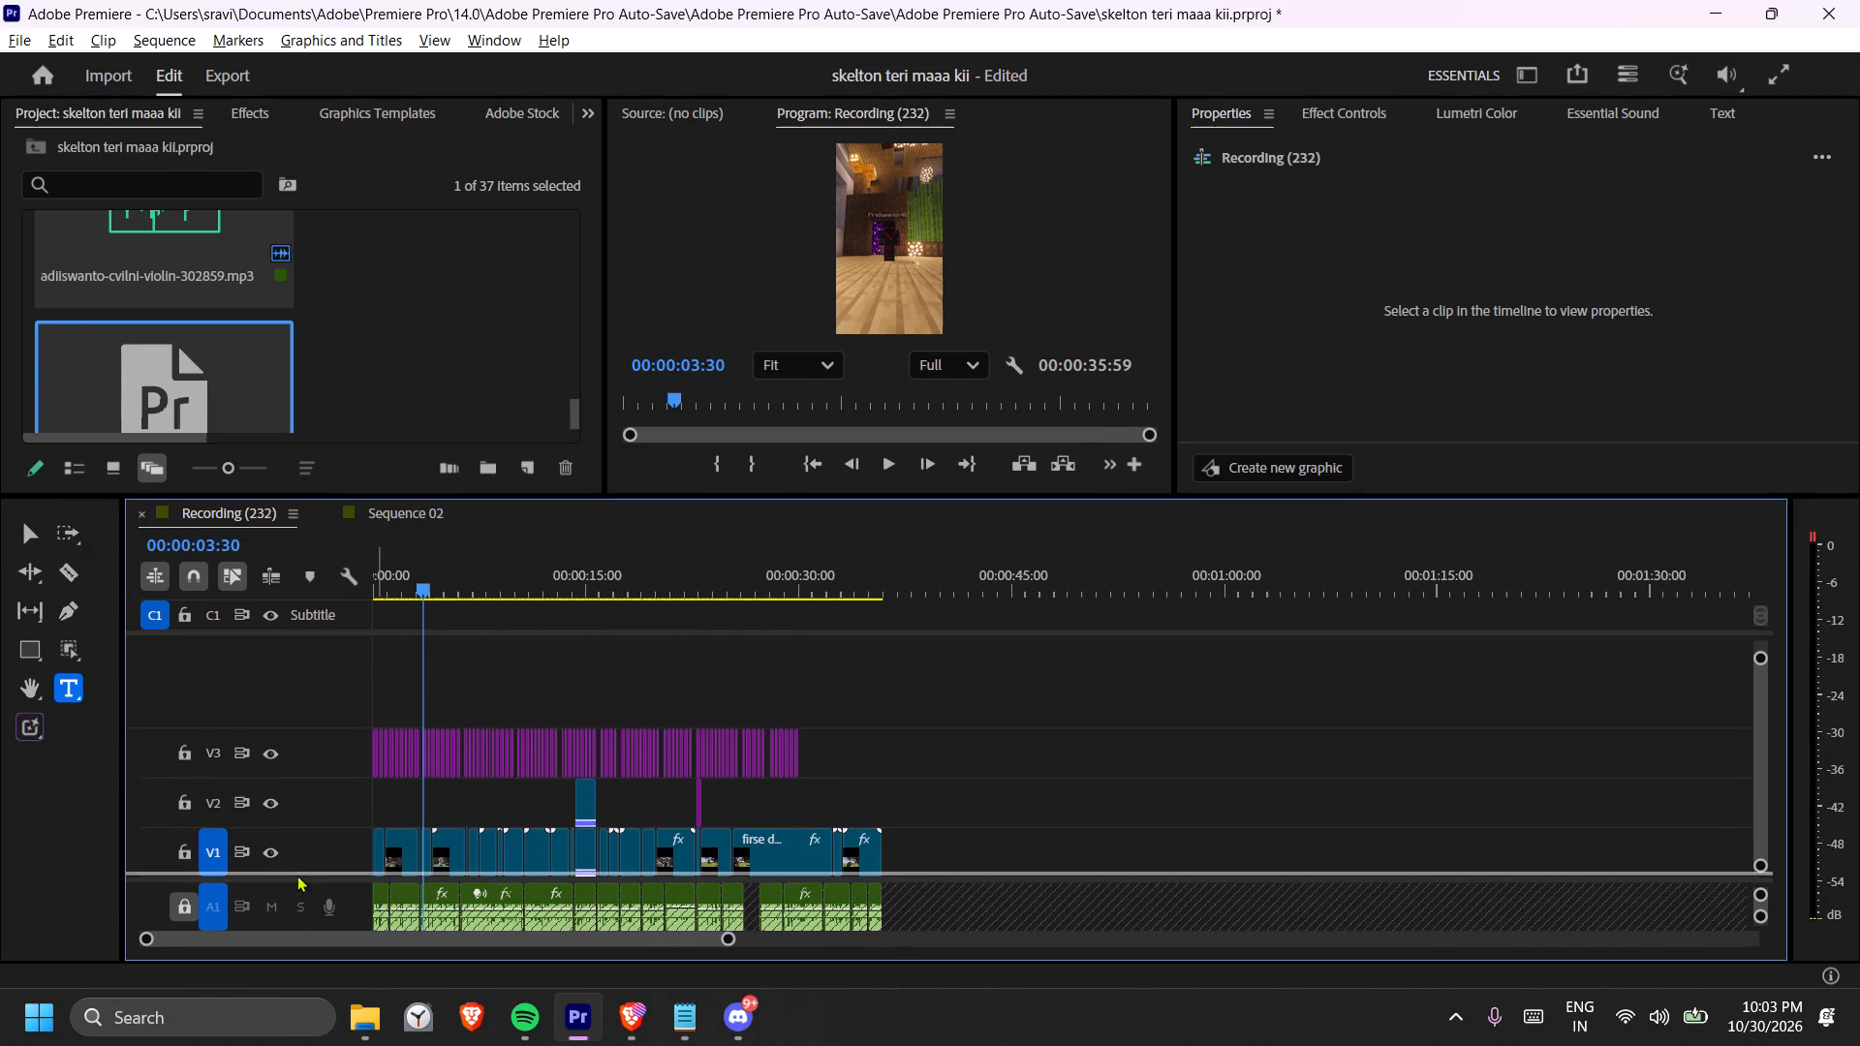
drag(783, 495, 799, 569)
drag(899, 747, 346, 730)
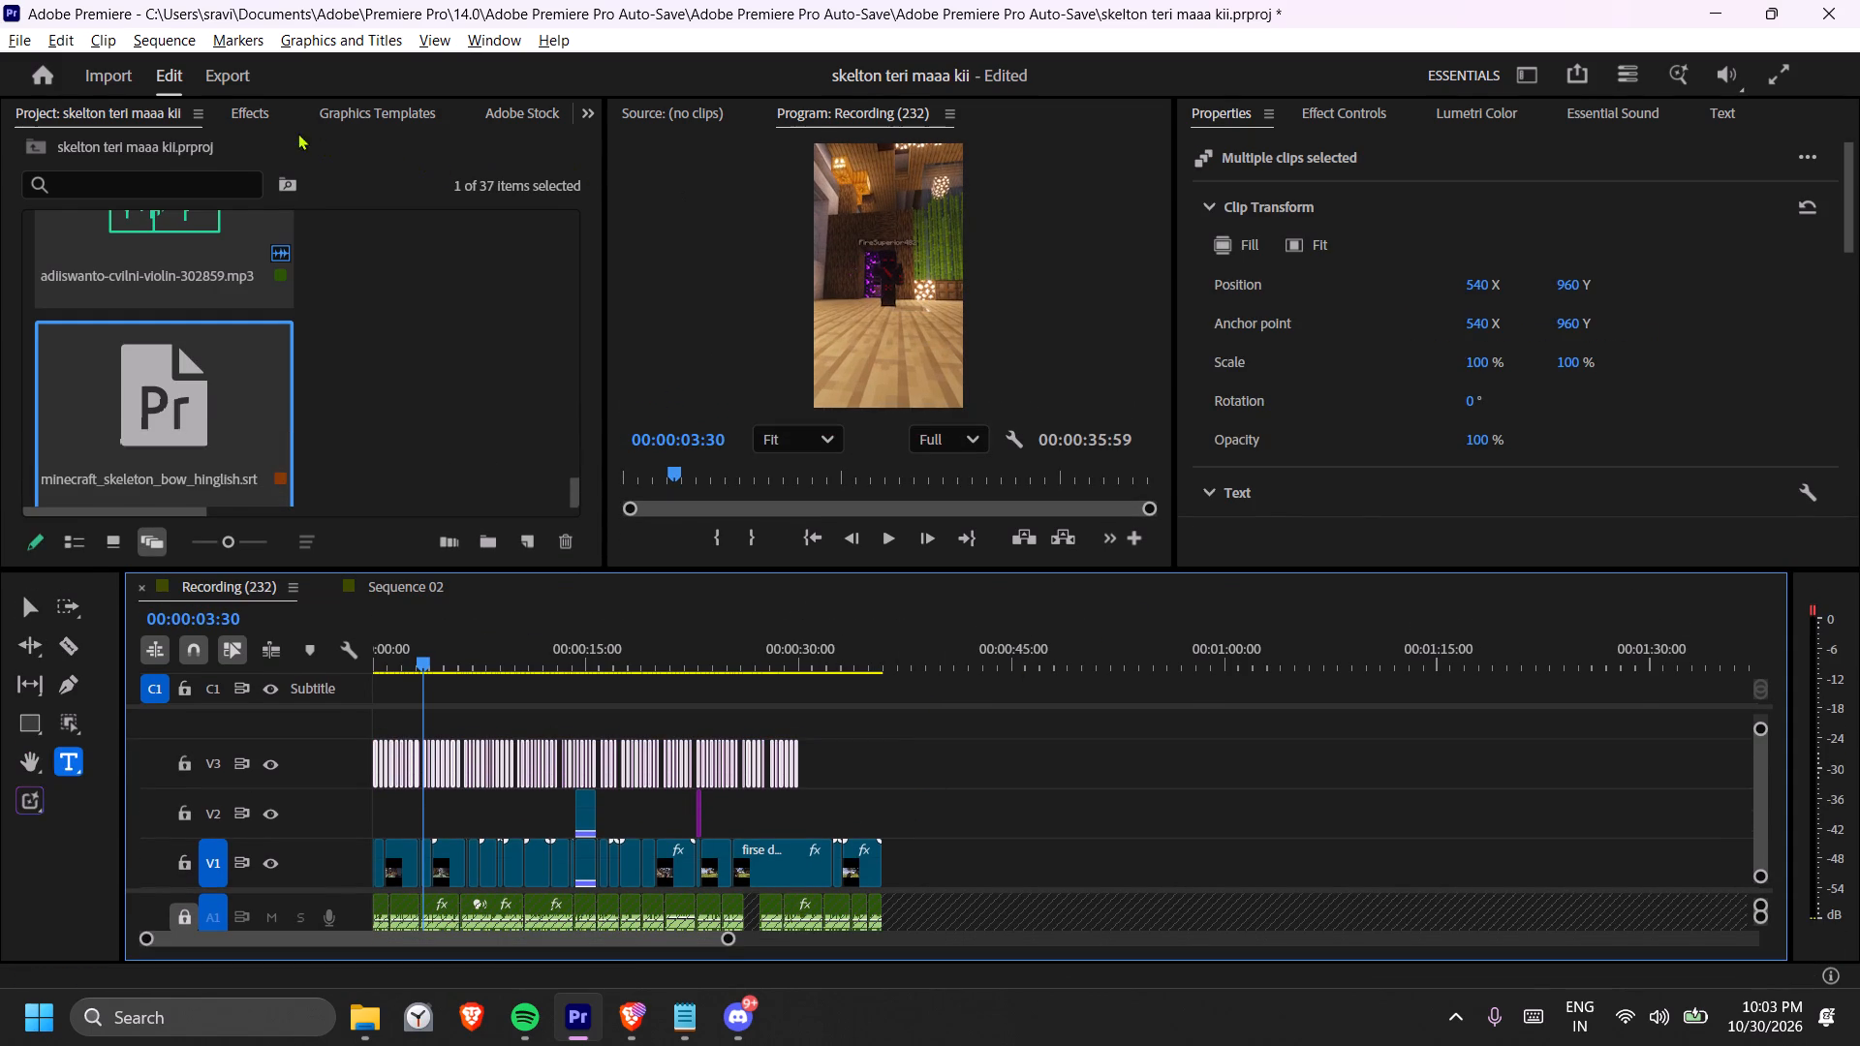
click(252, 118)
click(168, 158)
key(BackSpace)
key(BackSpace)
key(BackSpace)
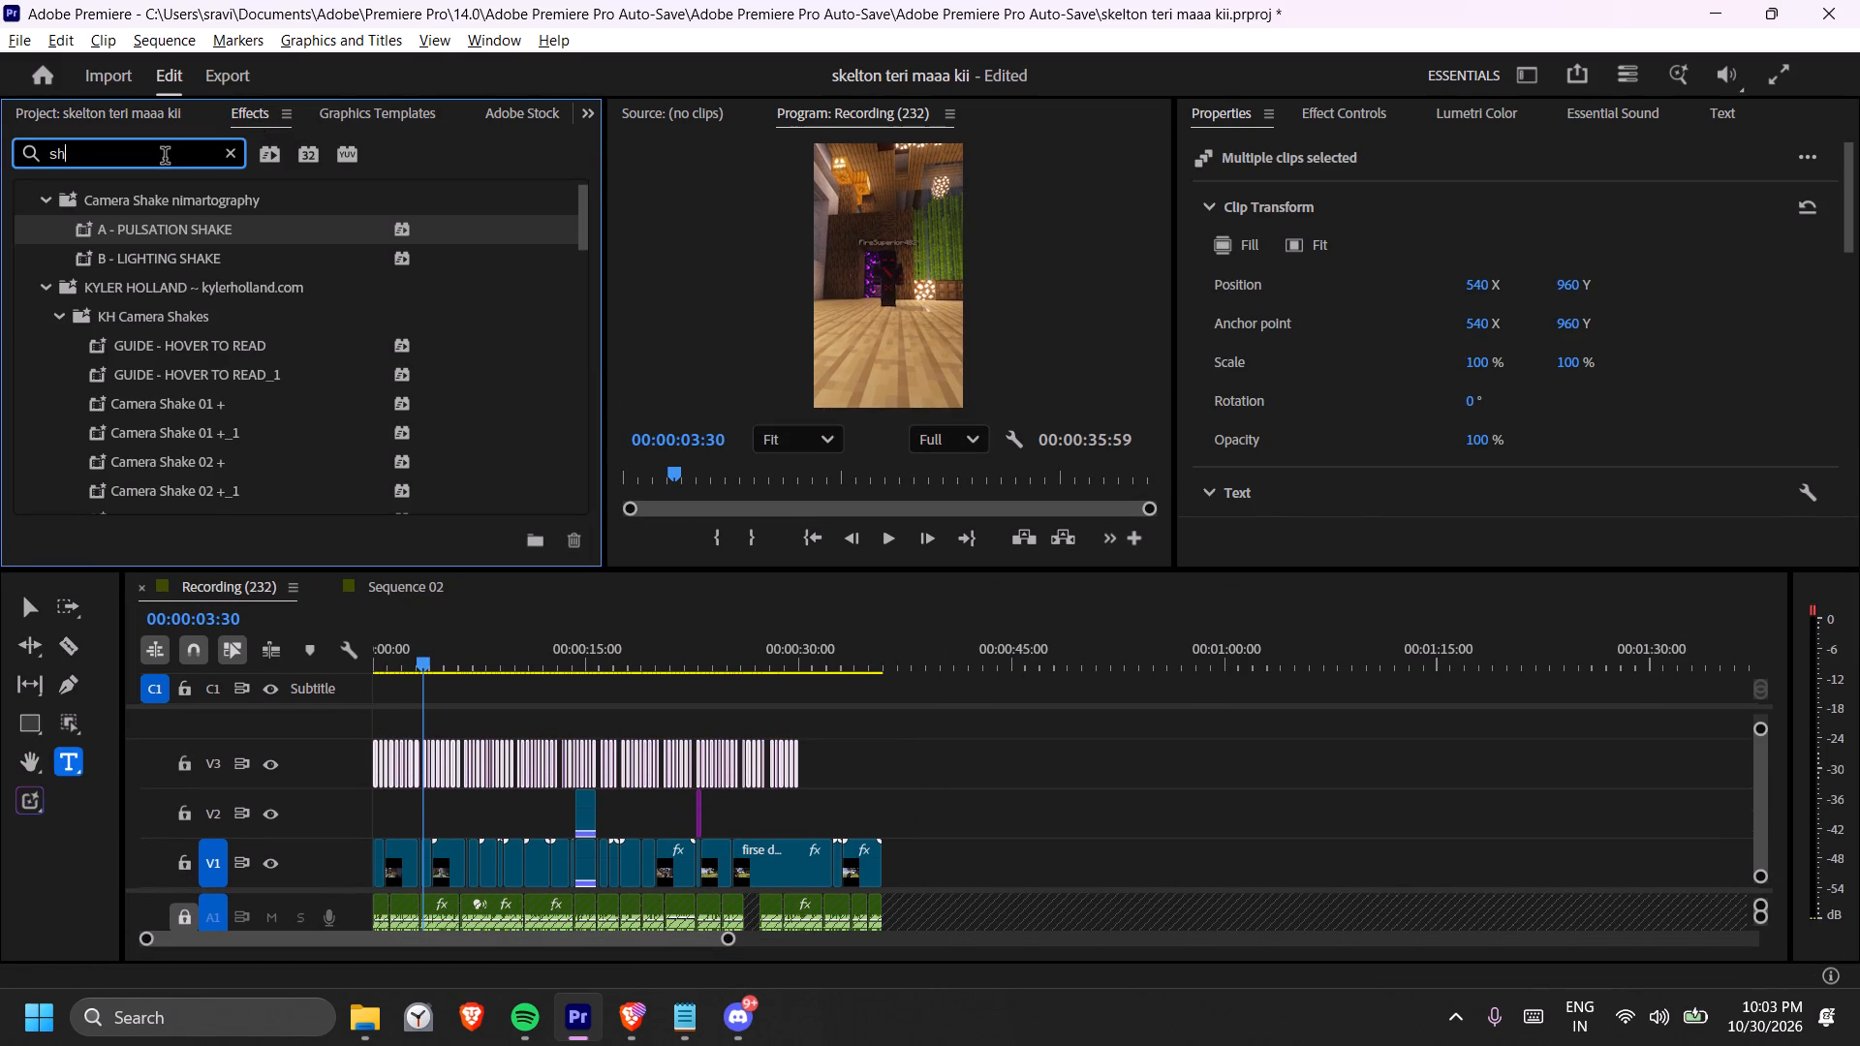
key(BackSpace)
key(BackSpace)
key(BackSpace)
text(preset)
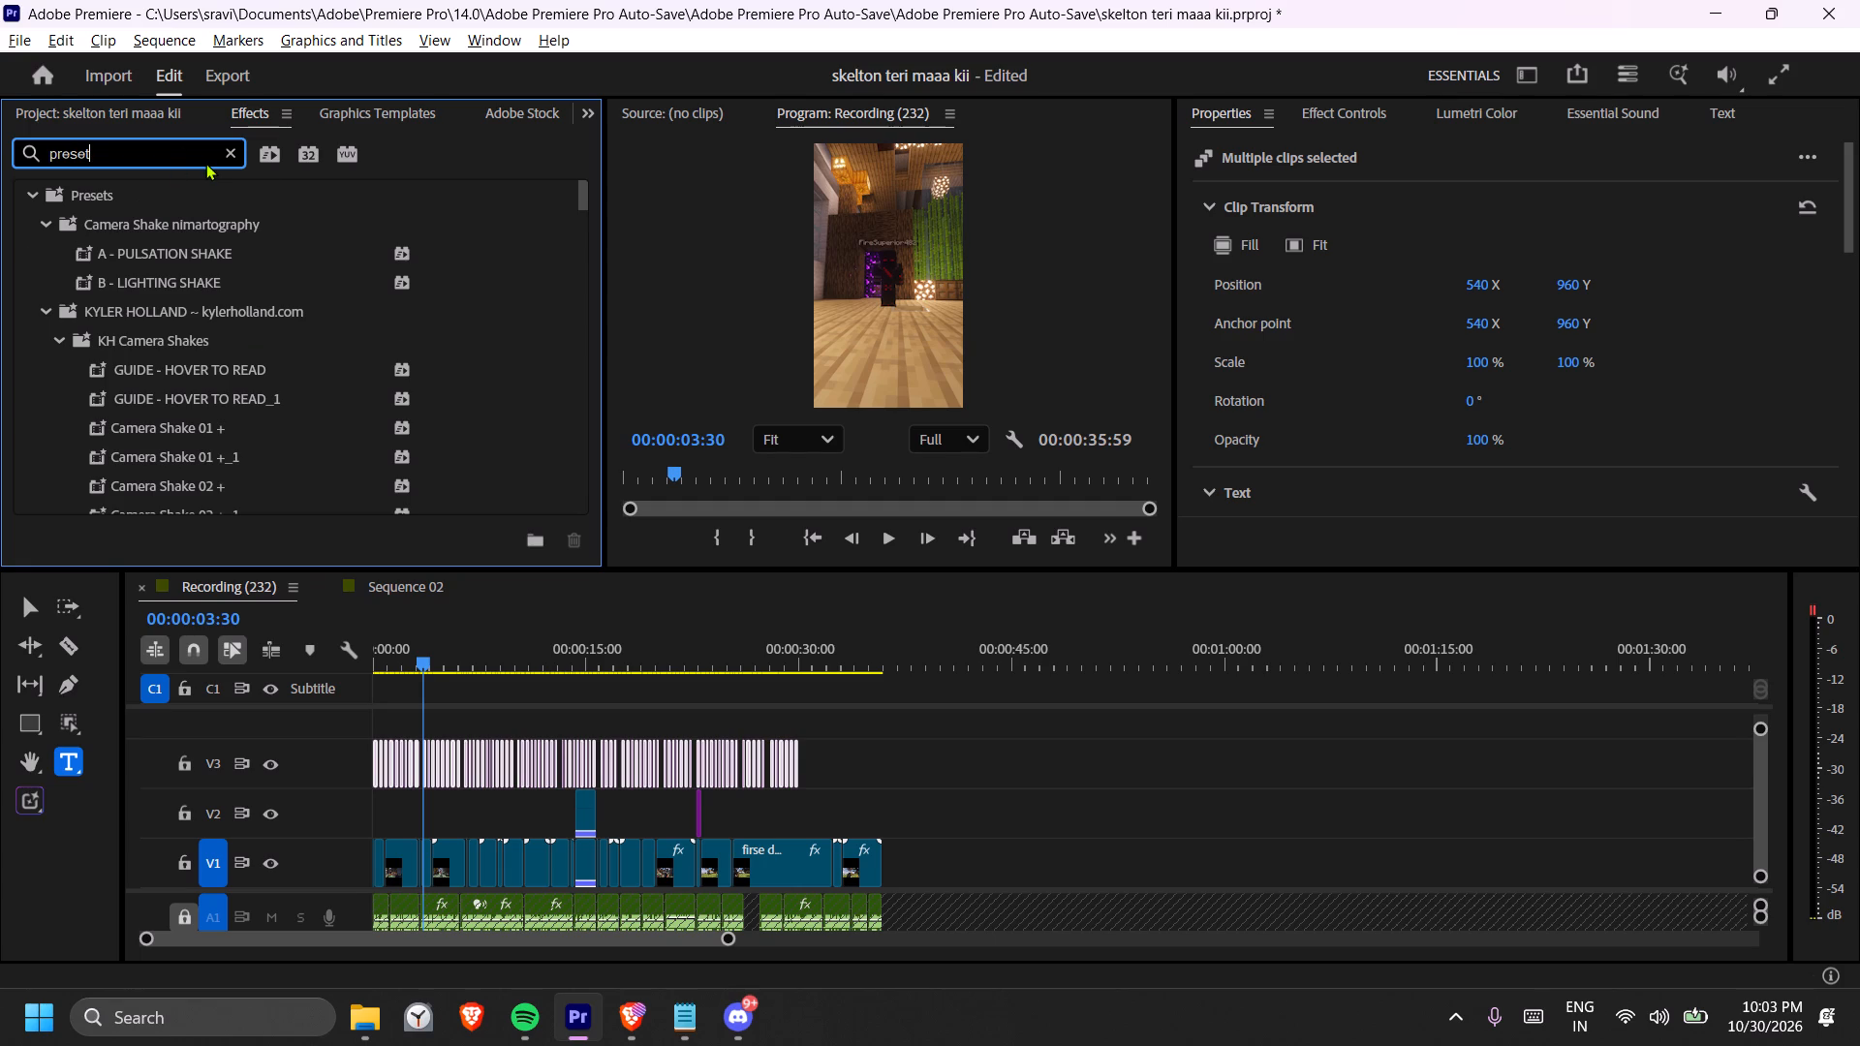
key(ctrl+a)
key(BackSpace)
text(text)
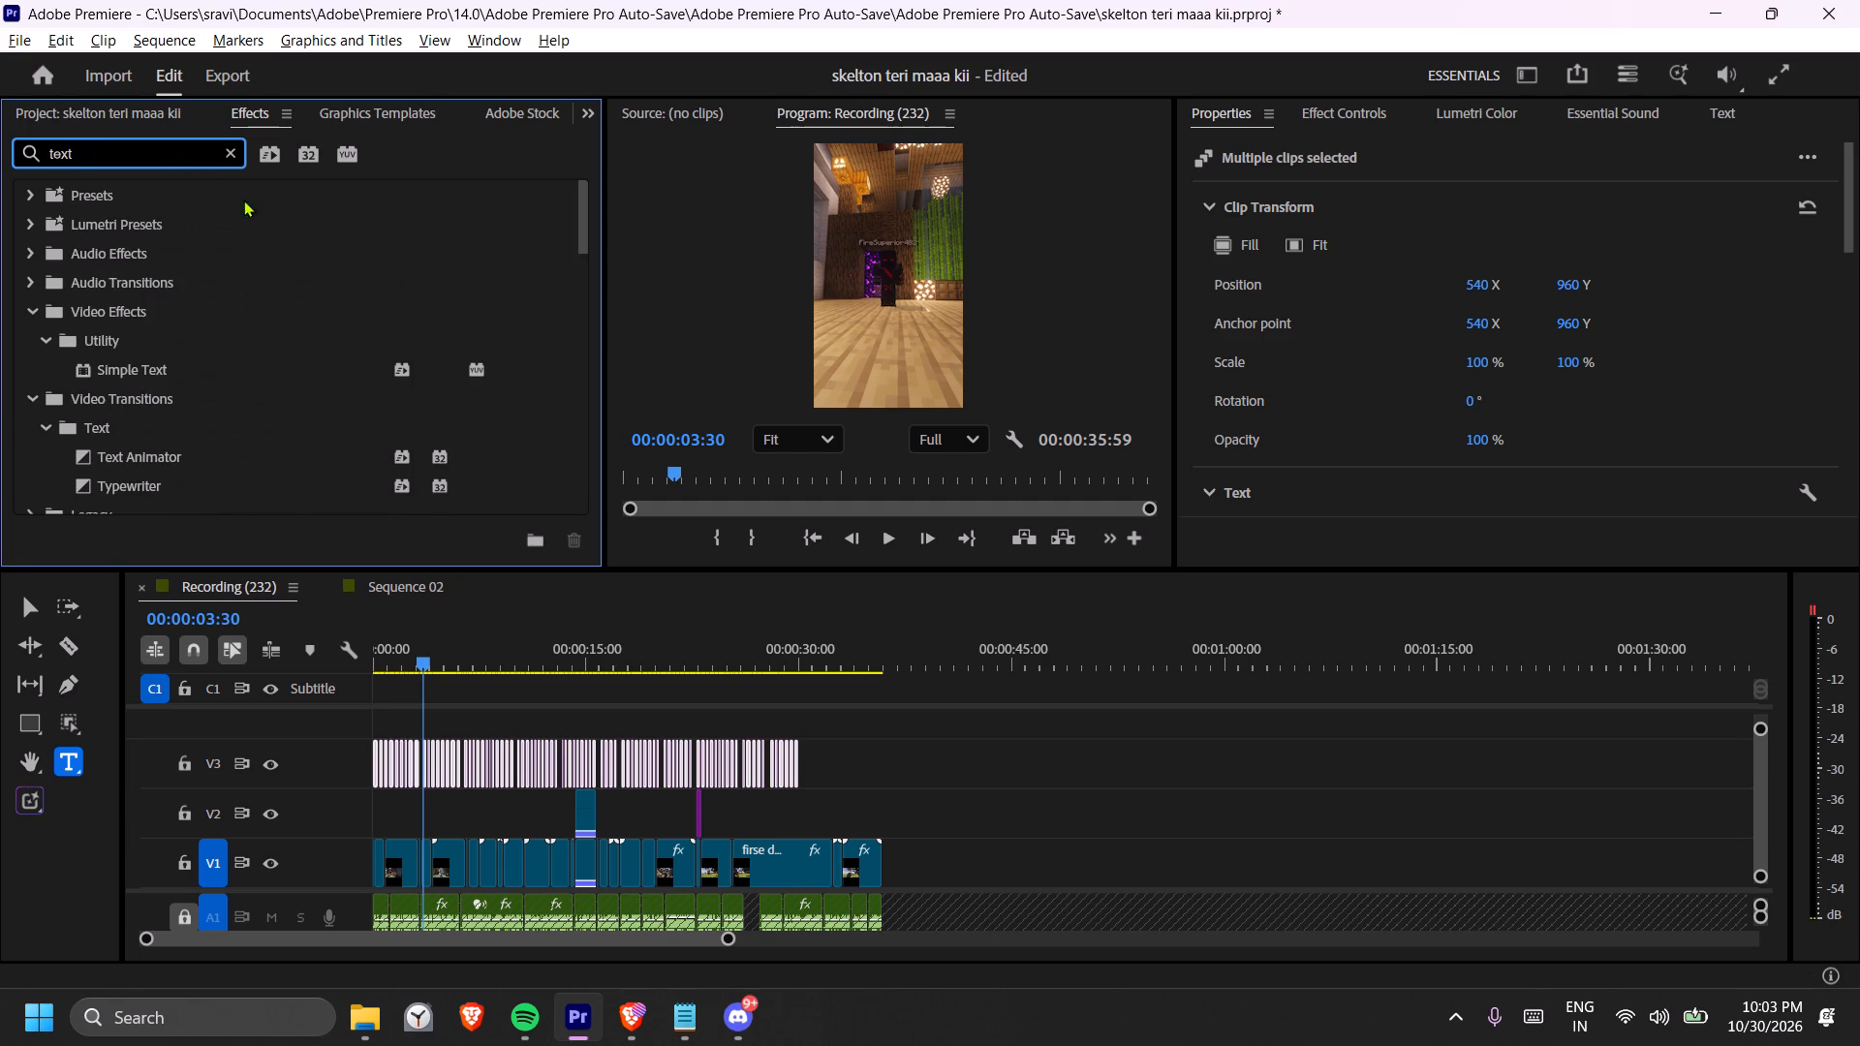
scroll(152, 193, down, 17)
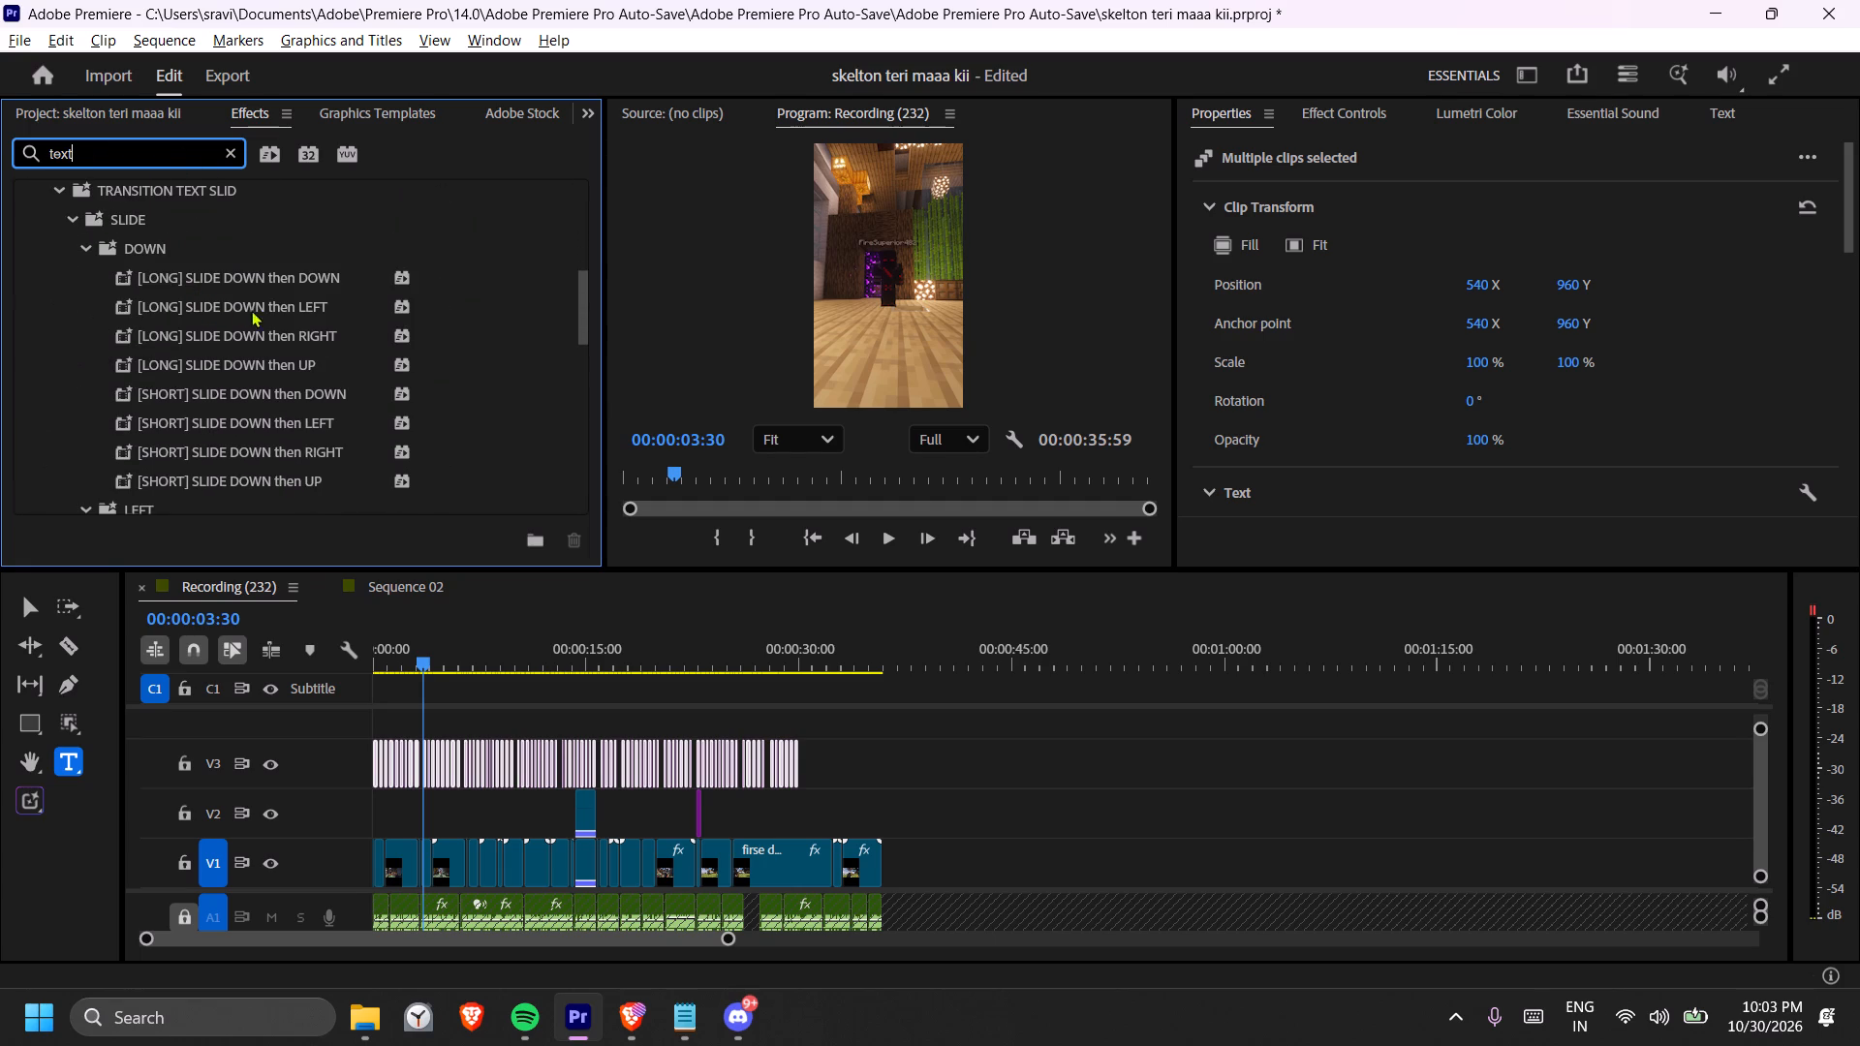
scroll(452, 376, down, 8)
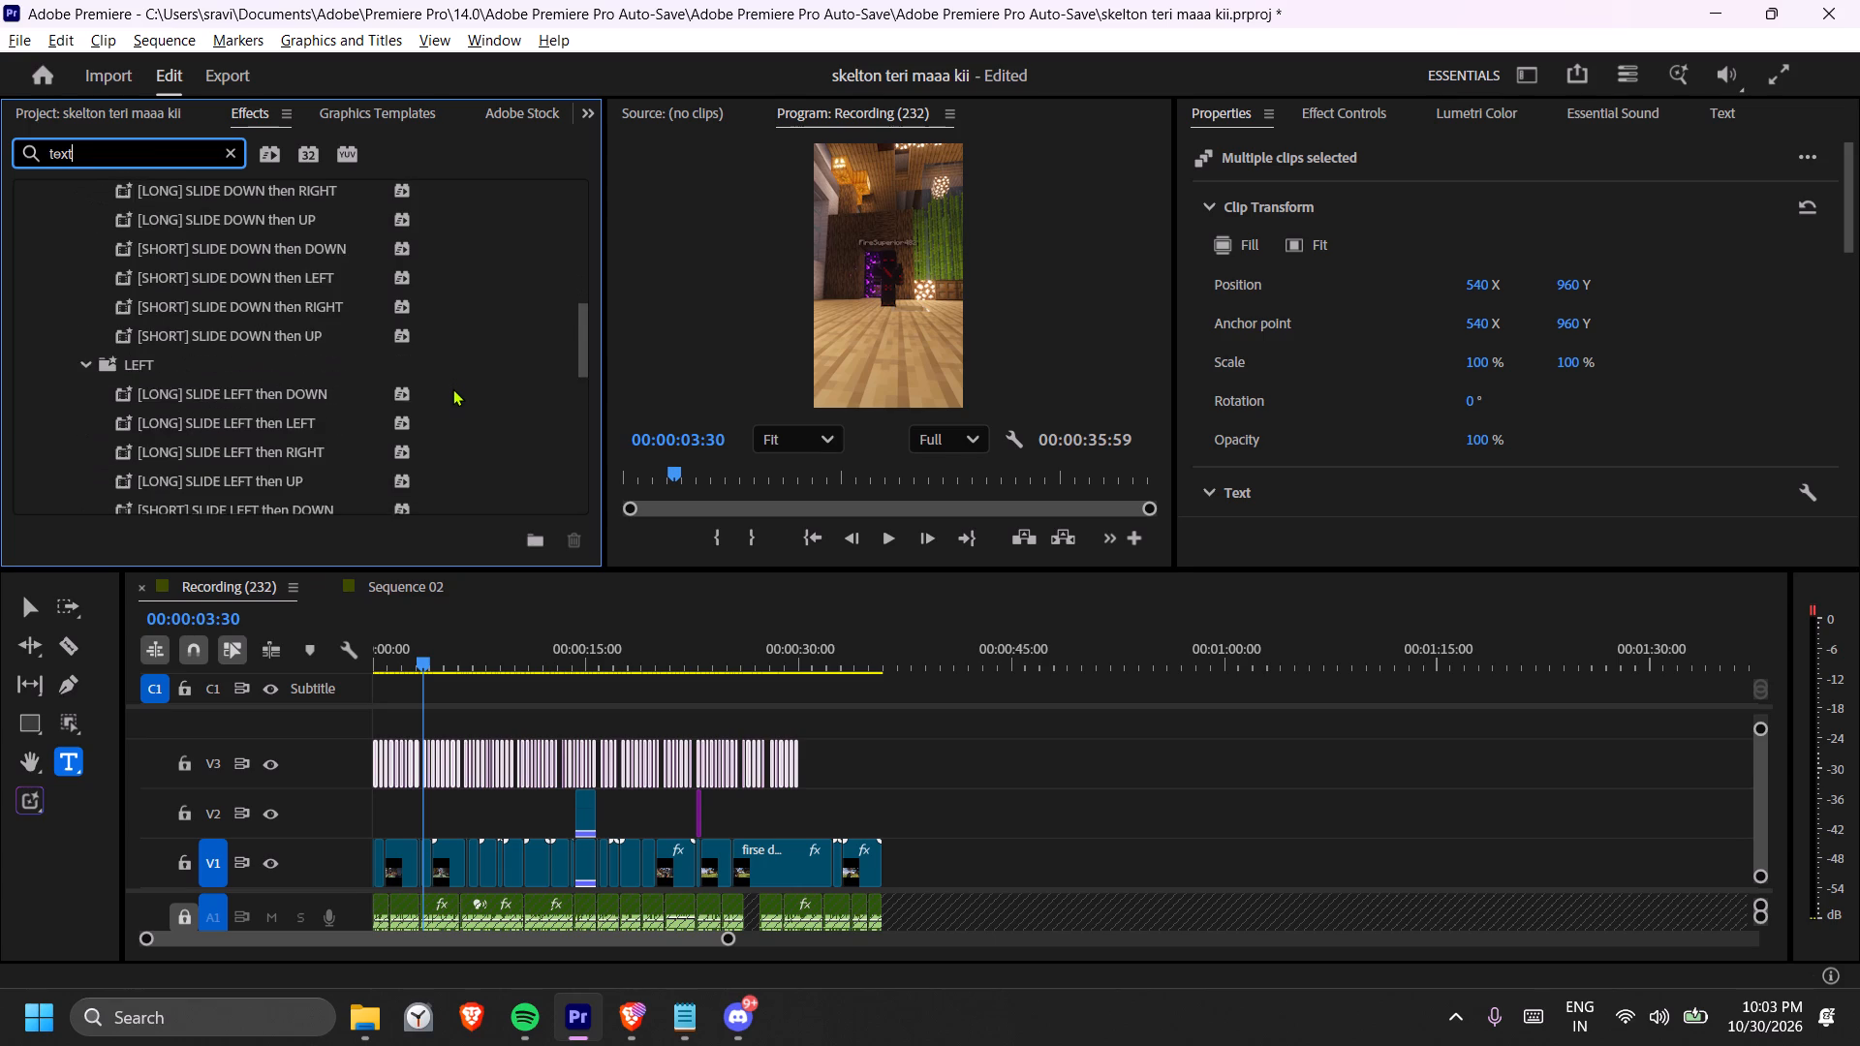
scroll(452, 388, down, 3)
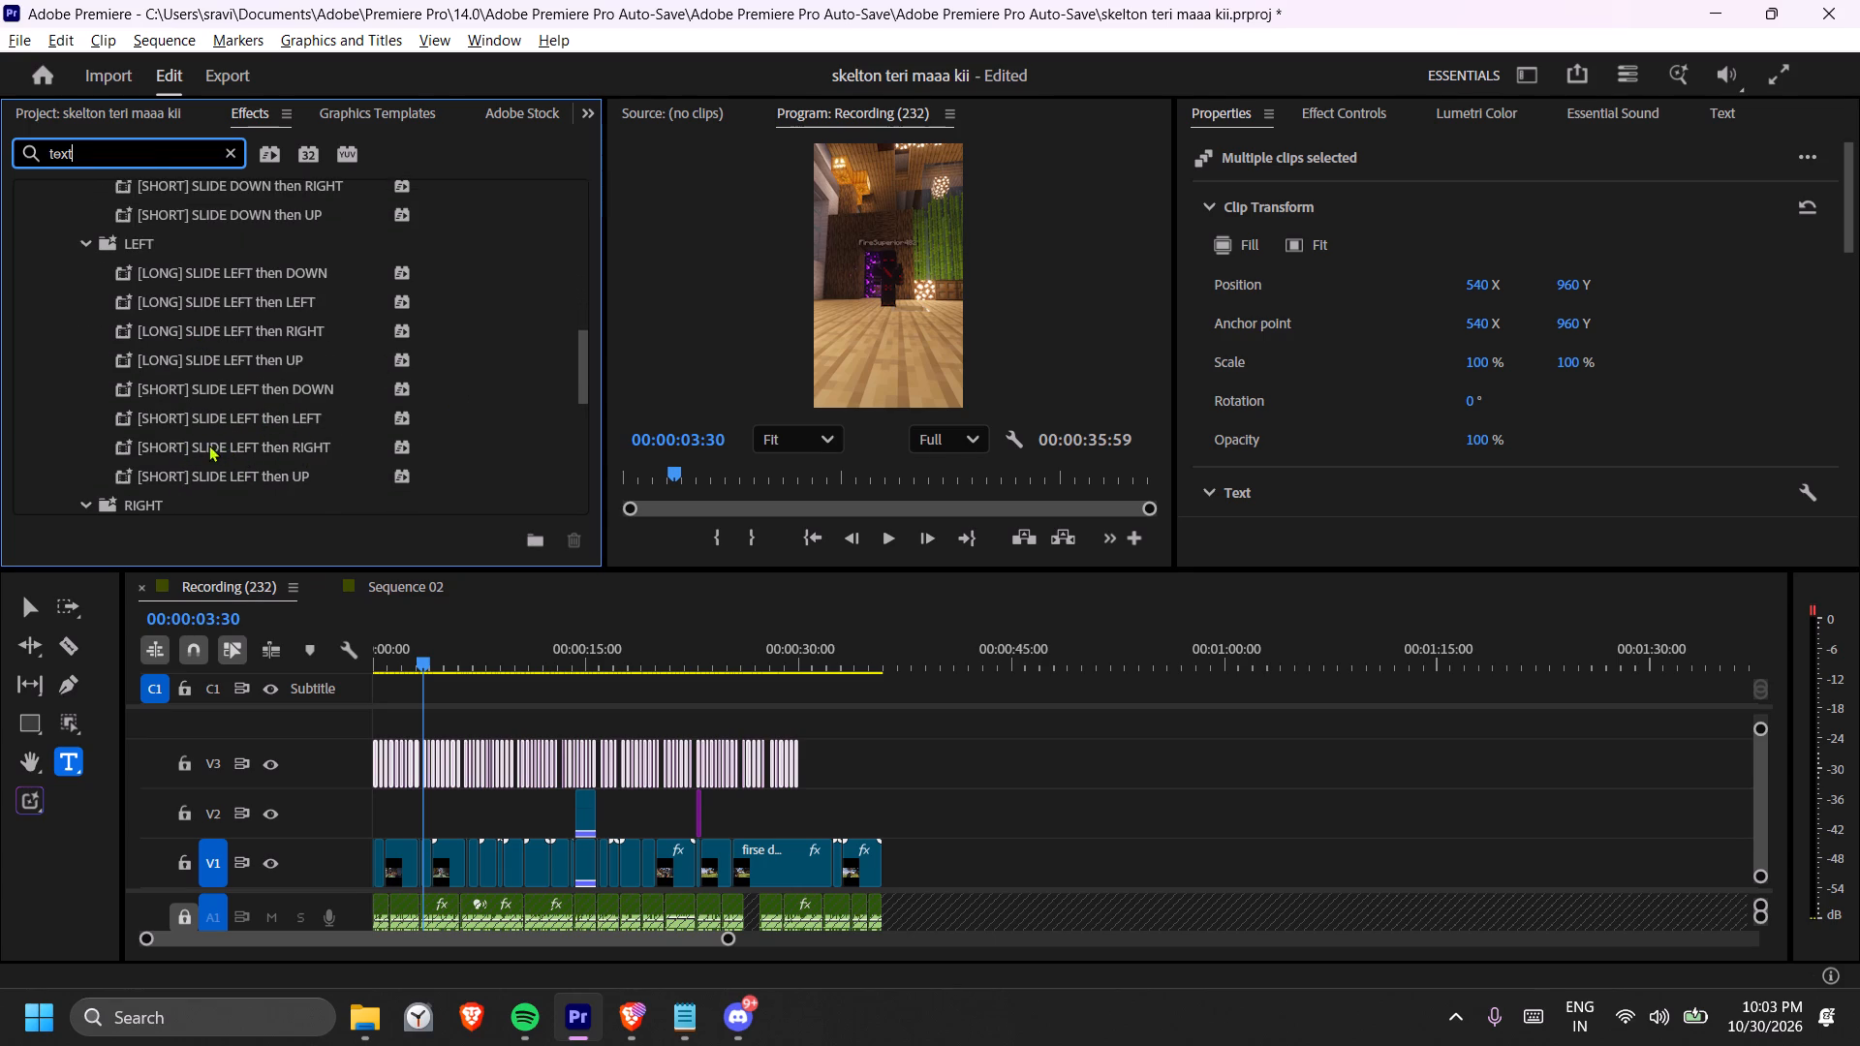
drag(199, 445, 418, 760)
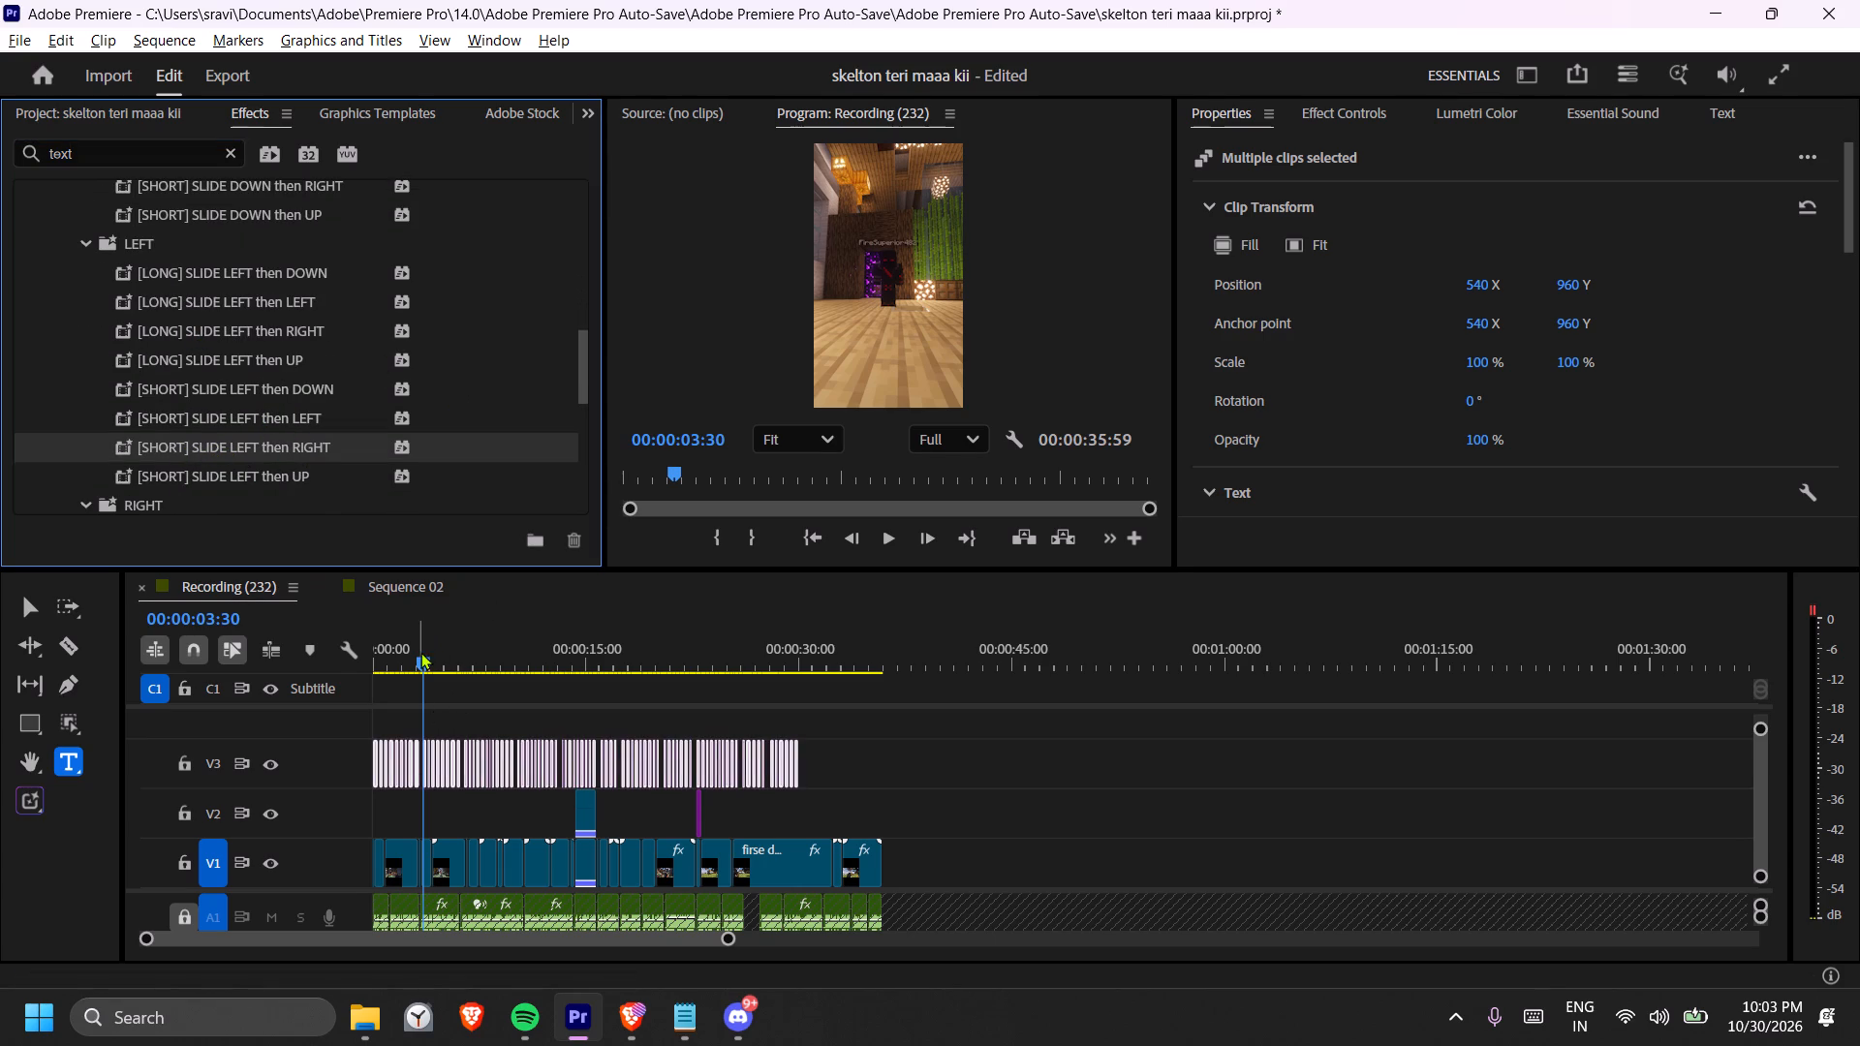
Preview the sequence from its start to check the slide animation on the captions.
drag(420, 652, 327, 664)
click(903, 536)
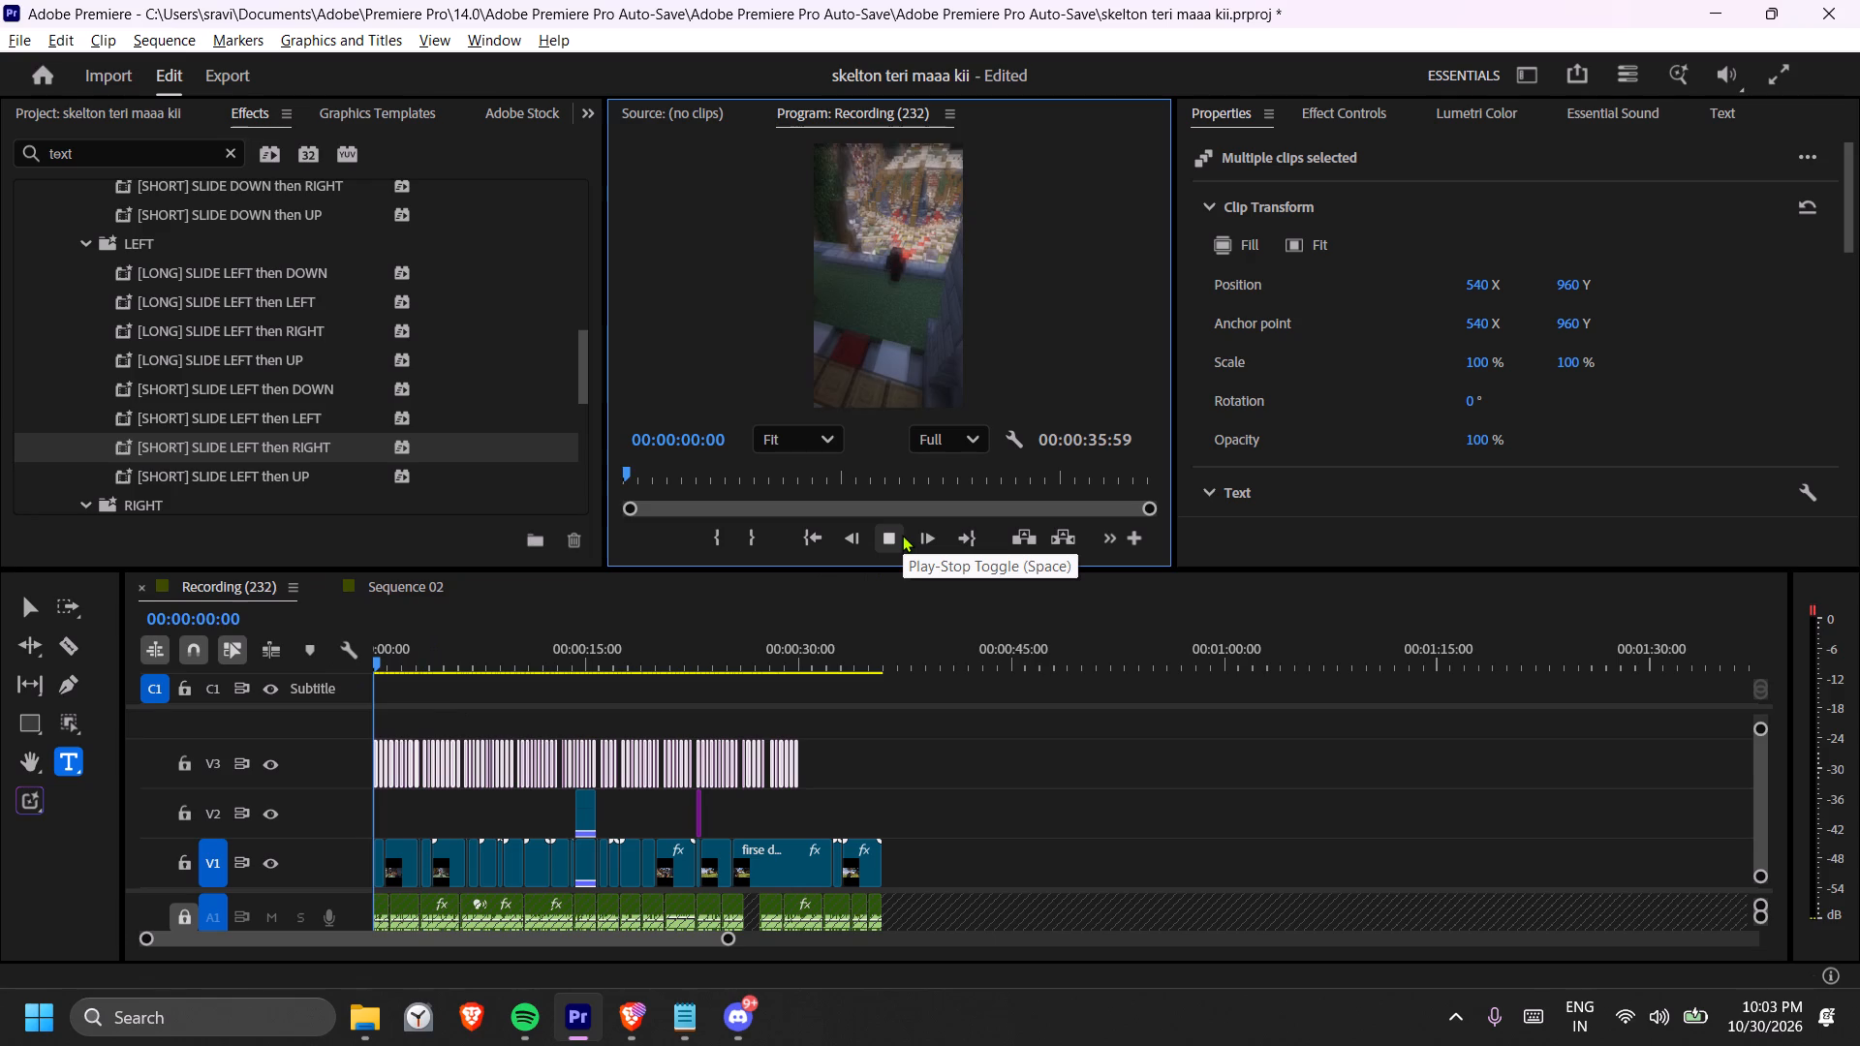
click(896, 535)
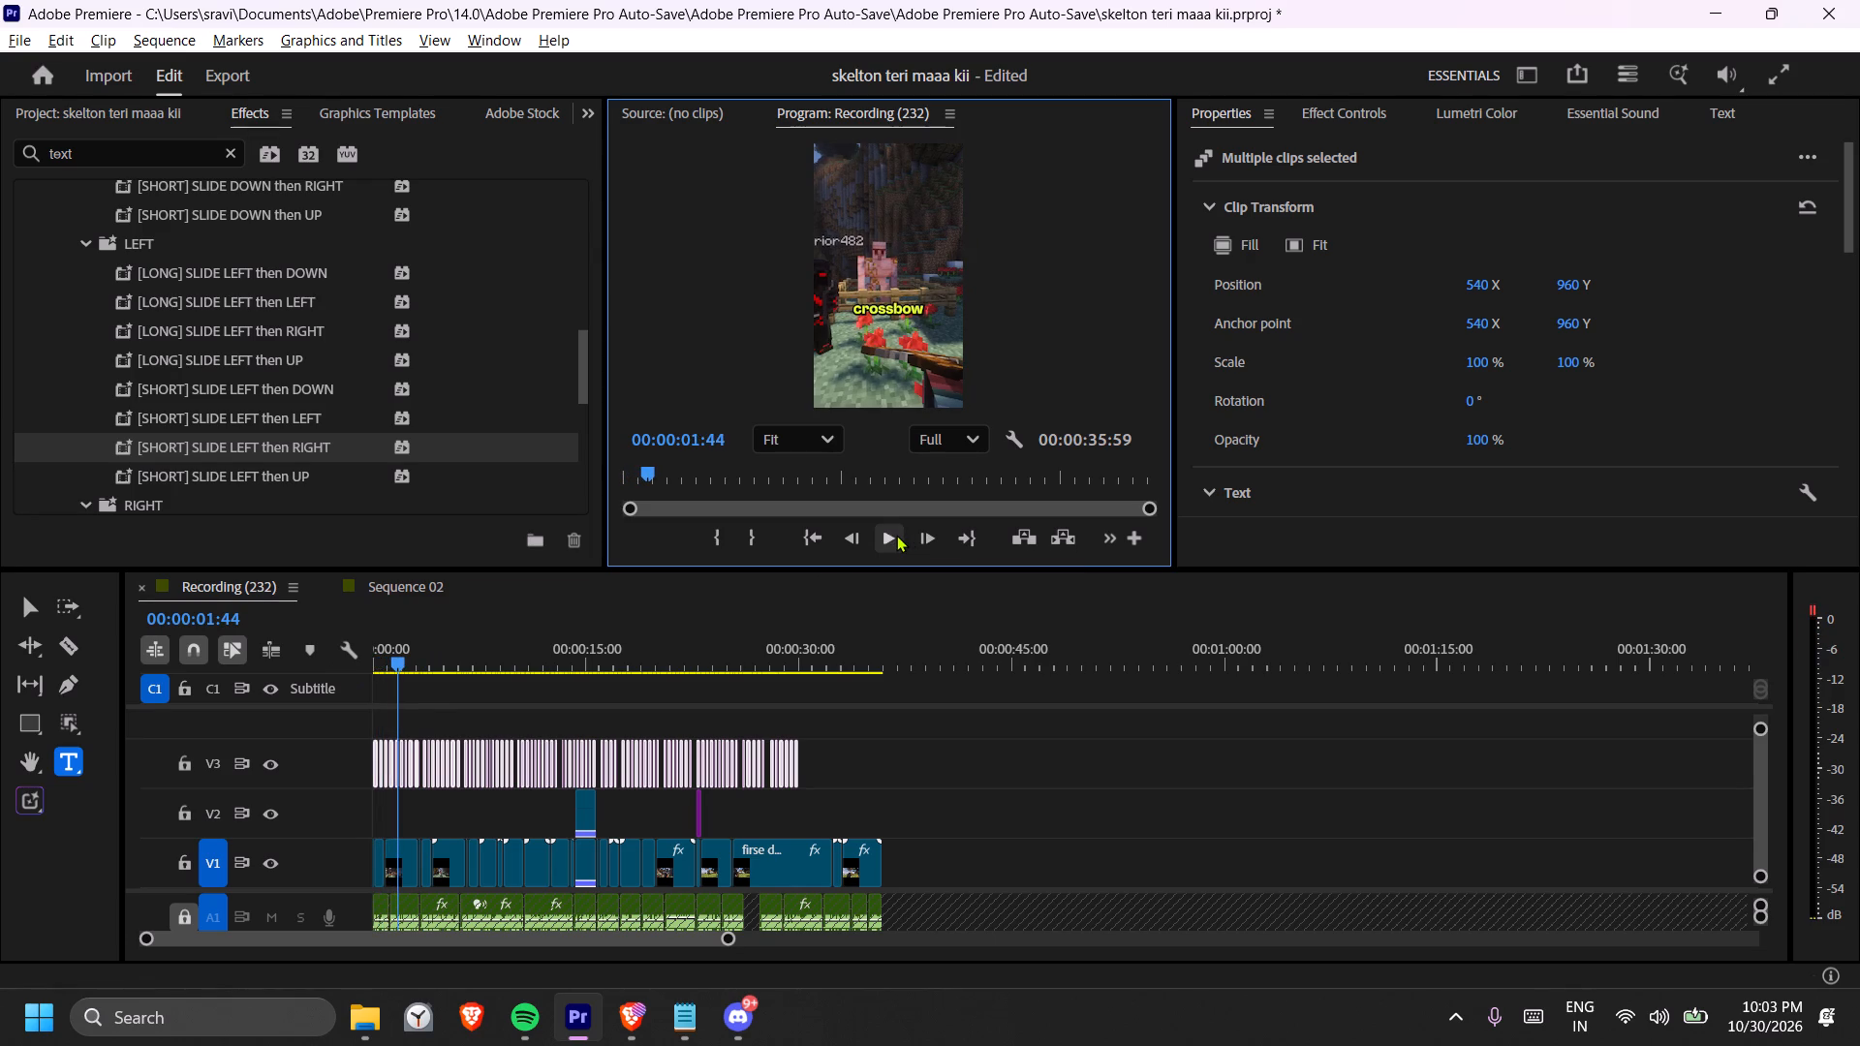
click(896, 535)
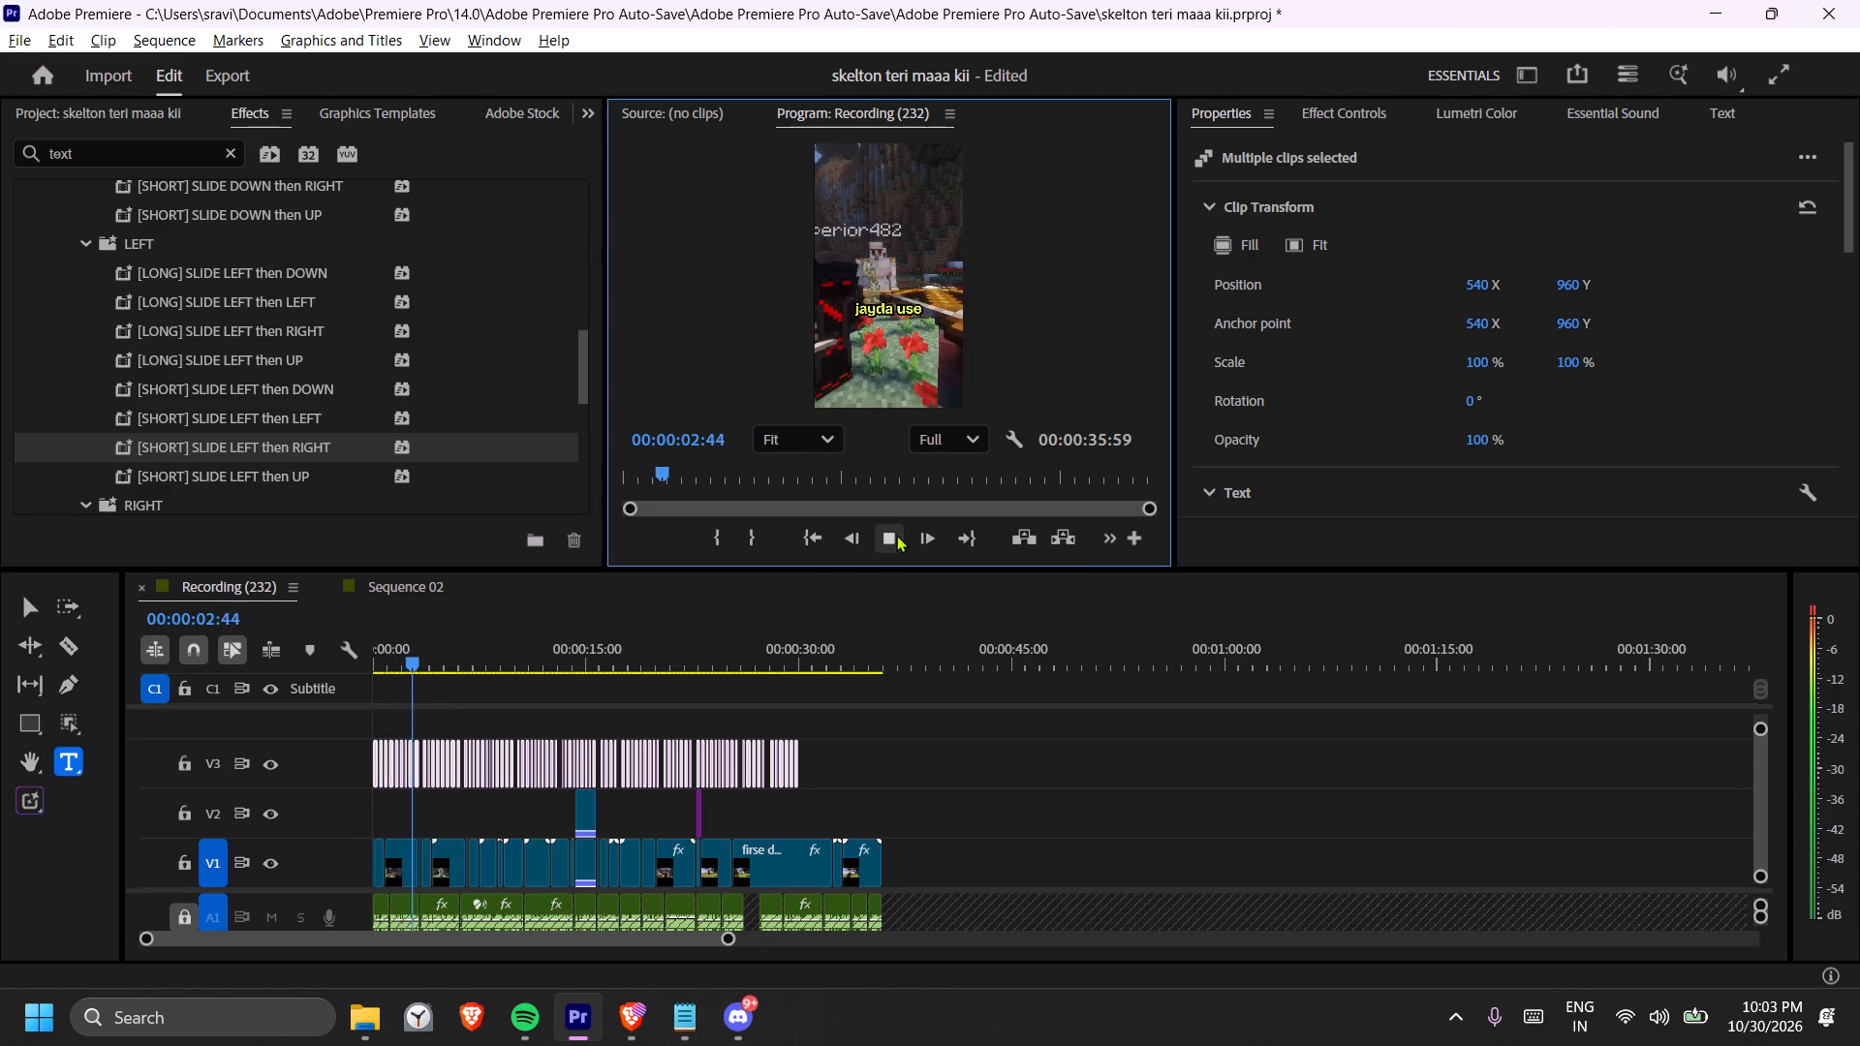
click(896, 535)
click(896, 535)
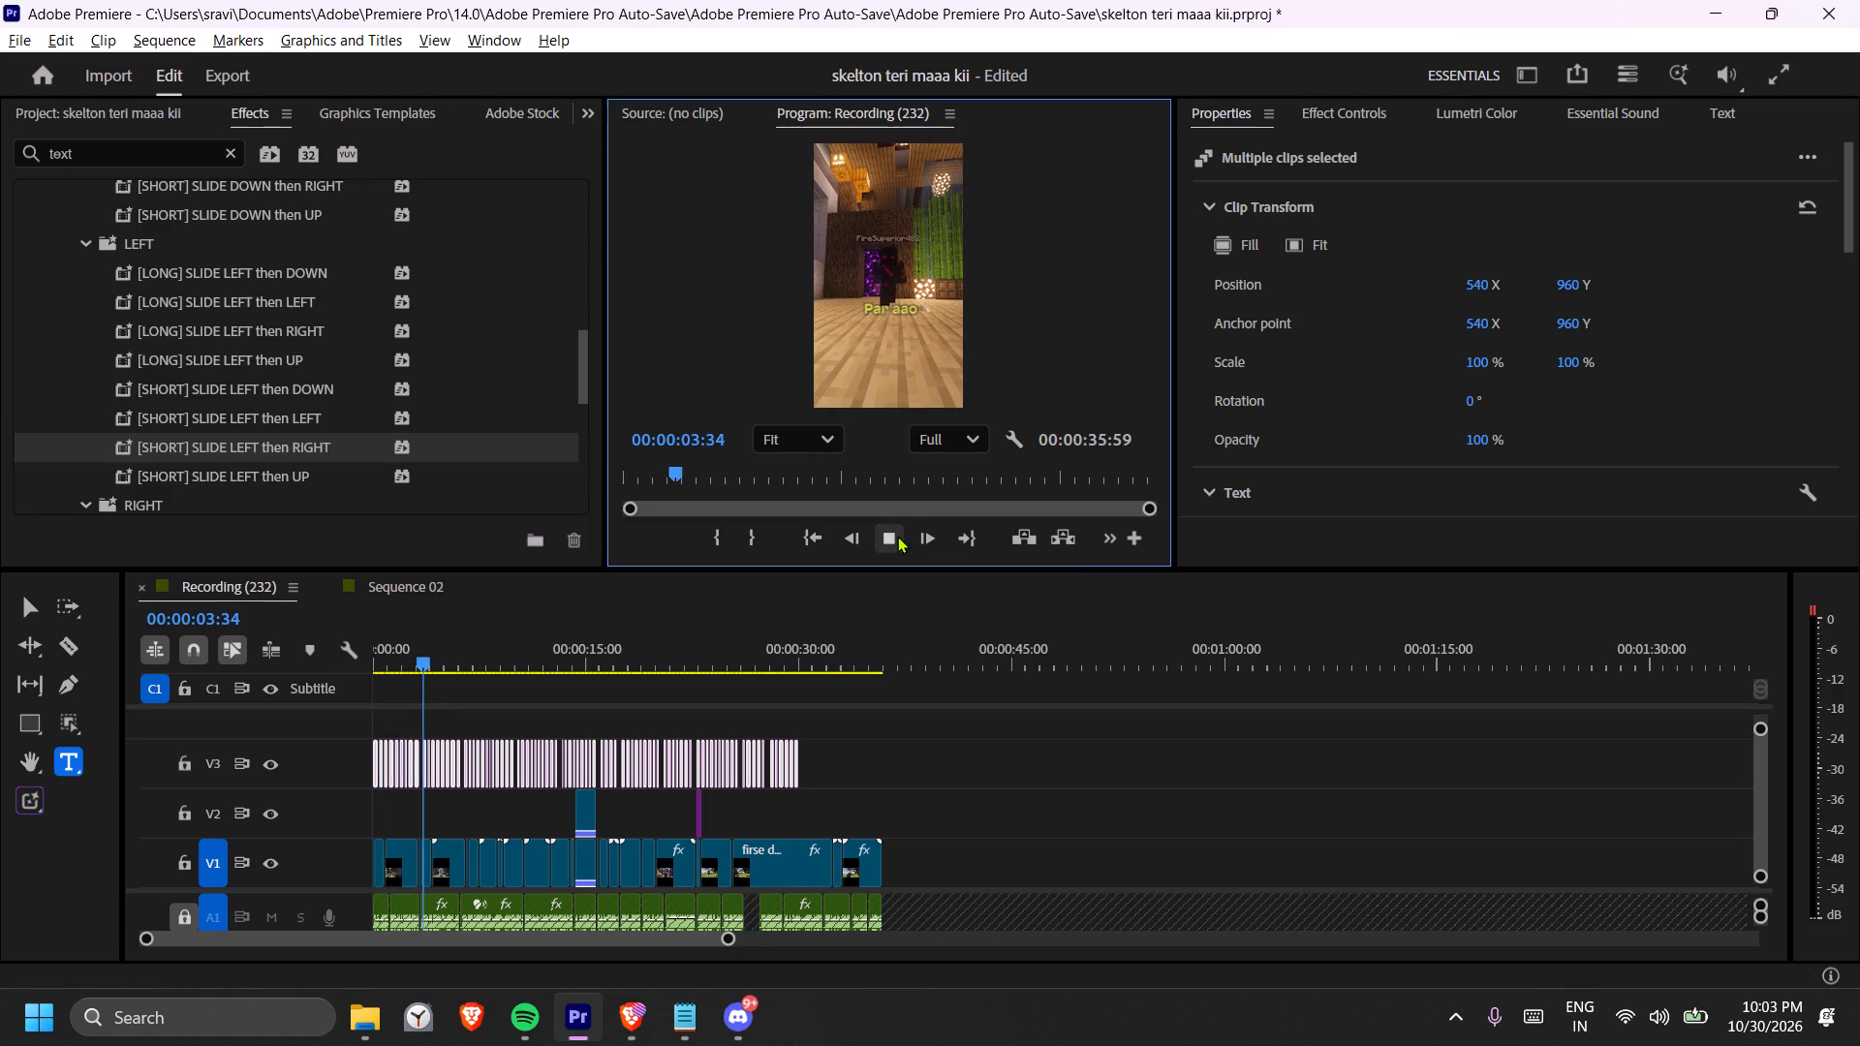
click(897, 536)
click(899, 542)
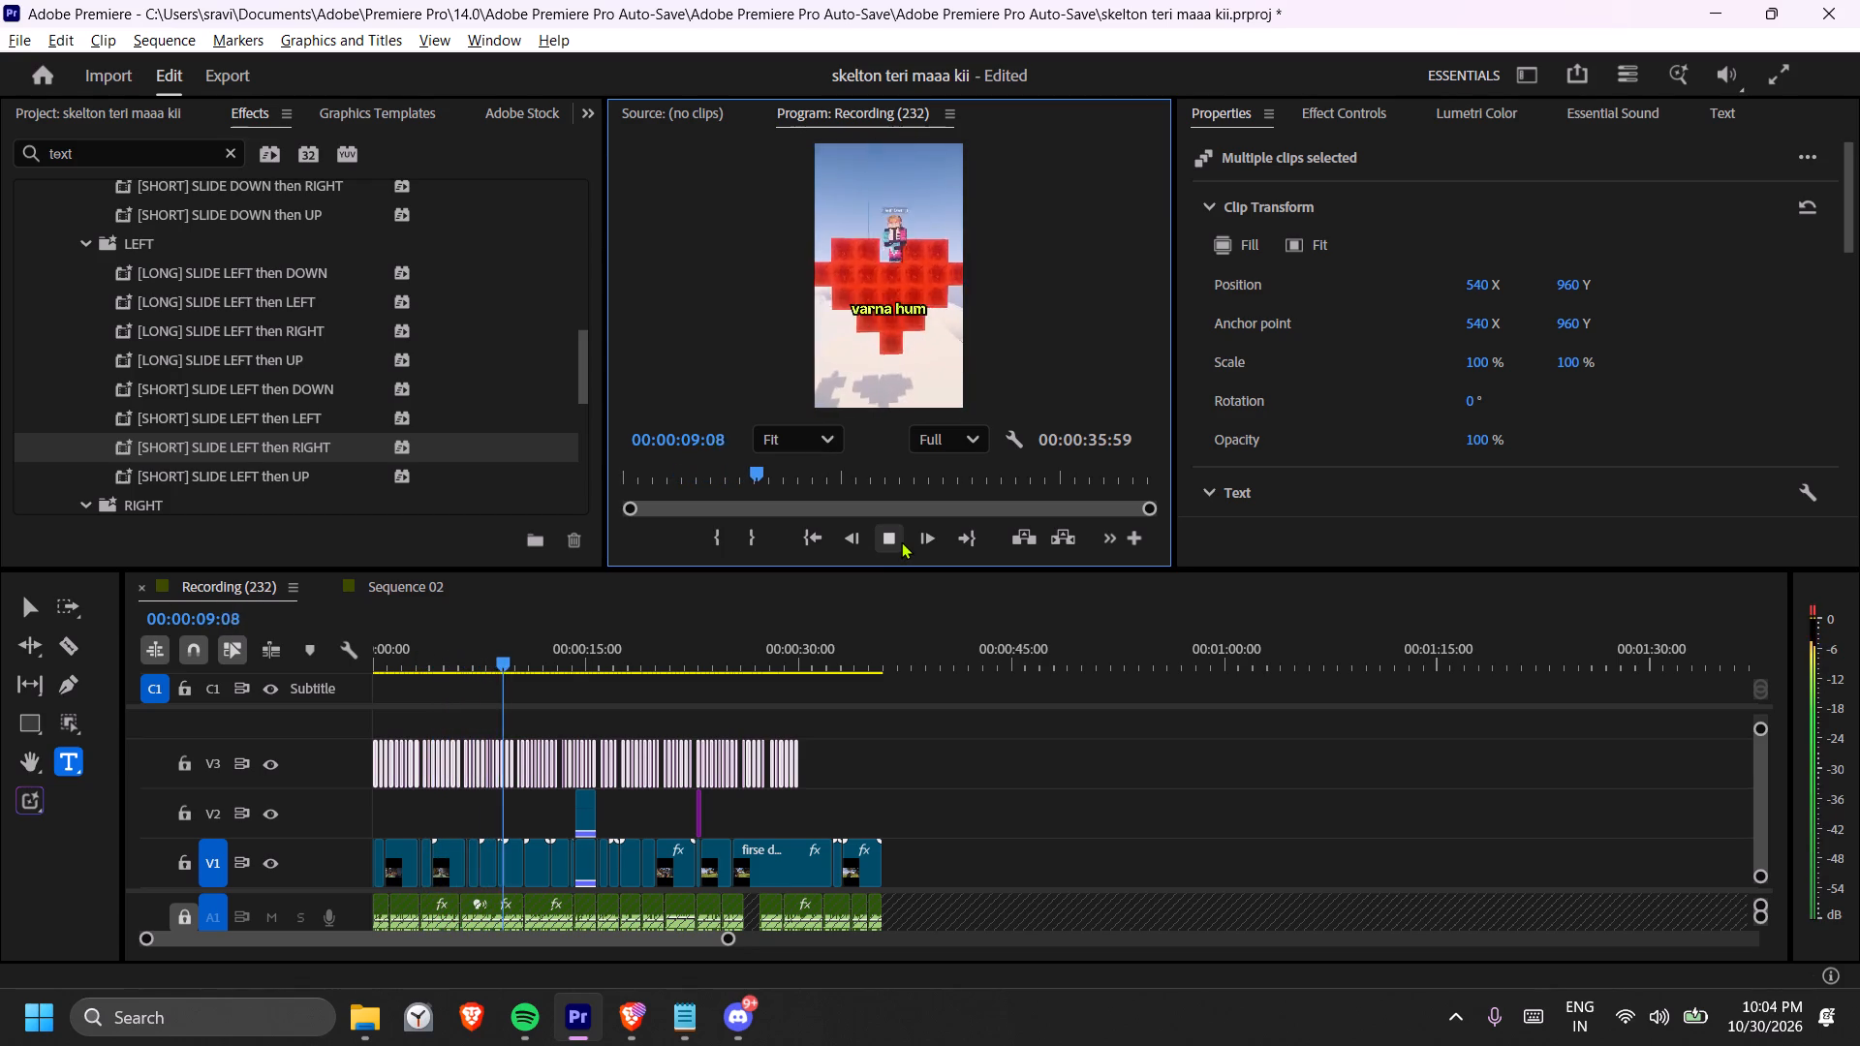
click(901, 541)
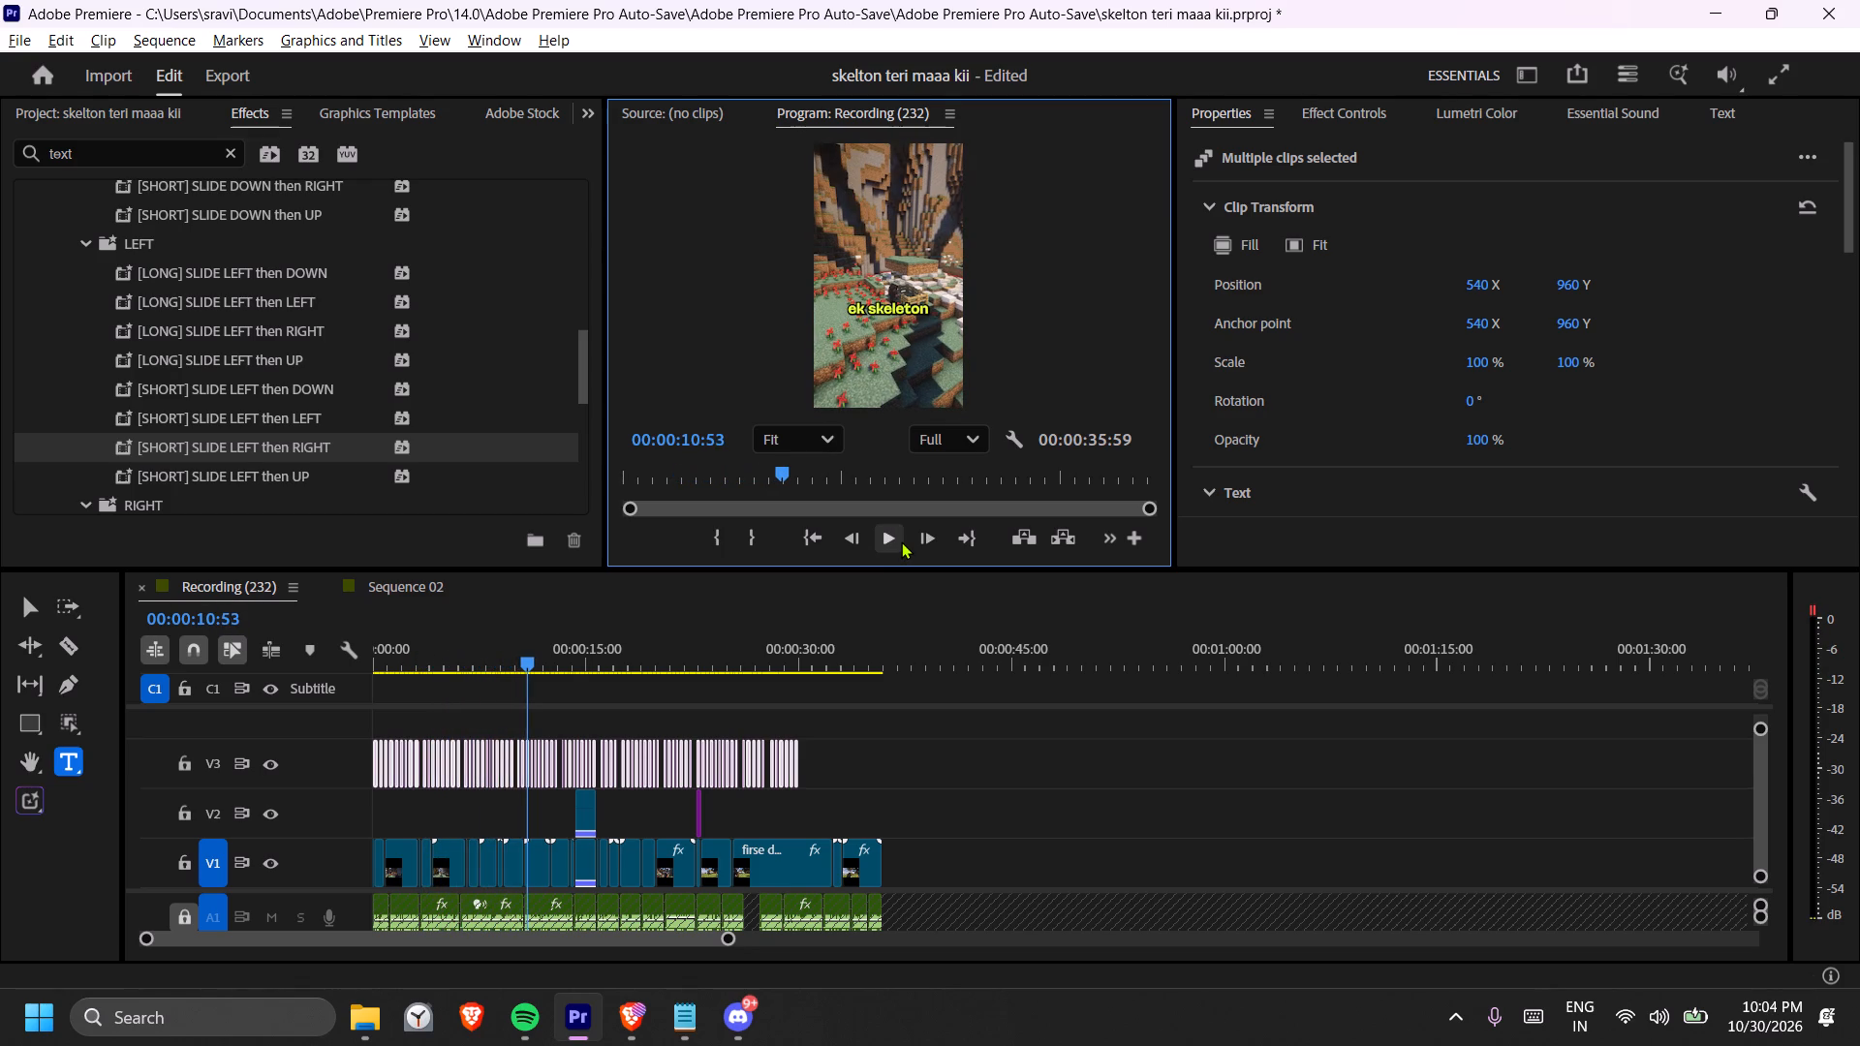
Look closer at the caption clips and replay the section between about 7 and 9 seconds to check them.
click(844, 724)
text(==)
key(equal)
drag(822, 649, 837, 649)
key(space)
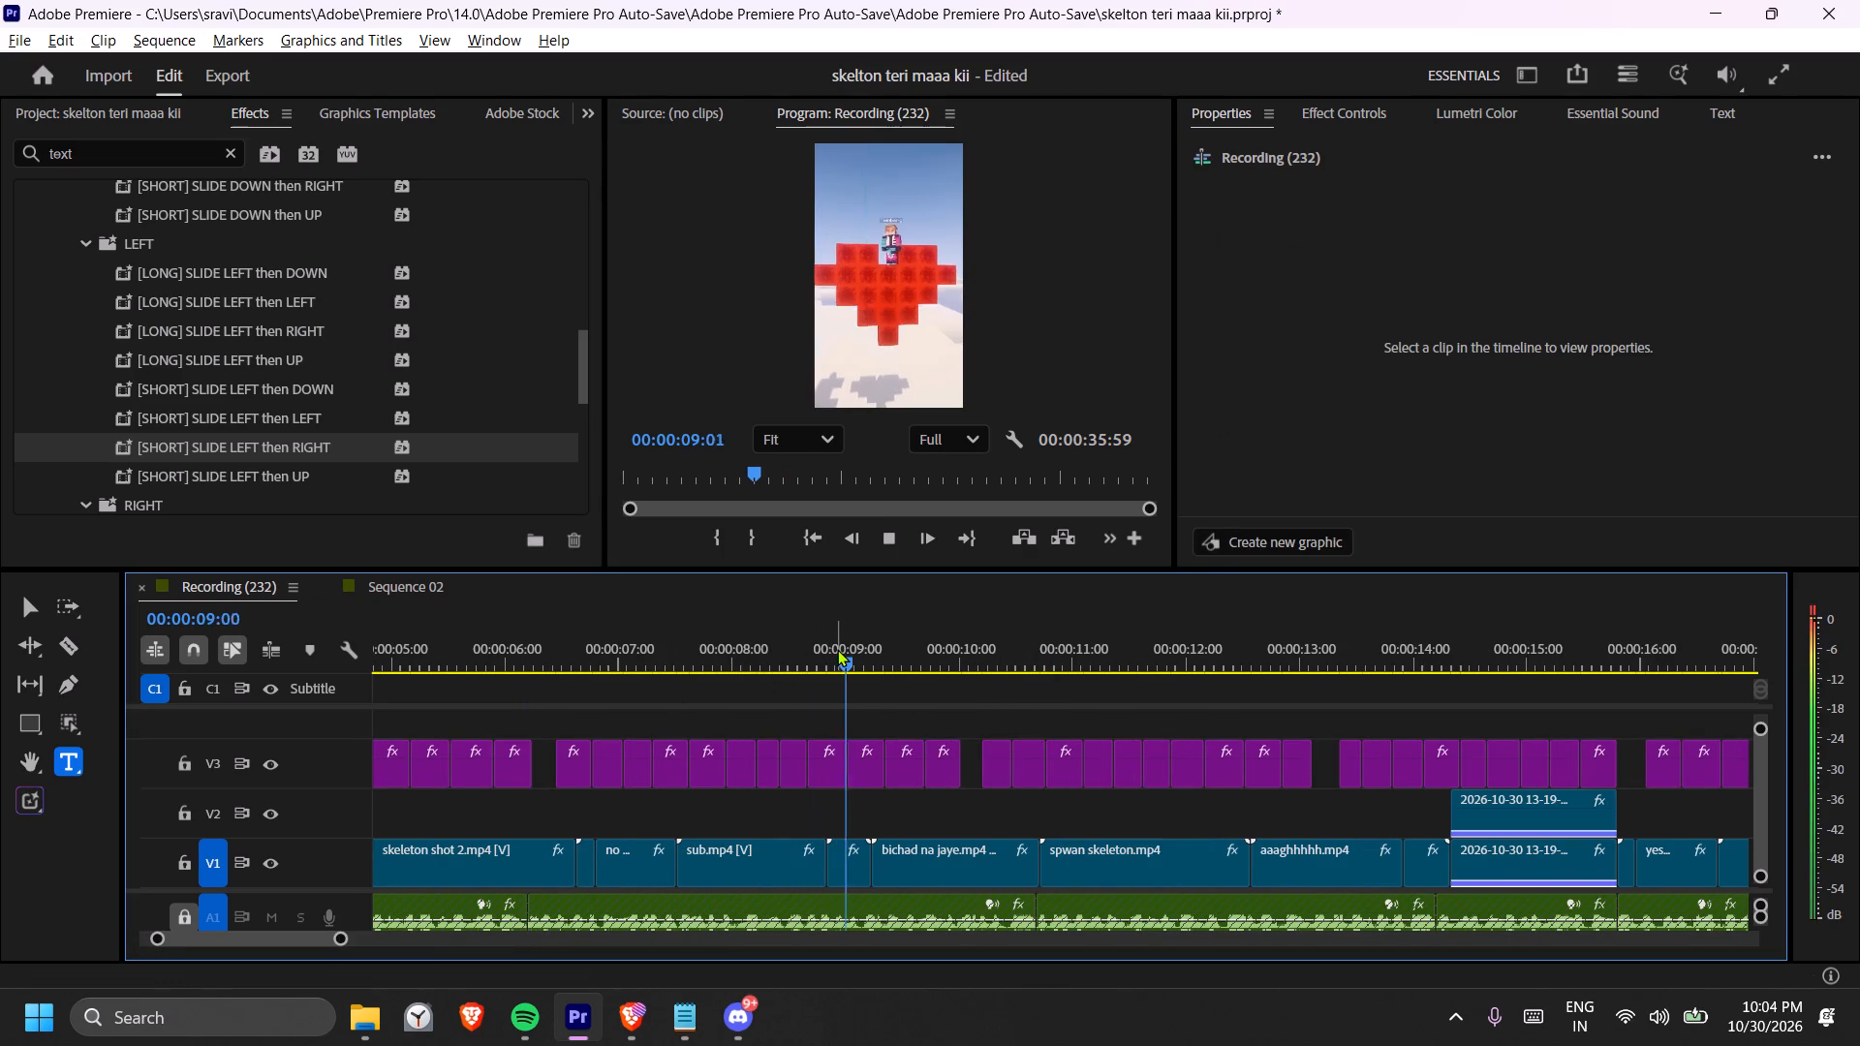
key(space)
key(space)
key(space)
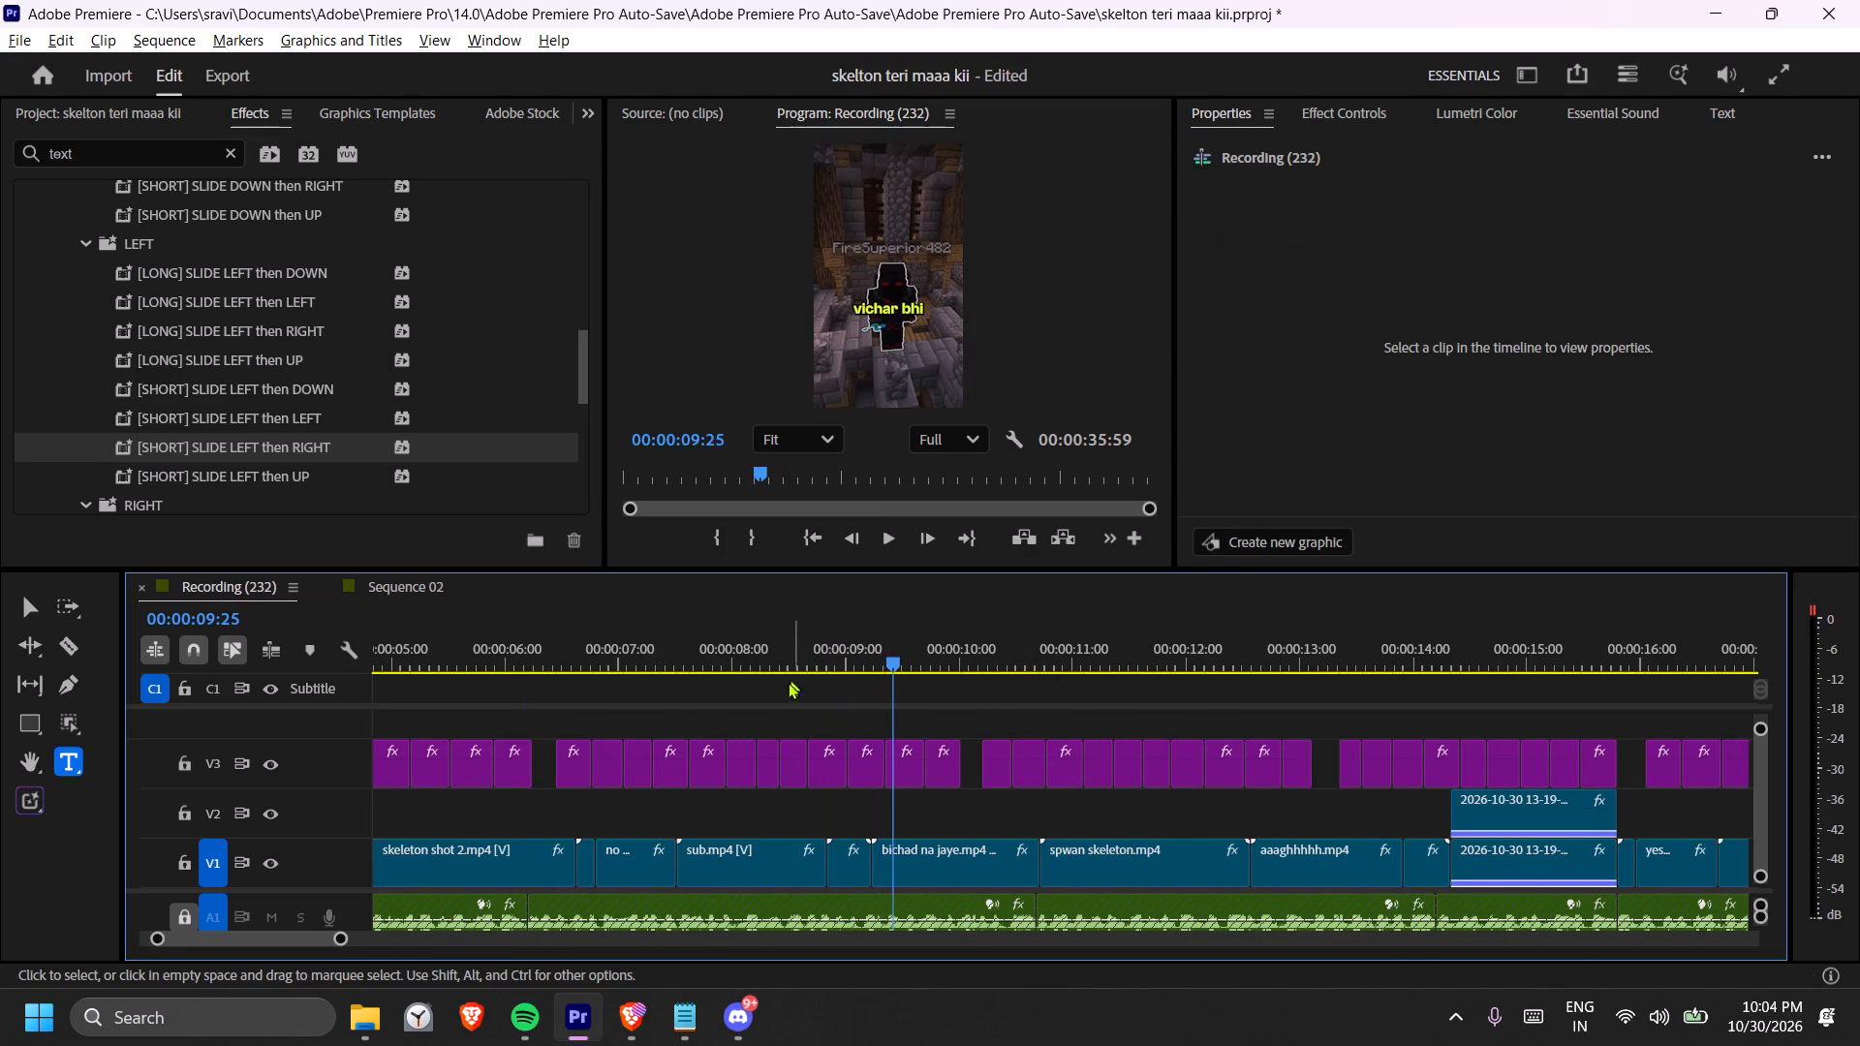
scroll(778, 692, down, 5)
click(510, 647)
key(space)
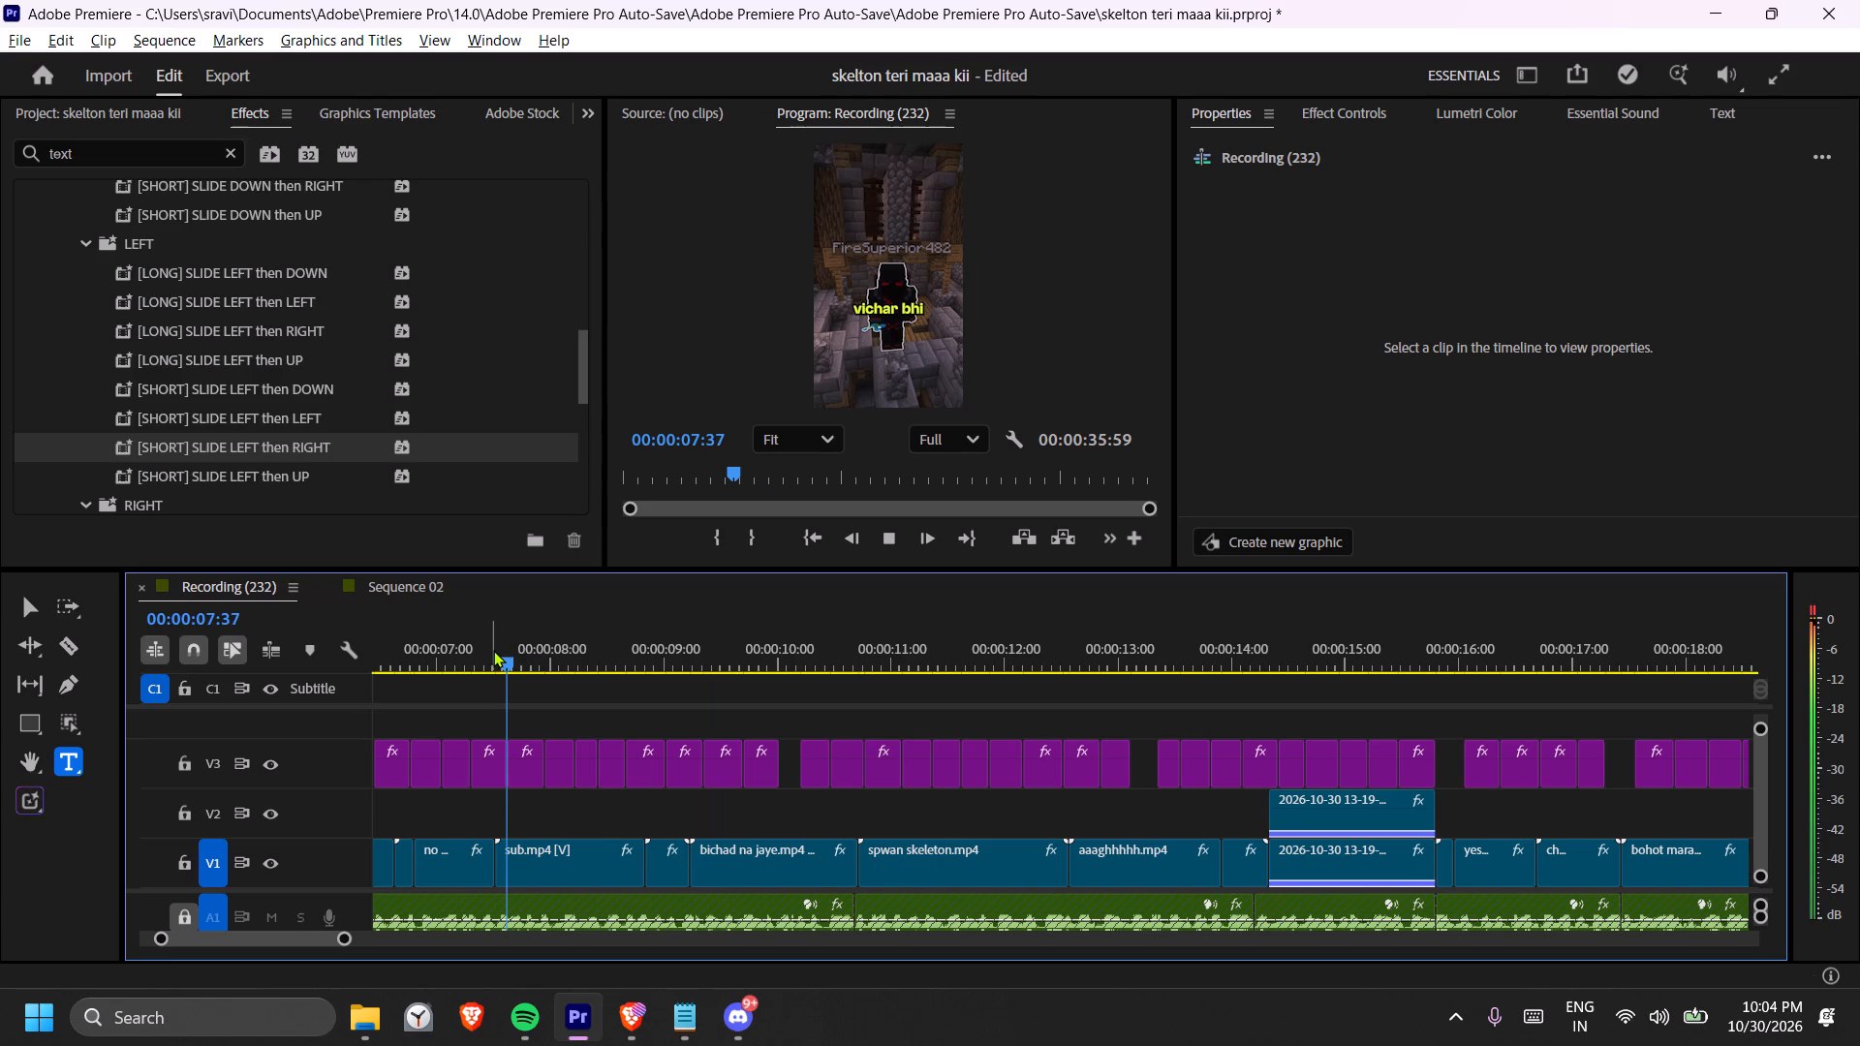
key(space)
Save the project.
key(ctrl+s)
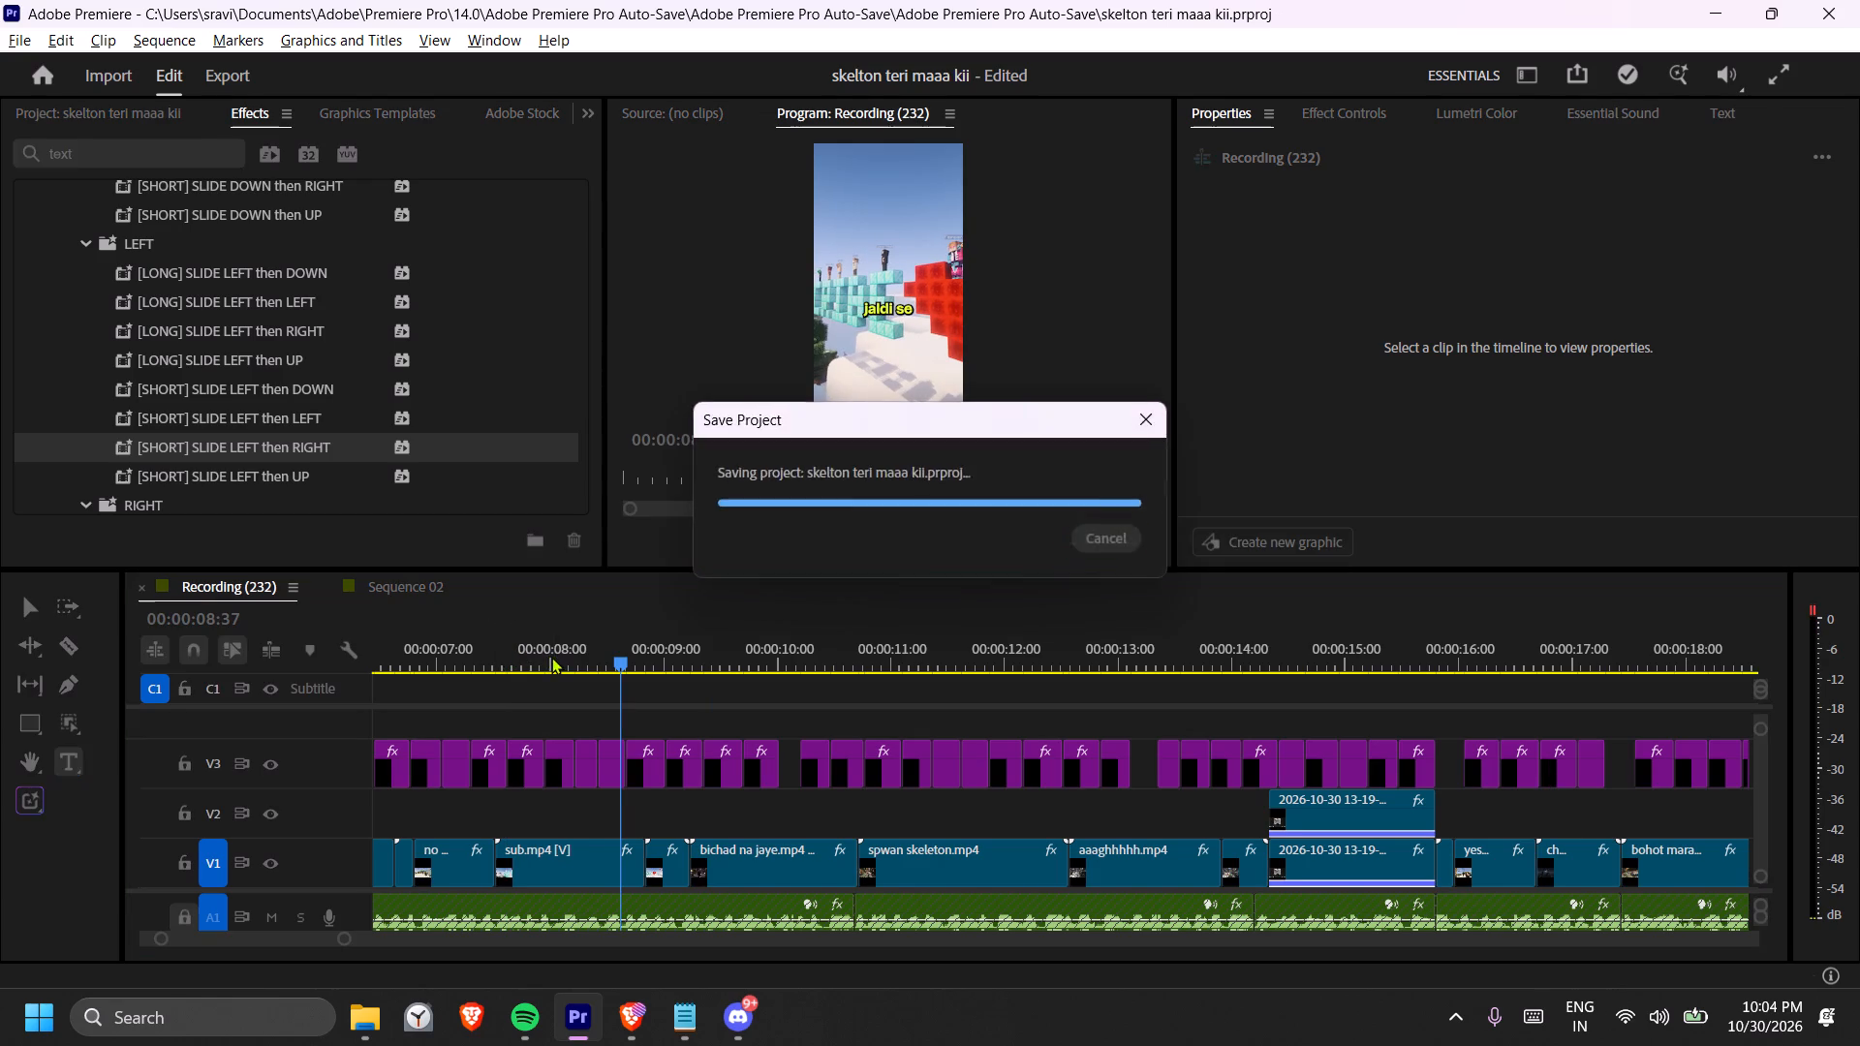
Replay the sub.mp4 section and set the program preview's playback resolution to 1/4.
drag(543, 634, 504, 638)
key(space)
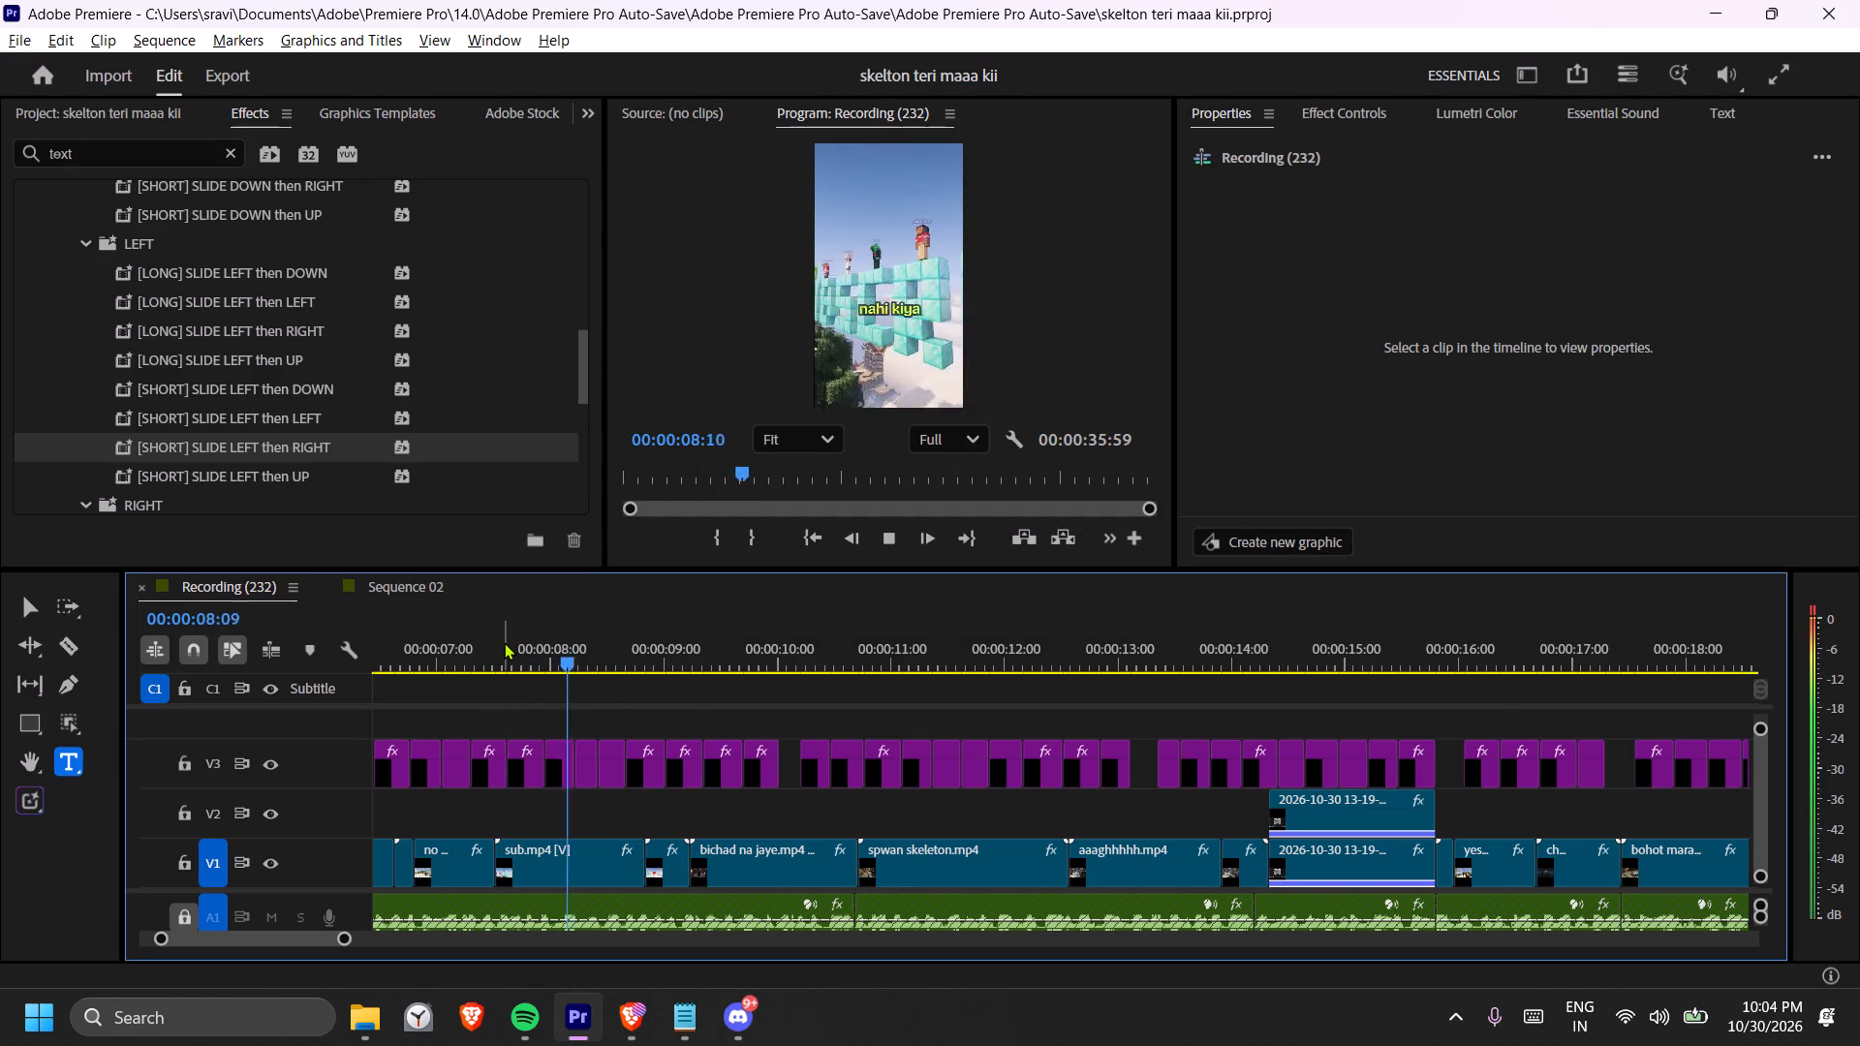
key(space)
click(970, 444)
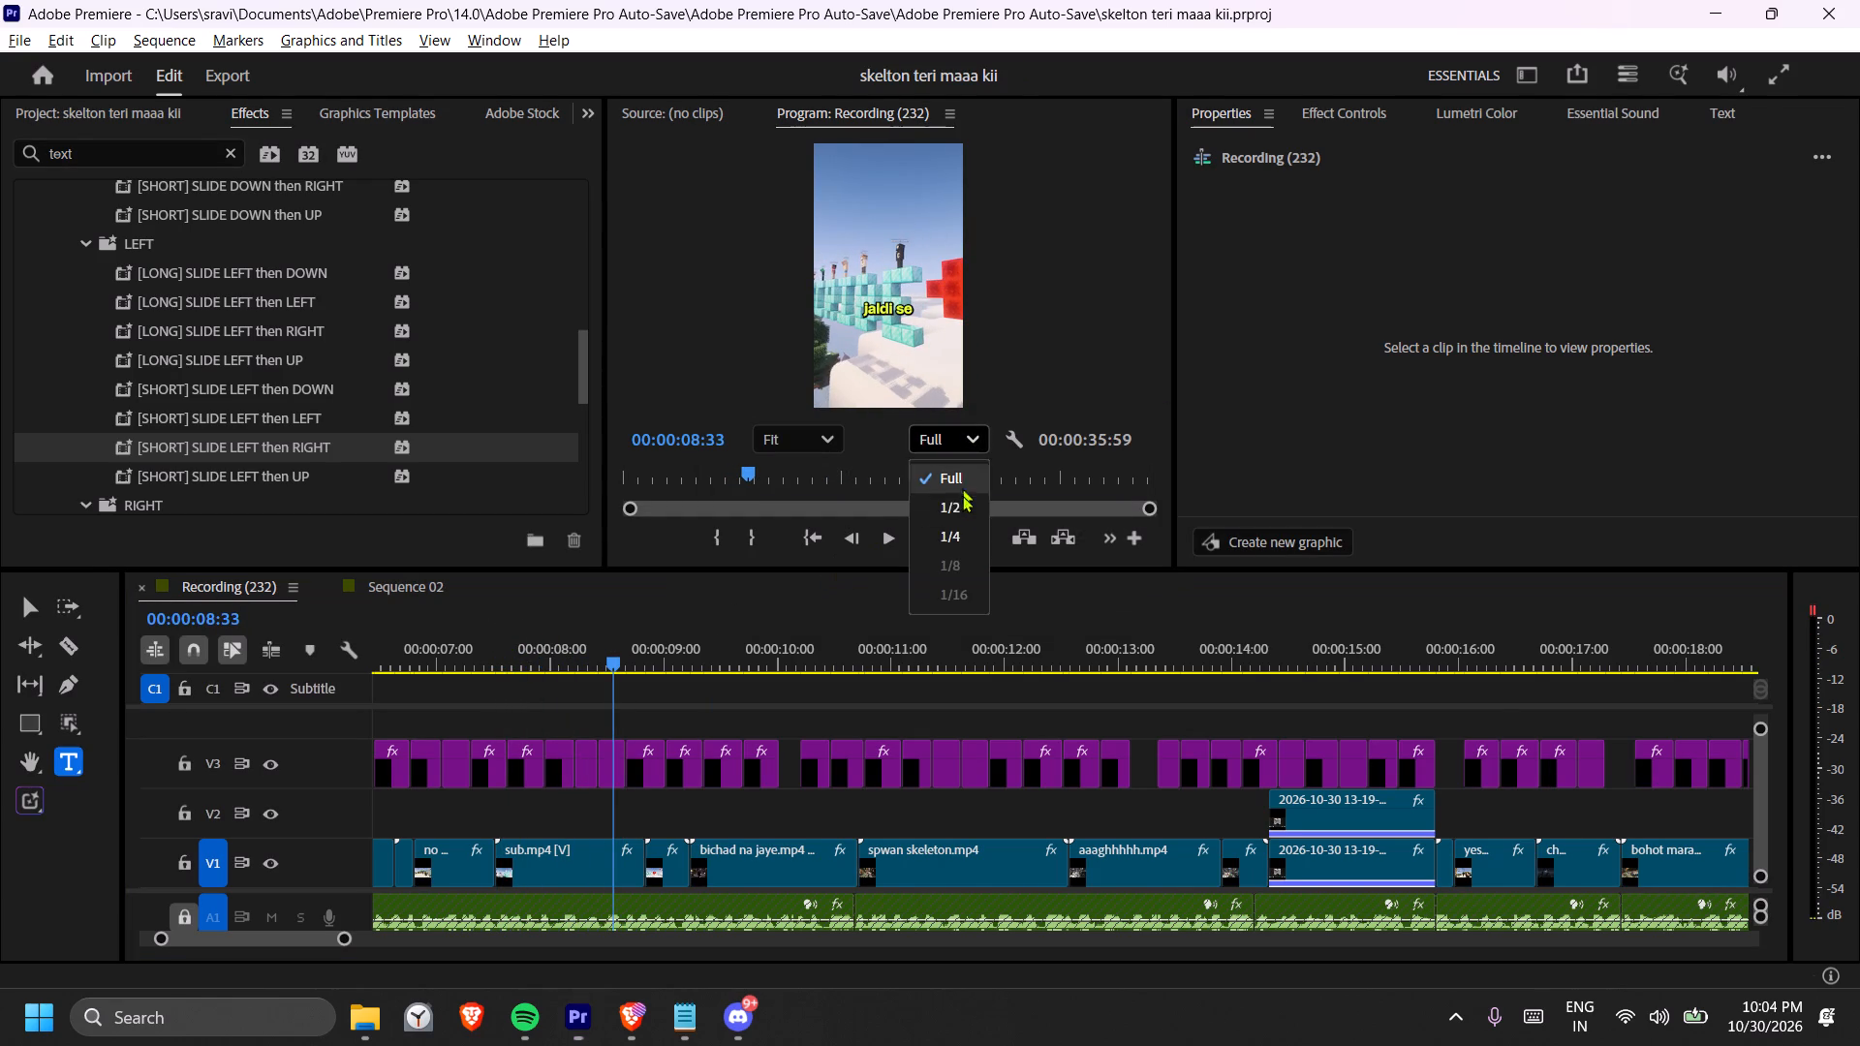
click(961, 538)
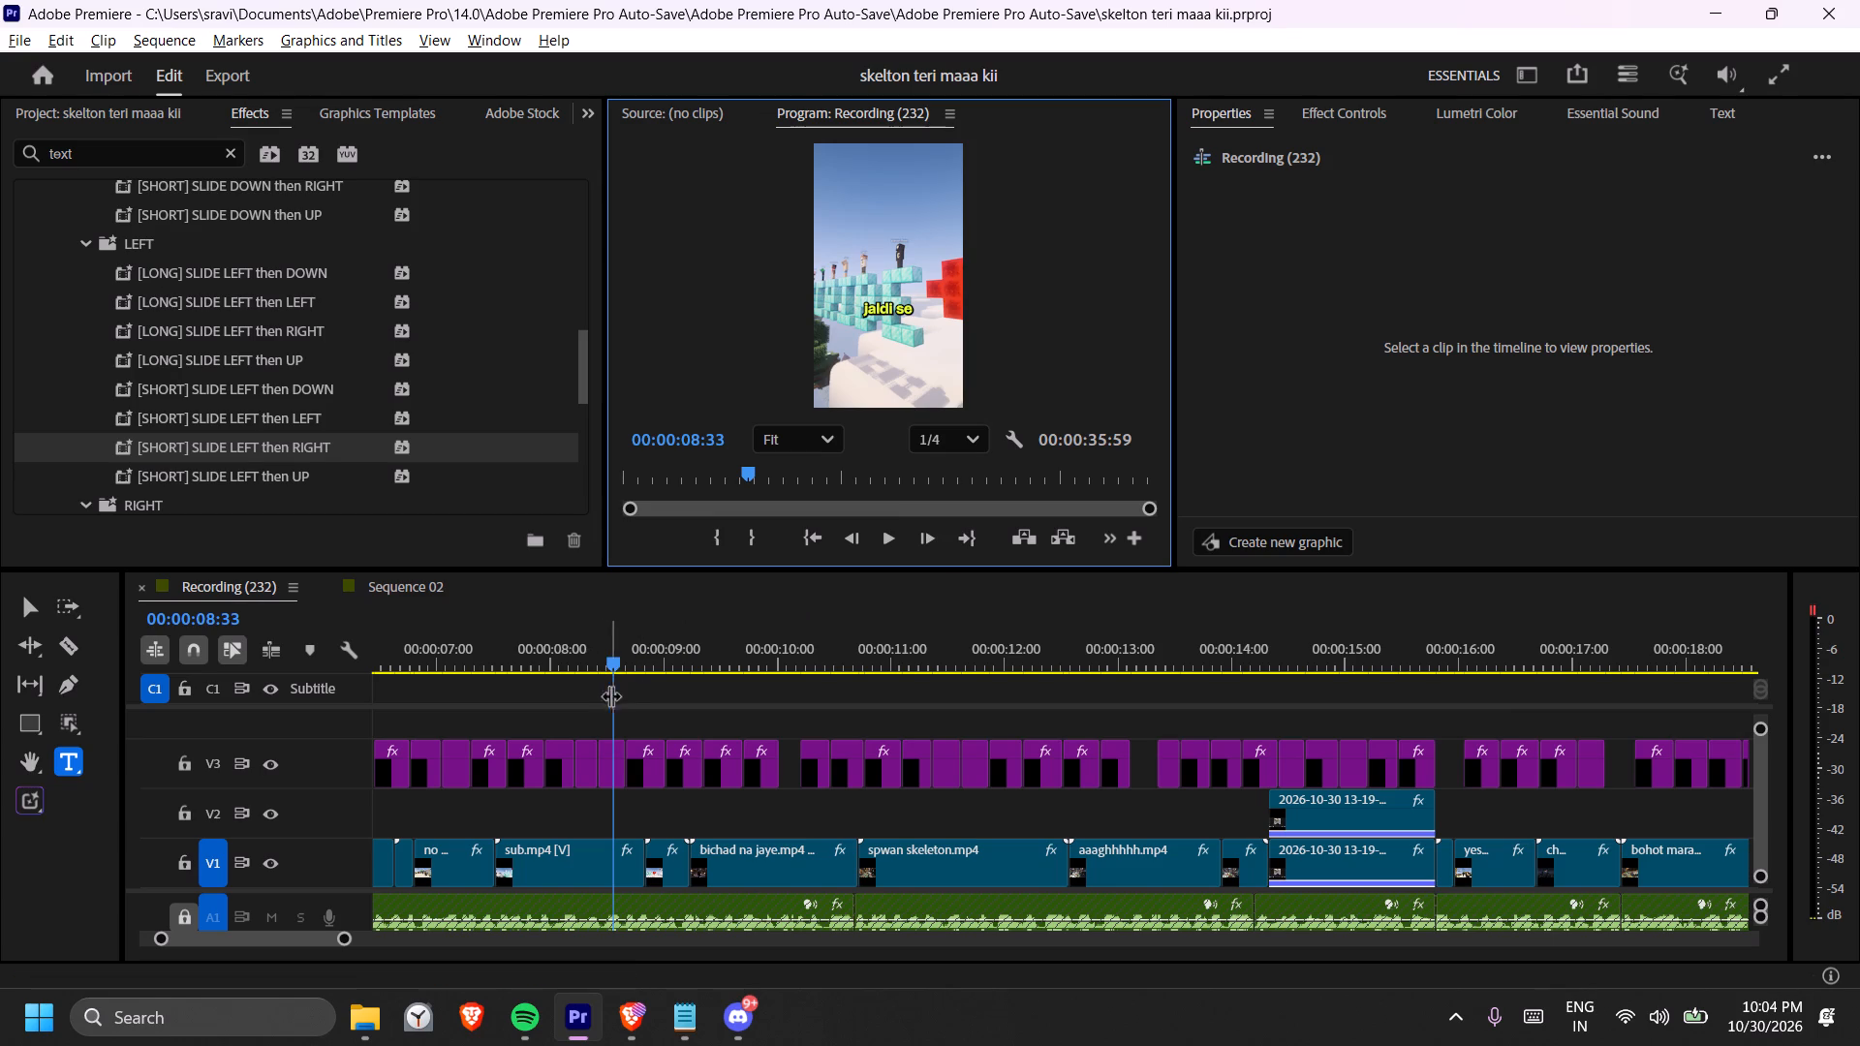
Replay the captions in short bursts up to the "subscribe" caption to check their timing against the audio.
drag(603, 652, 573, 652)
key(space)
key(space)
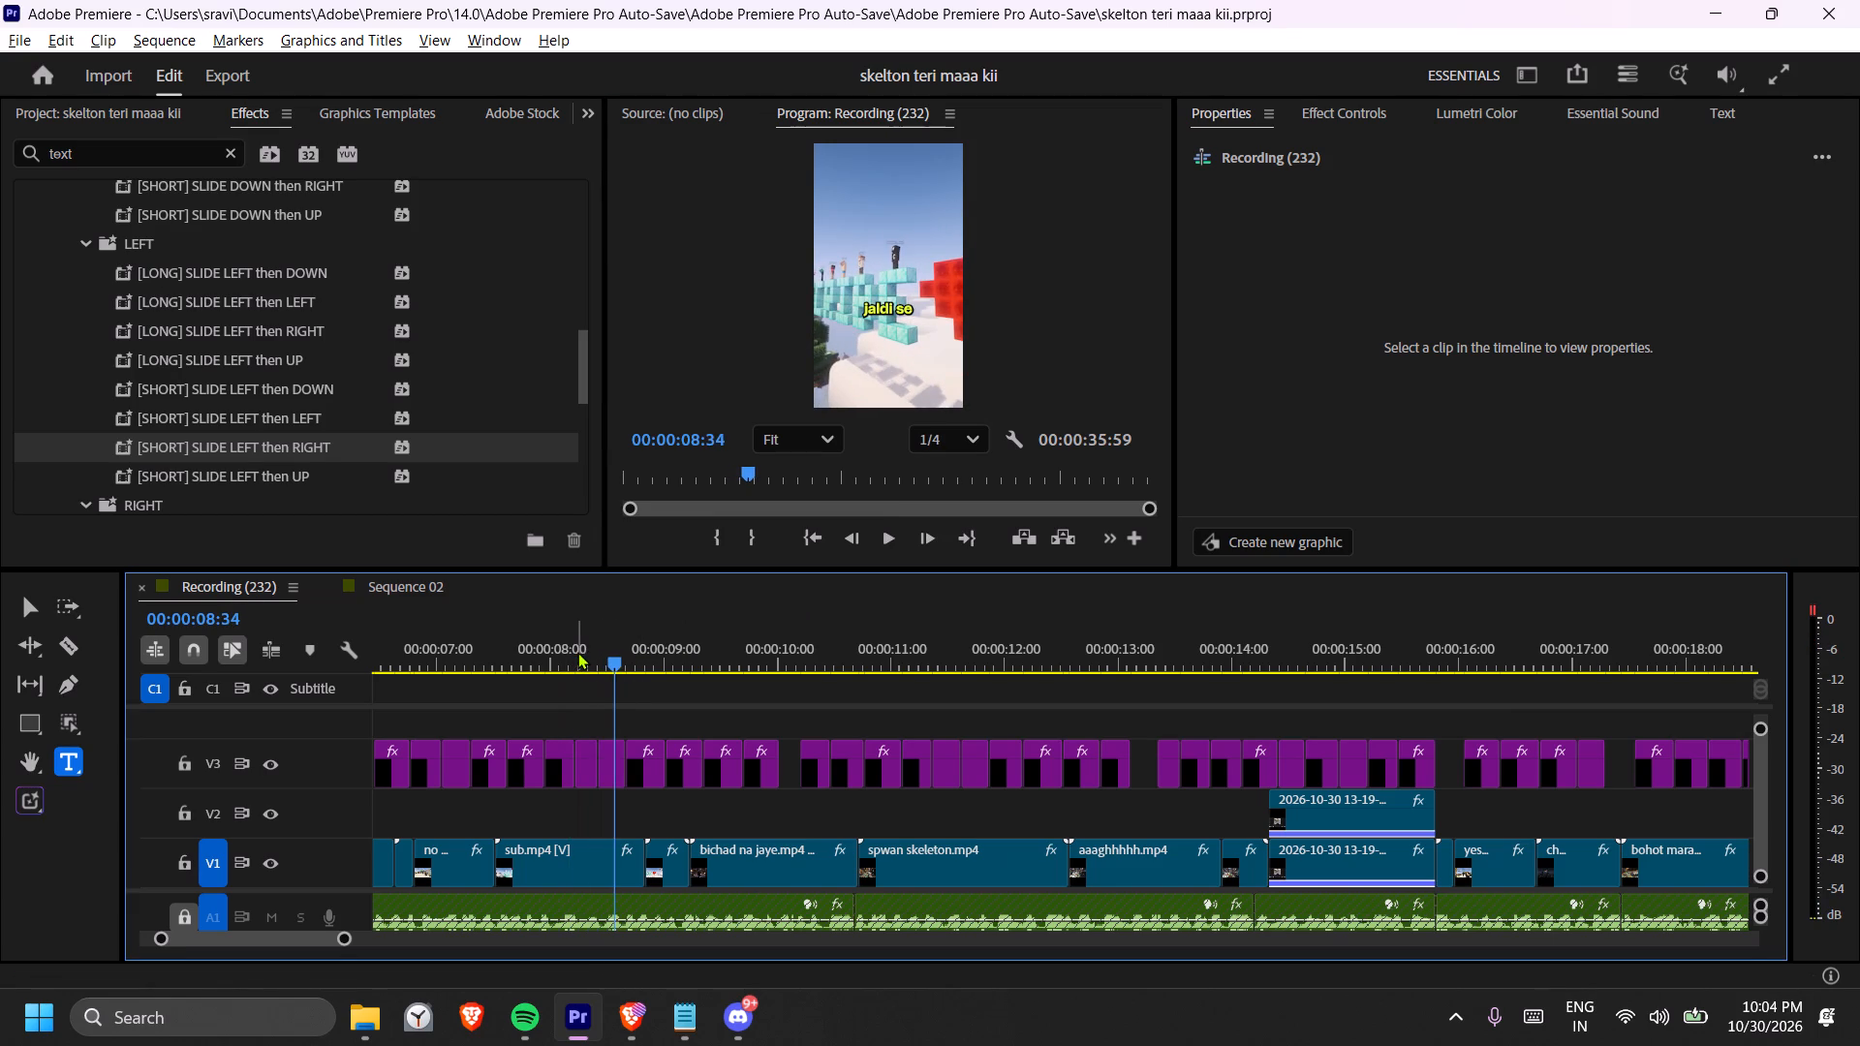
drag(579, 652, 530, 657)
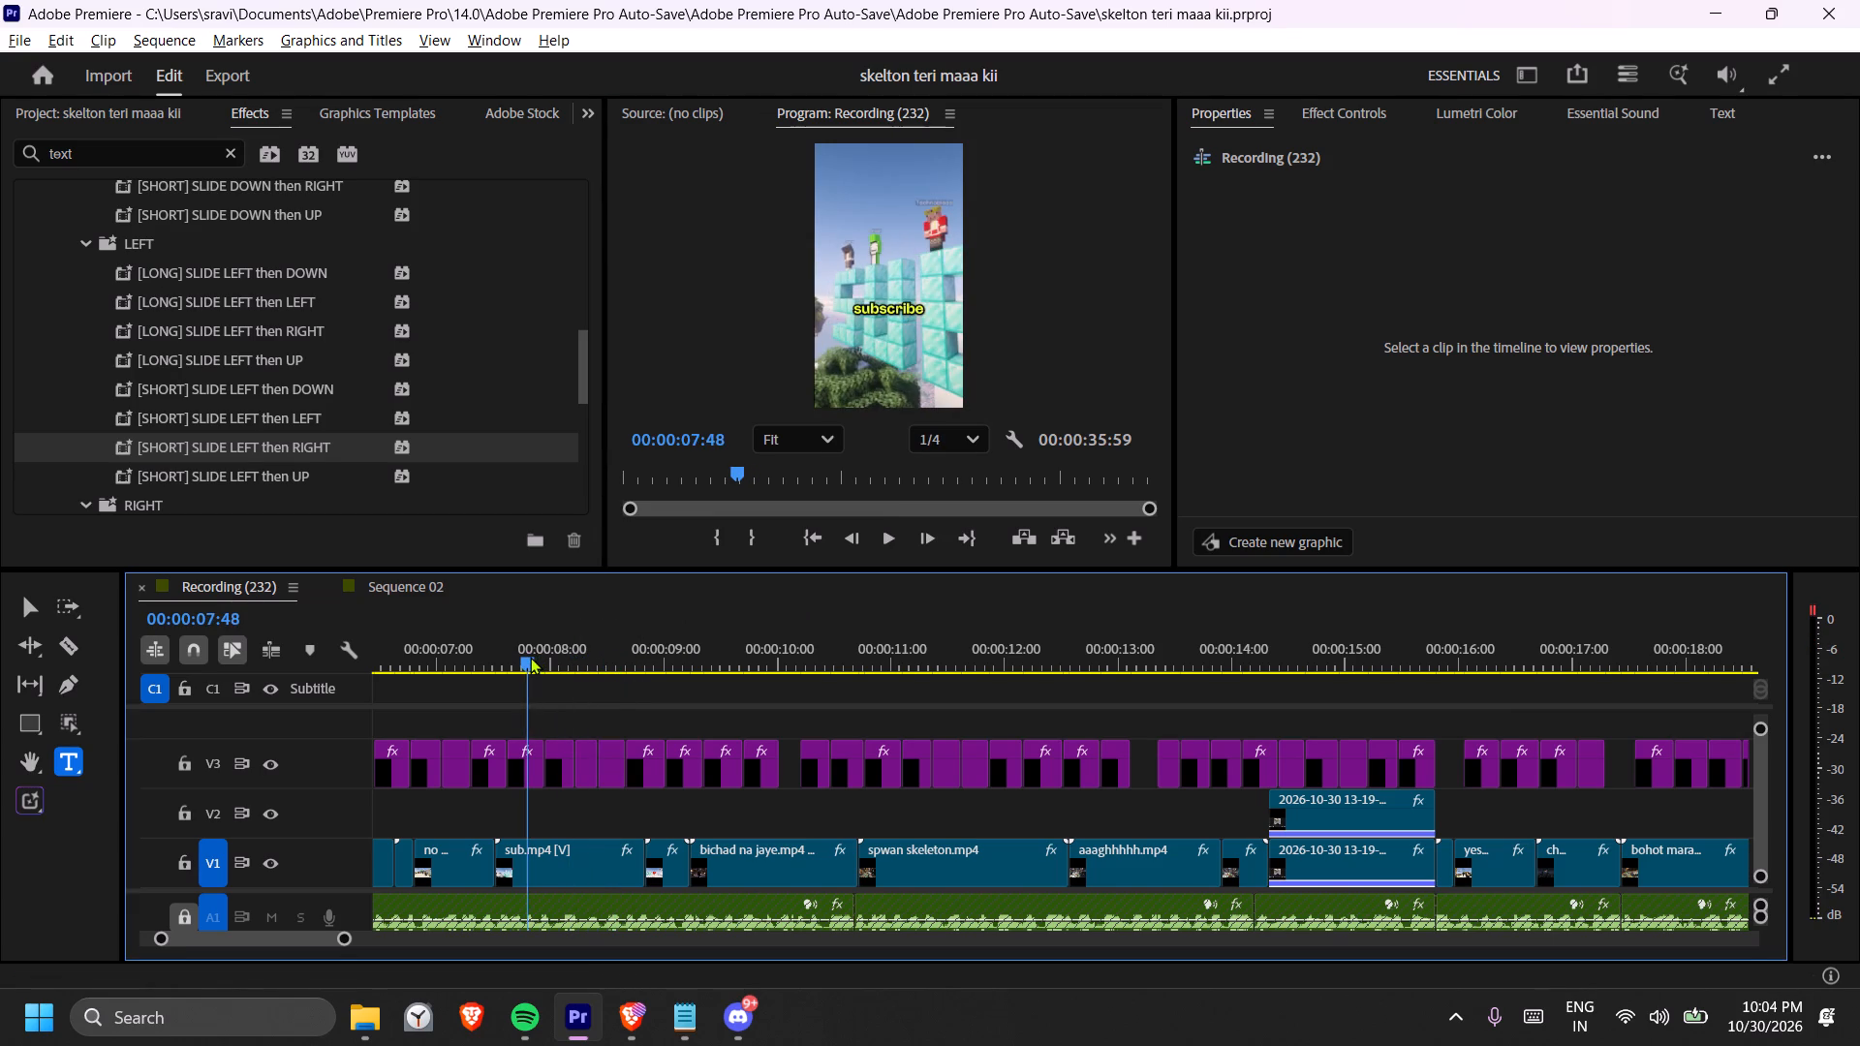
drag(530, 657, 453, 659)
scroll(569, 698, up, 13)
drag(639, 649, 648, 647)
key(space)
key(space)
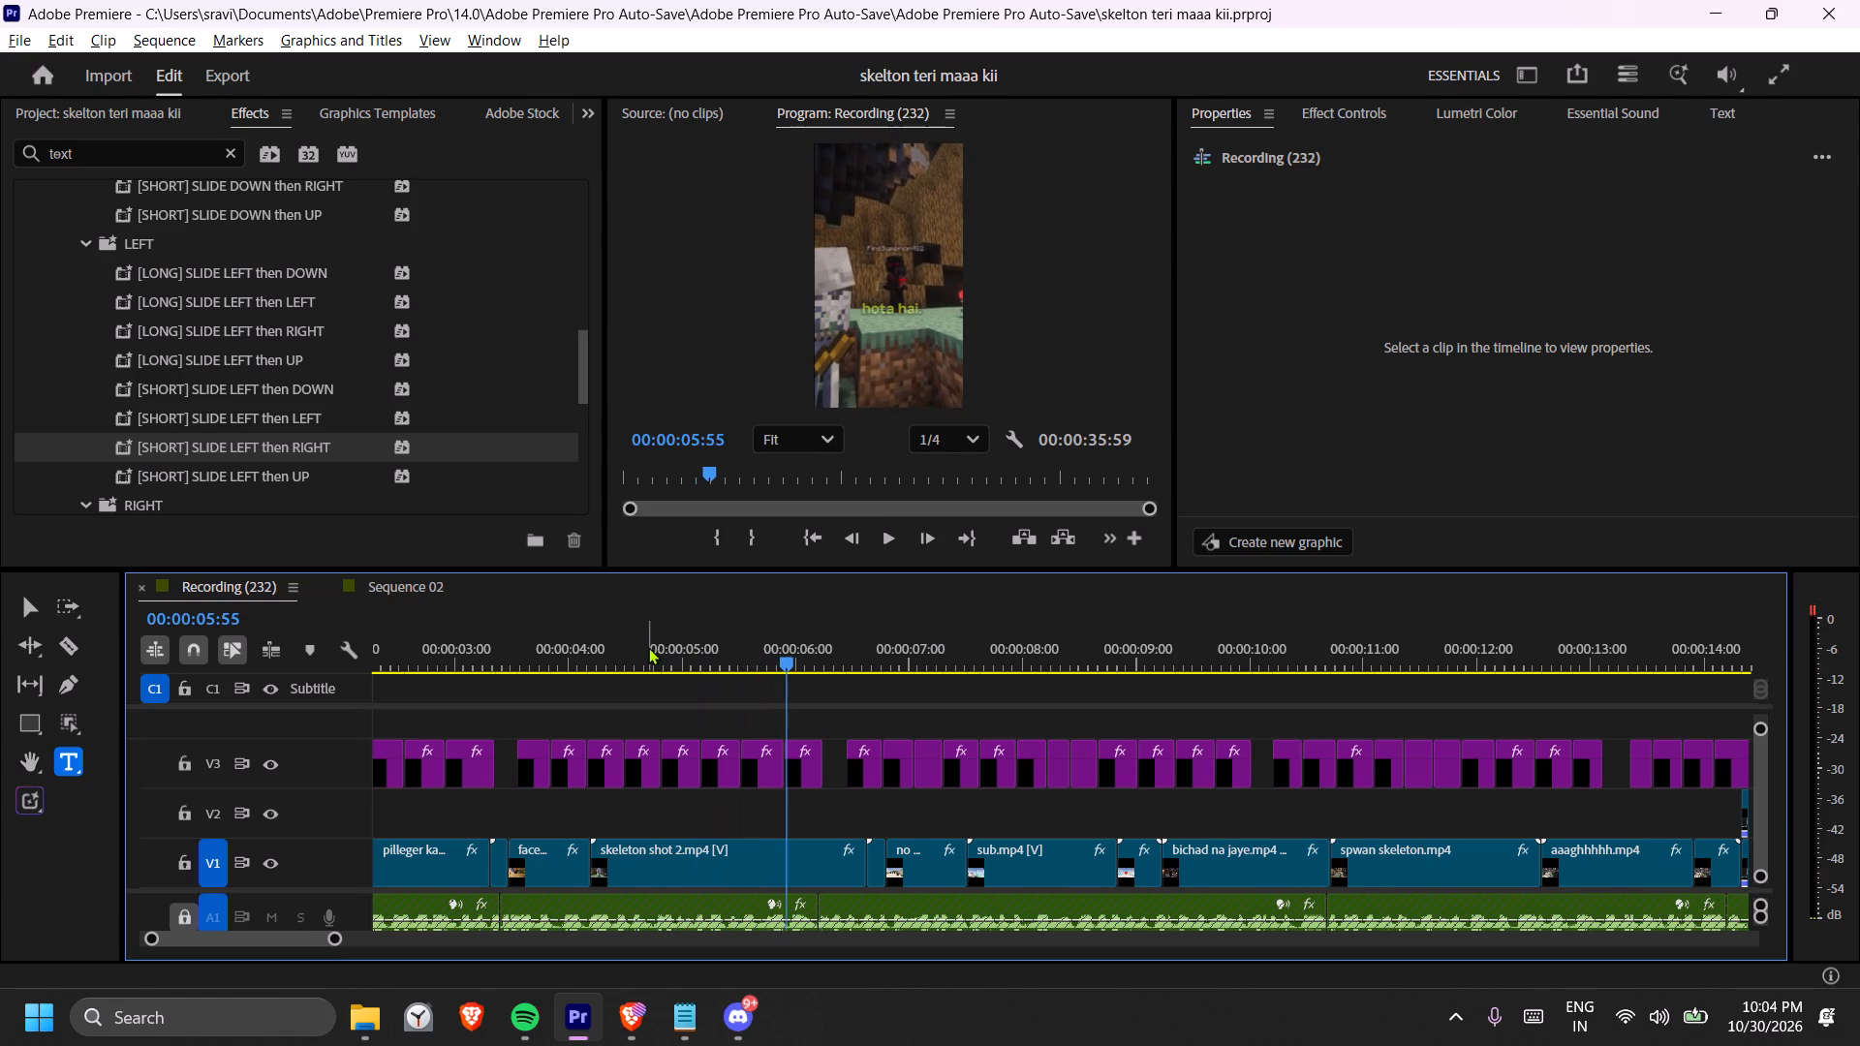
key(space)
key(space)
key(space)
key(space)
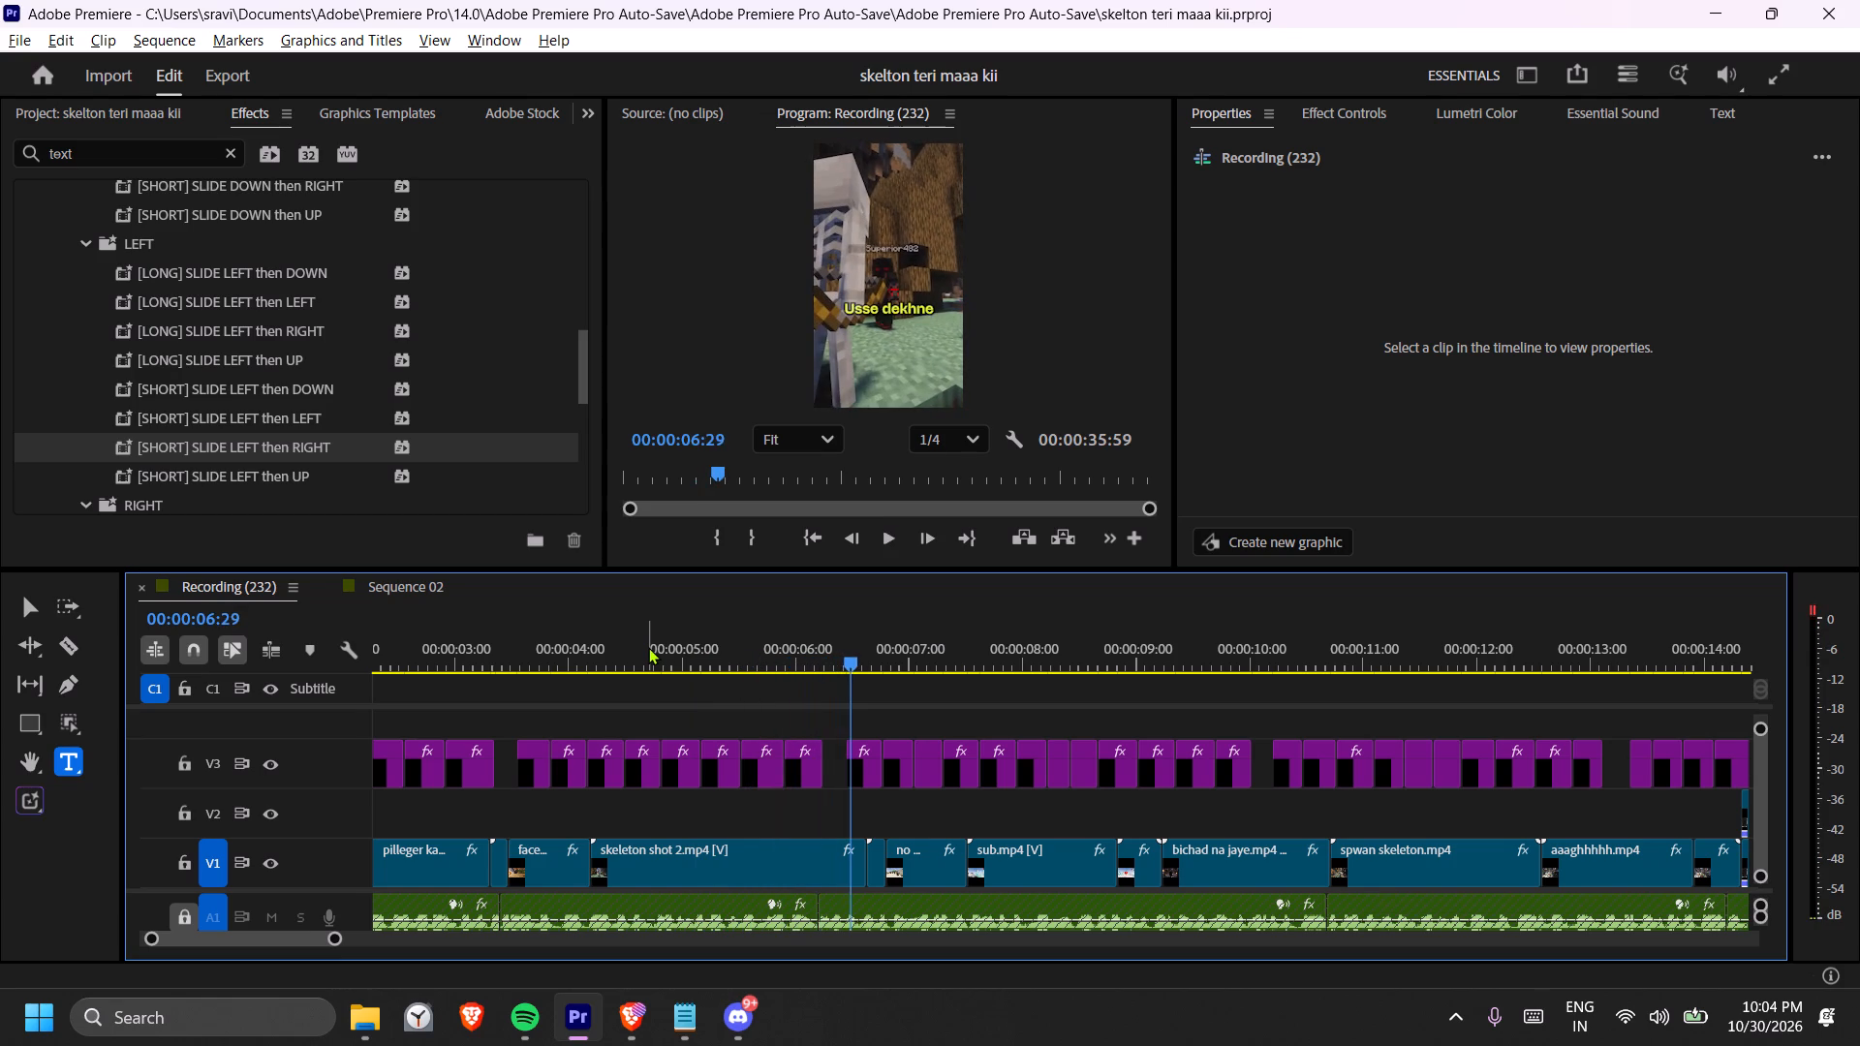
key(space)
key(space)
key(space)
key(space)
key(space)
key(space)
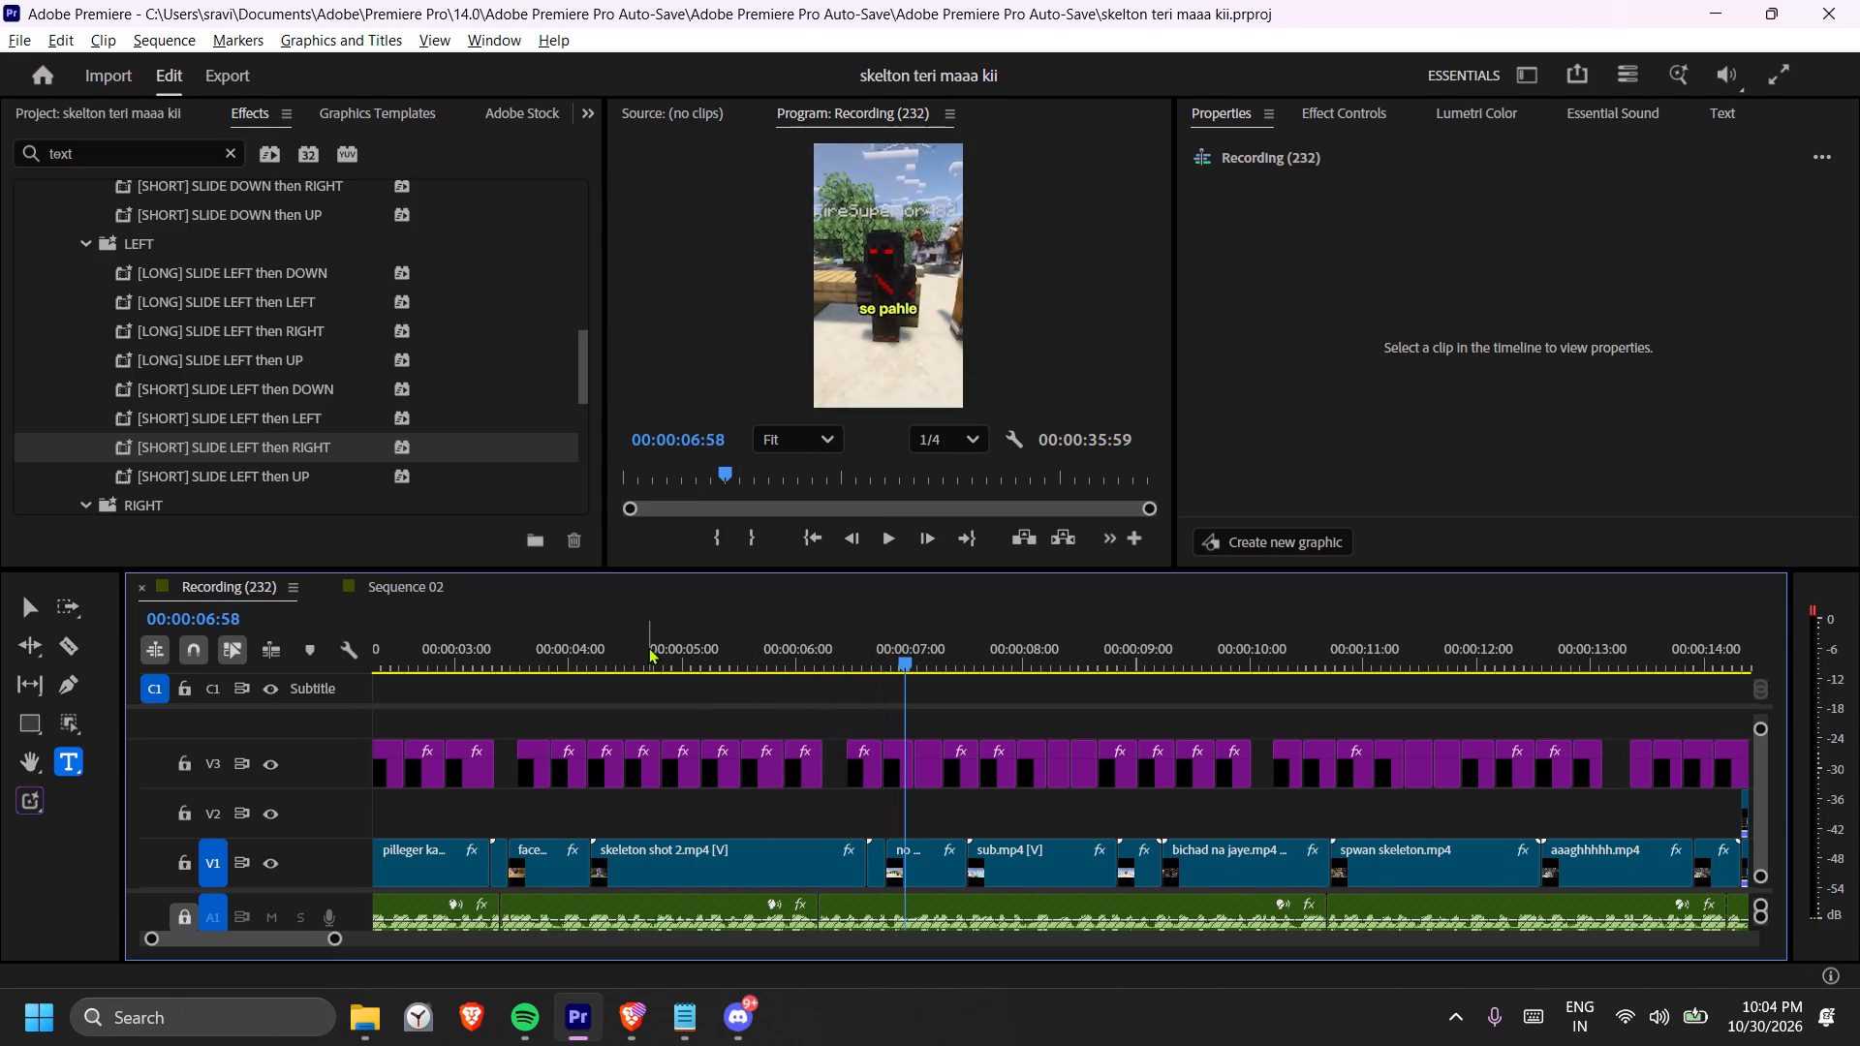
key(space)
key(space)
key(space)
key(space)
key(space)
key(space)
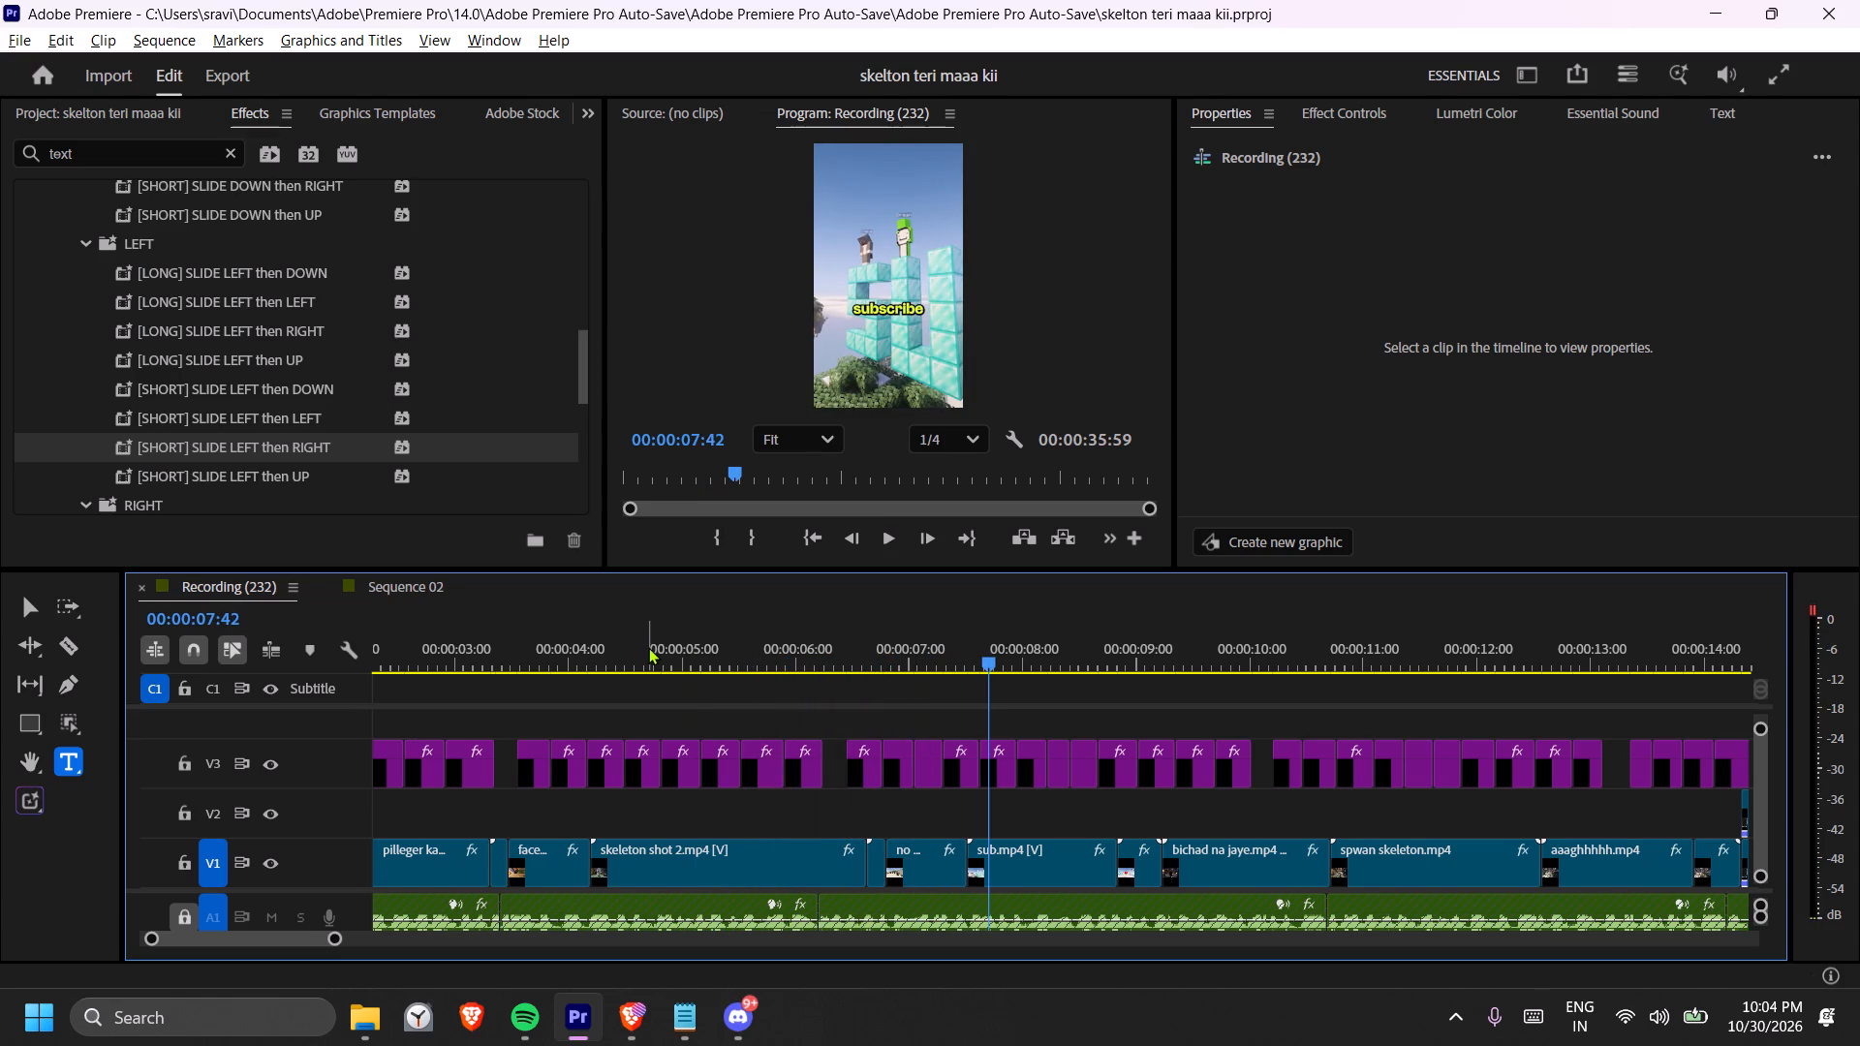
key(space)
key(space)
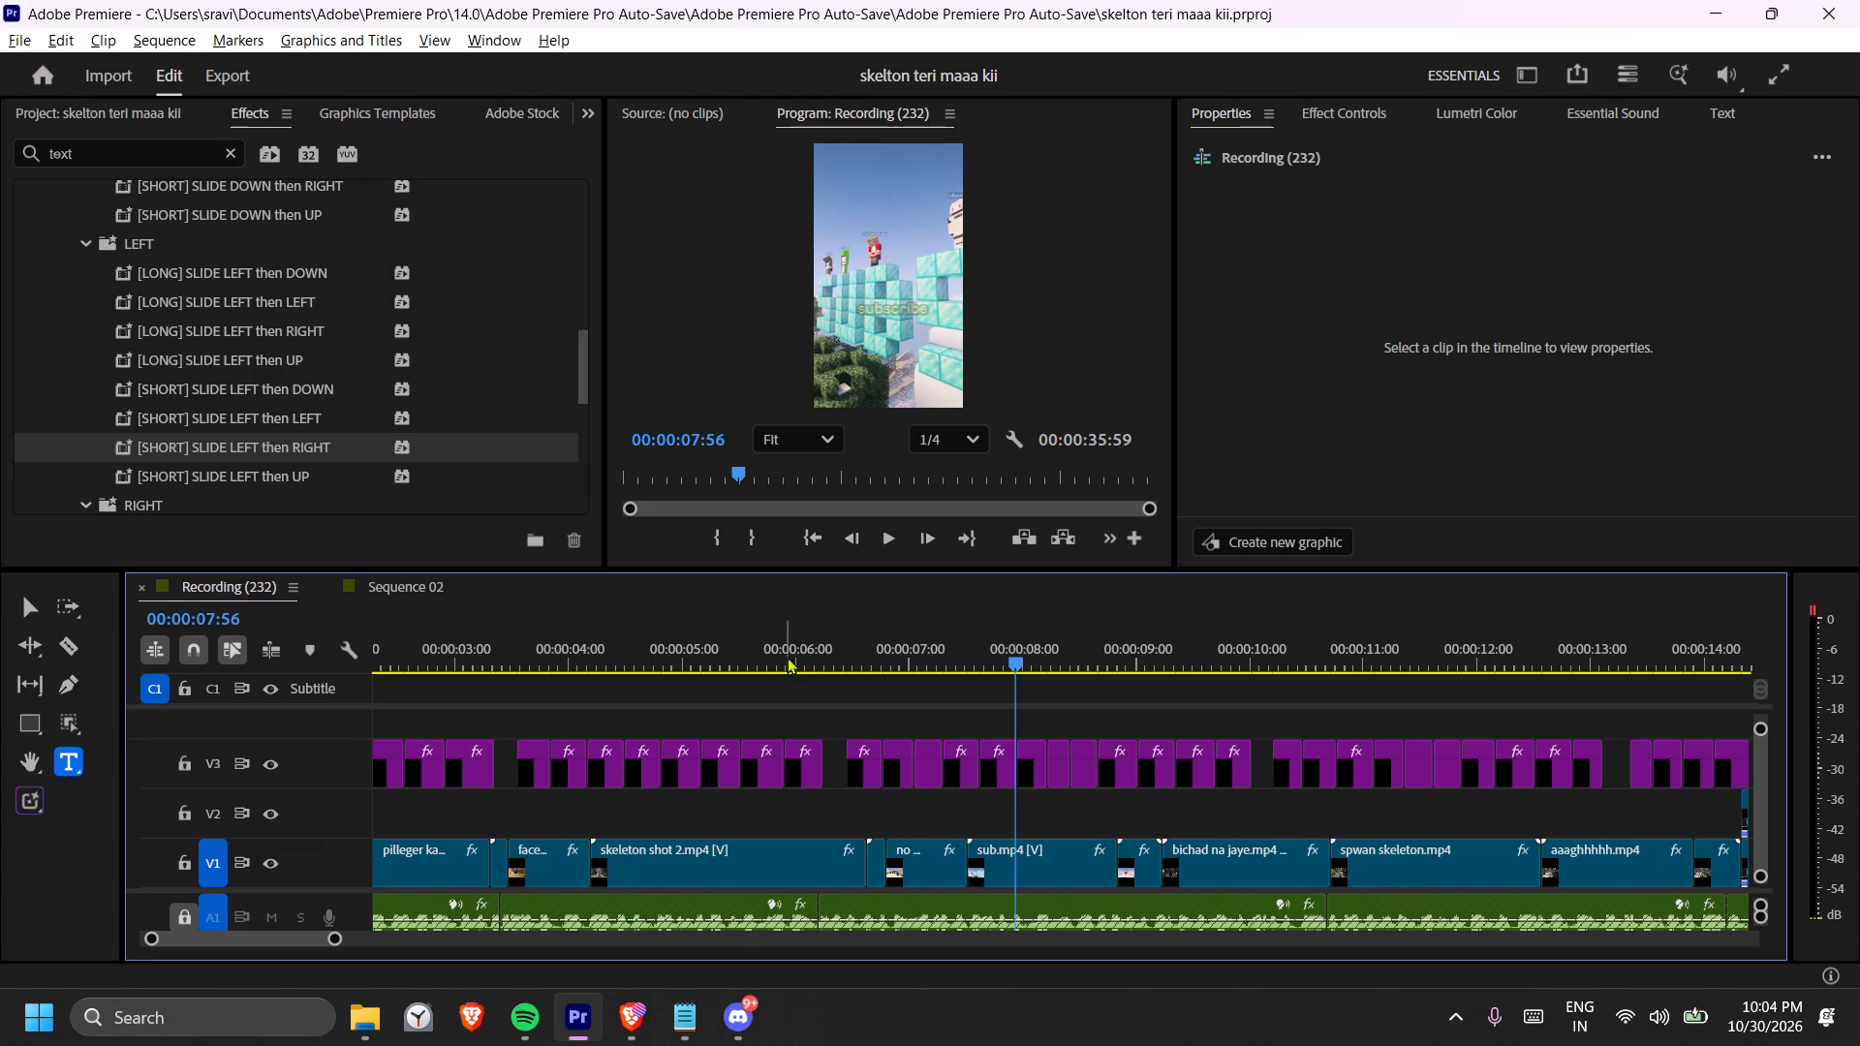
Move all V3 captions from "nahi kiya" onward later together so that "nahi kiya" starts at about 00:00:08:20.
click(1096, 706)
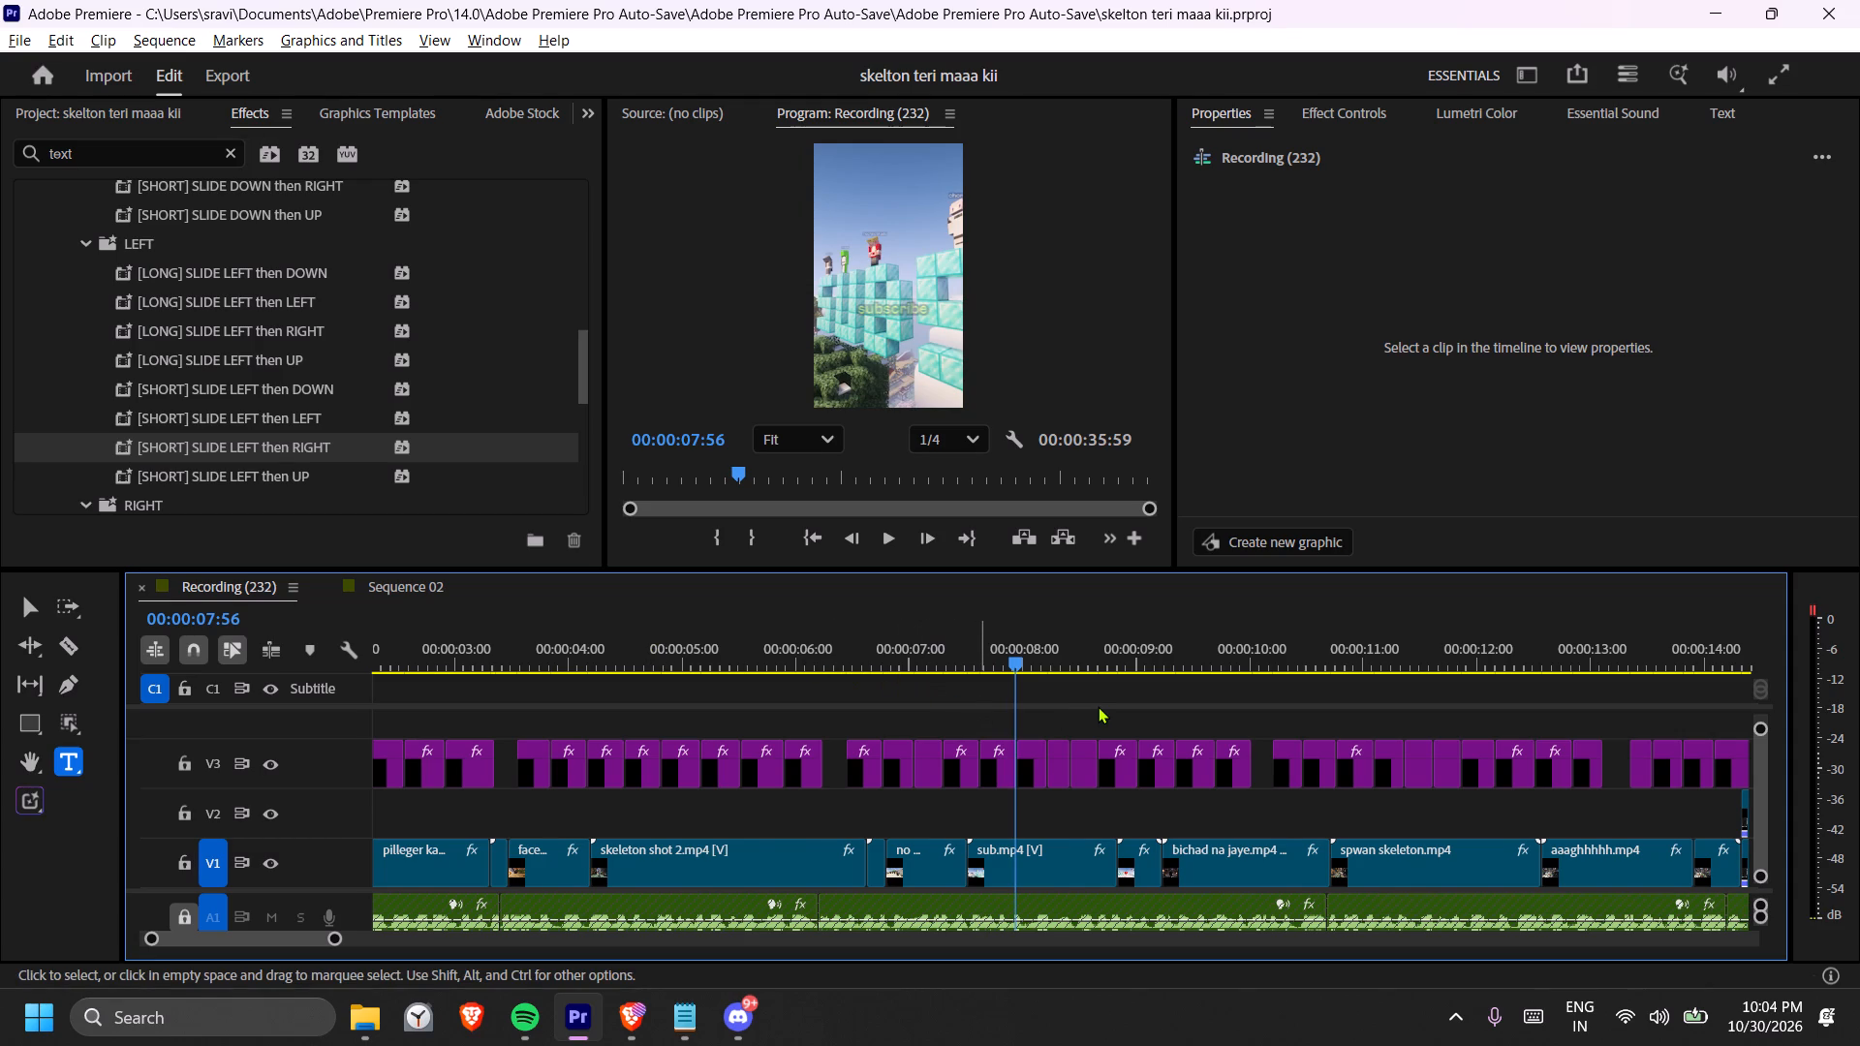
text(--)
drag(1260, 752, 601, 709)
key(equal)
key(equal)
key(equal)
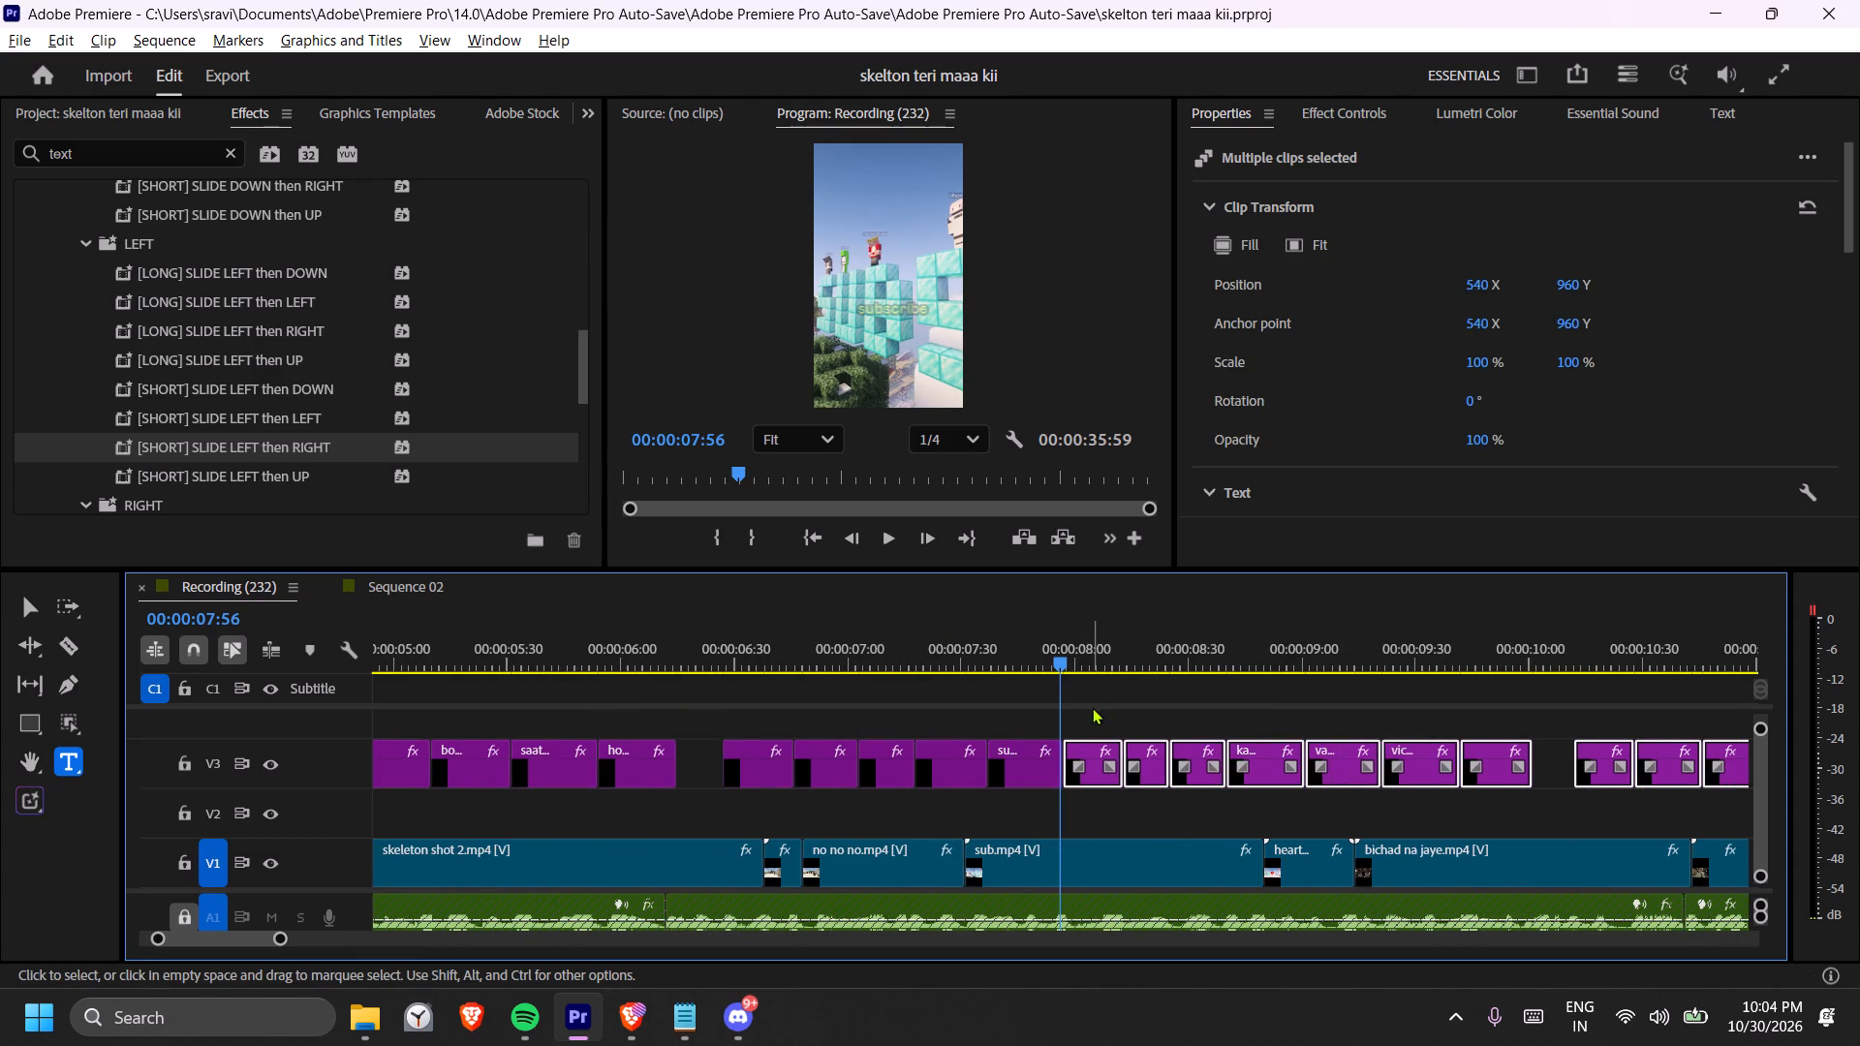
key(minus)
key(equal)
key(equal)
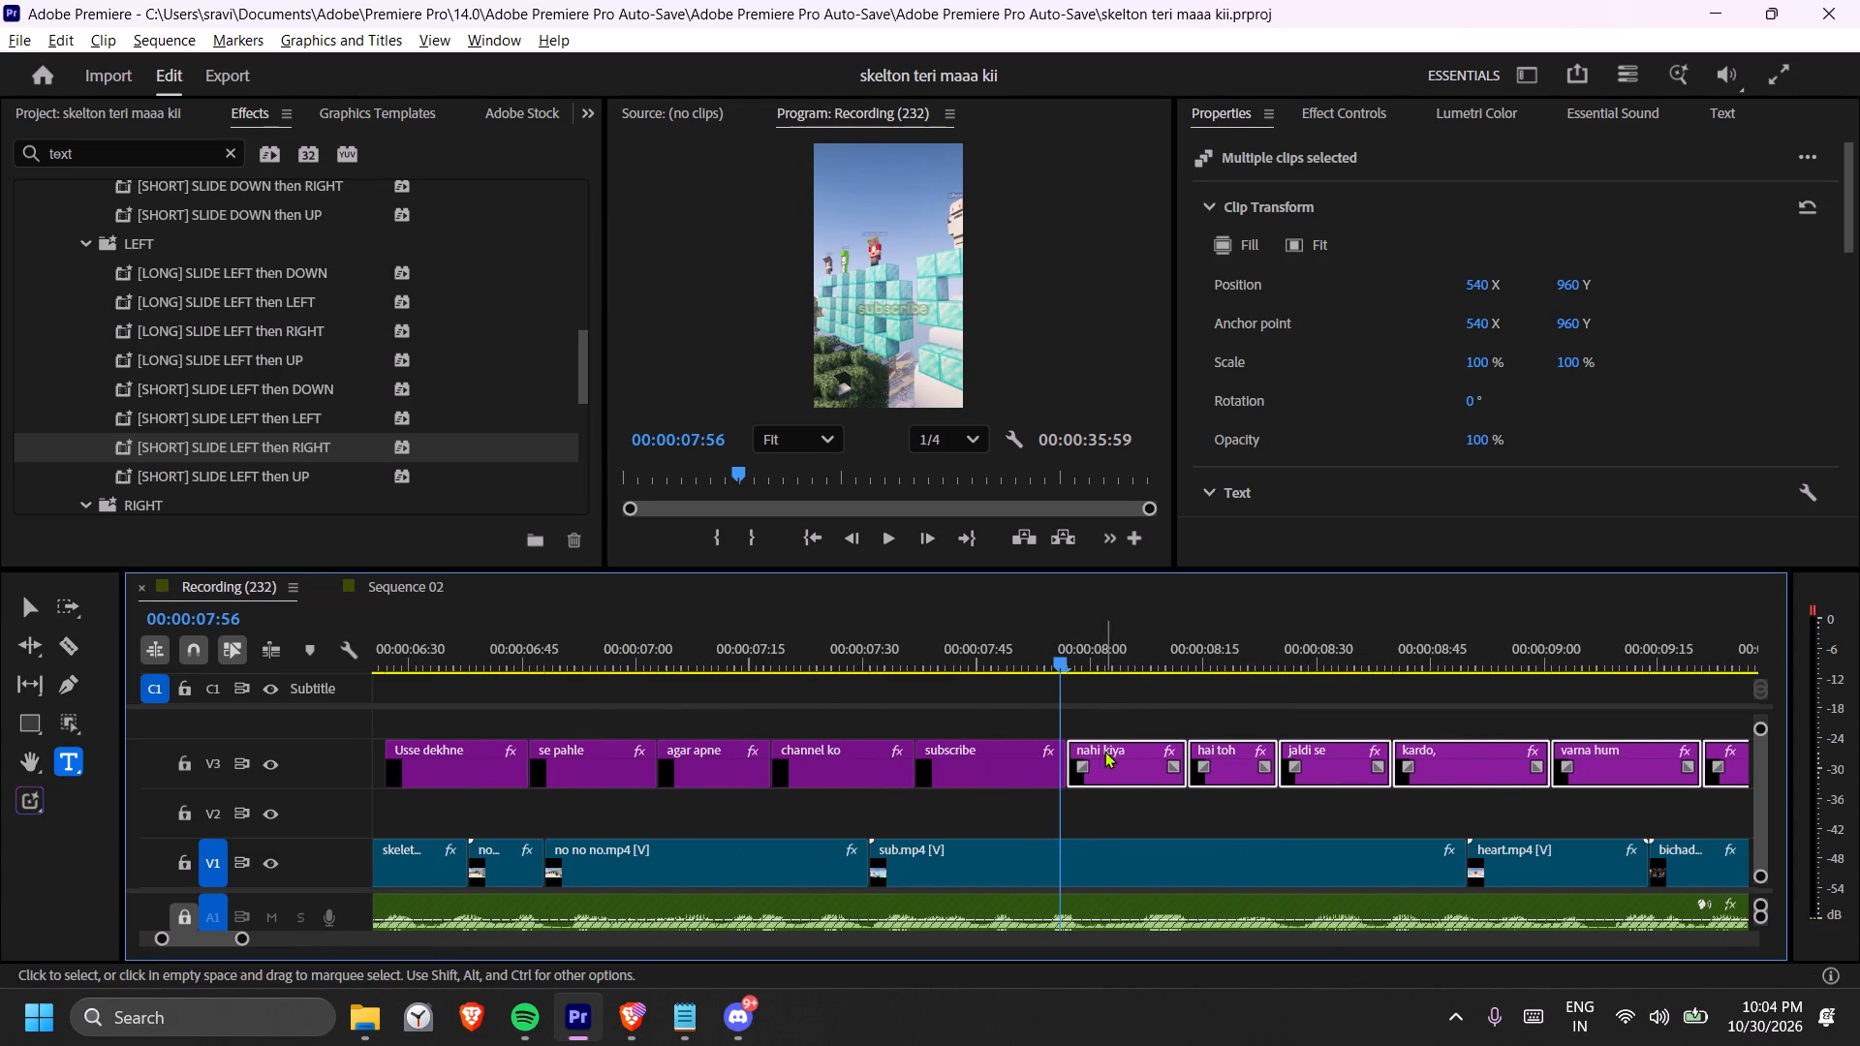
drag(1125, 744, 1125, 746)
drag(1125, 746, 1299, 745)
Move the "subscribe" caption on V3 later so that it starts at 00:00:07:56.
drag(989, 752, 1108, 754)
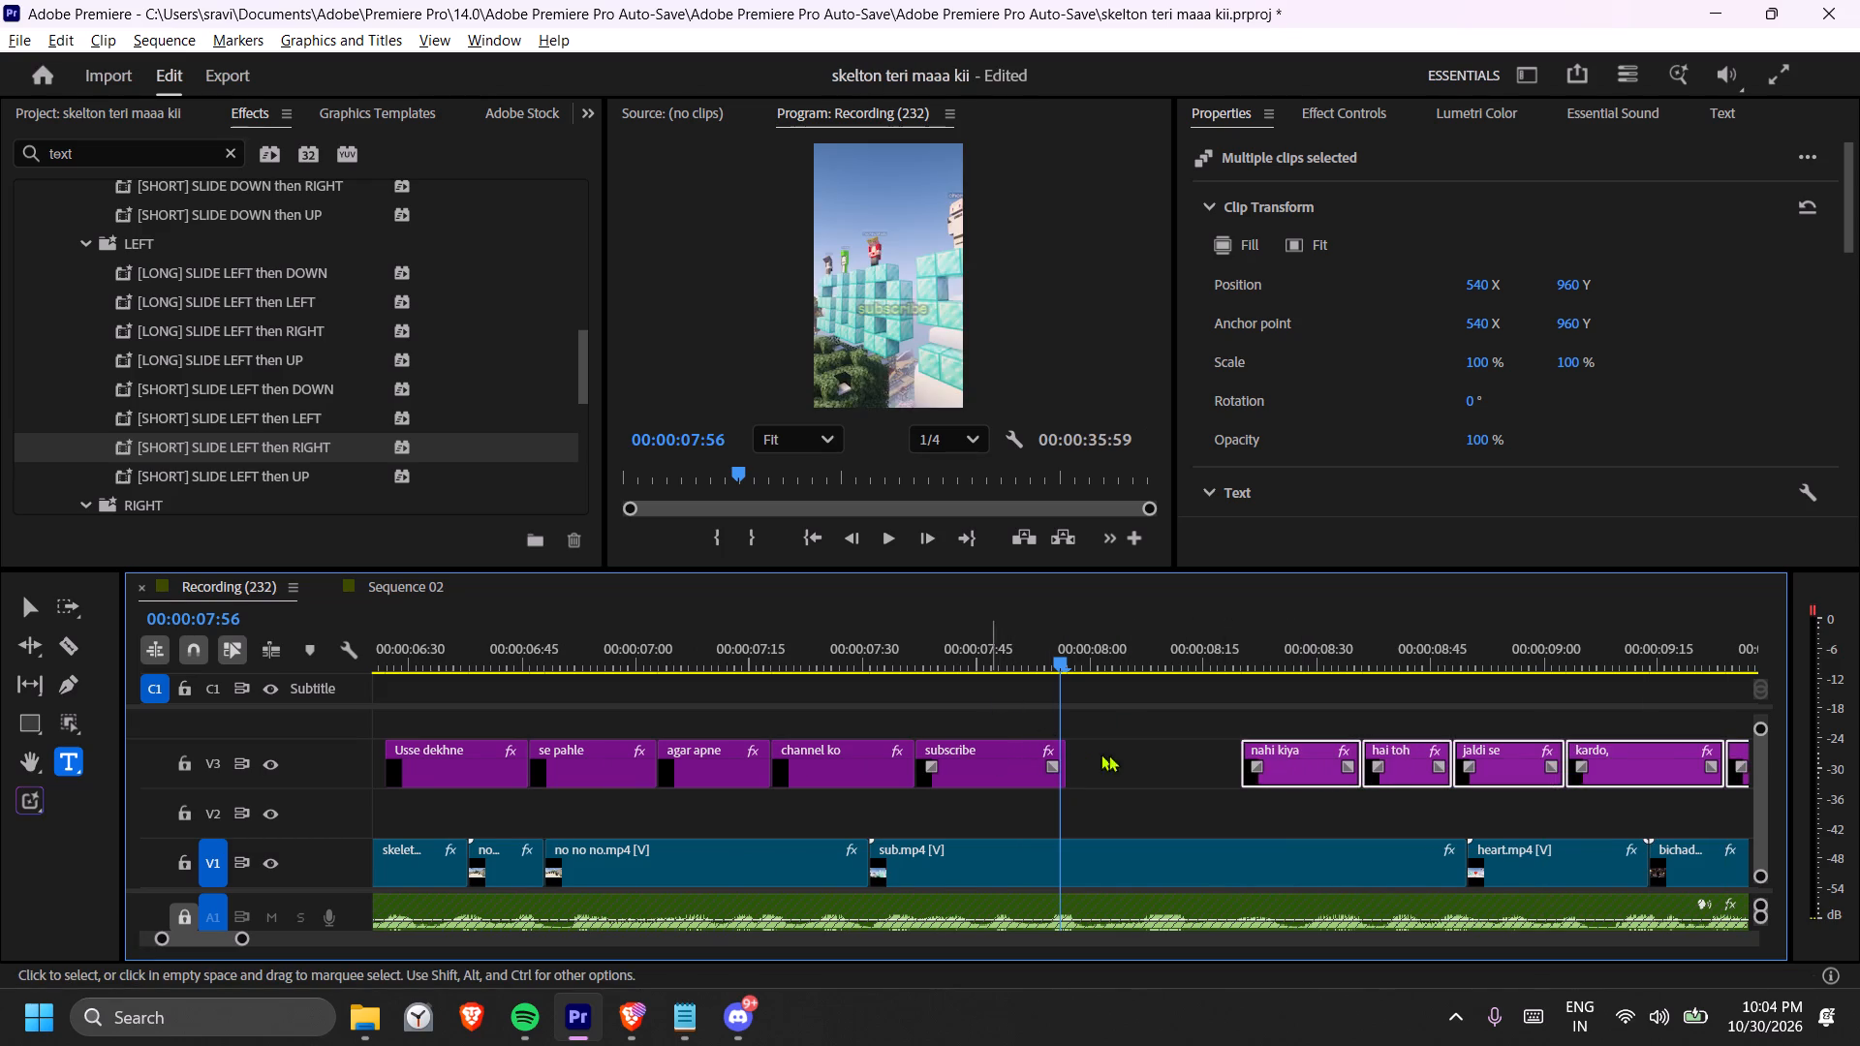
drag(1108, 754, 1131, 758)
Move the "subscribe" caption on V3 earlier so it starts at 00:00:07:44, and extend "channel ko" to meet it.
click(823, 660)
key(space)
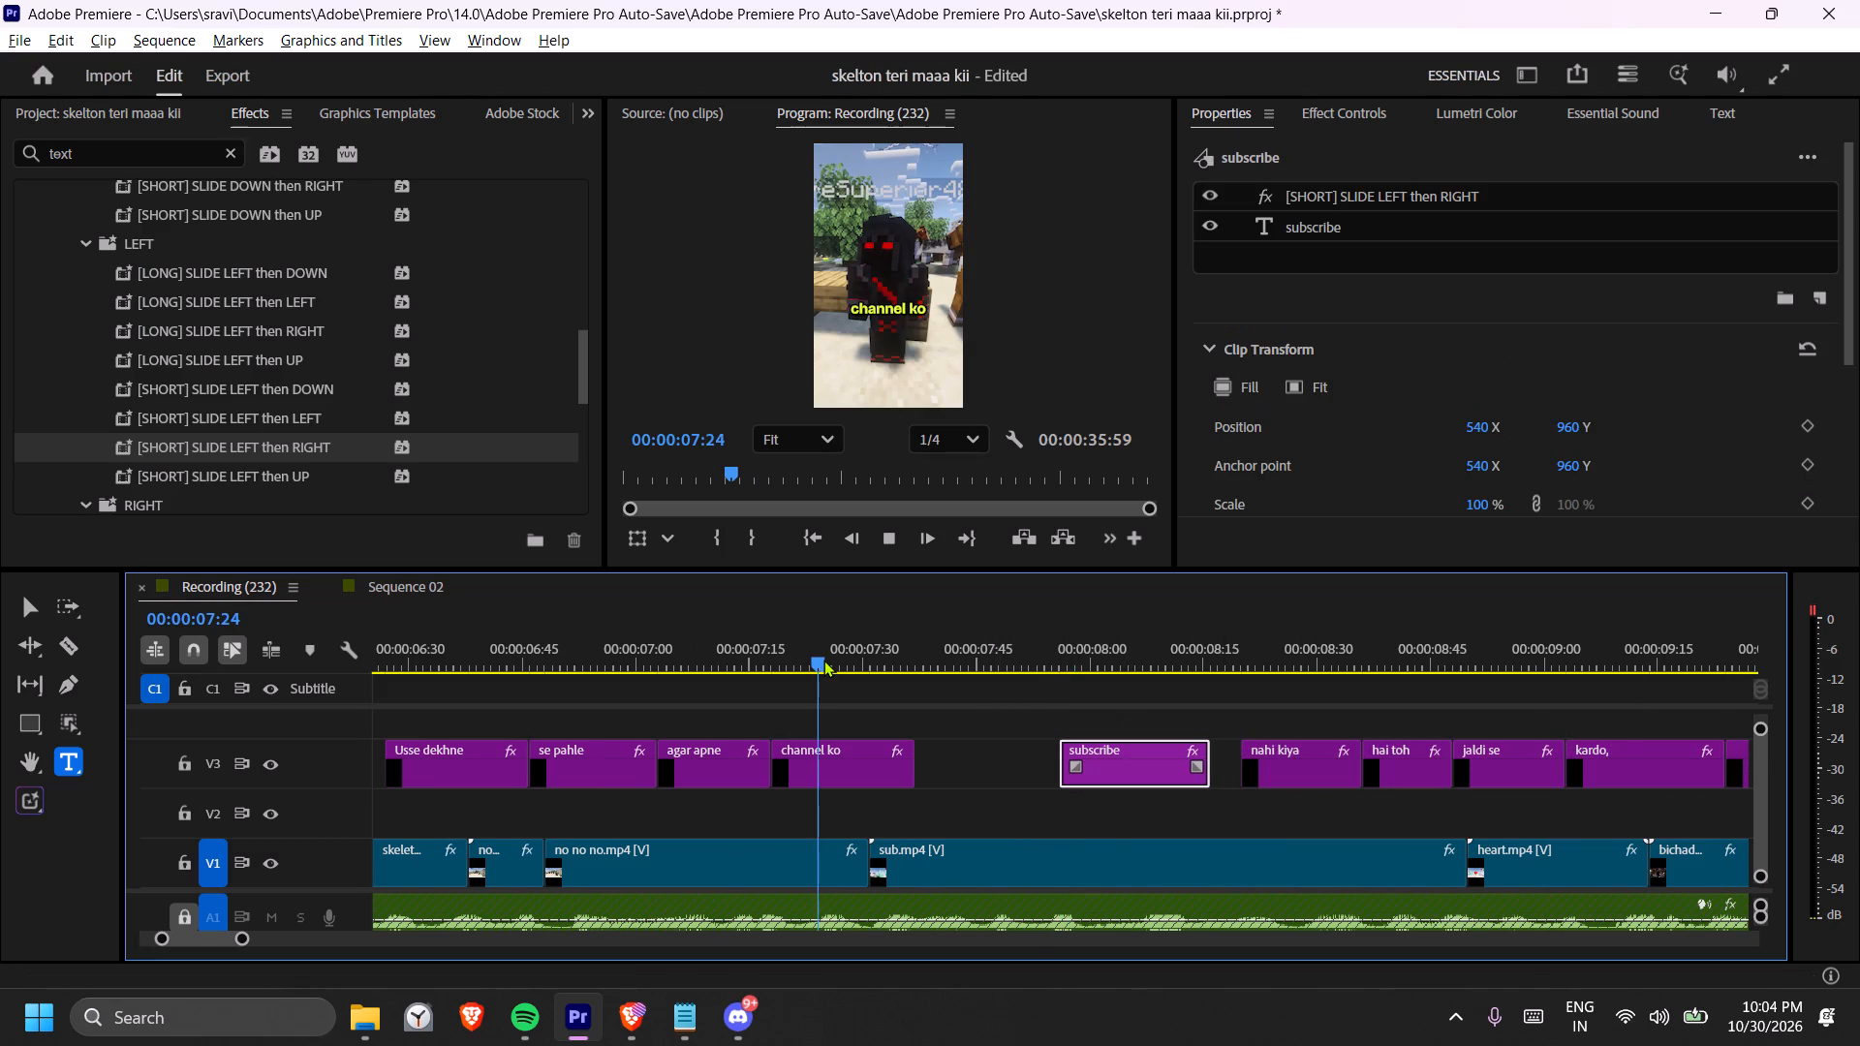
key(space)
drag(1119, 762, 1027, 766)
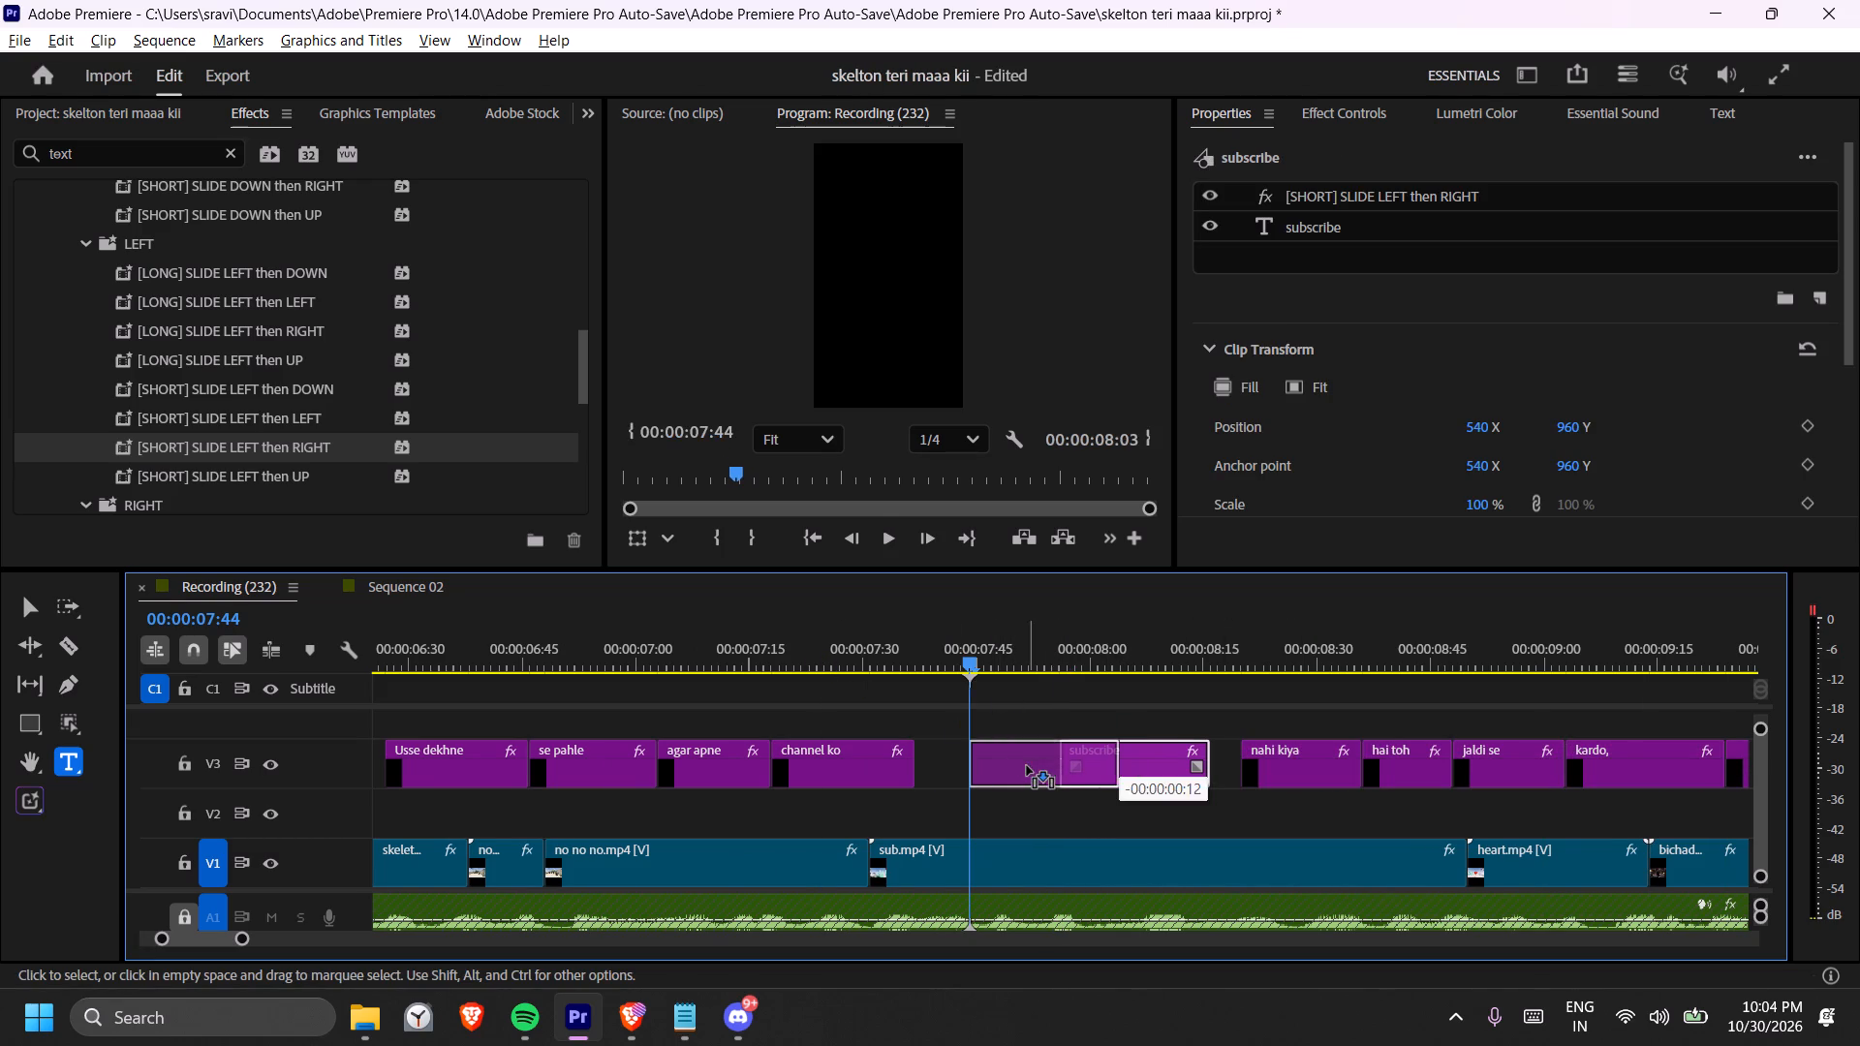
drag(910, 755, 961, 754)
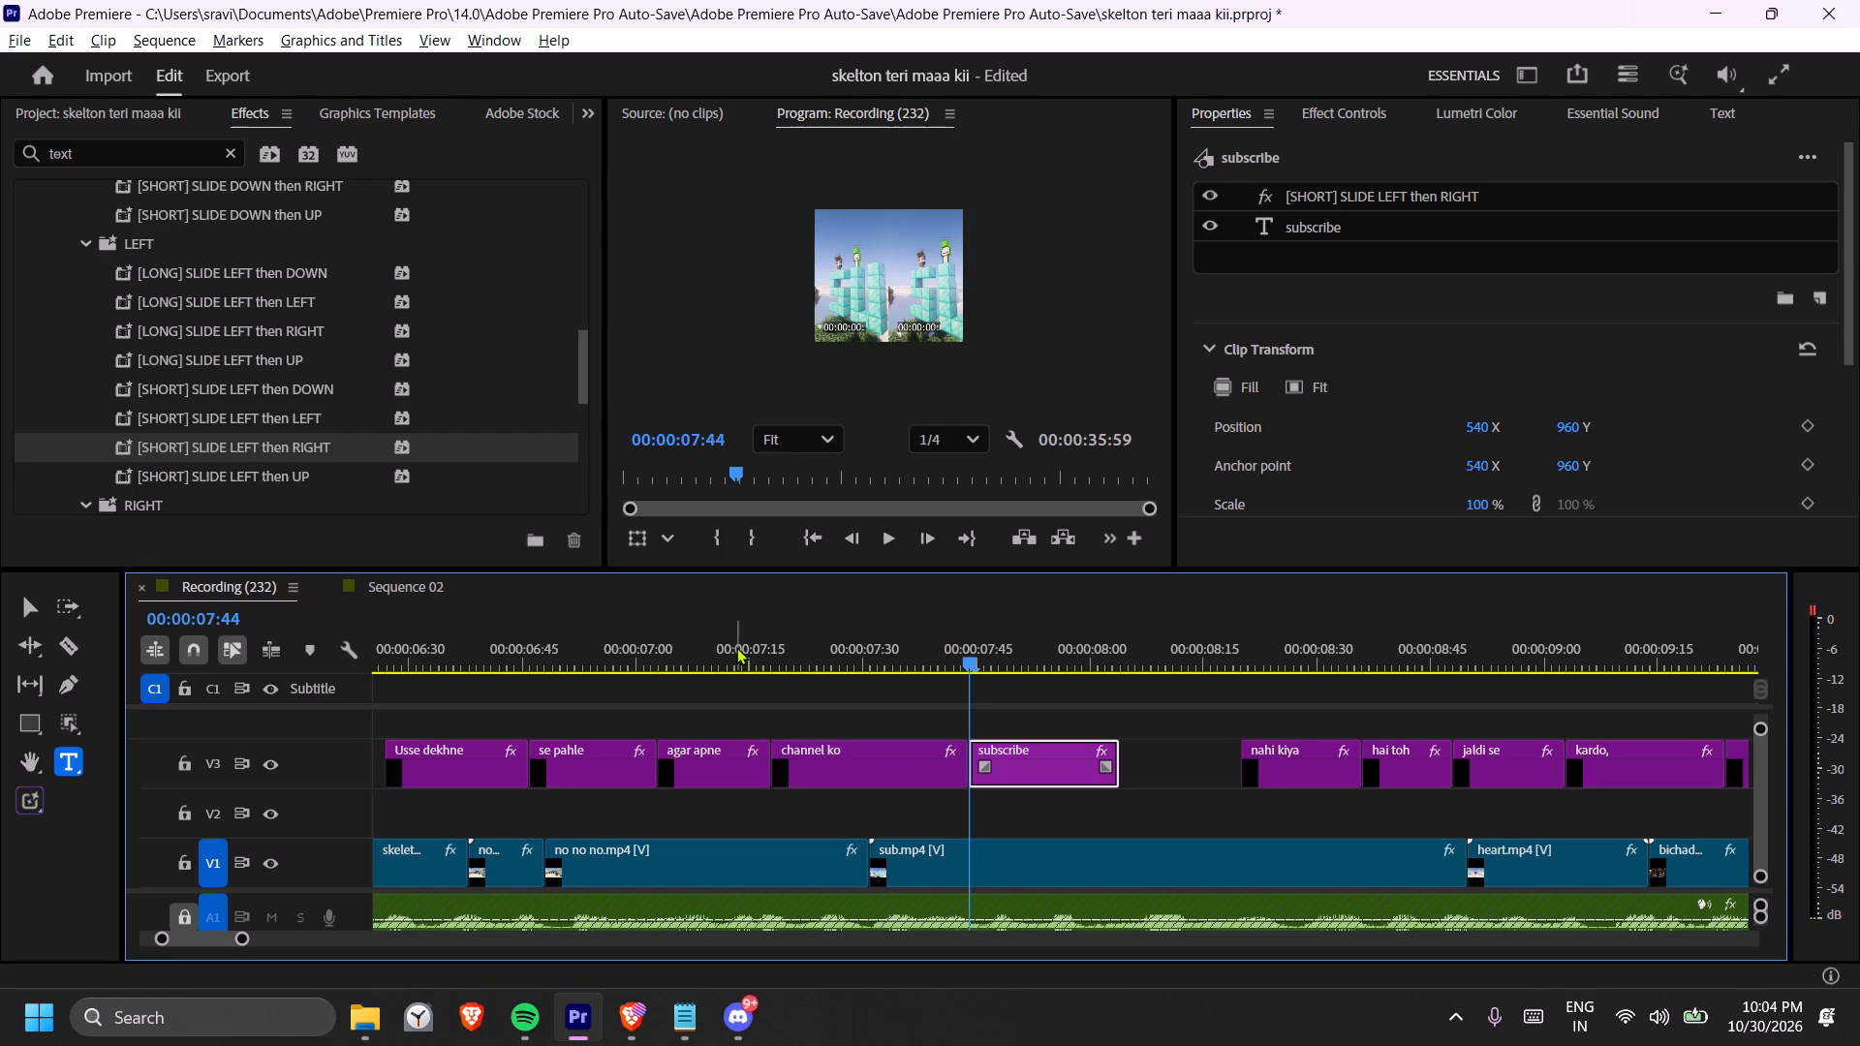
Replay the section from "channel ko" through the gap before "nahi kiya" to check the caption timing against the audio.
click(736, 647)
key(space)
key(space)
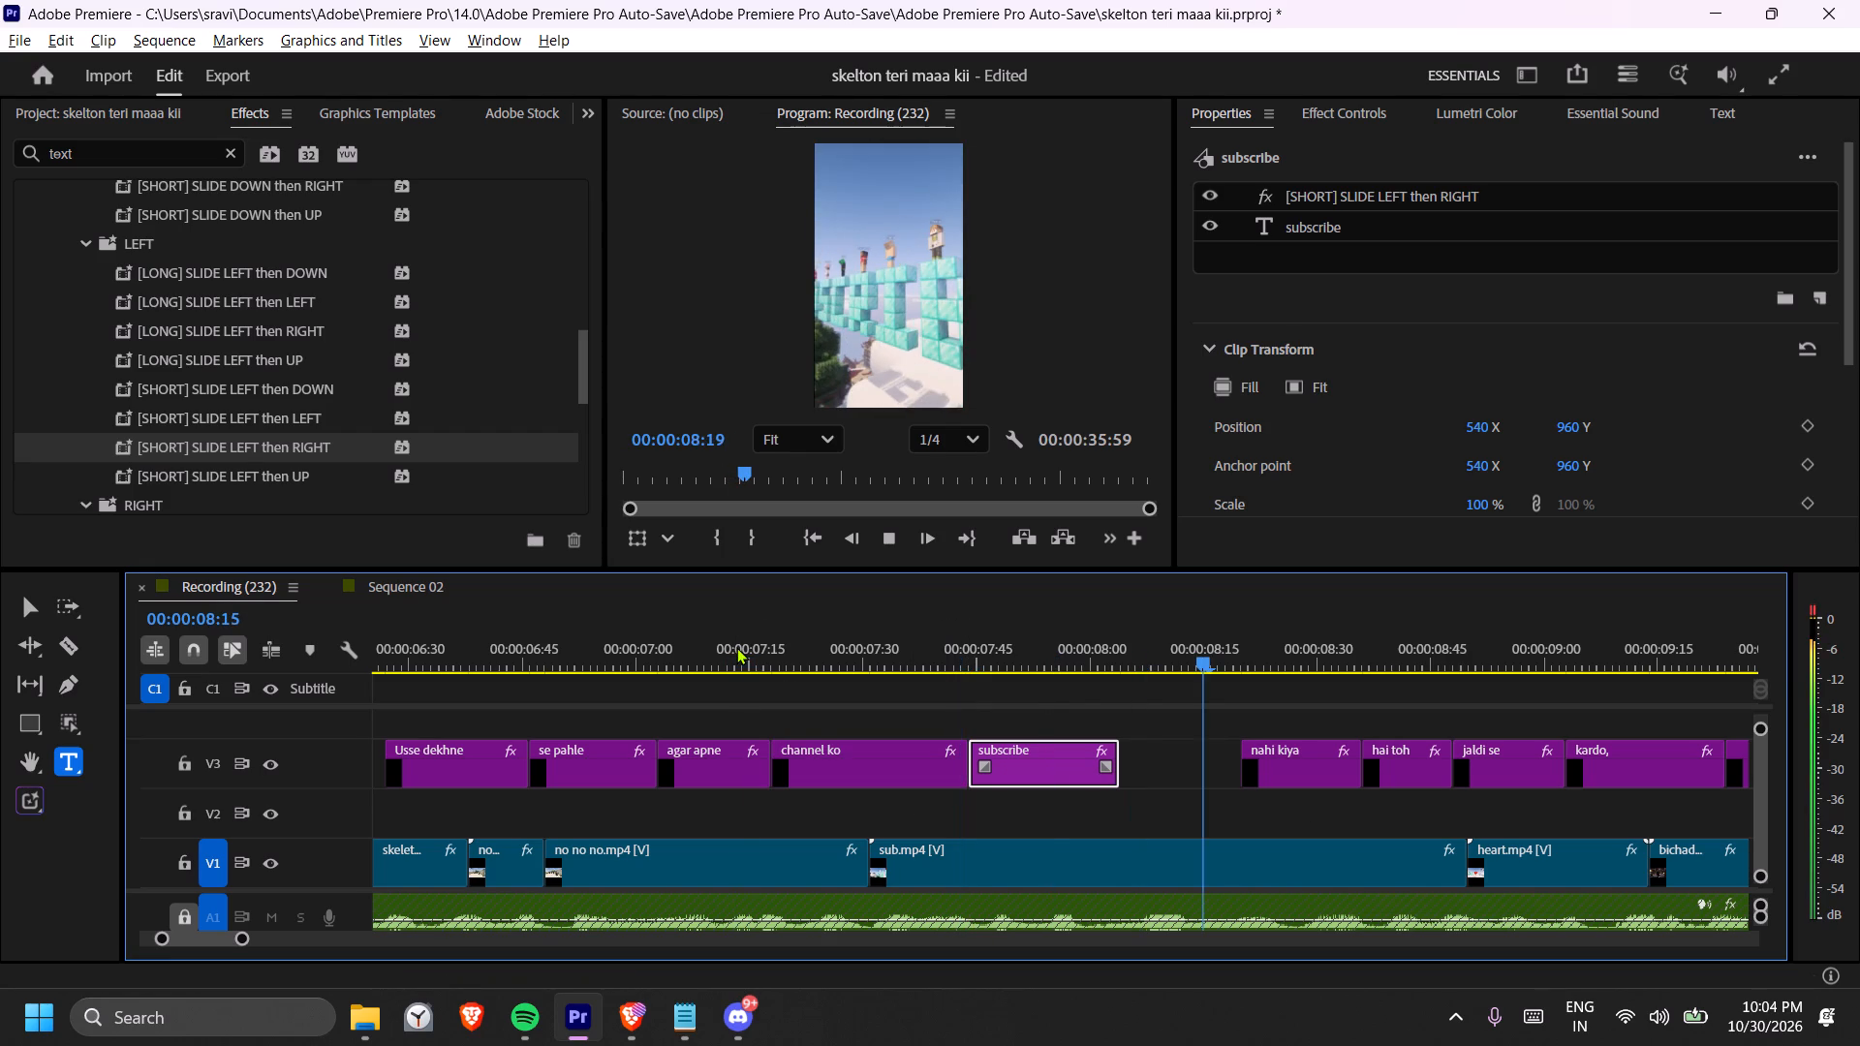
click(1018, 658)
key(space)
key(space)
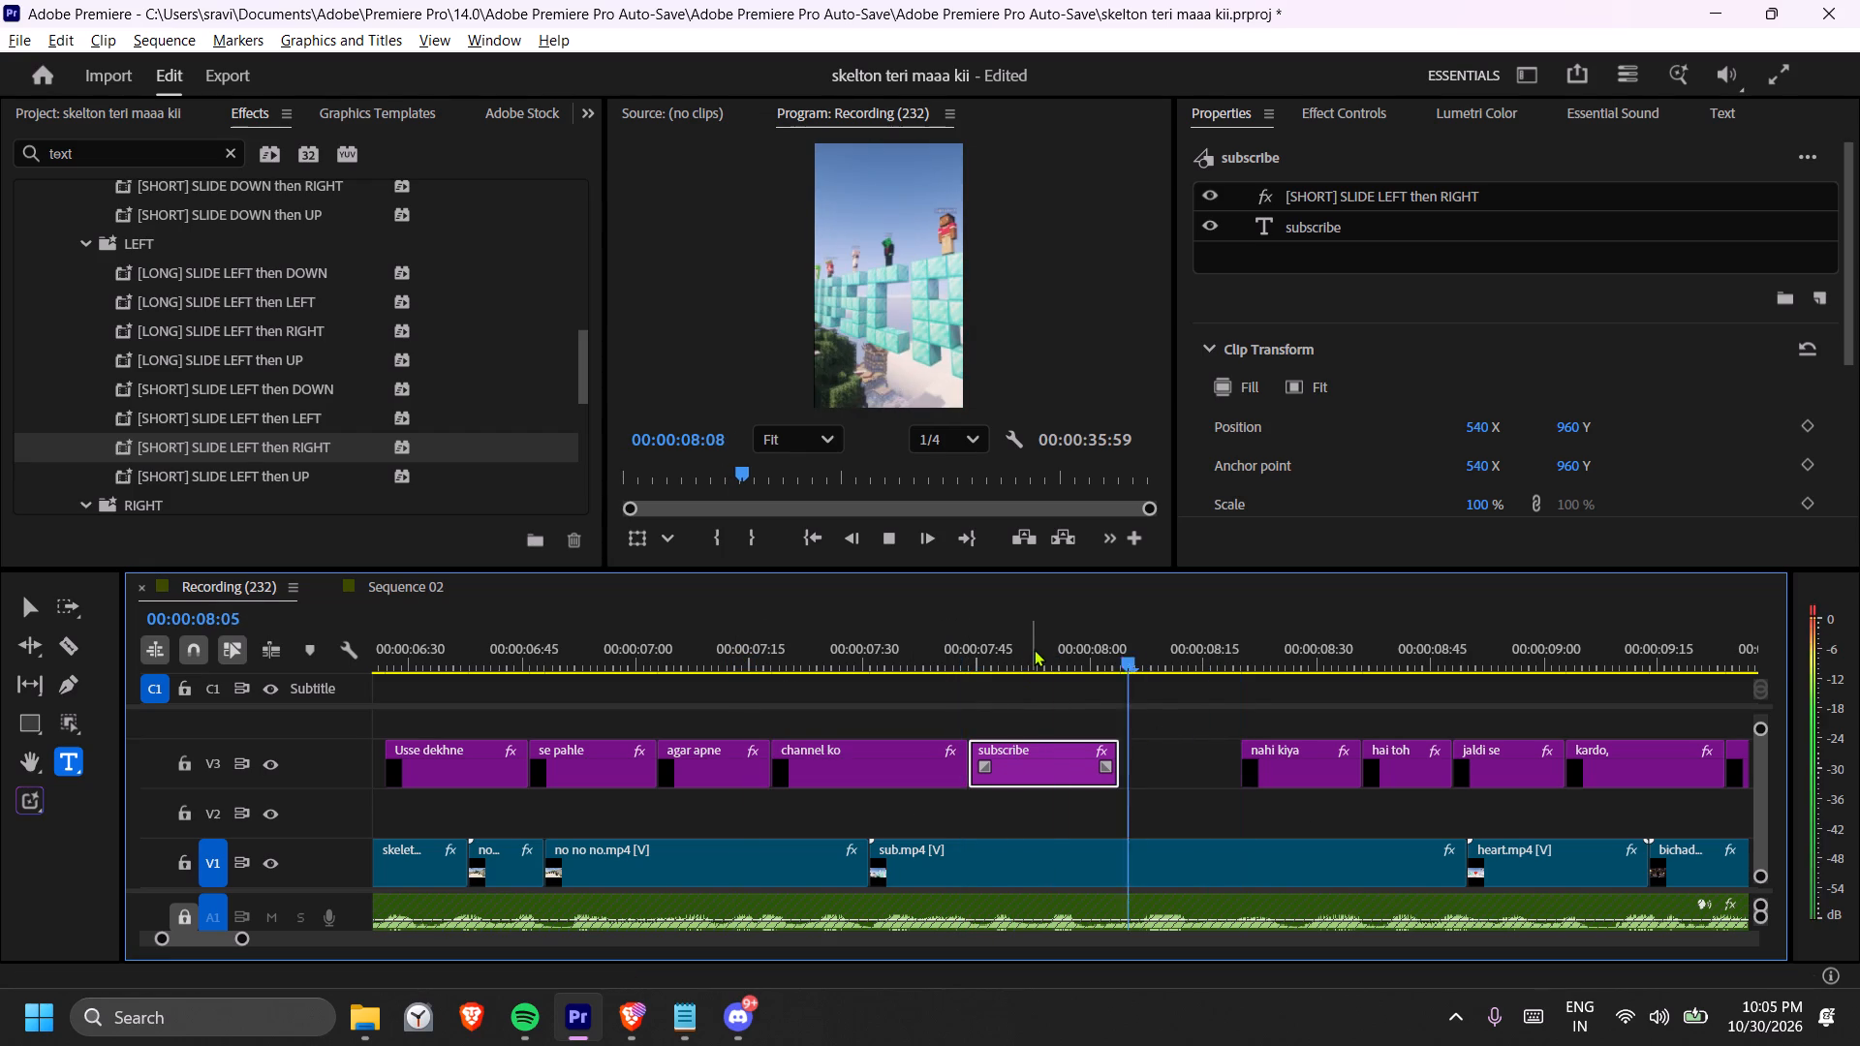
right_click(1203, 758)
click(1234, 710)
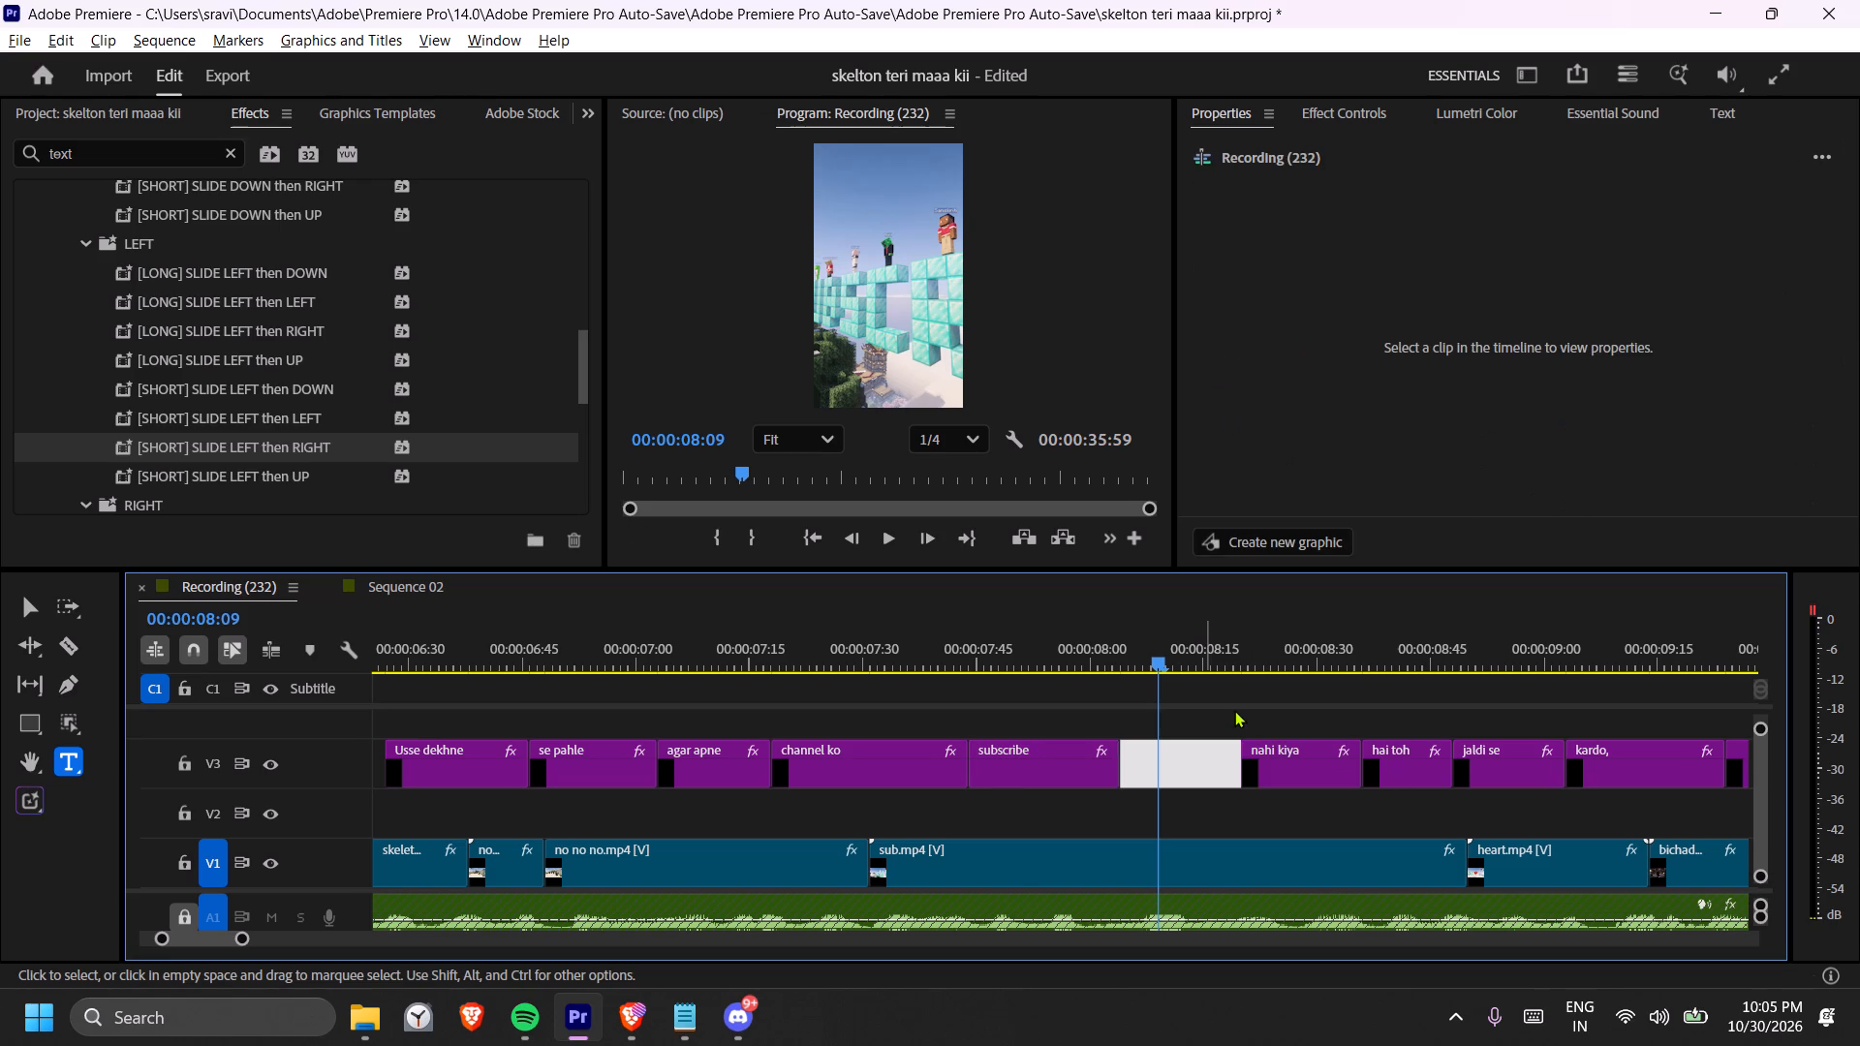
Move all V3 captions from "nahi kiya" onward earlier together so that "nahi kiya" starts at about 00:00:08:08.
key(0)
key(0)
key(0)
key(minus)
key(minus)
key(minus)
key(minus)
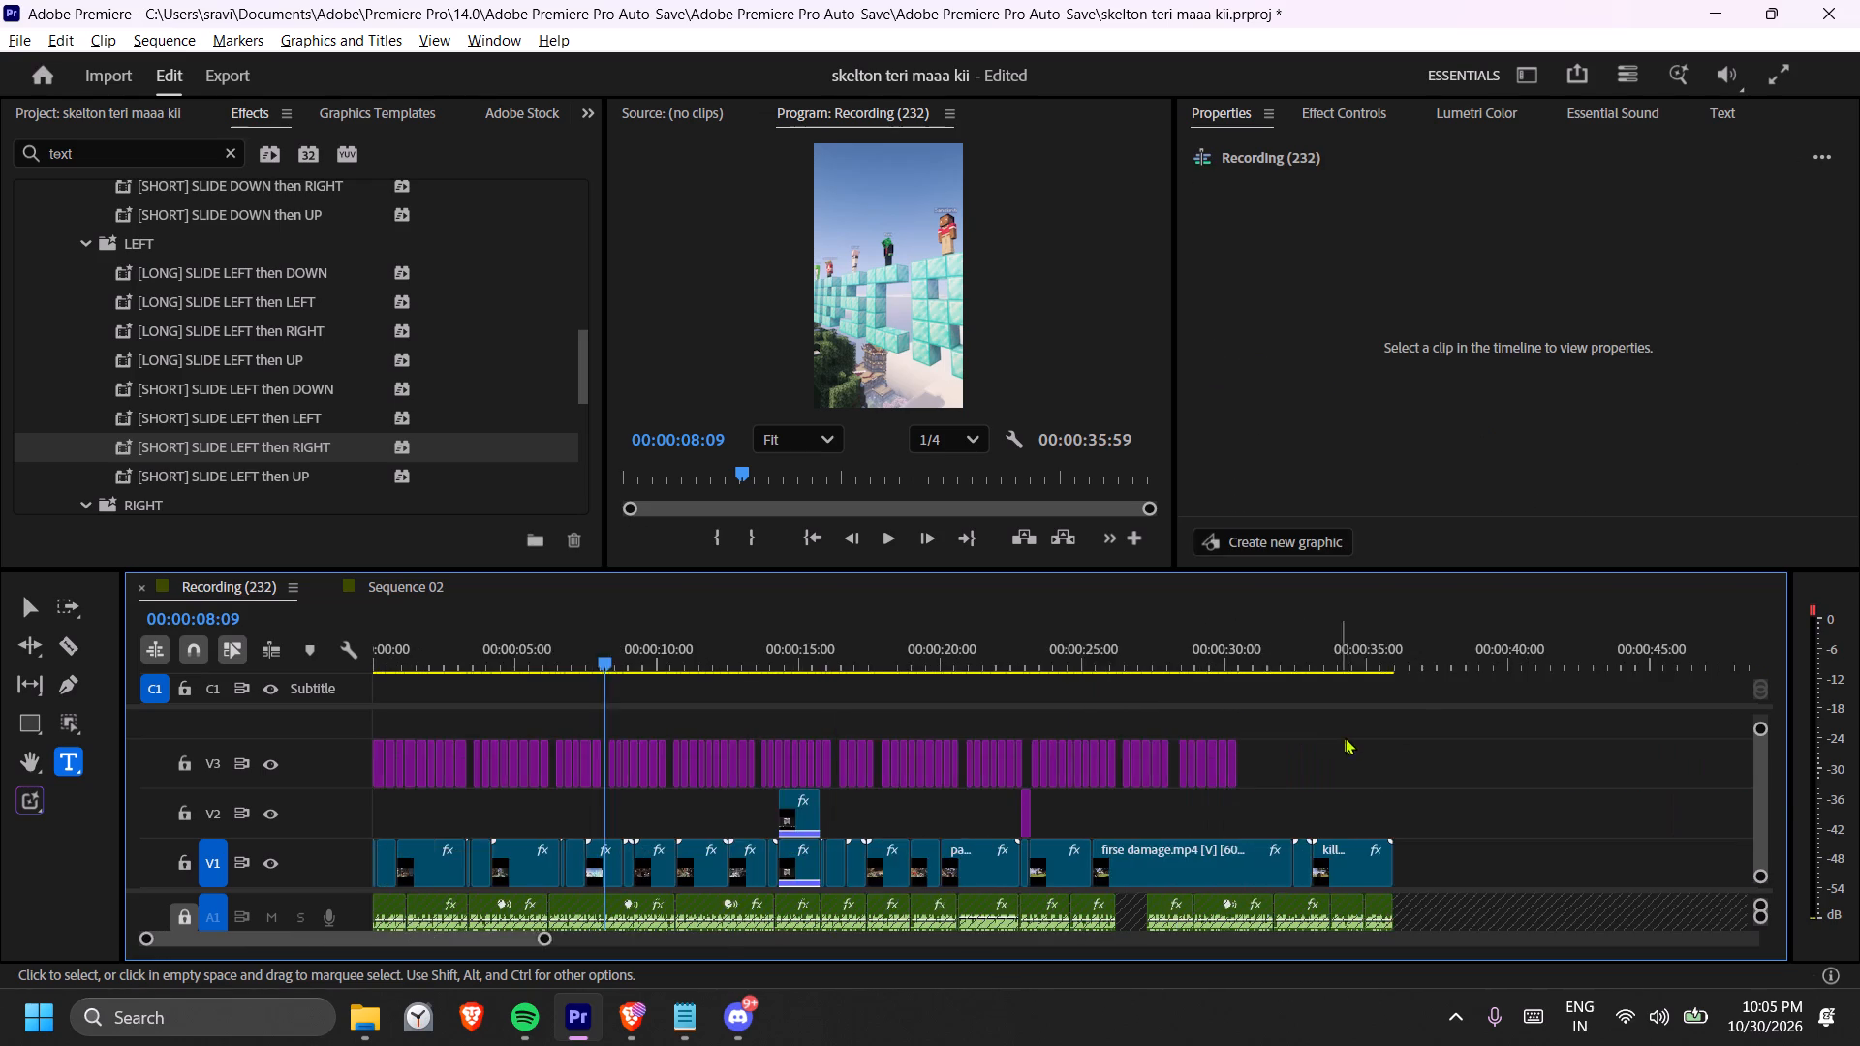
key(minus)
key(equal)
drag(1302, 758, 635, 728)
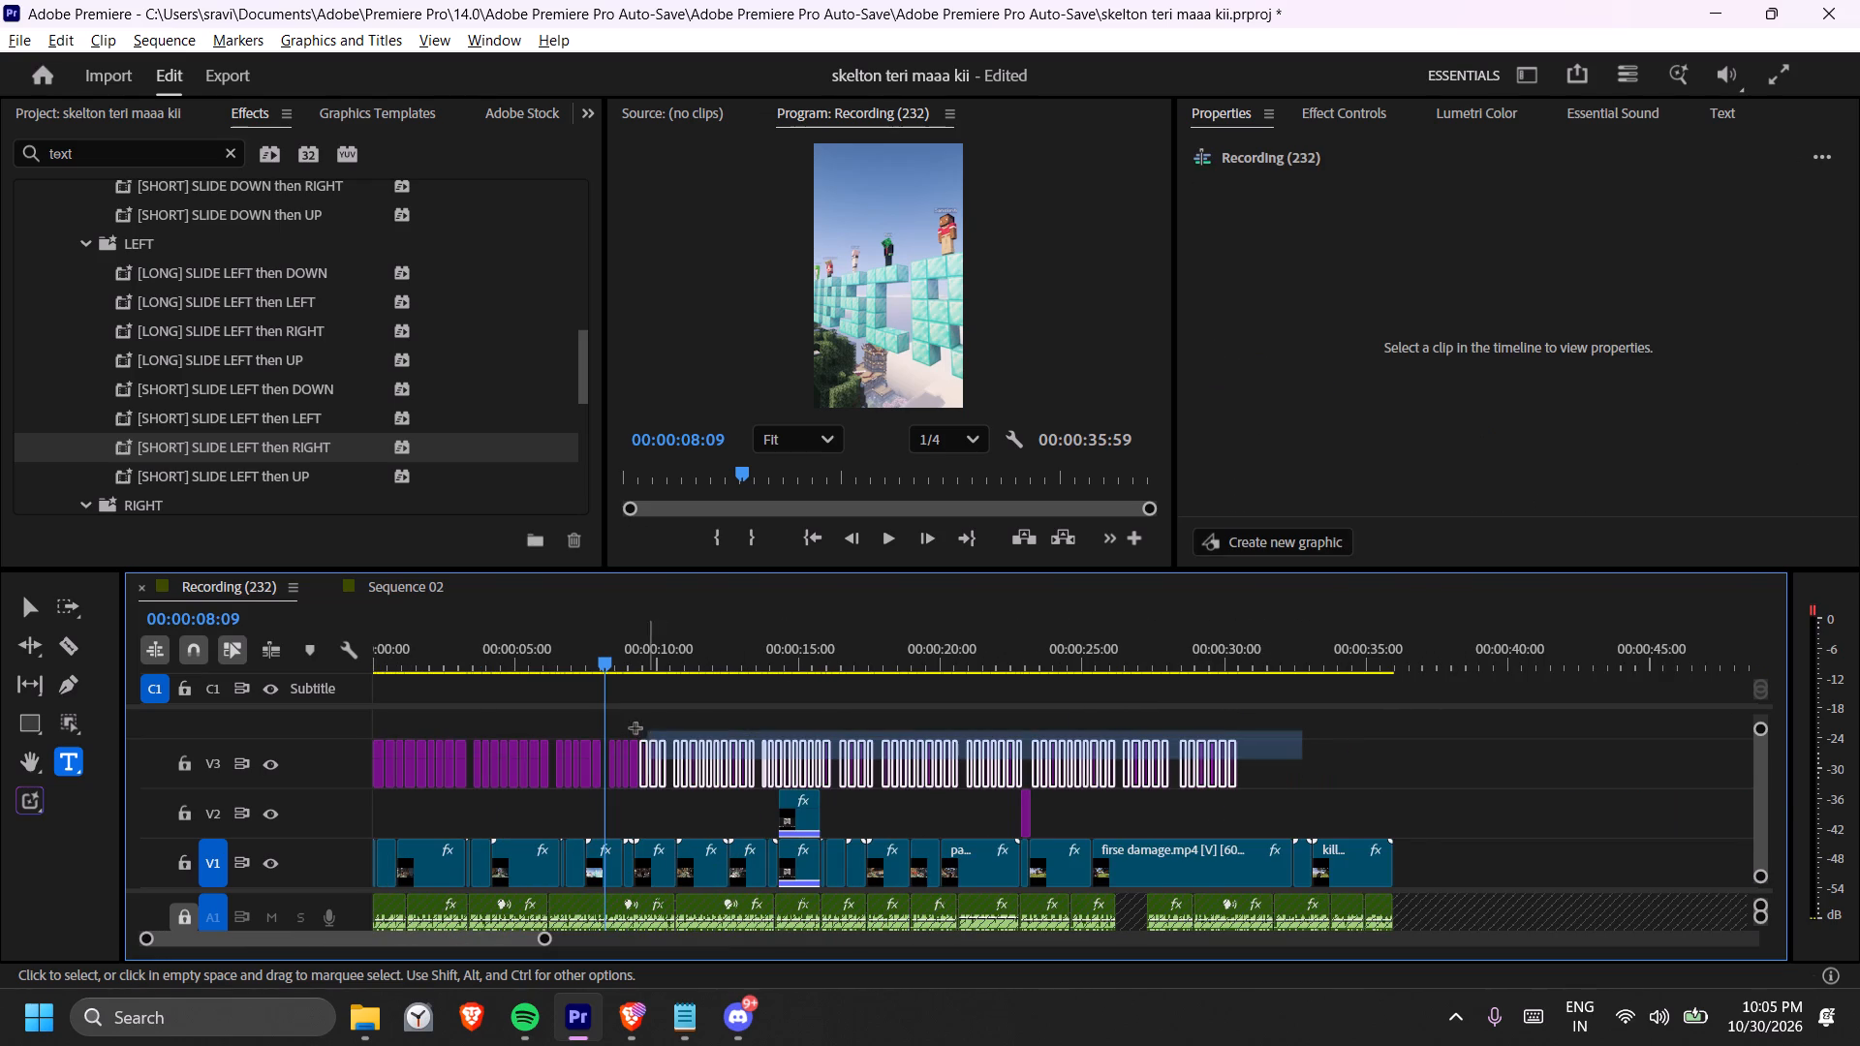
drag(635, 728, 611, 718)
key(equal)
key(equal)
key(equal)
key(equal)
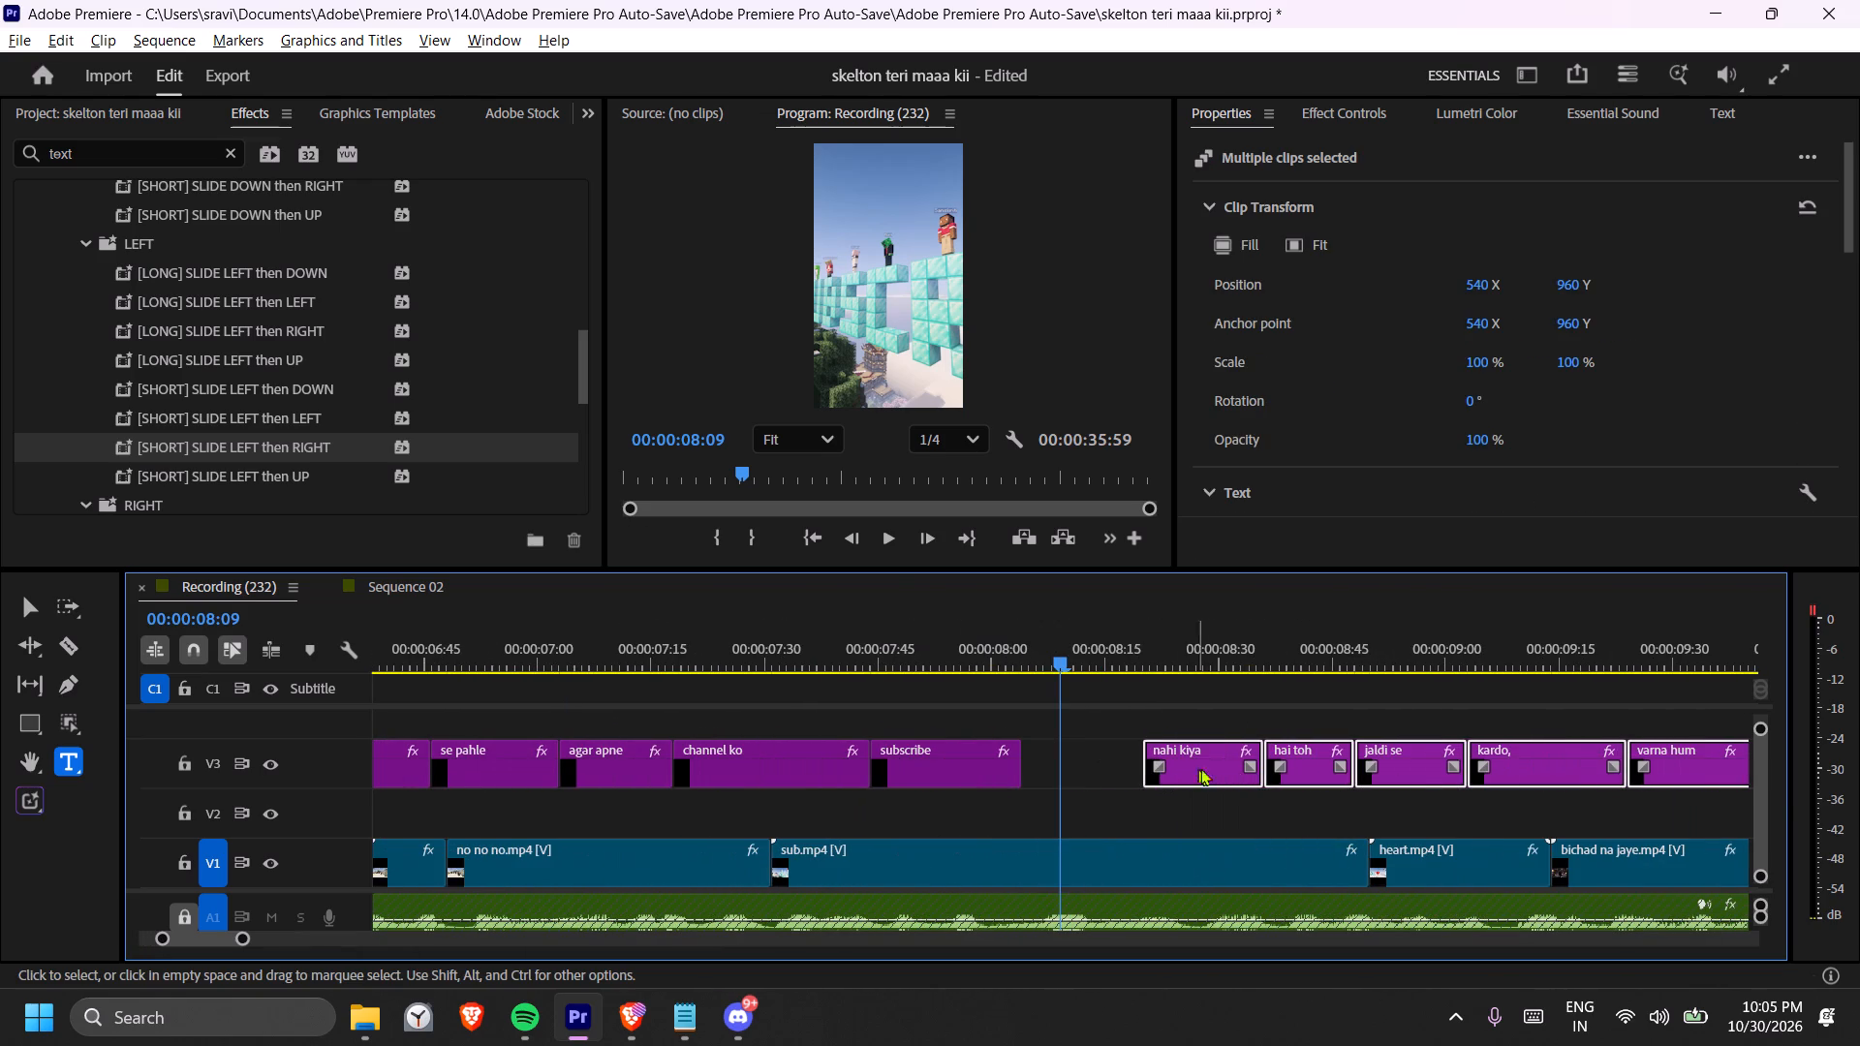
drag(1222, 761, 1131, 761)
Replay the captions in short bursts from "subscribe" to "hai toh" to check their timing against the audio.
click(978, 654)
key(space)
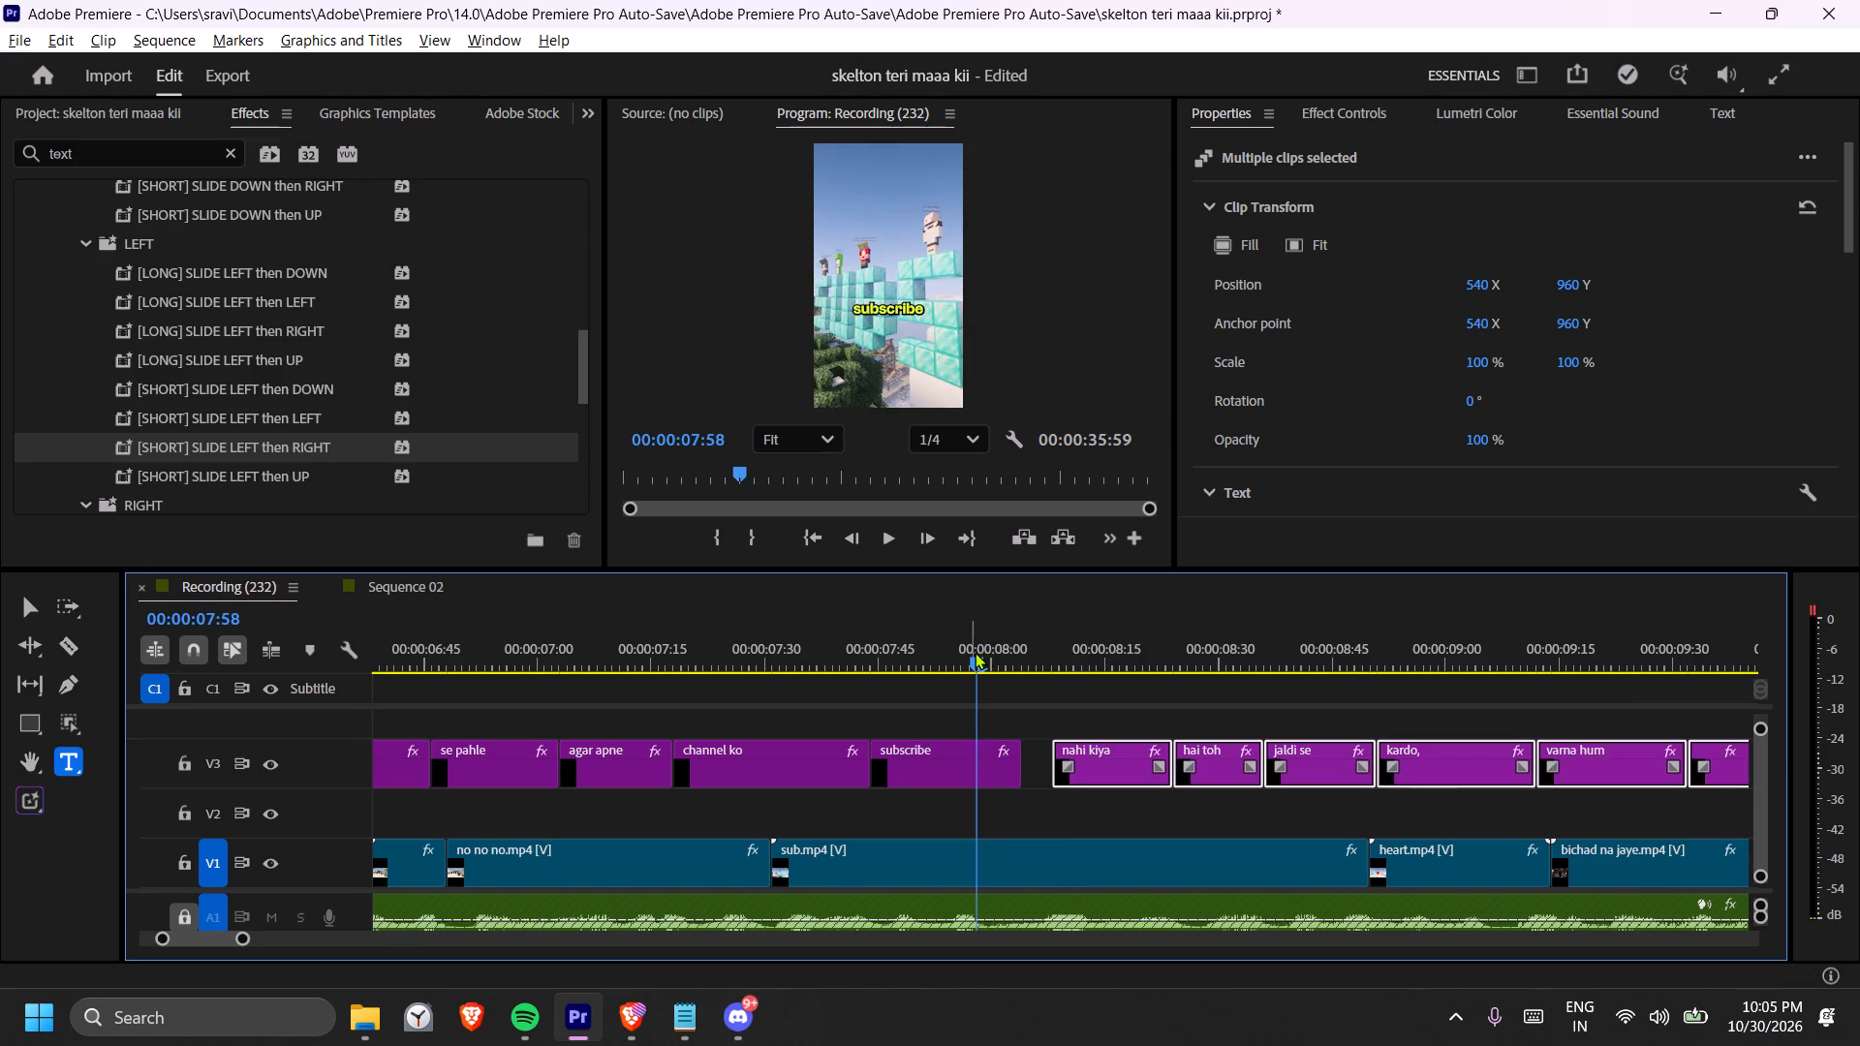
key(space)
scroll(906, 729, down, 7)
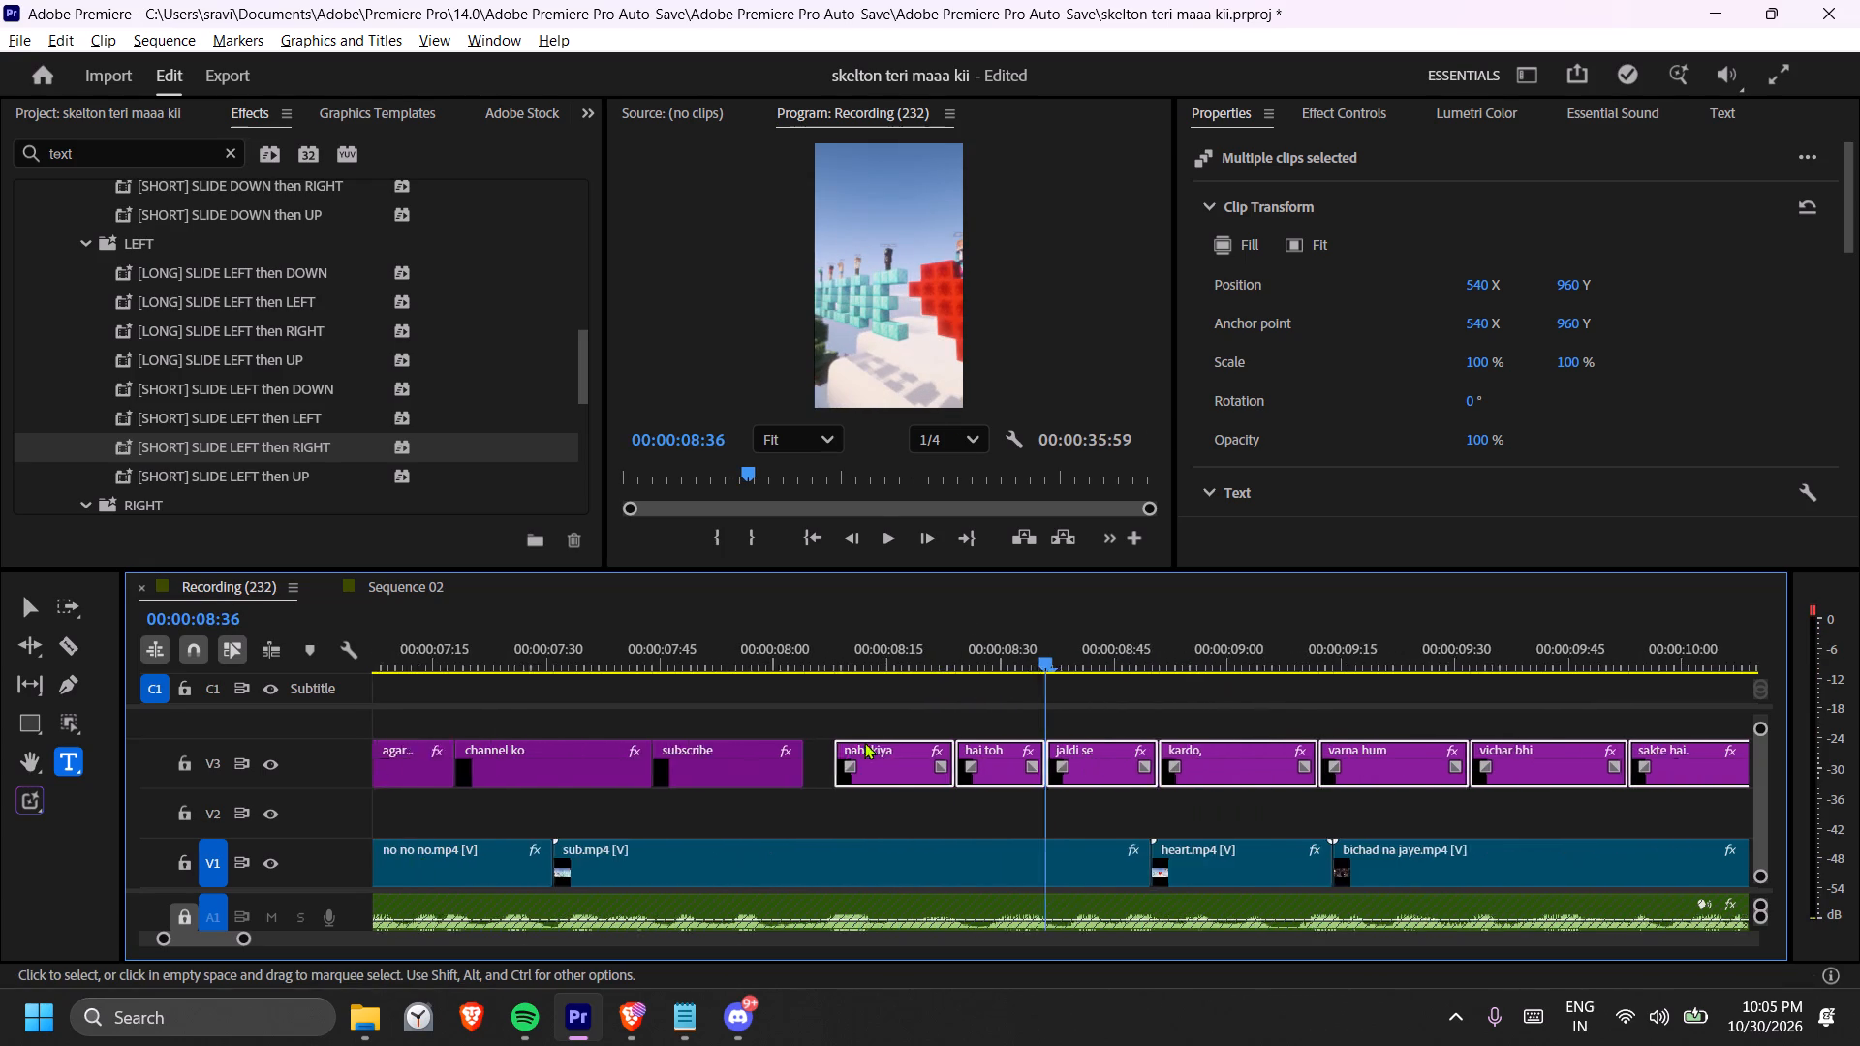
scroll(864, 742, down, 2)
drag(742, 665, 766, 665)
key(space)
key(space)
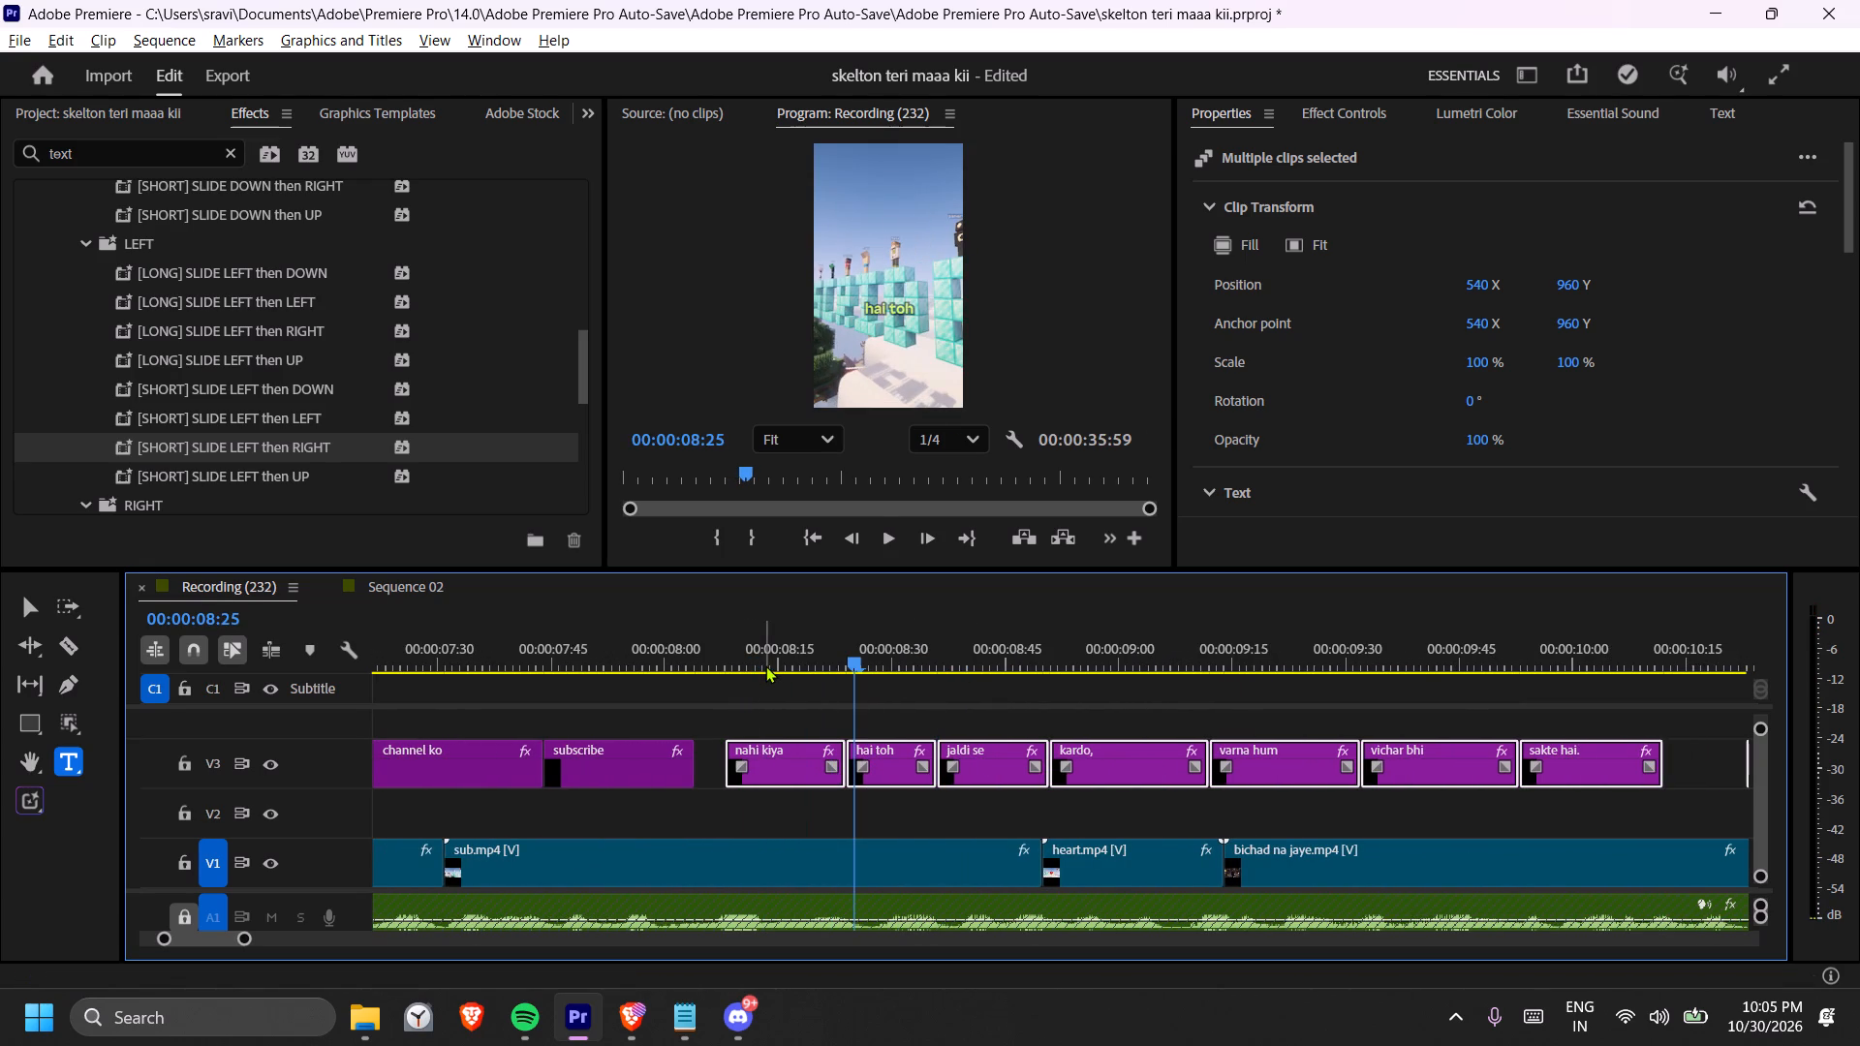
key(space)
key(space)
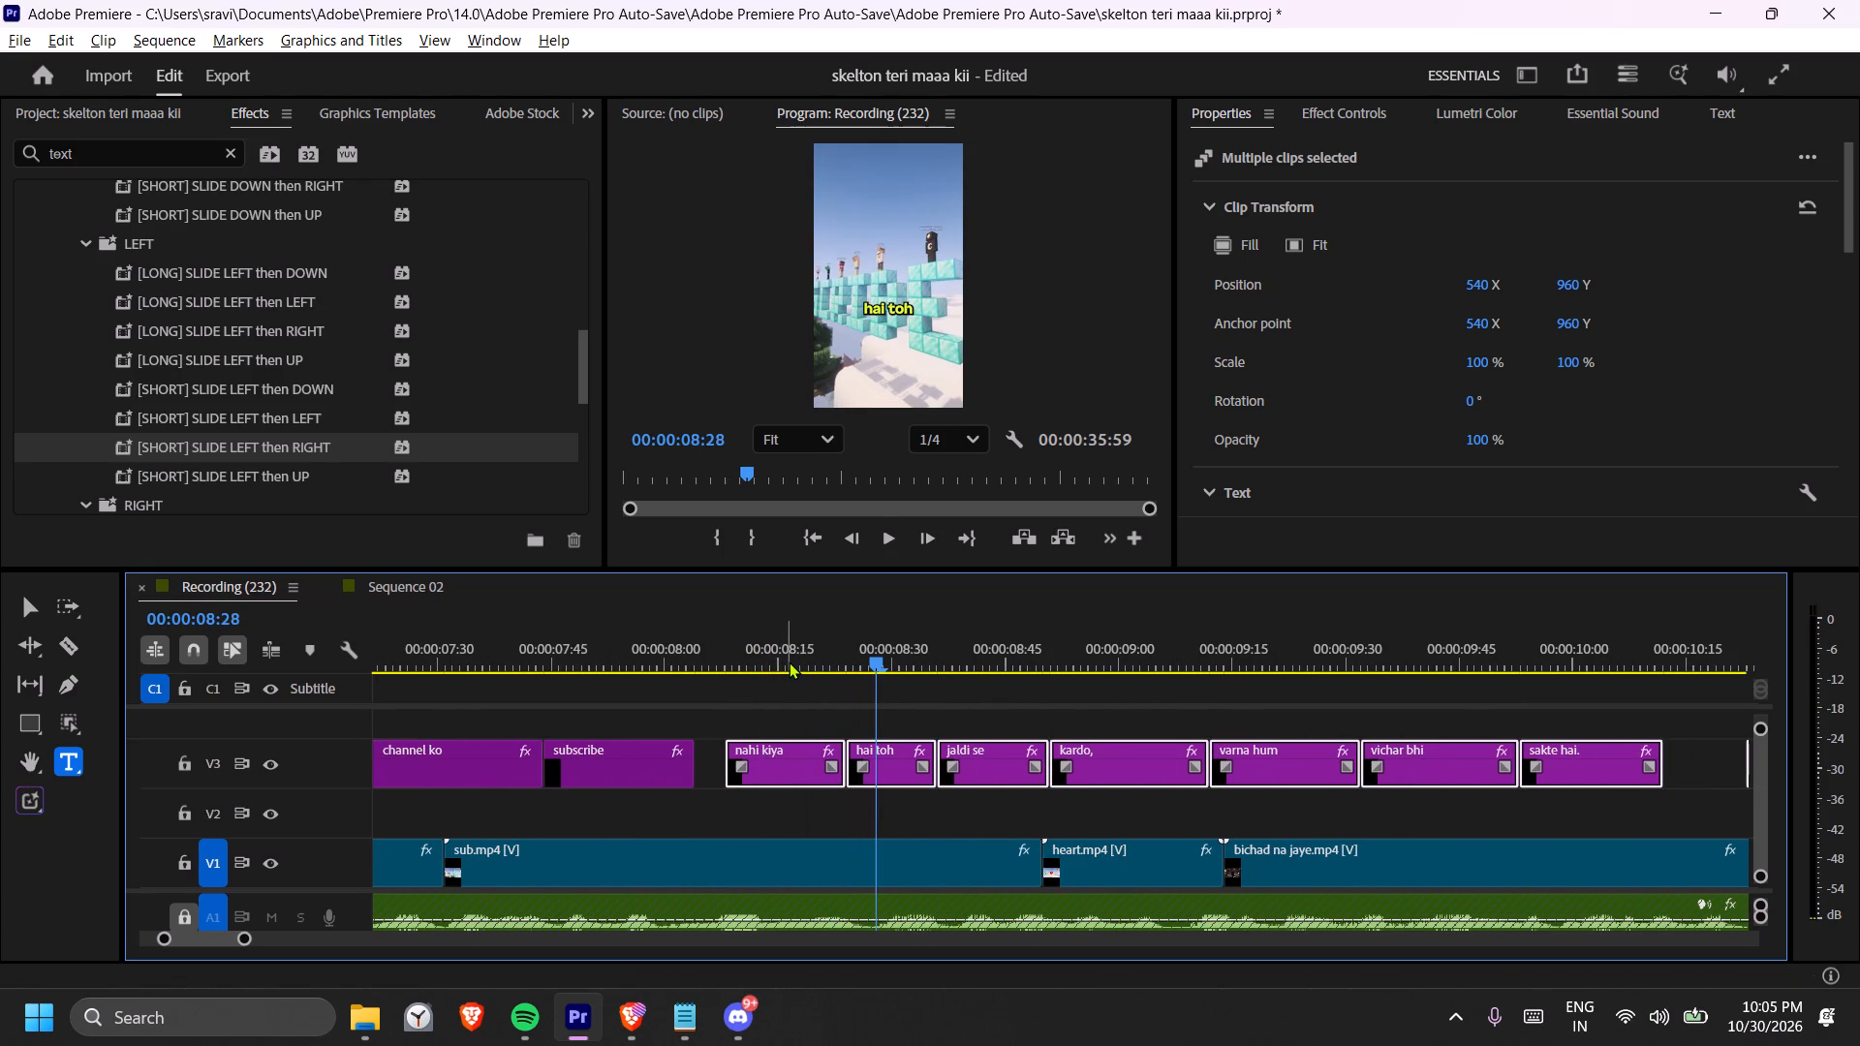
key(space)
key(space)
Move the selected V3 captions from "nahi kiya" onward later together so that "nahi kiya" starts at 00:00:08:28.
key(minus)
key(minus)
key(equal)
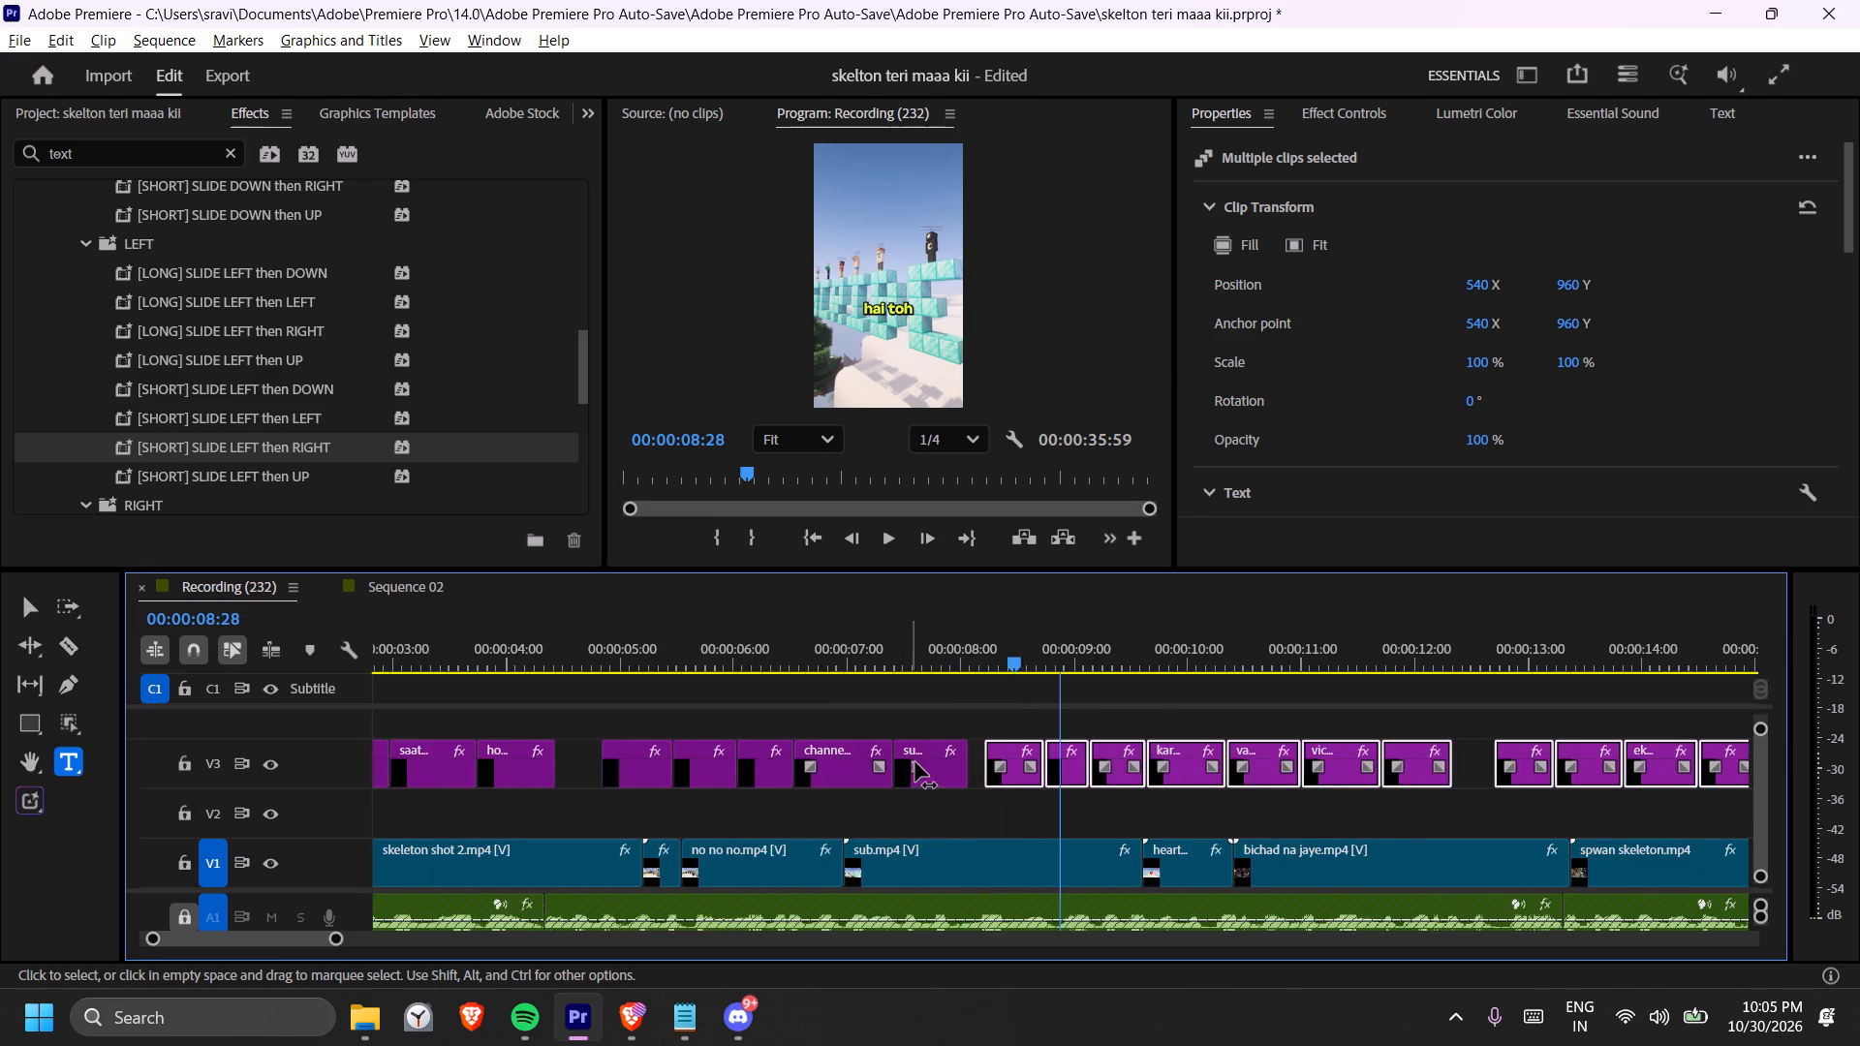
key(equal)
key(equal)
drag(894, 753, 1171, 753)
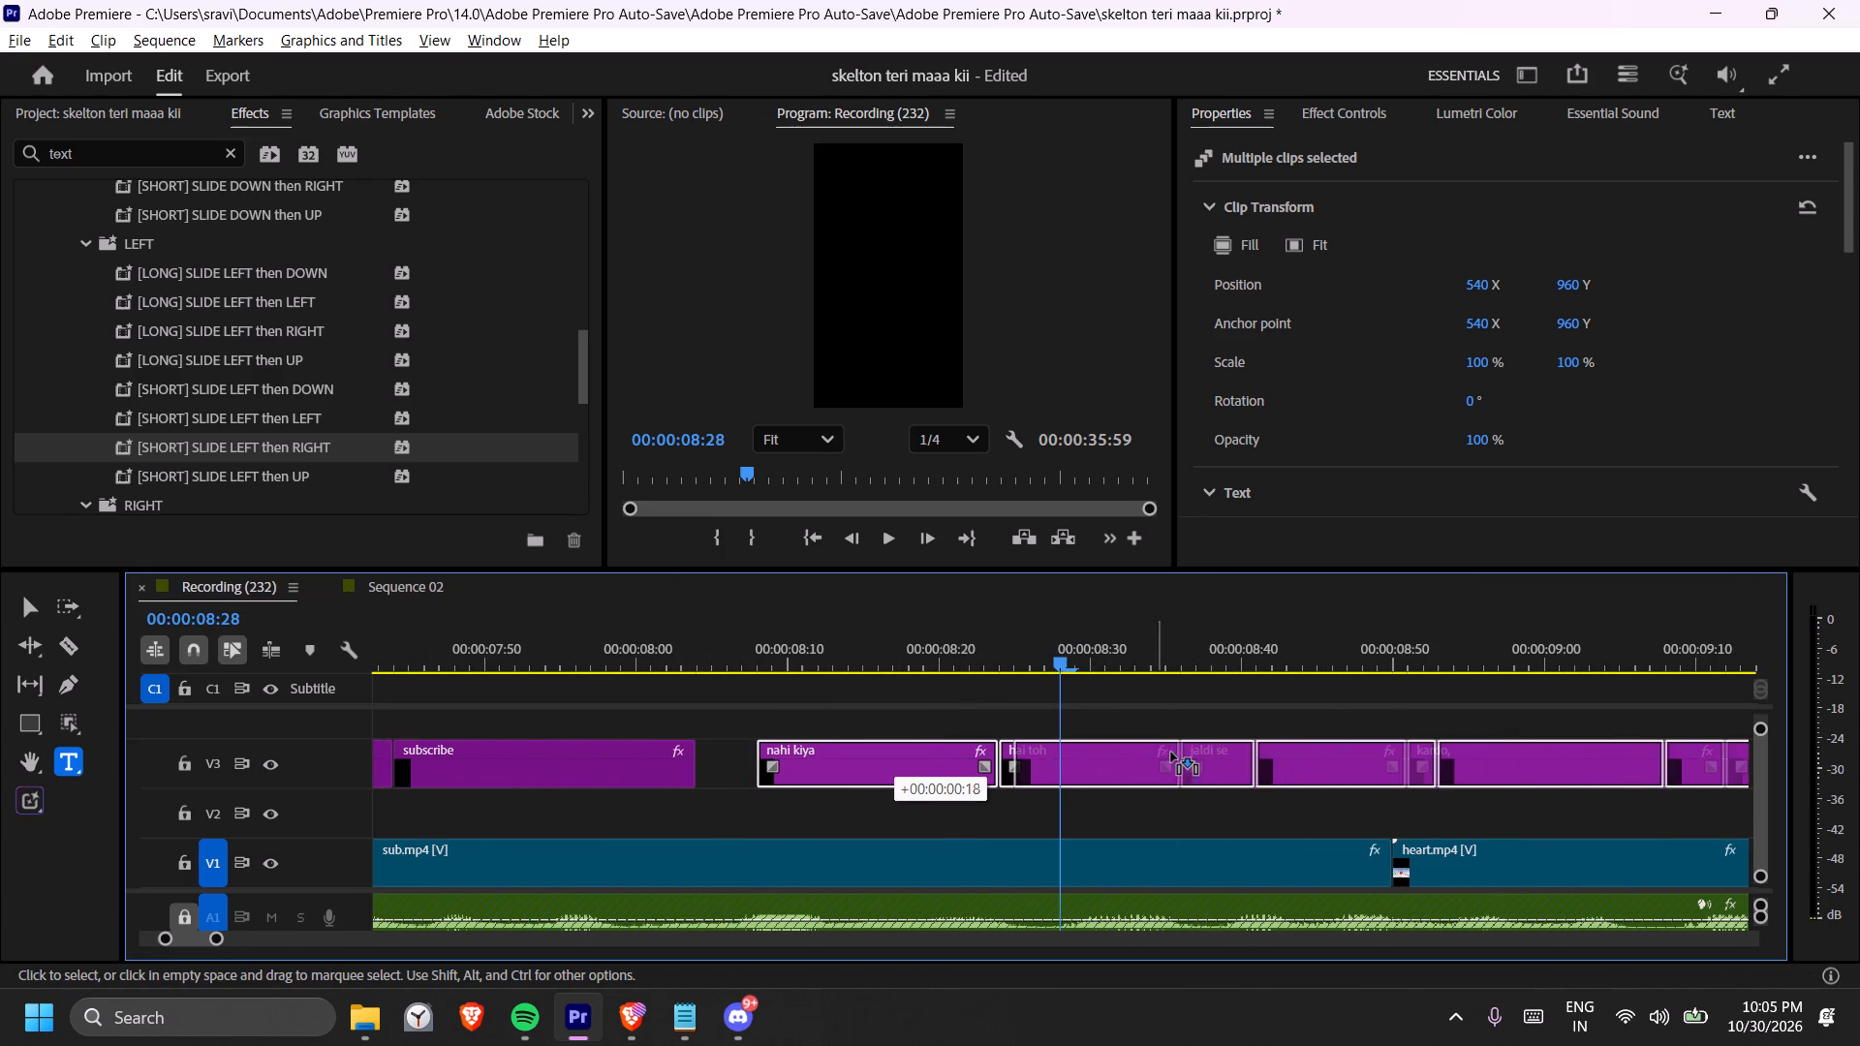
drag(1171, 753, 1202, 753)
Replay the captions from about 00:00:07:00 to "vichar bhi" to check their timing, and save the project.
text(--)
click(725, 670)
key(space)
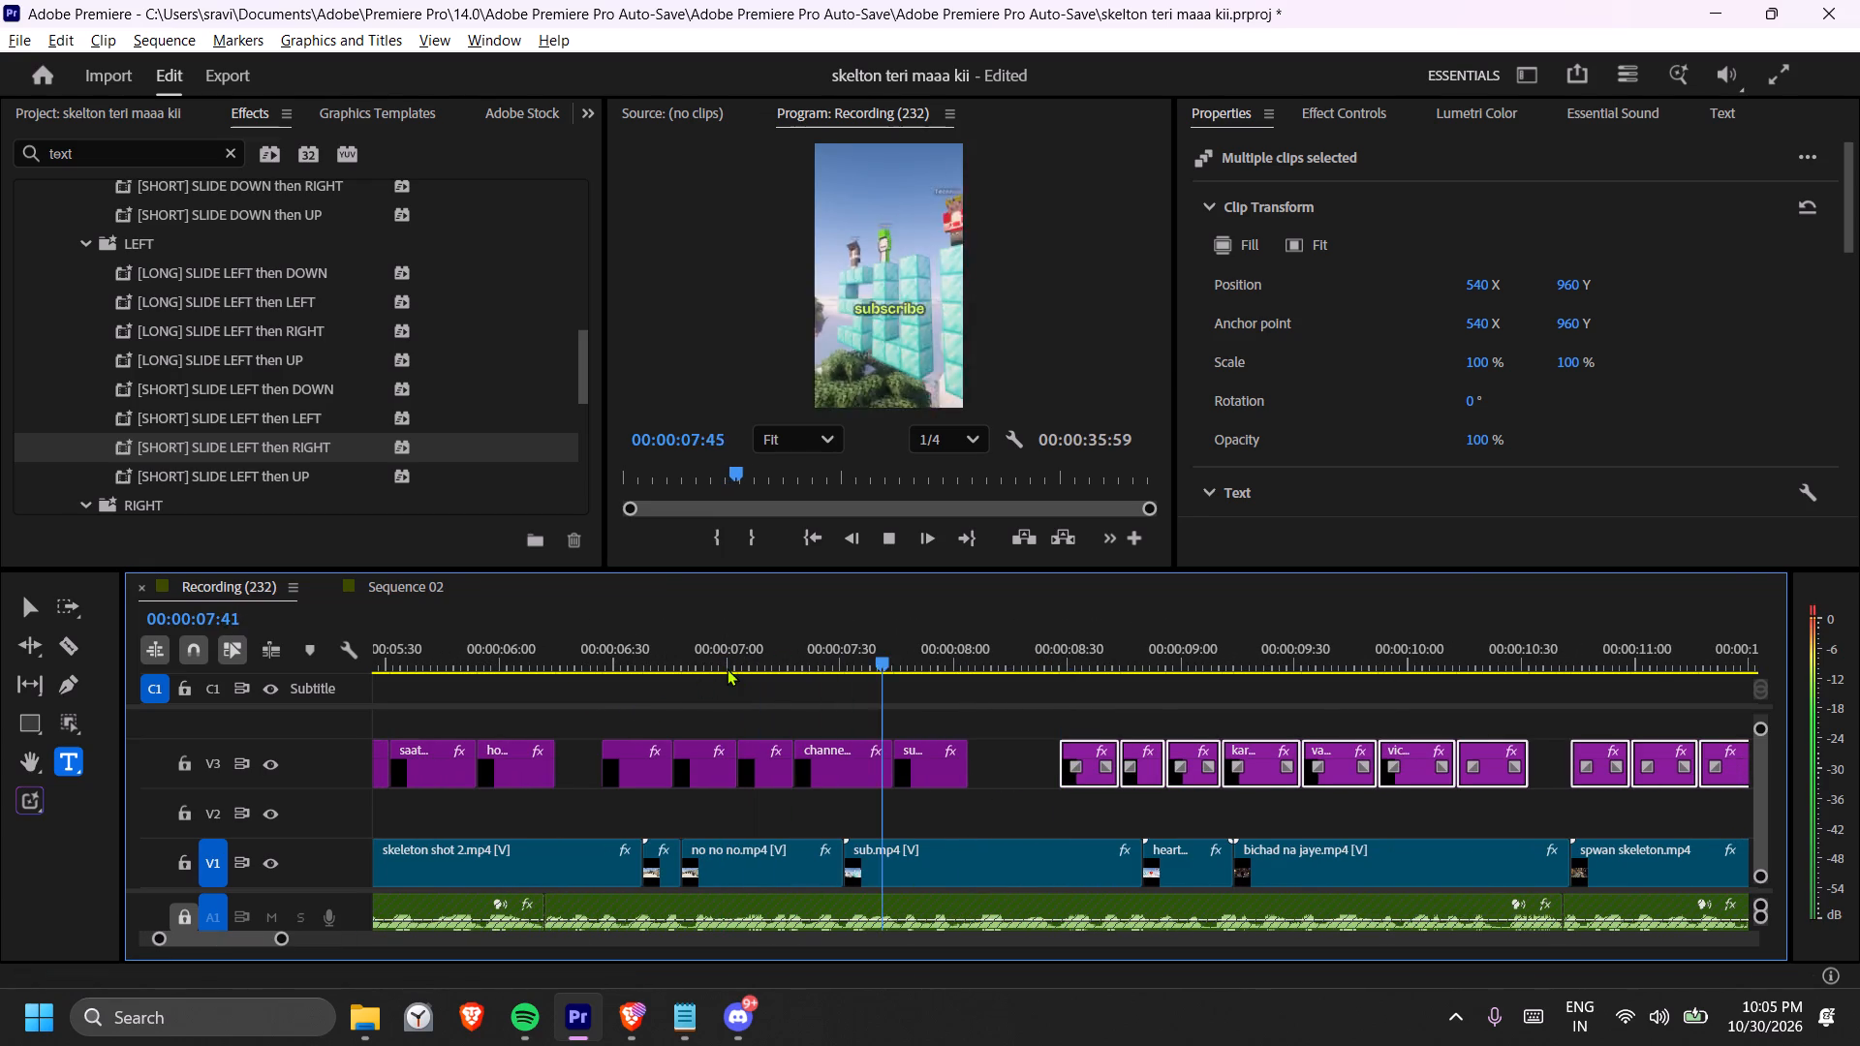
key(space)
scroll(935, 706, down, 2)
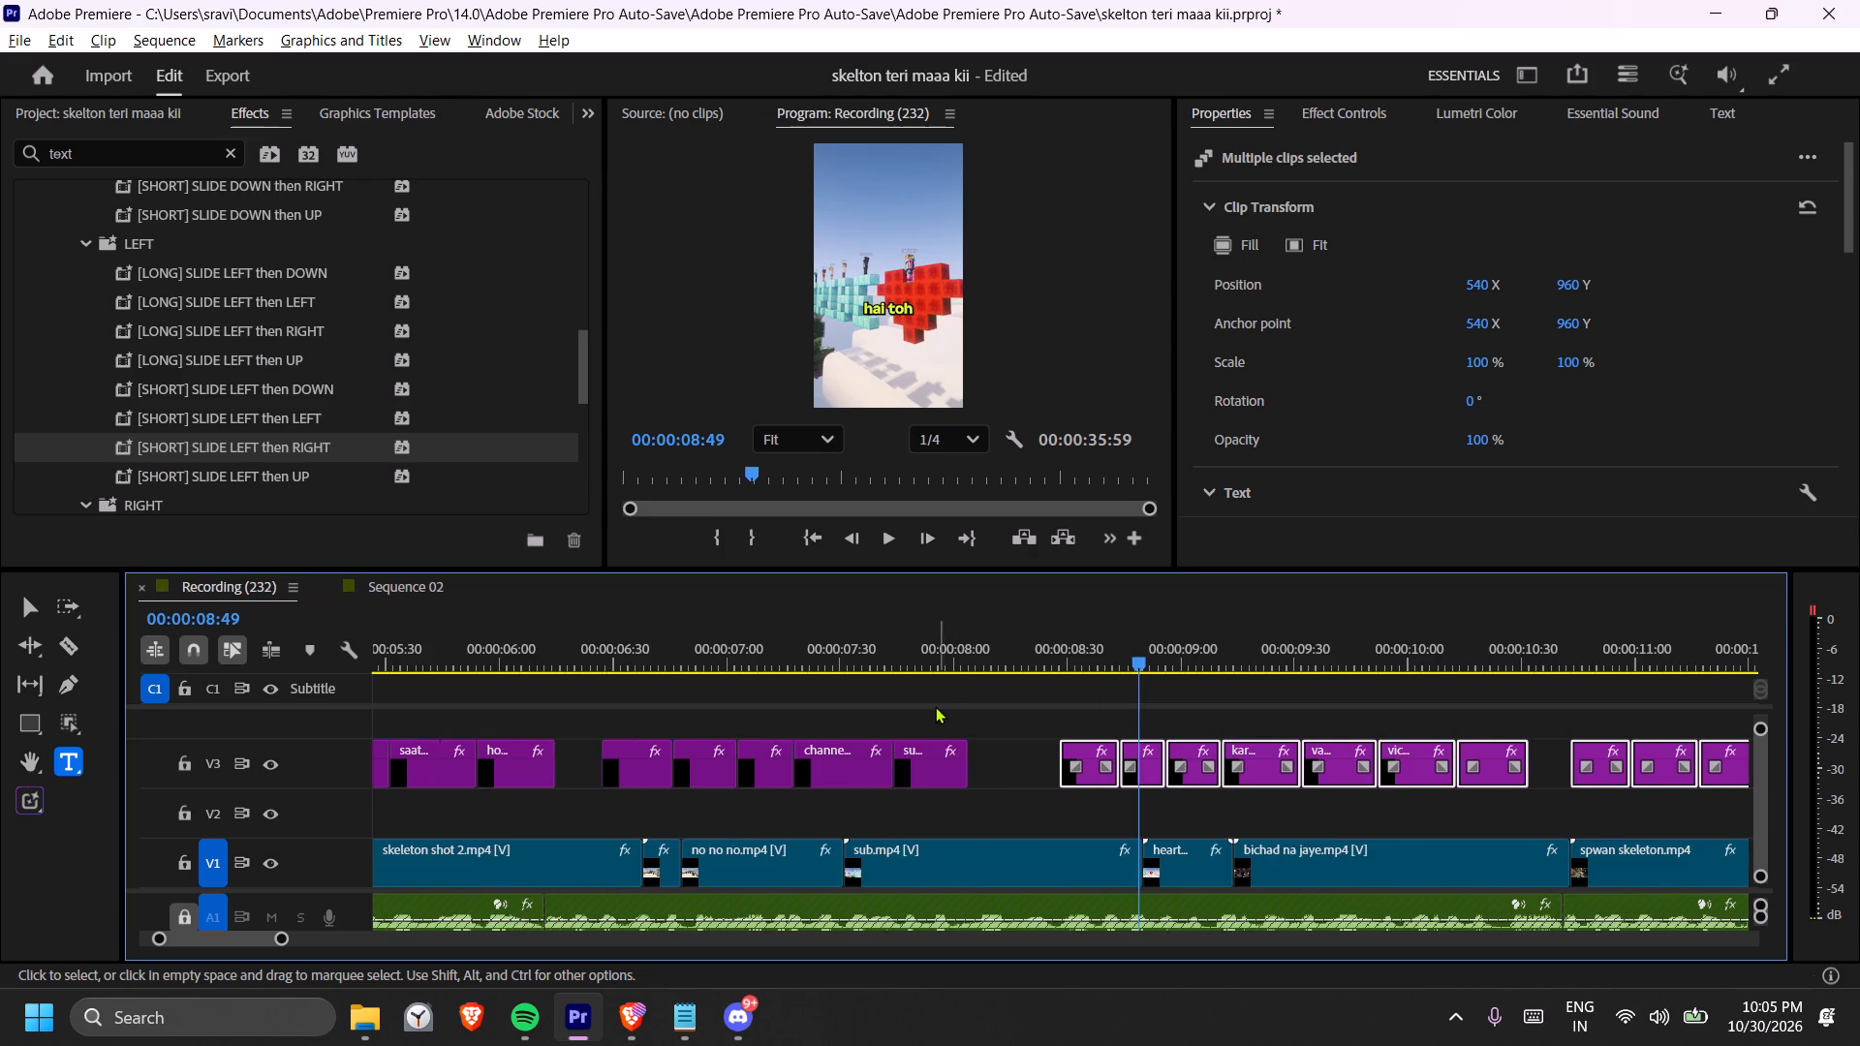
scroll(935, 706, down, 3)
key(space)
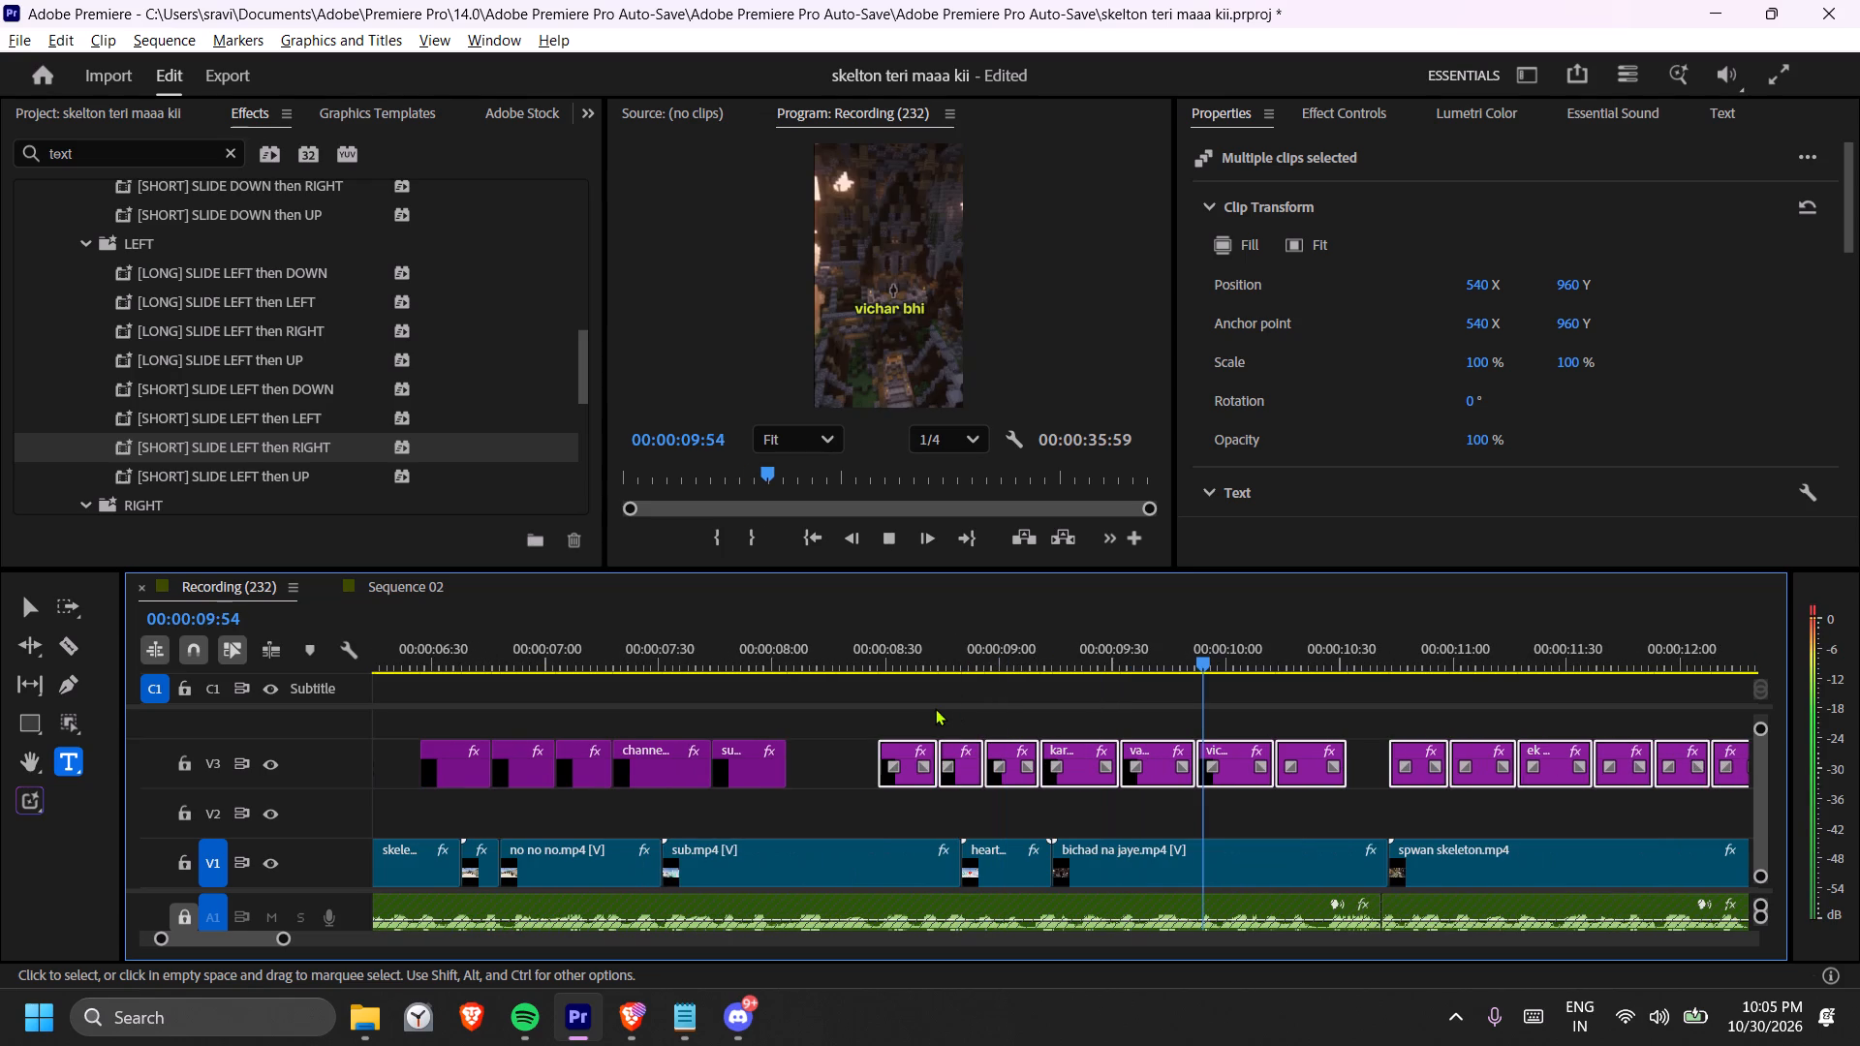
key(space)
key(ctrl+s)
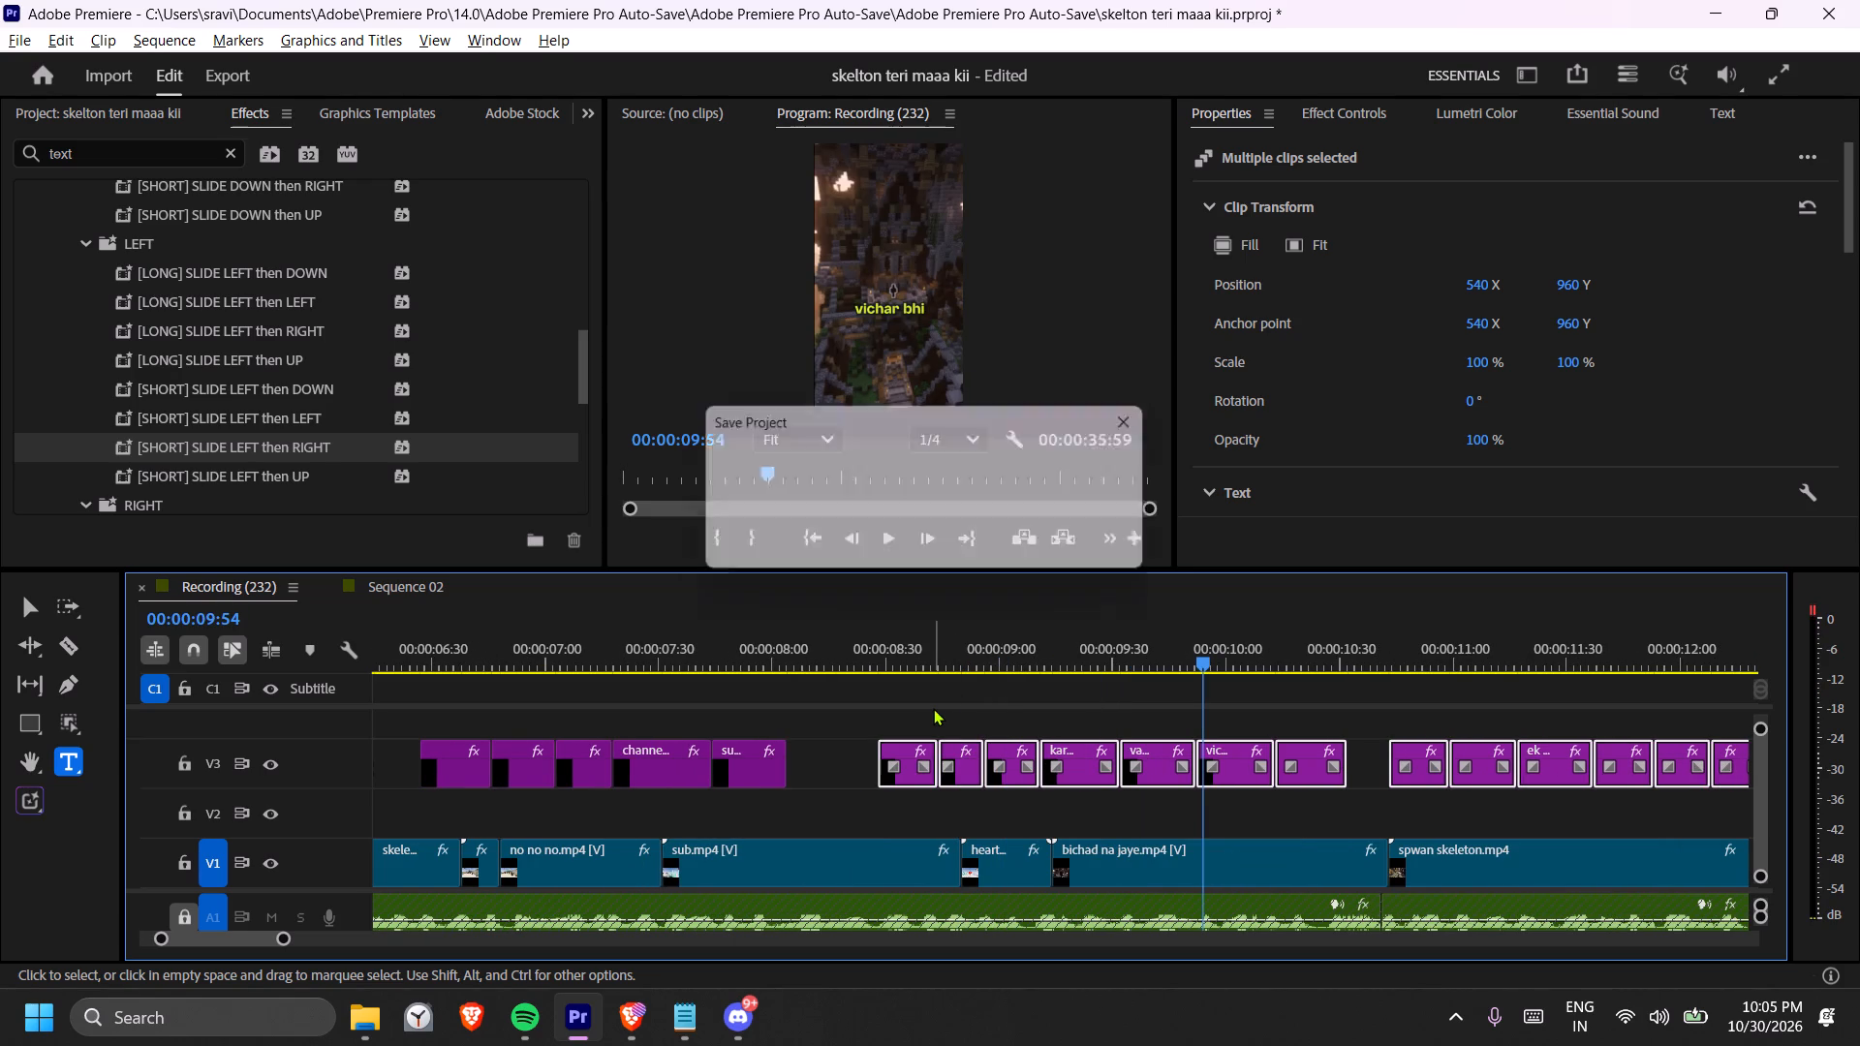
Replay the captions from "hai toh" through "band kar" to check their timing, and save the project.
click(976, 665)
key(space)
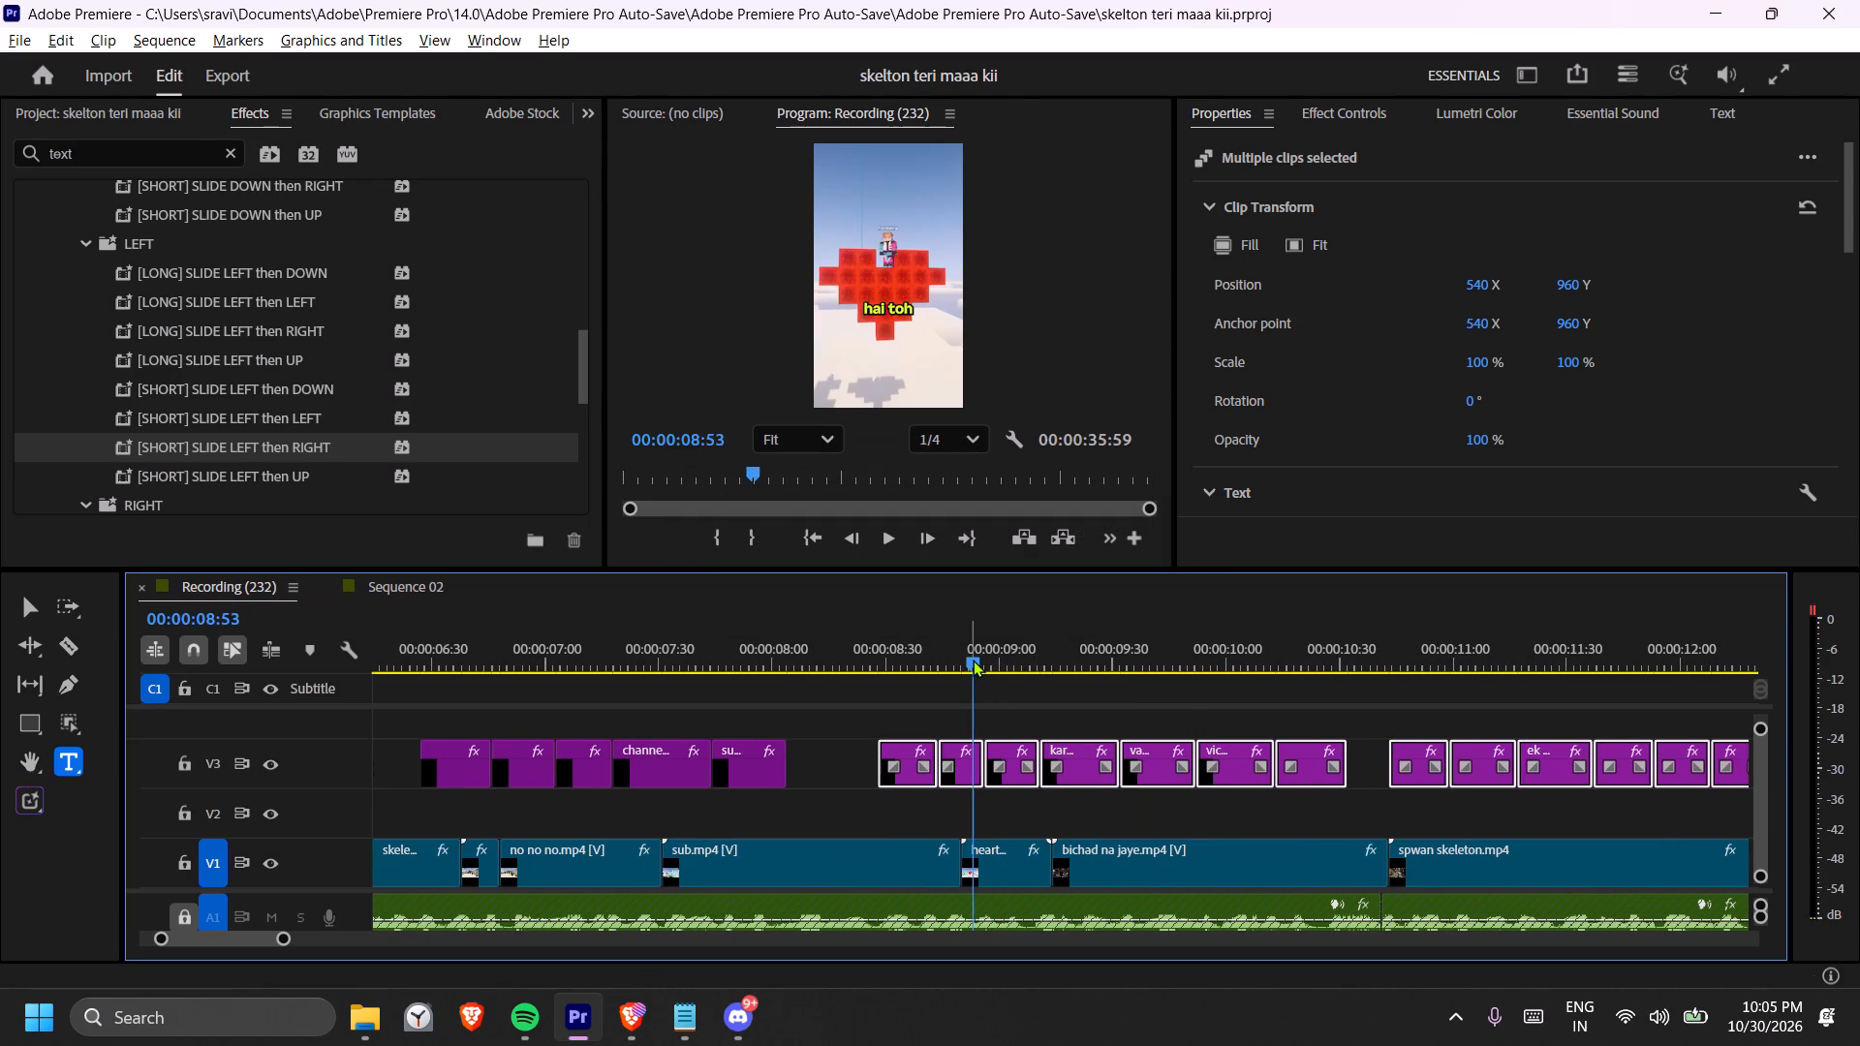
key(space)
key(space)
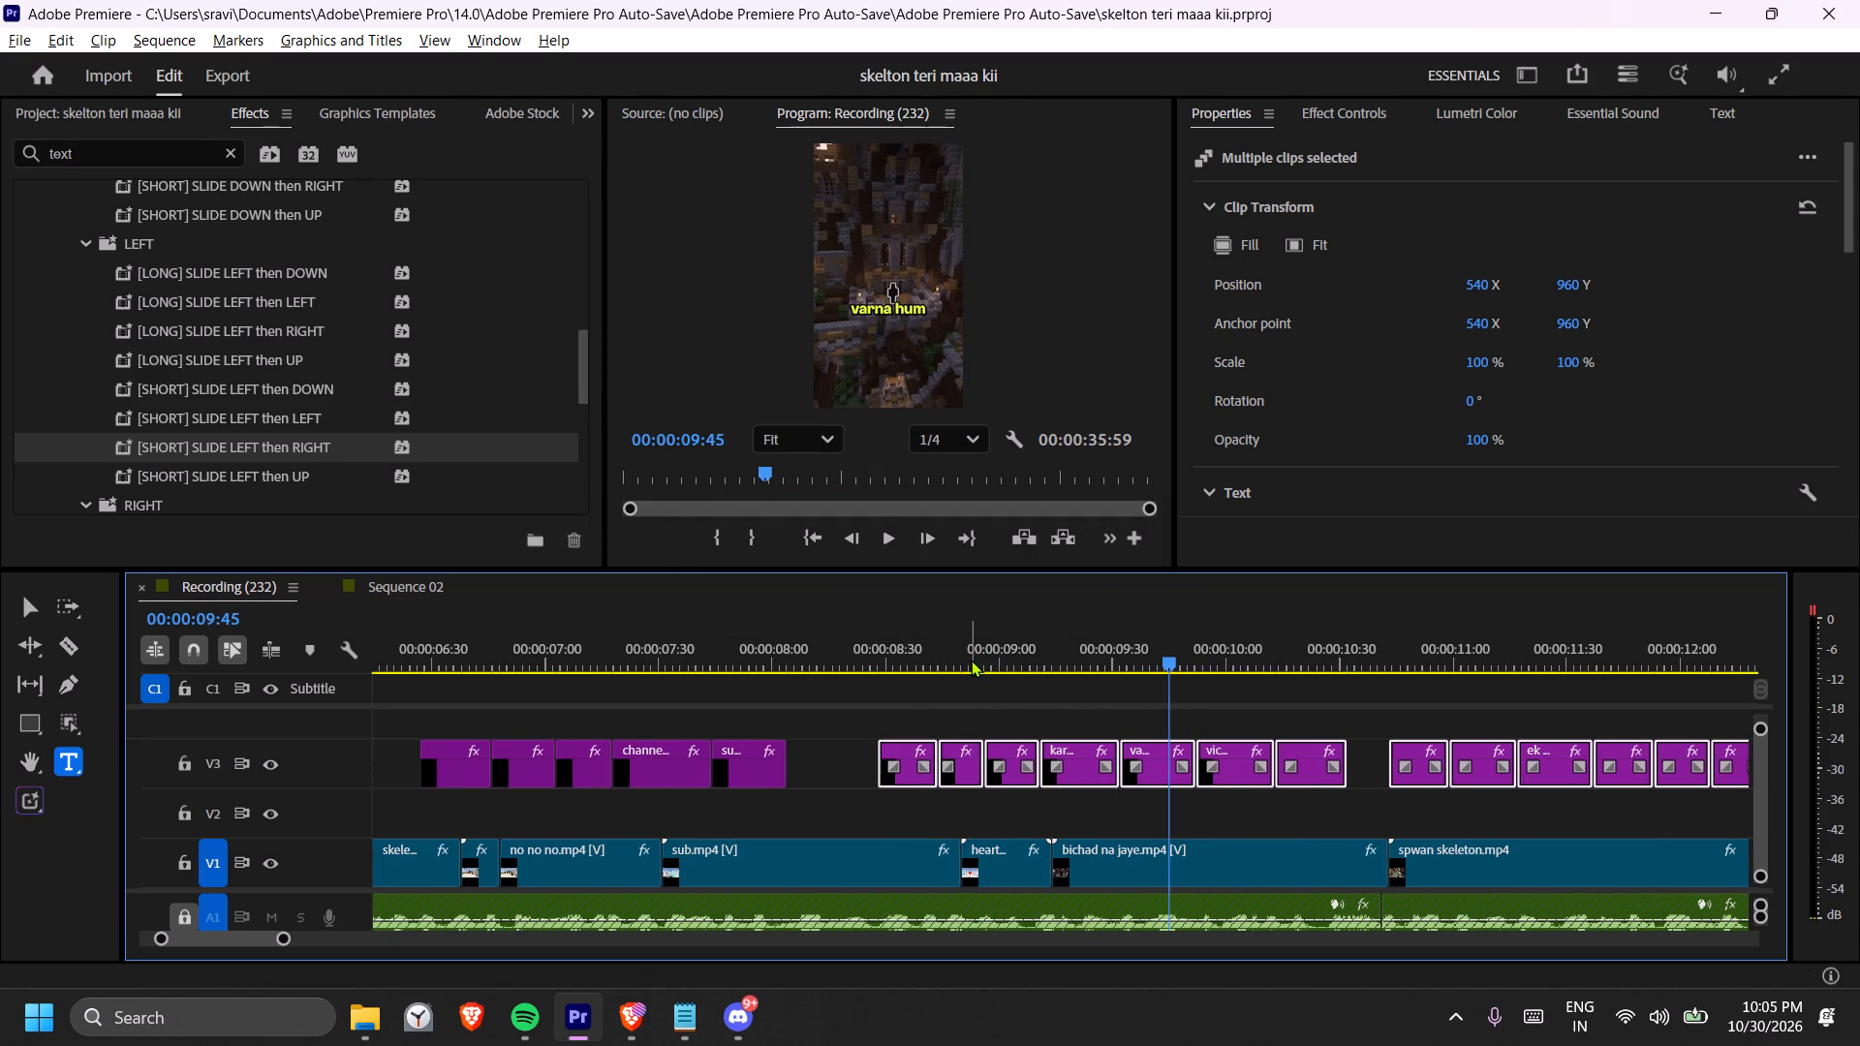
key(space)
key(space)
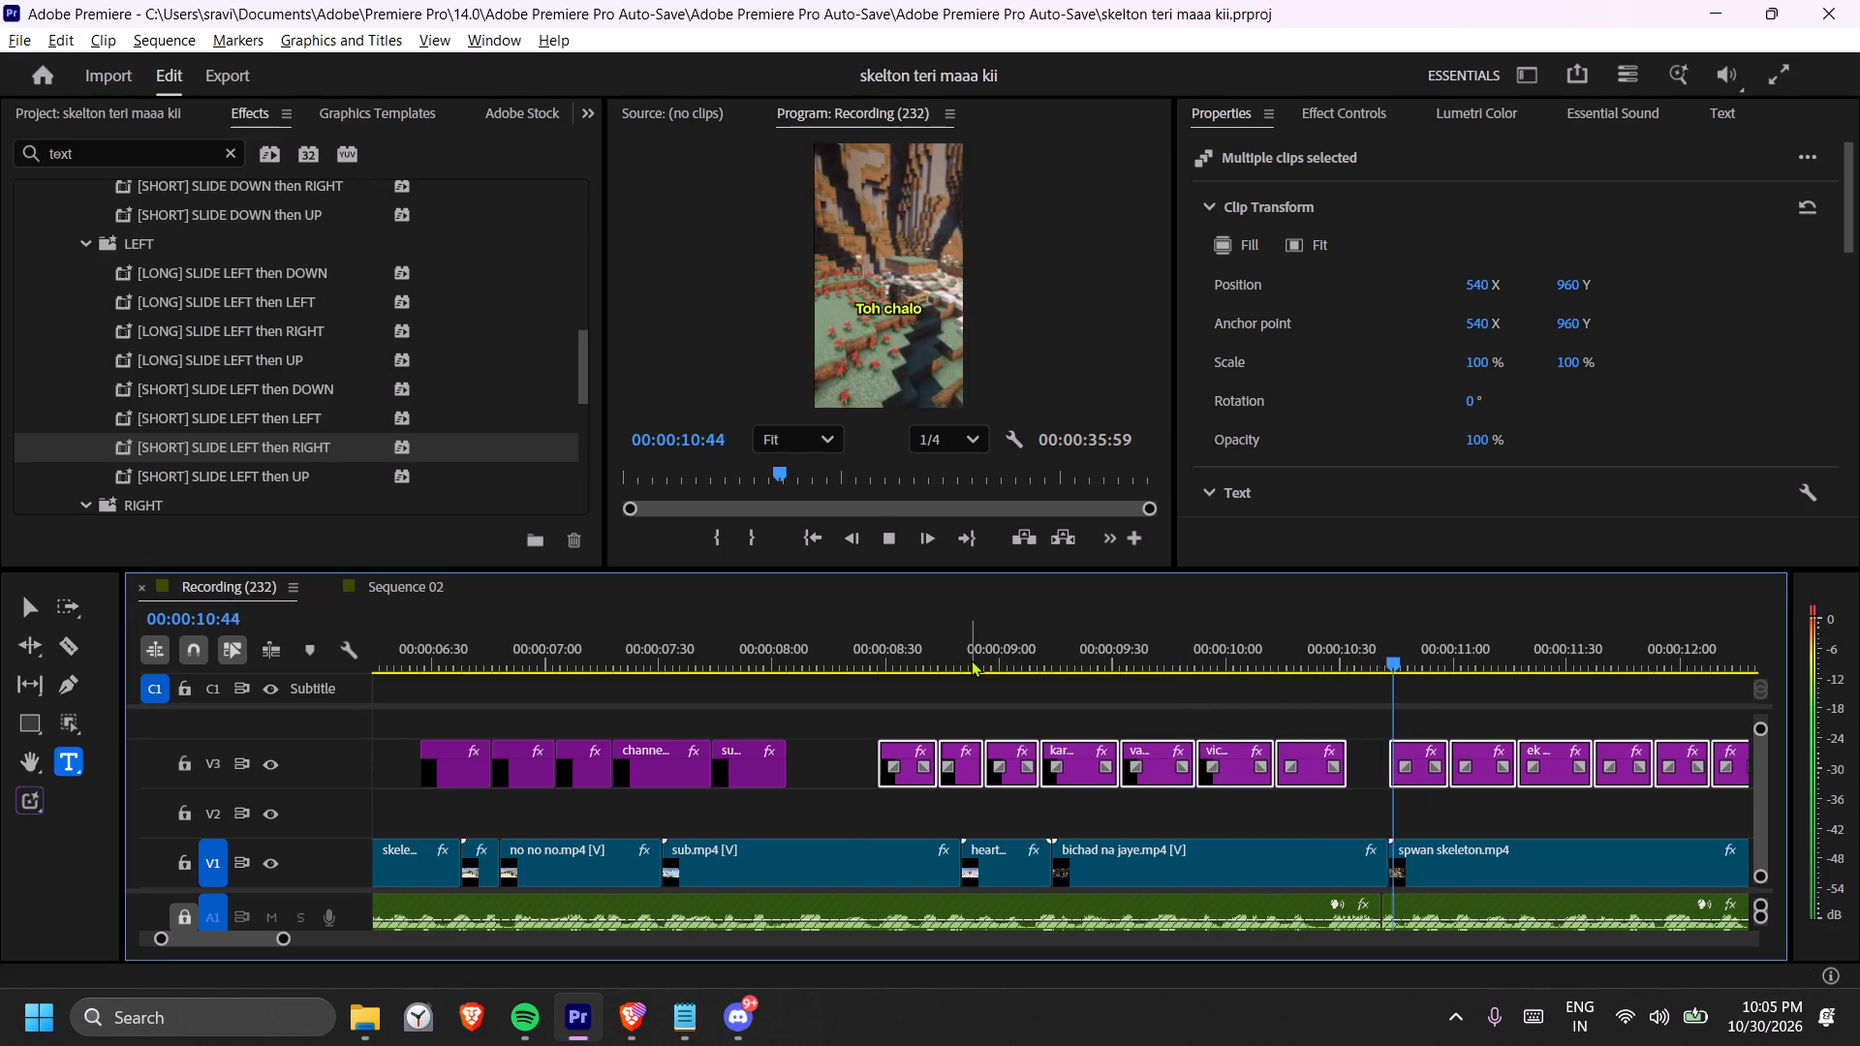
scroll(949, 810, down, 5)
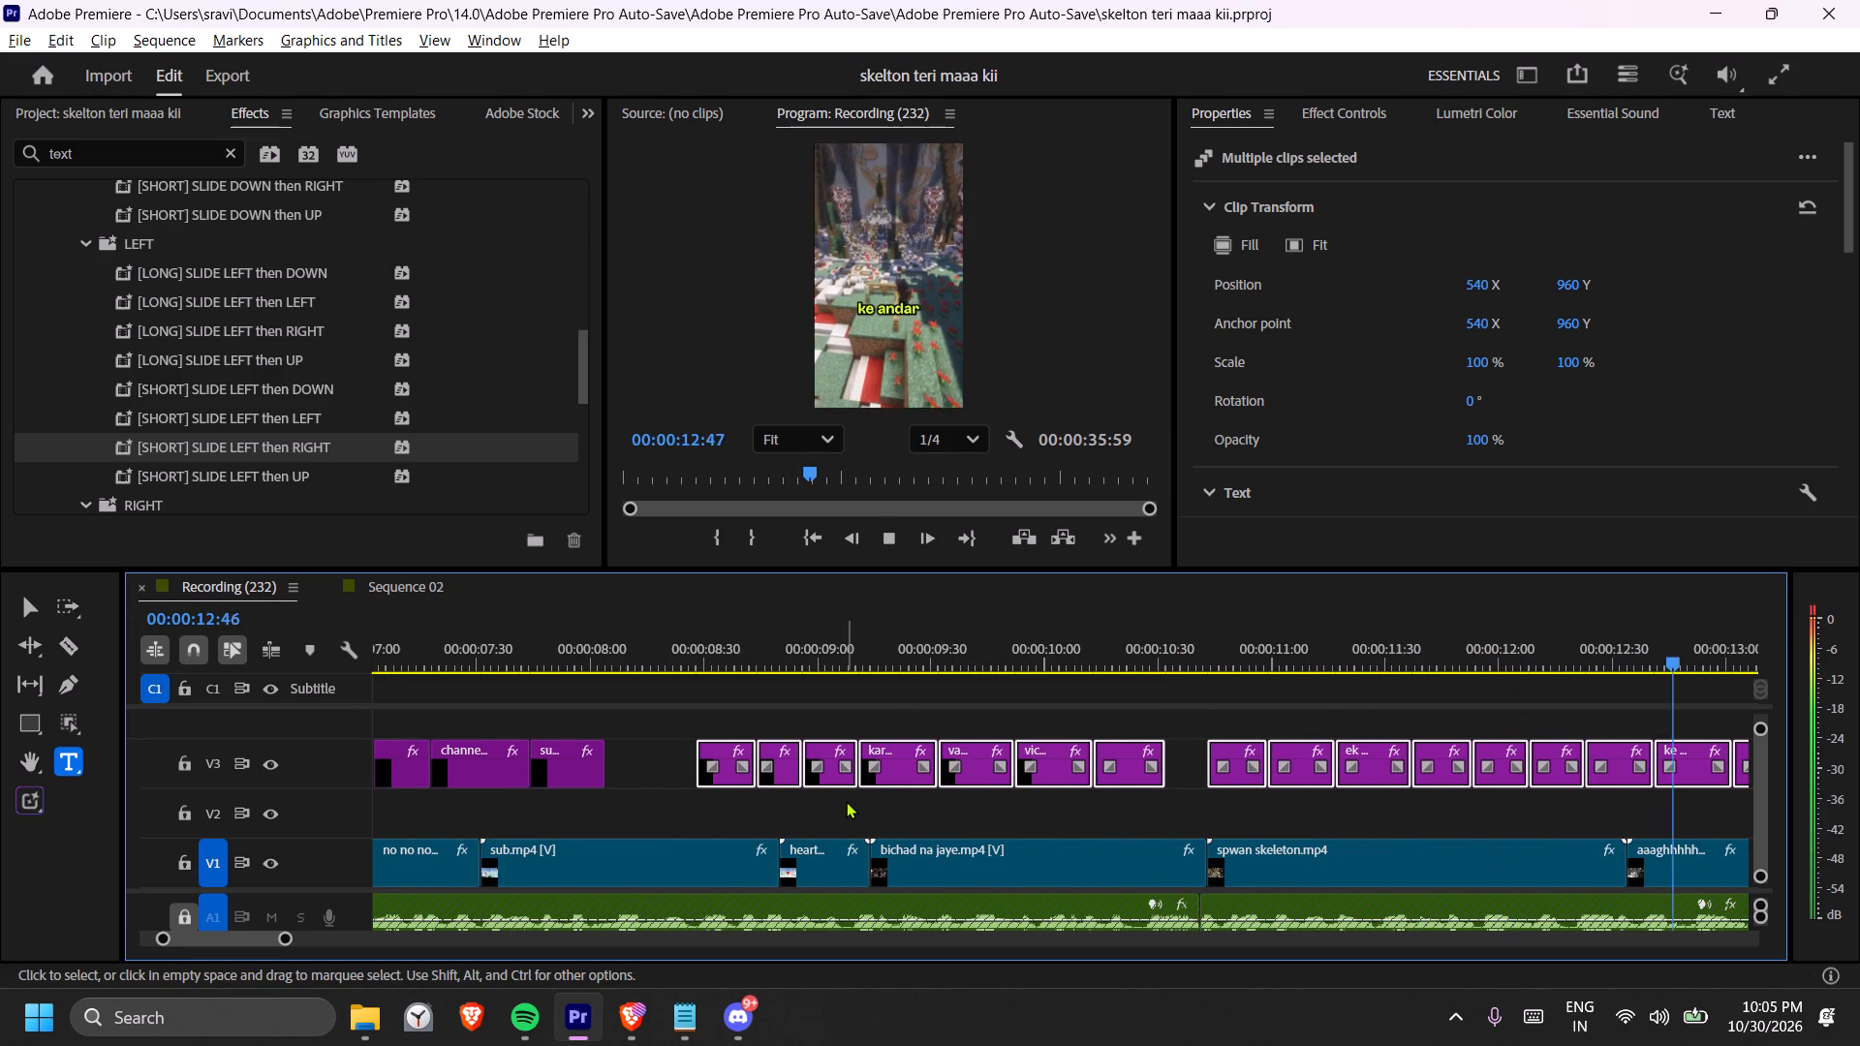
key(space)
key(ctrl+s)
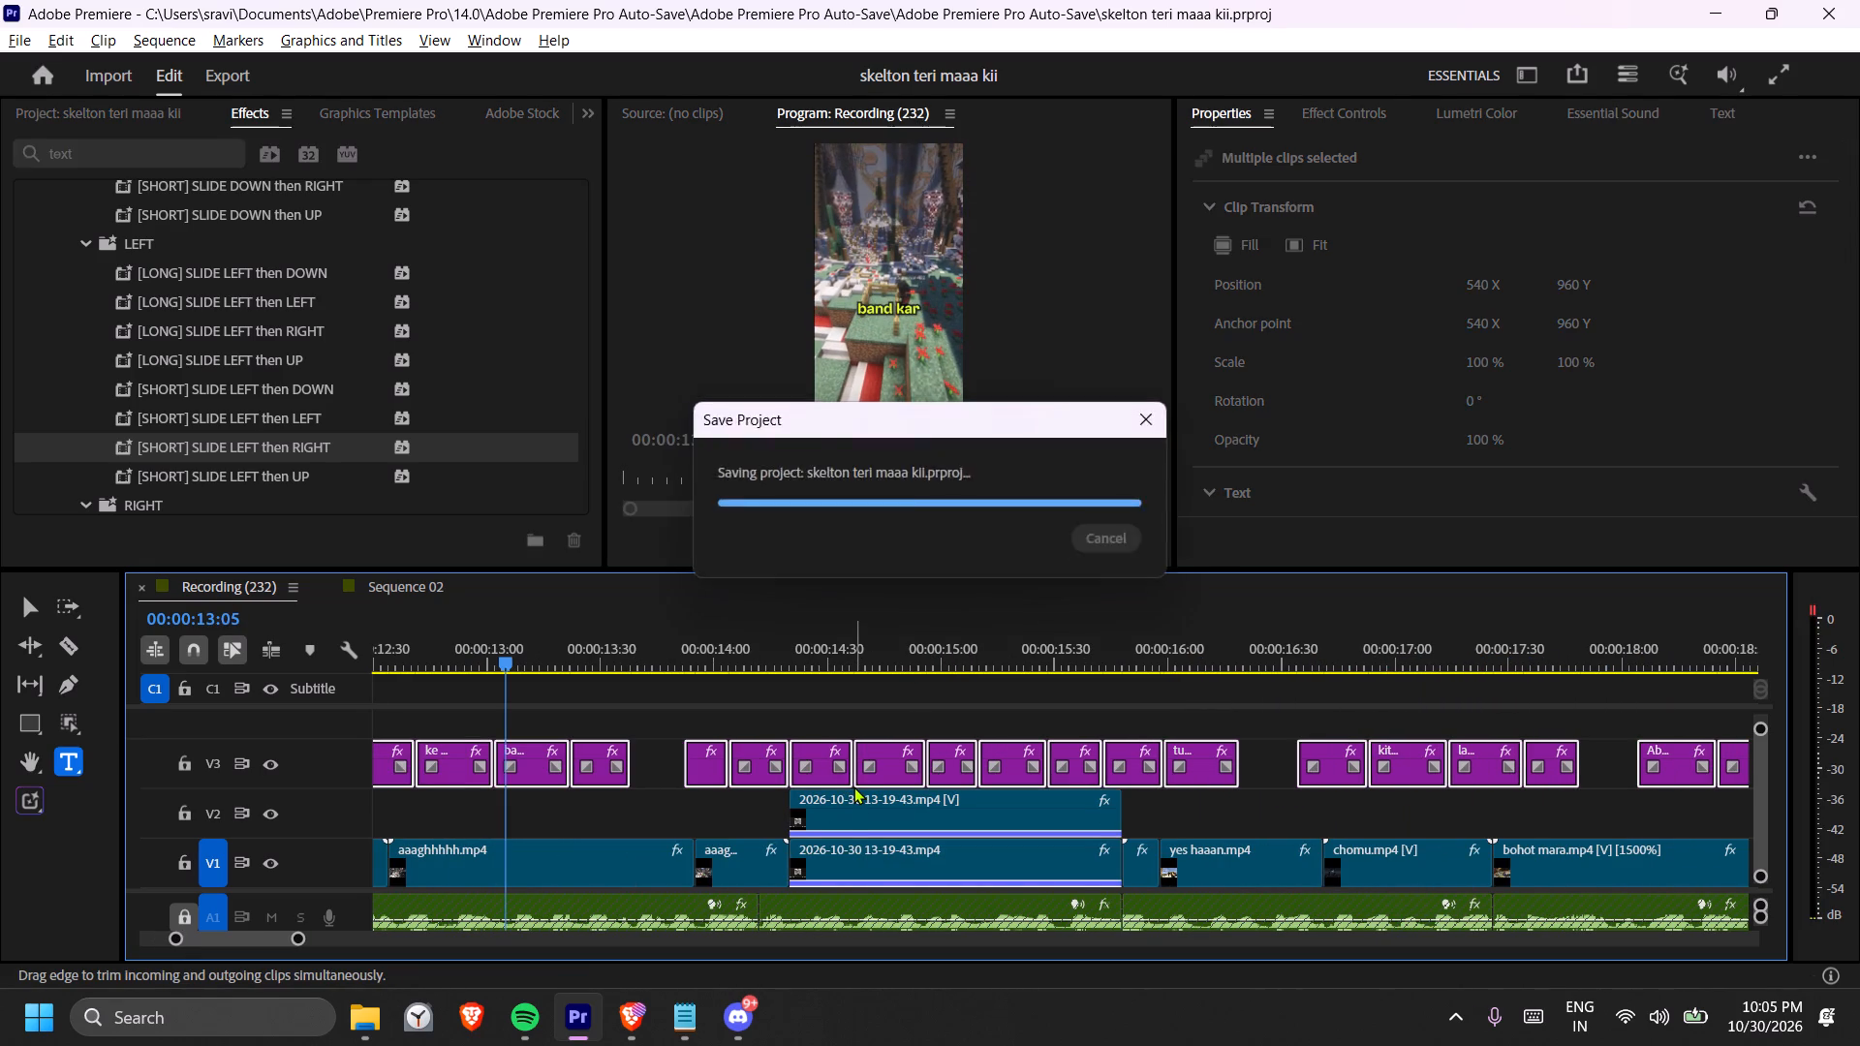
Play on past "band kar" and move all V3 captions from "Abb mai" onward later so that "Abb mai" starts at about 00:00:17:00.
key(space)
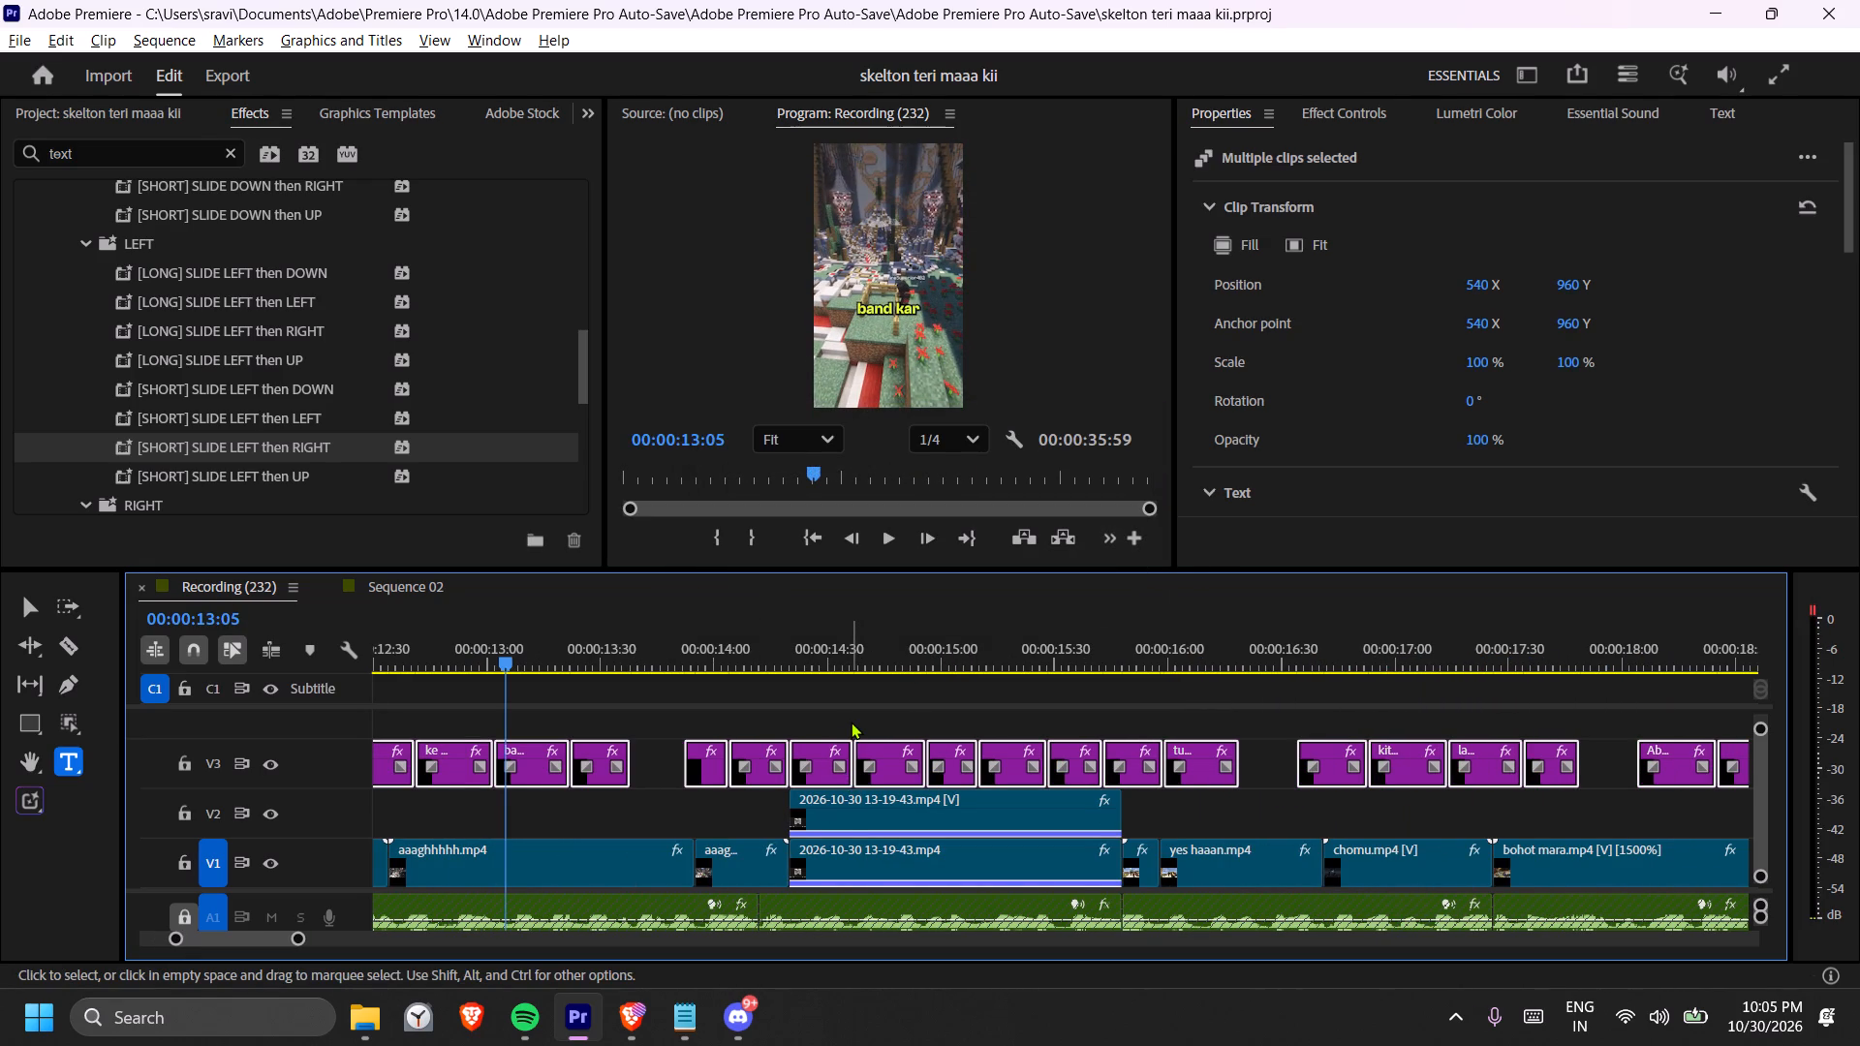
key(space)
key(space)
key(space)
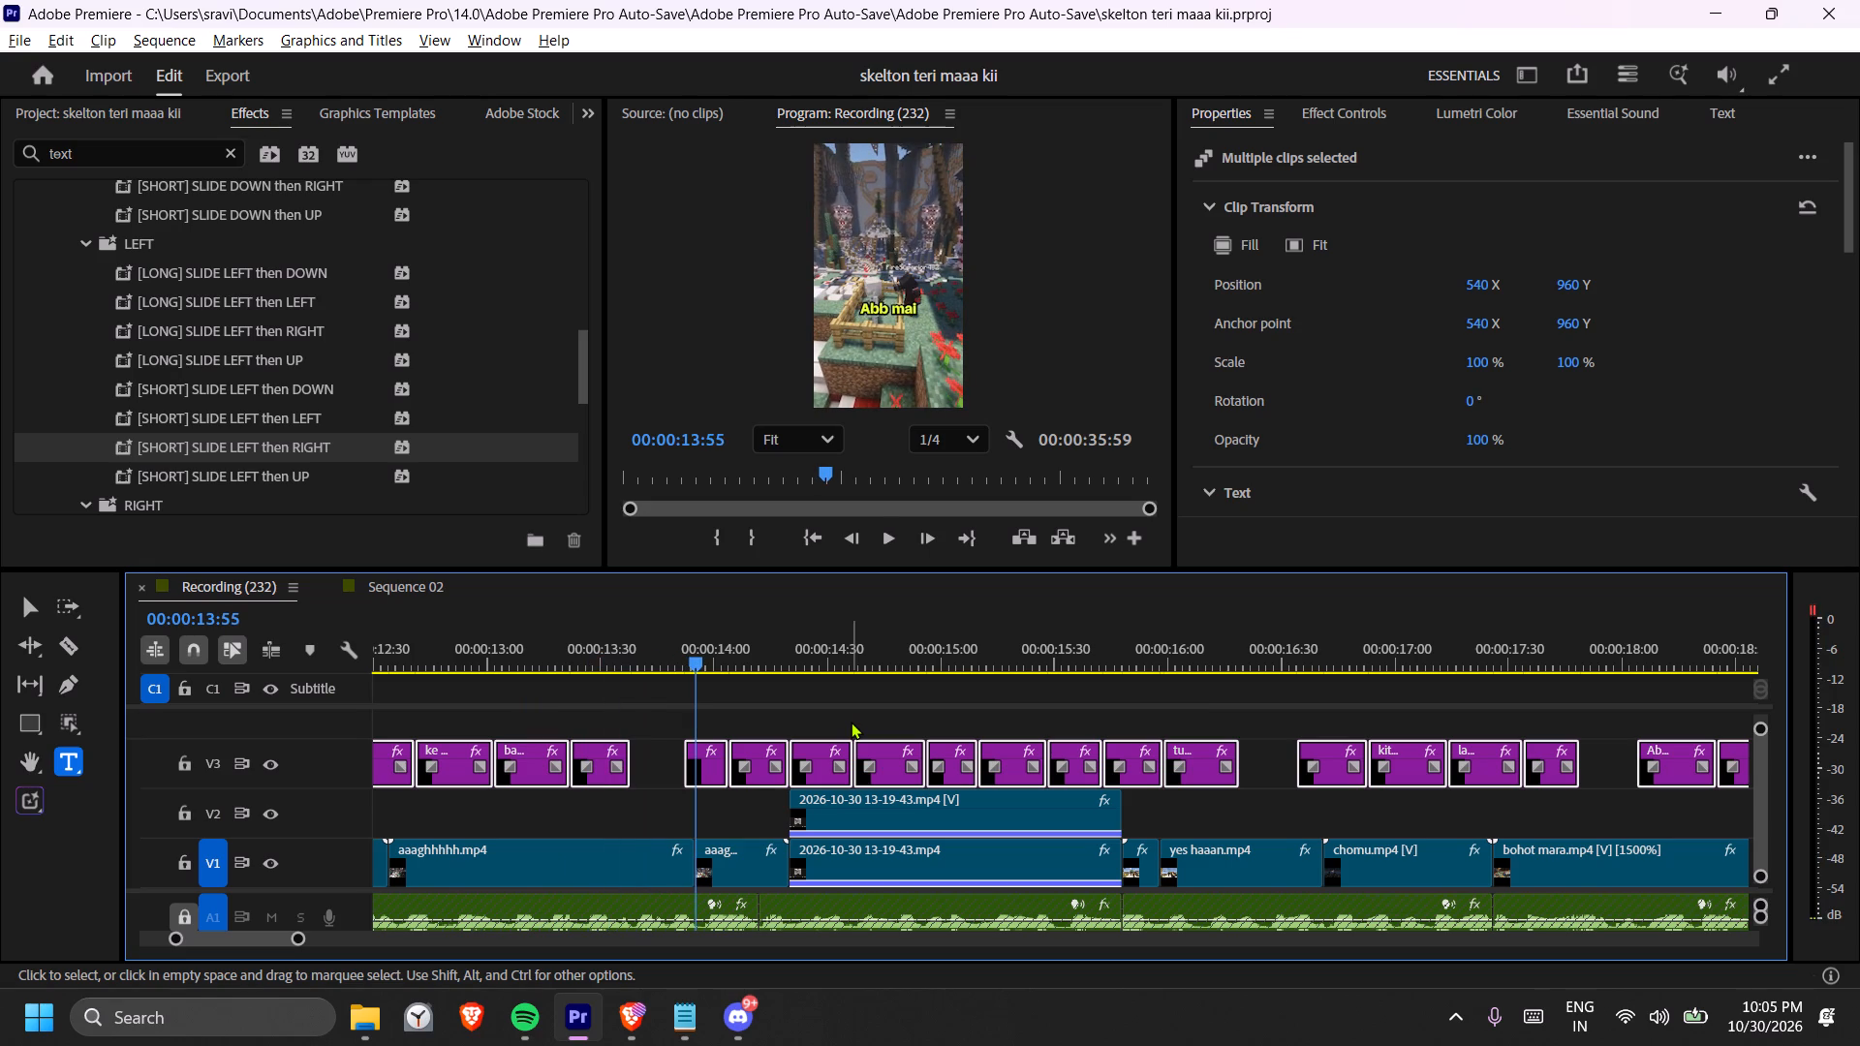
key(space)
key(space)
key(minus)
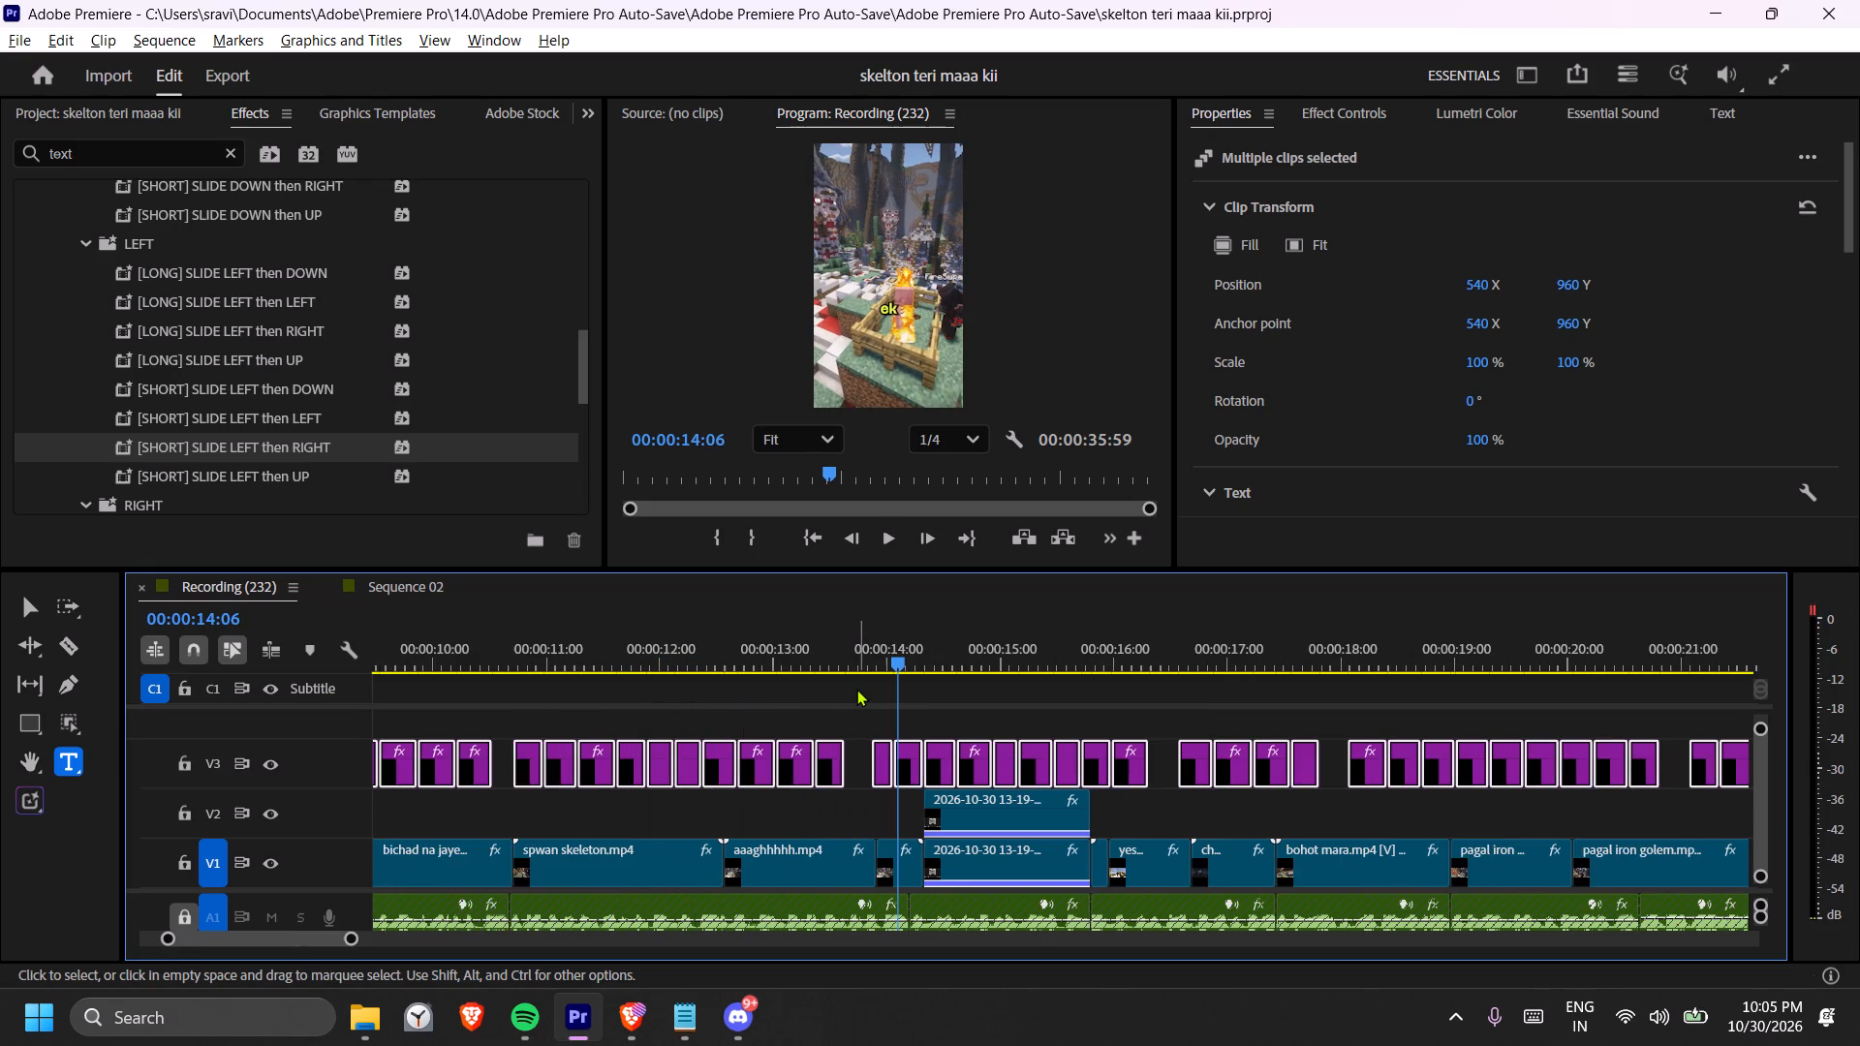
key(equal)
click(957, 712)
drag(997, 699, 1382, 777)
key(minus)
key(minus)
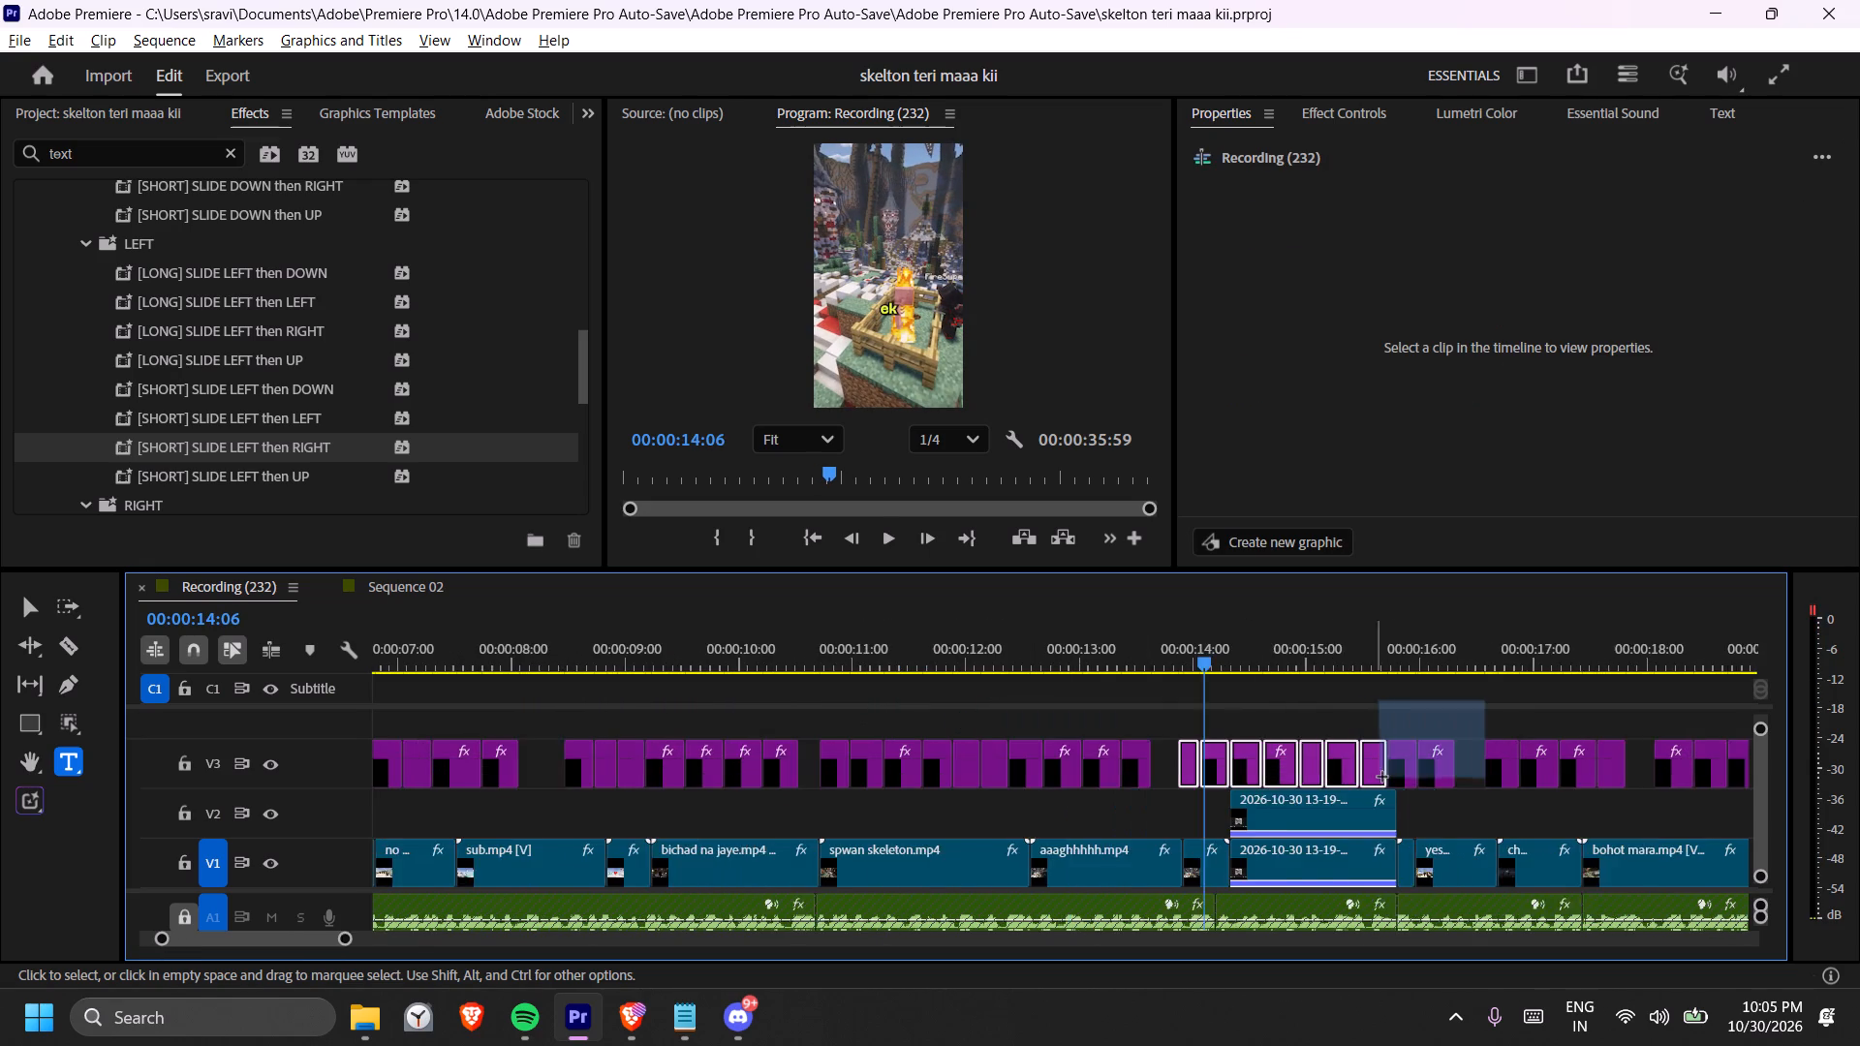
drag(1382, 777, 1543, 770)
key(minus)
drag(911, 752, 965, 752)
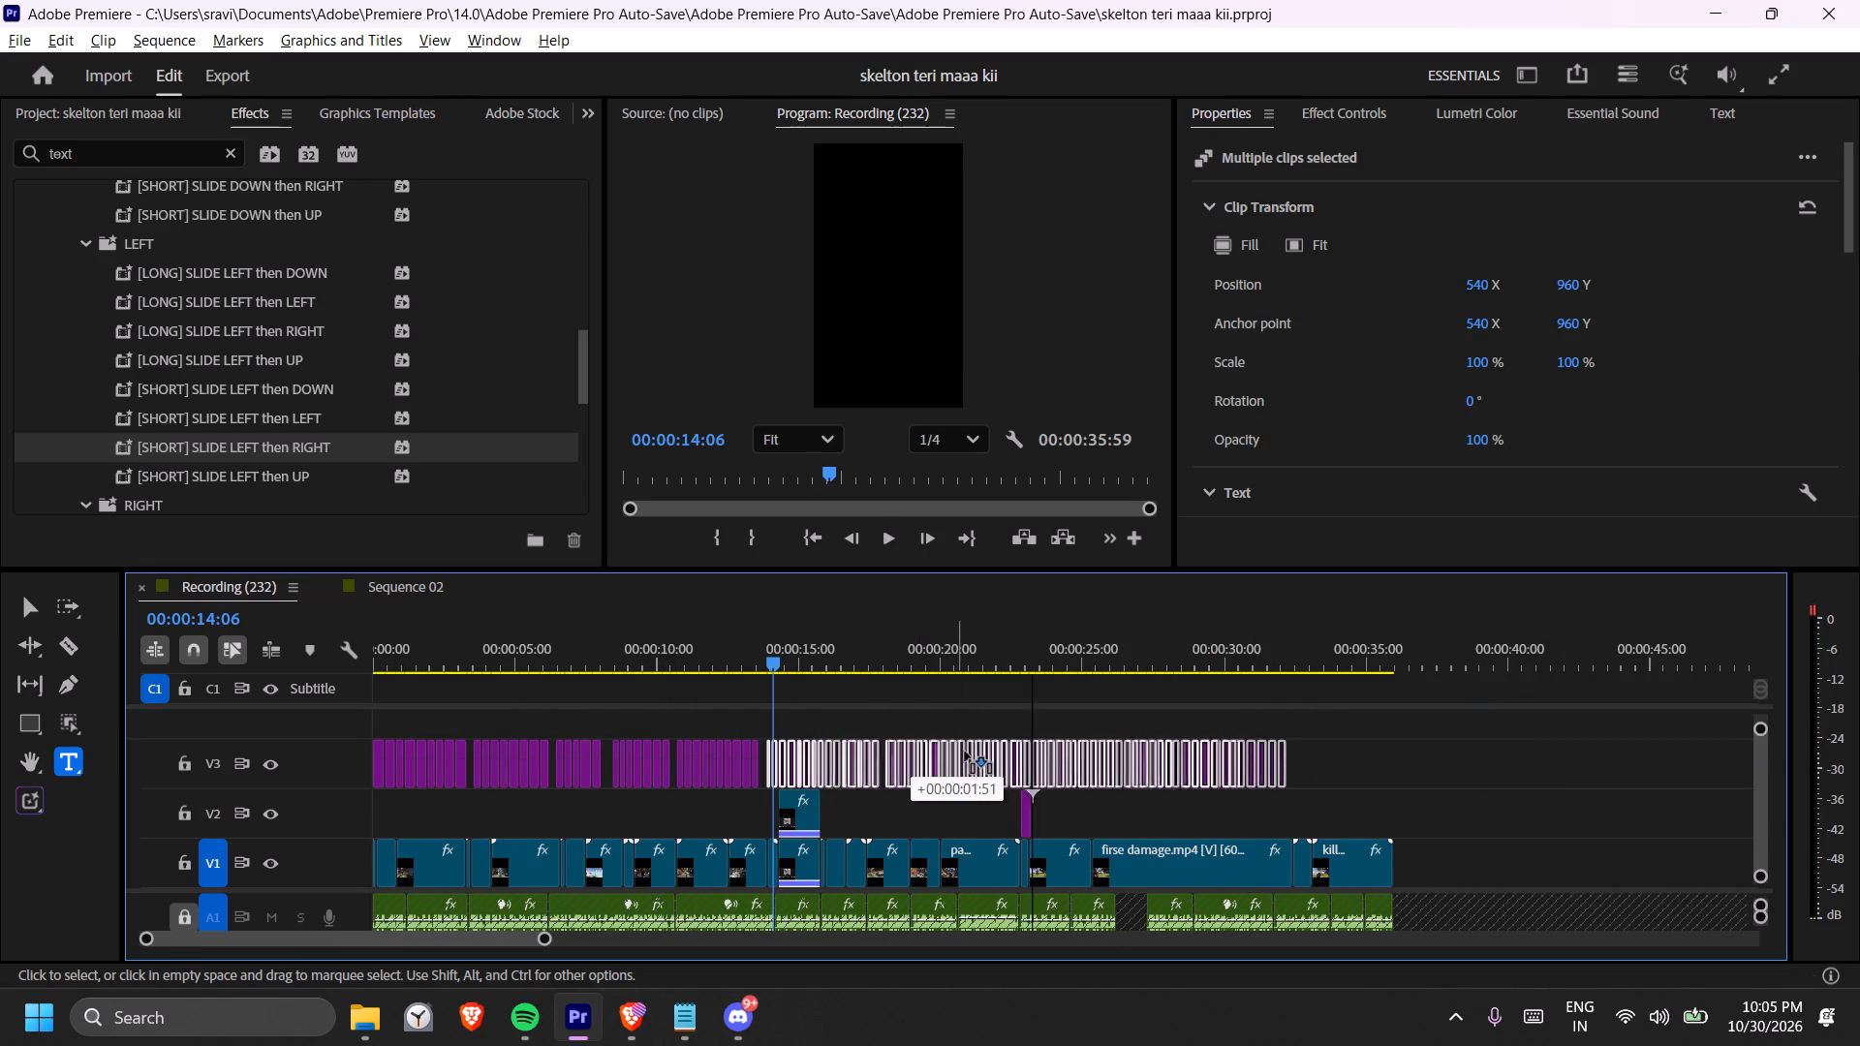
drag(965, 752, 999, 752)
Replay the section from about 00:00:12:18 to "ke andar" in short bursts to compare the captions with the audio.
key(equal)
key(equal)
key(equal)
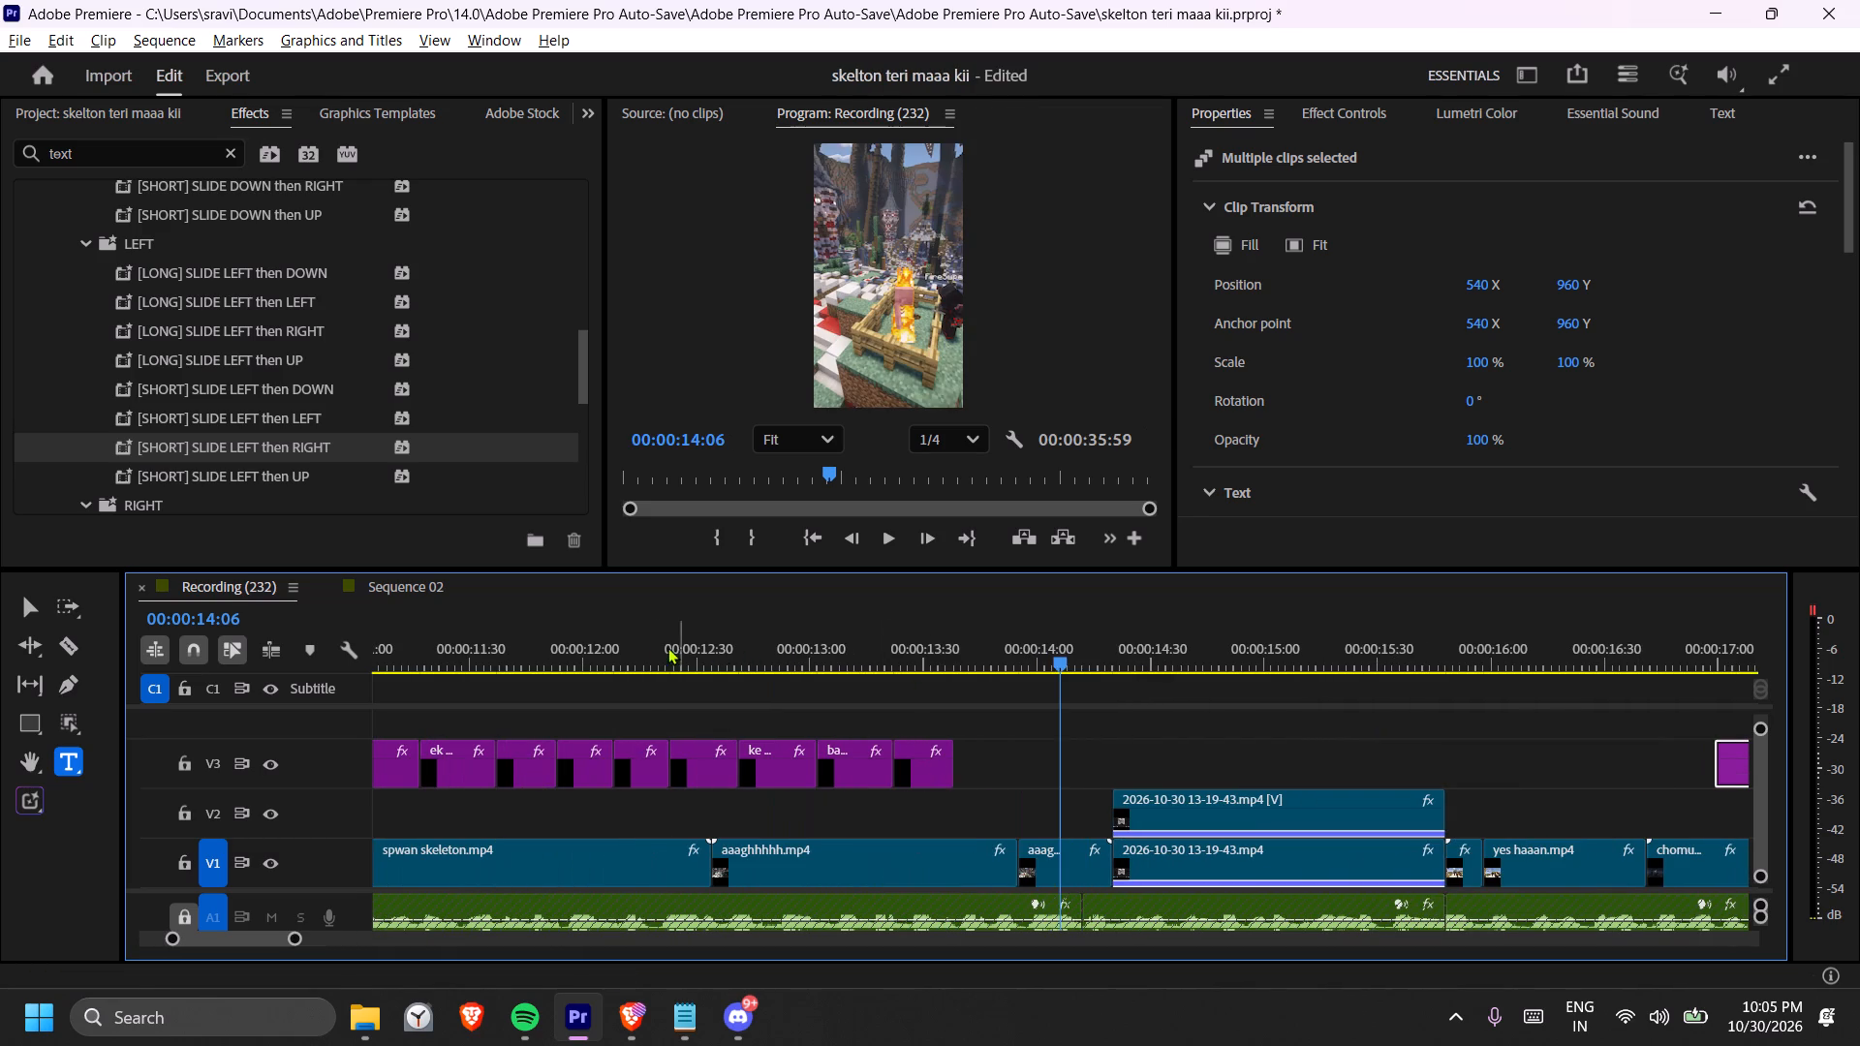
click(655, 647)
key(space)
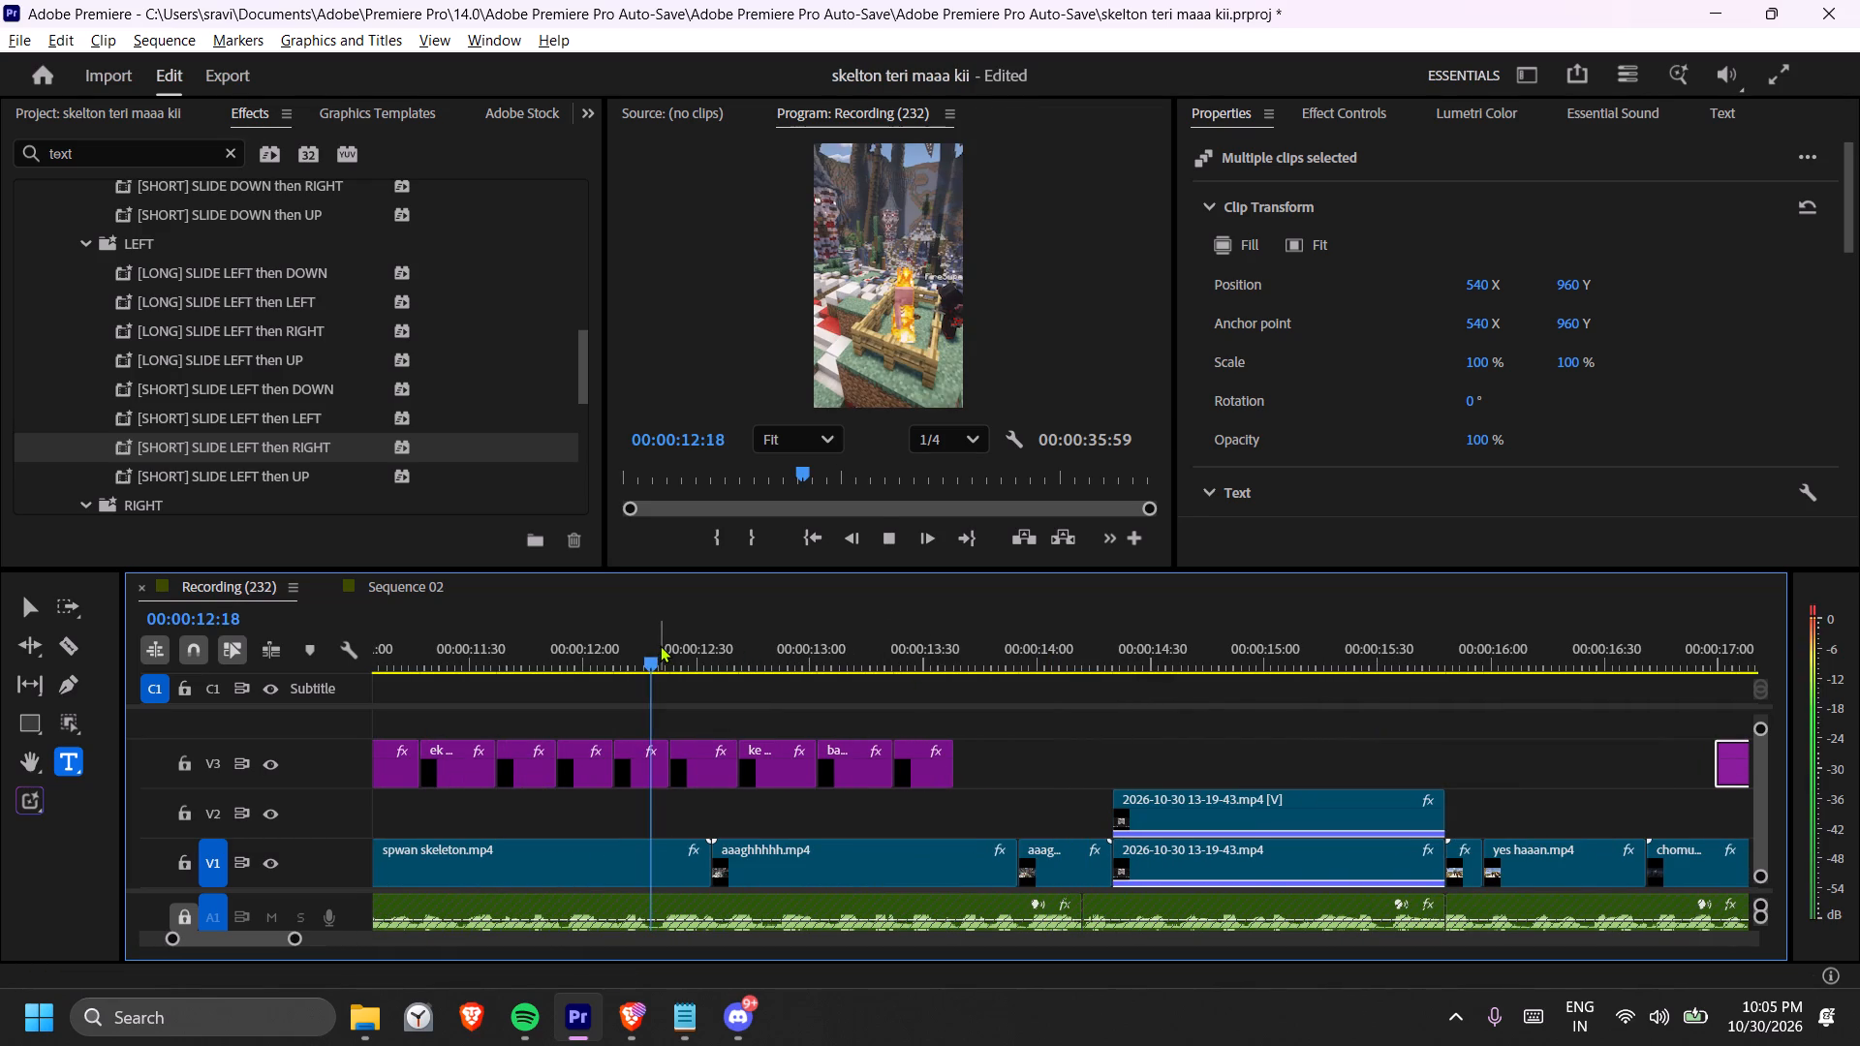
key(space)
key(space)
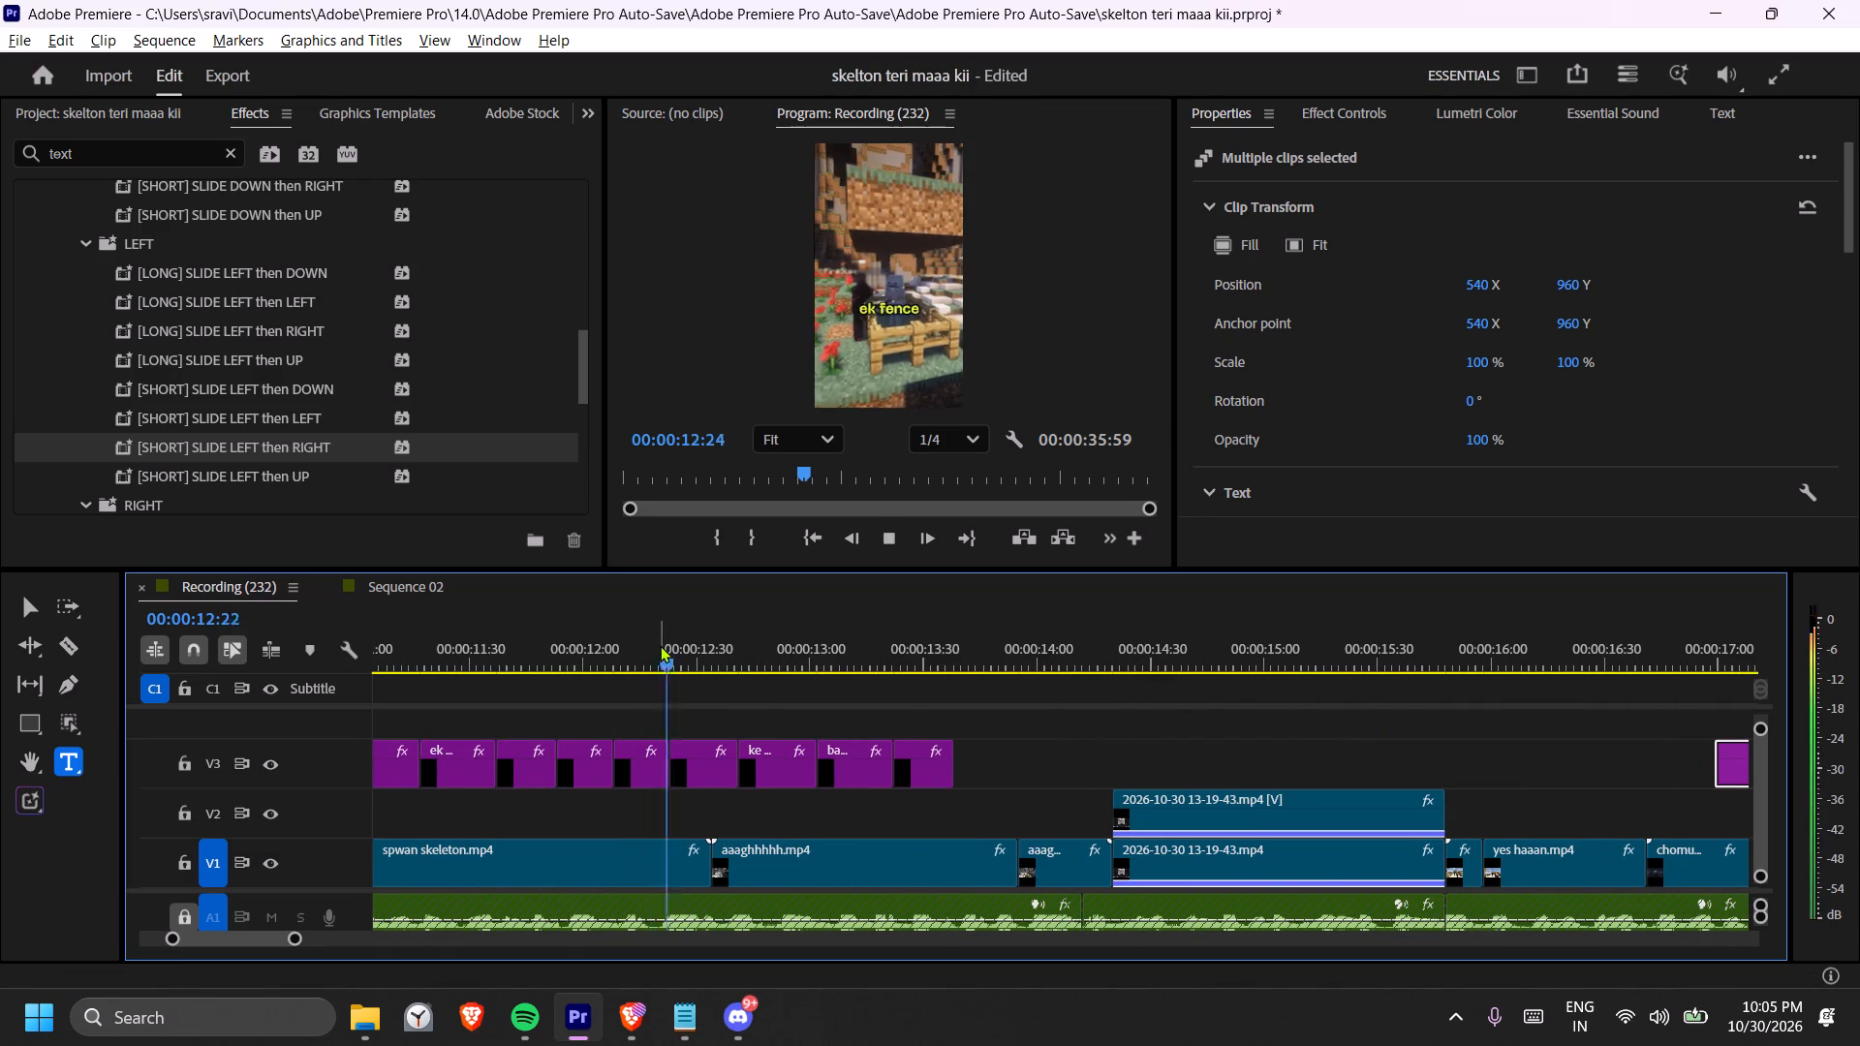
key(space)
key(space)
key(space)
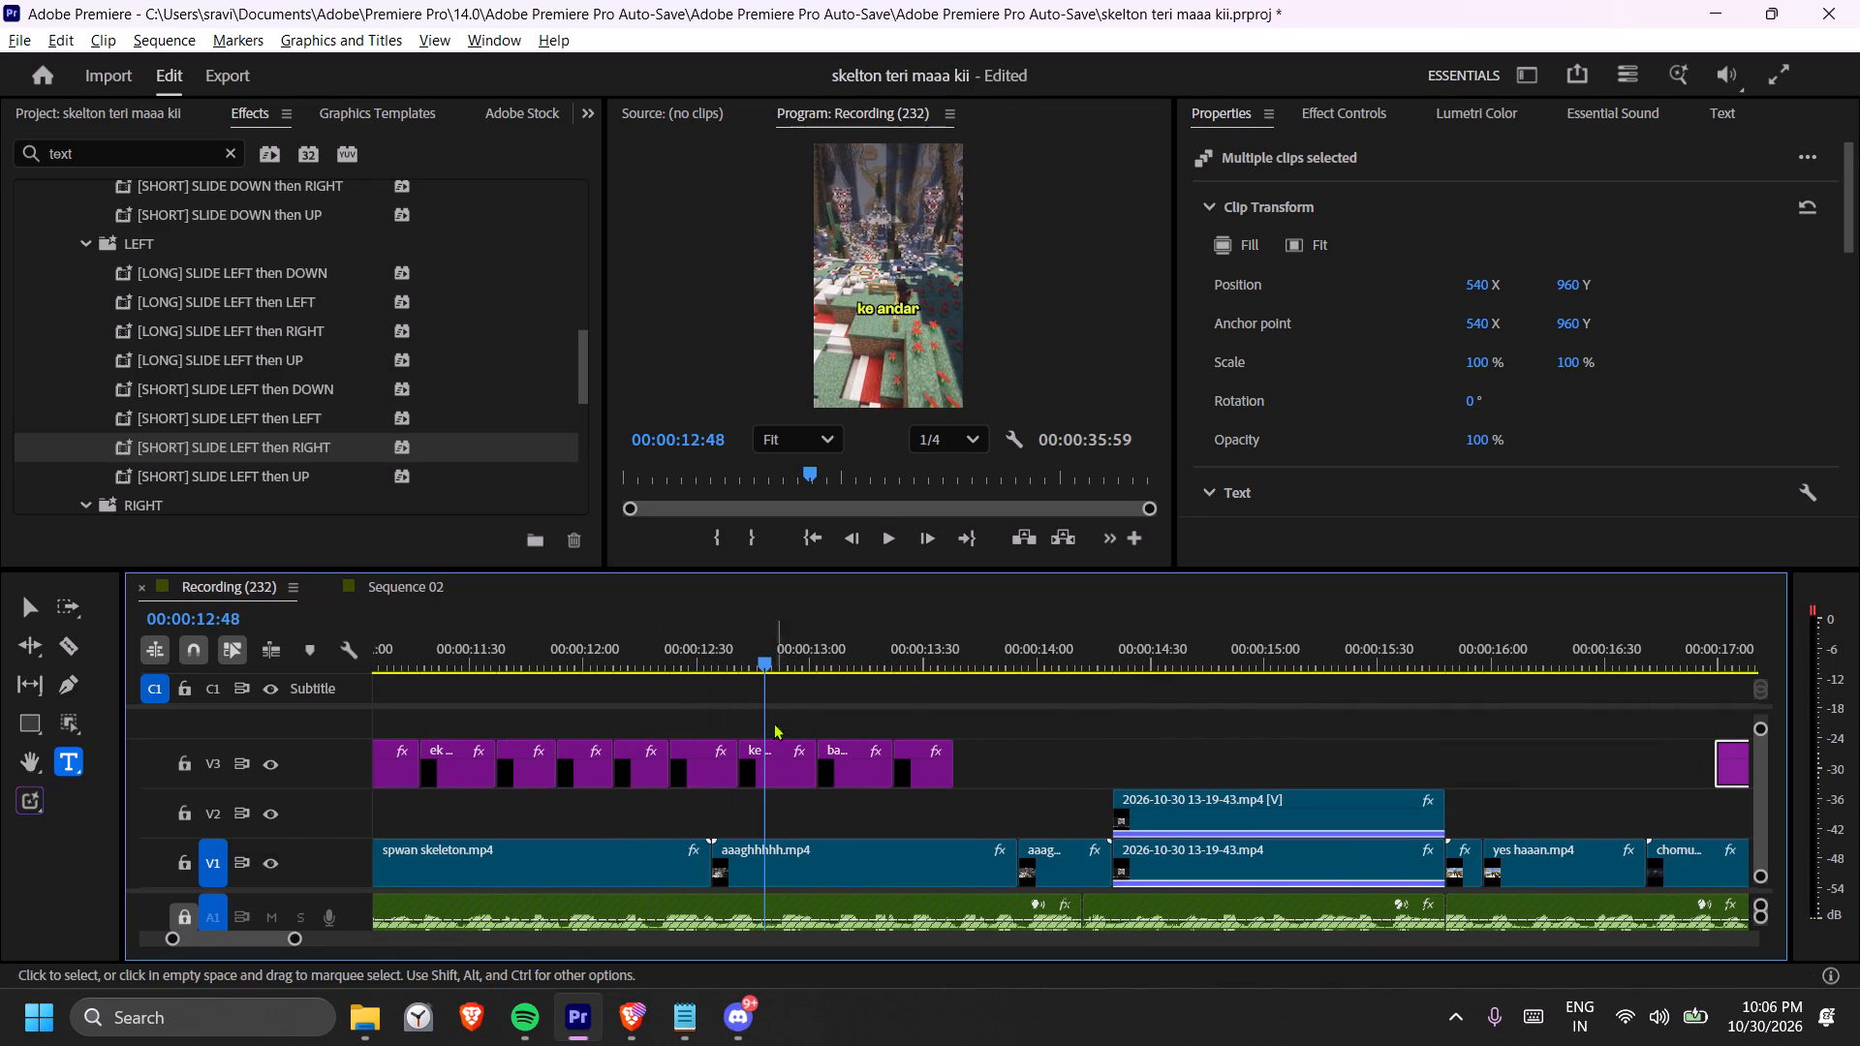
Move the four V3 captions starting with "ek fence" later together so that "ek fence" starts at about 00:00:14:03.
drag(688, 710, 948, 773)
drag(705, 749, 1094, 749)
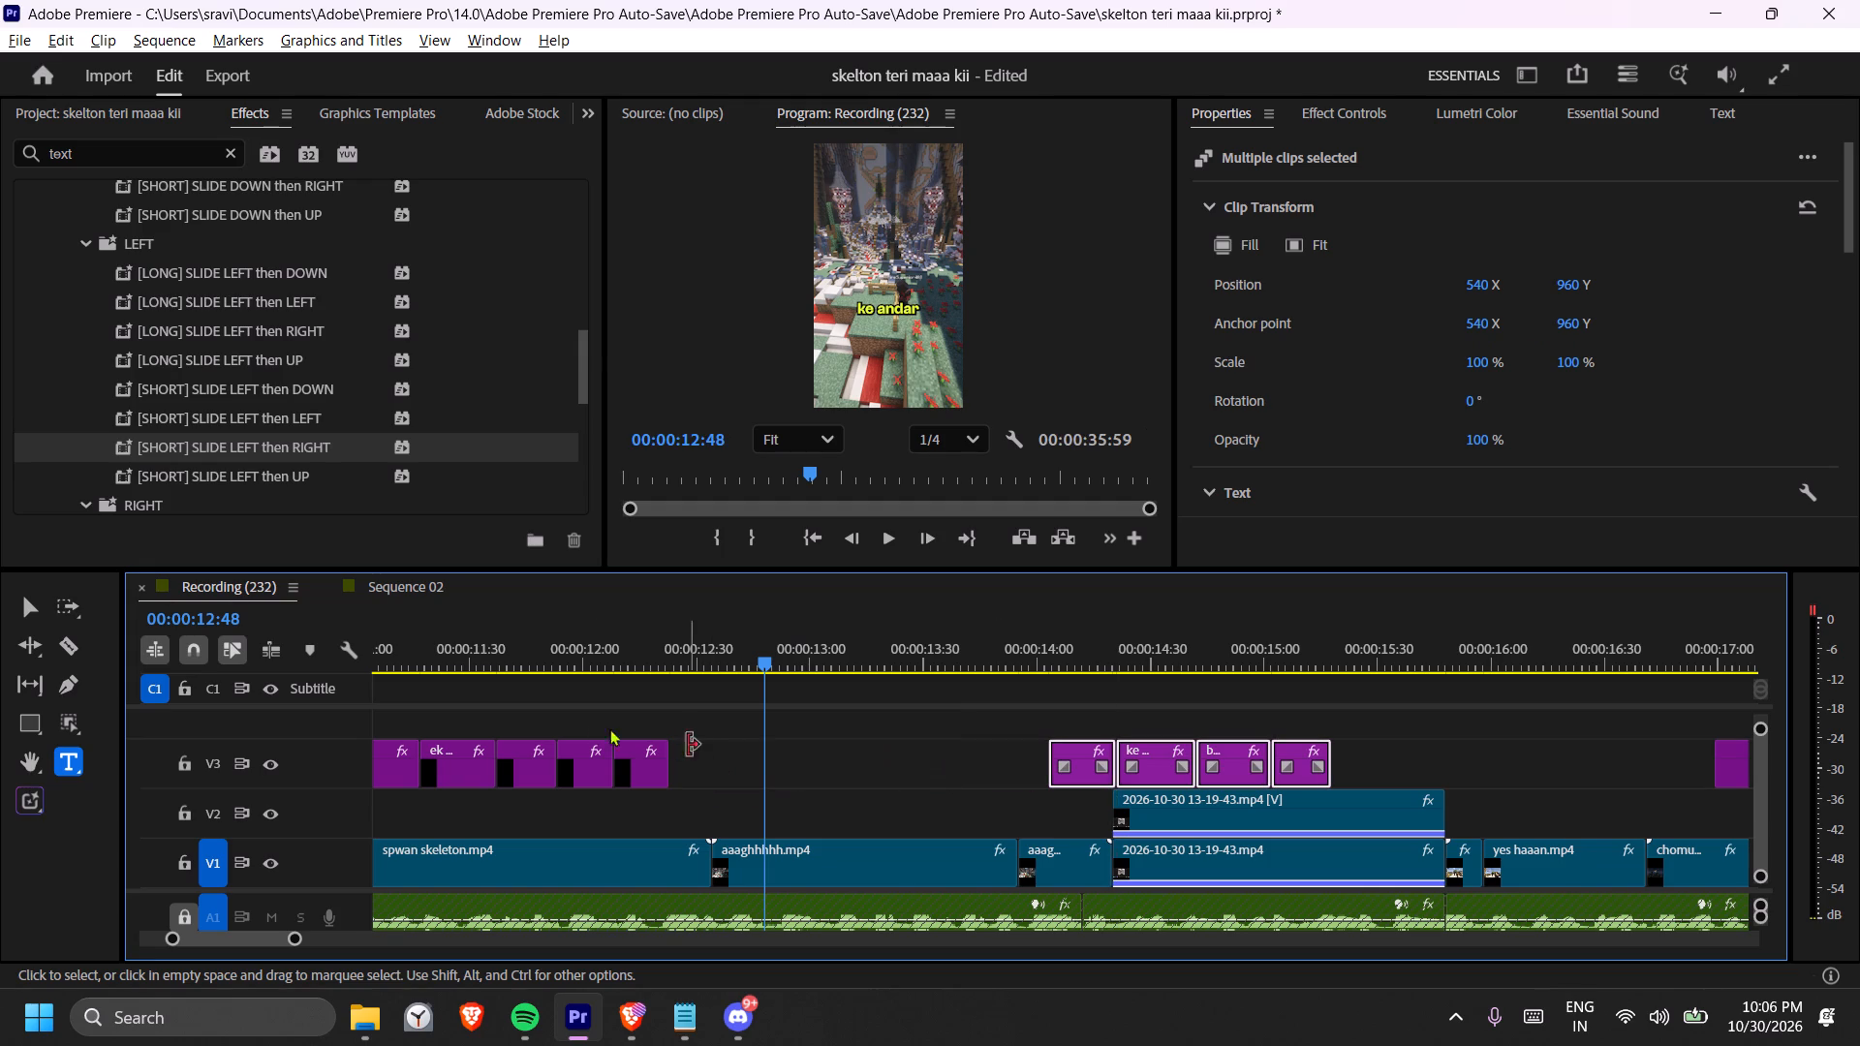
Replay the captions from "ek skeleton" through "karte hai" in short bursts to compare their timing with the audio.
click(510, 643)
key(space)
key(space)
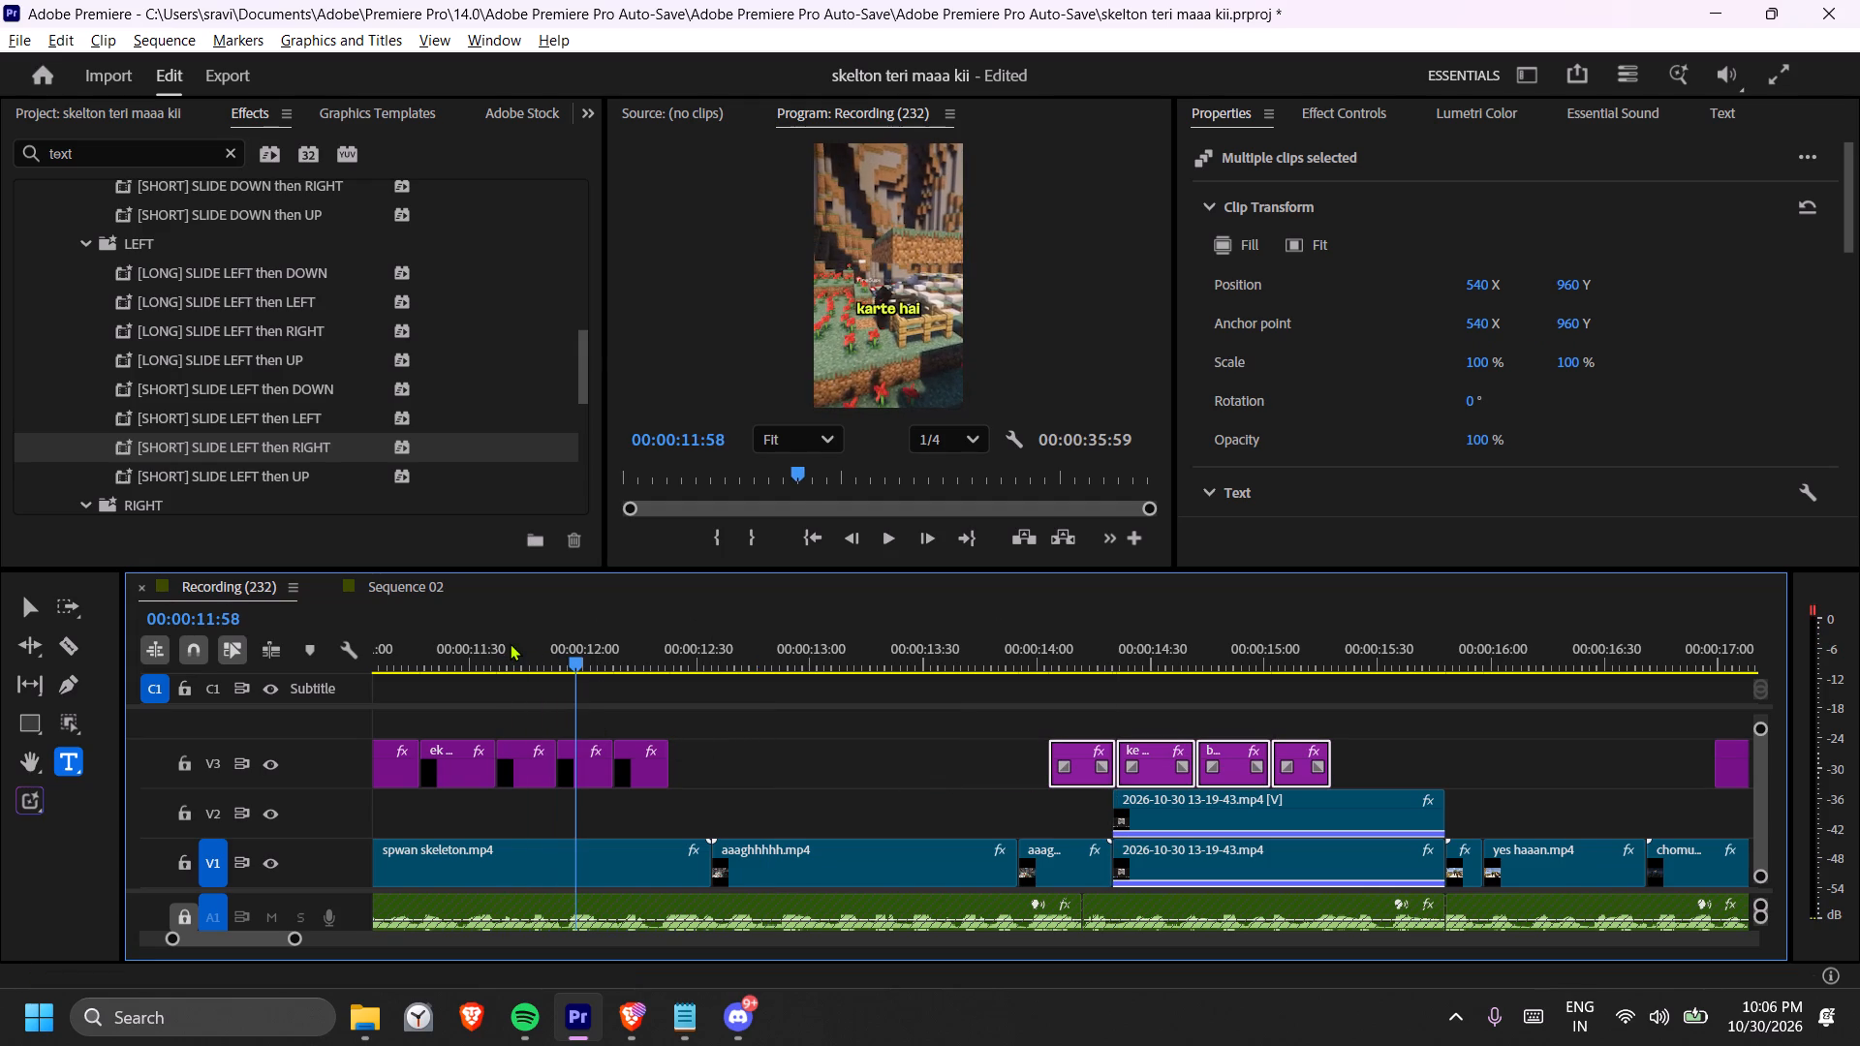
click(497, 646)
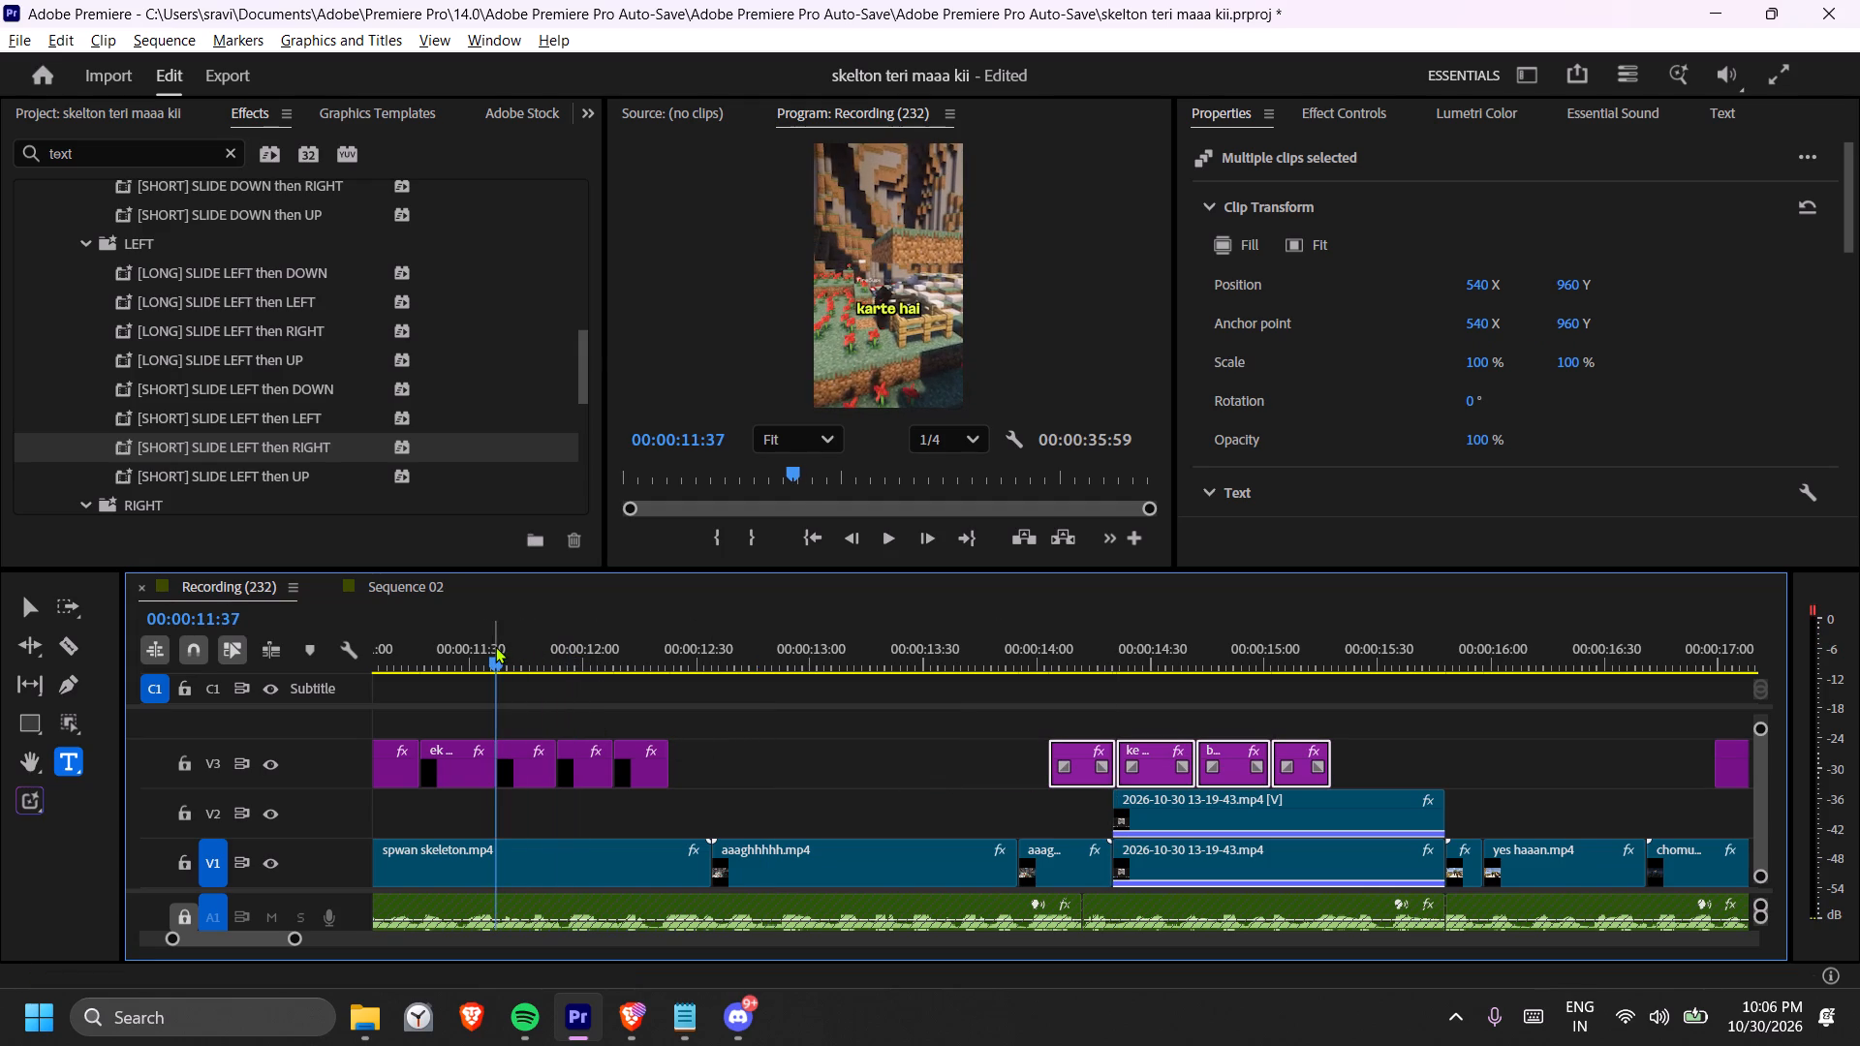
click(457, 652)
key(space)
scroll(708, 696, up, 6)
key(space)
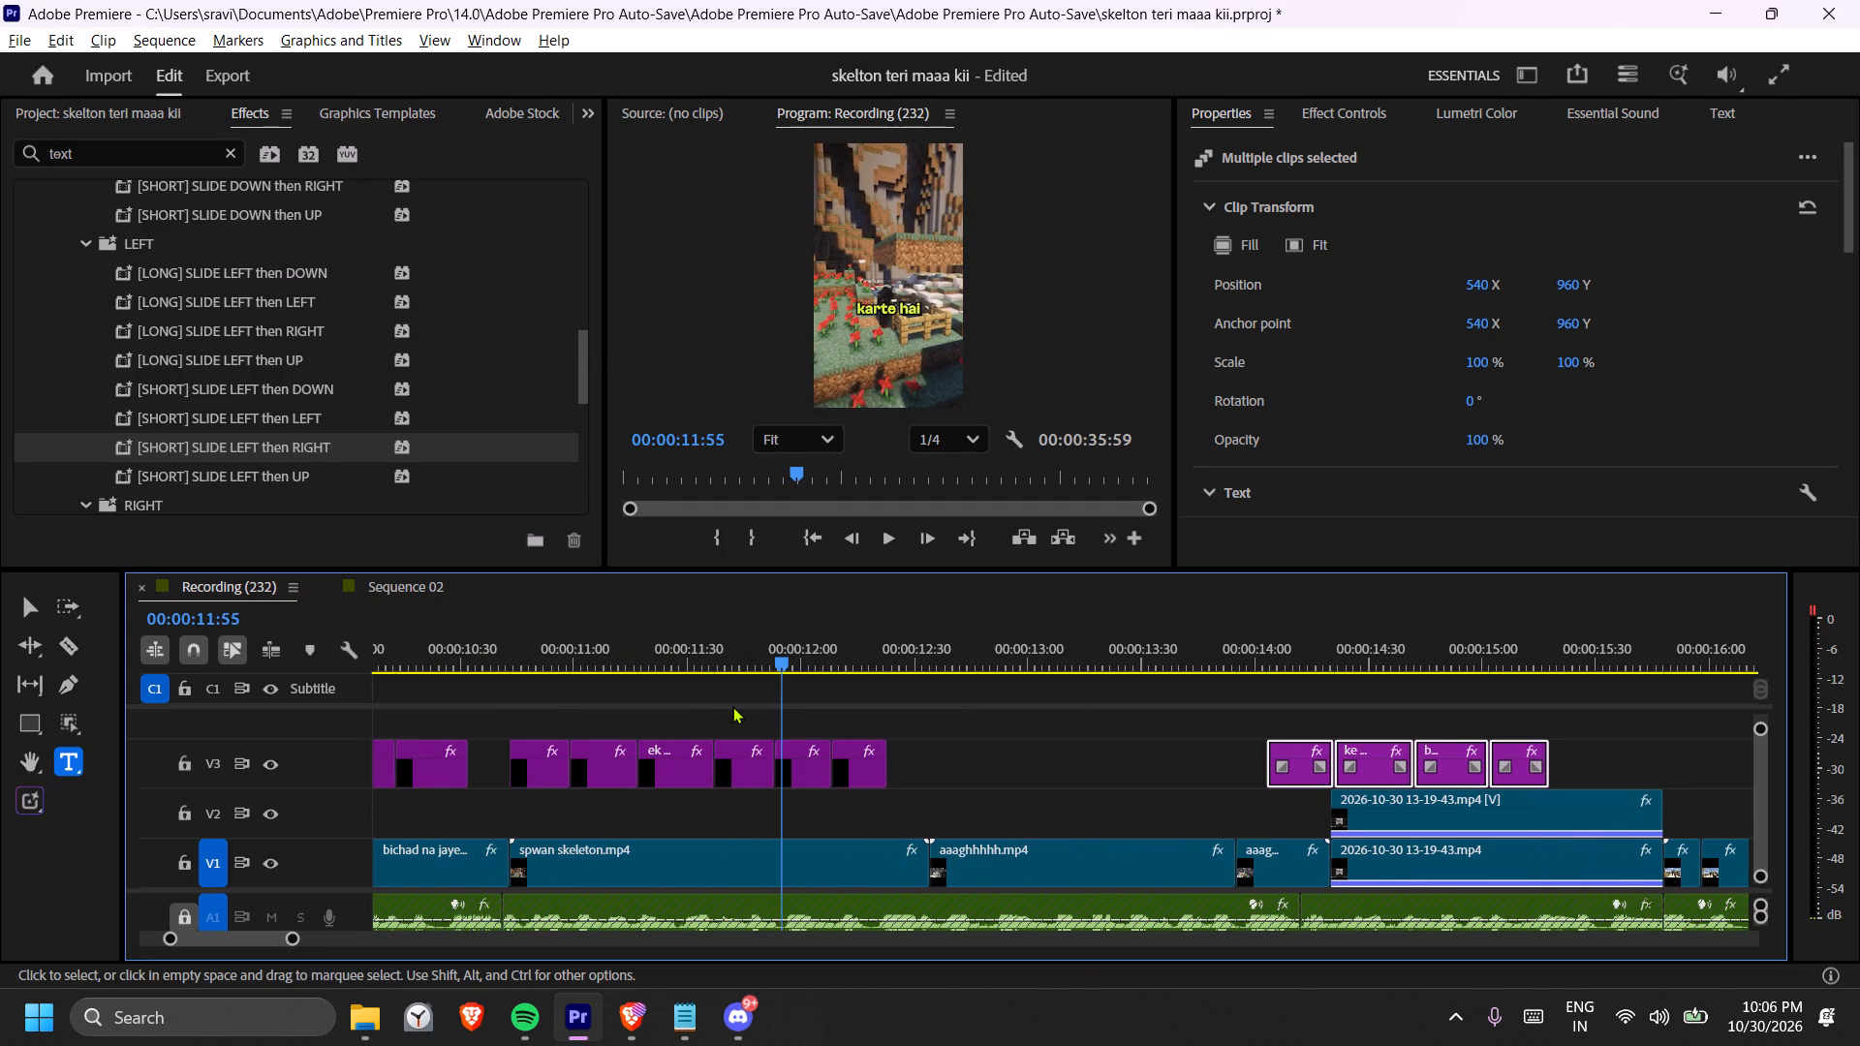
click(578, 632)
key(space)
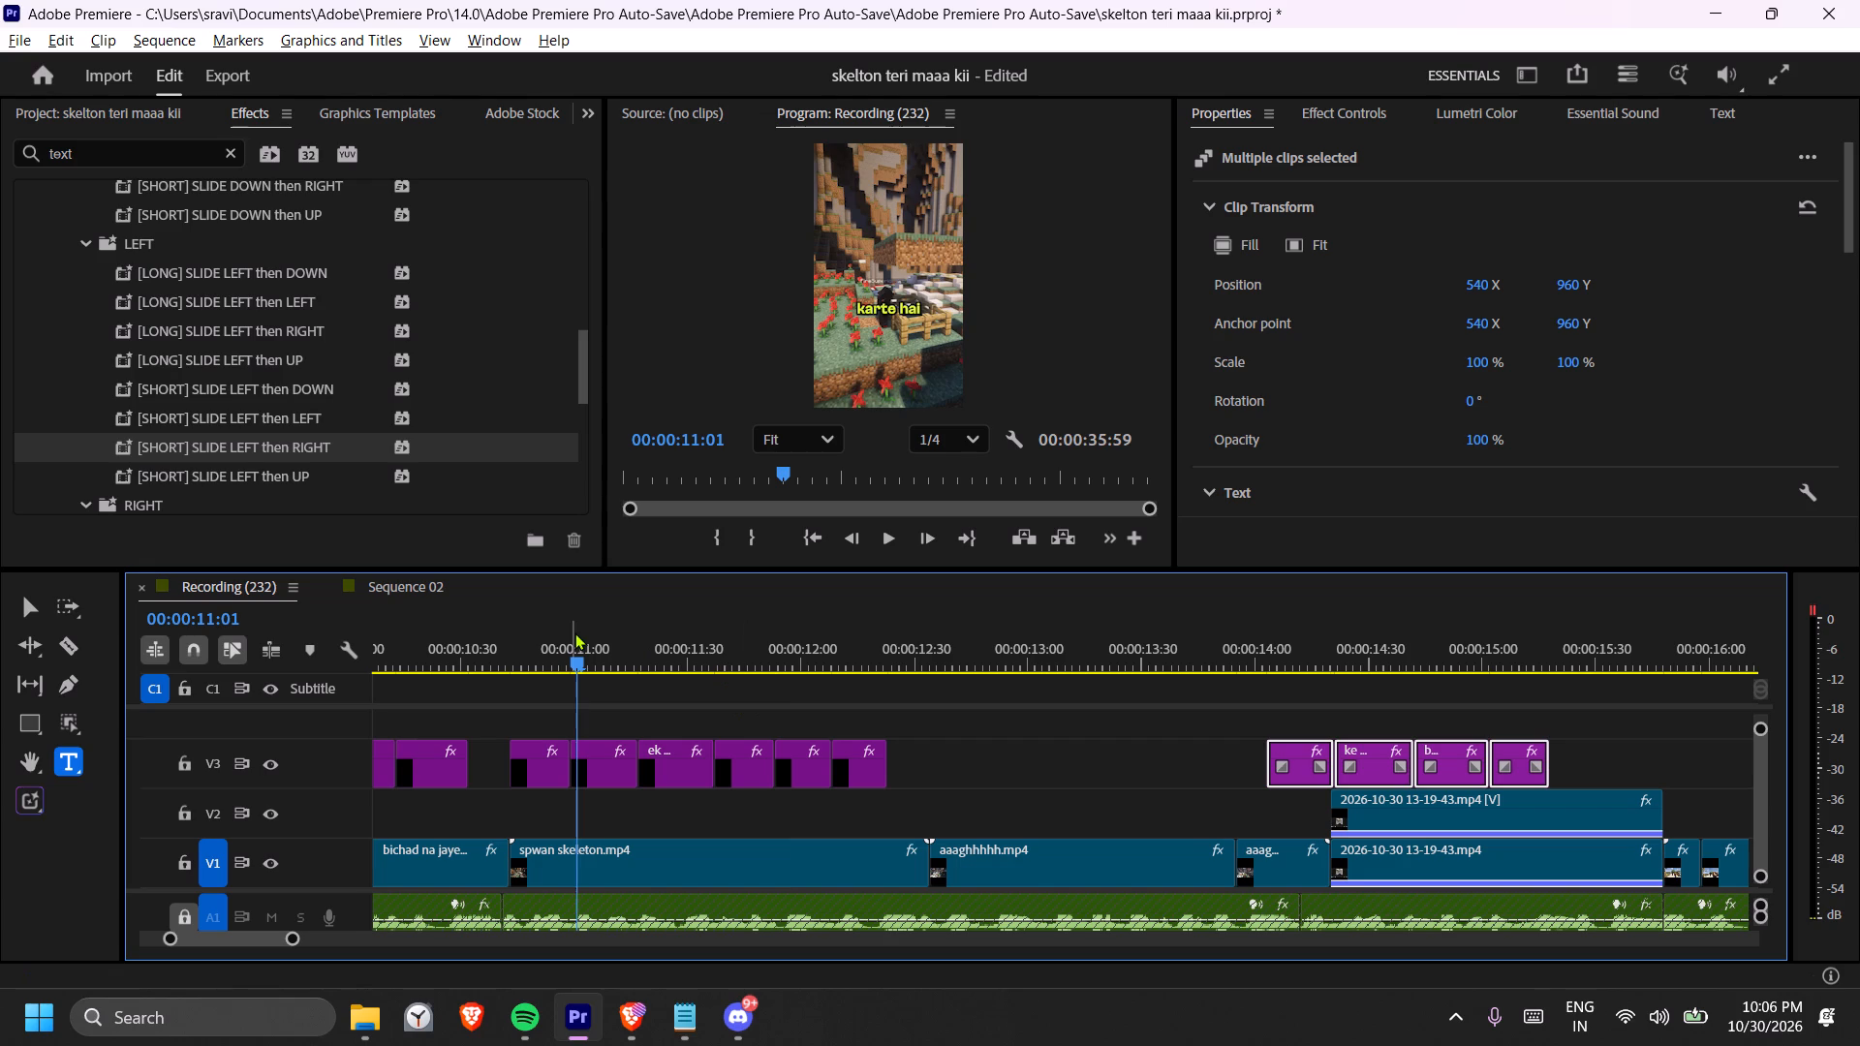
key(space)
key(space)
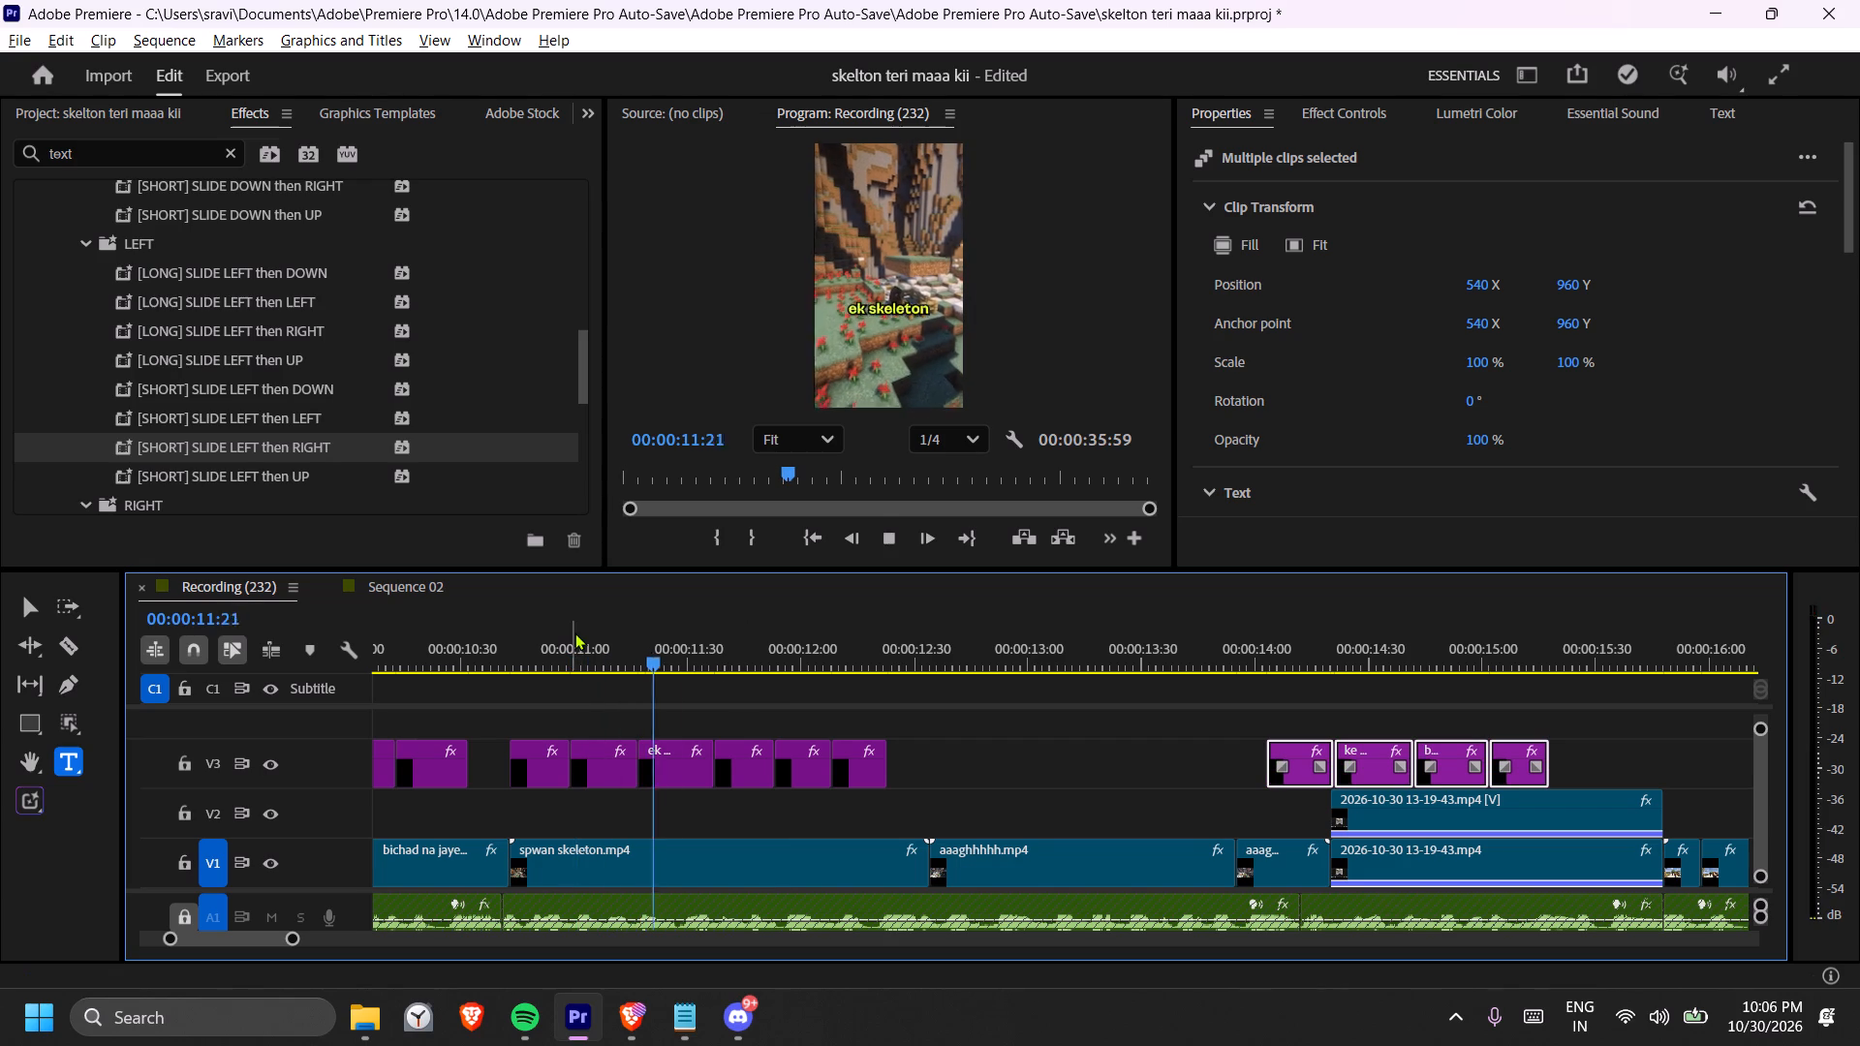
key(space)
key(space)
key(space)
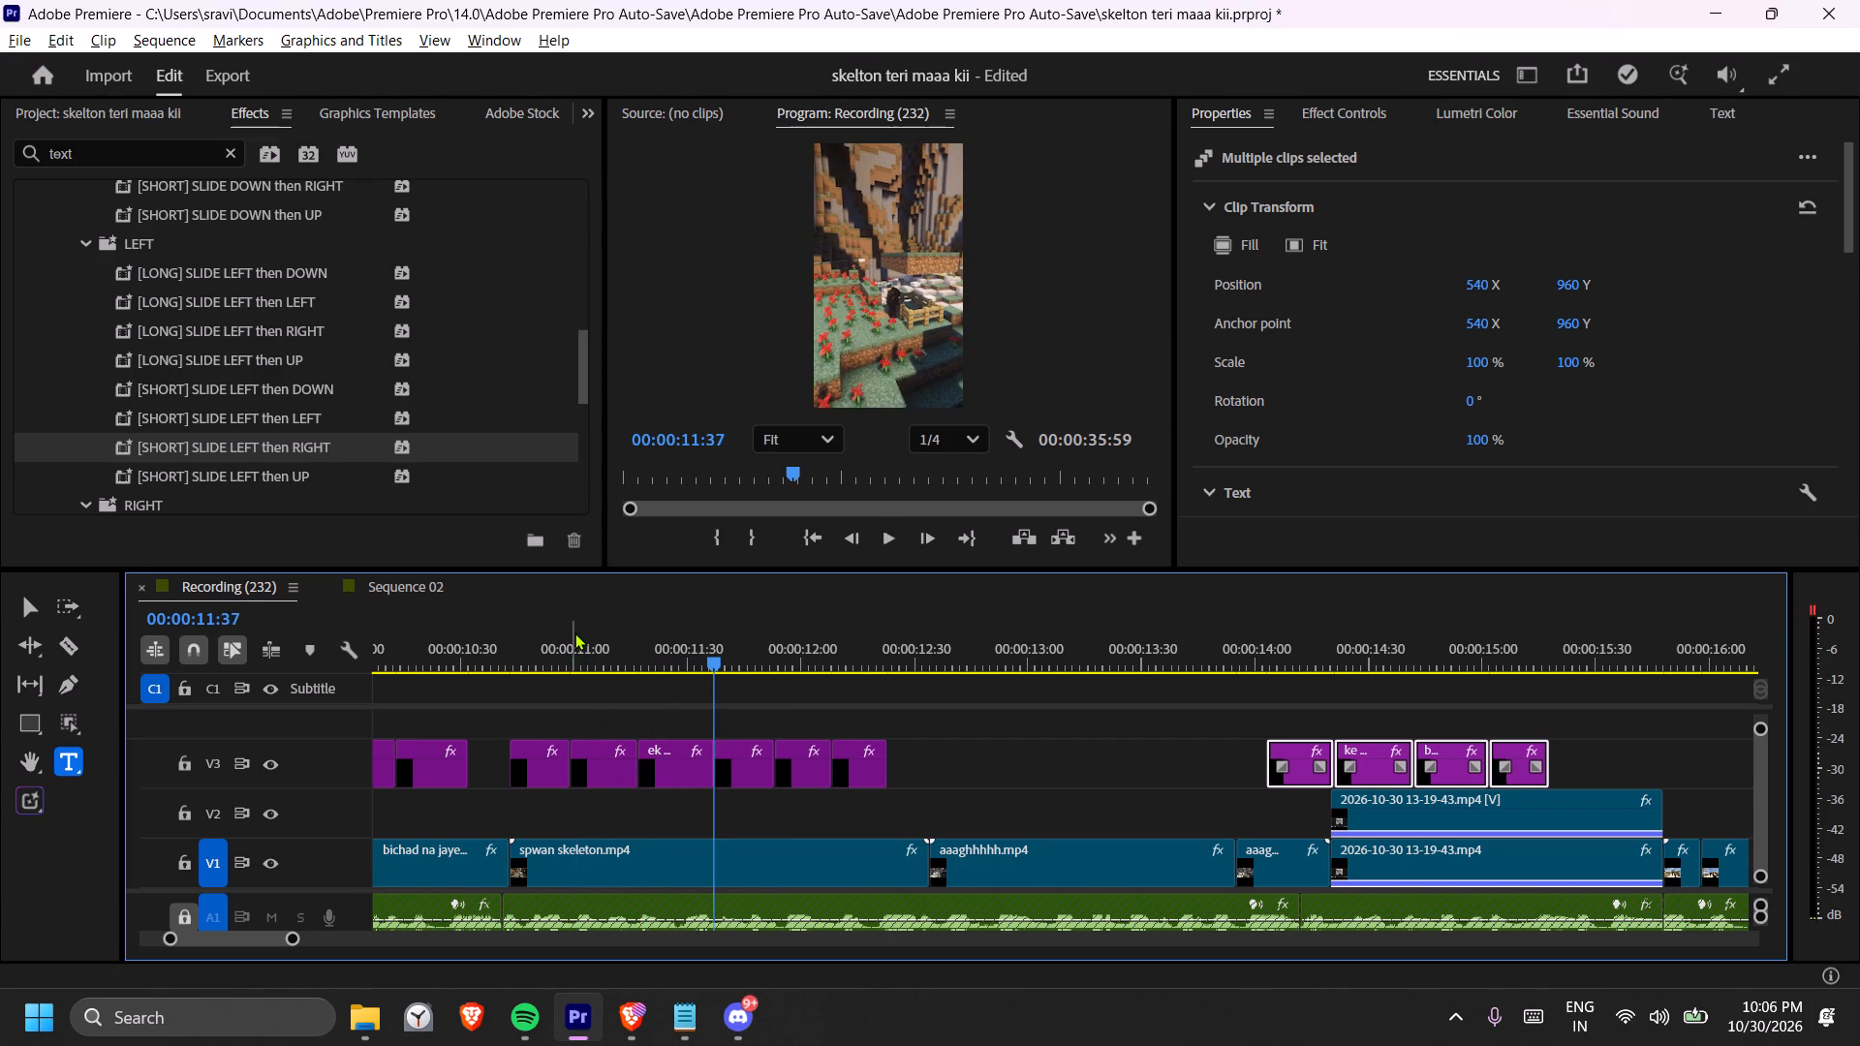
key(space)
key(space)
key(space)
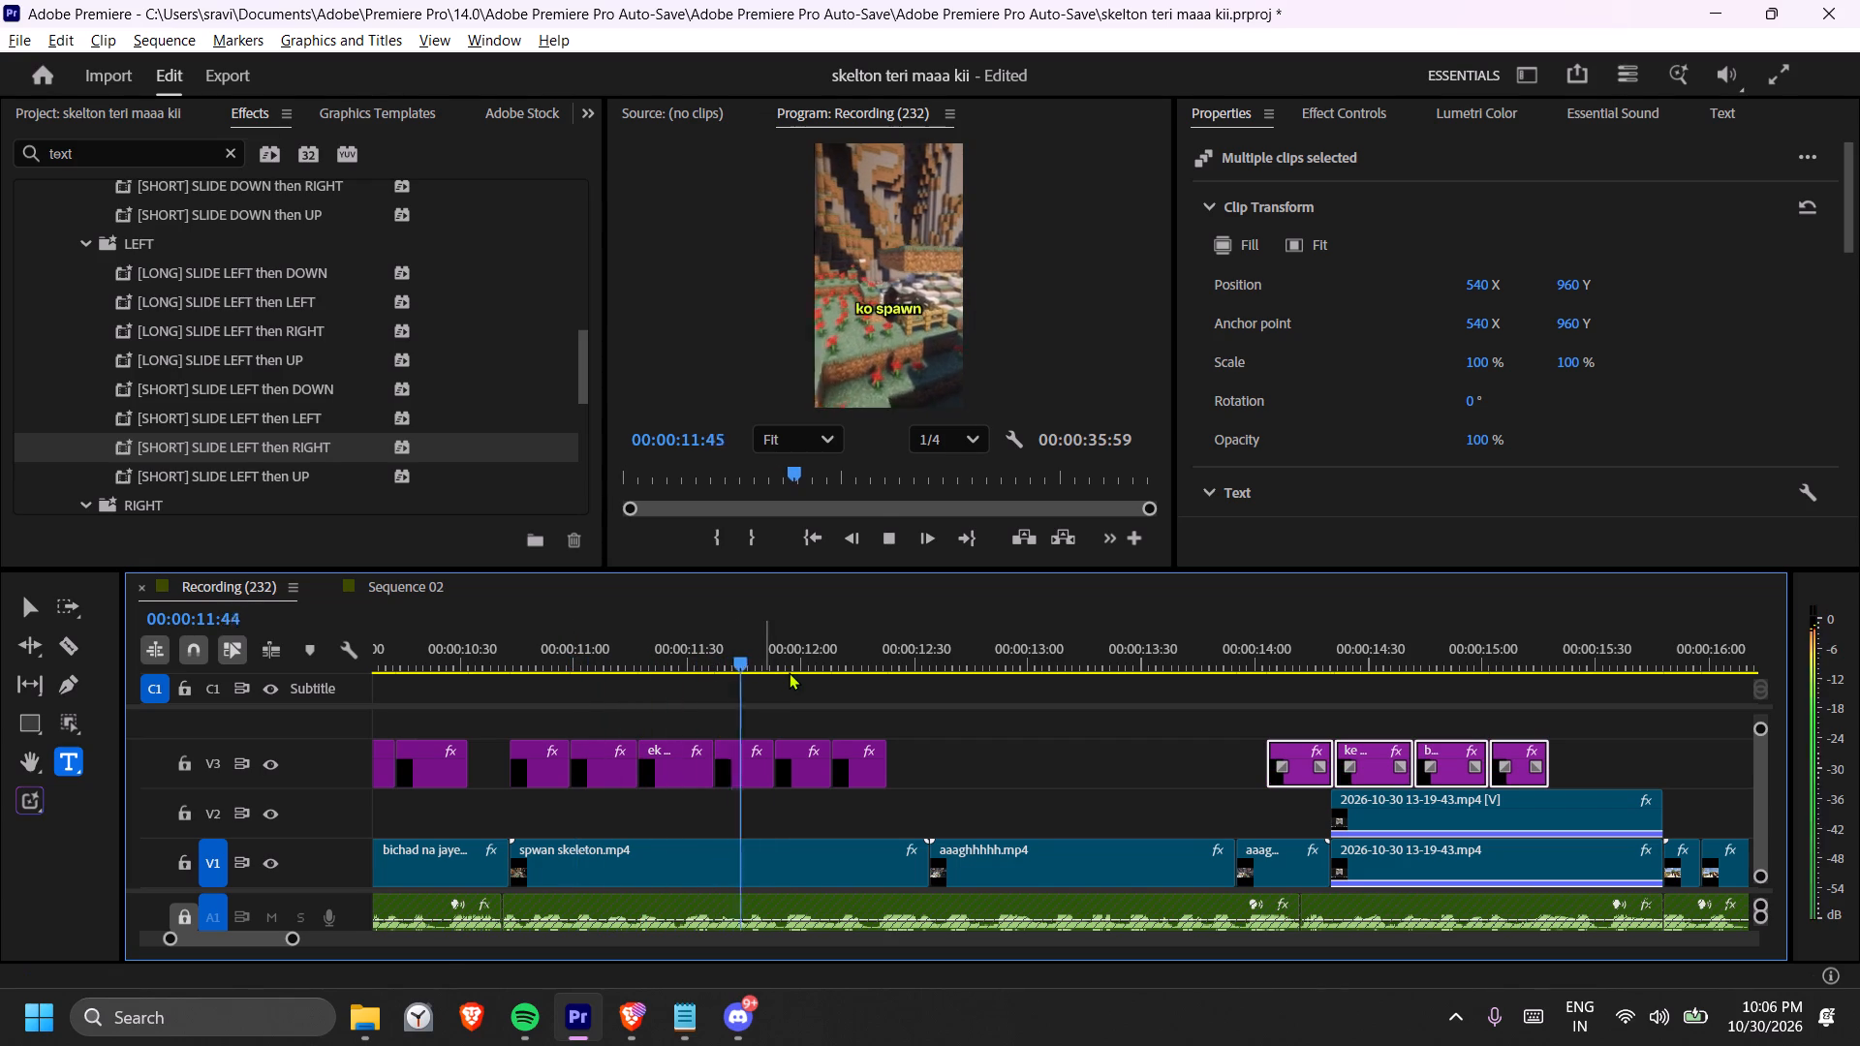
key(space)
Move the two V3 captions after "ko spawn" later to make room, and extend "ko spawn" to end at about 00:00:12:21.
drag(802, 720, 883, 764)
drag(797, 751, 990, 752)
drag(780, 754, 792, 754)
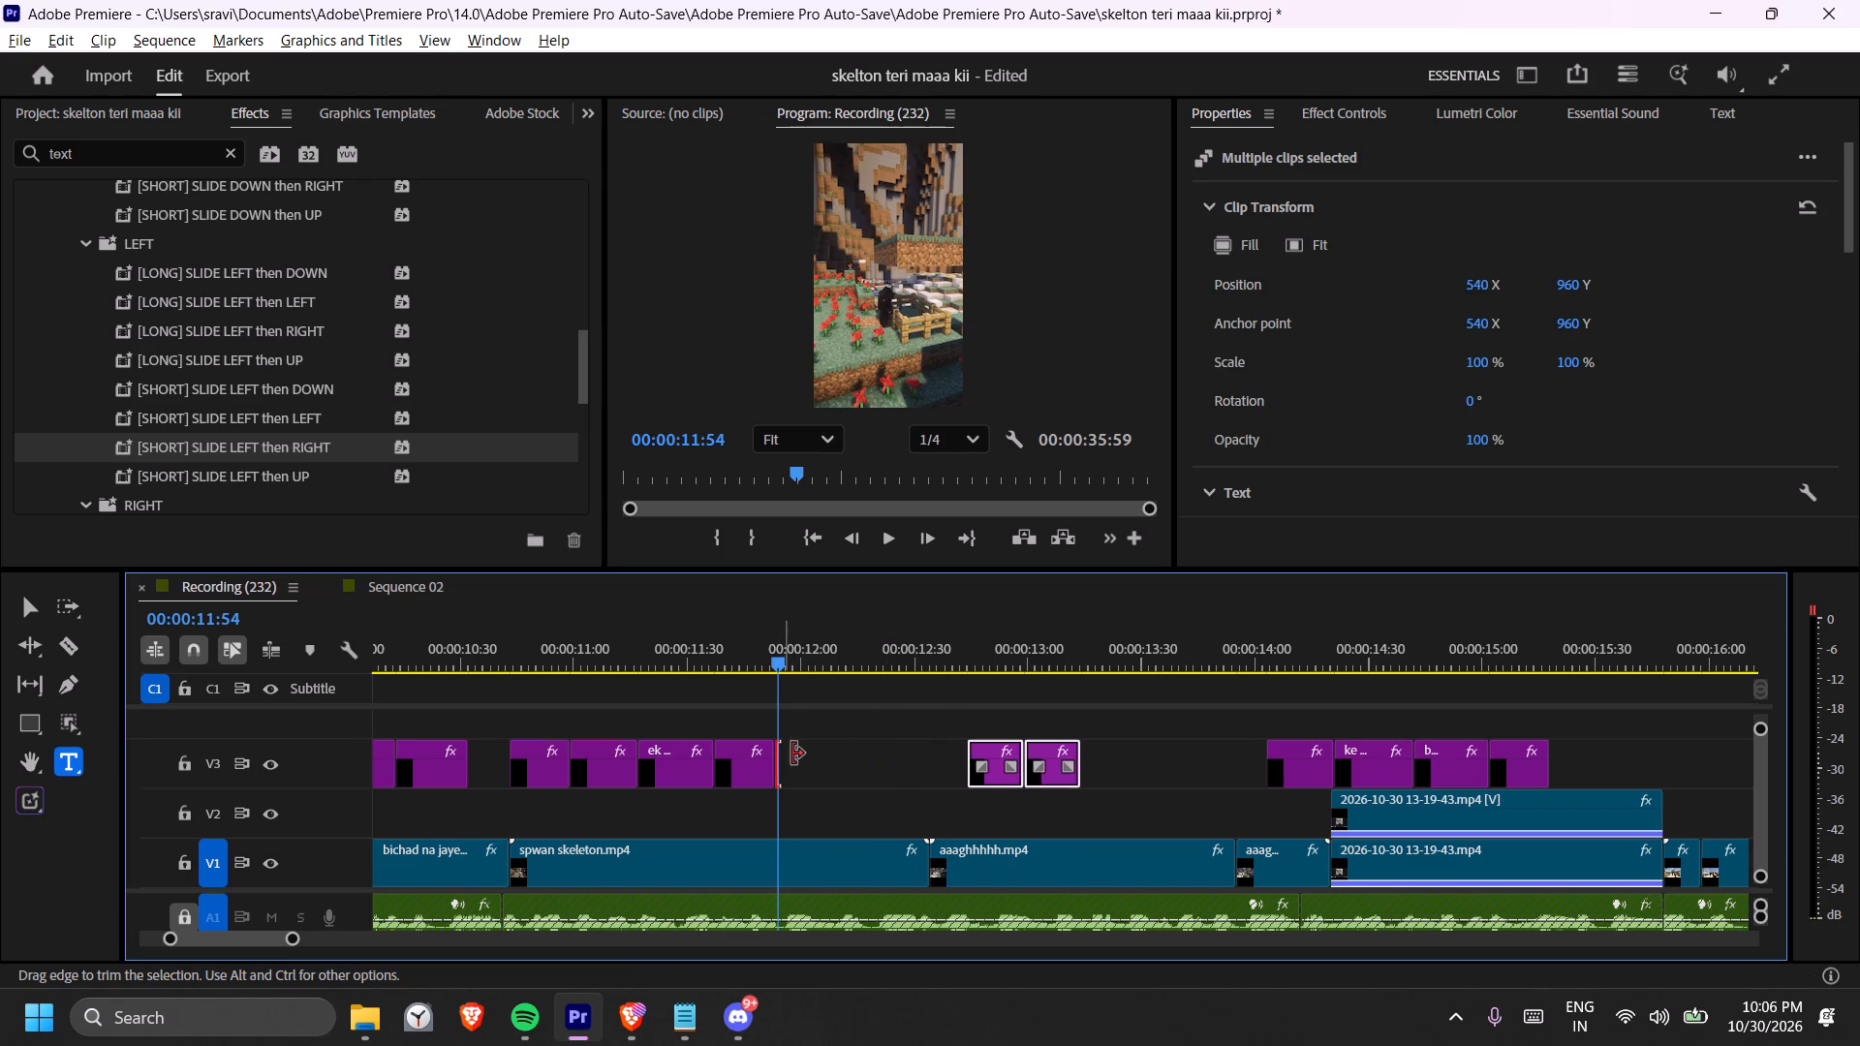
drag(792, 754, 884, 754)
Move the exit Position and Opacity keyframes of the "ko spawn" caption to the end of its extended clip.
click(731, 639)
key(space)
key(space)
click(812, 783)
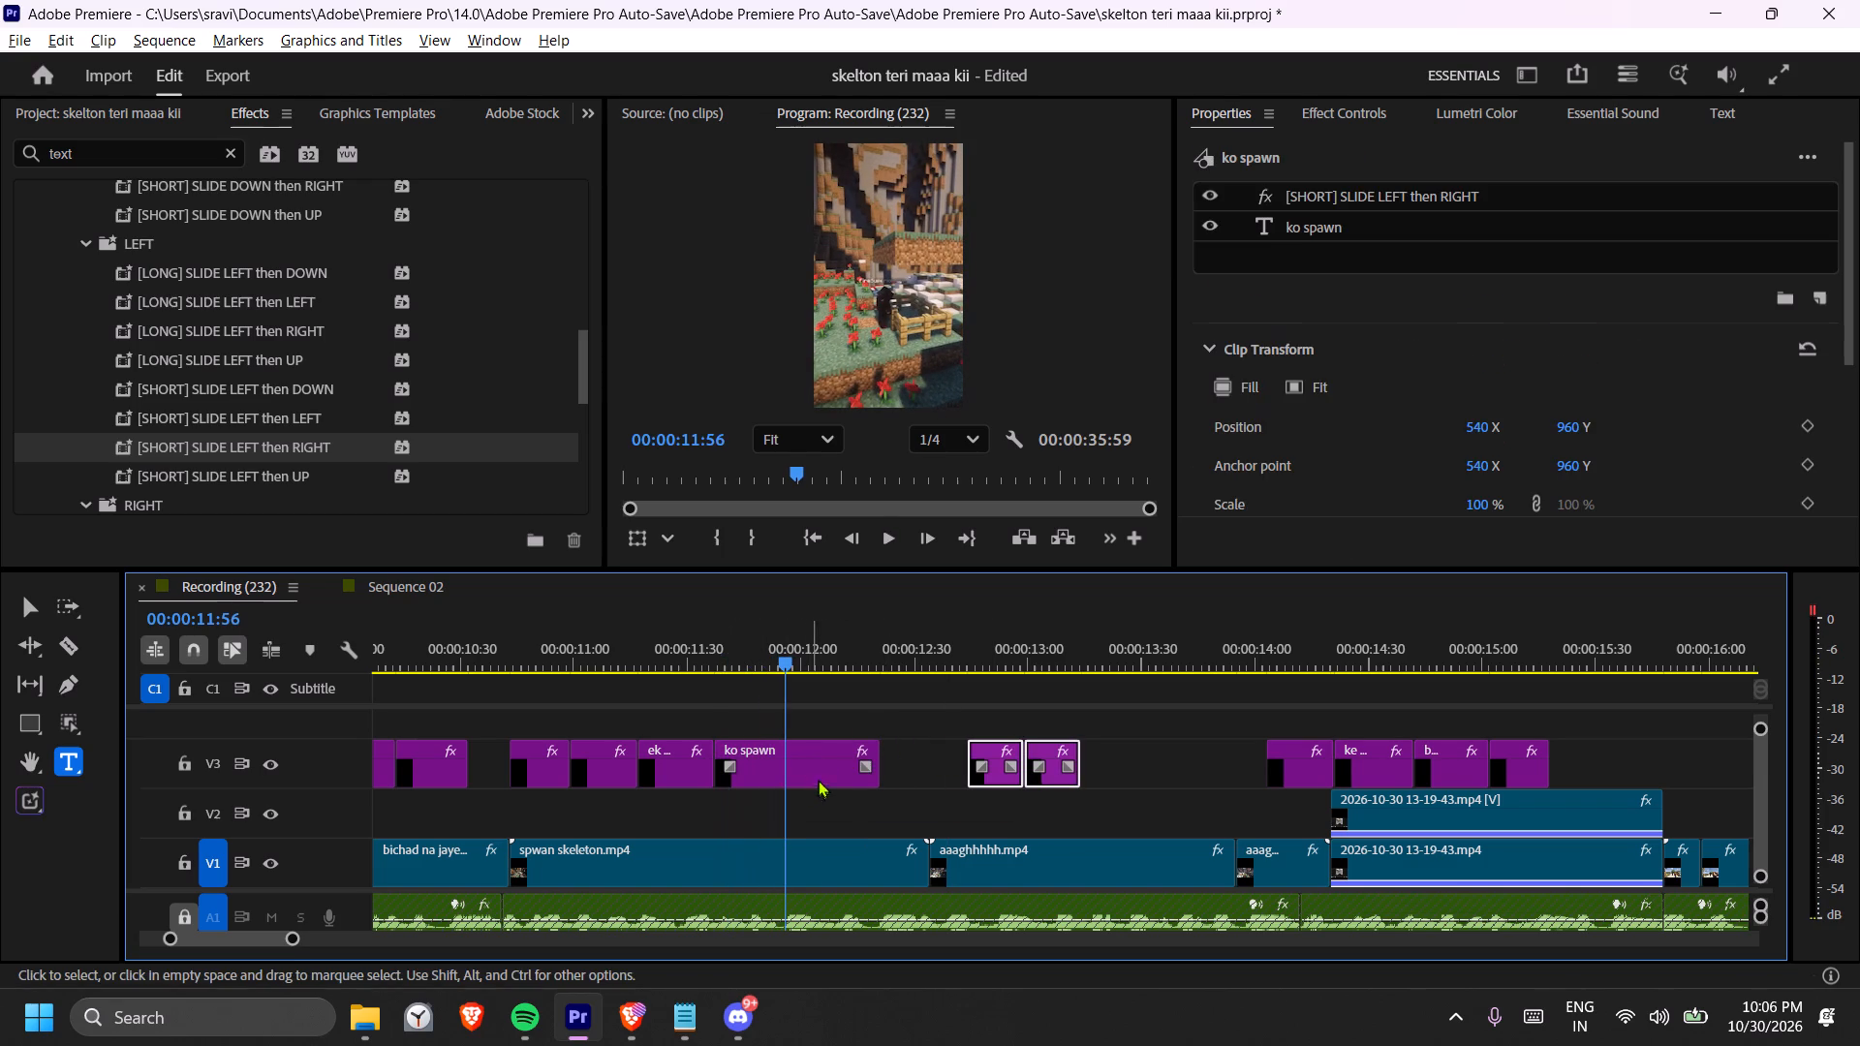
click(1317, 104)
scroll(1663, 248, down, 7)
drag(1583, 230, 1685, 561)
scroll(1706, 501, down, 9)
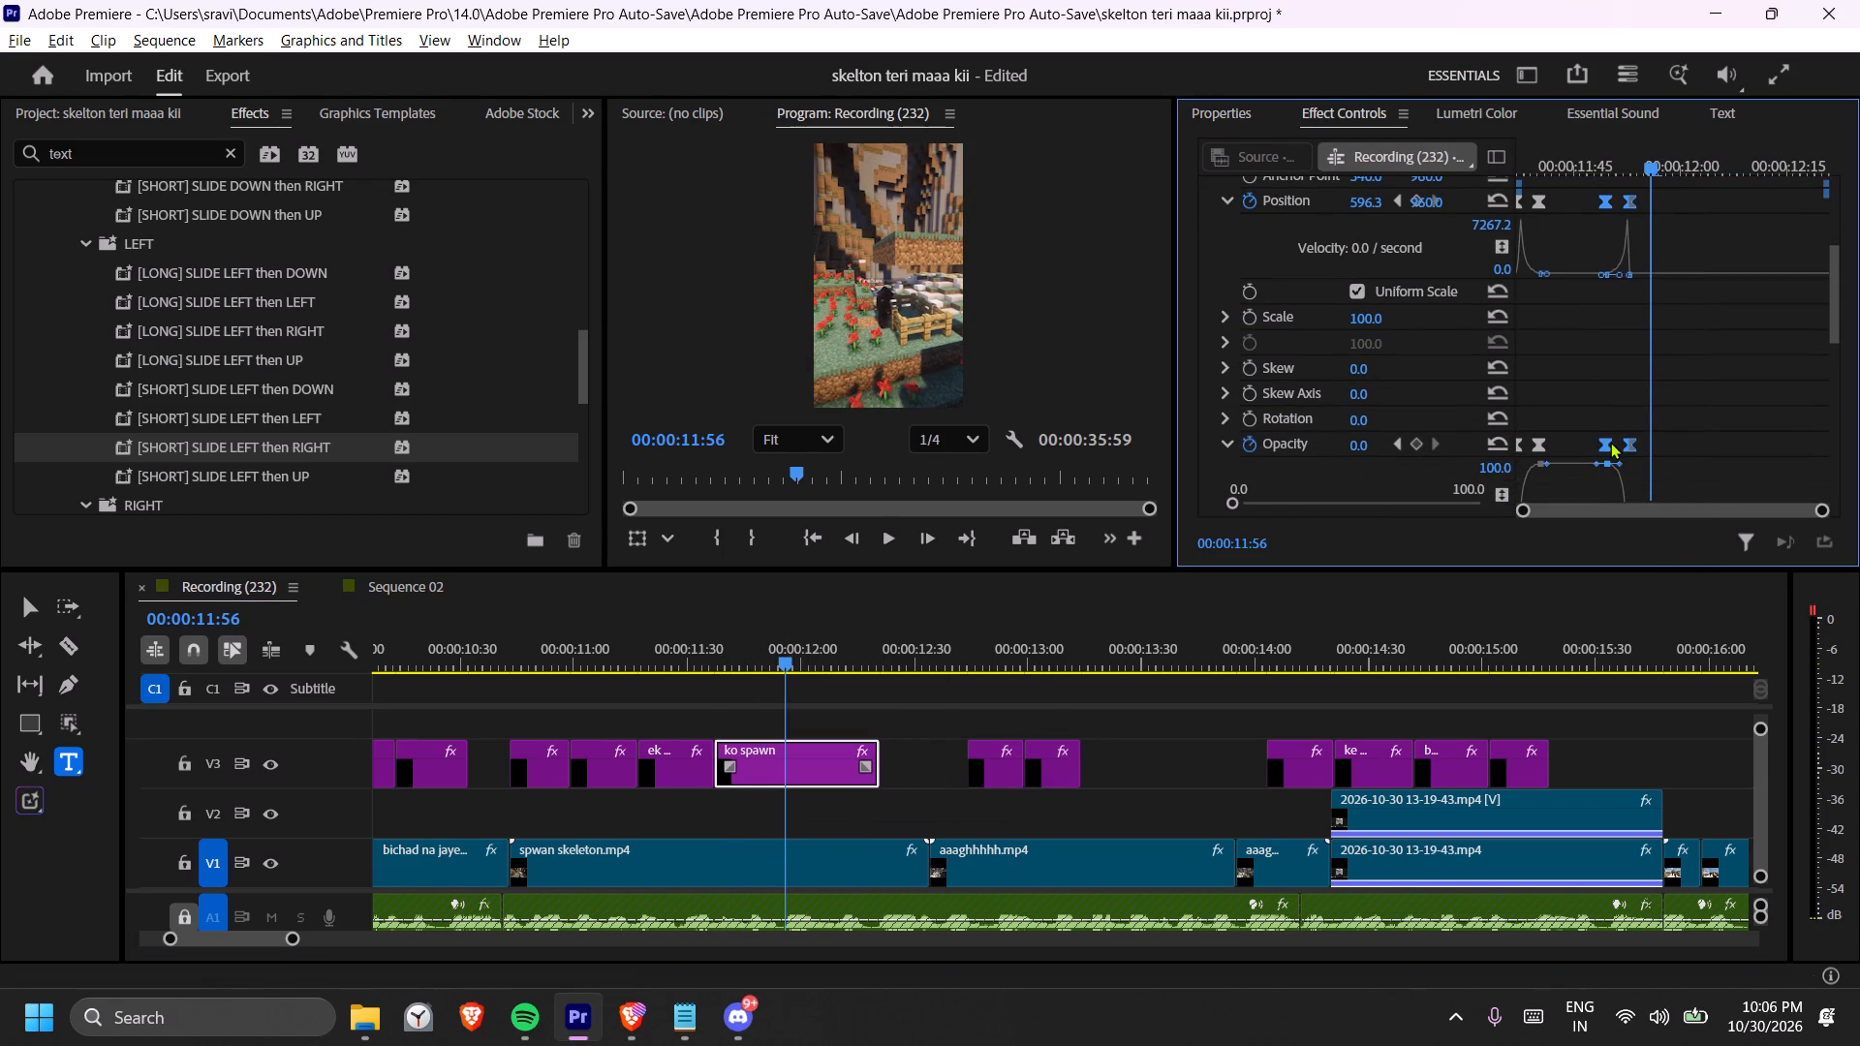
drag(1606, 443, 1808, 445)
Replay "ko spawn" and move the two V3 captions after it earlier together so they start directly at its end, about 00:00:12:21.
click(762, 653)
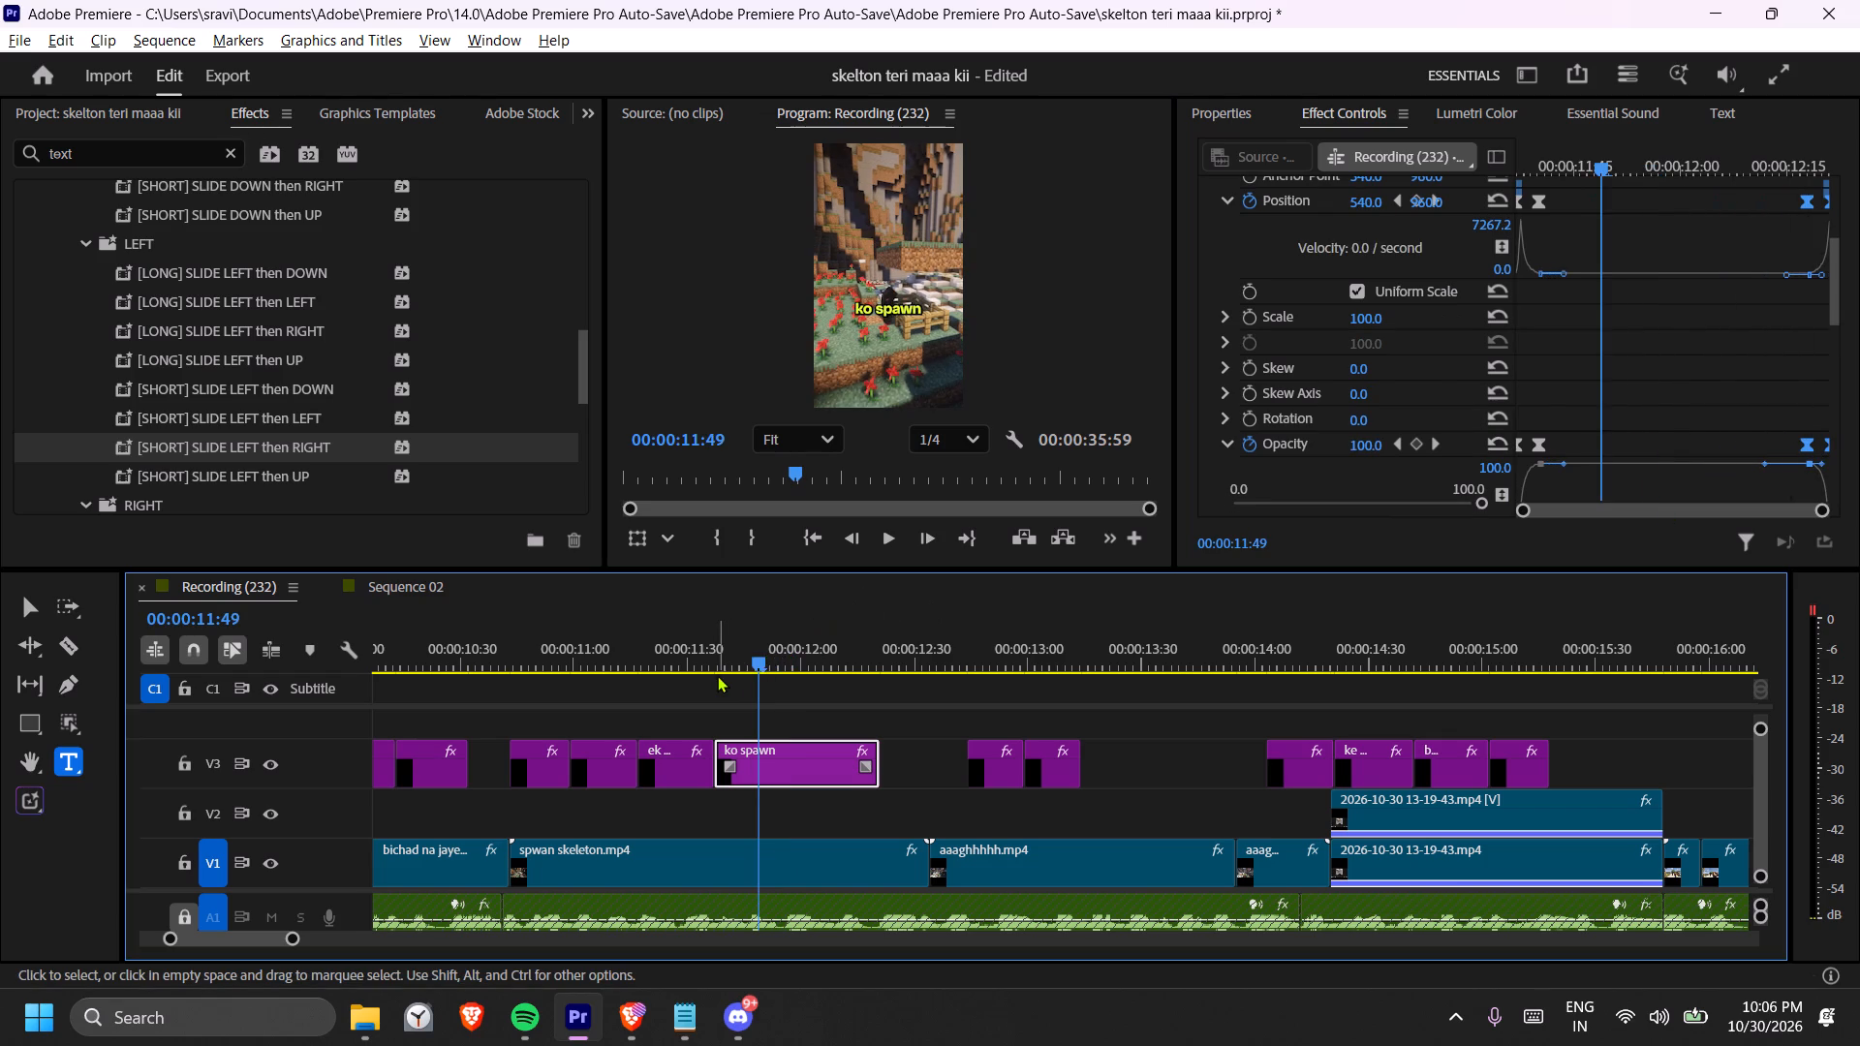
click(717, 675)
key(space)
key(space)
key(space)
key(space)
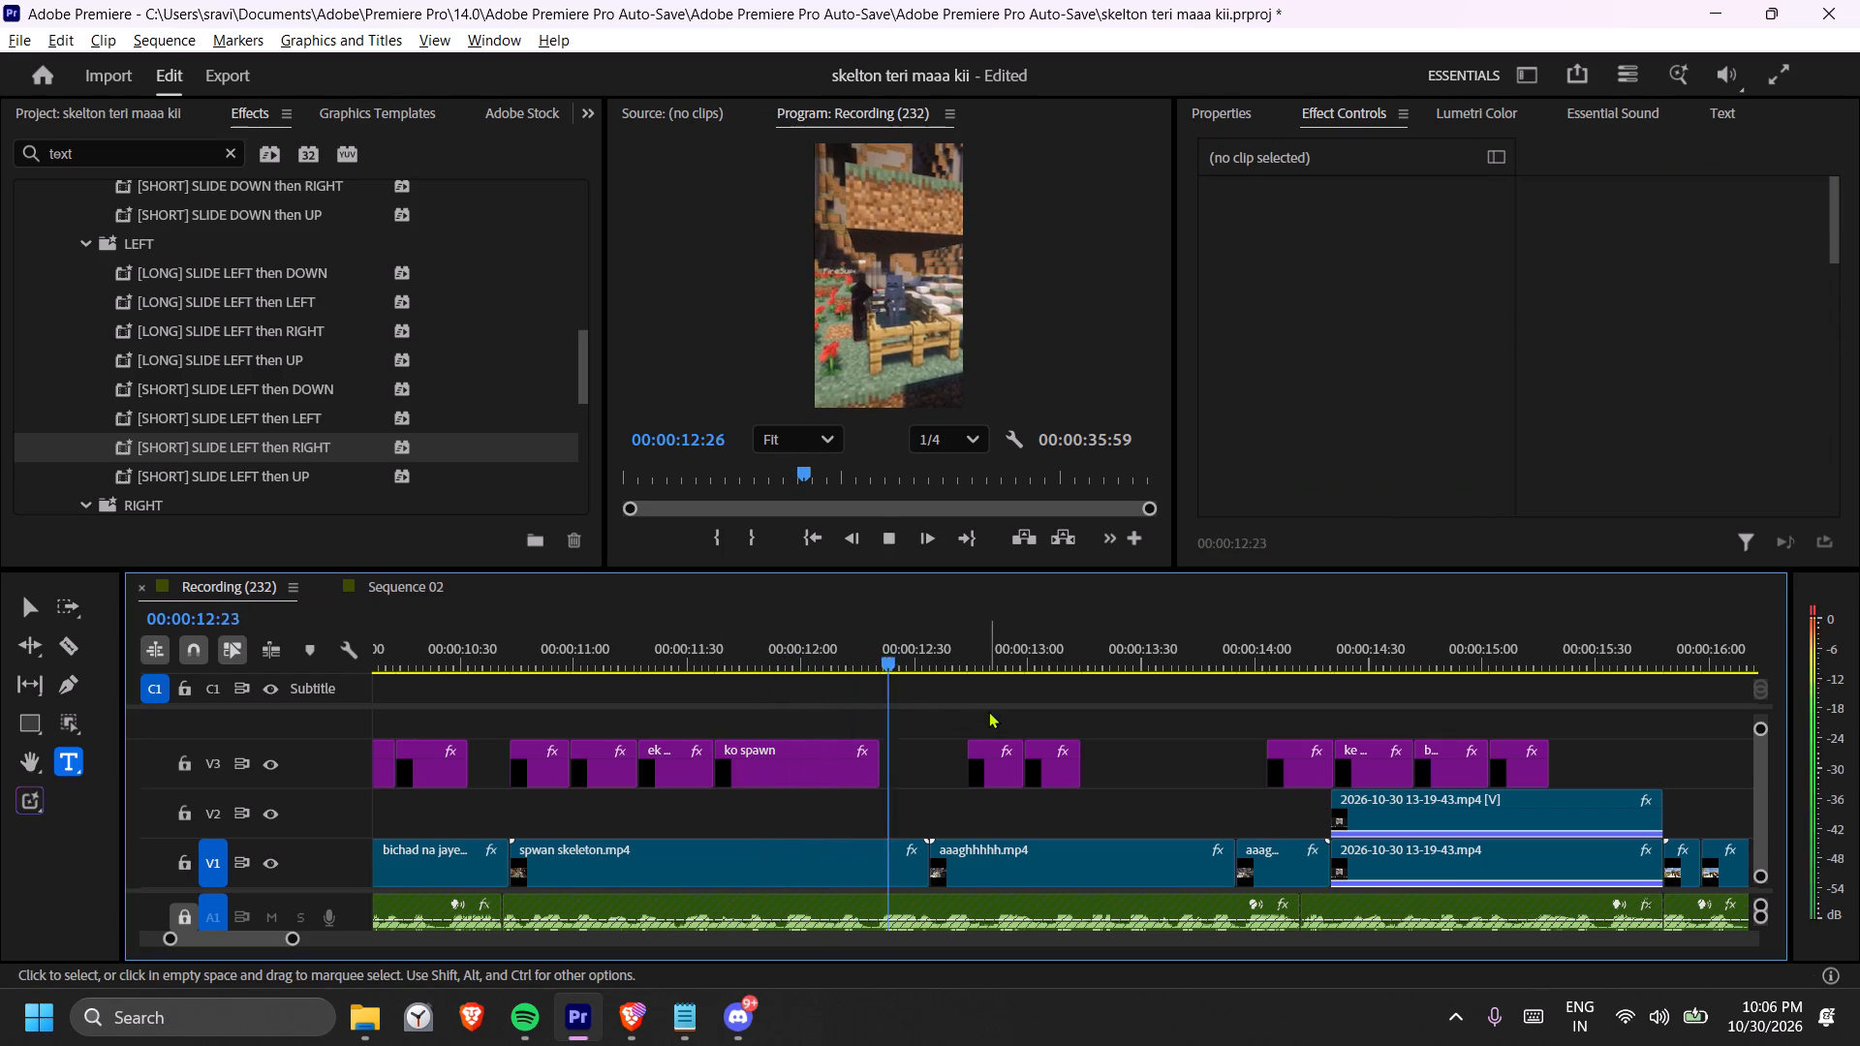
drag(996, 715, 1112, 777)
drag(994, 745, 906, 756)
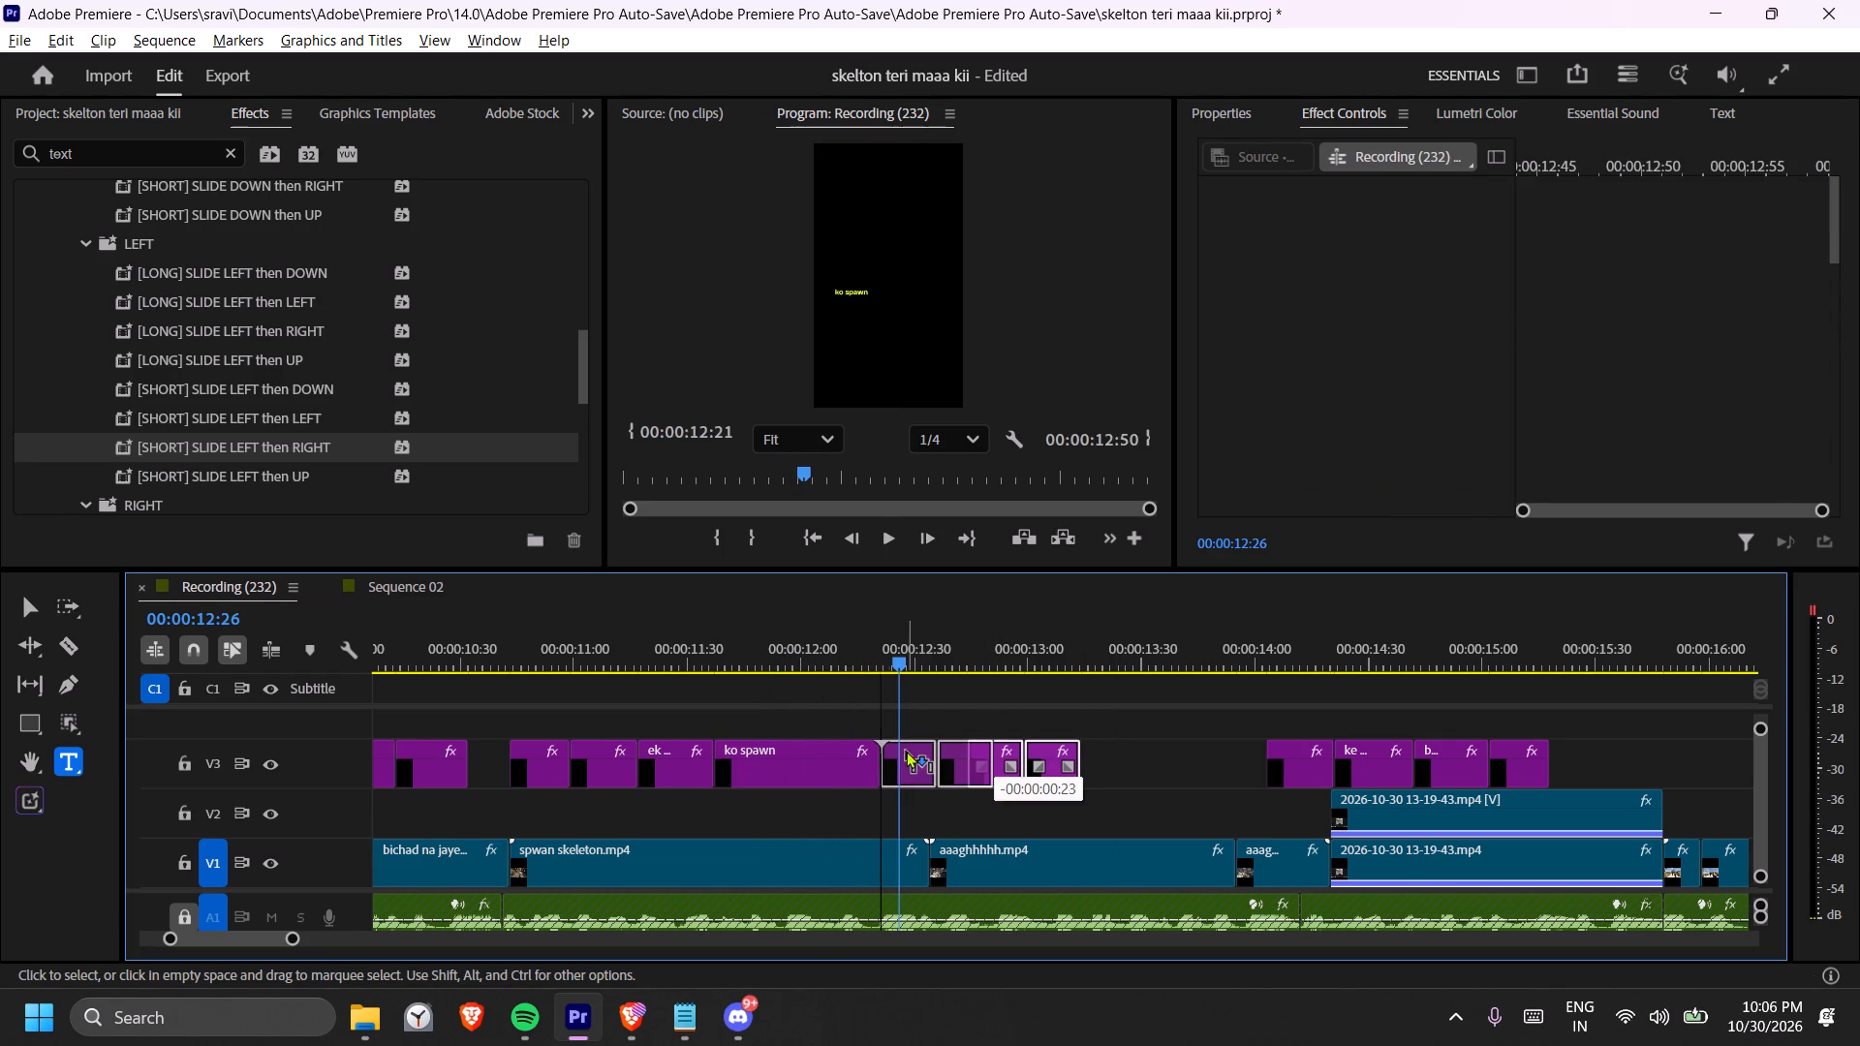
Check the "aur usse" caption against the audio and extend its clip to end at about 00:00:13:02.
click(867, 654)
key(space)
key(space)
key(space)
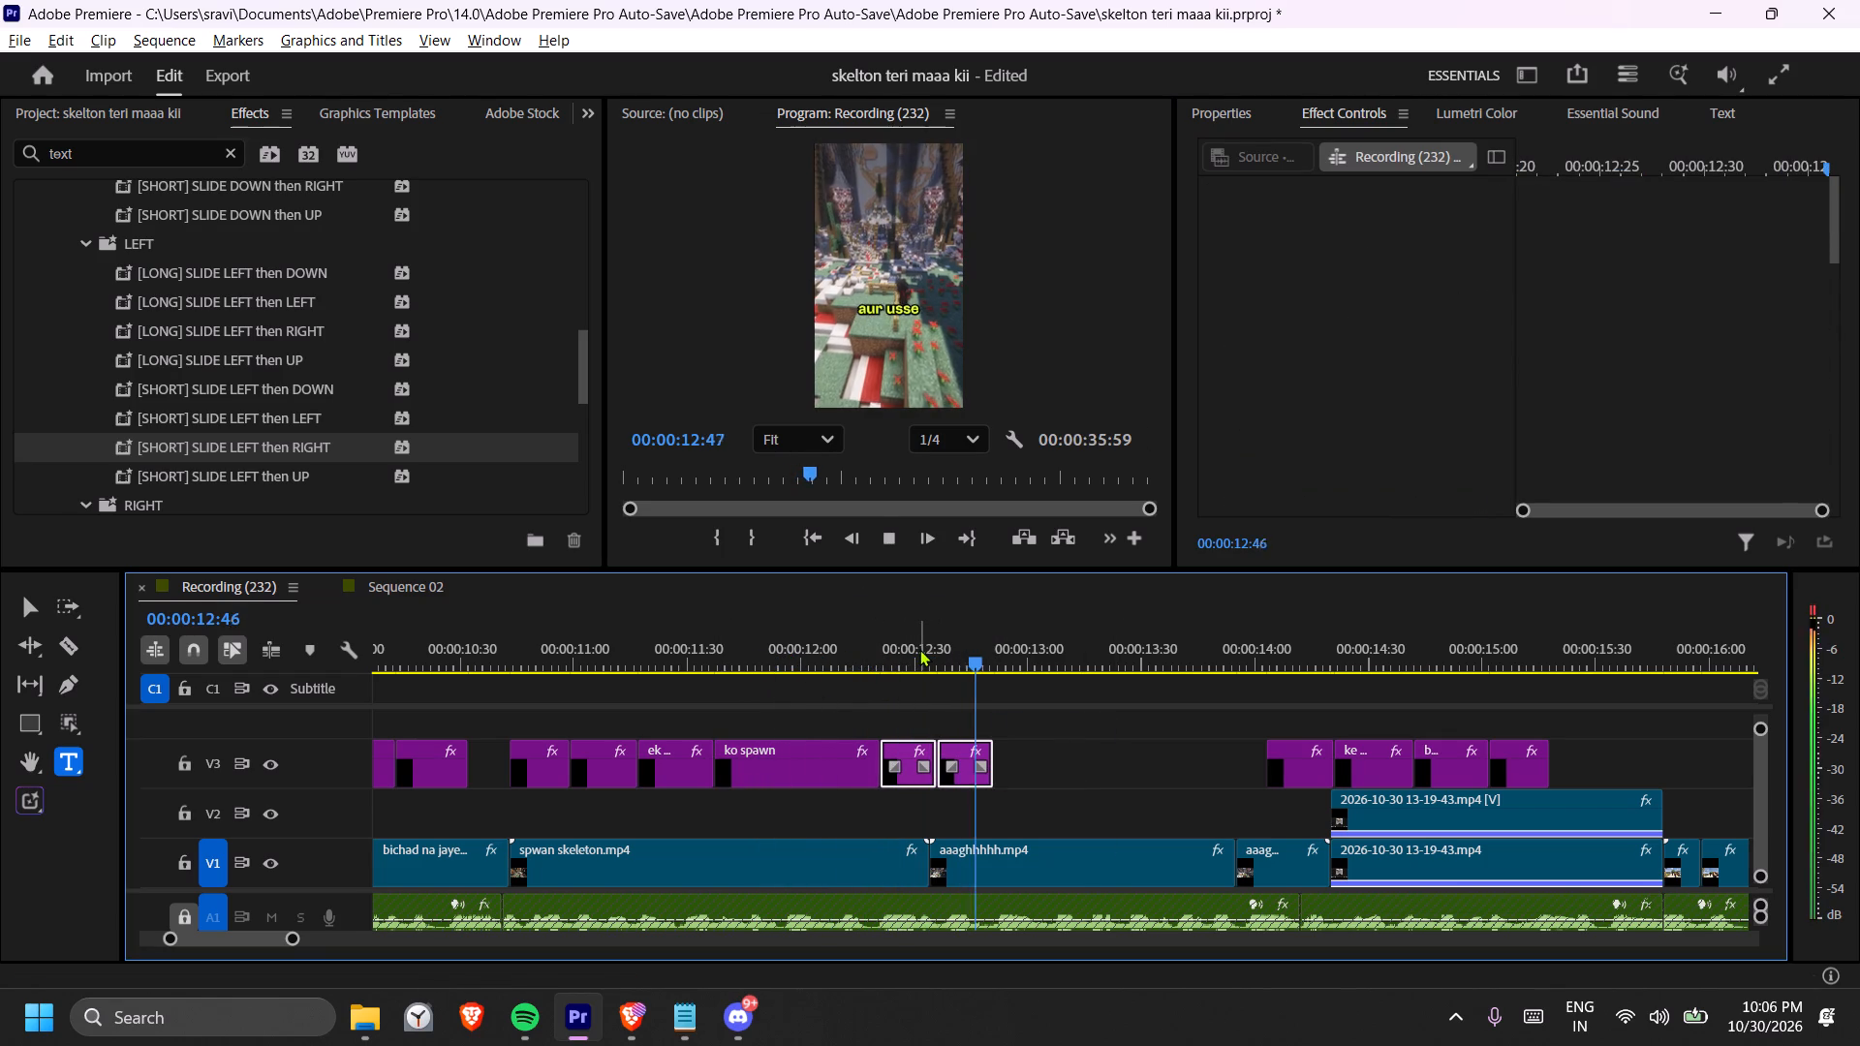
key(space)
drag(993, 748, 1038, 754)
Move the exit Position and Opacity keyframes of "aur usse" to its clip's end, with the exit starting at about 00:00:12:59.
click(998, 766)
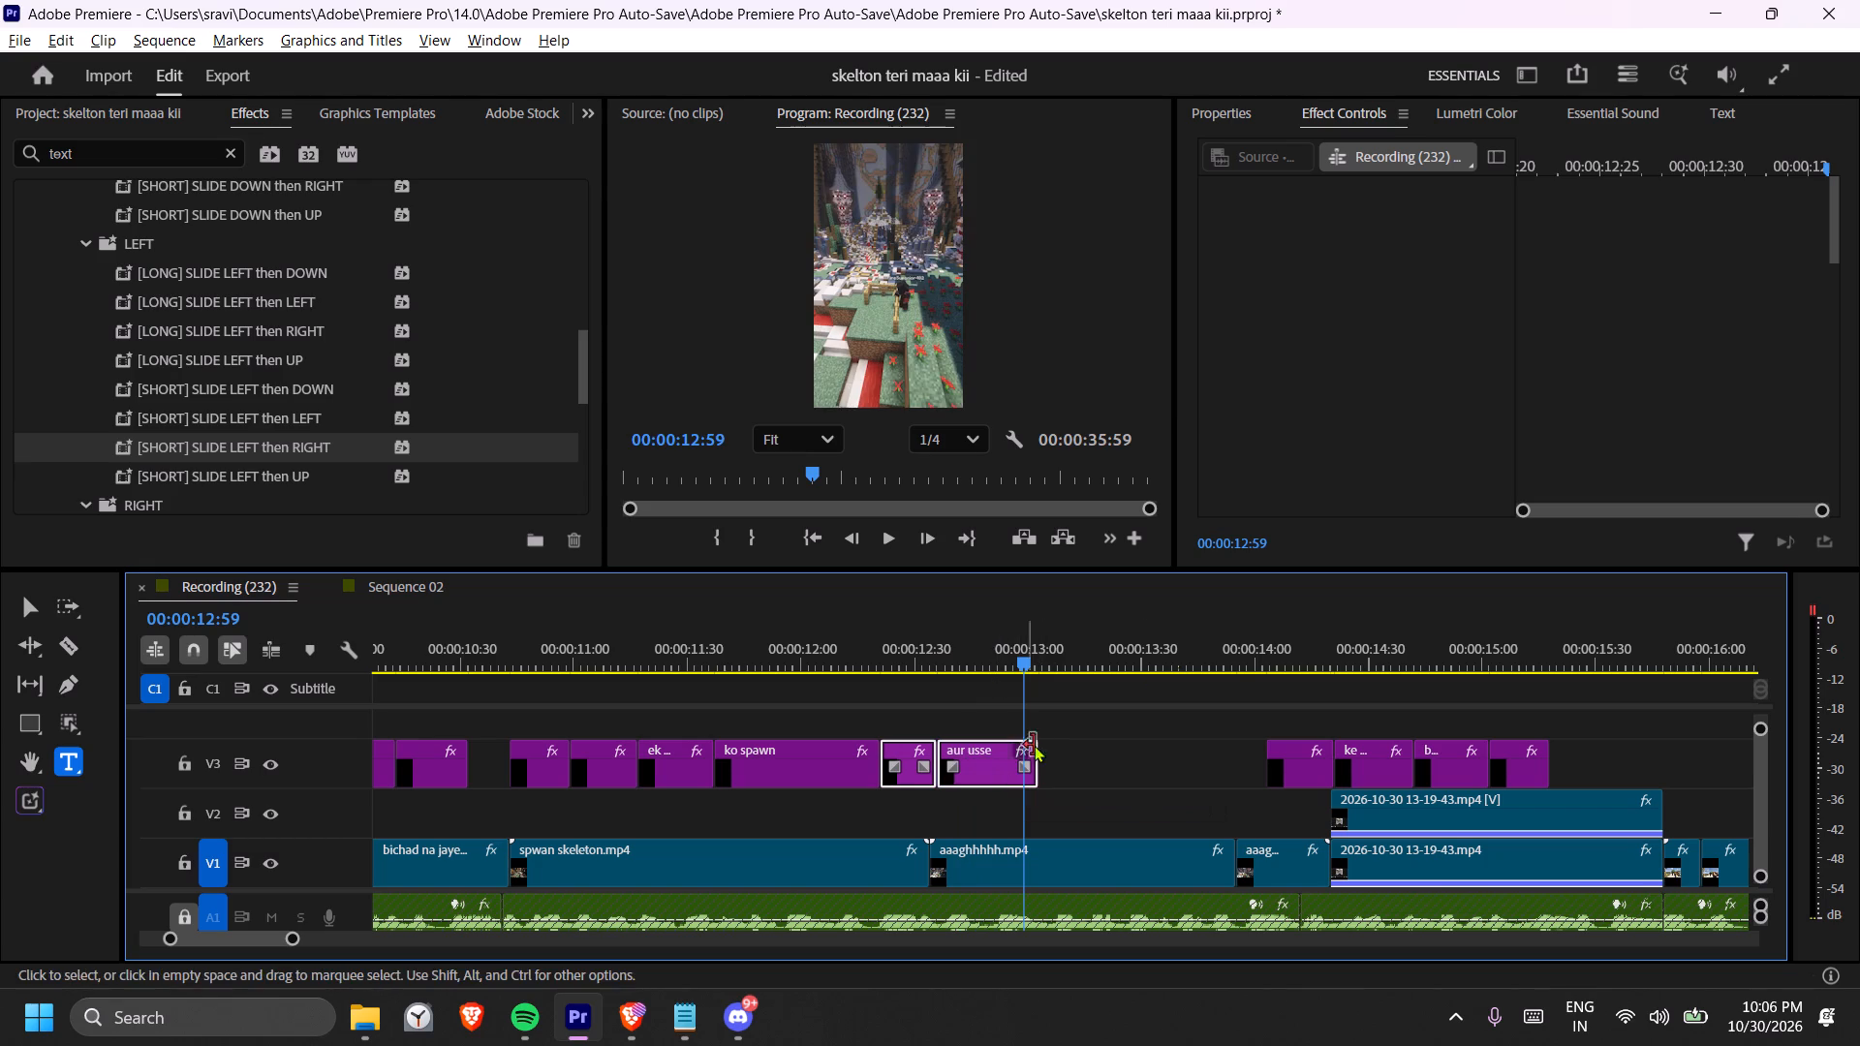
scroll(1627, 206, down, 6)
scroll(1640, 289, up, 3)
scroll(1667, 261, down, 3)
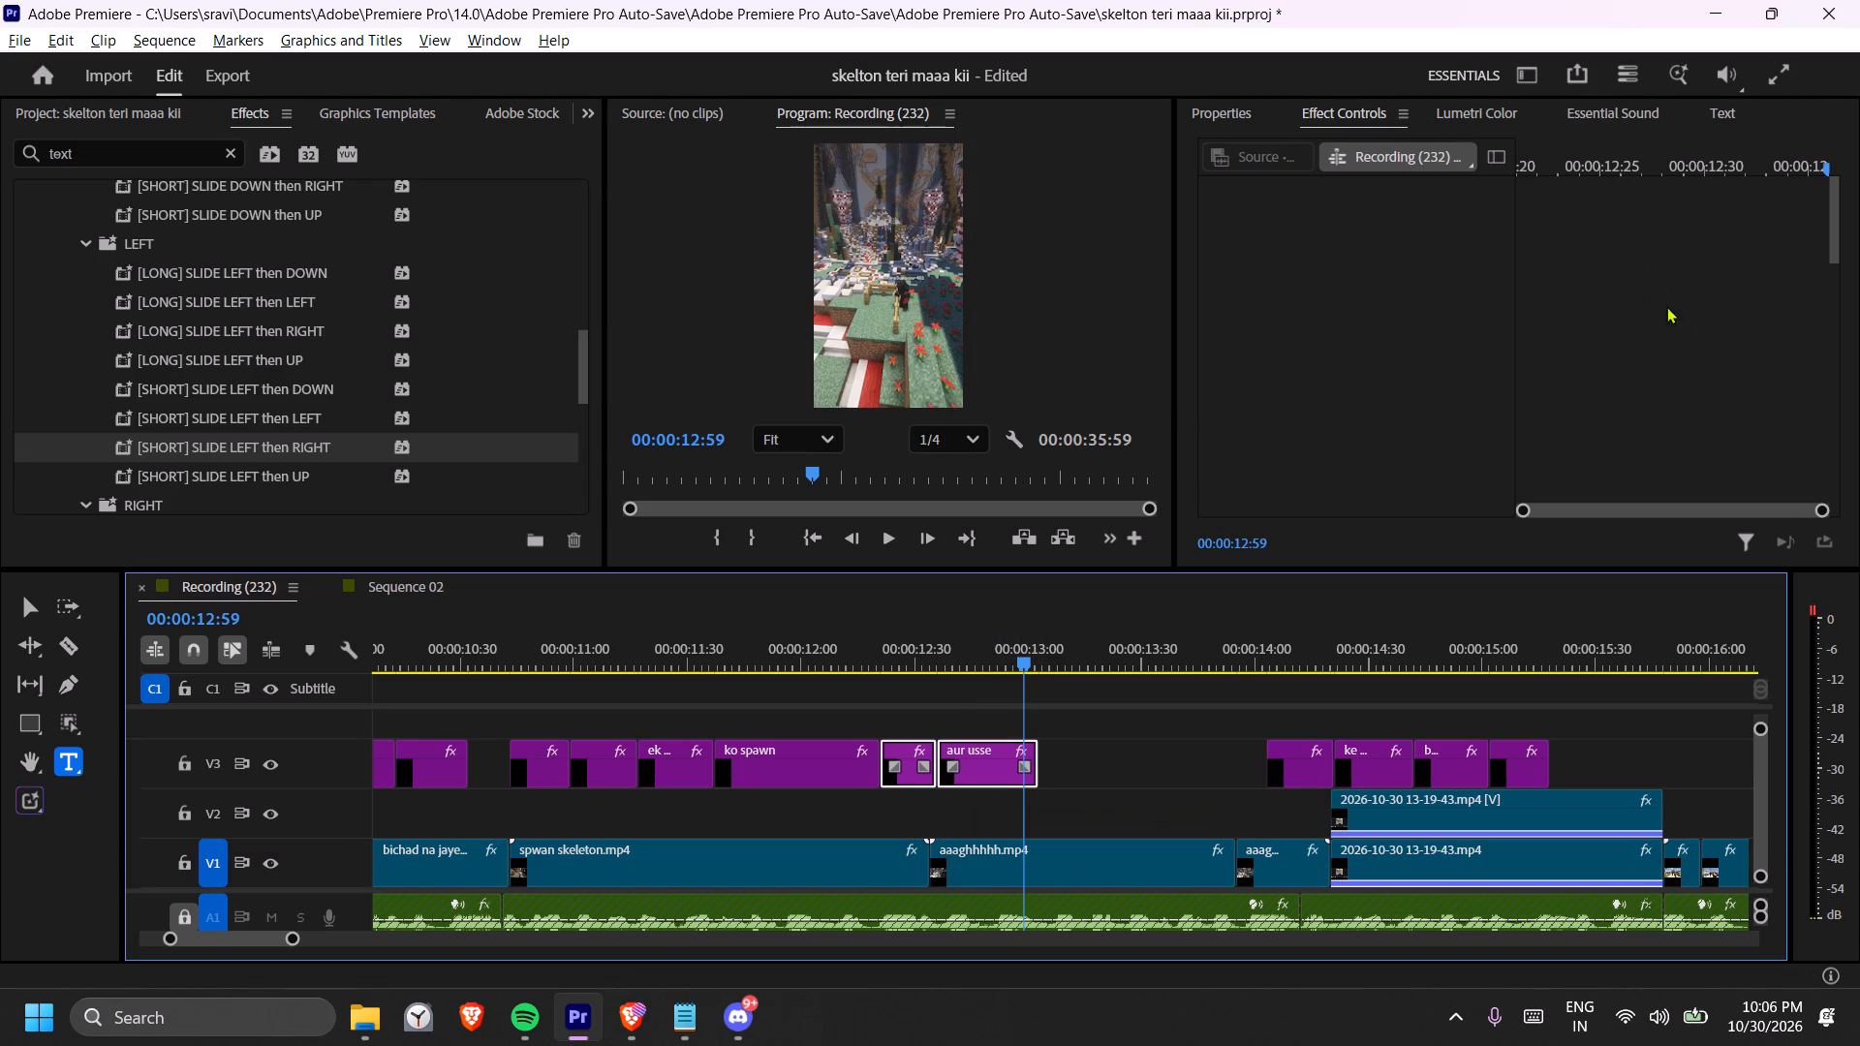
click(974, 748)
click(982, 728)
click(988, 754)
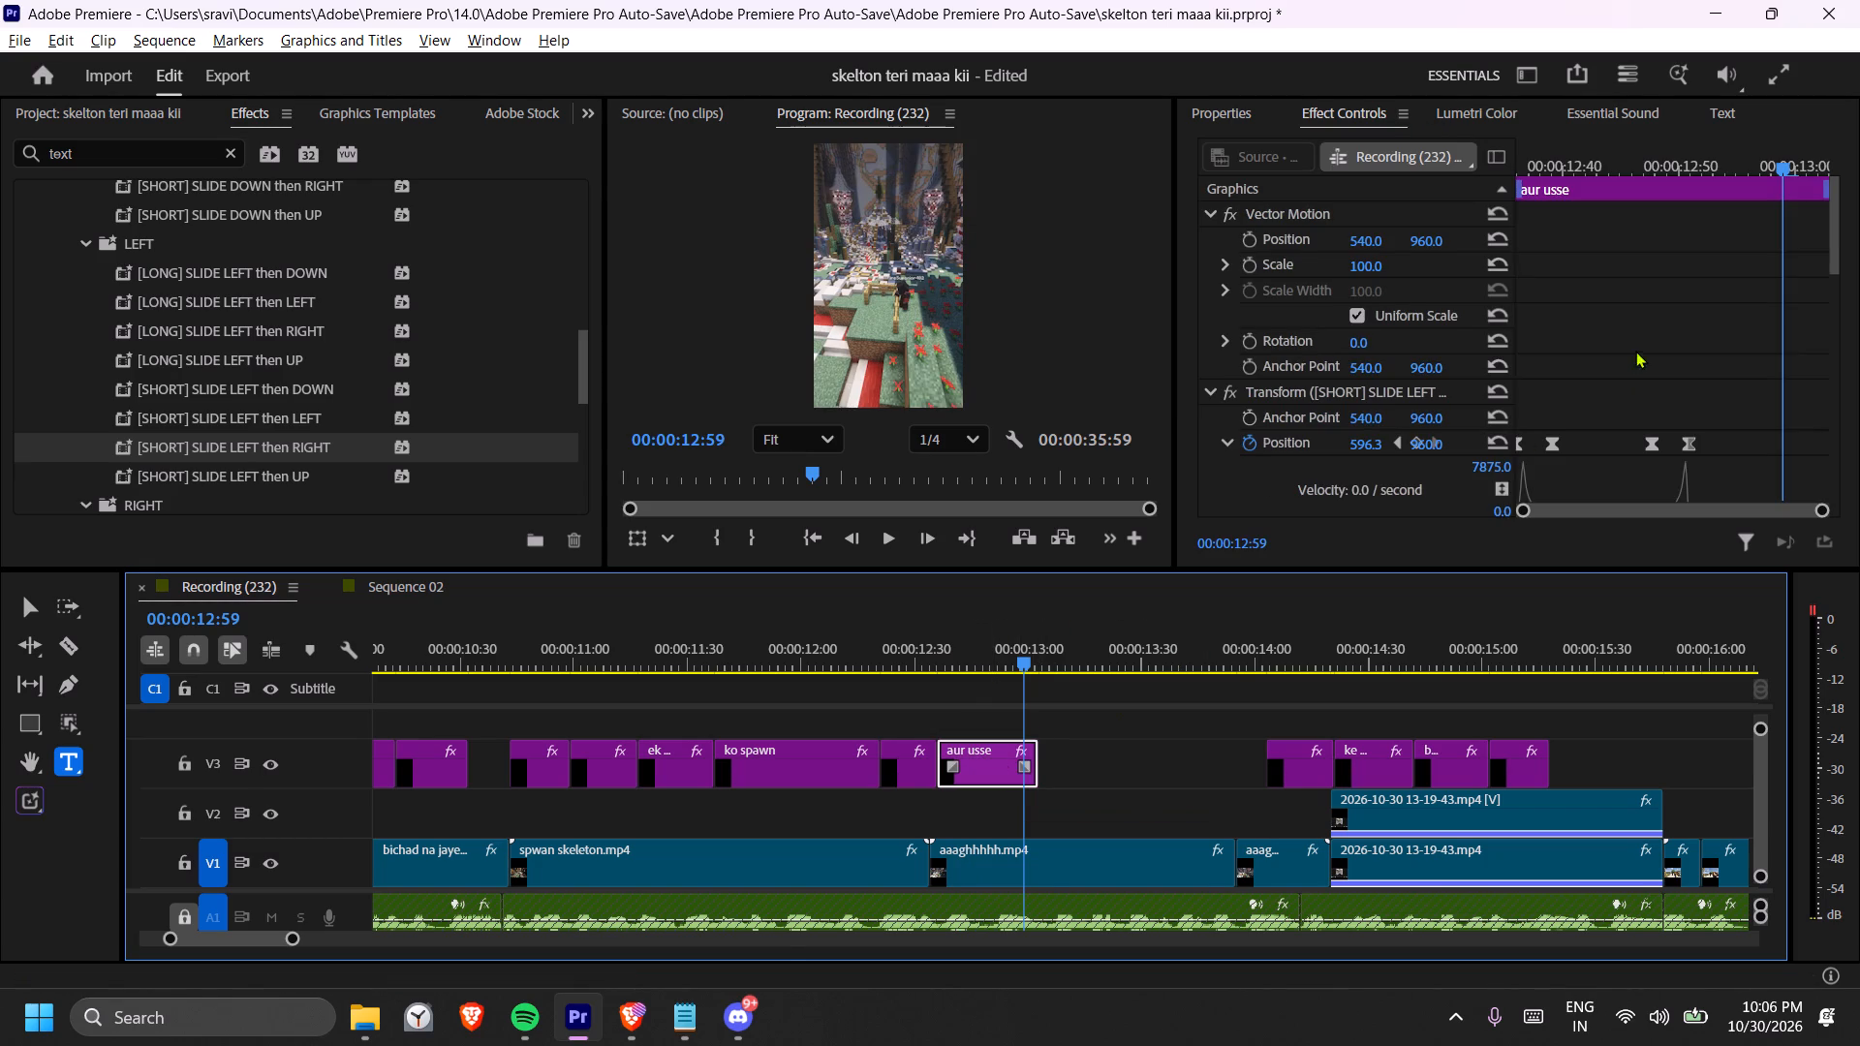
drag(1635, 386, 1760, 966)
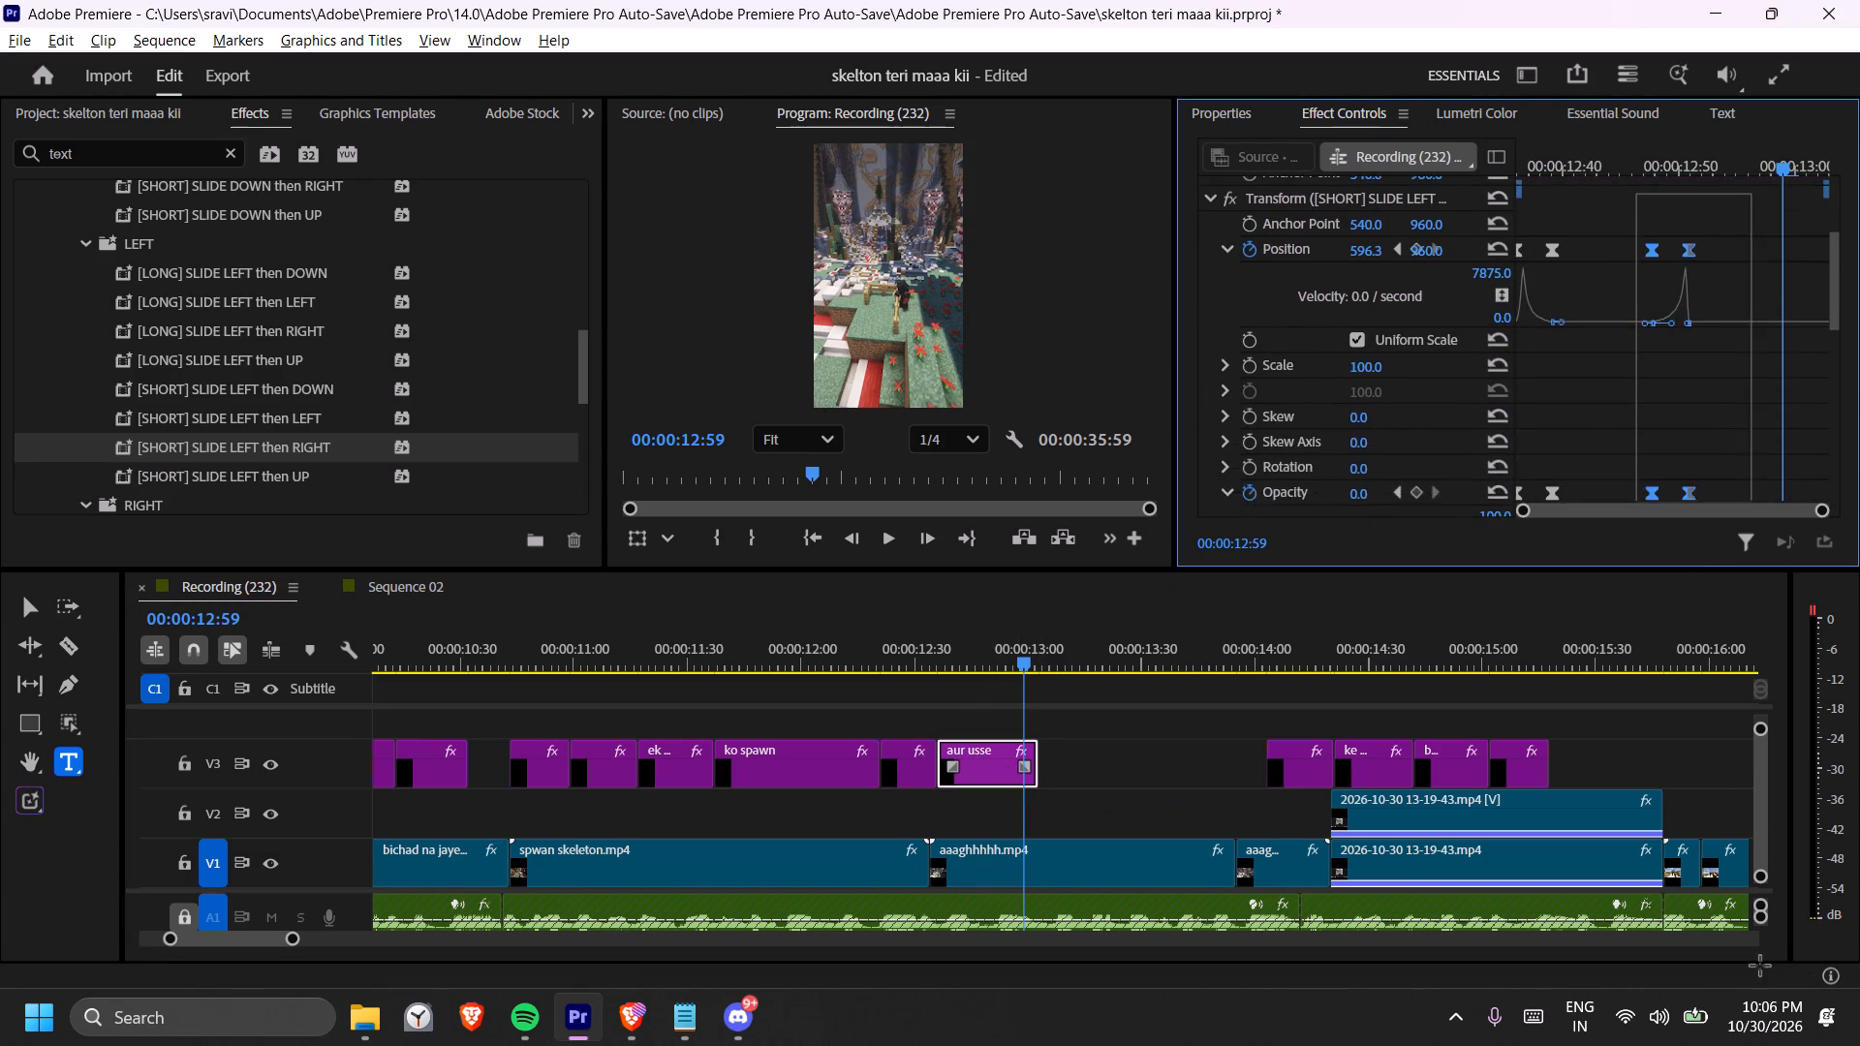
drag(1760, 966, 1771, 539)
drag(1682, 365, 1814, 367)
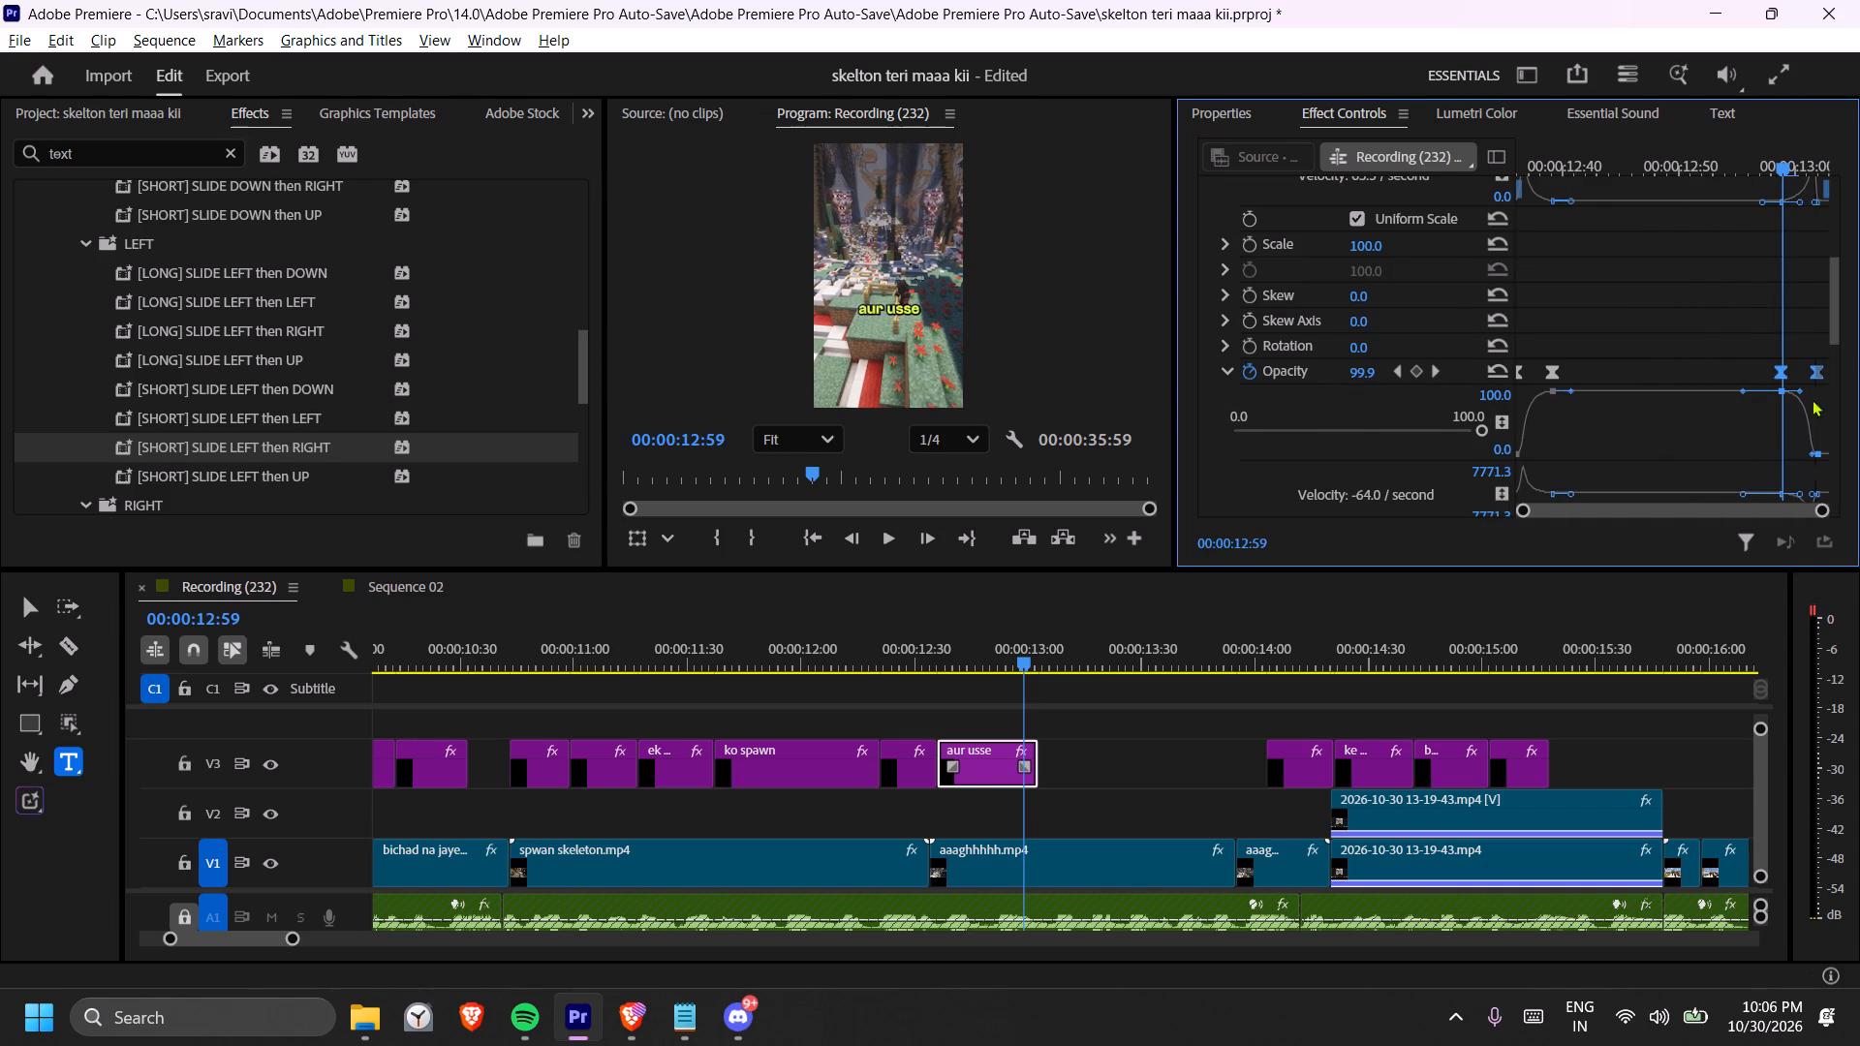
Replay "aur usse" and move the four V3 captions starting with "ek fence" earlier together so they begin at about 00:00:13:03.
click(934, 663)
key(space)
key(space)
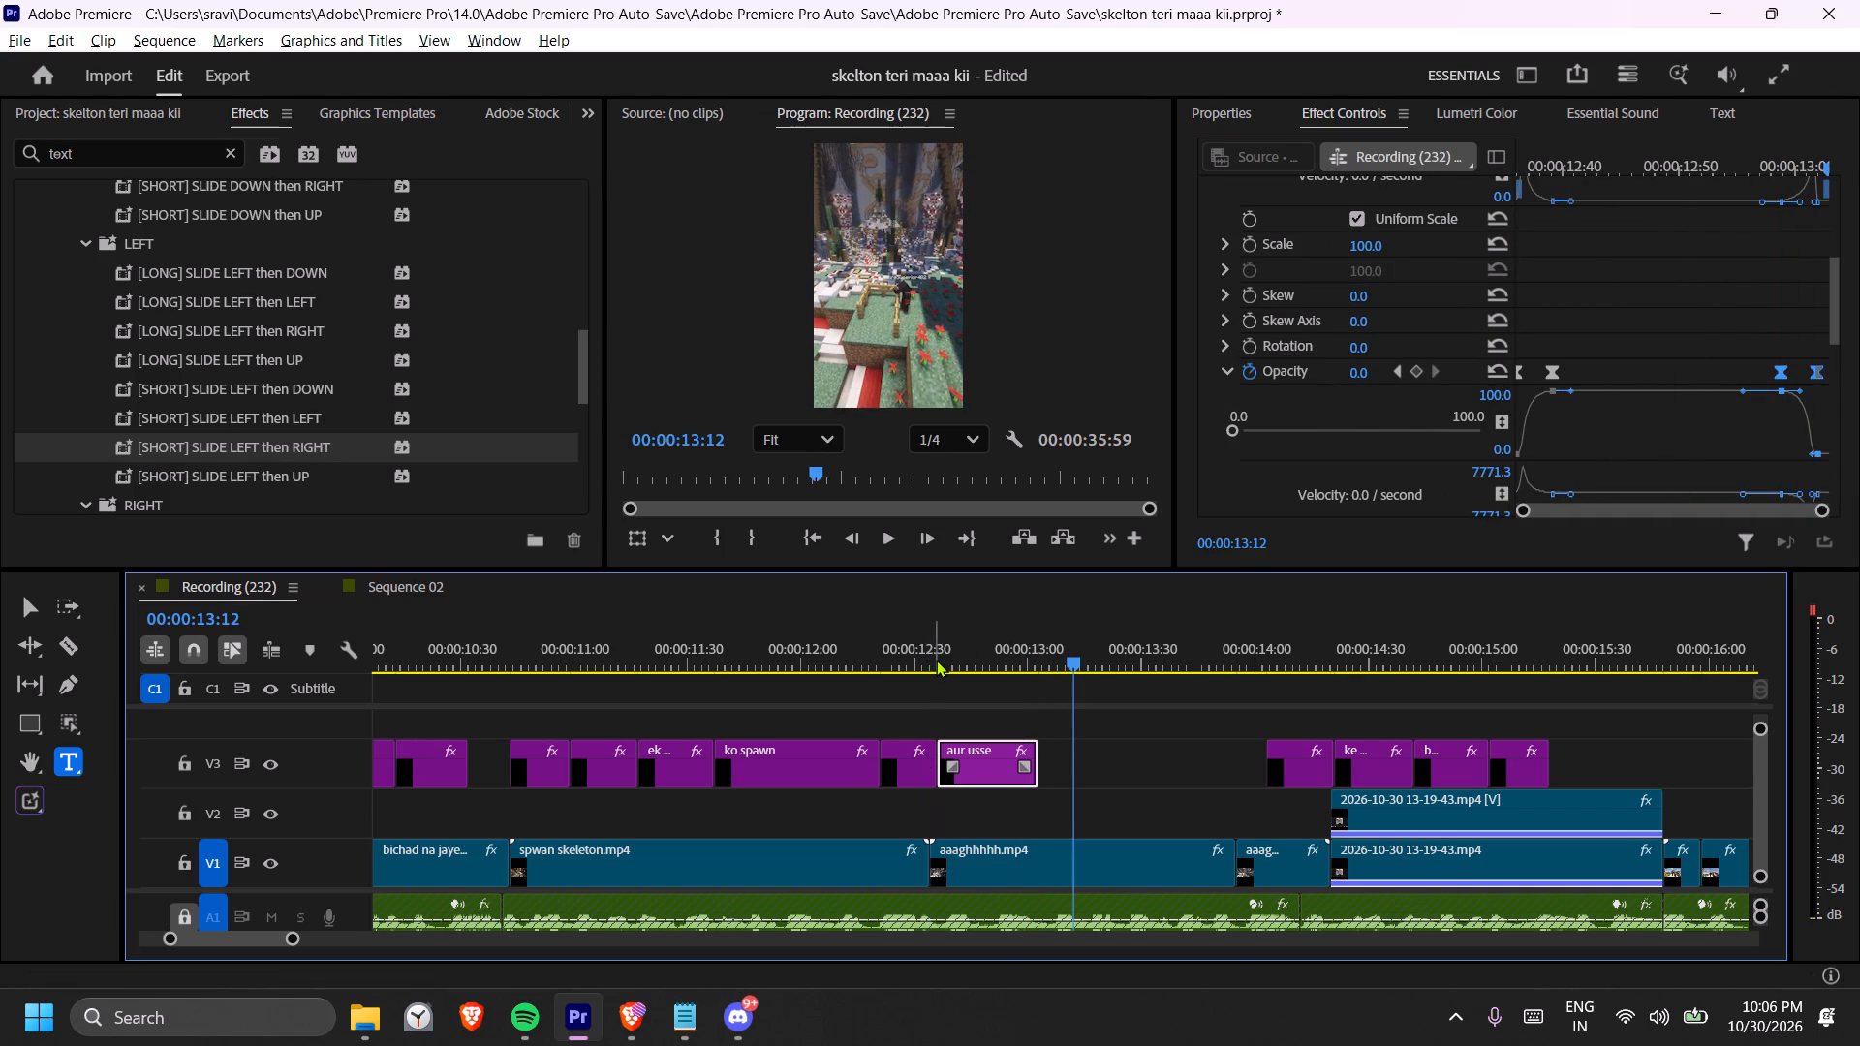
click(956, 645)
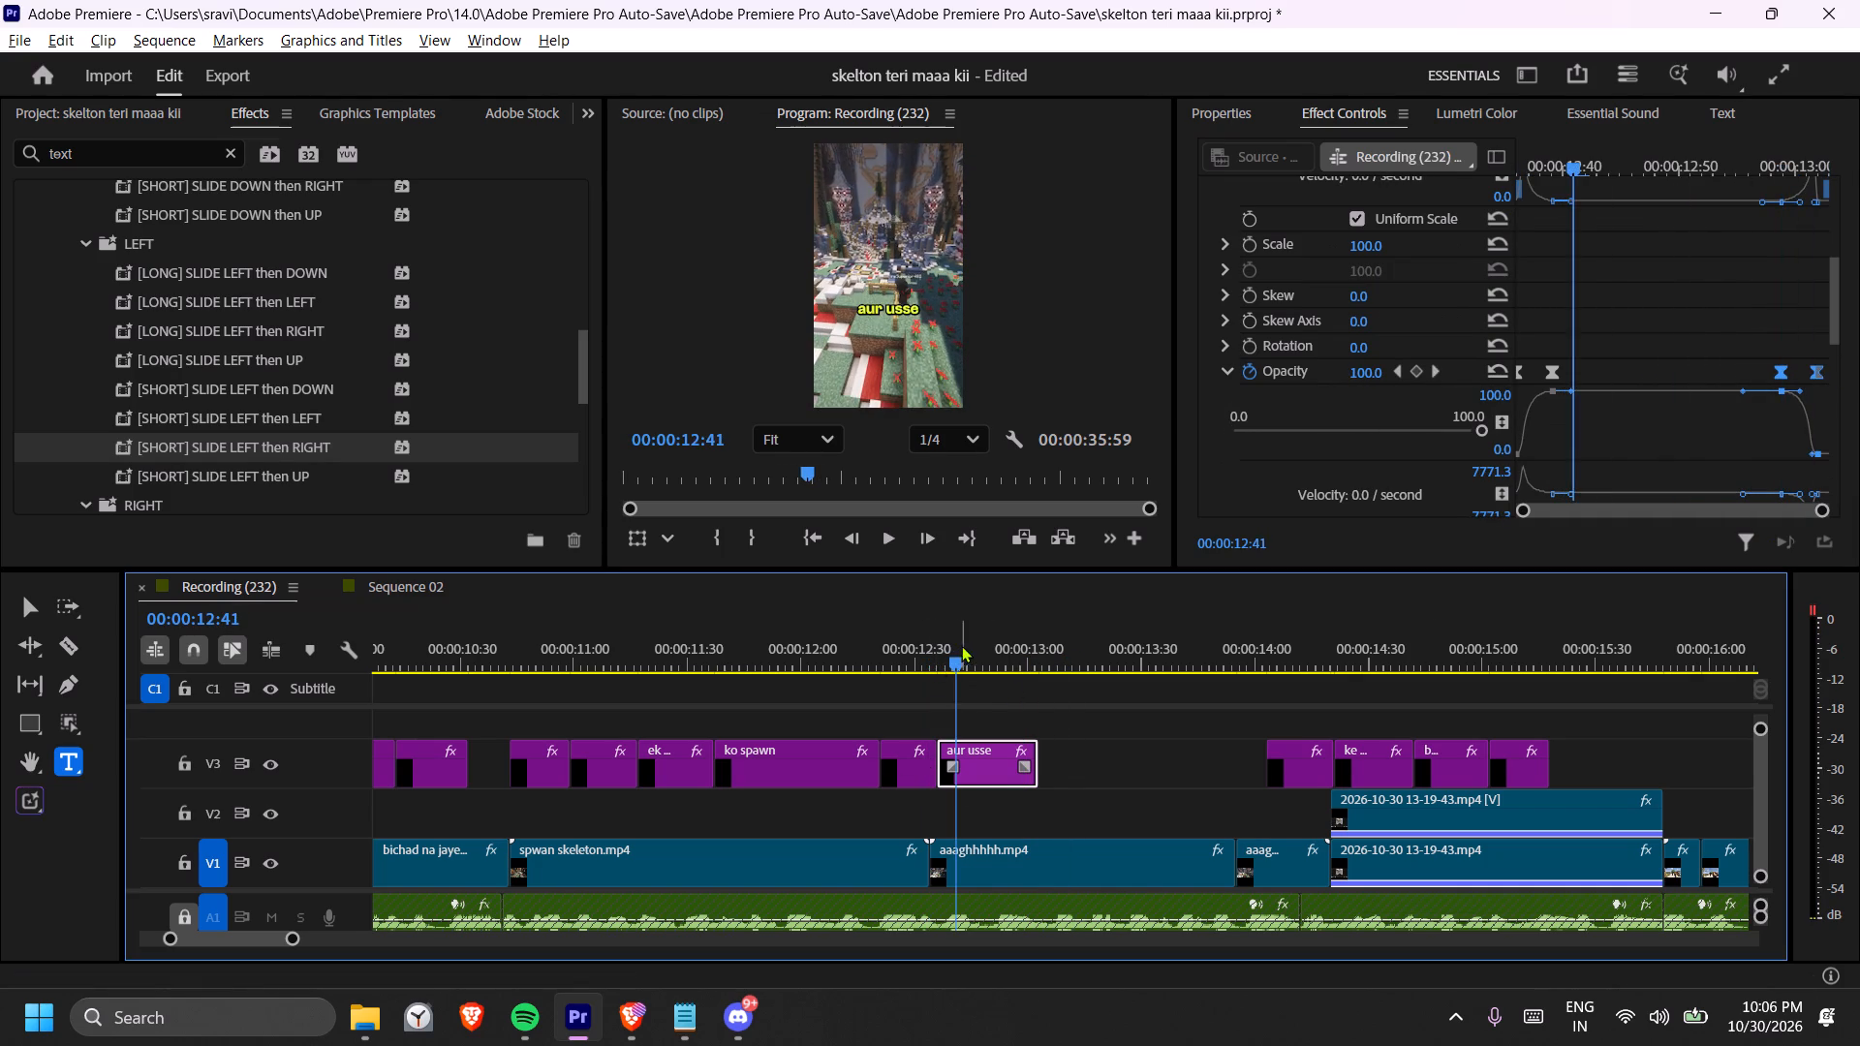
key(space)
key(space)
drag(1272, 708, 1542, 767)
drag(1290, 697, 1606, 771)
drag(1294, 744, 1074, 746)
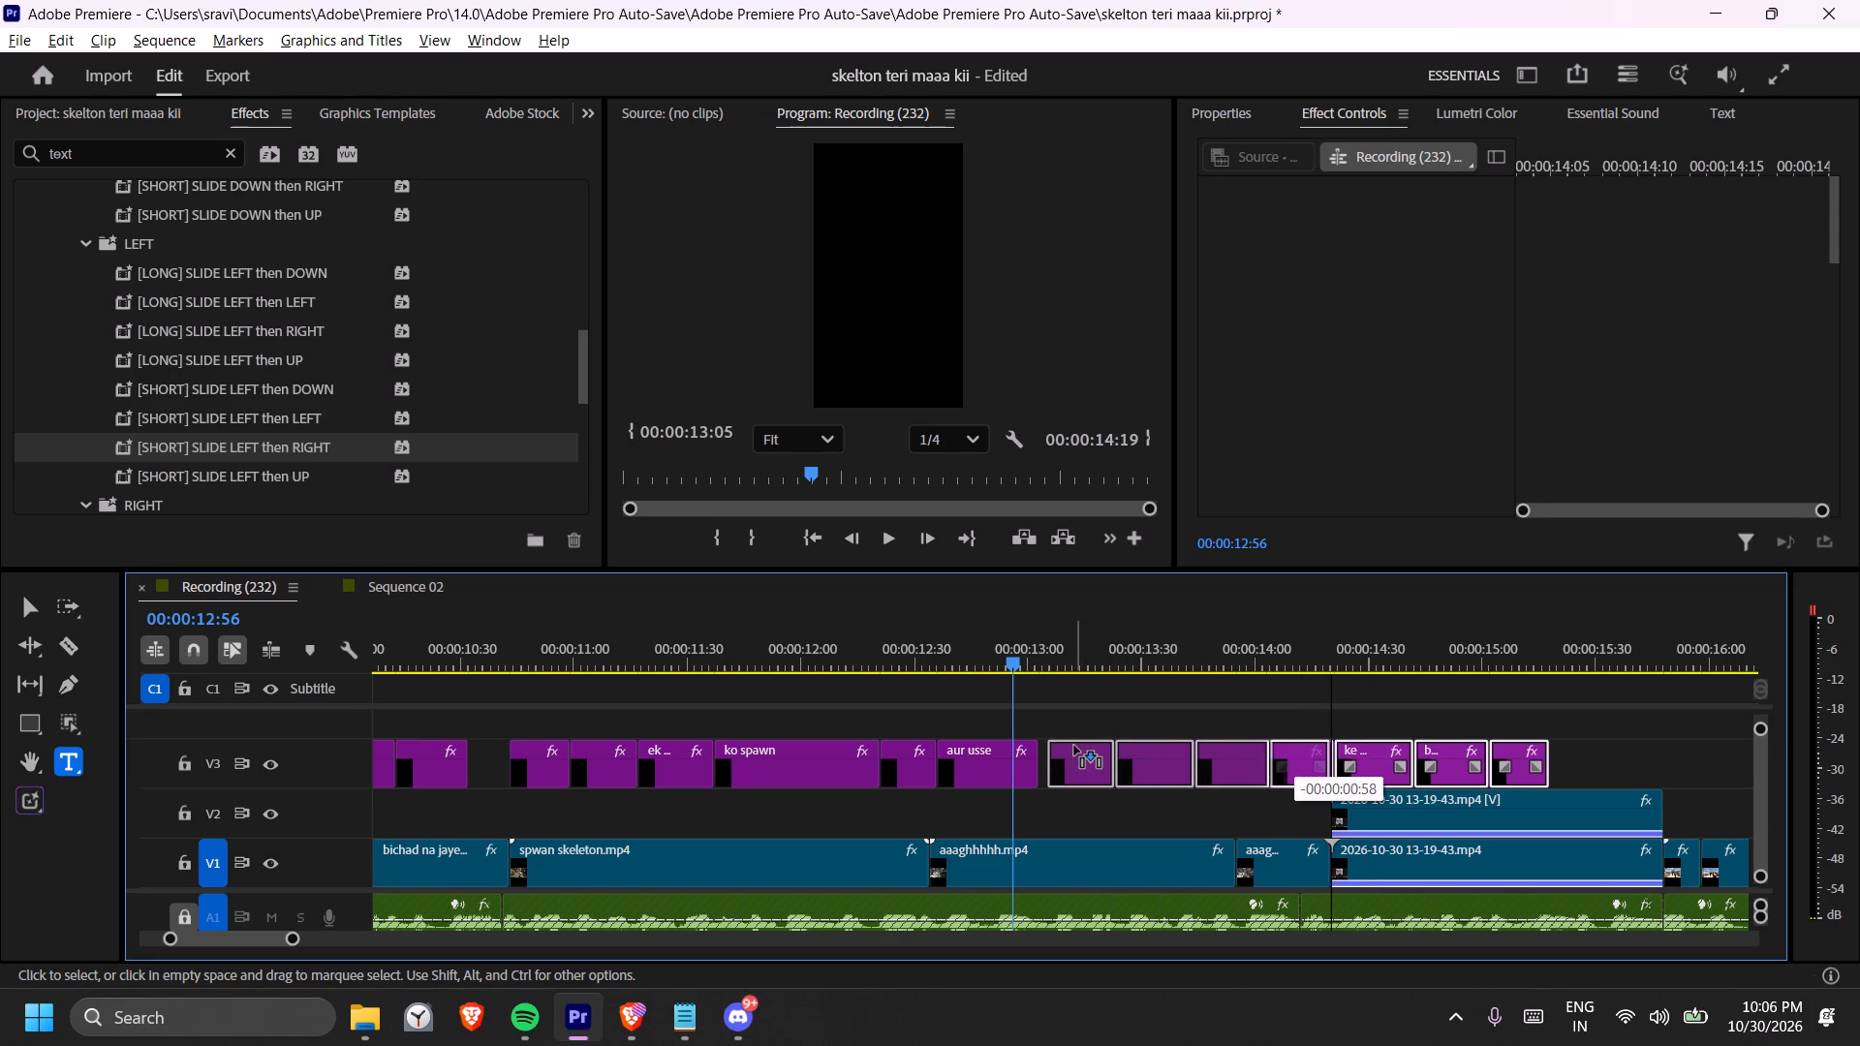
drag(1074, 746, 1068, 748)
Play the four captions from "ek fence" through "band kar" and on into the following clip to check their timing.
key(space)
key(space)
key(space)
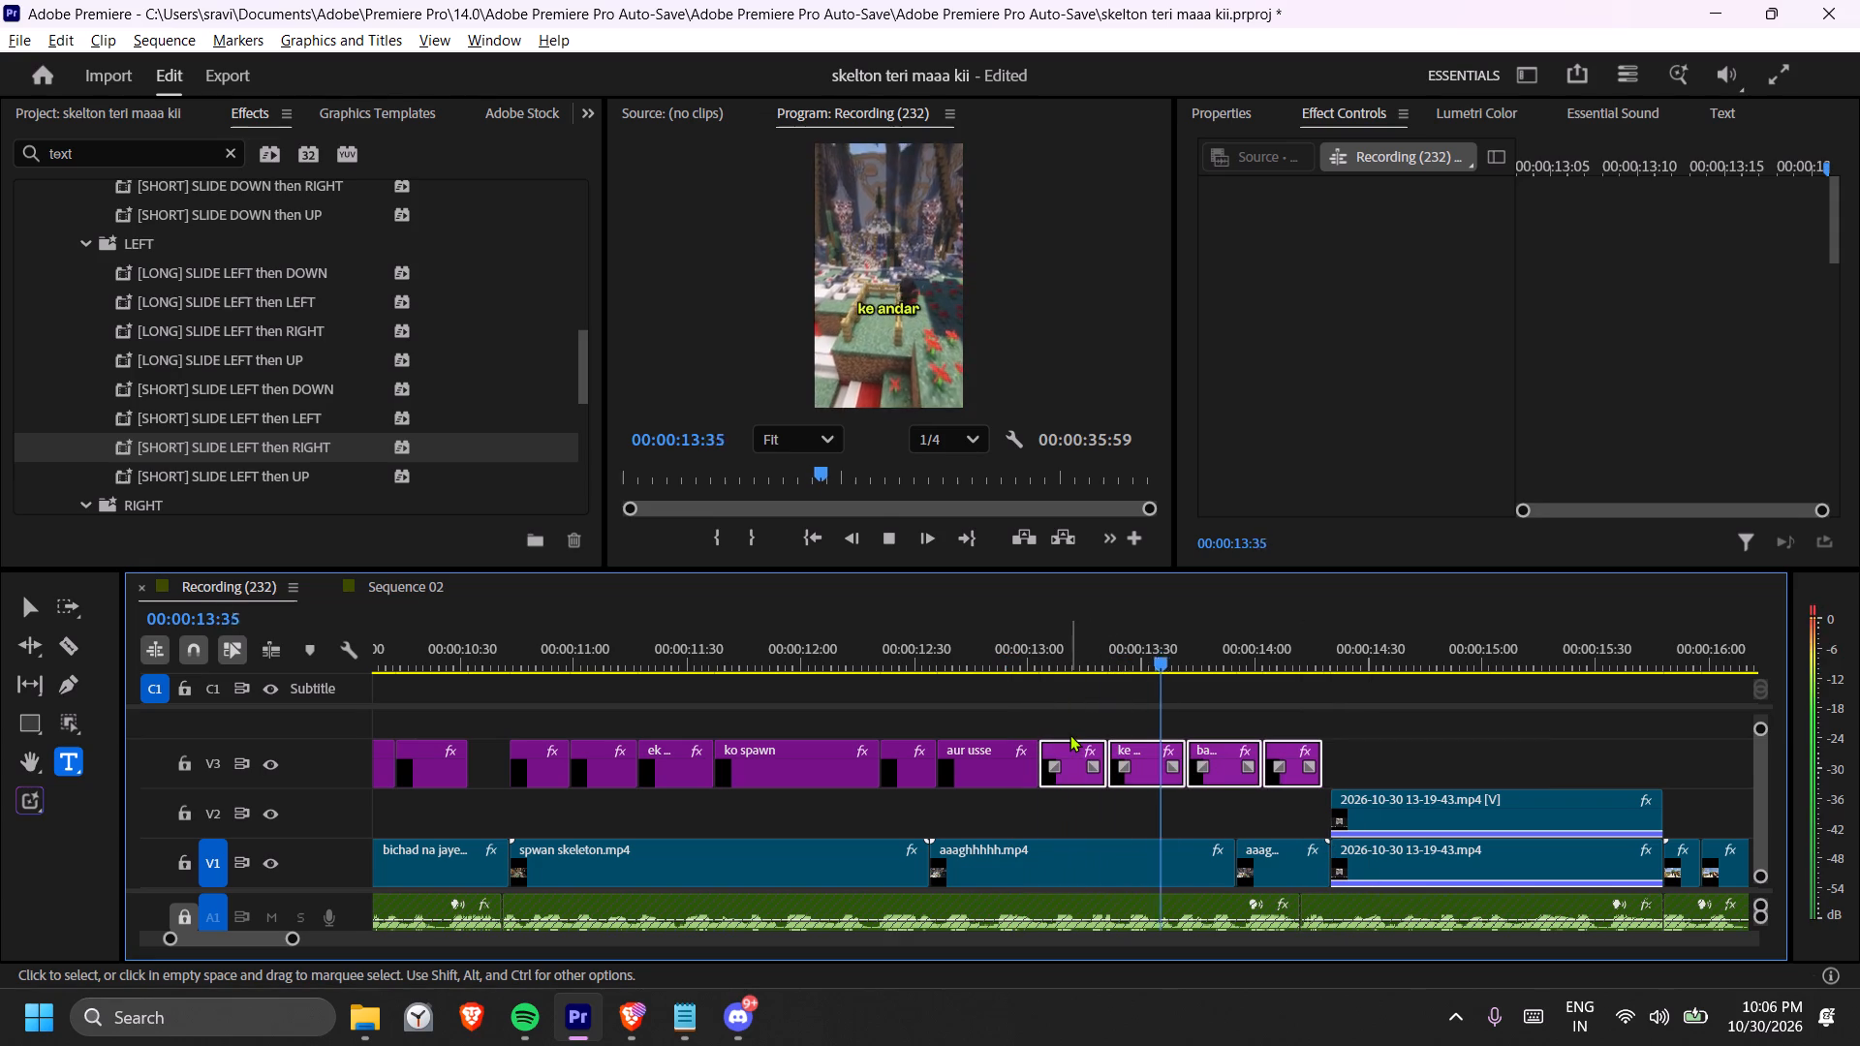
key(space)
scroll(1025, 756, down, 5)
key(space)
key(space)
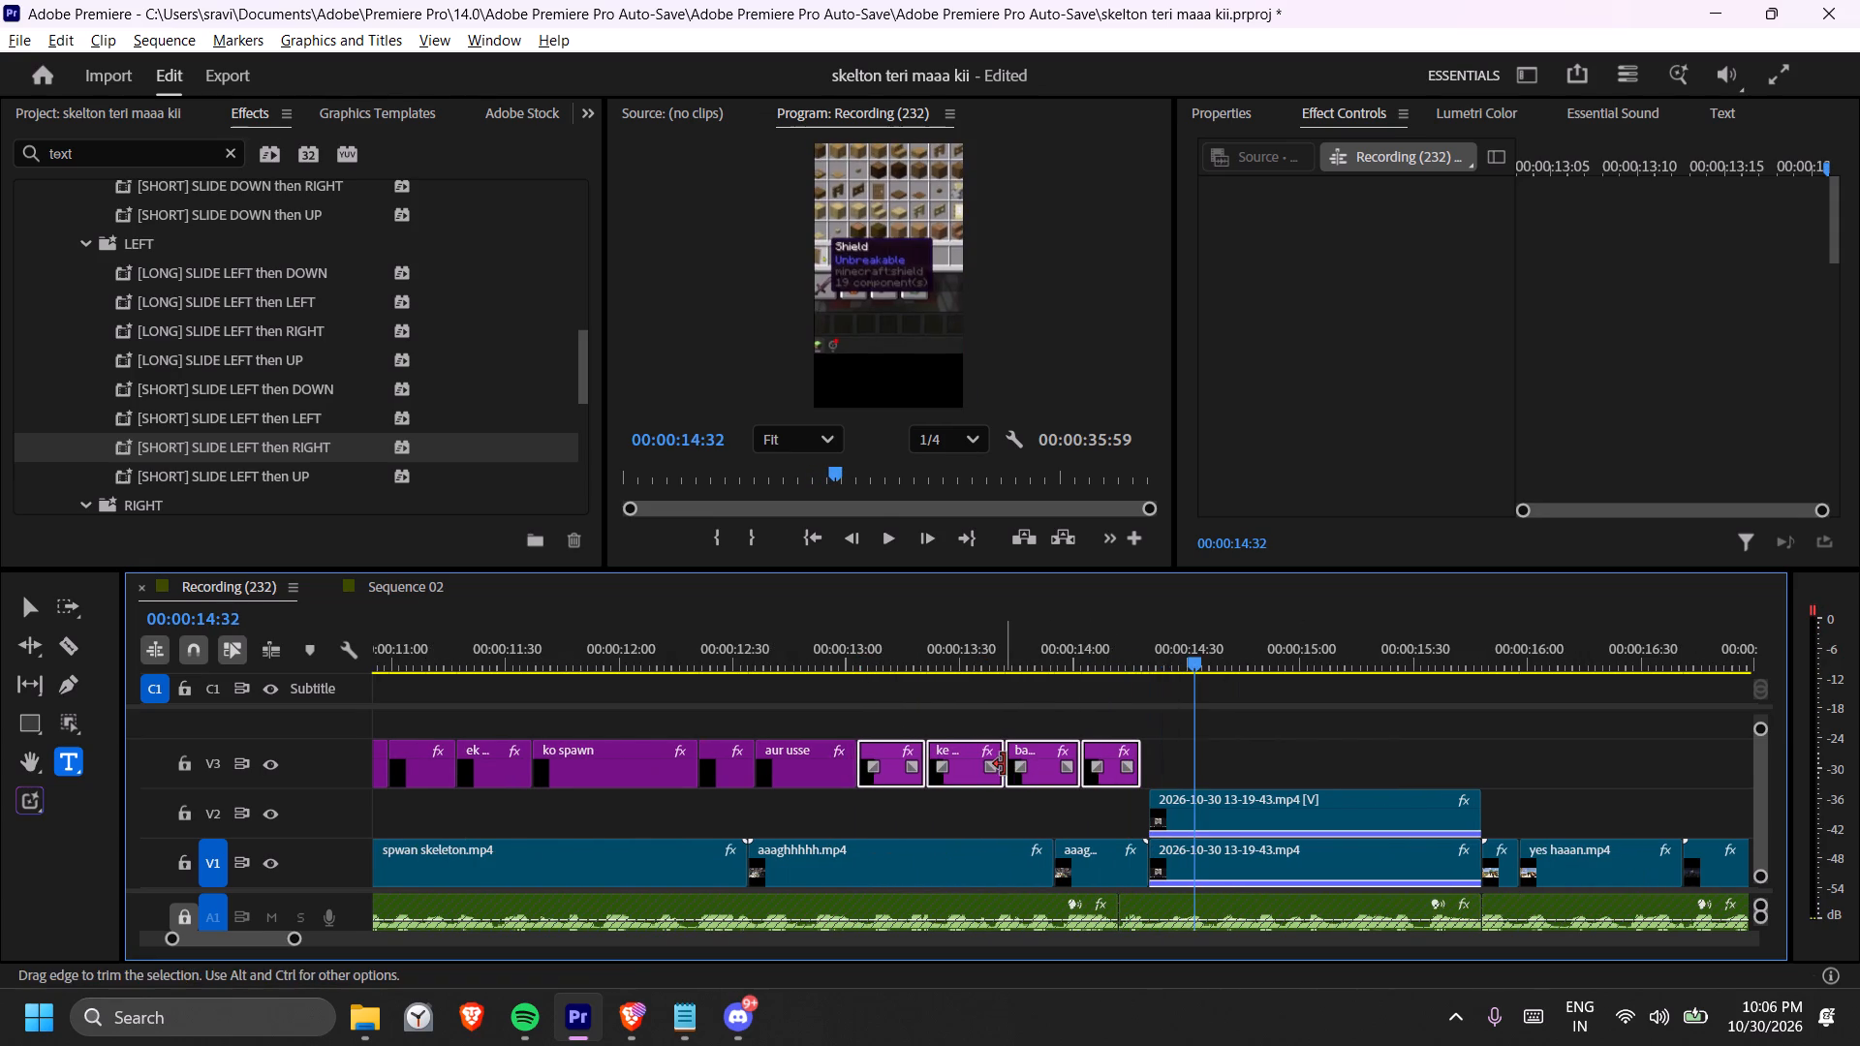
Move all V3 captions from "Abb mai" onward earlier together so that "Abb mai" starts right after the preceding caption, at about 00:00:14:18.
key(minus)
key(minus)
key(minus)
drag(858, 700, 872, 731)
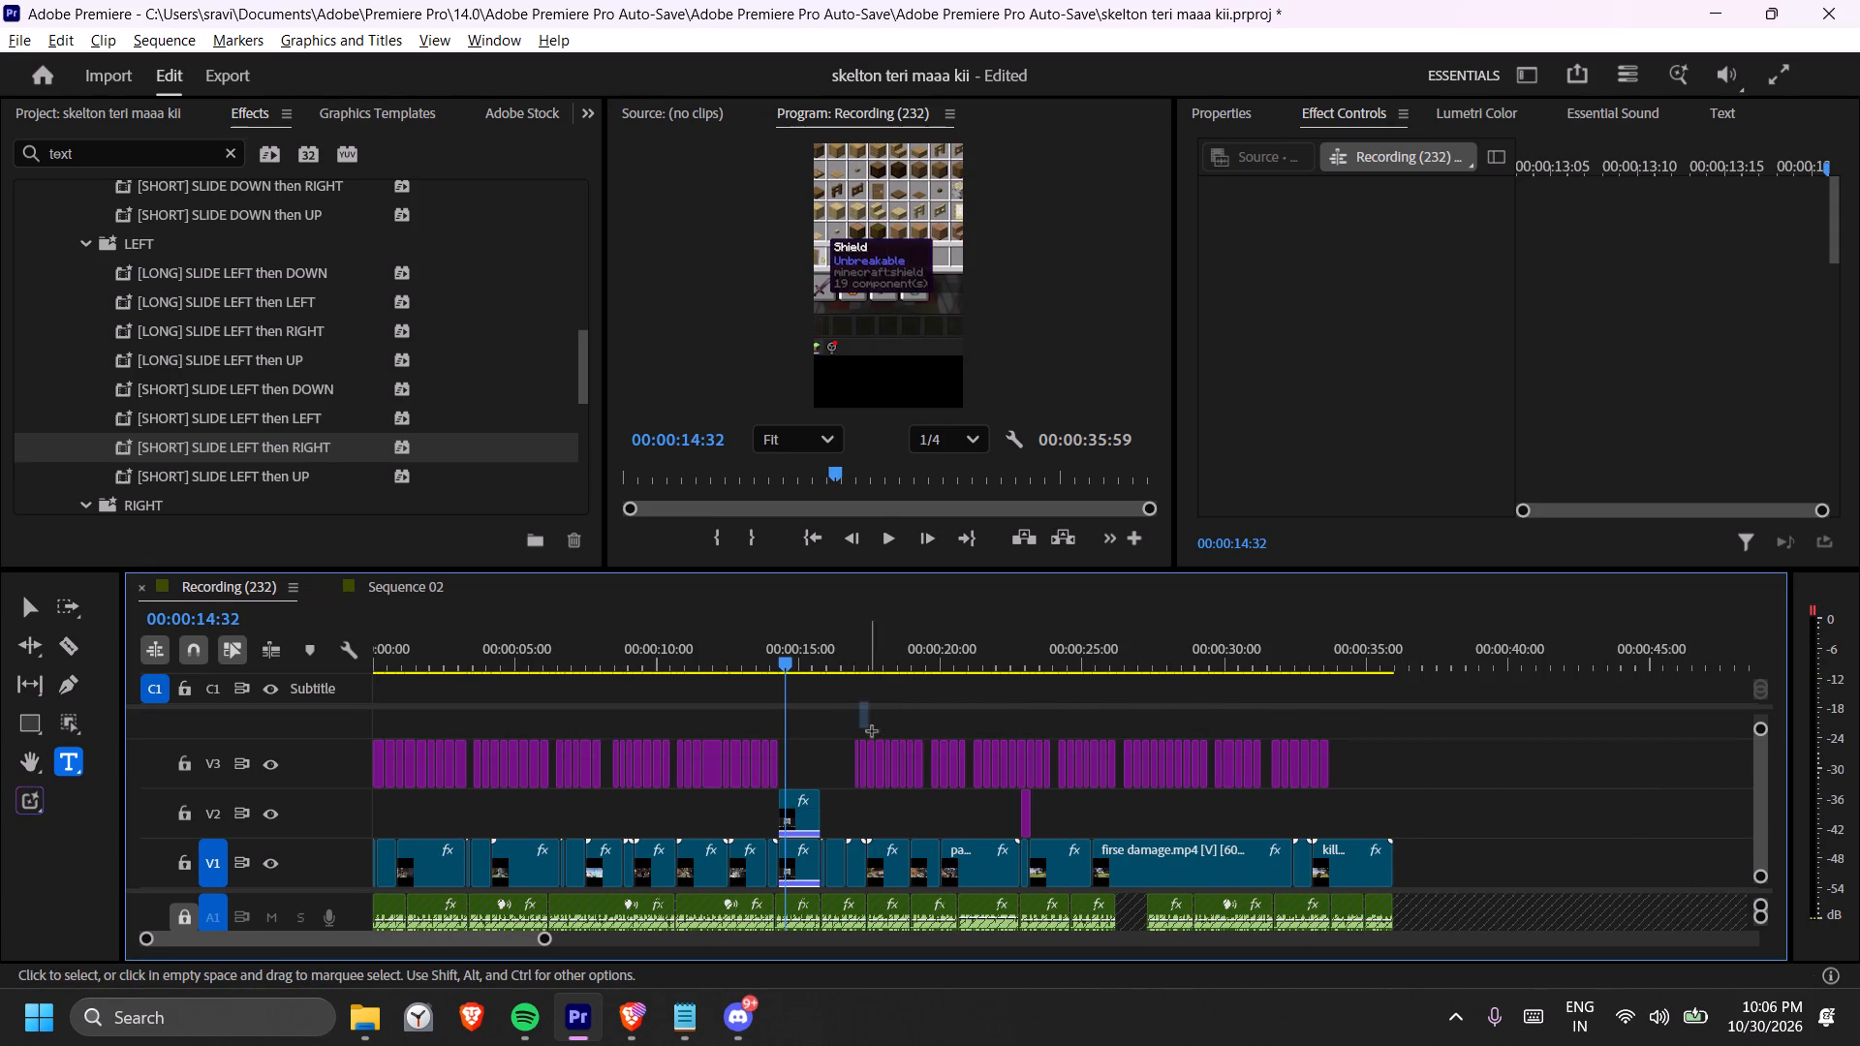
drag(872, 731, 1366, 781)
key(equal)
key(equal)
key(equal)
scroll(1436, 762, down, 5)
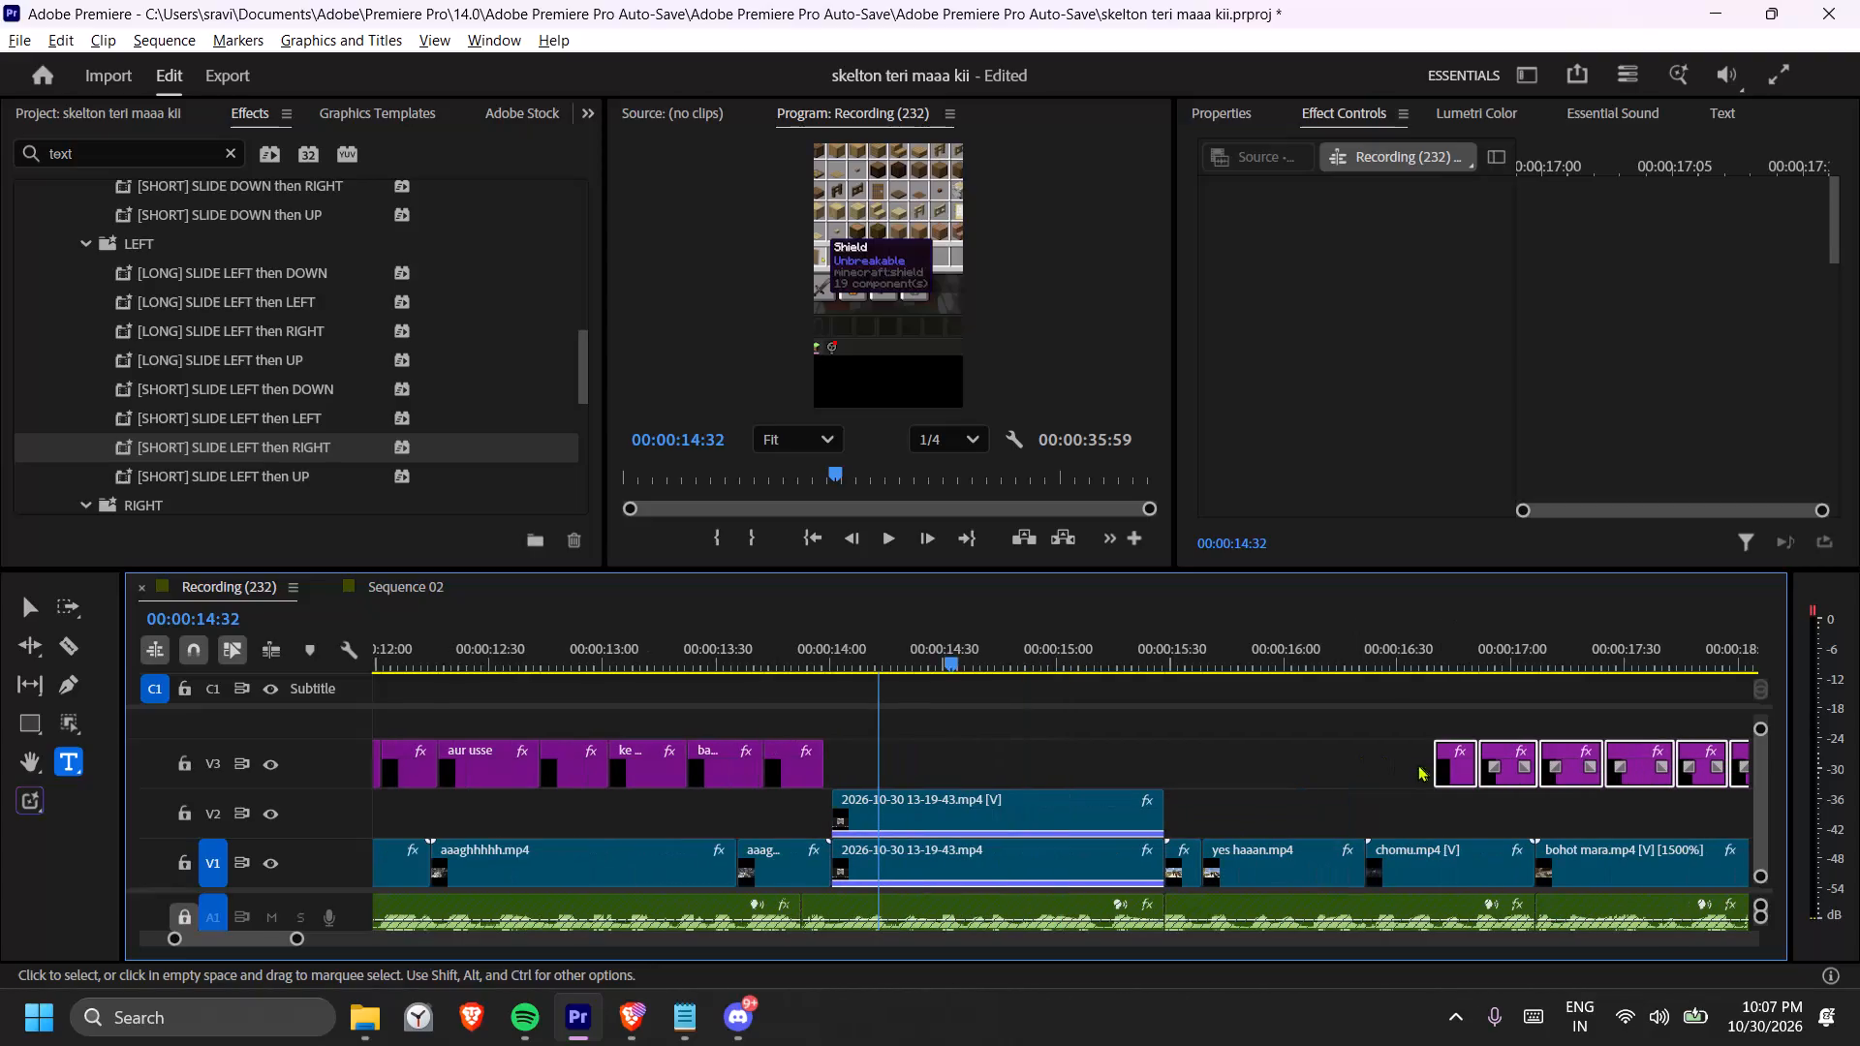
drag(1457, 766, 920, 766)
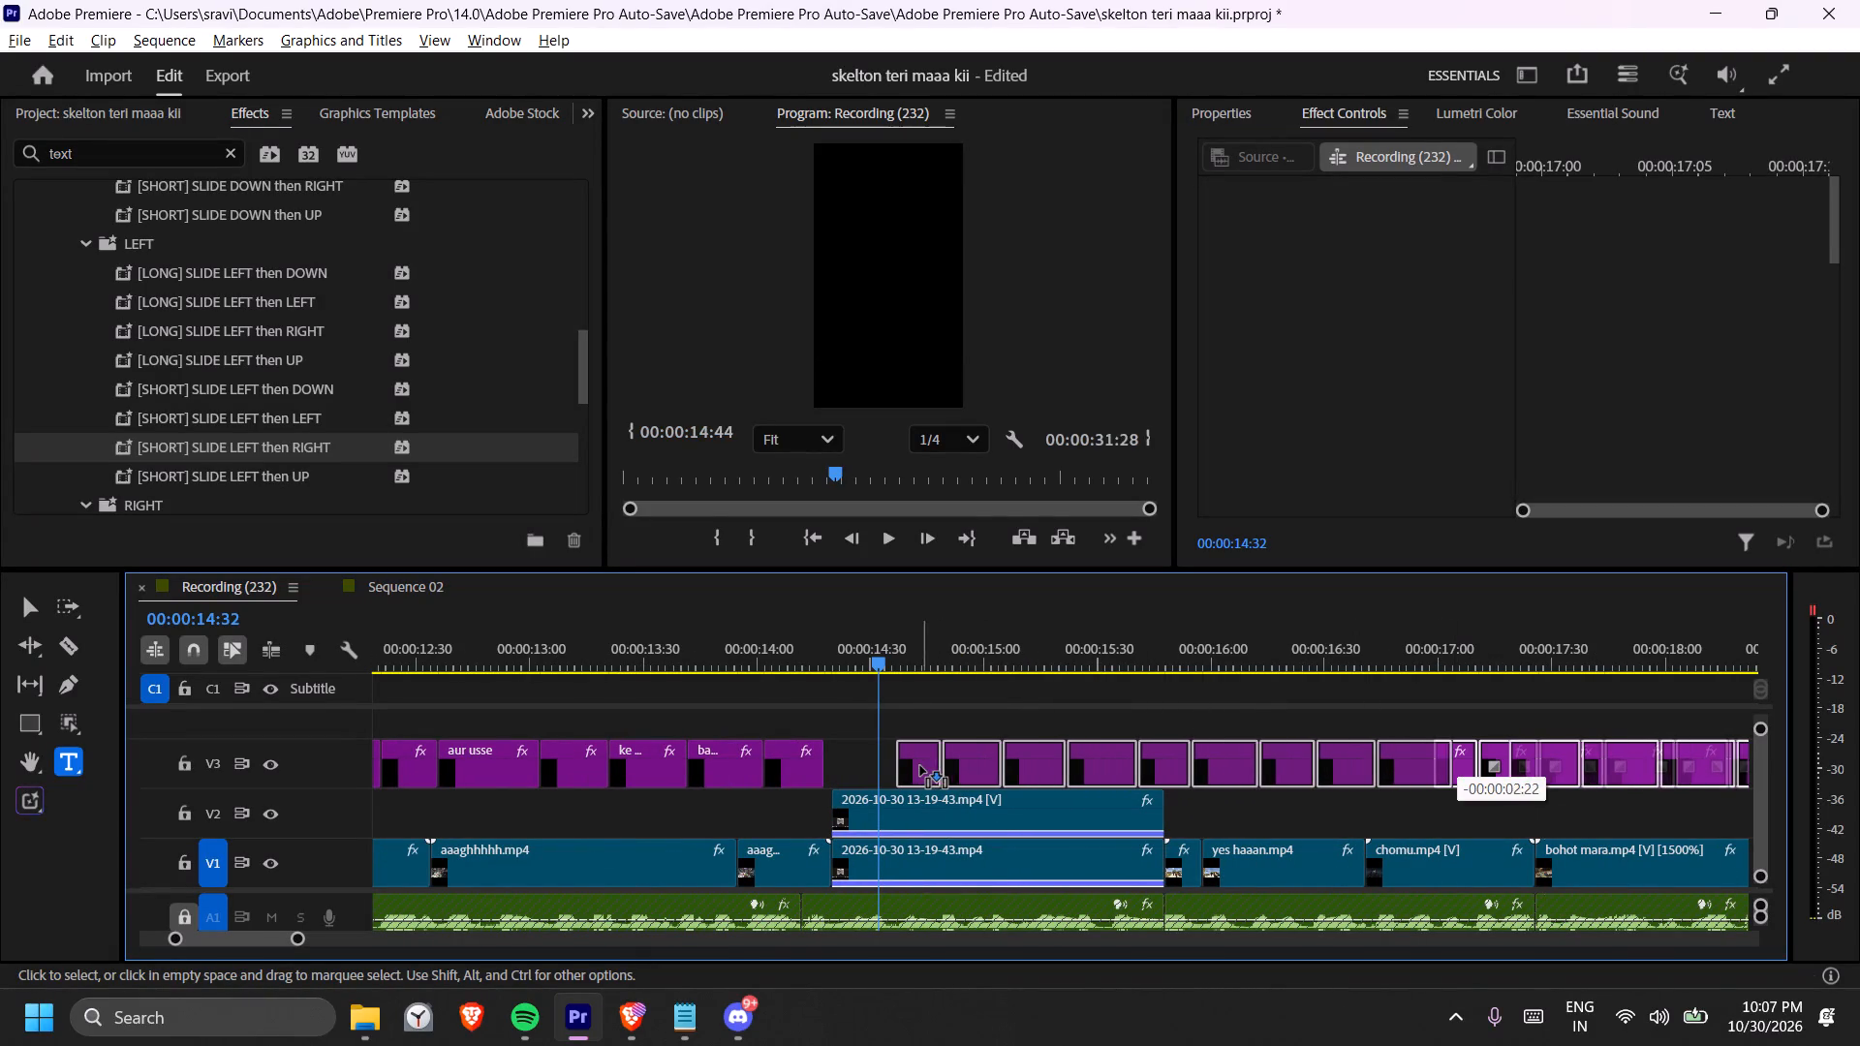
drag(920, 766, 905, 767)
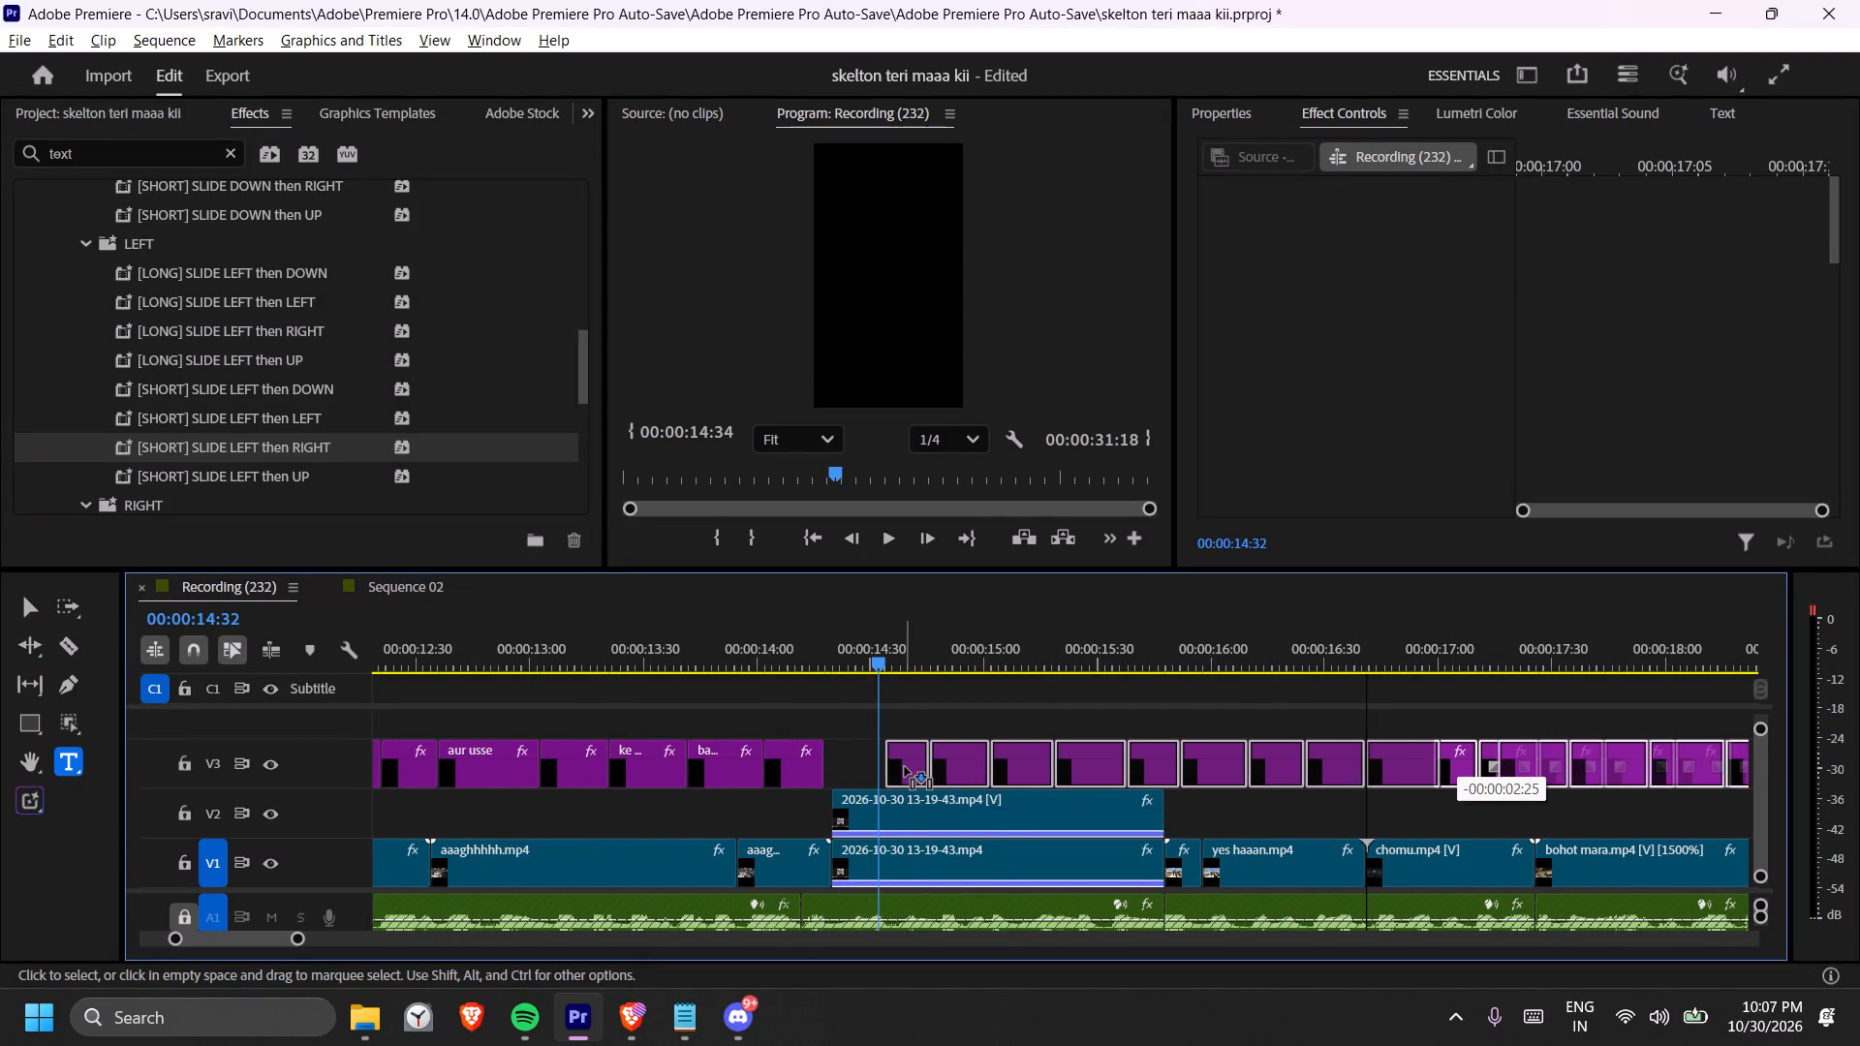
drag(905, 767, 900, 767)
key(space)
key(space)
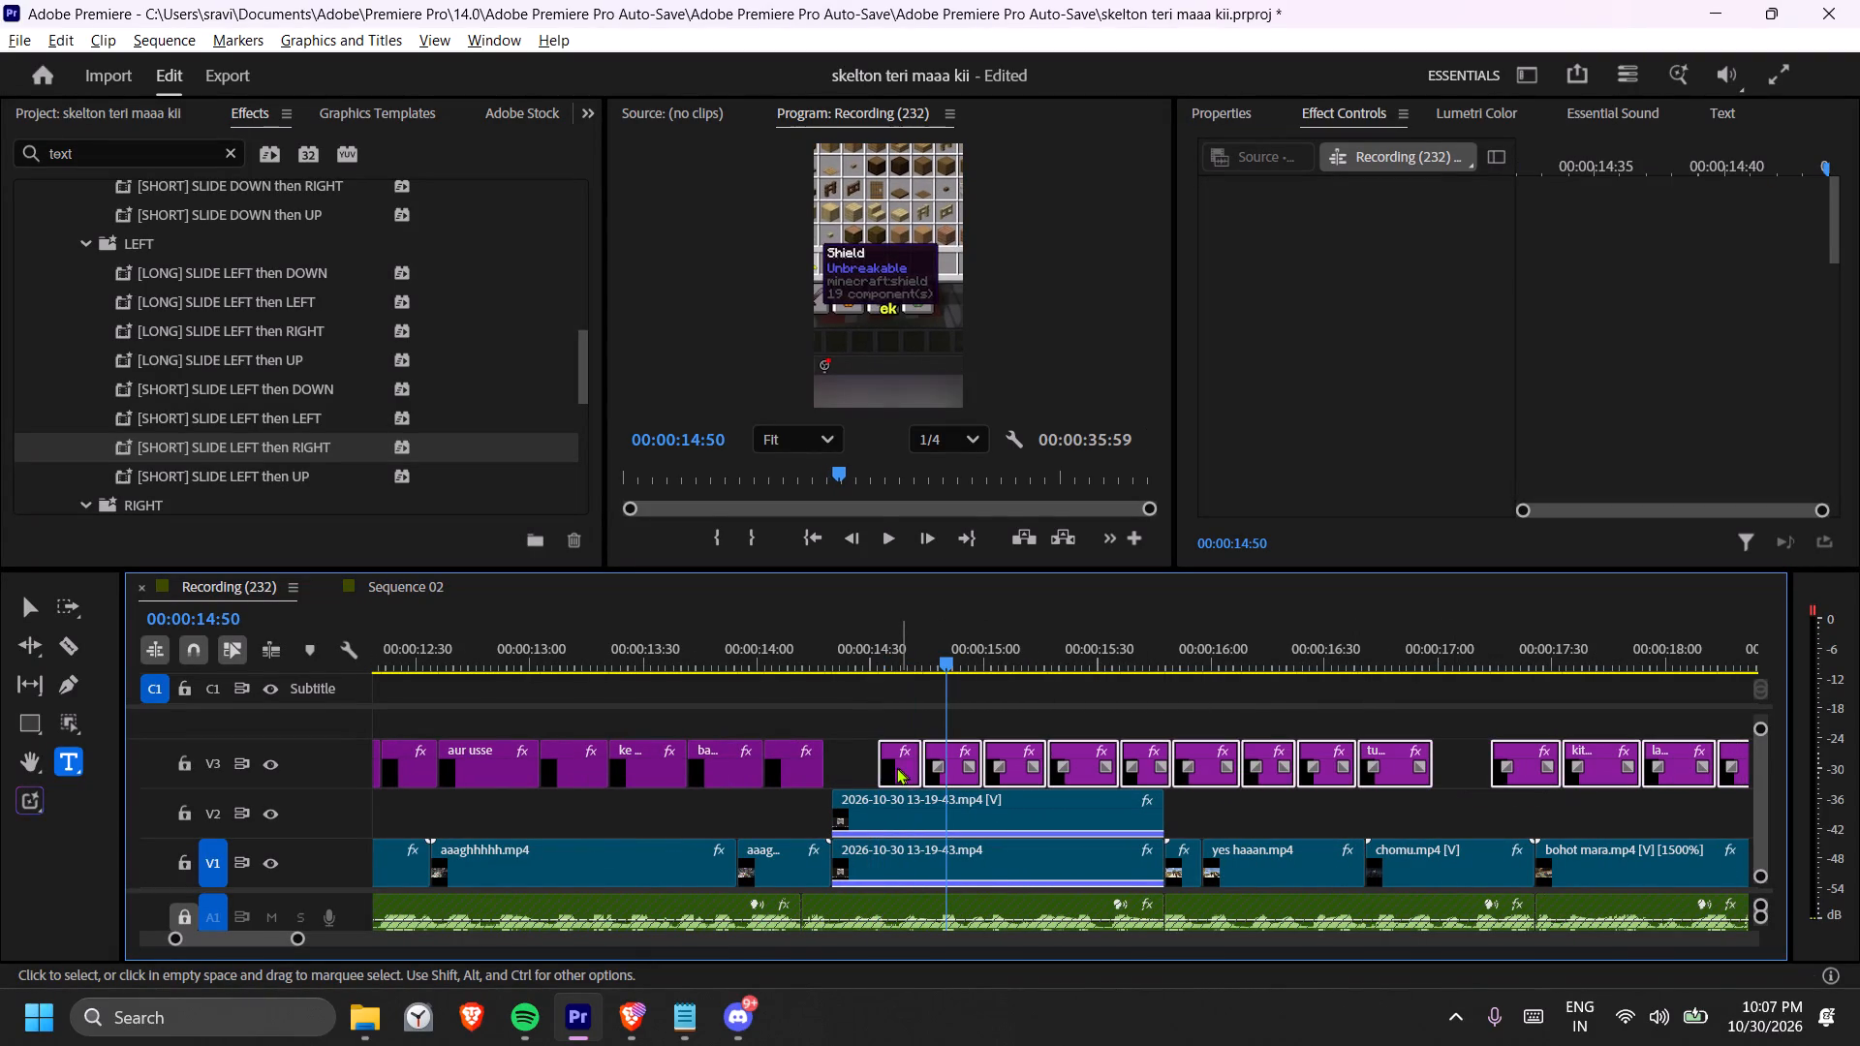
drag(894, 750, 844, 762)
Save the project and play from about 00:00:14:17 through "tutega" to "Abbe yaar" to check the moved captions against the audio.
click(823, 649)
key(space)
key(space)
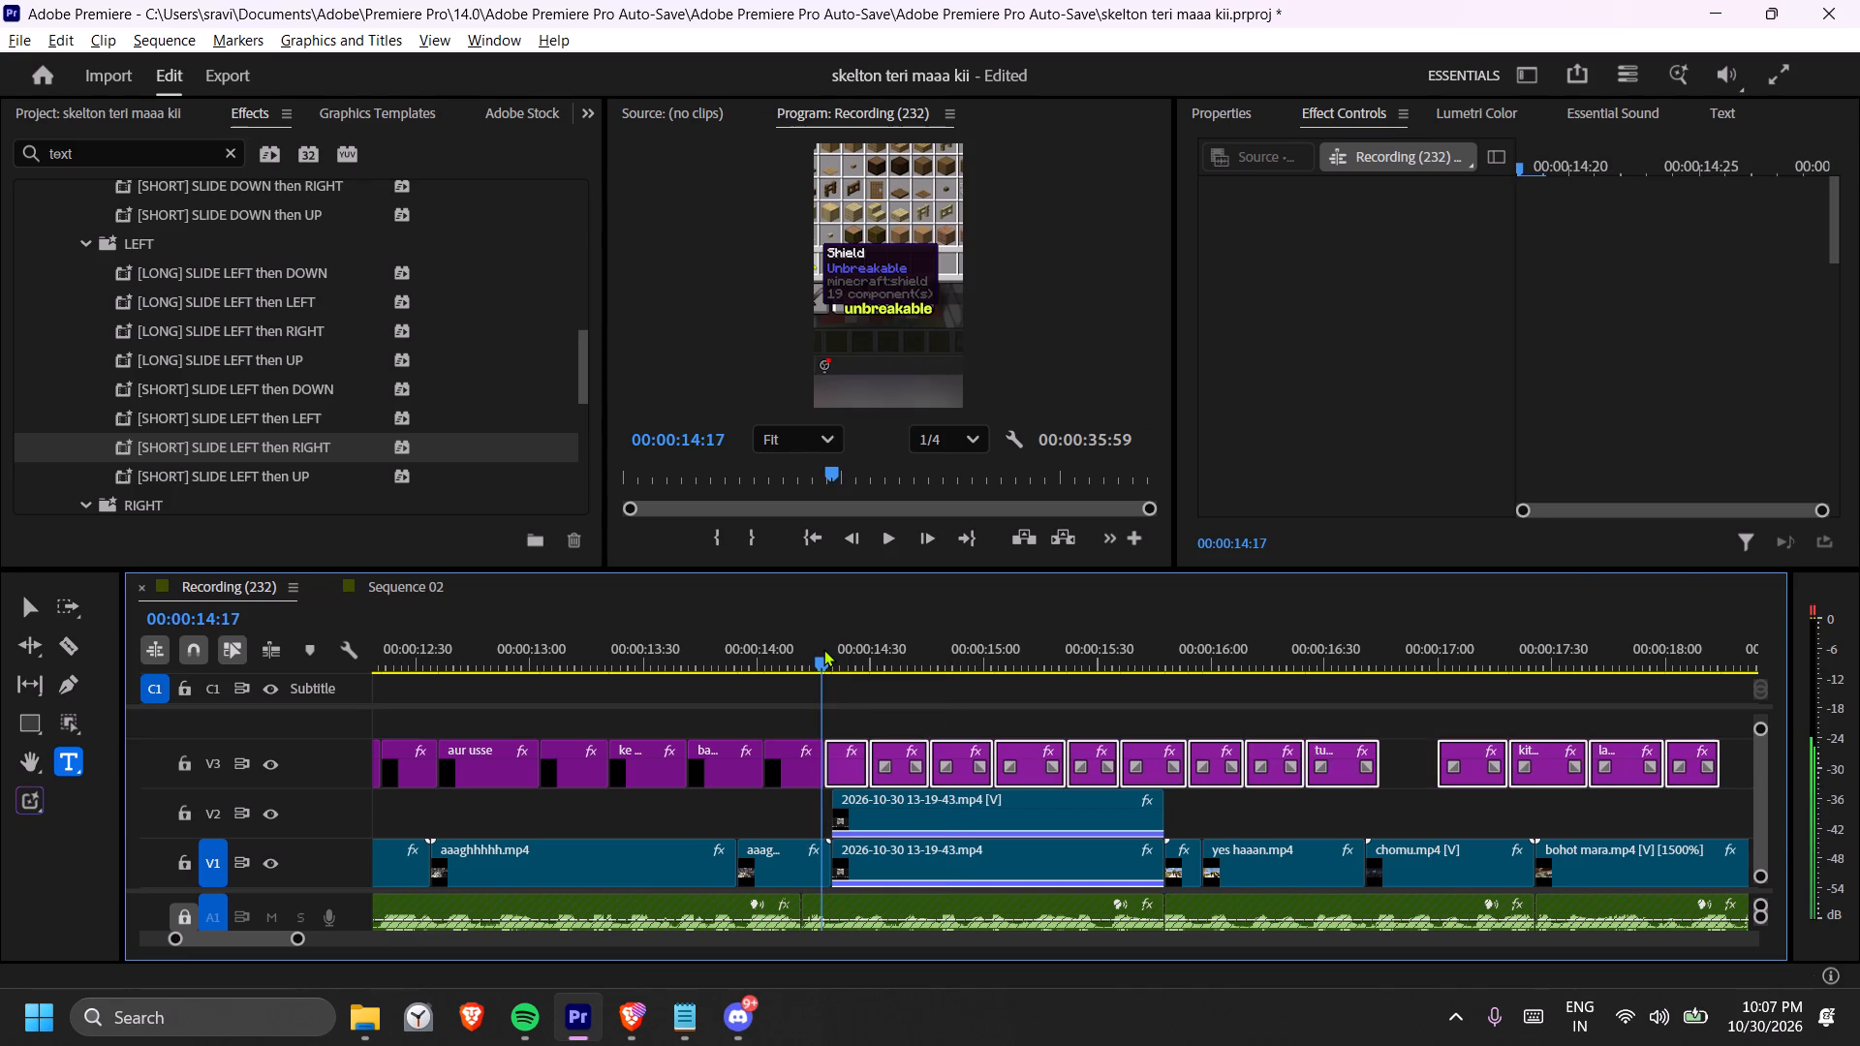
key(ctrl+s)
key(ctrl+s)
key(ctrl+s)
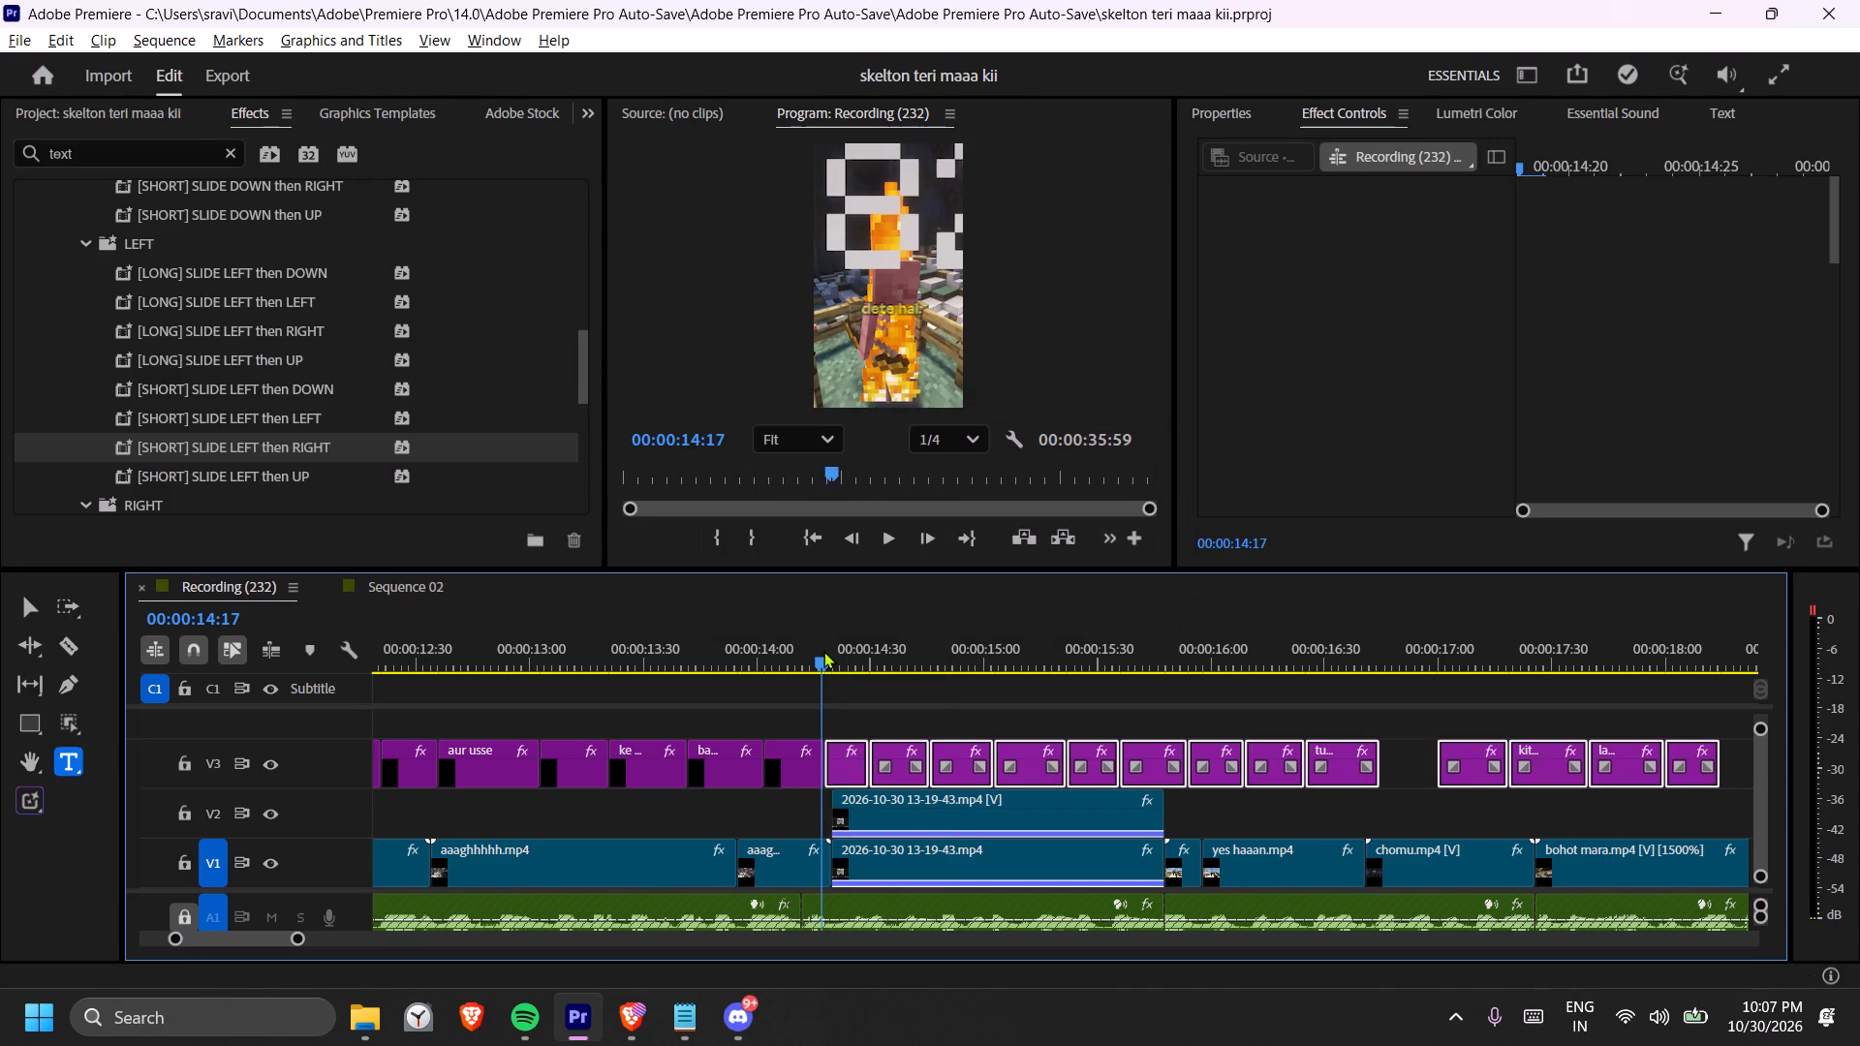
key(space)
key(space)
key(space)
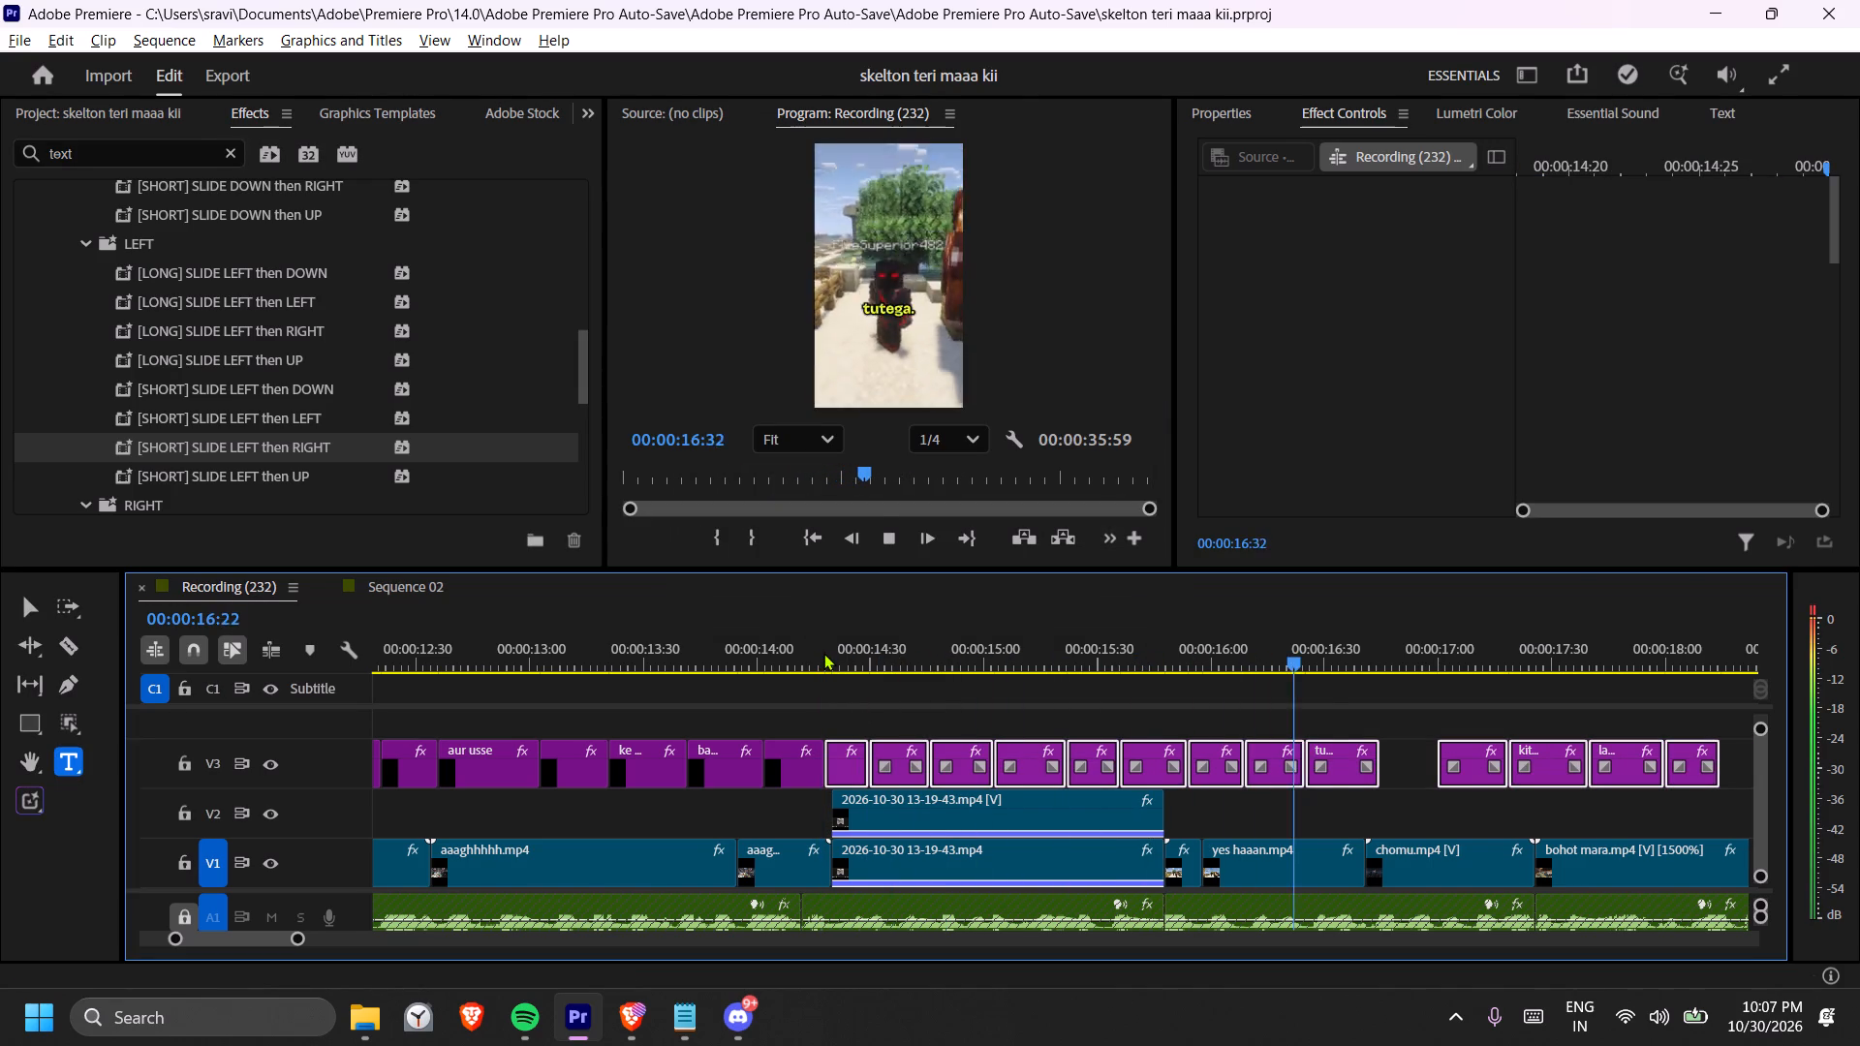
key(space)
Move all V3 captions from "Abbe yaar" onward later together so that "Abbe yaar" starts at about 00:00:18:23.
scroll(834, 675, down, 11)
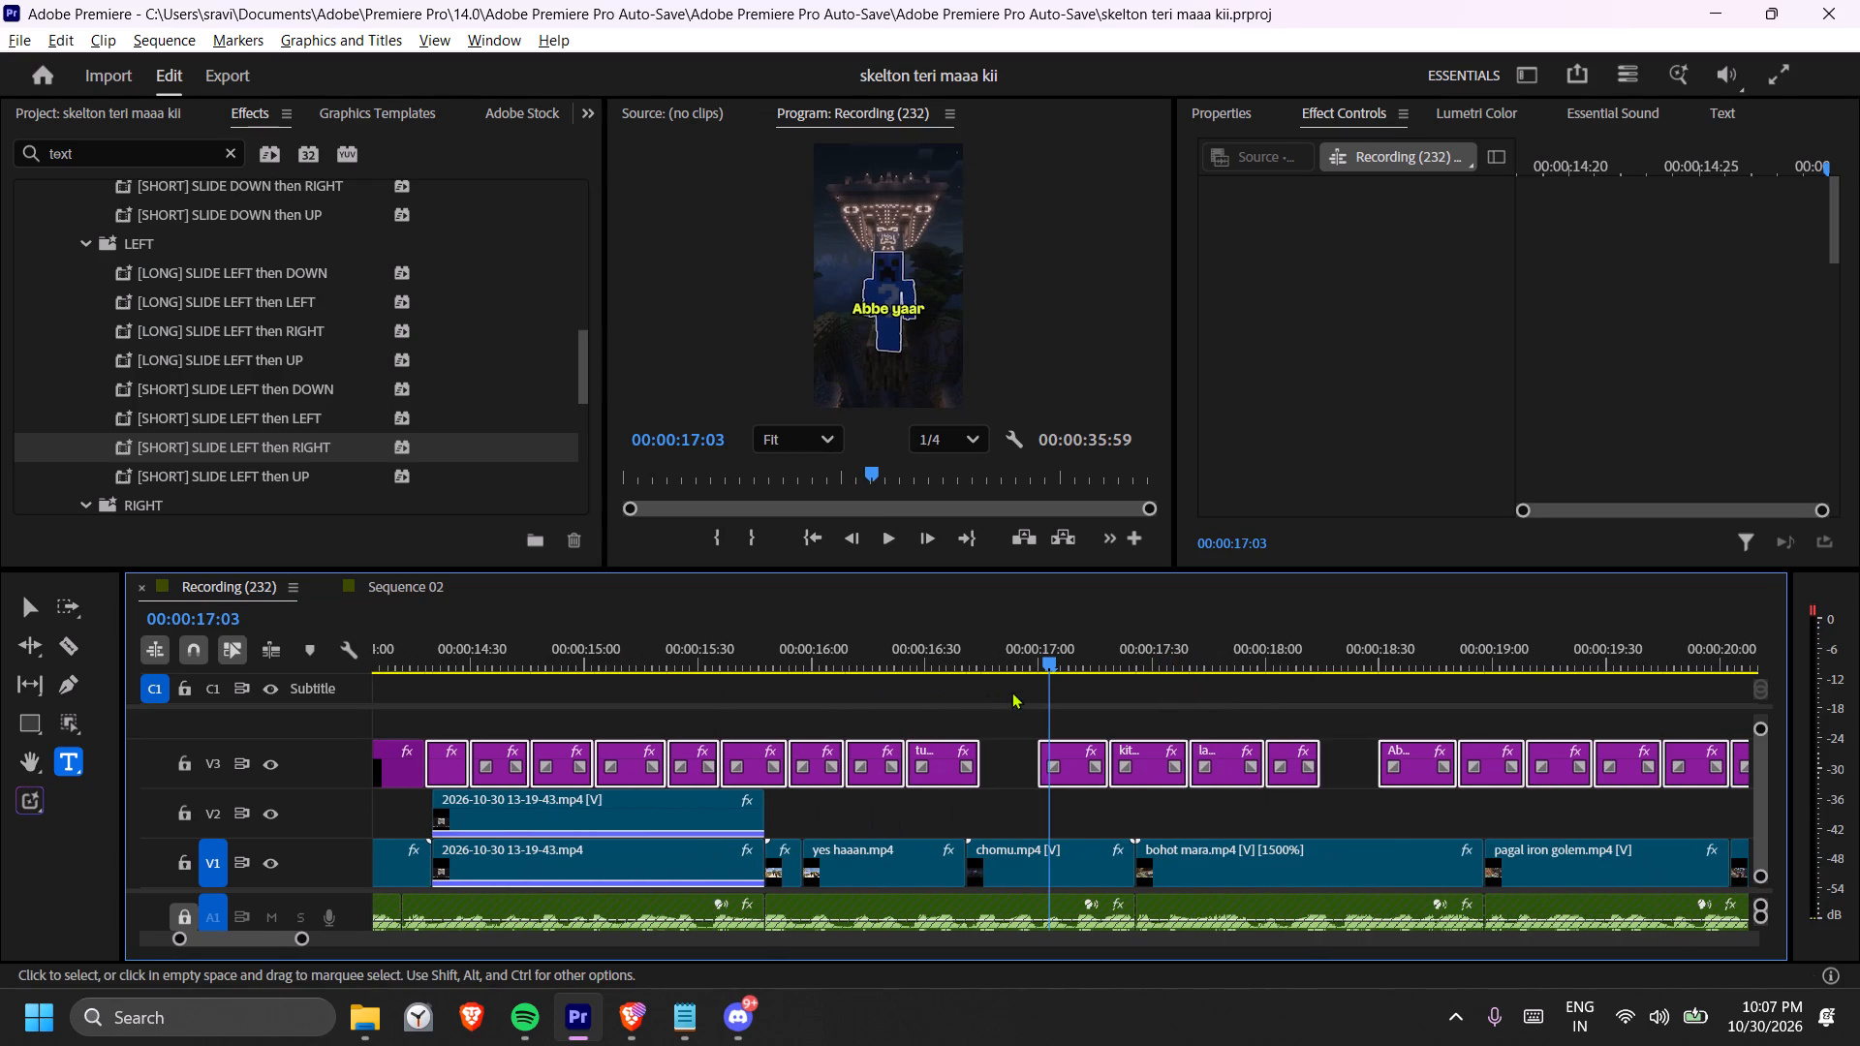
click(1065, 711)
drag(1031, 710, 1372, 766)
key(minus)
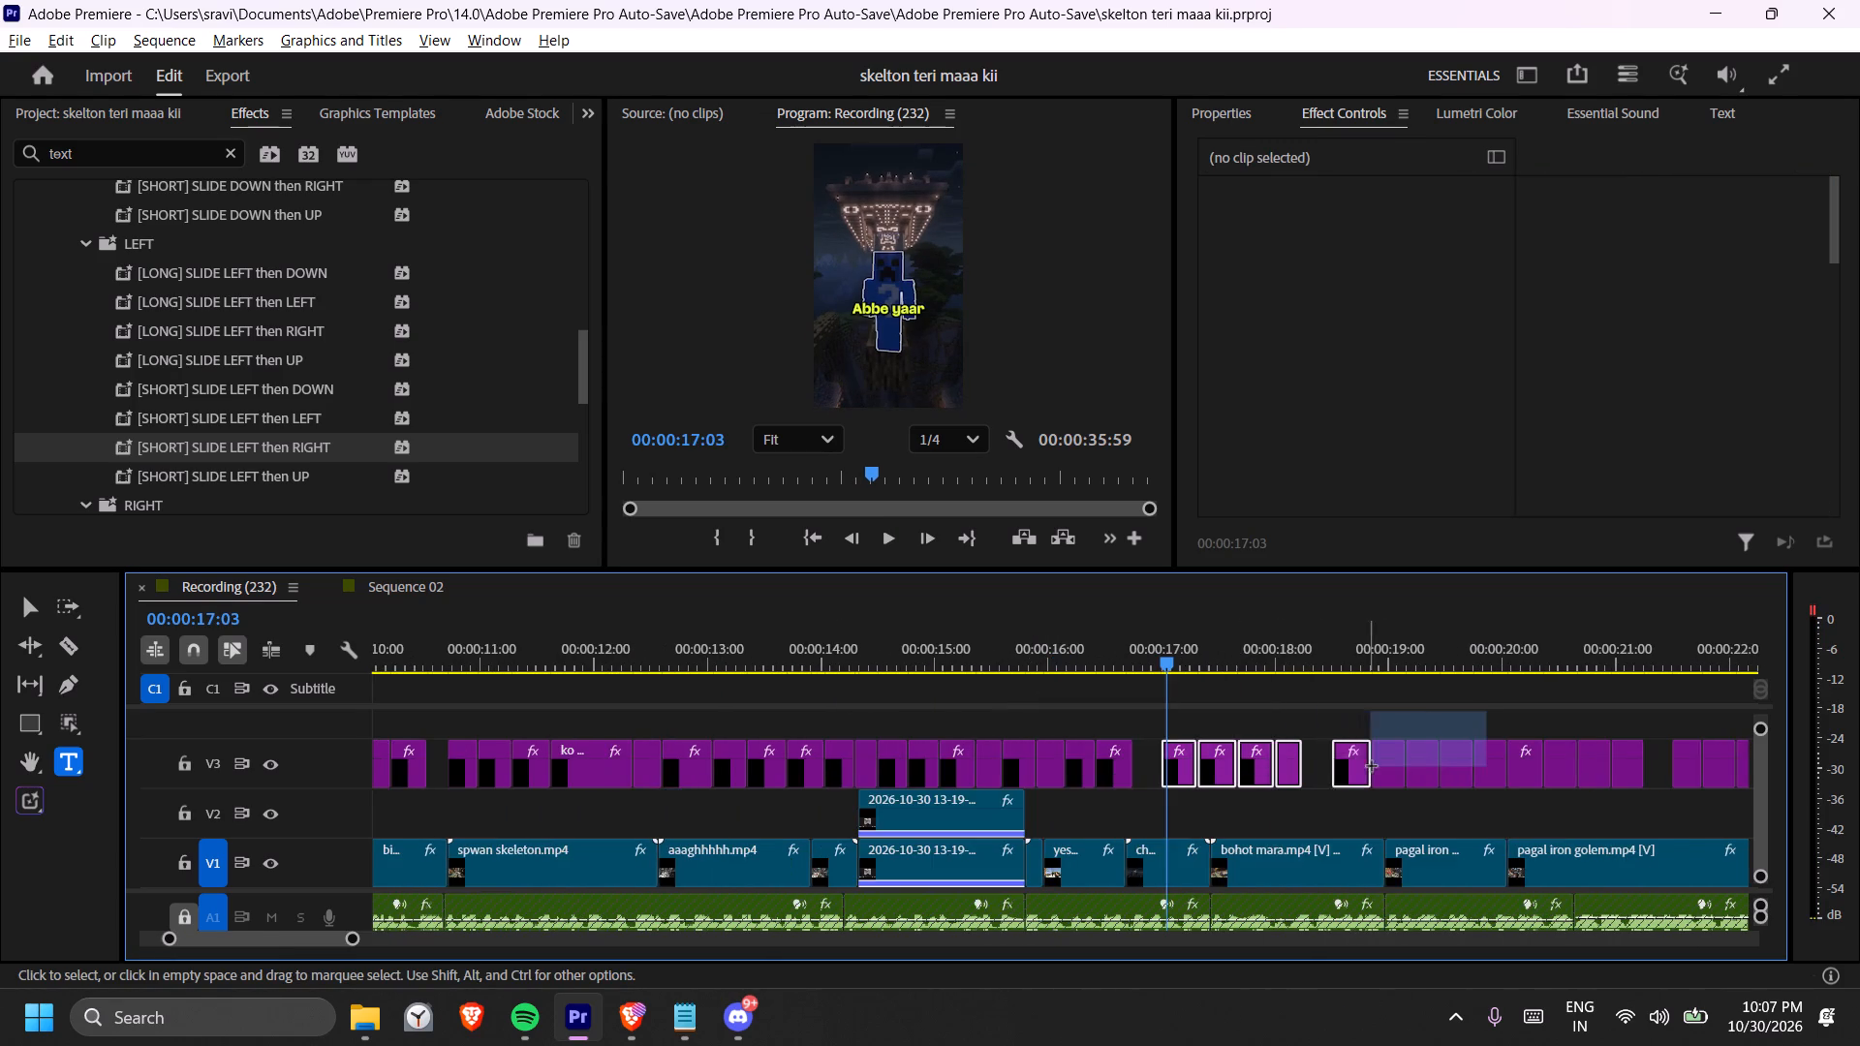
drag(1372, 766, 1494, 768)
key(minus)
key(minus)
key(equal)
key(equal)
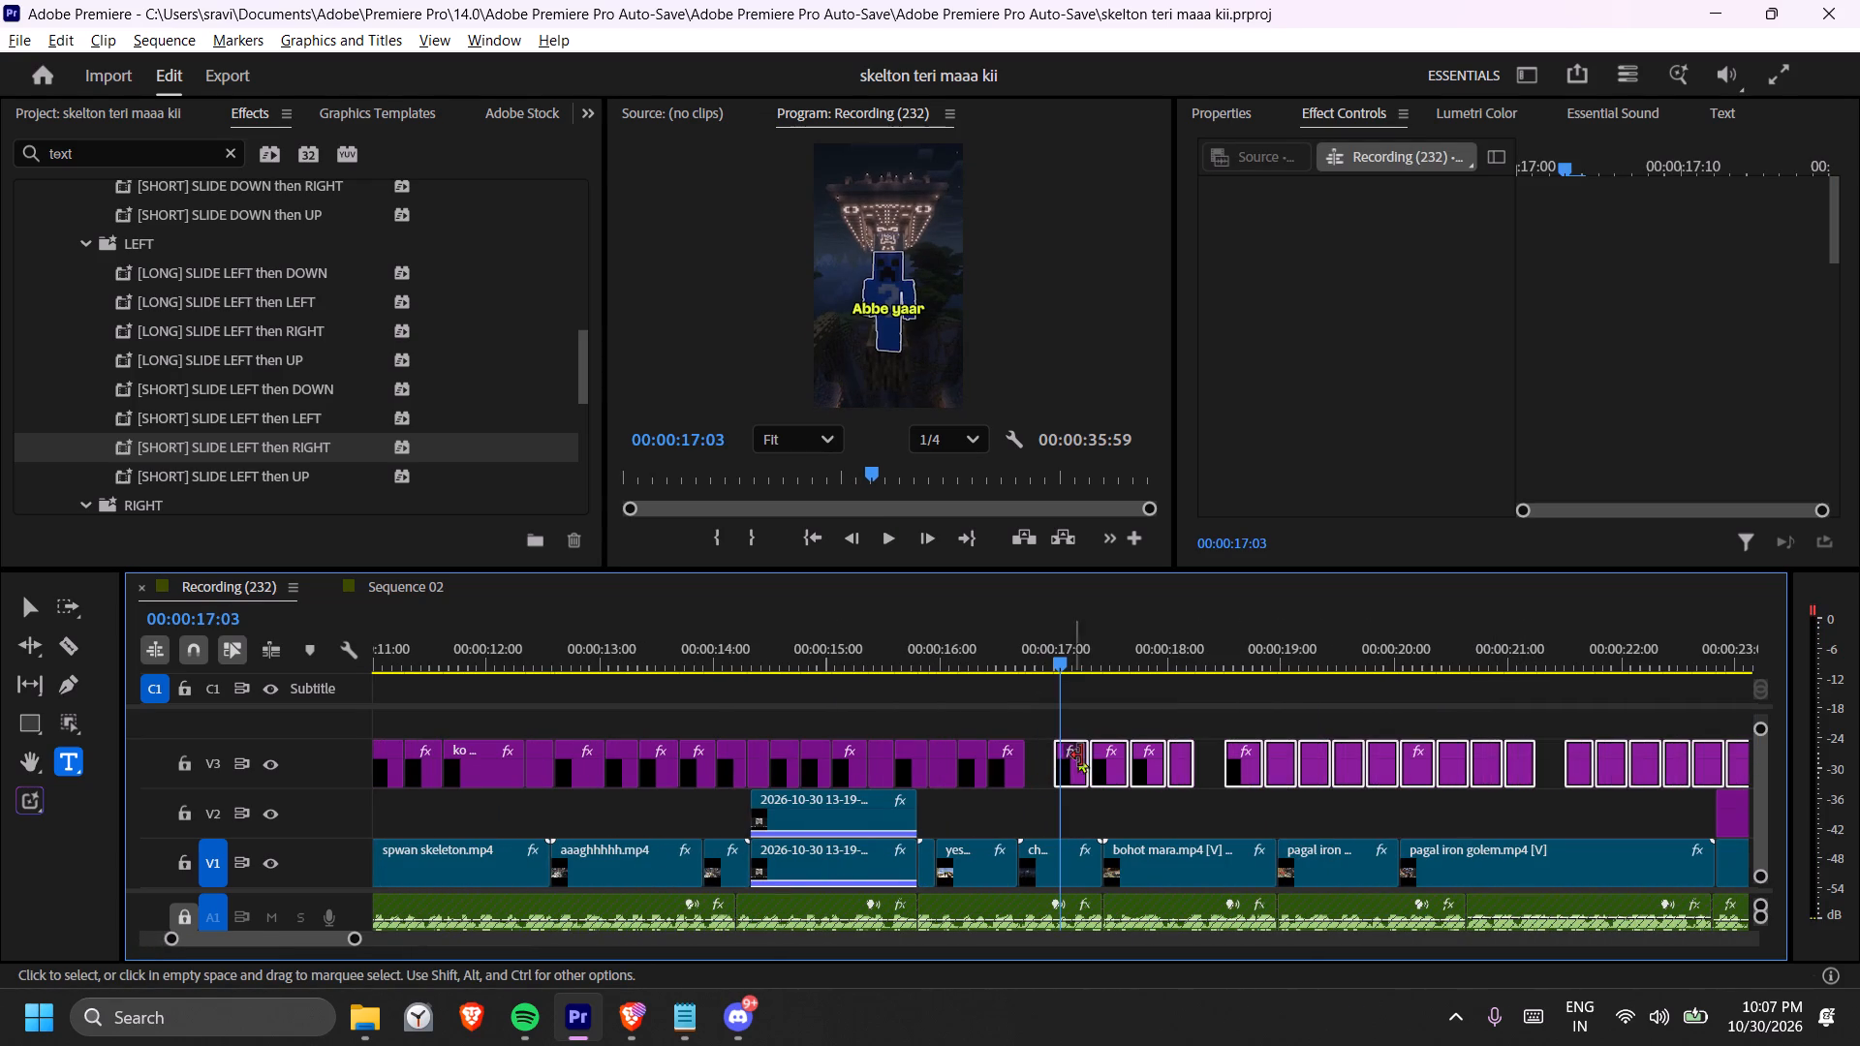
drag(1071, 764, 1142, 767)
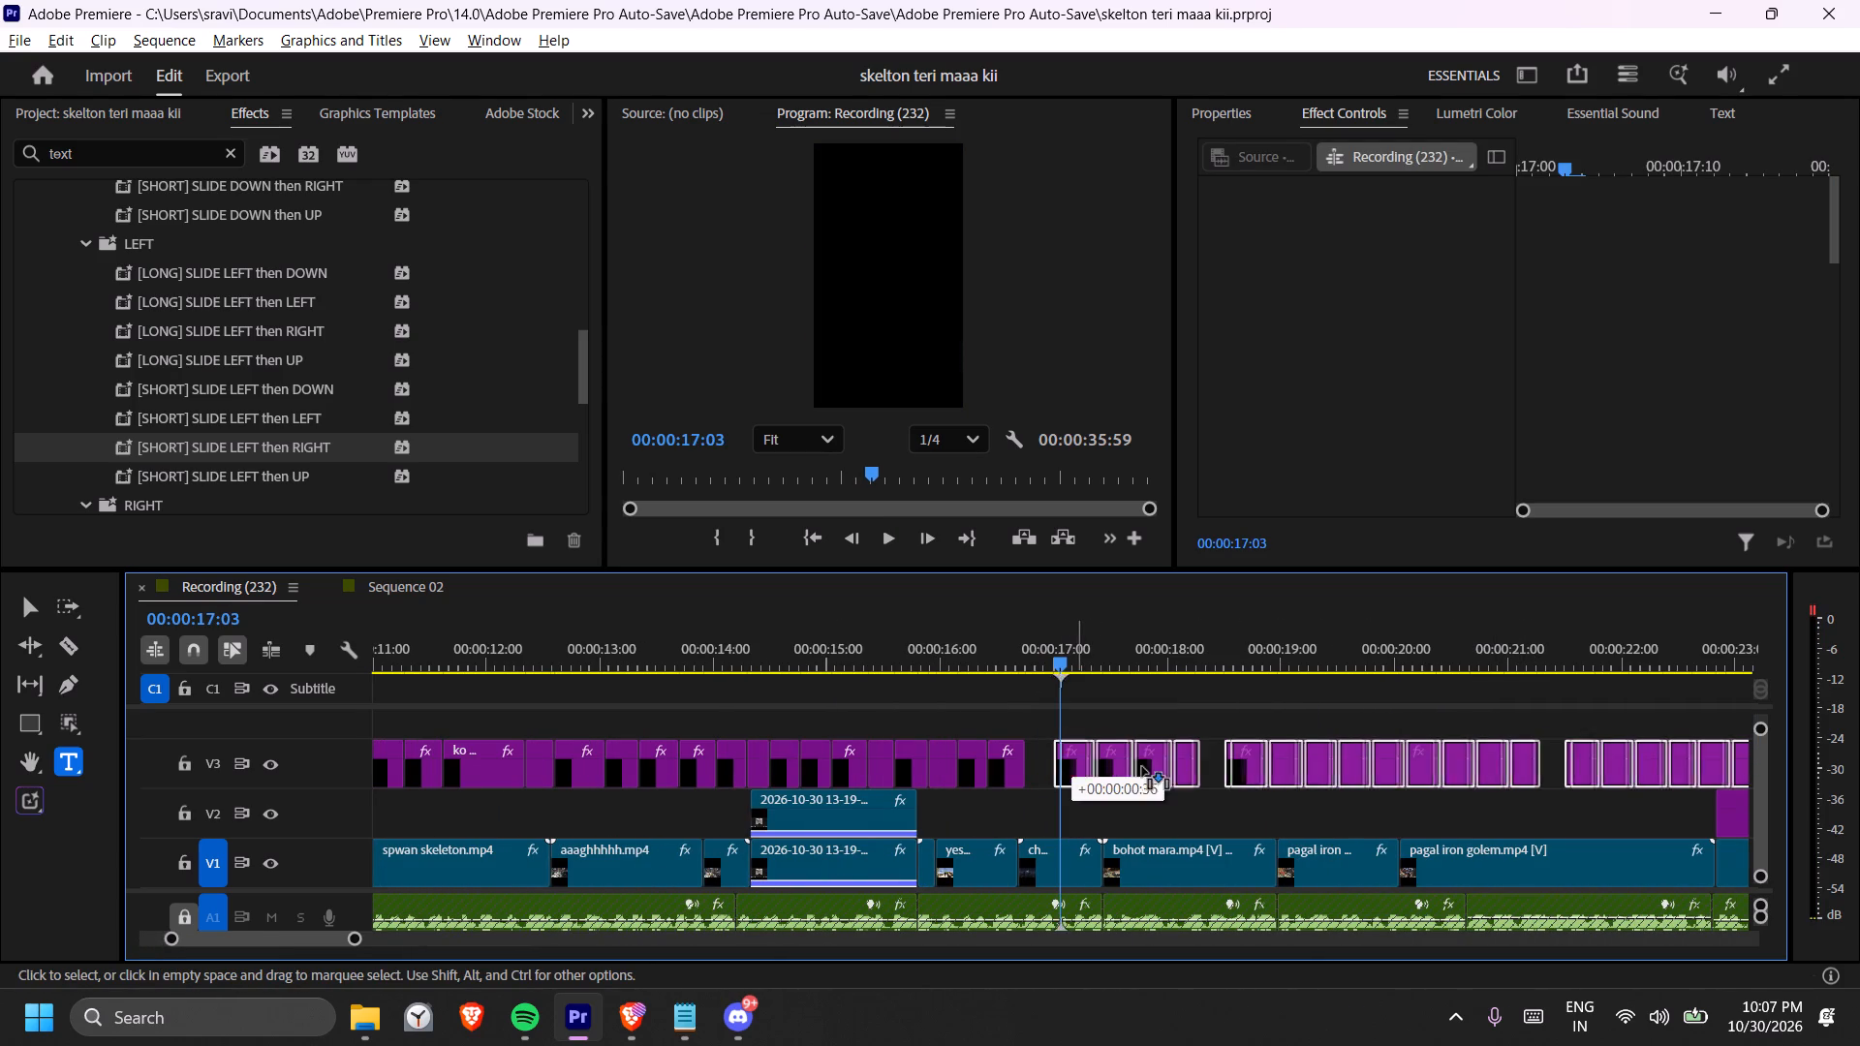
drag(1142, 767, 1228, 767)
Play the captions from "hu aur" through "tutega." to check their timing against the audio.
click(937, 643)
key(space)
key(space)
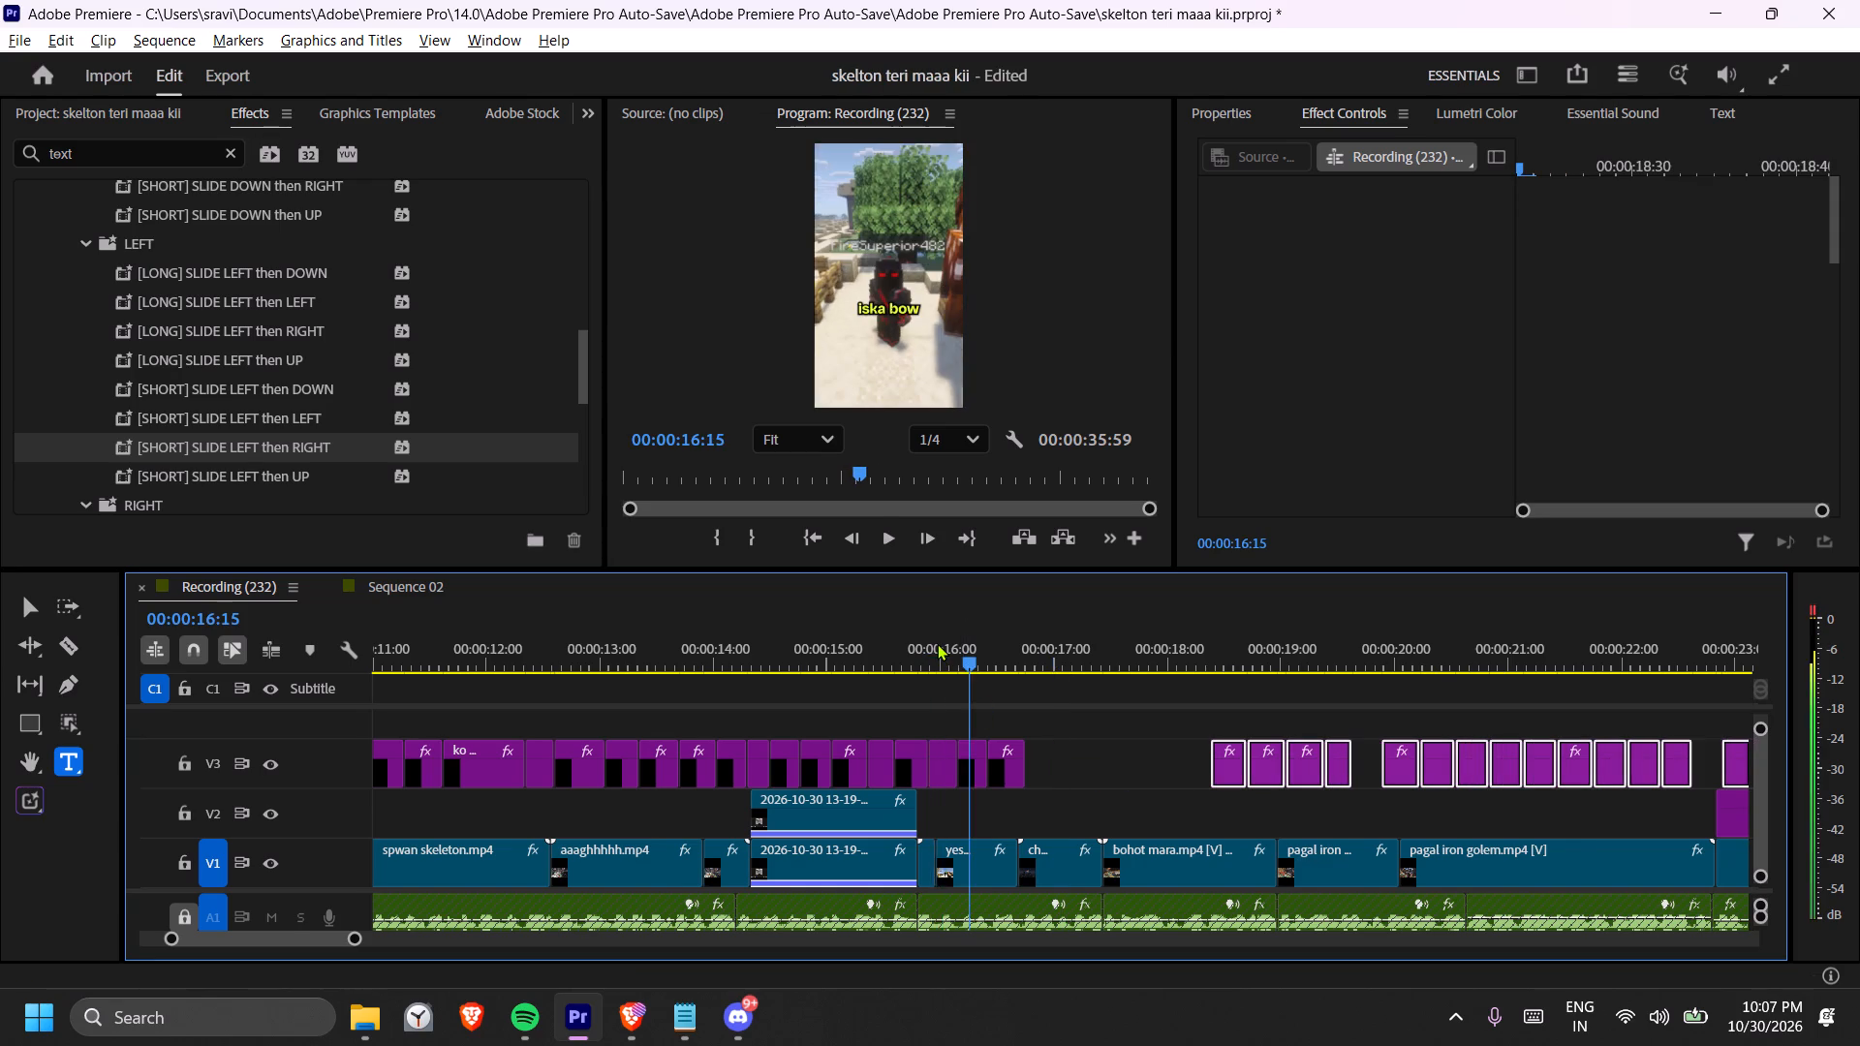
text(==)
key(space)
key(space)
scroll(763, 758, down, 5)
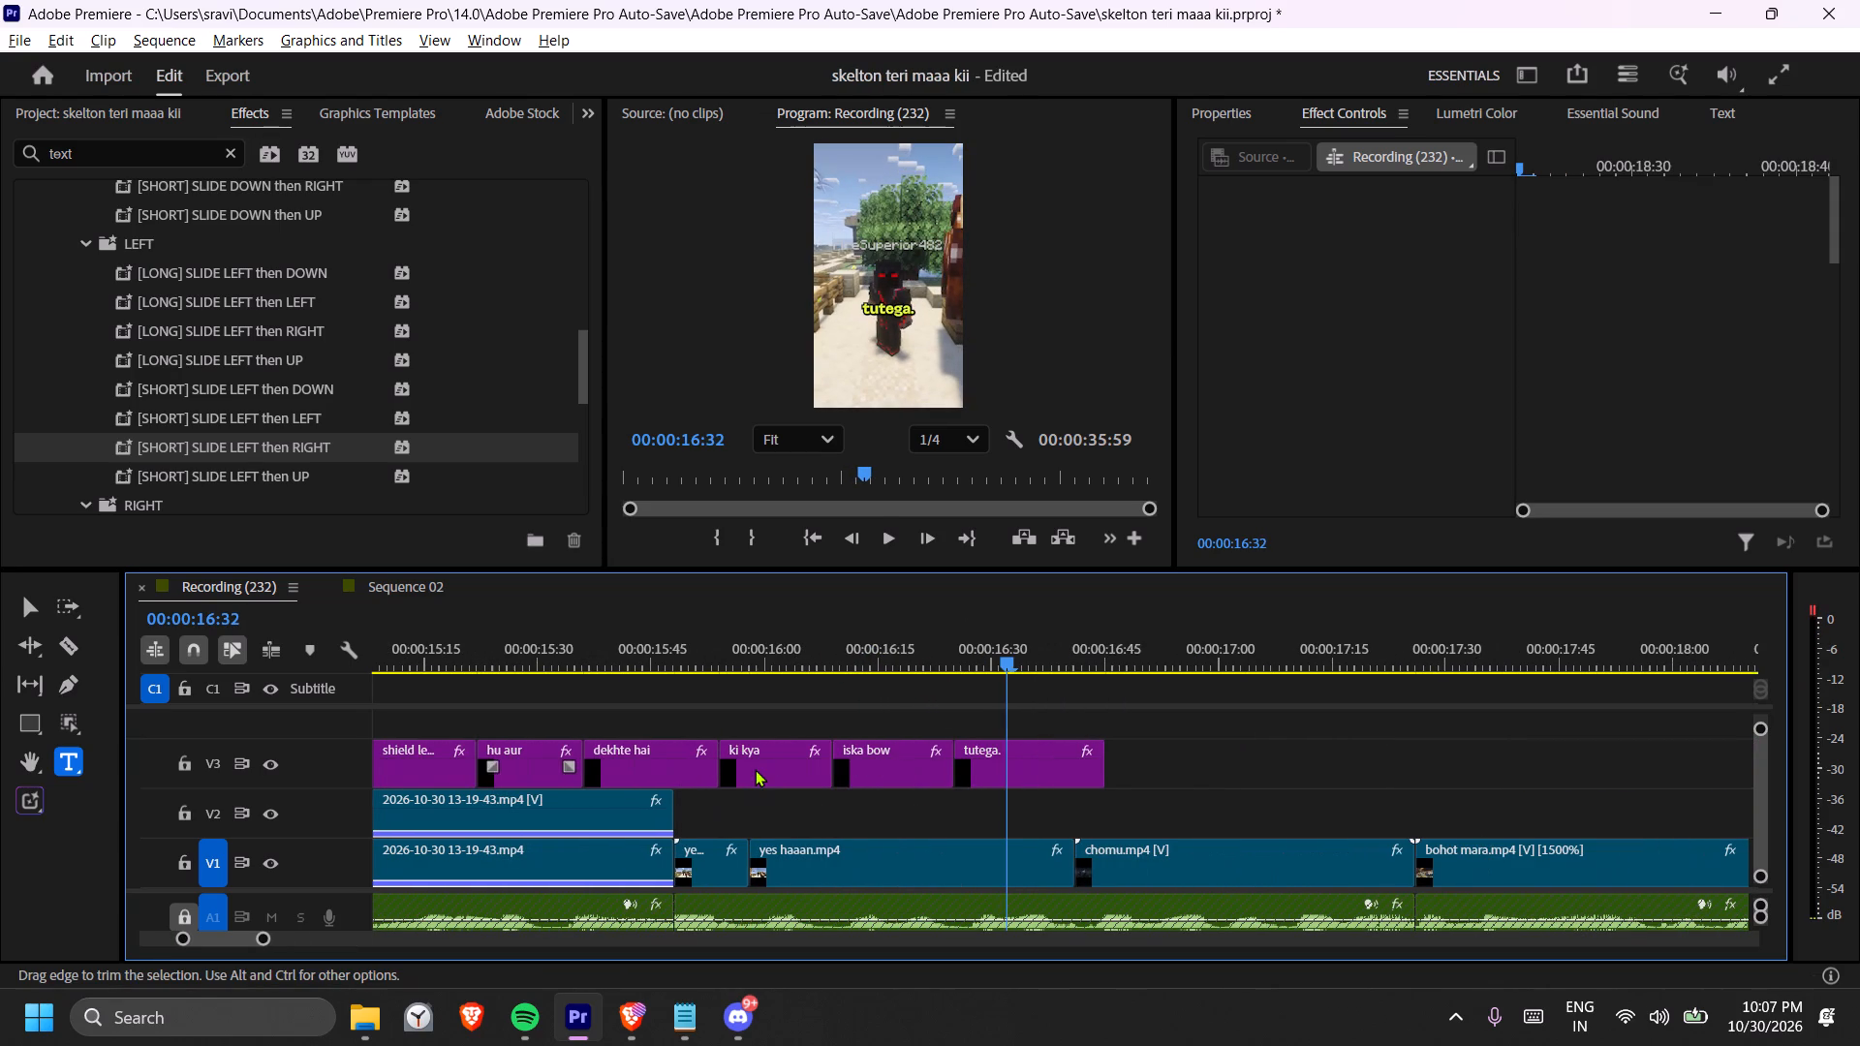
click(669, 650)
click(559, 649)
key(space)
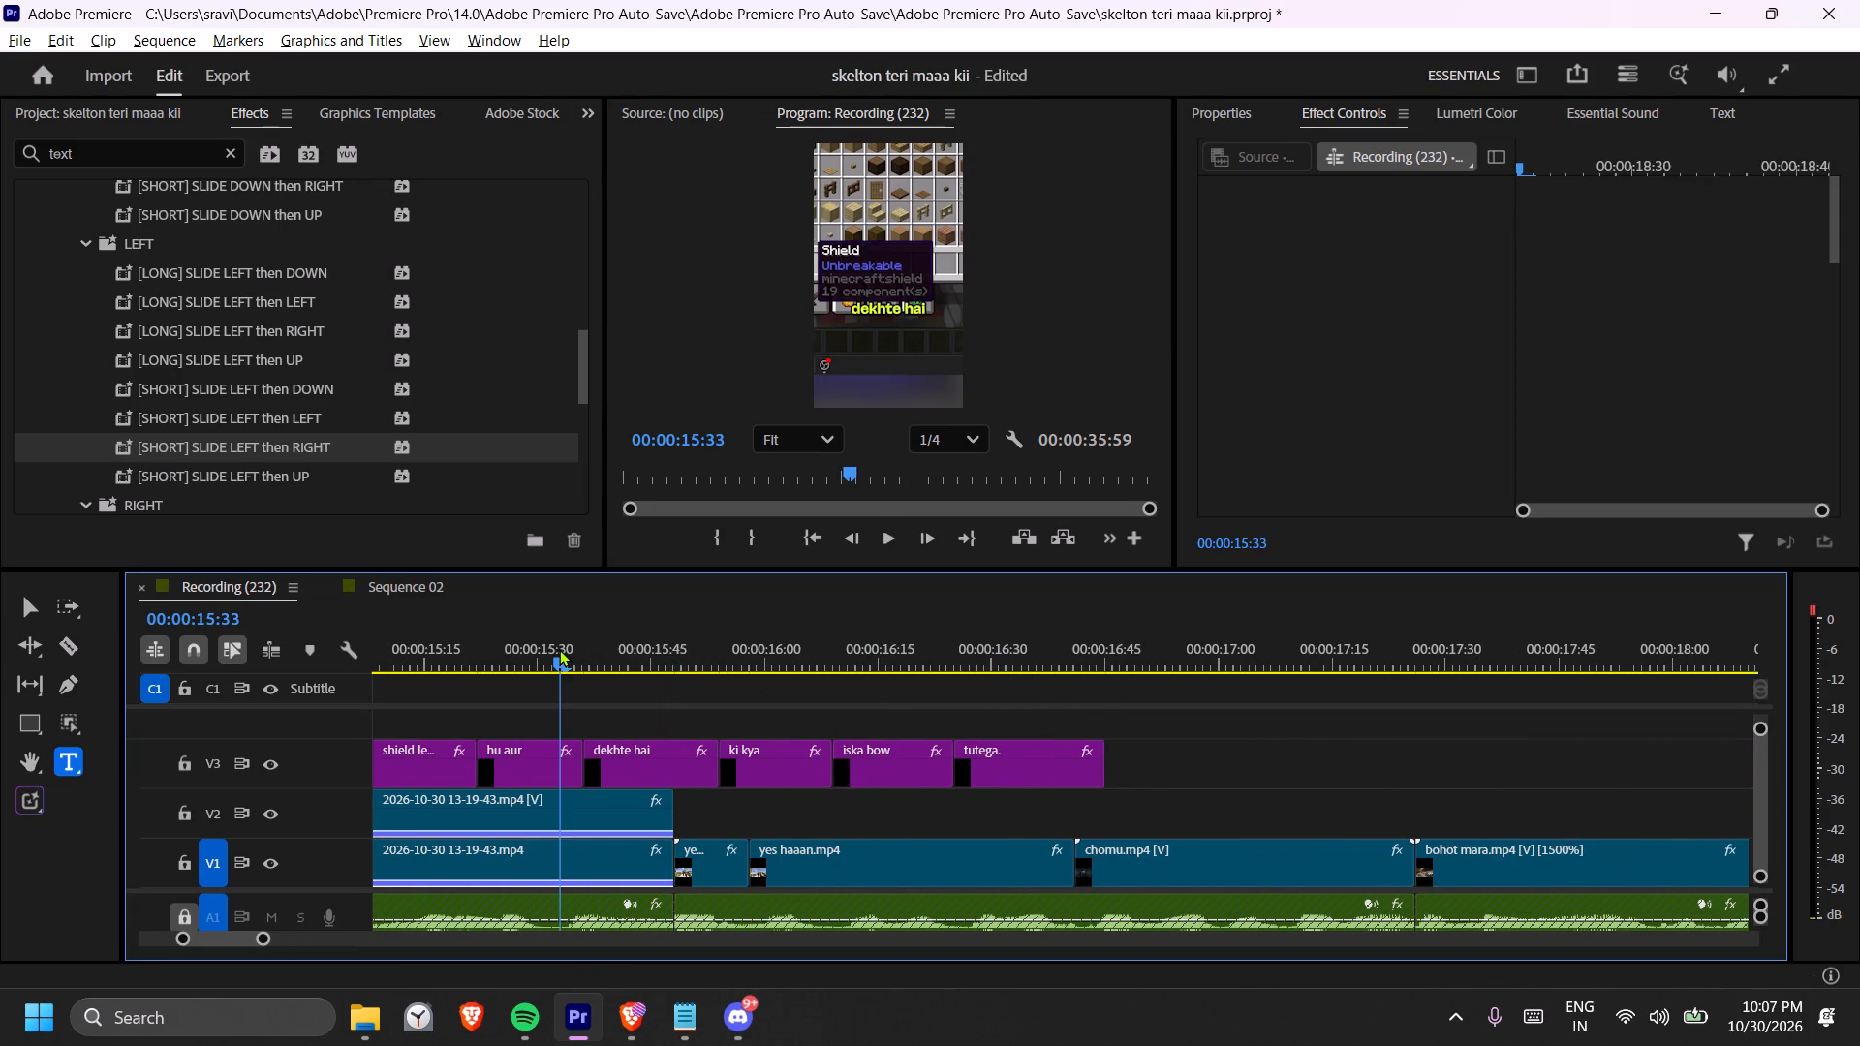
key(space)
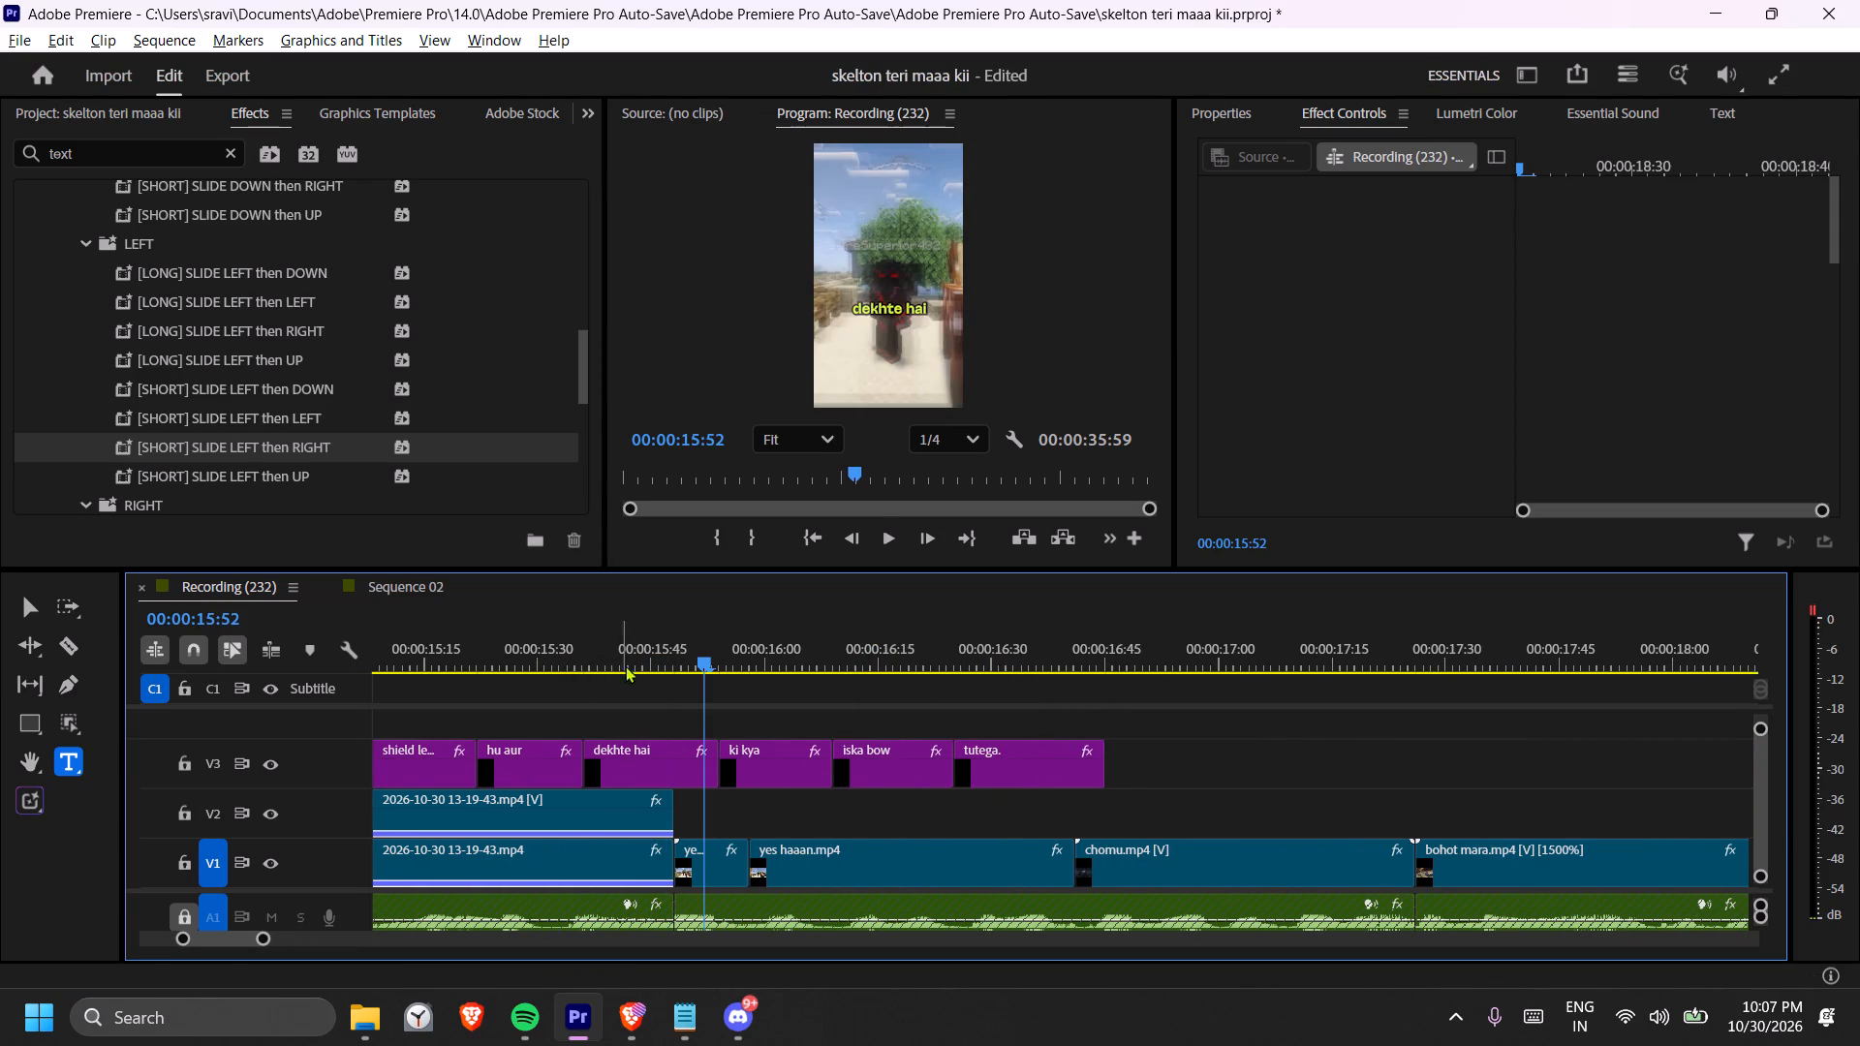
Move the four V3 captions "dekhte hai" through "tutega." later together so they begin at about 00:00:16:23.
drag(640, 705, 1069, 760)
drag(676, 708, 941, 758)
key(t)
drag(655, 695, 926, 753)
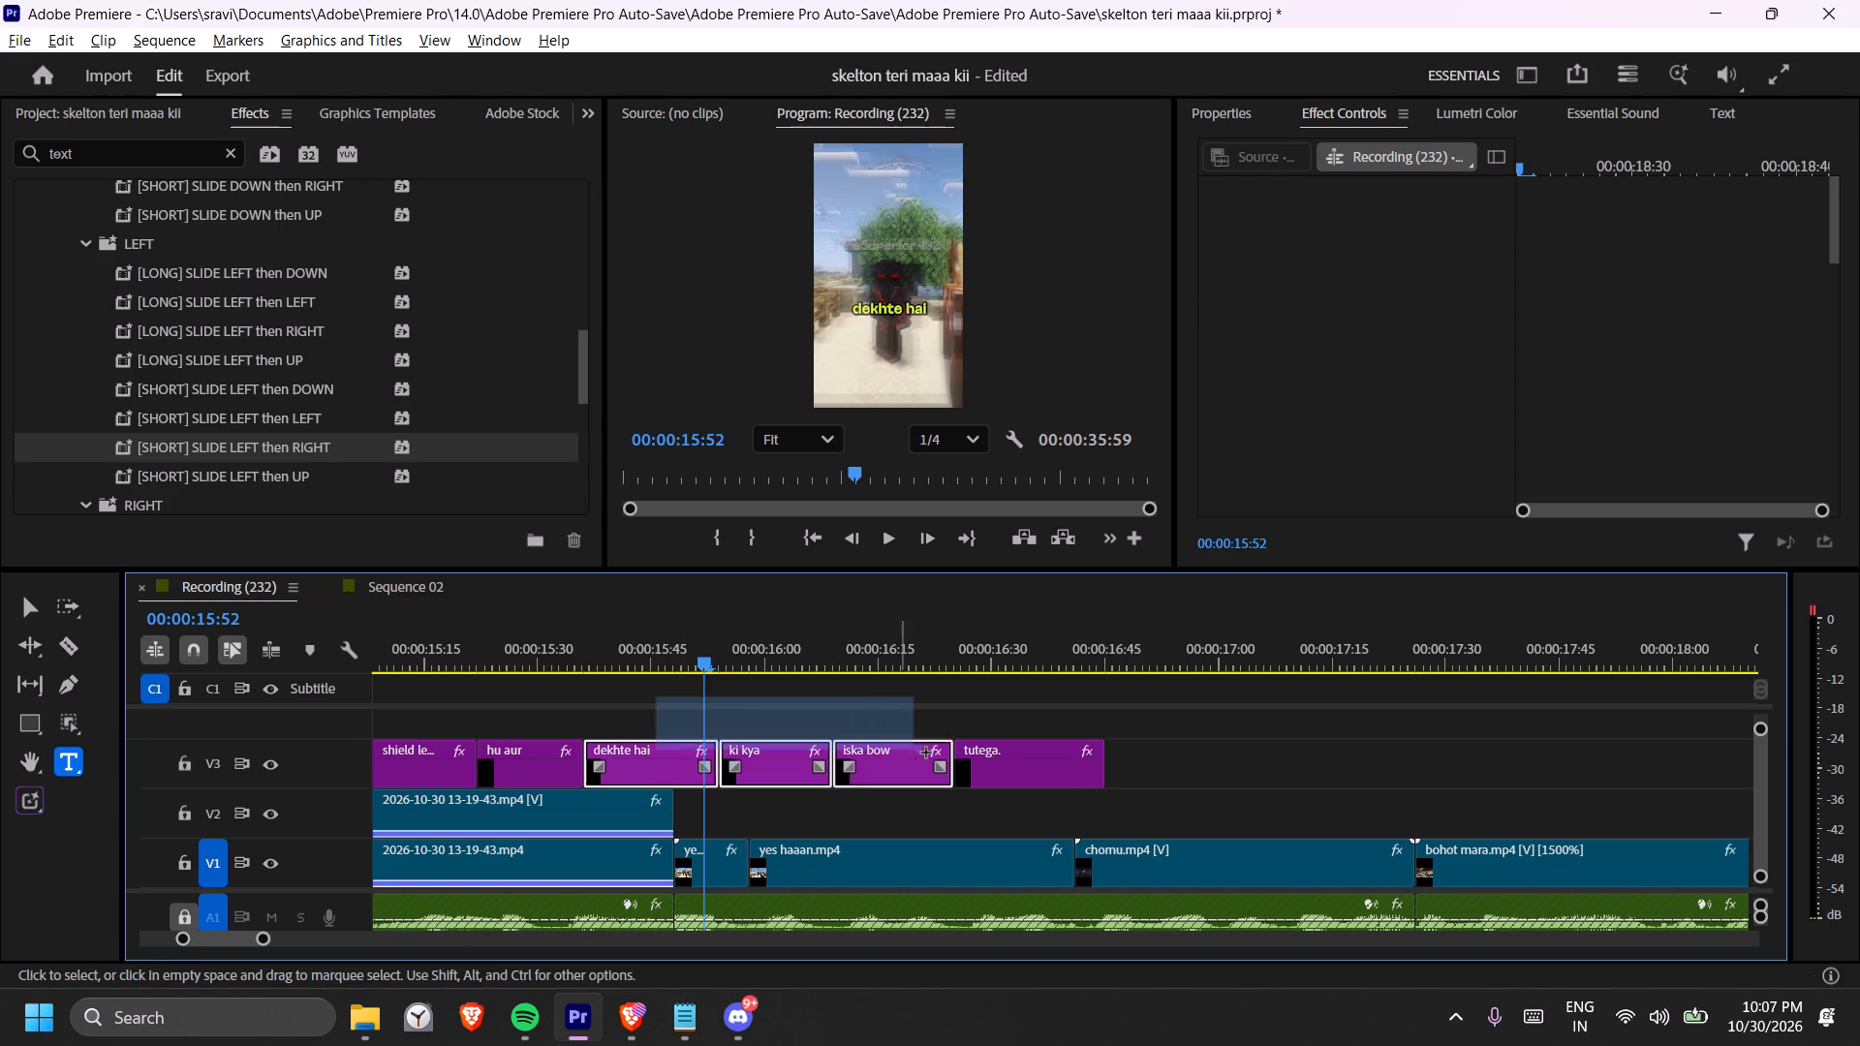
drag(926, 753, 1148, 781)
drag(662, 766, 1017, 775)
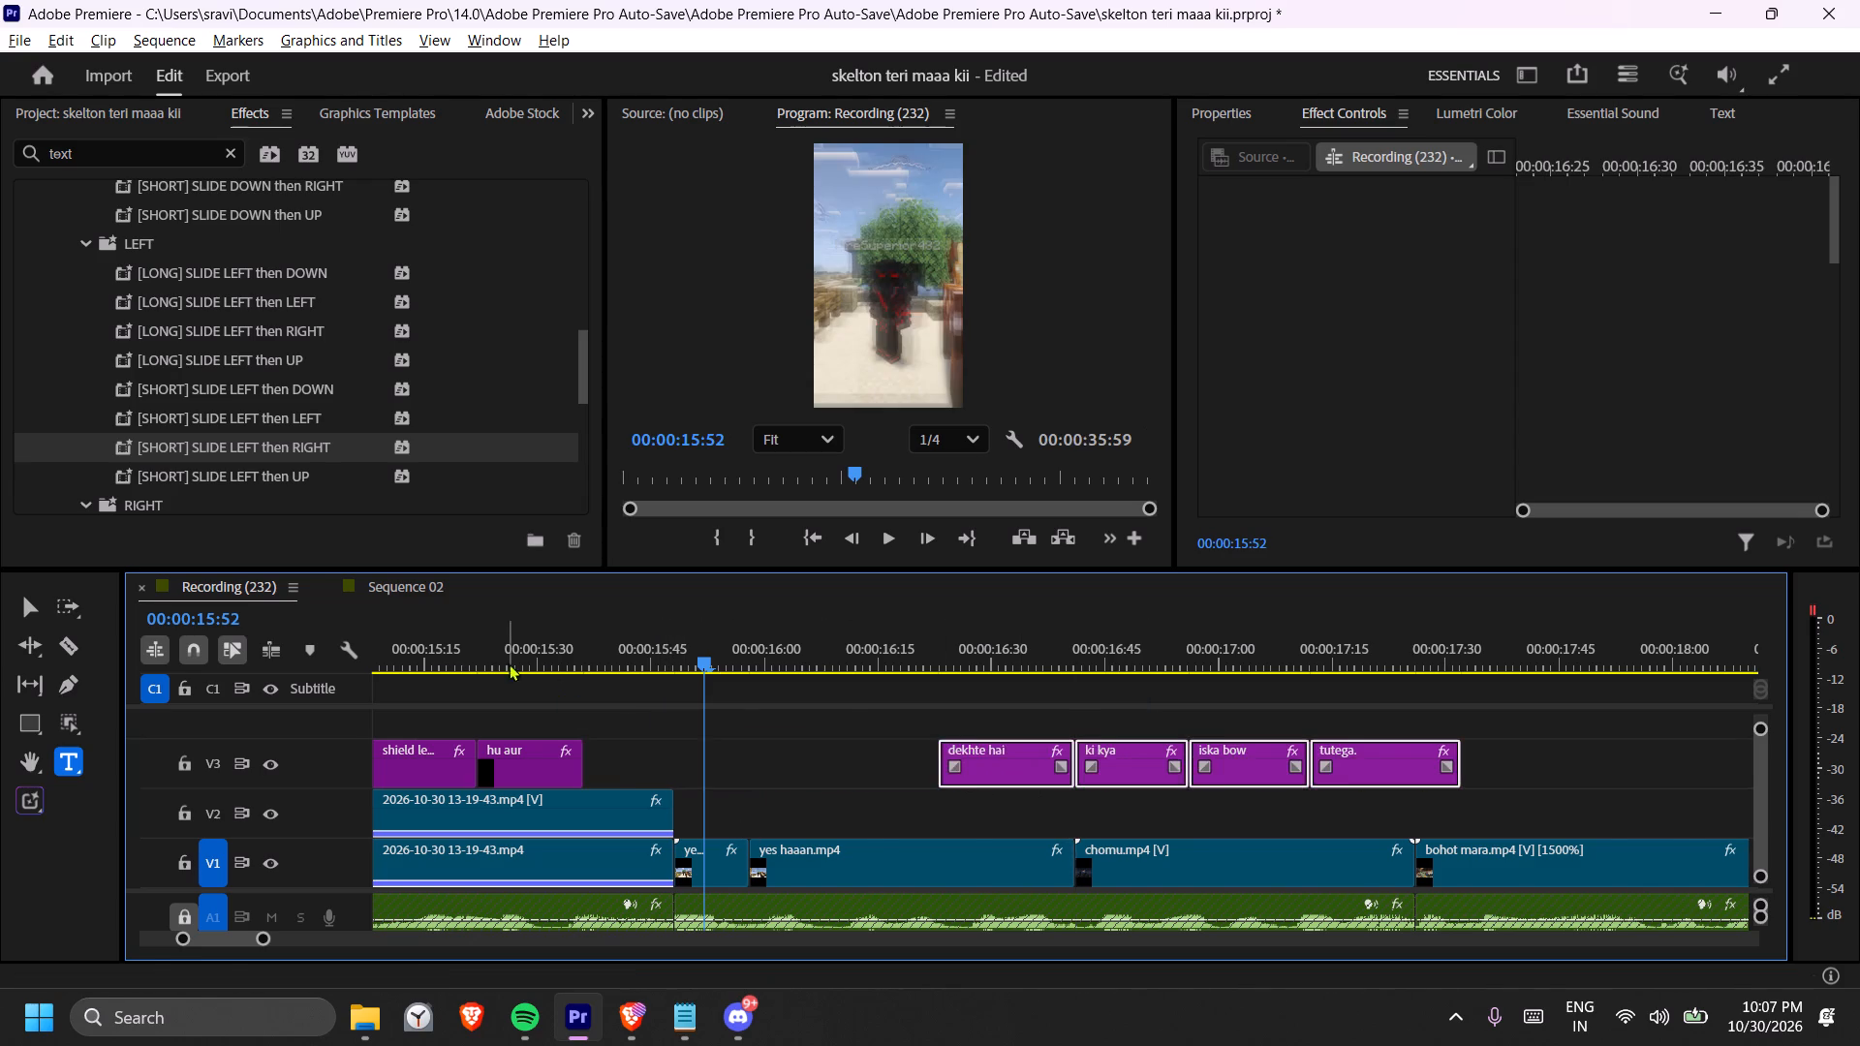
Play from about 00:00:14:50 in short stretches to check the timing of "unbreakable", "shield leta" and "hu aur".
scroll(723, 723, up, 4)
click(499, 643)
scroll(542, 675, up, 6)
drag(633, 652, 617, 652)
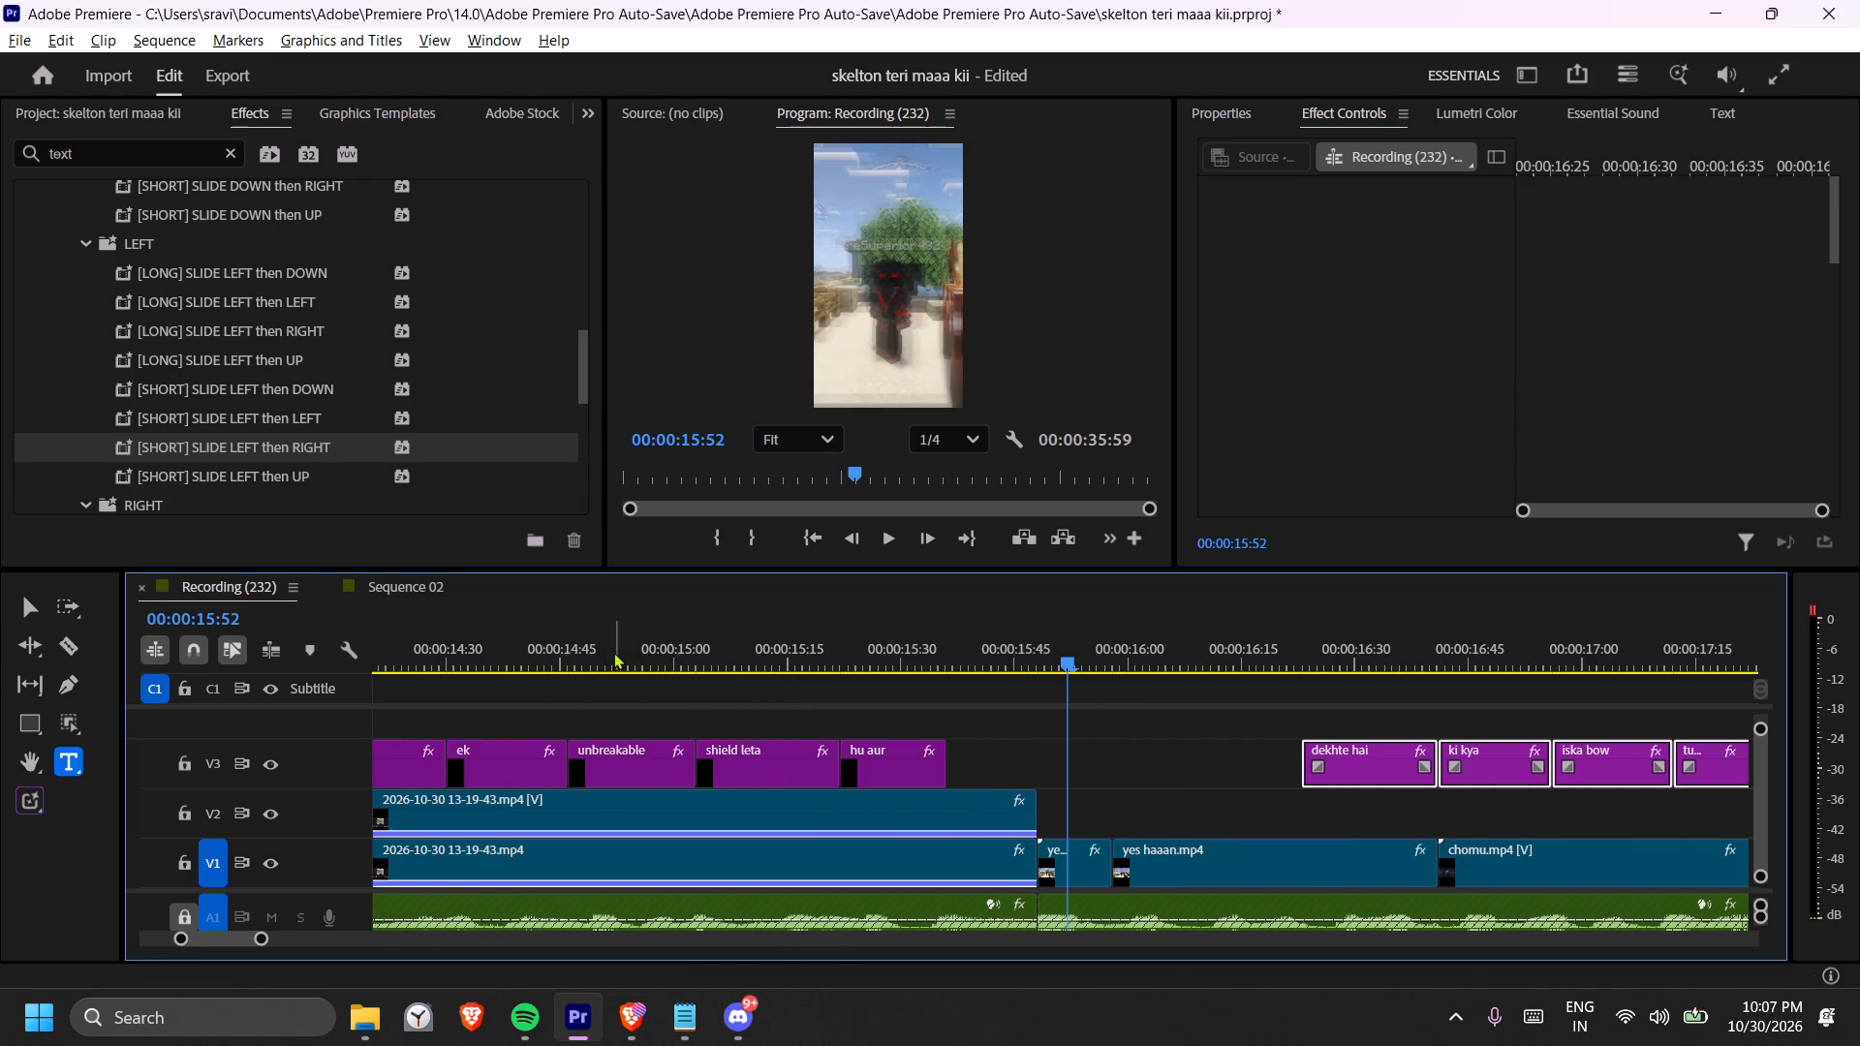
double_click(601, 655)
key(space)
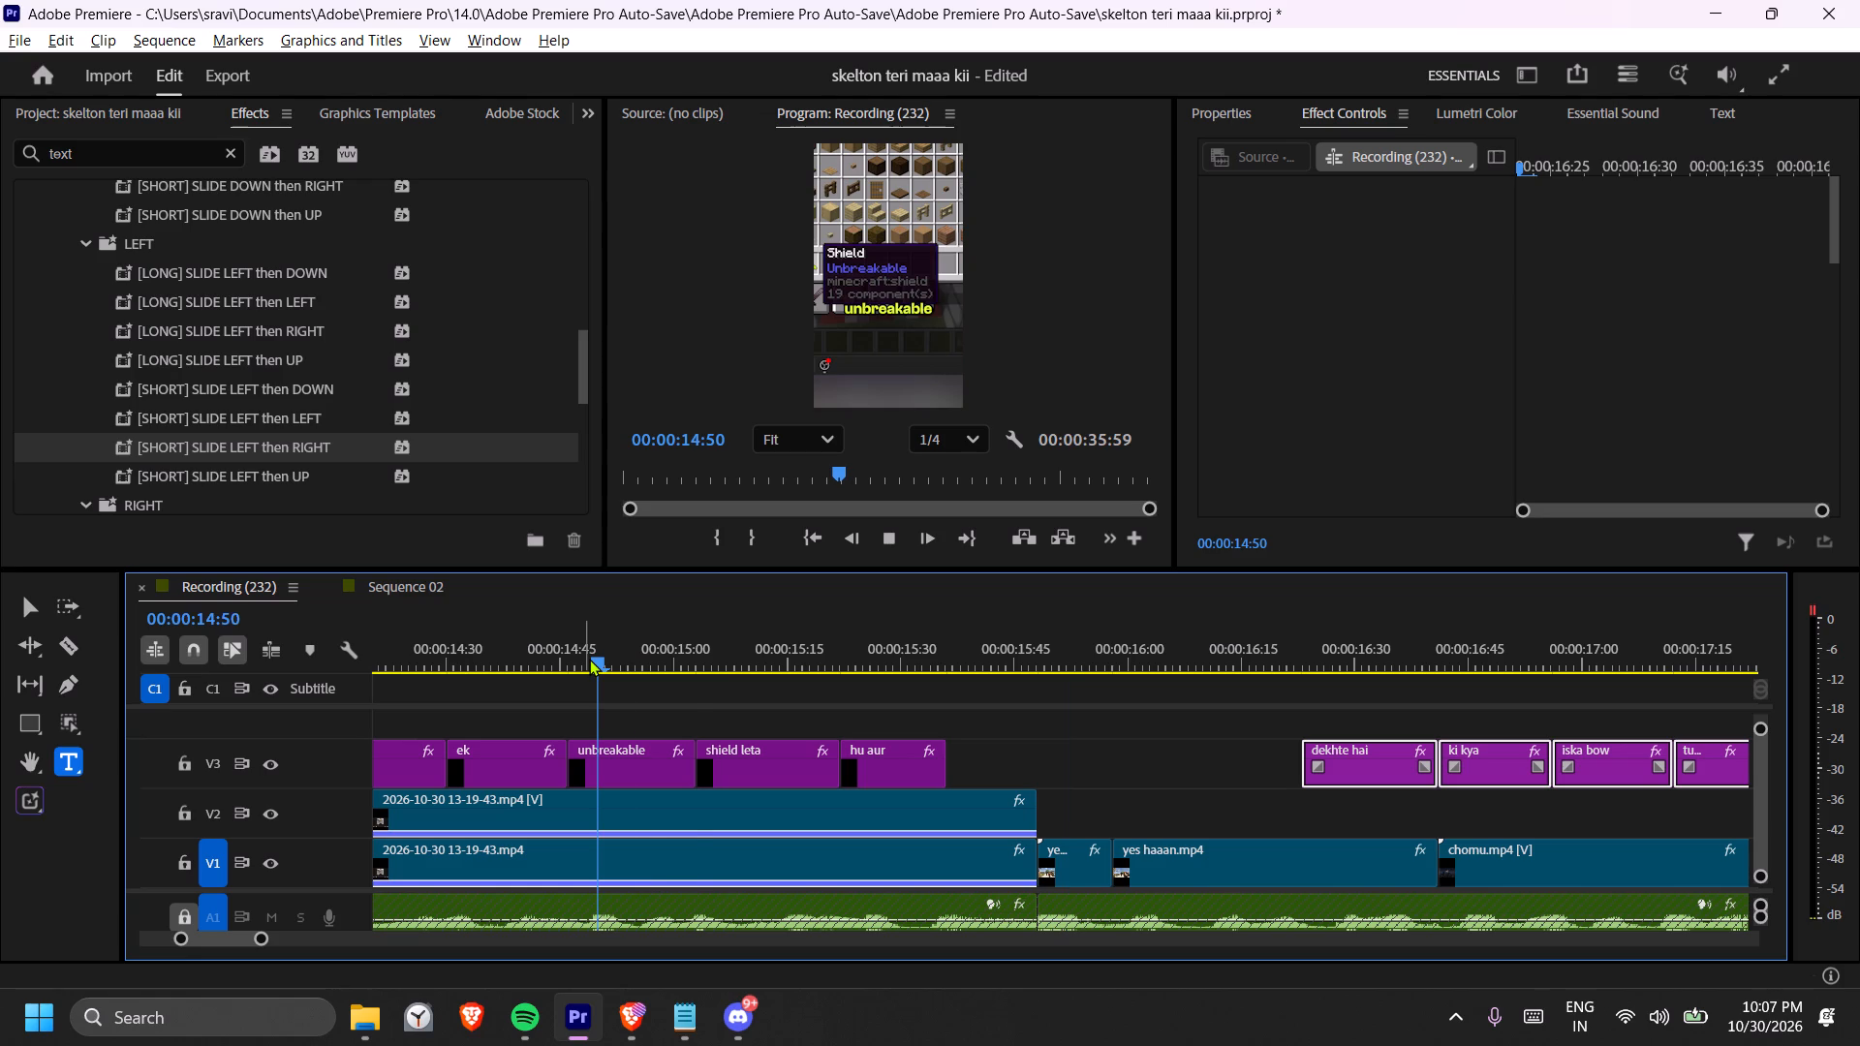
key(space)
key(space)
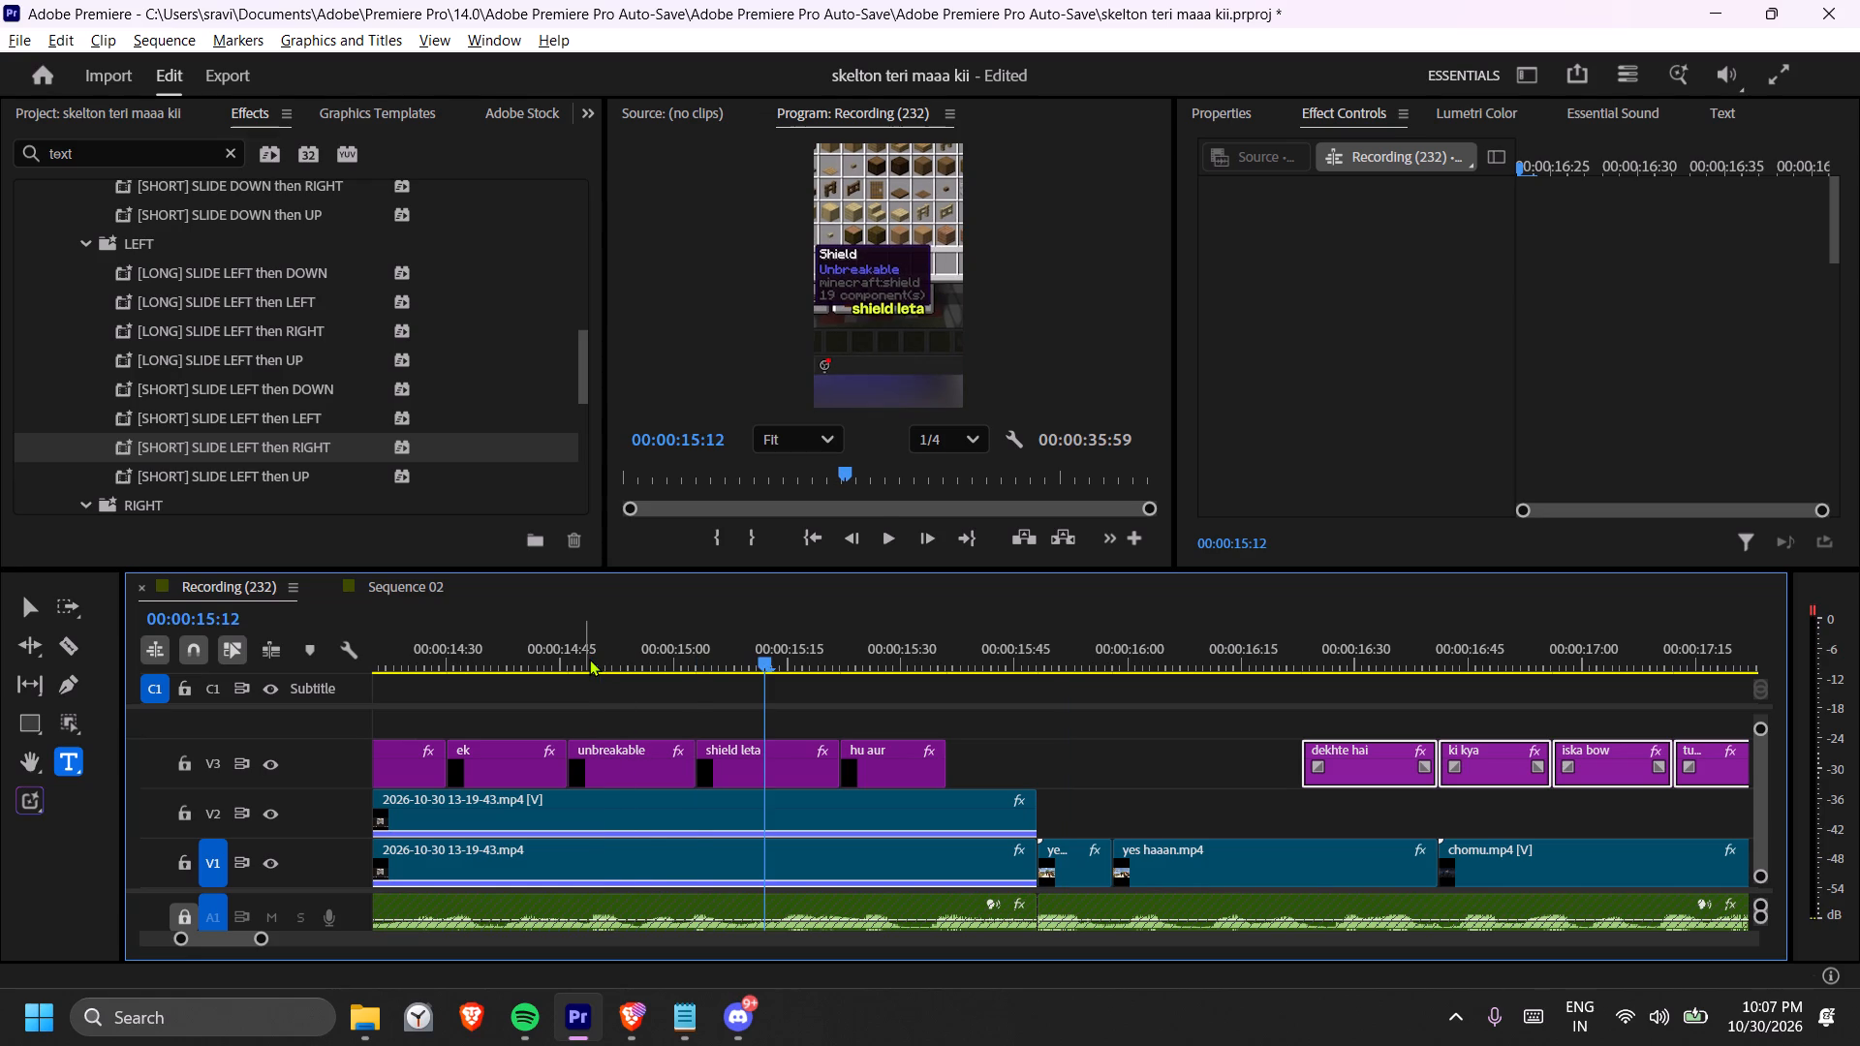
key(space)
key(space)
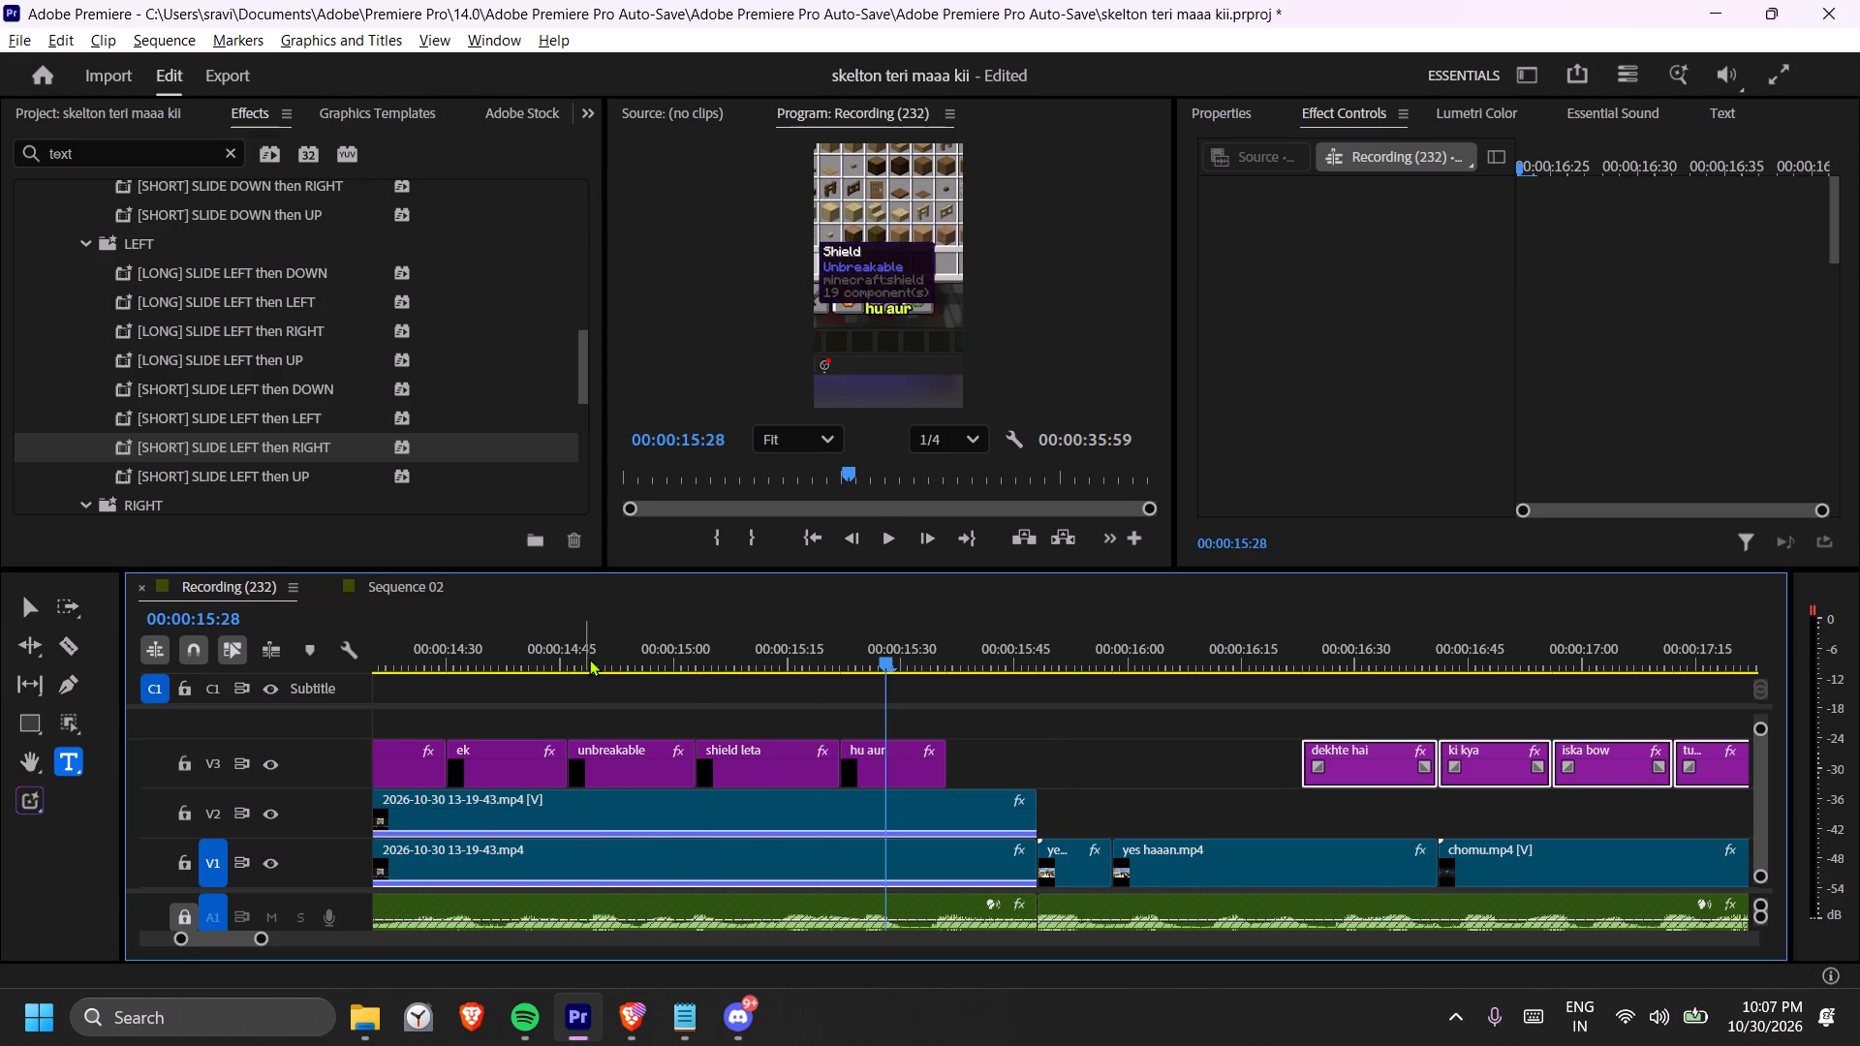
key(space)
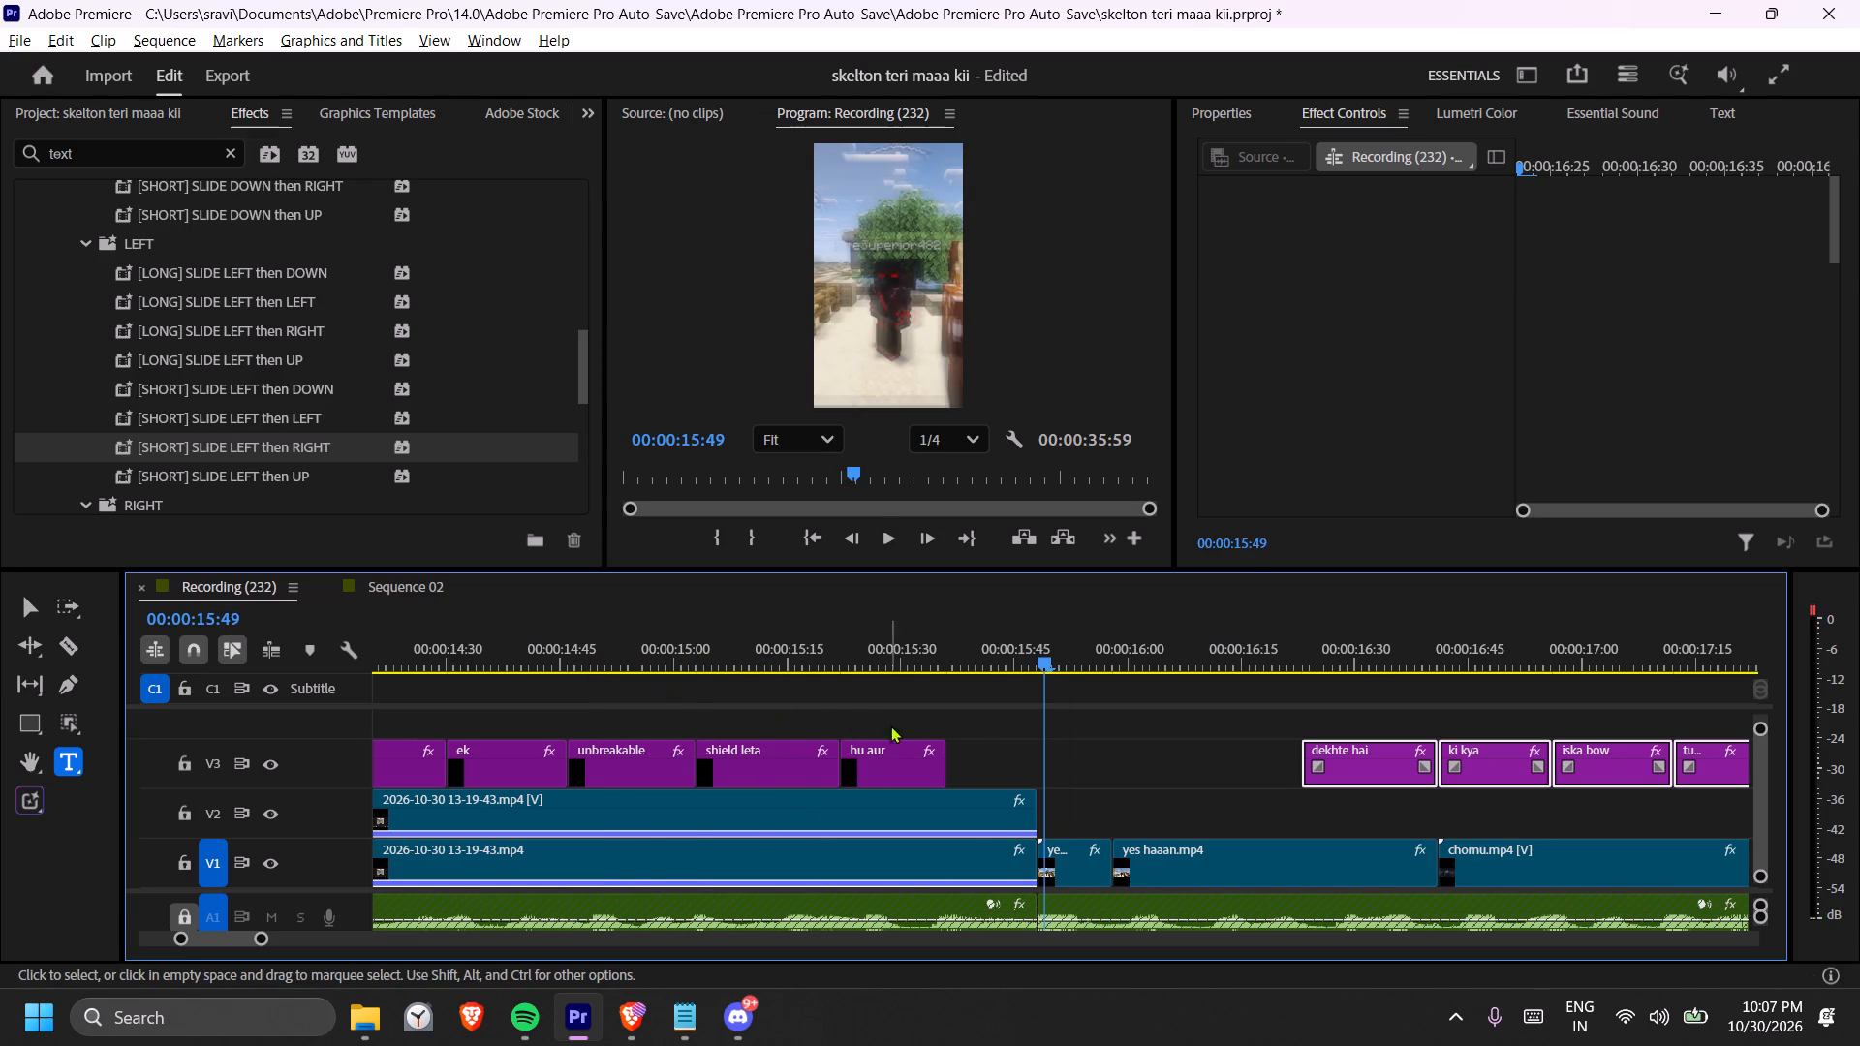
Extend the "shield leta" caption to end at about 00:00:15:33 and move "hu aur" to start just after it, at about 00:00:15:35.
drag(886, 779, 1084, 778)
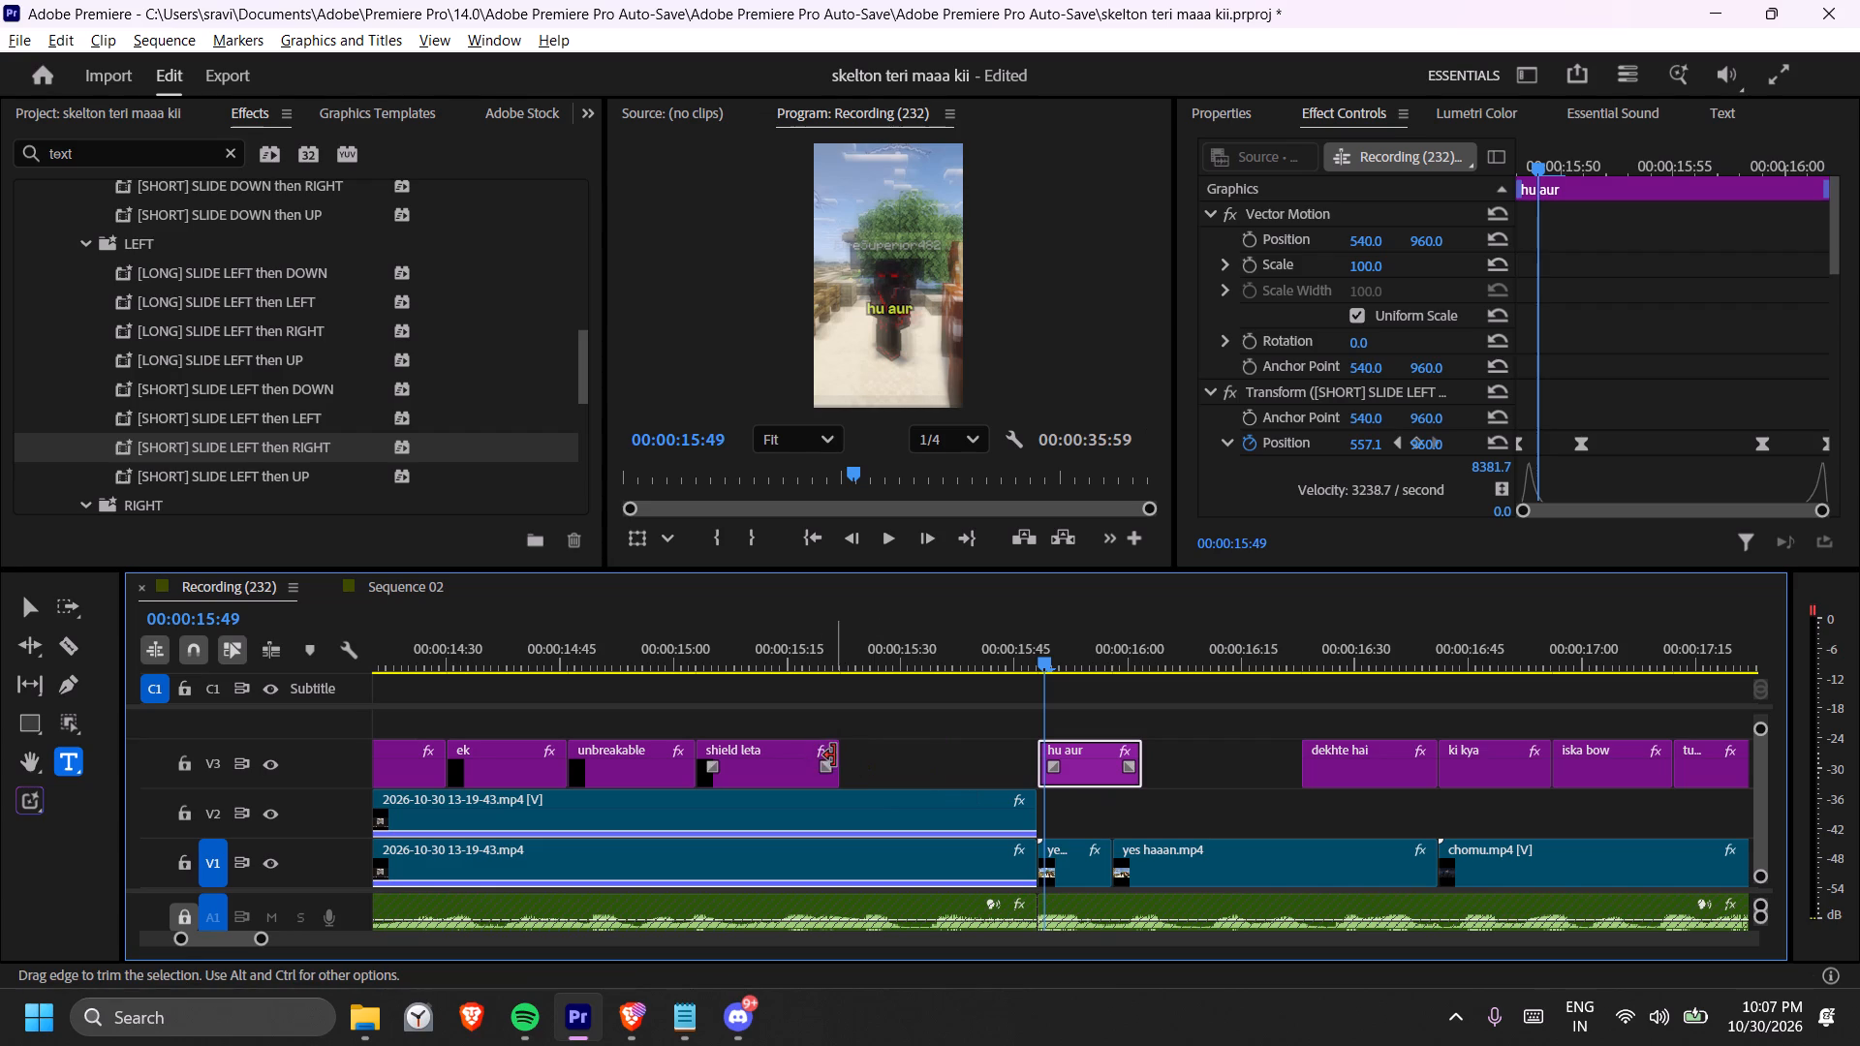
drag(839, 755, 920, 756)
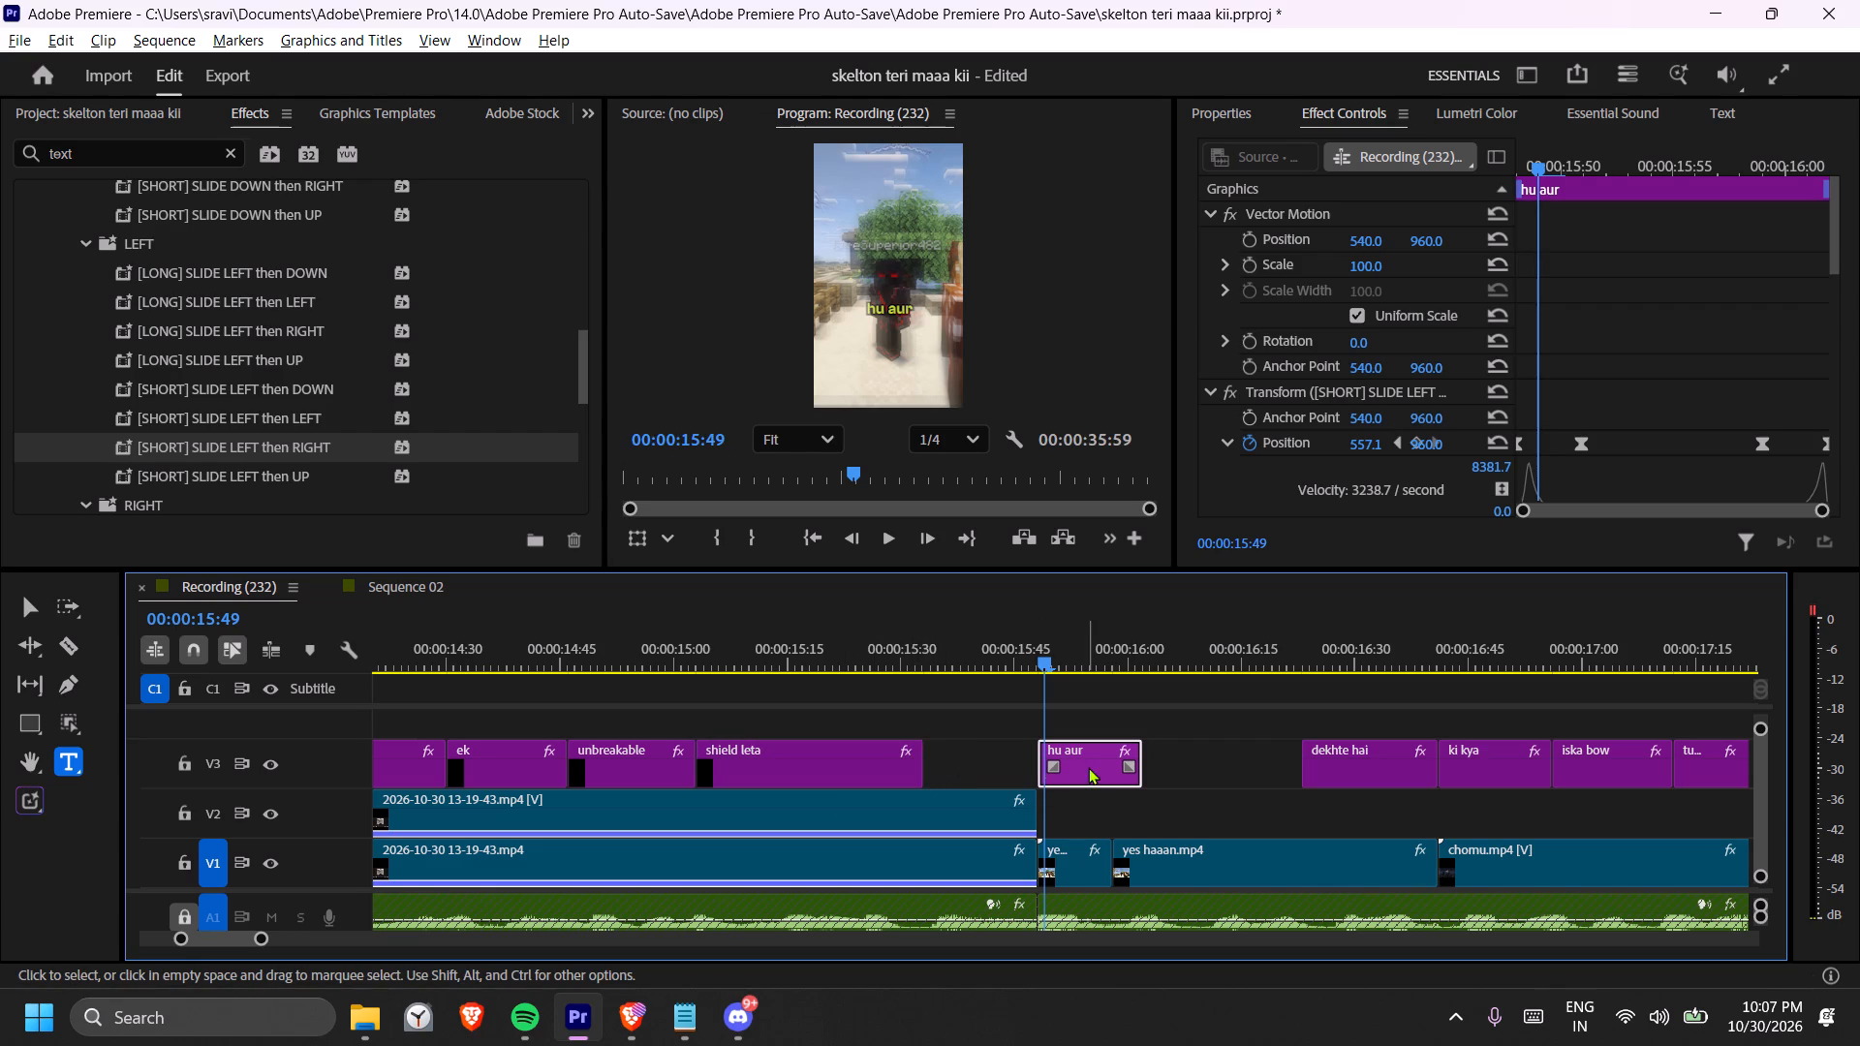
drag(1088, 767, 987, 767)
Shift the closing Position and Opacity keyframes of the "shield leta" caption to the clip's new end.
click(844, 625)
click(868, 760)
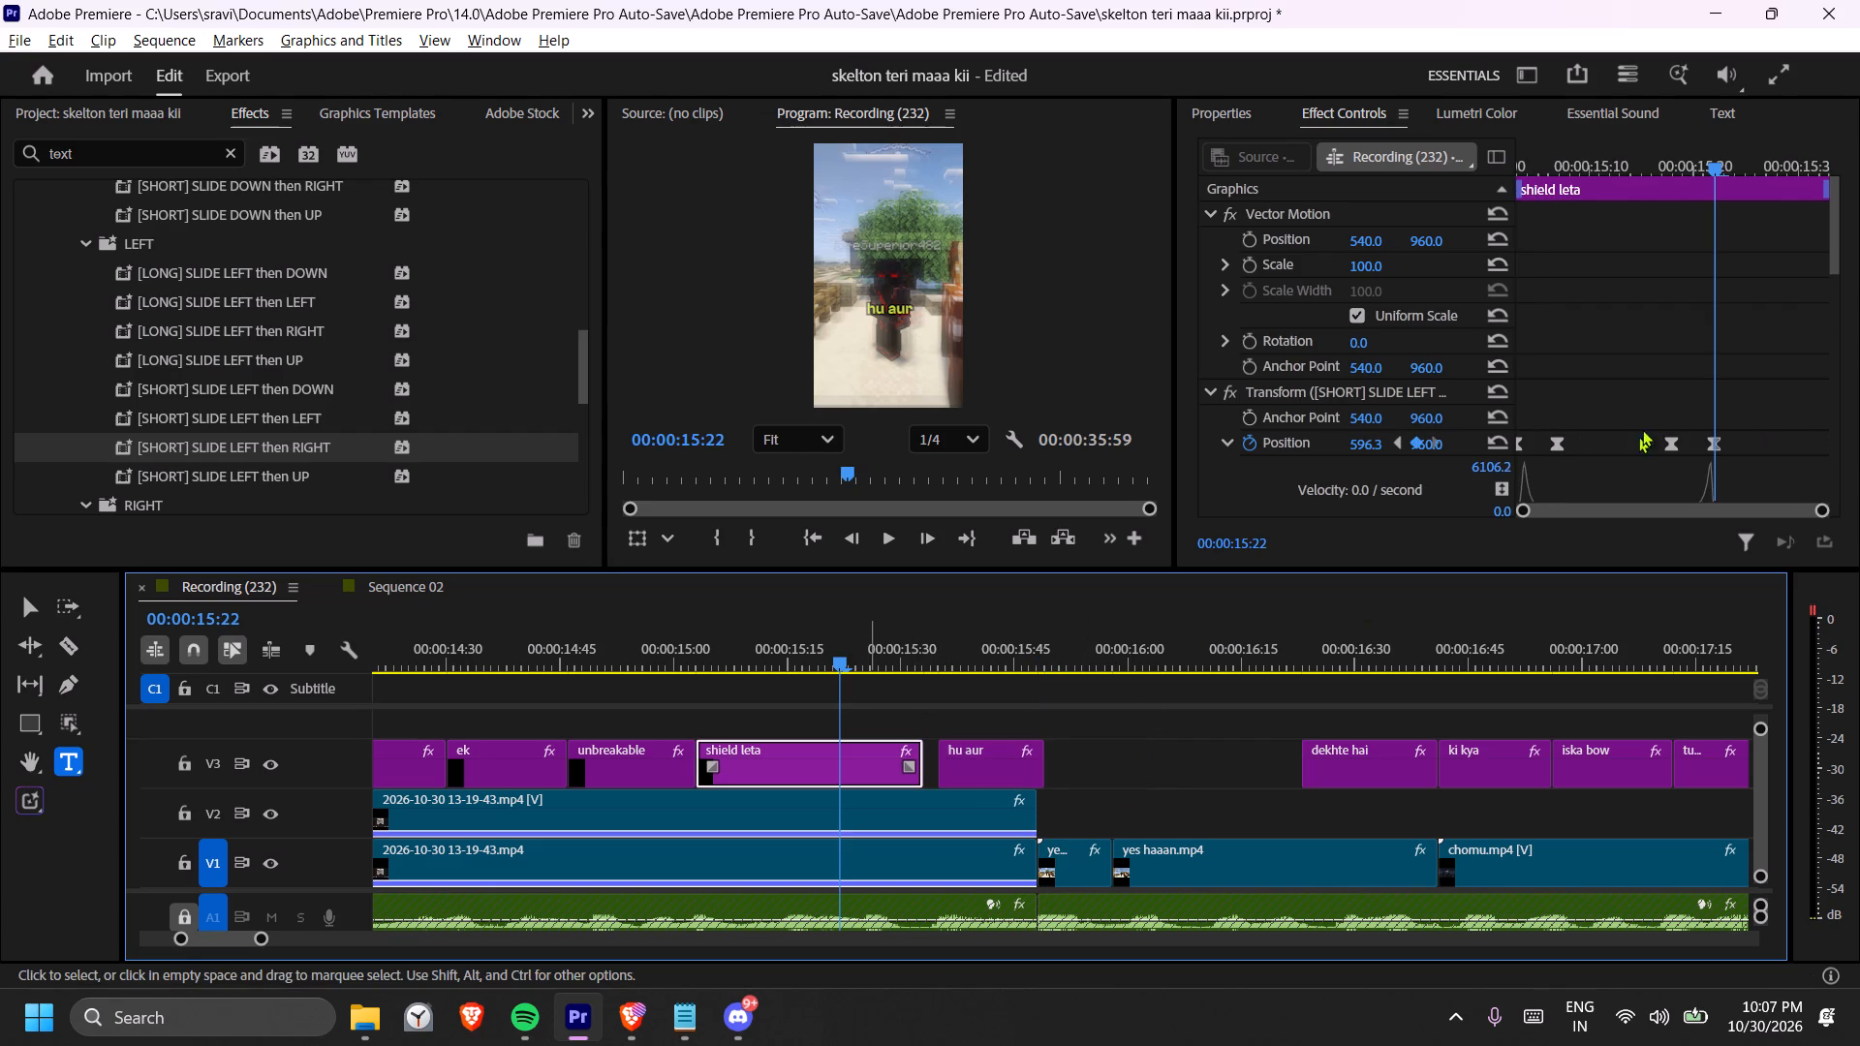
drag(1655, 347, 1763, 945)
drag(1715, 403, 1858, 403)
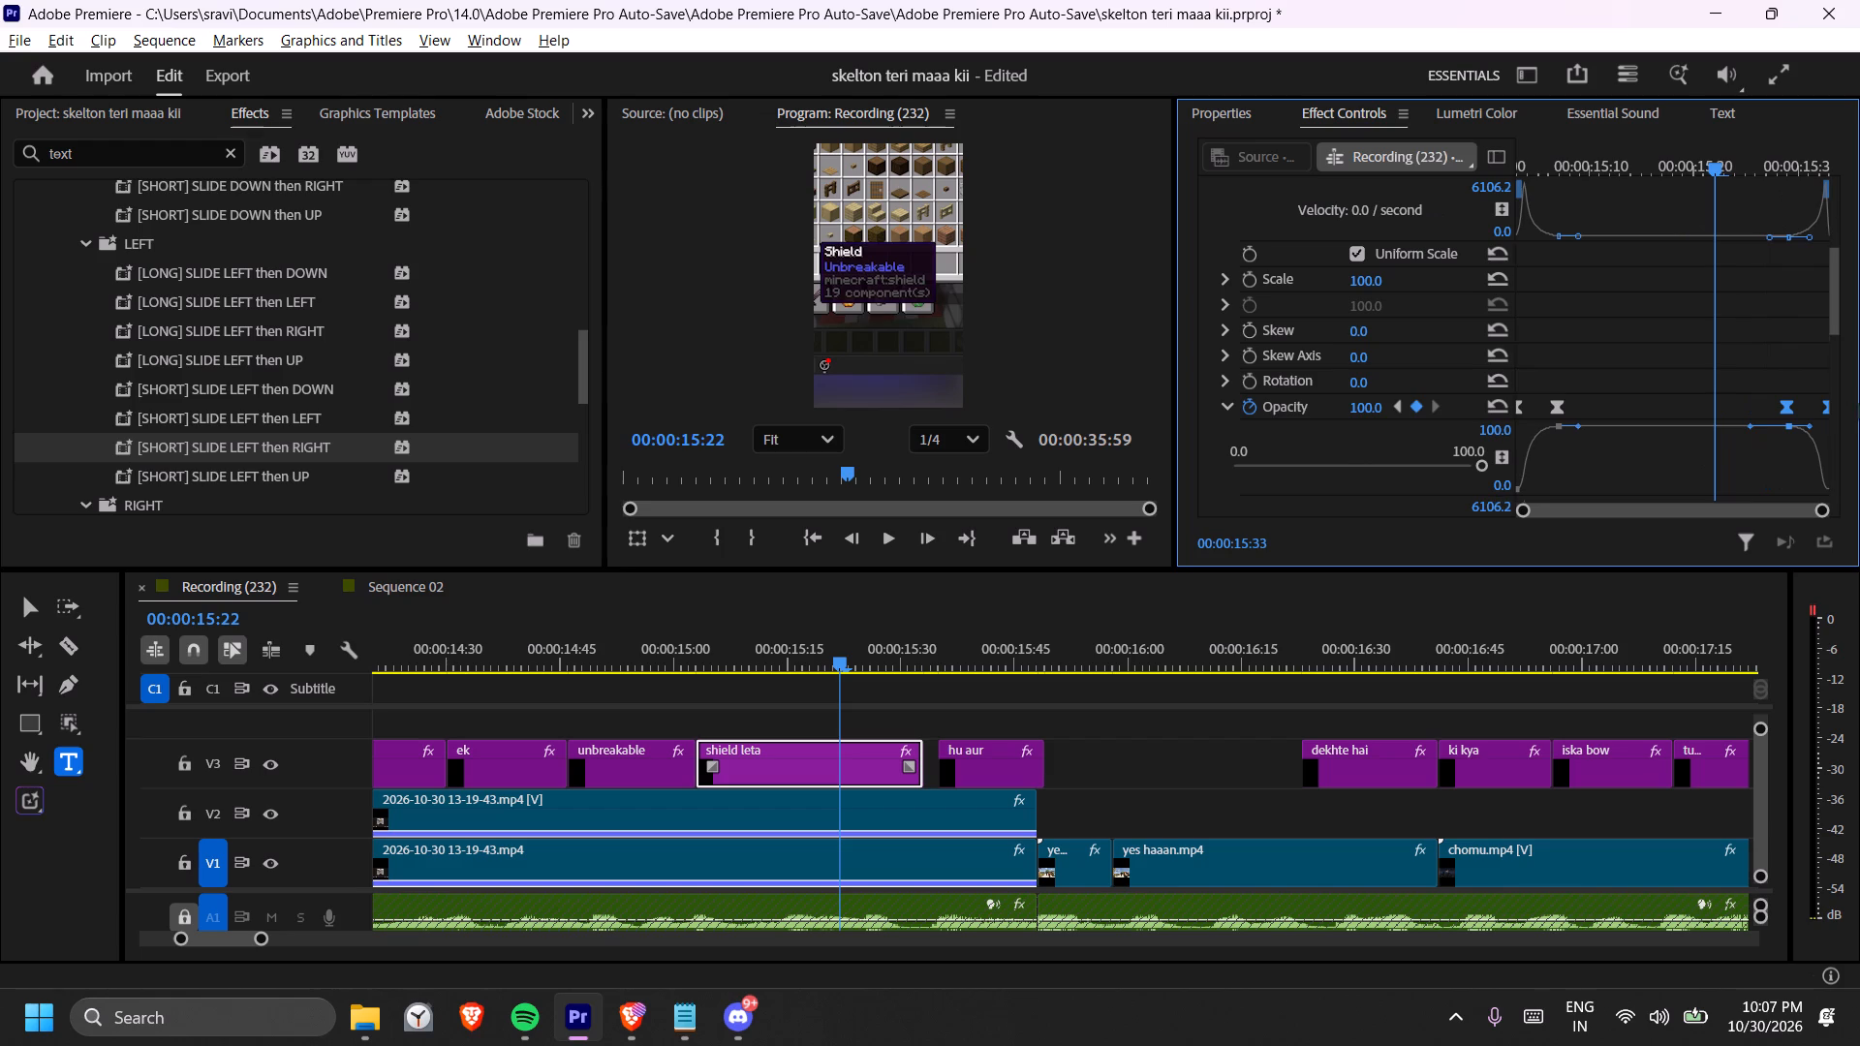
drag(1858, 403, 1859, 403)
Play from about 00:00:15:08 through "shield leta" and "hu aur", replaying "hu aur" to check where its speech ends.
click(735, 656)
key(space)
key(space)
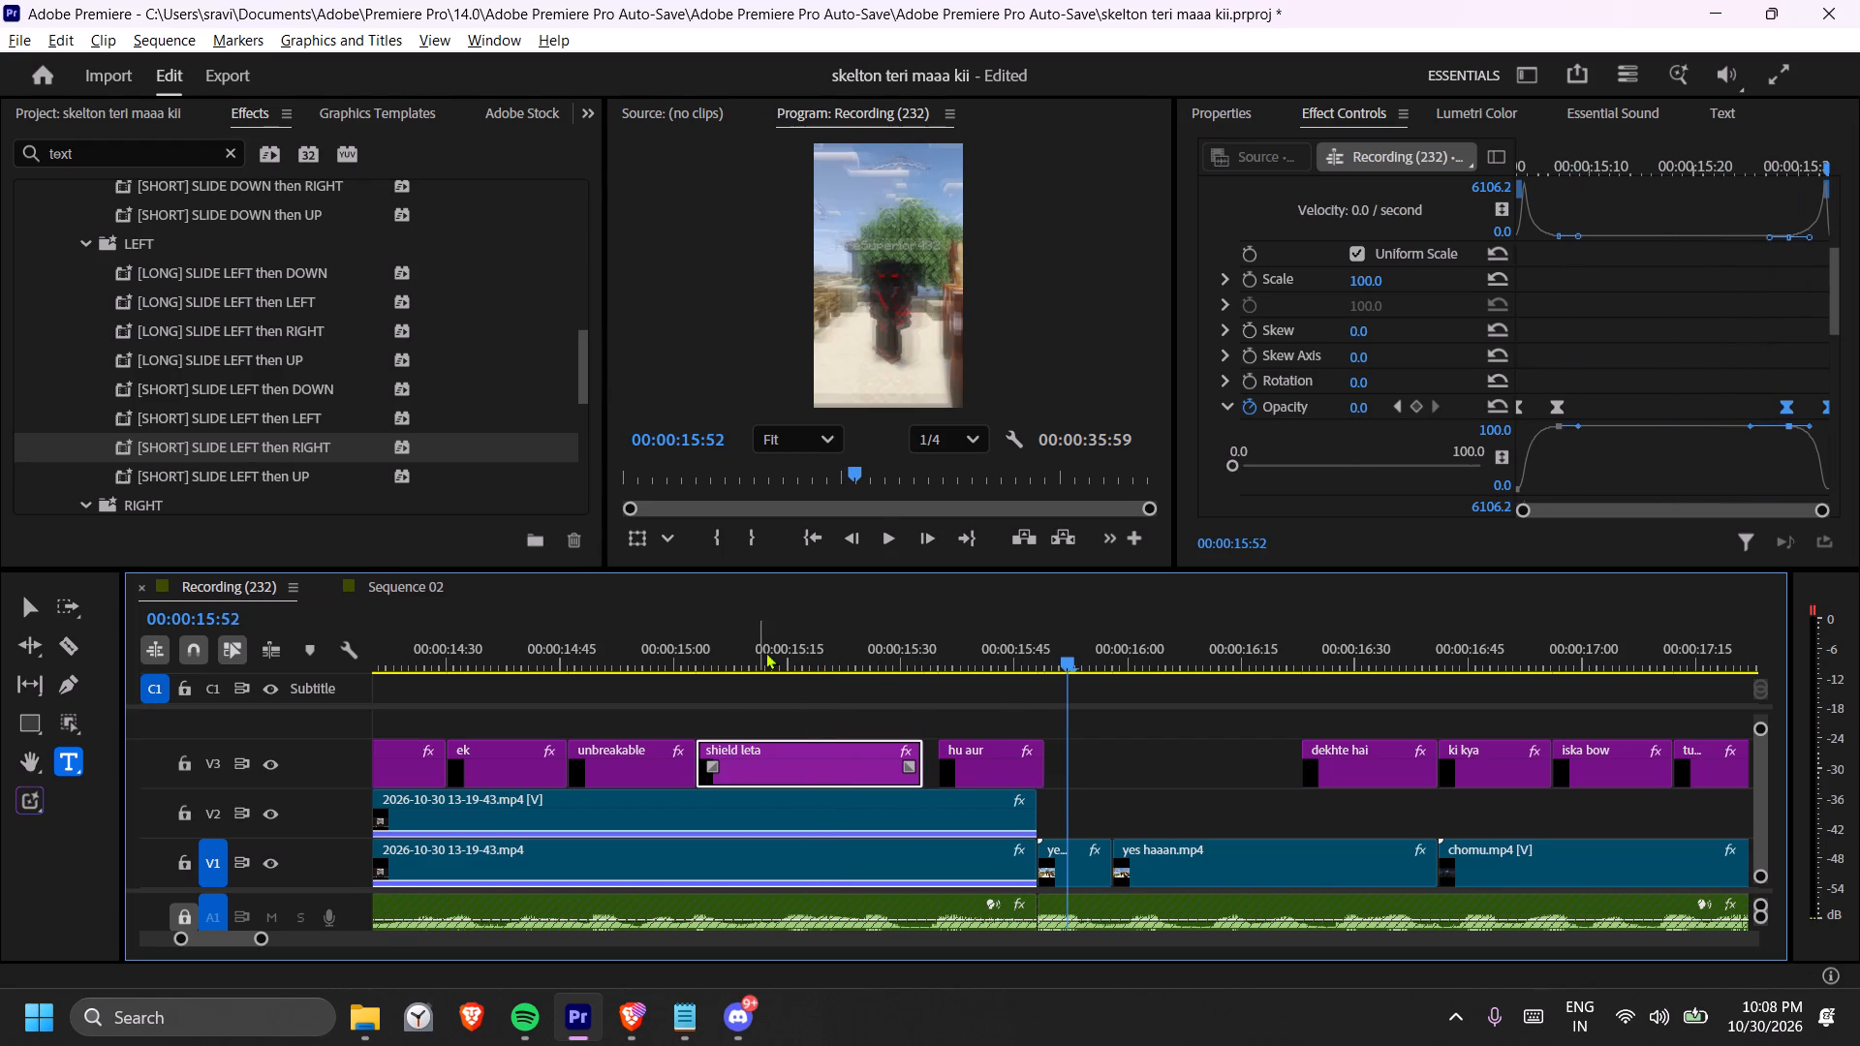
click(955, 647)
key(space)
key(space)
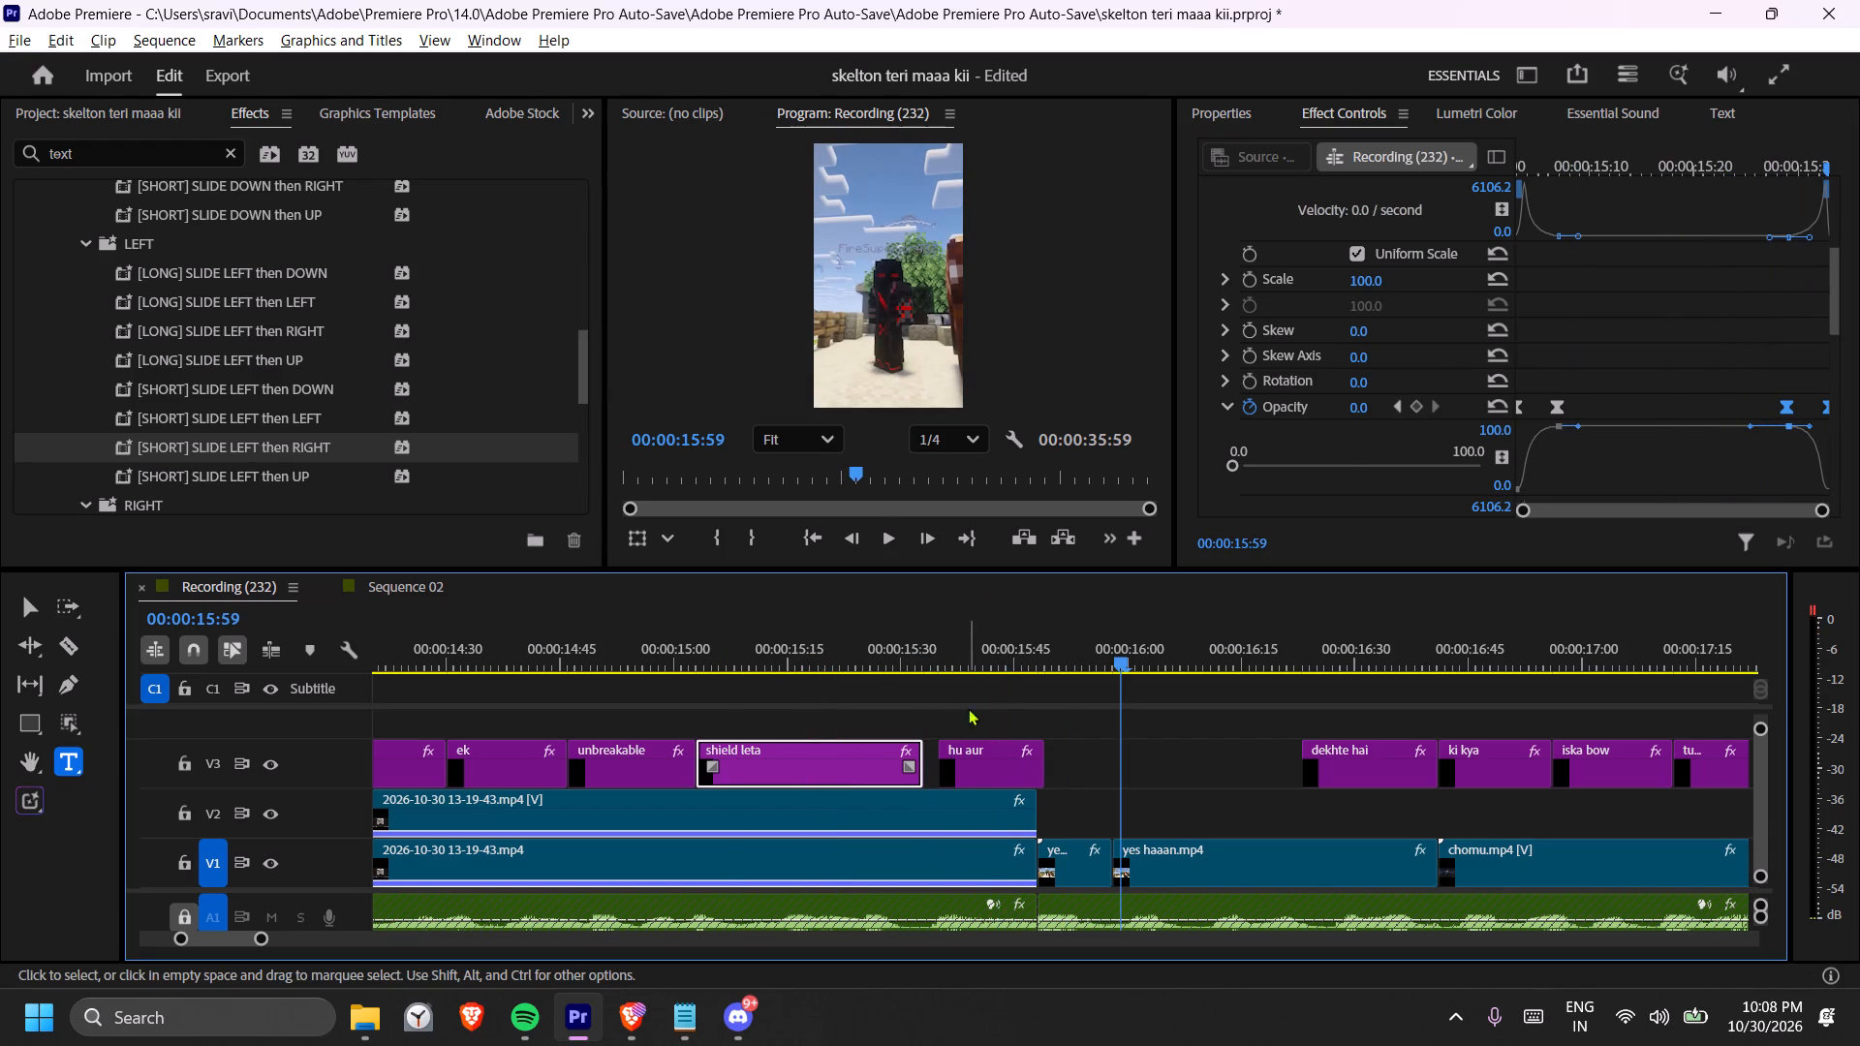
click(987, 769)
click(1003, 663)
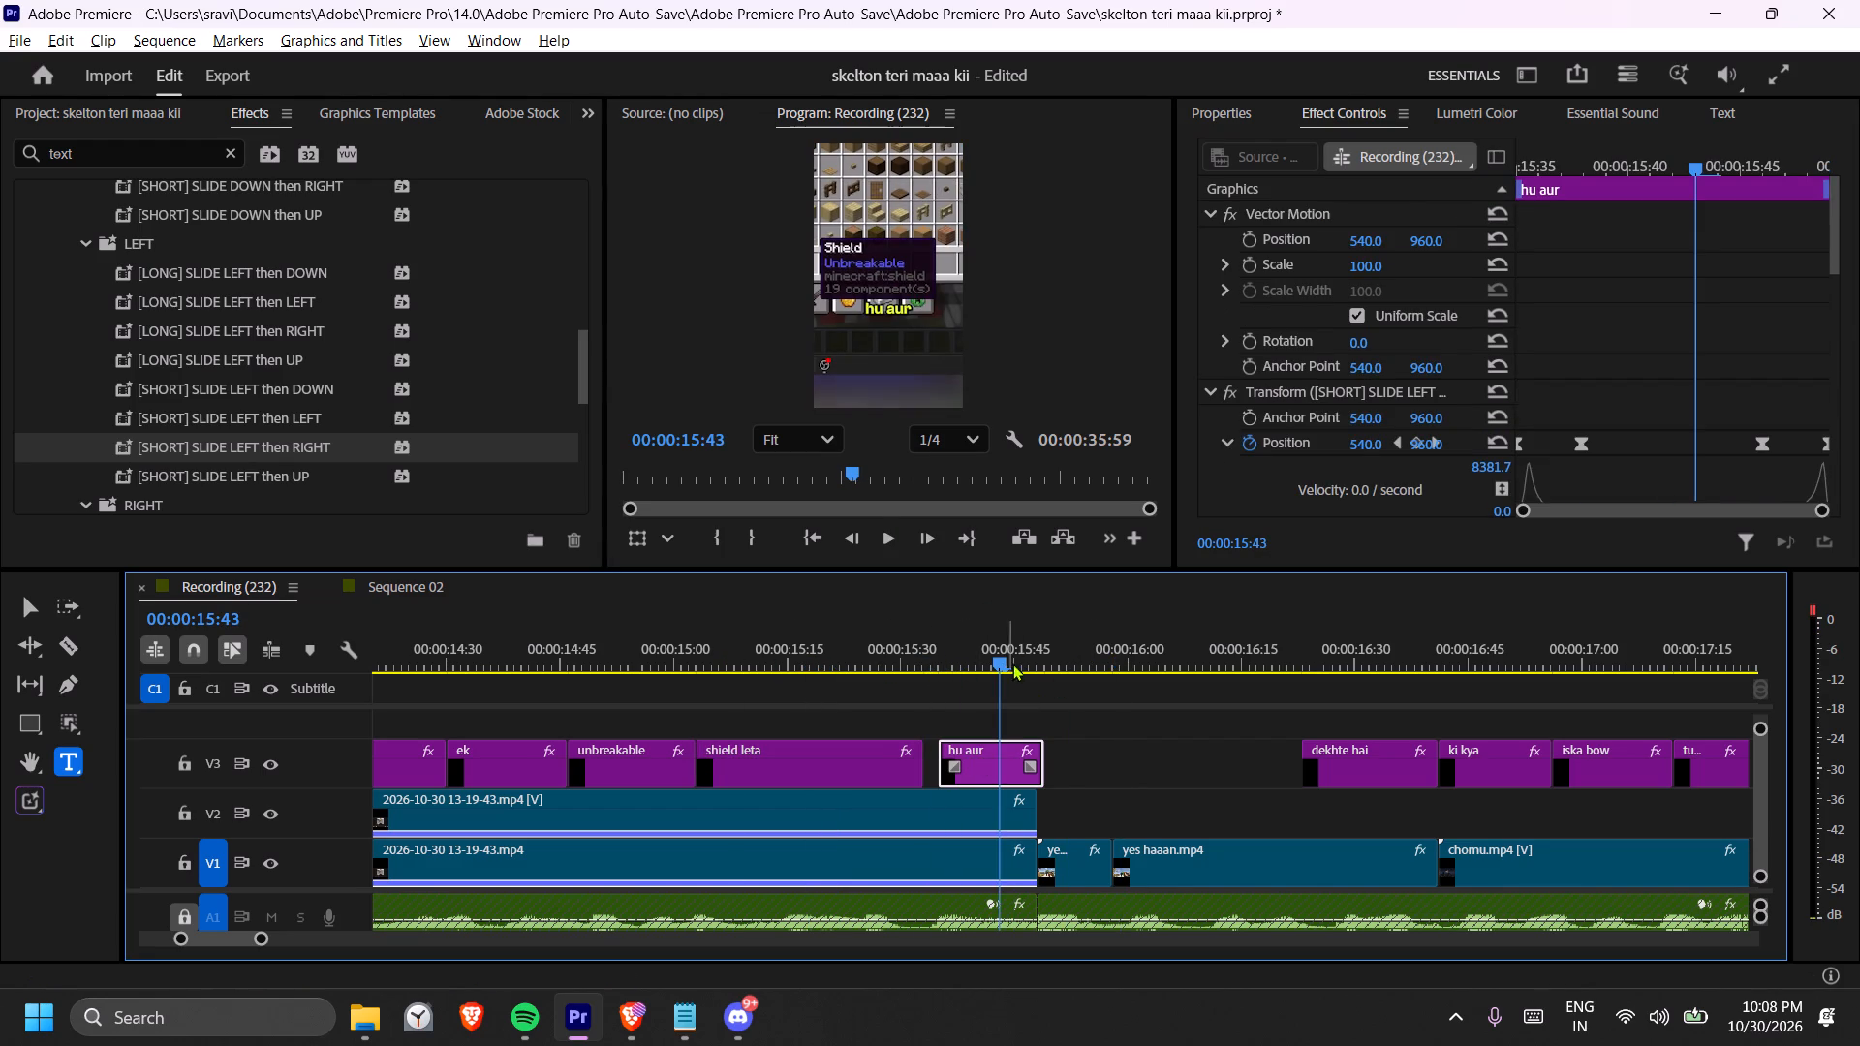
key(space)
key(space)
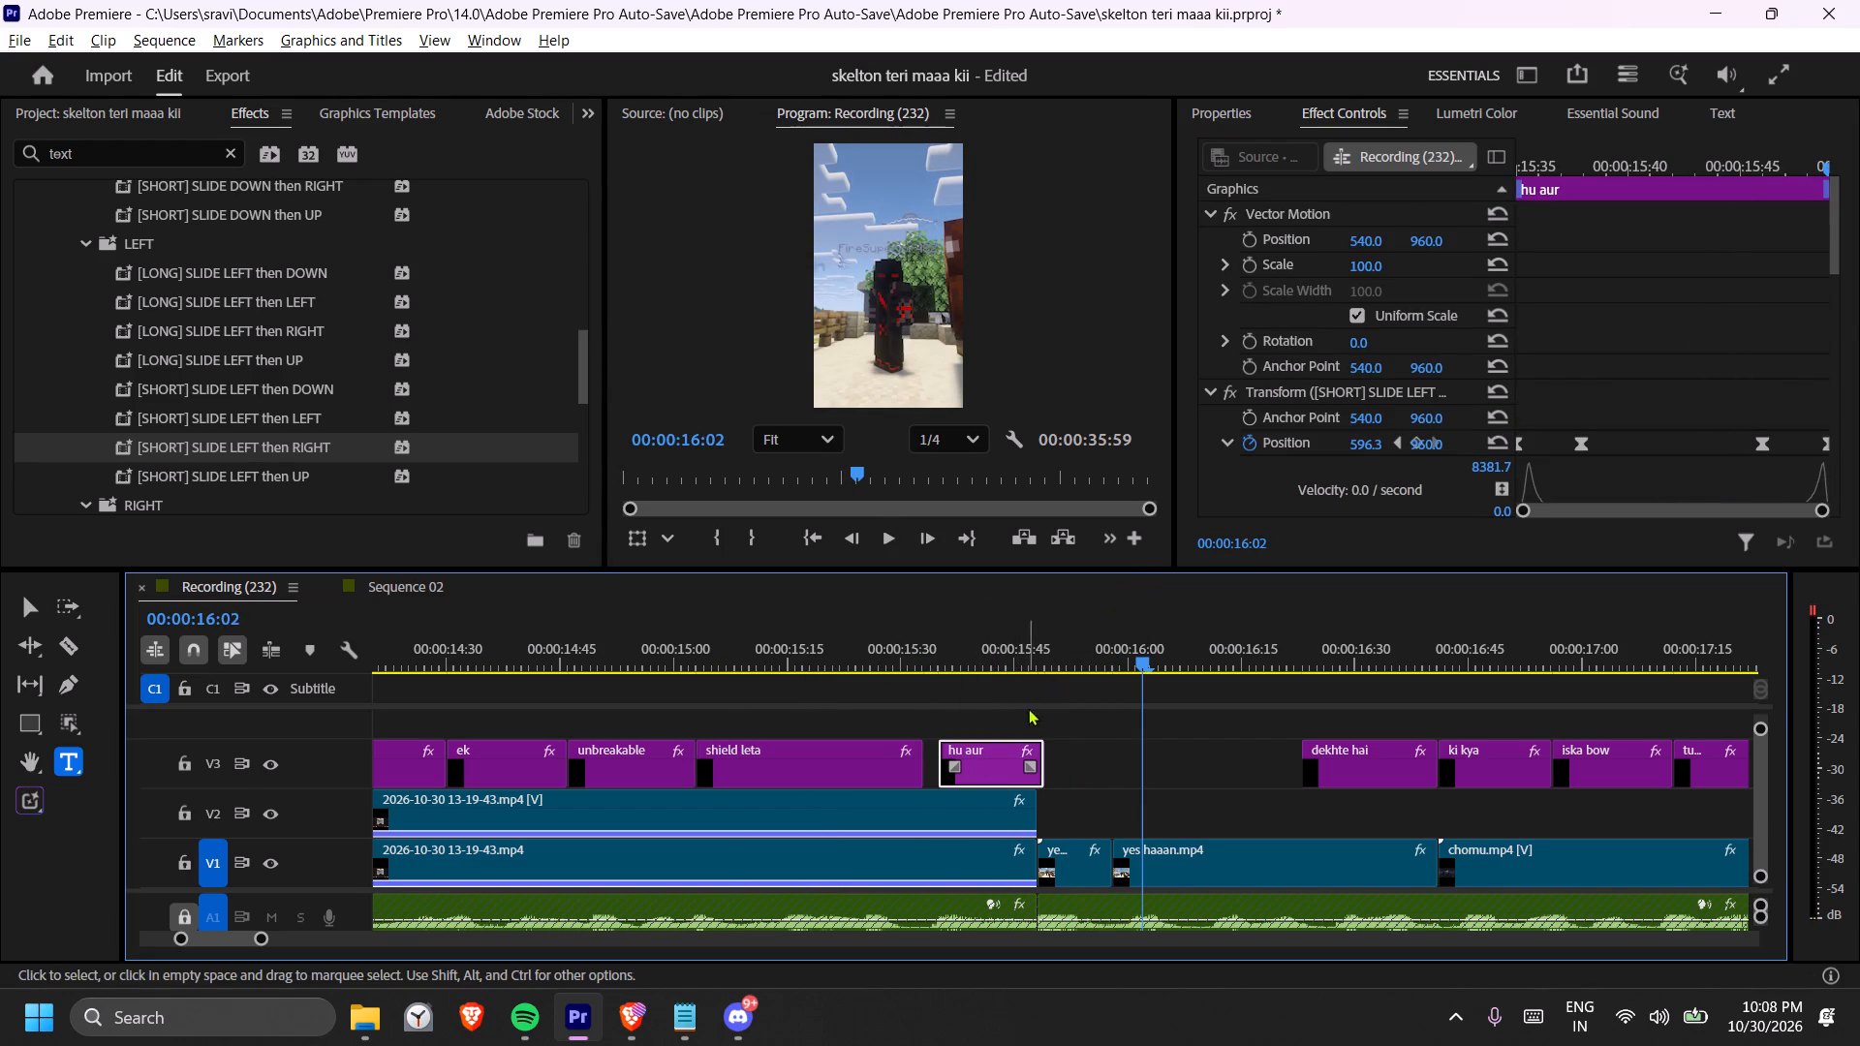
Extend the "hu aur" caption to about 00:00:16:00 and shift its closing Position and Opacity keyframes to the new end.
drag(1046, 753, 1126, 758)
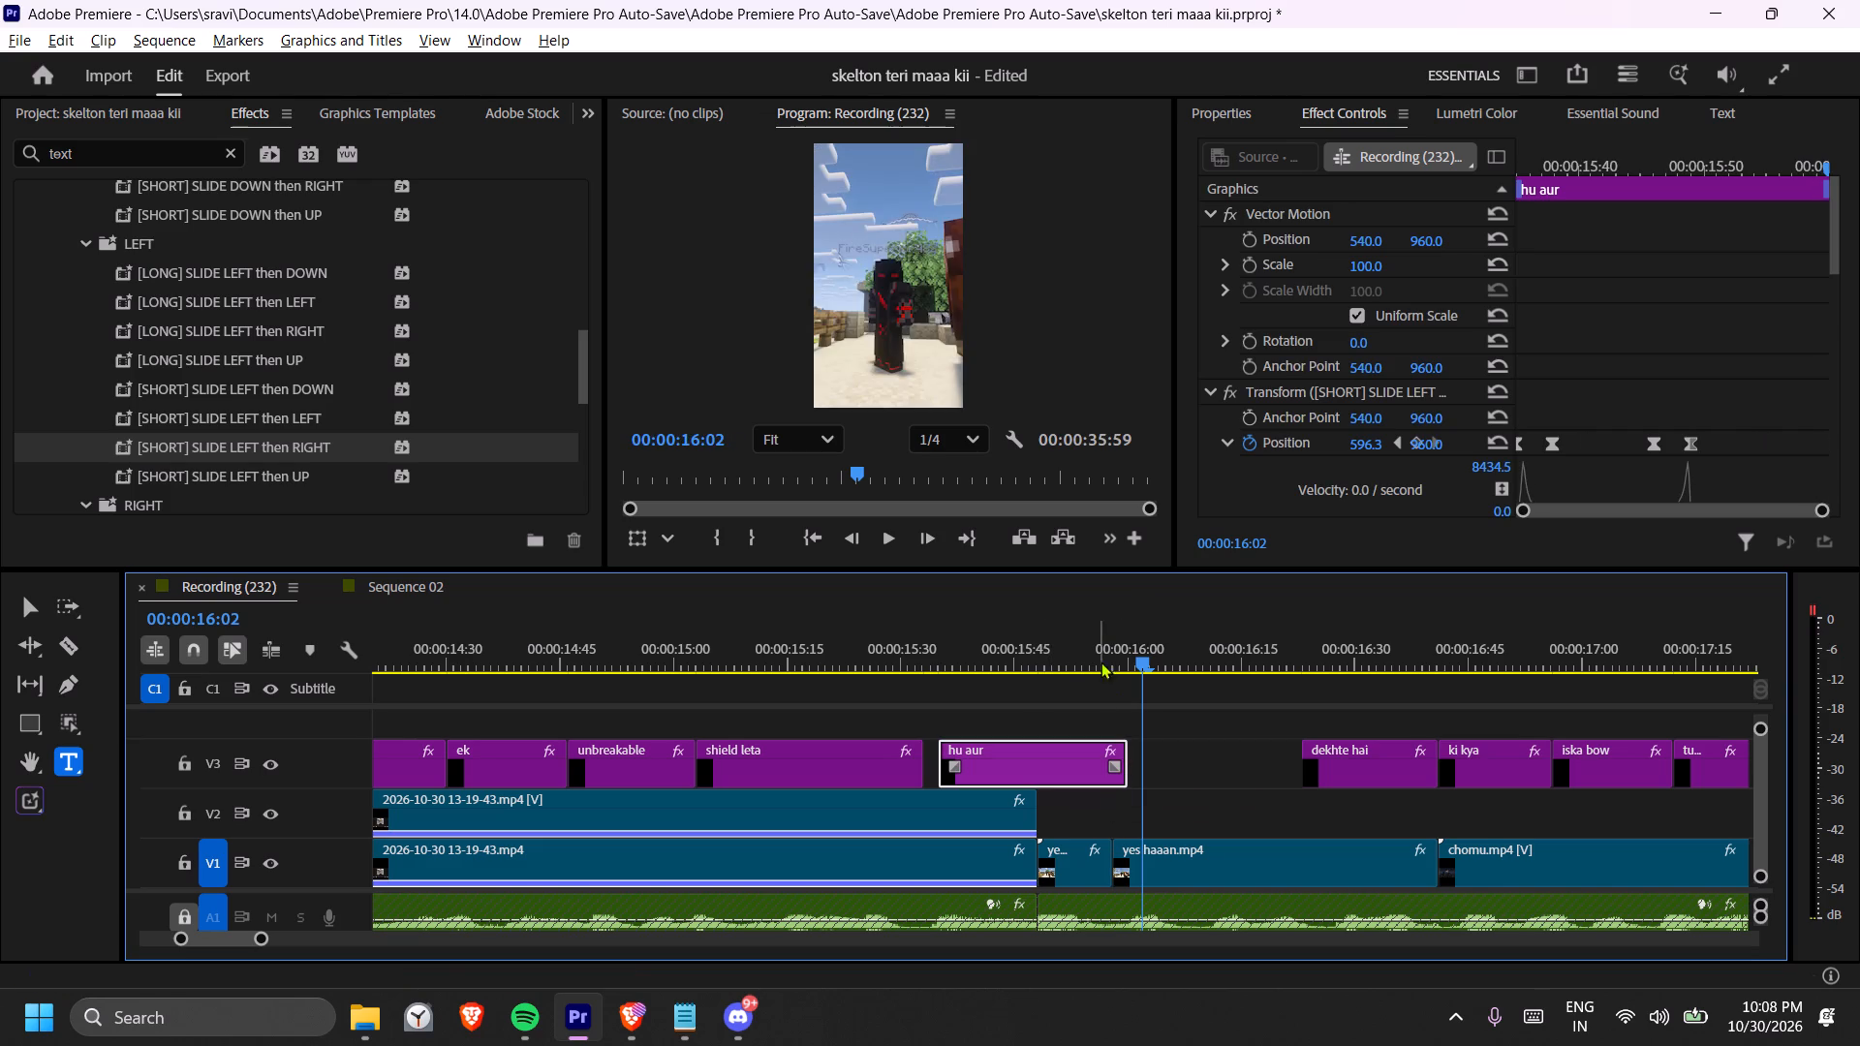
click(1099, 652)
click(1081, 762)
drag(1655, 364, 1723, 657)
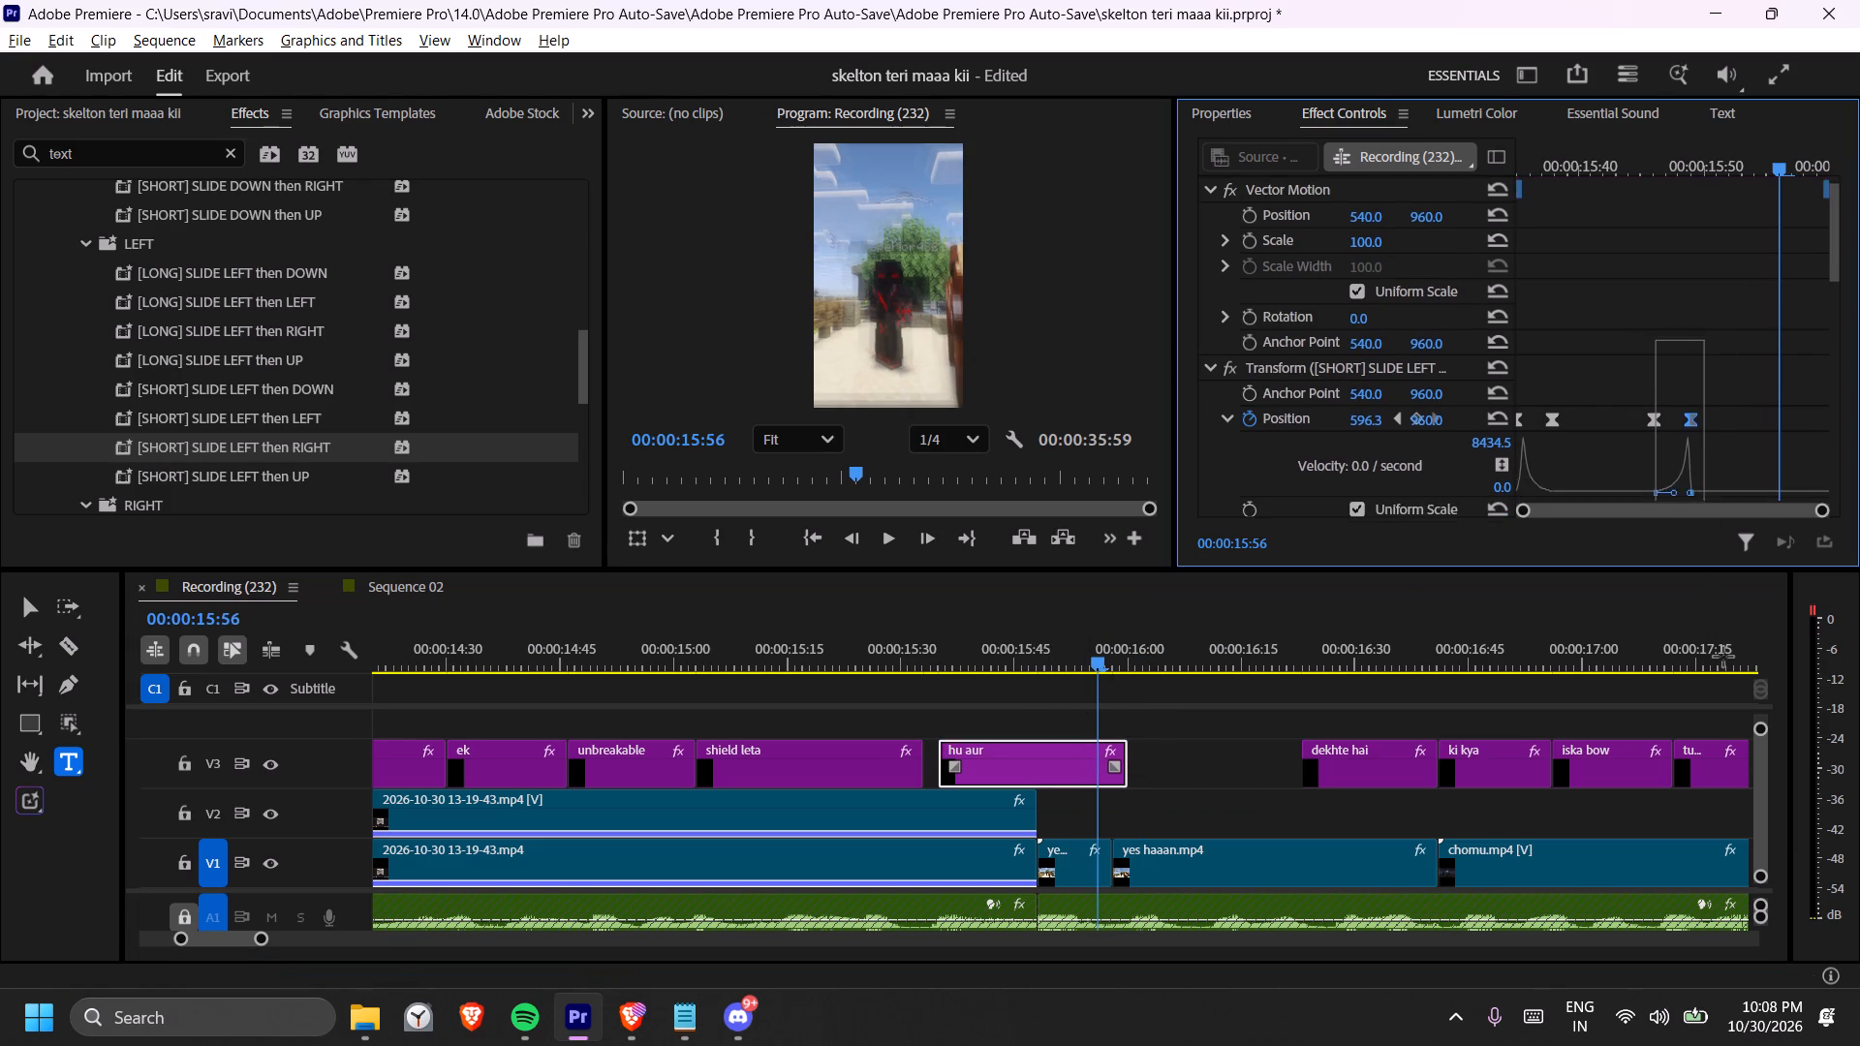
drag(1723, 657, 1726, 662)
drag(1613, 276, 1743, 738)
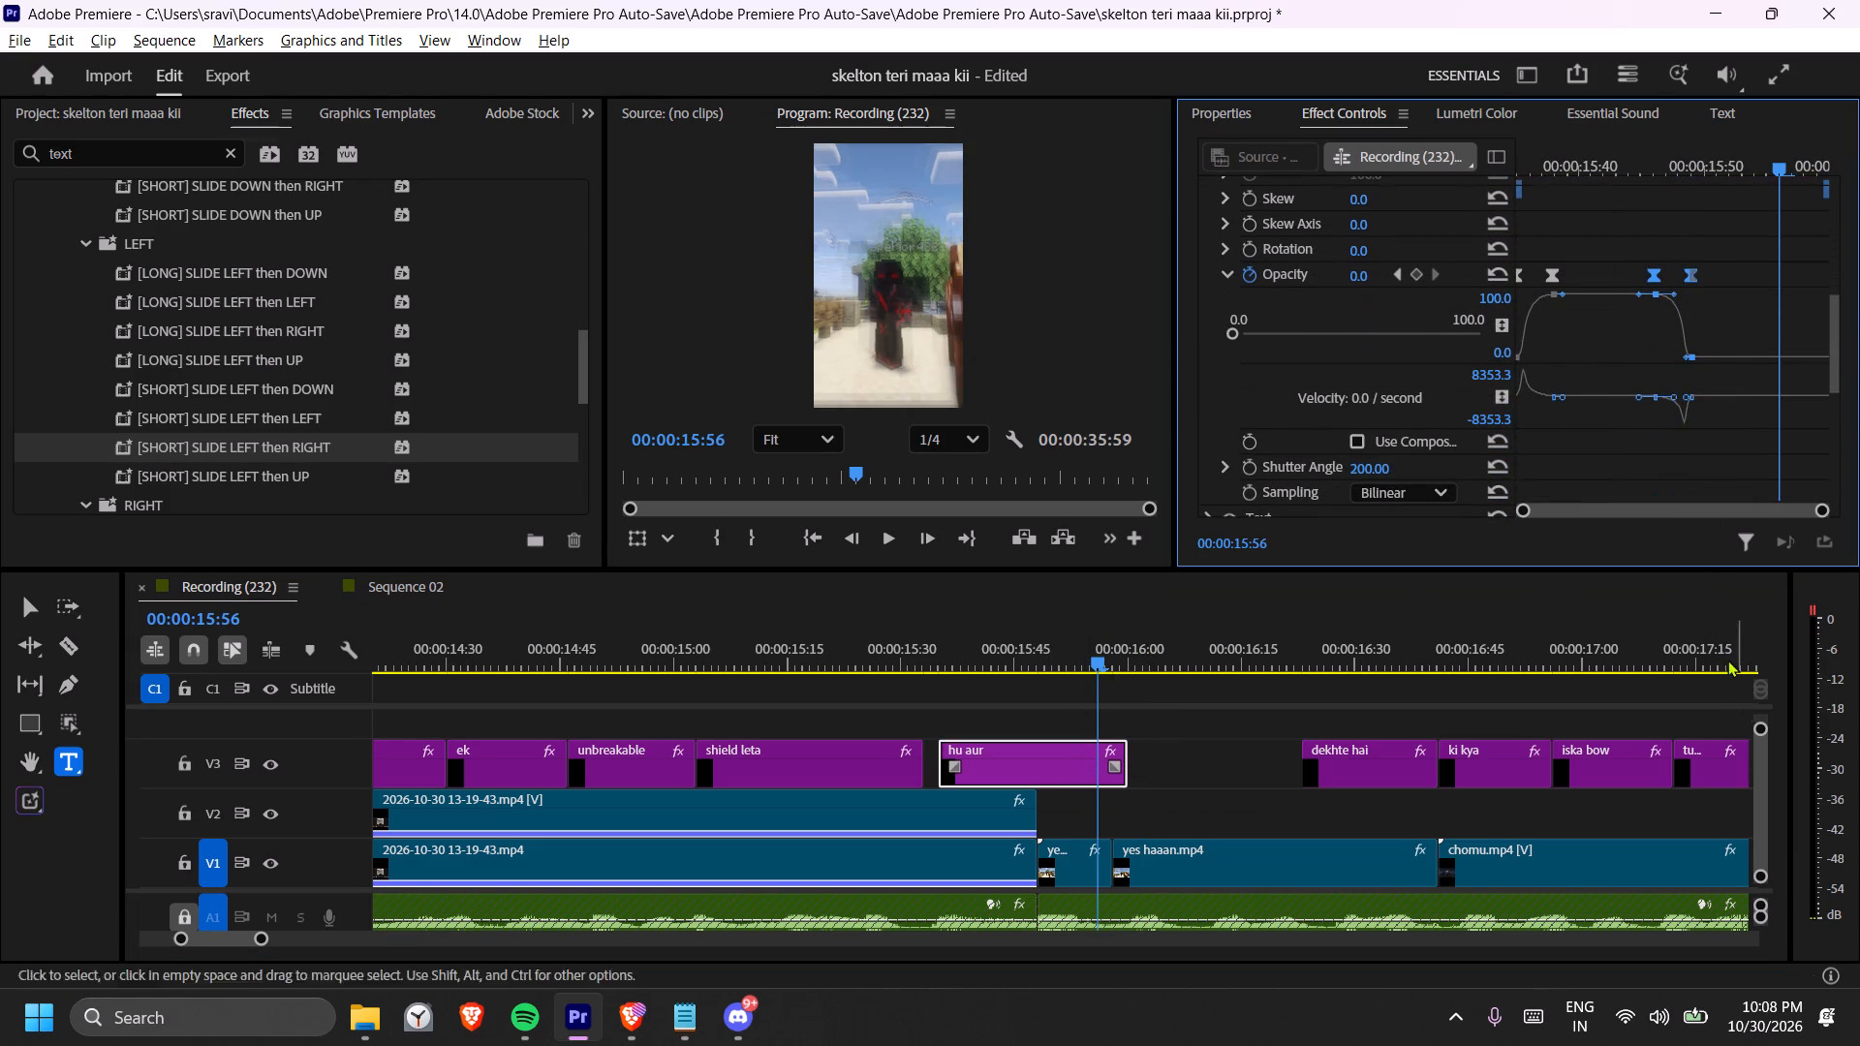
drag(1693, 279, 1855, 288)
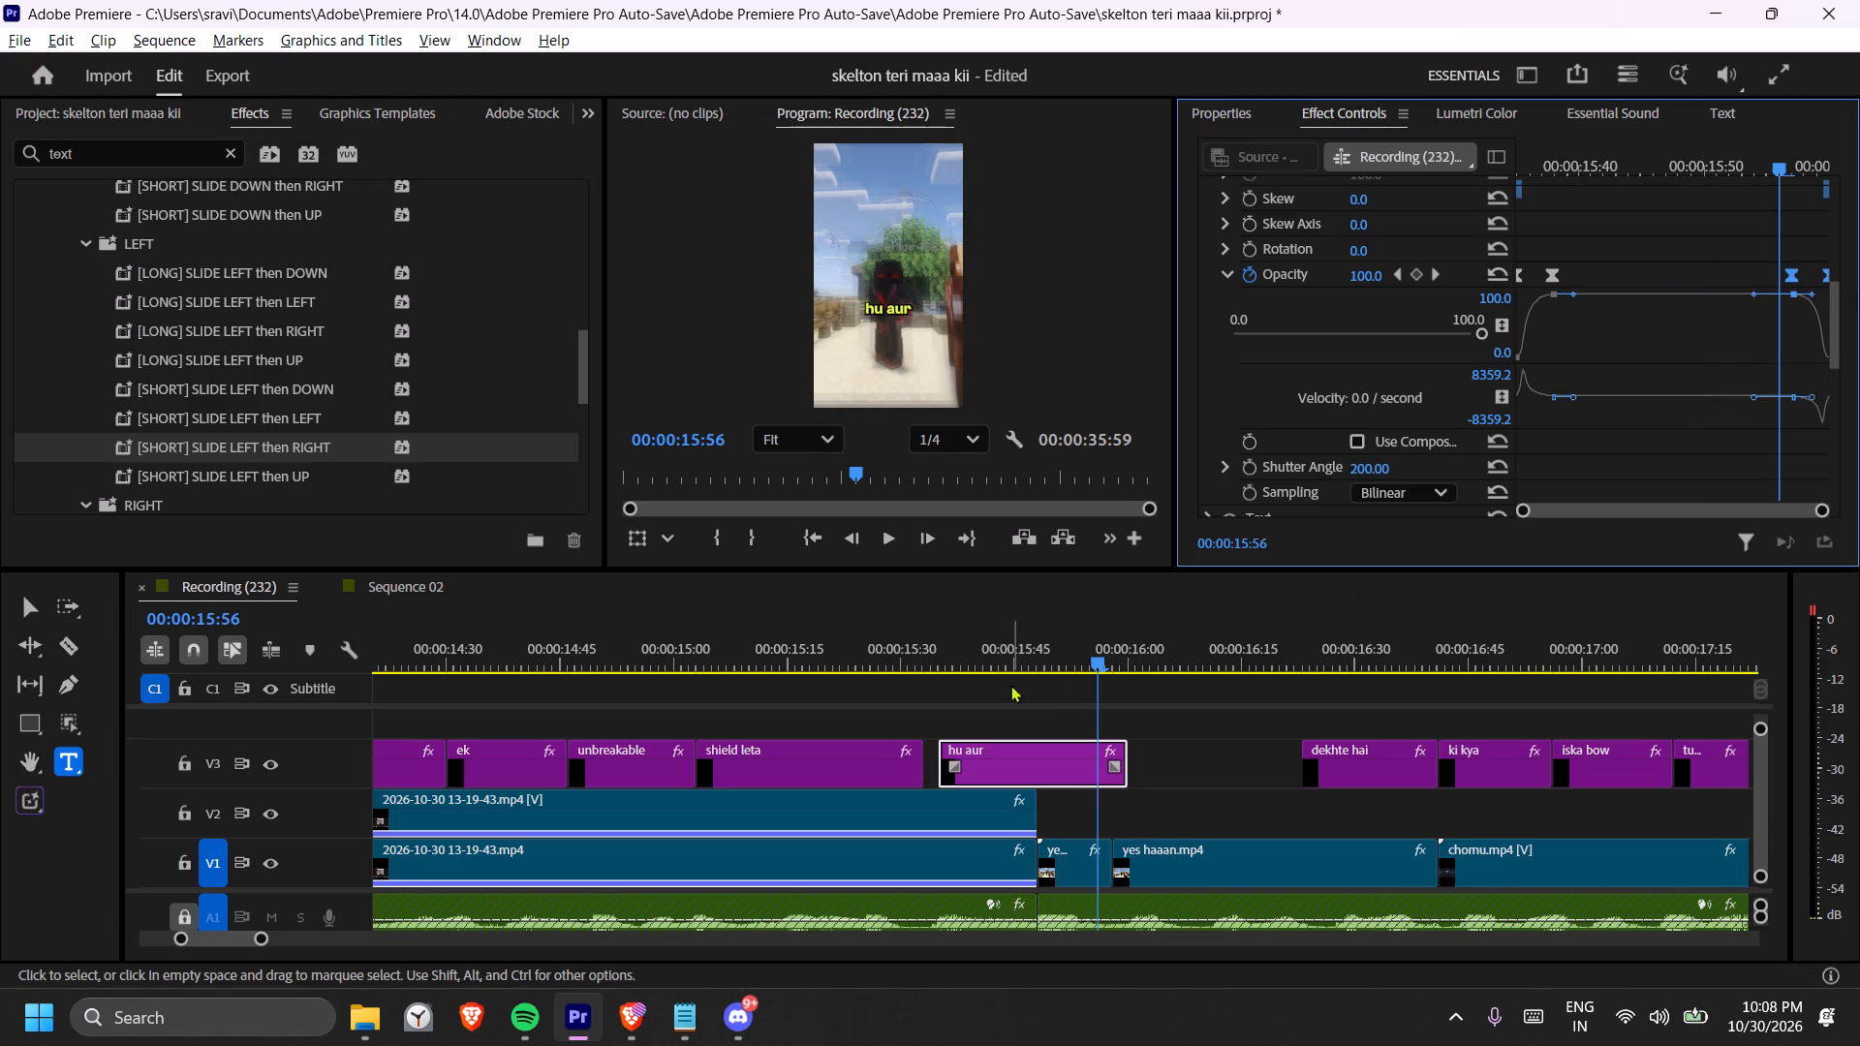
Play from about 00:00:15:34 through "hu aur" and the gap after it to check the audio timing.
click(932, 650)
key(space)
scroll(915, 700, down, 3)
key(space)
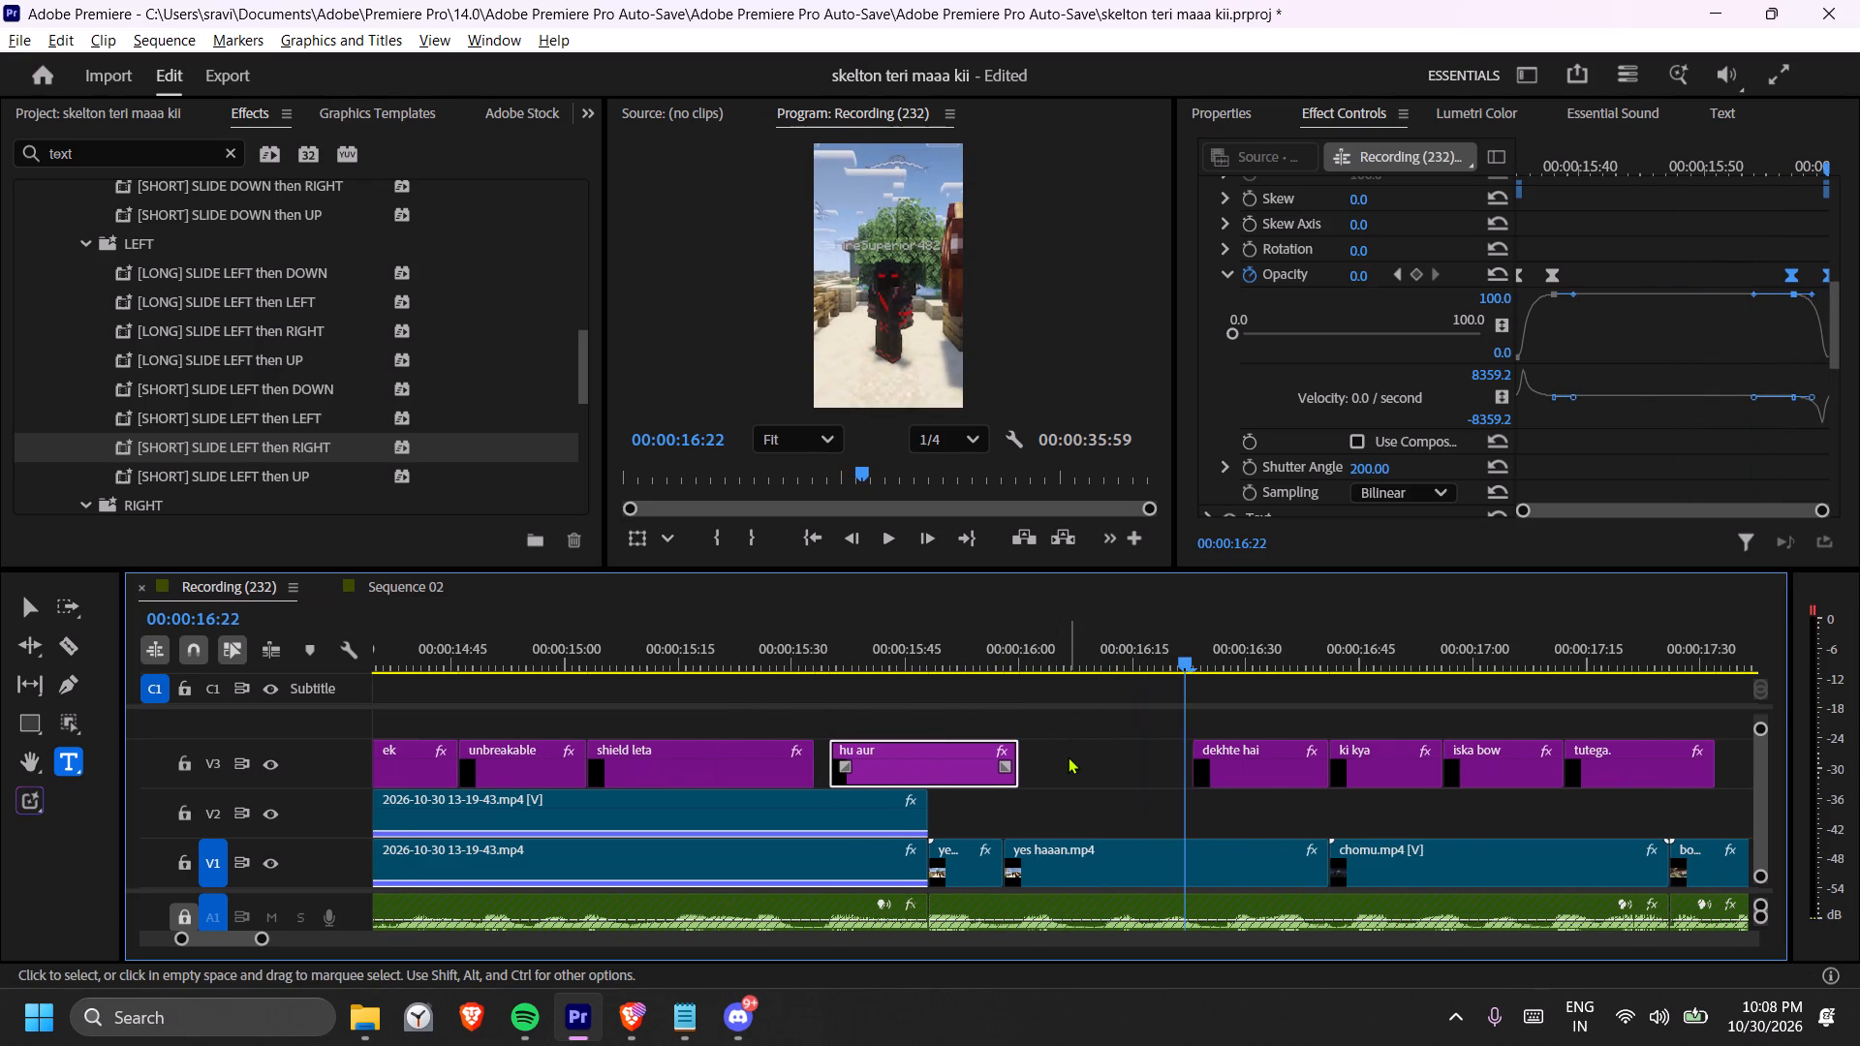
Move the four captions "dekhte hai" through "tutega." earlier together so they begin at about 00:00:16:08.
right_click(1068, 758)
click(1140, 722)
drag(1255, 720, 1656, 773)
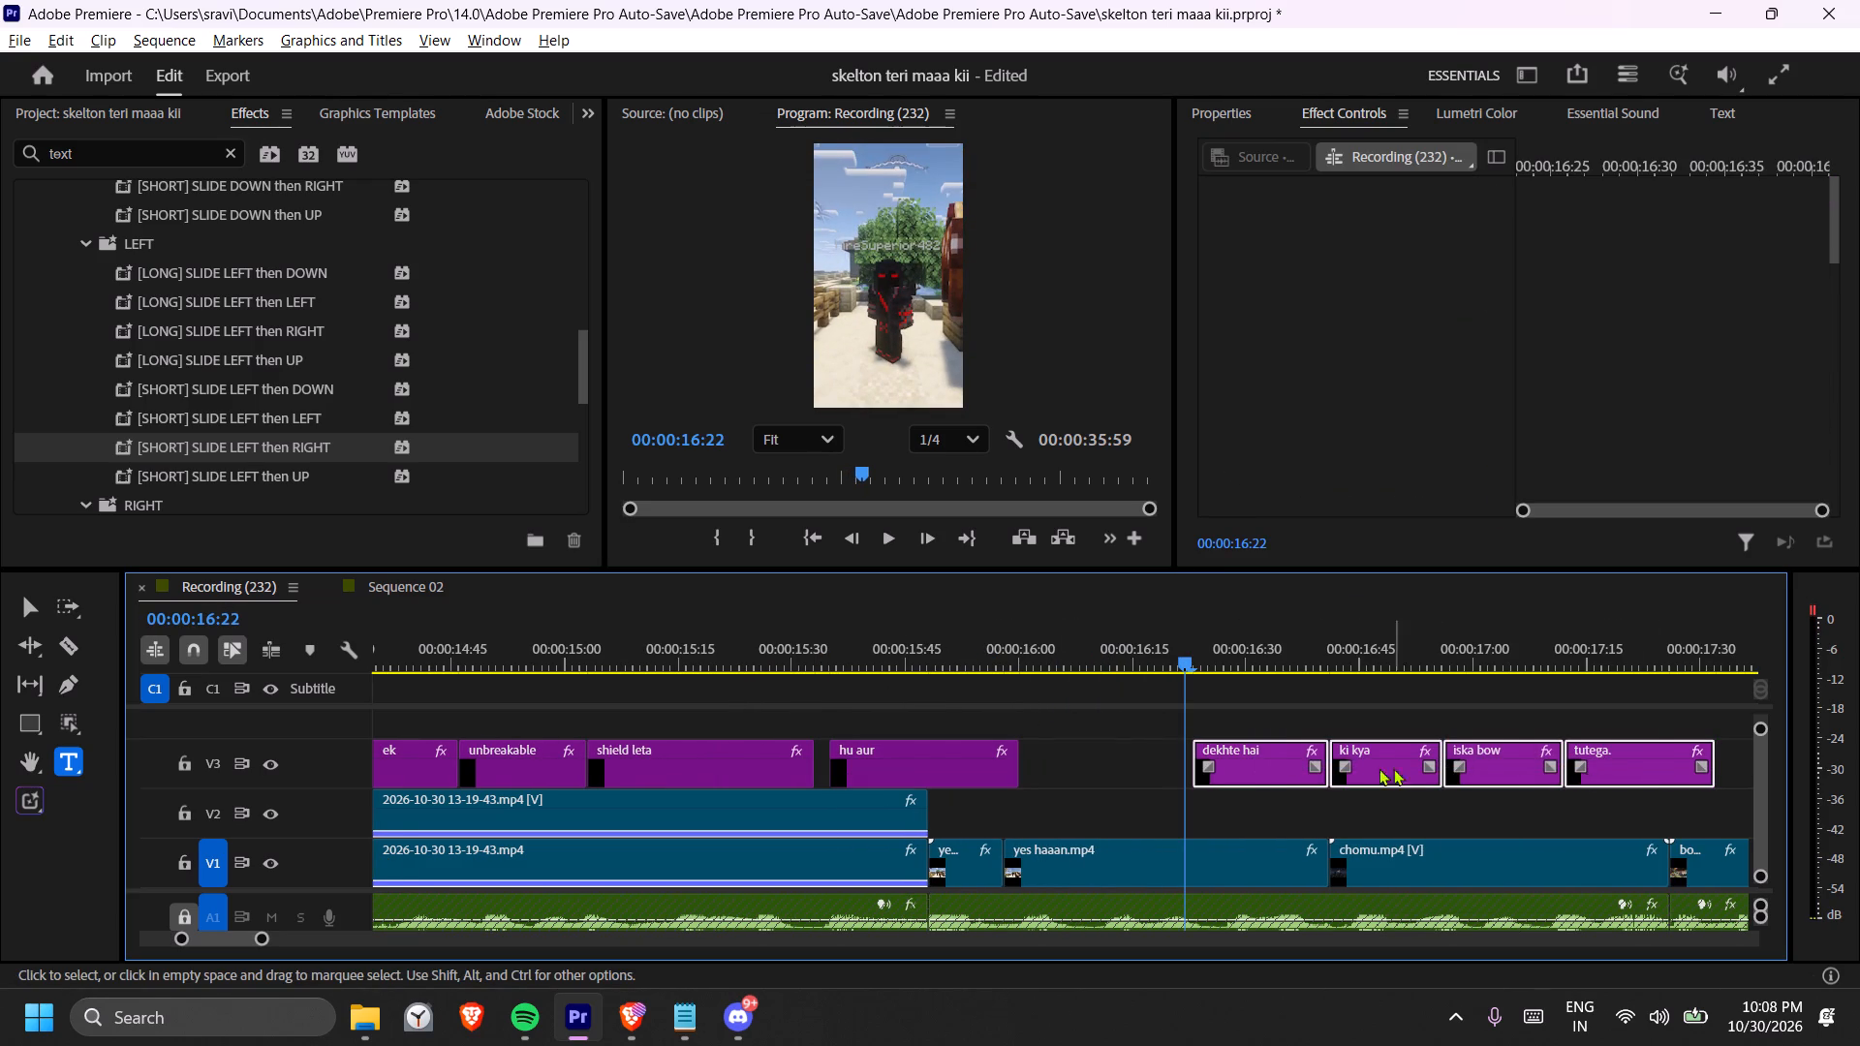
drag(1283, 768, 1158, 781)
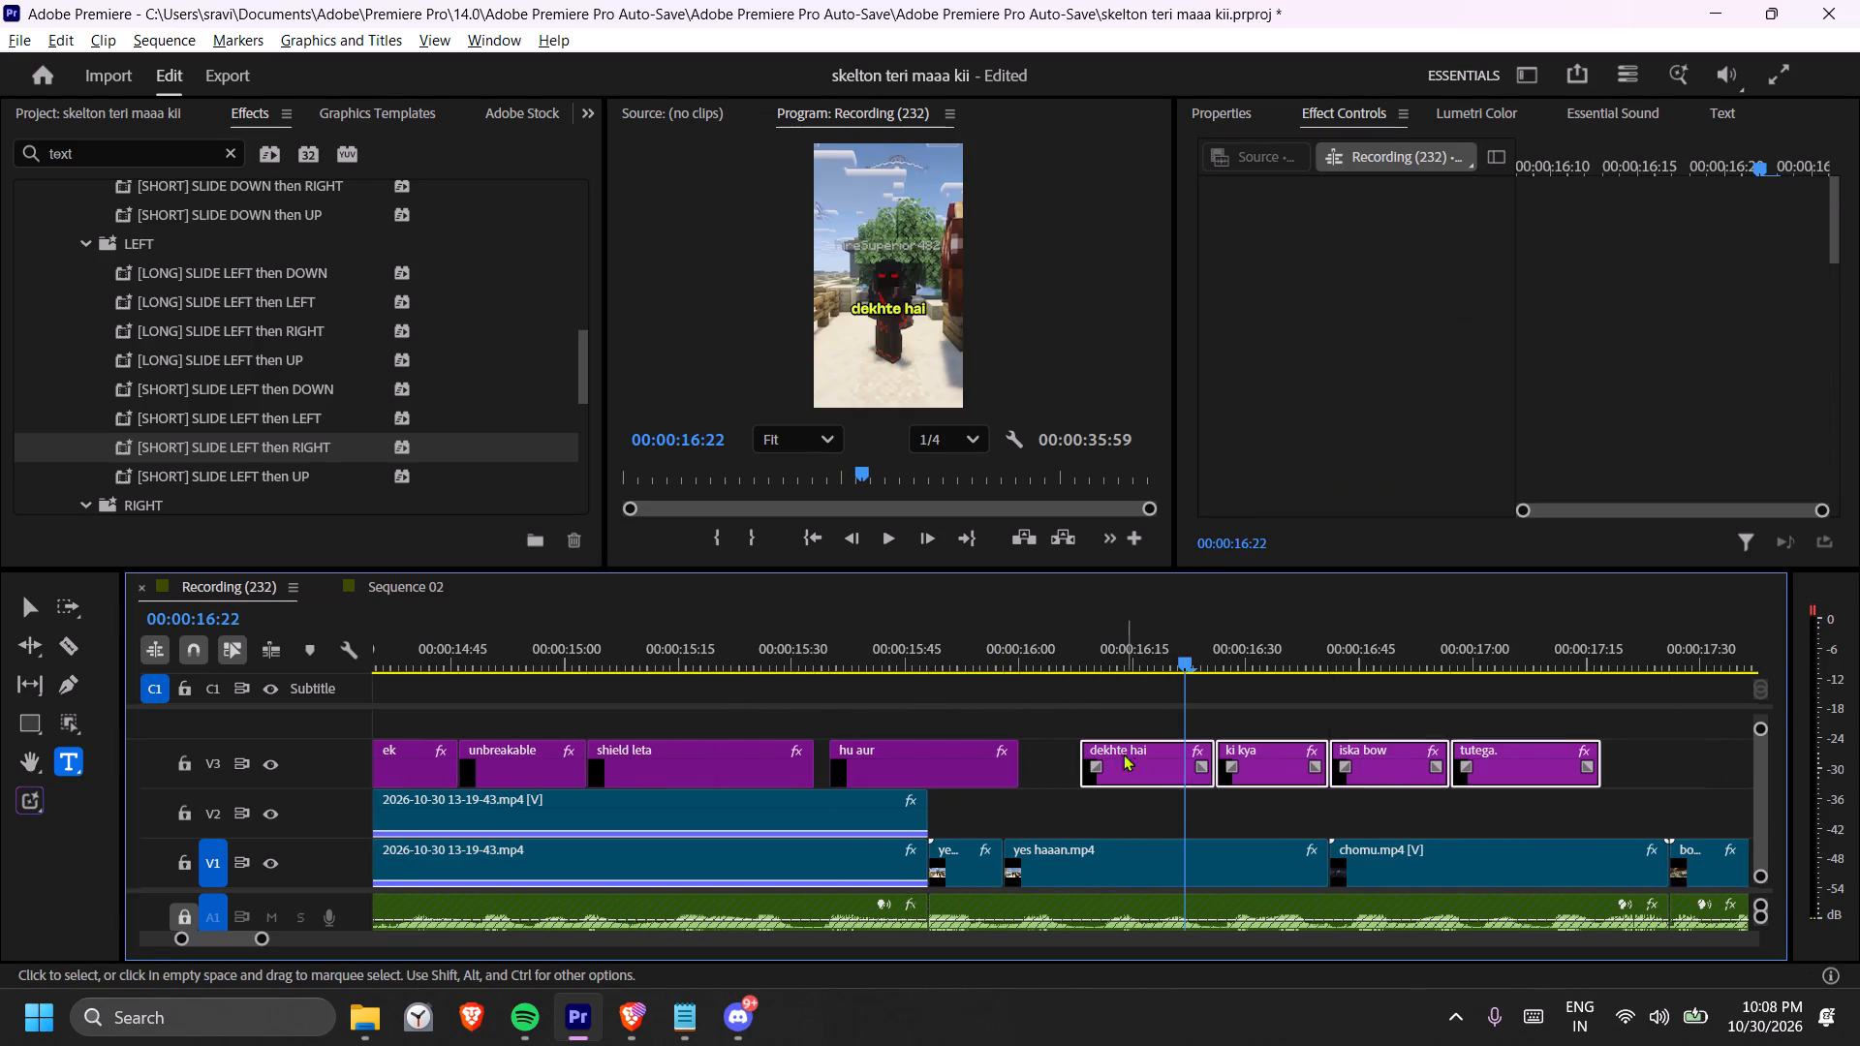
Play from the end of "hu aur" through "tutega." in short stretches to check the four moved captions against the audio.
click(976, 647)
key(space)
key(space)
key(space)
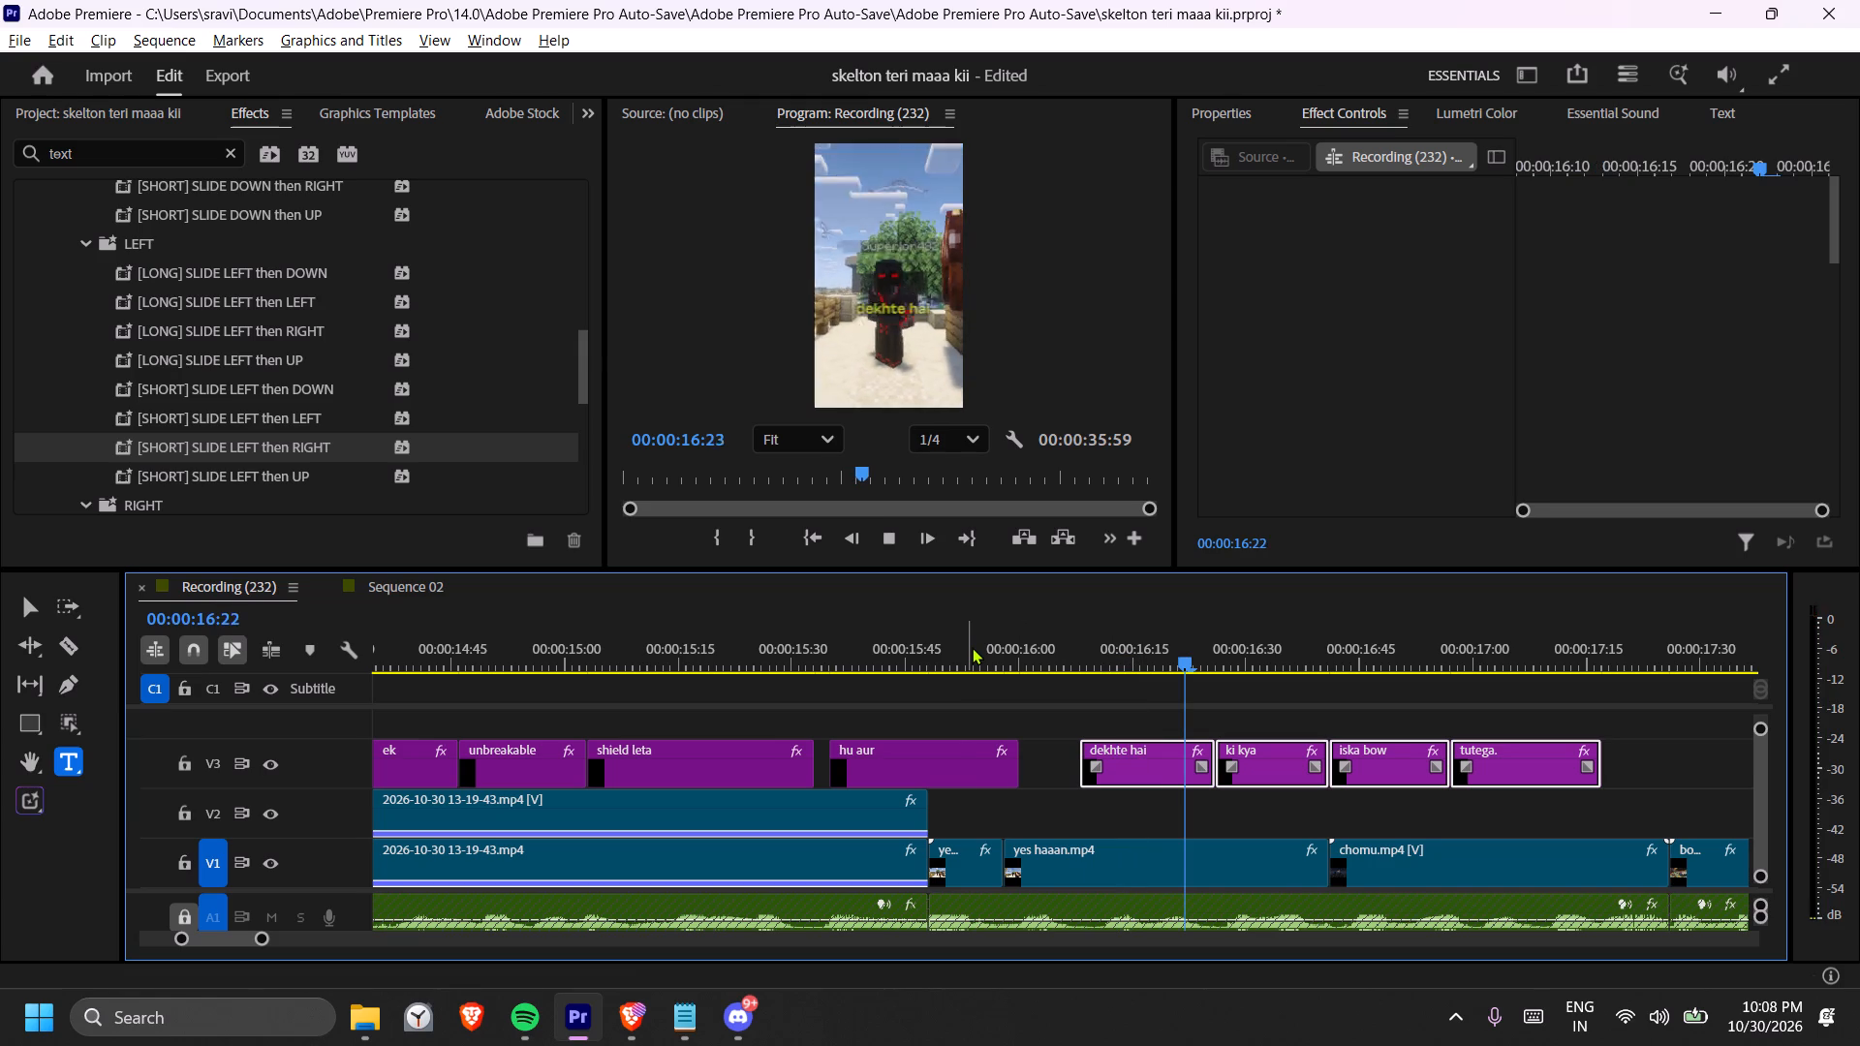
key(space)
scroll(950, 669, down, 5)
key(space)
key(space)
scroll(945, 684, down, 5)
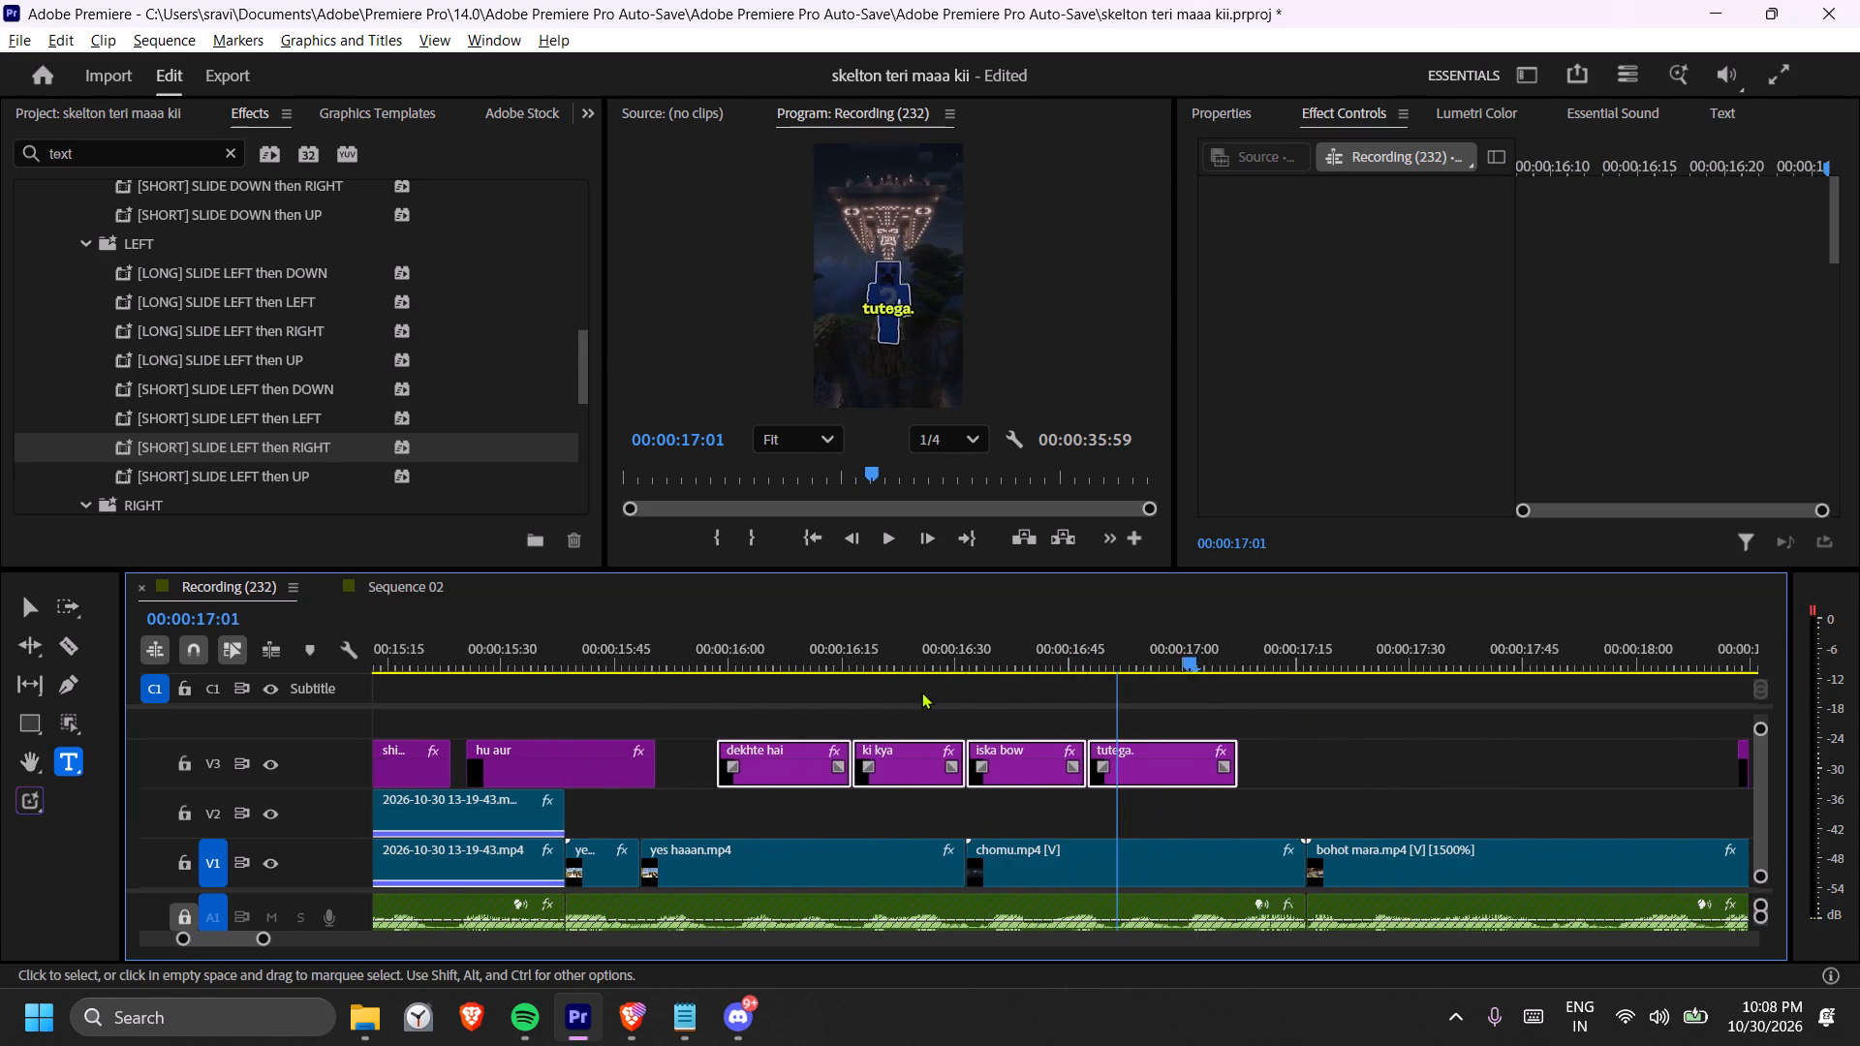
key(space)
key(space)
scroll(921, 692, down, 6)
key(space)
key(space)
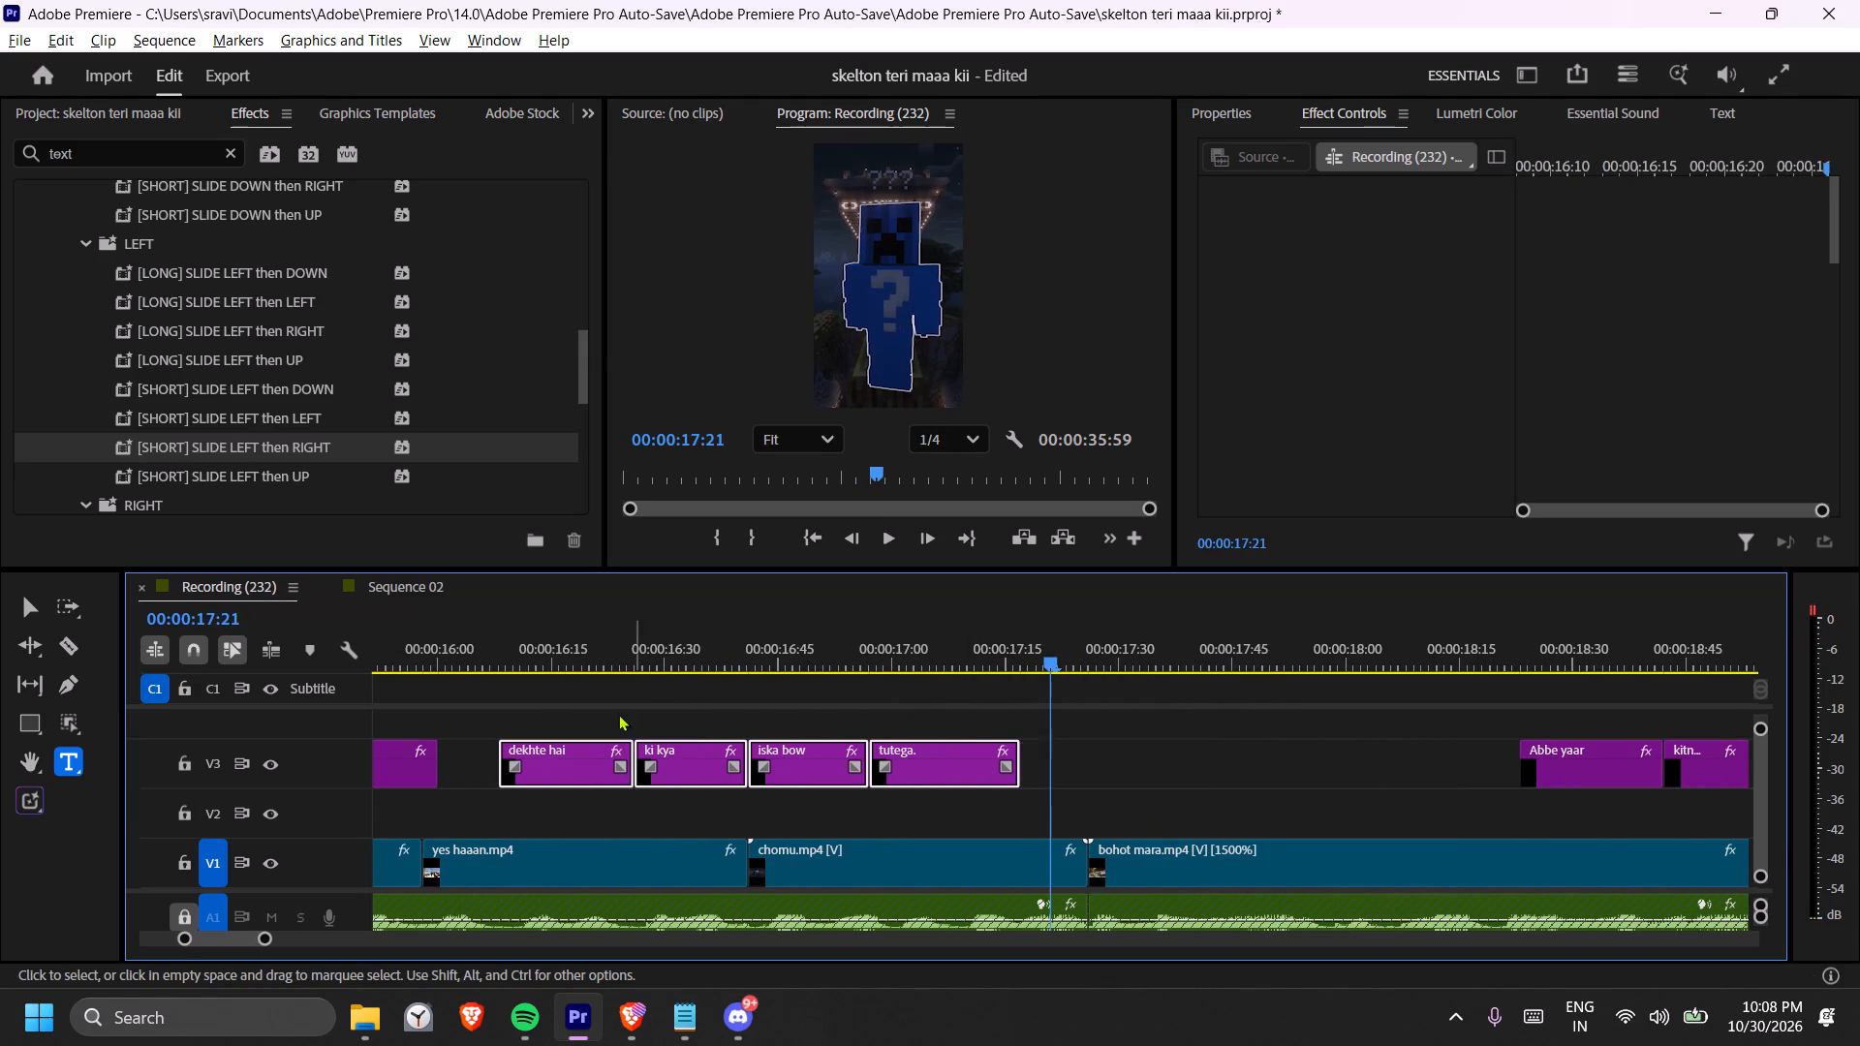
Move the four captions "dekhte hai" through "tutega." later together so they span 00:00:16:17 to 00:00:17:25.
drag(540, 712, 971, 764)
drag(938, 773, 1000, 775)
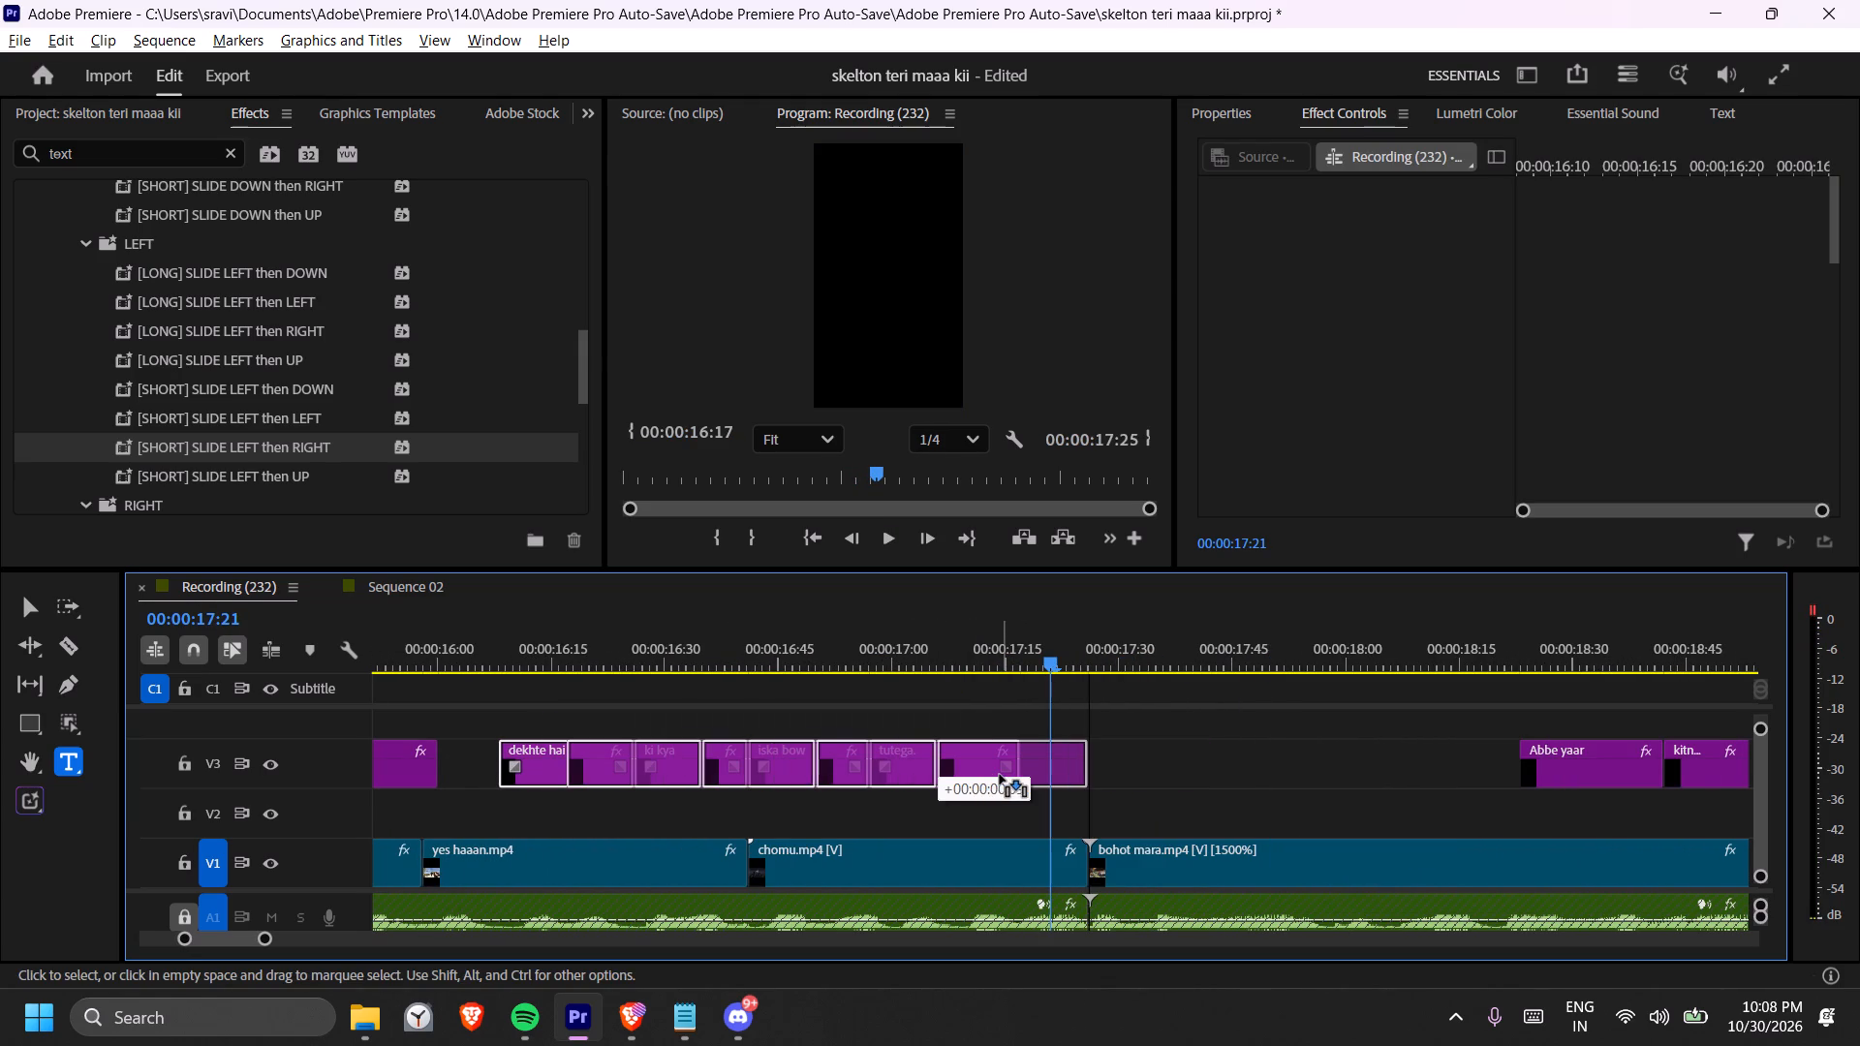
drag(1000, 775, 1000, 774)
Play from about 00:00:16:07 through "tutega." and into bohot mara.mp4 to check the four moved captions against the audio.
click(494, 637)
key(space)
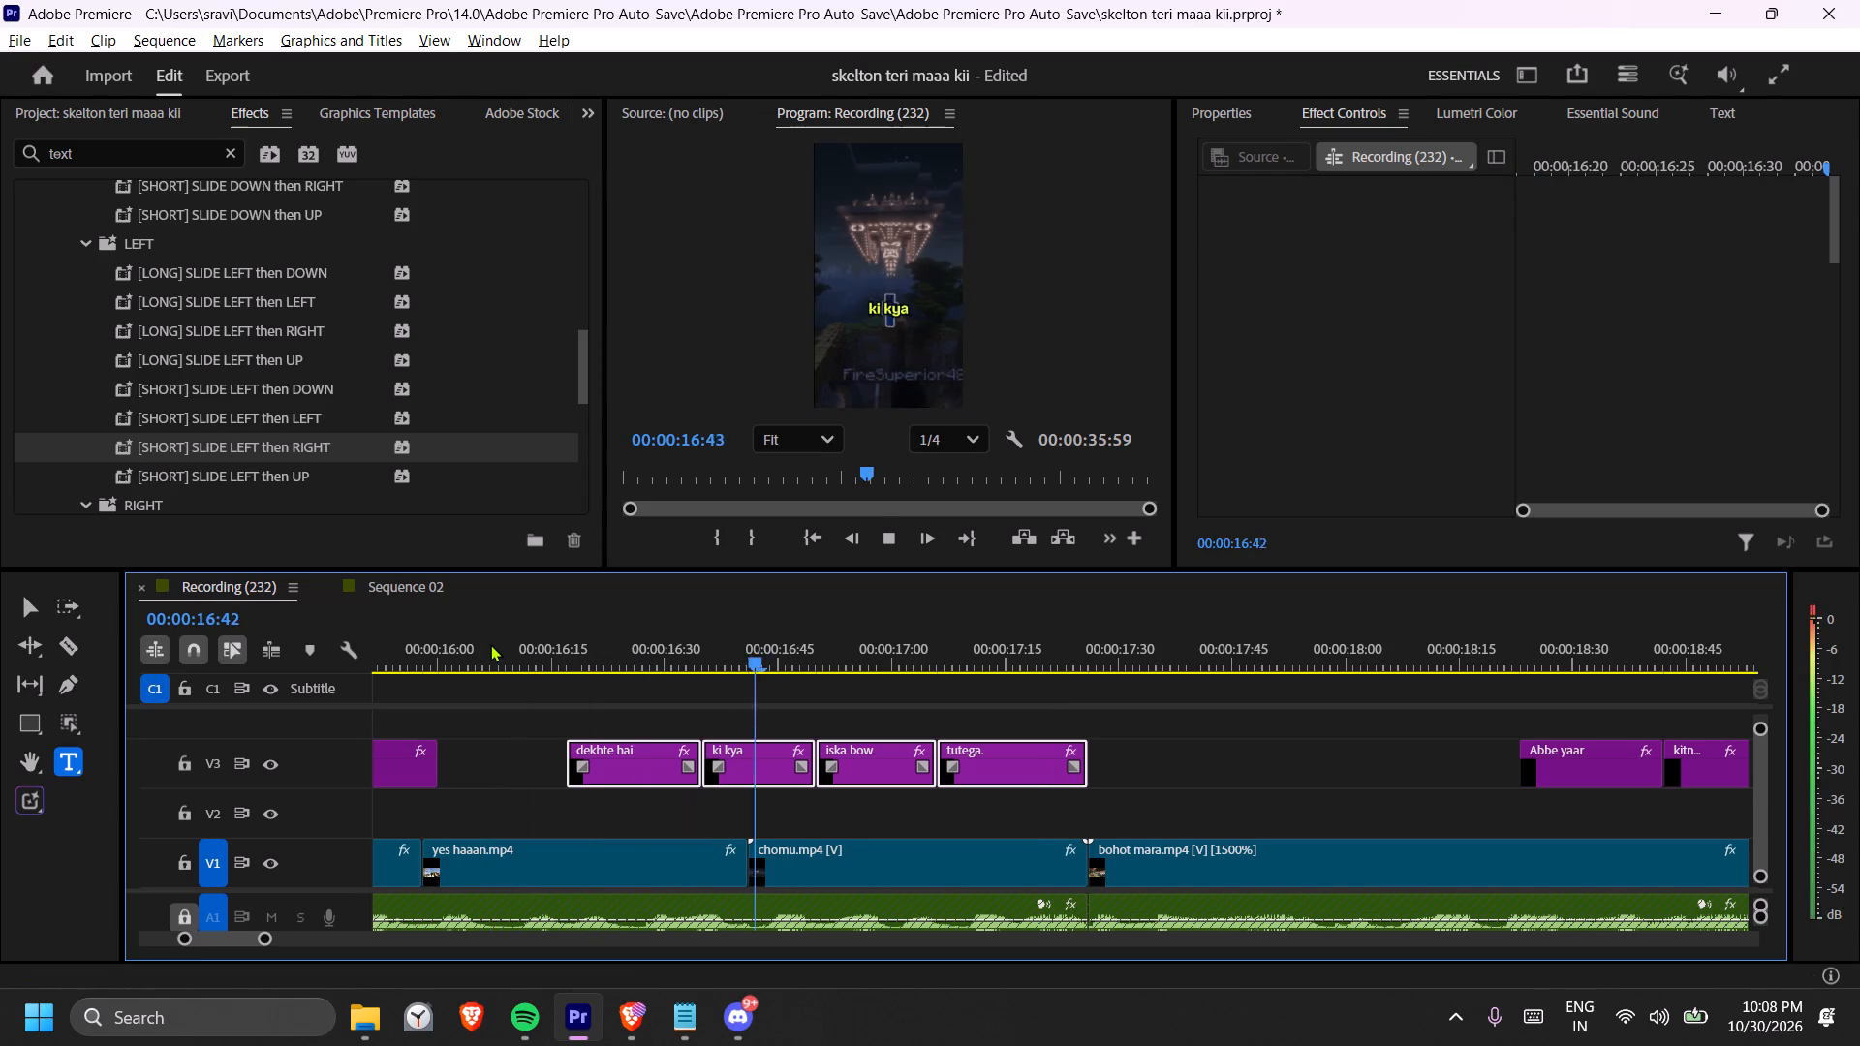
key(space)
click(491, 644)
key(space)
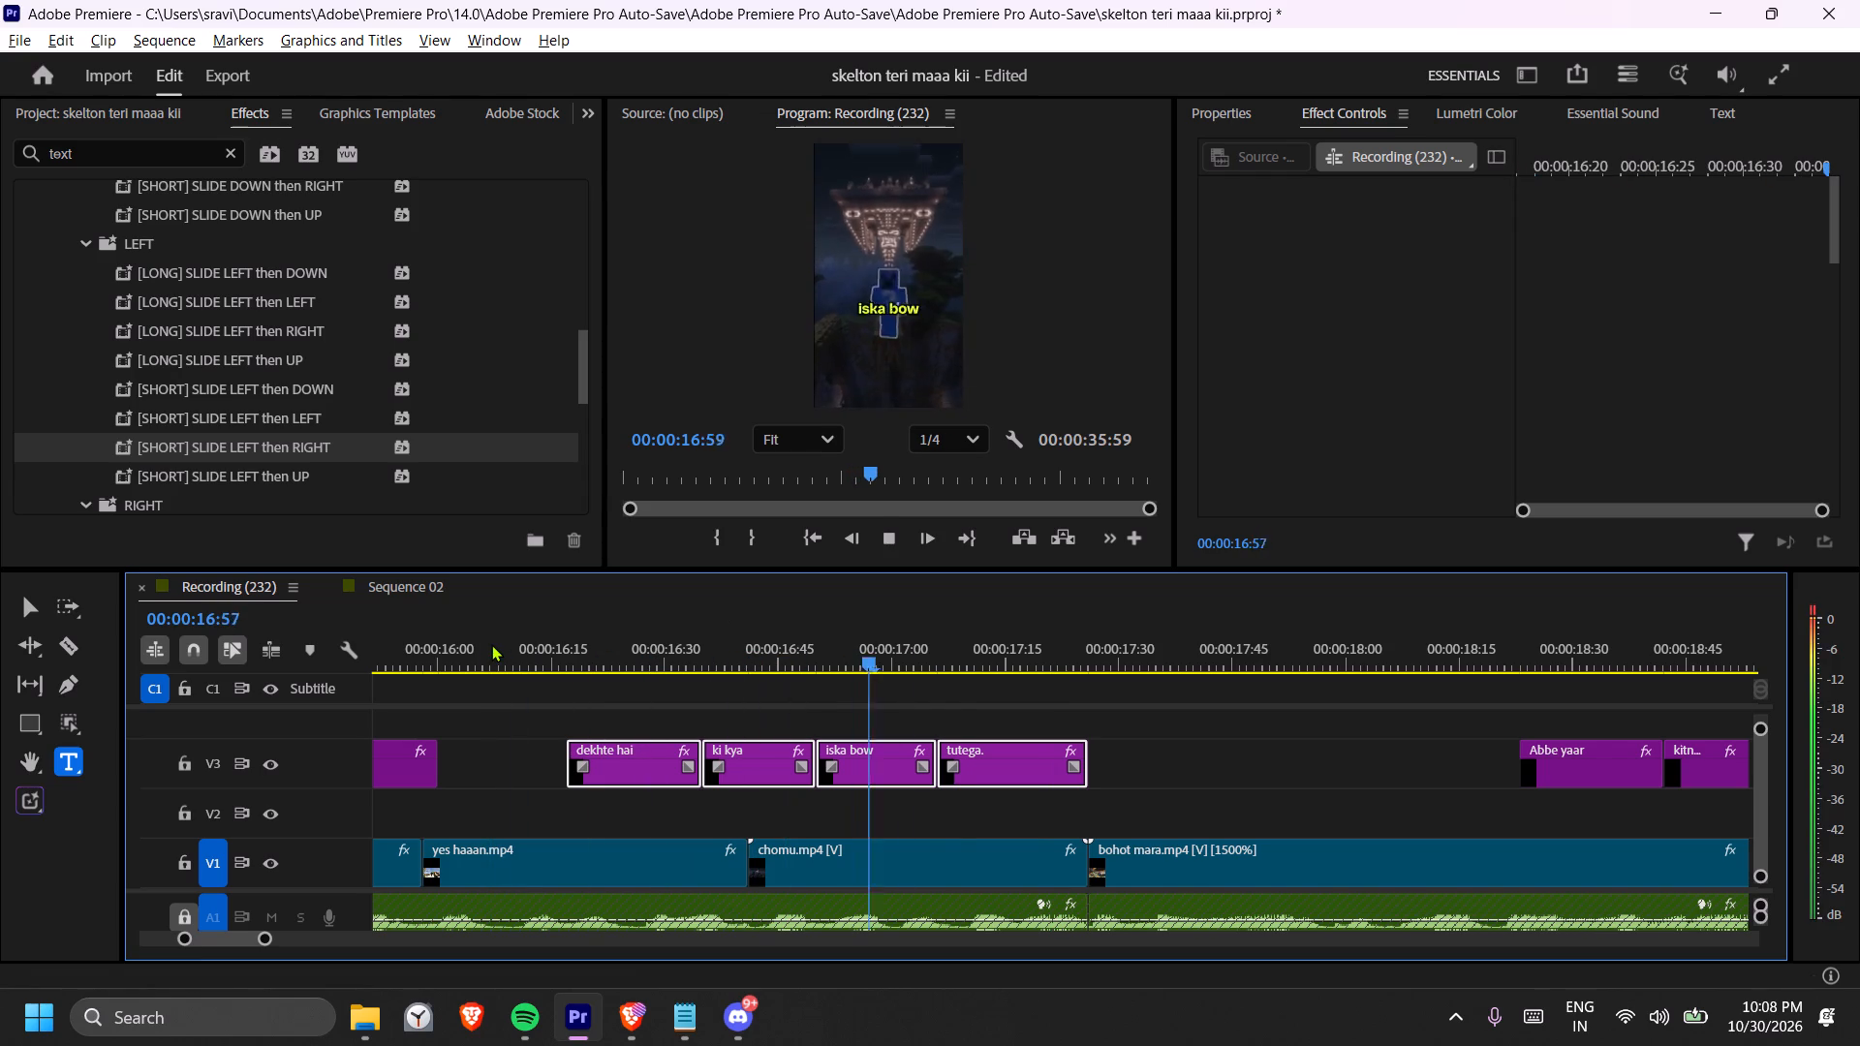
key(space)
scroll(597, 696, down, 6)
key(space)
key(space)
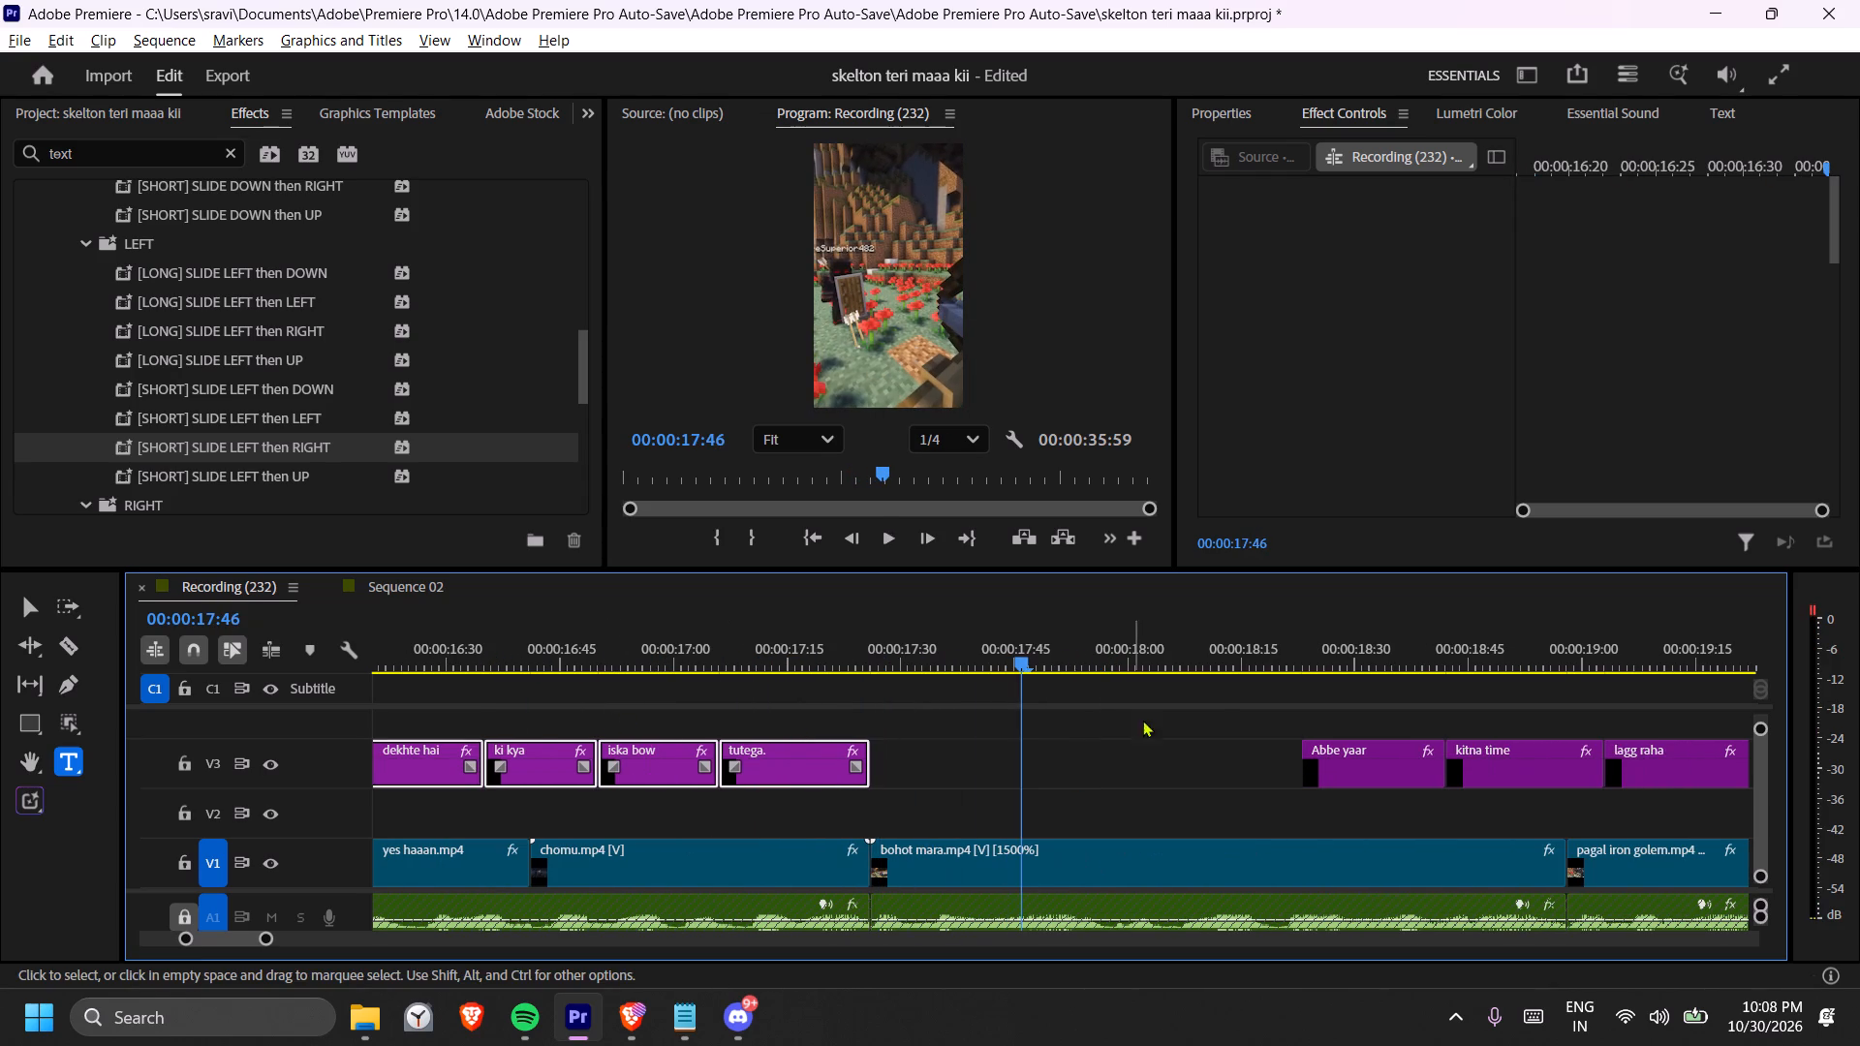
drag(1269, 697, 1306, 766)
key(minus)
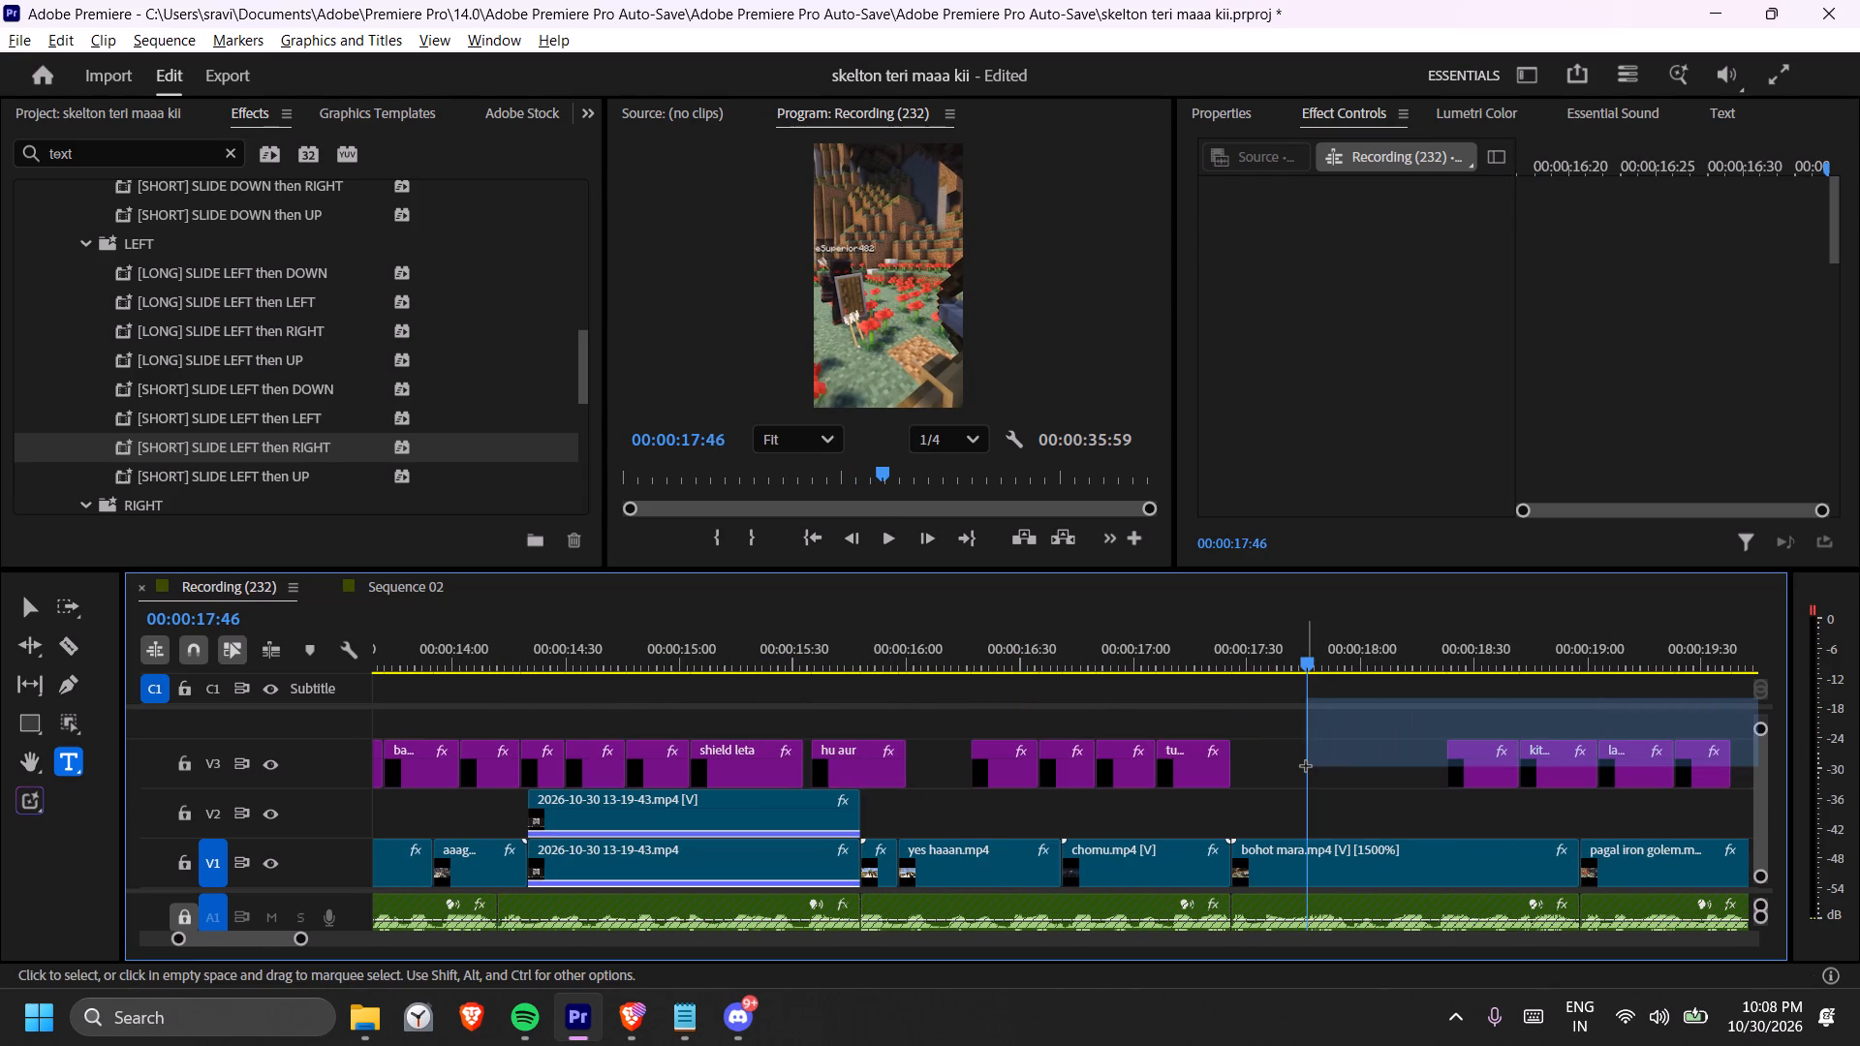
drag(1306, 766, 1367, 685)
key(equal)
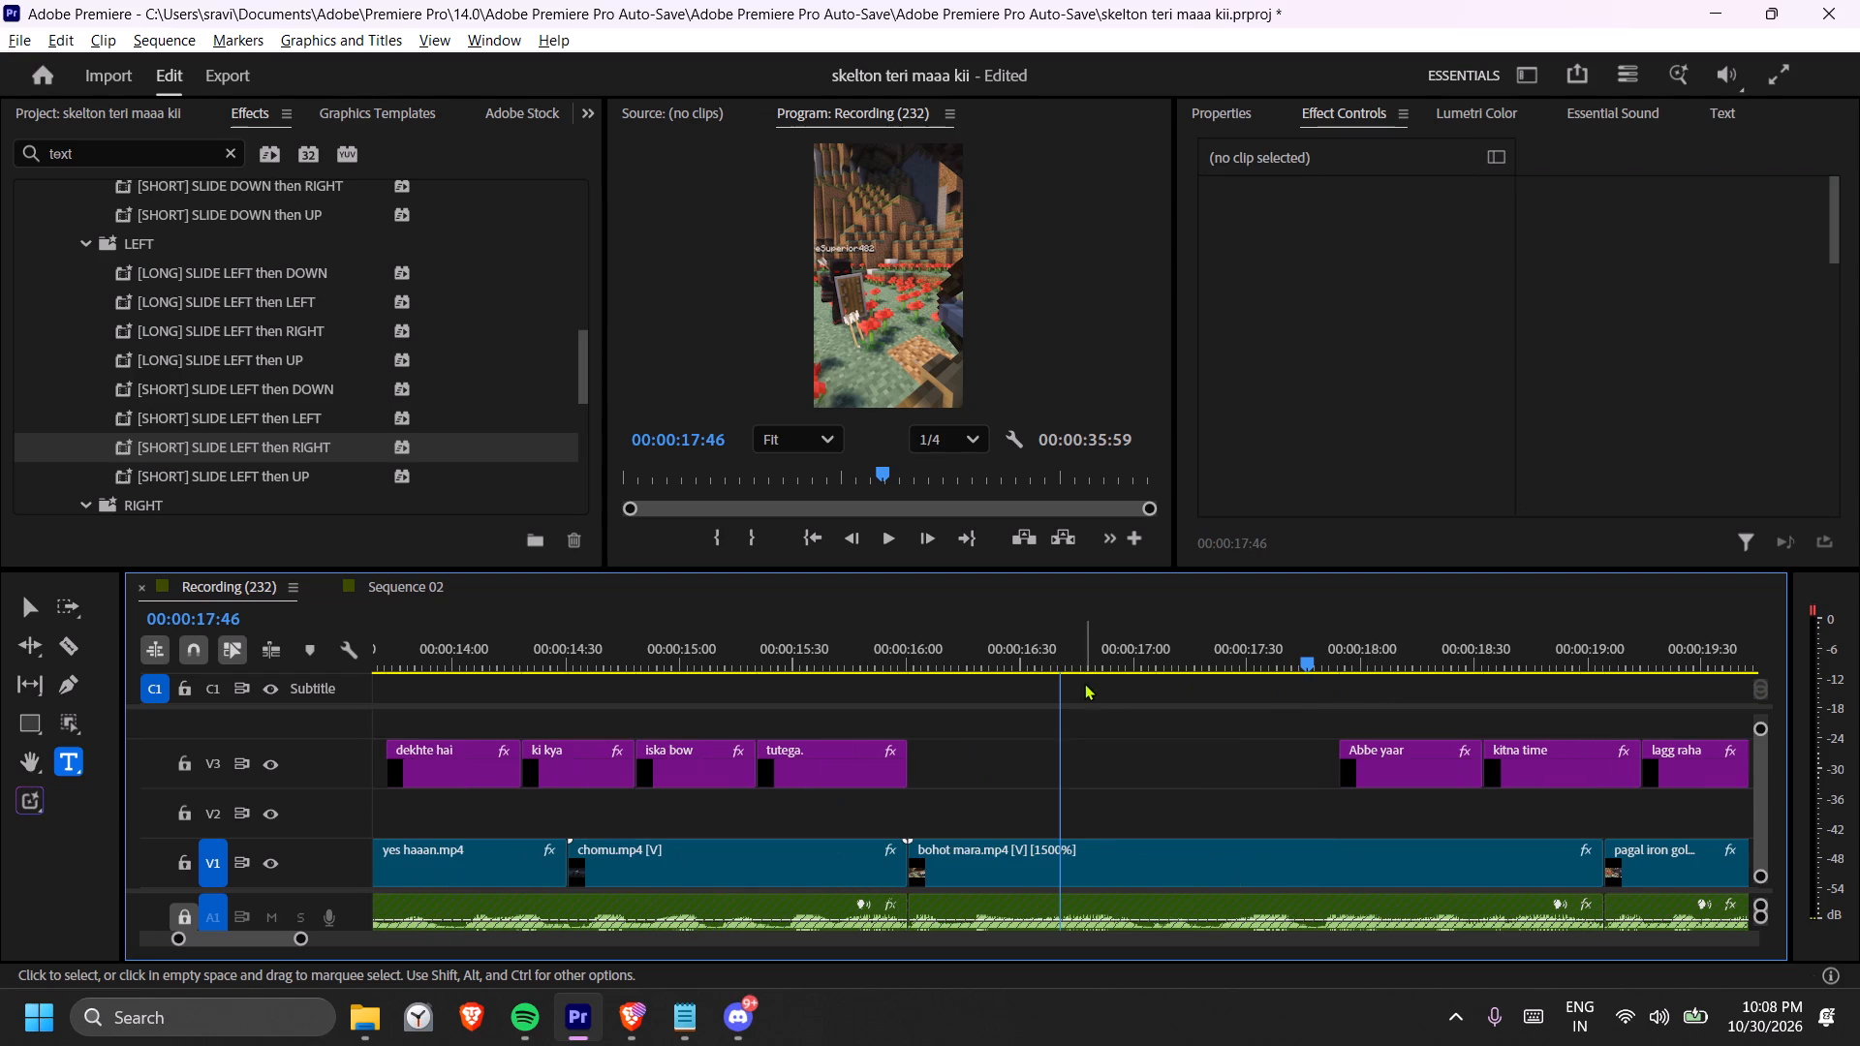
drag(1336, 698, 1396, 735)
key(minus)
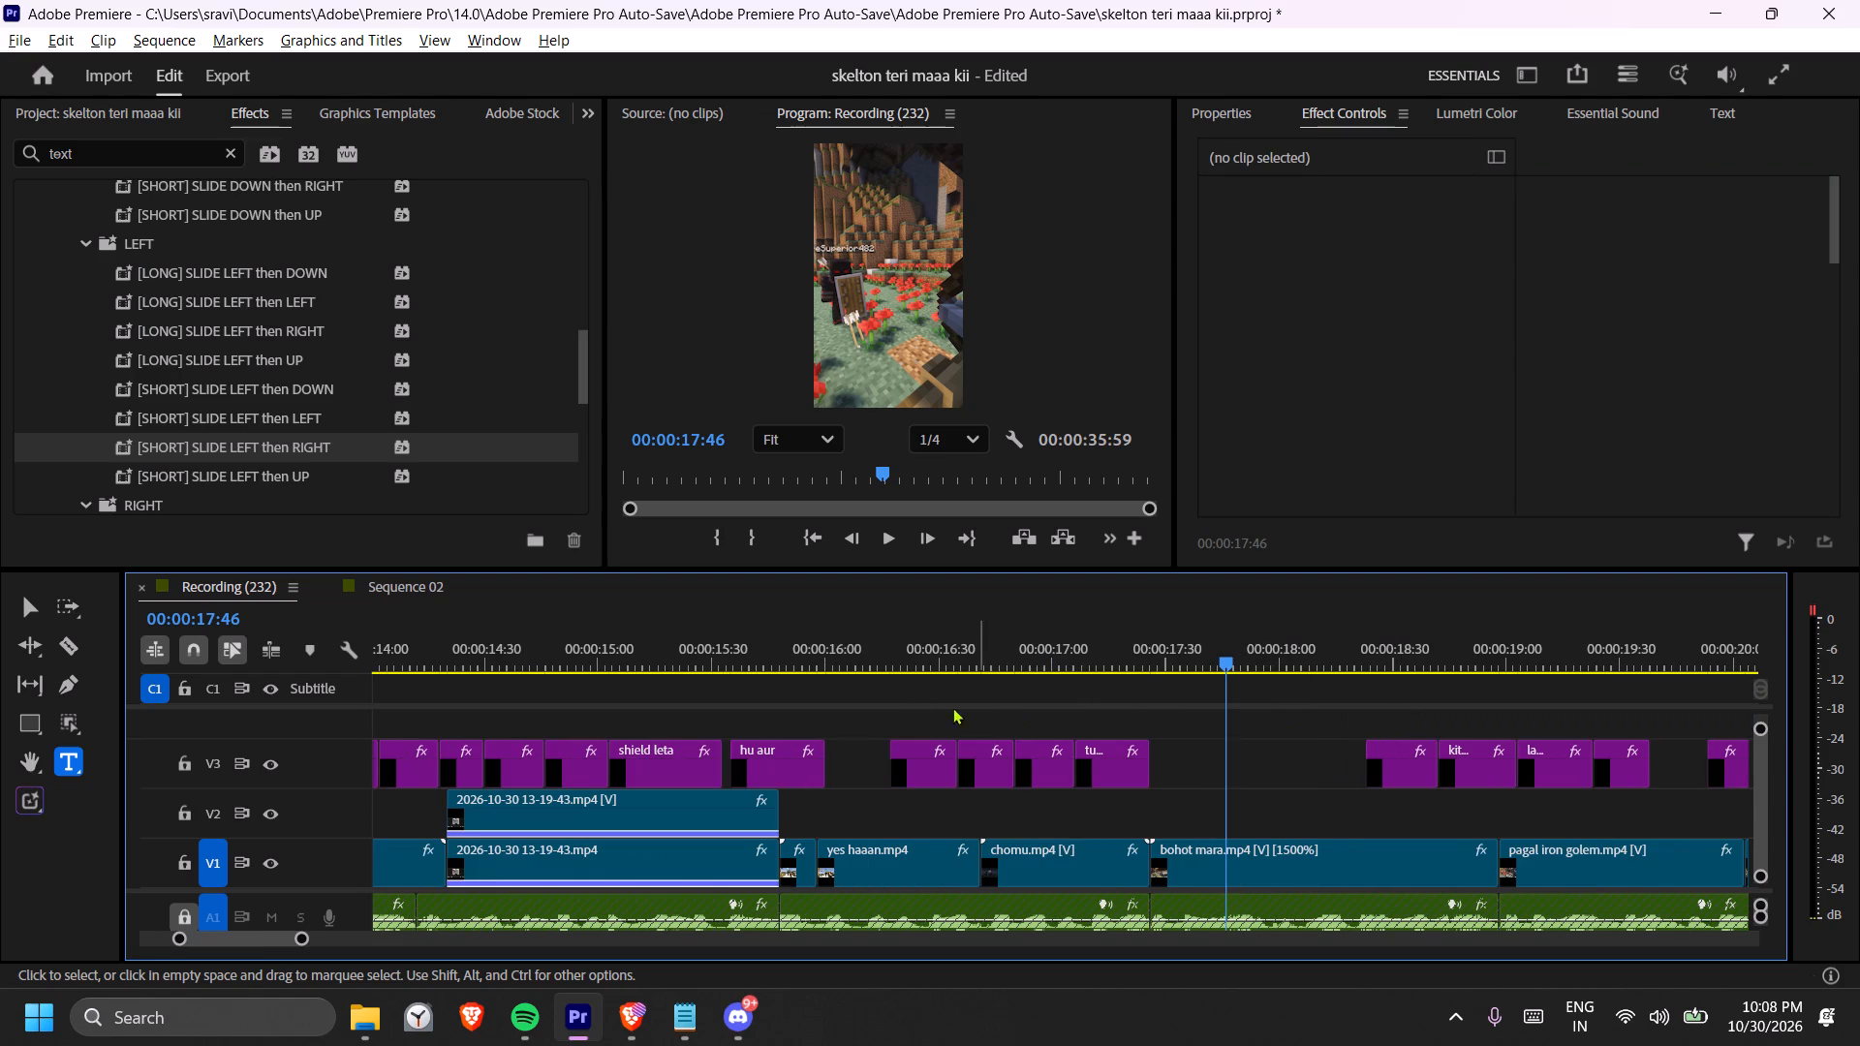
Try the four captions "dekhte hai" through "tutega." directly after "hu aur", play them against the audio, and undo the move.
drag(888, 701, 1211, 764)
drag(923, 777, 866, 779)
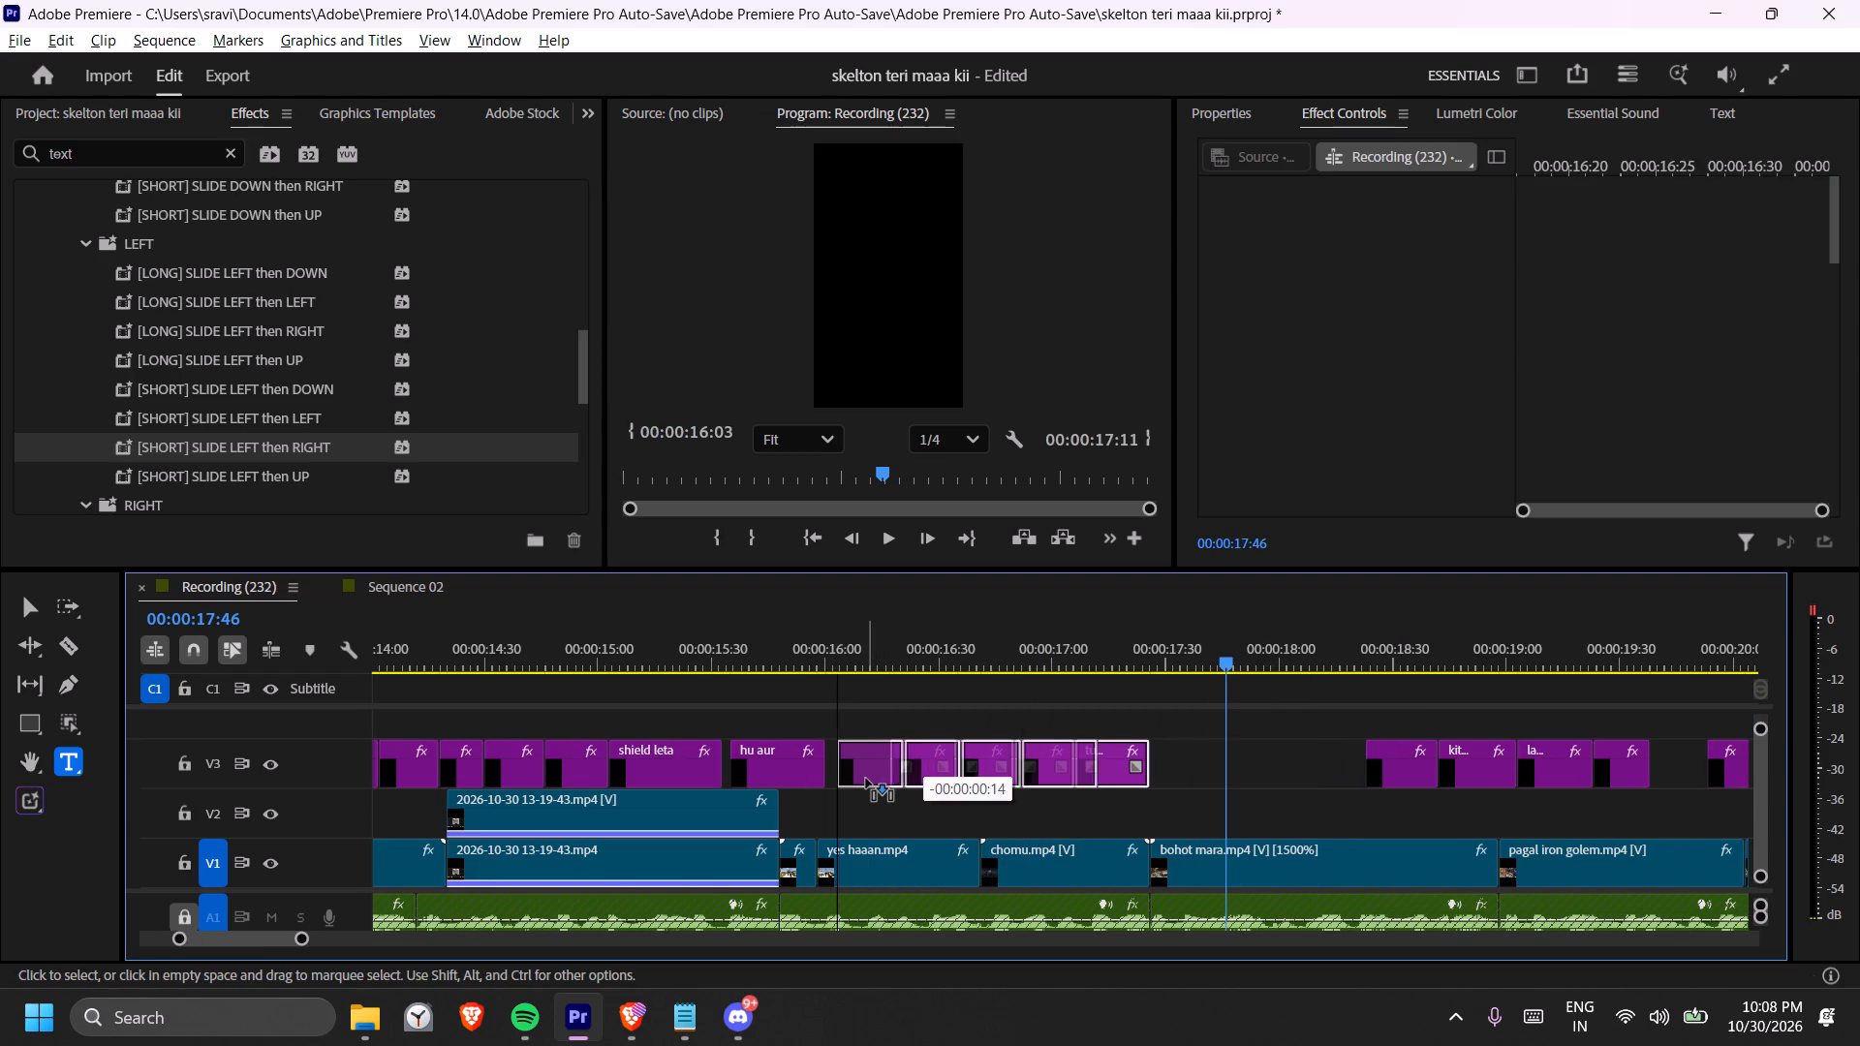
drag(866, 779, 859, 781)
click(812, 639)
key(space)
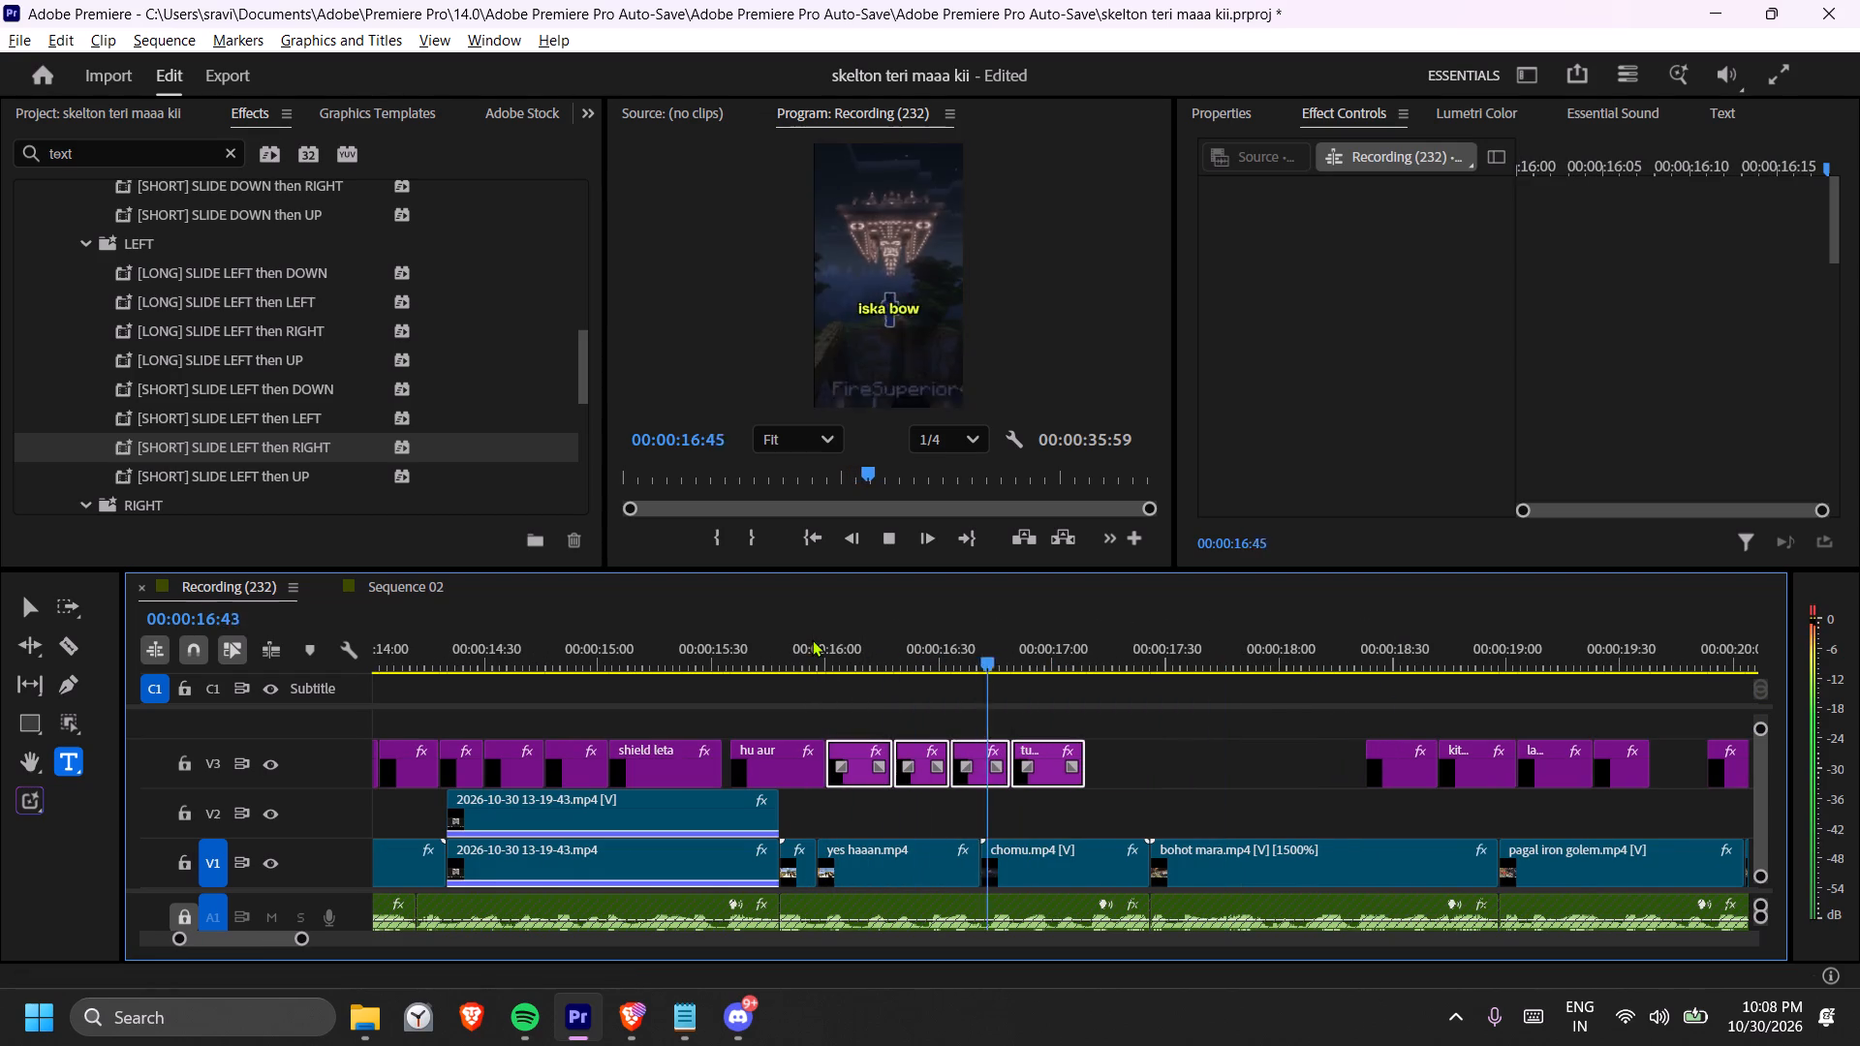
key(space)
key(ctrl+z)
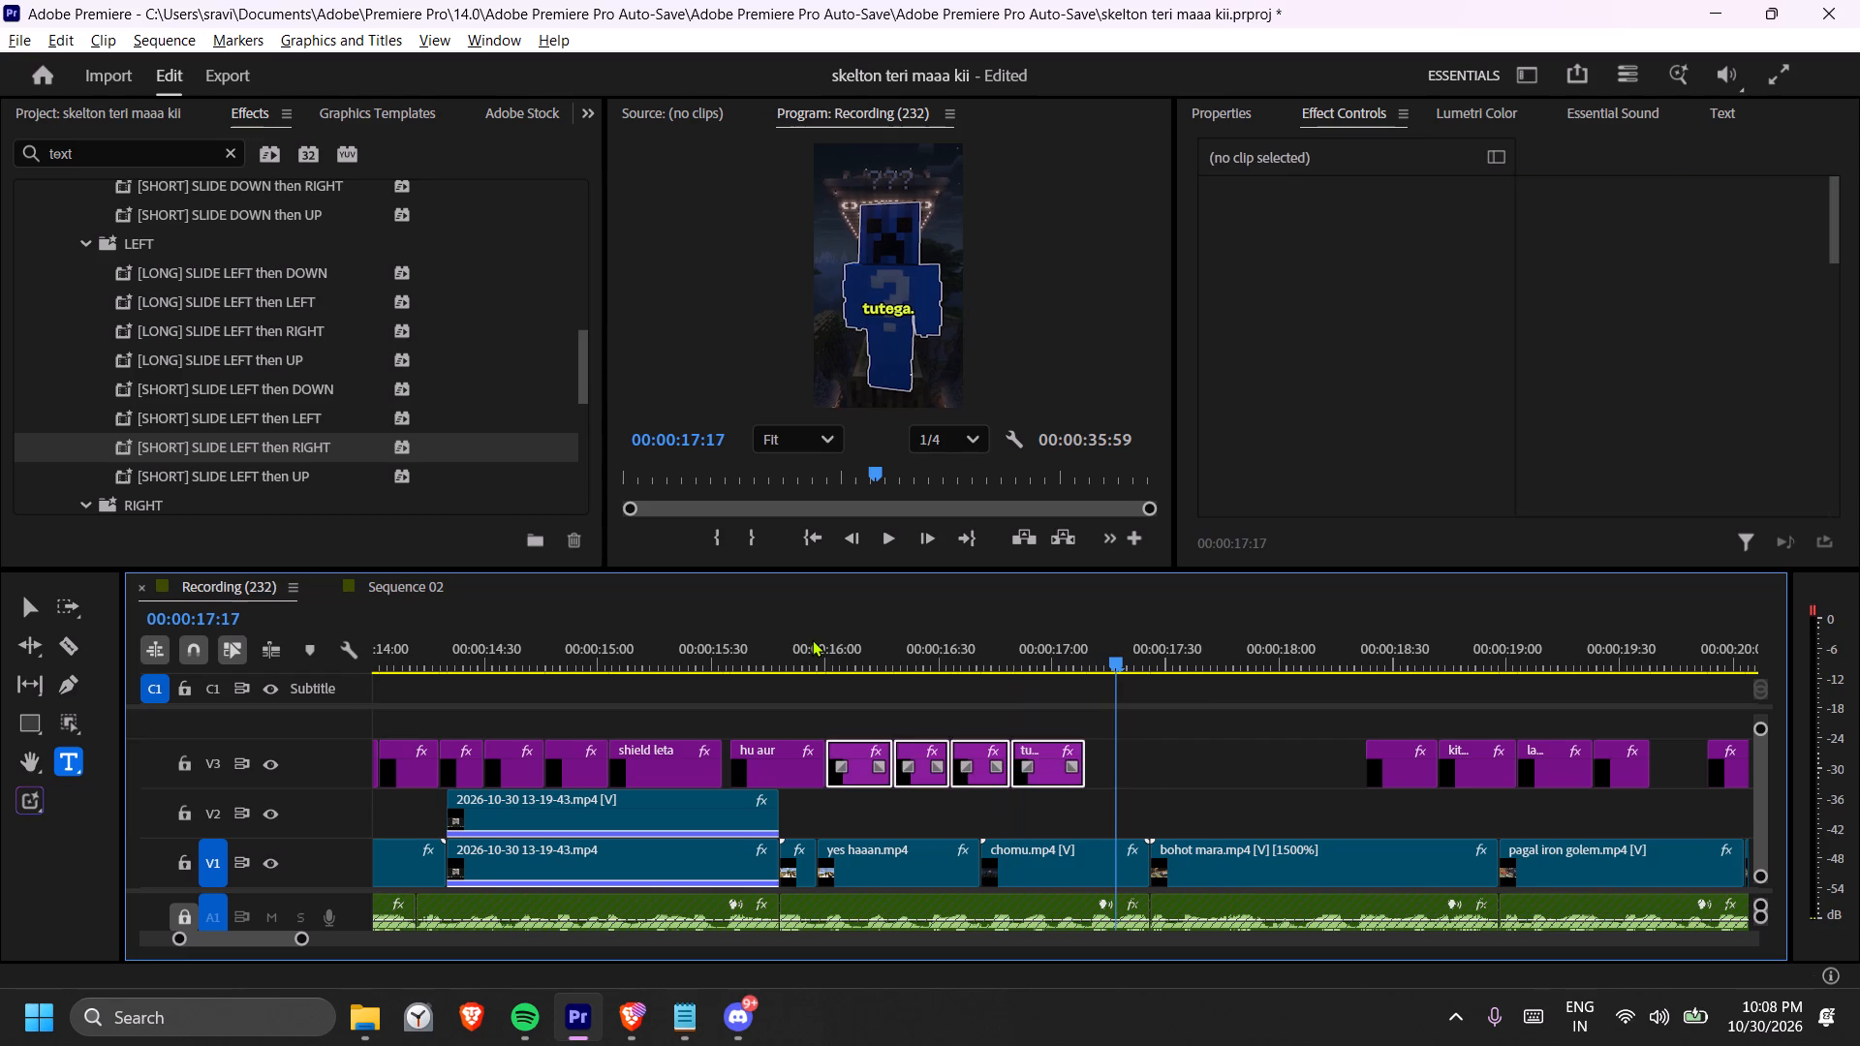
Move the four captions starting with "Abbe yaar" earlier together to begin at the start of bohot mara.mp4, and play them against the audio.
drag(1396, 696, 1601, 793)
drag(1396, 776, 1266, 777)
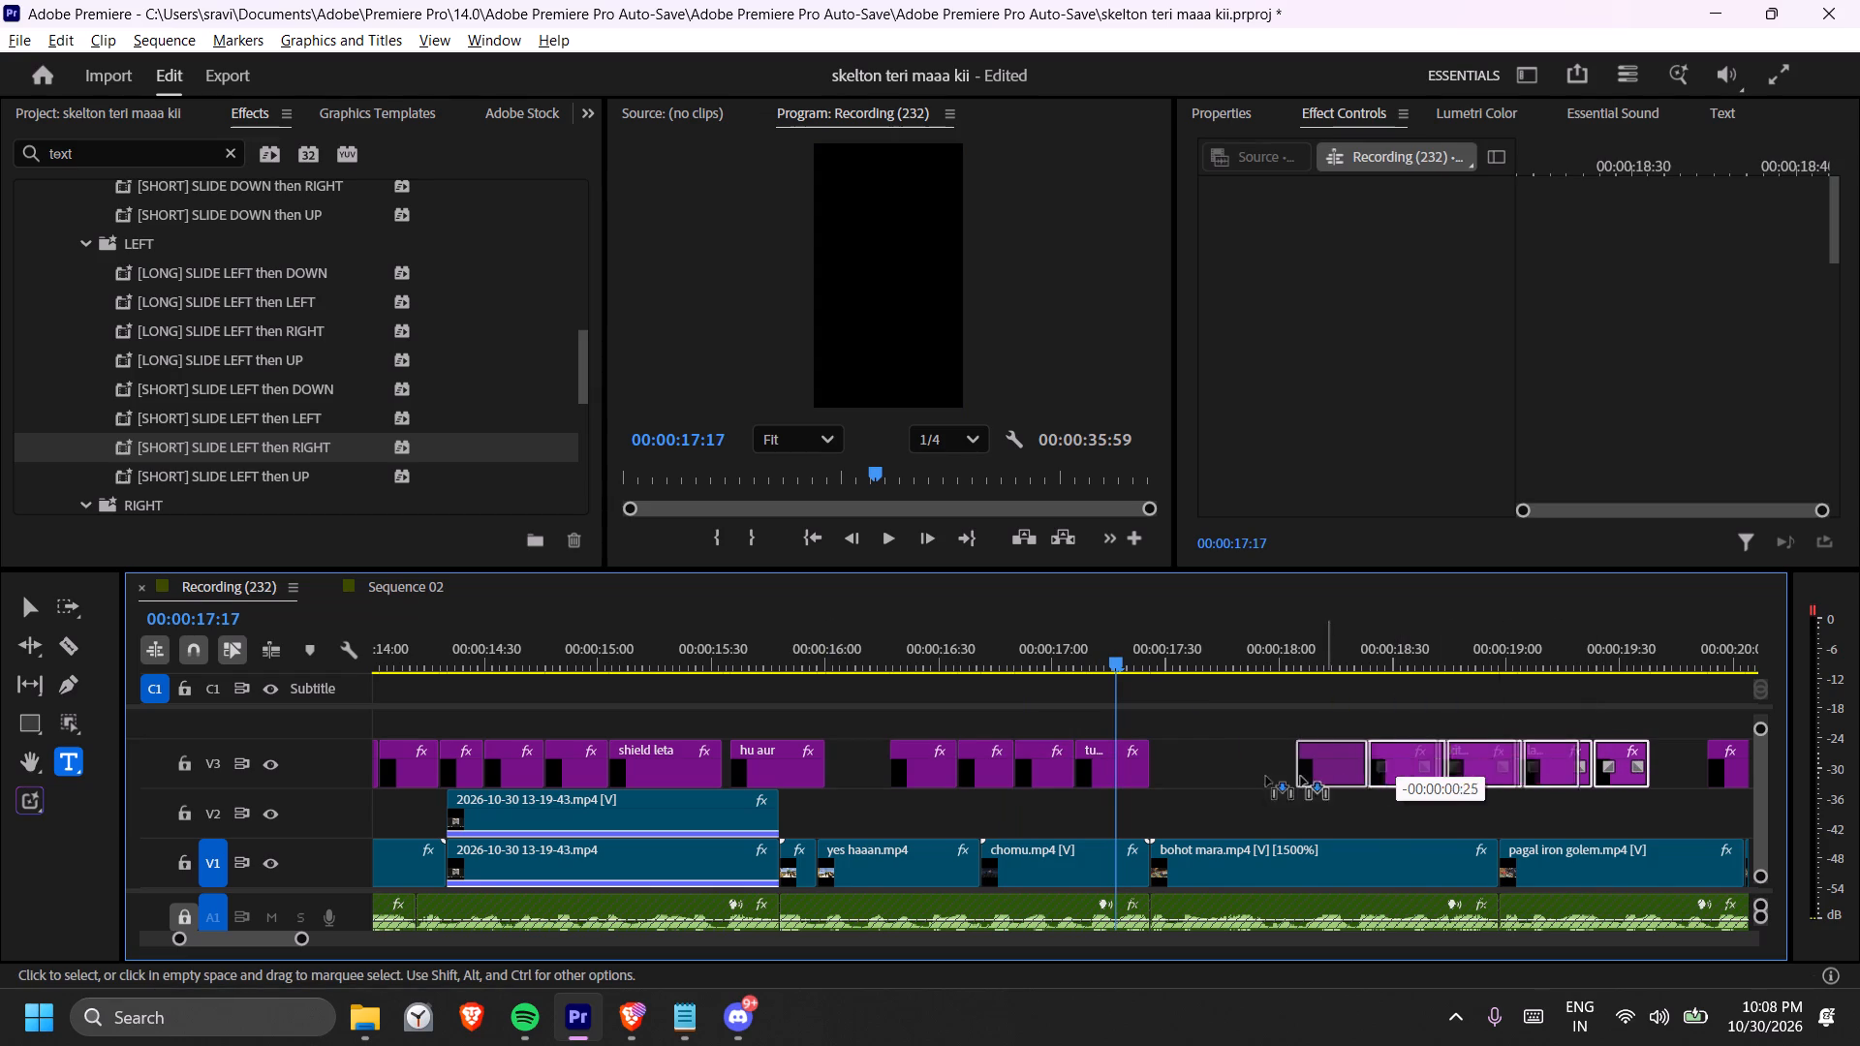
drag(1266, 777, 1179, 779)
key(space)
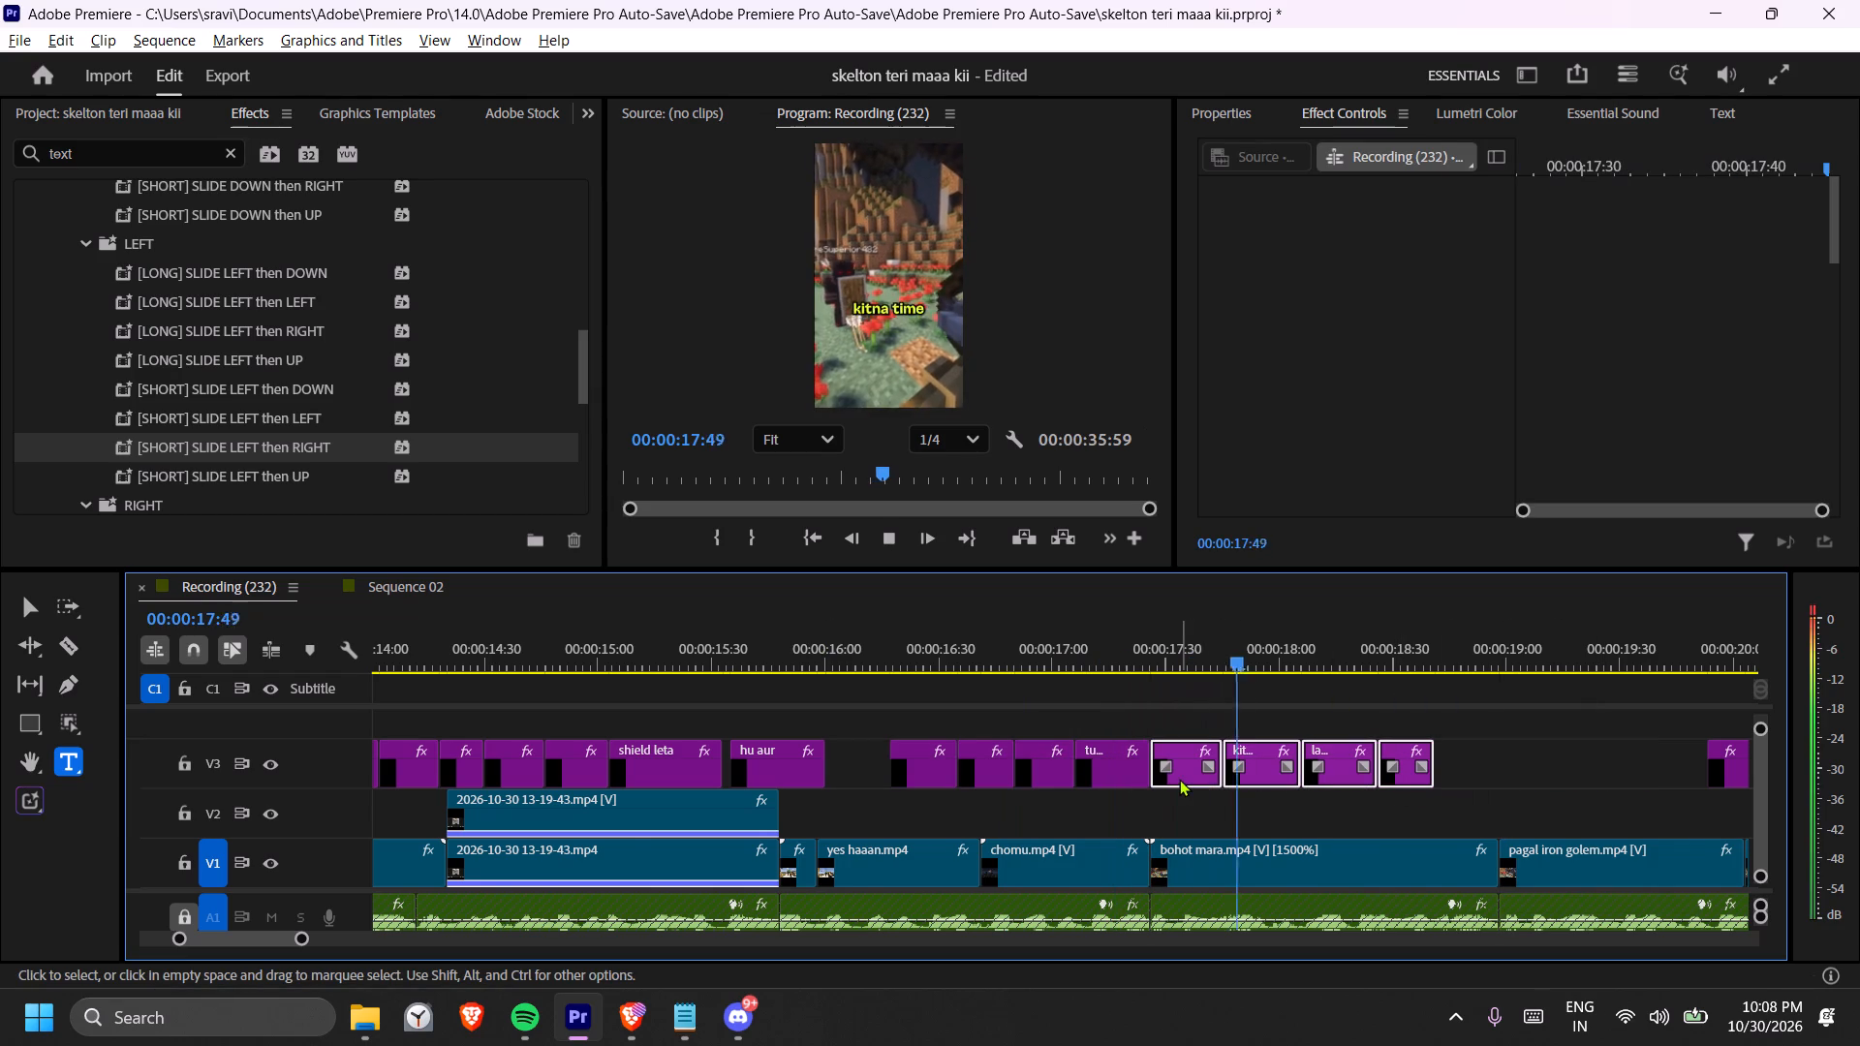
key(space)
scroll(1039, 818, down, 6)
key(space)
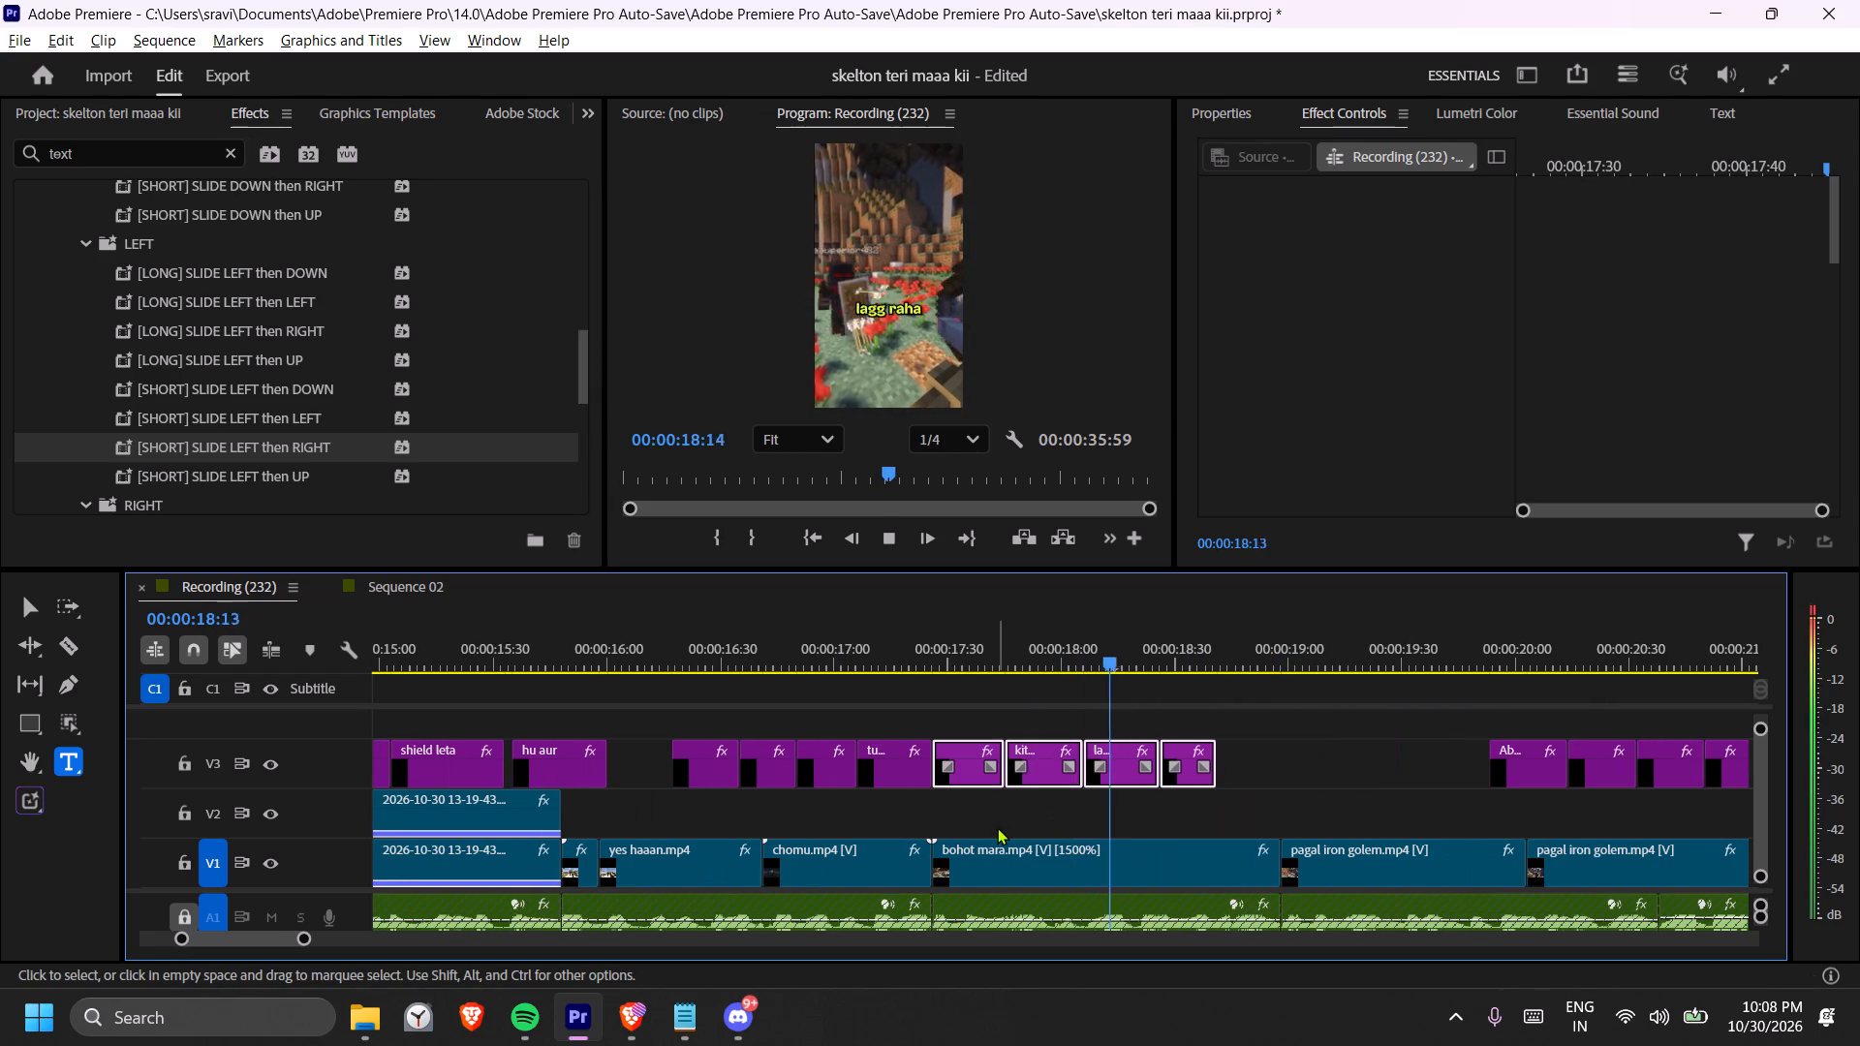
key(space)
Move the nine captions starting with "Abbe iron" earlier together to begin at about 00:00:19:00, with the first pagal iron golem.mp4 clip.
scroll(997, 827, down, 5)
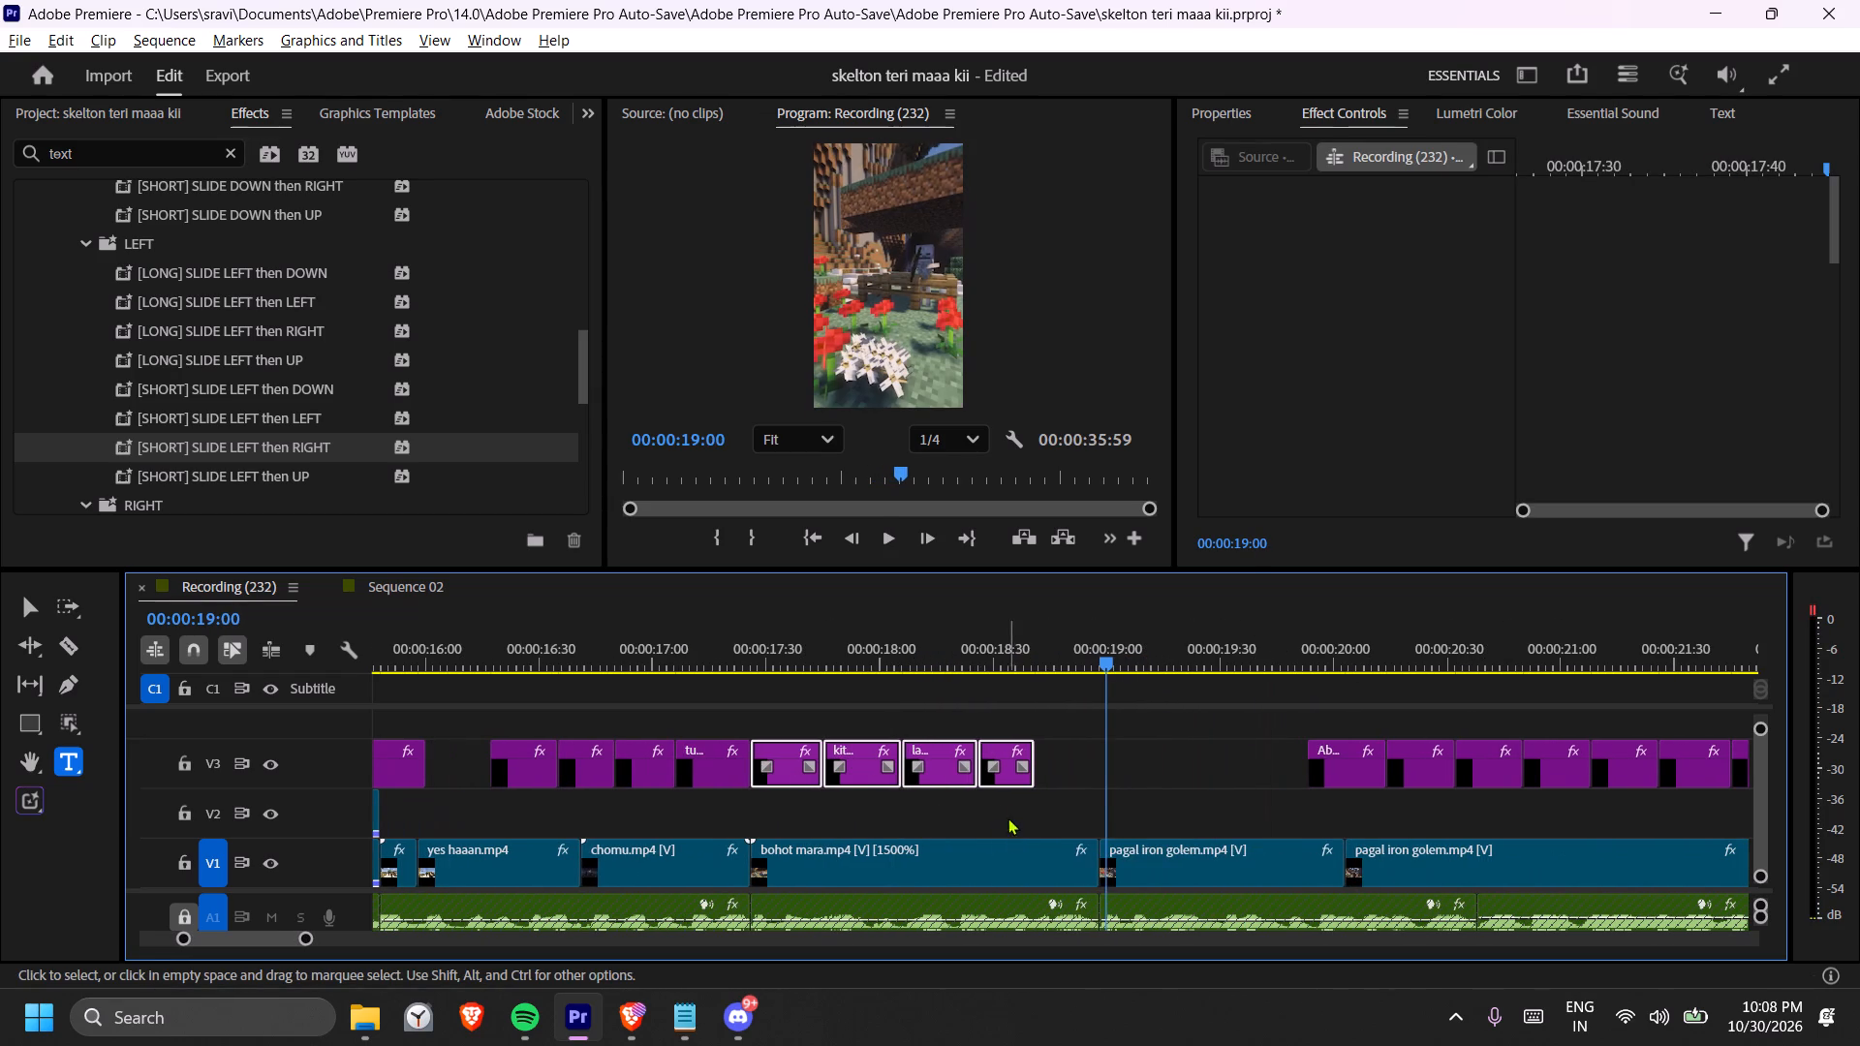
drag(1291, 687, 1479, 766)
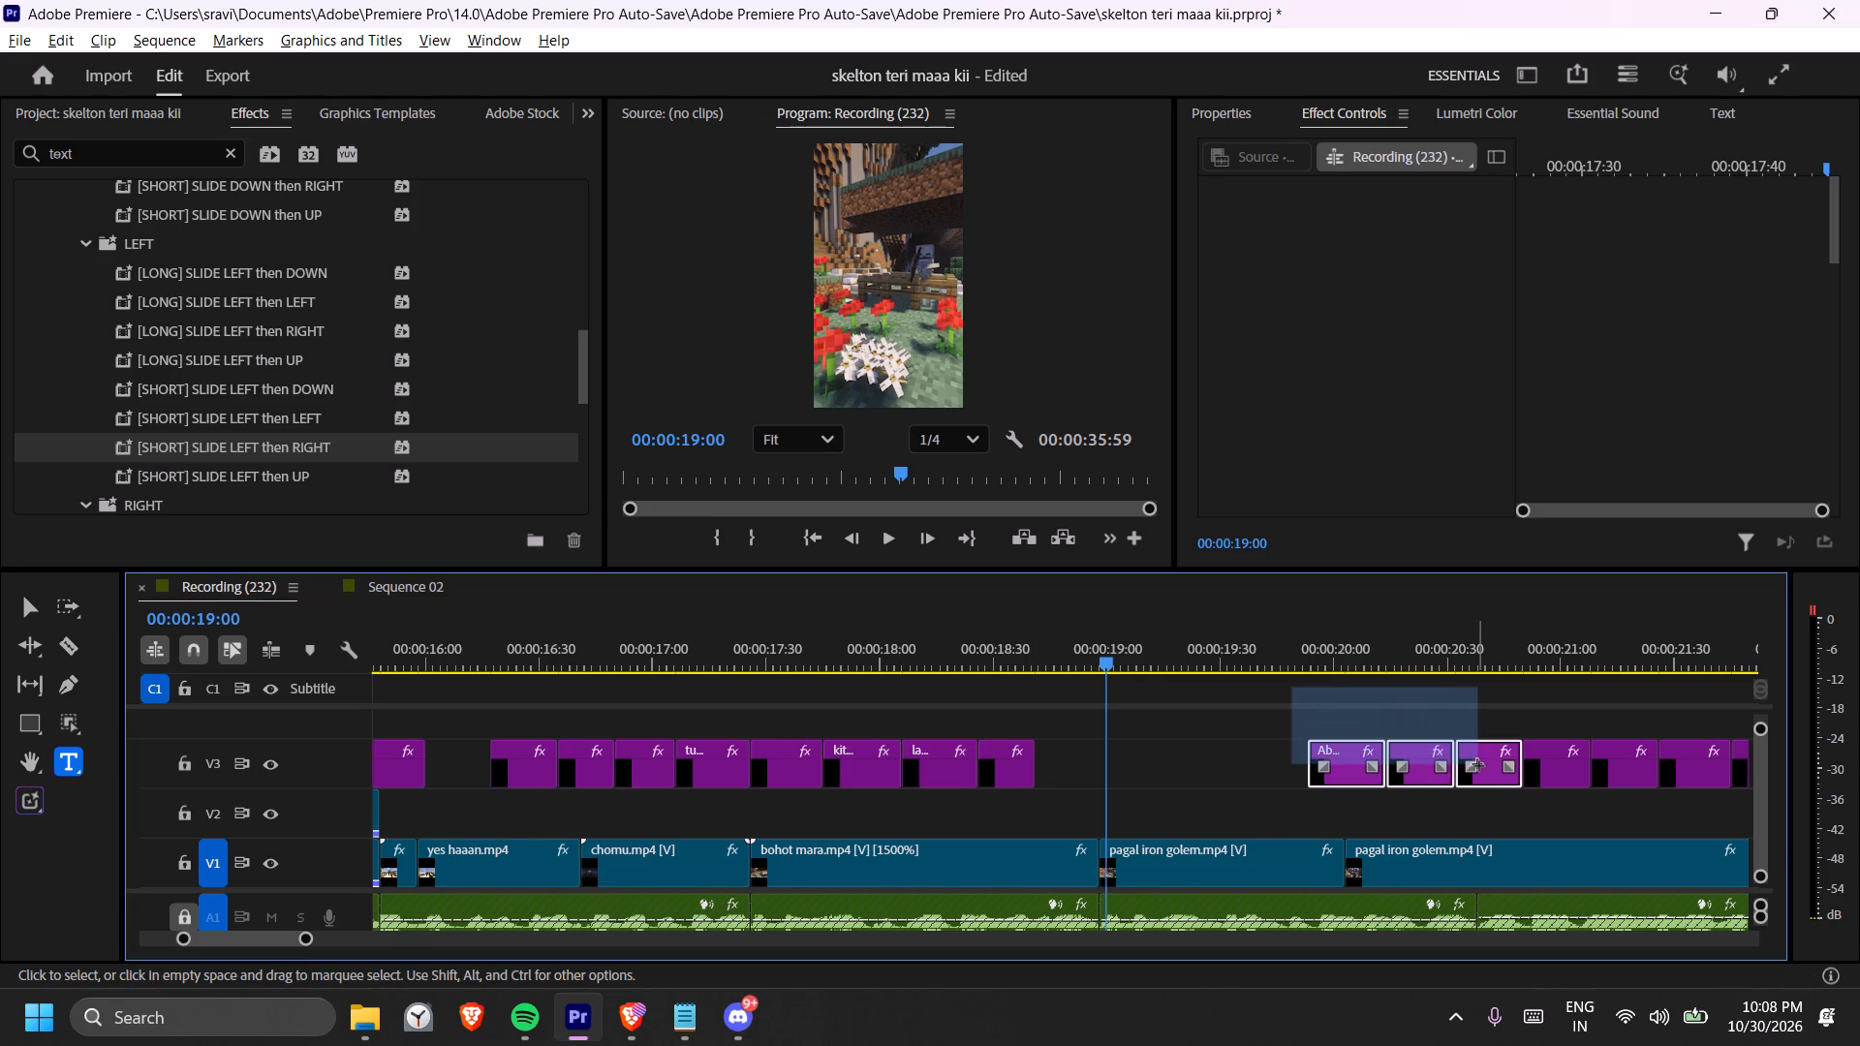
drag(1479, 766, 1699, 776)
key(minus)
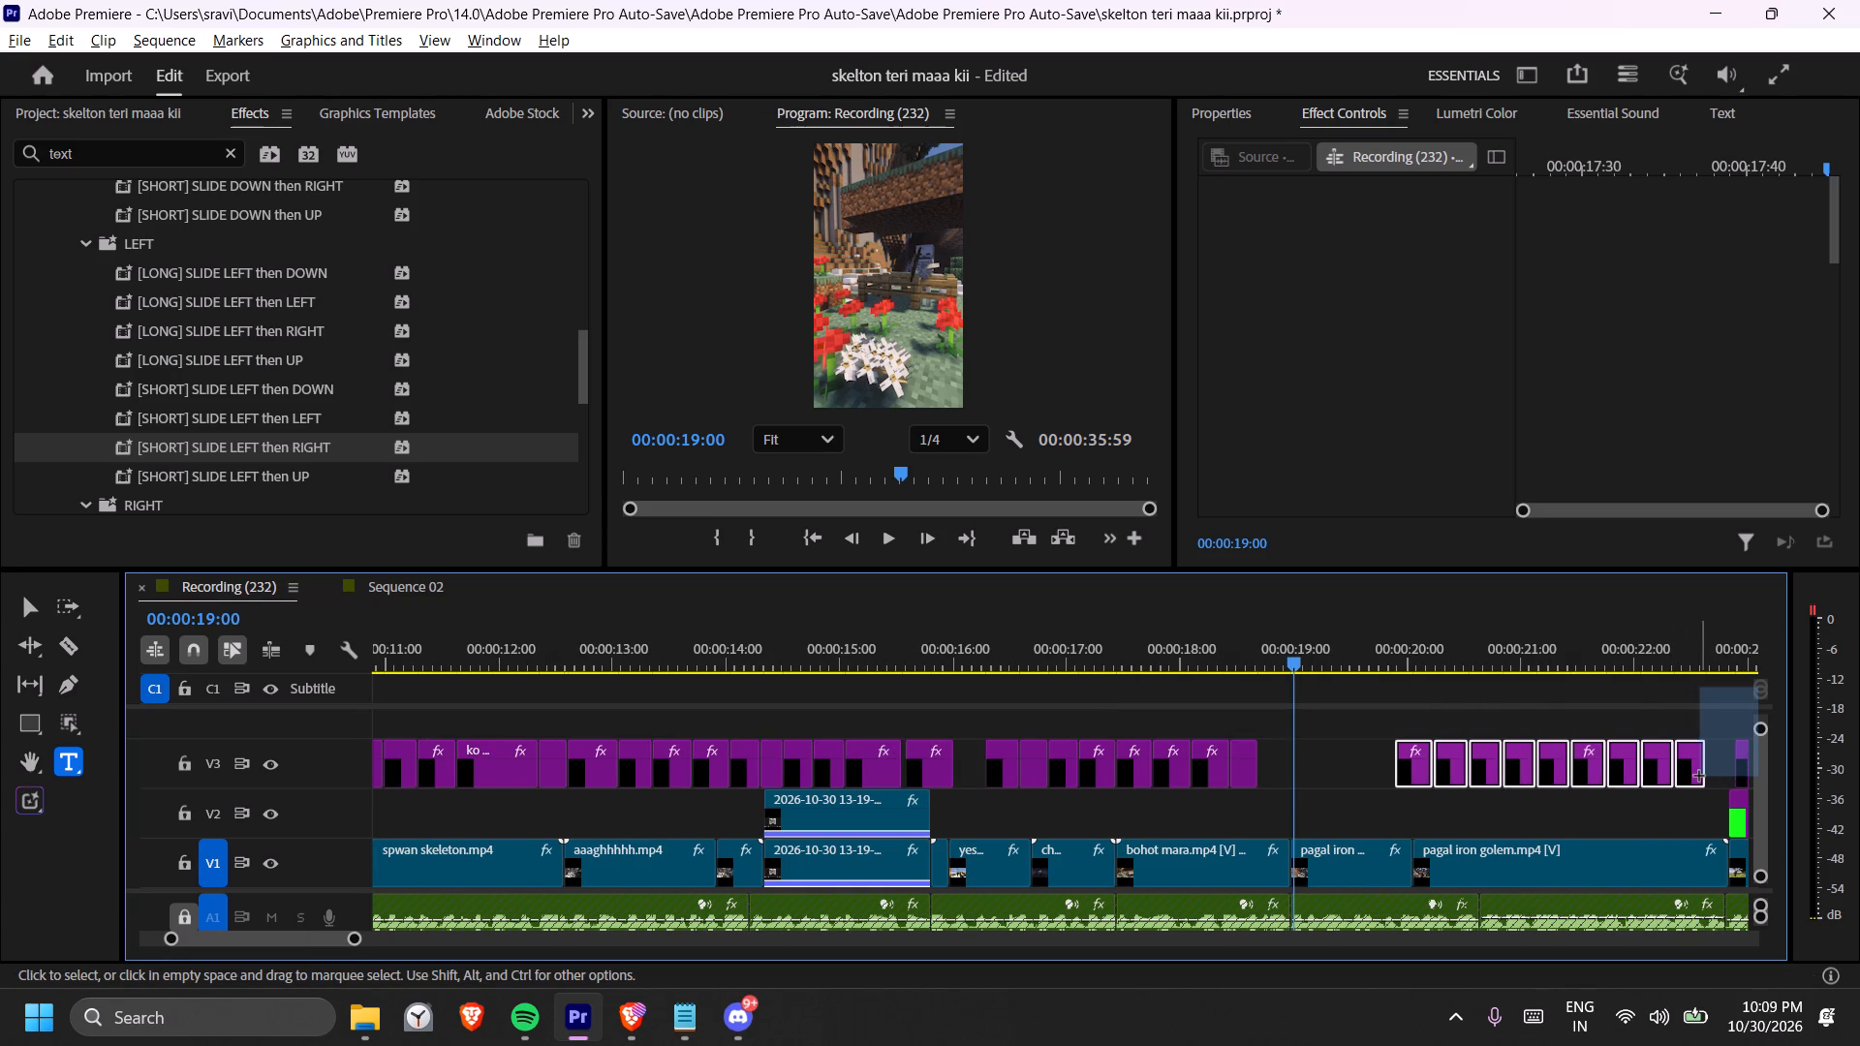
drag(1699, 776, 1703, 776)
drag(1523, 779, 1455, 781)
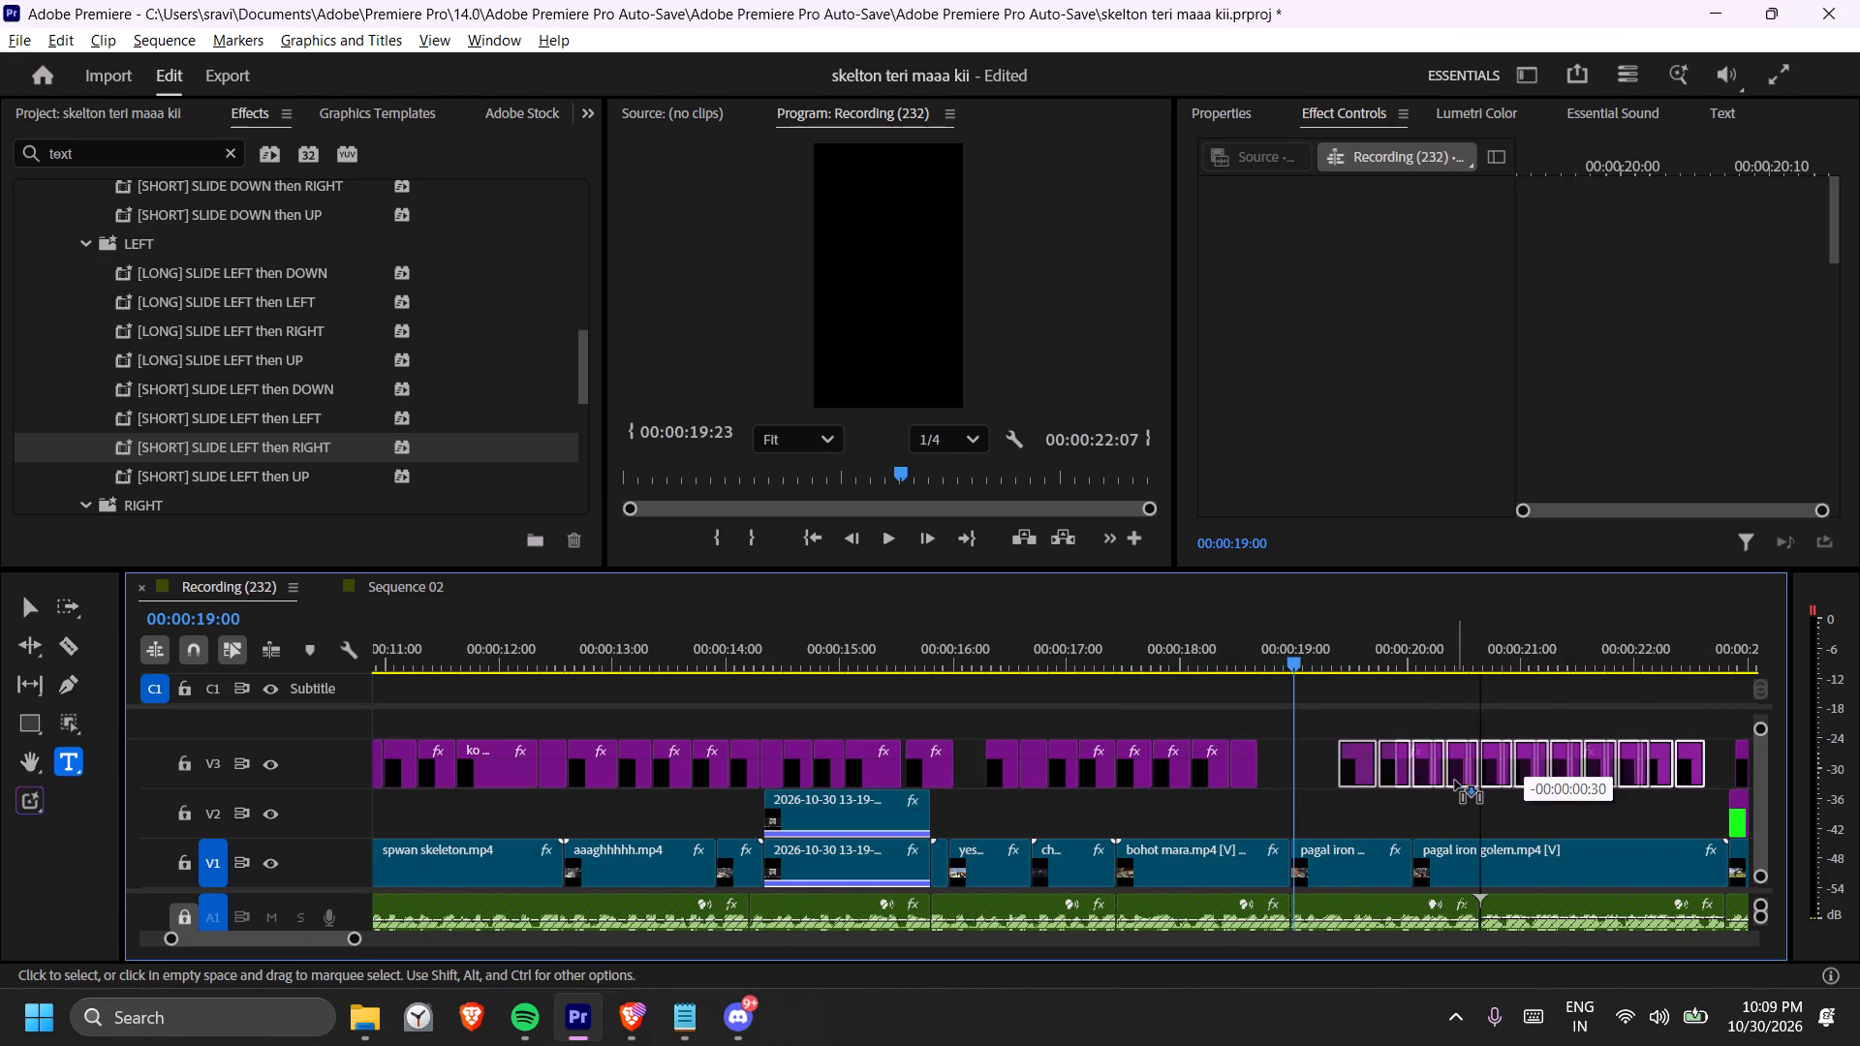
drag(1455, 781, 1426, 785)
Play the captions from "Abbe iron" onward, replaying from about 00:00:19:00, to check their timing against the audio.
key(space)
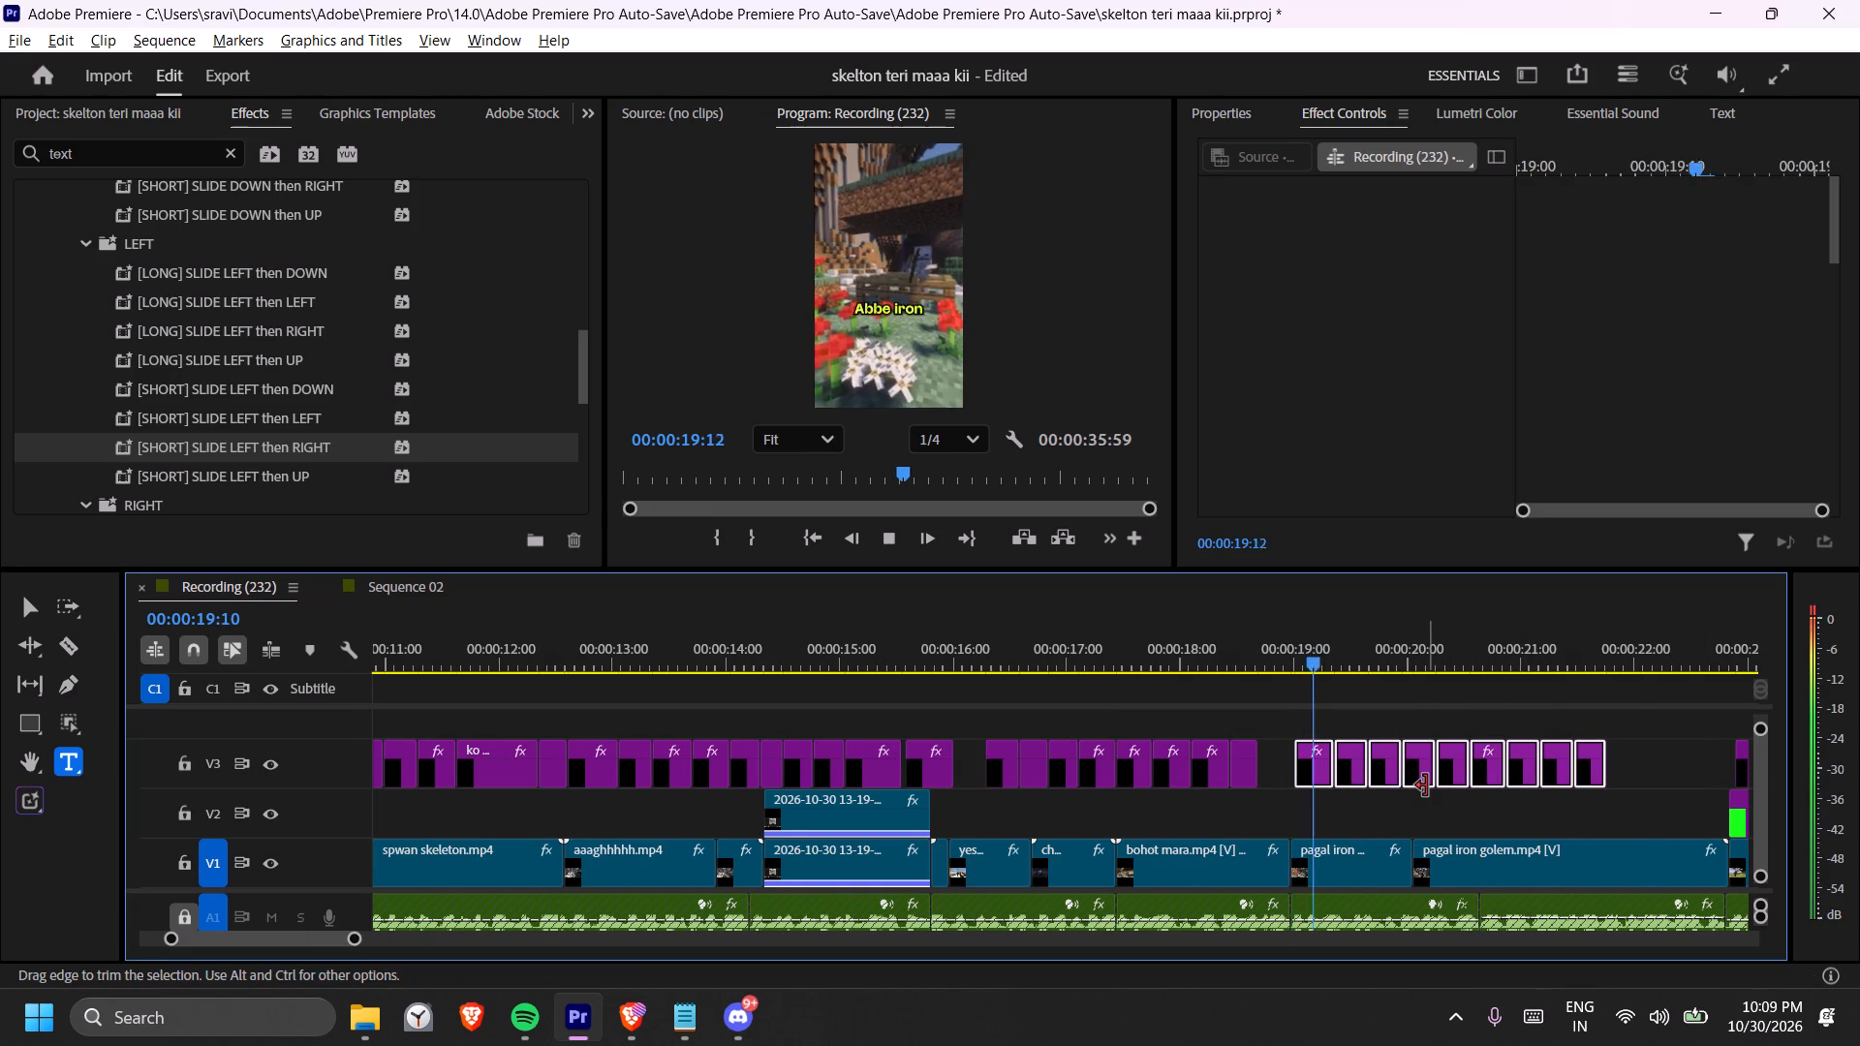
scroll(1079, 844, down, 6)
key(space)
scroll(868, 809, down, 3)
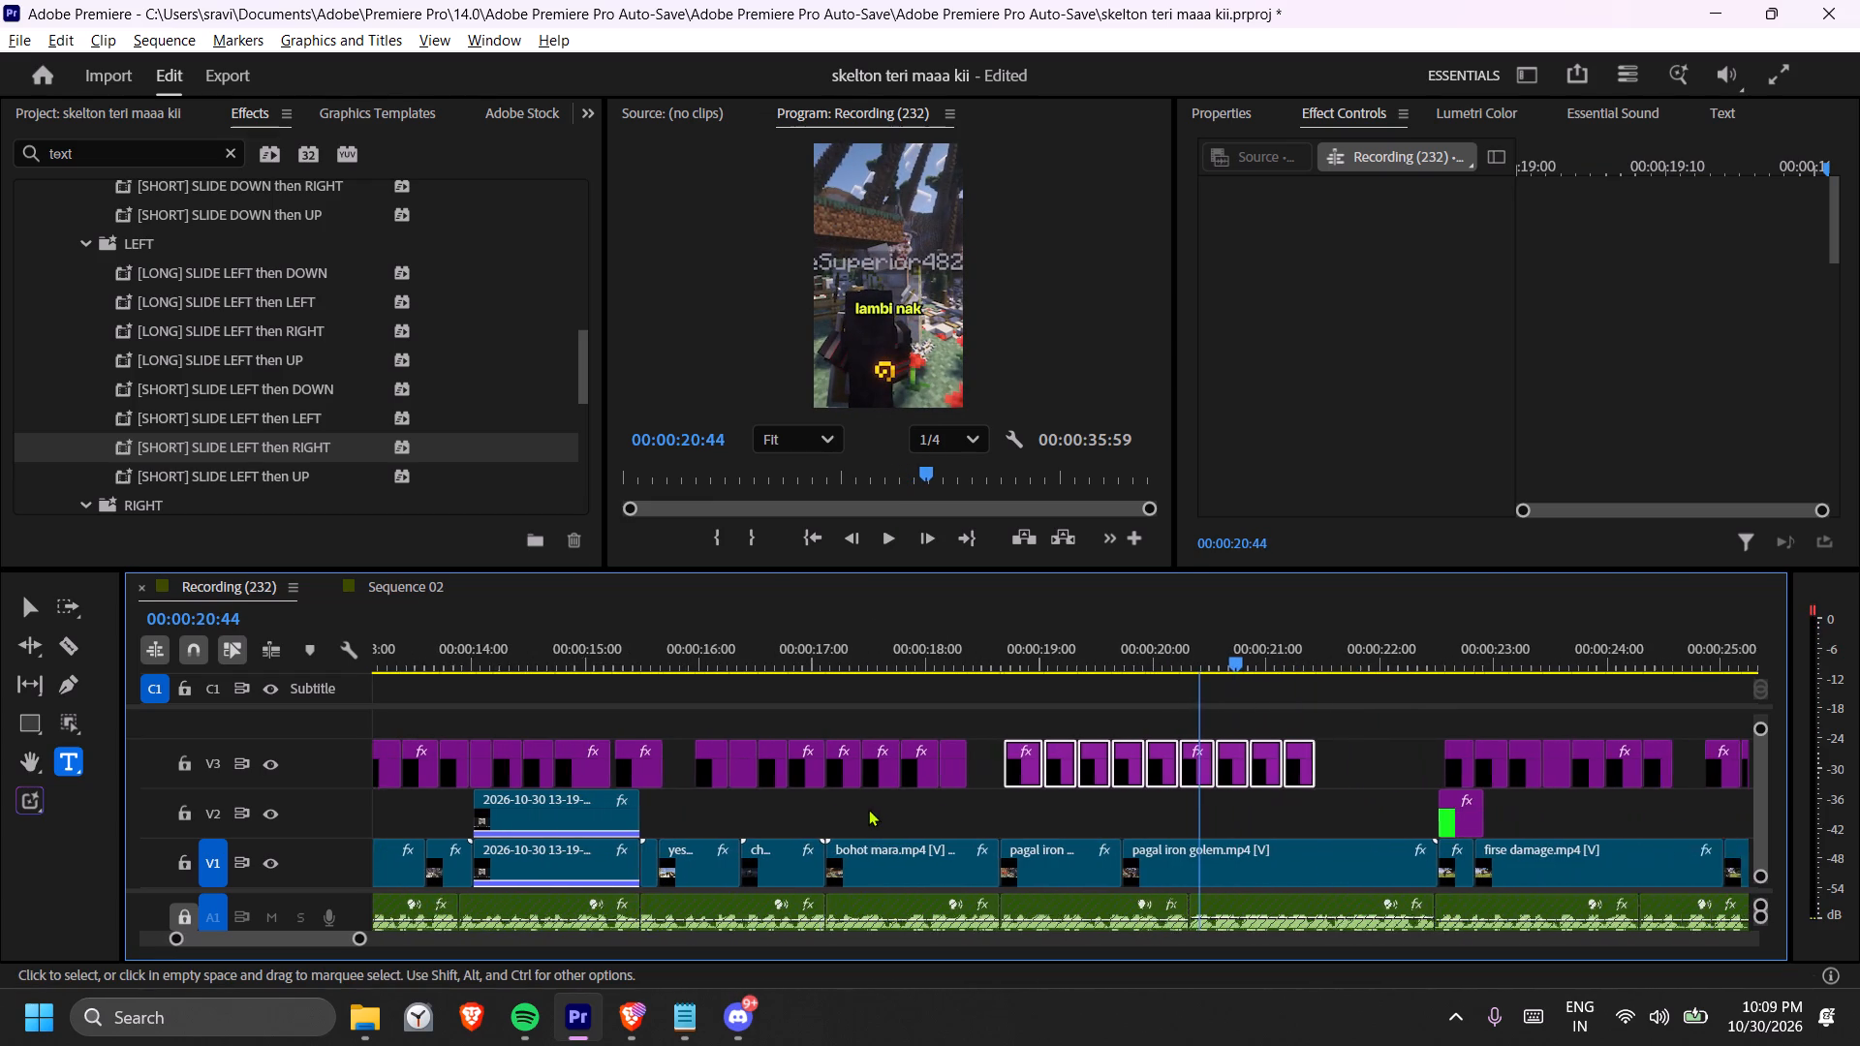
scroll(868, 809, down, 6)
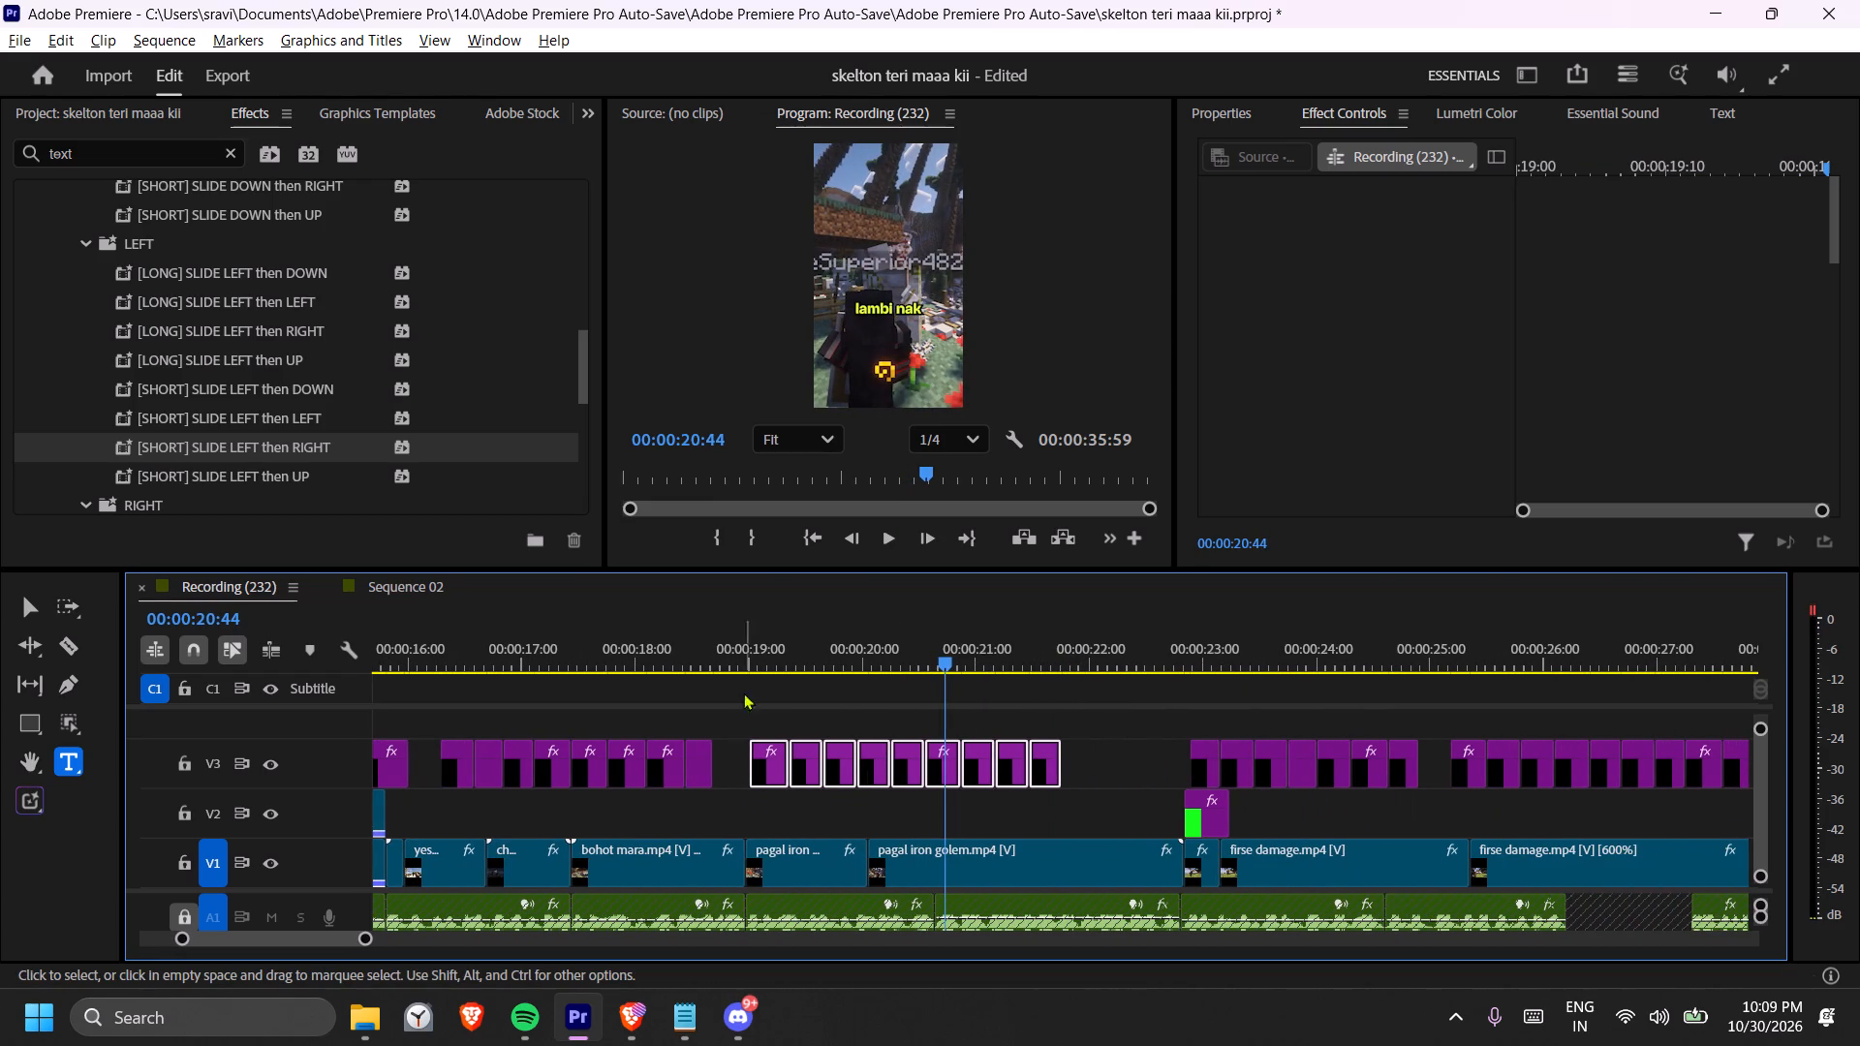
click(755, 663)
key(space)
text(=)
key(space)
scroll(728, 706, down, 7)
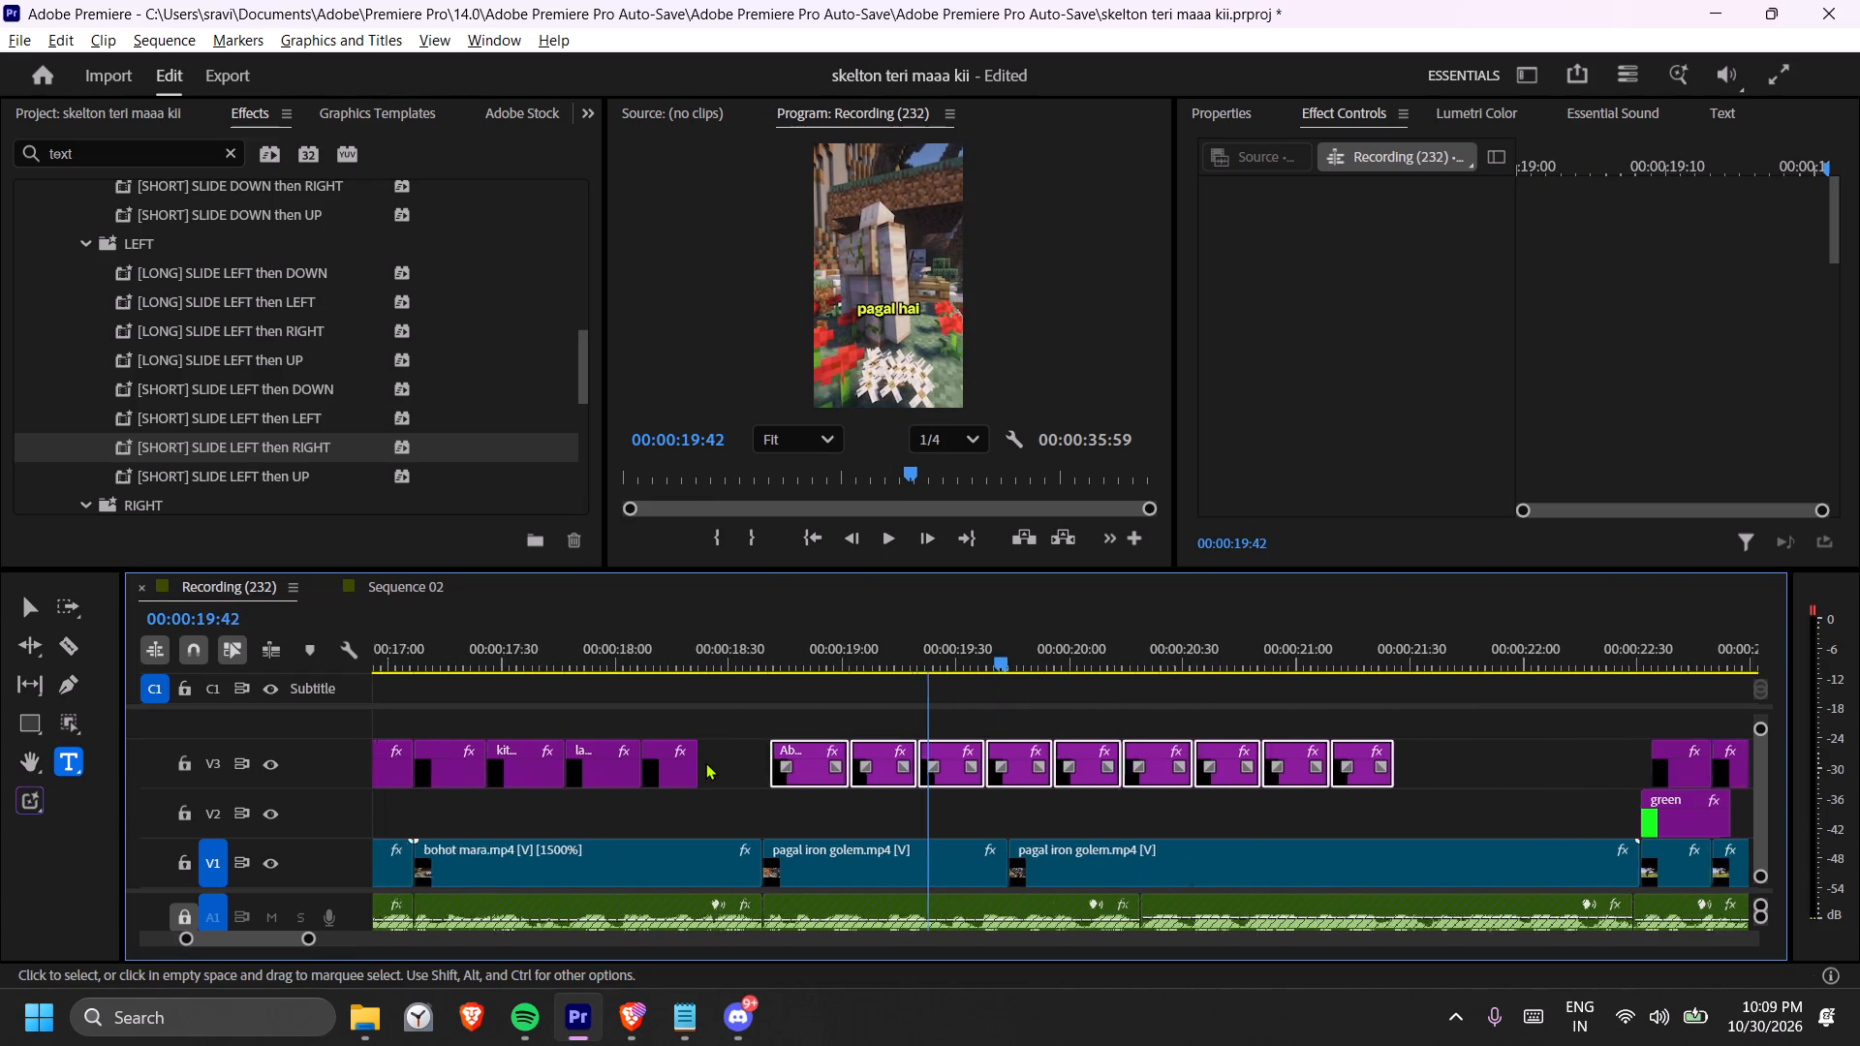
Move the seven captions from "pagal hai" onward later together so they begin at about 00:00:20:25.
click(920, 708)
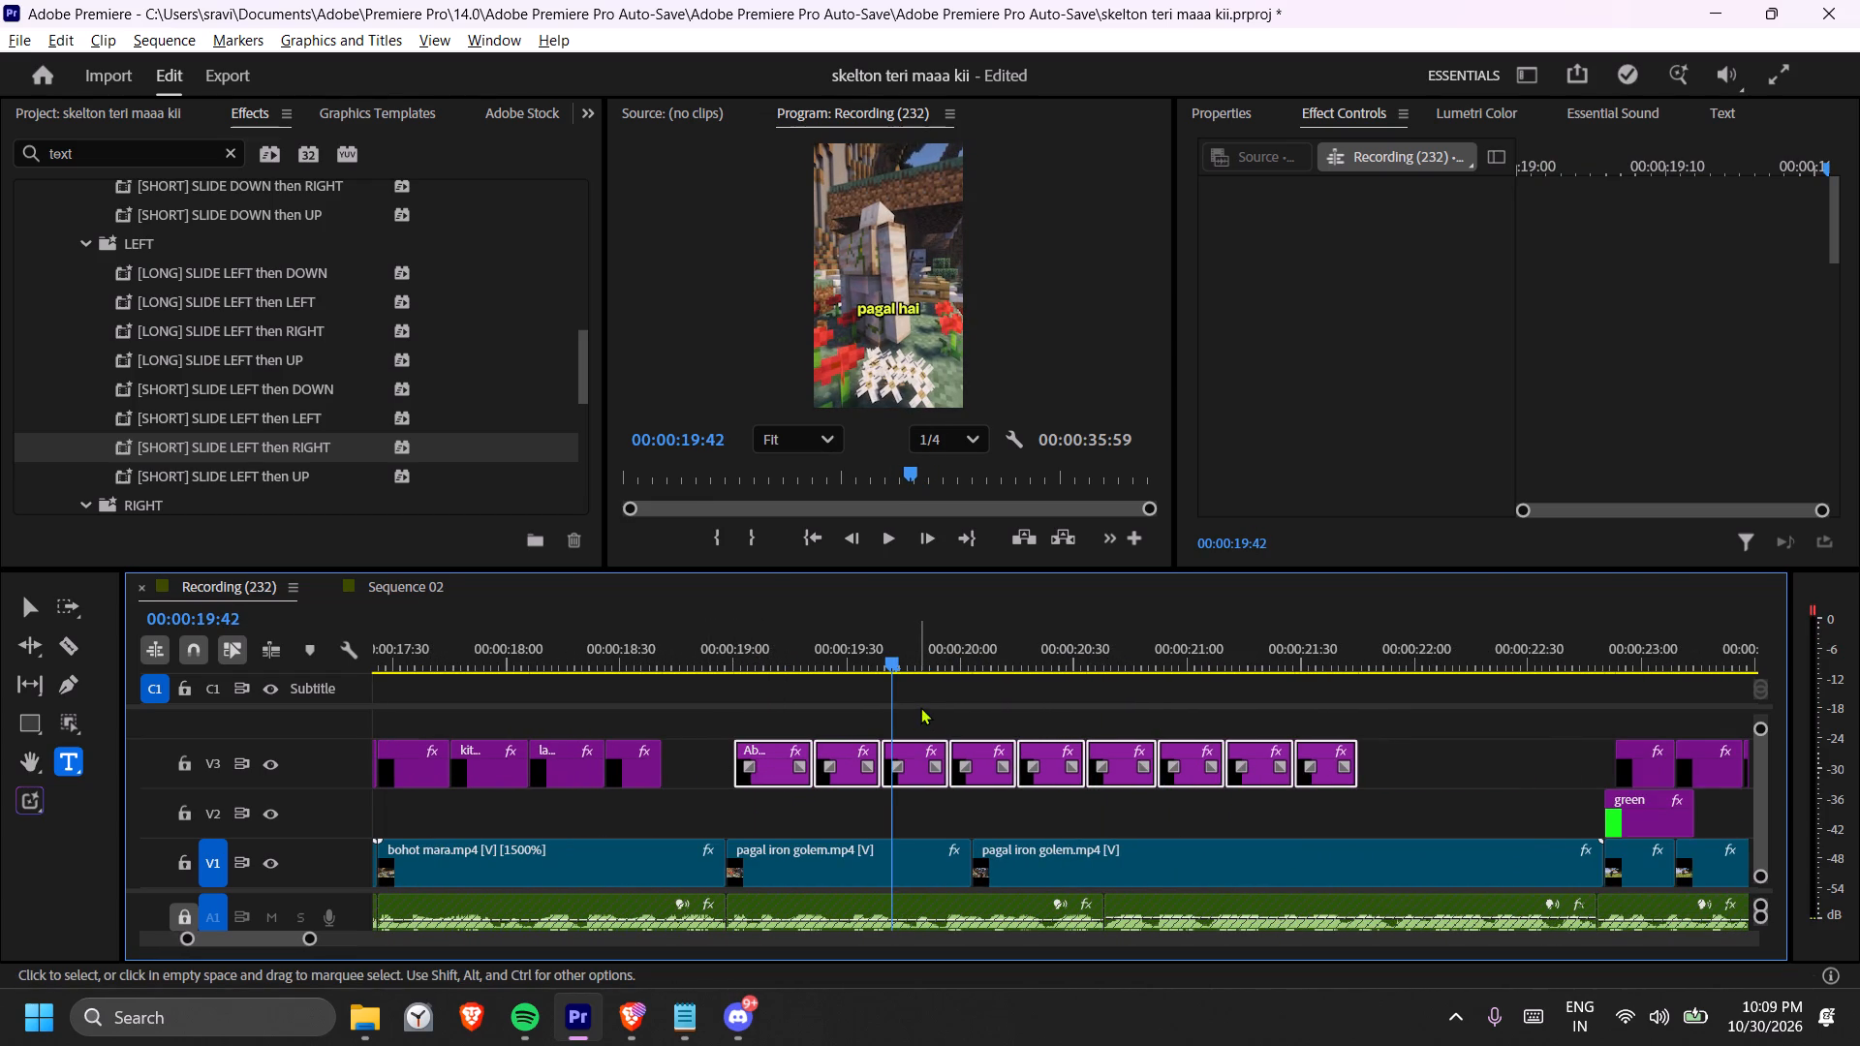
click(922, 707)
double_click(927, 707)
click(942, 685)
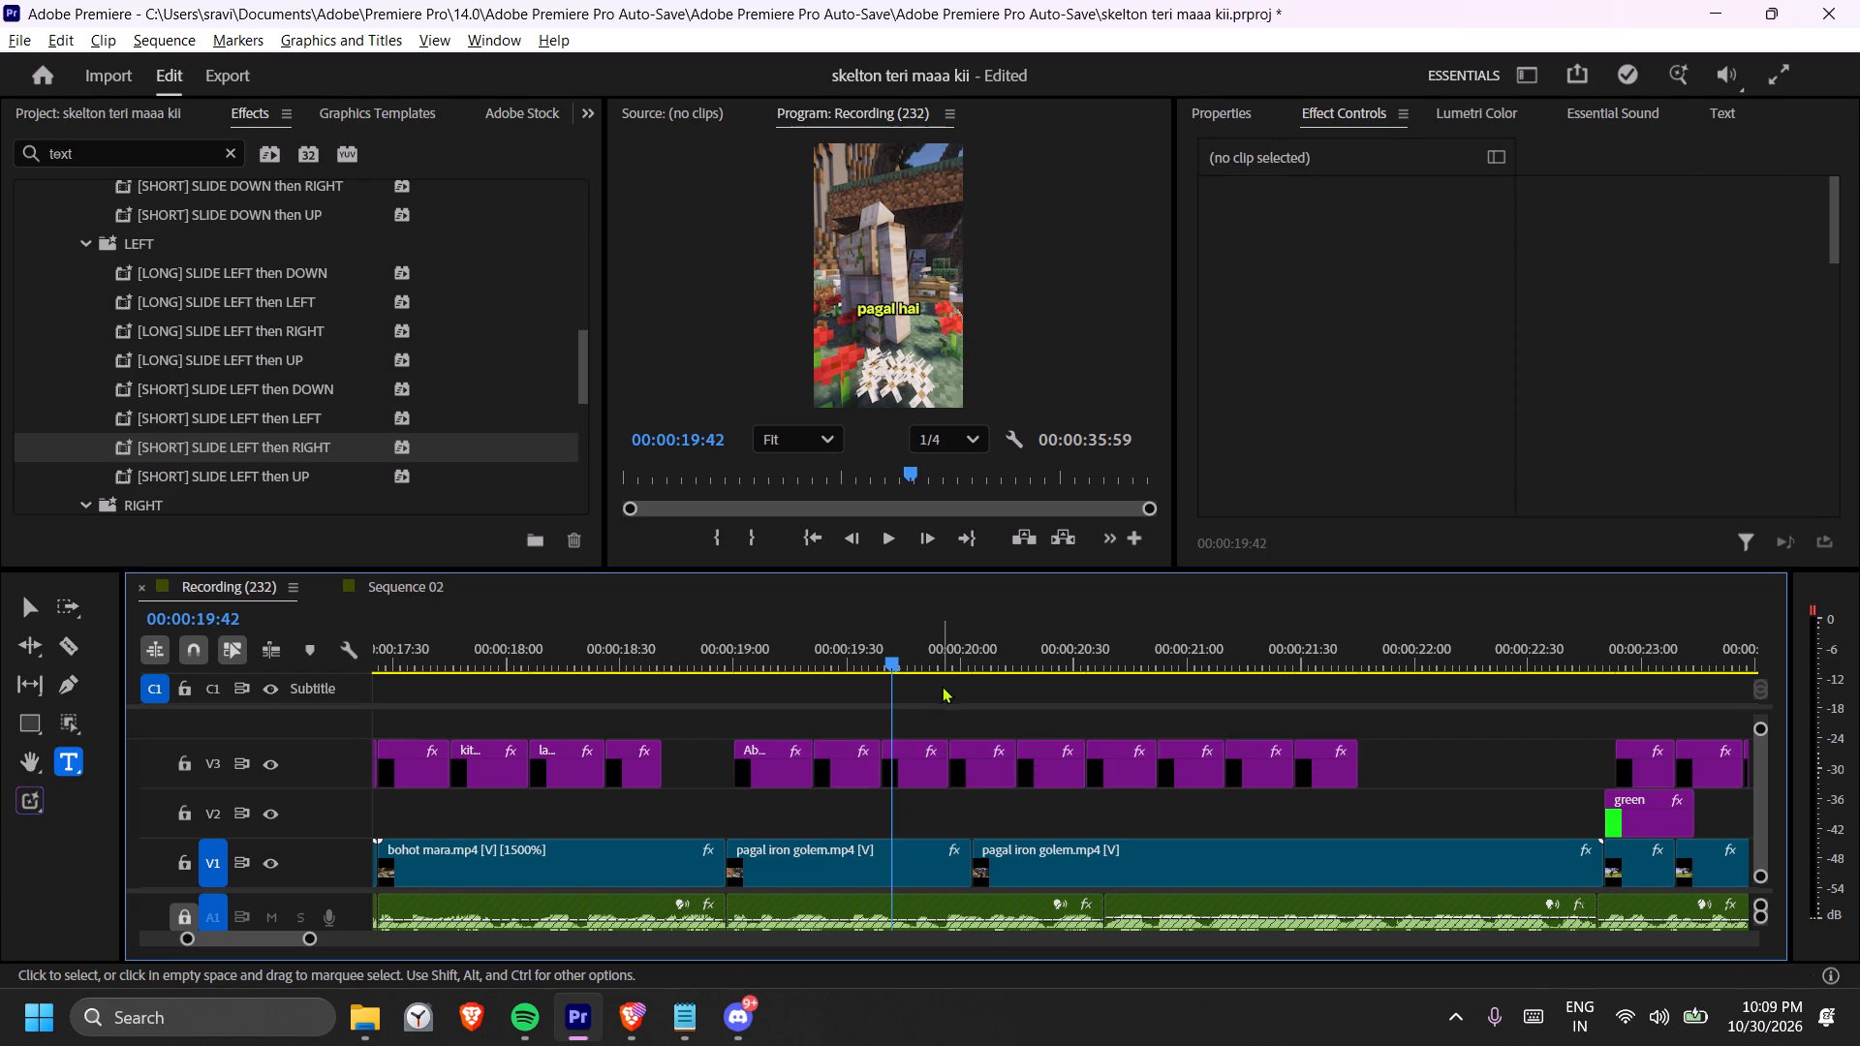
drag(919, 719, 1356, 785)
drag(926, 778, 1101, 778)
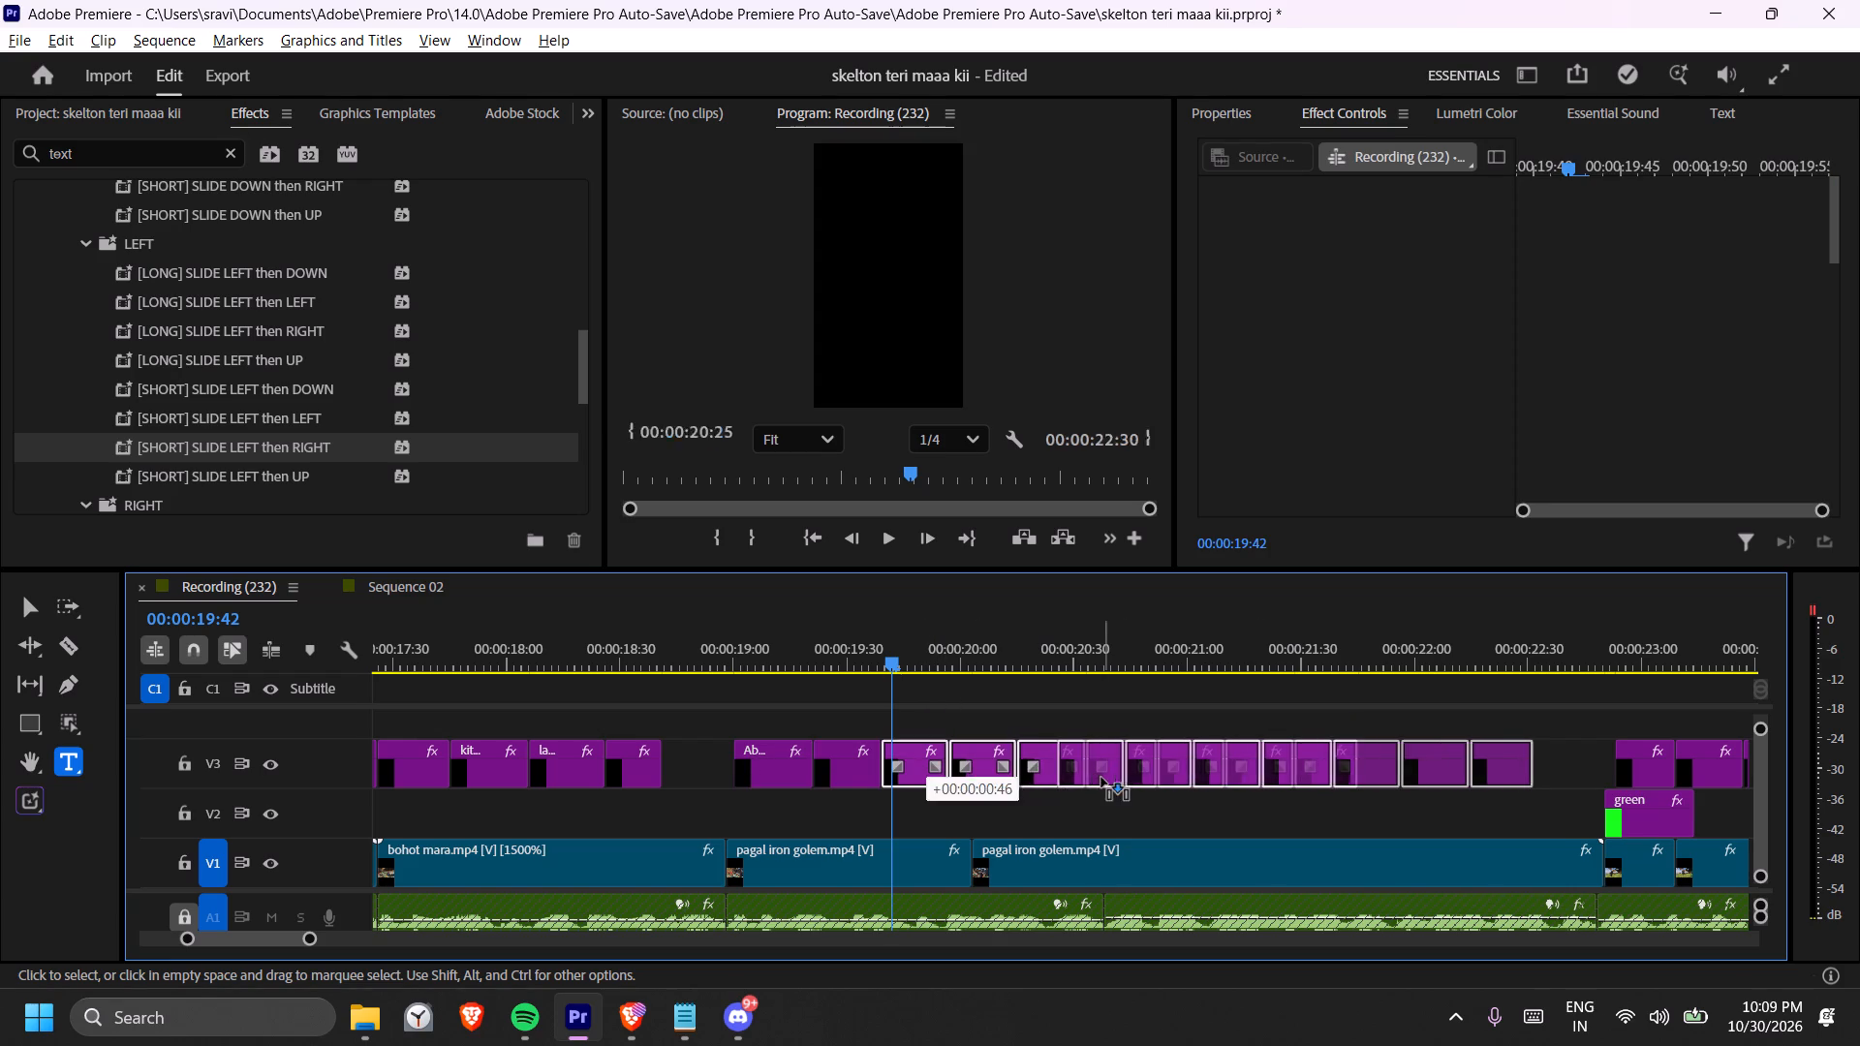
drag(1101, 778, 1103, 778)
Extend the end of the "golem tu" caption to about 00:00:20:00, playing the audio around it to check its length.
click(776, 647)
key(space)
key(space)
key(space)
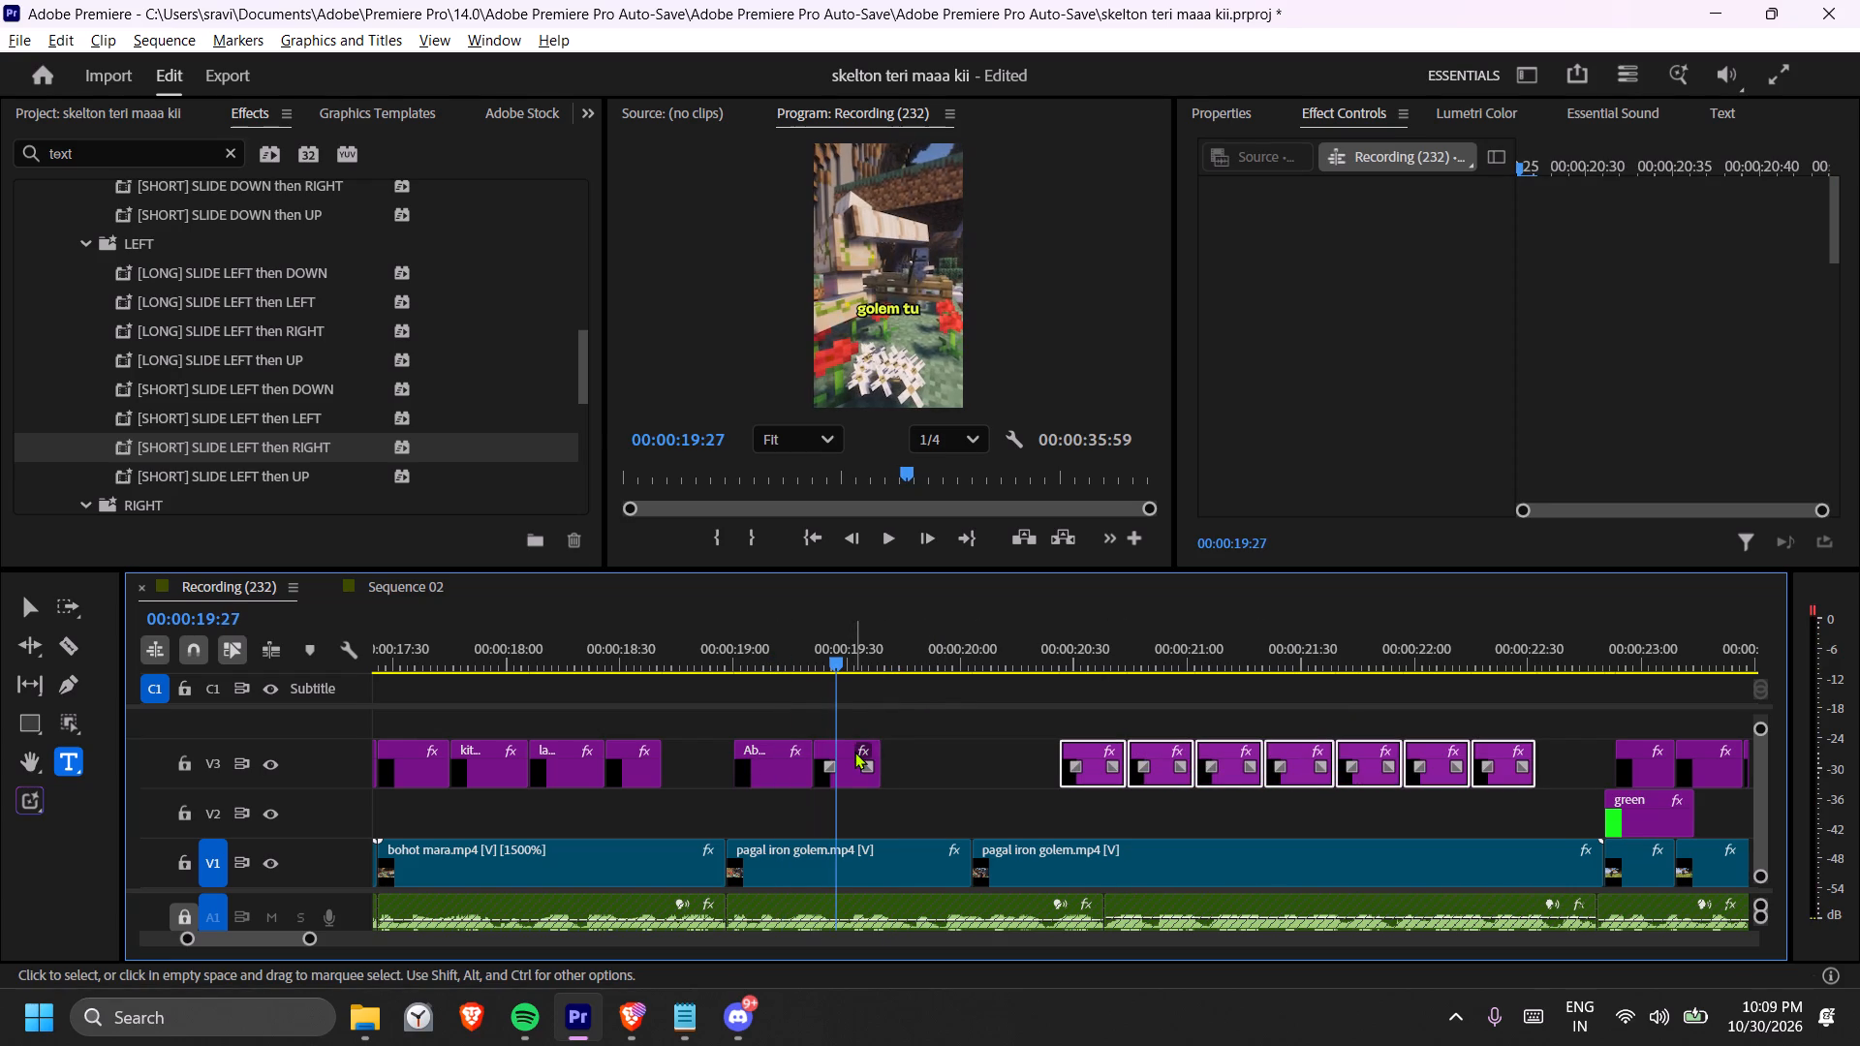
key(space)
drag(879, 754, 958, 752)
key(space)
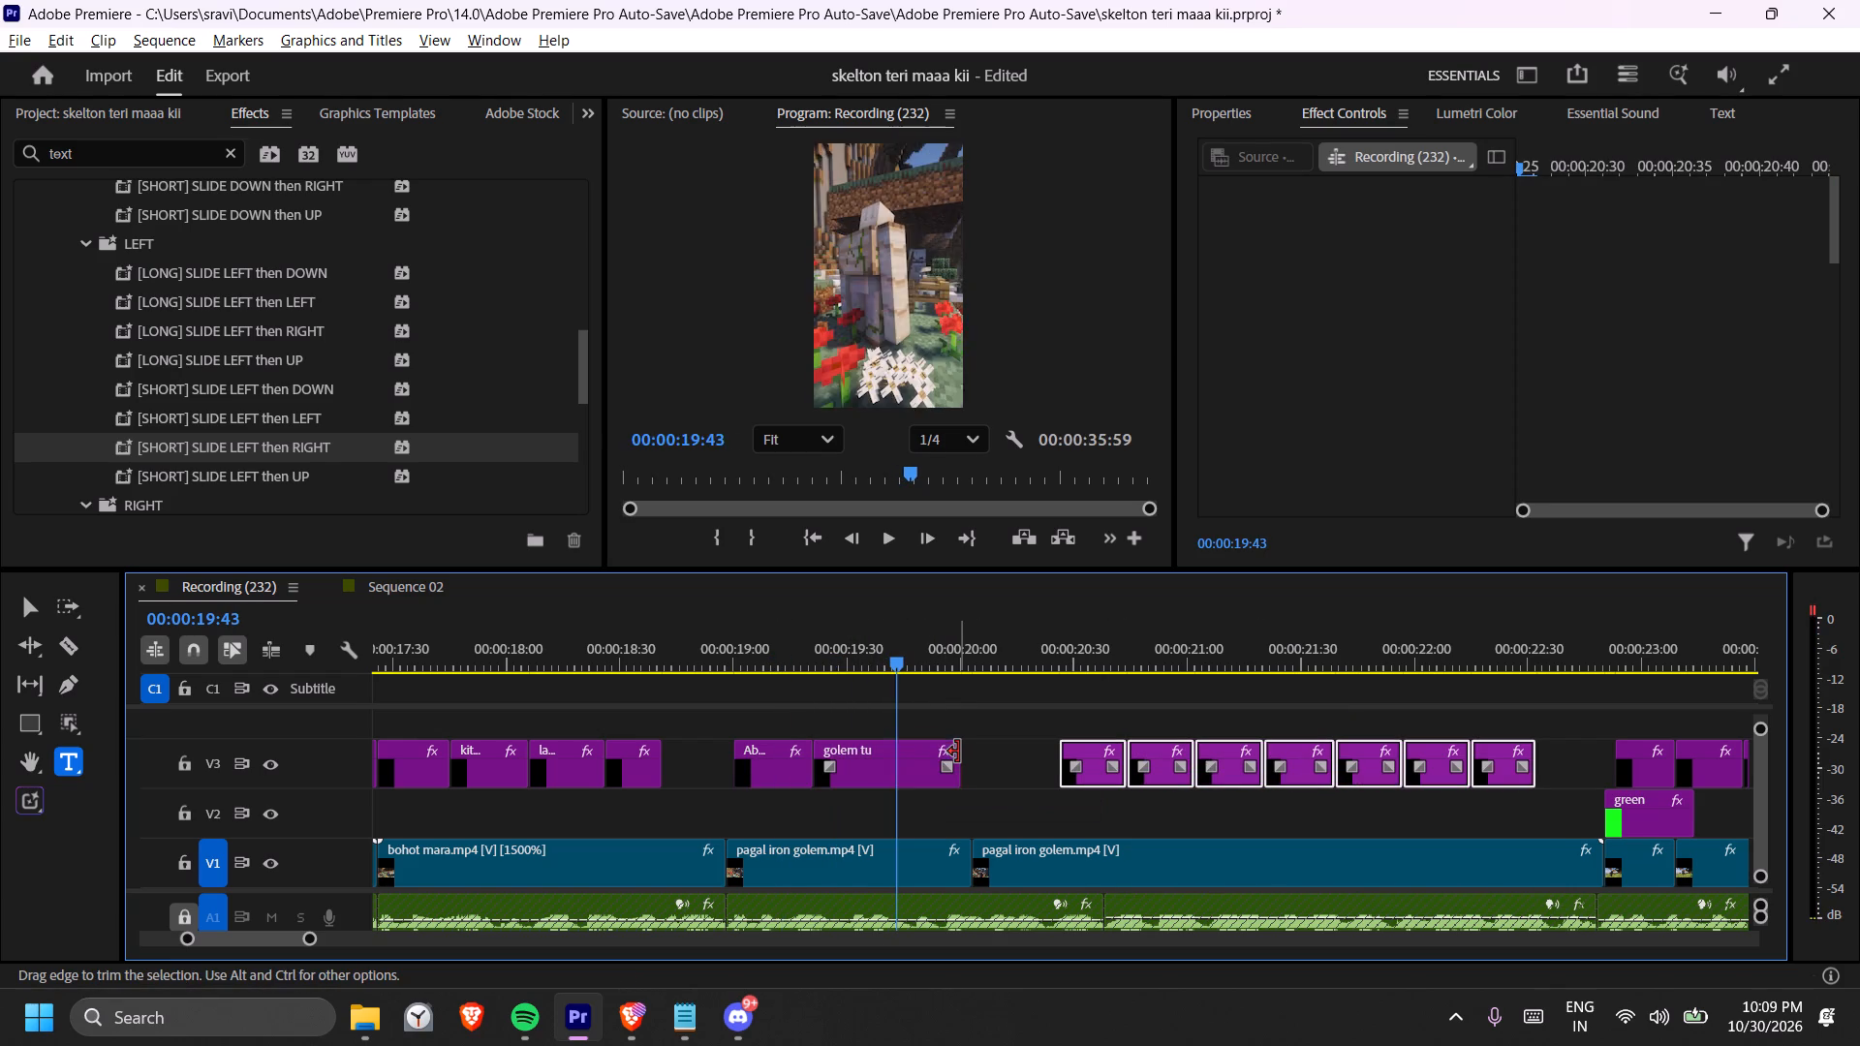
key(space)
Move only the "pagal hai" caption earlier to begin at about 00:00:19:58, directly after "golem tu", and play it against the audio.
drag(1084, 701, 1520, 764)
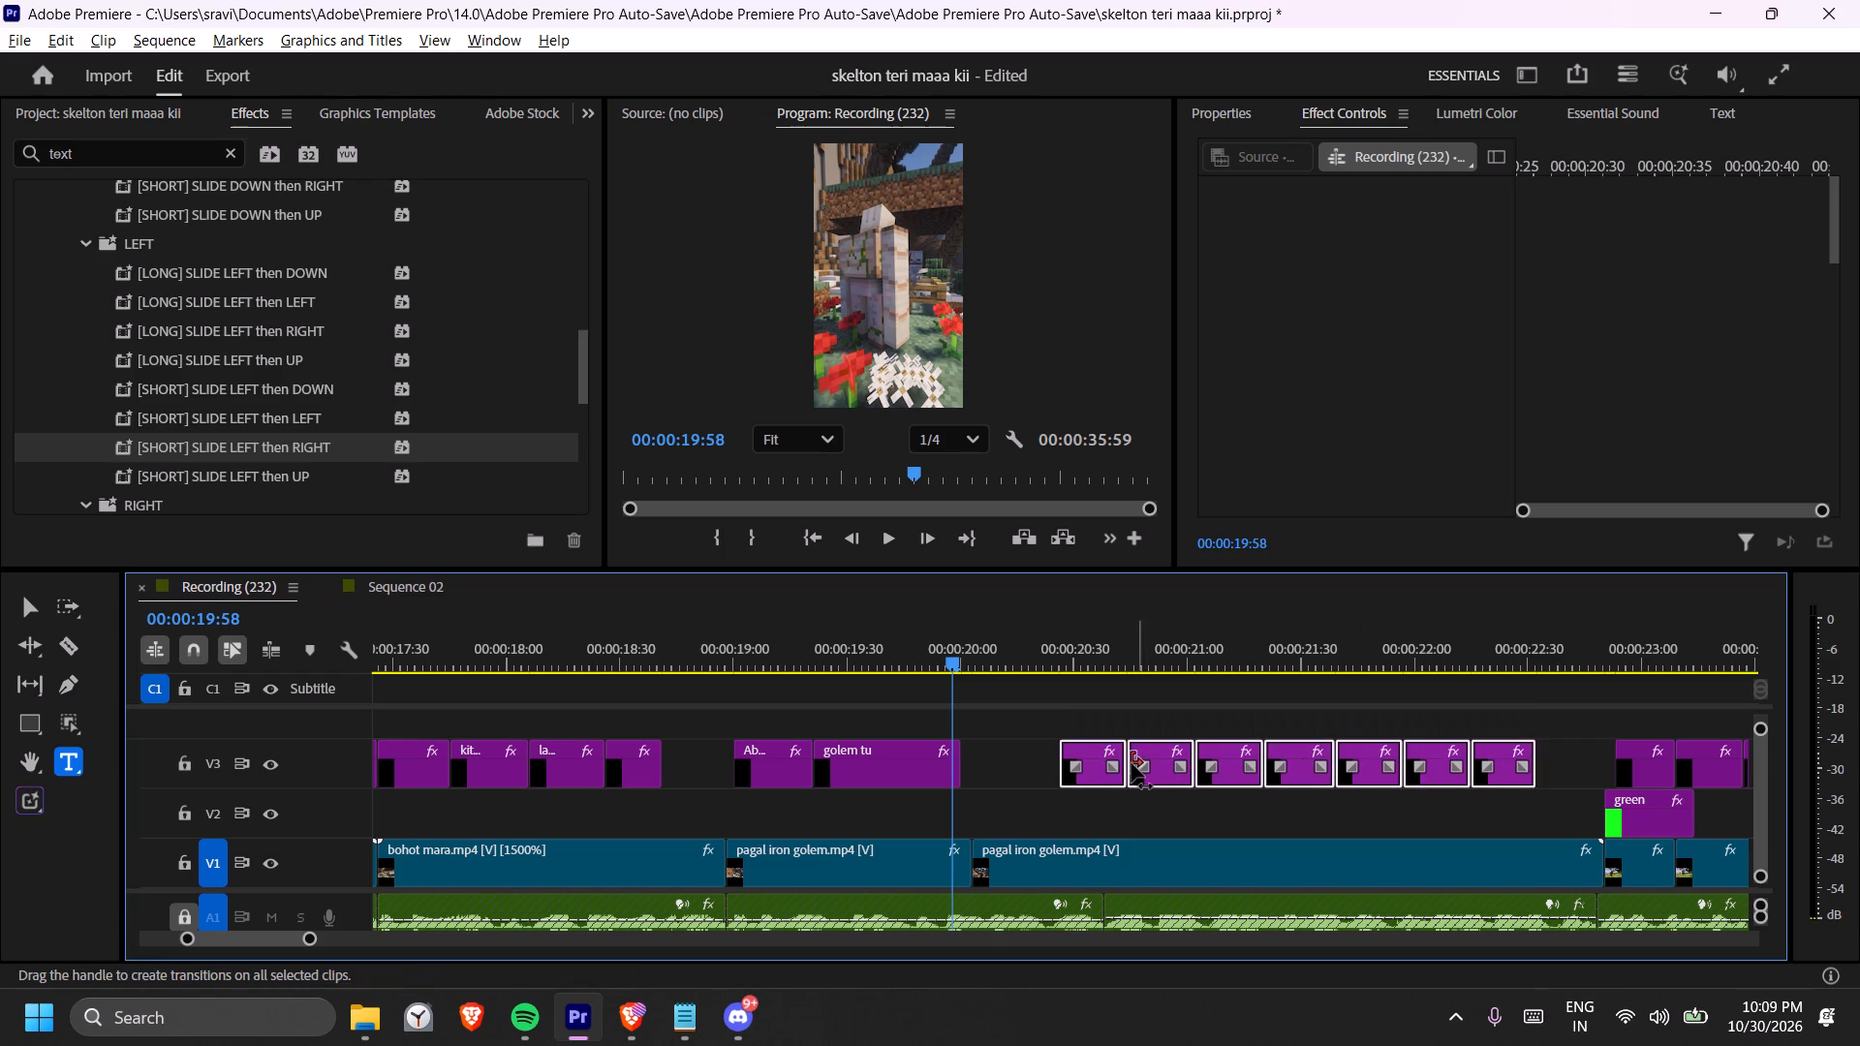
click(1092, 749)
double_click(1090, 749)
click(1090, 689)
drag(1099, 767, 1042, 769)
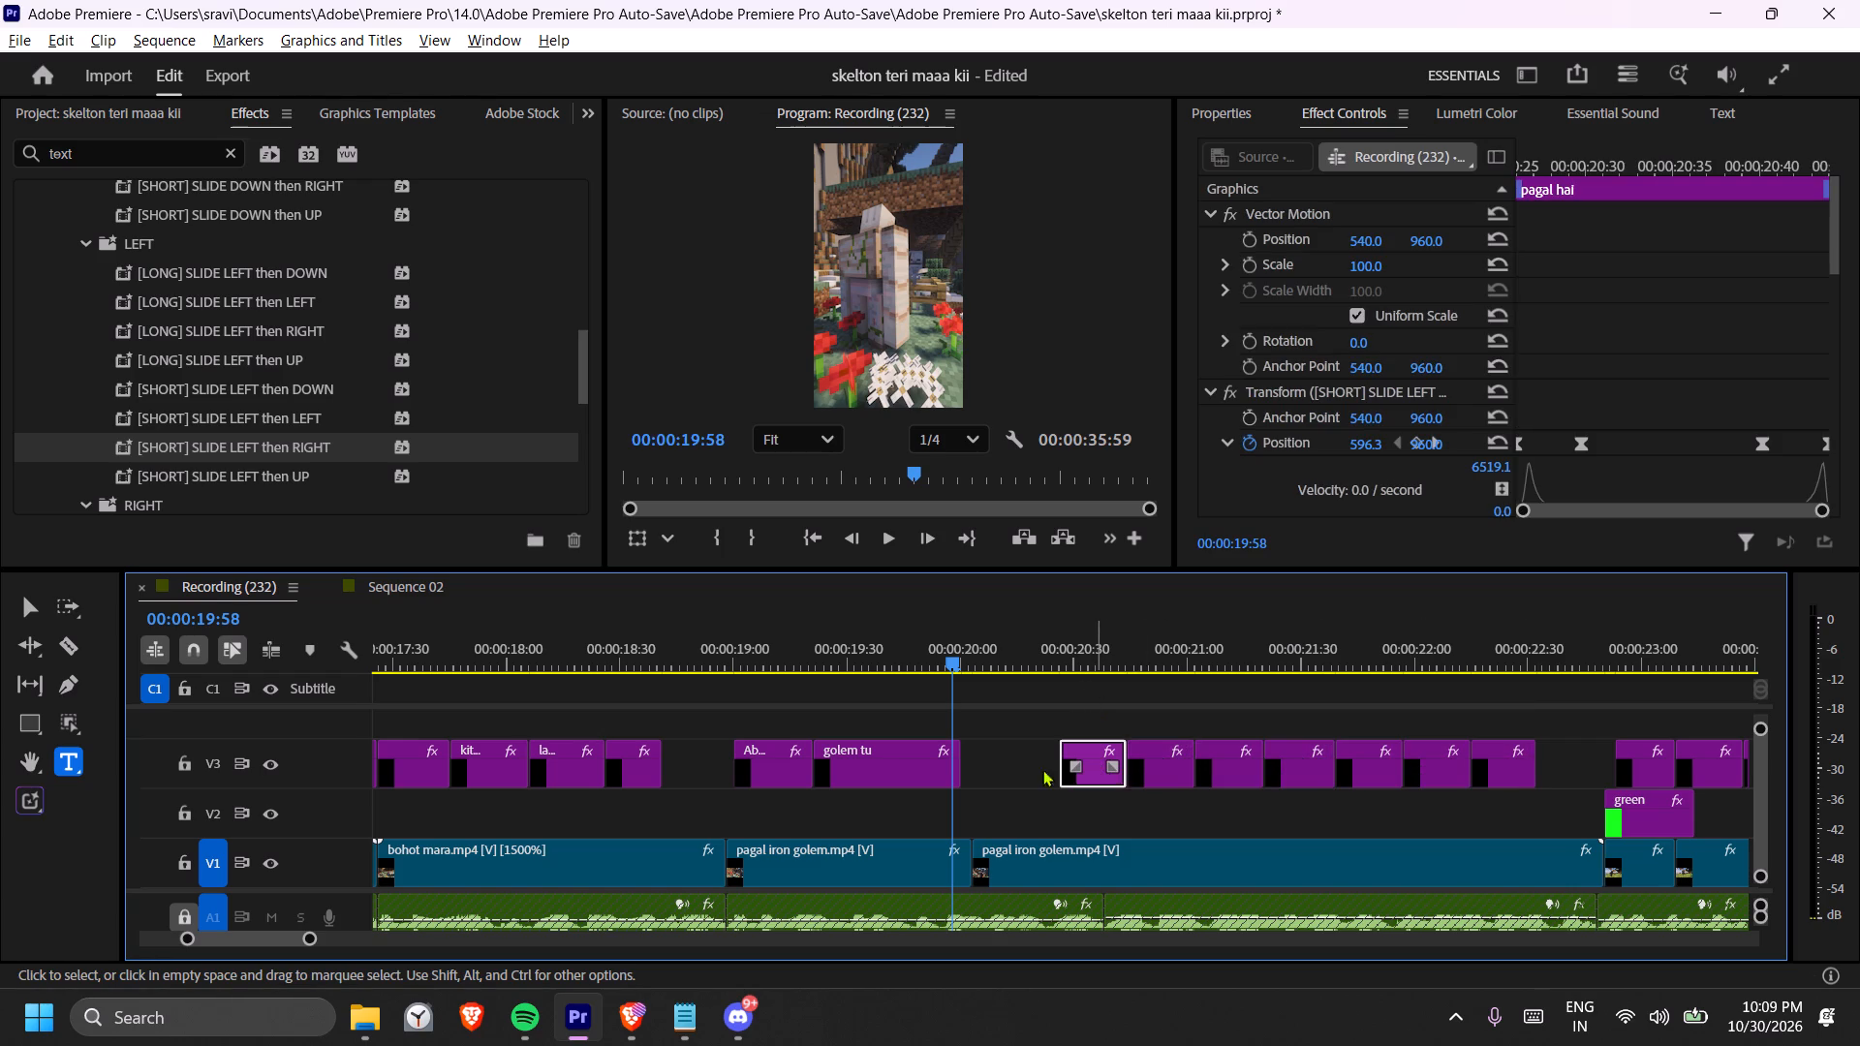
drag(1042, 769, 993, 777)
key(space)
key(space)
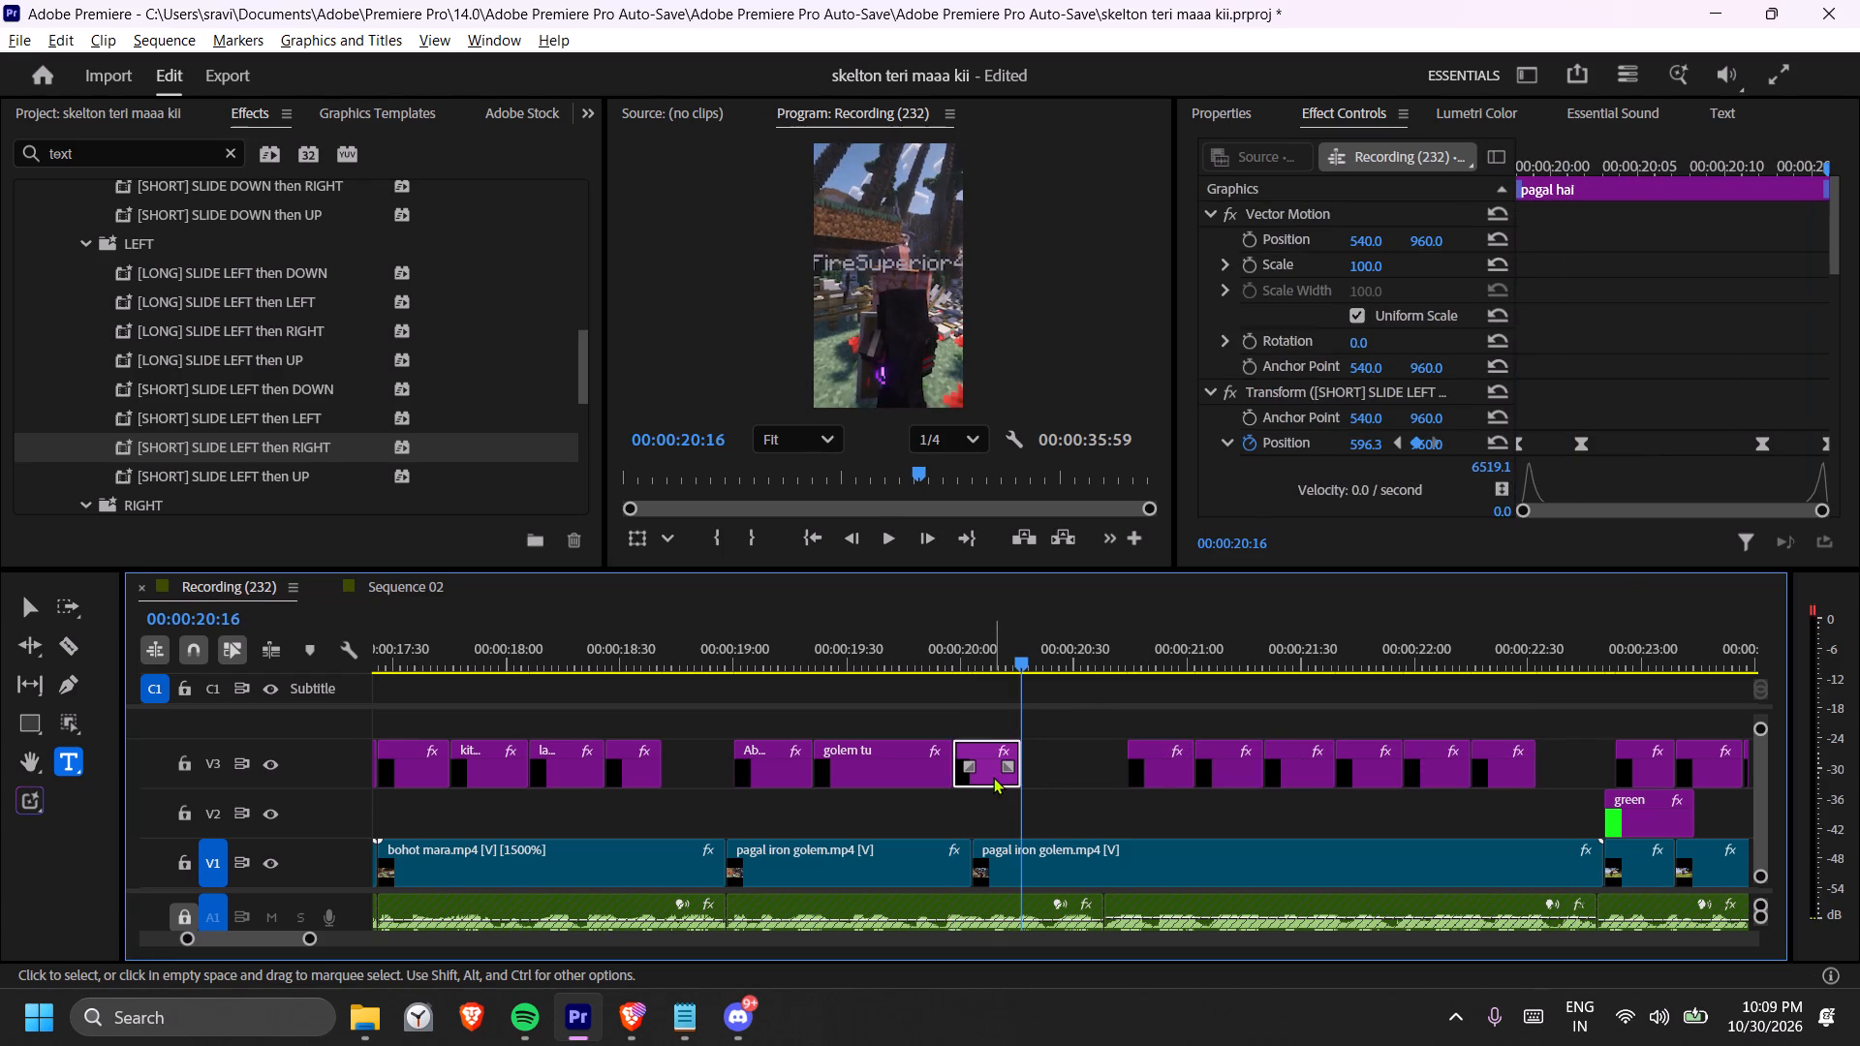
Shift the slide-out keyframes of "golem tu" to the end of the lengthened caption and play back the animation.
click(919, 782)
drag(860, 645, 873, 648)
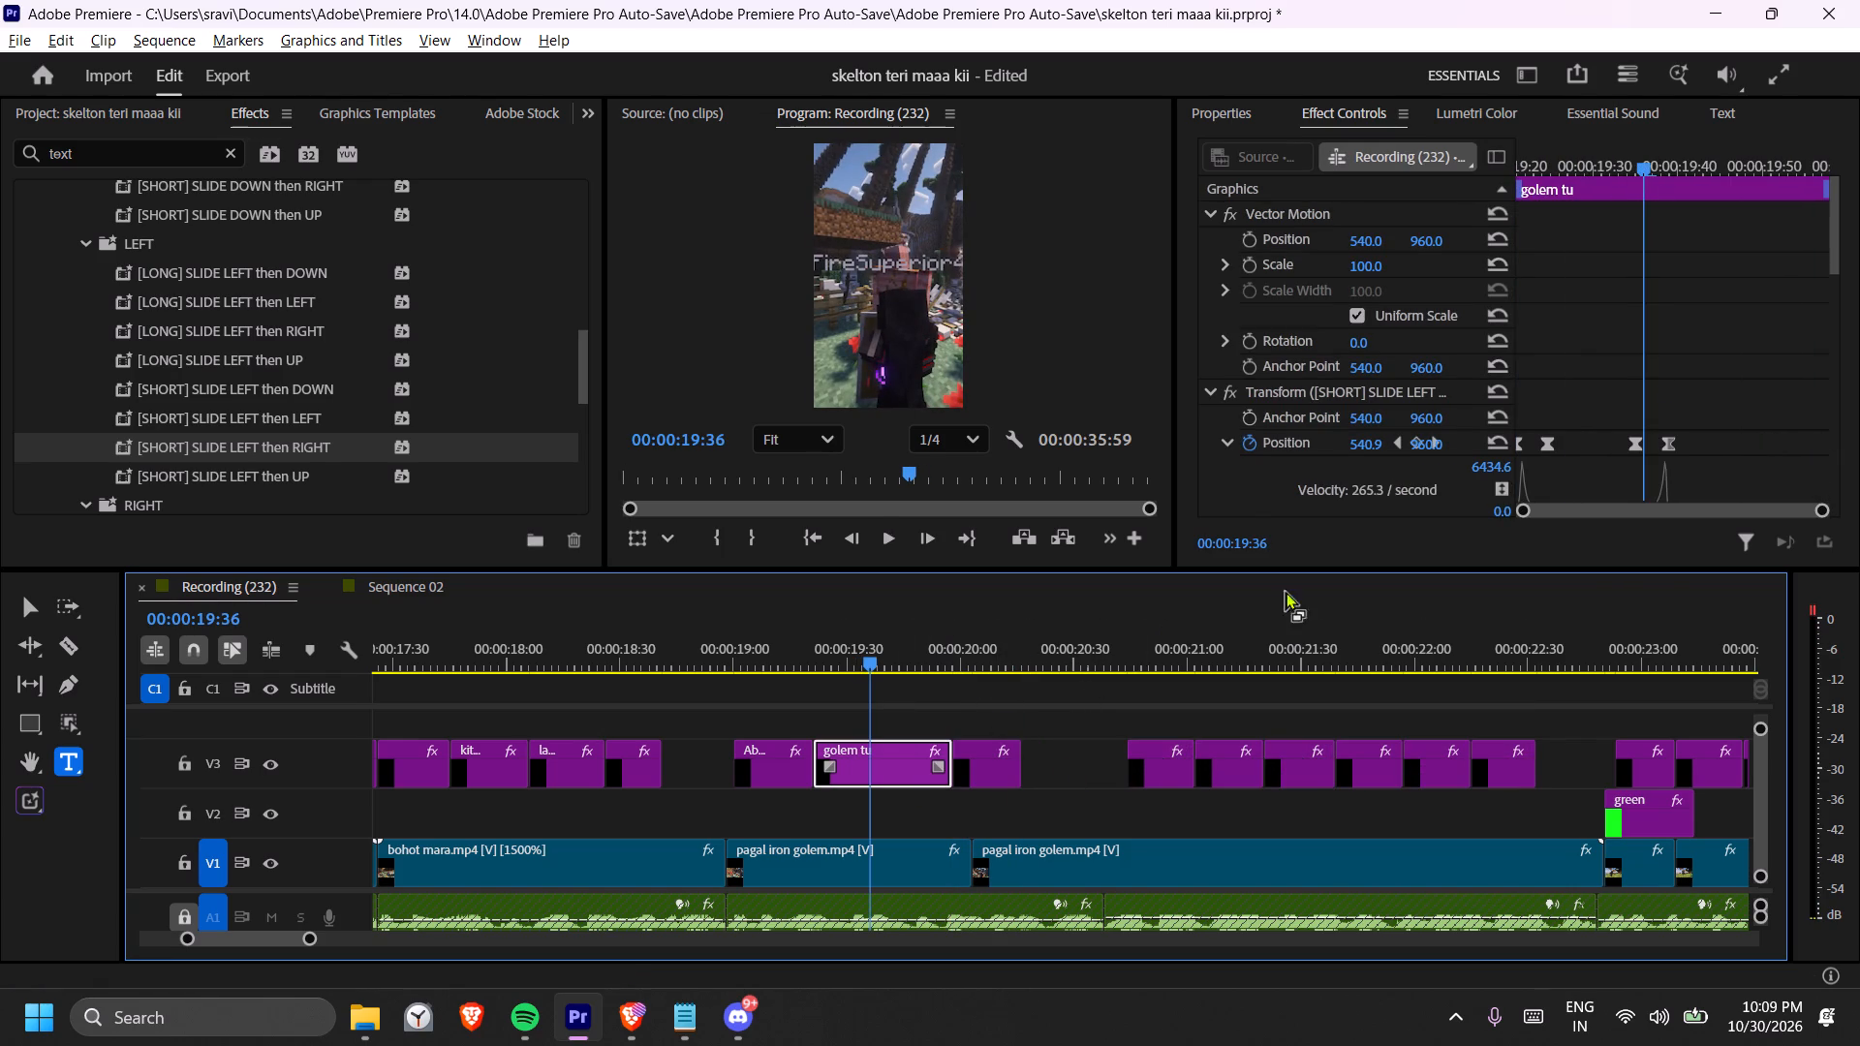
drag(1607, 333, 1728, 858)
drag(1659, 408, 1859, 412)
click(777, 639)
key(space)
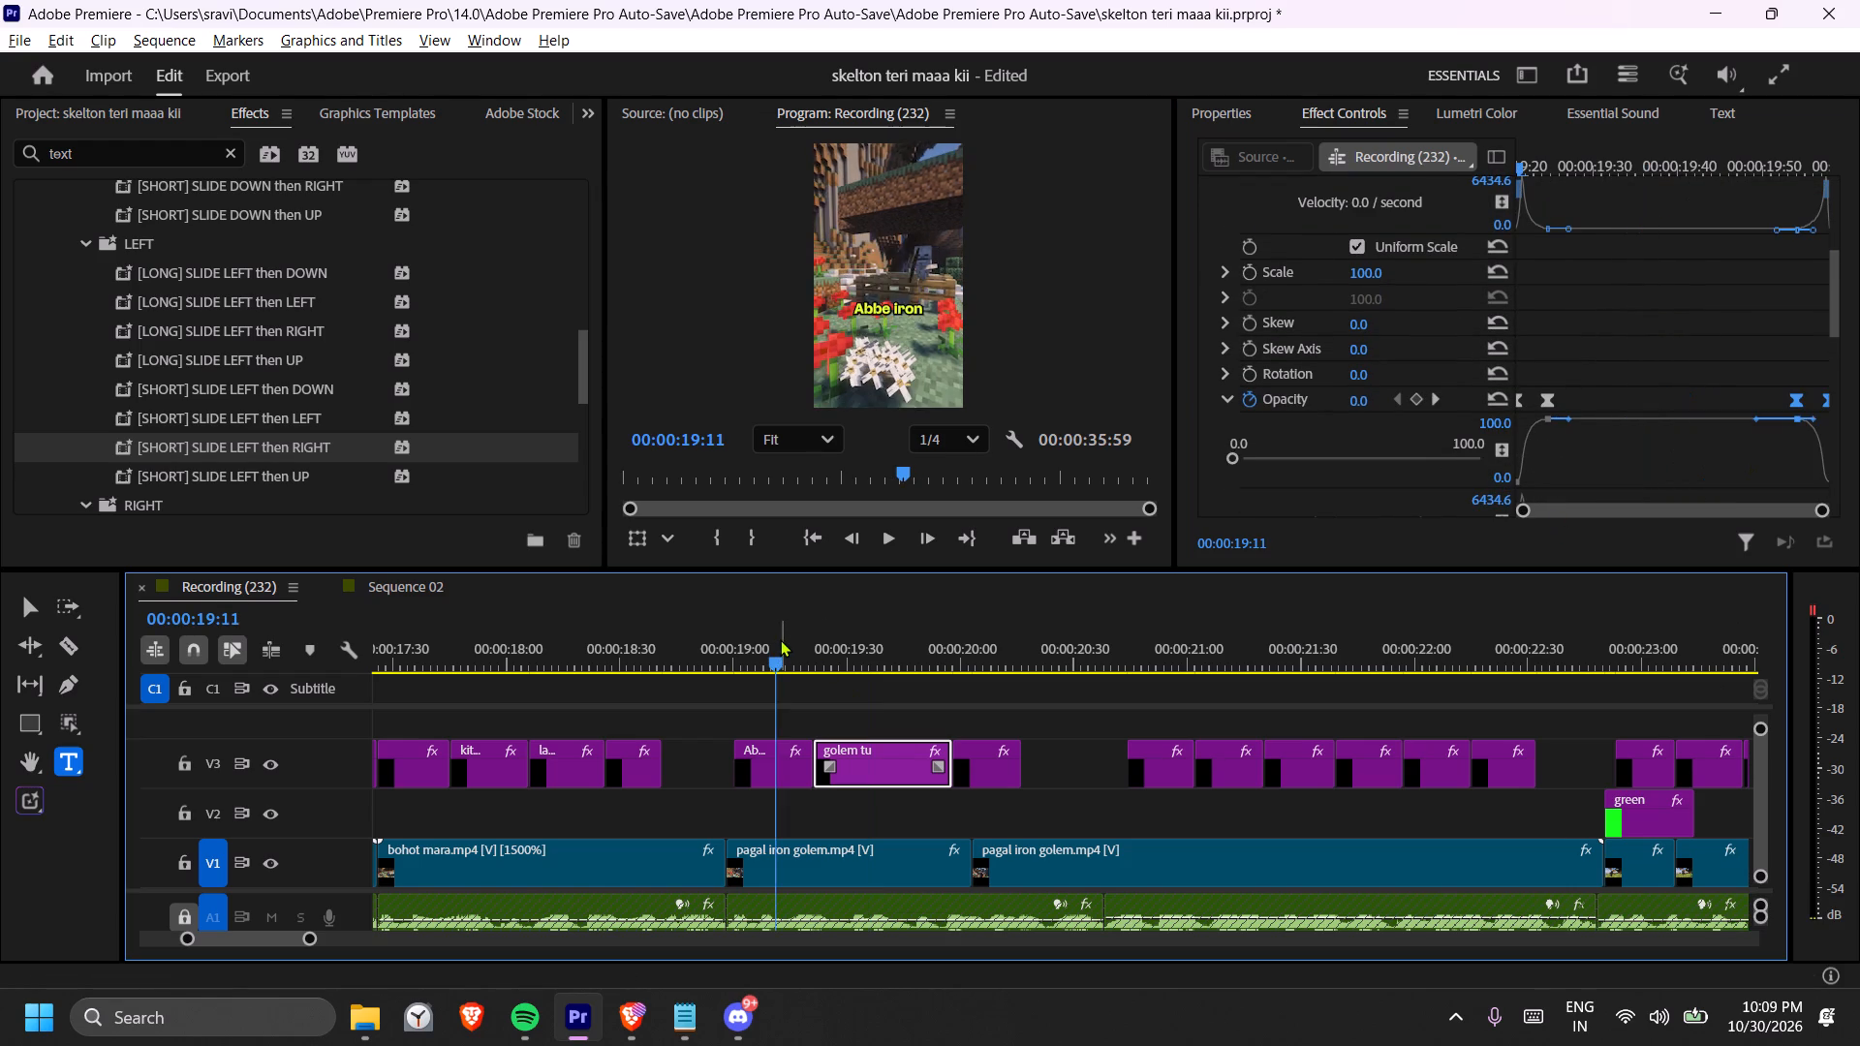
key(space)
Move the six captions from "kya har" onward earlier together to begin at 00:00:20:20, and play them against the audio.
scroll(786, 664, down, 2)
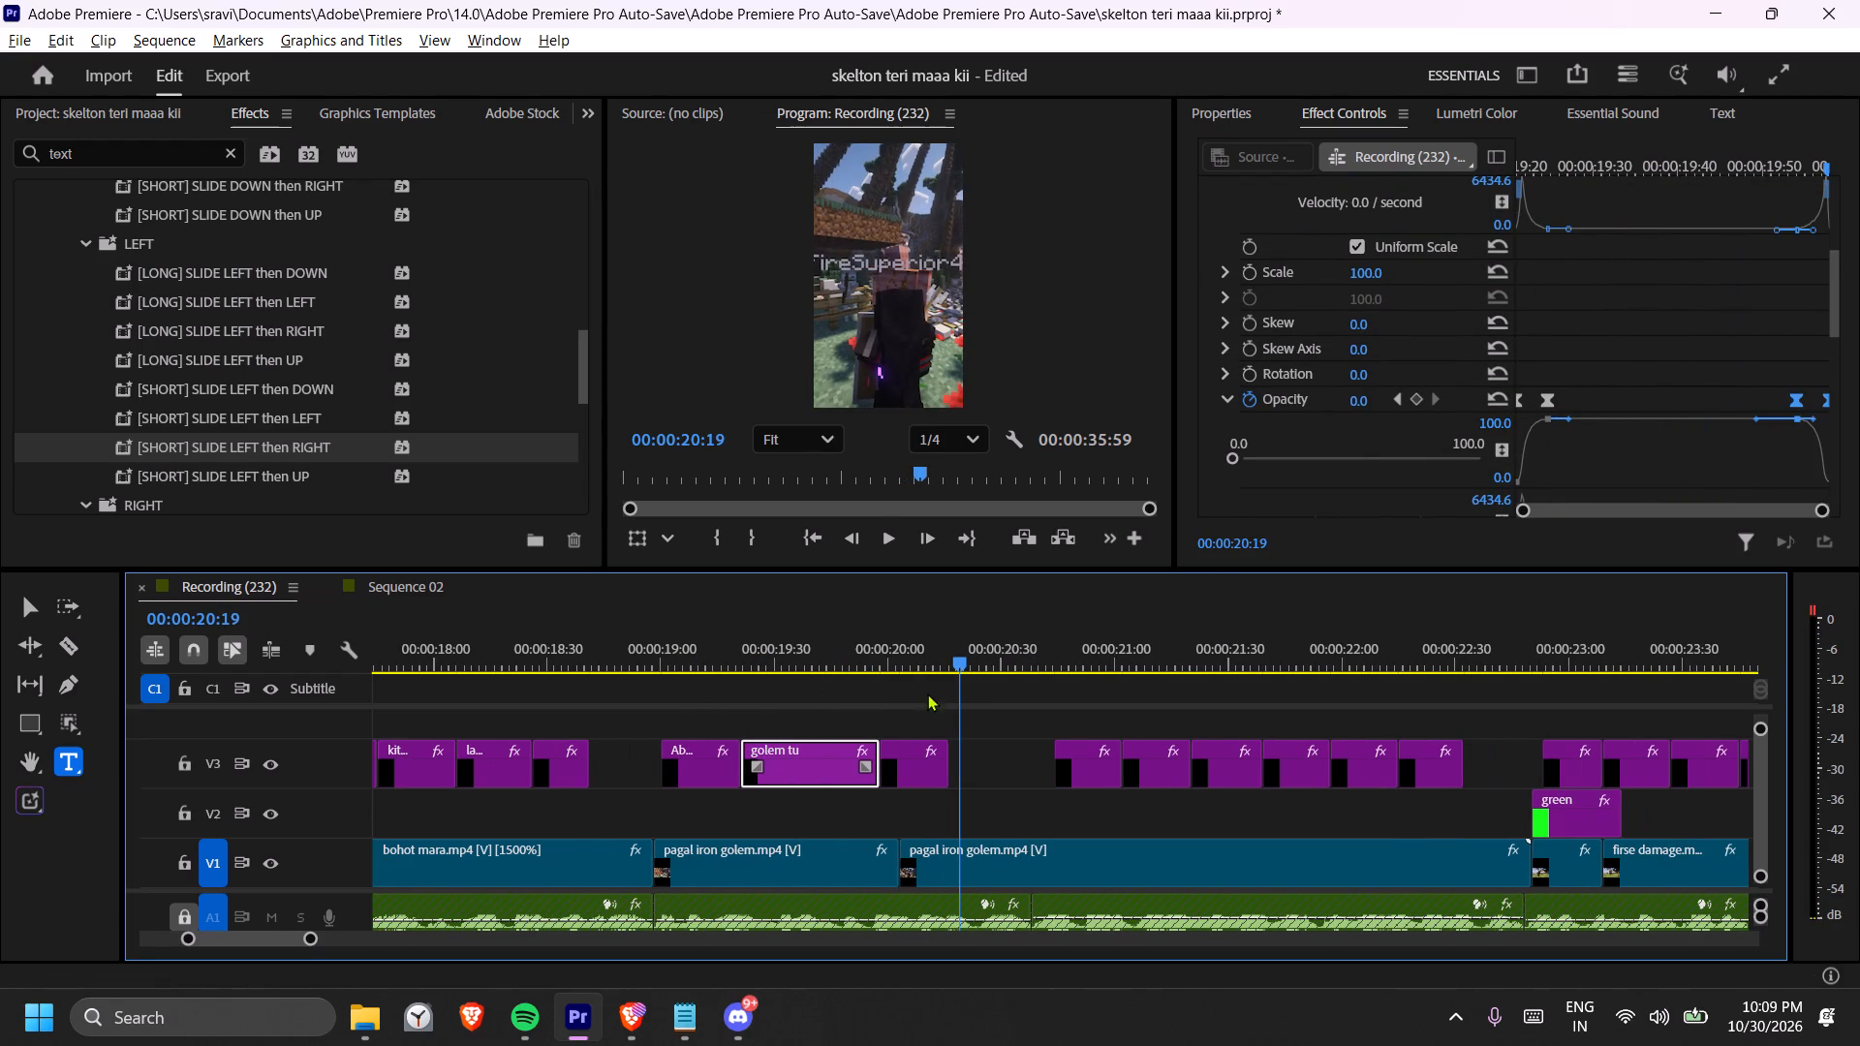
drag(1024, 704, 1450, 779)
drag(1073, 708, 1483, 781)
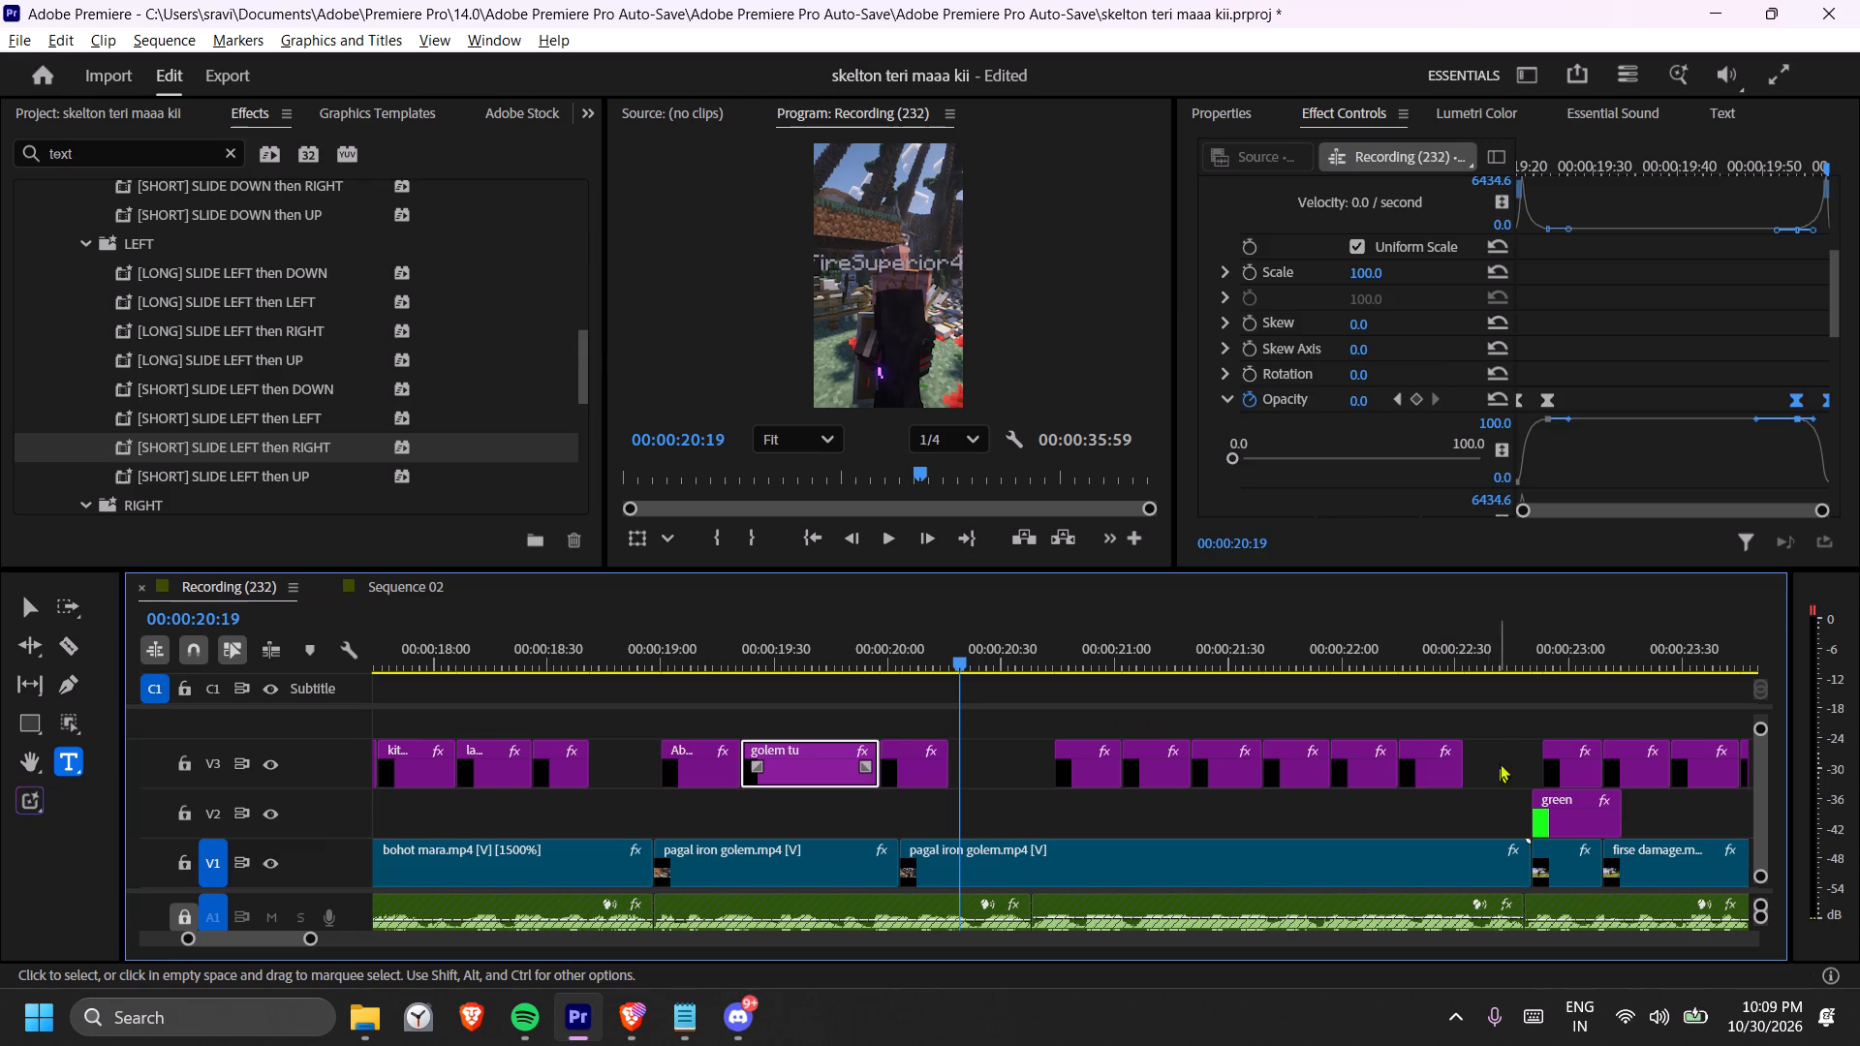
drag(1469, 714, 1038, 783)
drag(1083, 778, 1003, 778)
key(space)
key(space)
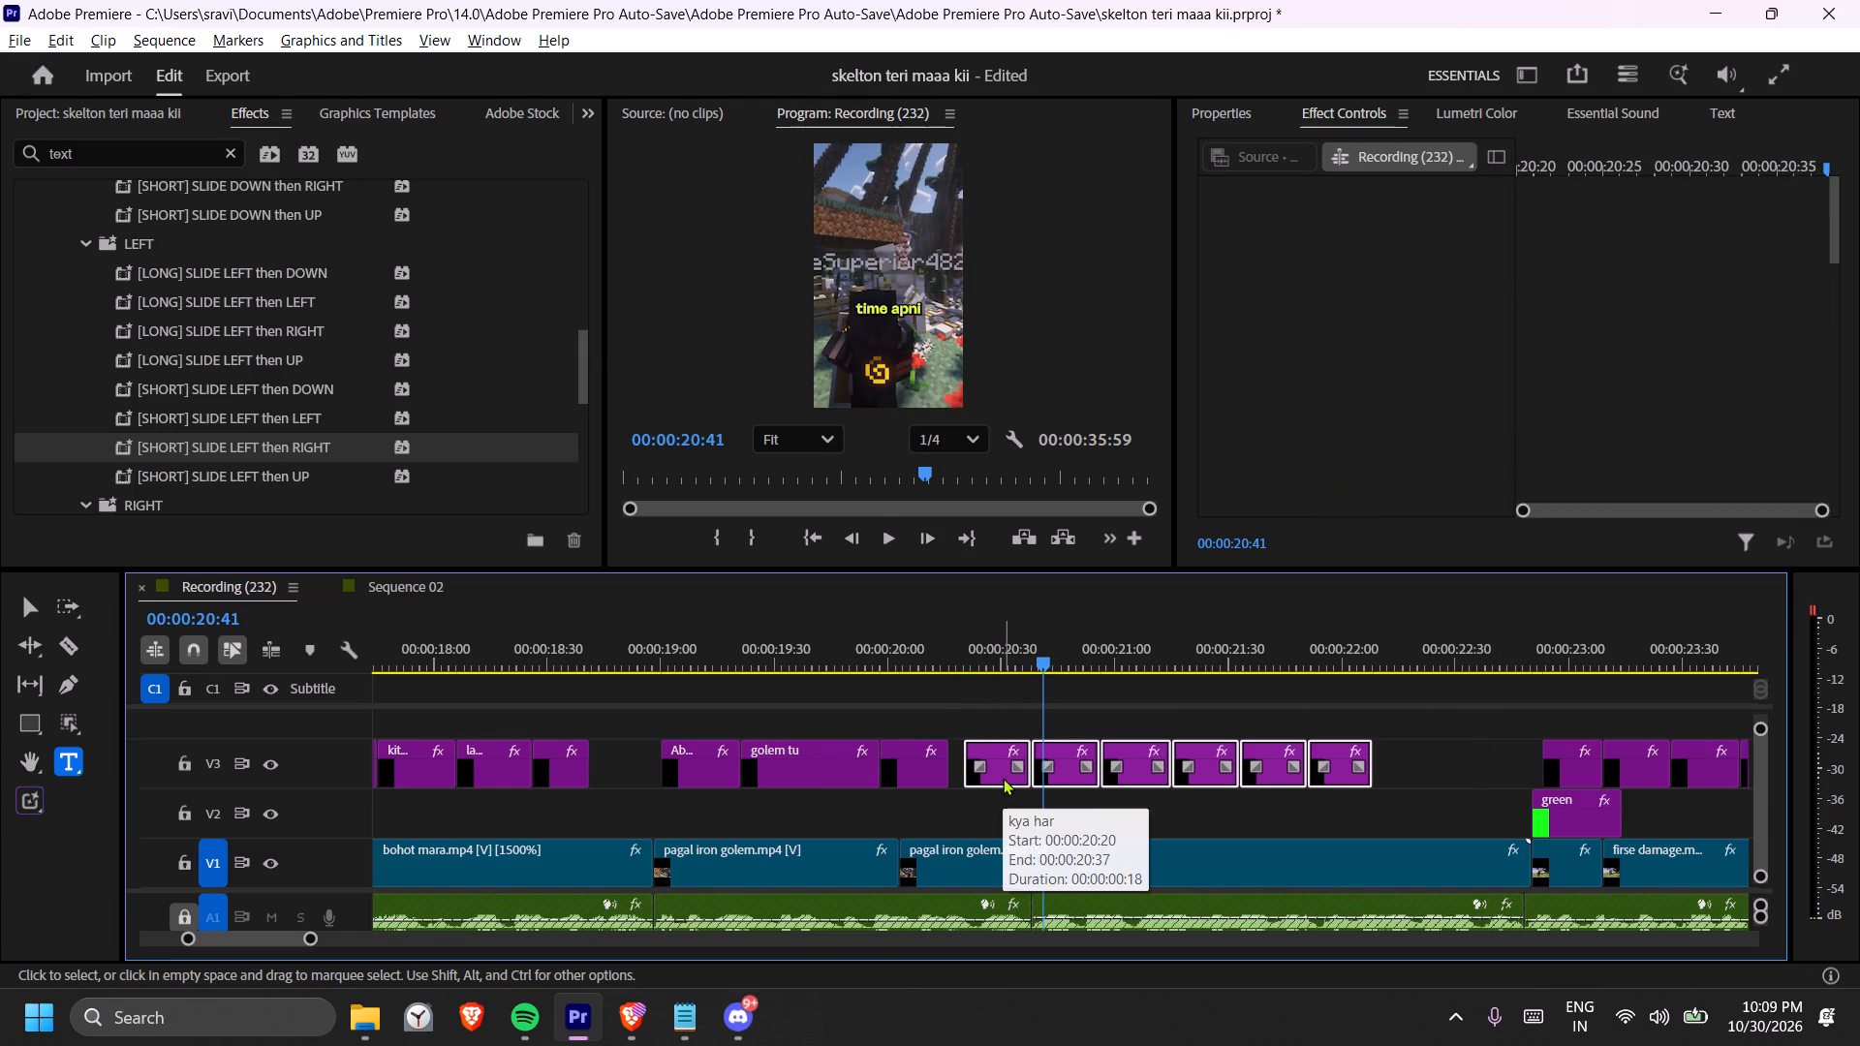
click(905, 640)
key(space)
key(space)
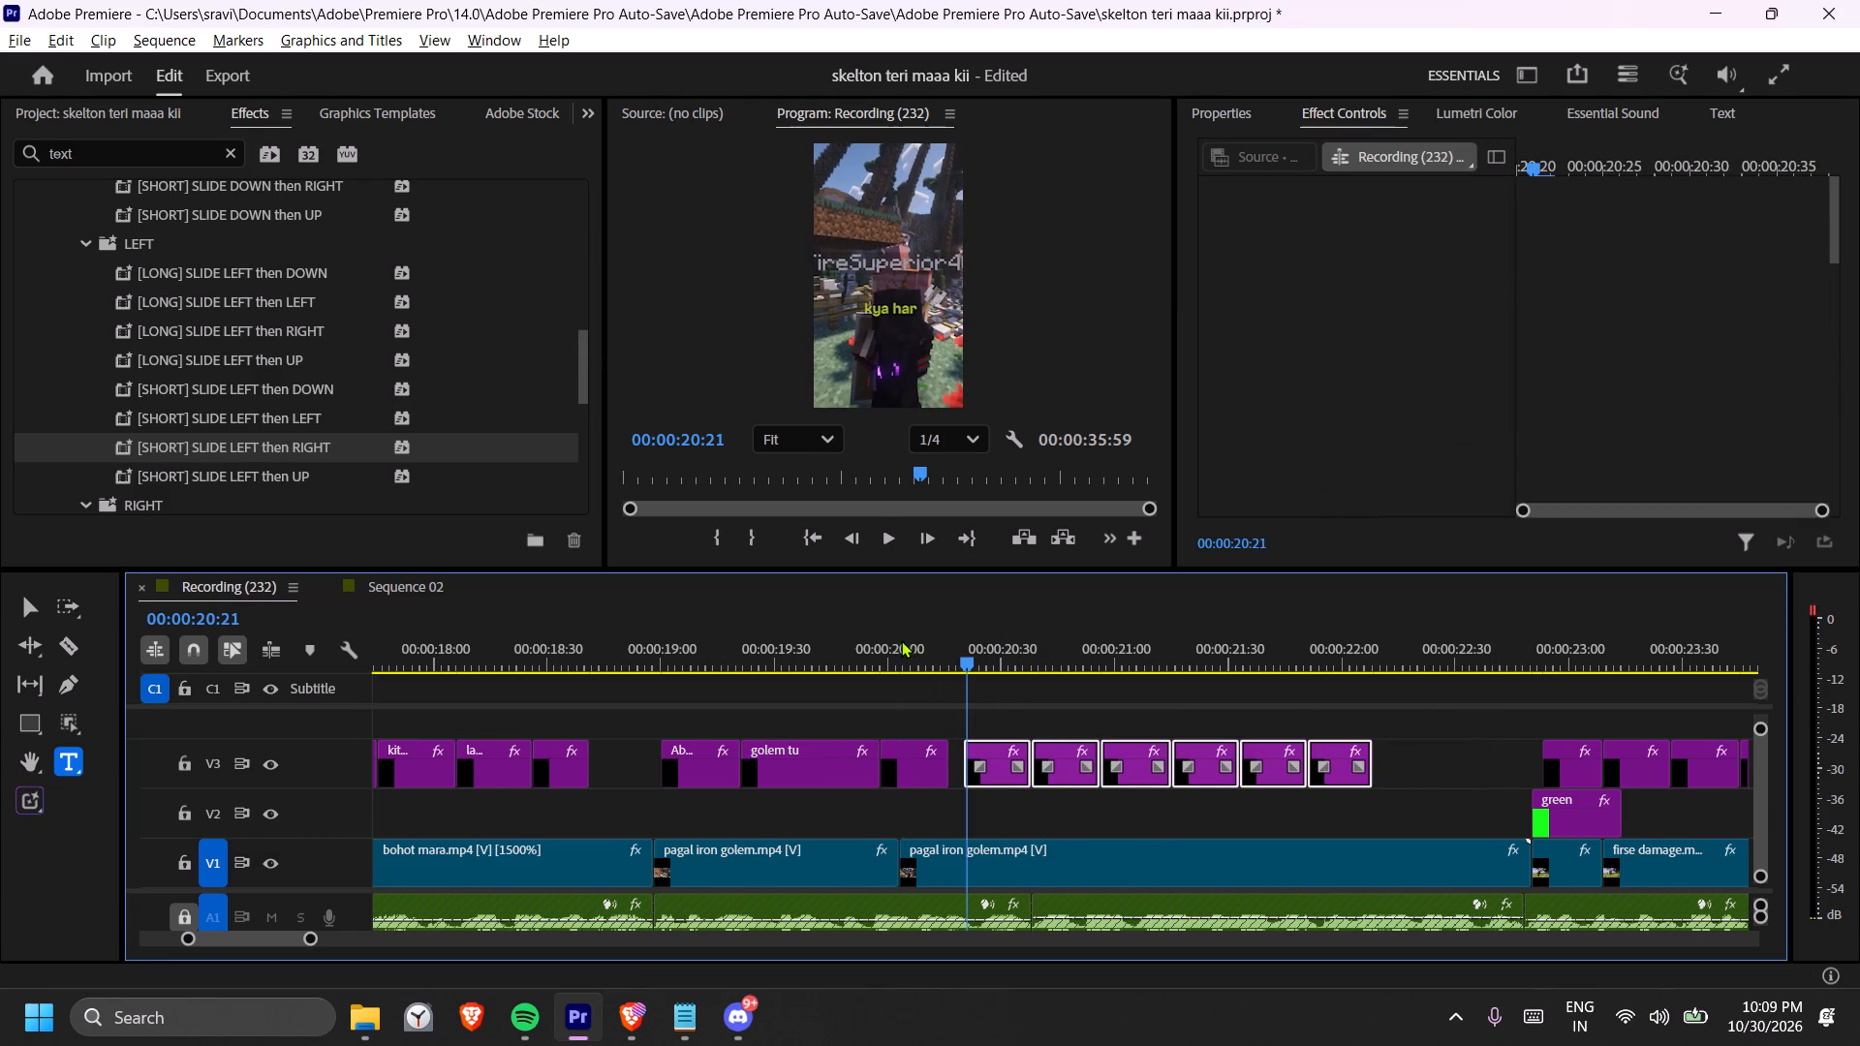
key(space)
key(space)
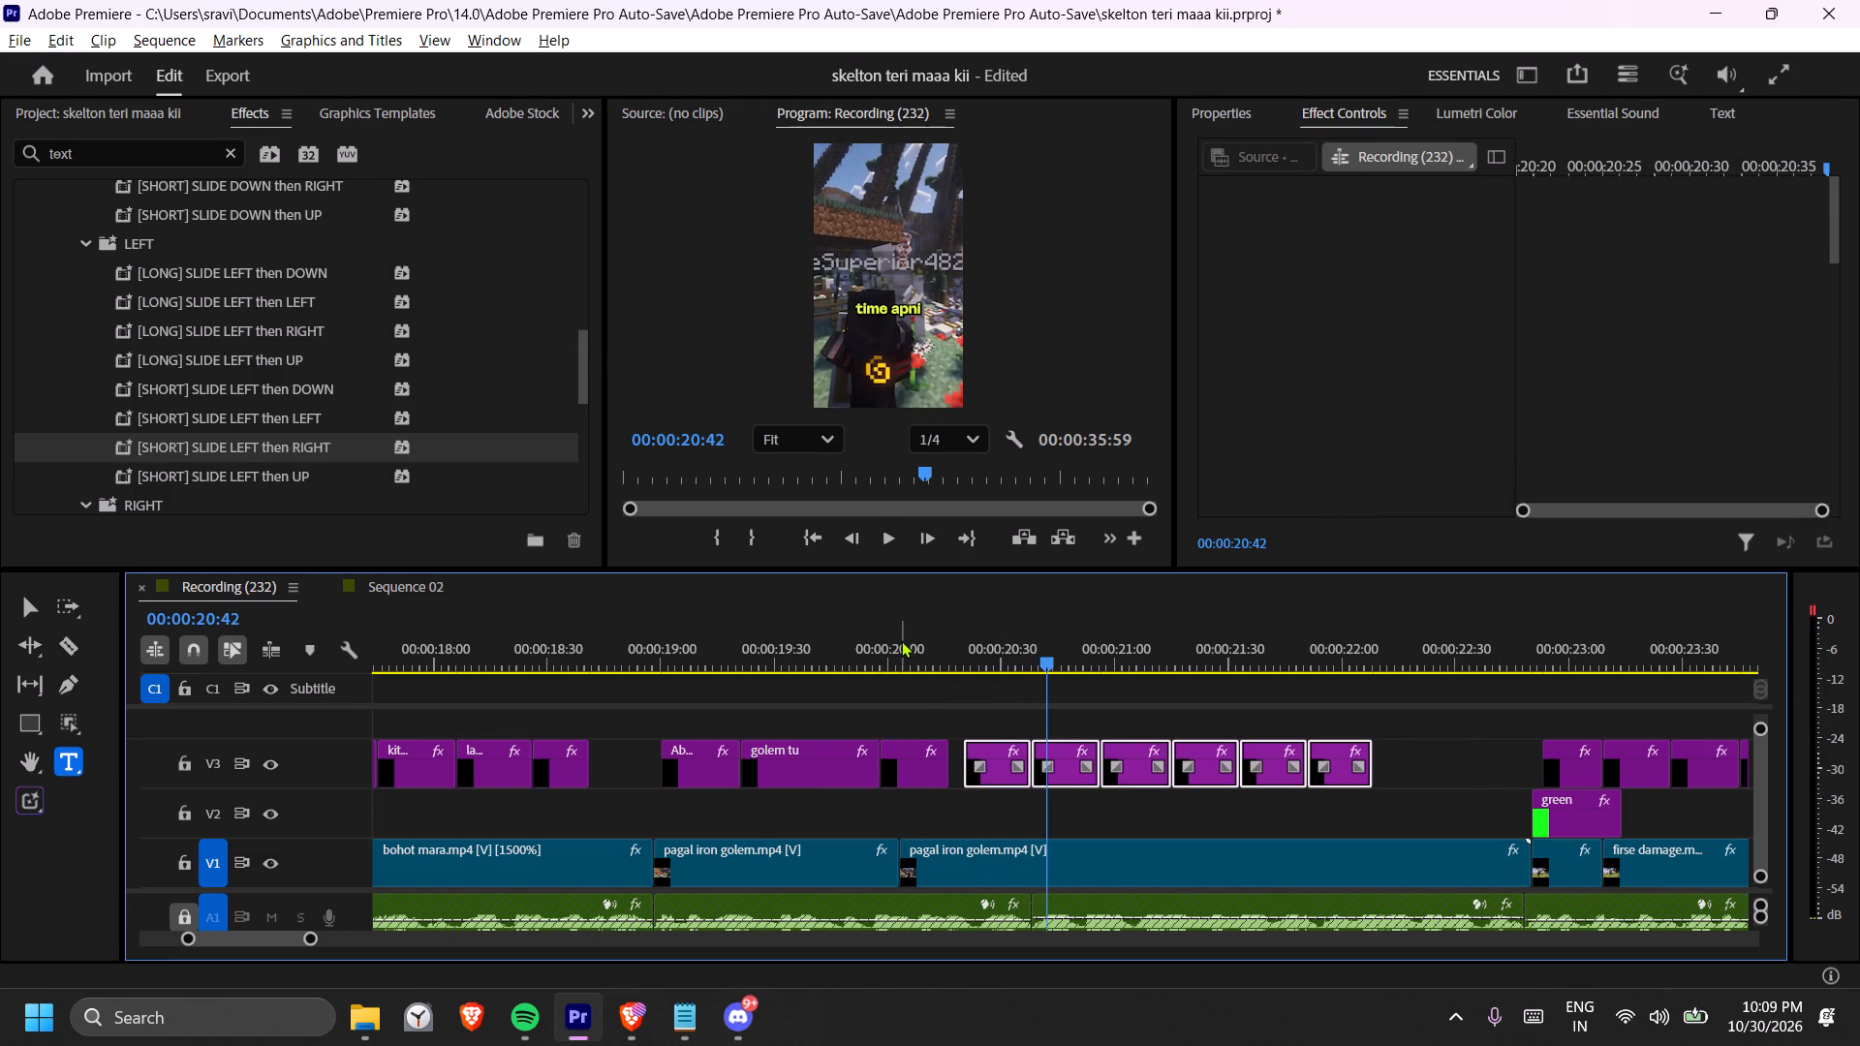
Move the four captions from "lambi nak" onward later together to begin at 00:00:21:04, playing the audio first to find their timing.
key(space)
key(space)
scroll(855, 717, down, 6)
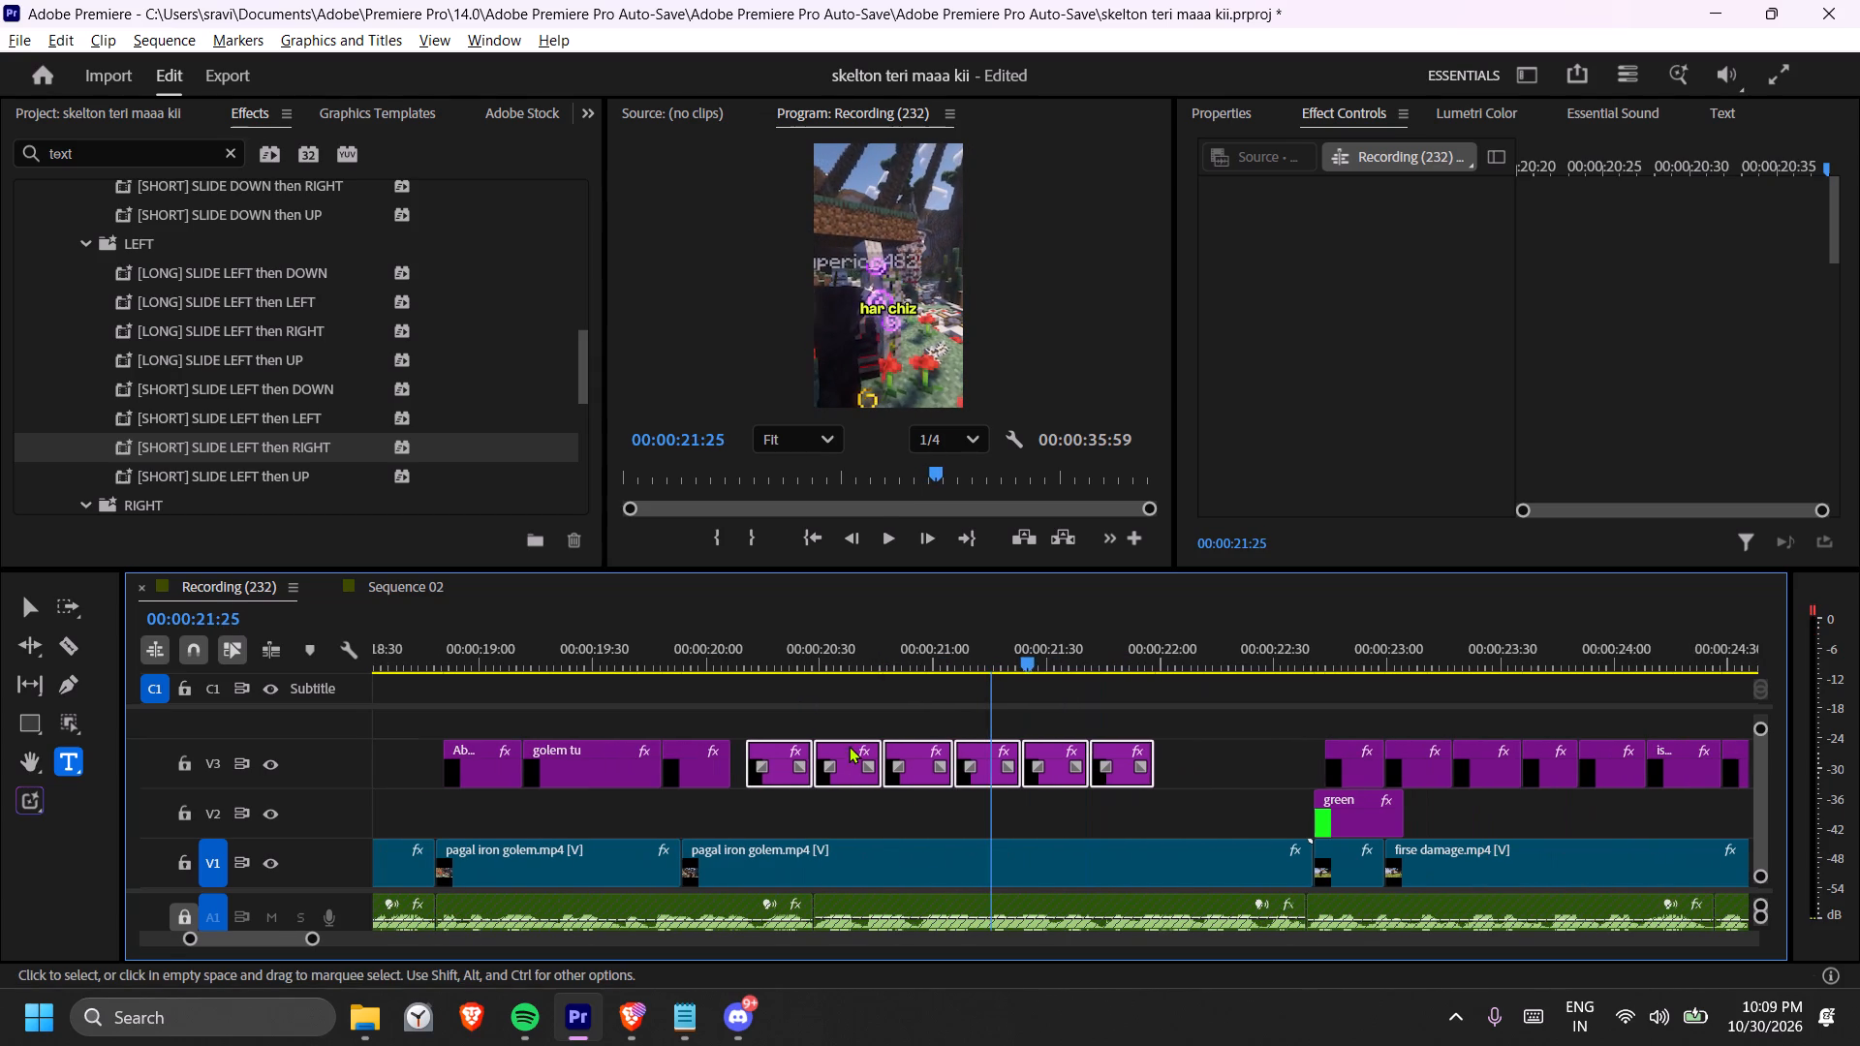
click(814, 656)
key(space)
key(space)
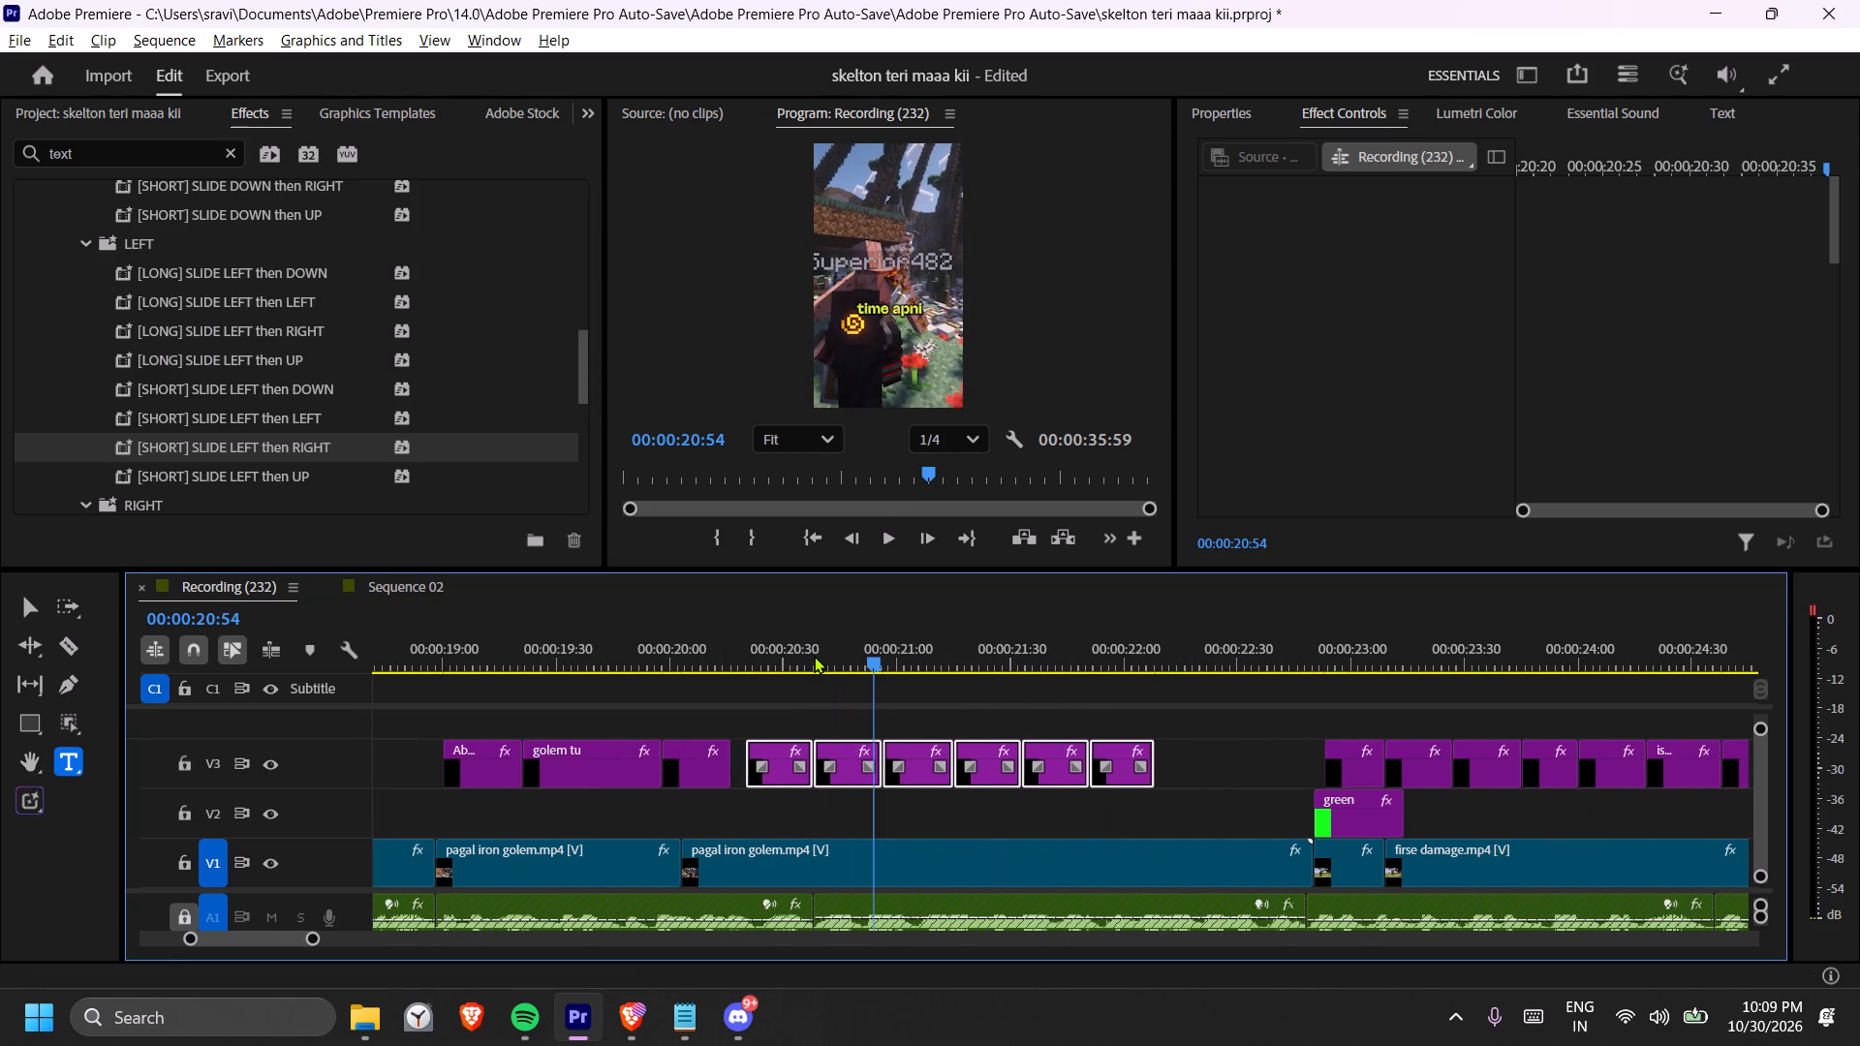
key(space)
key(space)
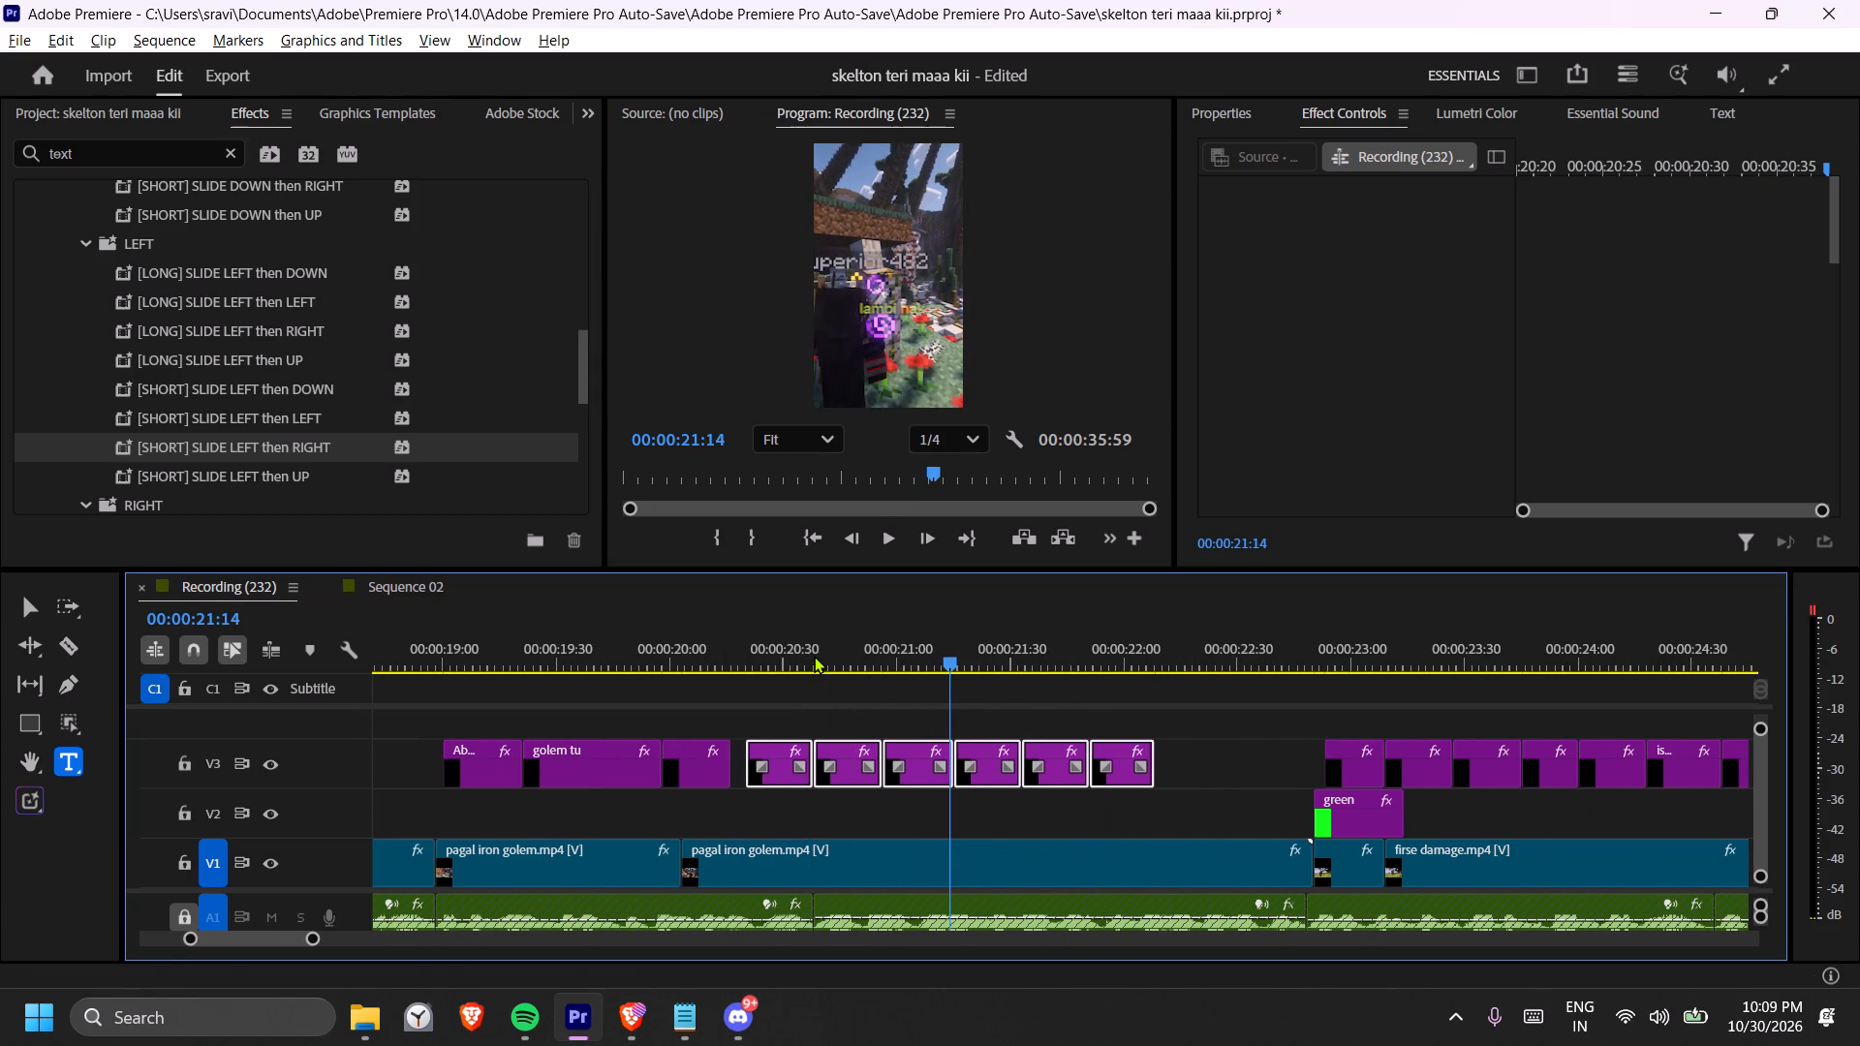
click(879, 692)
click(849, 650)
key(space)
key(space)
key(space)
key(space)
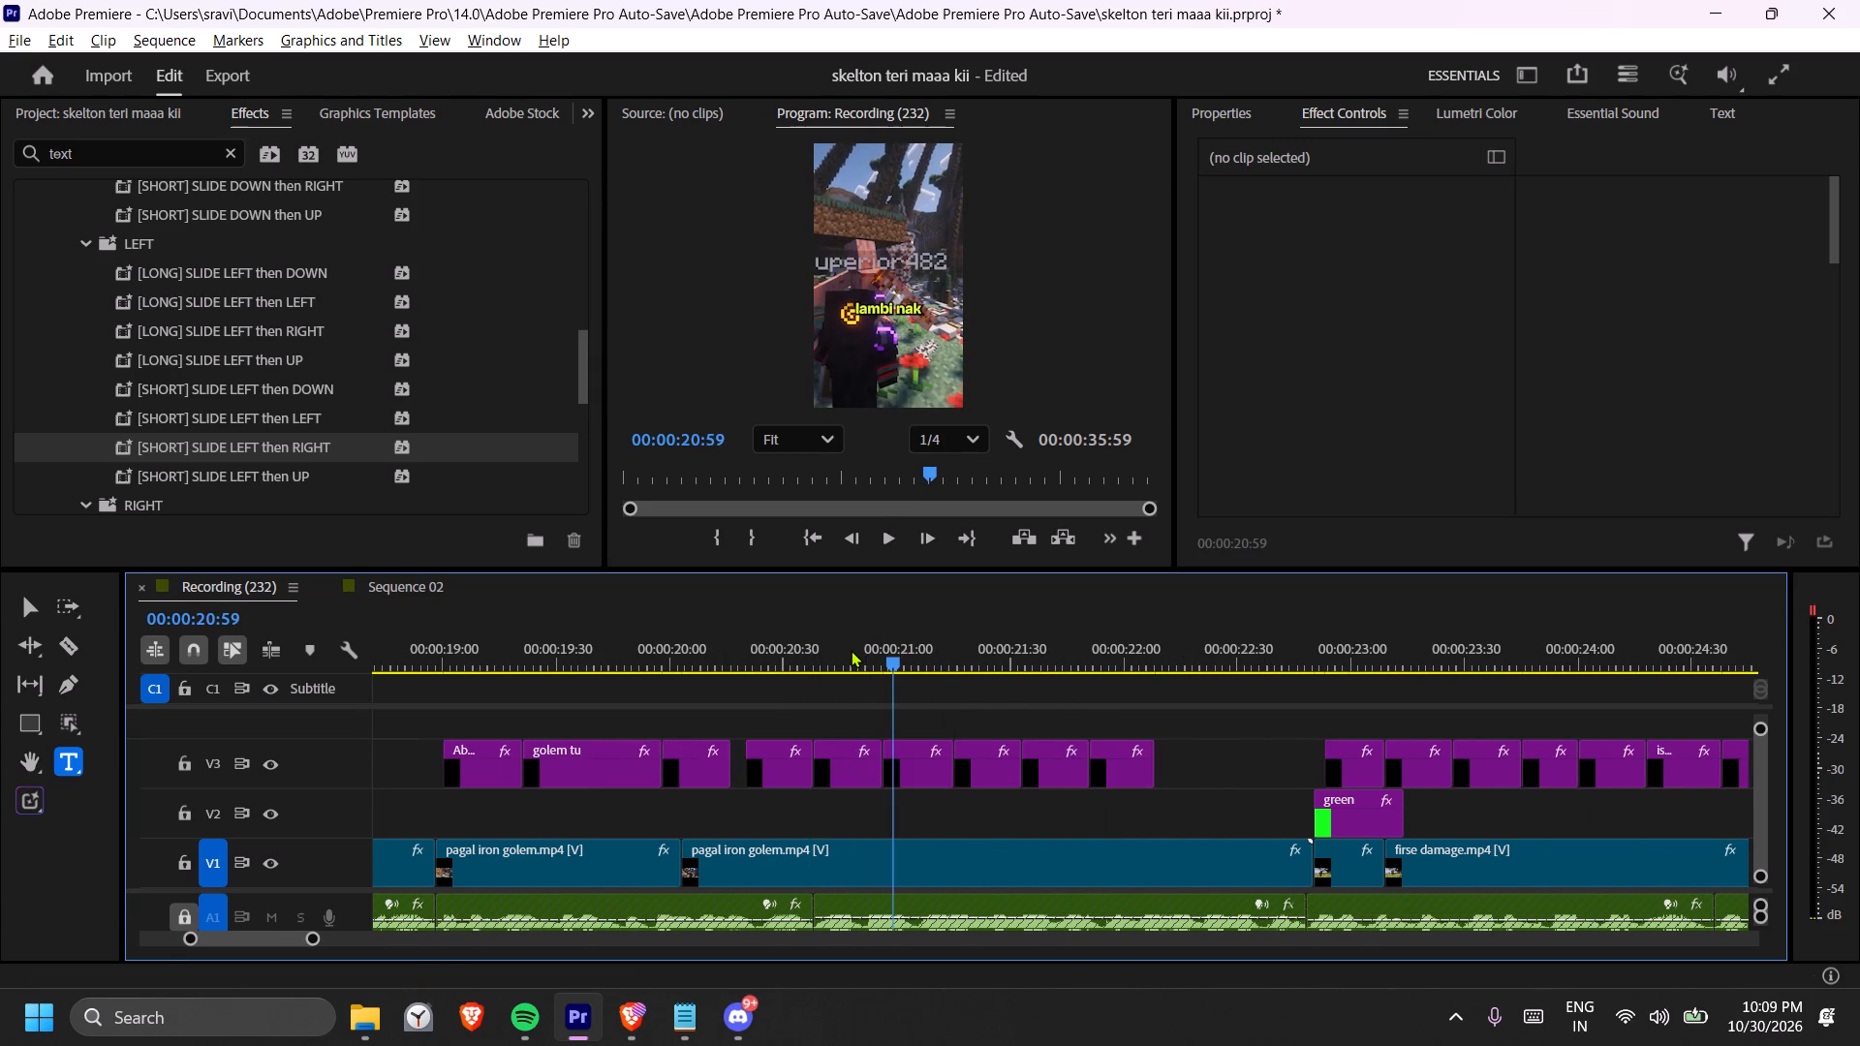
drag(933, 702, 1122, 785)
drag(926, 776, 956, 776)
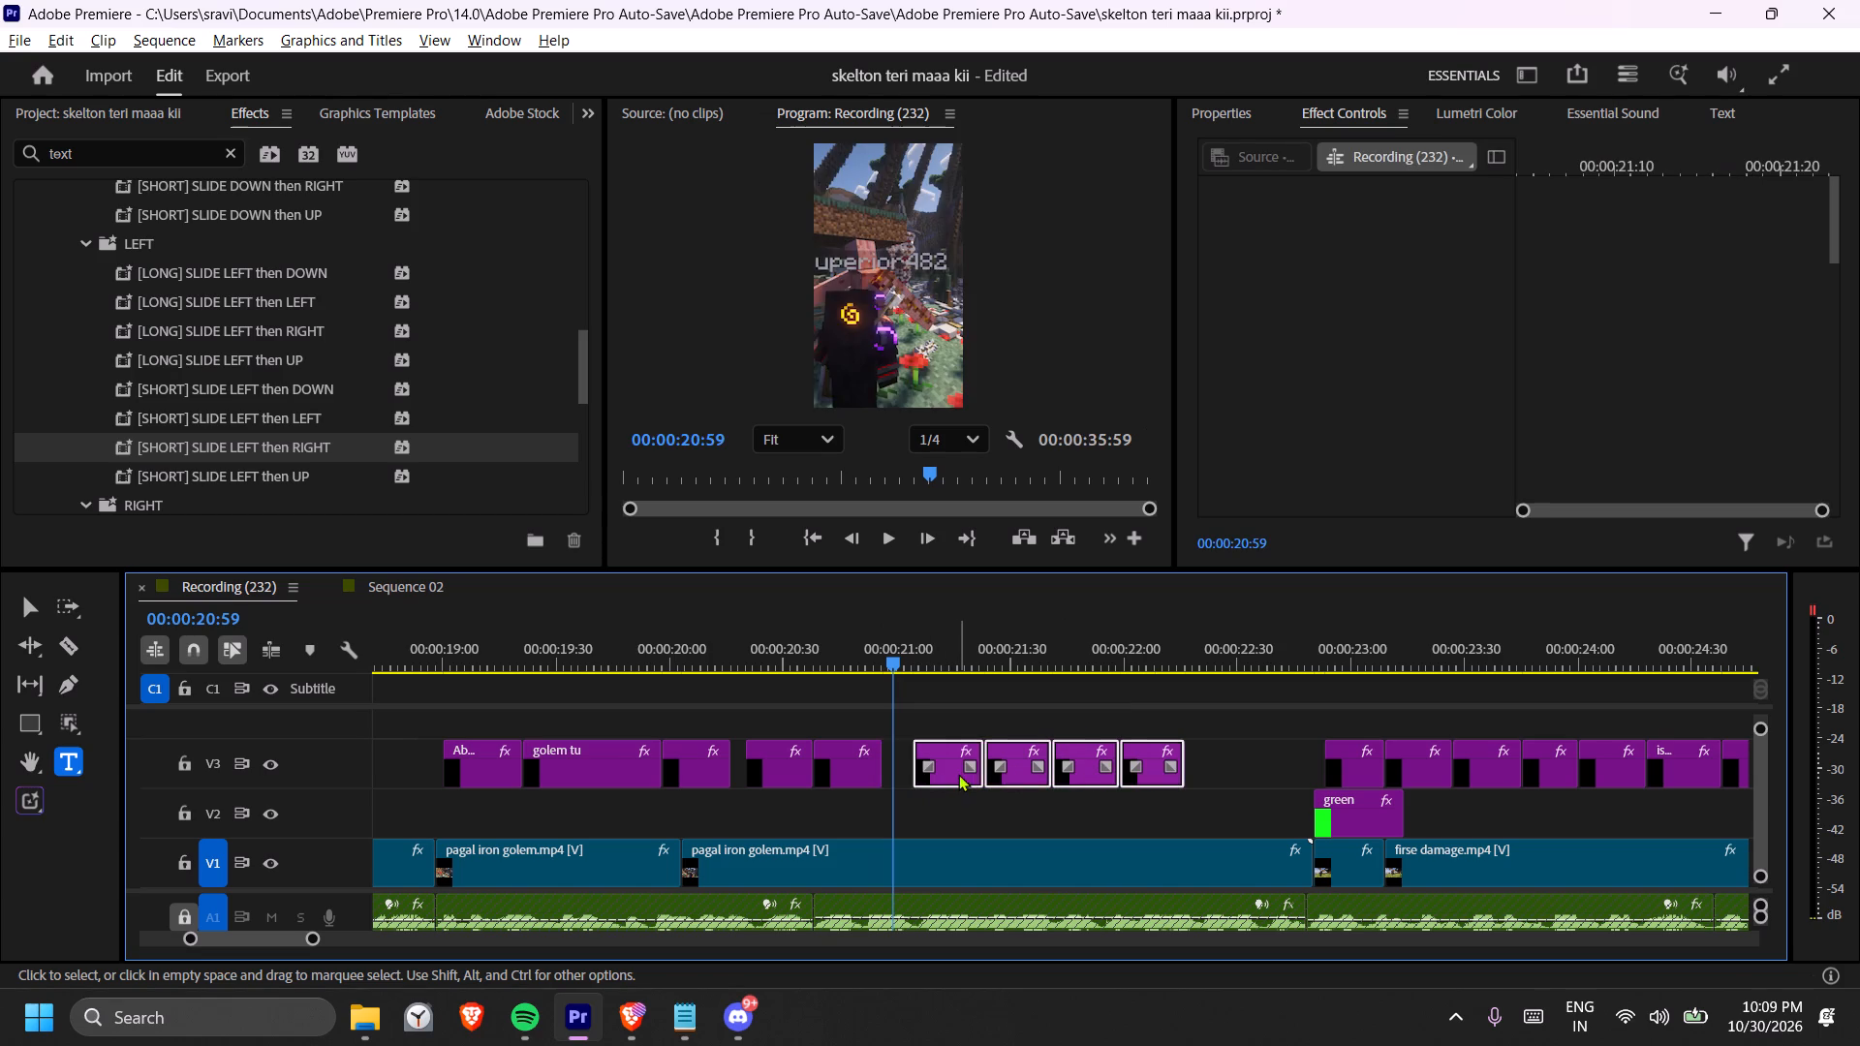
Move the three captions from "har chiz" onward later together to begin at about 00:00:21:32, matching them to the audio.
key(space)
key(space)
key(space)
key(space)
key(space)
key(space)
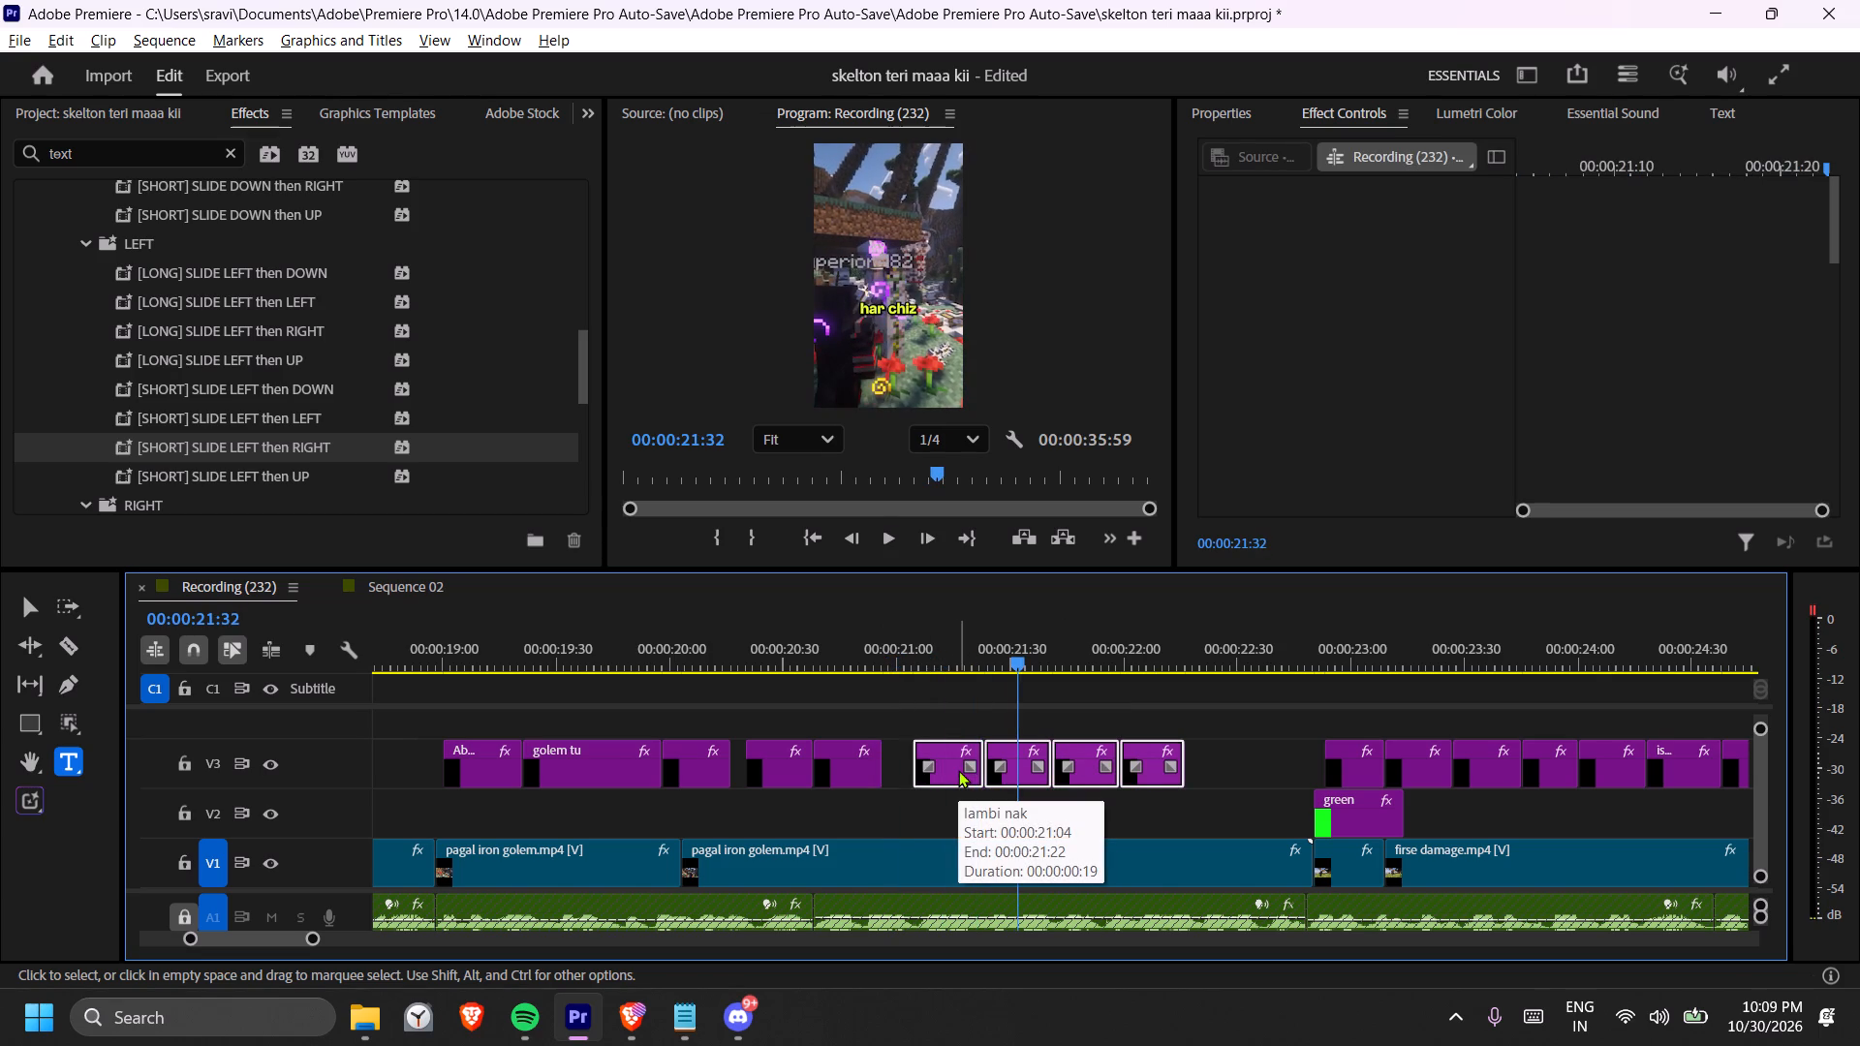
click(1005, 702)
drag(984, 709, 1143, 771)
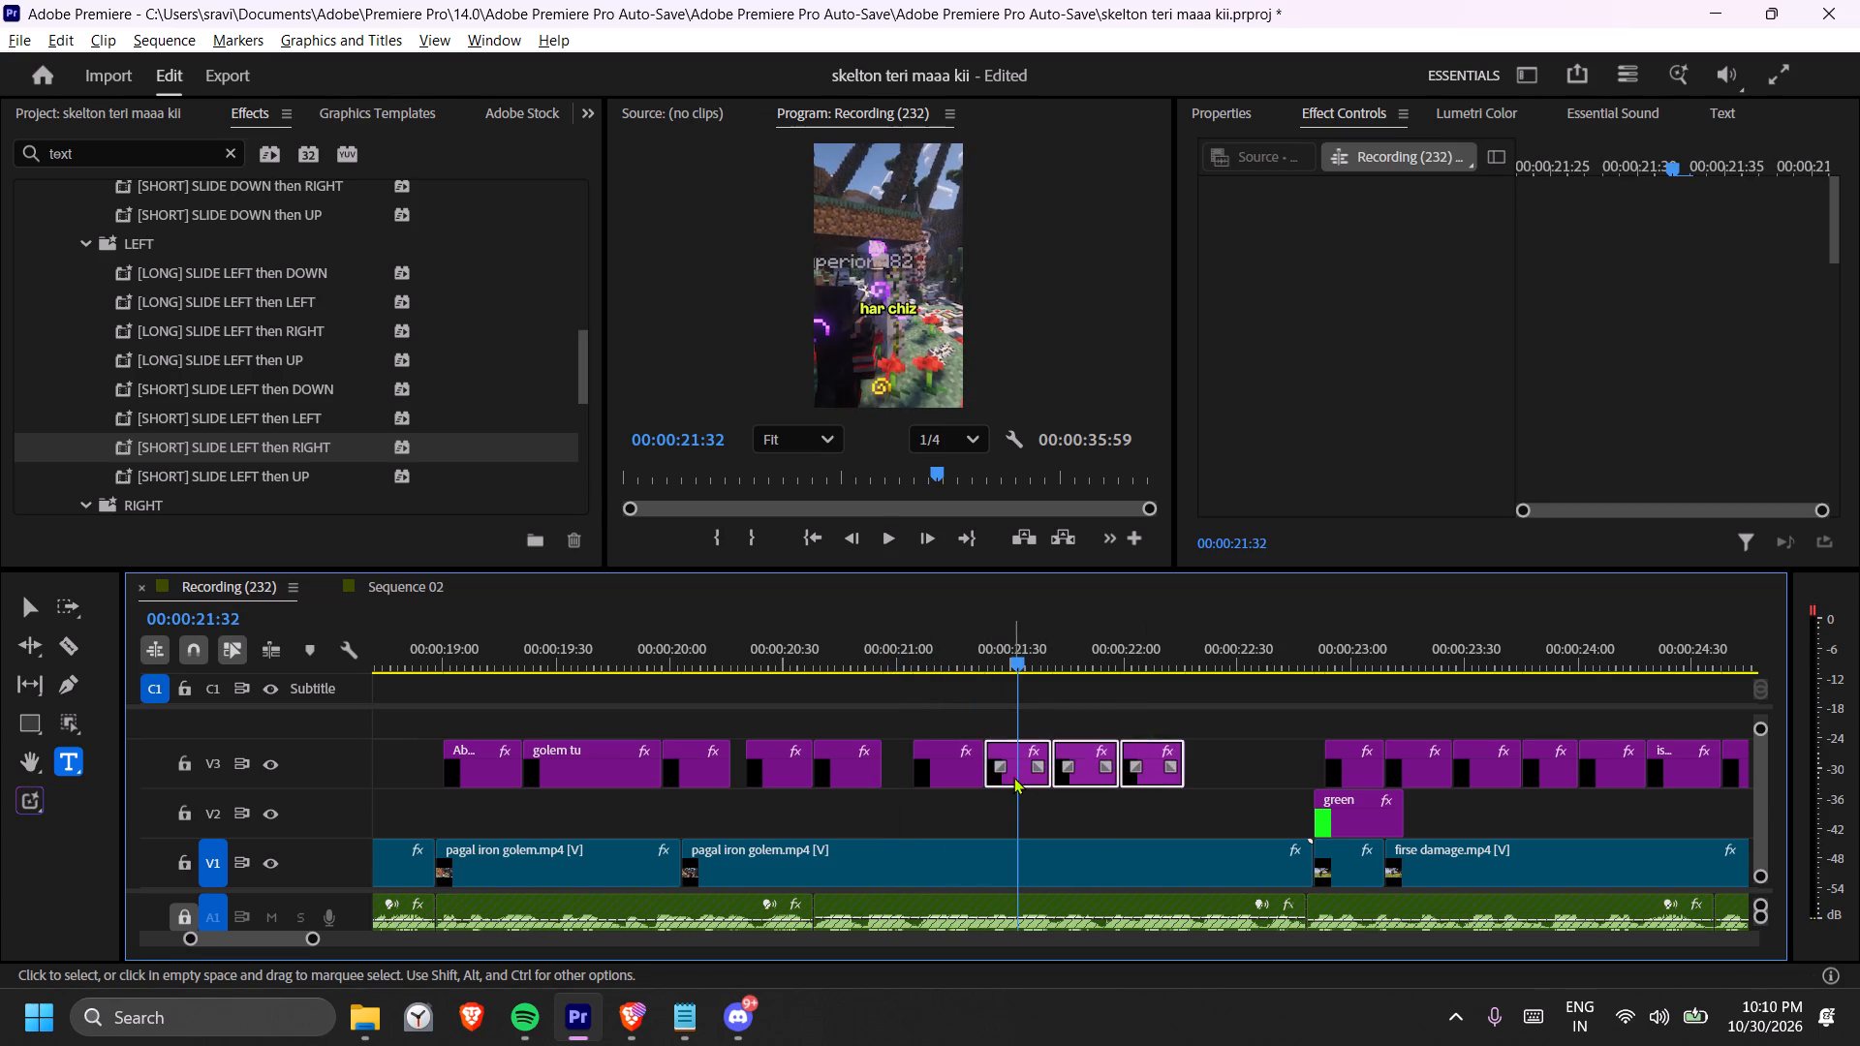
drag(1011, 777, 1051, 777)
key(space)
key(space)
Move the two captions from "mei mat" onward 12 frames later to begin at about 00:00:22:03, and play them against the audio.
scroll(999, 782, down, 4)
key(space)
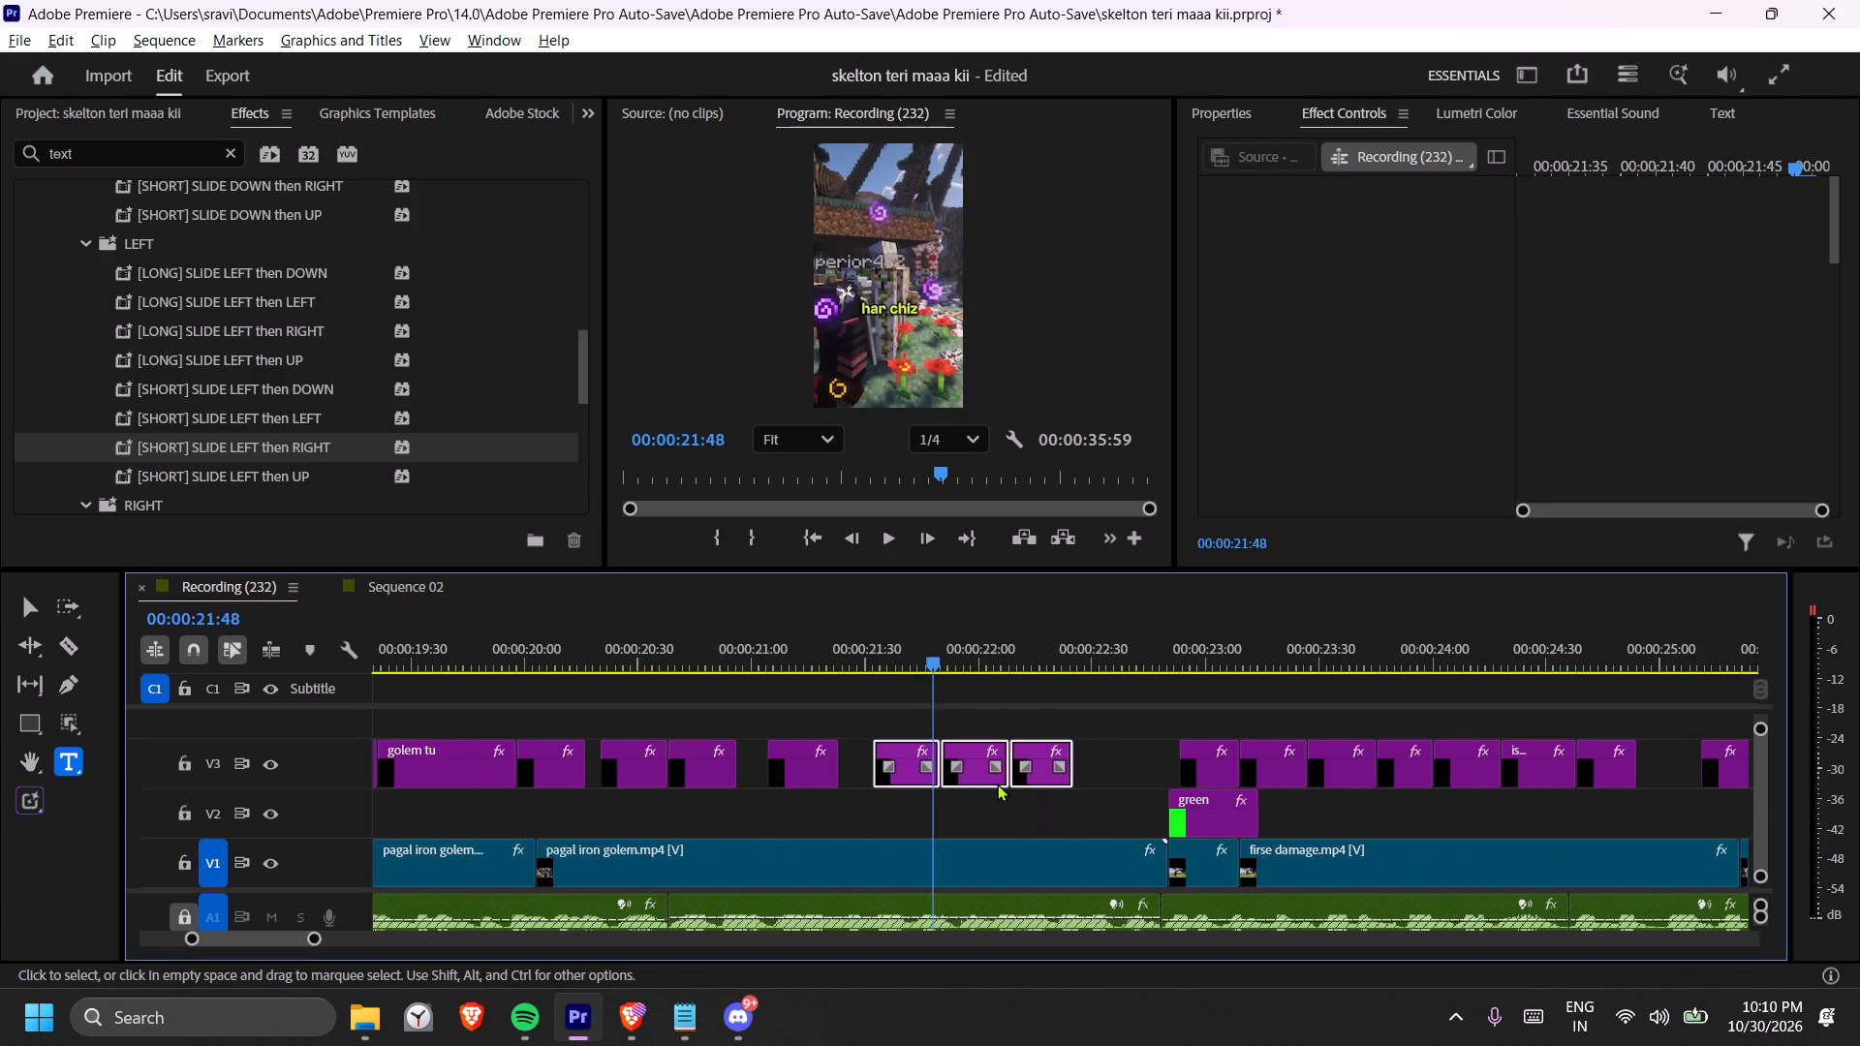
key(space)
key(space)
key(space)
drag(968, 712, 1068, 756)
drag(972, 775, 1016, 777)
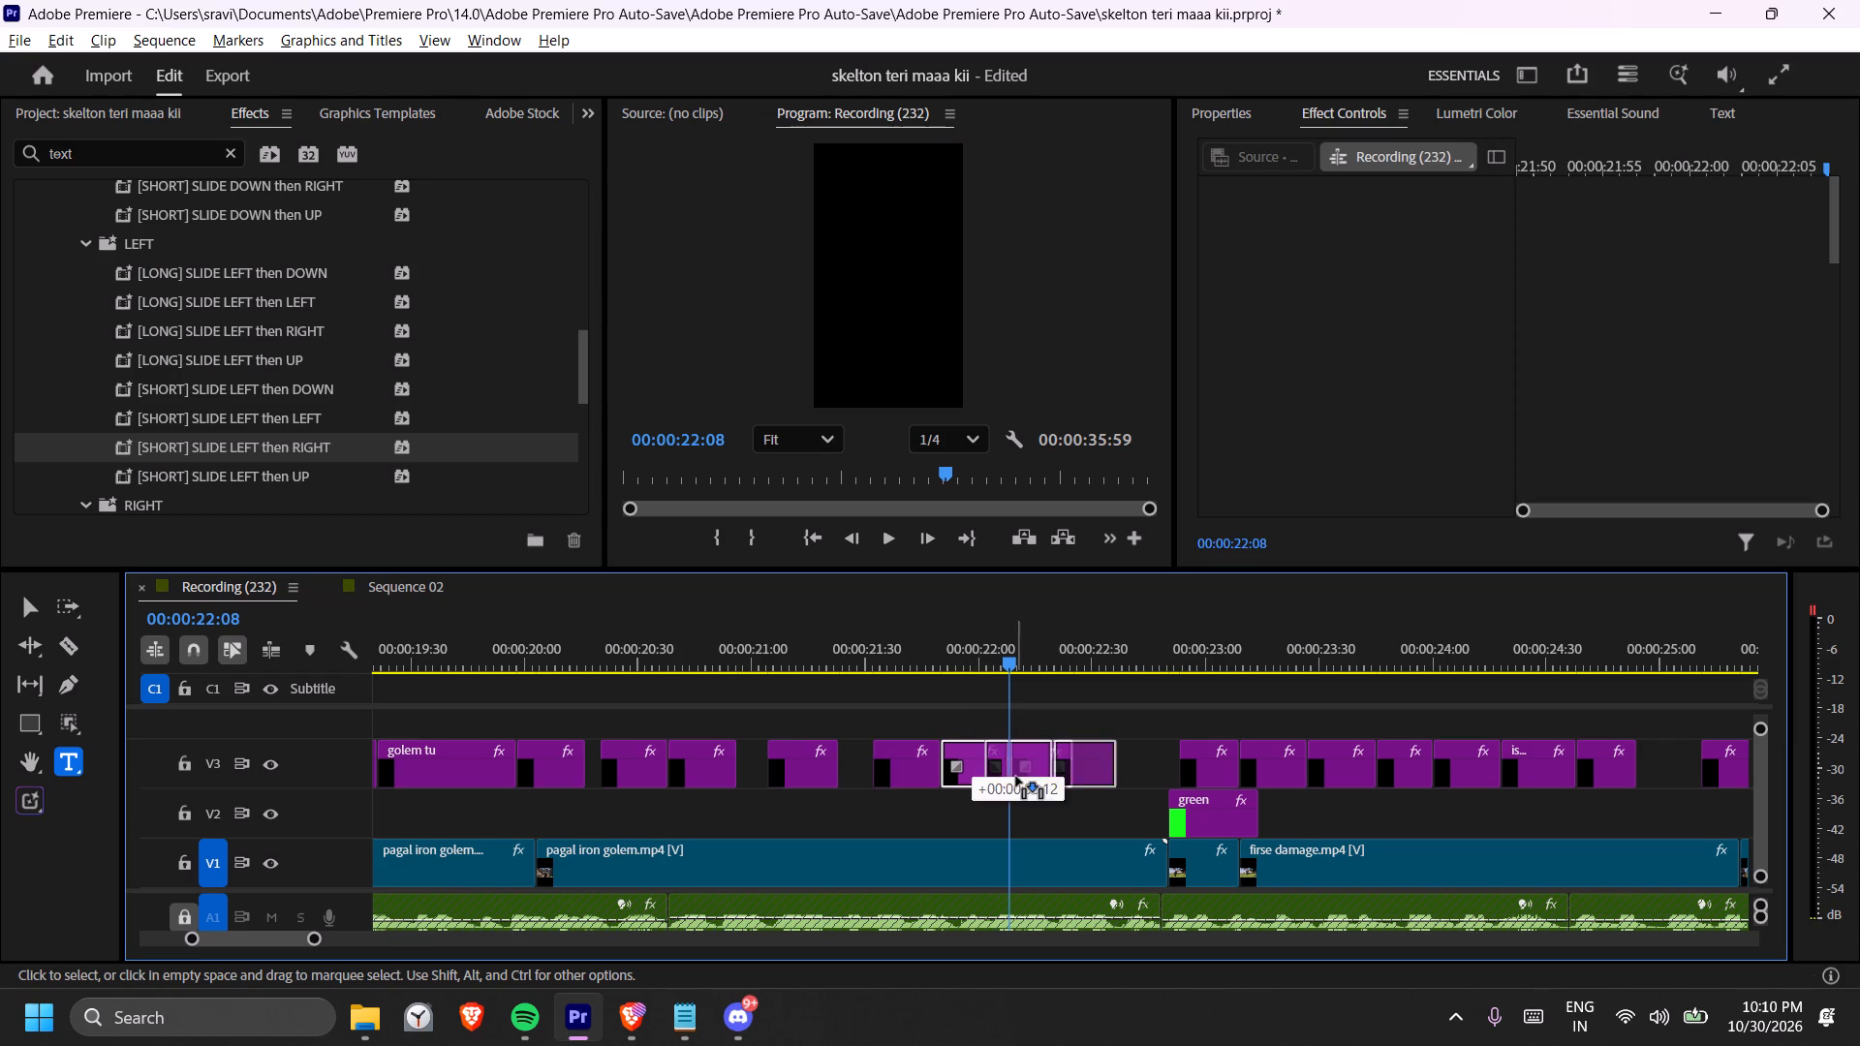
drag(1016, 777, 1018, 777)
click(963, 643)
key(space)
key(space)
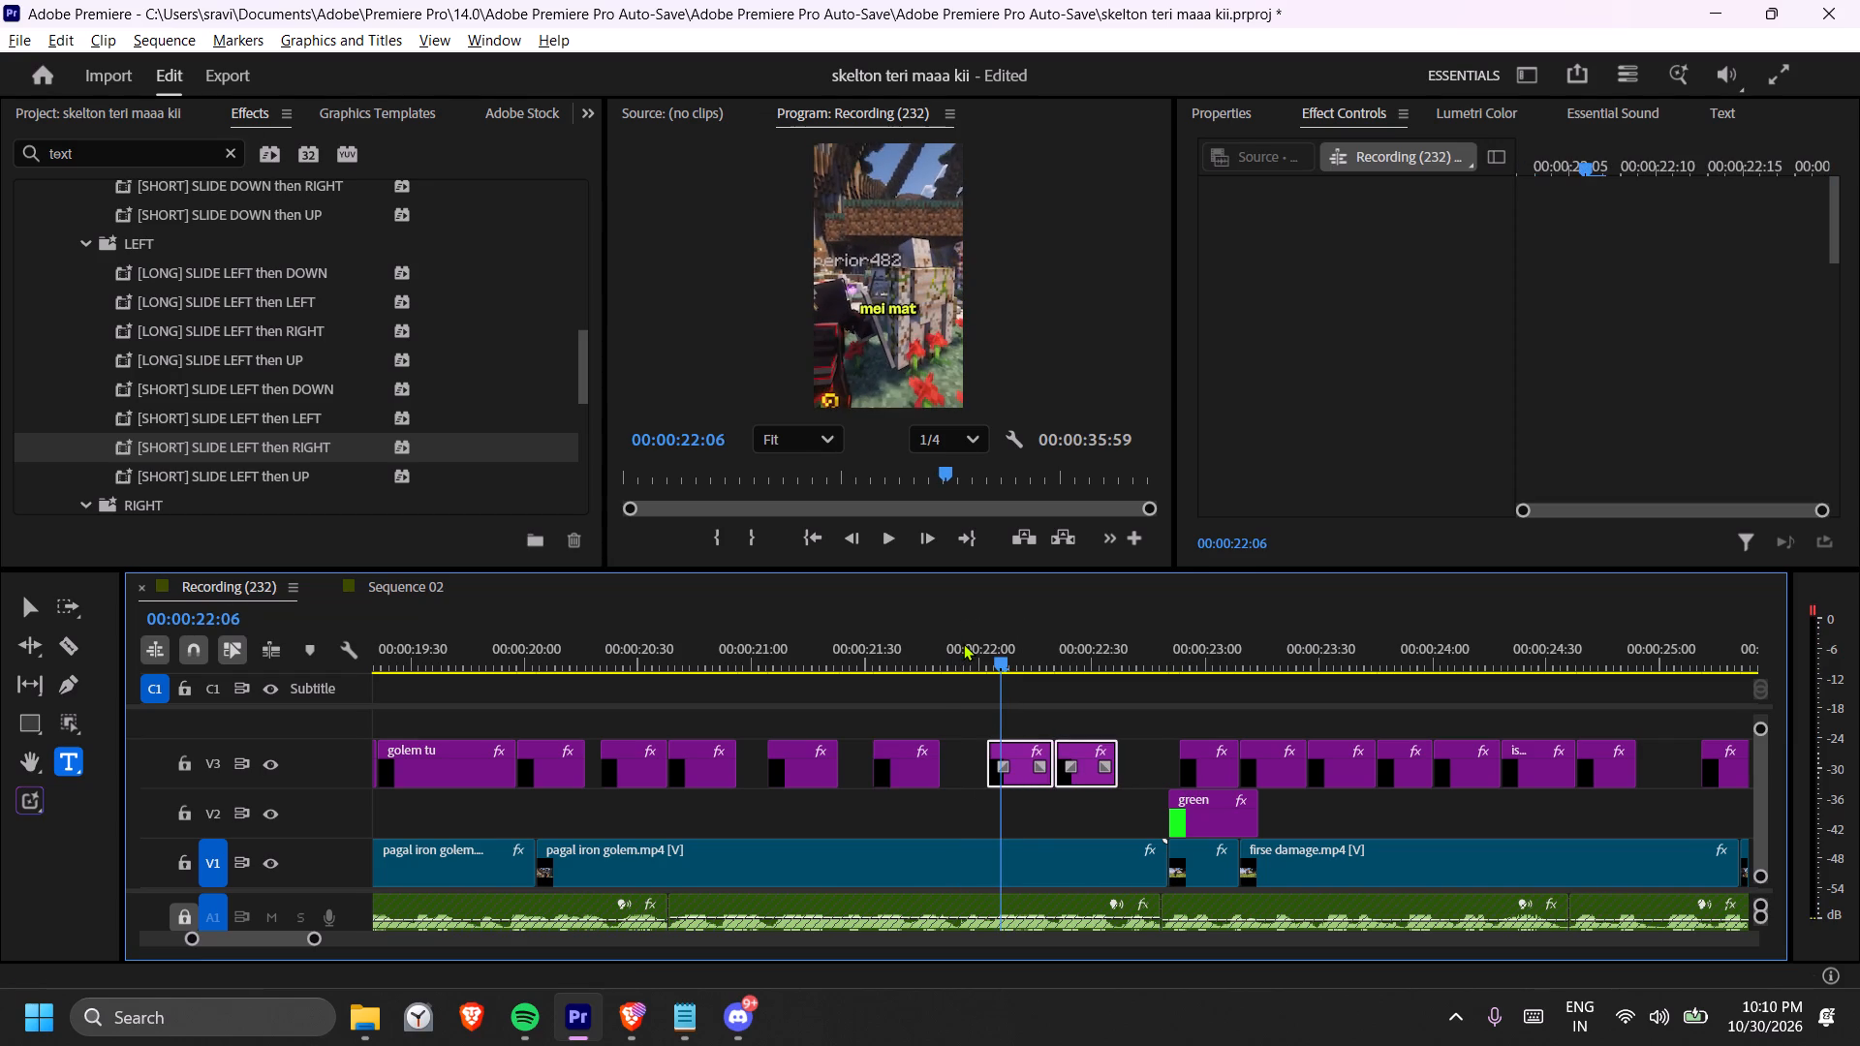
key(space)
key(space)
Play the captions after "mei mat" through "iska bow", replaying "spawn kardiya", to check their timing against the audio.
scroll(919, 677, down, 5)
key(space)
key(space)
key(space)
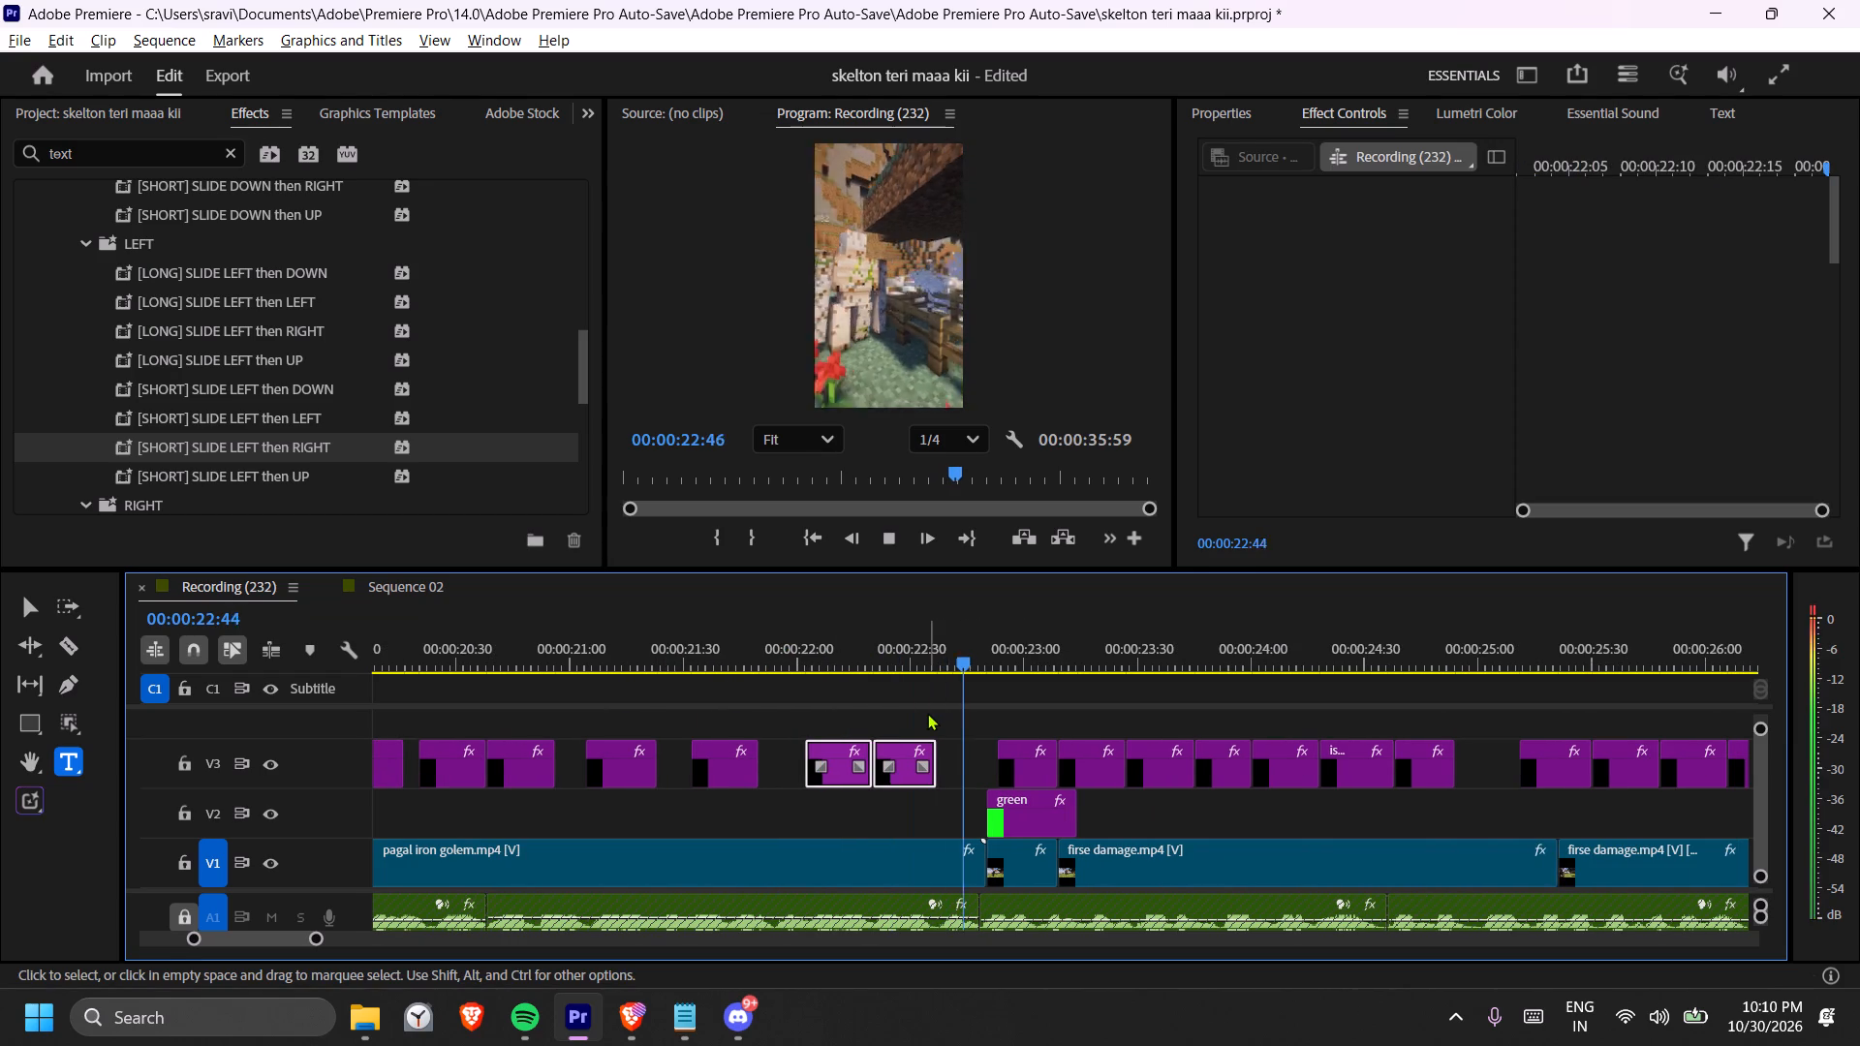
key(space)
key(space)
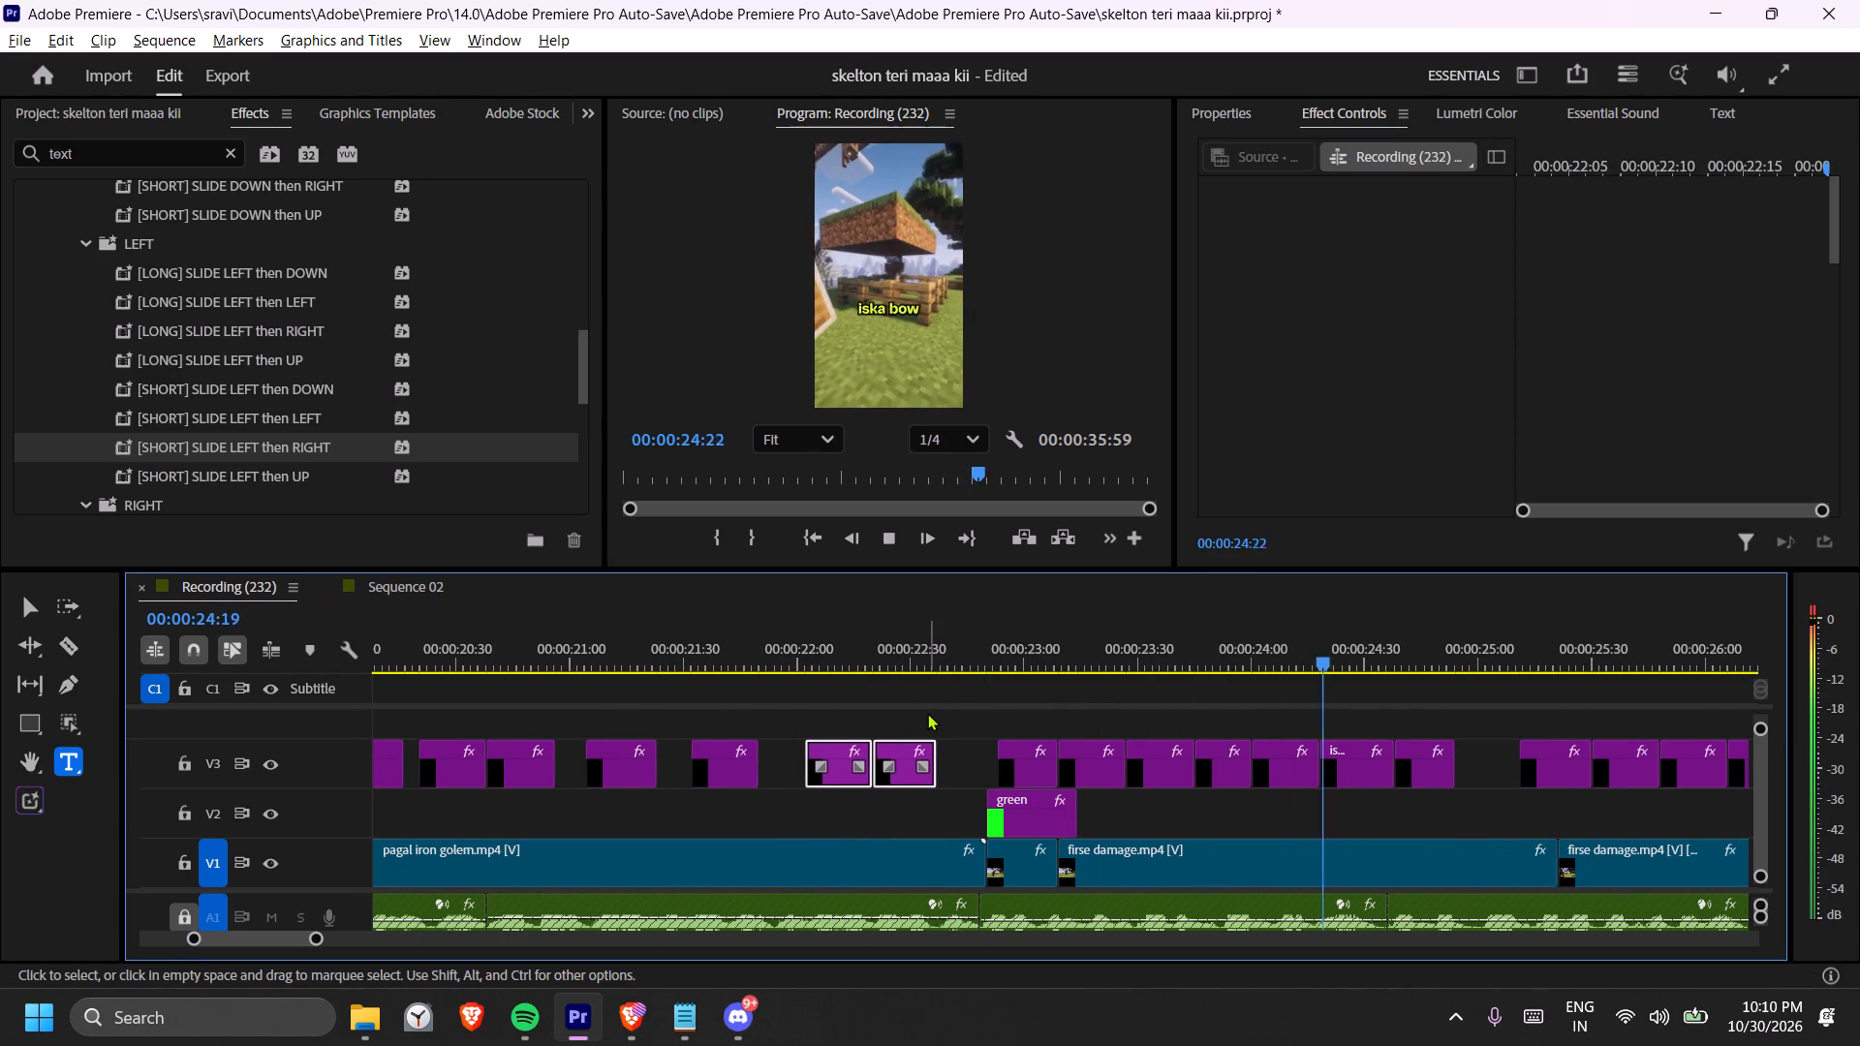
key(space)
drag(1069, 634, 1127, 648)
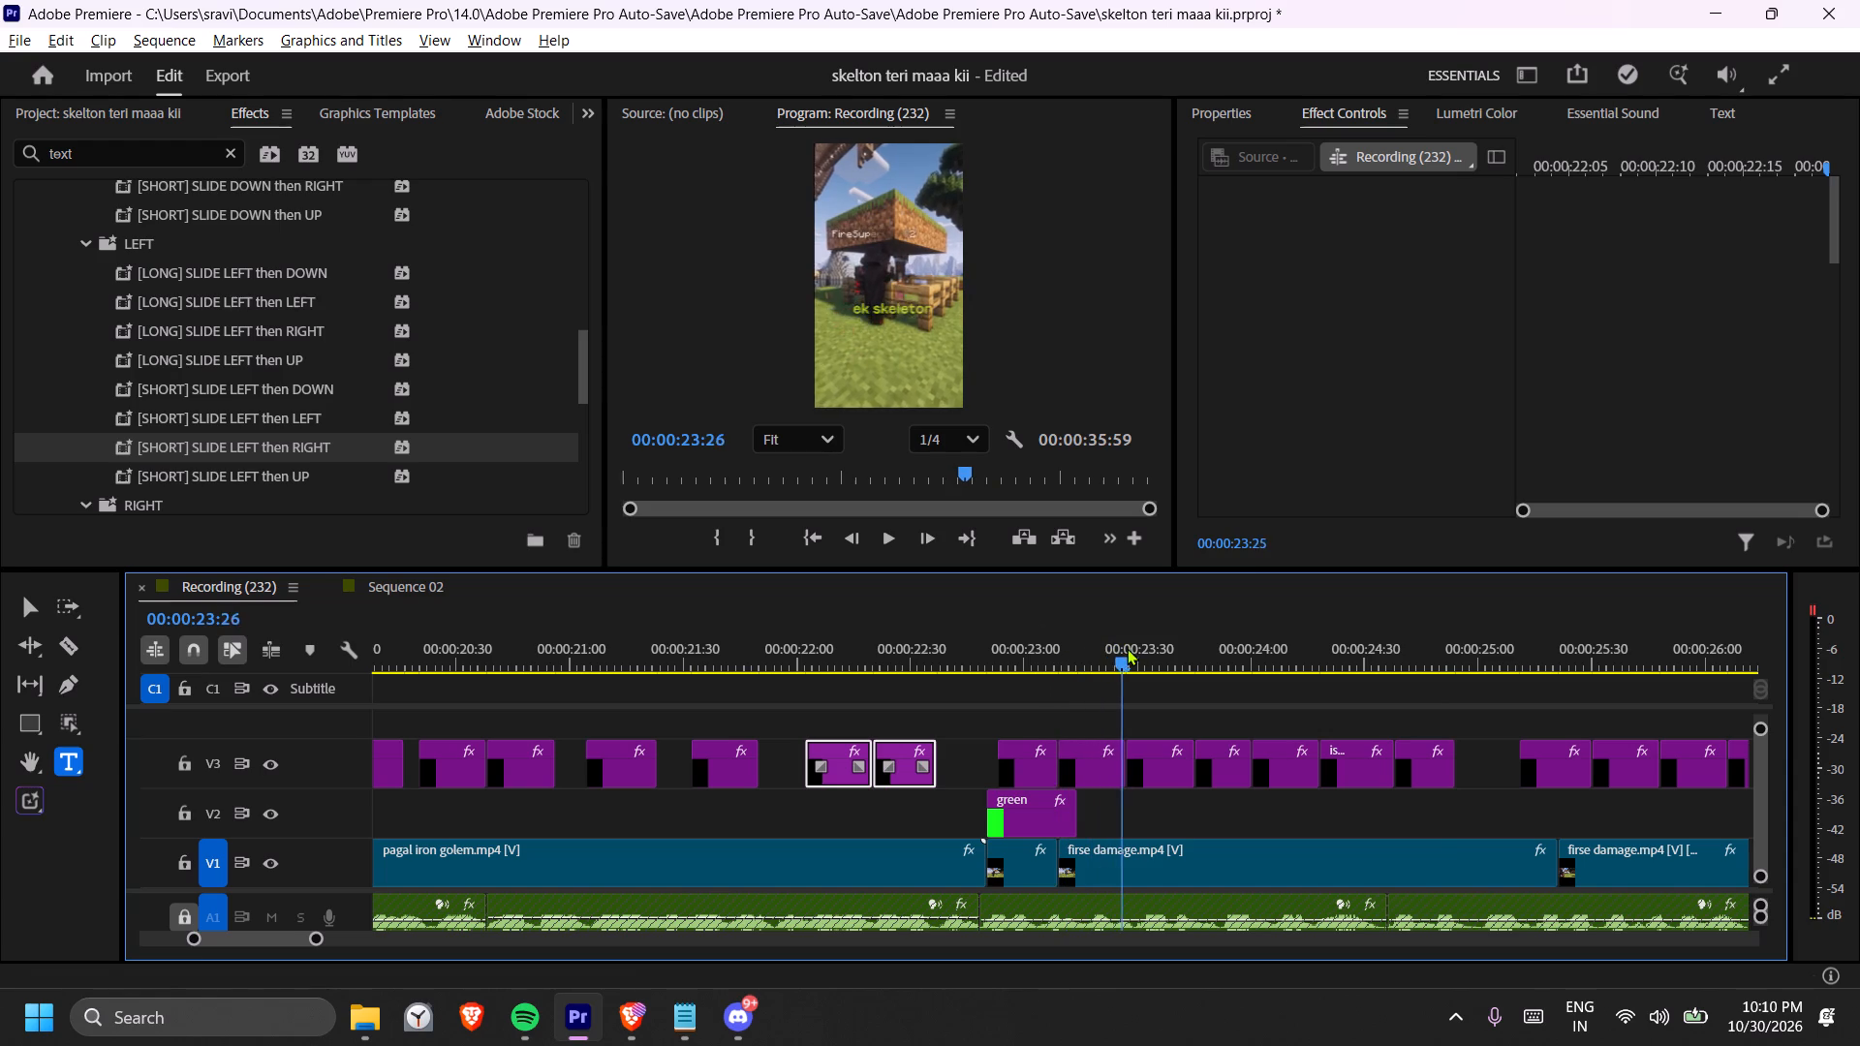
drag(1127, 648, 1053, 653)
key(space)
key(space)
scroll(1005, 669, down, 4)
key(space)
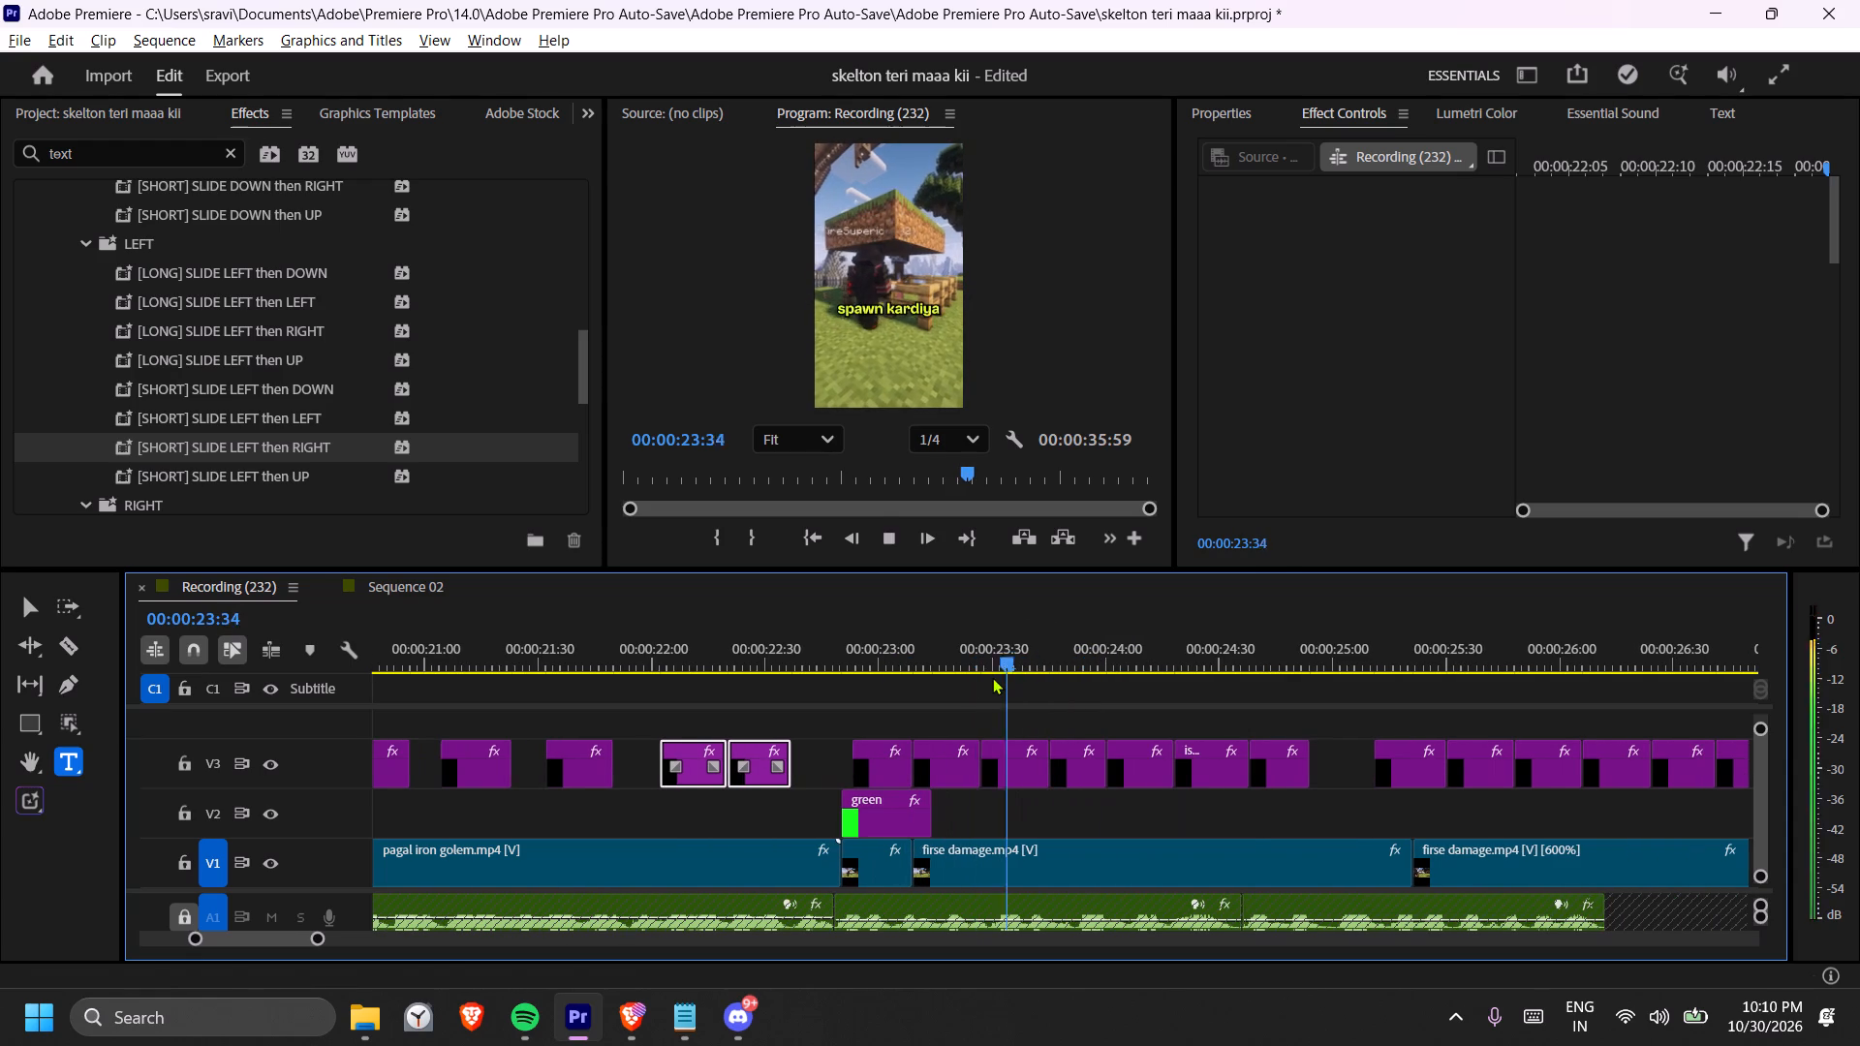
key(space)
Move all captions from "ek skeleton" to the end of the sequence later together, beginning at about 00:00:24:50, to clear space after "Maine firse".
drag(966, 711, 1213, 775)
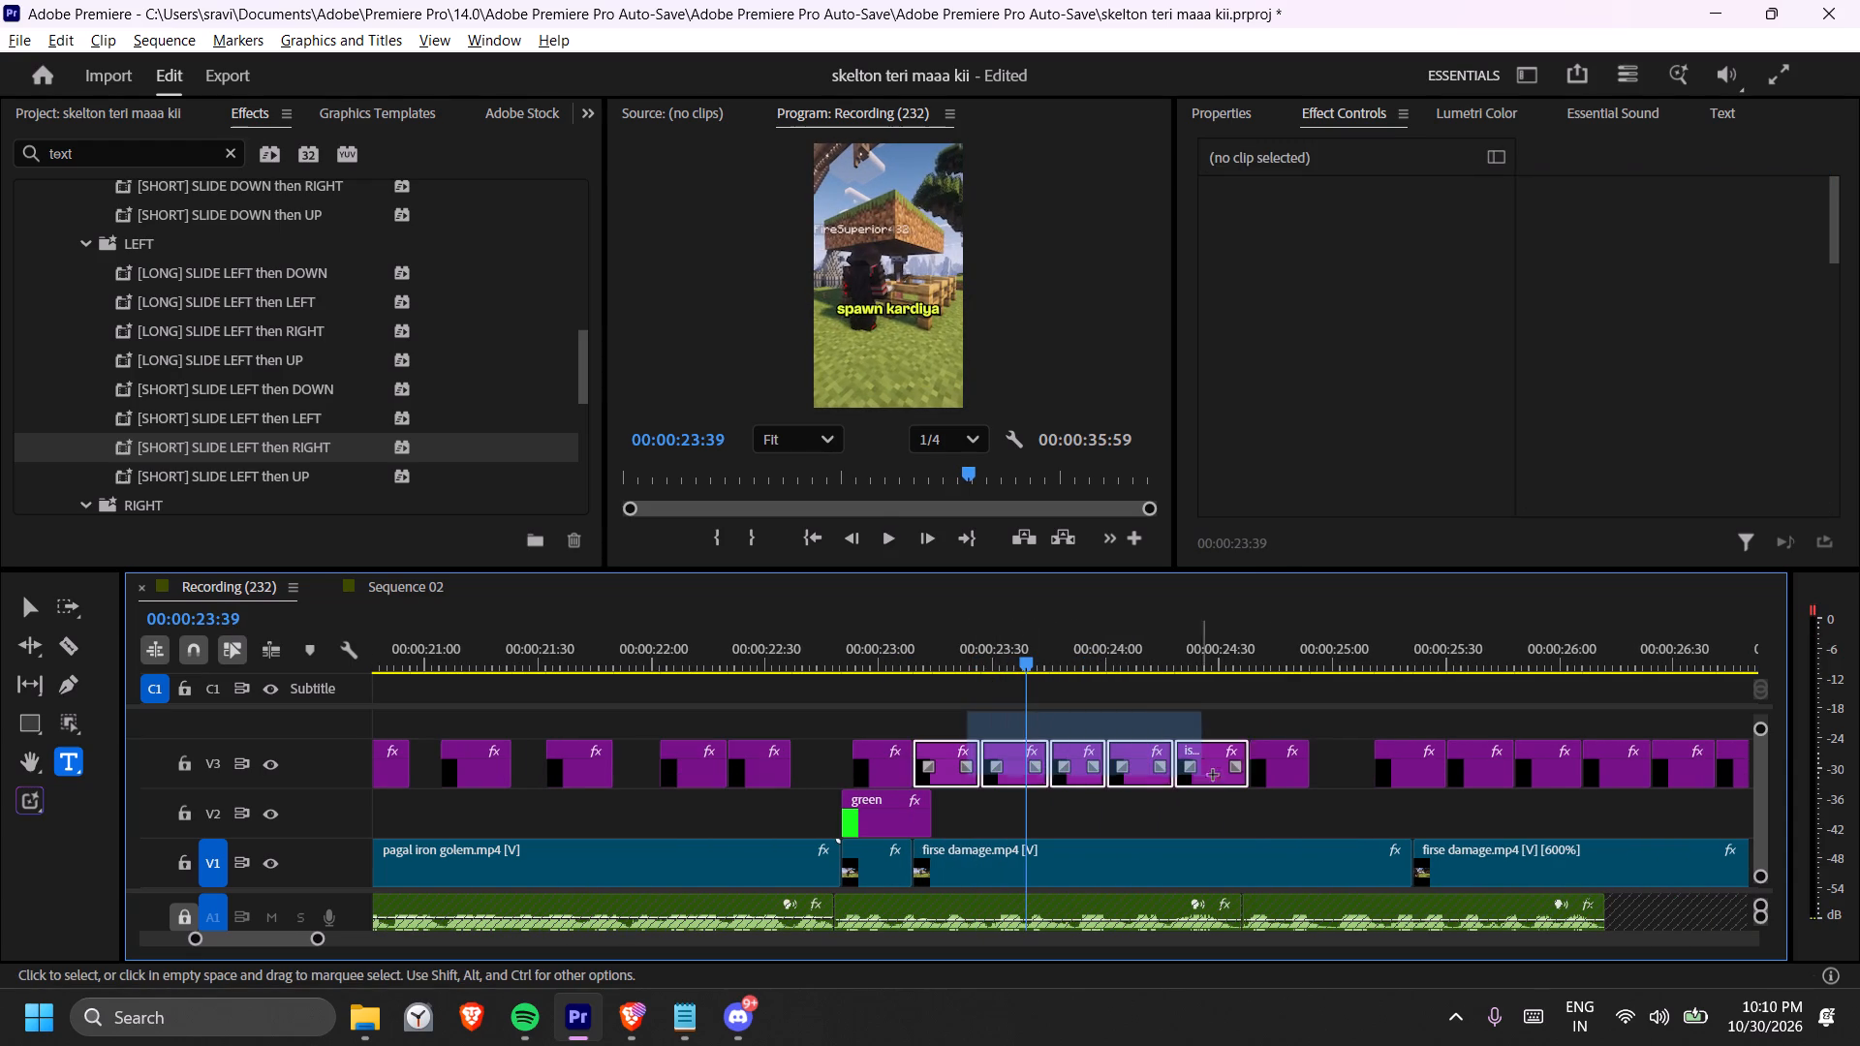
drag(1213, 775, 1265, 777)
key(minus)
key(minus)
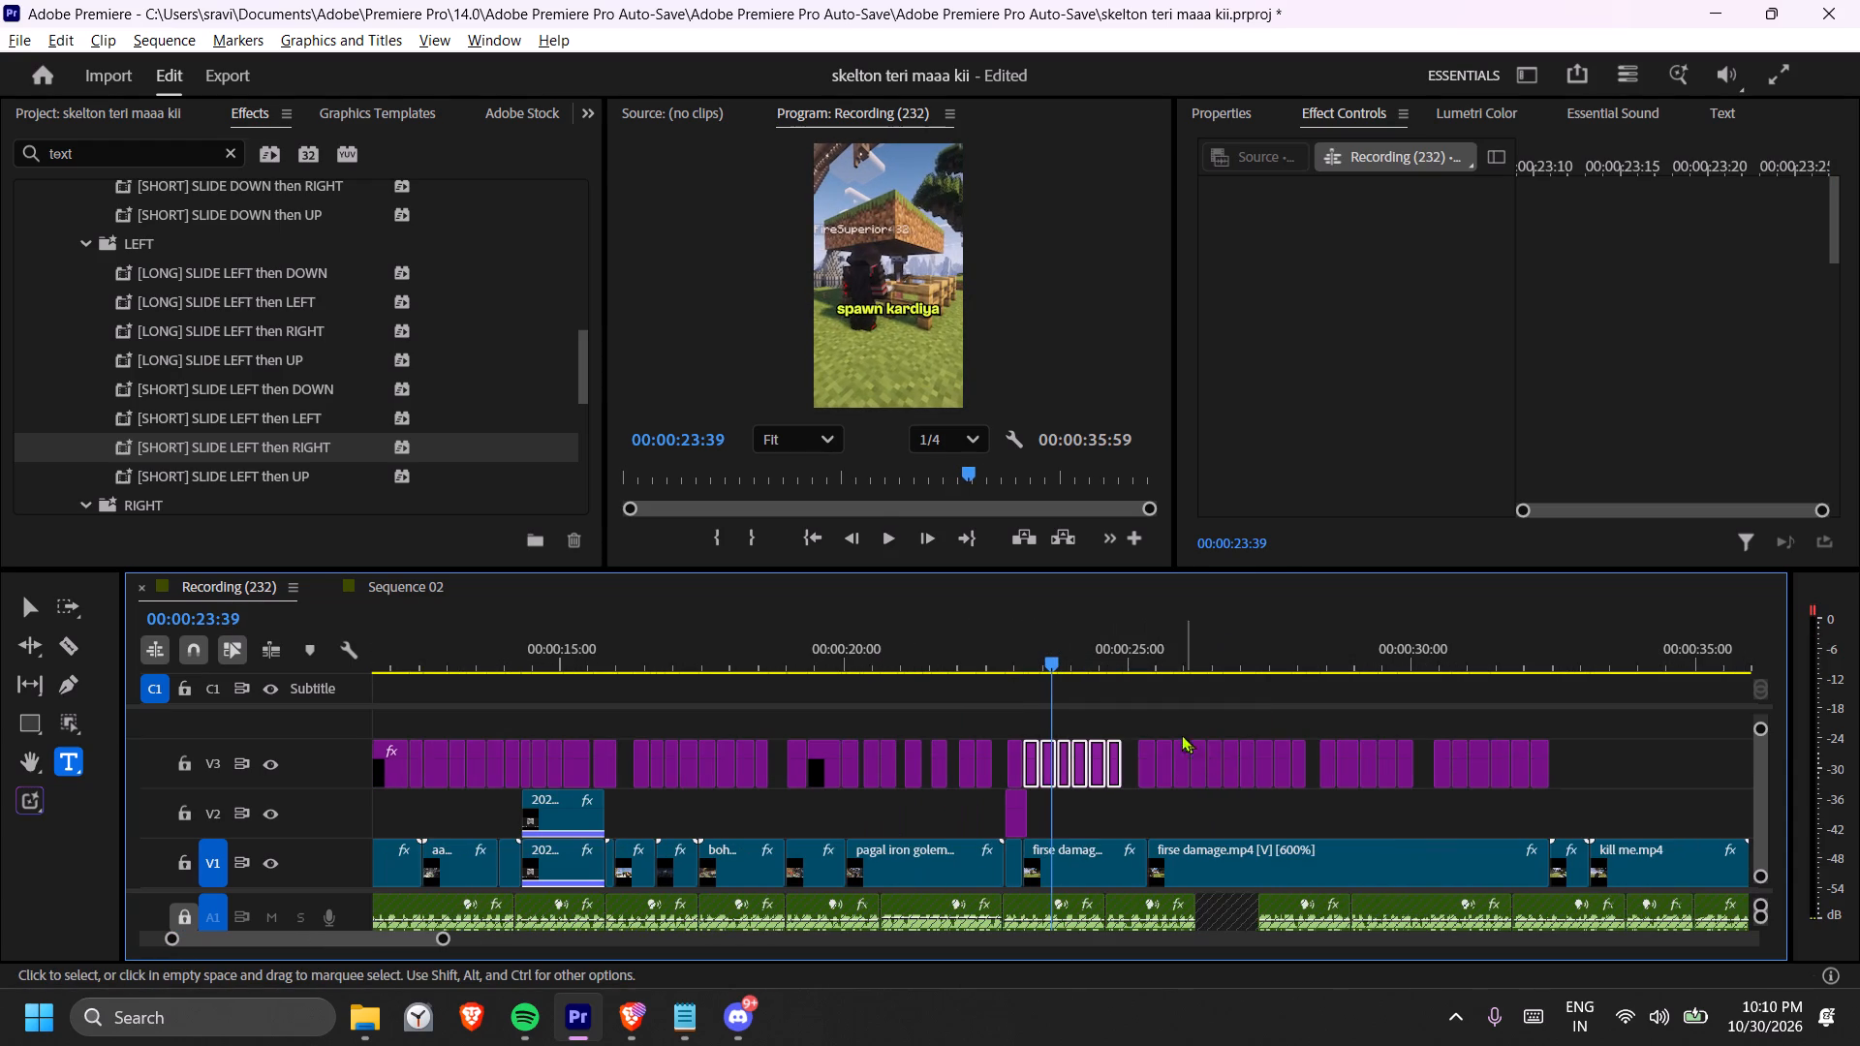
click(1032, 708)
click(1032, 708)
click(1032, 693)
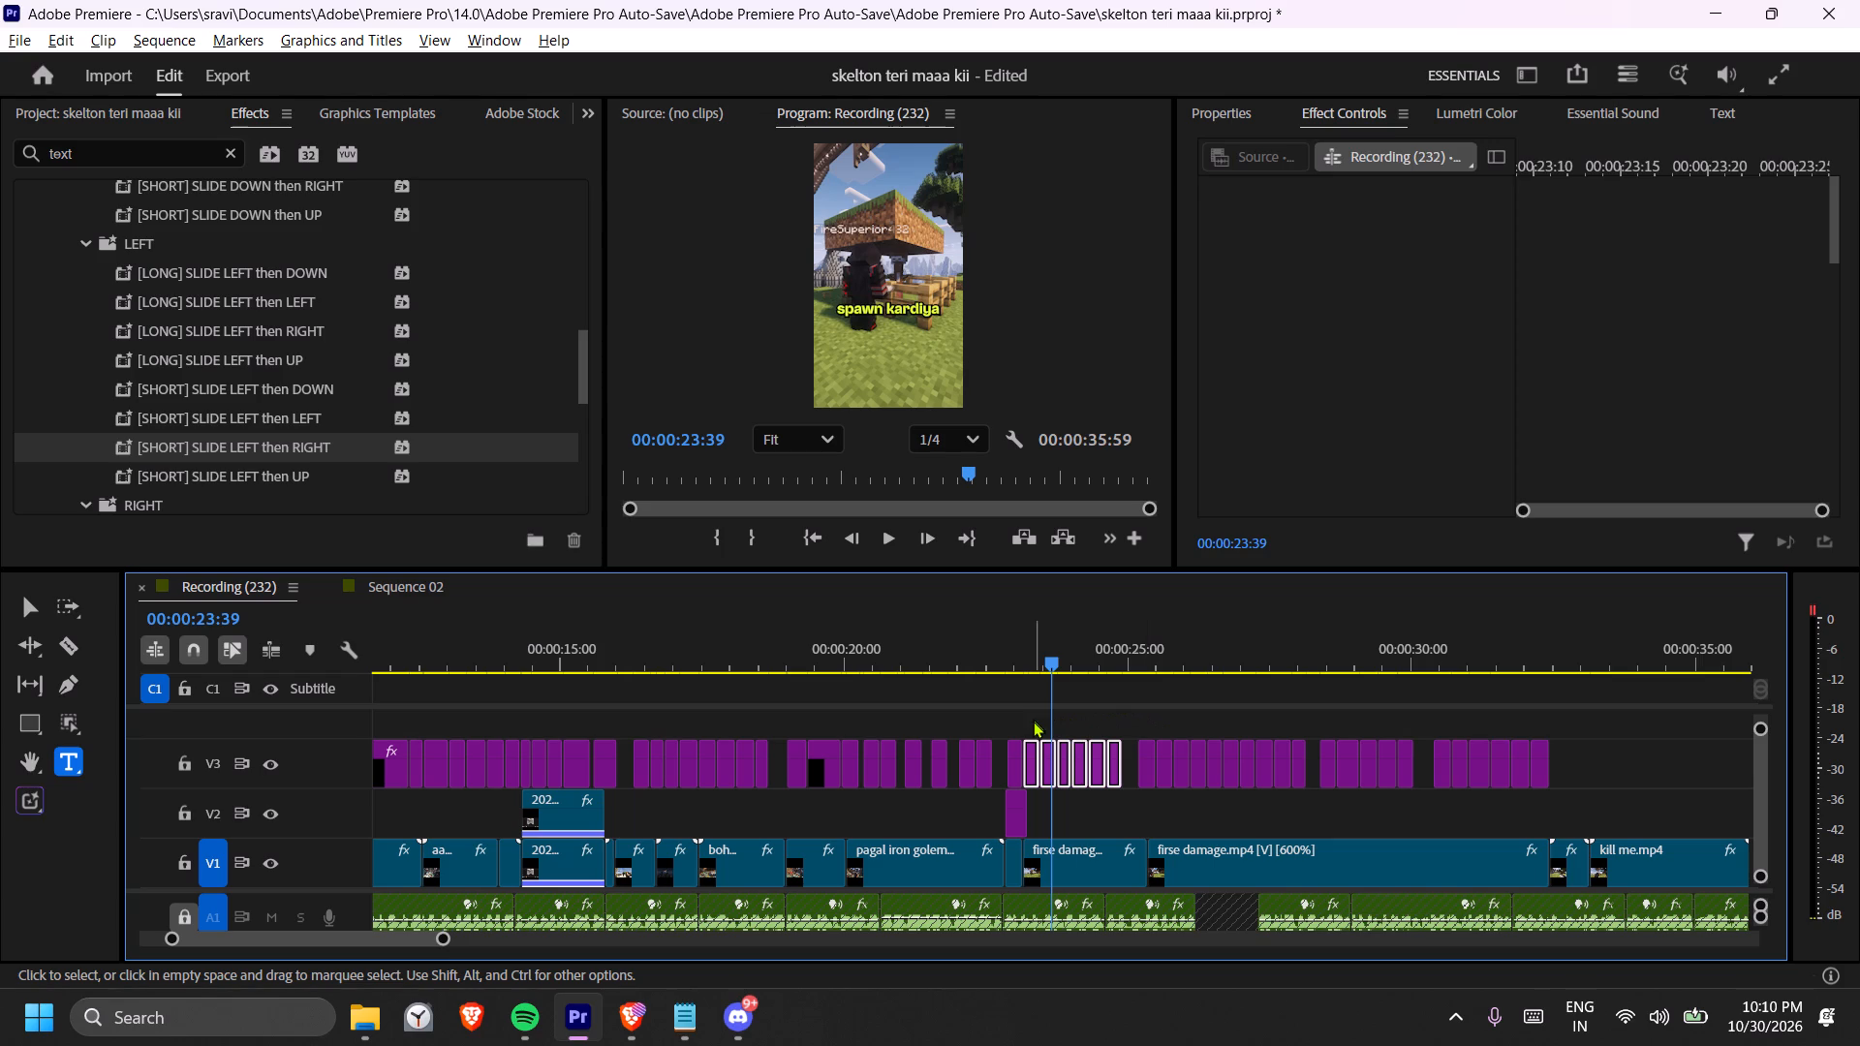
click(1033, 721)
drag(1033, 721, 1272, 767)
drag(1024, 707, 1085, 740)
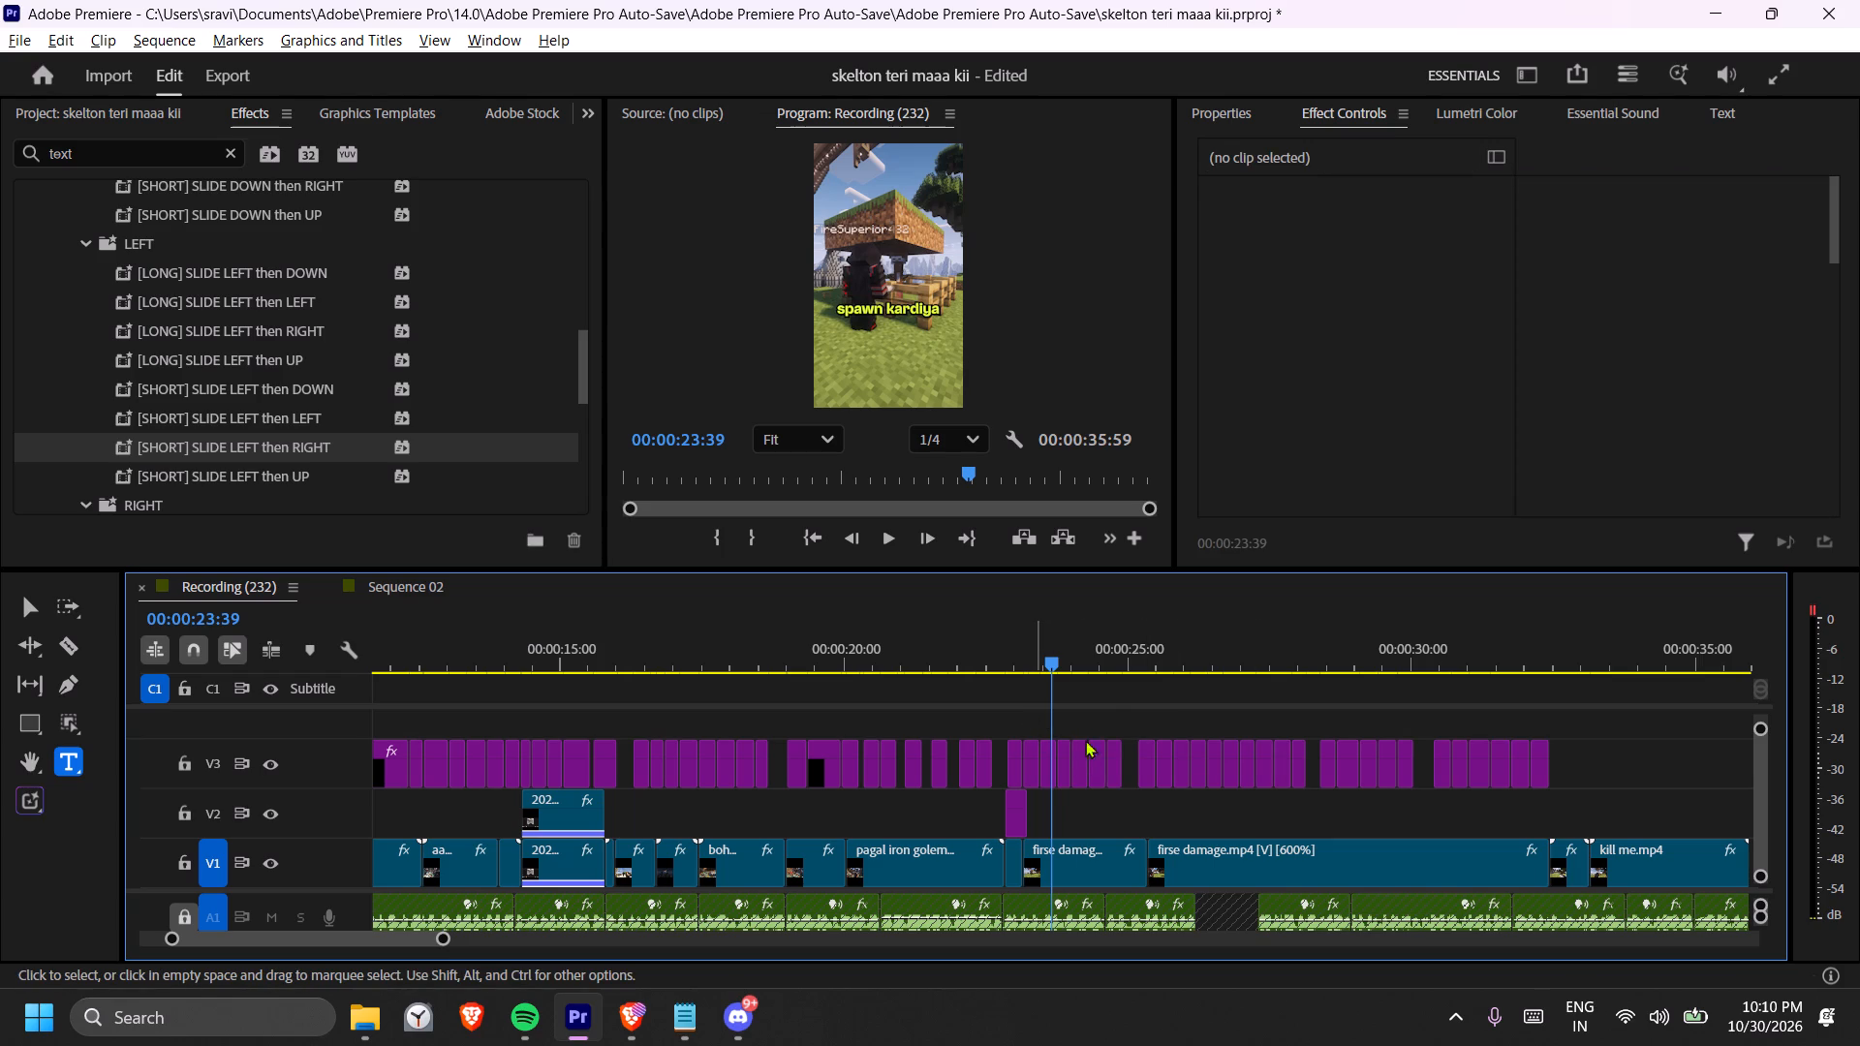
drag(1085, 740, 1134, 752)
drag(1597, 758, 1036, 732)
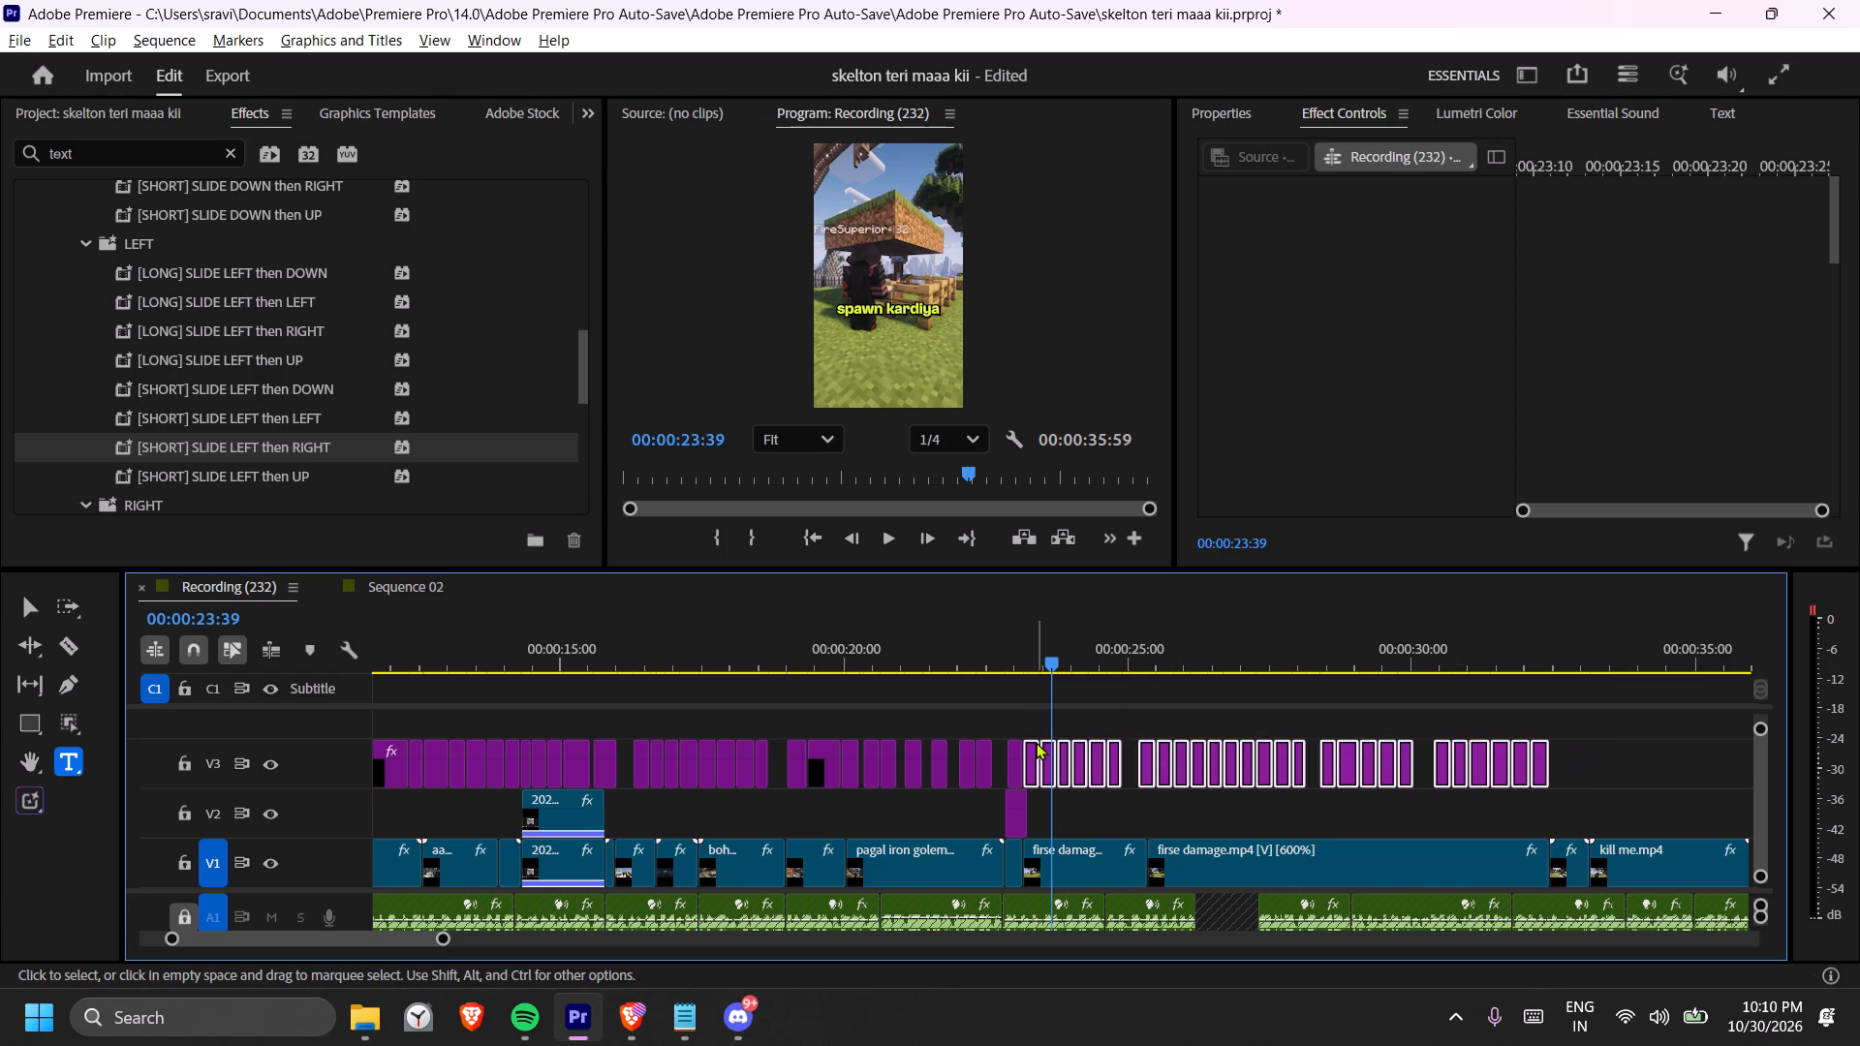
drag(1028, 750, 1122, 753)
text(==)
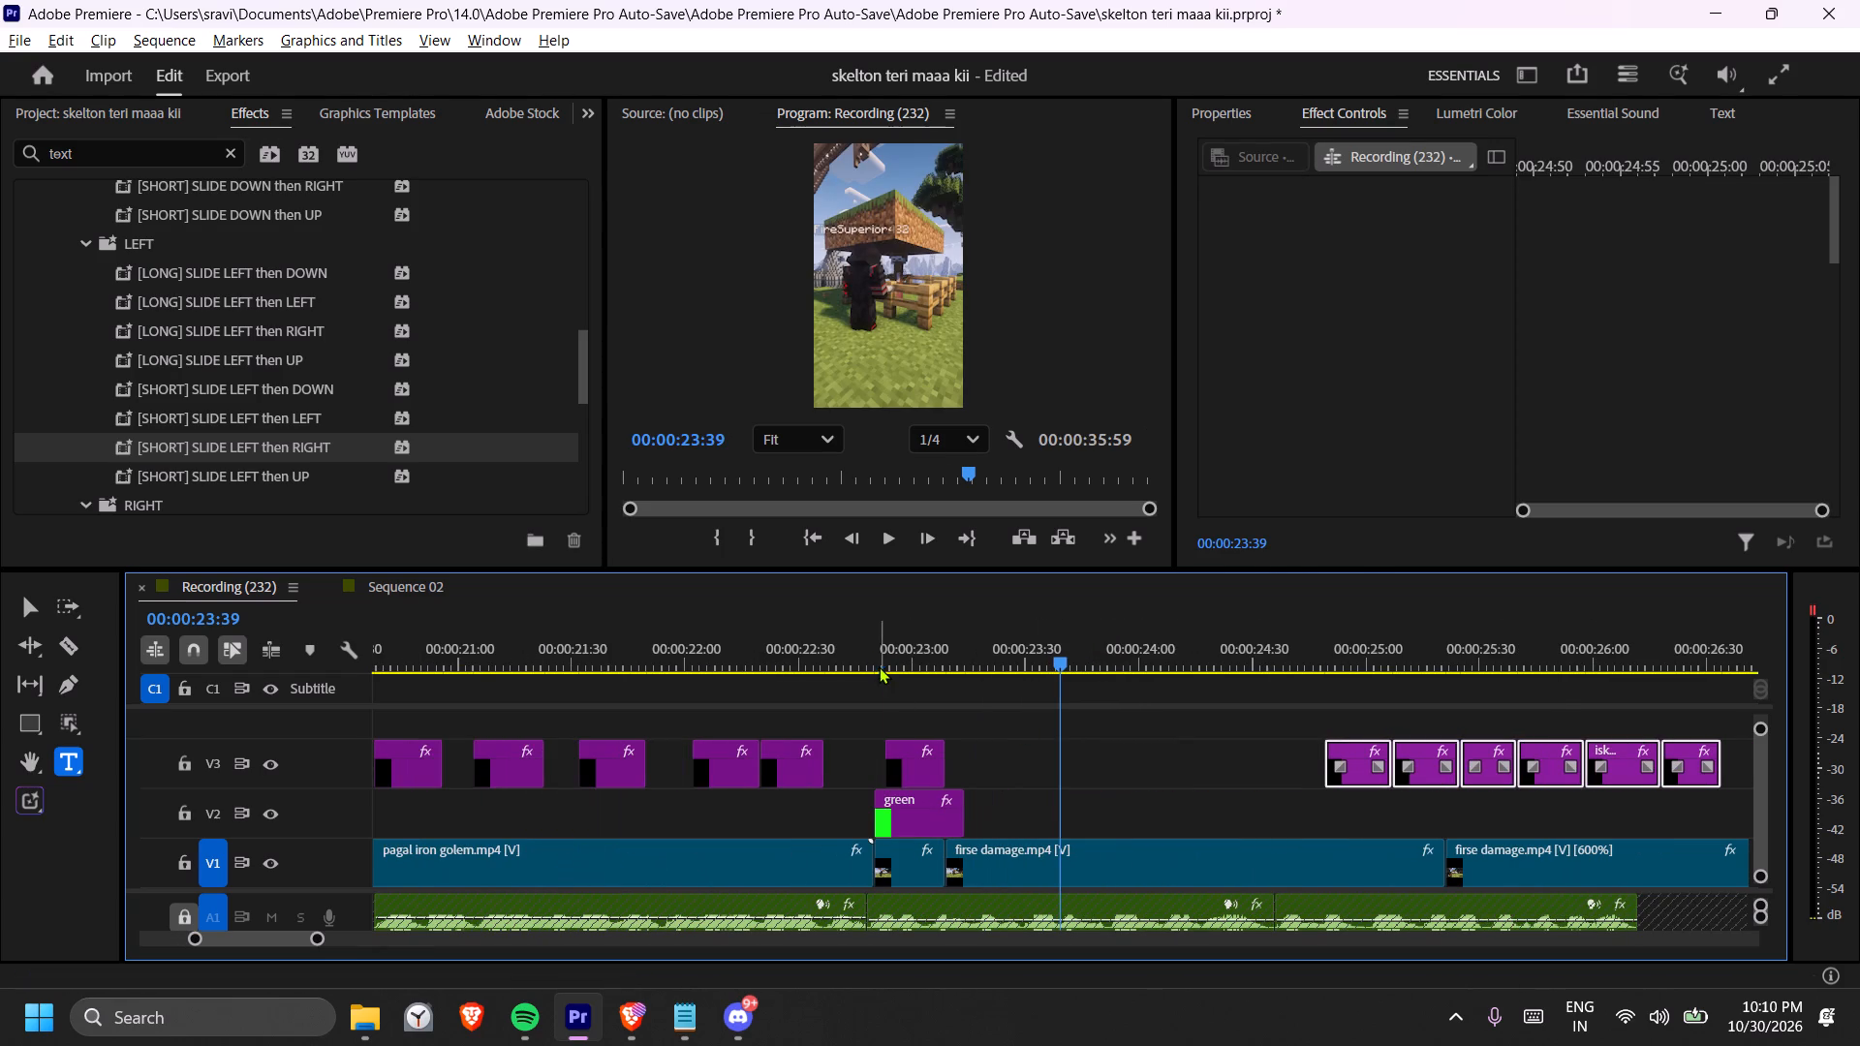
Play the audio from about 00:00:22:51 to 00:00:23:30 to check the "Maine firse" caption and the cleared space after it.
click(879, 666)
key(space)
key(space)
key(space)
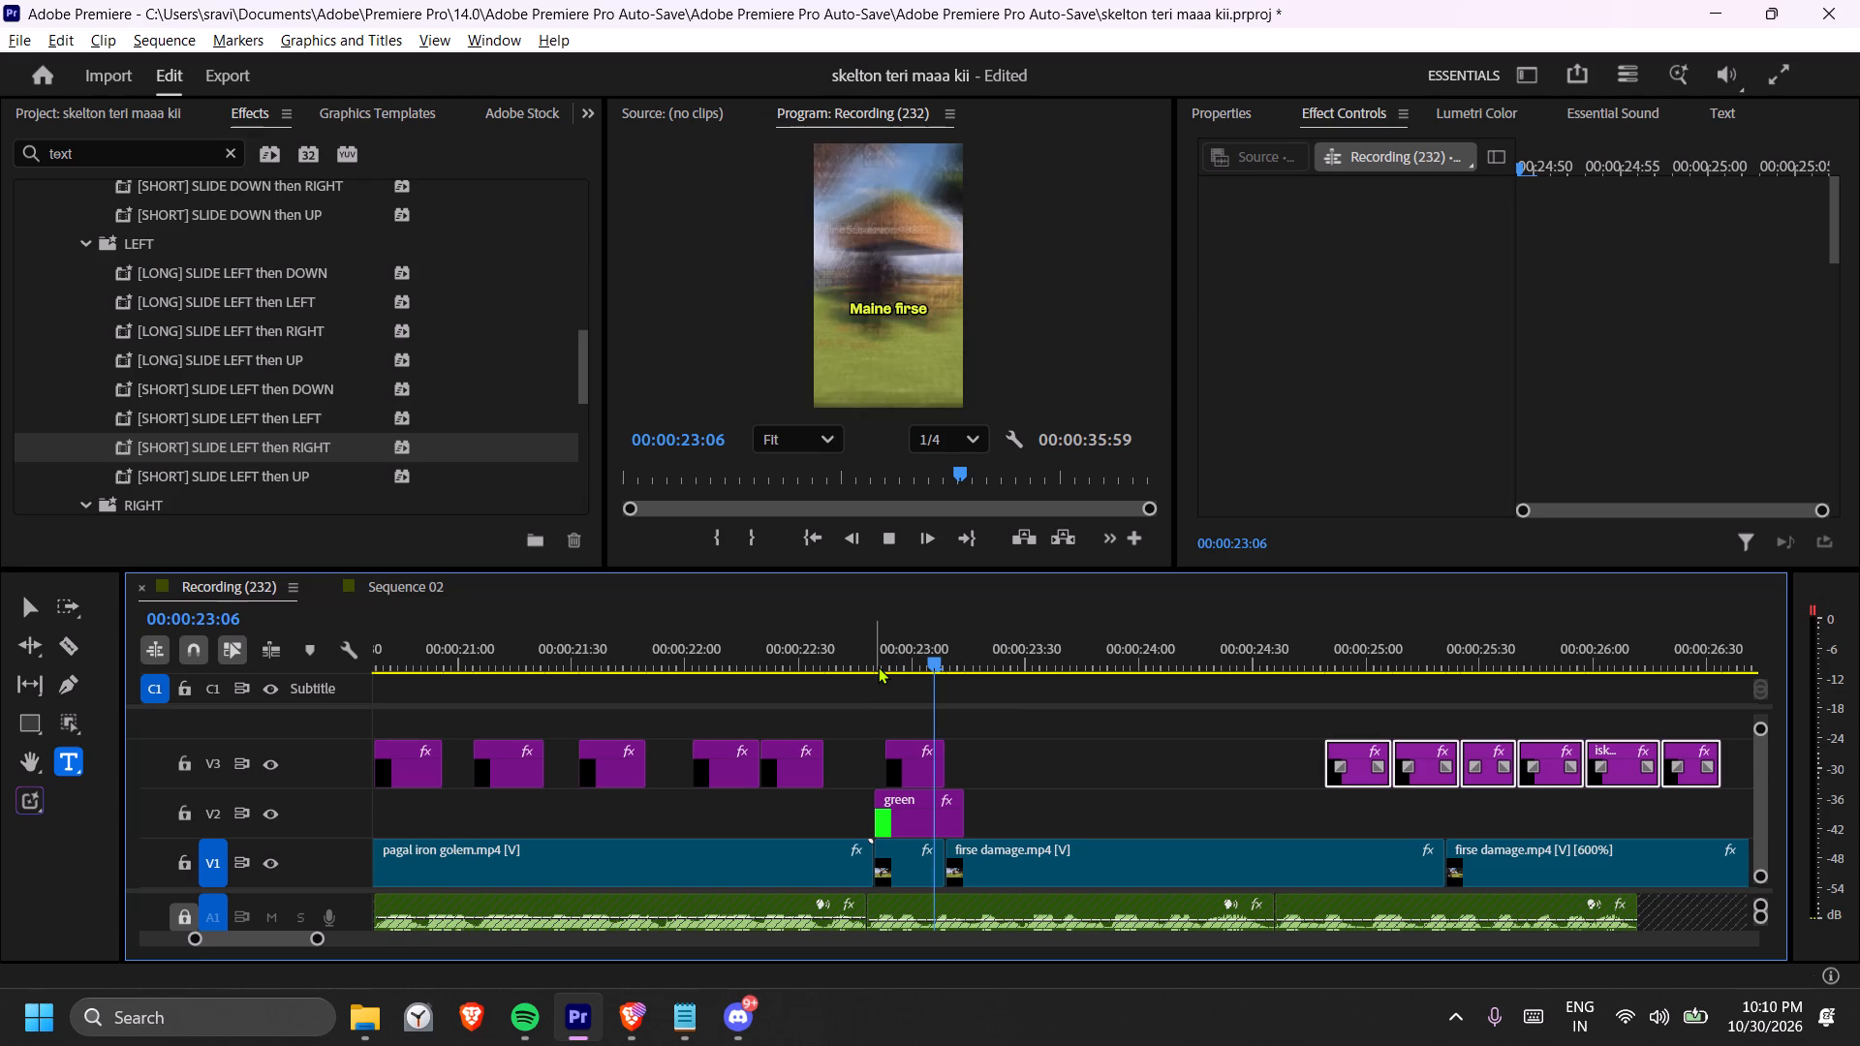
key(space)
Play the edit briefly from about 00:00:09:21 to check the earlier captions around "varna hum".
key(minus)
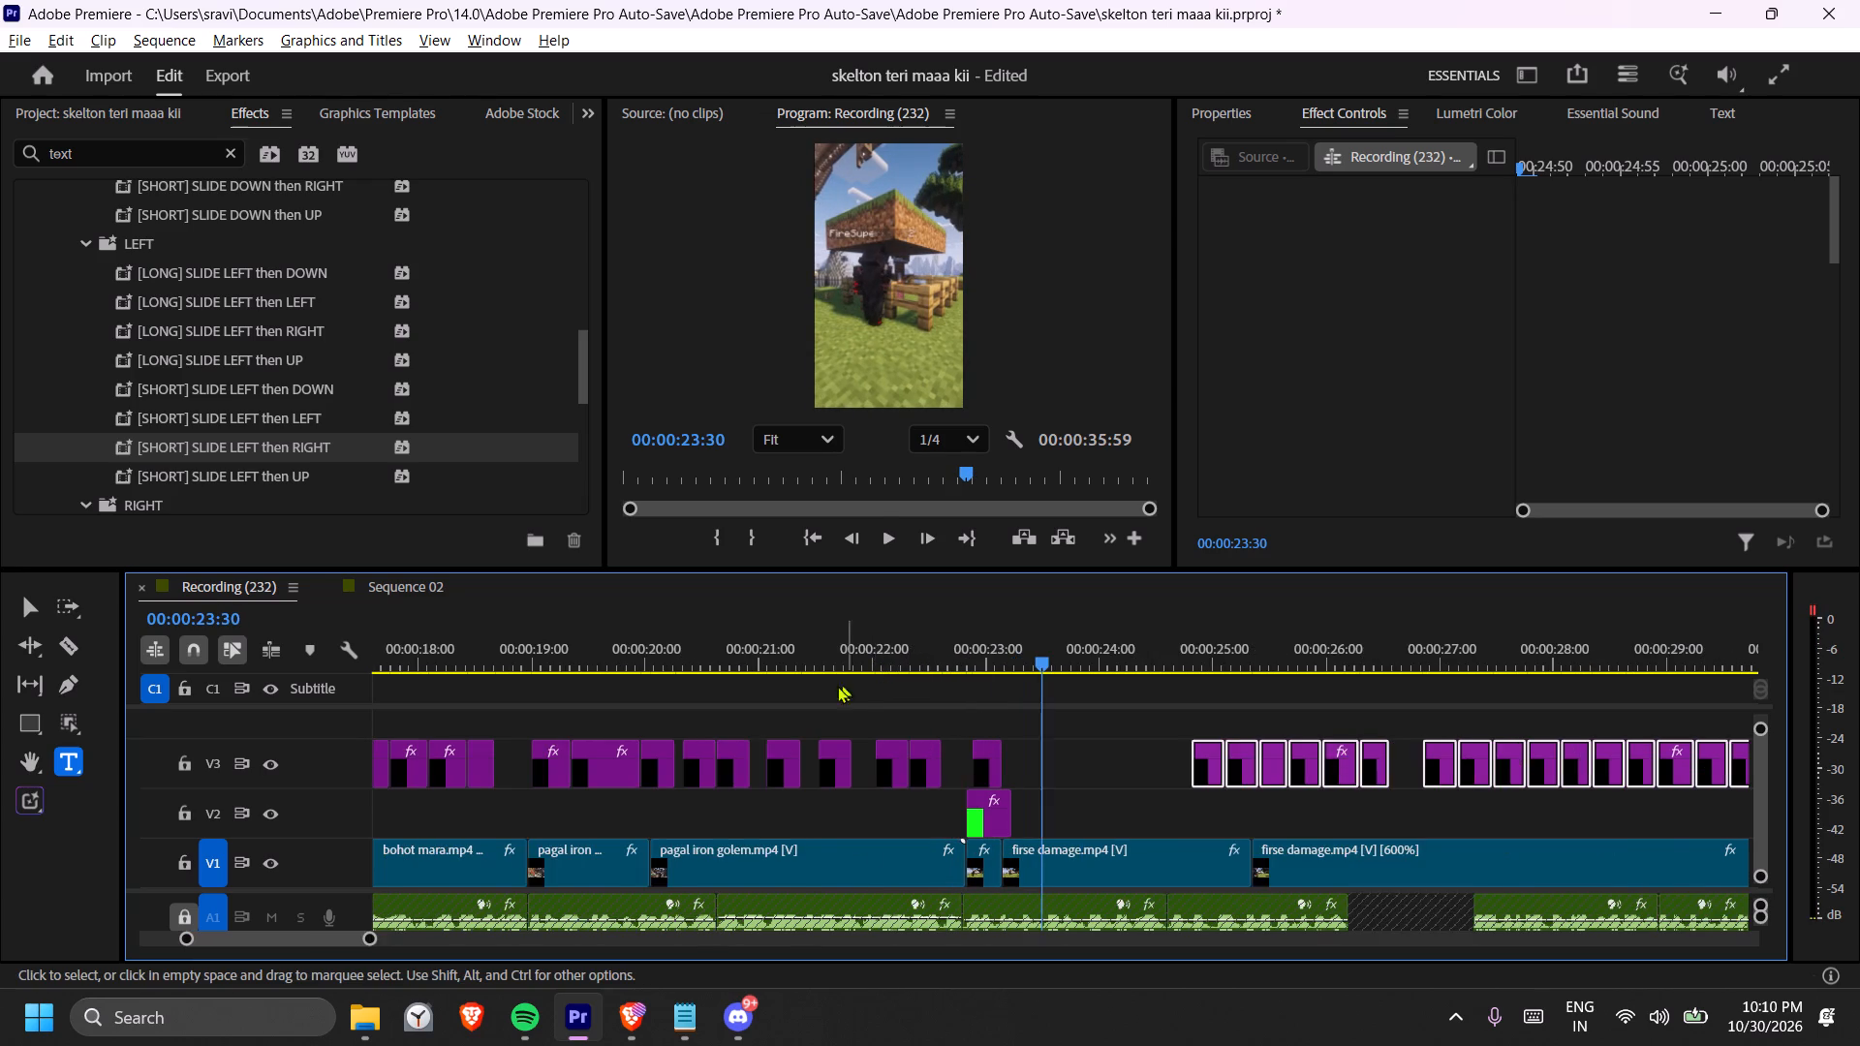
key(minus)
scroll(596, 693, up, 5)
drag(449, 643, 434, 643)
key(space)
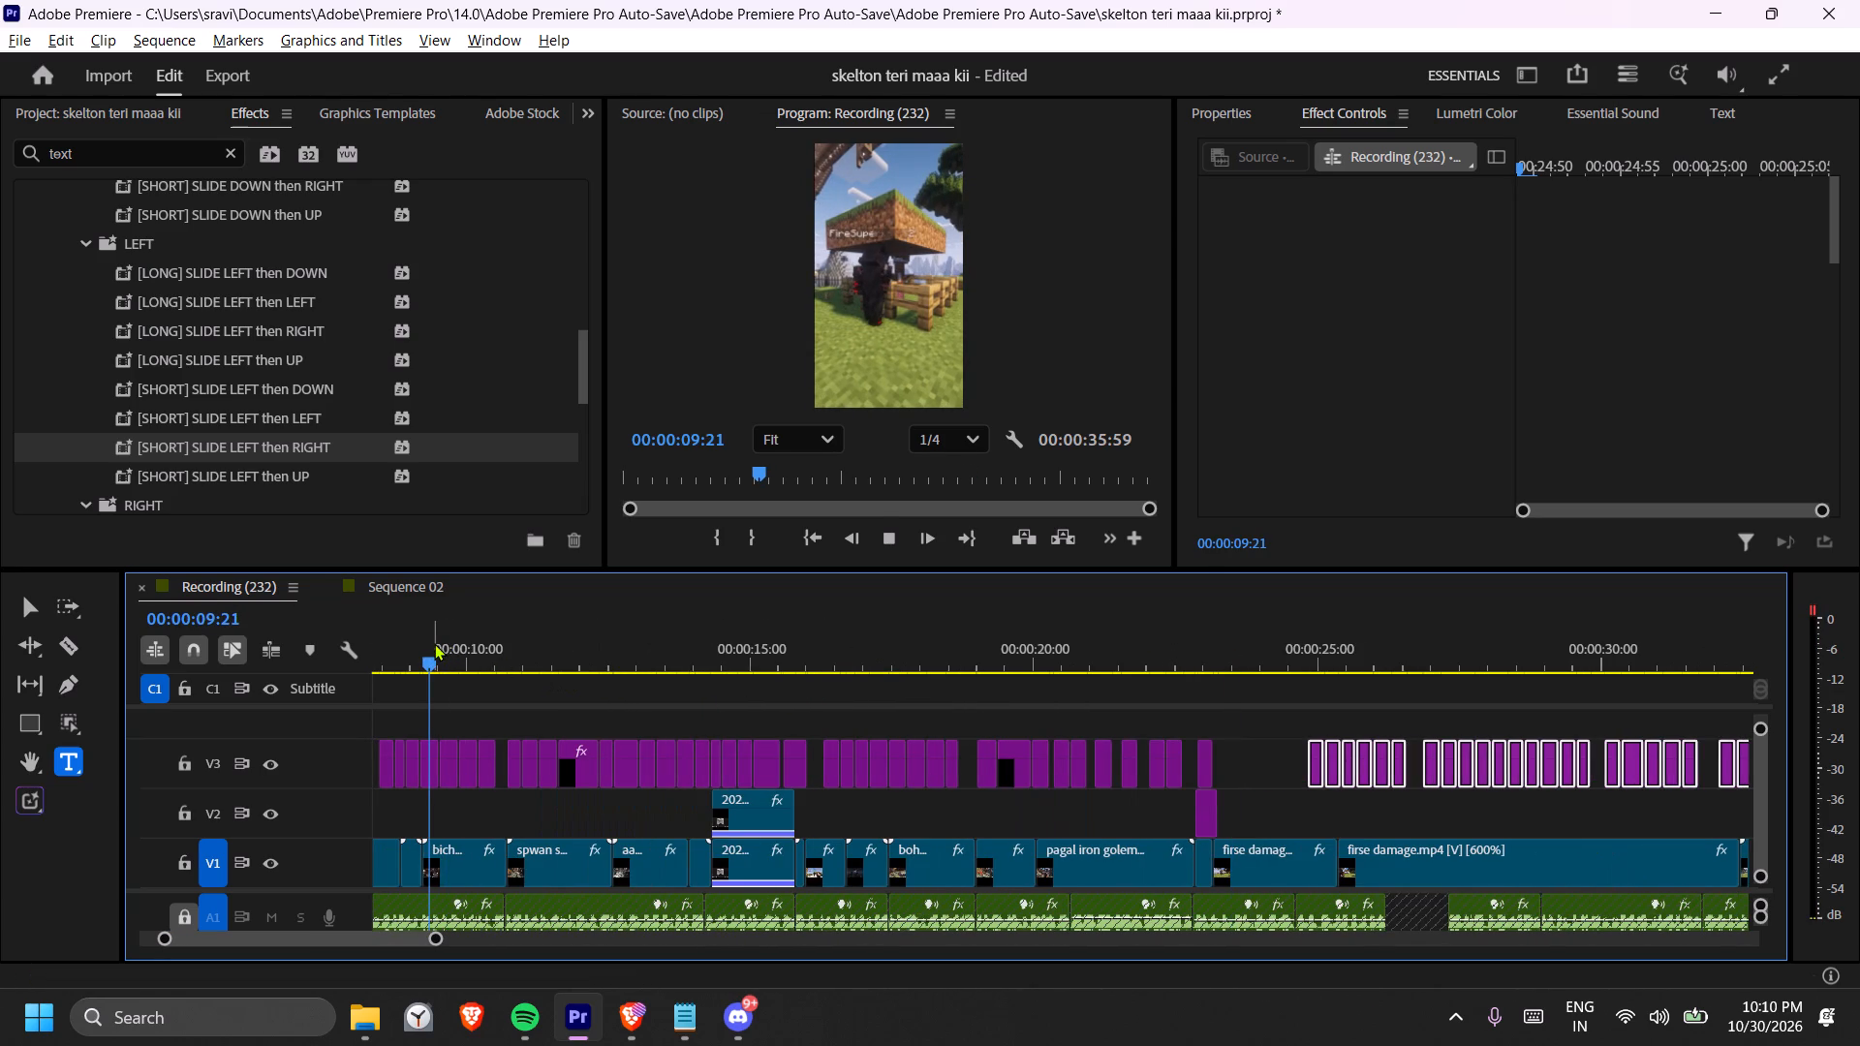
key(space)
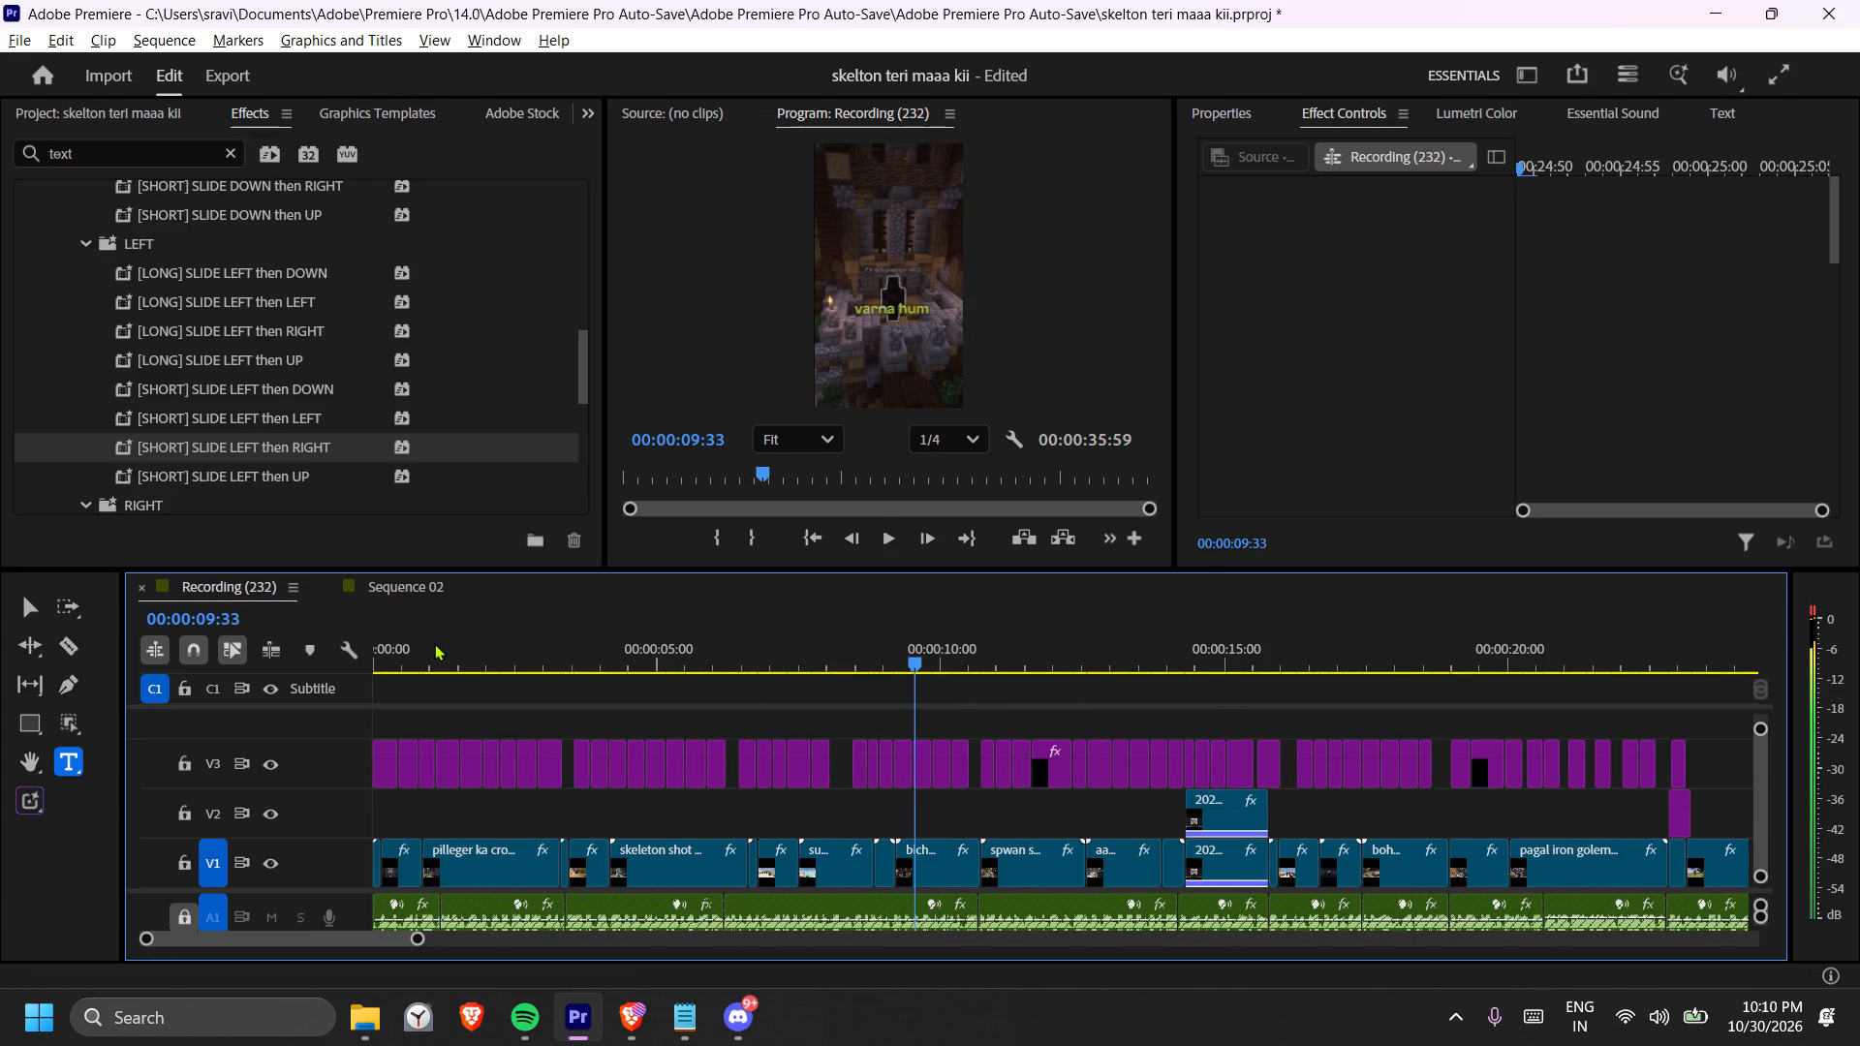
Save the project.
key(ctrl+s)
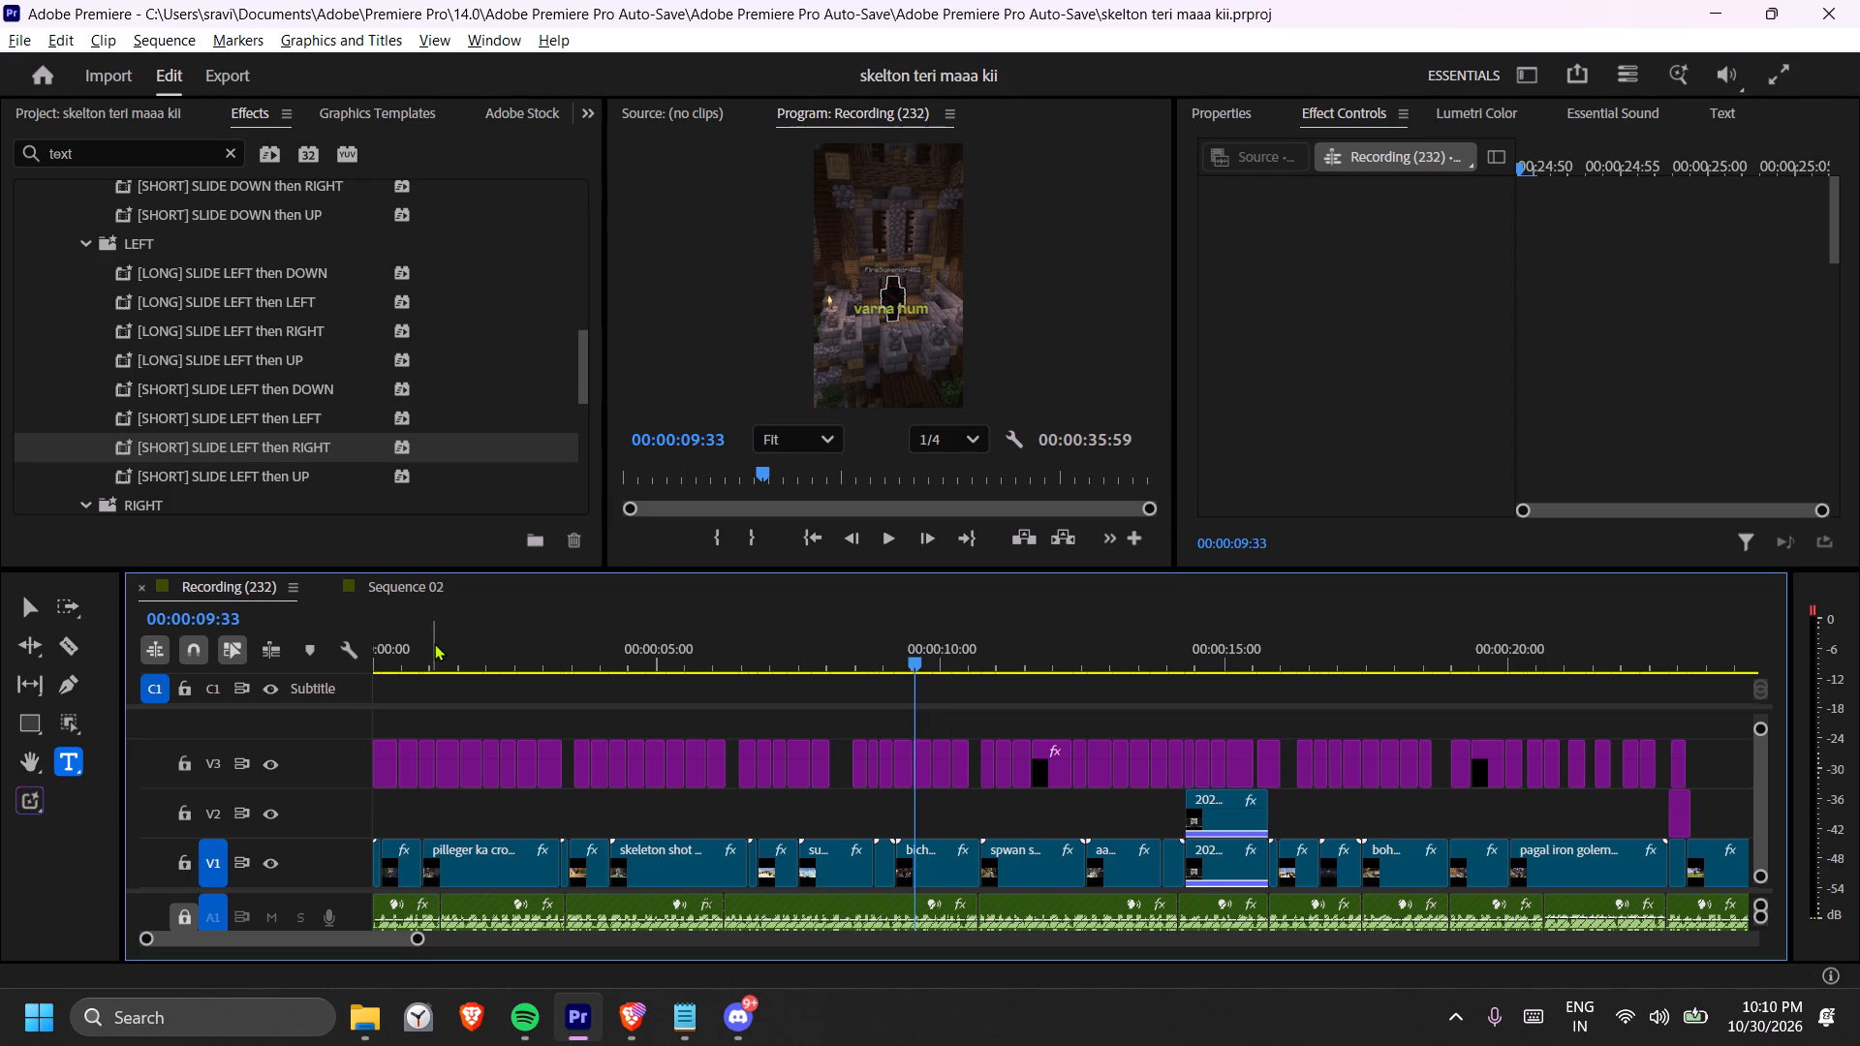
Play the edit in short bursts from 00:00:09:33 to 00:00:17:22 to check the captions against the audio.
key(space)
key(space)
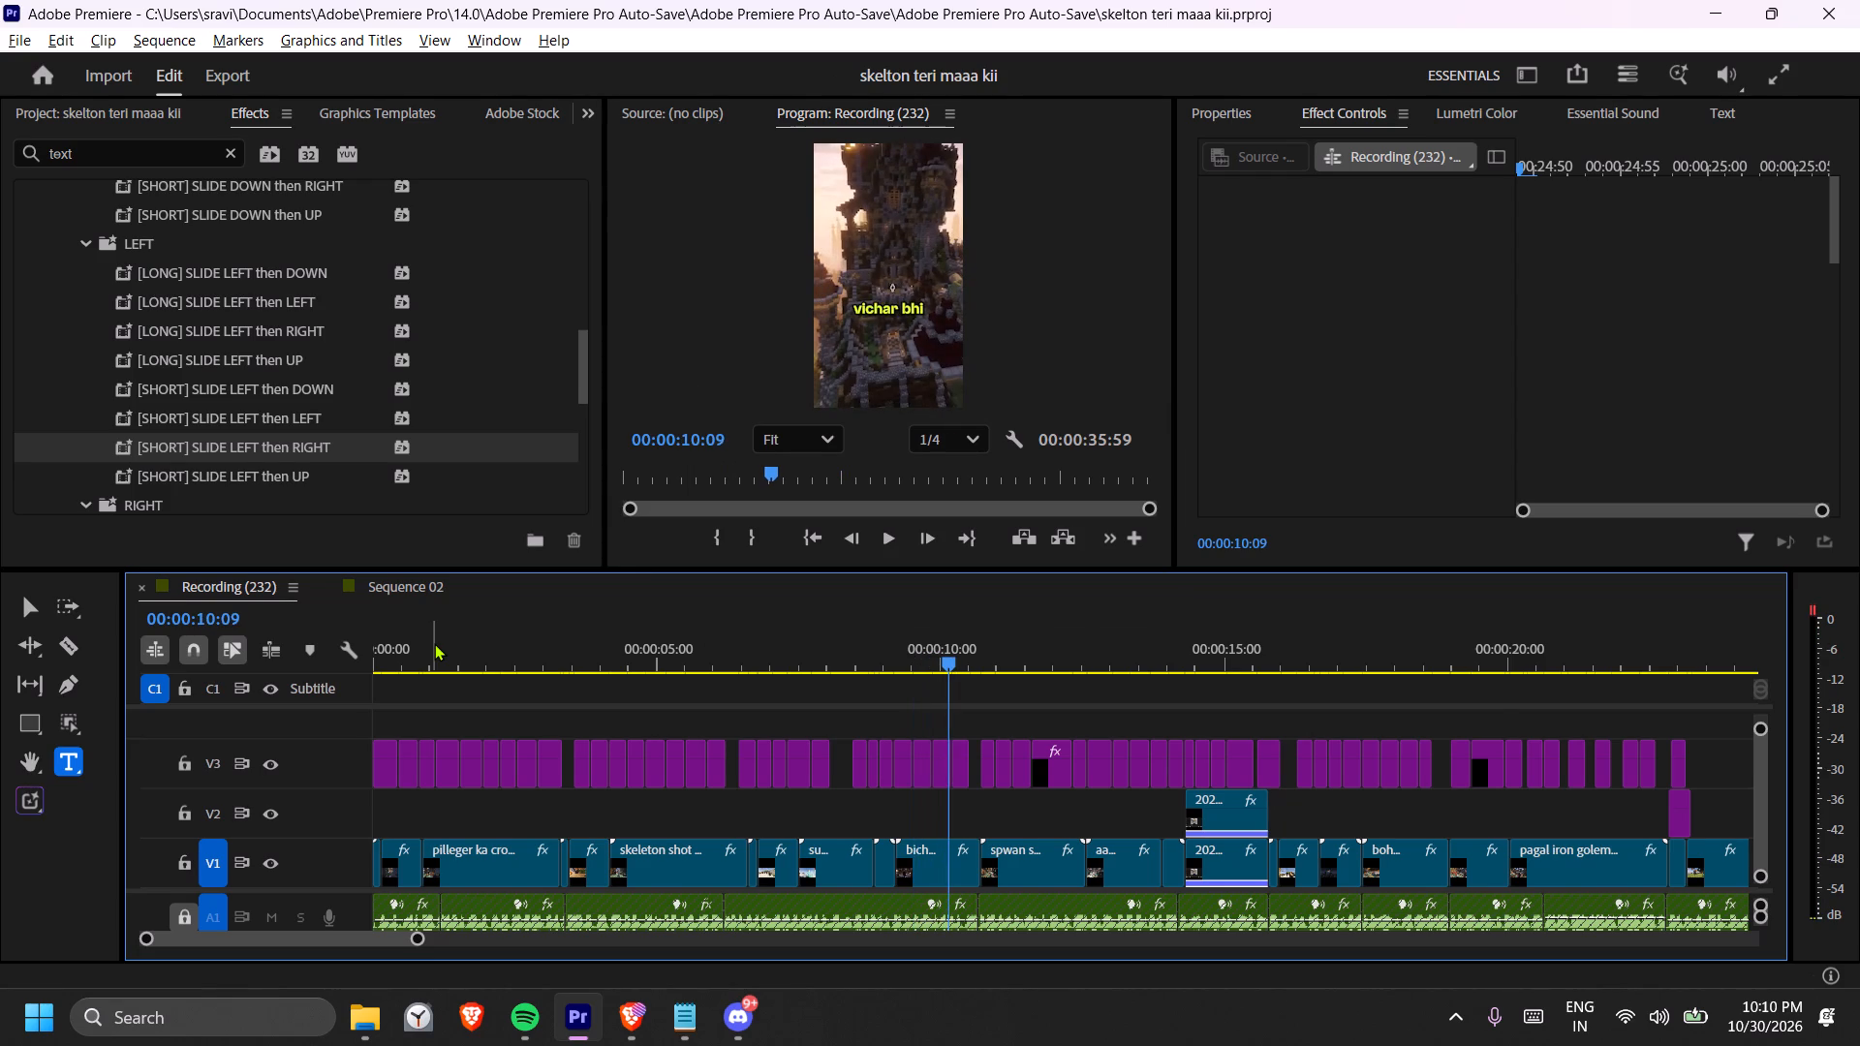
key(space)
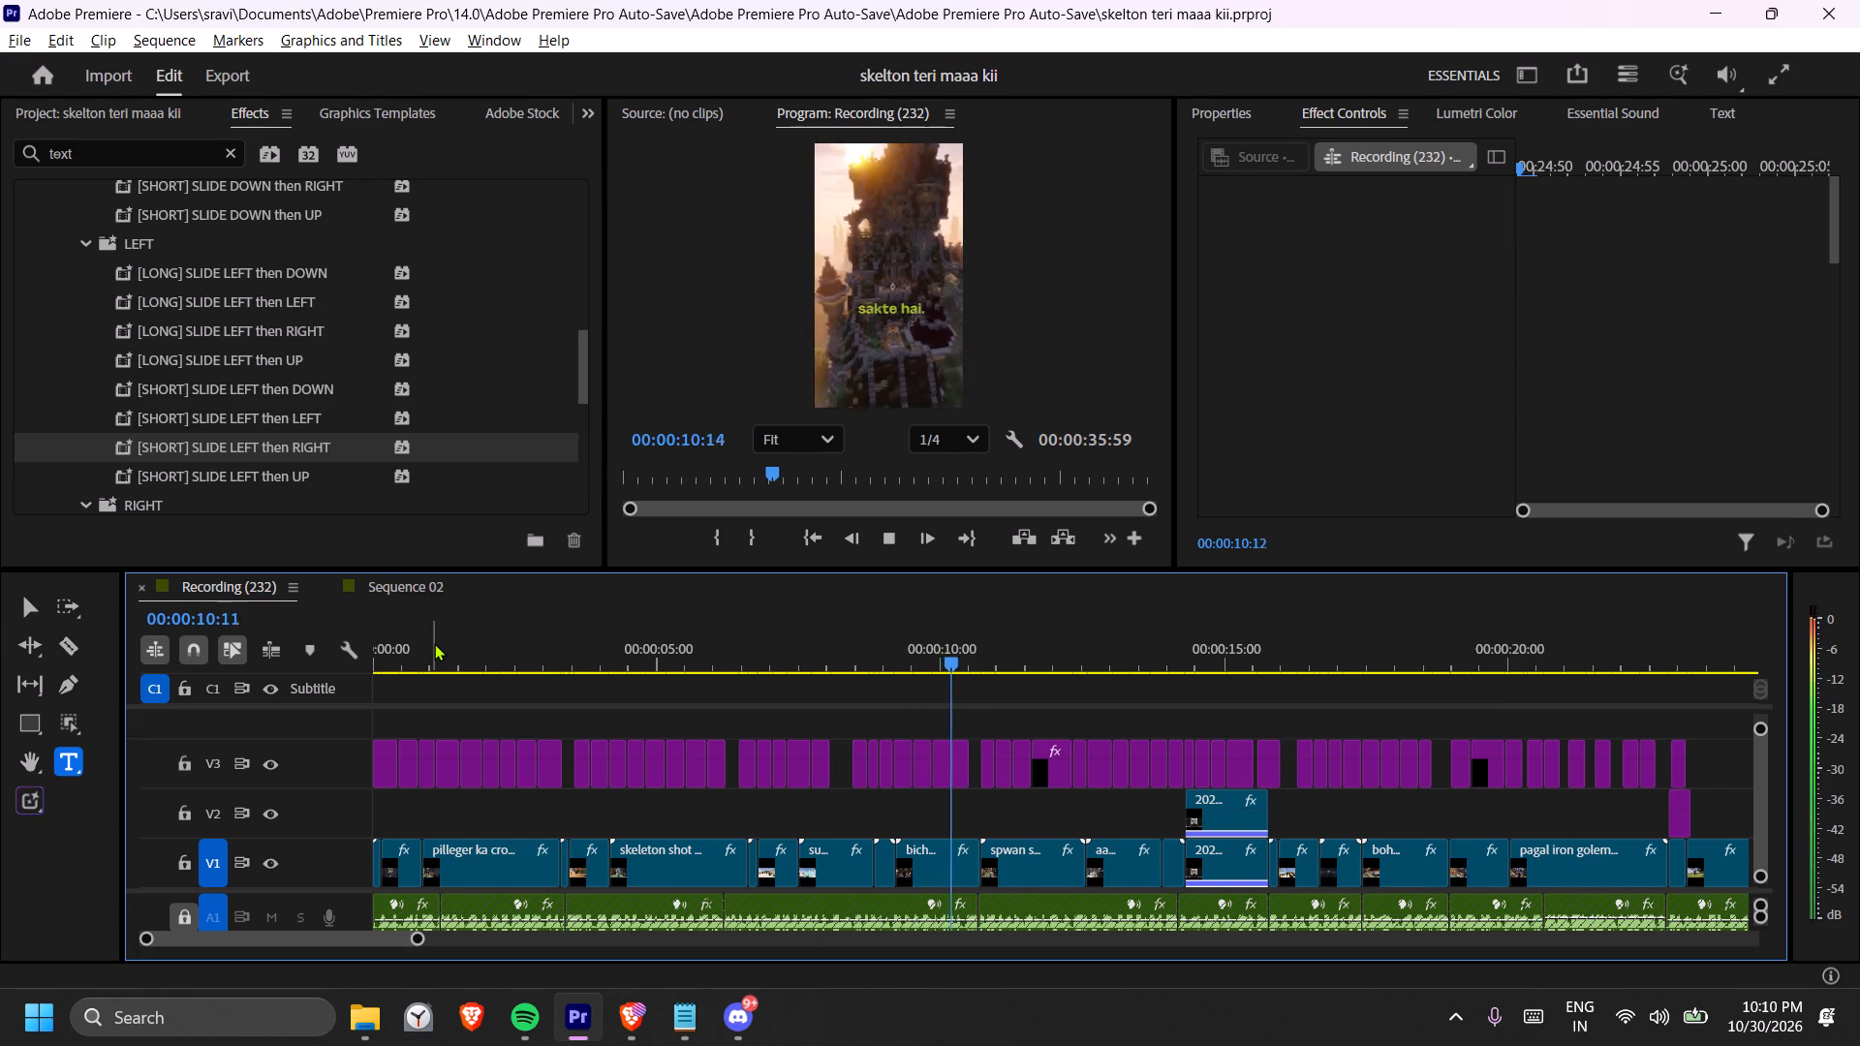
key(space)
key(space)
key(space)
key(space)
key(space)
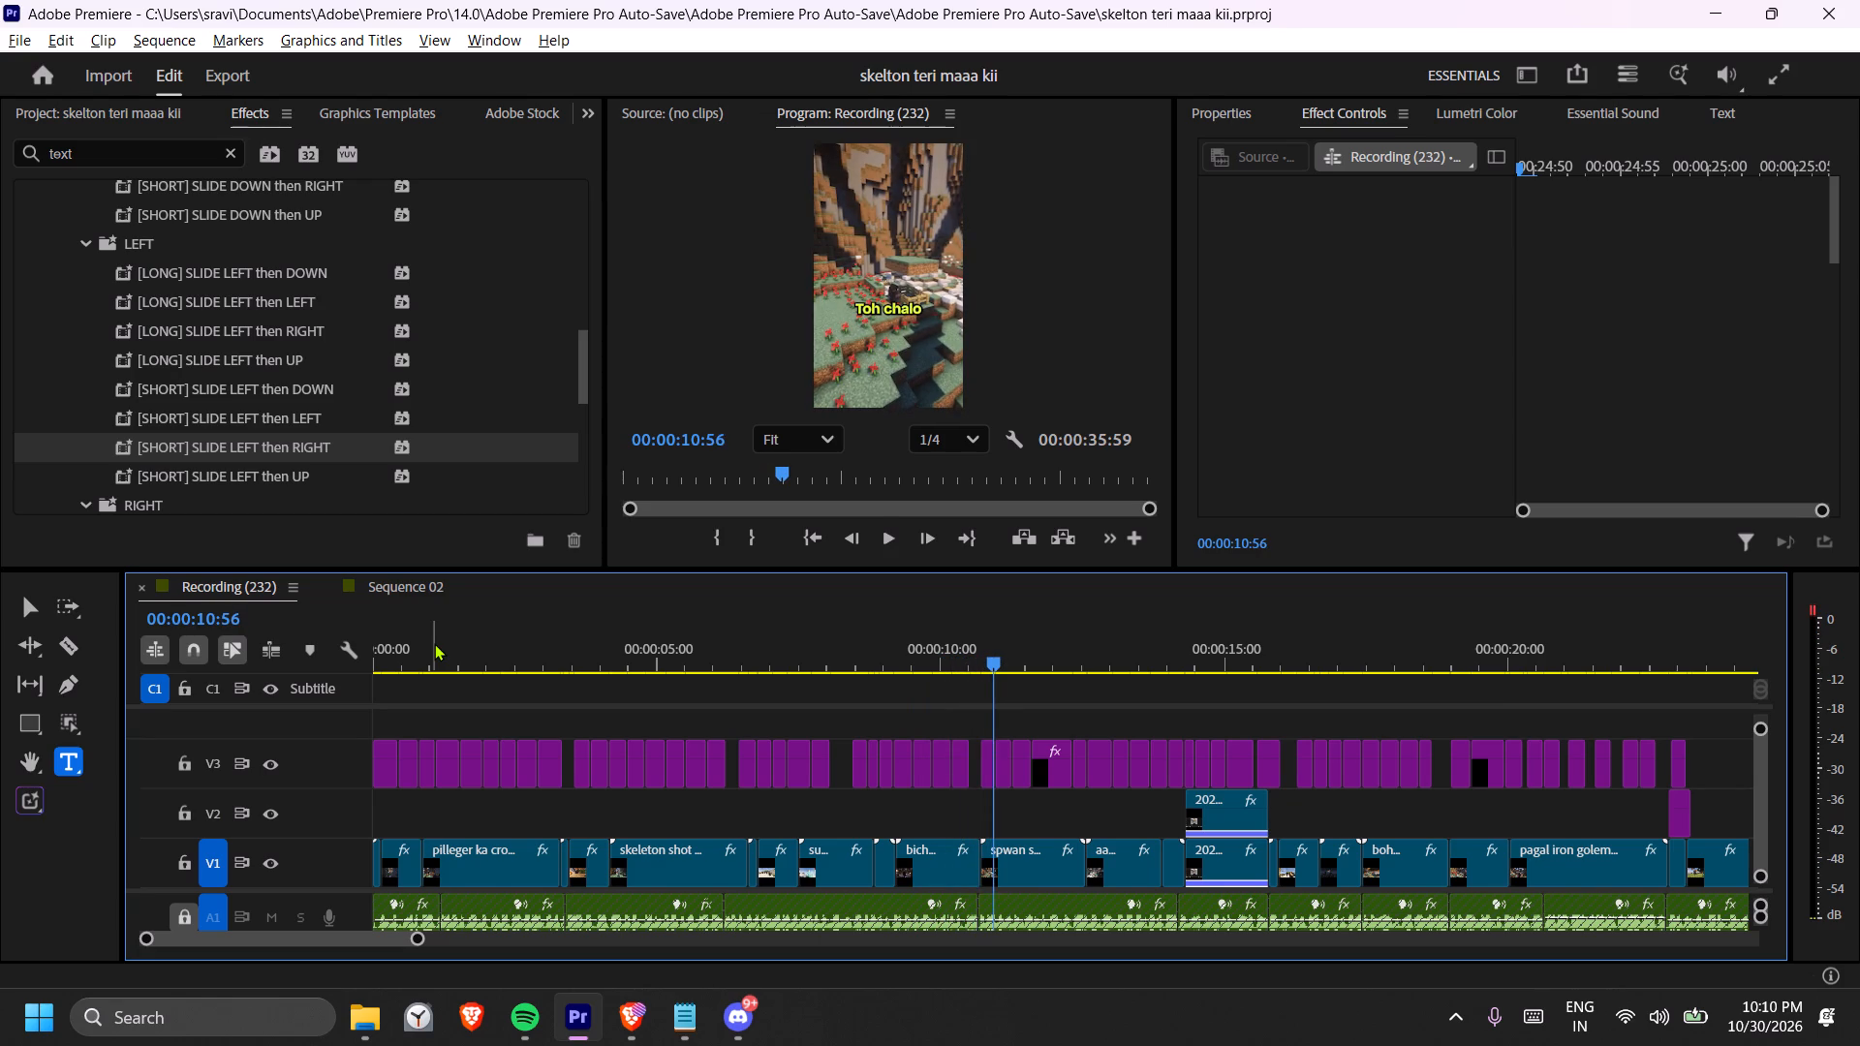
key(space)
key(space)
key(space)
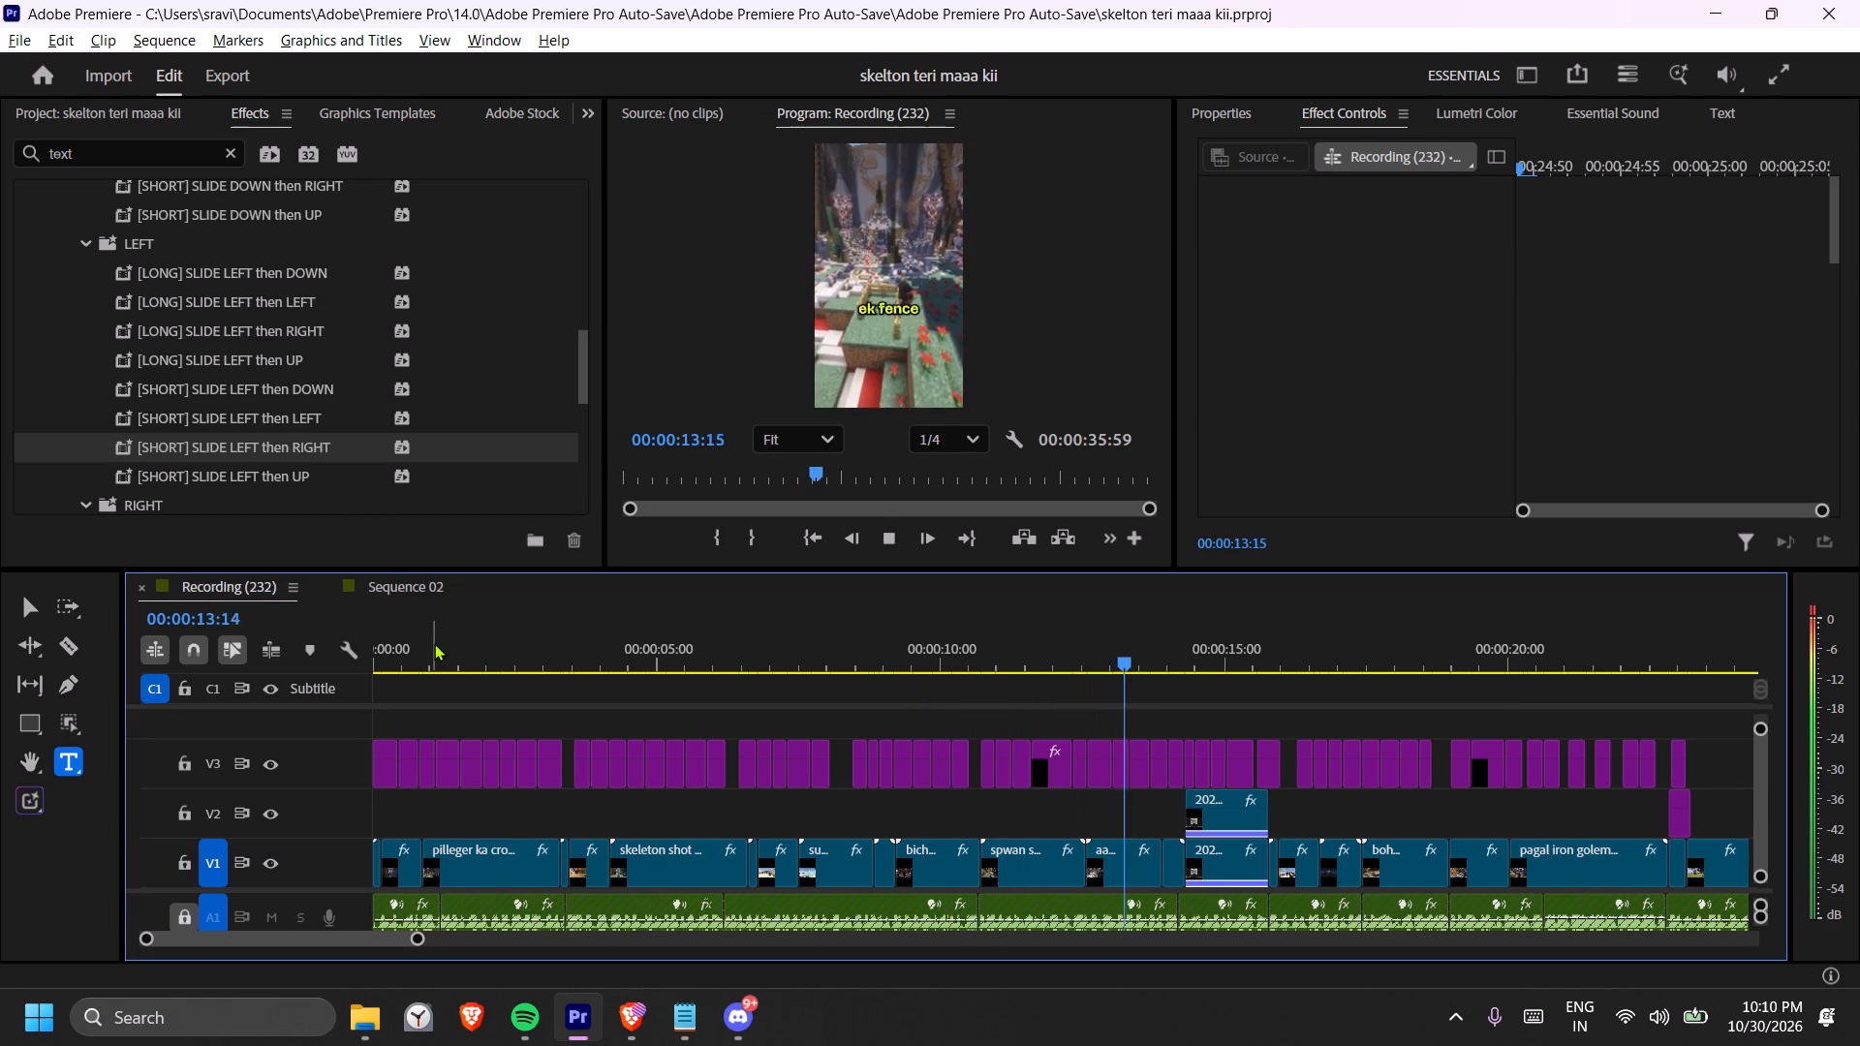
key(space)
key(space)
key(space)
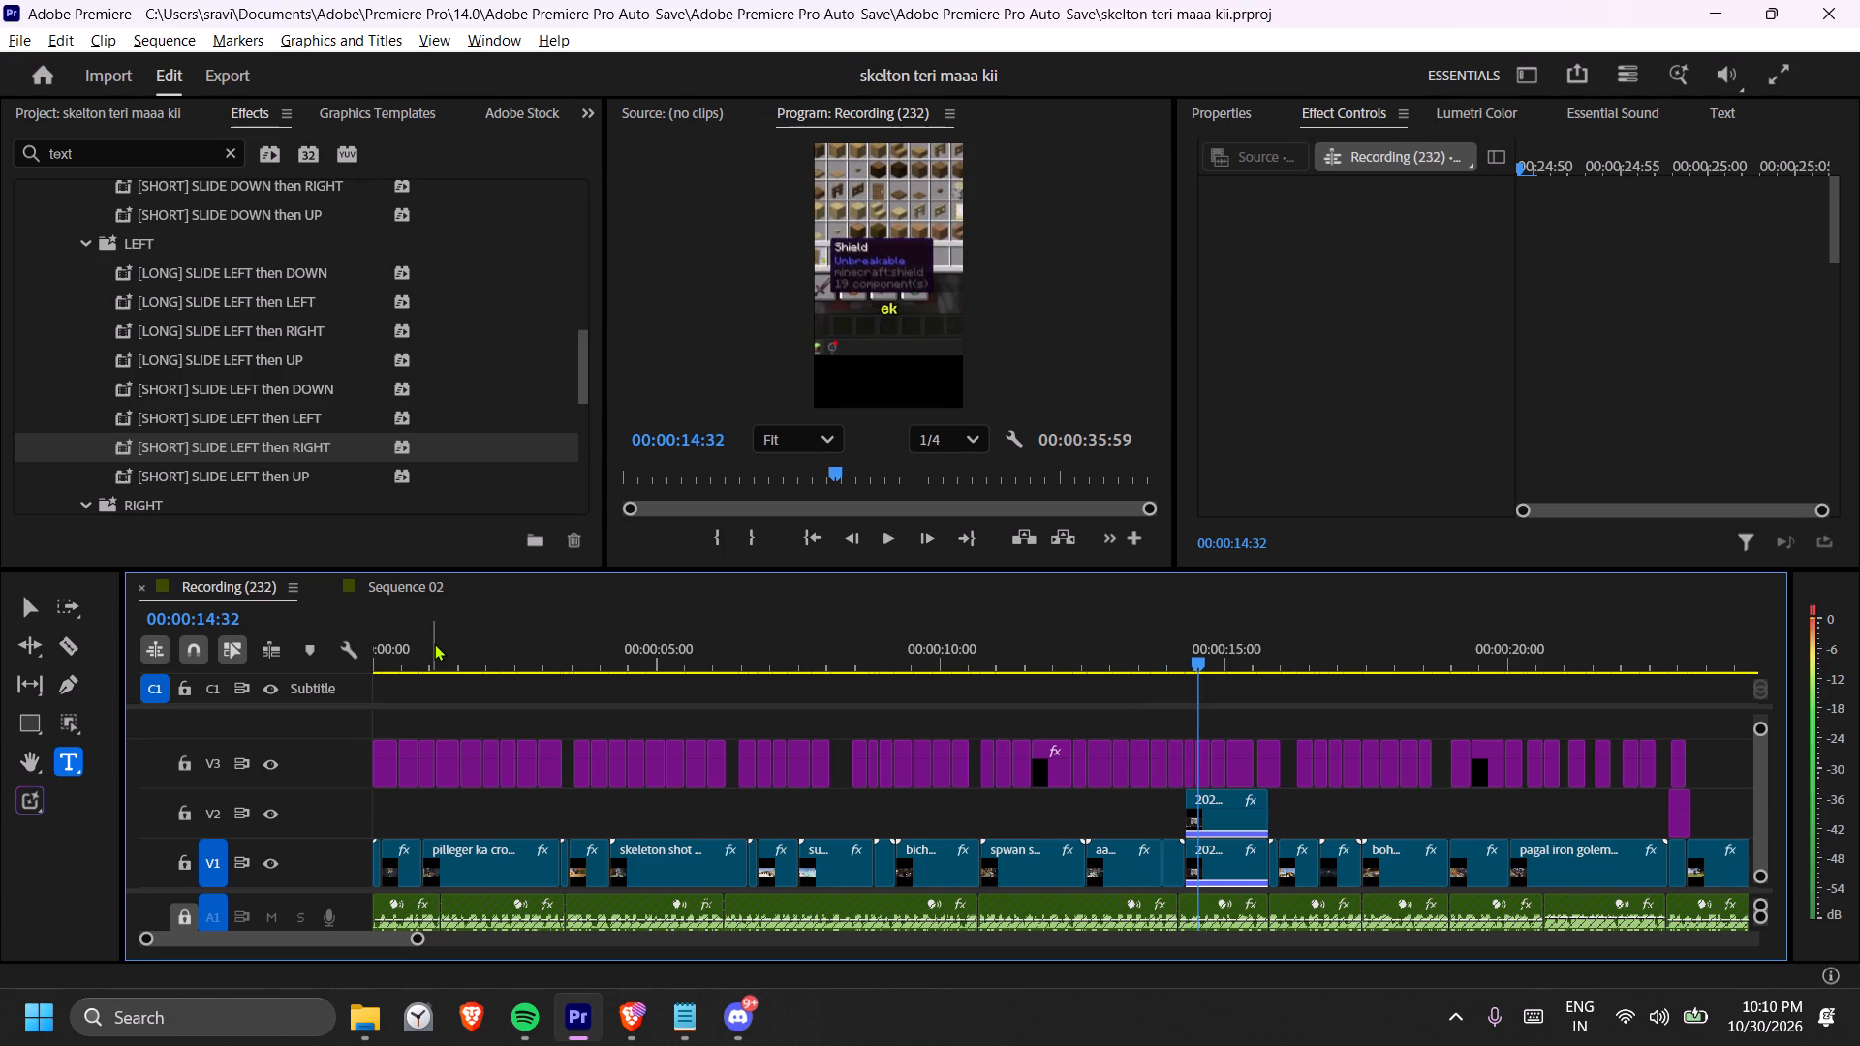
key(space)
key(space)
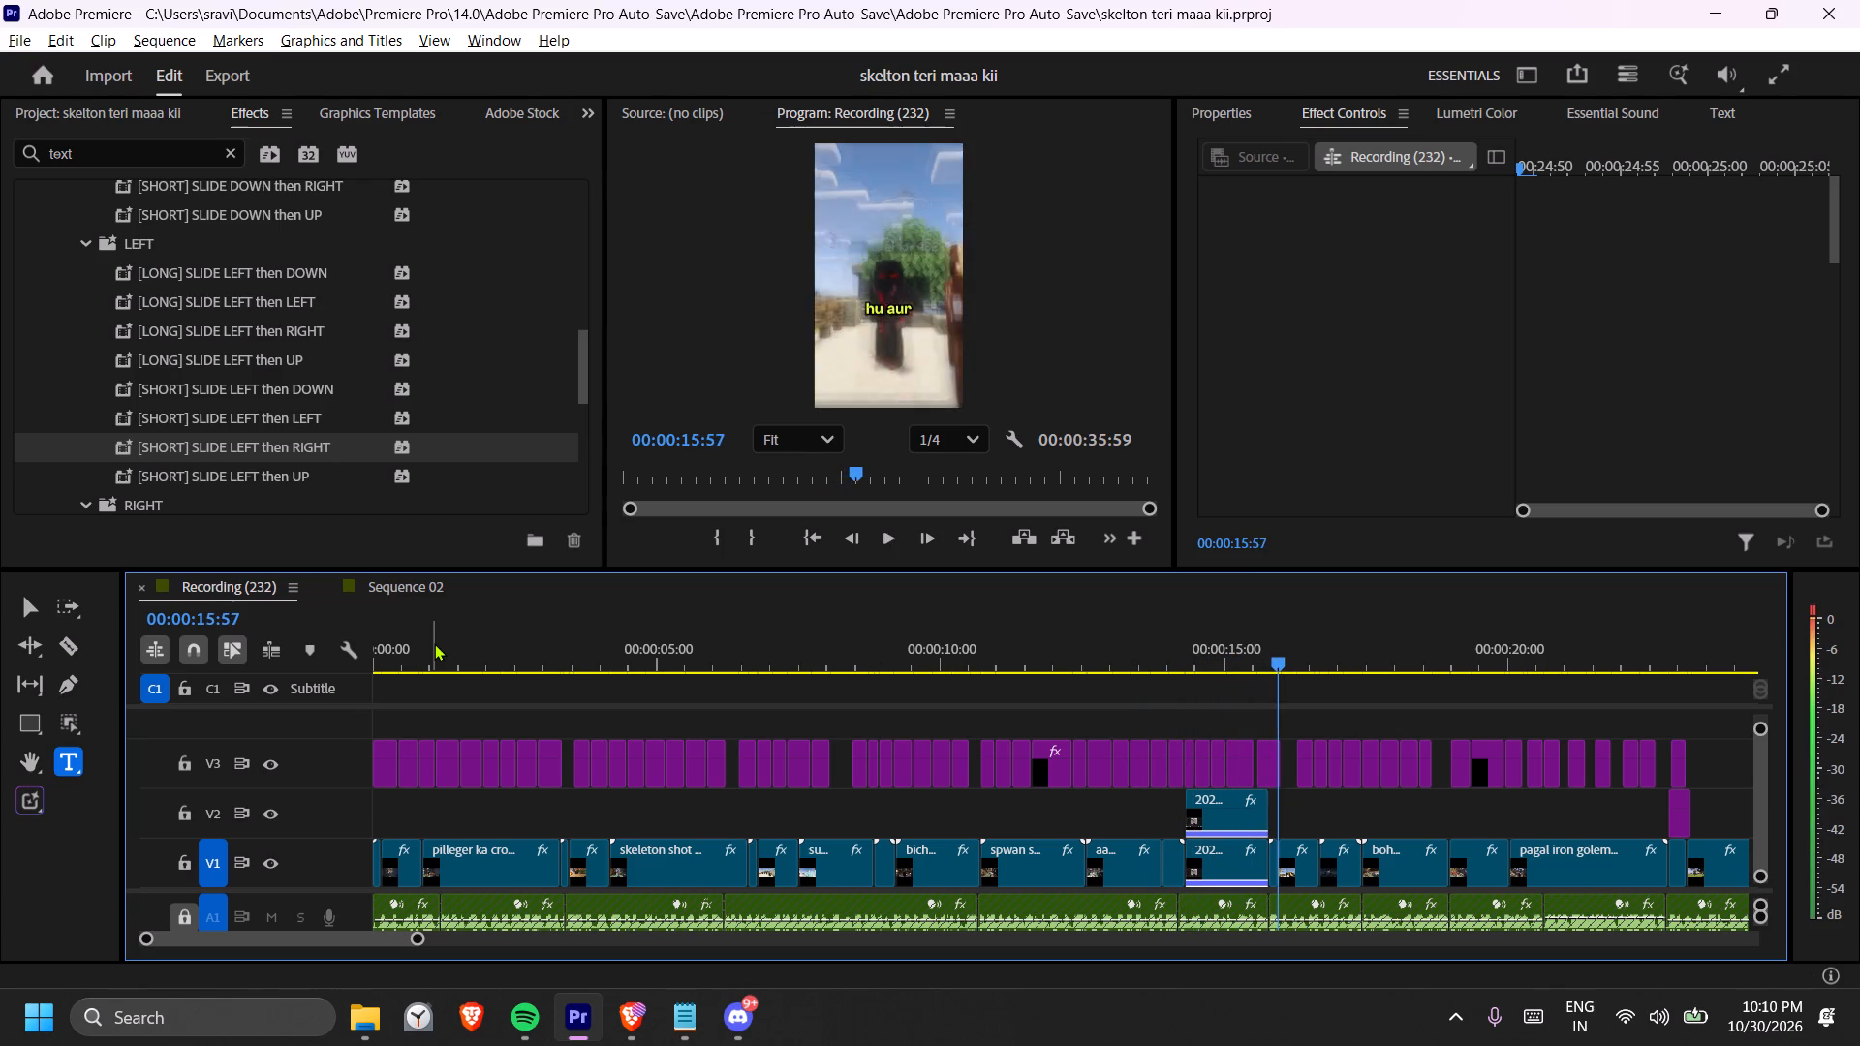
key(space)
key(space)
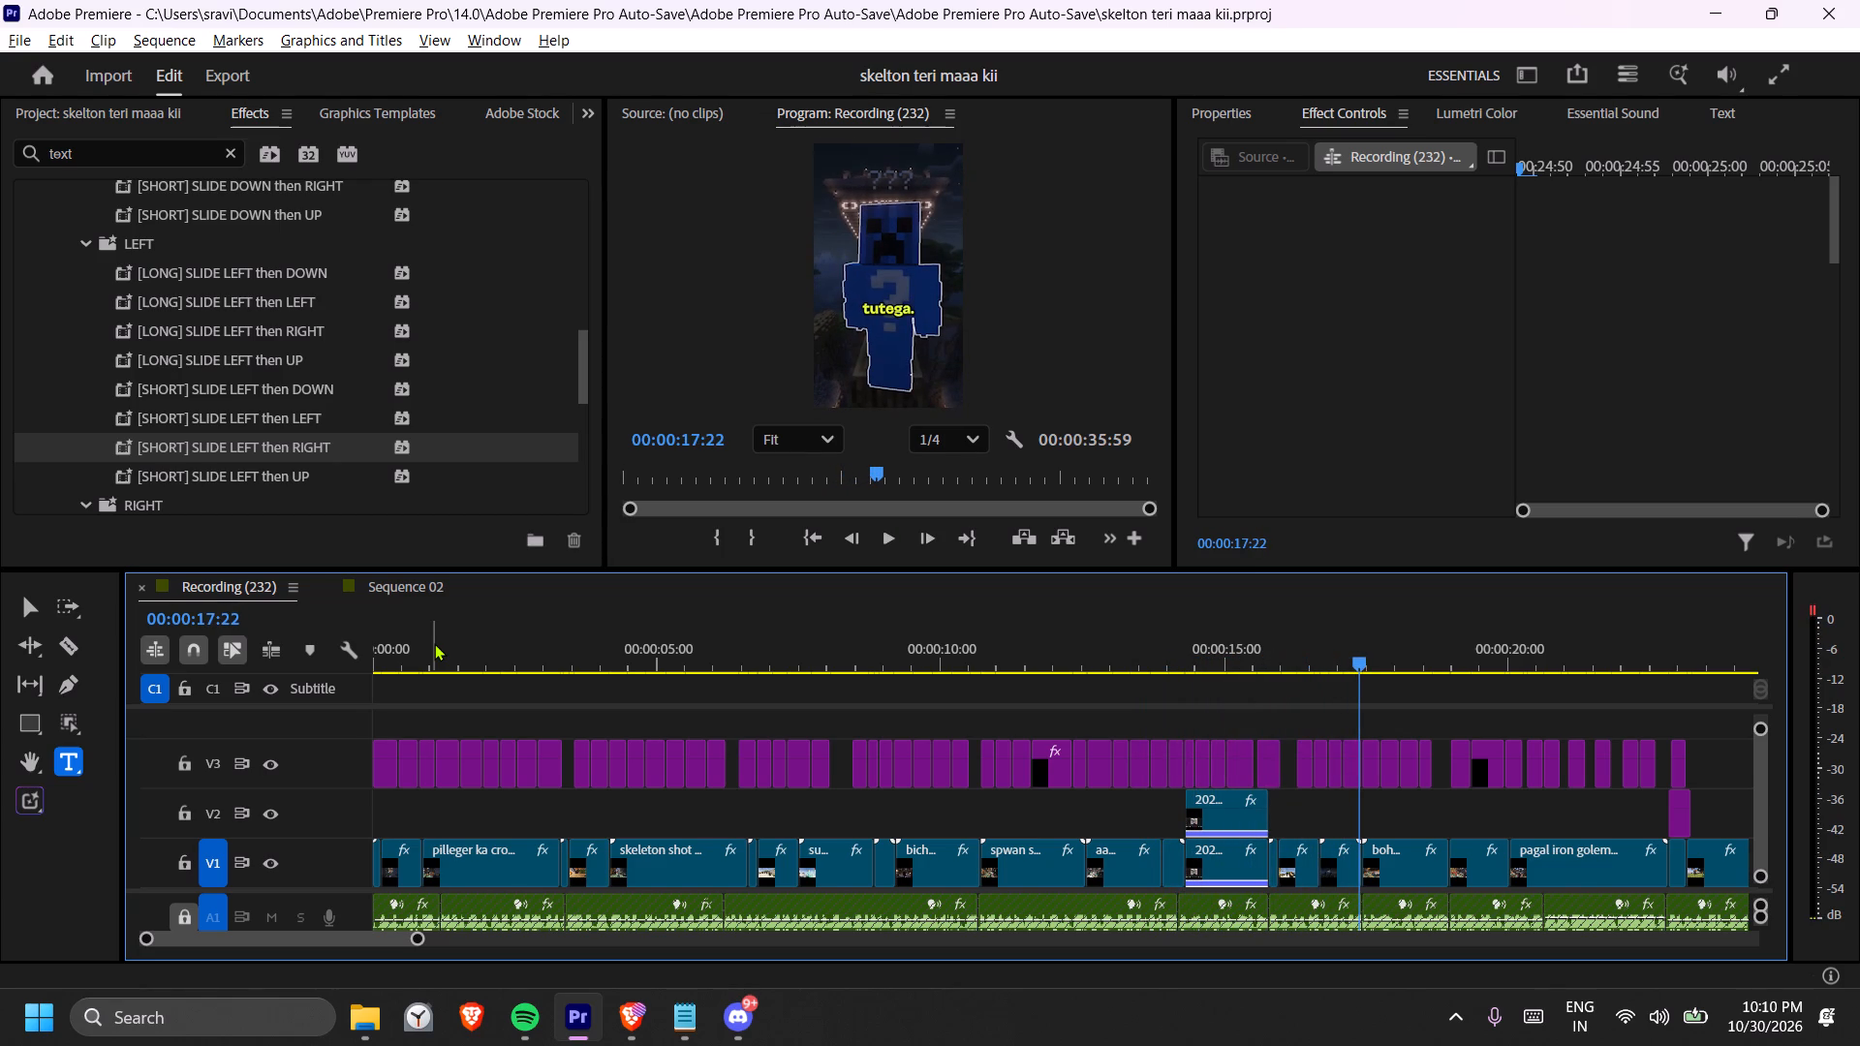
Play the edit in short bursts from 00:00:17:22 to 00:00:23:19 to check the captions against the audio.
scroll(817, 721, down, 8)
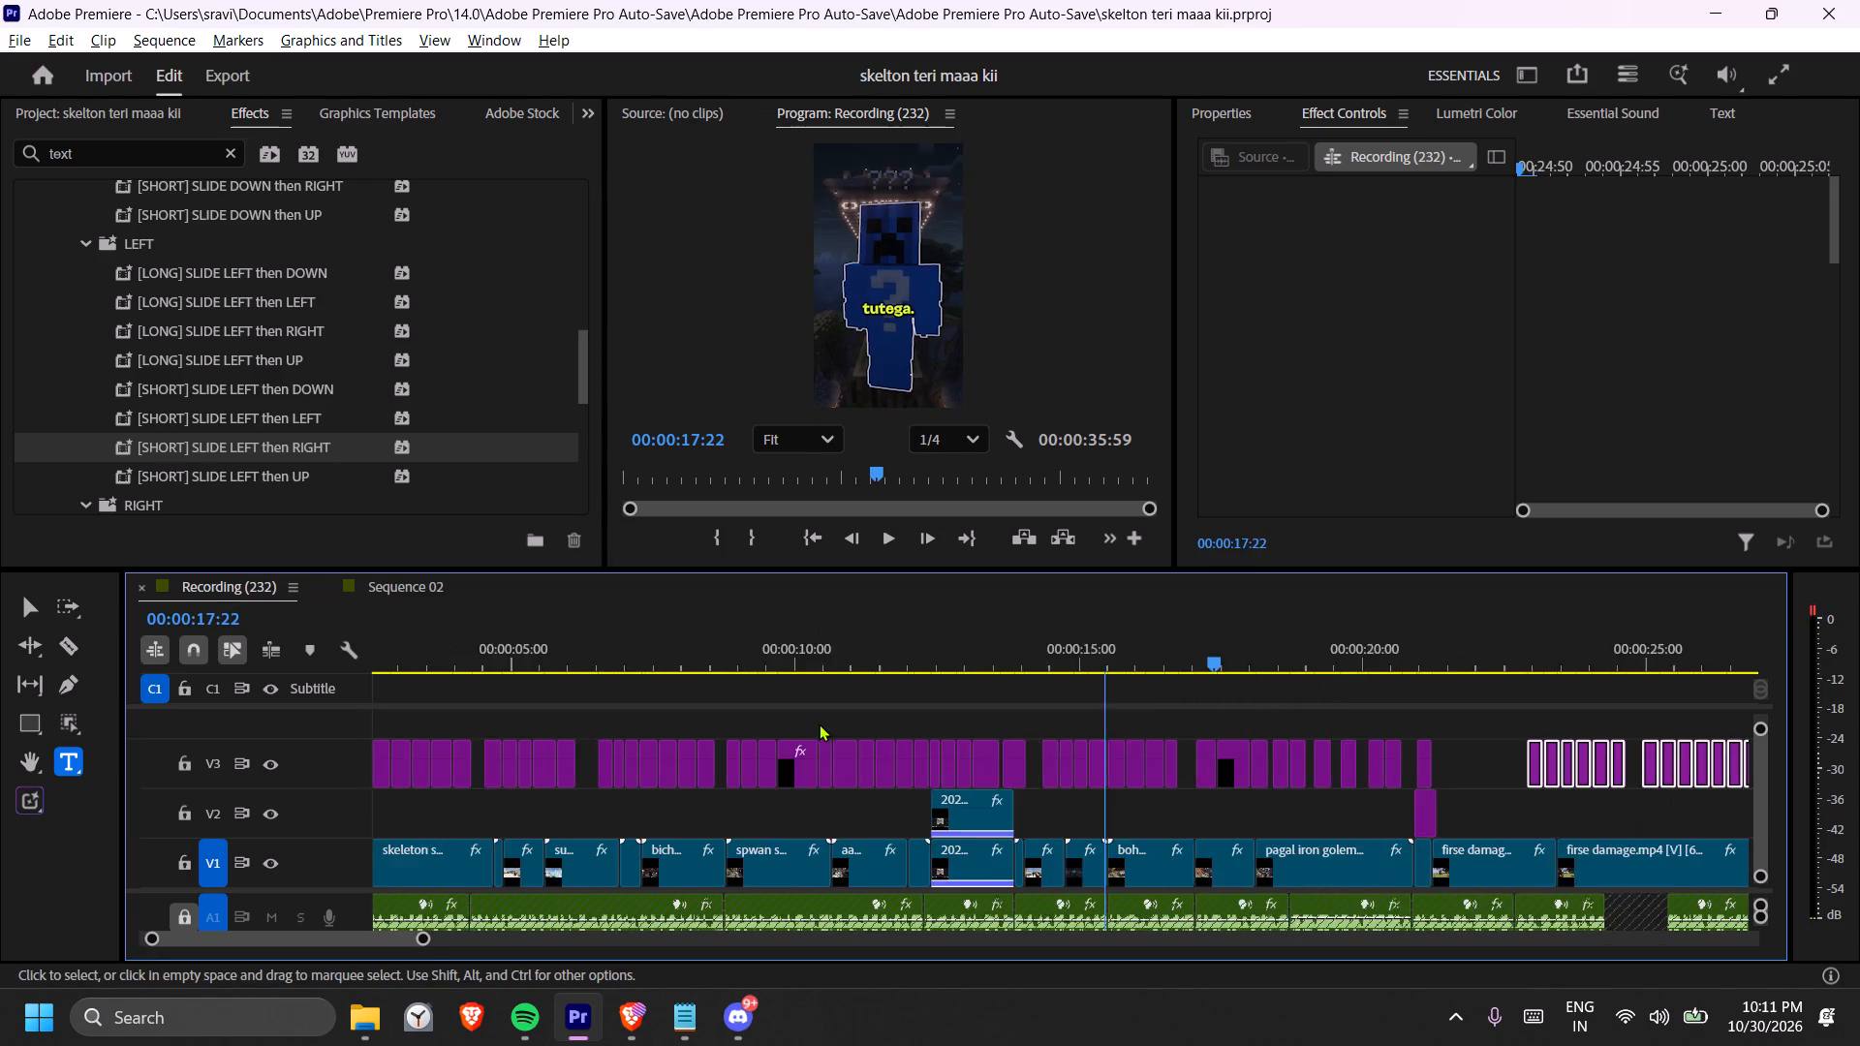
scroll(819, 723, down, 5)
key(space)
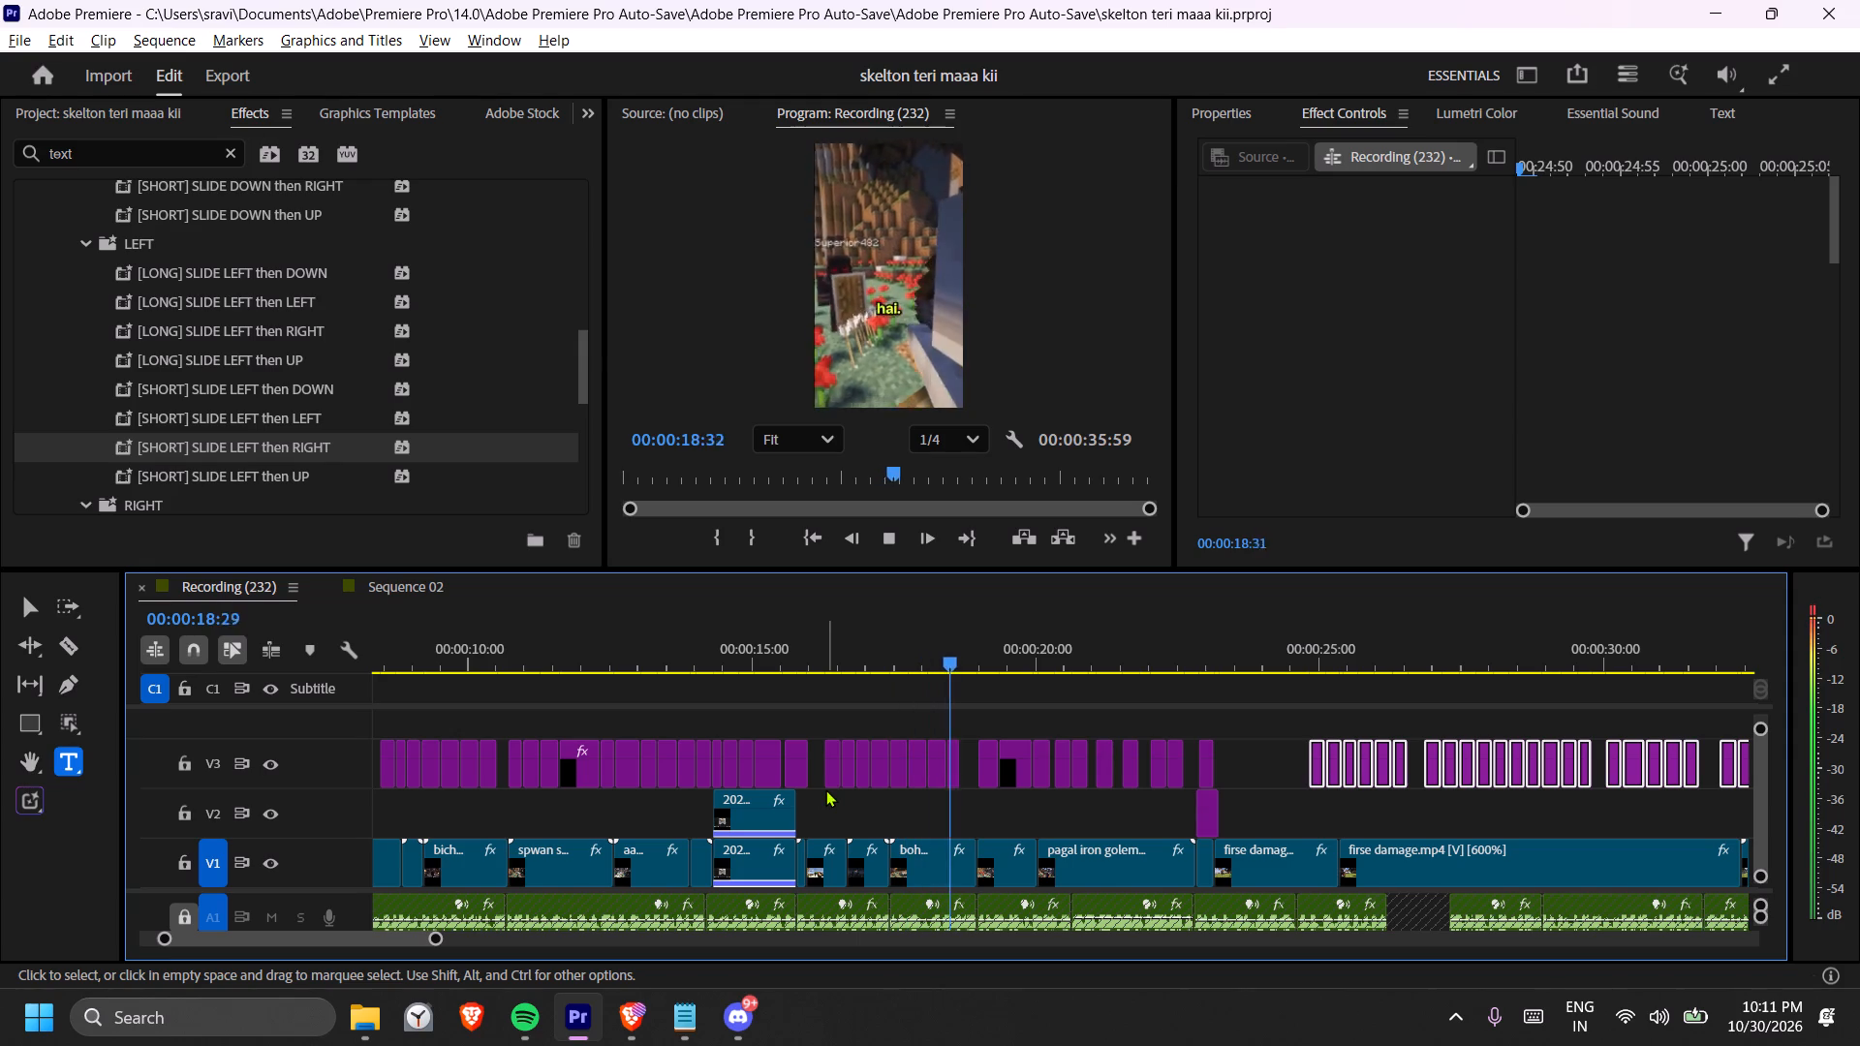
key(space)
scroll(838, 789, down, 4)
key(space)
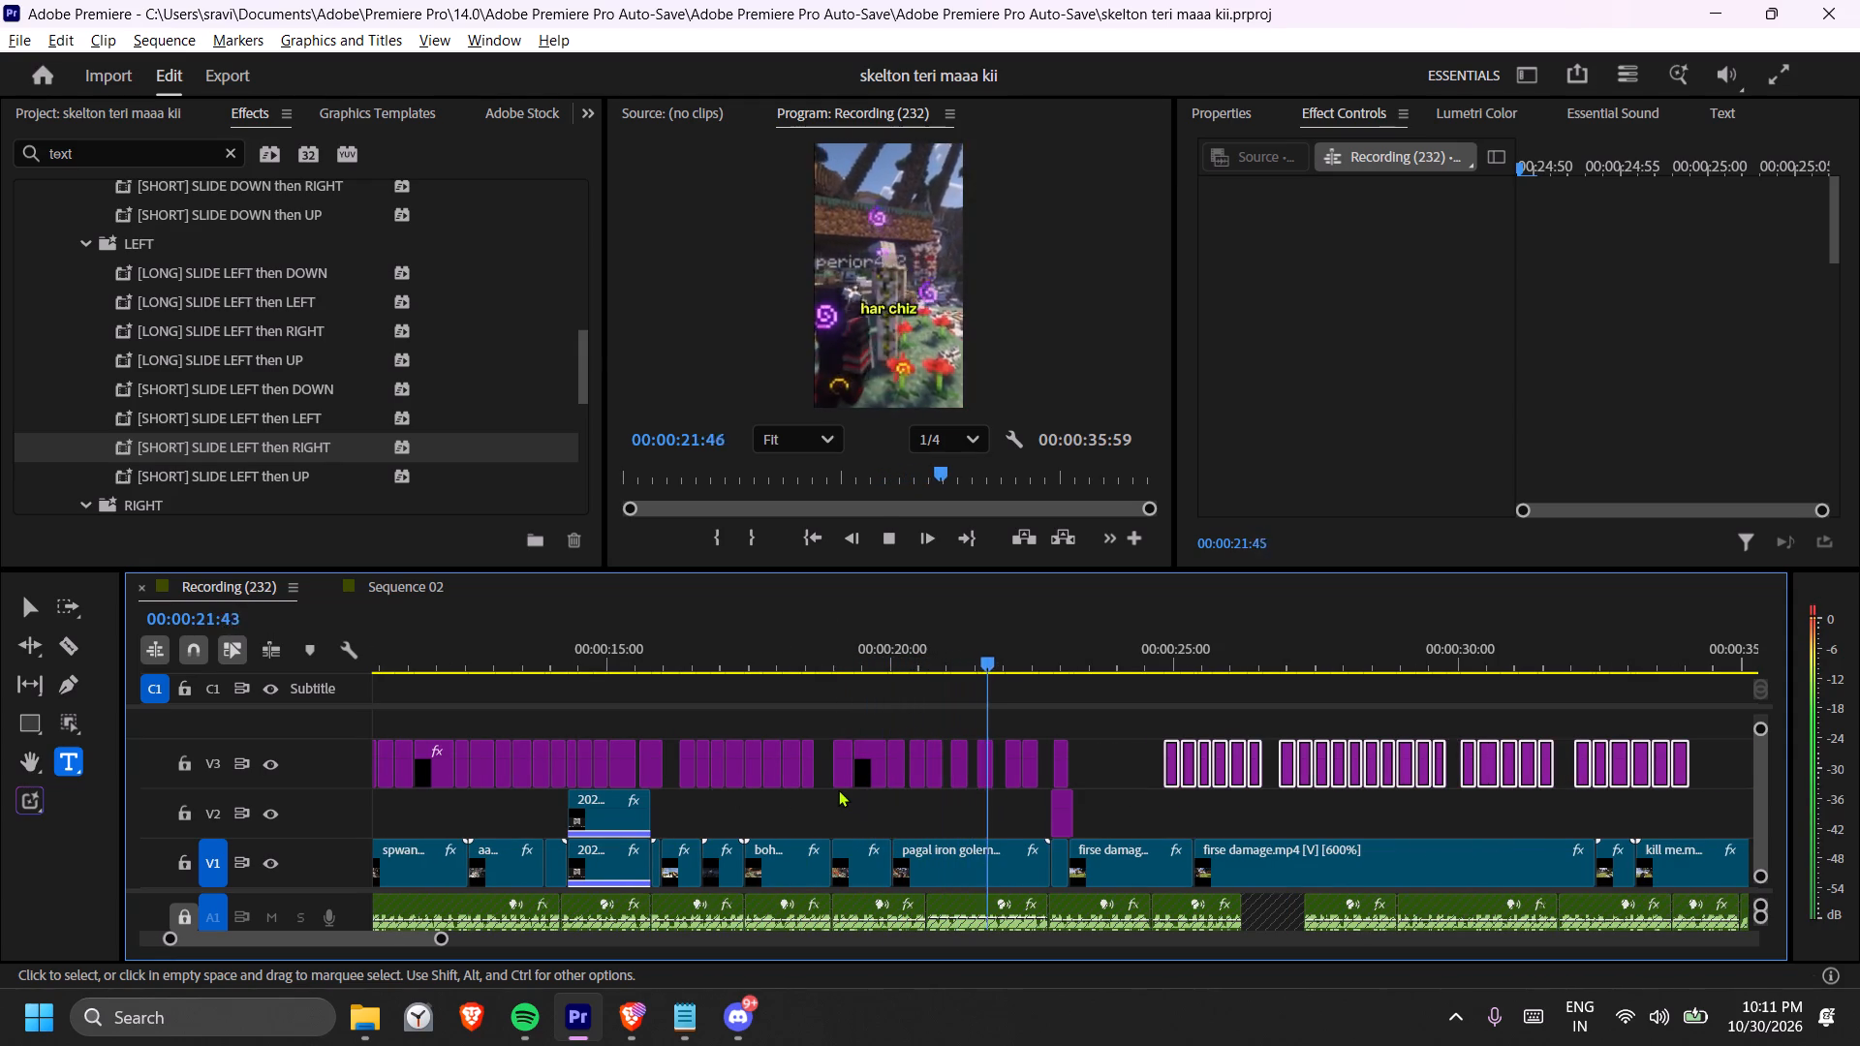
key(space)
scroll(838, 789, down, 2)
key(space)
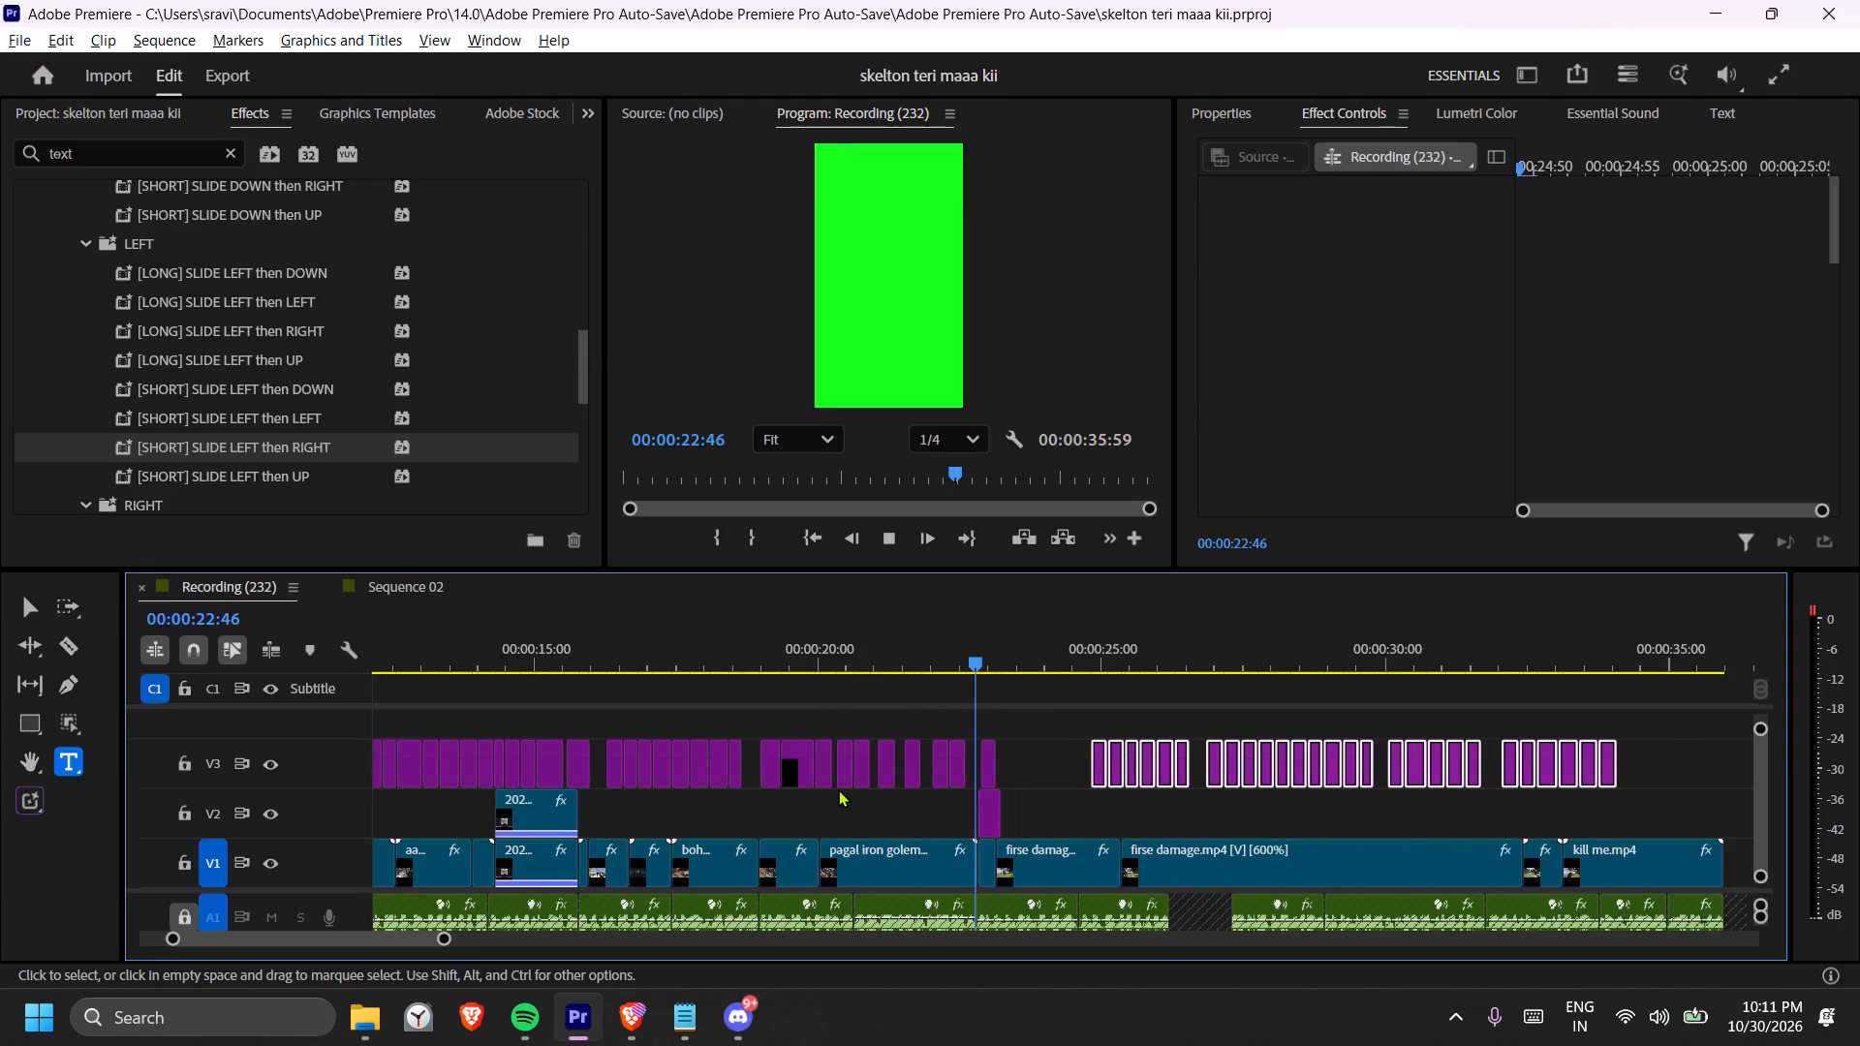
key(space)
key(space)
key(space)
Deselect the remaining captions and move only the "ek skeleton" caption back to start at about 00:00:23:19.
click(1091, 714)
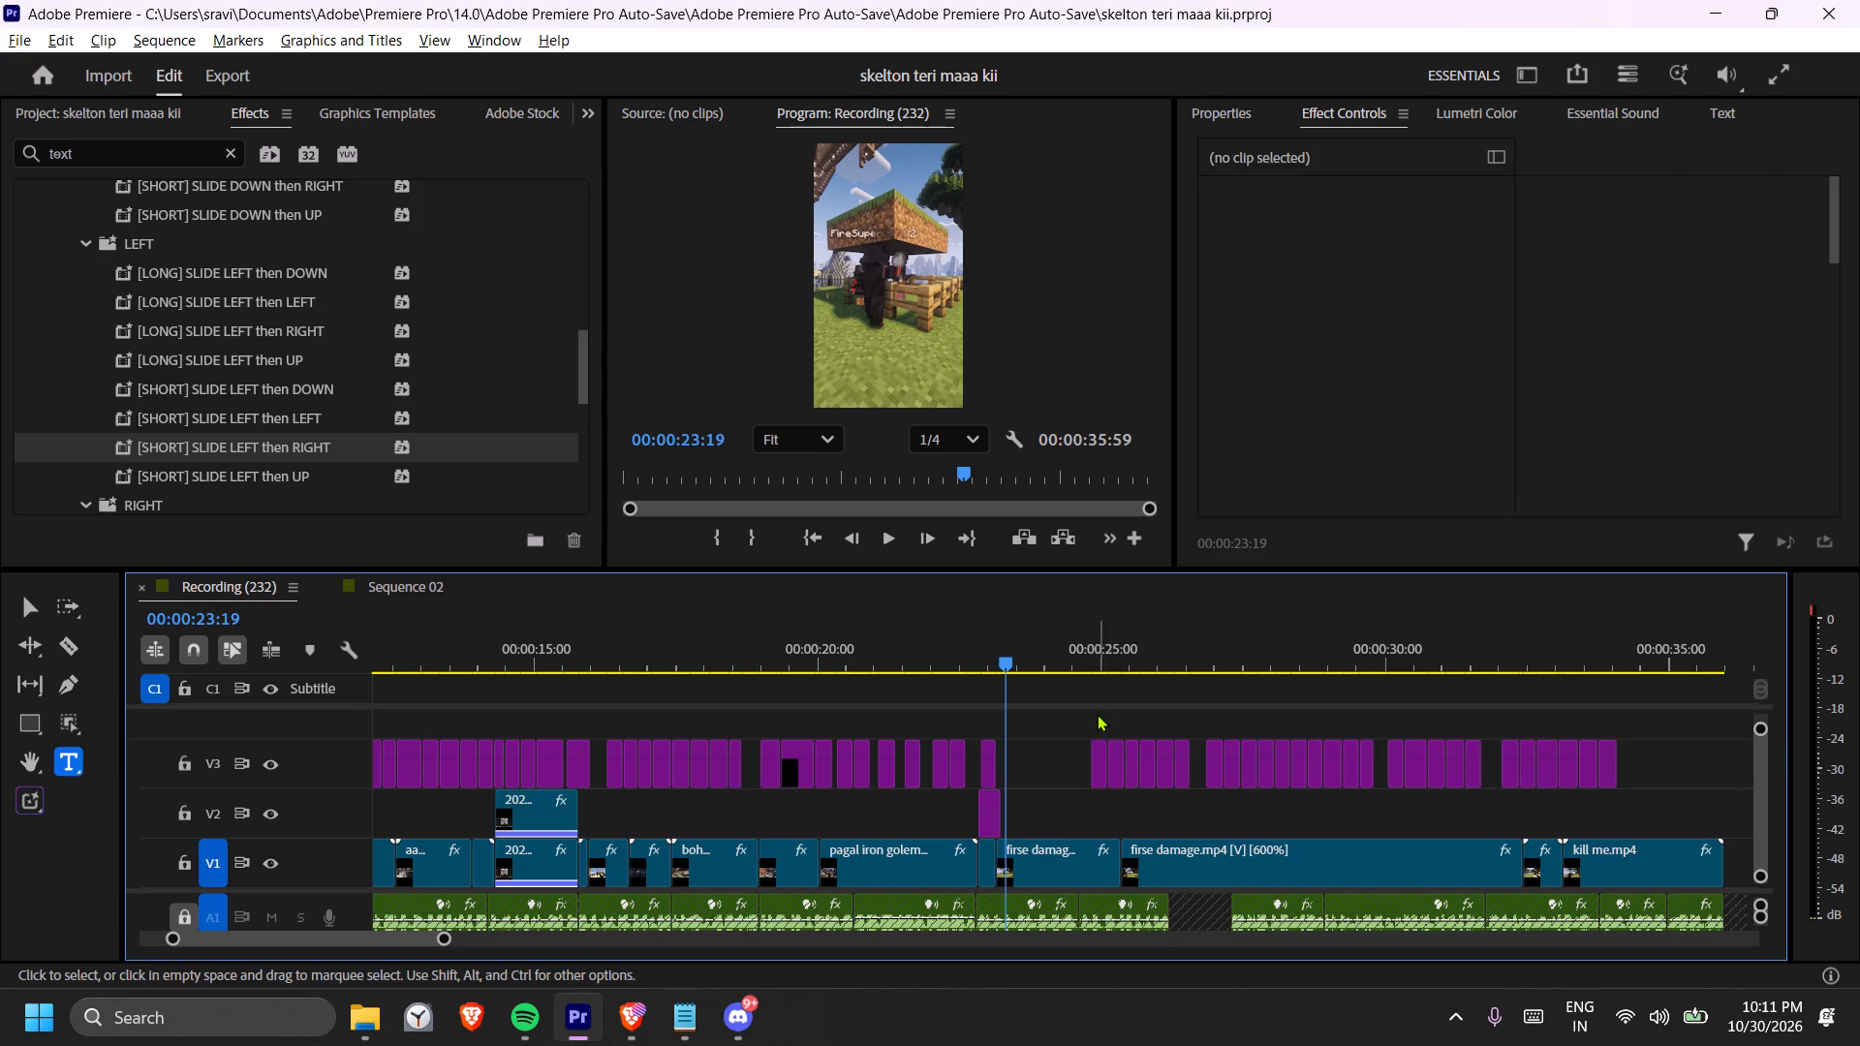
drag(1099, 773, 1024, 777)
Find where "spawn kardiya" is spoken and move its caption back to start at 00:00:23:50.
key(space)
key(space)
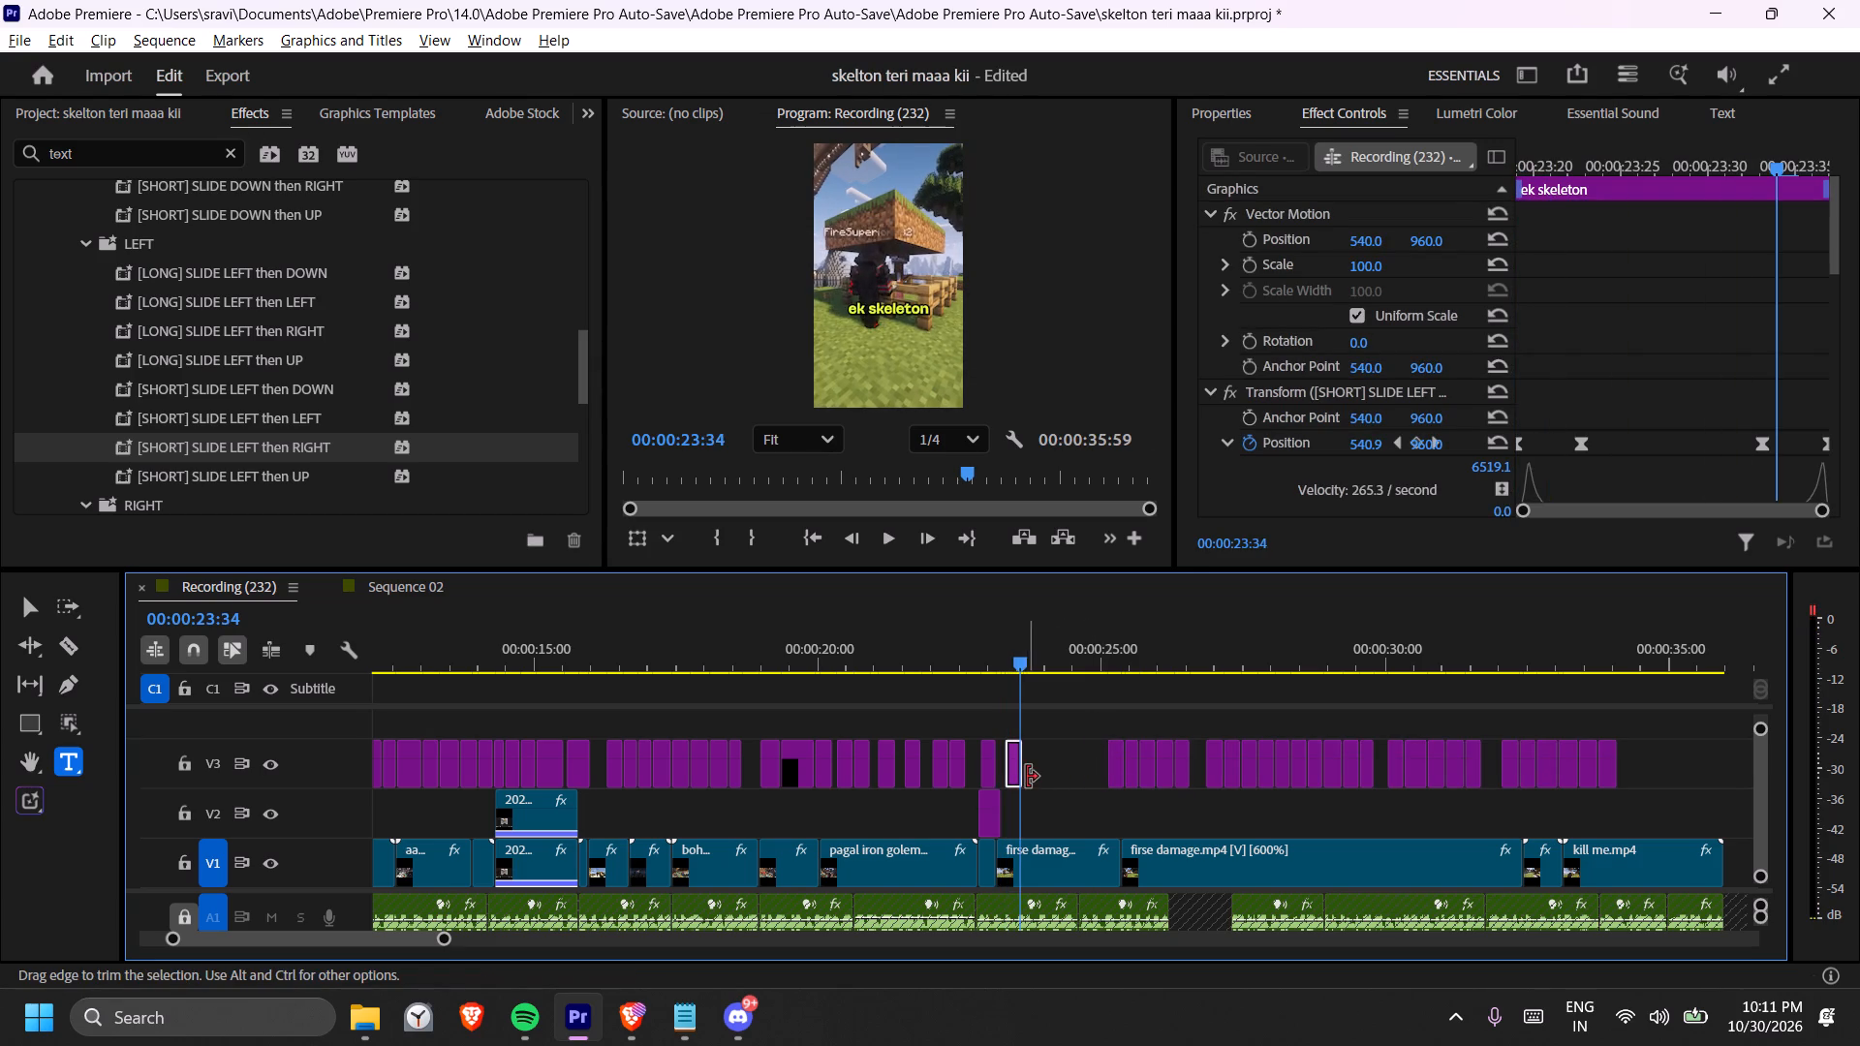
key(space)
key(space)
drag(1116, 772, 1053, 773)
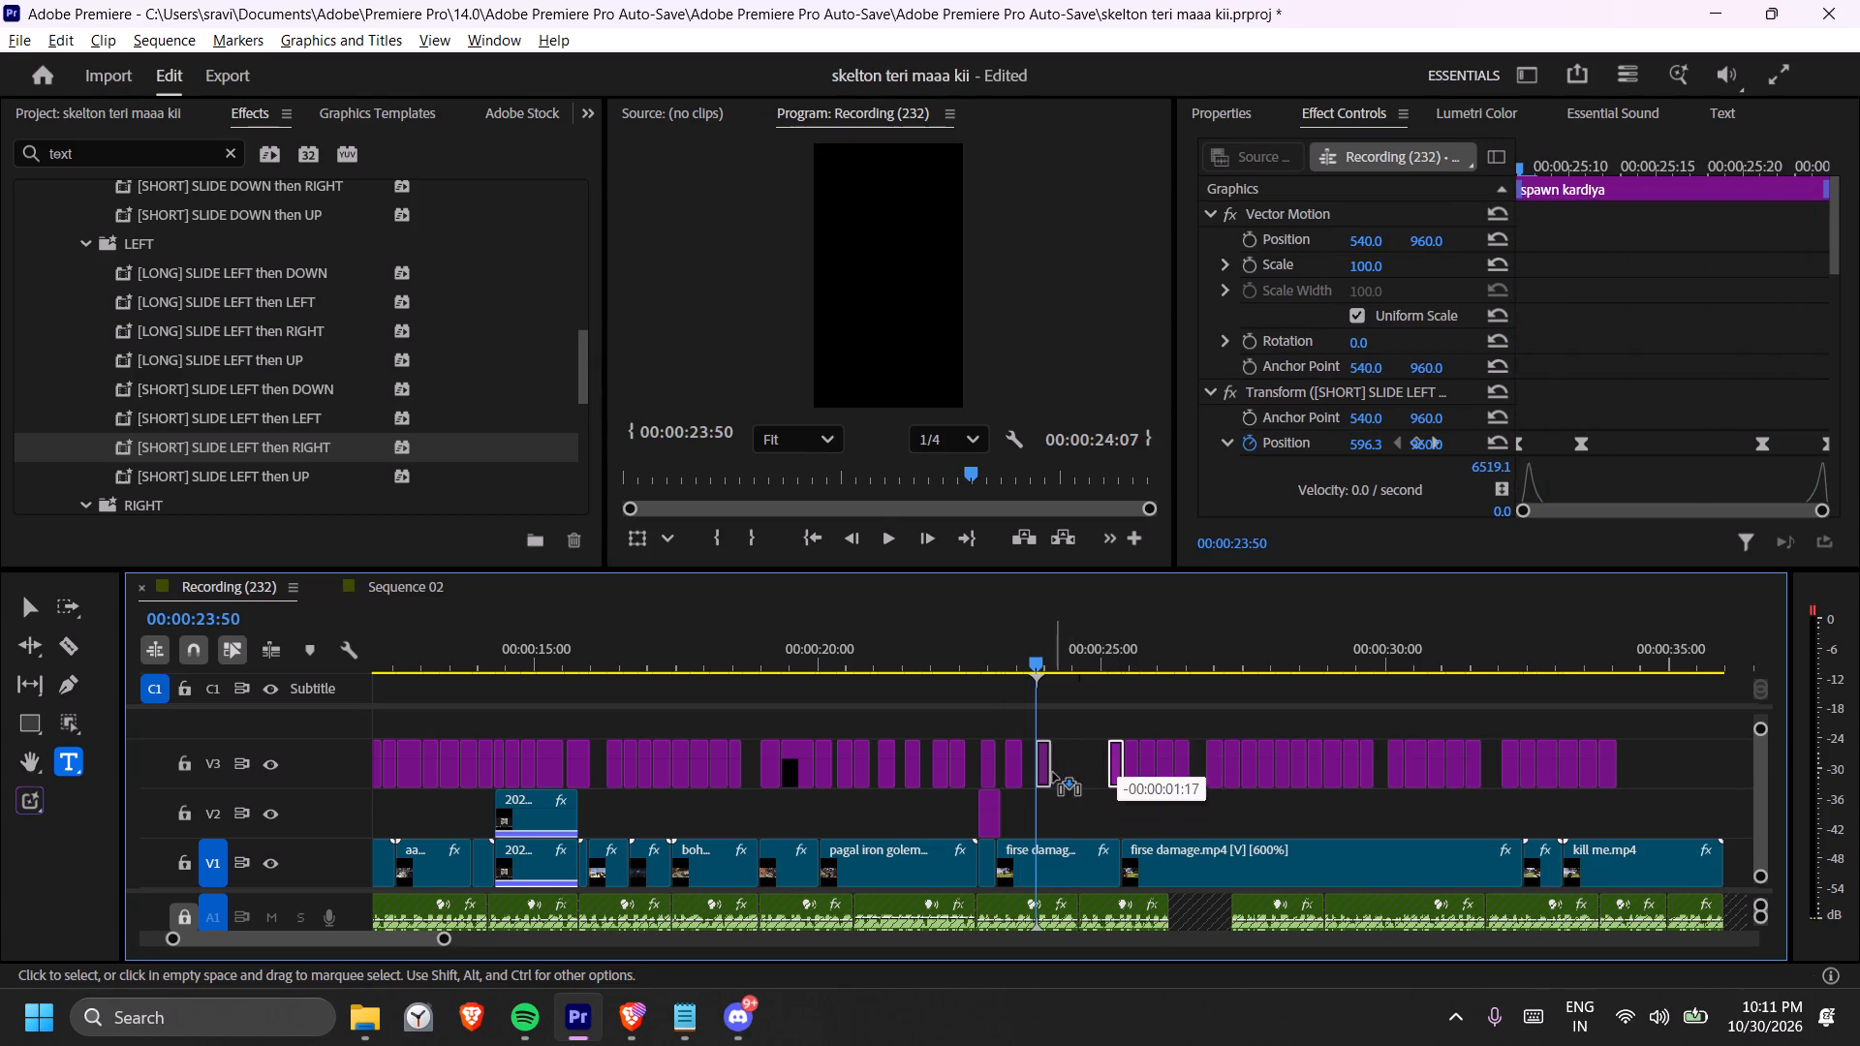
drag(1053, 773, 1046, 773)
Find where "hai abb" is spoken, move its caption back to start at 00:00:24:37, and play it back.
key(space)
key(space)
scroll(1095, 775, down, 2)
key(space)
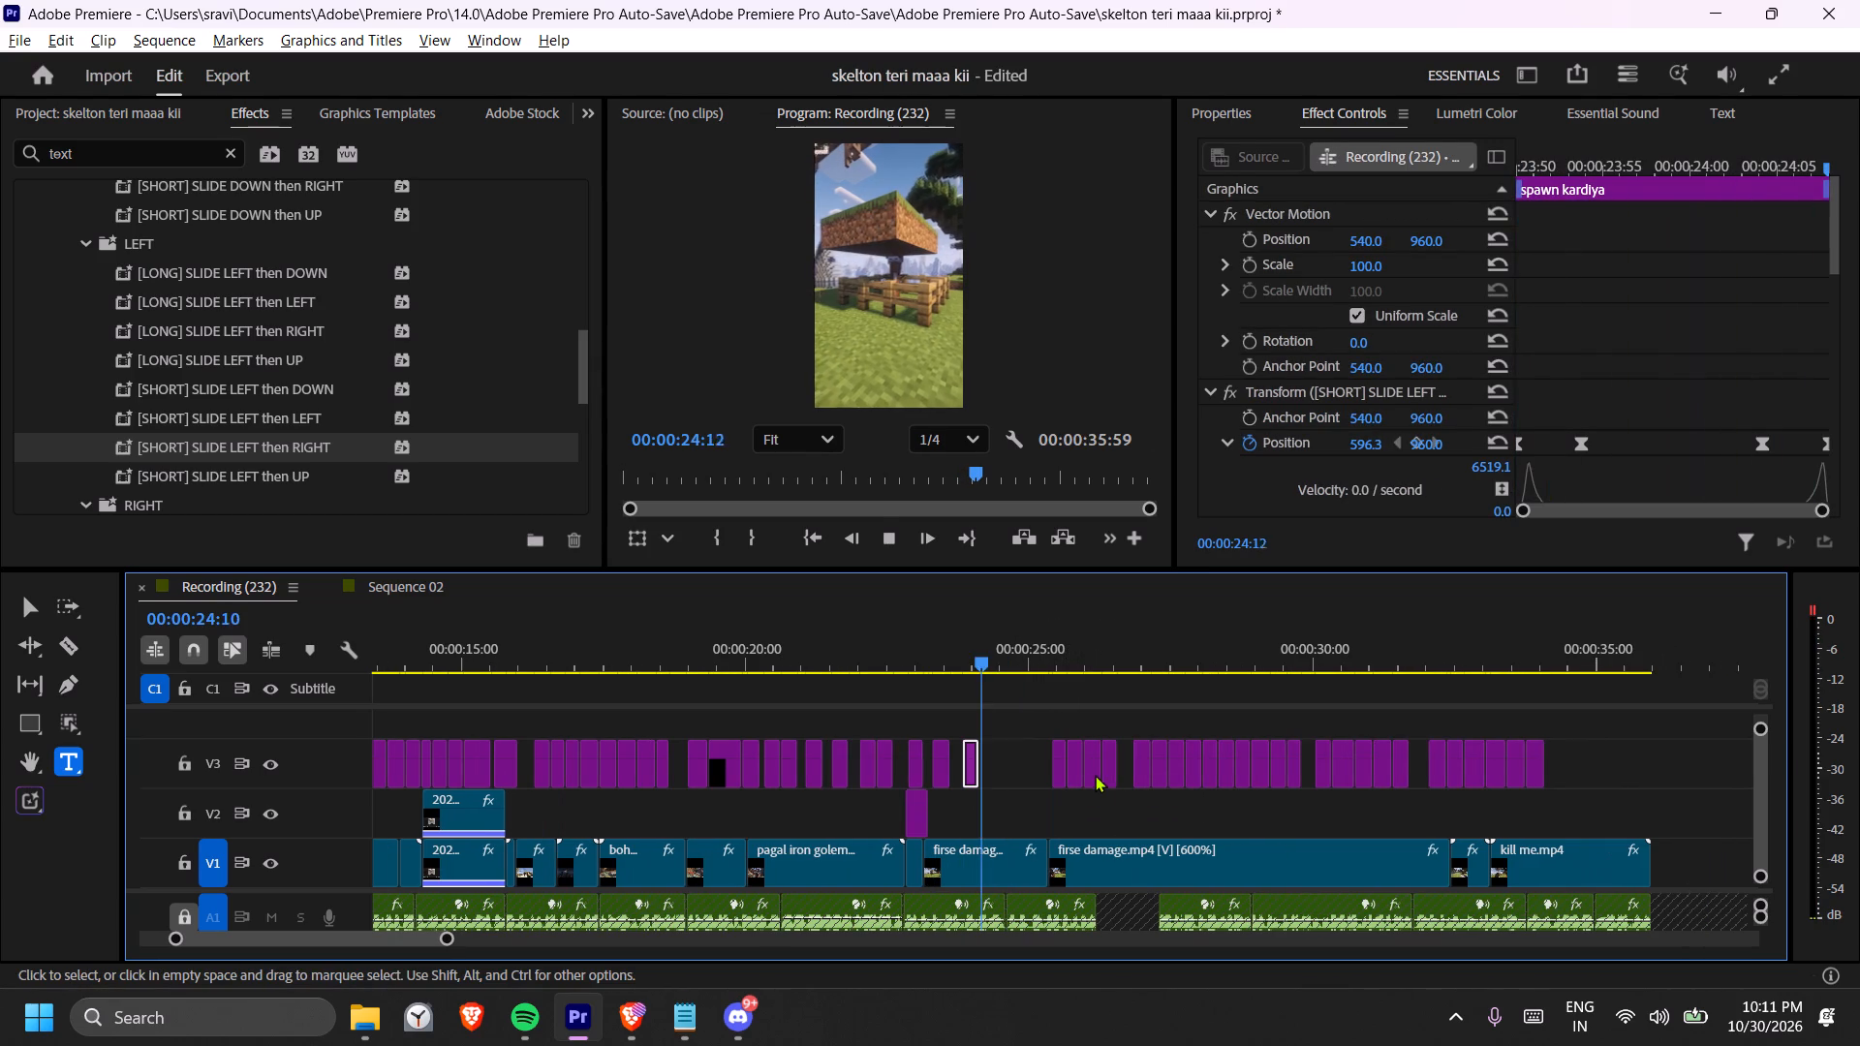
key(space)
key(space)
key(space)
drag(1059, 775, 1024, 782)
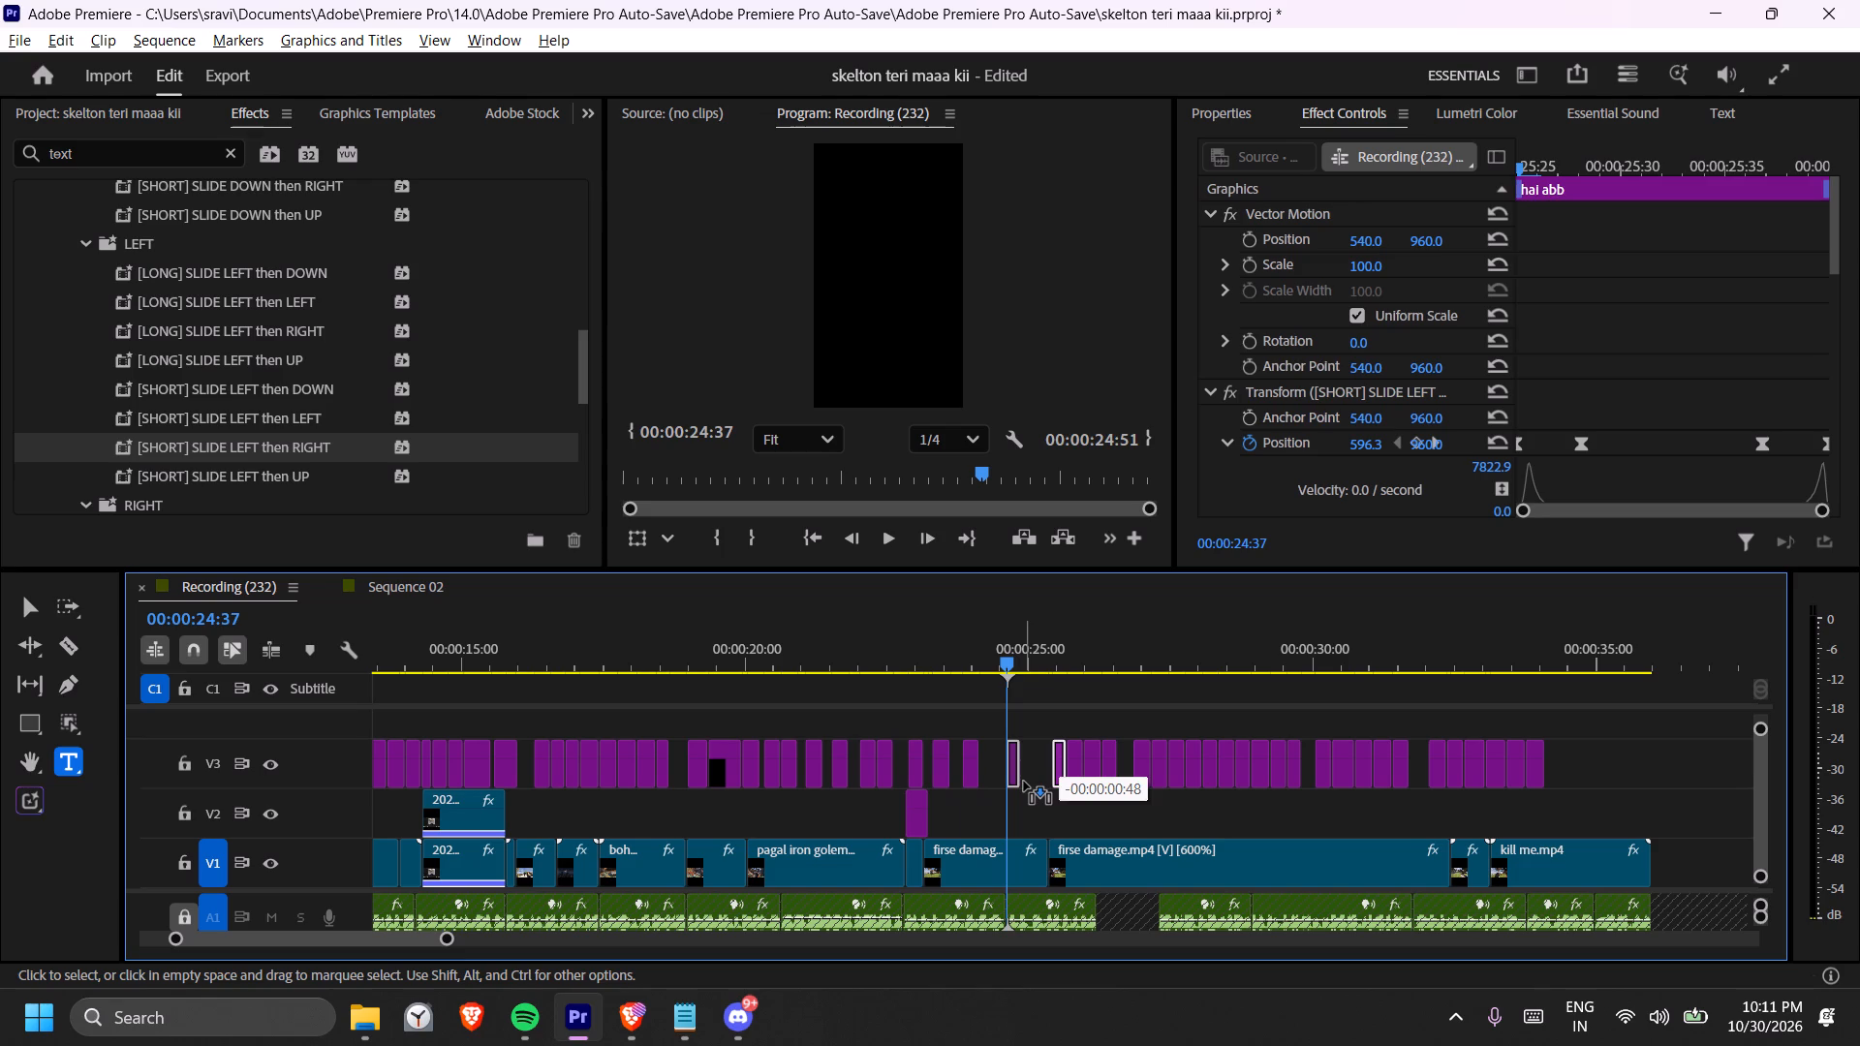
drag(1024, 782, 1023, 782)
key(space)
key(space)
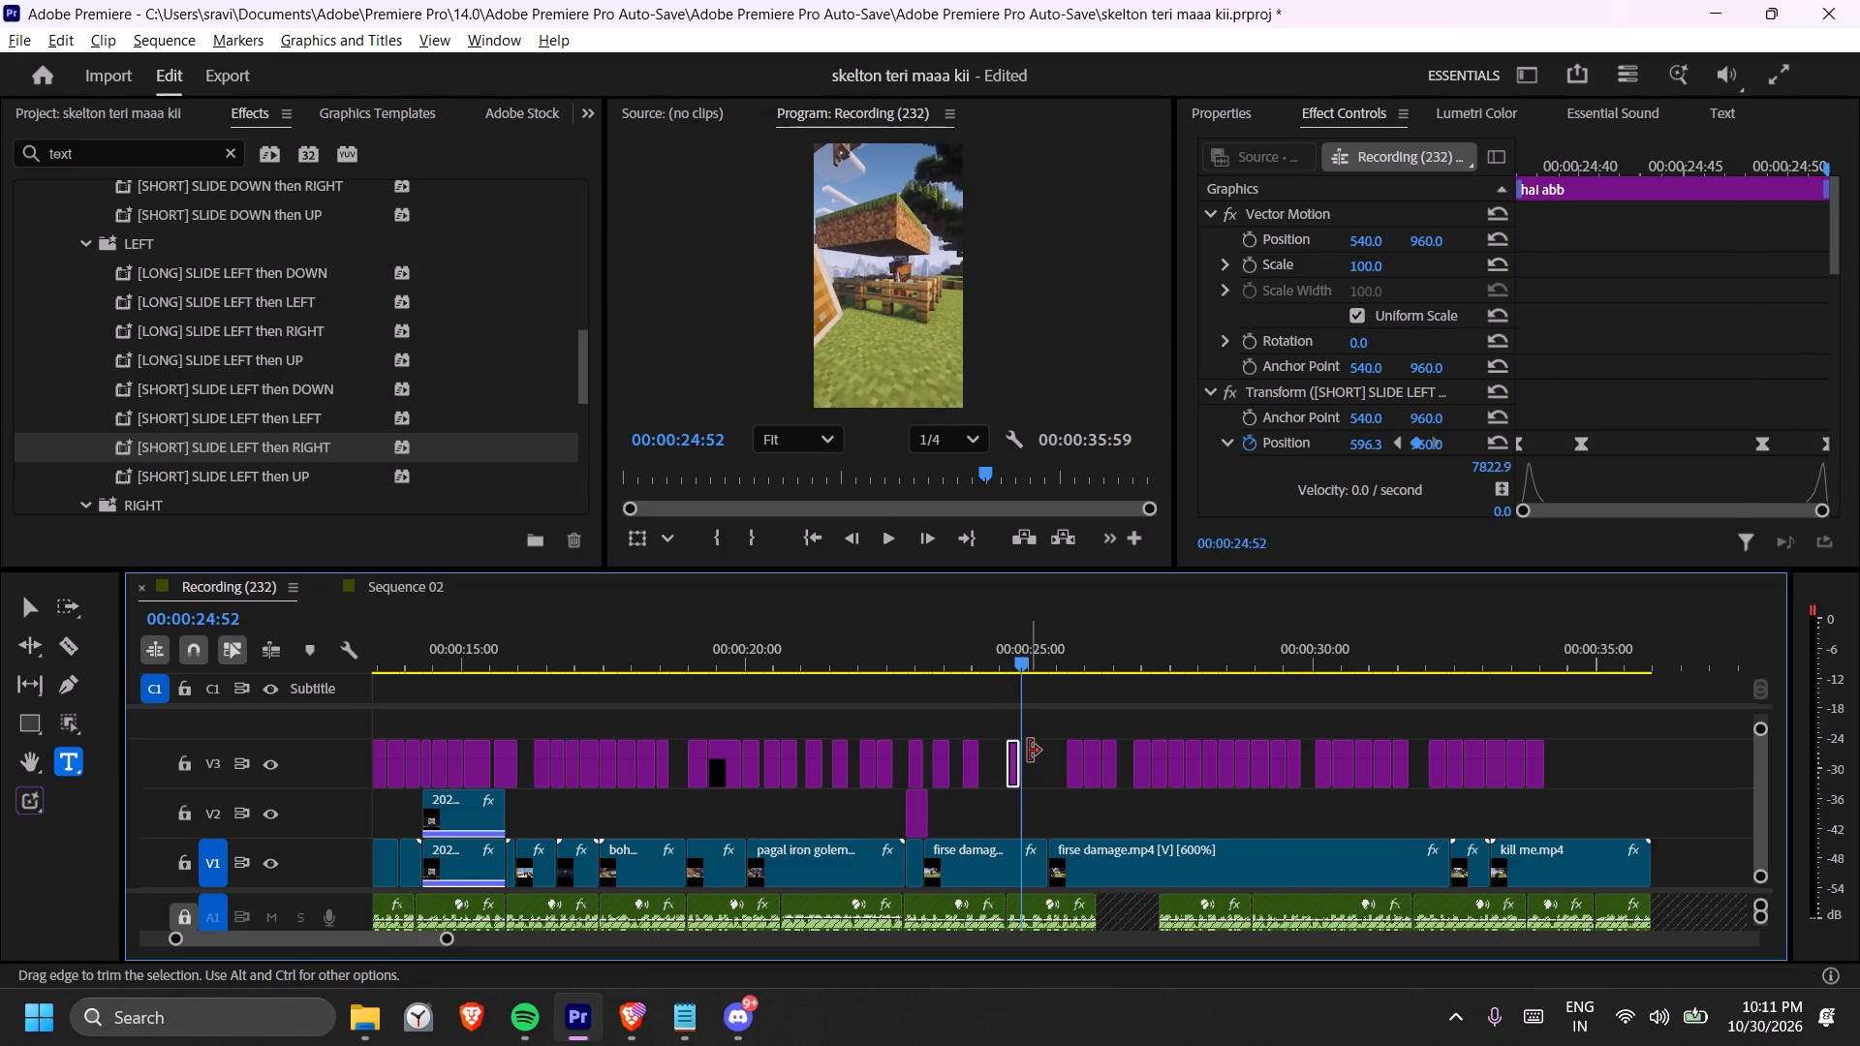
Extend the end of the "spawn kardiya" caption to about 00:00:24:23 so it covers the spoken words.
key(equal)
key(equal)
click(855, 652)
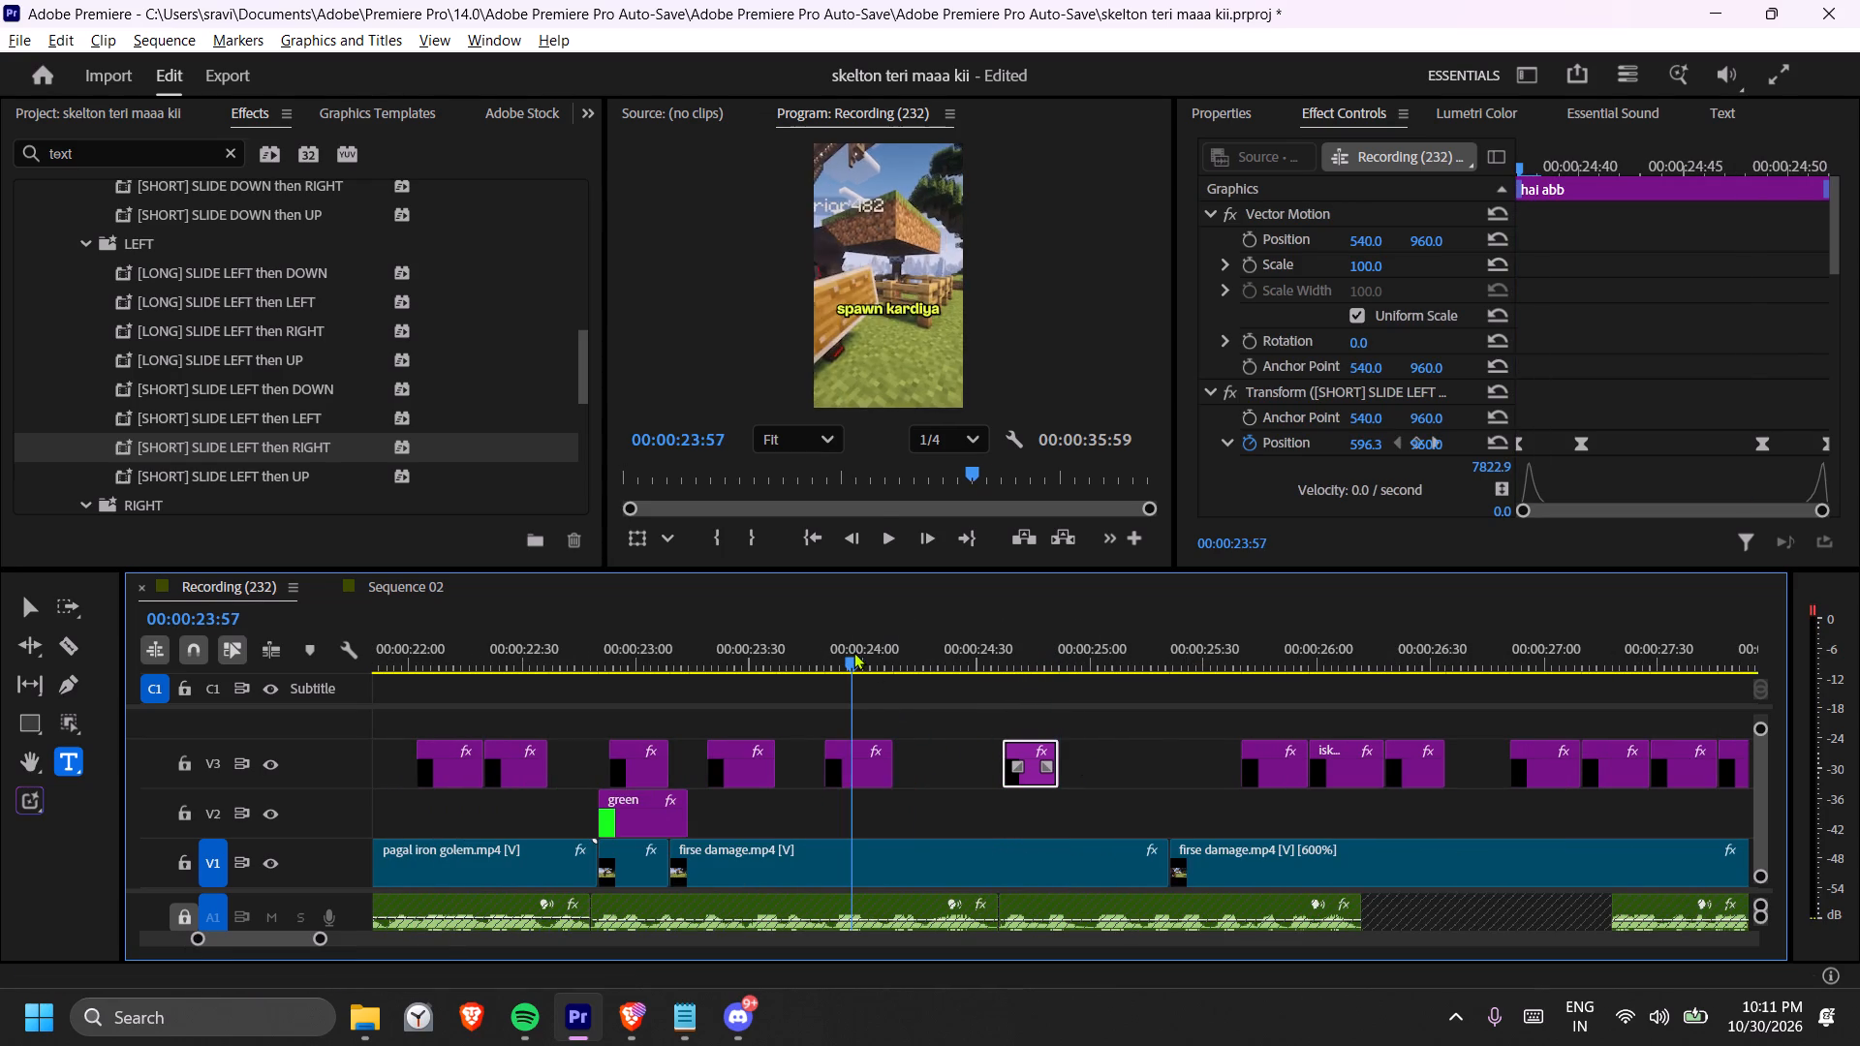
key(space)
key(space)
drag(889, 753, 949, 753)
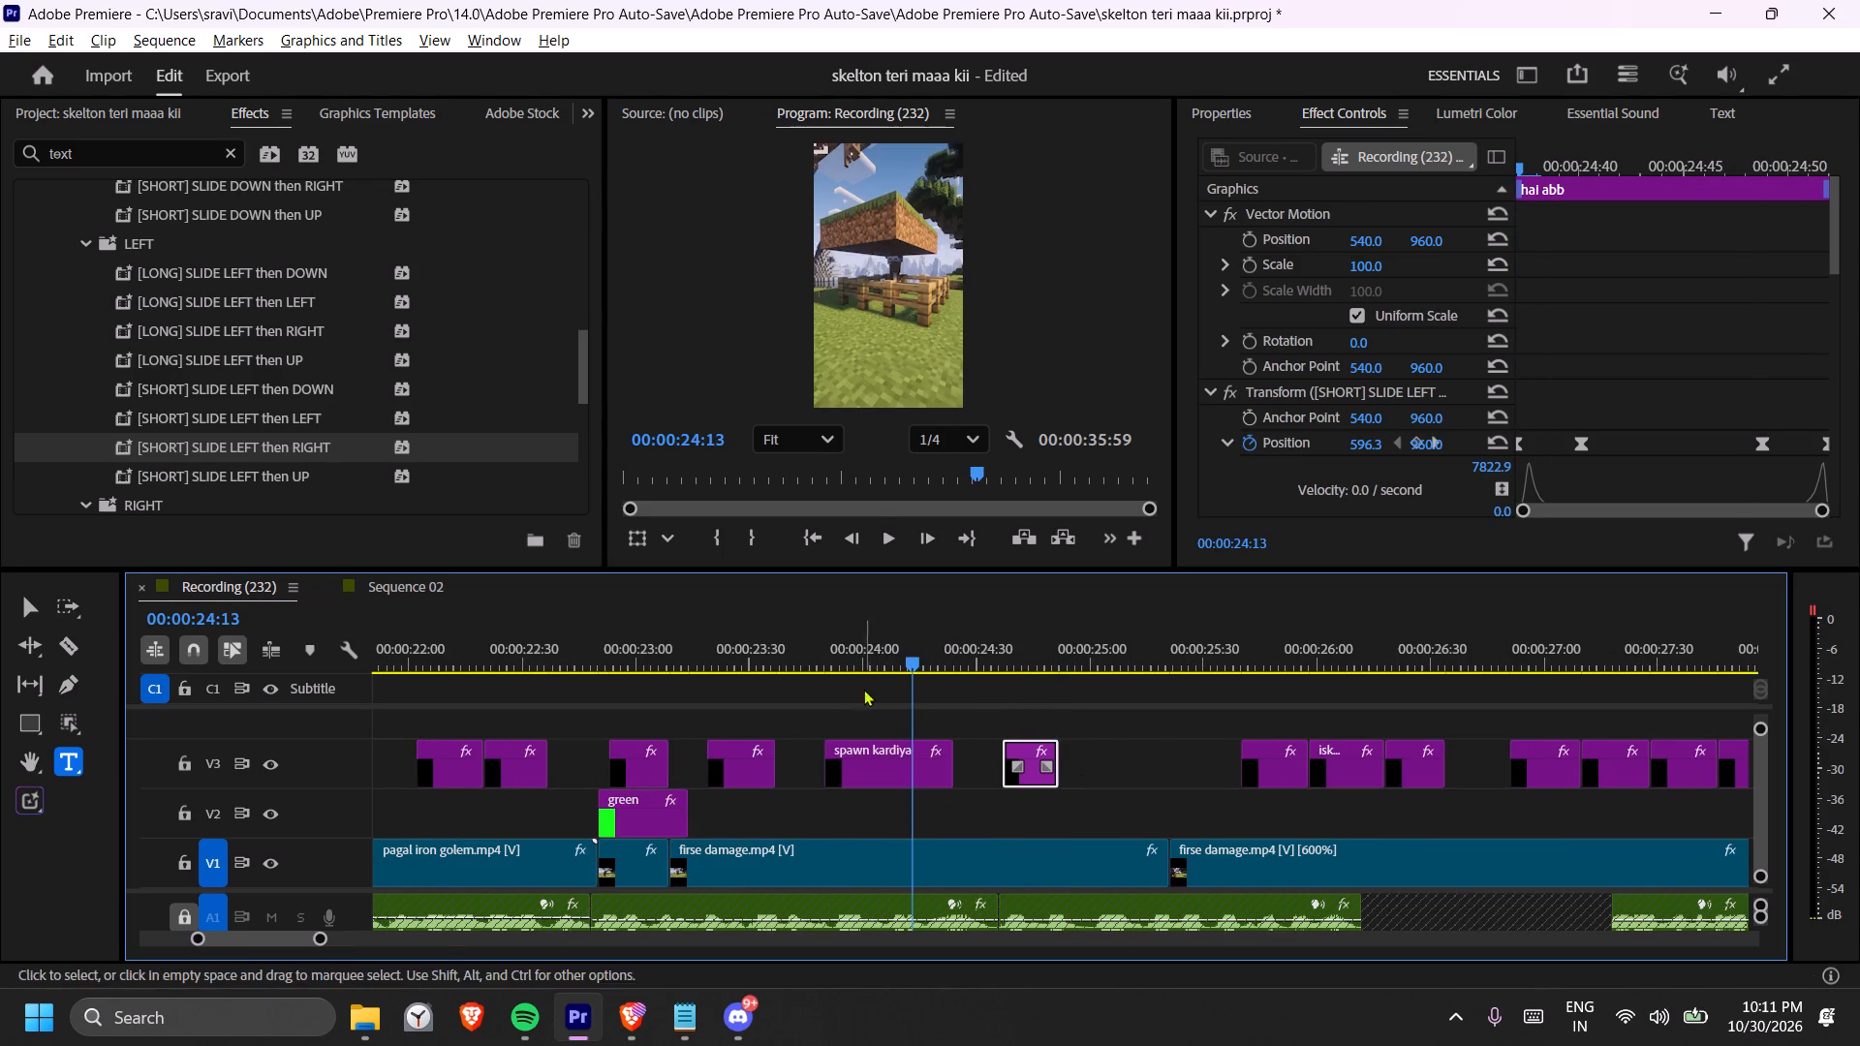
Replay the section from about 00:00:22:50 to 00:00:23:54 to check the "Maine firse", "ek skeleton" and "spawn kardiya" captions against the audio.
drag(826, 658, 838, 658)
drag(824, 658, 675, 662)
click(612, 654)
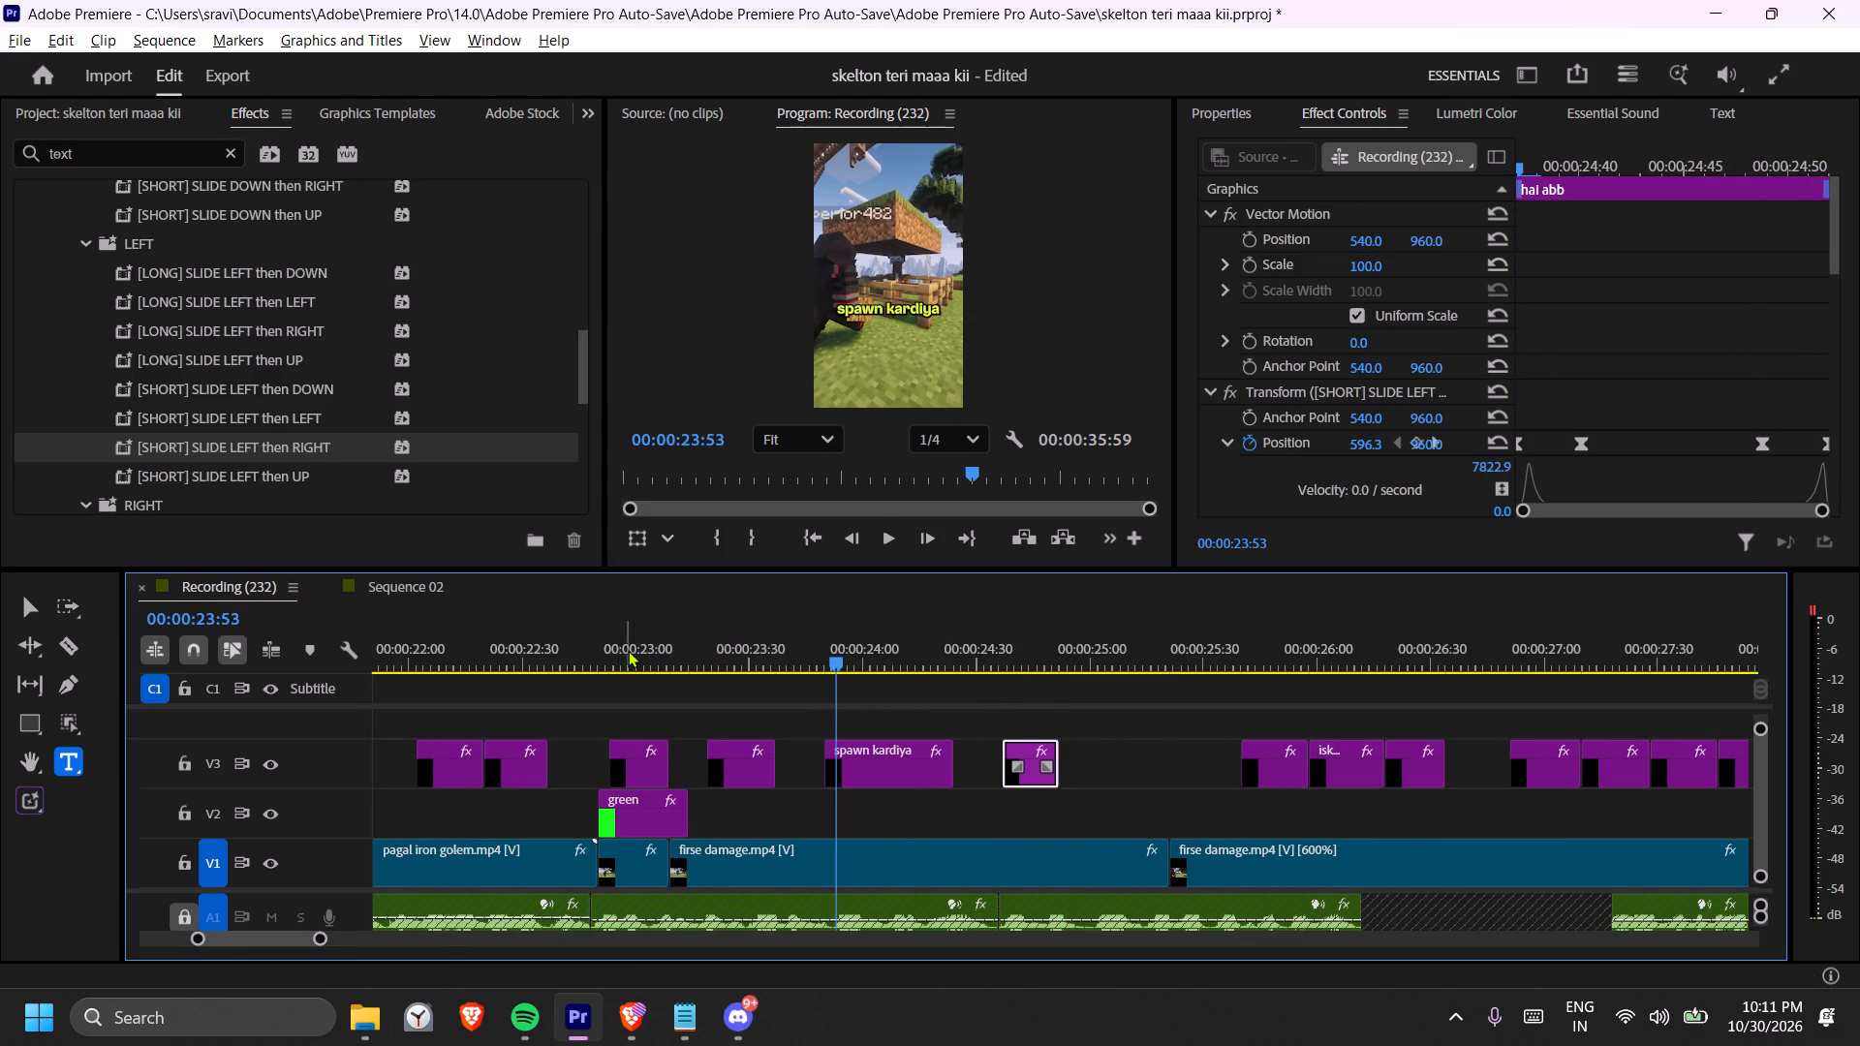
click(632, 650)
click(600, 651)
key(space)
key(space)
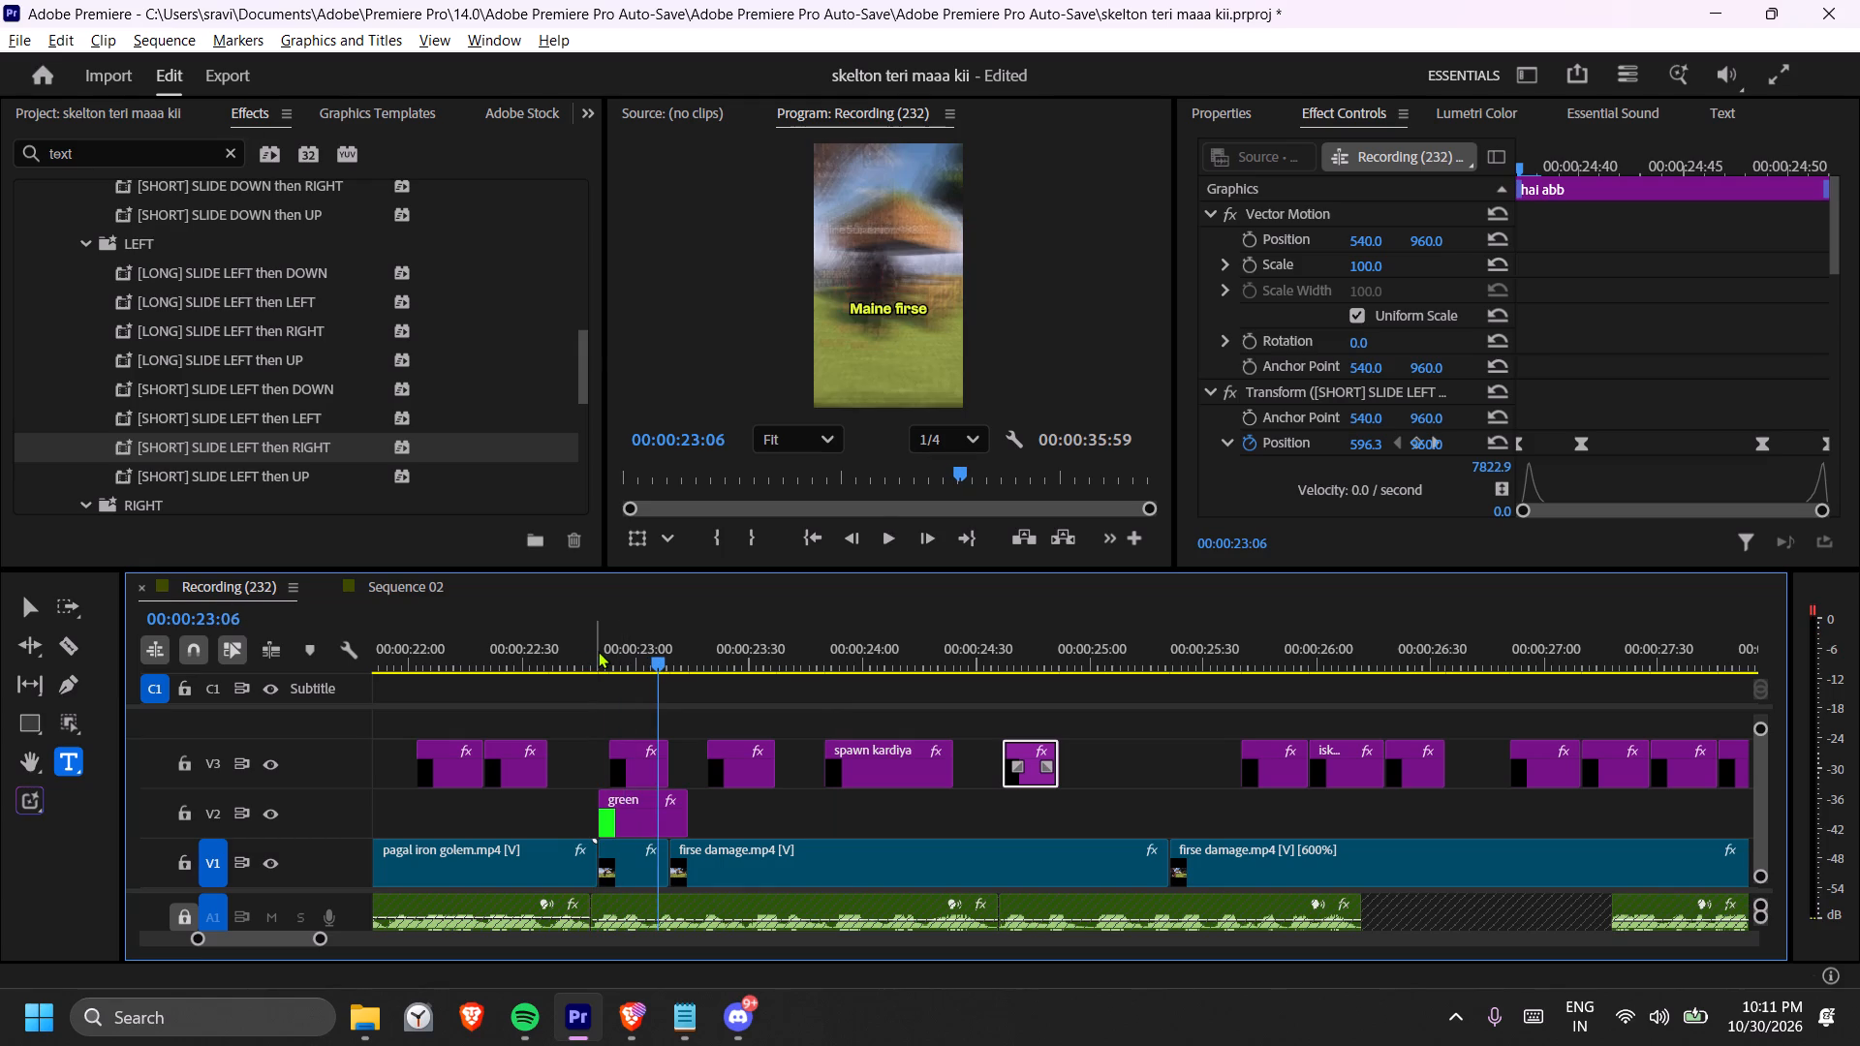
key(space)
key(space)
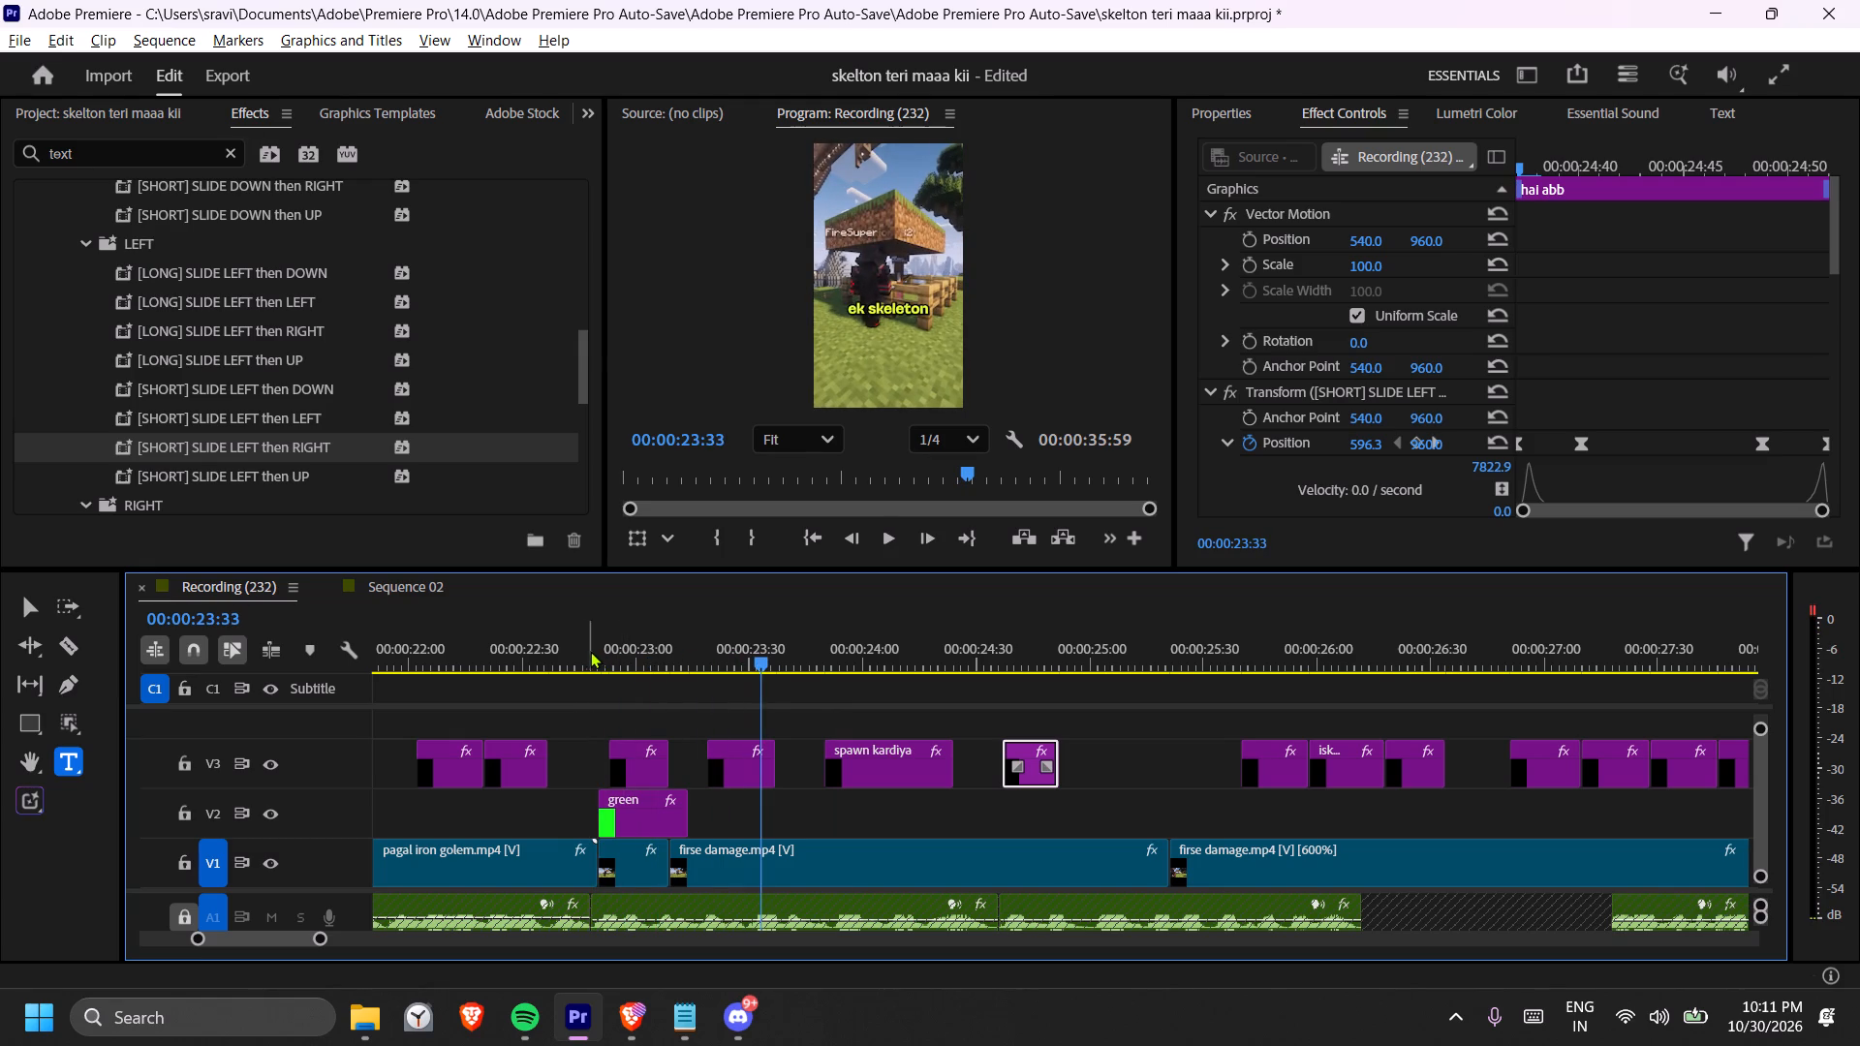
click(579, 651)
key(space)
key(space)
key(space)
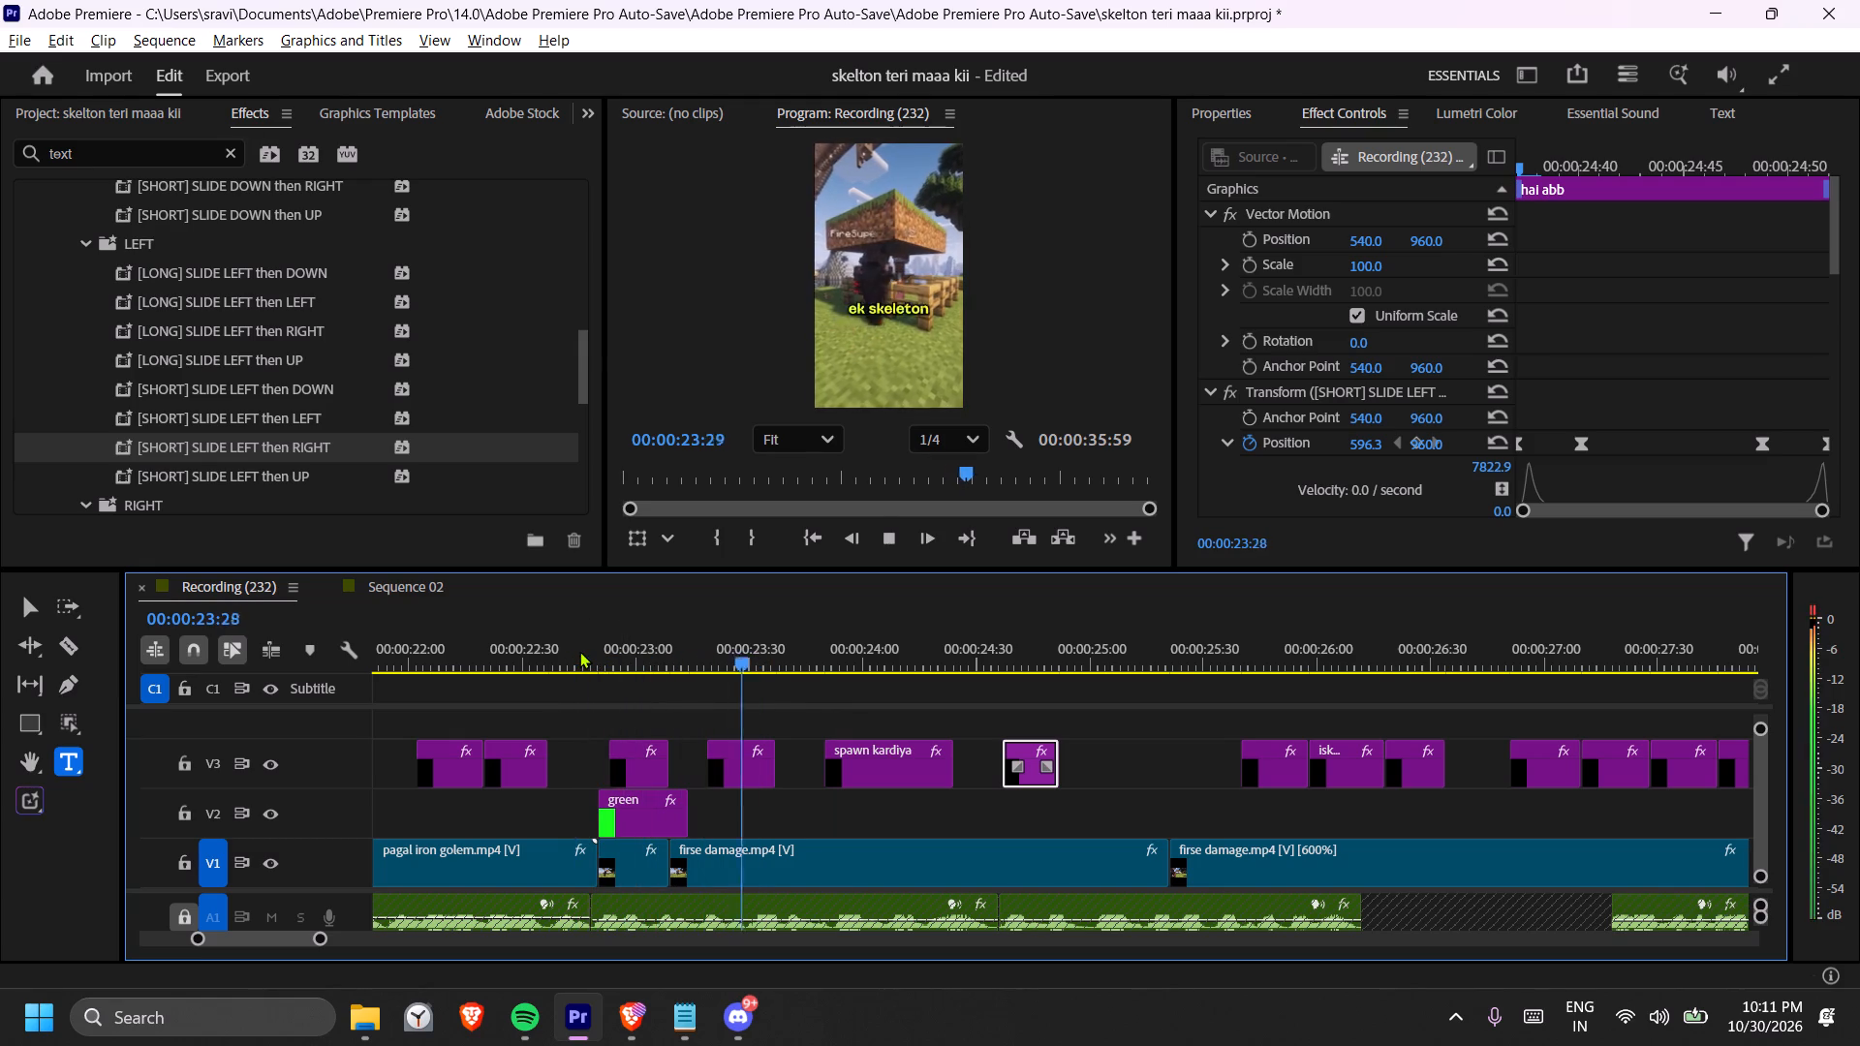
key(space)
key(space)
key(space)
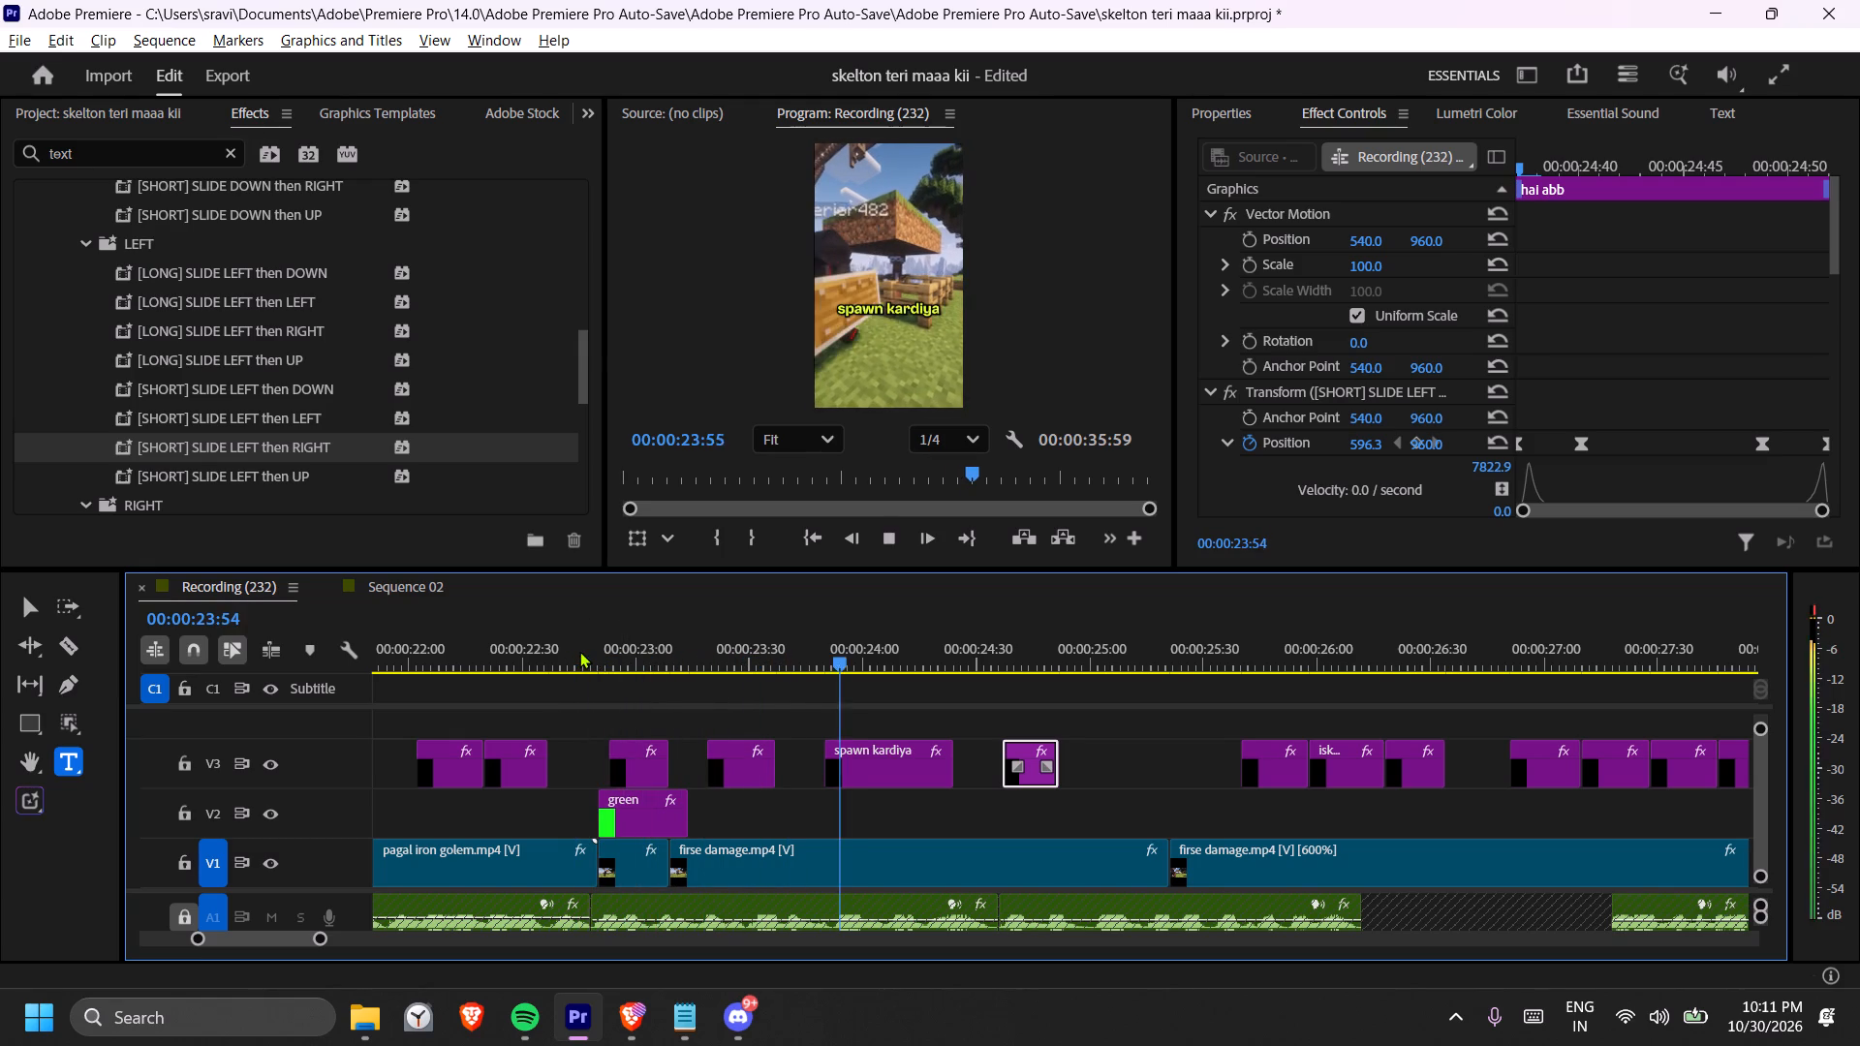
click(586, 651)
key(space)
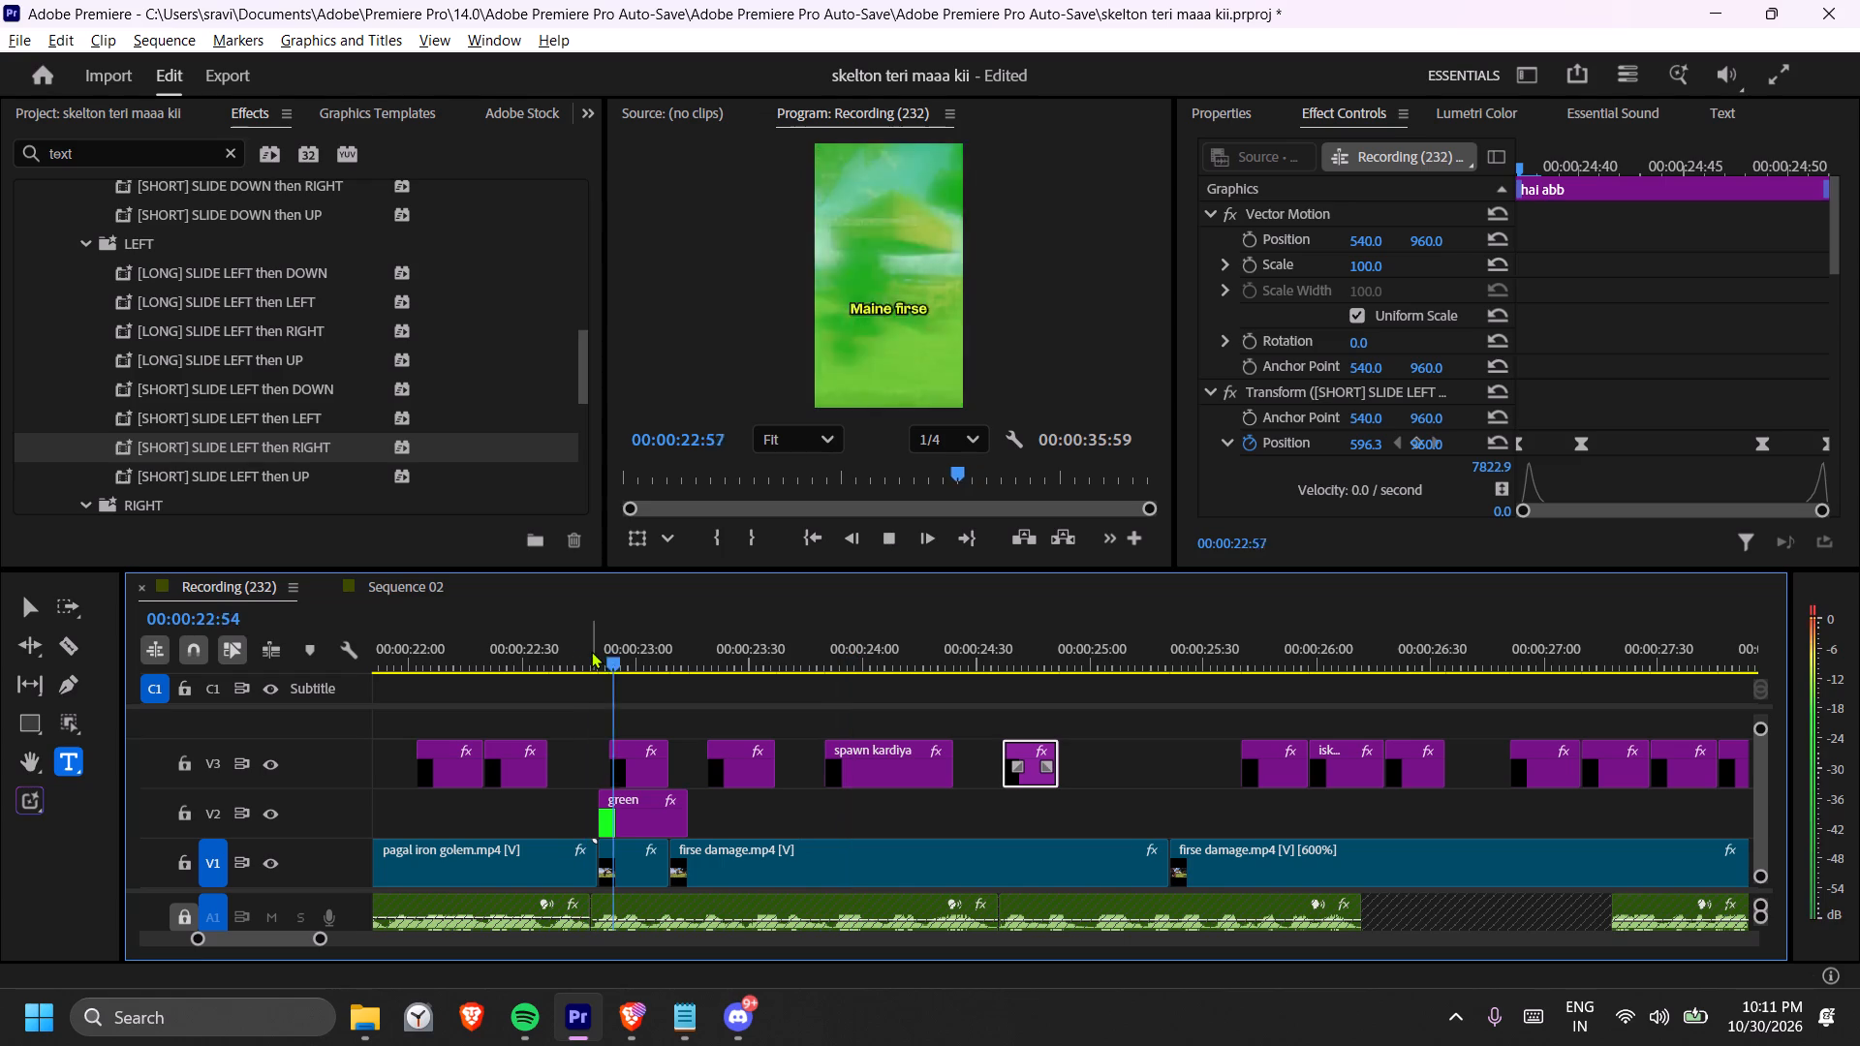
key(space)
Switch to Spotify, raise its volume to maximum and play "Jhoom - R&B Mix" from Liked Songs, returning to Premiere.
click(517, 1020)
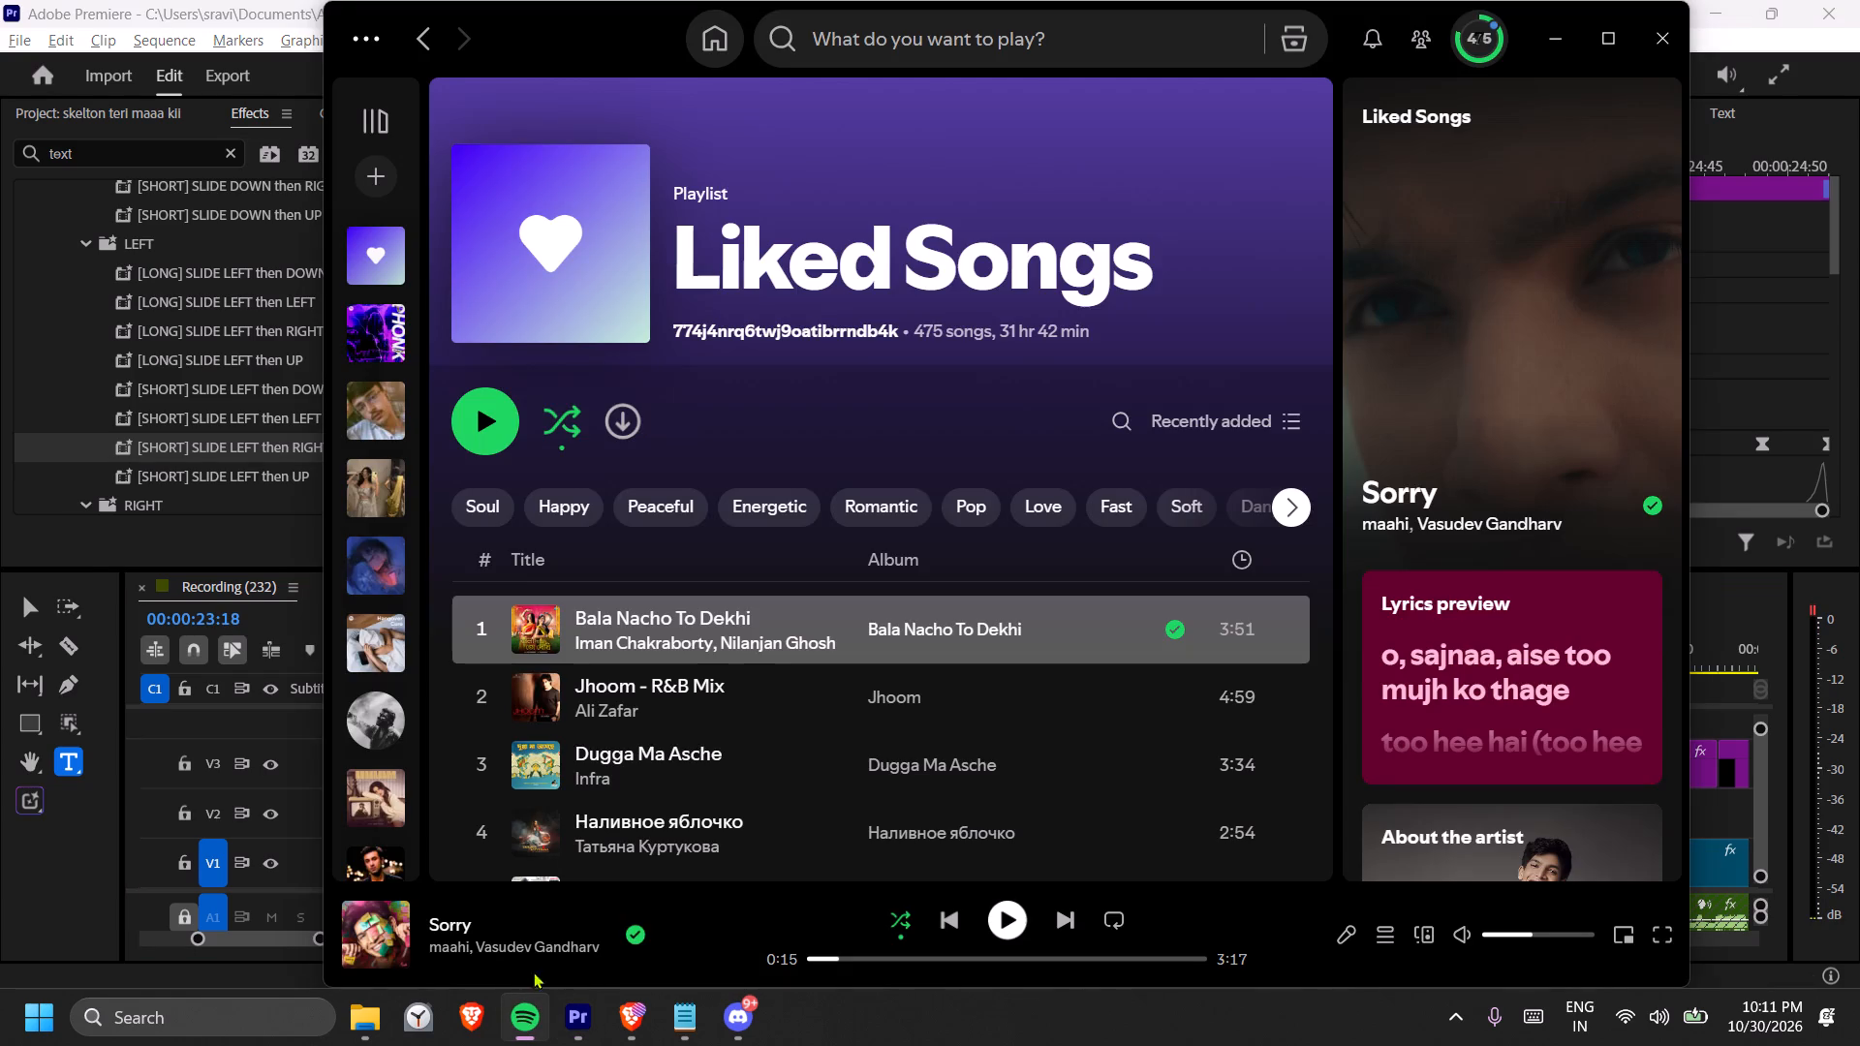
drag(1521, 929, 1628, 929)
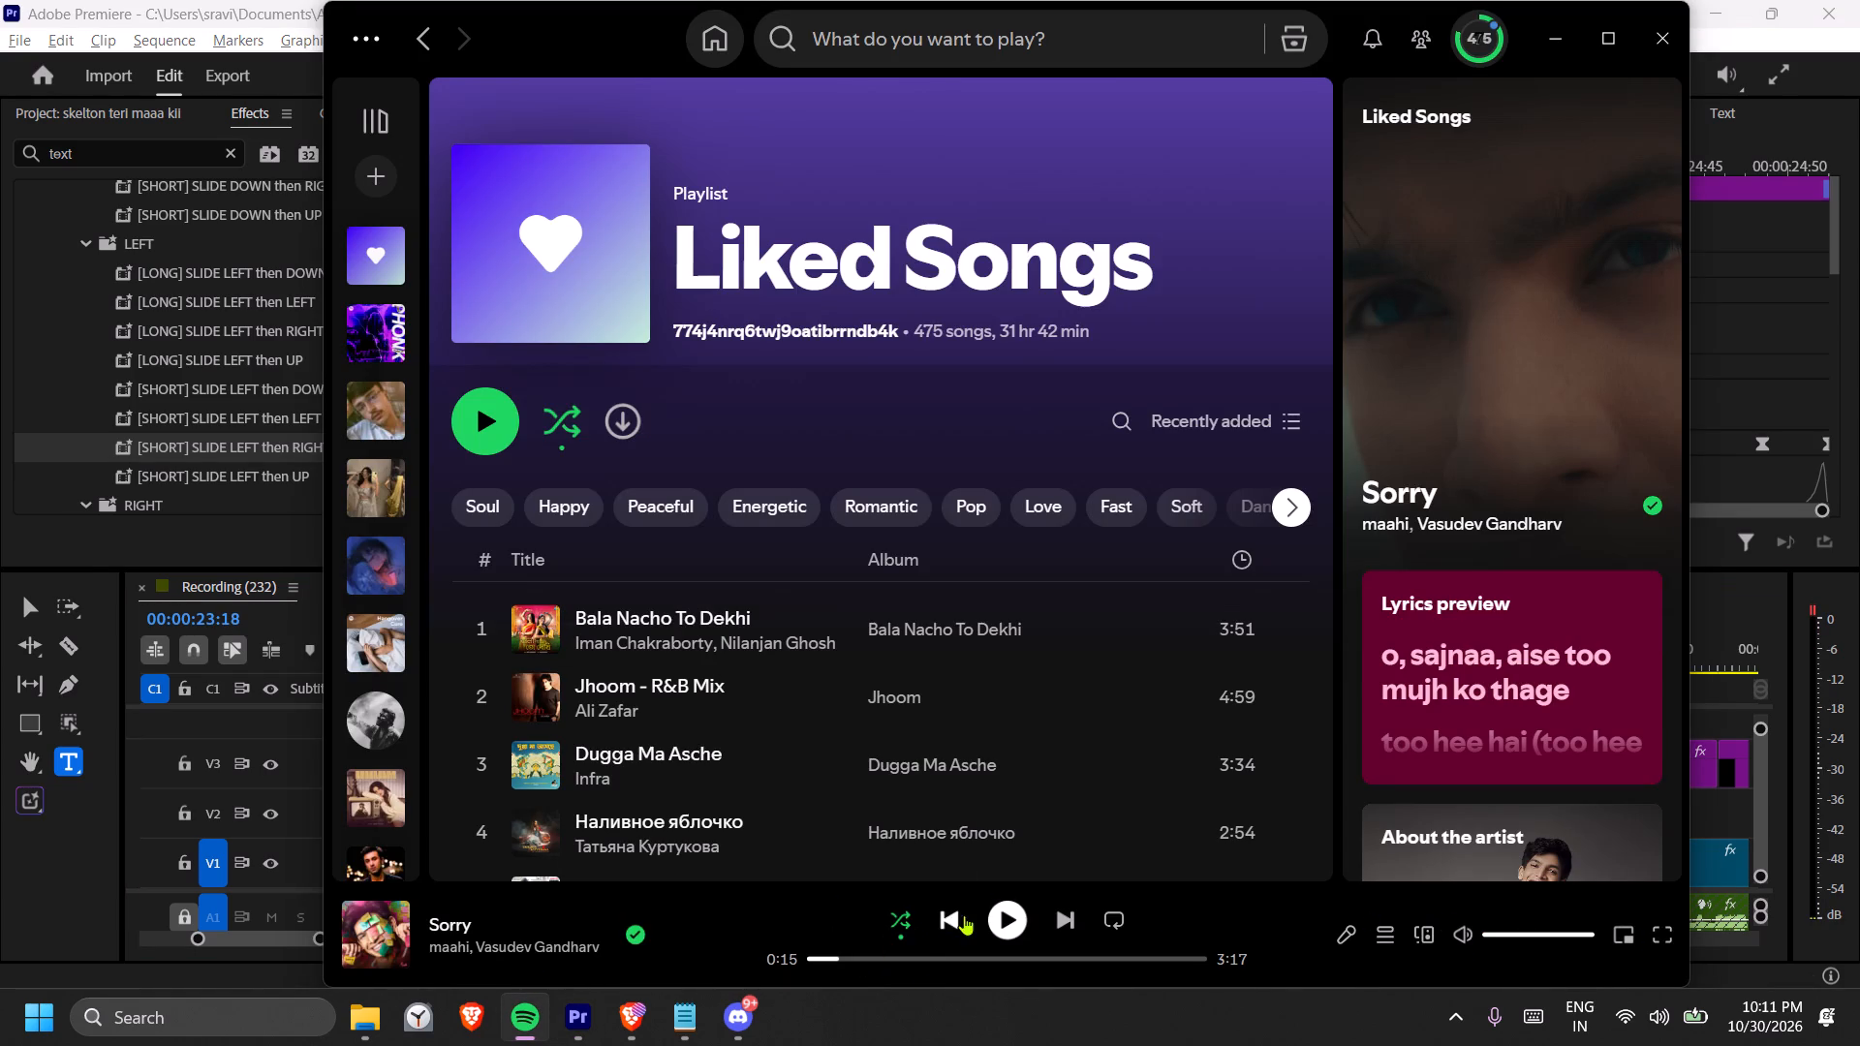
click(369, 265)
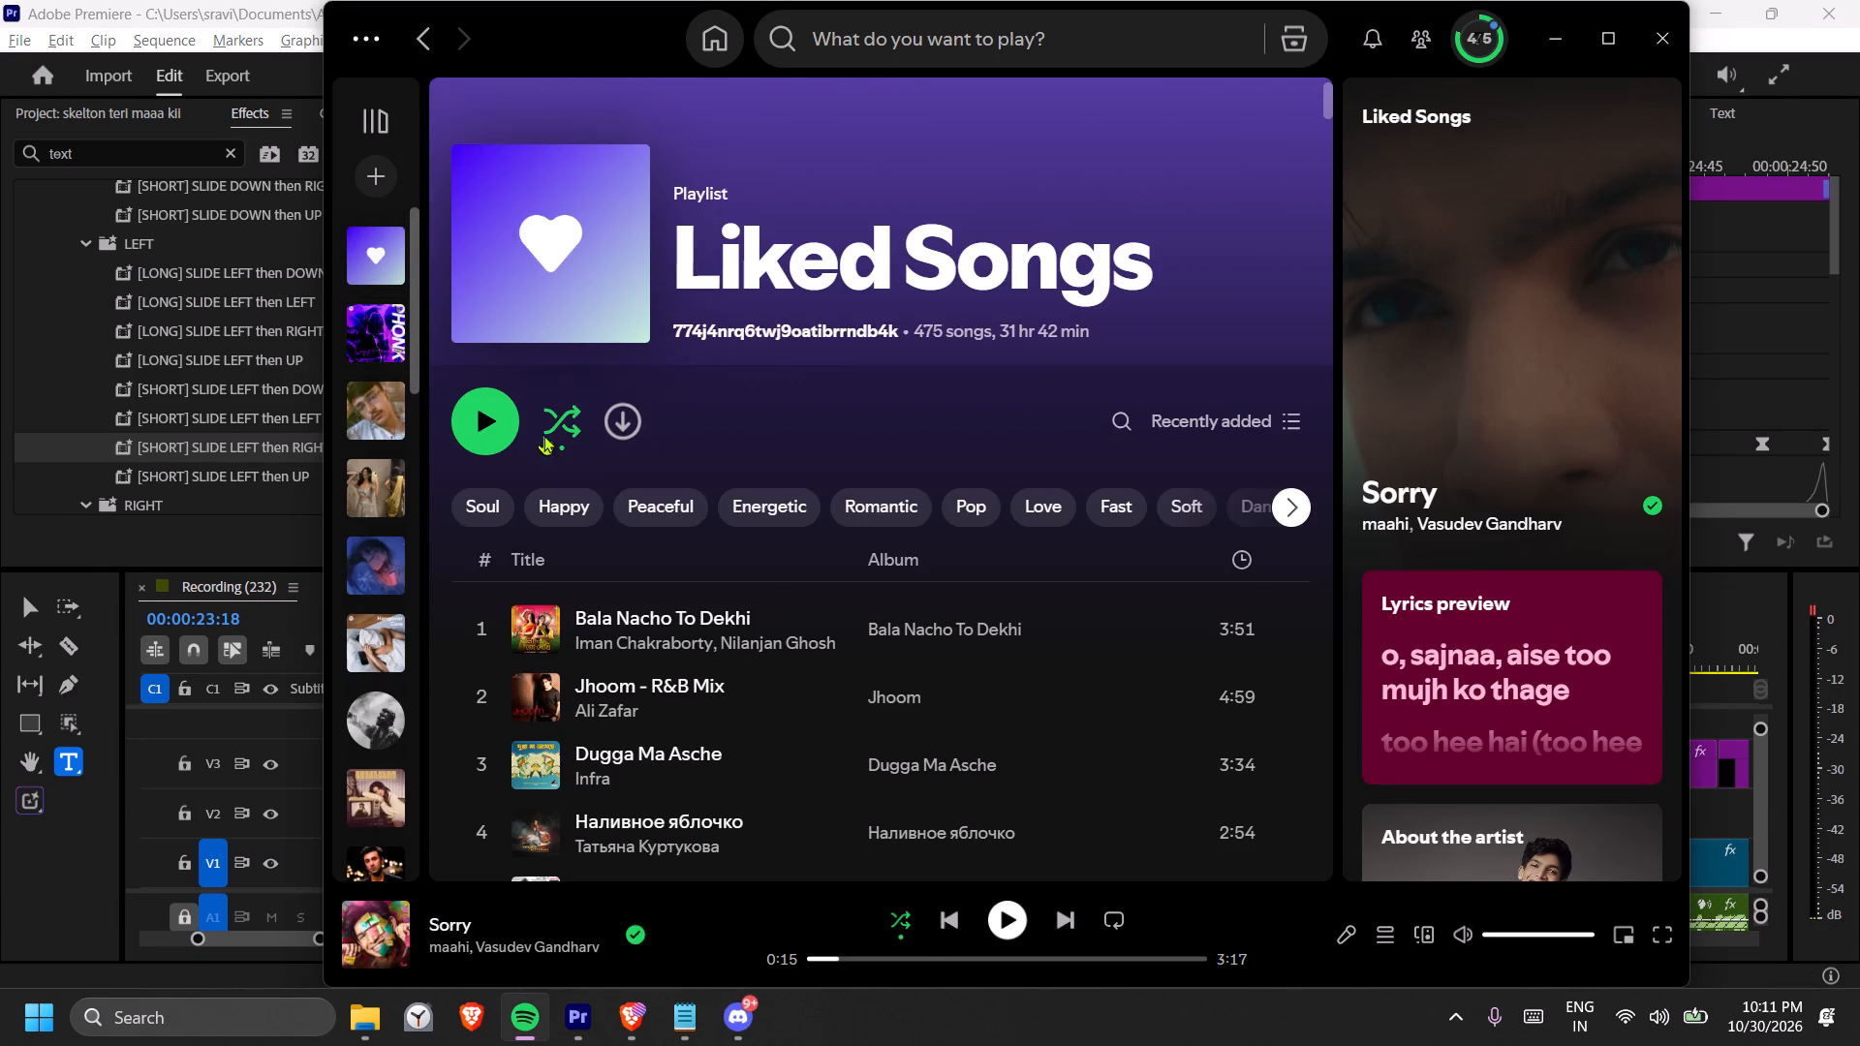
click(469, 415)
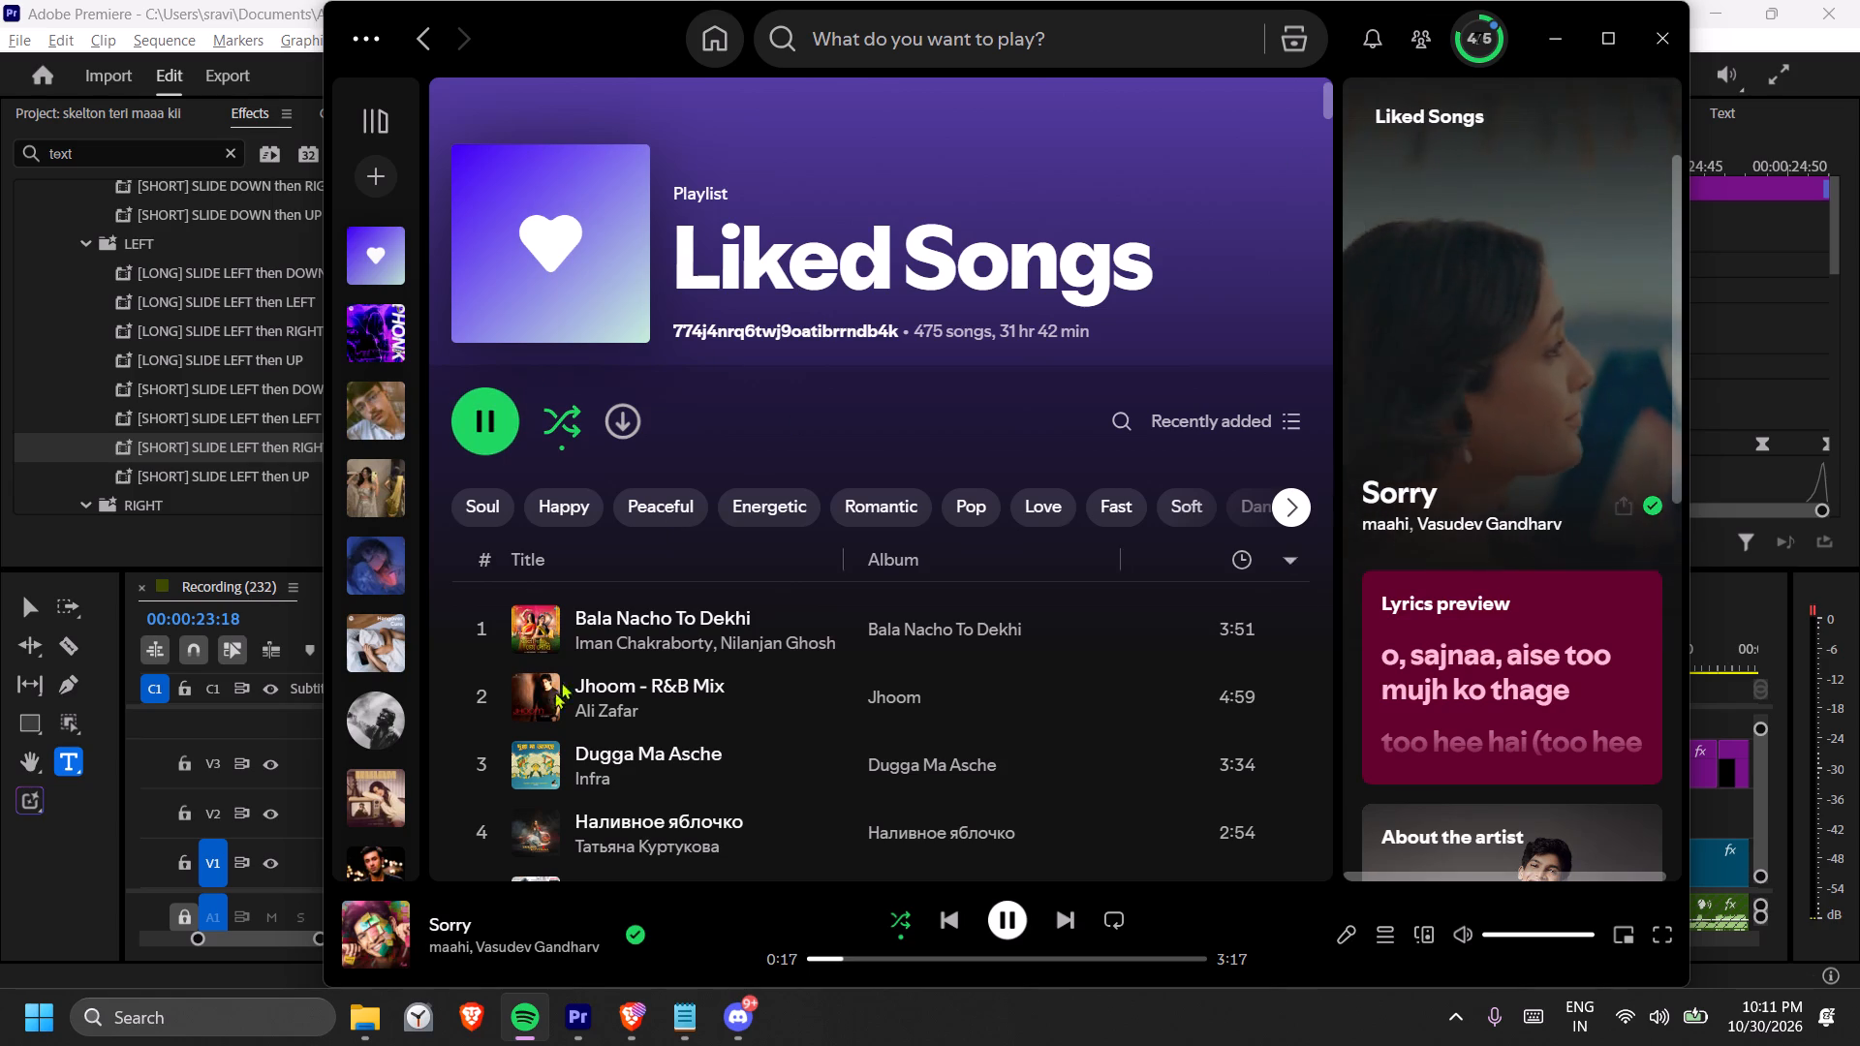
click(358, 342)
click(357, 245)
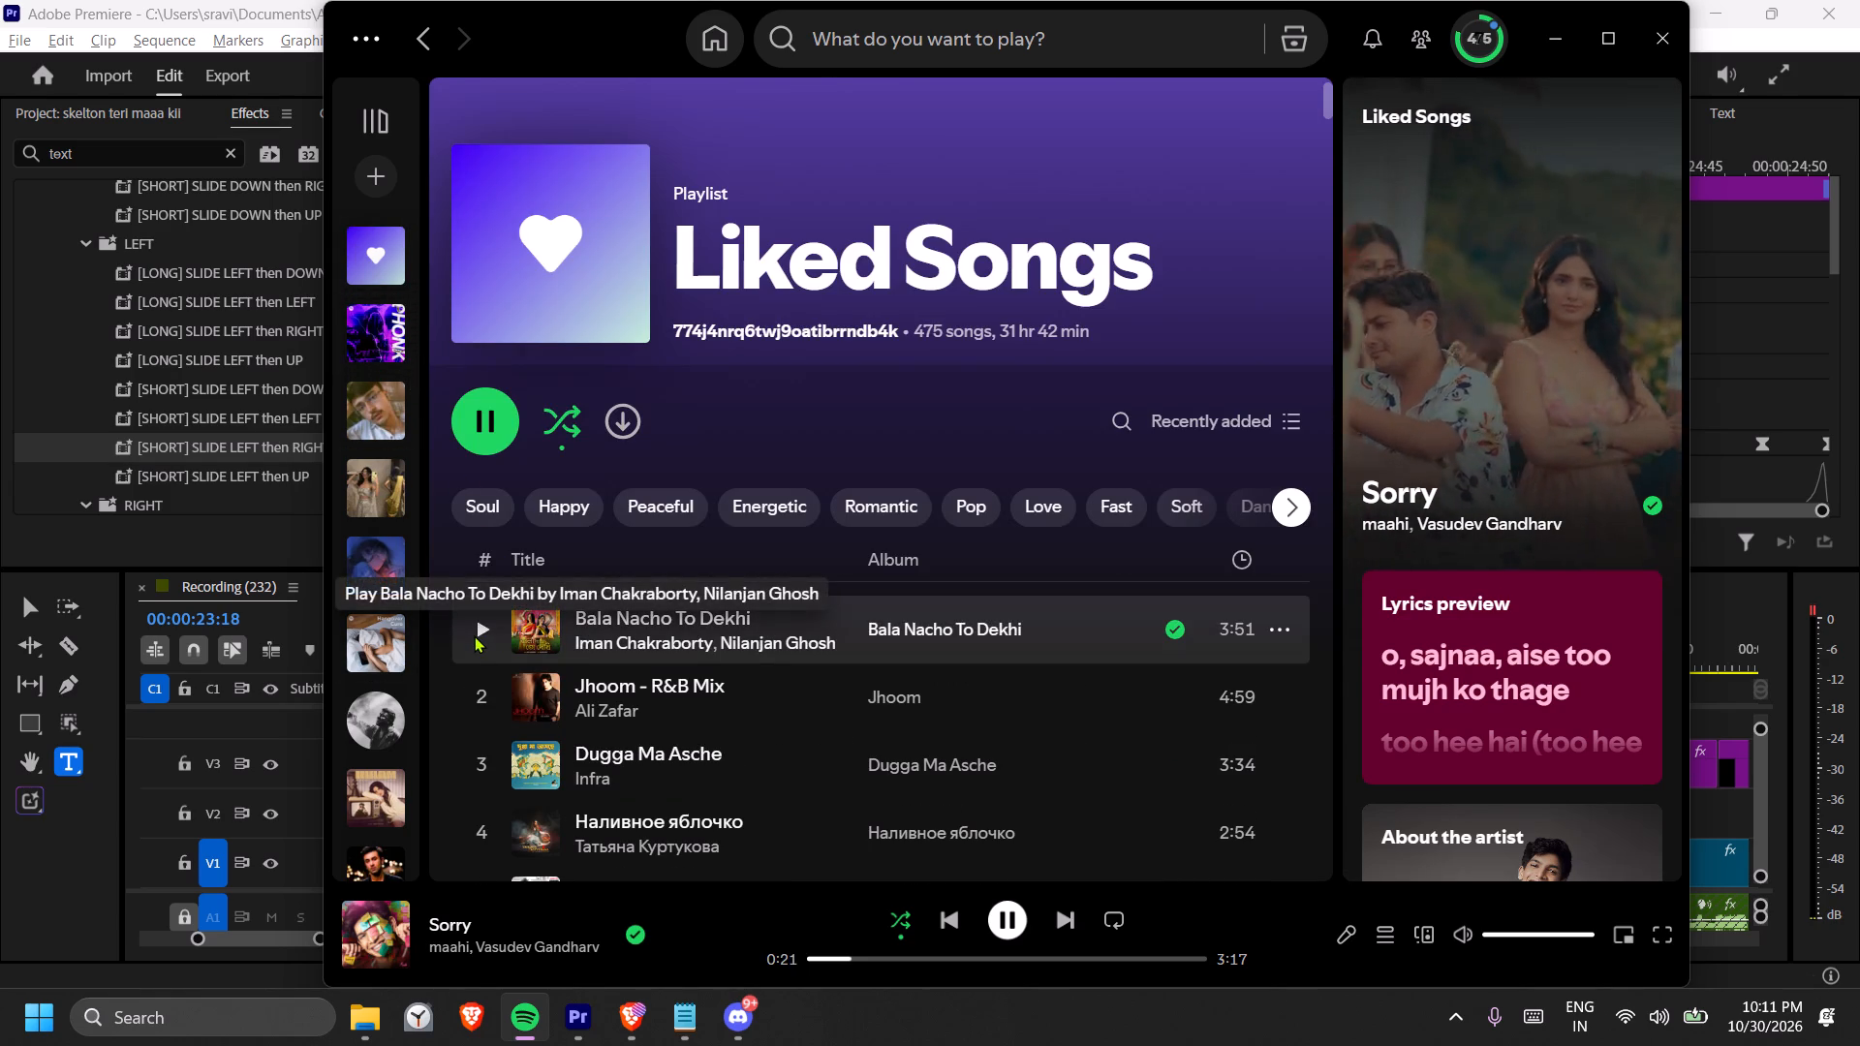
click(472, 680)
click(472, 692)
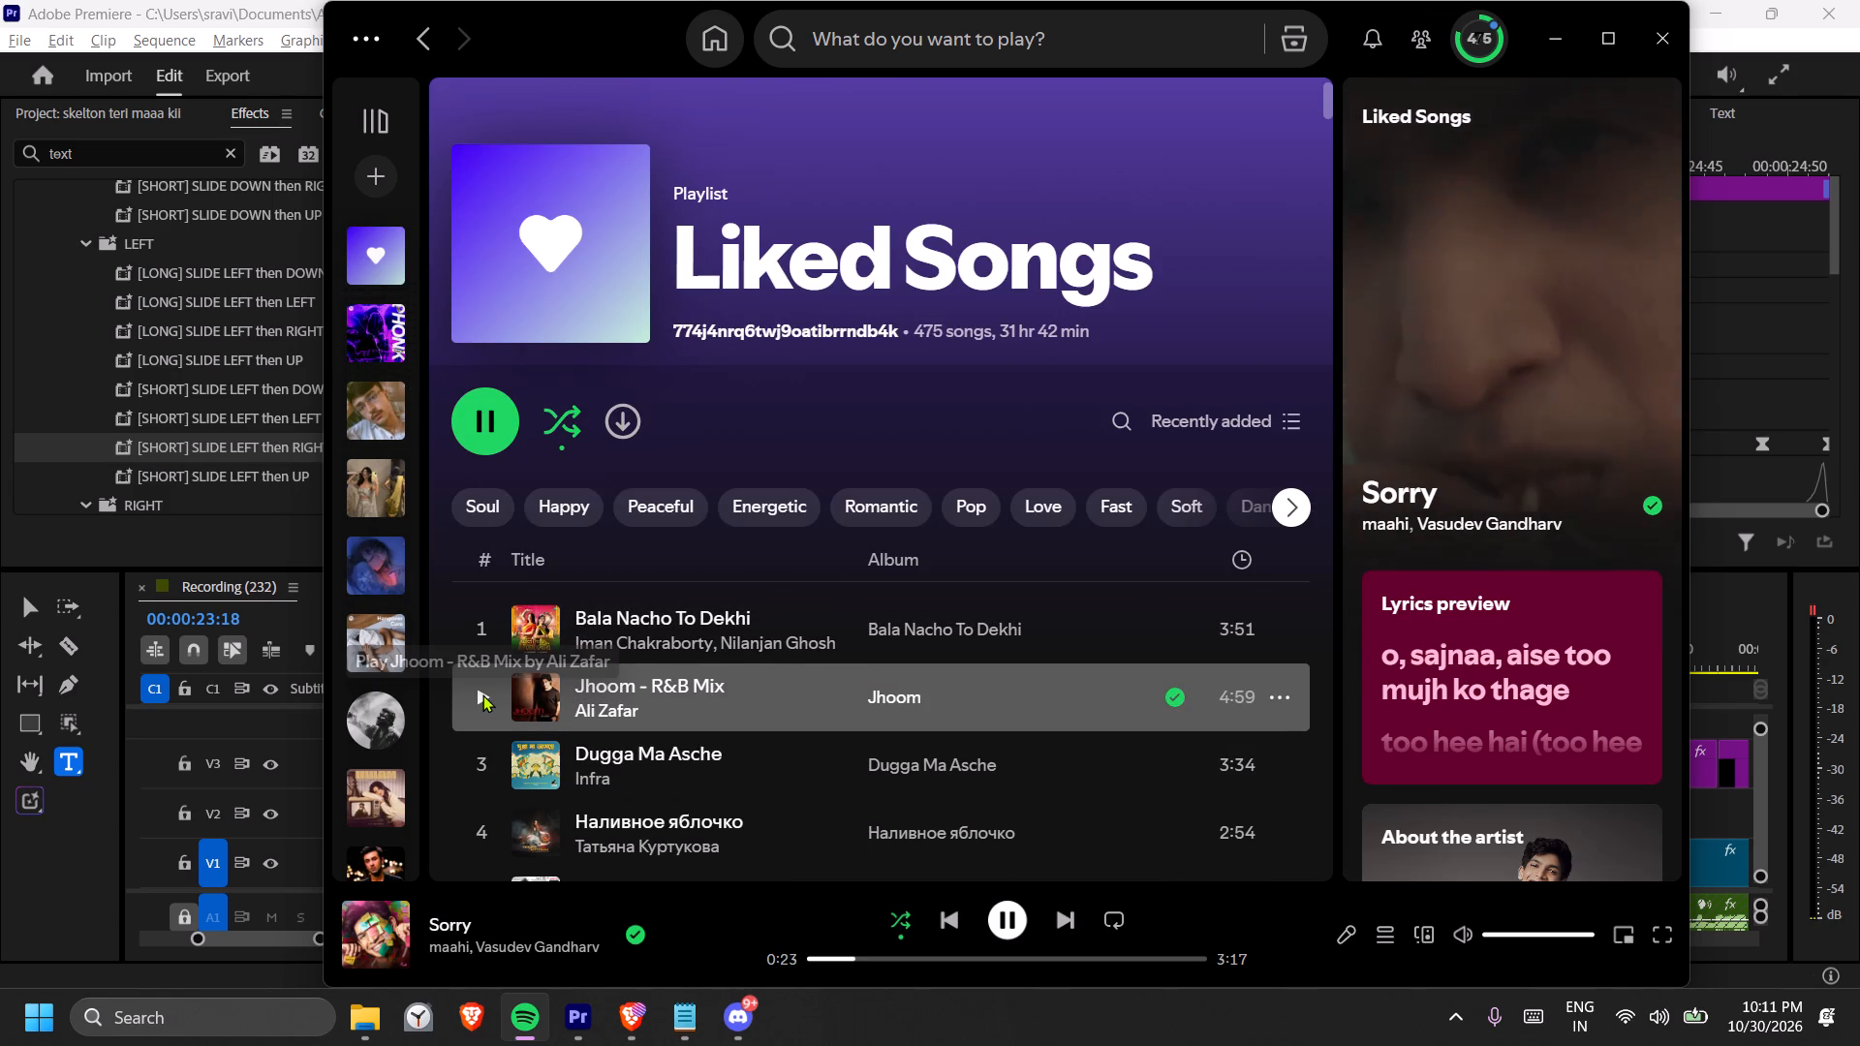
click(482, 694)
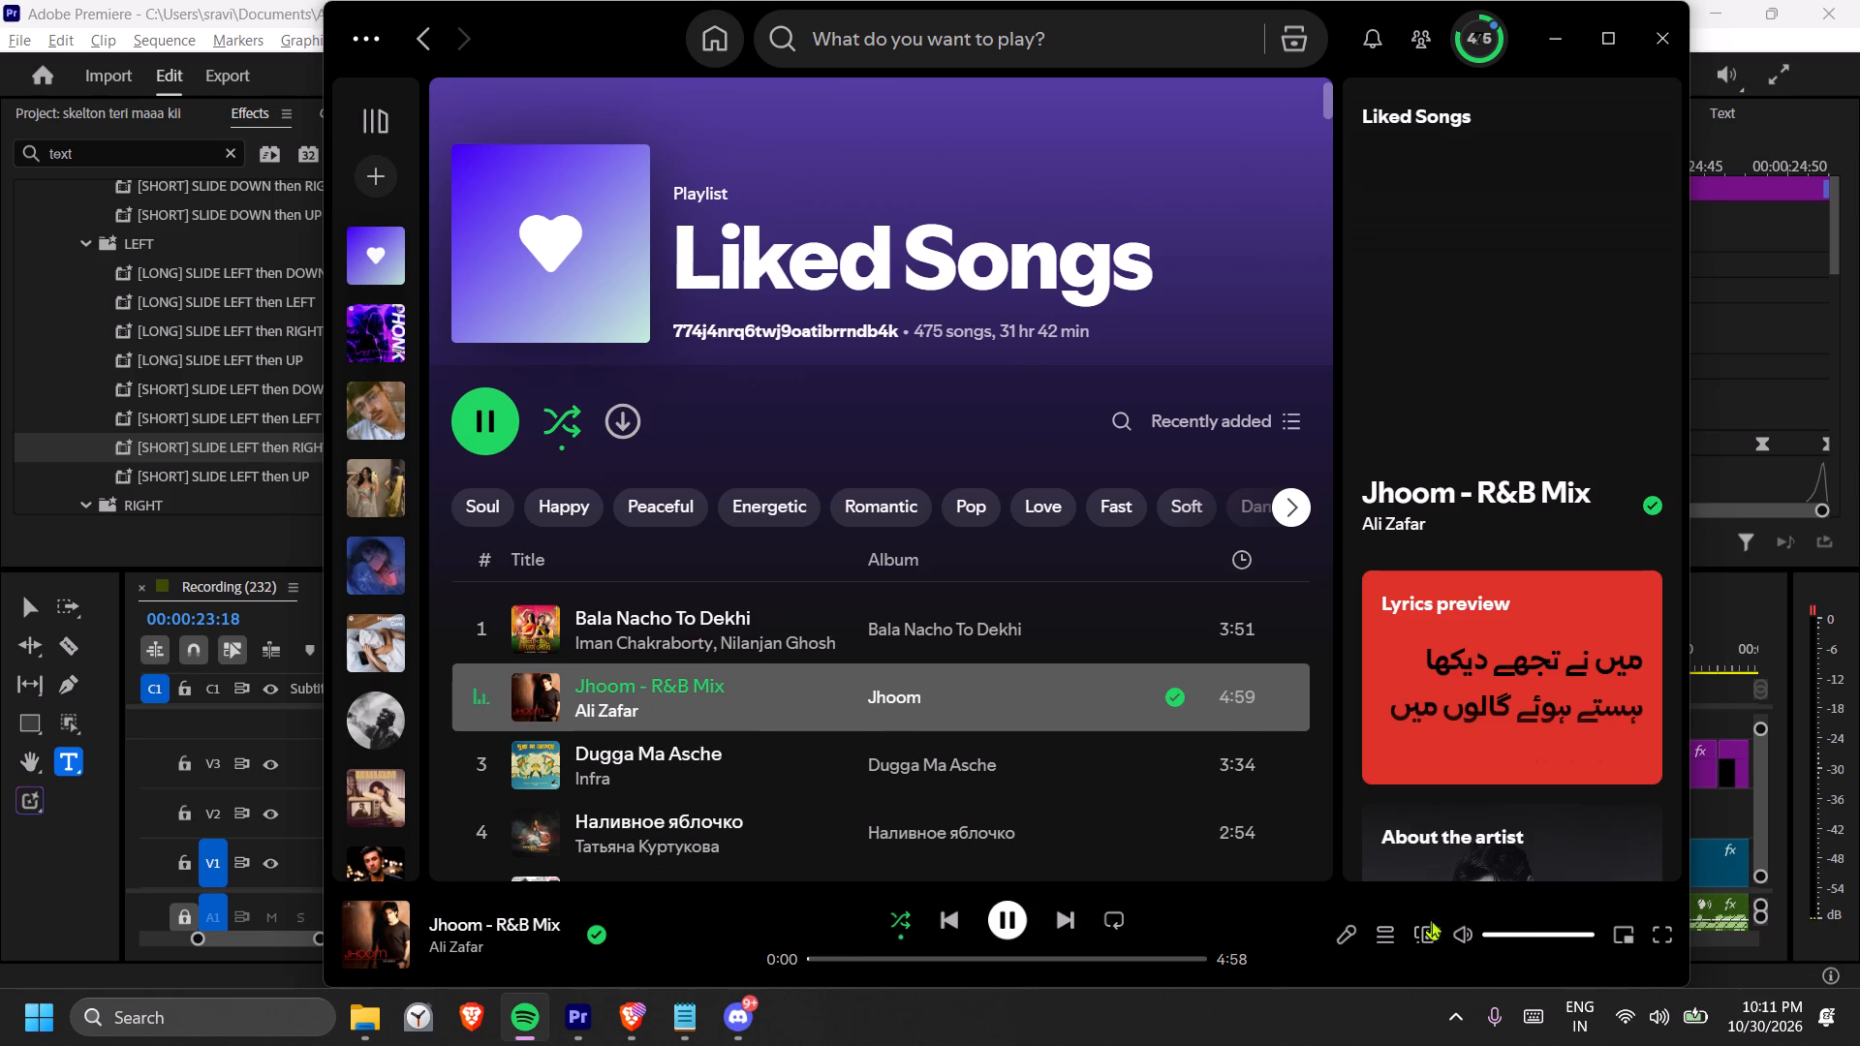
drag(1566, 937, 1608, 940)
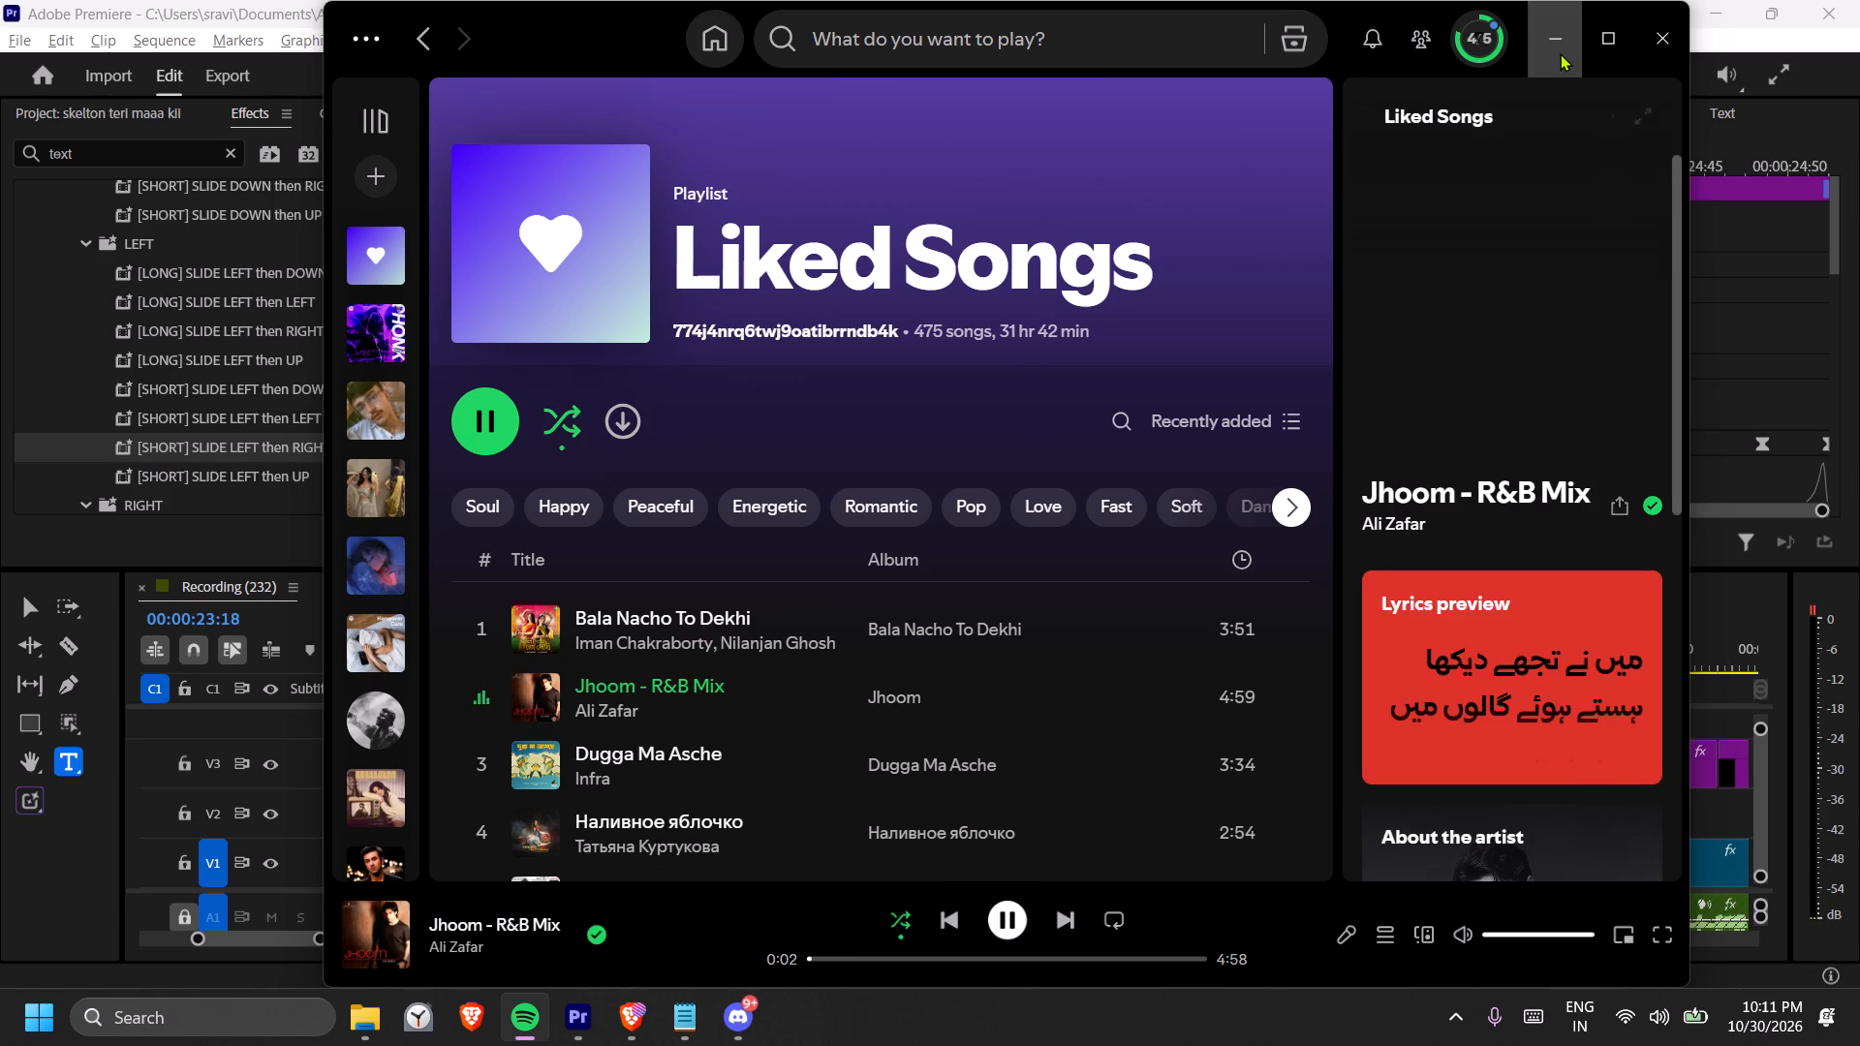
click(1560, 53)
Replay the "ek skeleton" section and extend that caption's end to the start of "spawn kardiya" at about 00:00:23:50.
drag(687, 638, 625, 653)
click(885, 545)
click(885, 545)
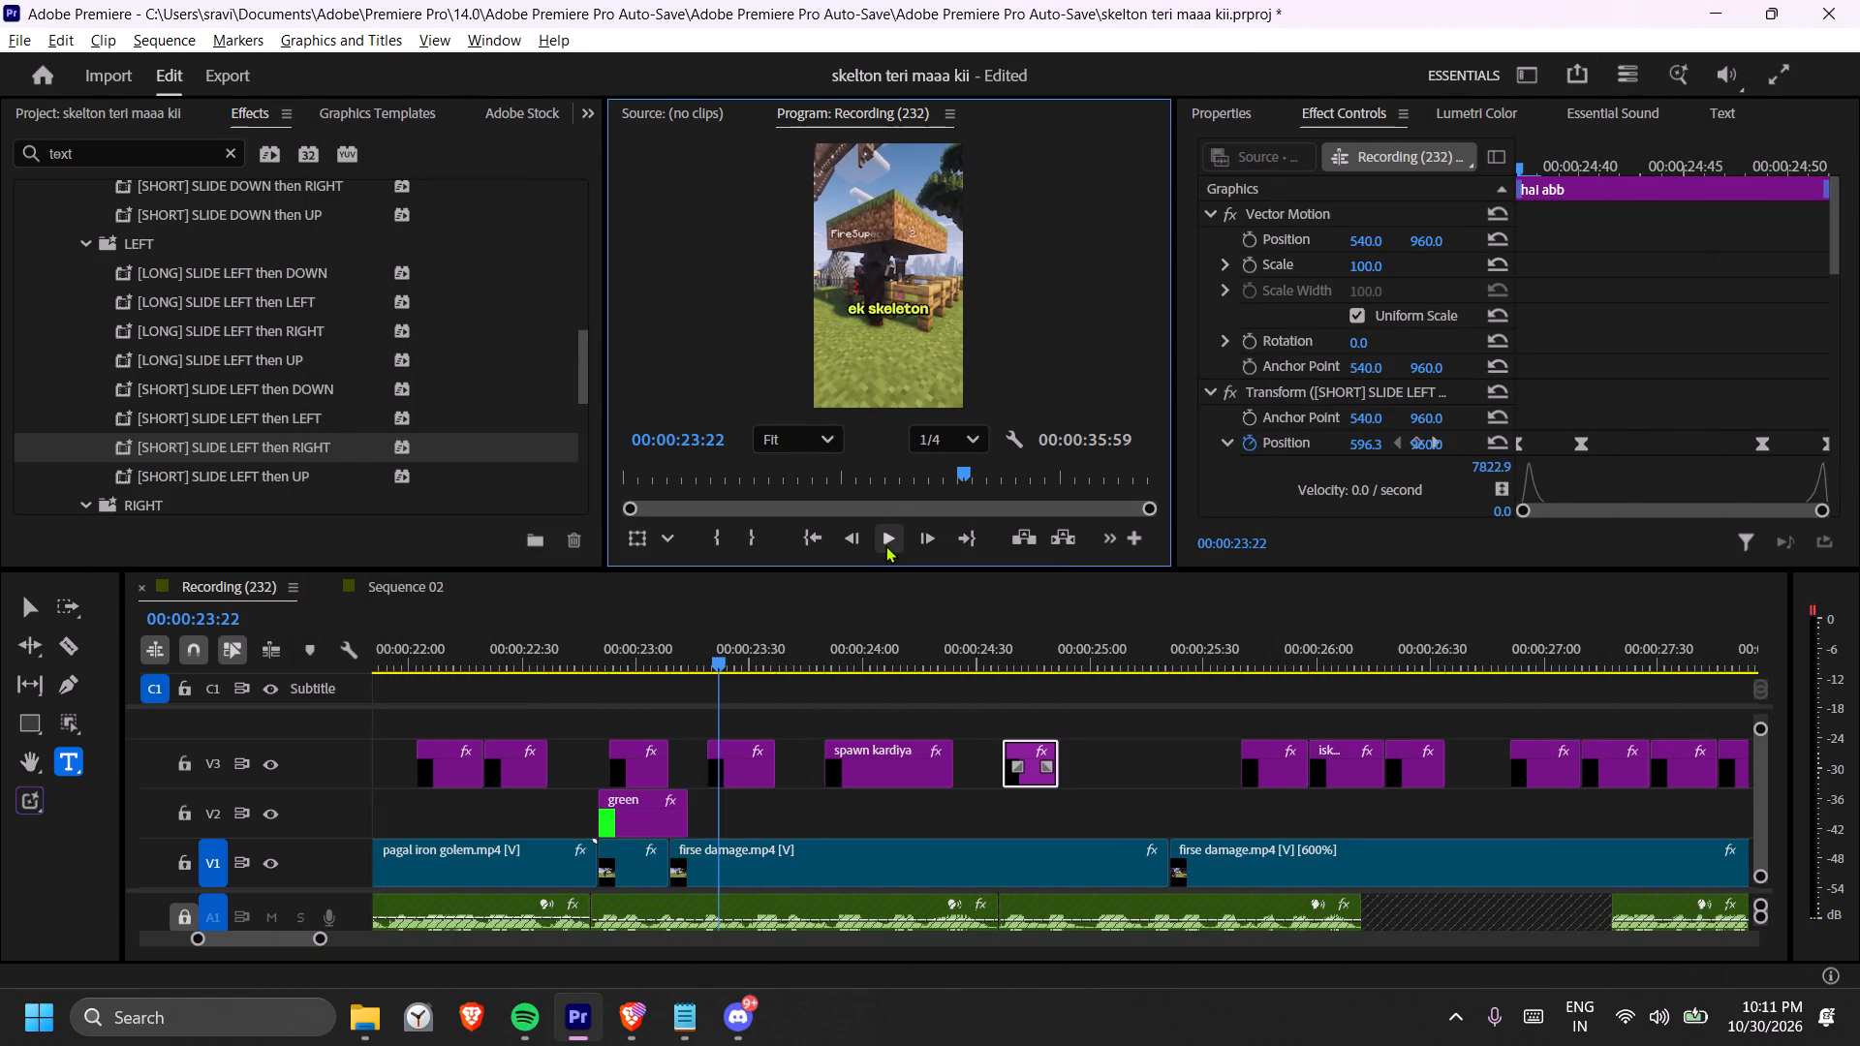
click(885, 545)
click(885, 545)
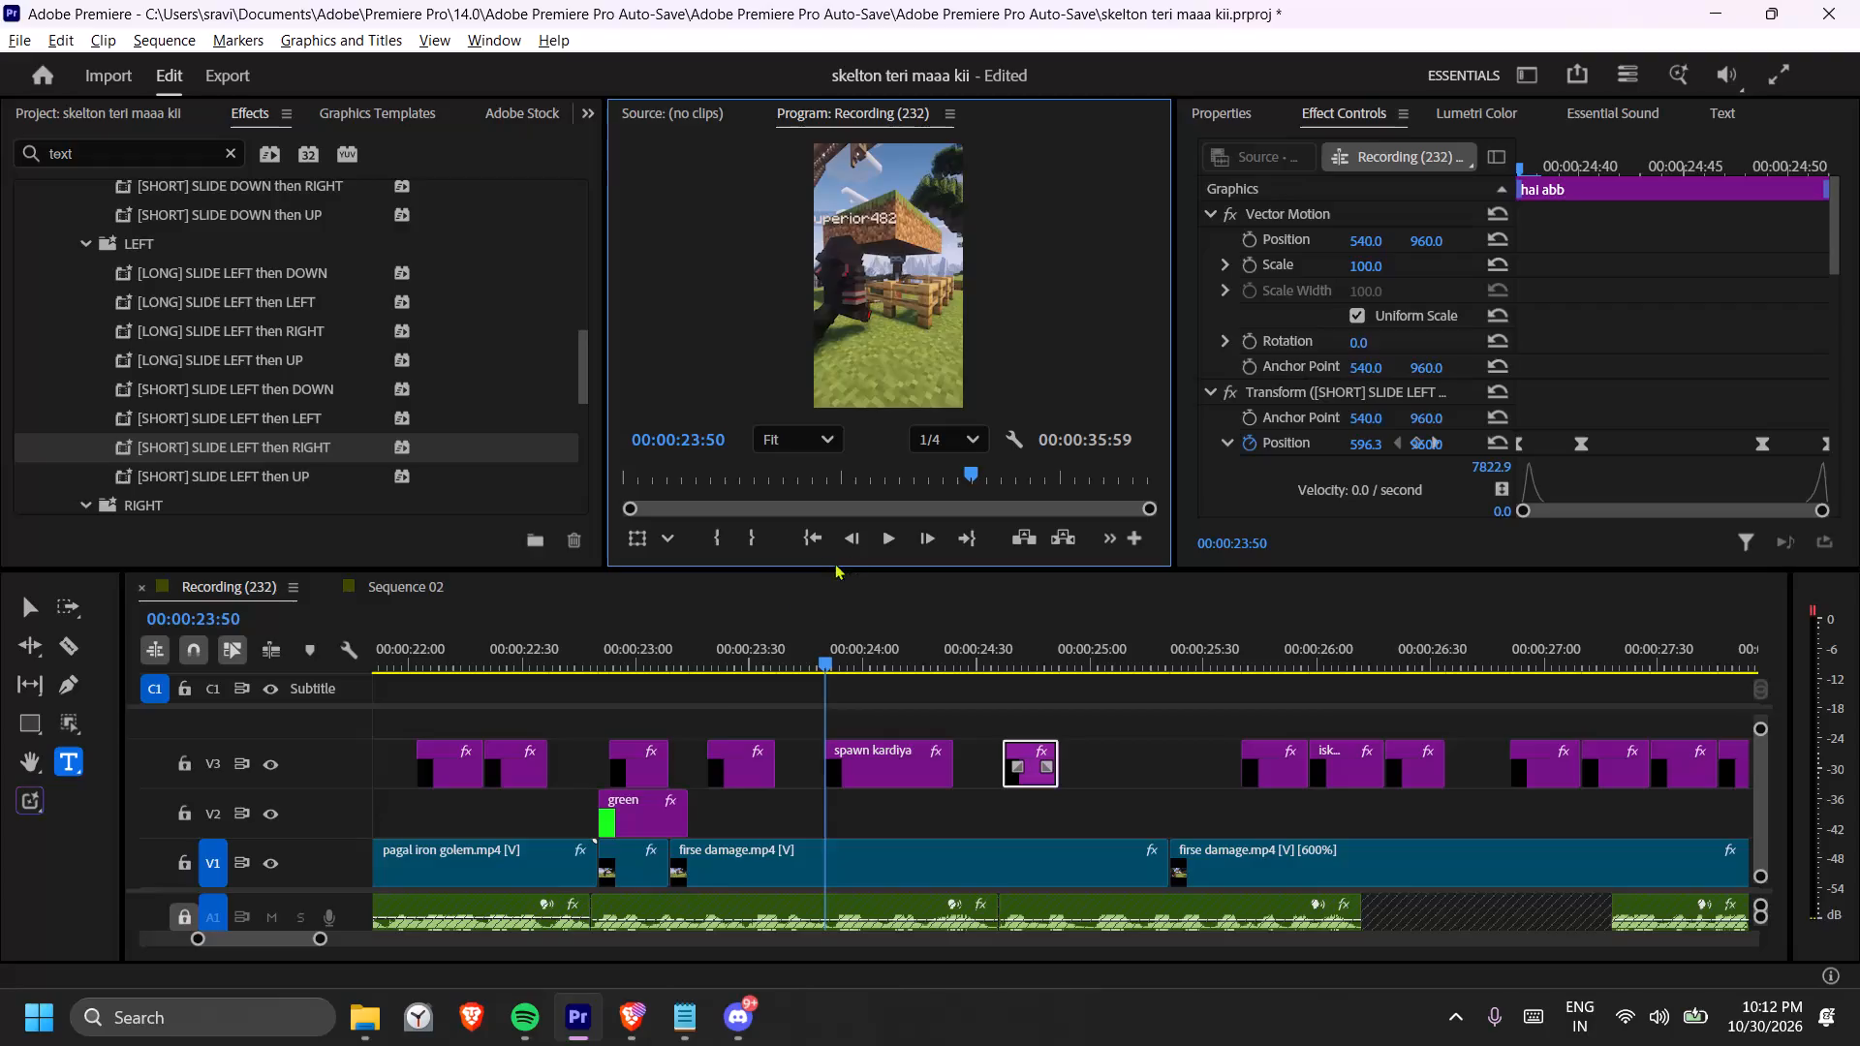
click(728, 657)
double_click(879, 534)
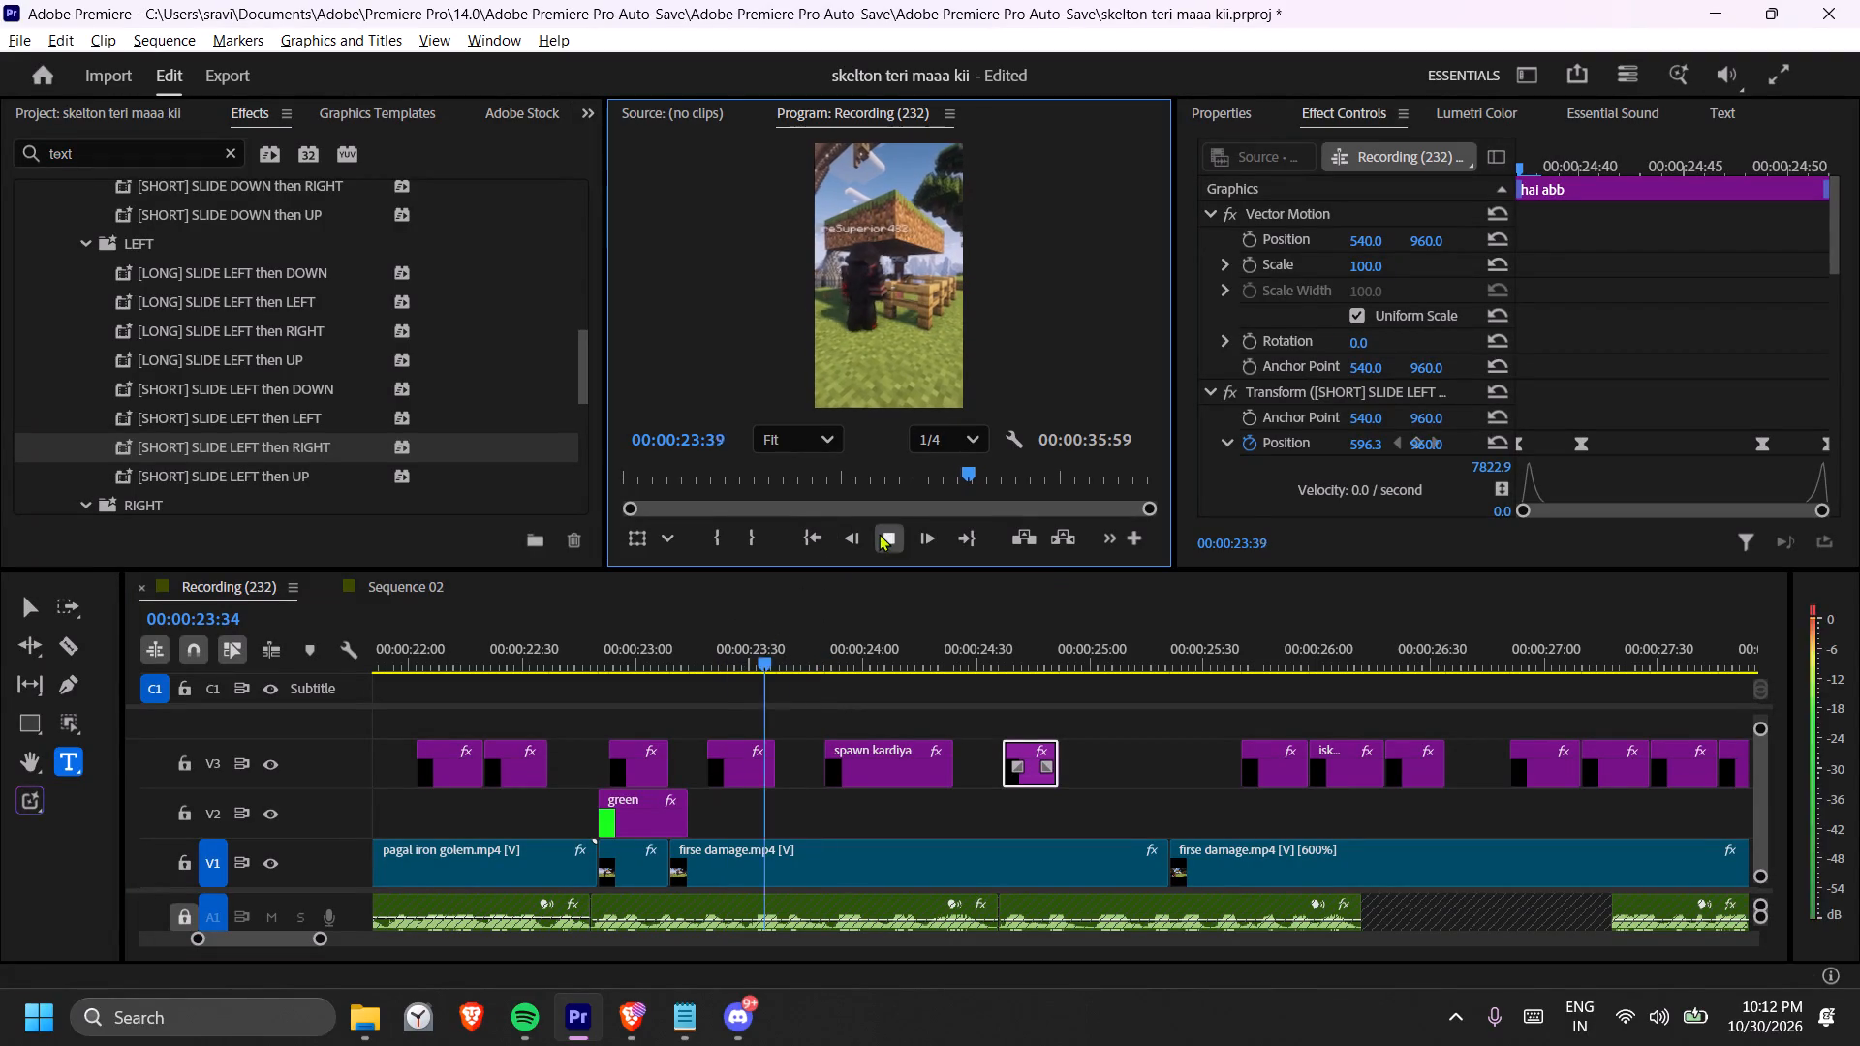
drag(776, 754, 809, 754)
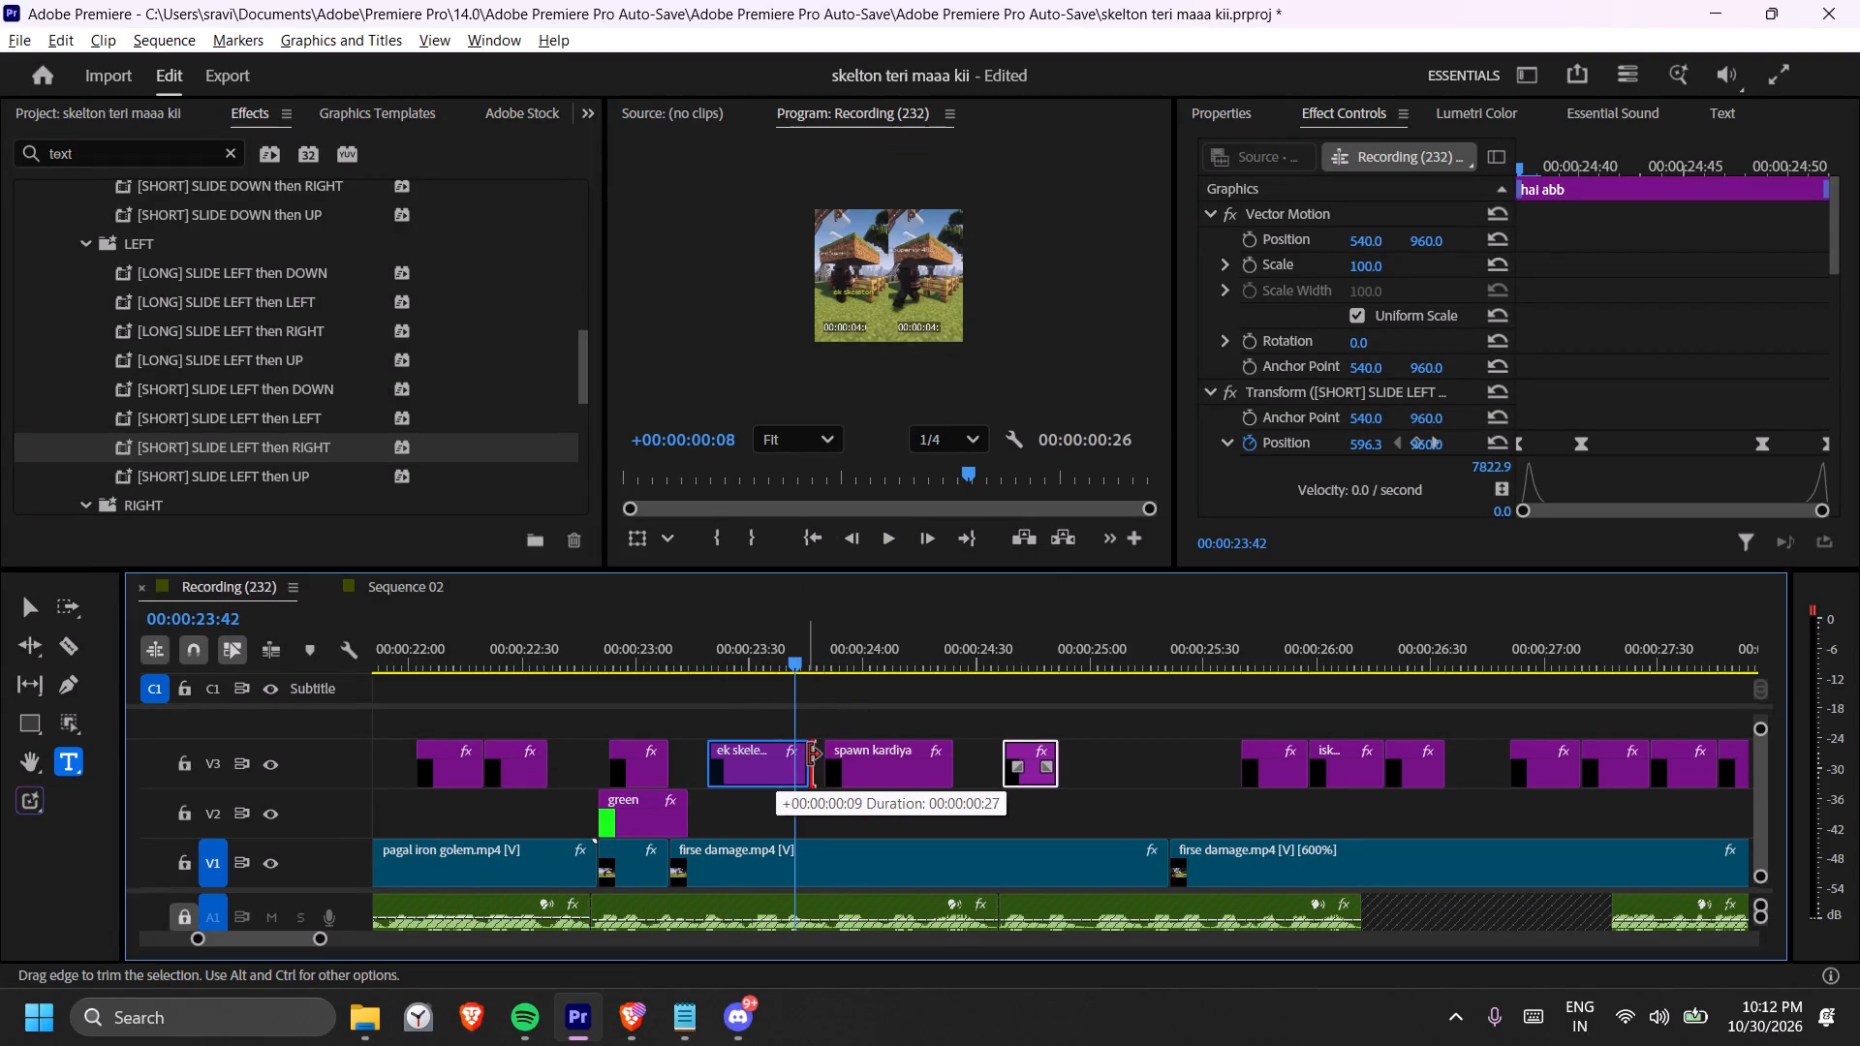
drag(809, 754, 819, 754)
Shift the closing Transform keyframes of the "ek skeleton" caption, including Position and Opacity, to its new end at about 00:00:23:49.
click(785, 771)
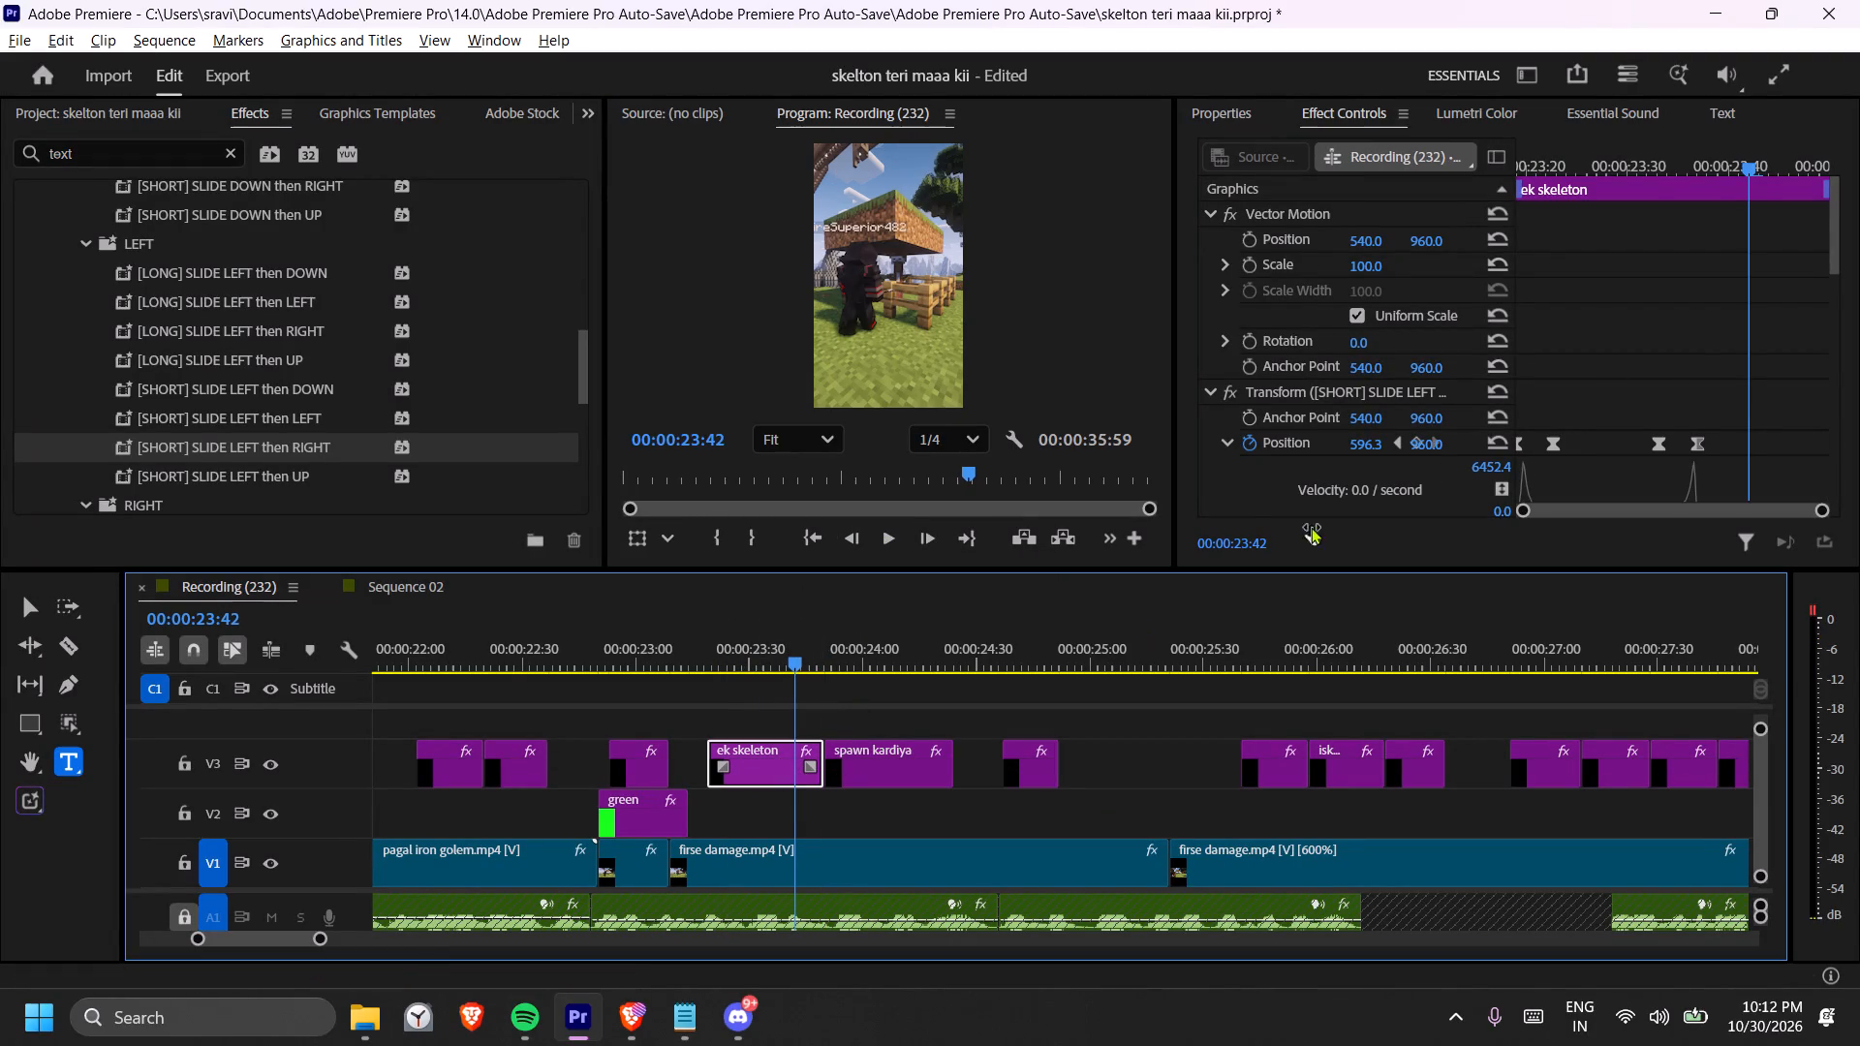
drag(1651, 370, 1674, 420)
drag(1629, 385, 1703, 609)
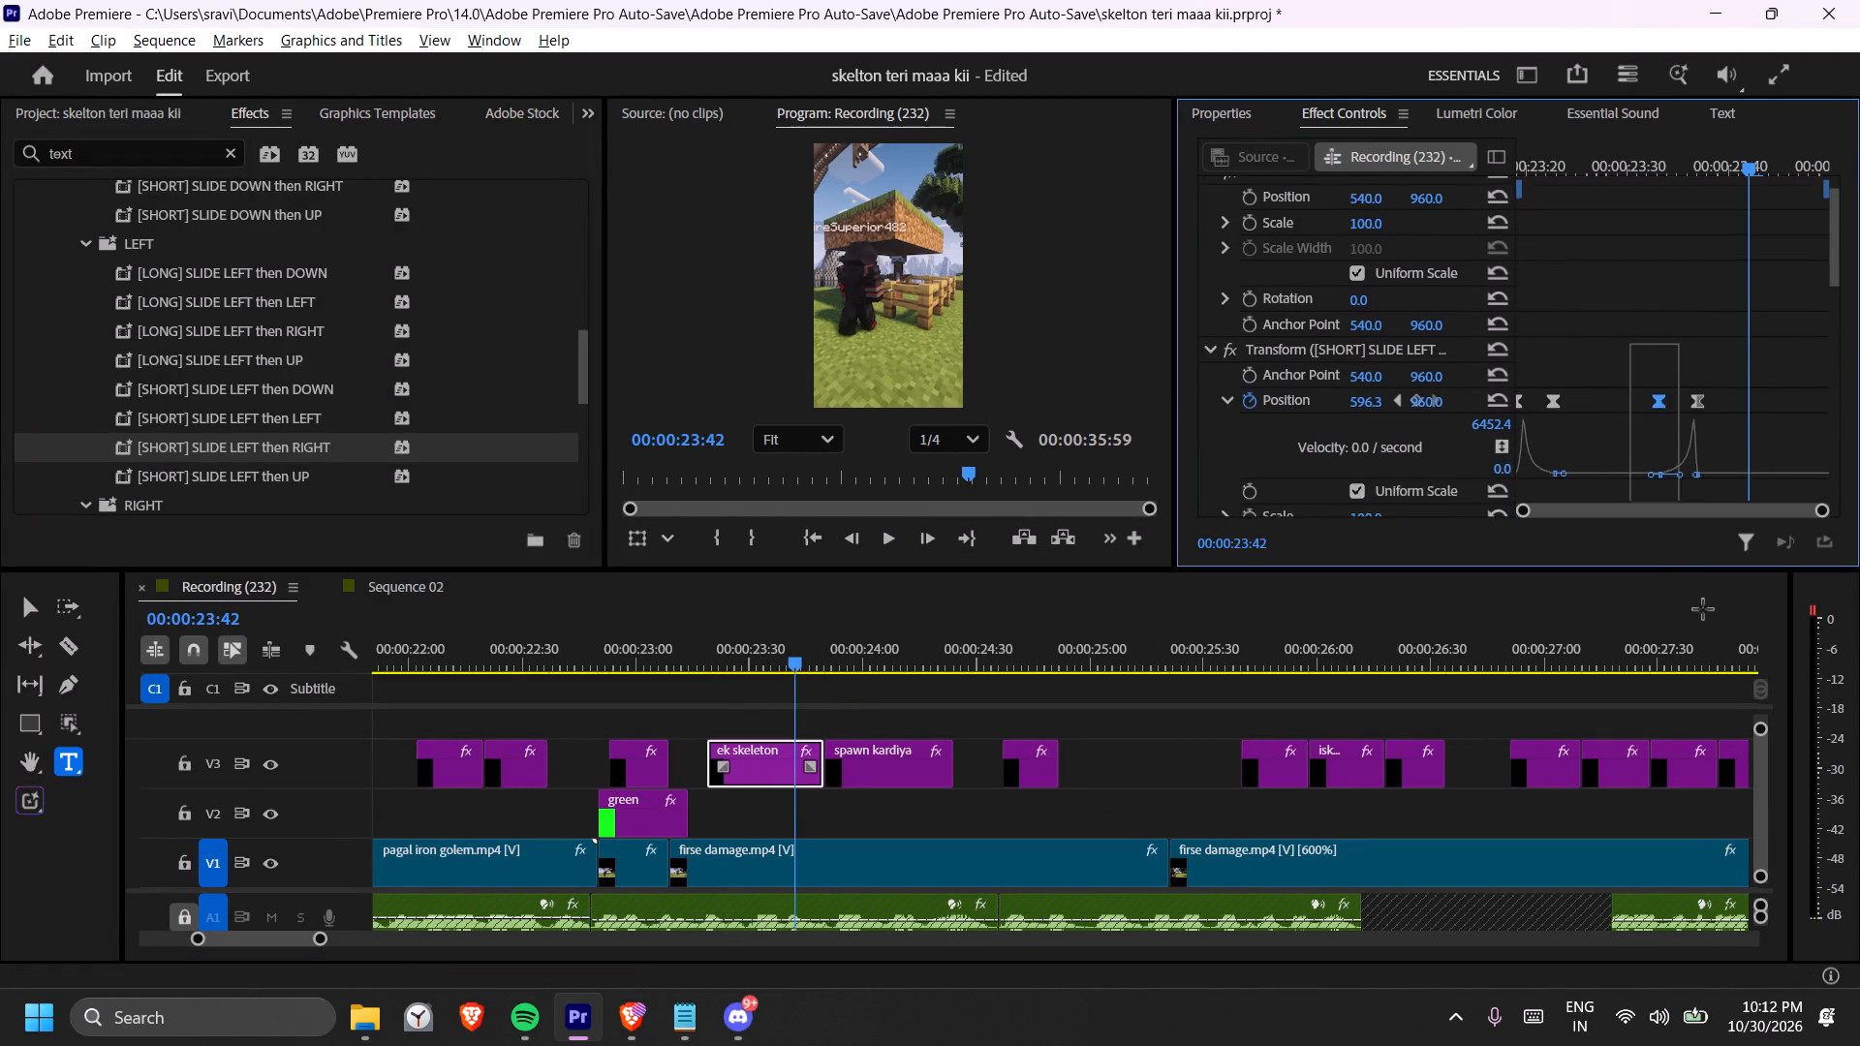
drag(1703, 609, 1749, 798)
drag(1696, 278, 1705, 278)
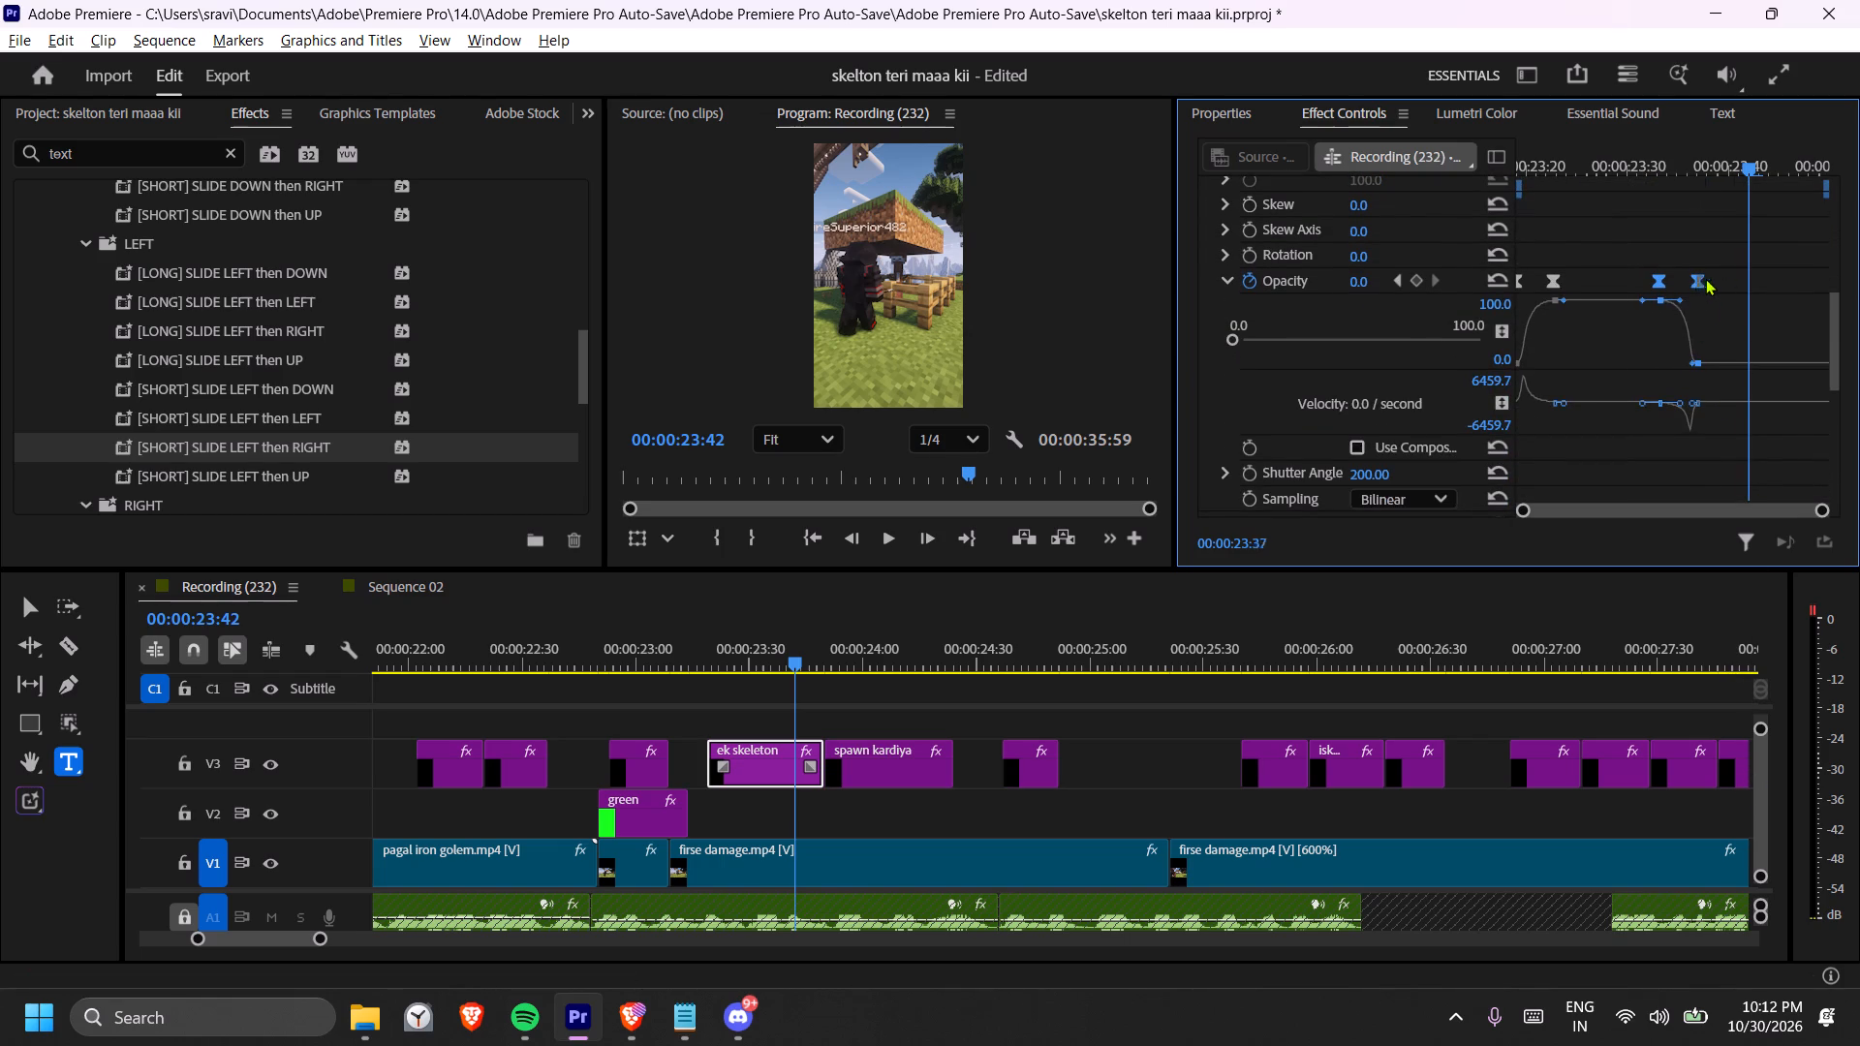
drag(1705, 278, 1820, 278)
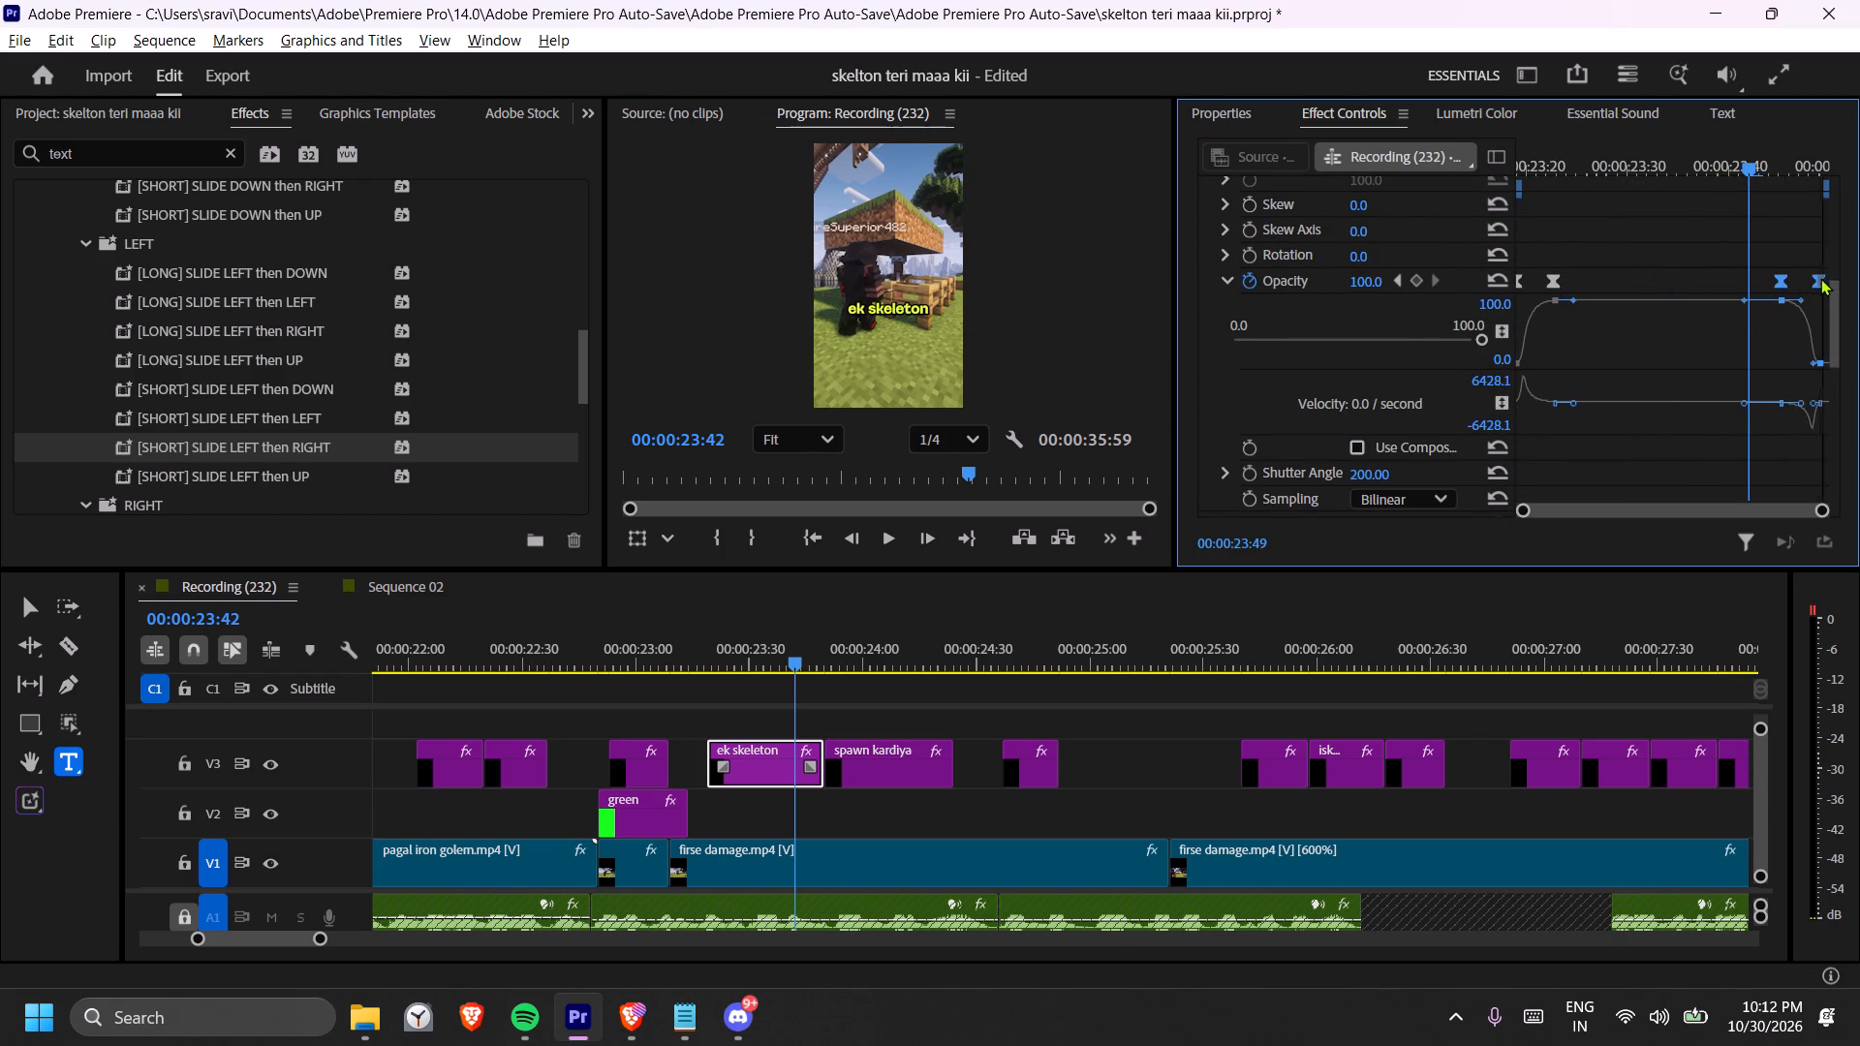
drag(1820, 278, 1818, 279)
Replay the section from about 00:00:23:03 to 00:00:24:57 to check the "ek skeleton" and "spawn kardiya" captions against the audio.
click(654, 651)
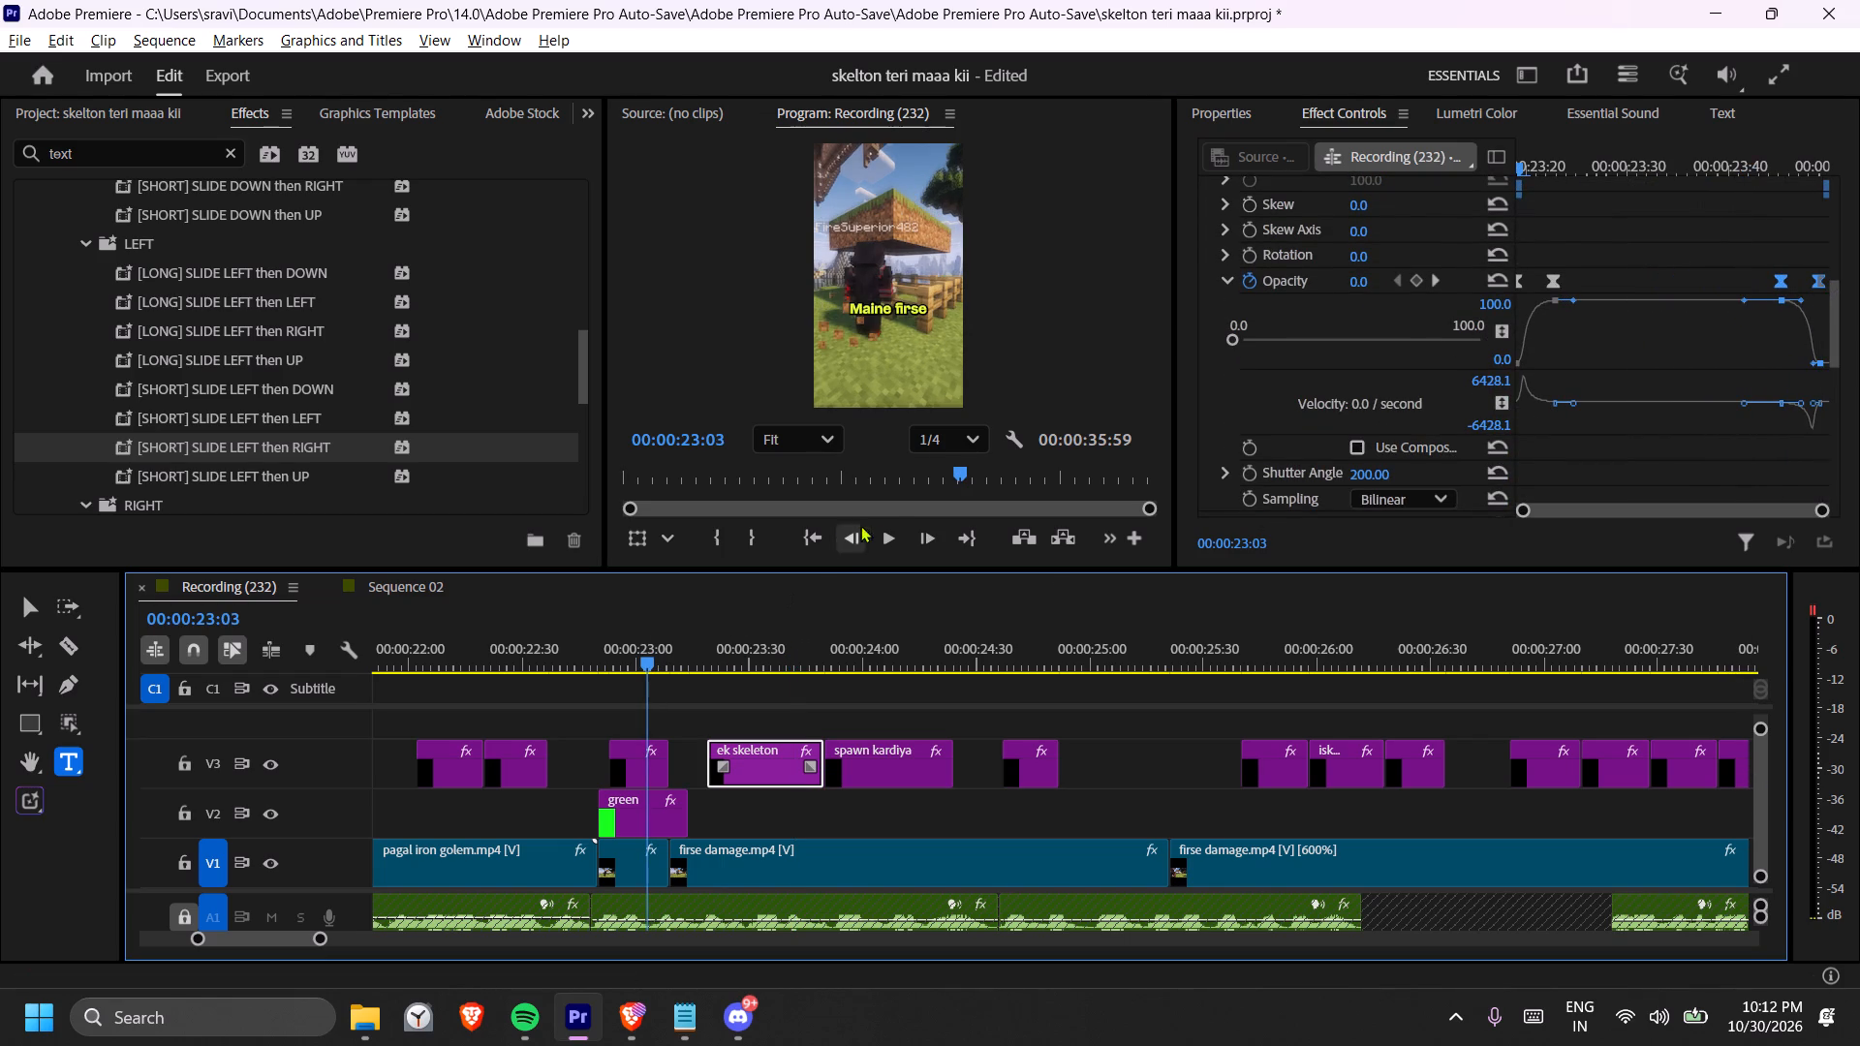
click(879, 532)
click(880, 532)
click(880, 532)
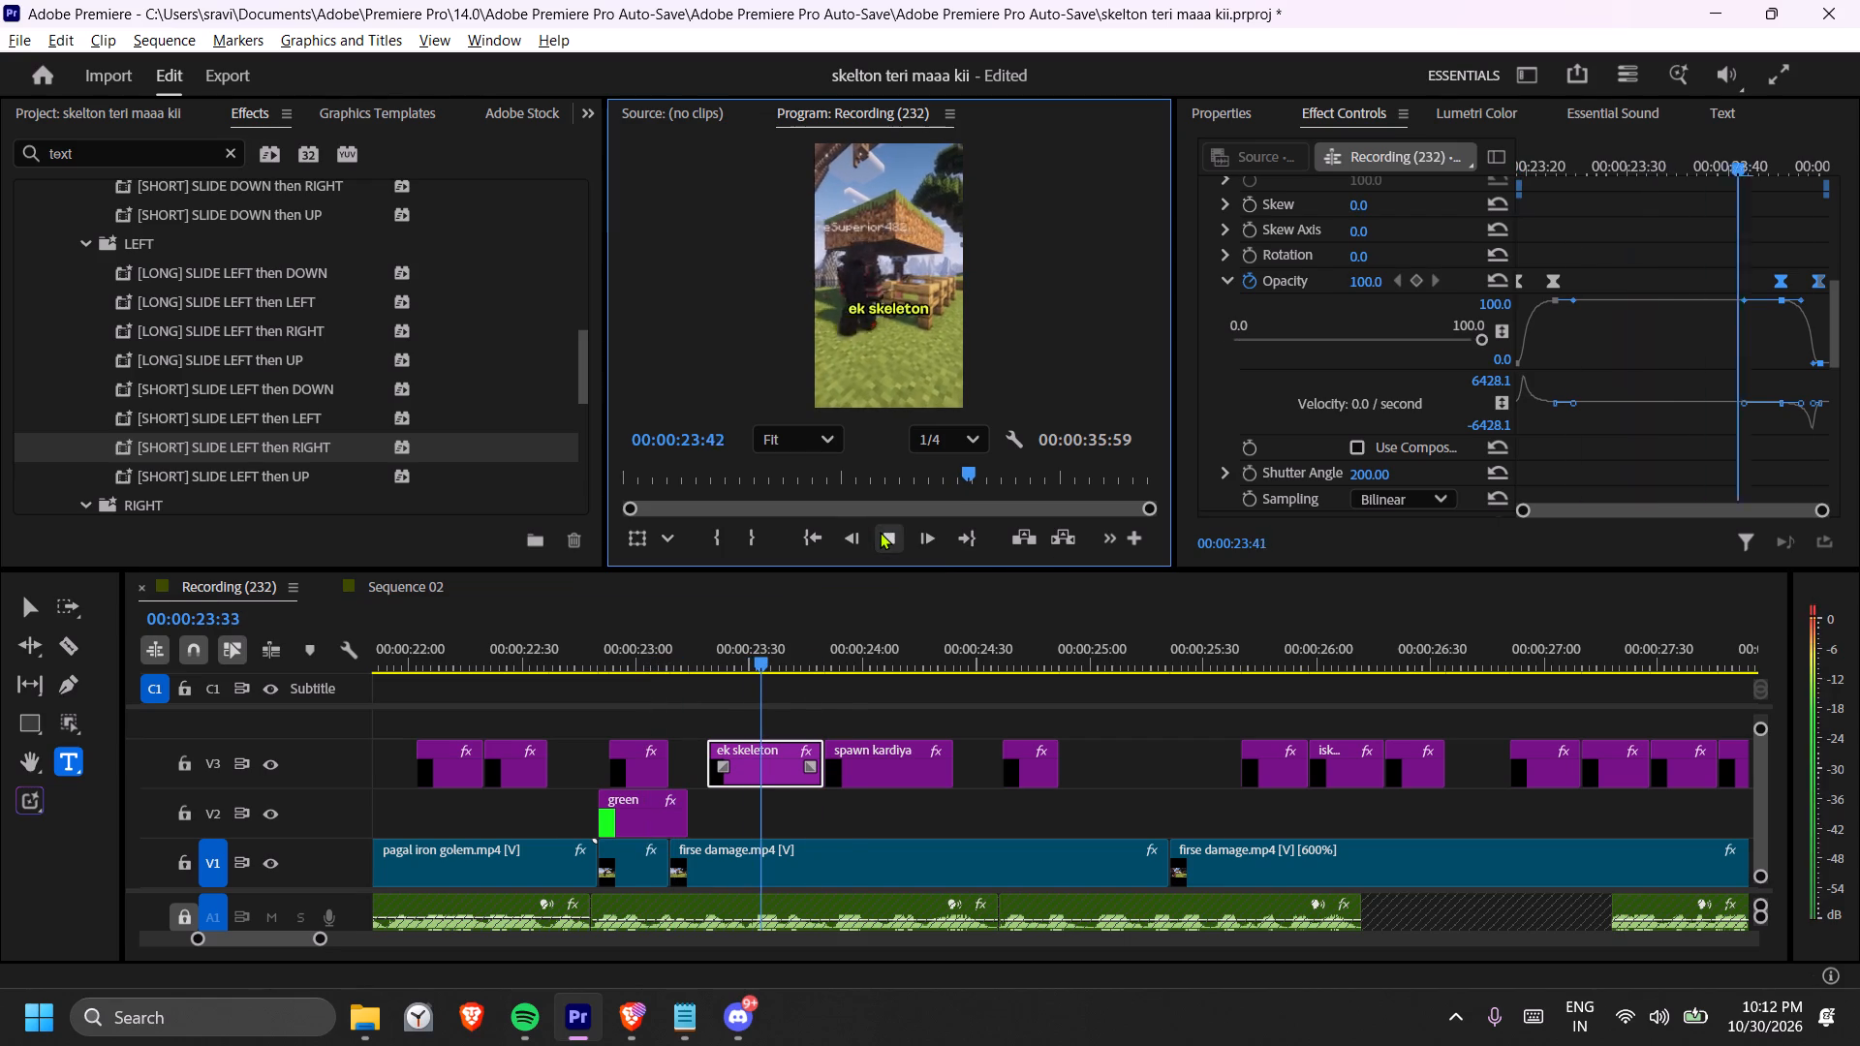
click(880, 532)
click(880, 532)
click(880, 532)
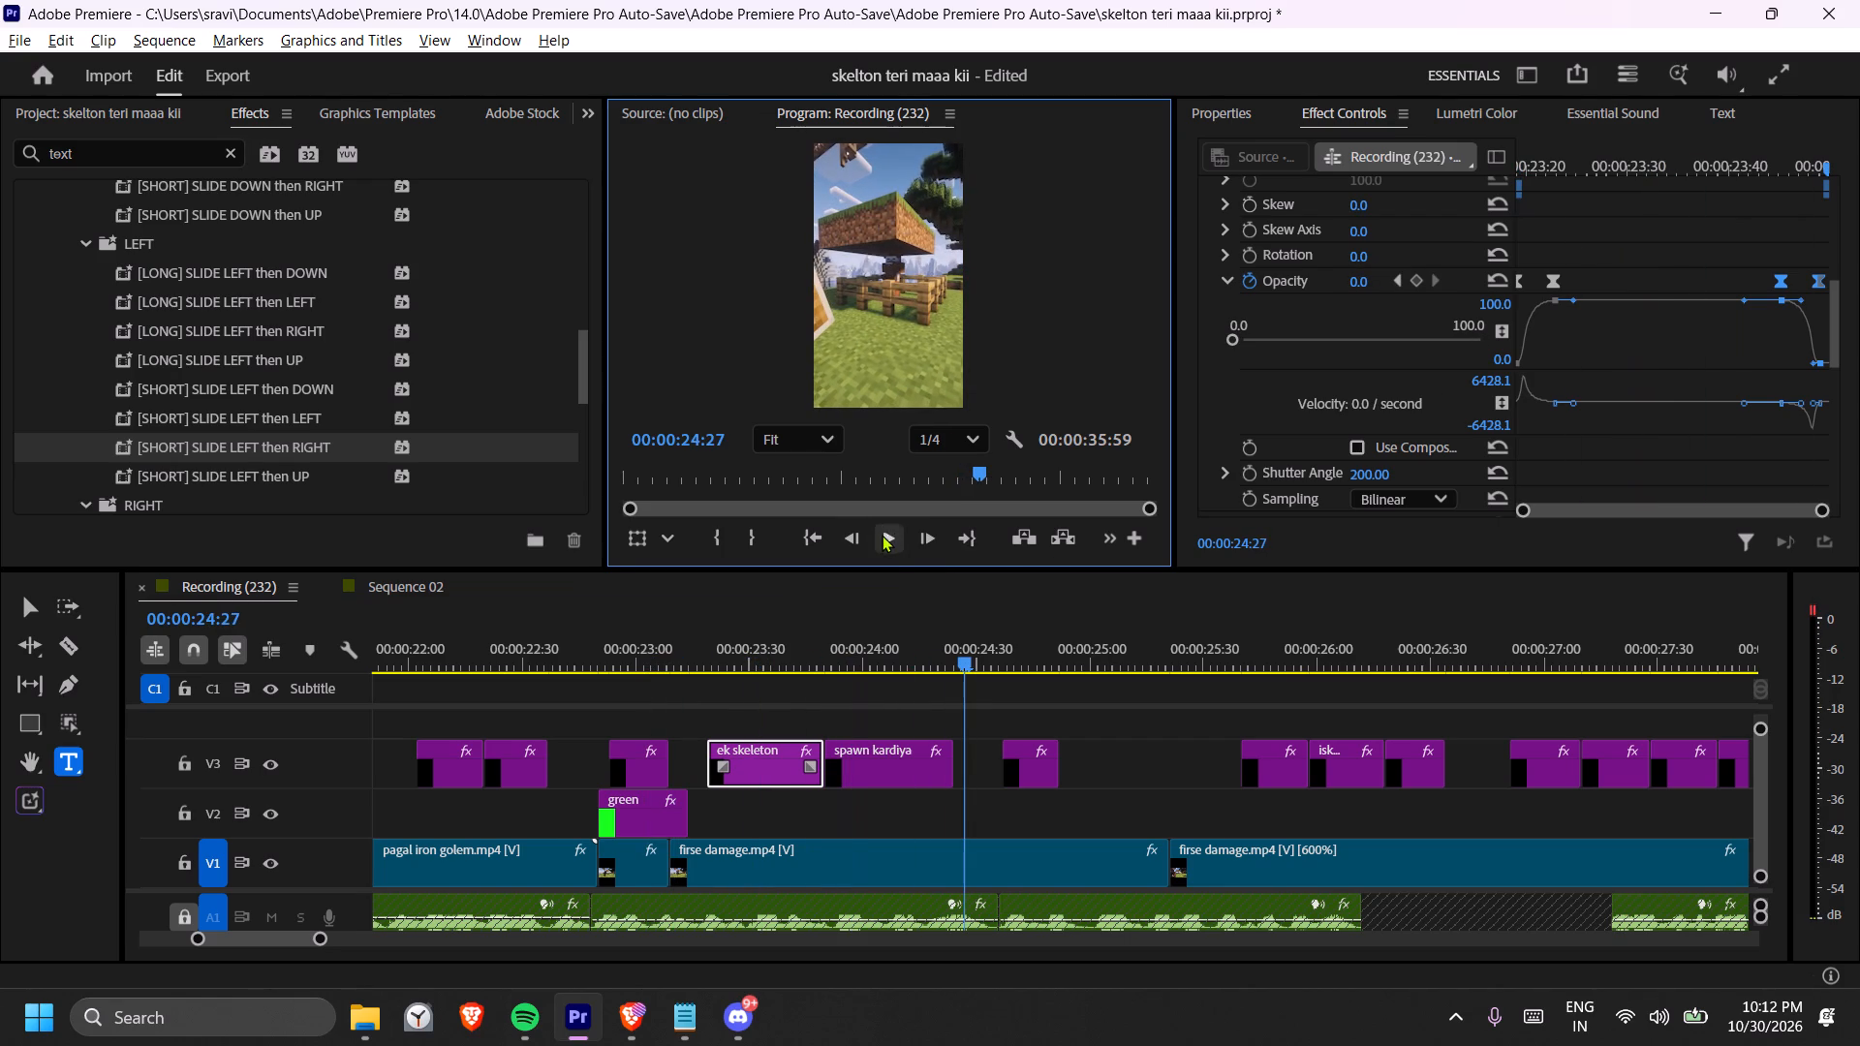
click(884, 538)
click(884, 538)
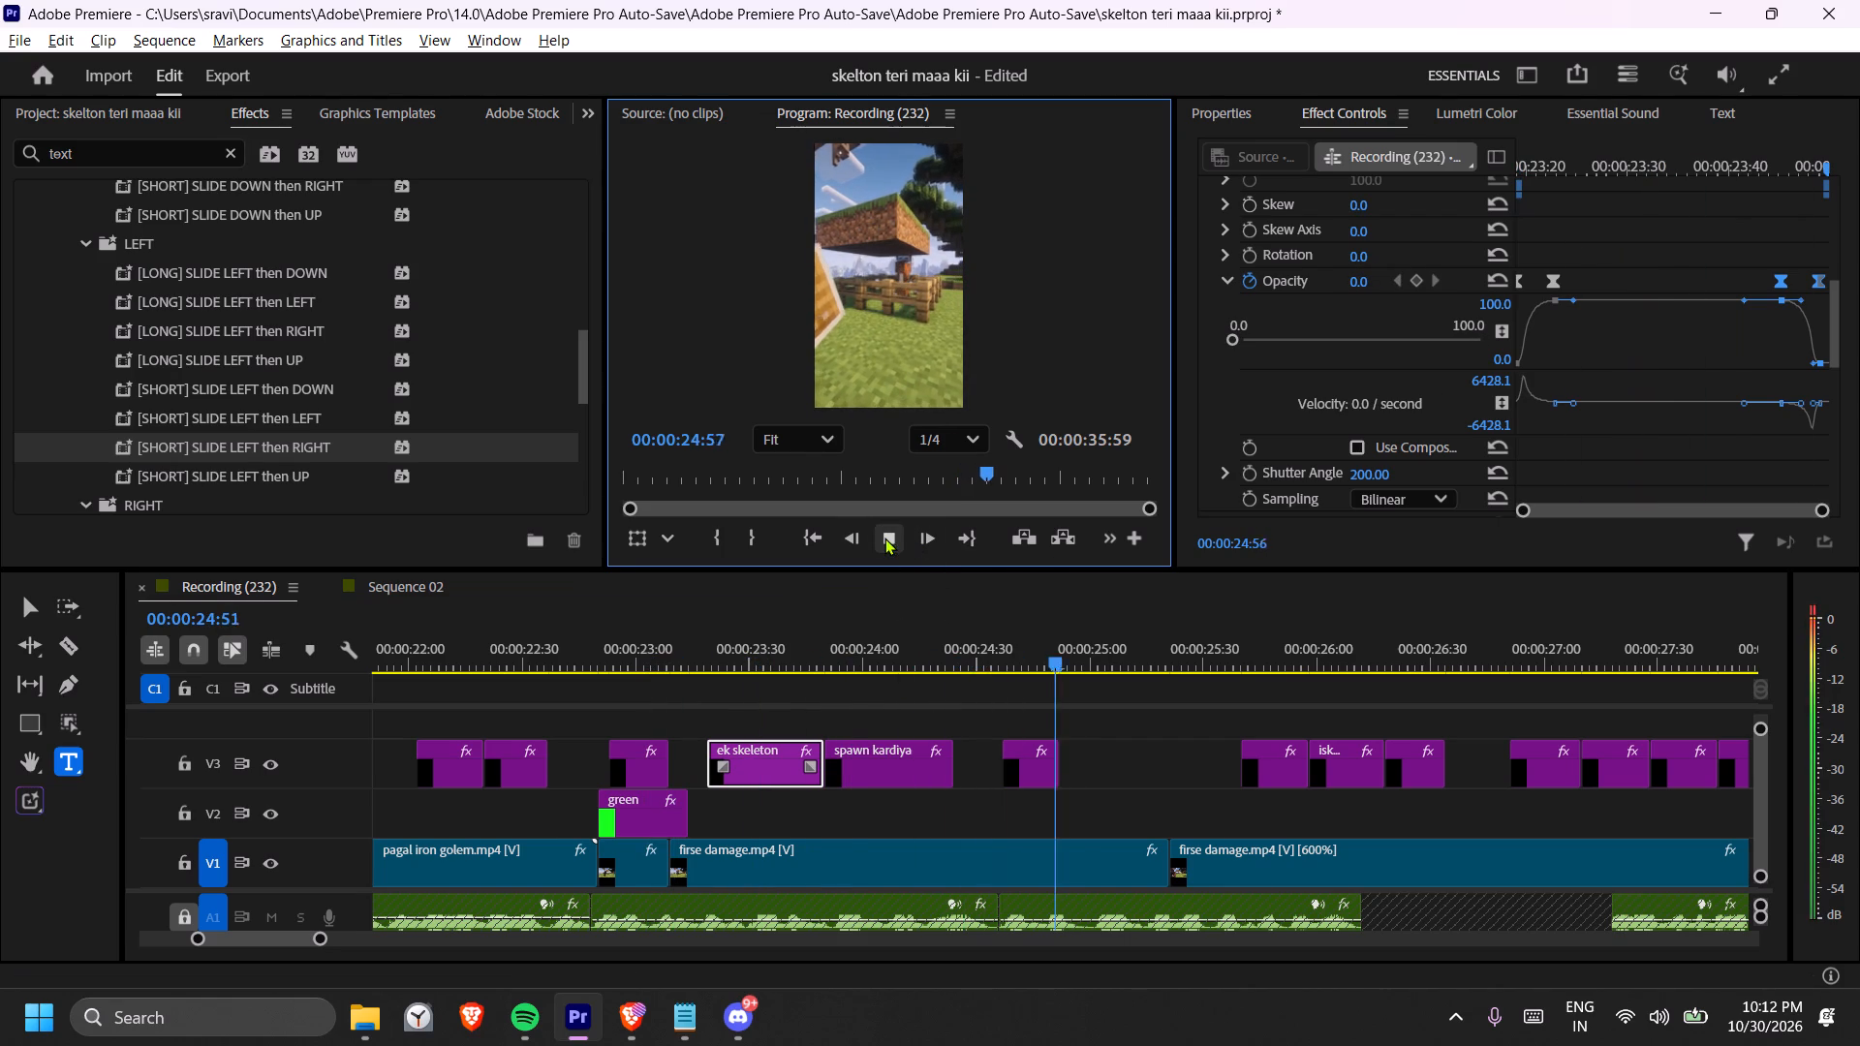
Replay from about 00:00:24:10 and move the "hai abb" caption to directly follow "spawn kardiya" at about 00:00:24:25.
click(908, 653)
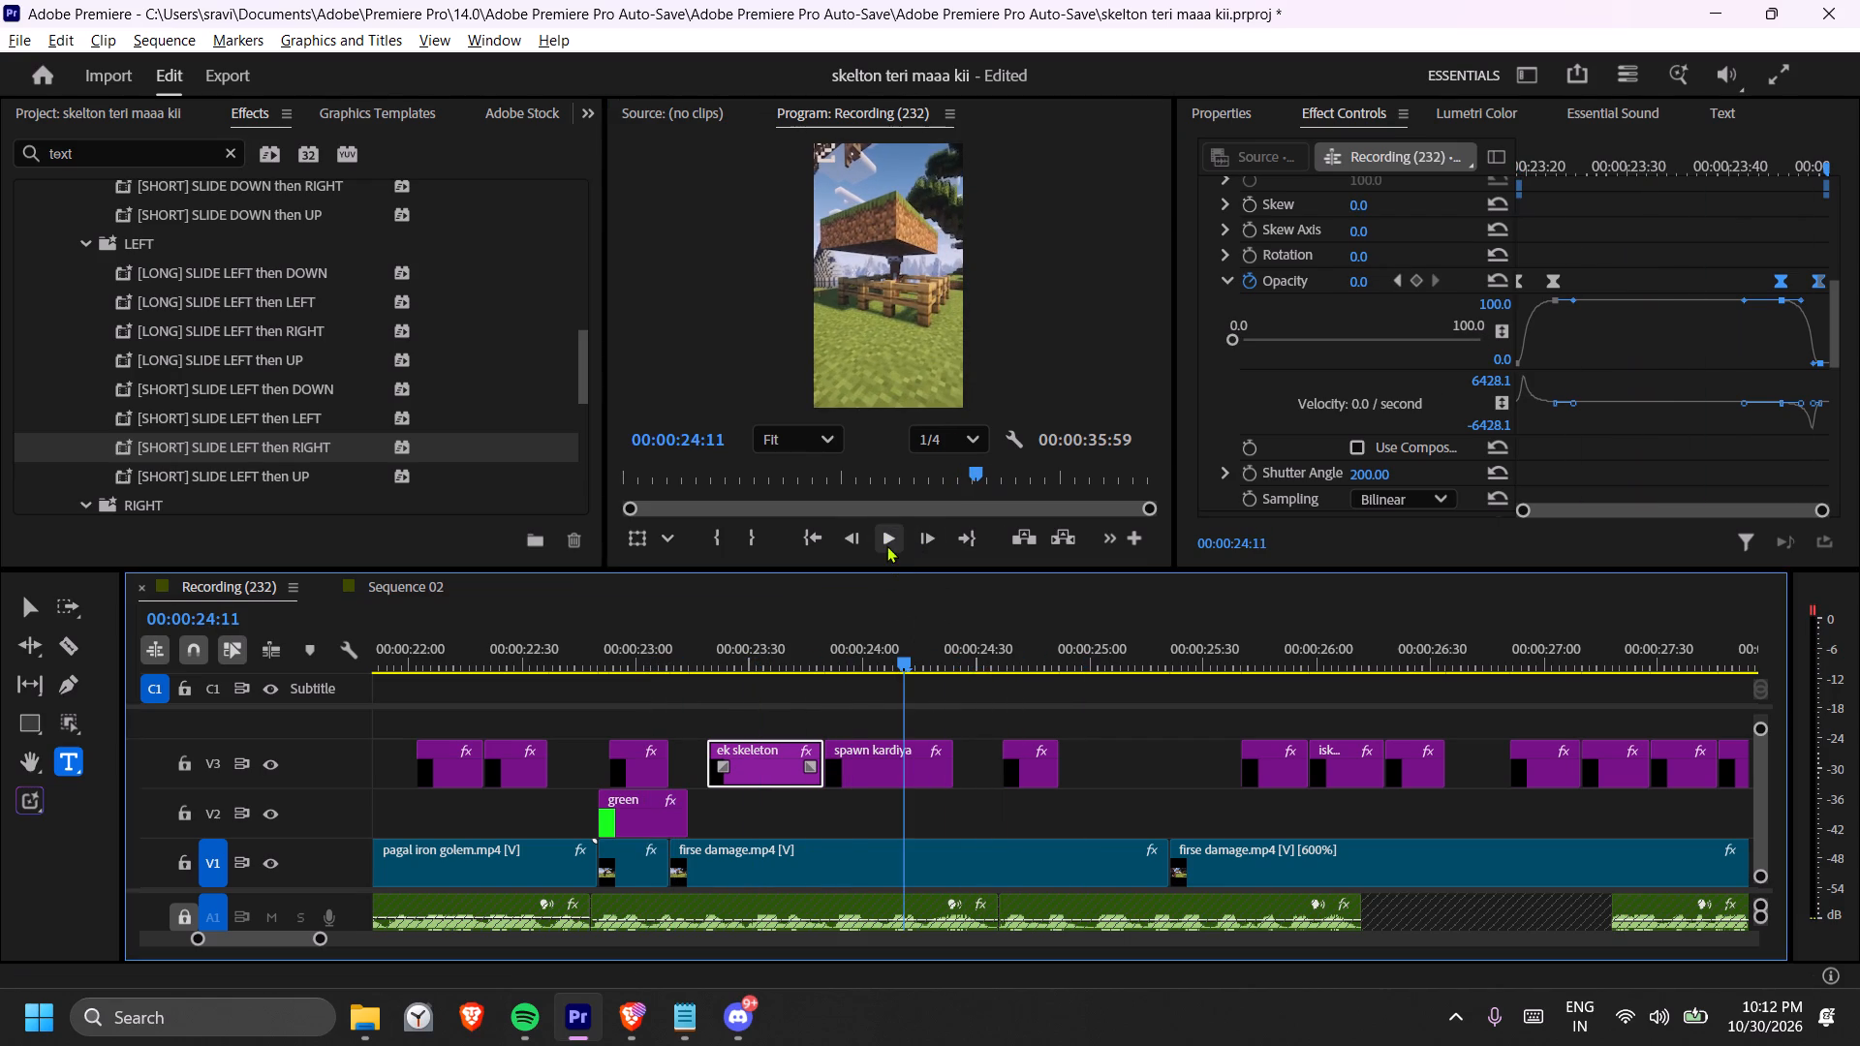
click(886, 543)
click(886, 543)
click(886, 543)
click(886, 543)
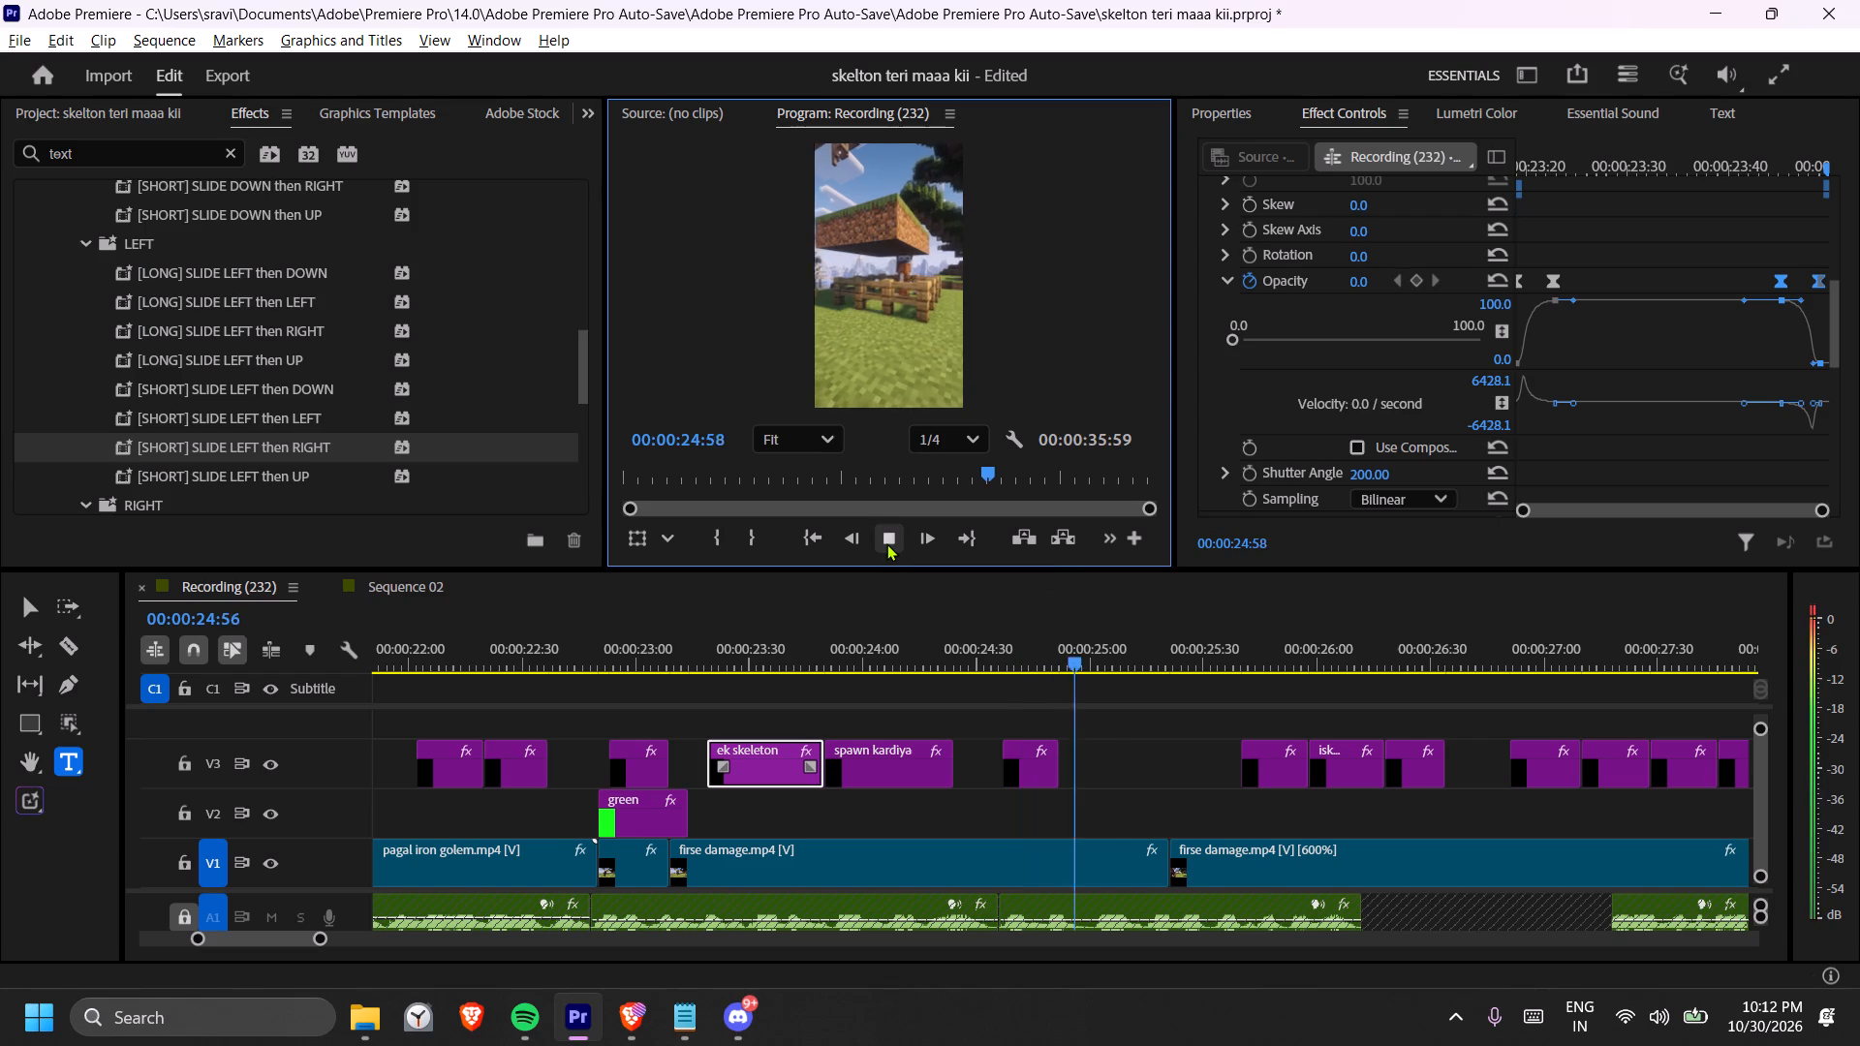
click(902, 626)
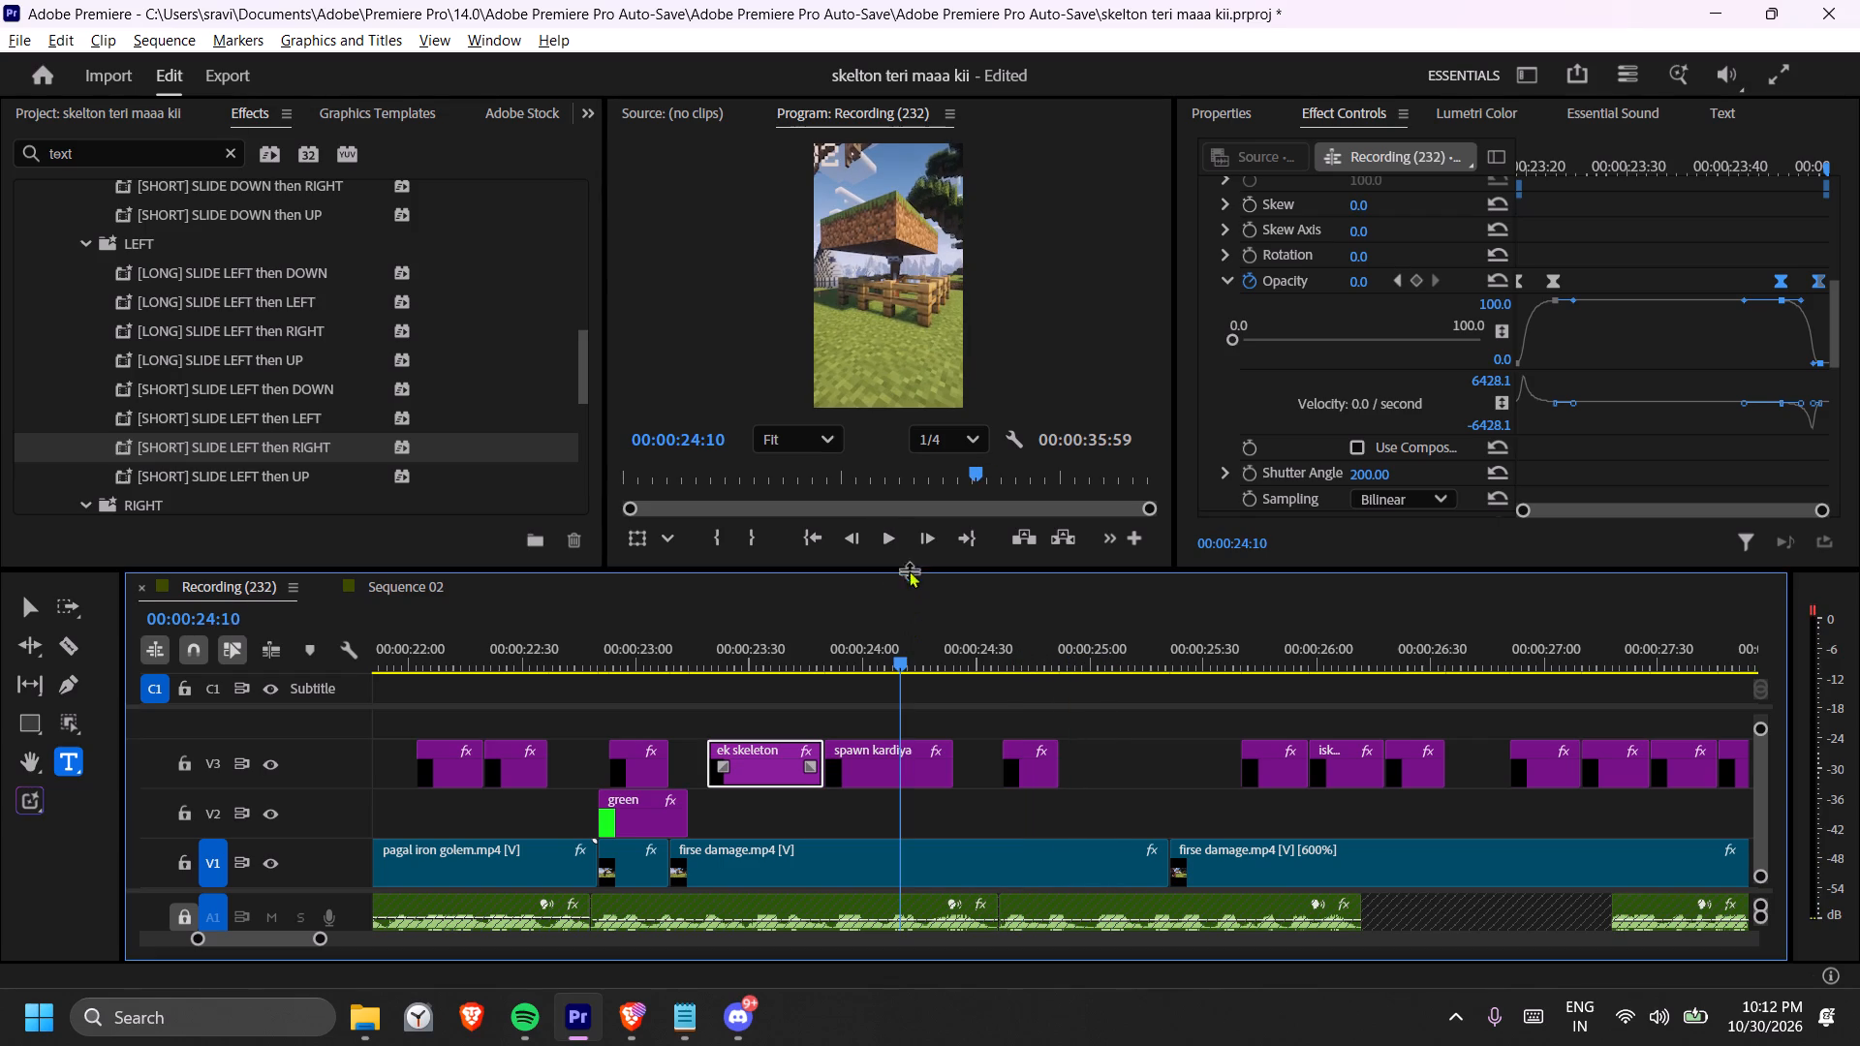
click(897, 541)
click(897, 541)
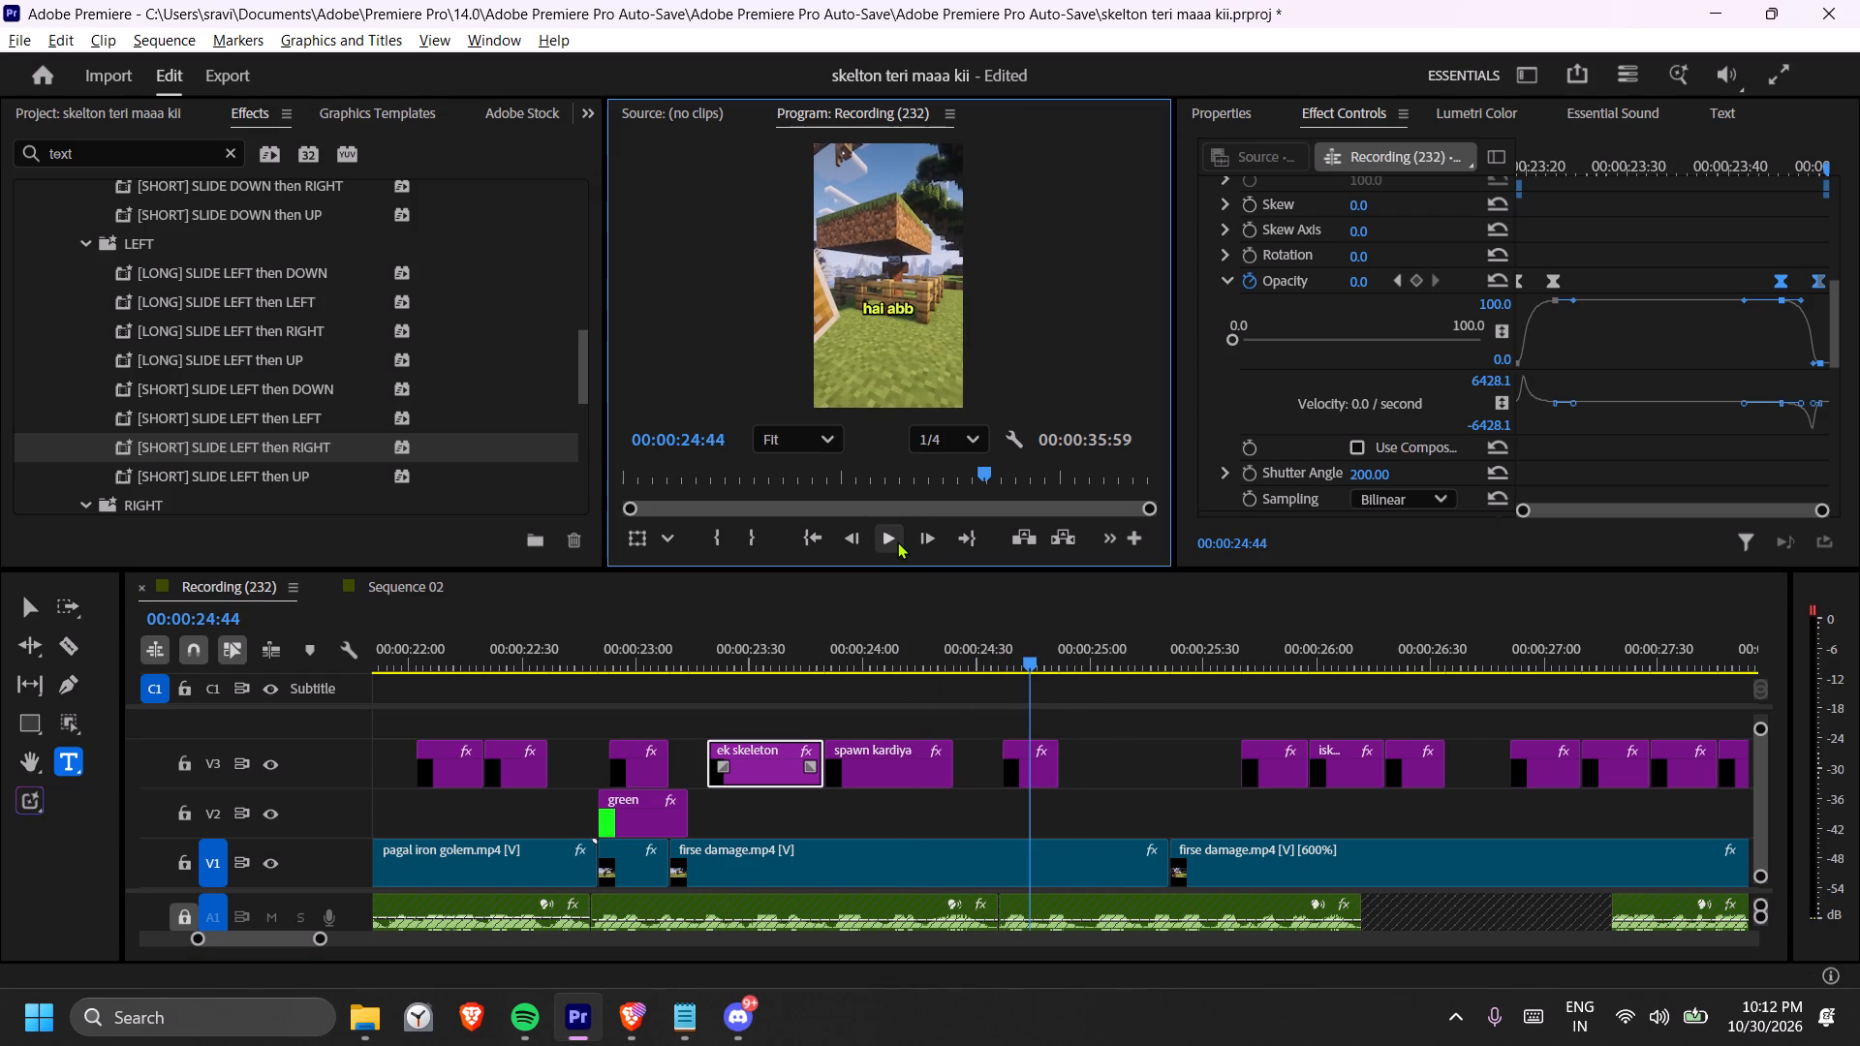
drag(1032, 767, 1008, 767)
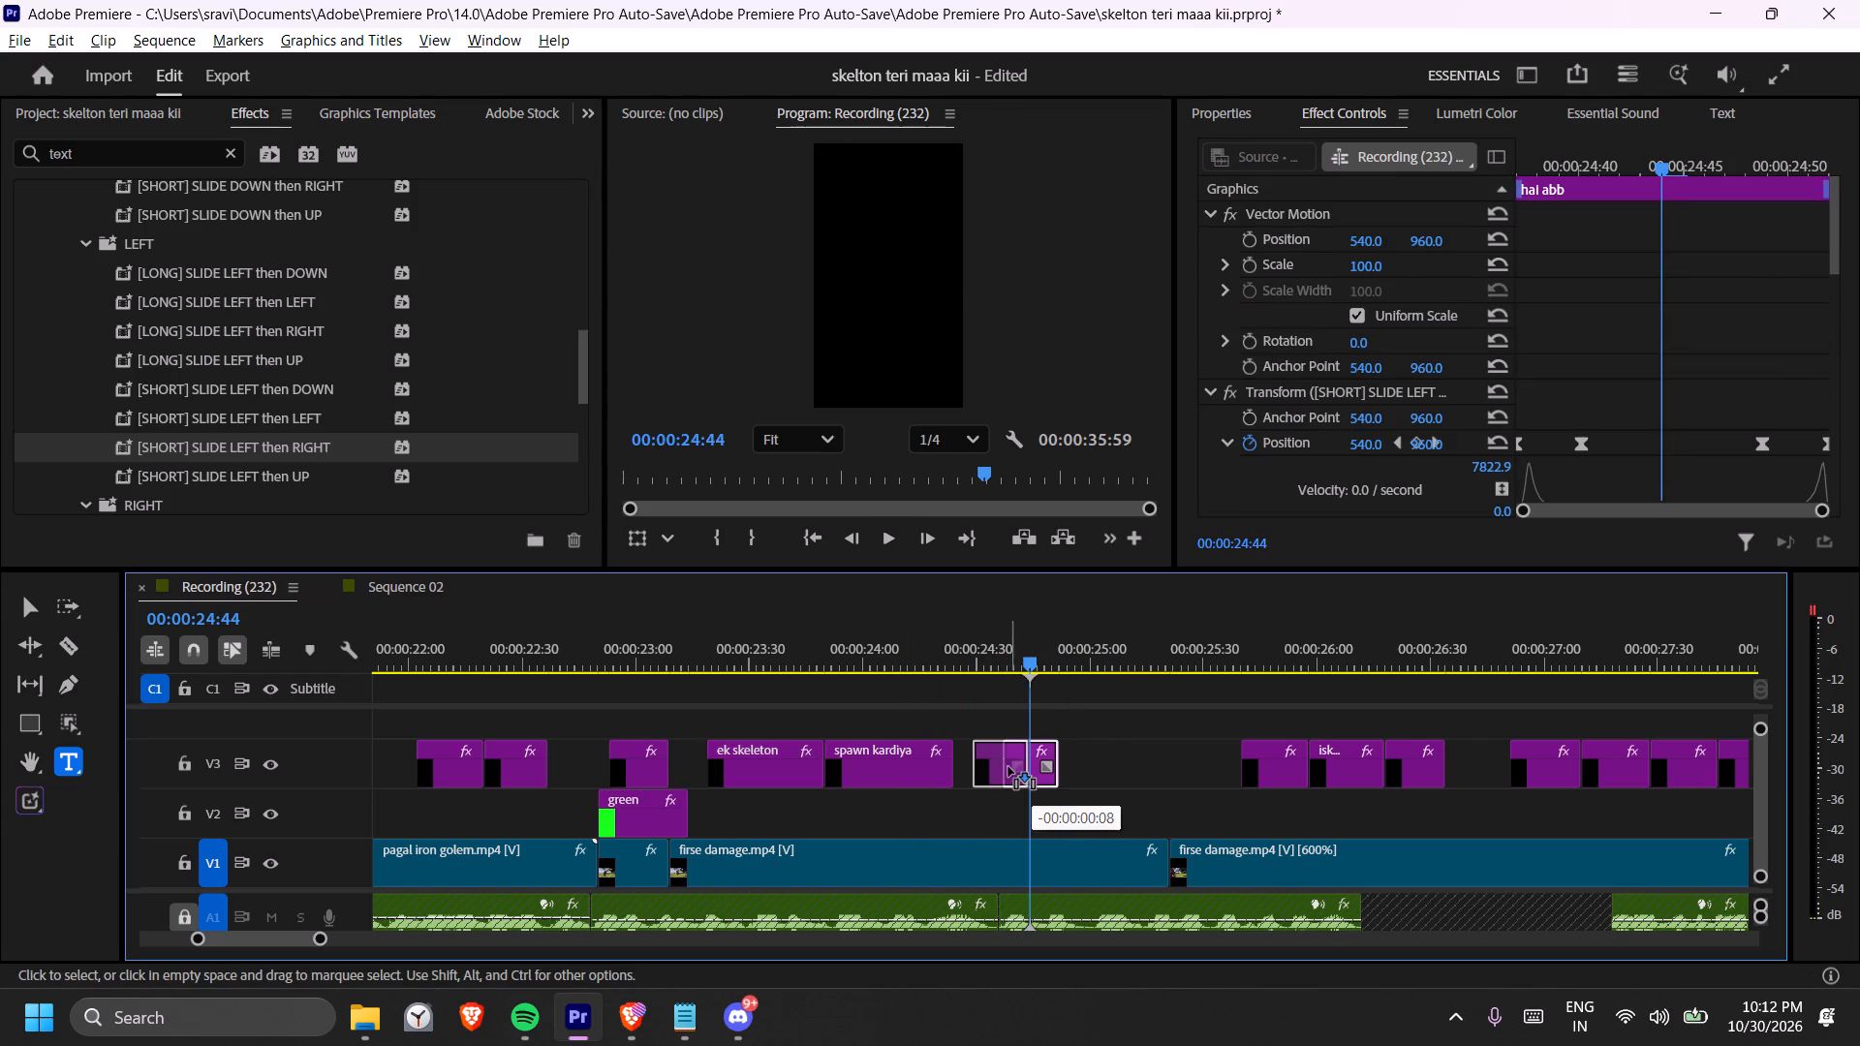
drag(1008, 767, 990, 767)
Replay the "hai abb" section and extend that caption's end to about 00:00:24:46.
click(934, 625)
click(888, 545)
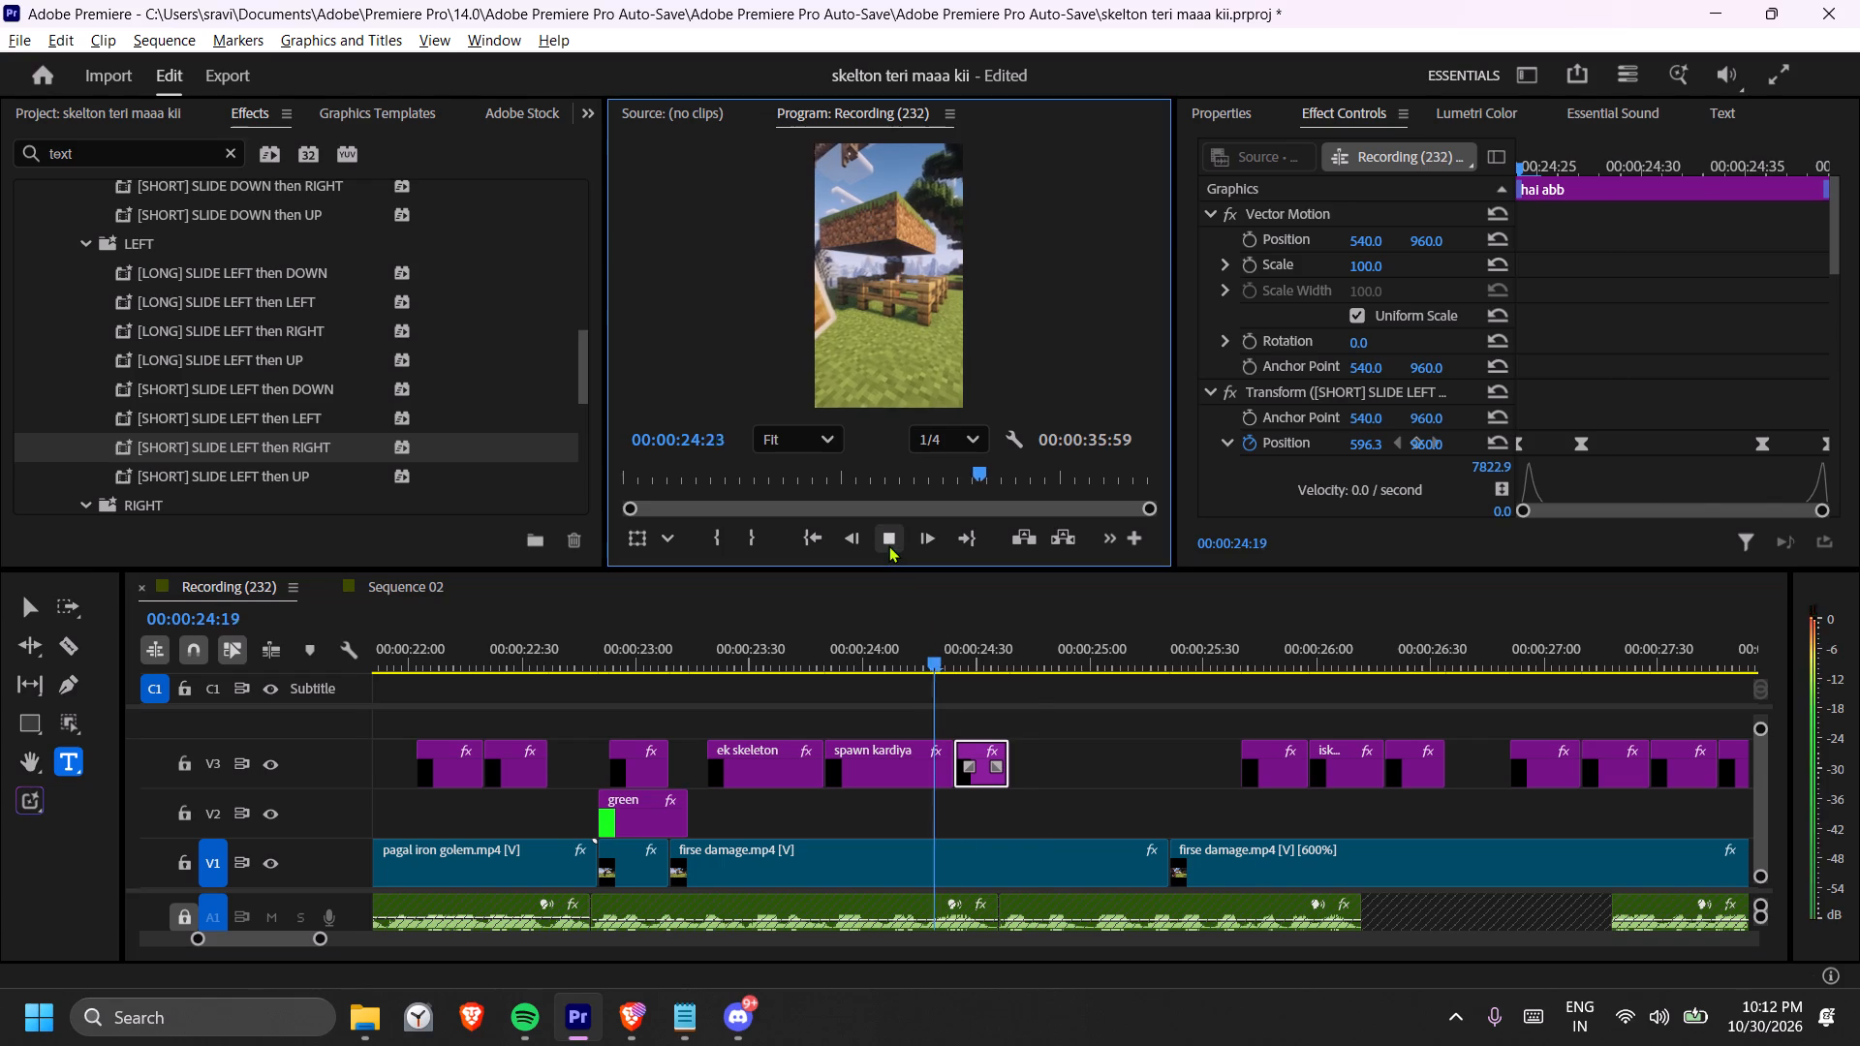
click(888, 545)
drag(1010, 754, 1024, 756)
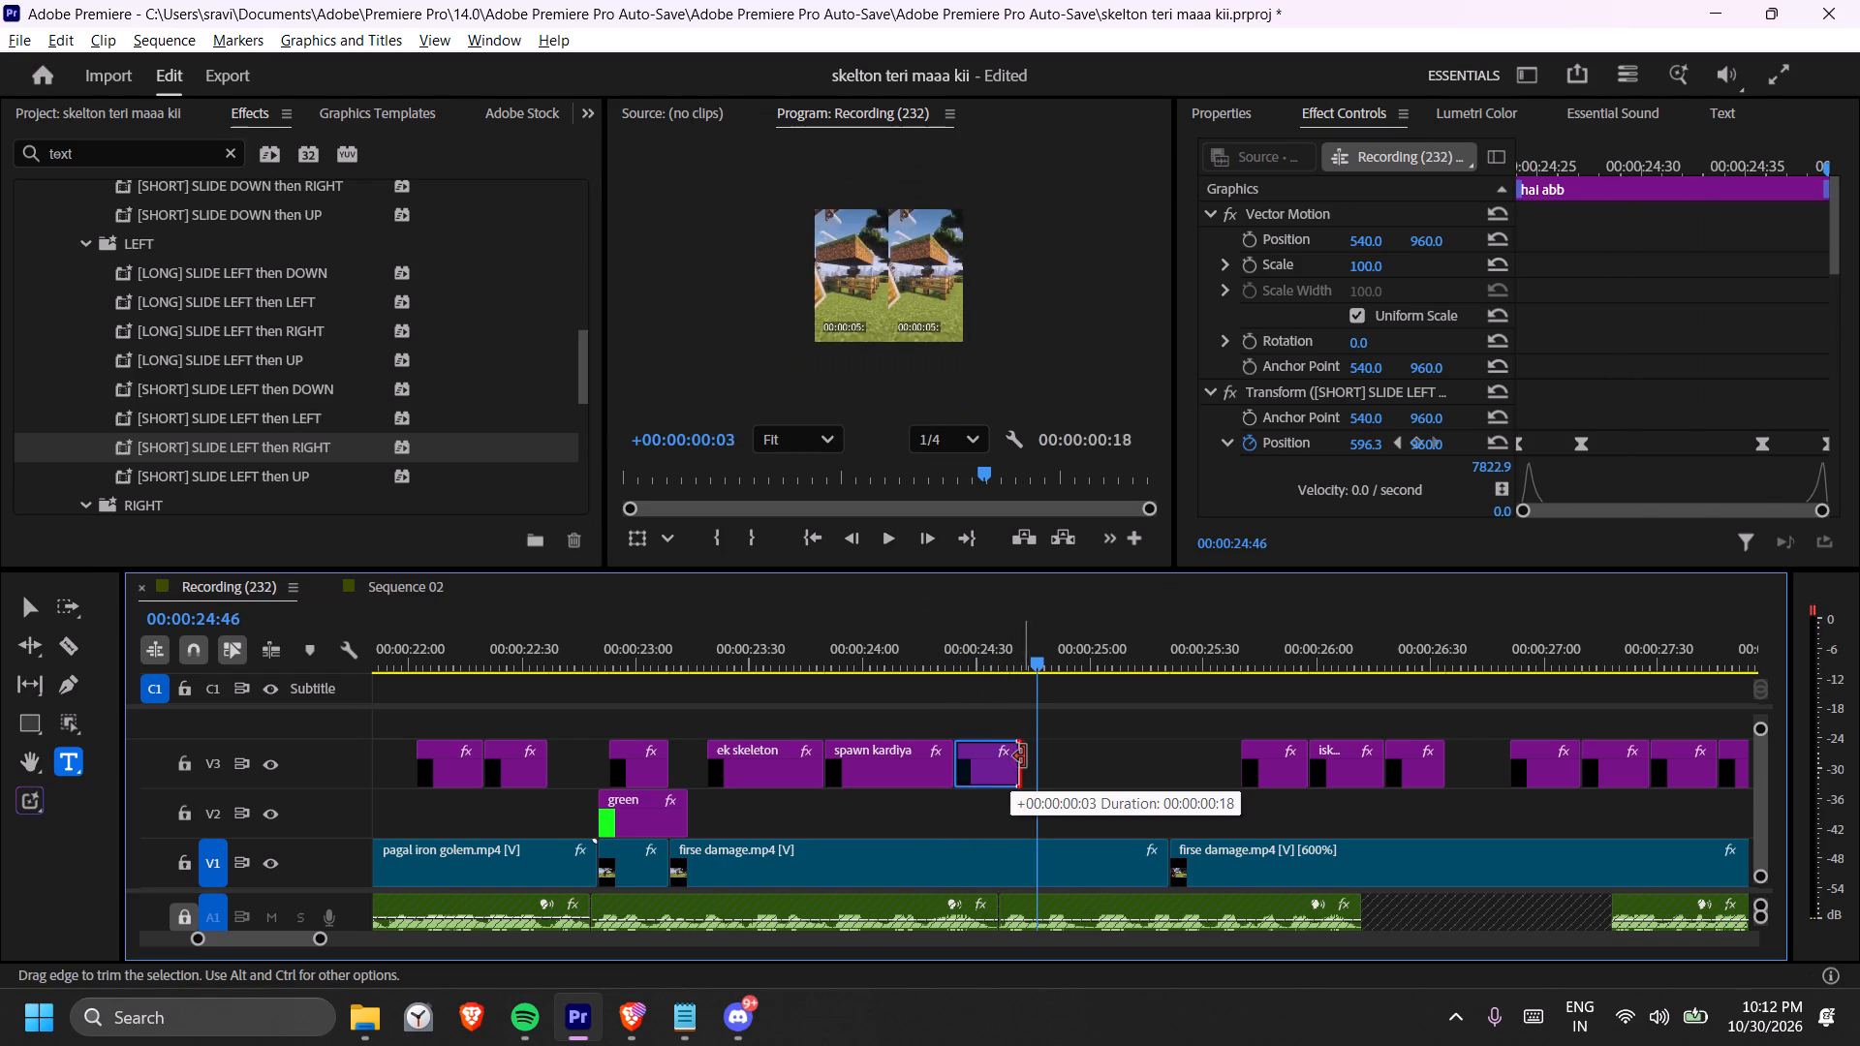
drag(1024, 756, 1031, 758)
Shift the closing Transform keyframes of the "hai abb" caption, including Position and Opacity, to its new end at about 00:00:24:46.
click(1001, 643)
click(1001, 771)
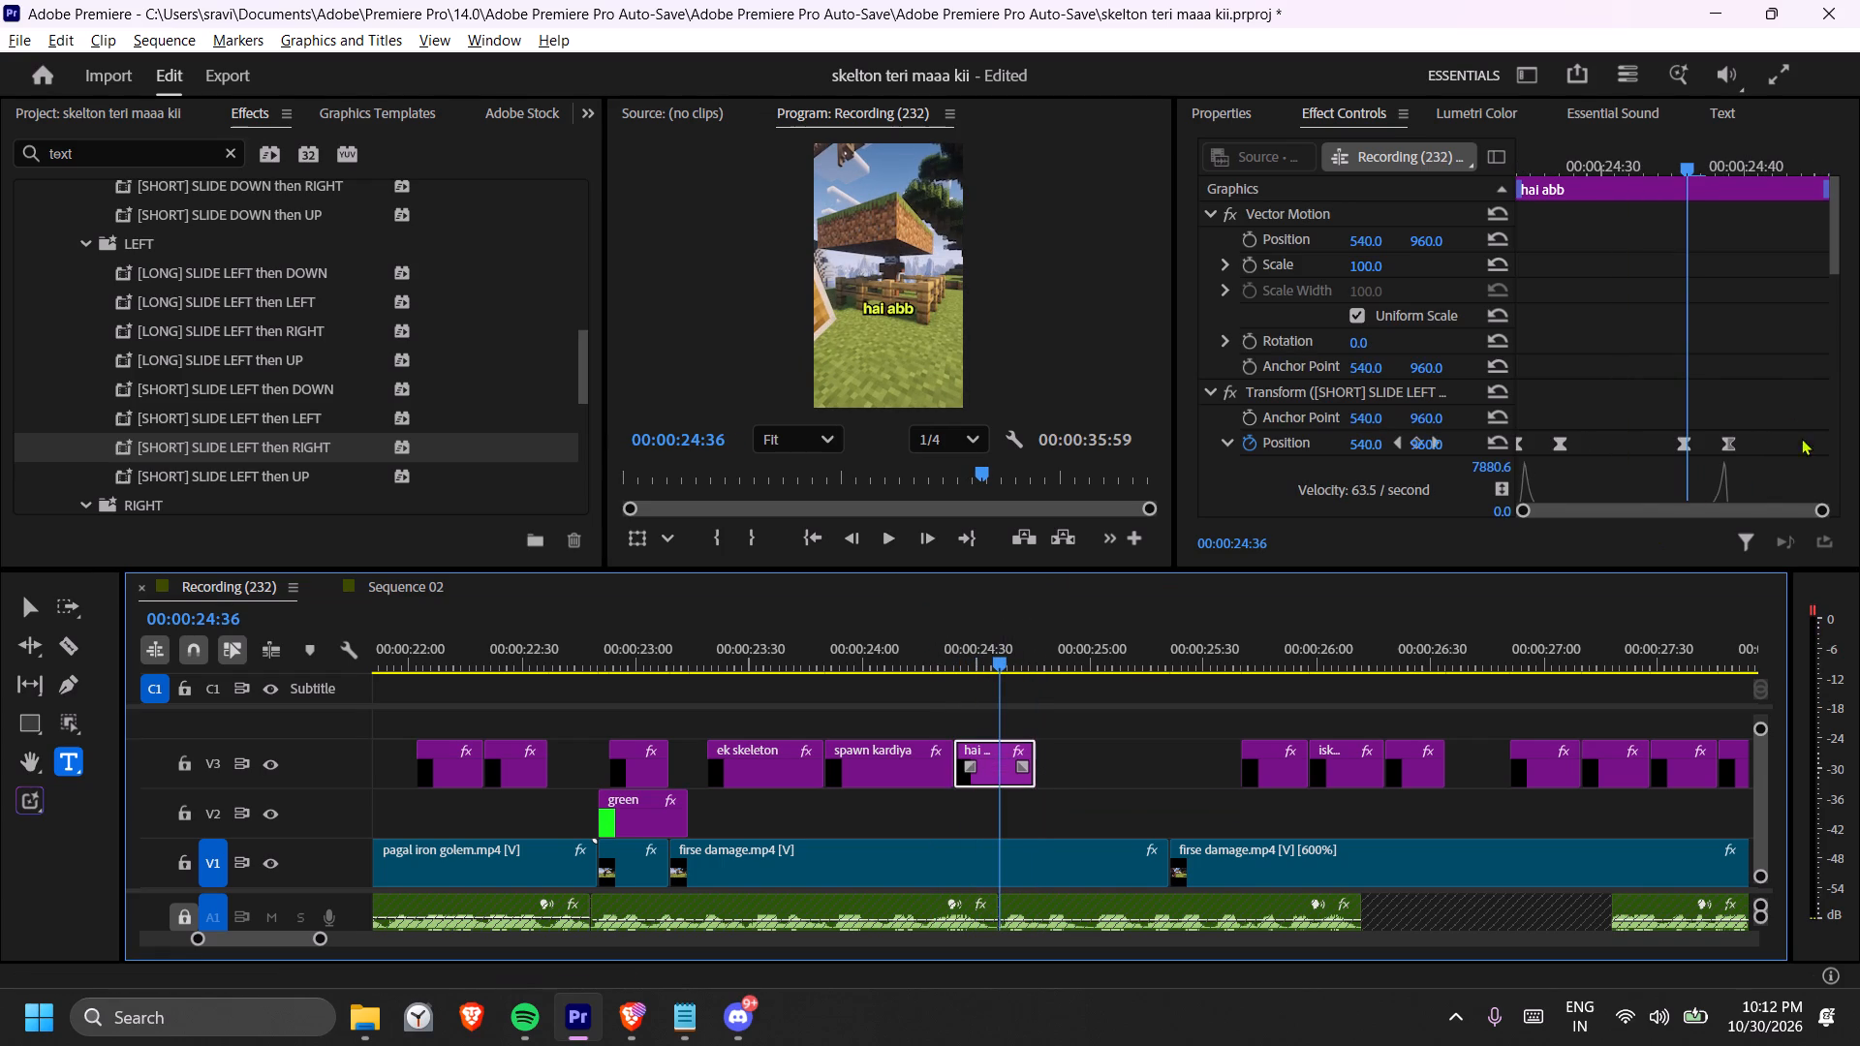
drag(1665, 359, 1761, 729)
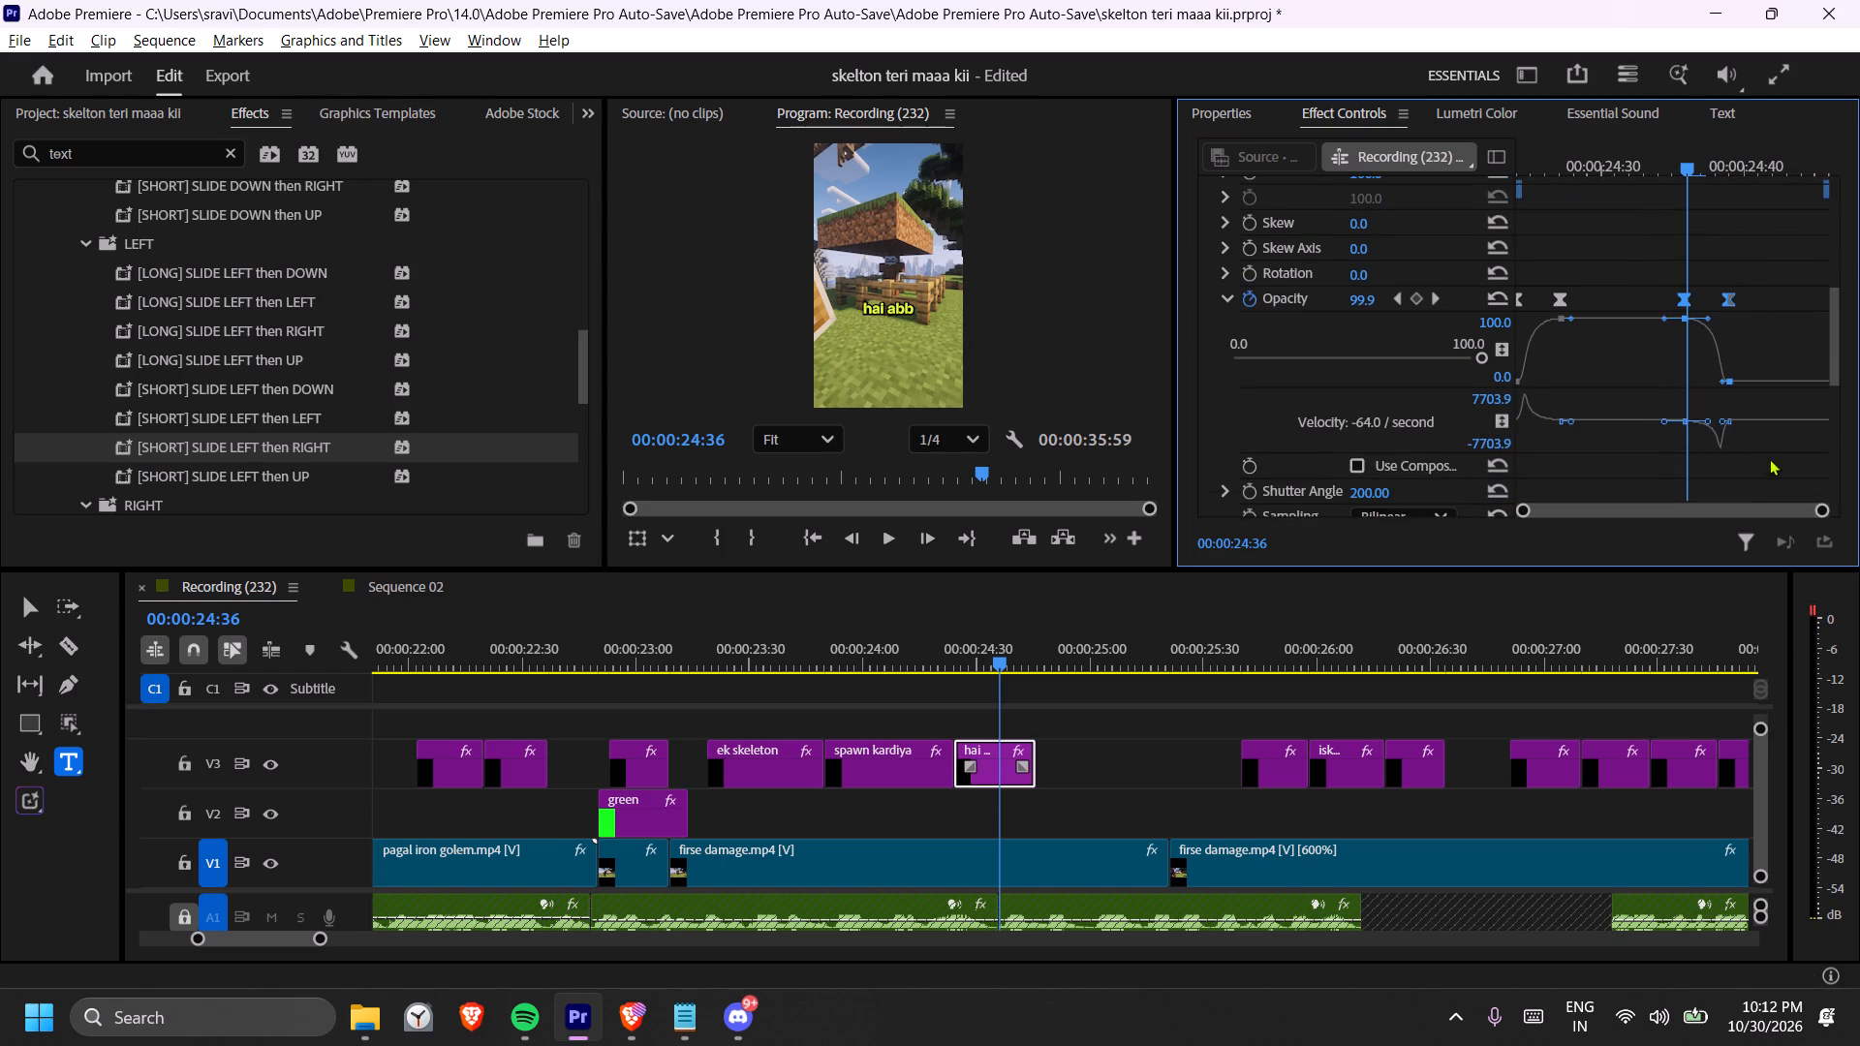
drag(1733, 298, 1824, 299)
Replay the section from about 00:00:24:10 to 00:00:24:50 to check the timing of the "hai abb" caption against the audio.
drag(910, 640, 899, 646)
click(884, 531)
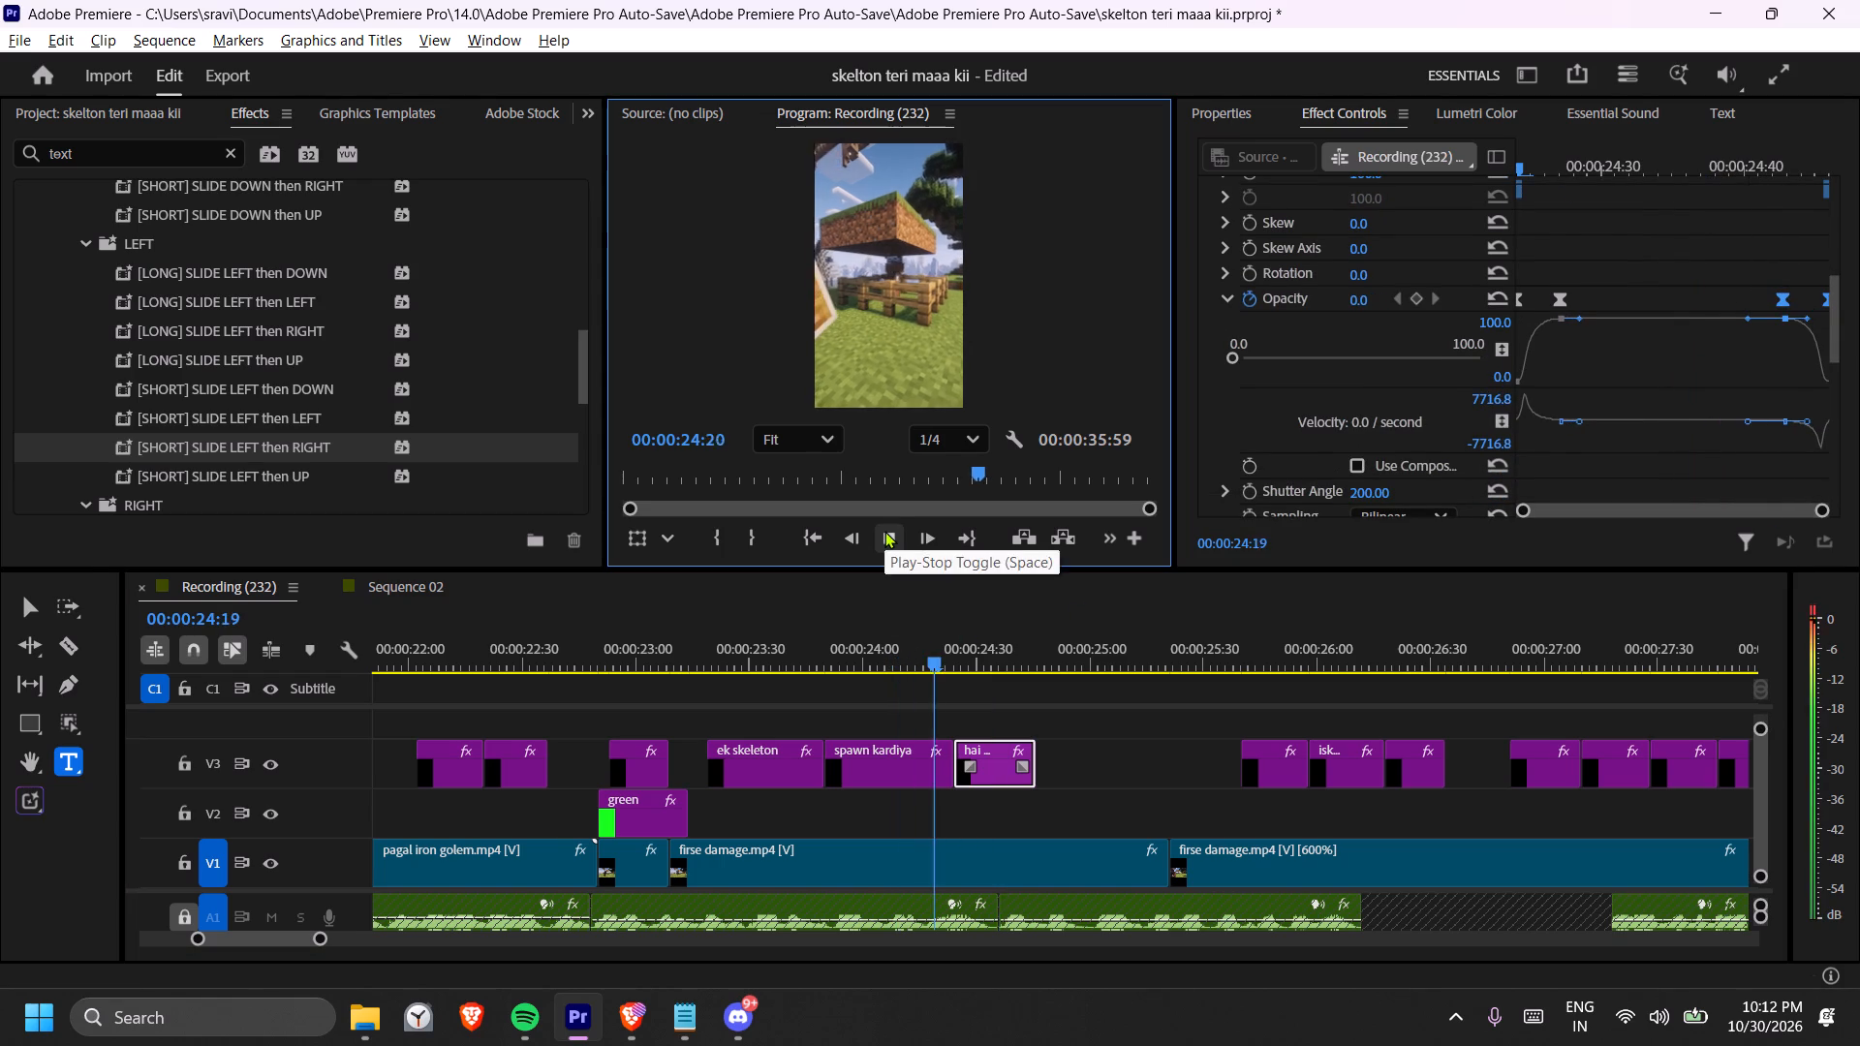
click(884, 531)
click(904, 635)
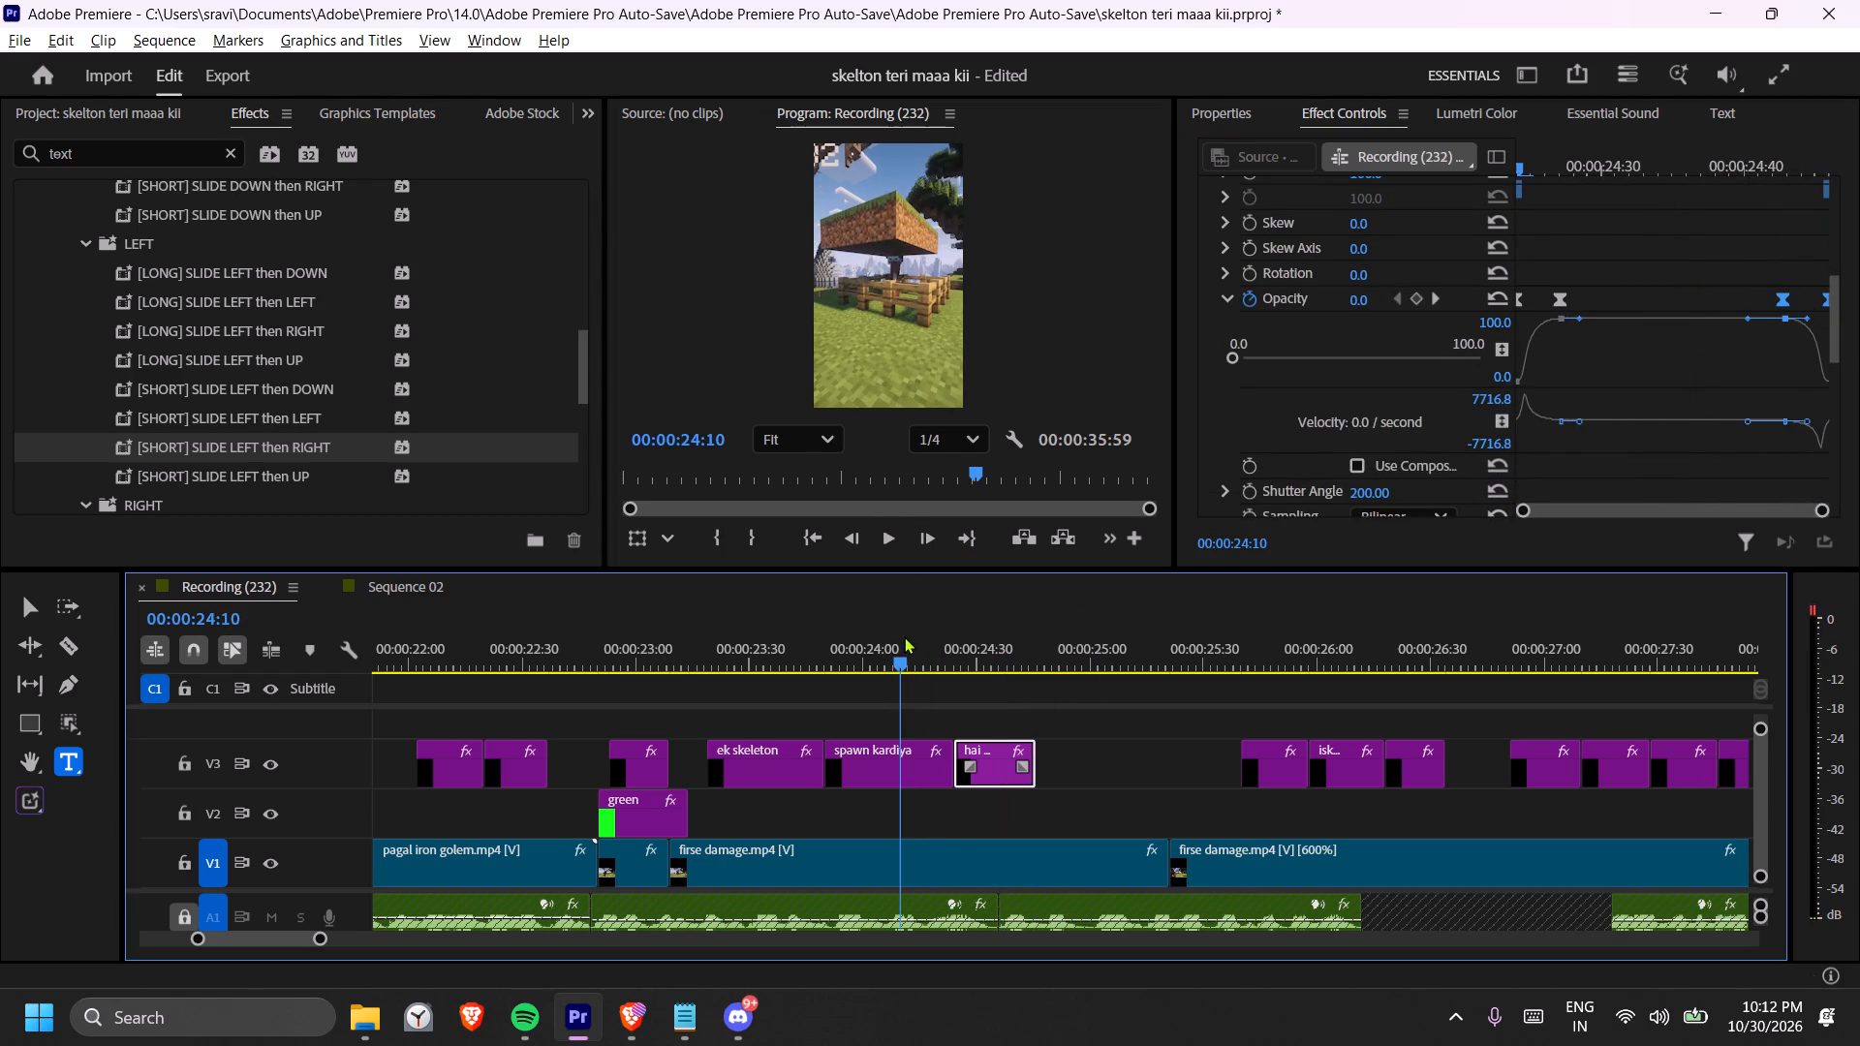
click(897, 539)
triple_click(897, 539)
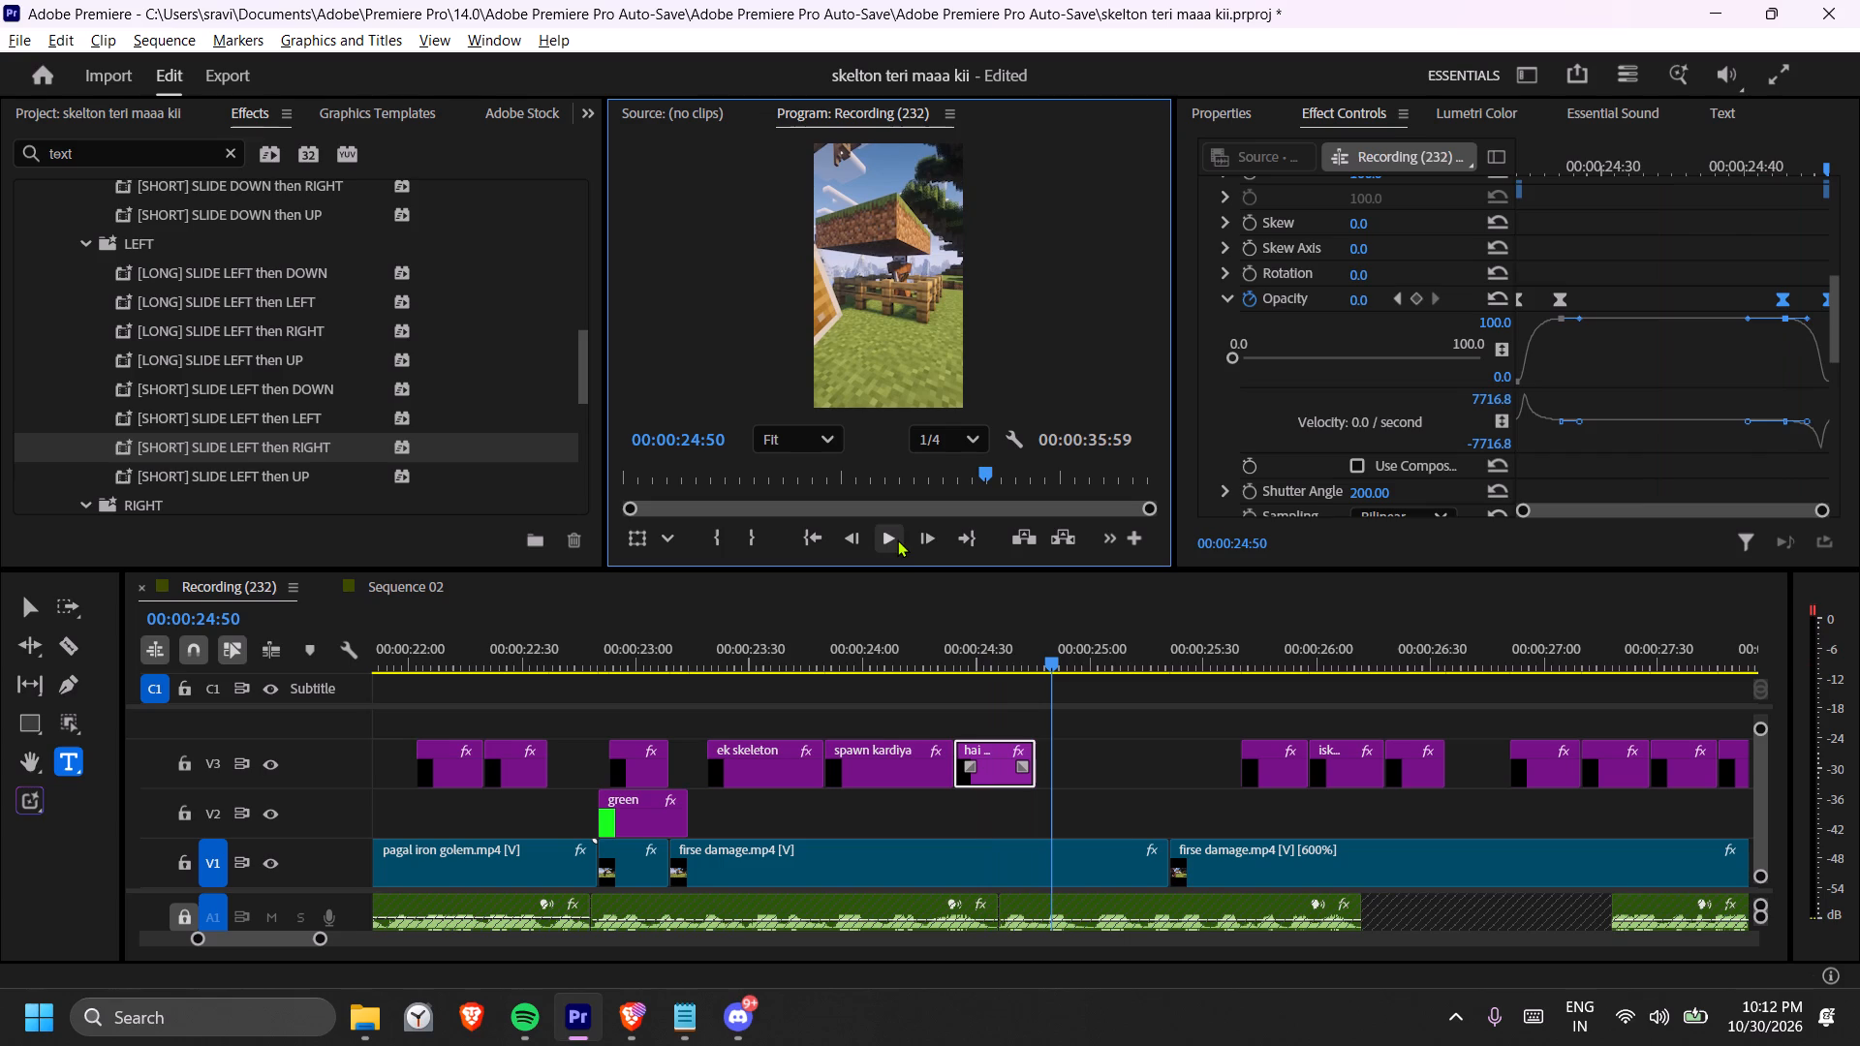
click(895, 615)
click(895, 638)
click(886, 533)
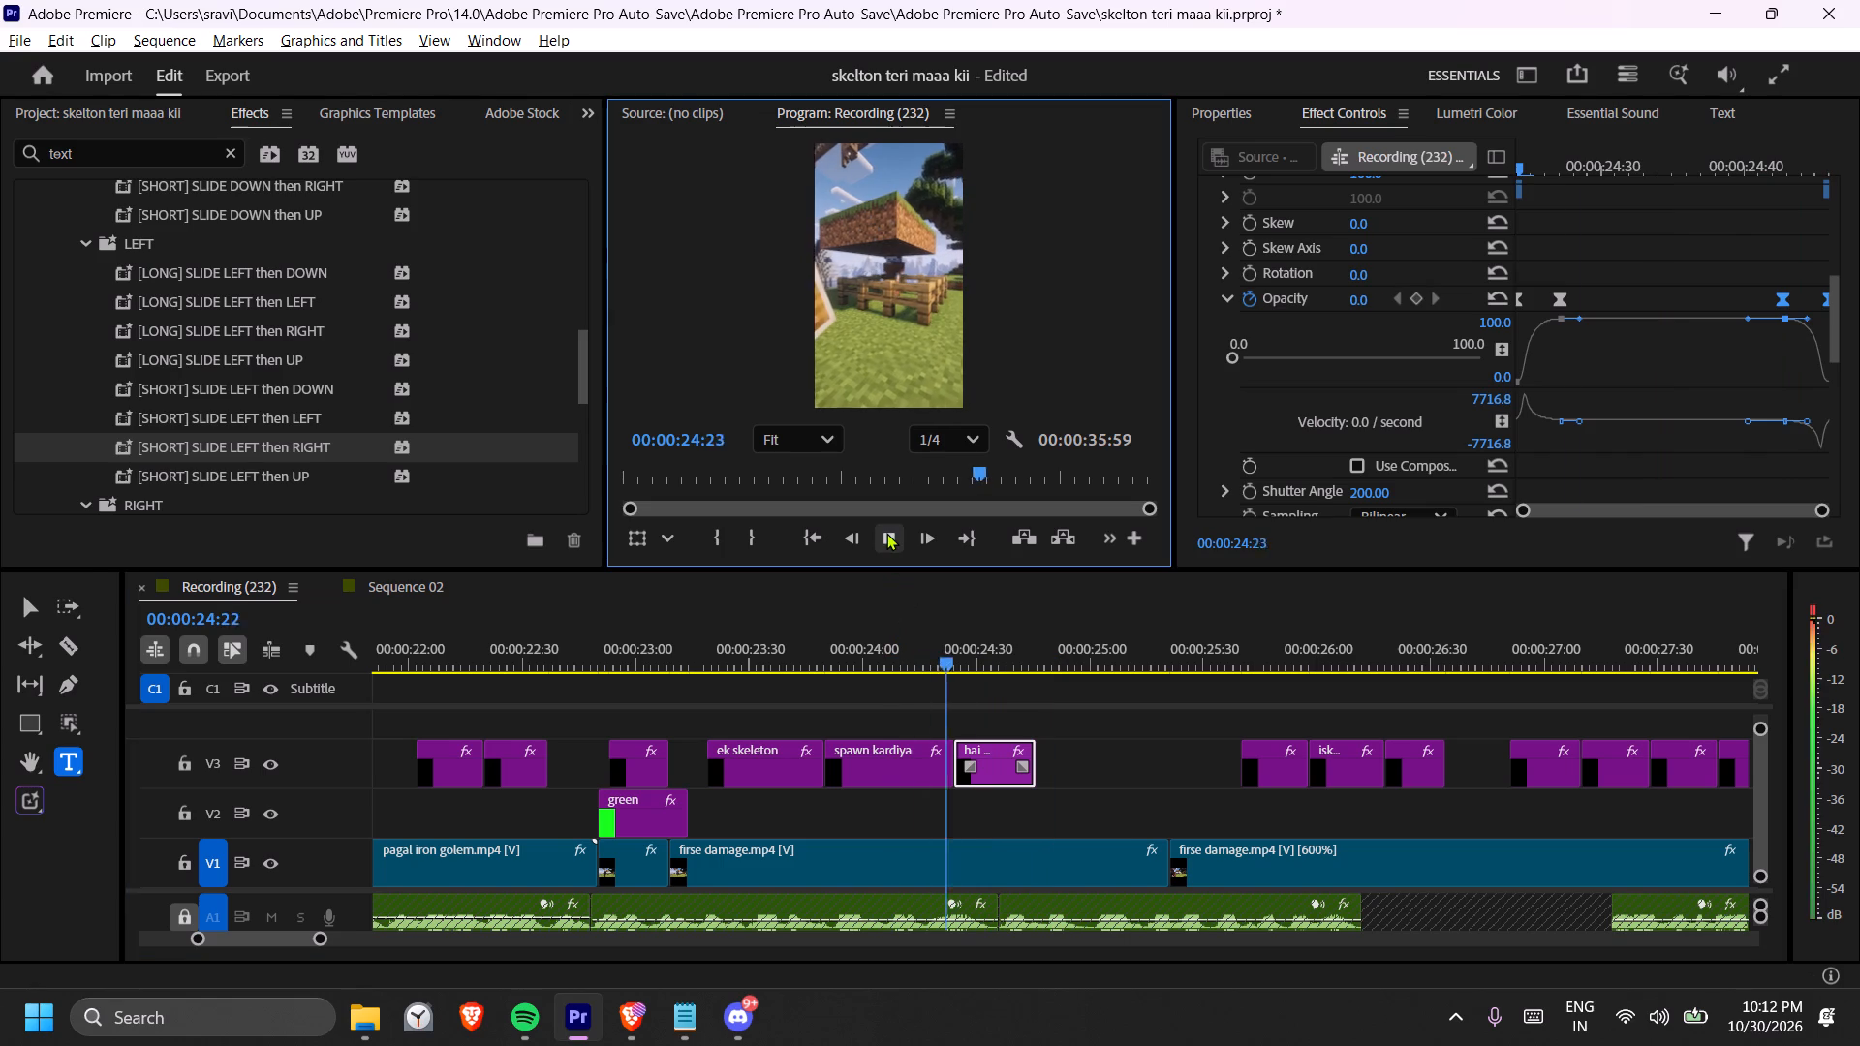
click(886, 533)
double_click(886, 533)
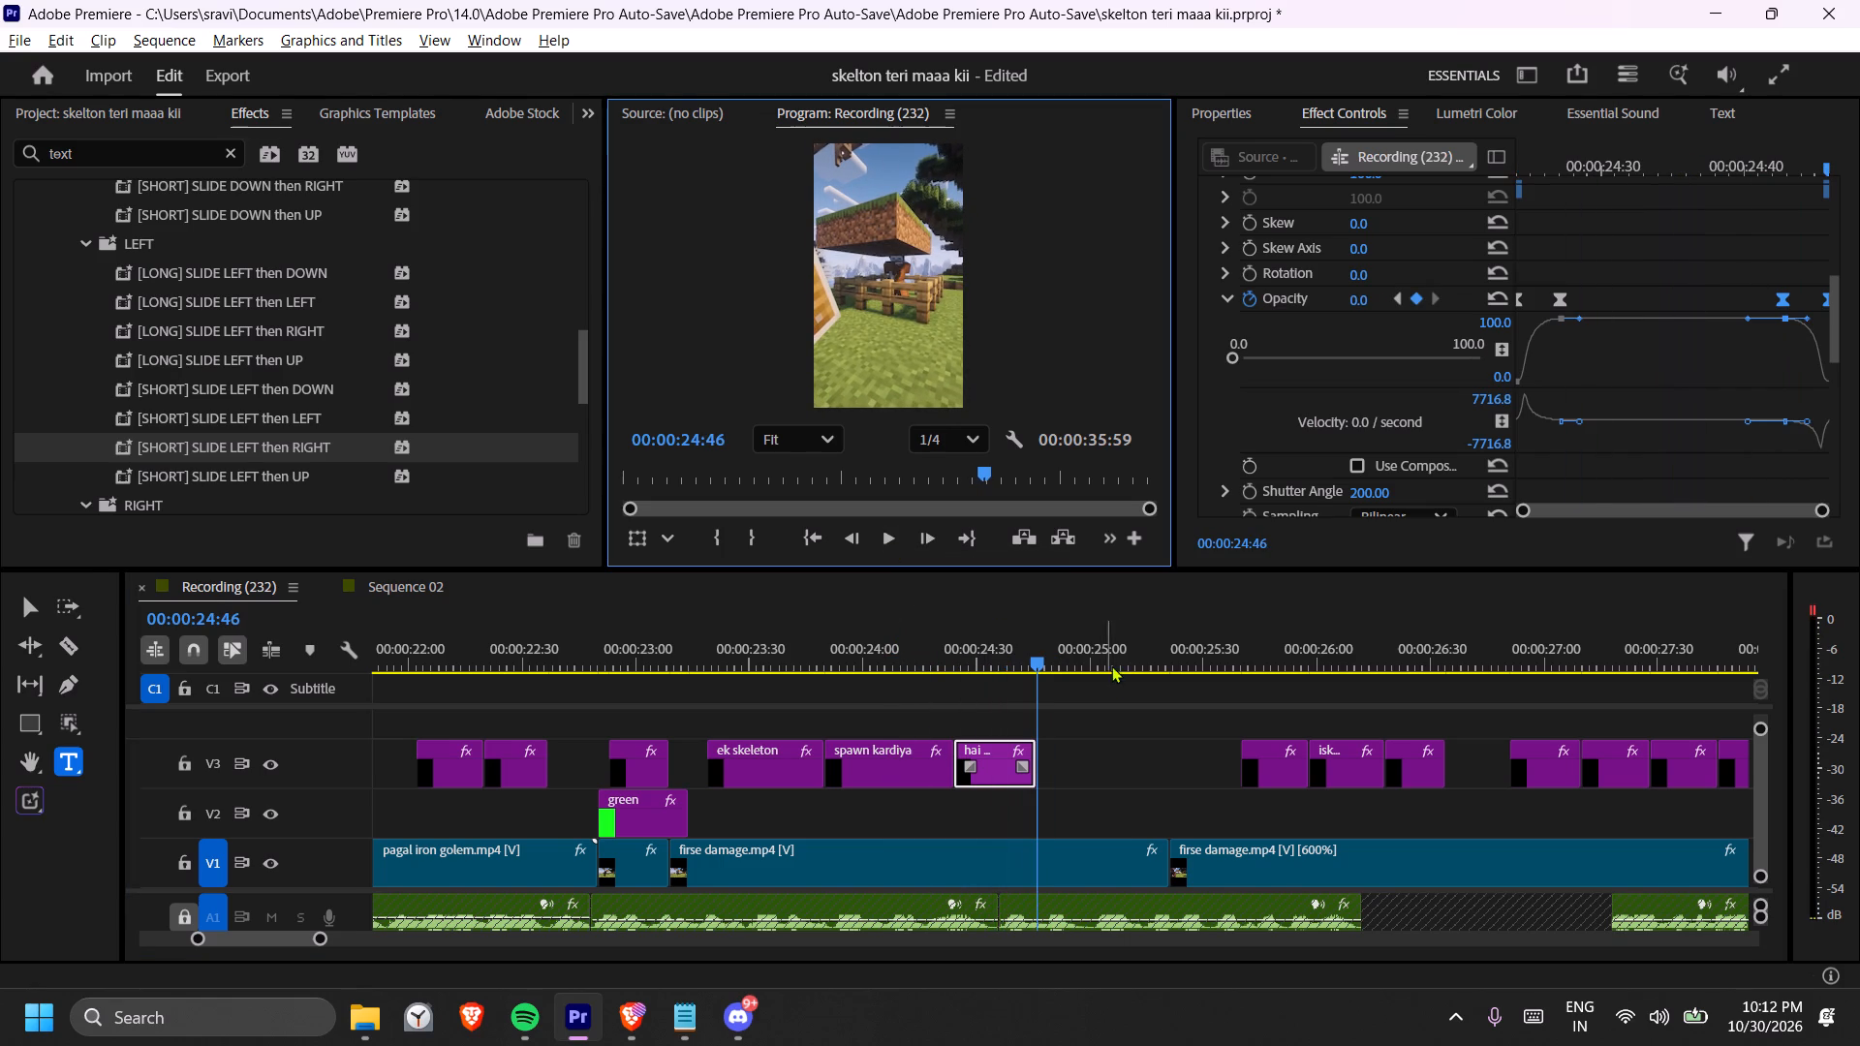
Play on to about 00:00:25:09 and move the "dekhte hai" caption earlier so it starts at about 00:00:25:03.
click(883, 536)
click(883, 536)
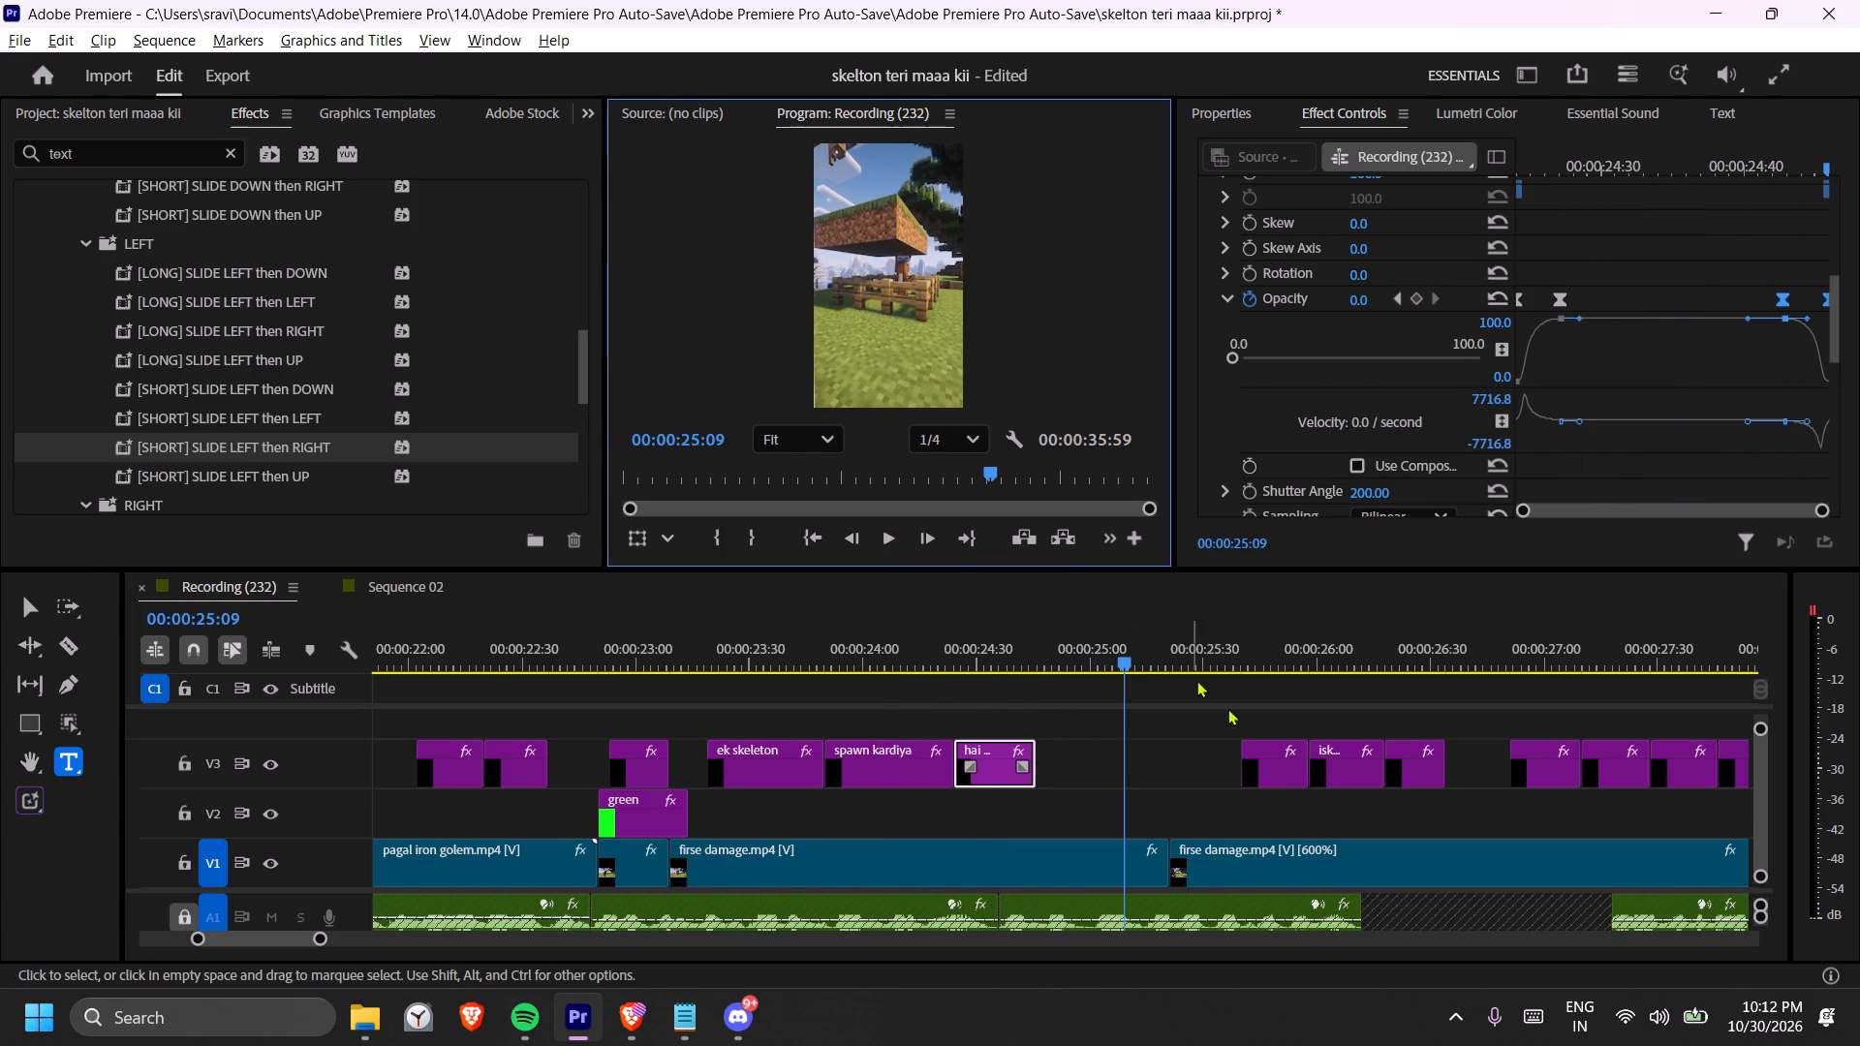
drag(1274, 767, 1128, 771)
Replay the "dekhte hai" section and move the "iska bow" caption earlier so it starts at 00:00:25:26.
click(1081, 663)
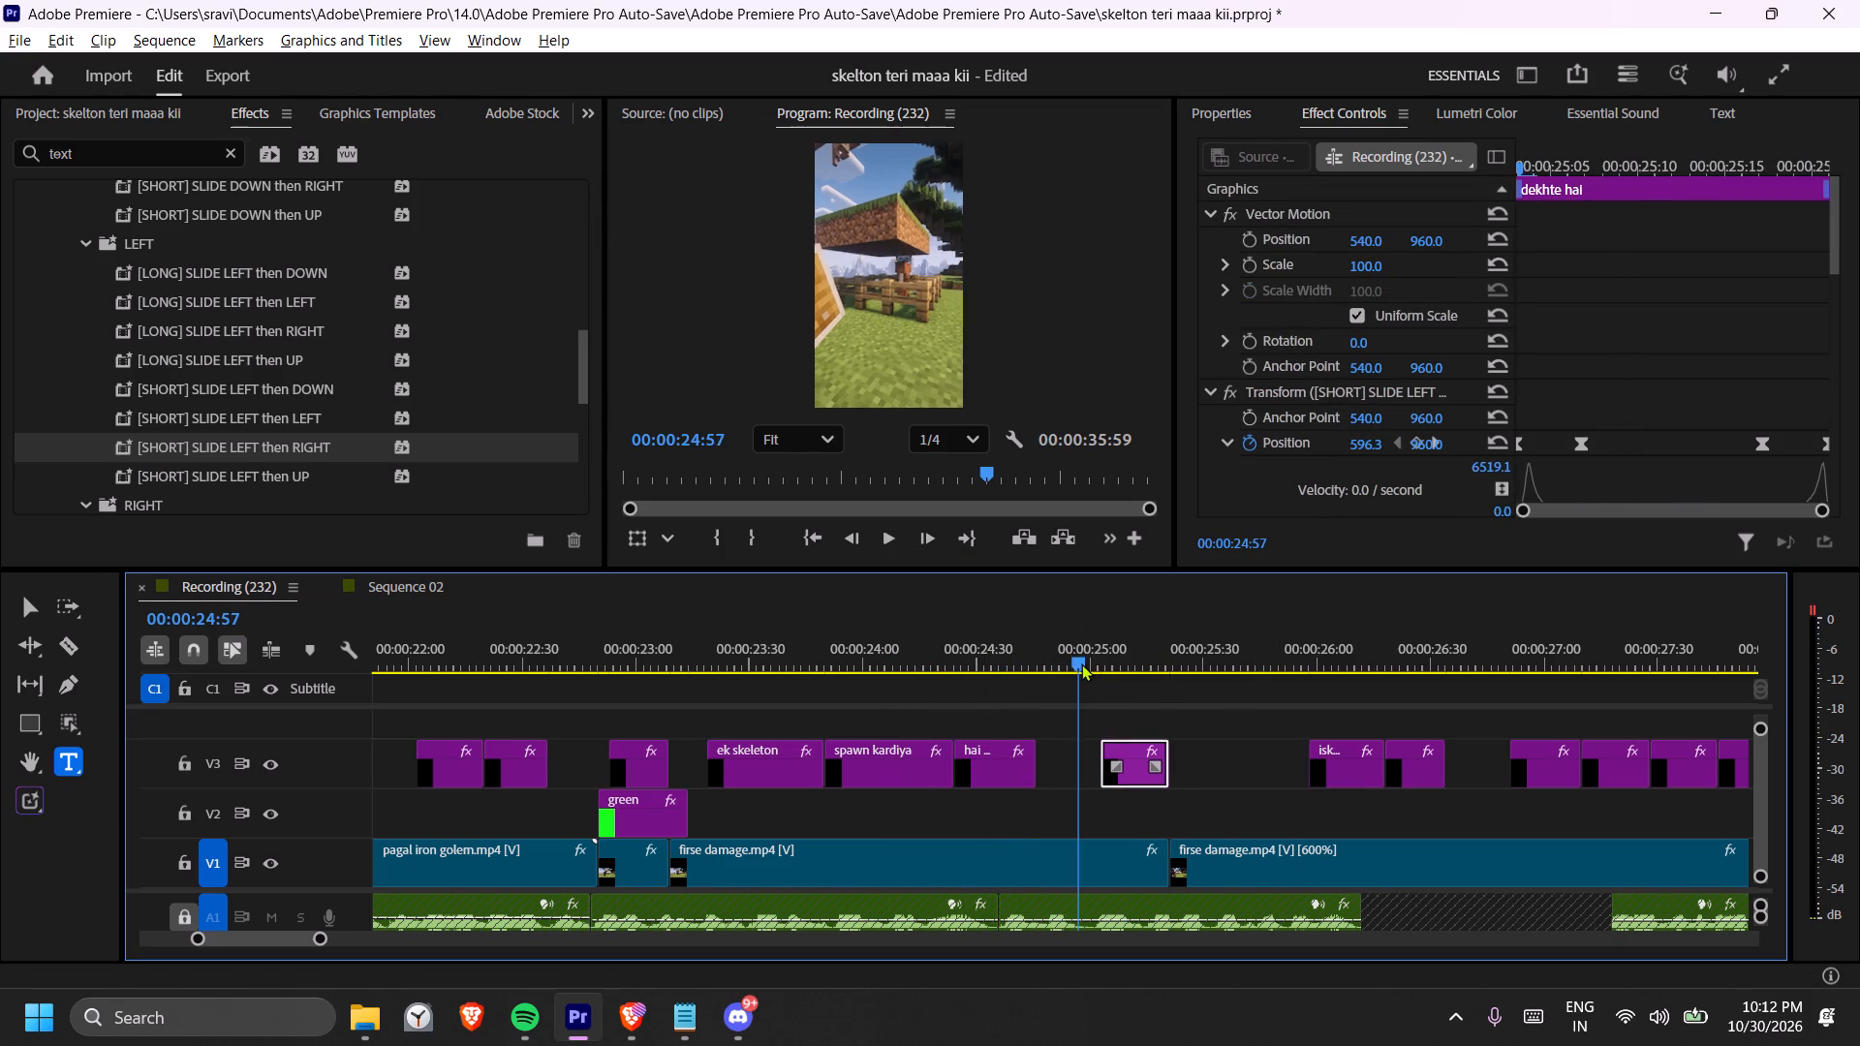
click(901, 536)
click(901, 536)
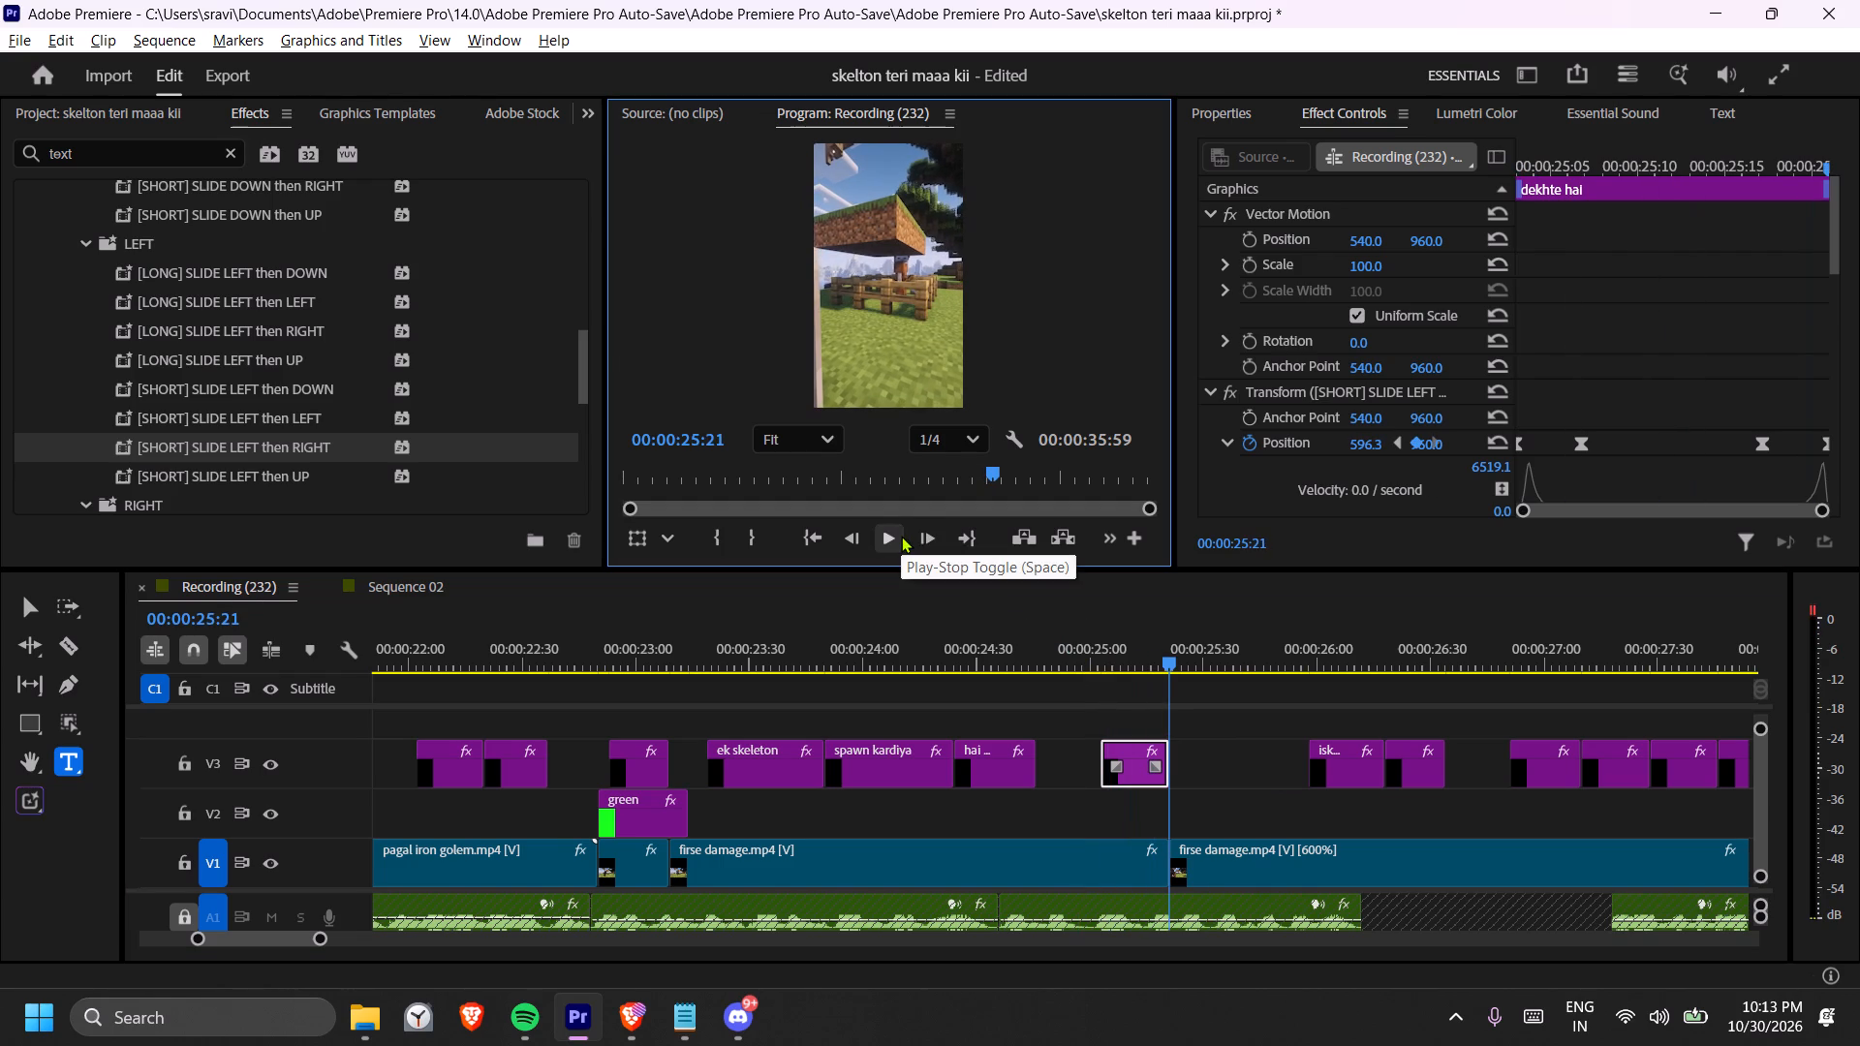
click(1129, 781)
click(1086, 663)
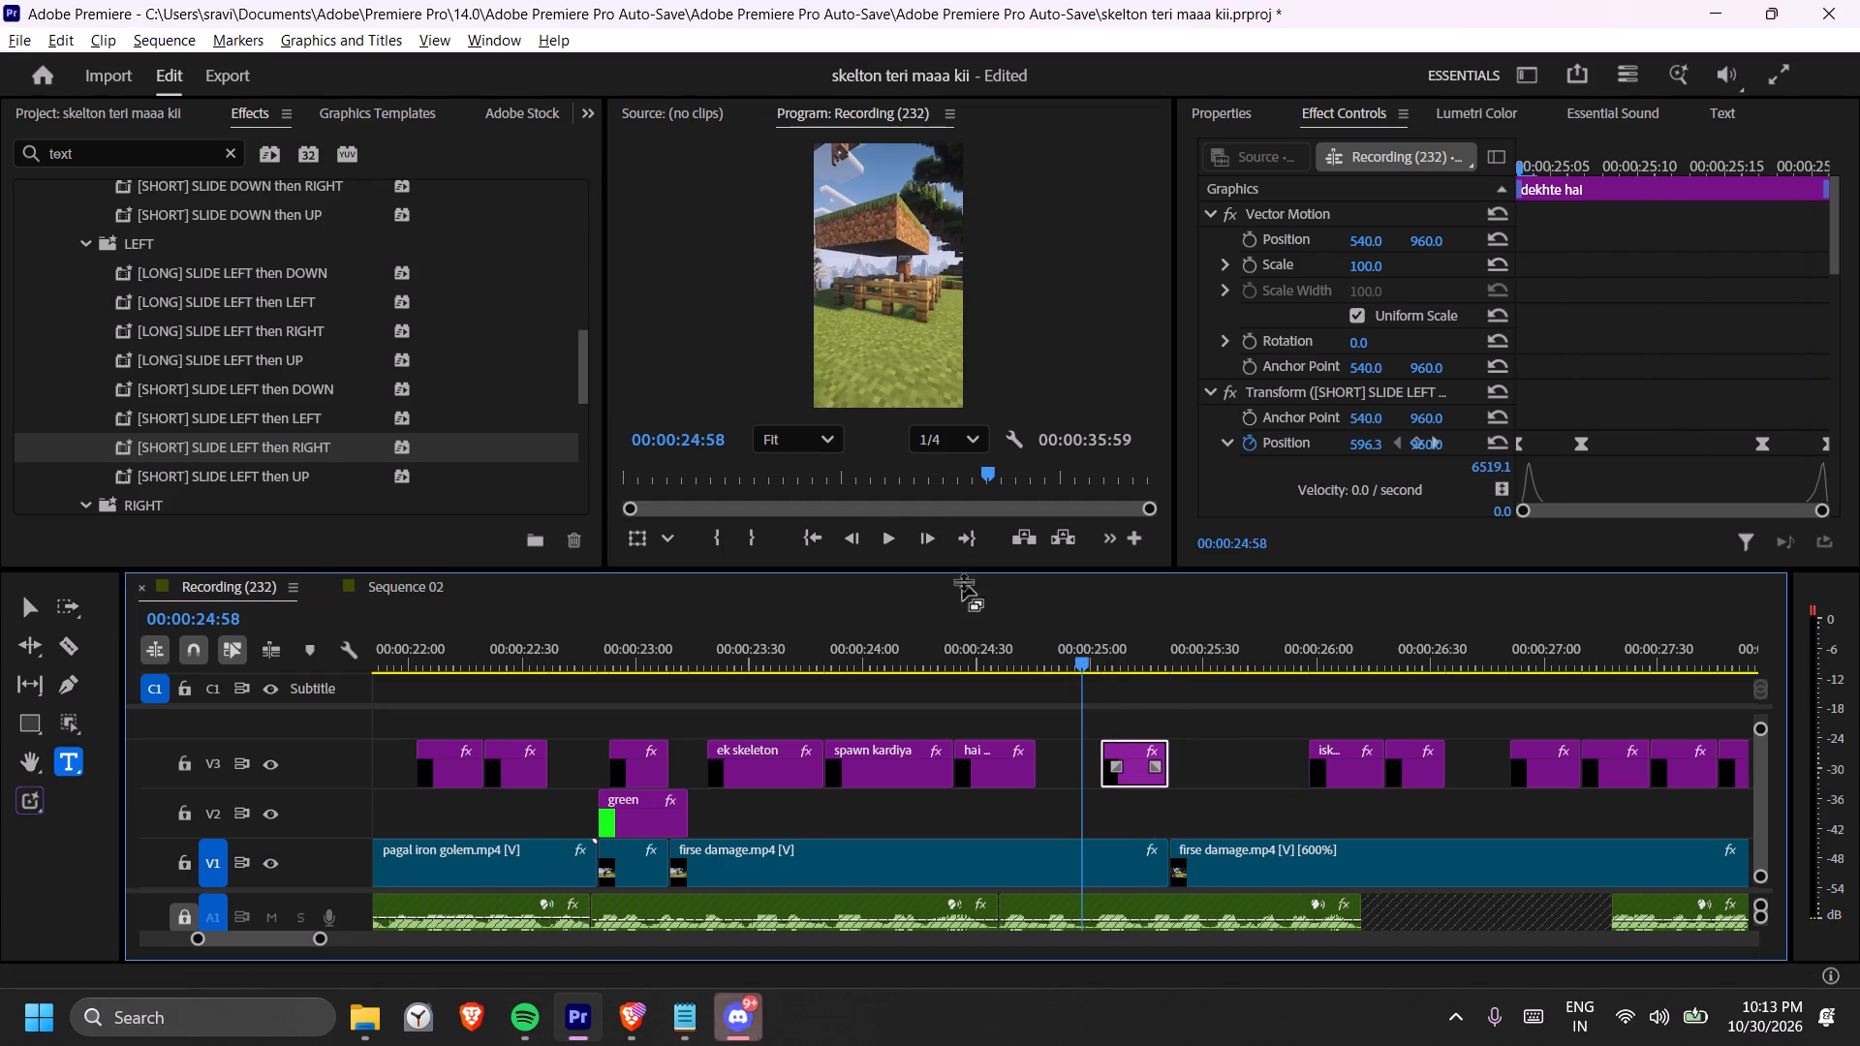
click(903, 548)
click(903, 548)
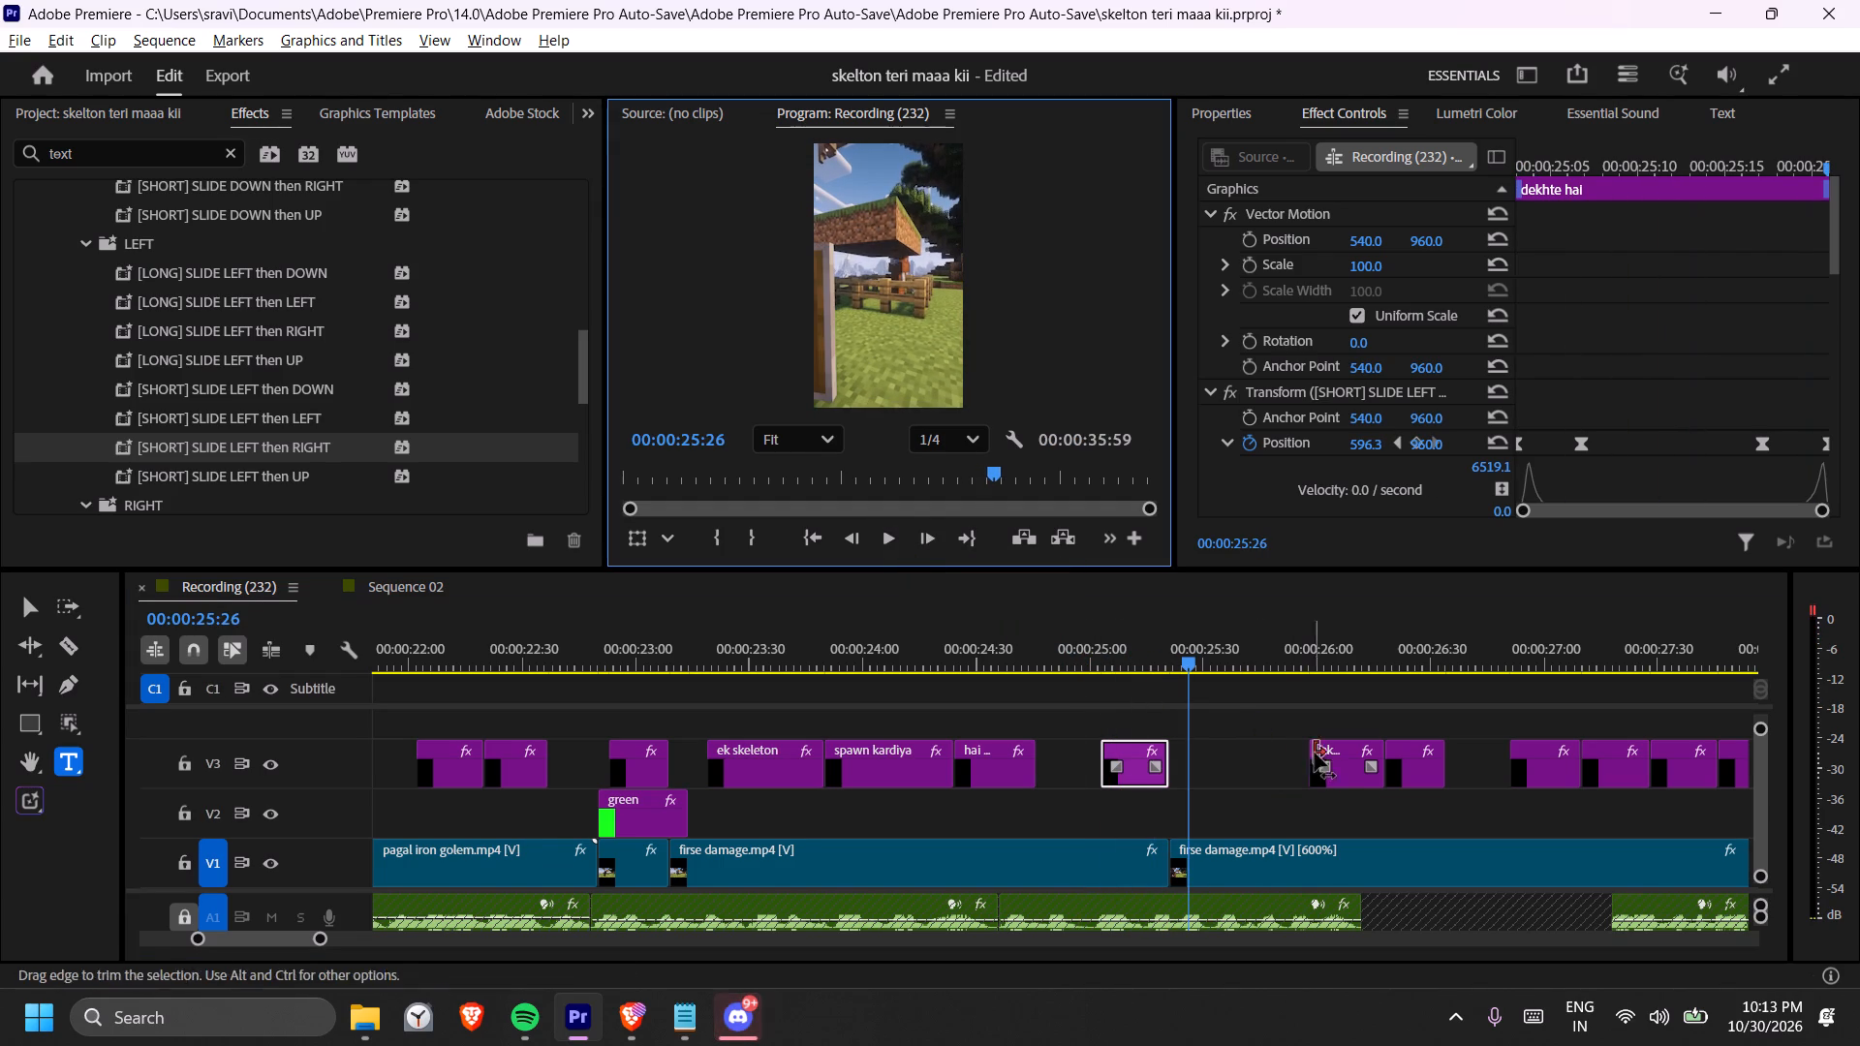
drag(1356, 779, 1244, 772)
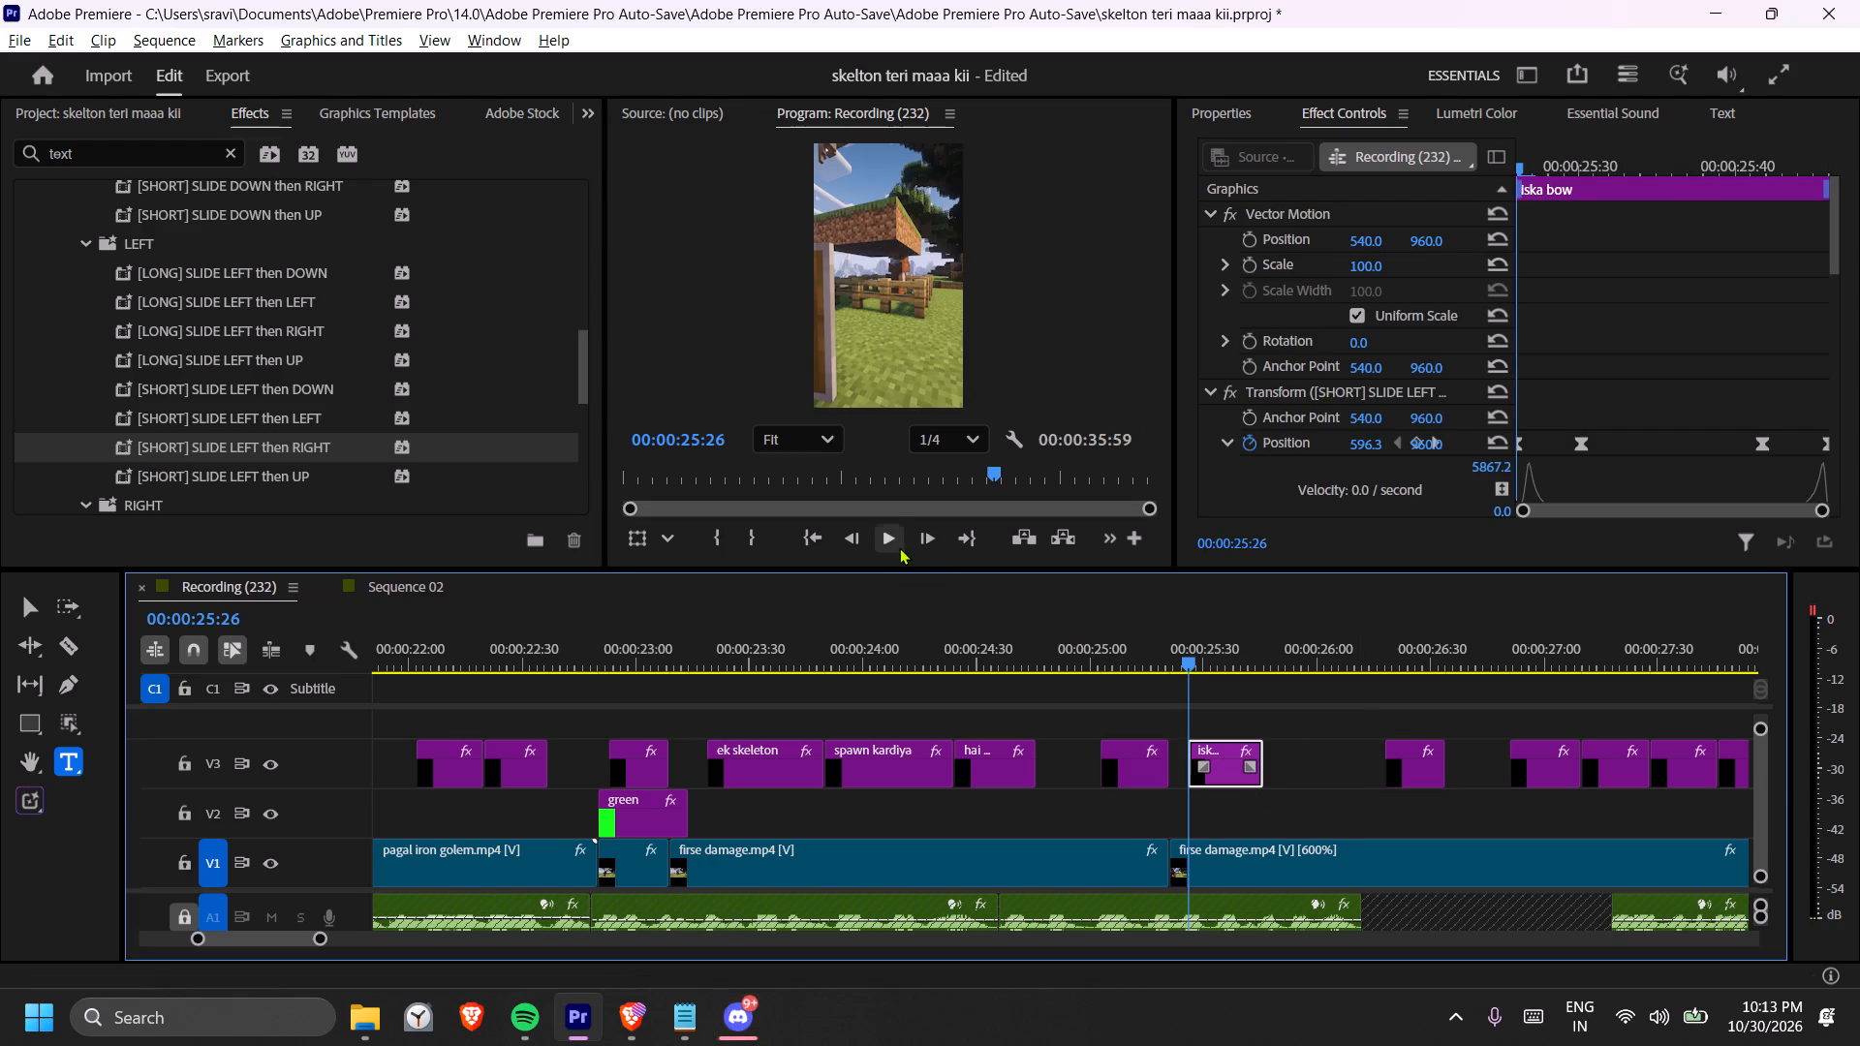
Replay the section from about 00:00:25:14 to 00:00:25:49 to check the "iska bow" caption against the audio.
click(897, 545)
click(897, 545)
click(1145, 642)
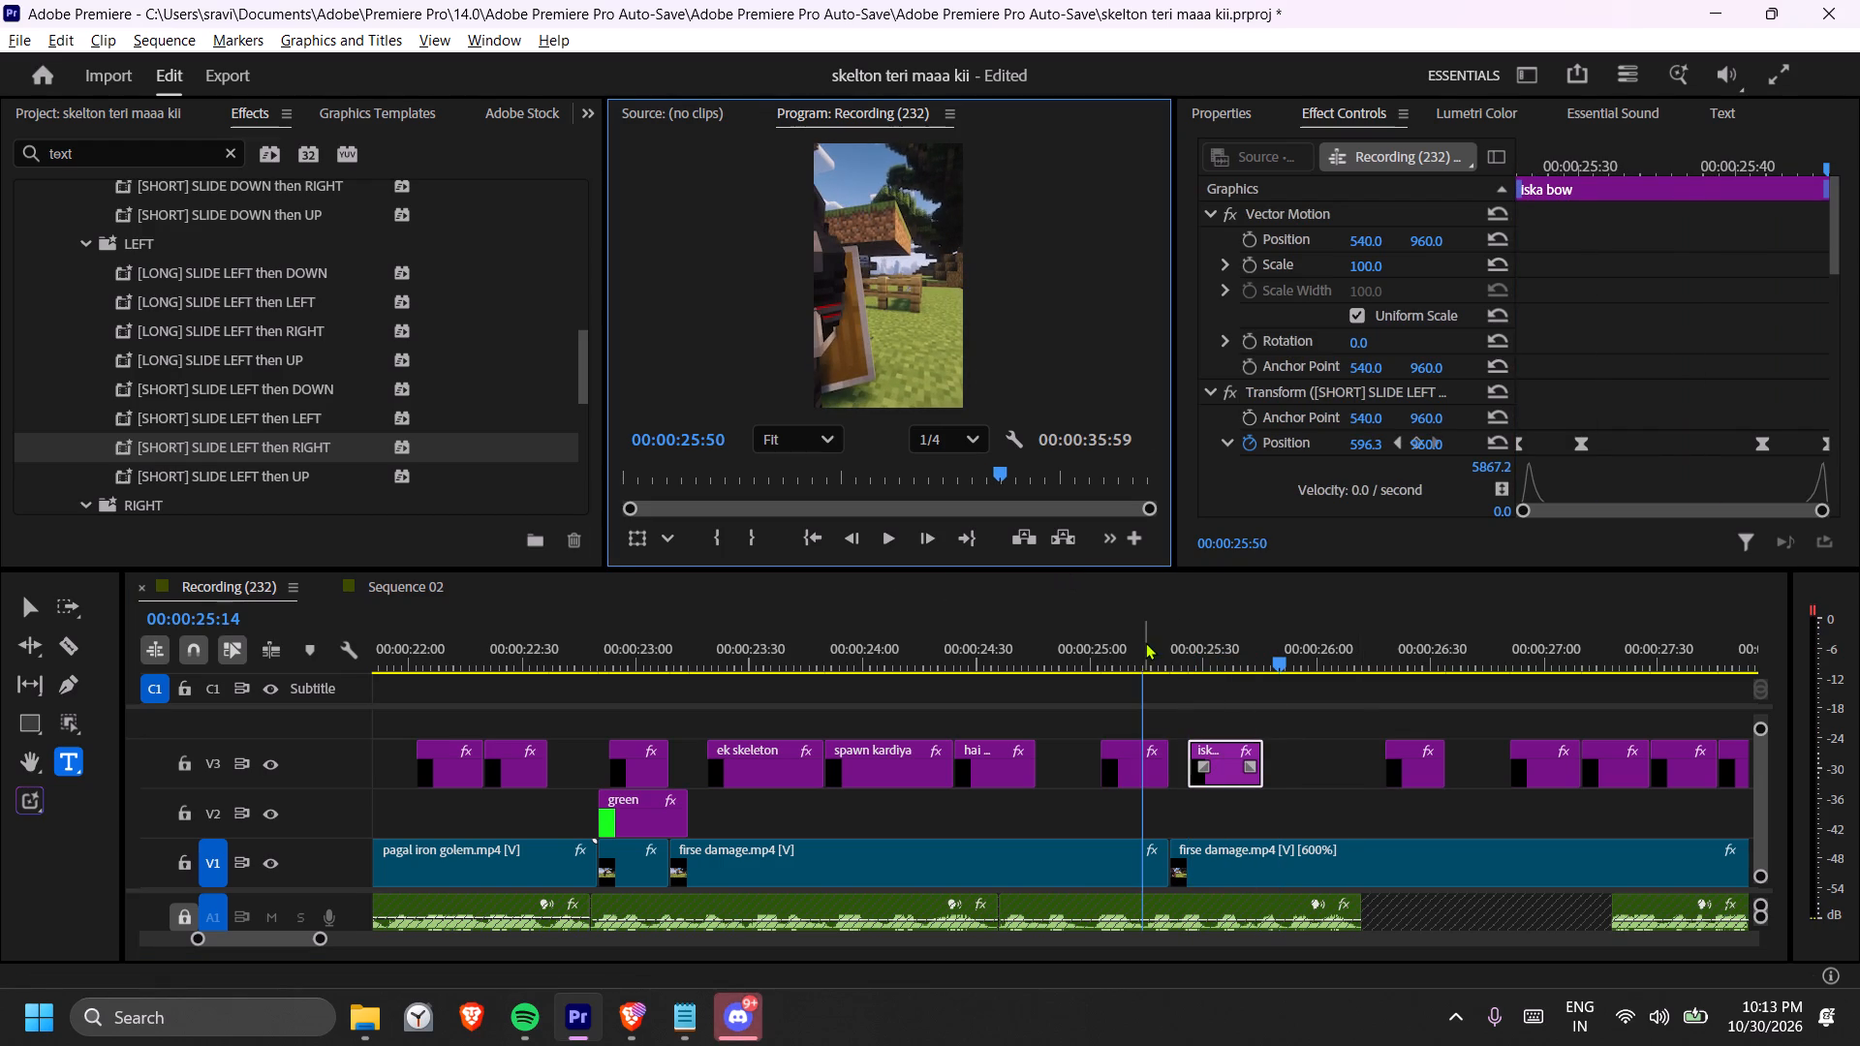
click(888, 538)
click(888, 538)
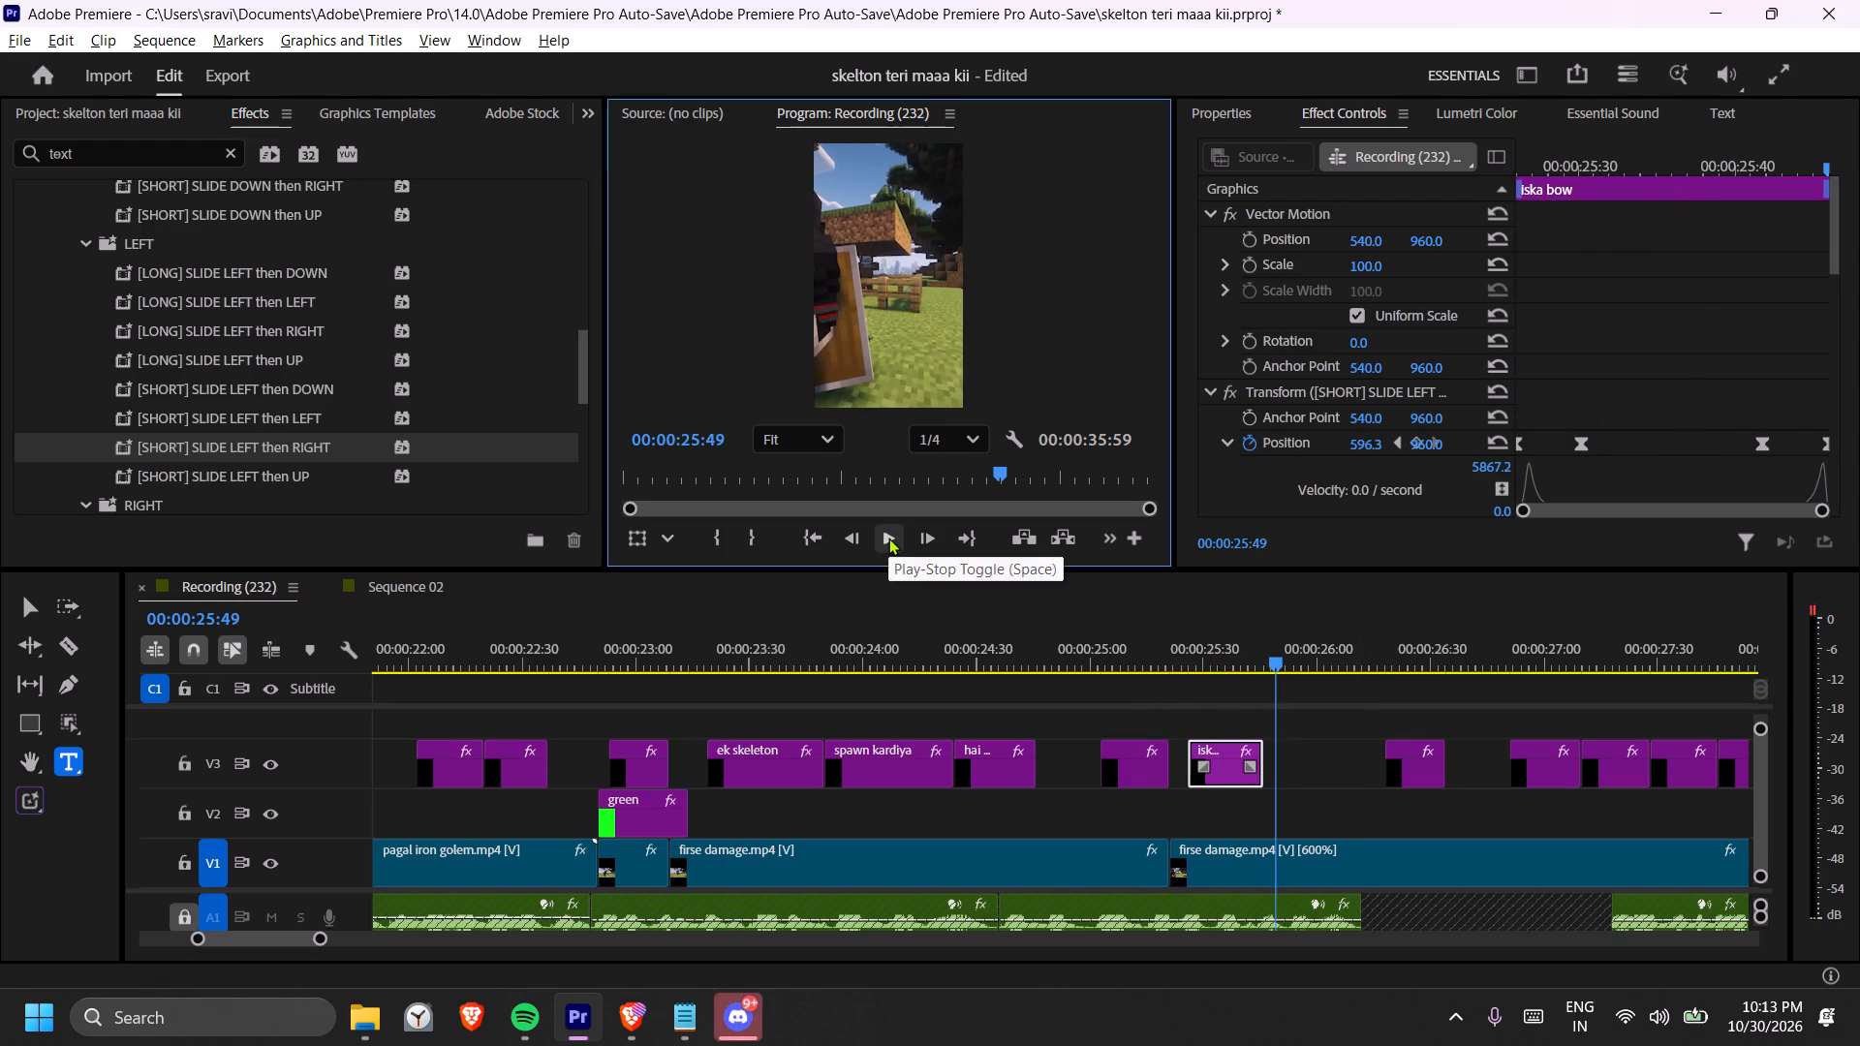
click(1136, 617)
click(1138, 640)
double_click(883, 533)
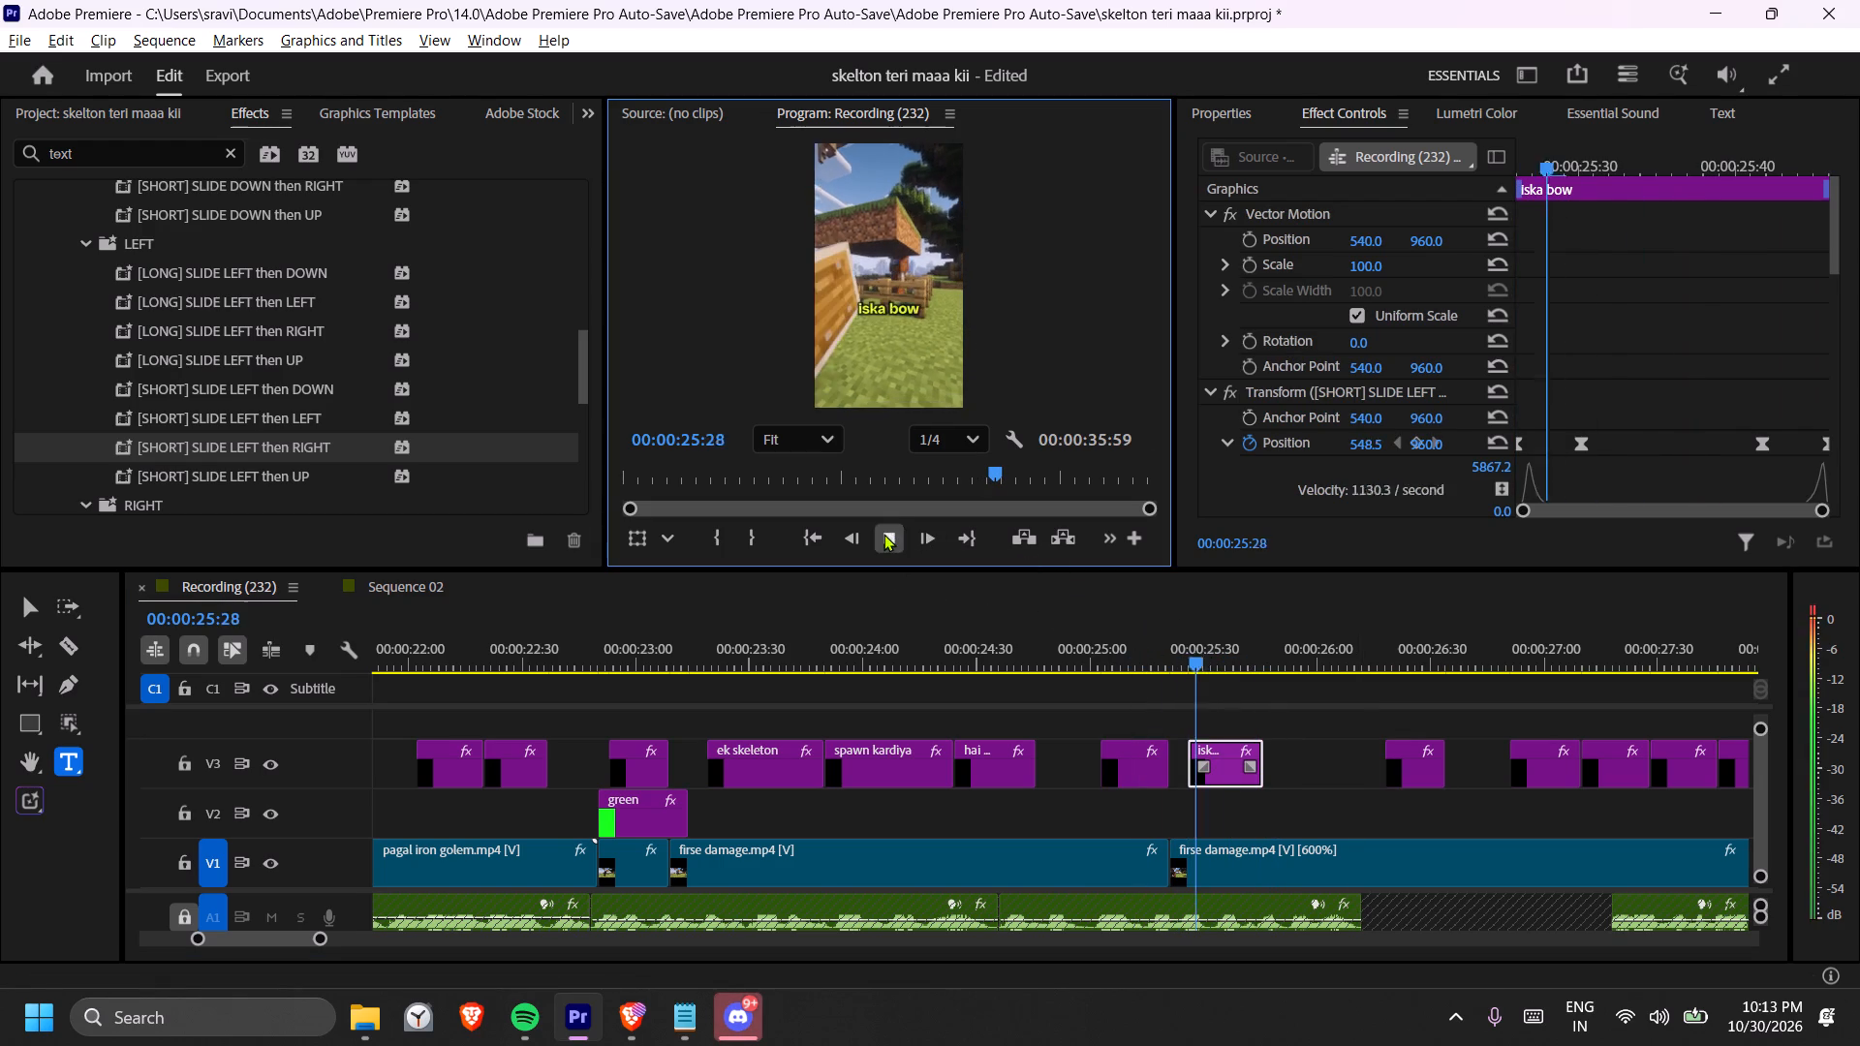
double_click(883, 534)
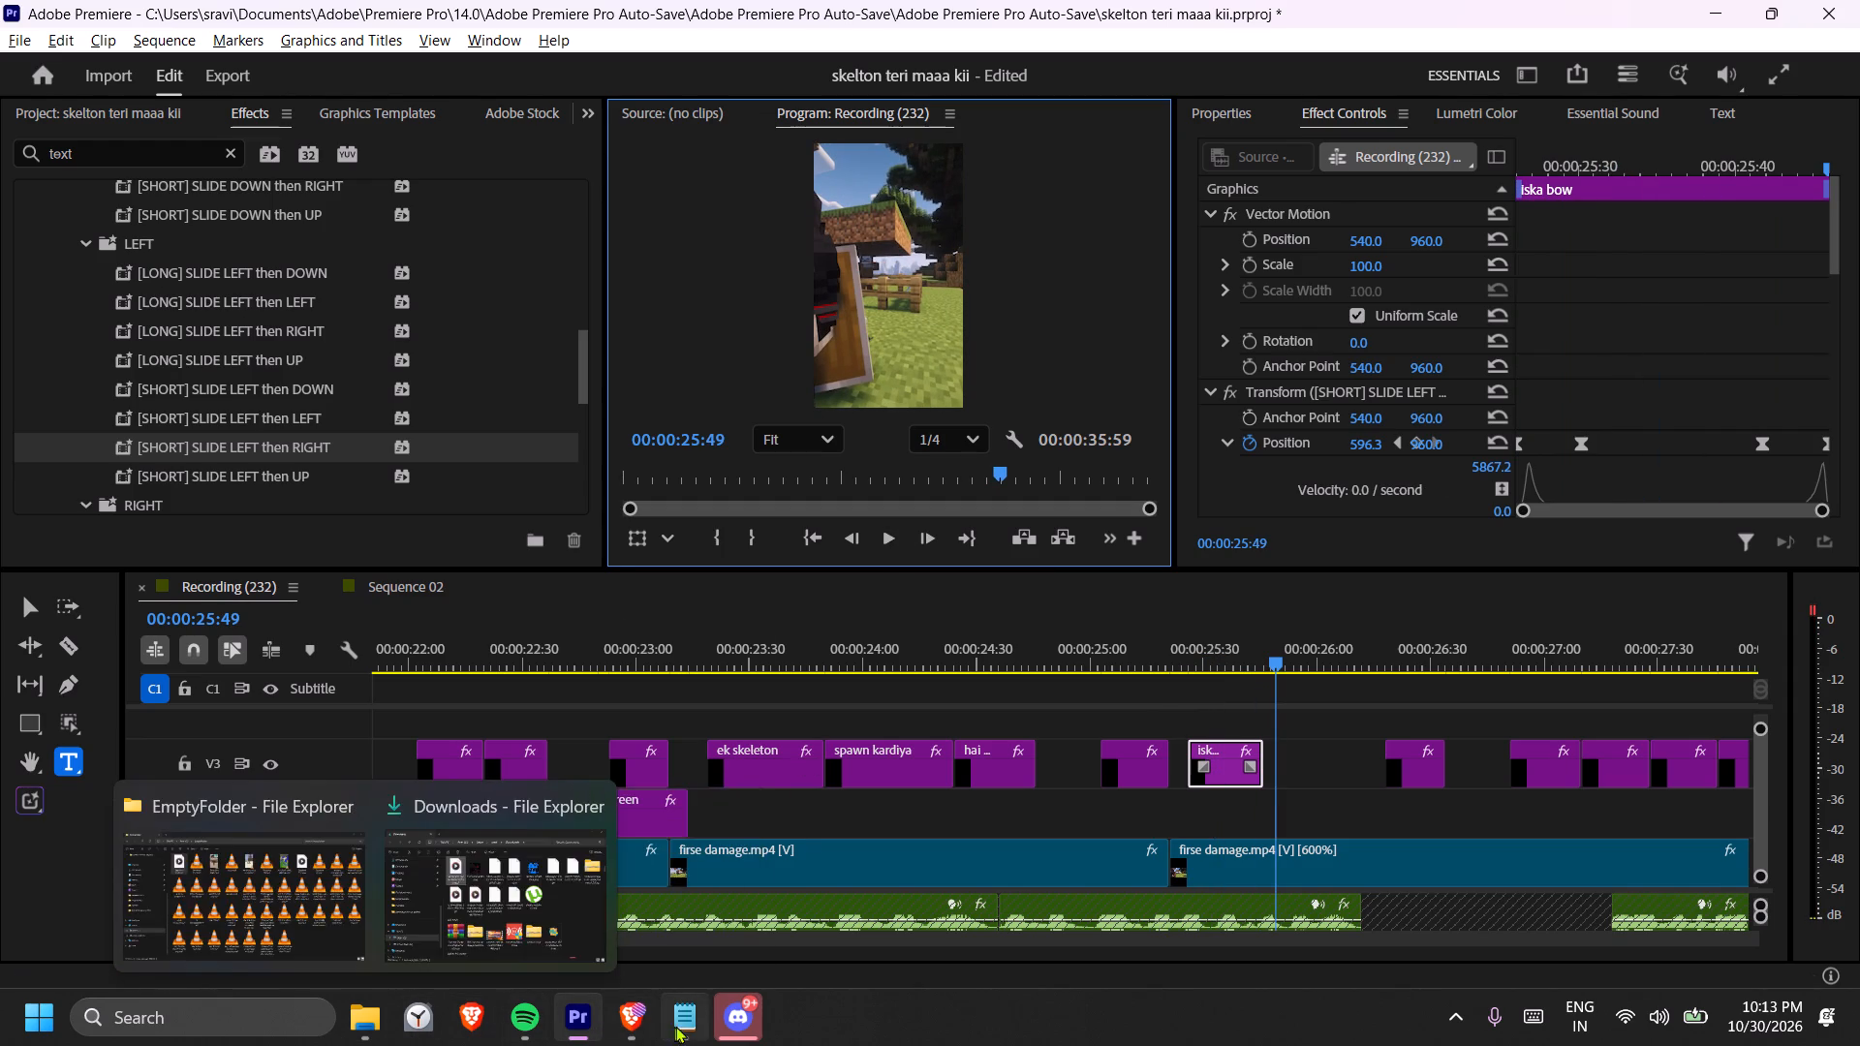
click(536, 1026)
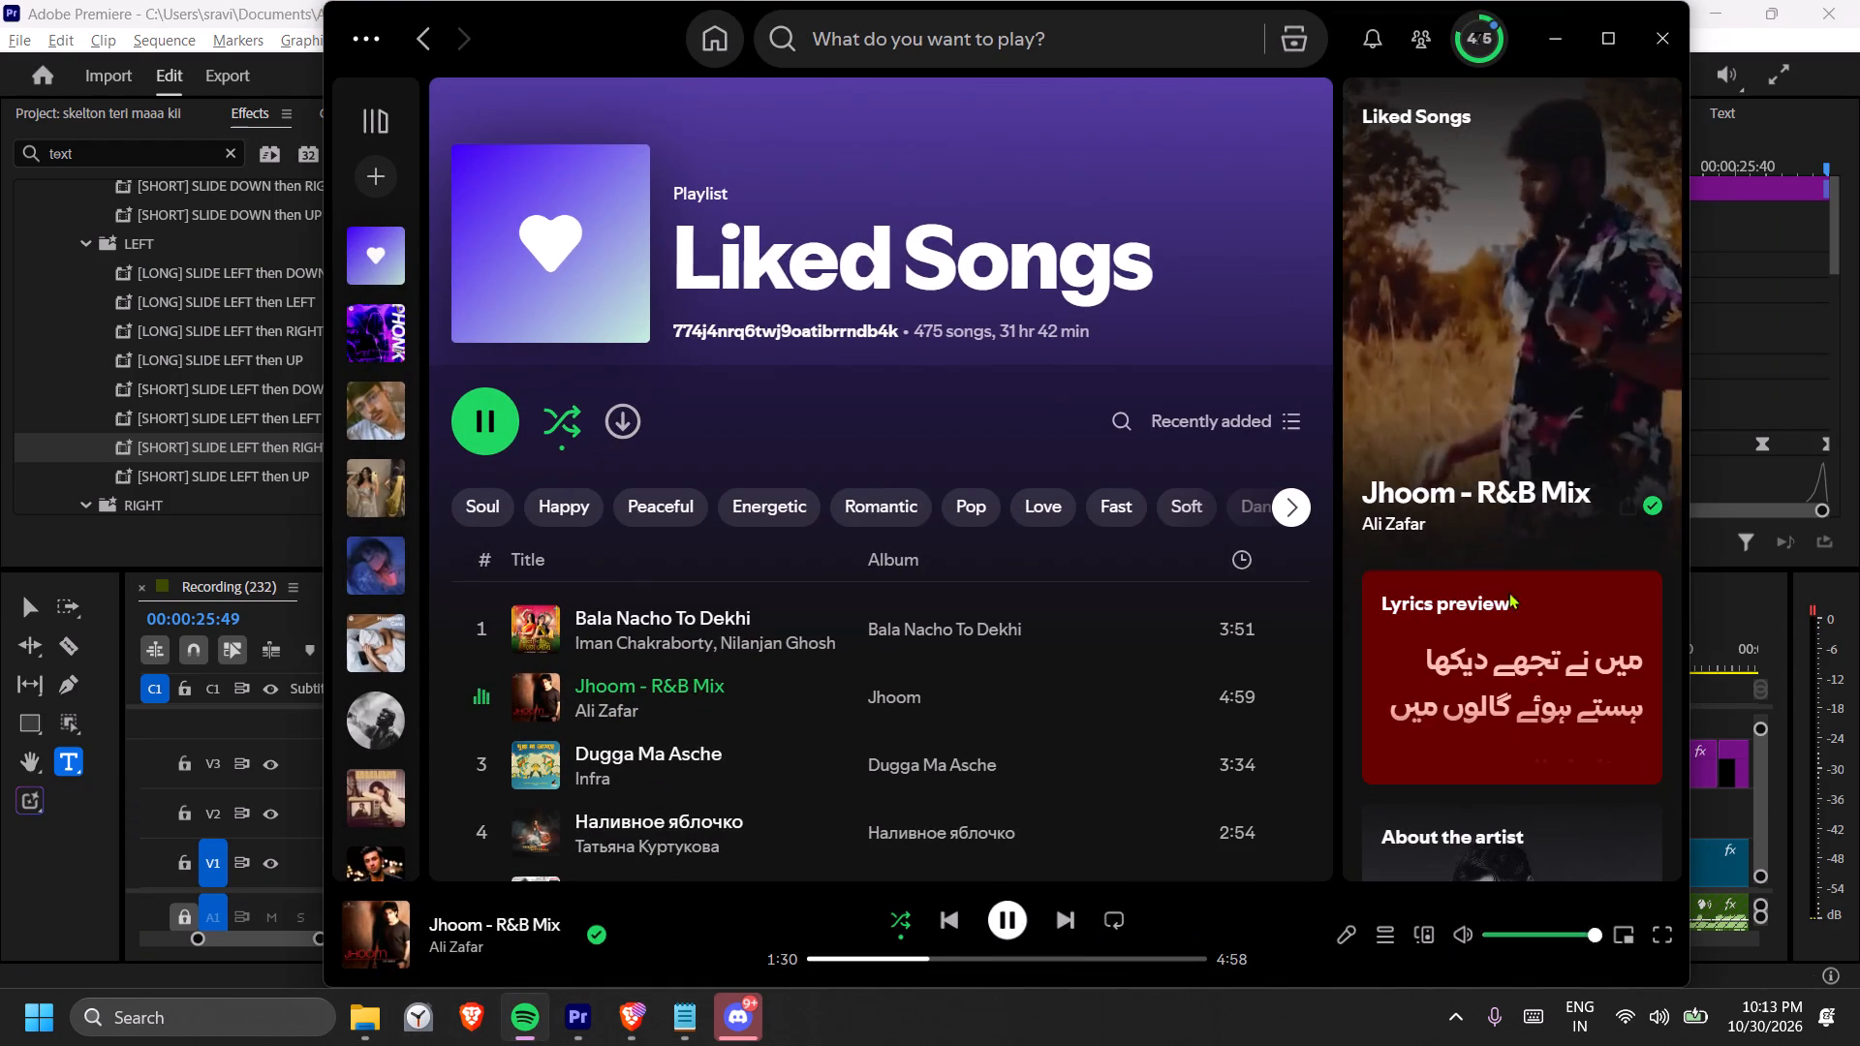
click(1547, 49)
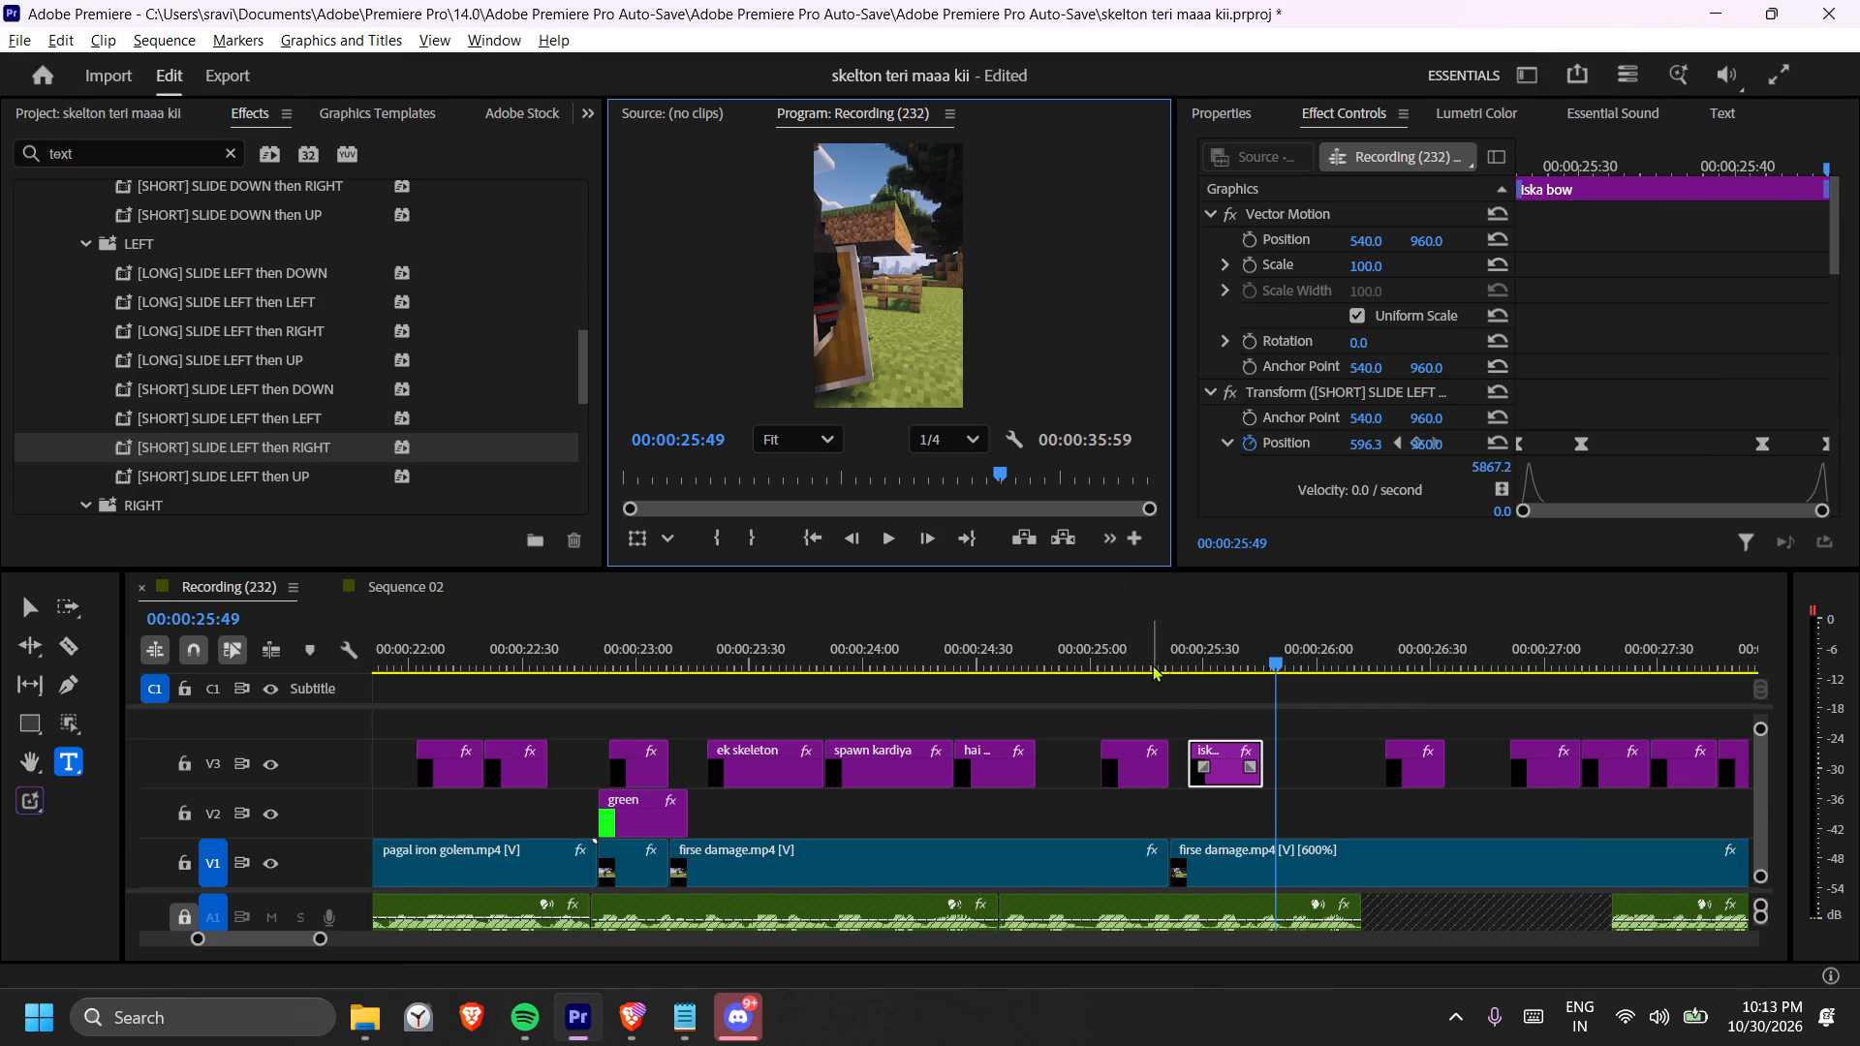
Replay the "dekhte hai" and "iska bow" captions from 00:00:25:04 to 00:00:25:33 to check them against the audio.
click(1131, 660)
click(1106, 660)
click(899, 536)
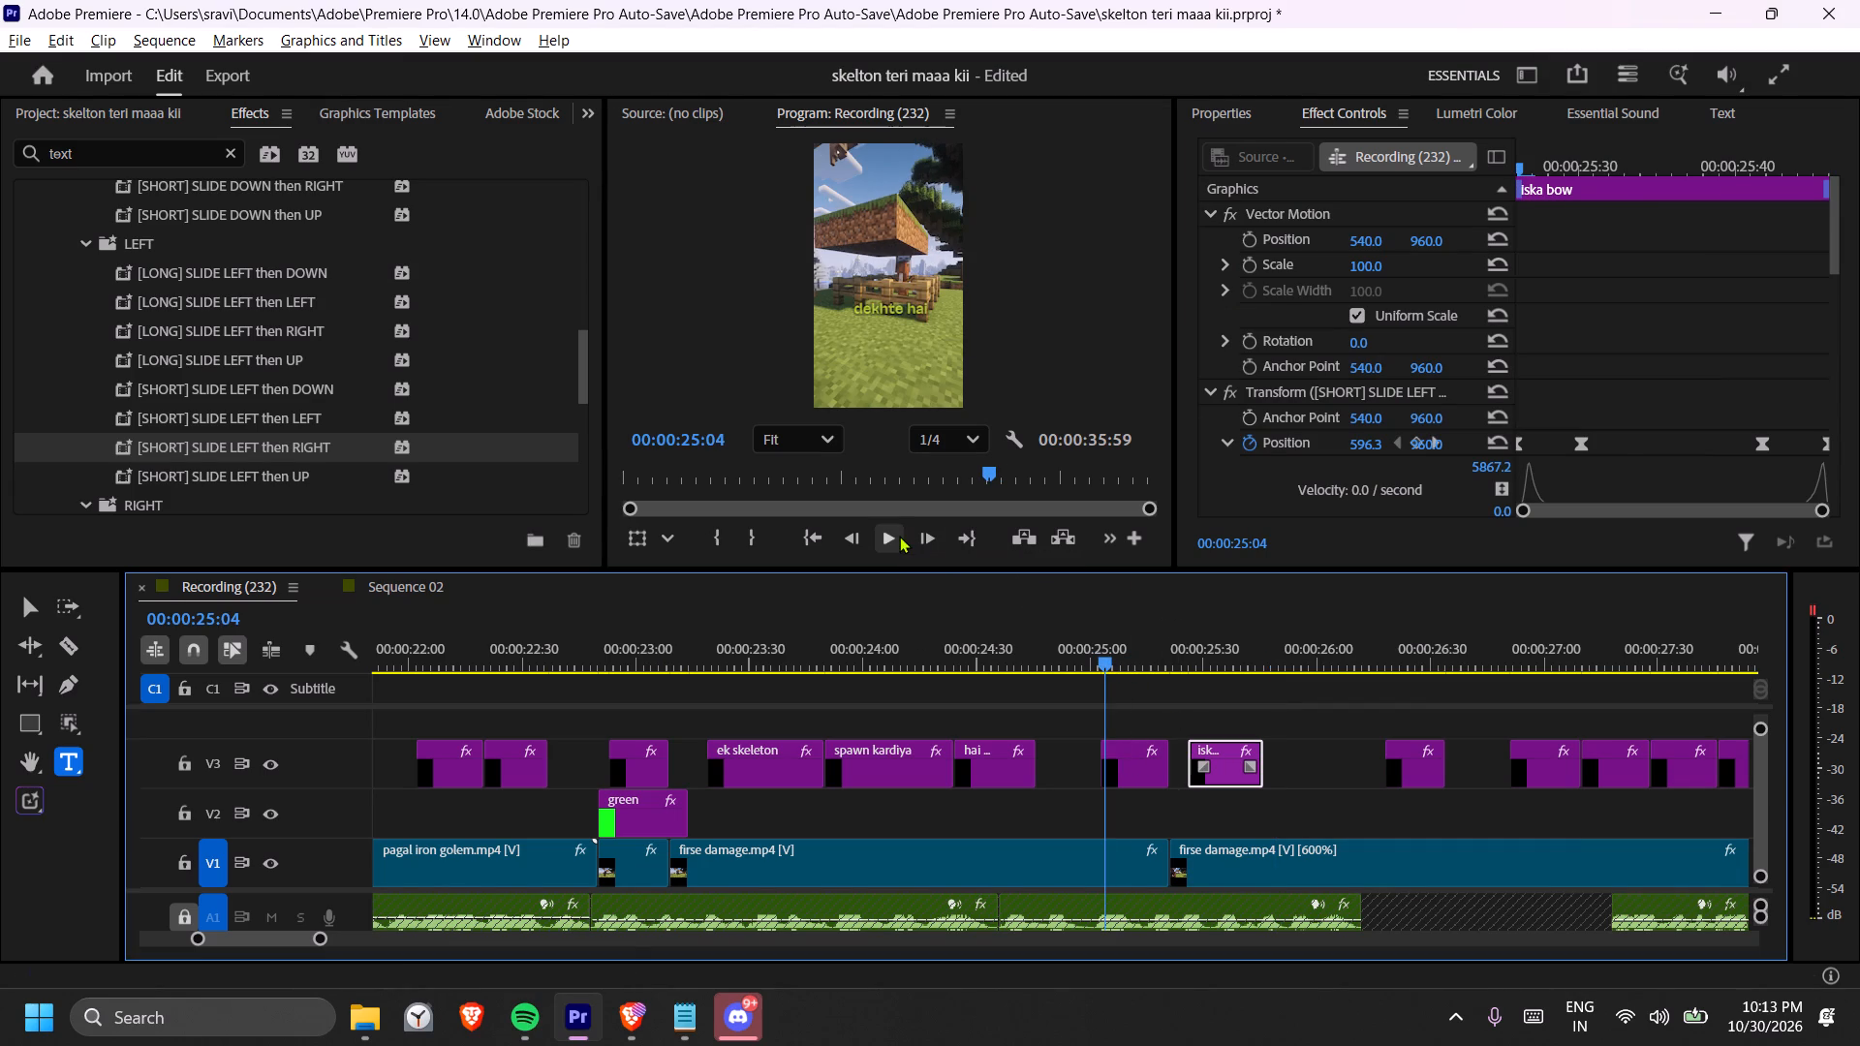
click(899, 536)
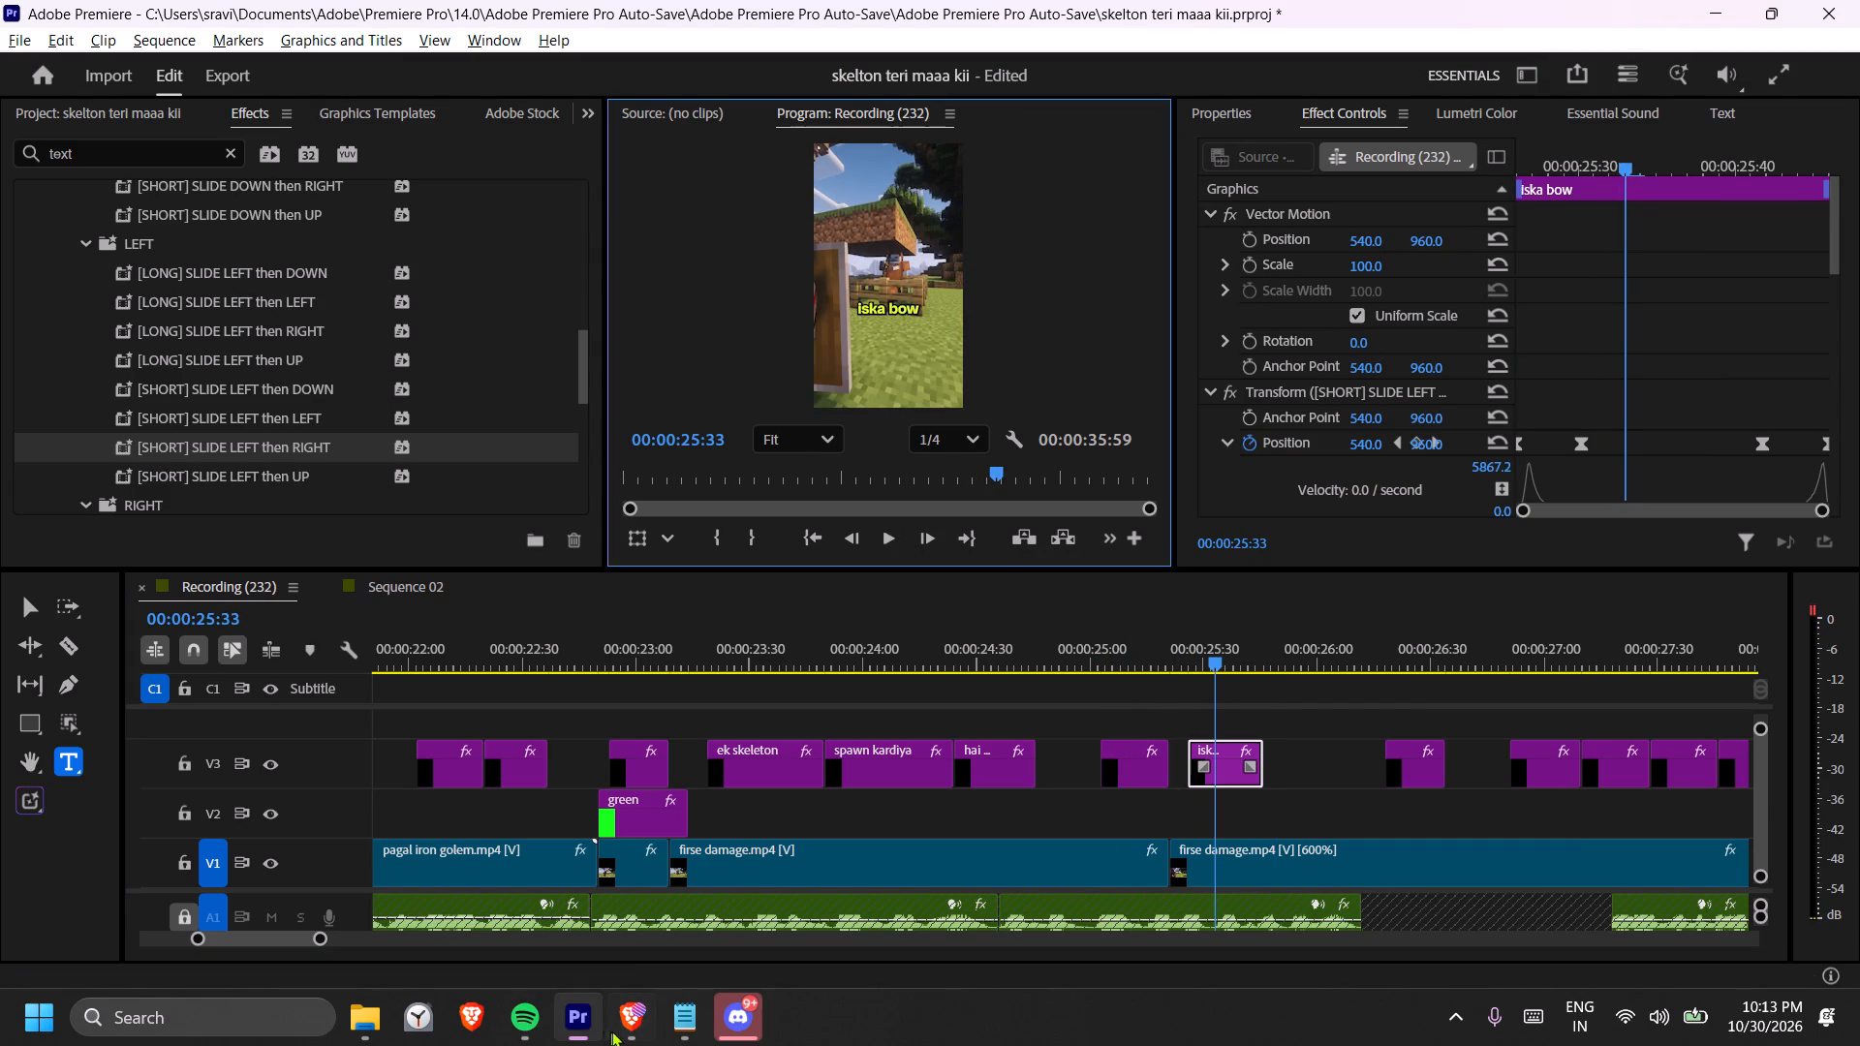
Switch to Spotify, lower its volume to about half, pause "Jhoom - R&B Mix" and return to Premiere.
click(529, 1017)
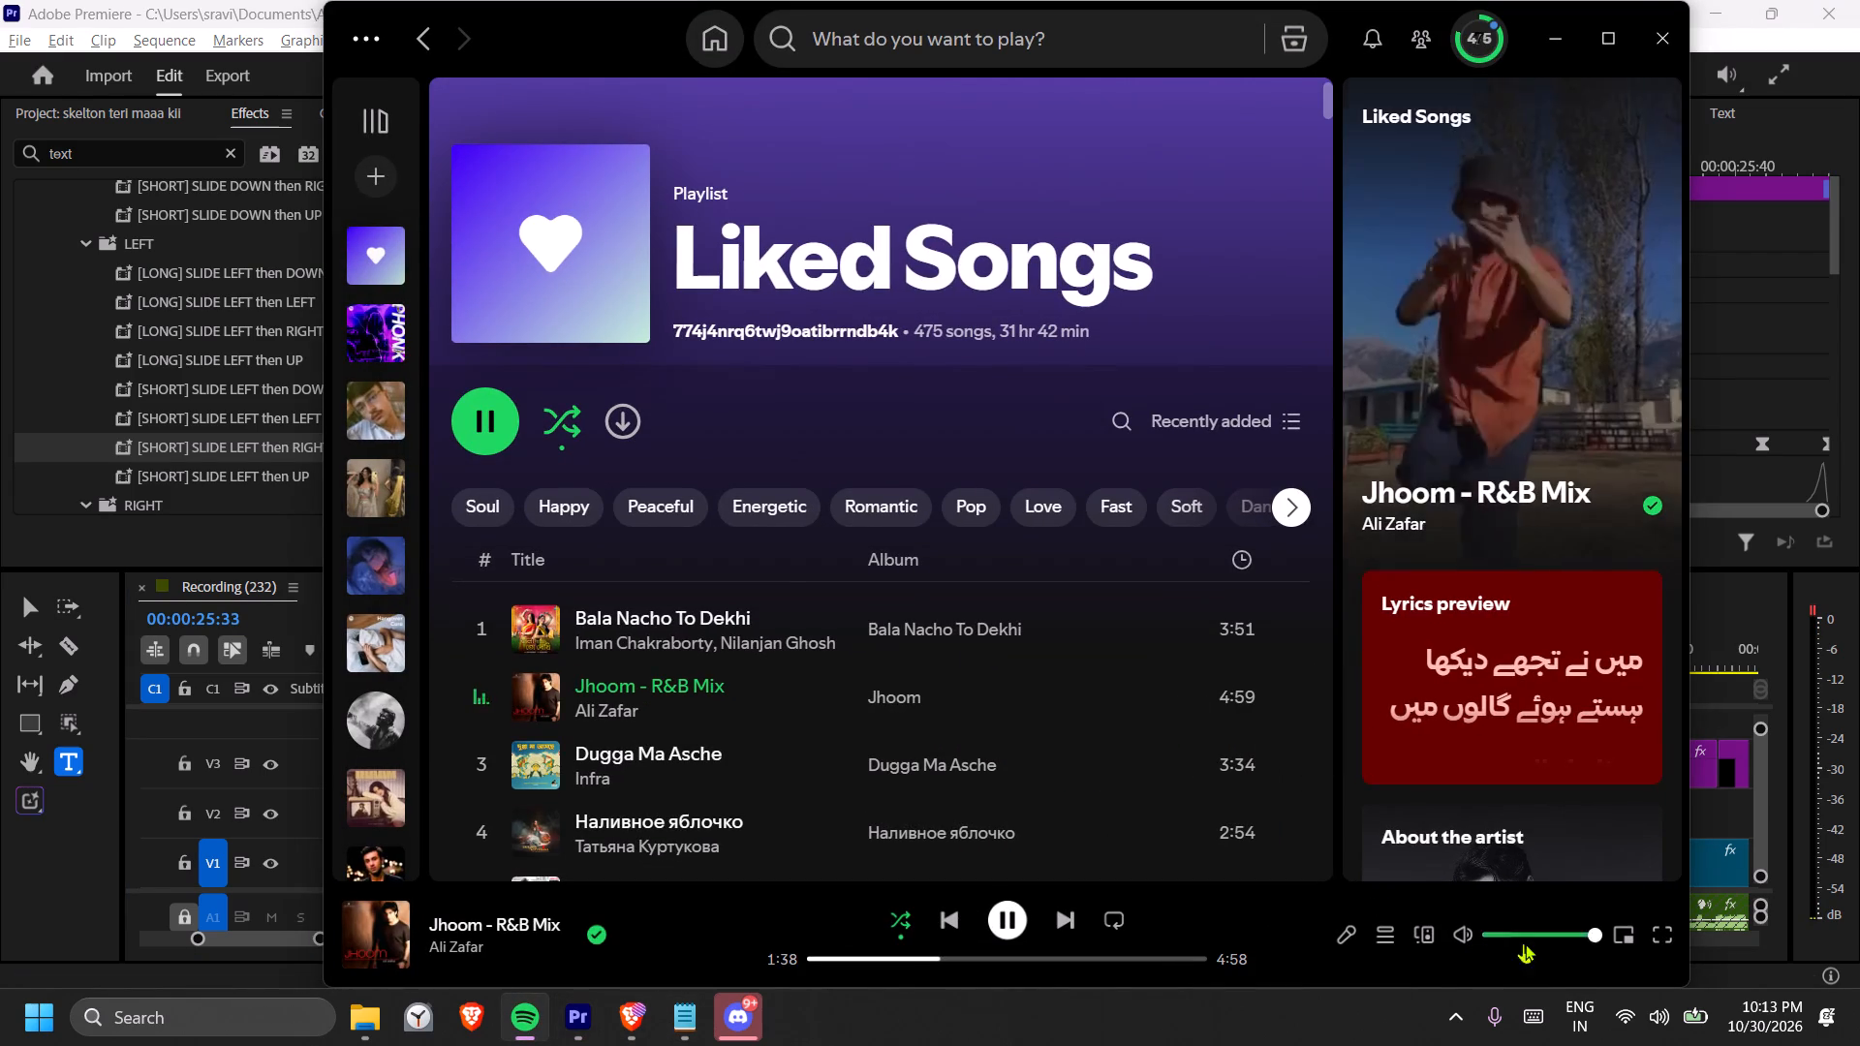
click(1543, 940)
click(1003, 921)
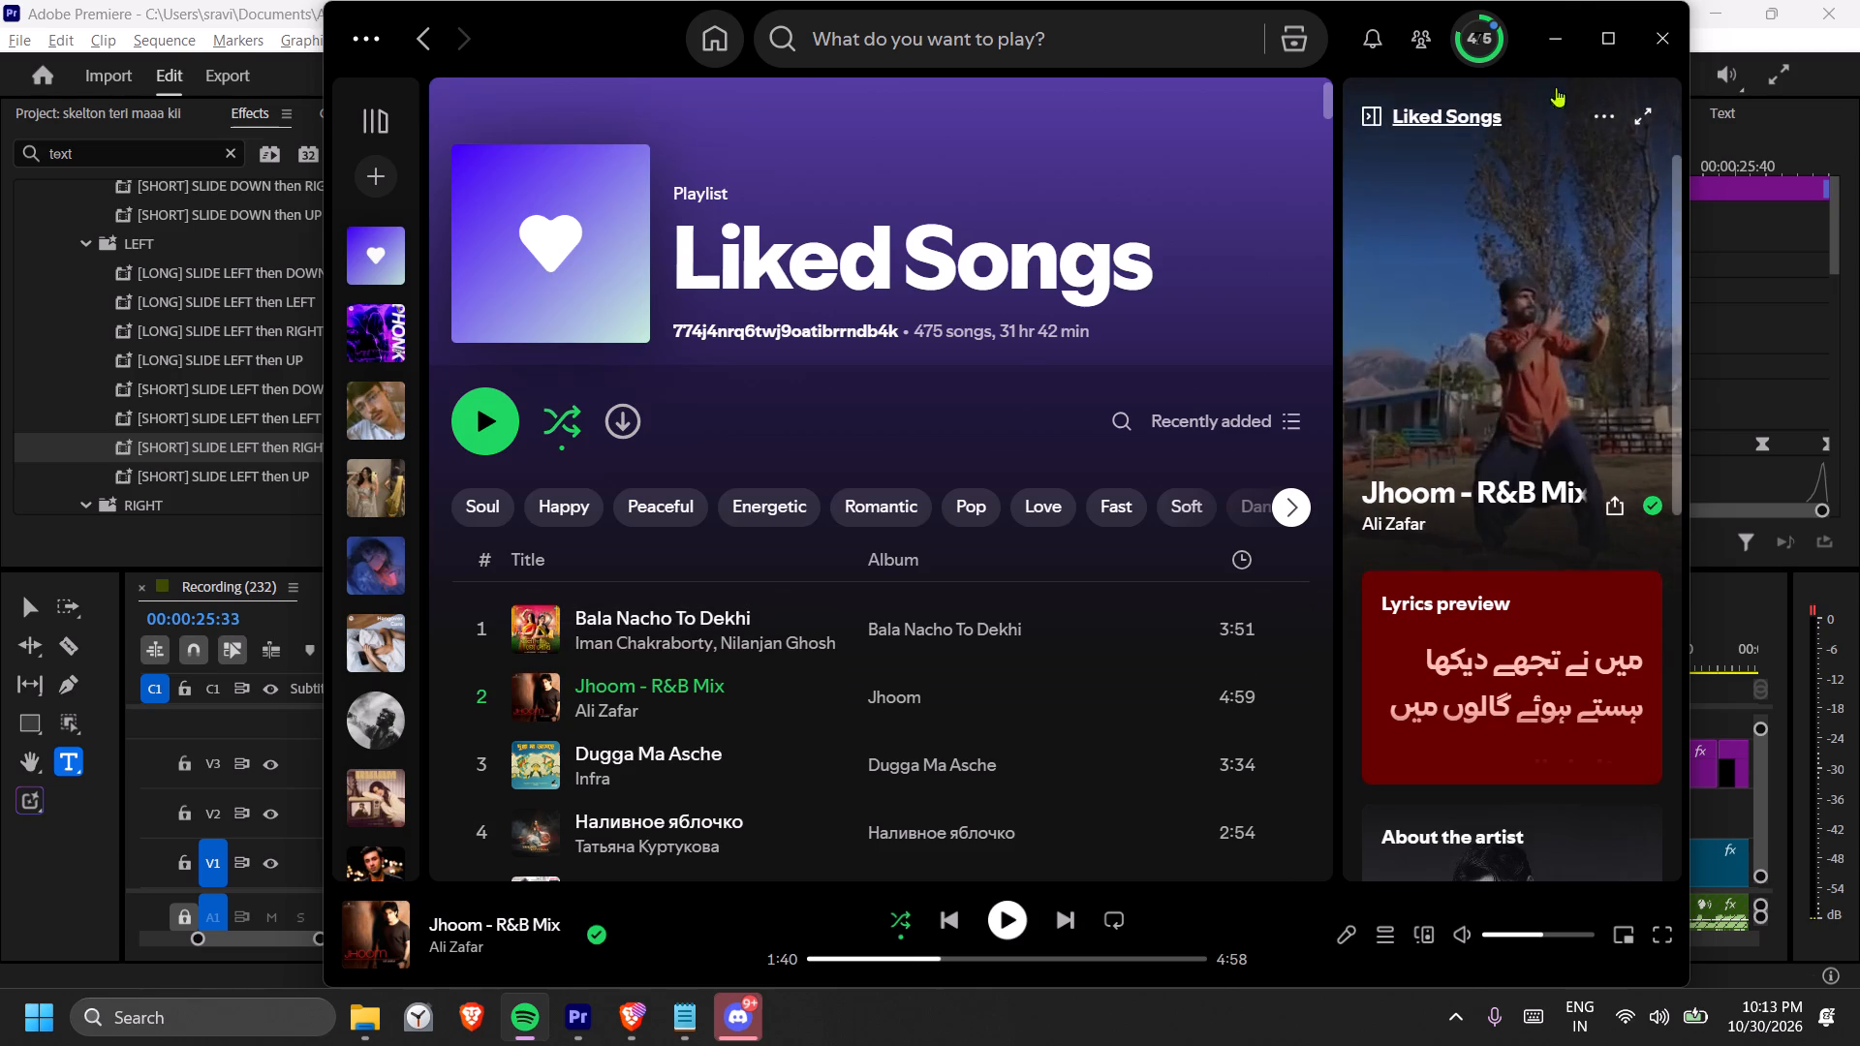
click(1563, 46)
Replay the "iska bow" section from 00:00:24:47 and move the "kab tutega." caption earlier so it starts at 00:00:25:54.
click(1041, 656)
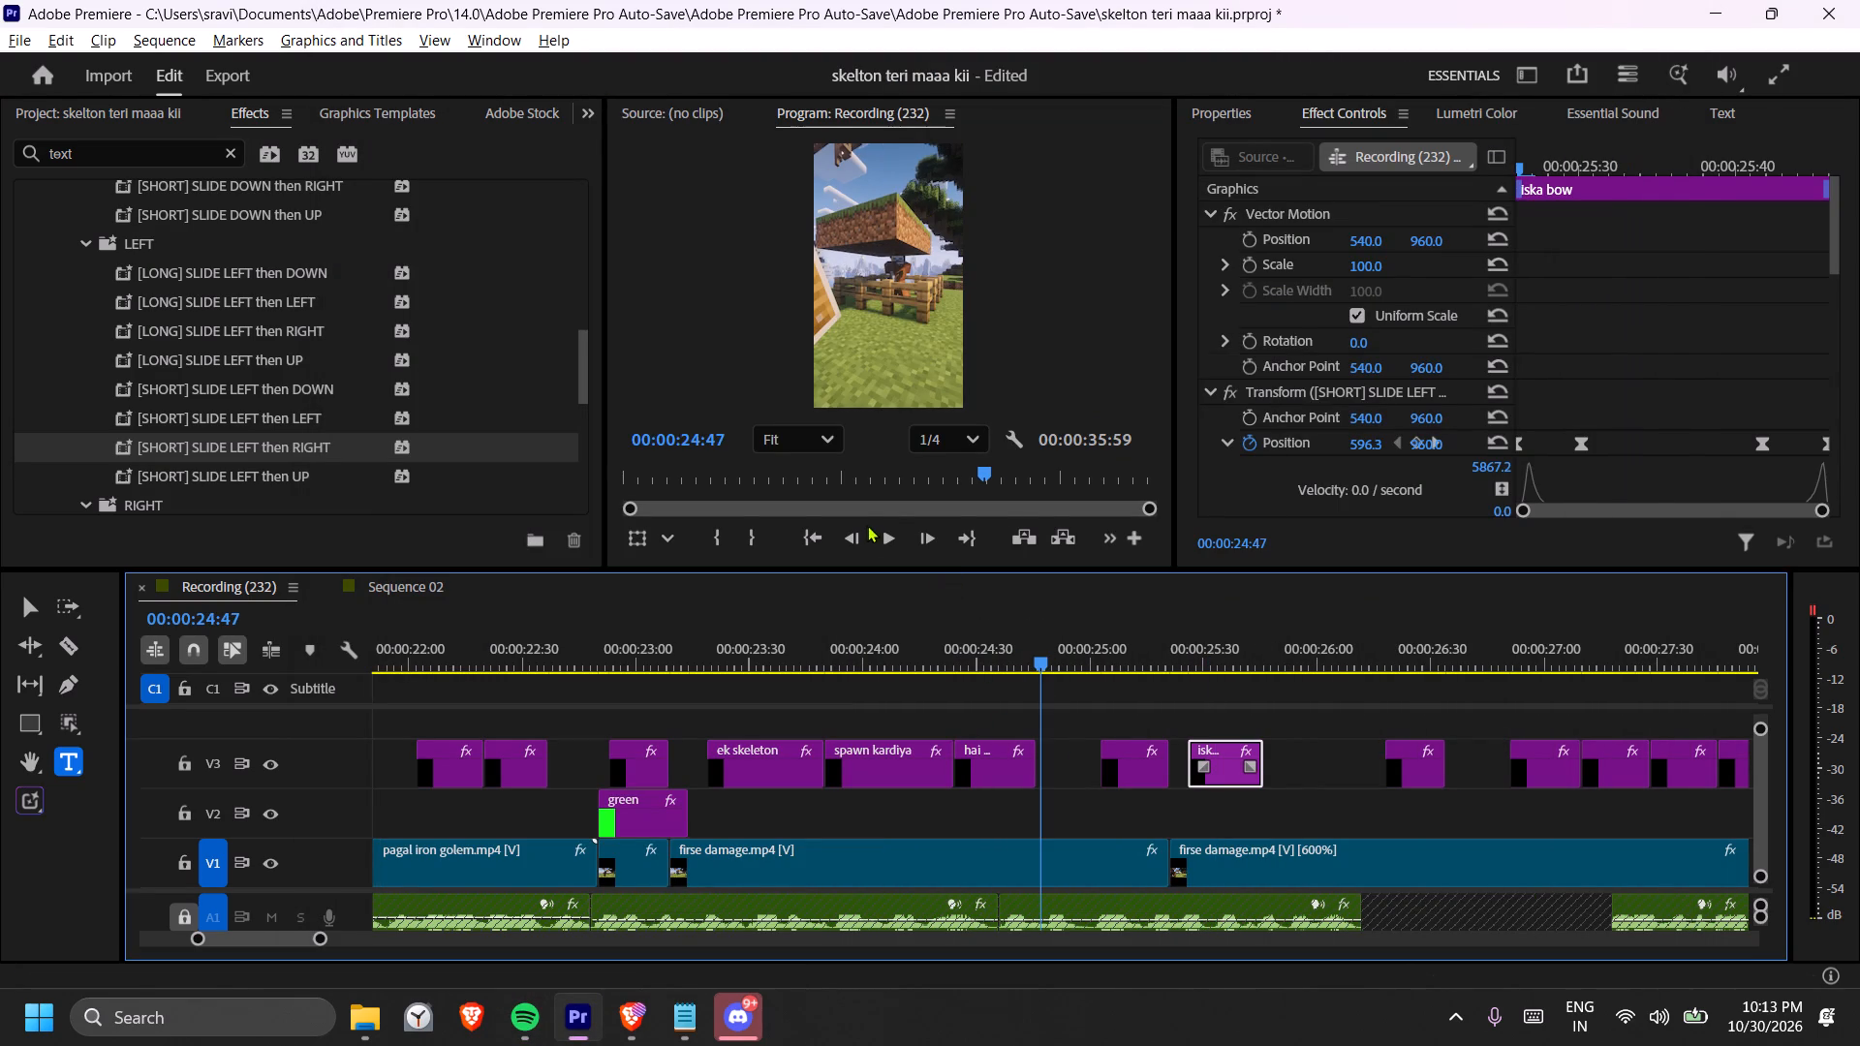
click(880, 534)
click(880, 534)
click(880, 534)
click(880, 534)
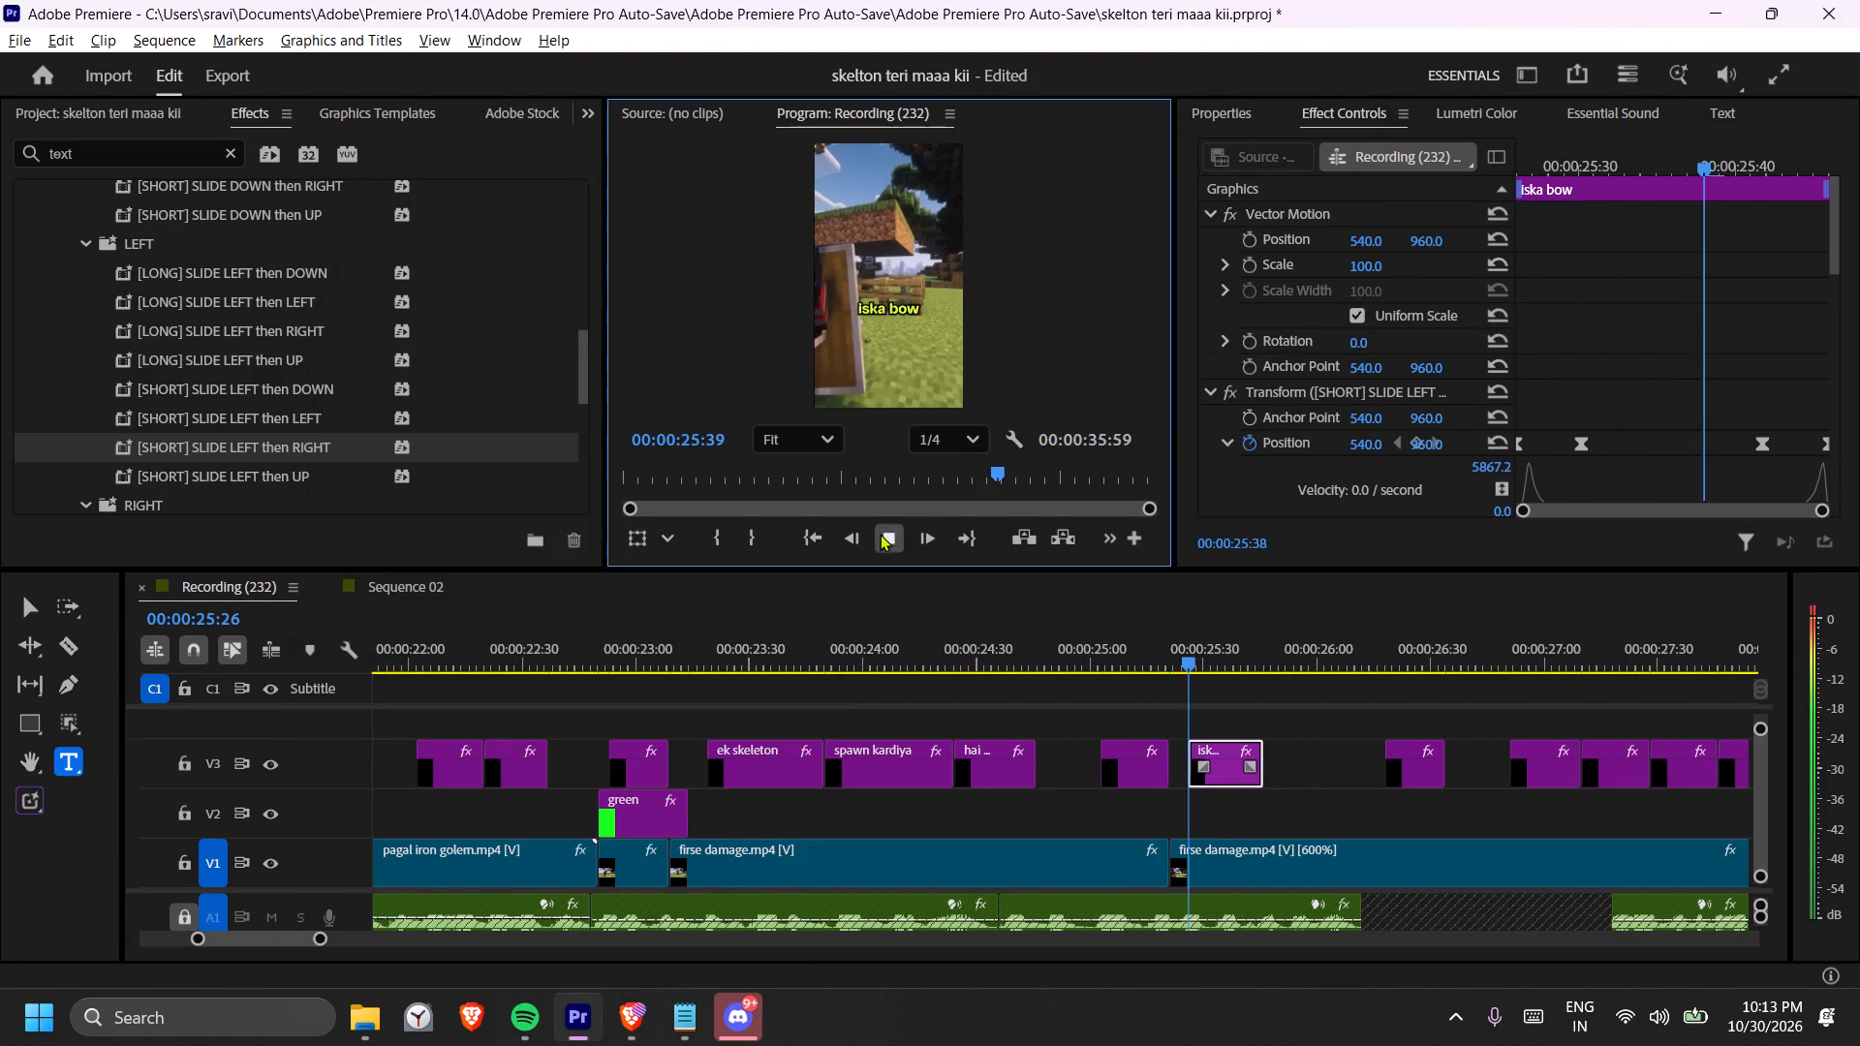
double_click(880, 534)
scroll(909, 664, down, 8)
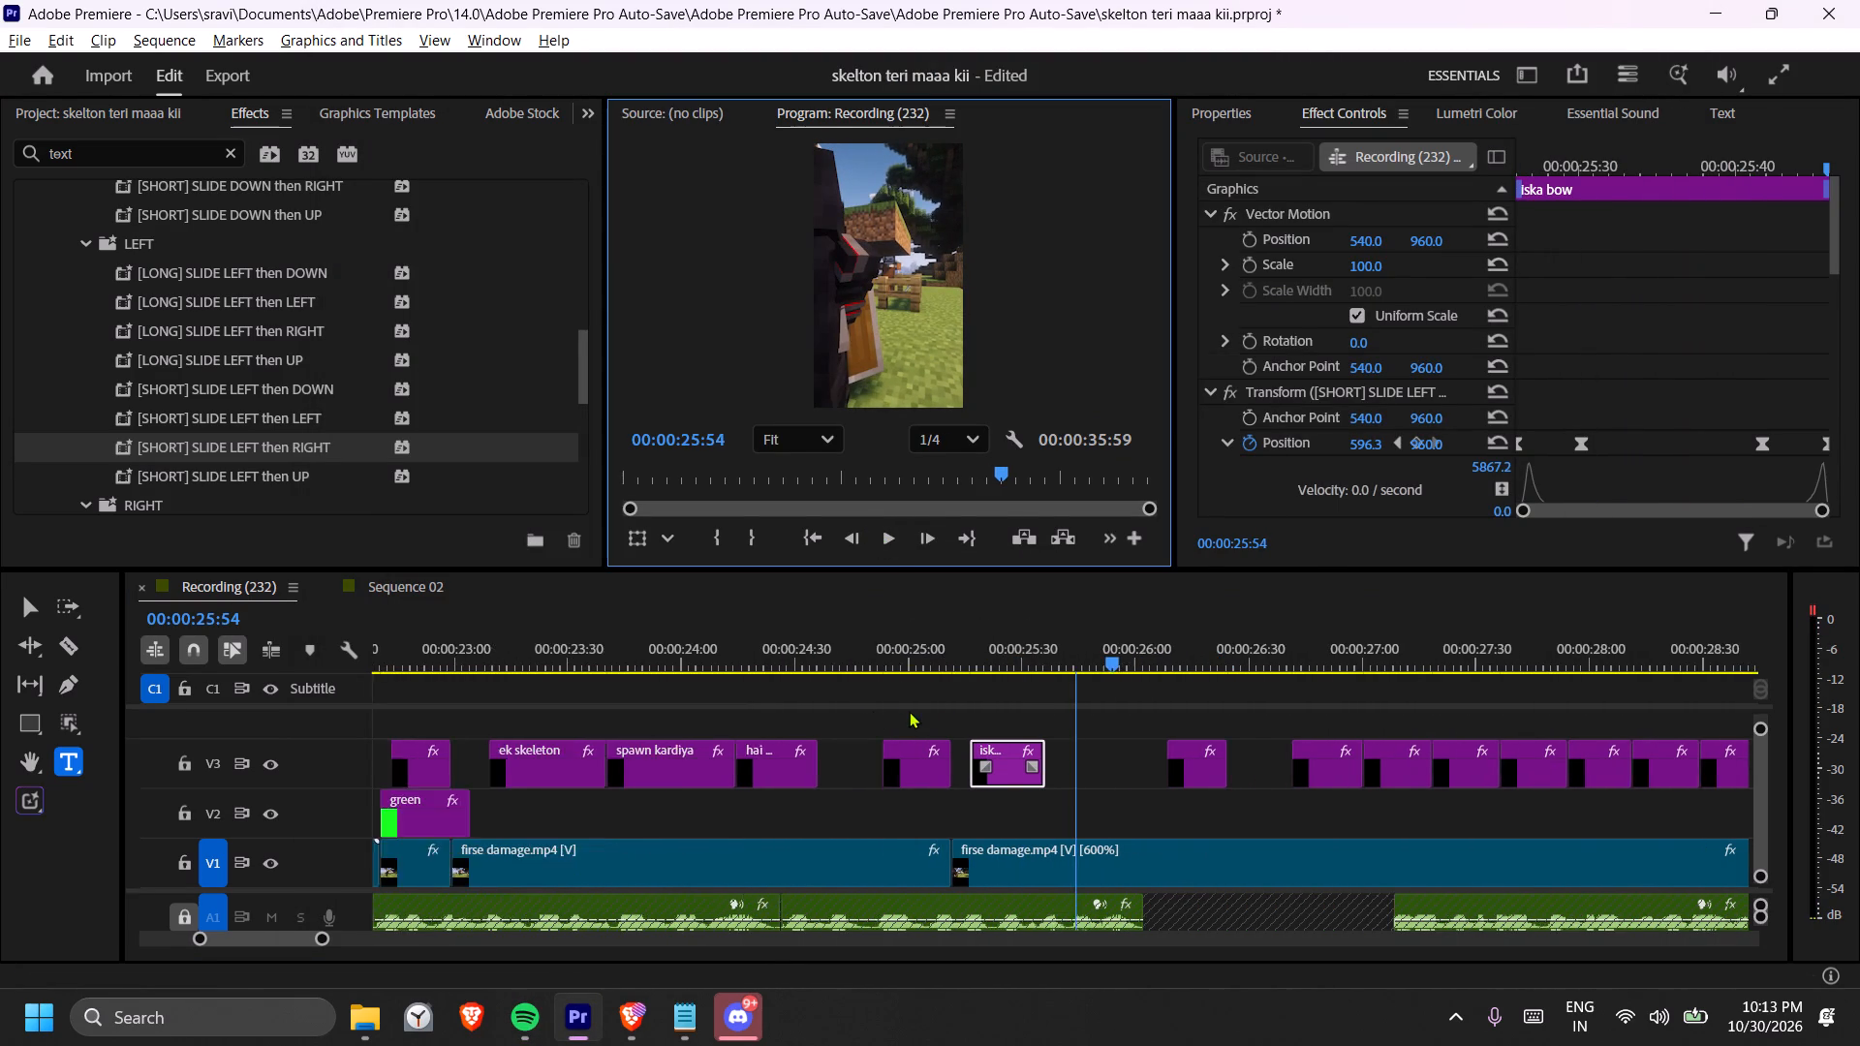
scroll(909, 711, down, 3)
drag(1010, 774, 915, 774)
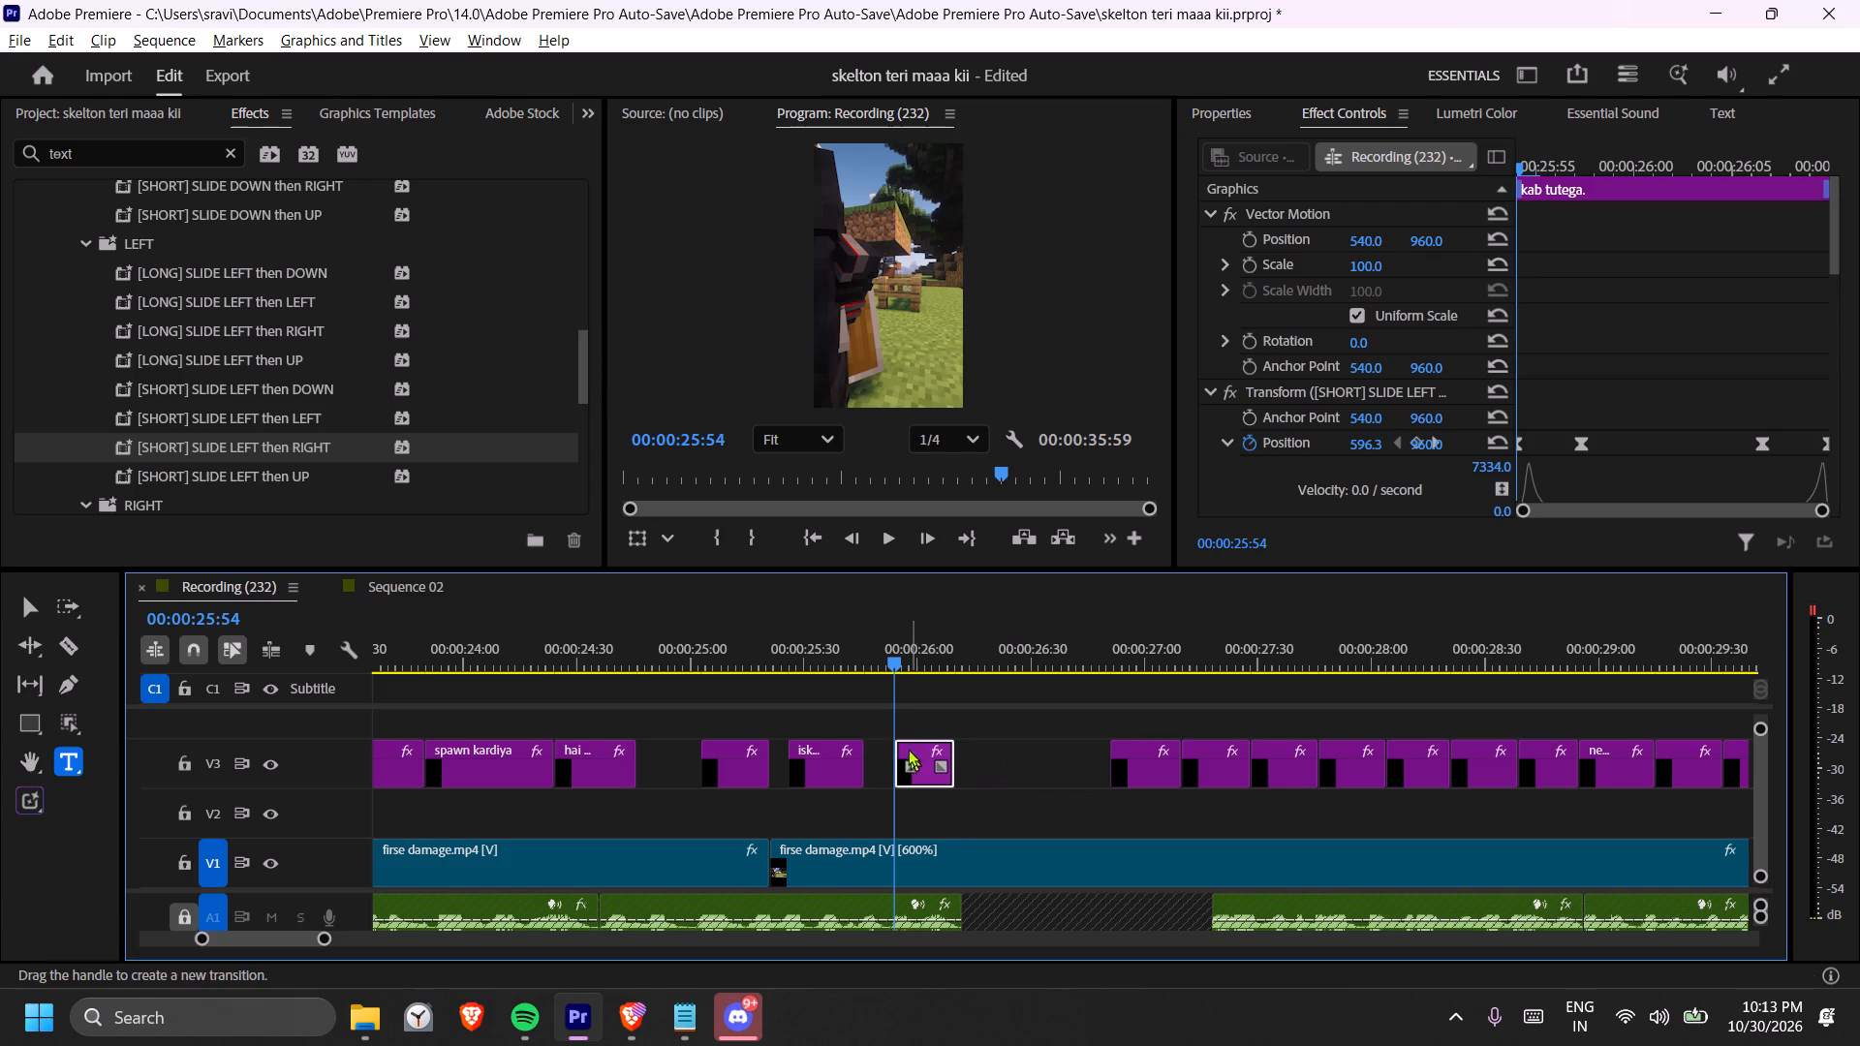
Play on to 00:00:26:58 and move all captions from "Legit bhai" onward later, starting with the next audio clip at about 00:00:27:18.
click(887, 541)
click(887, 541)
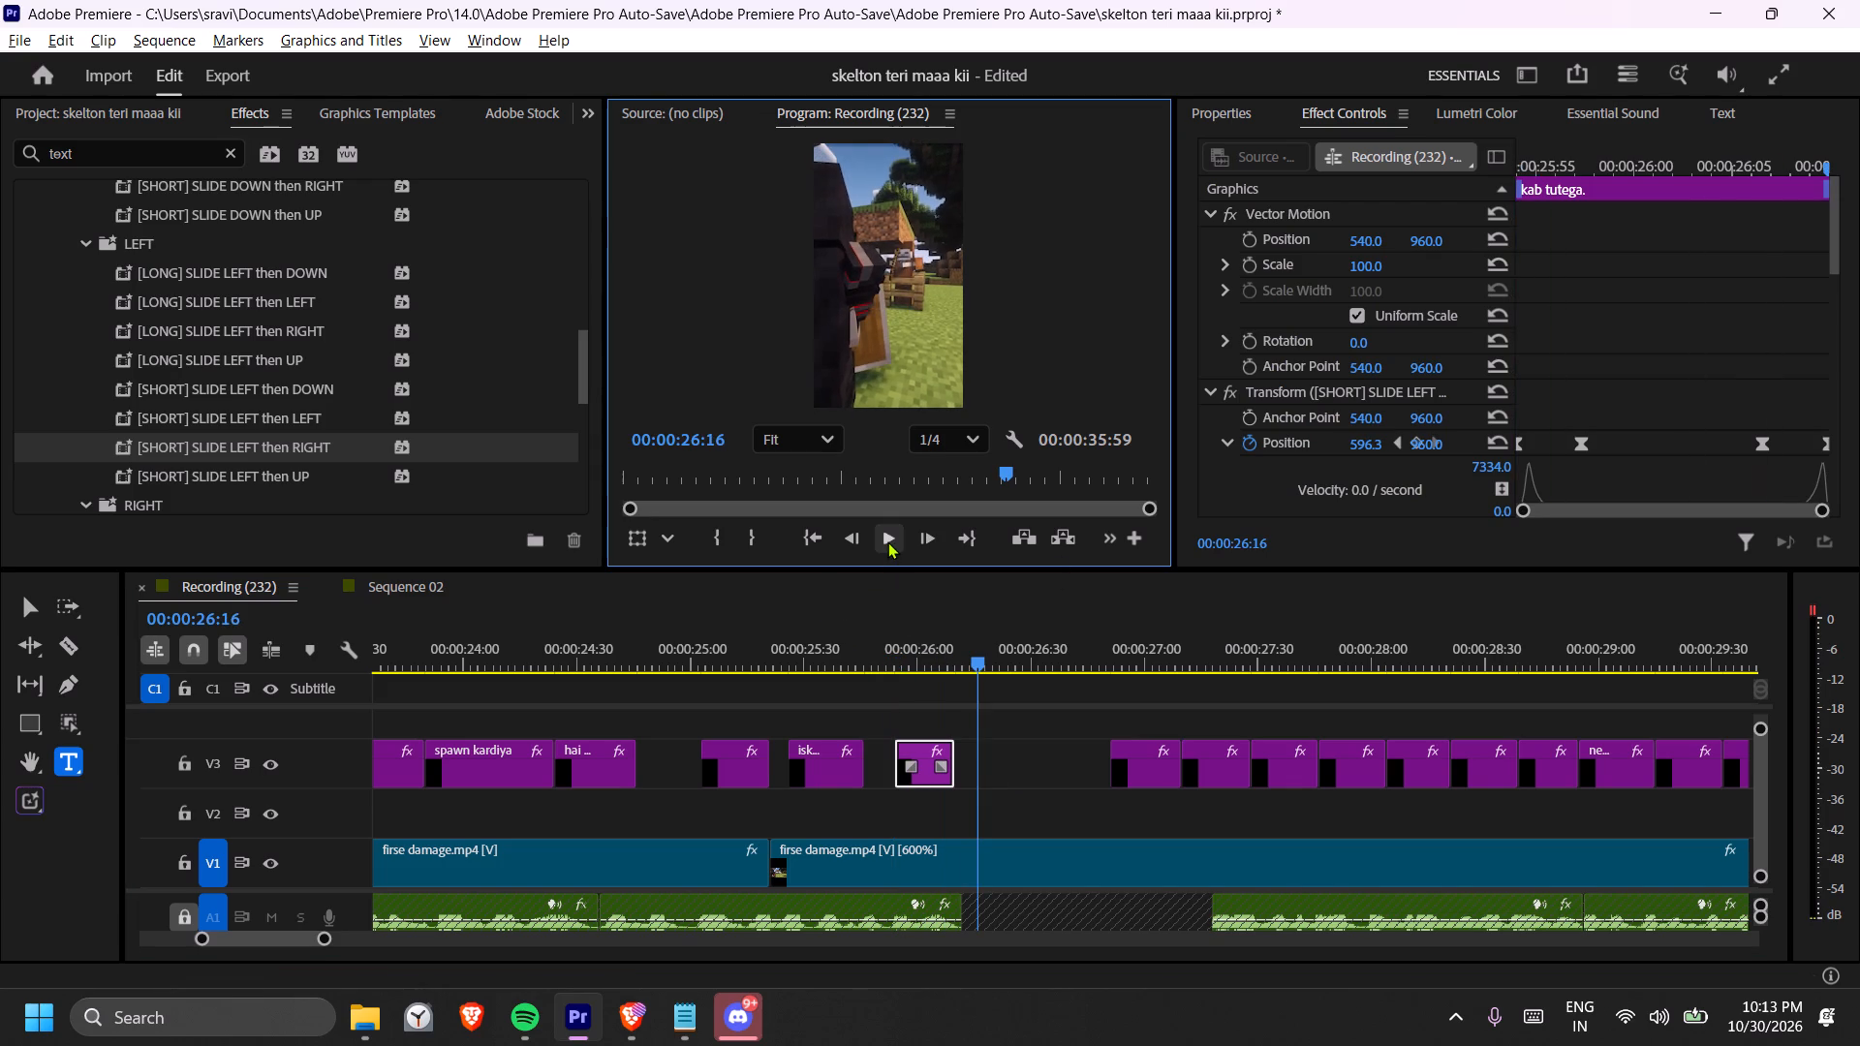
click(887, 541)
click(887, 541)
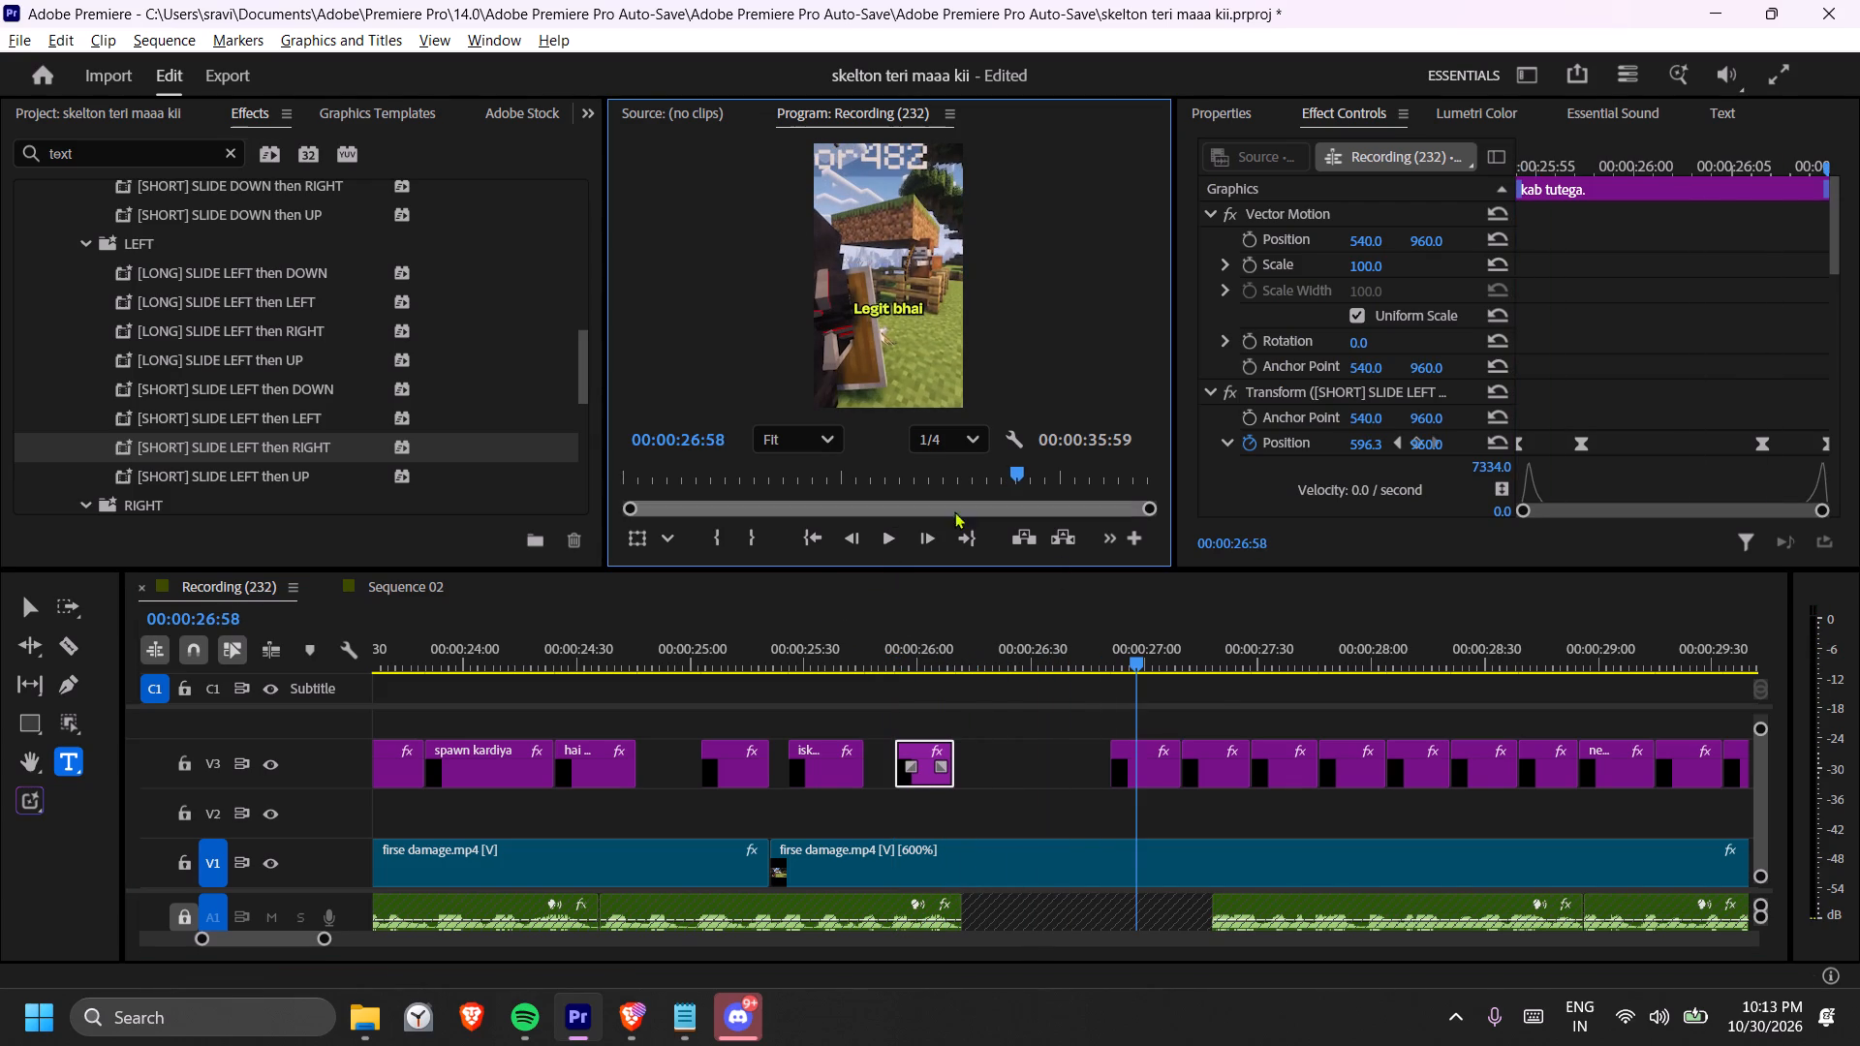
click(1224, 709)
key(minus)
key(minus)
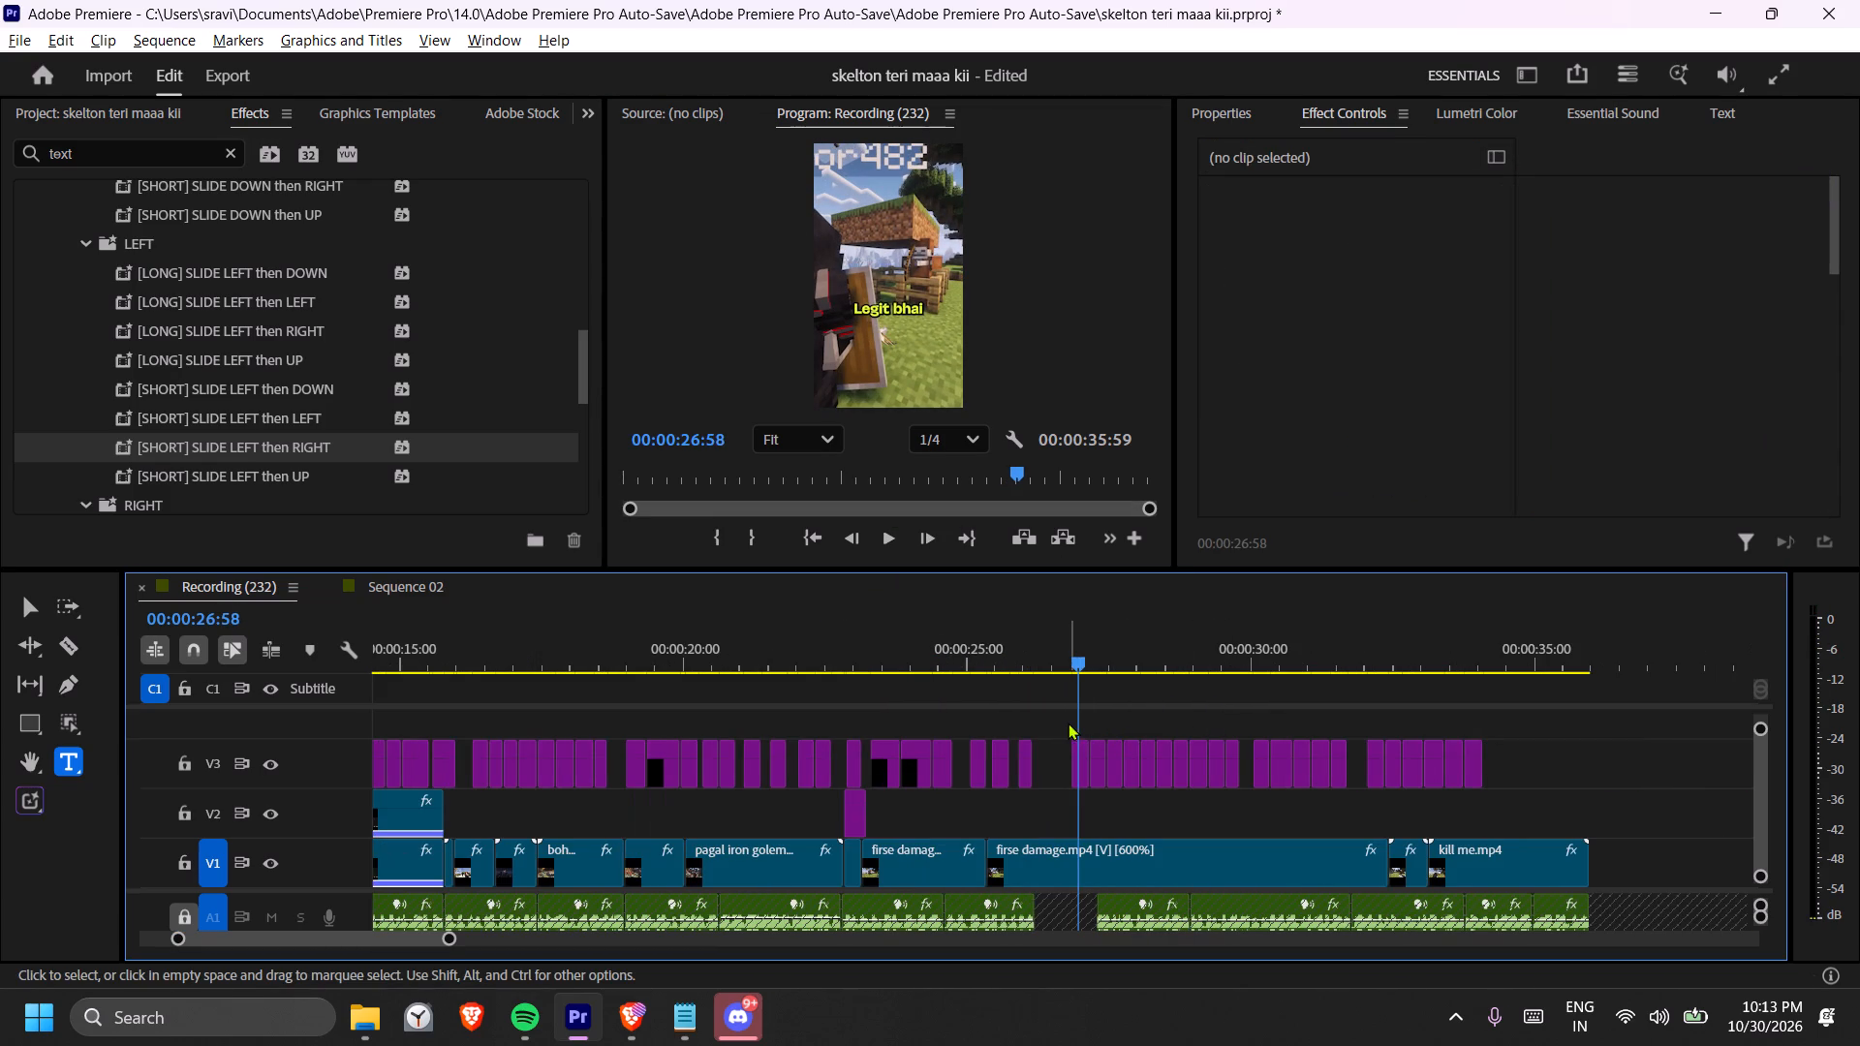
drag(1537, 777, 1073, 716)
key(equal)
key(equal)
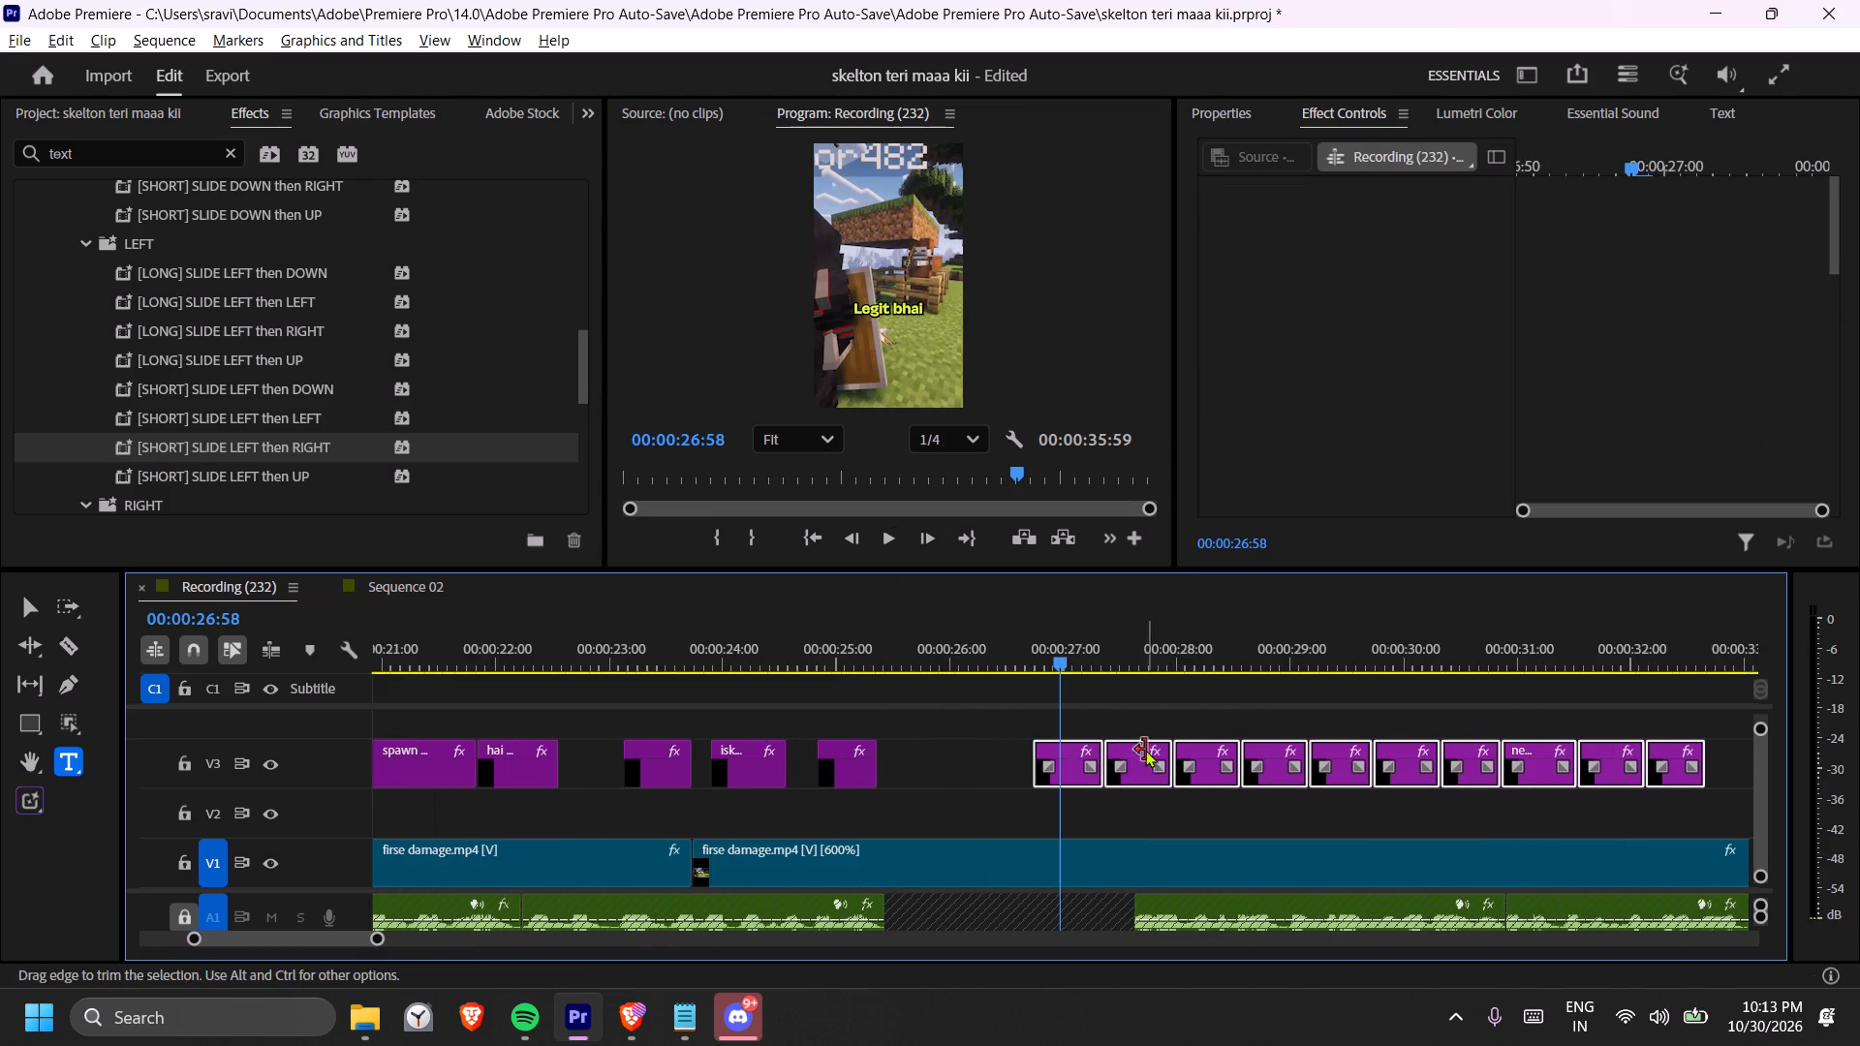
drag(1077, 775, 1170, 775)
drag(1166, 774, 1184, 772)
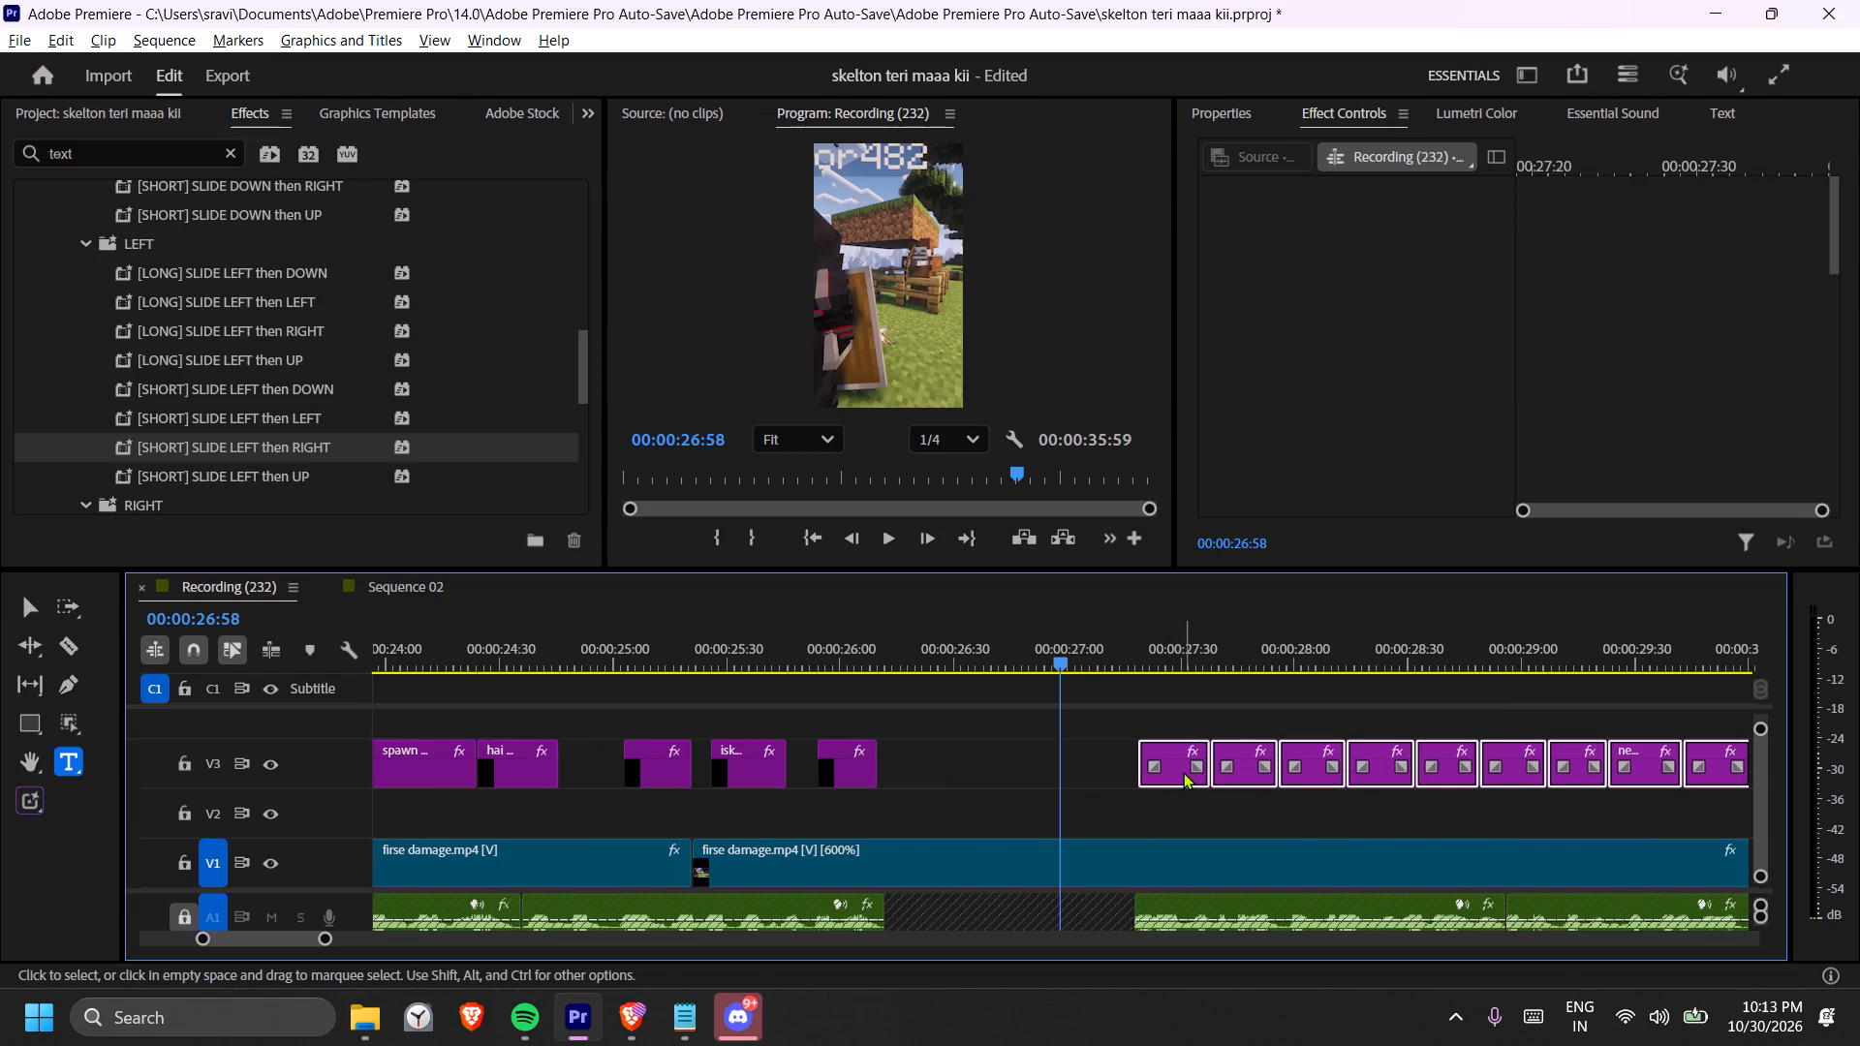
click(1183, 772)
Play on to 00:00:27:42 and move all captions from "15 min" onward later so they start at about 00:00:27:47.
key(space)
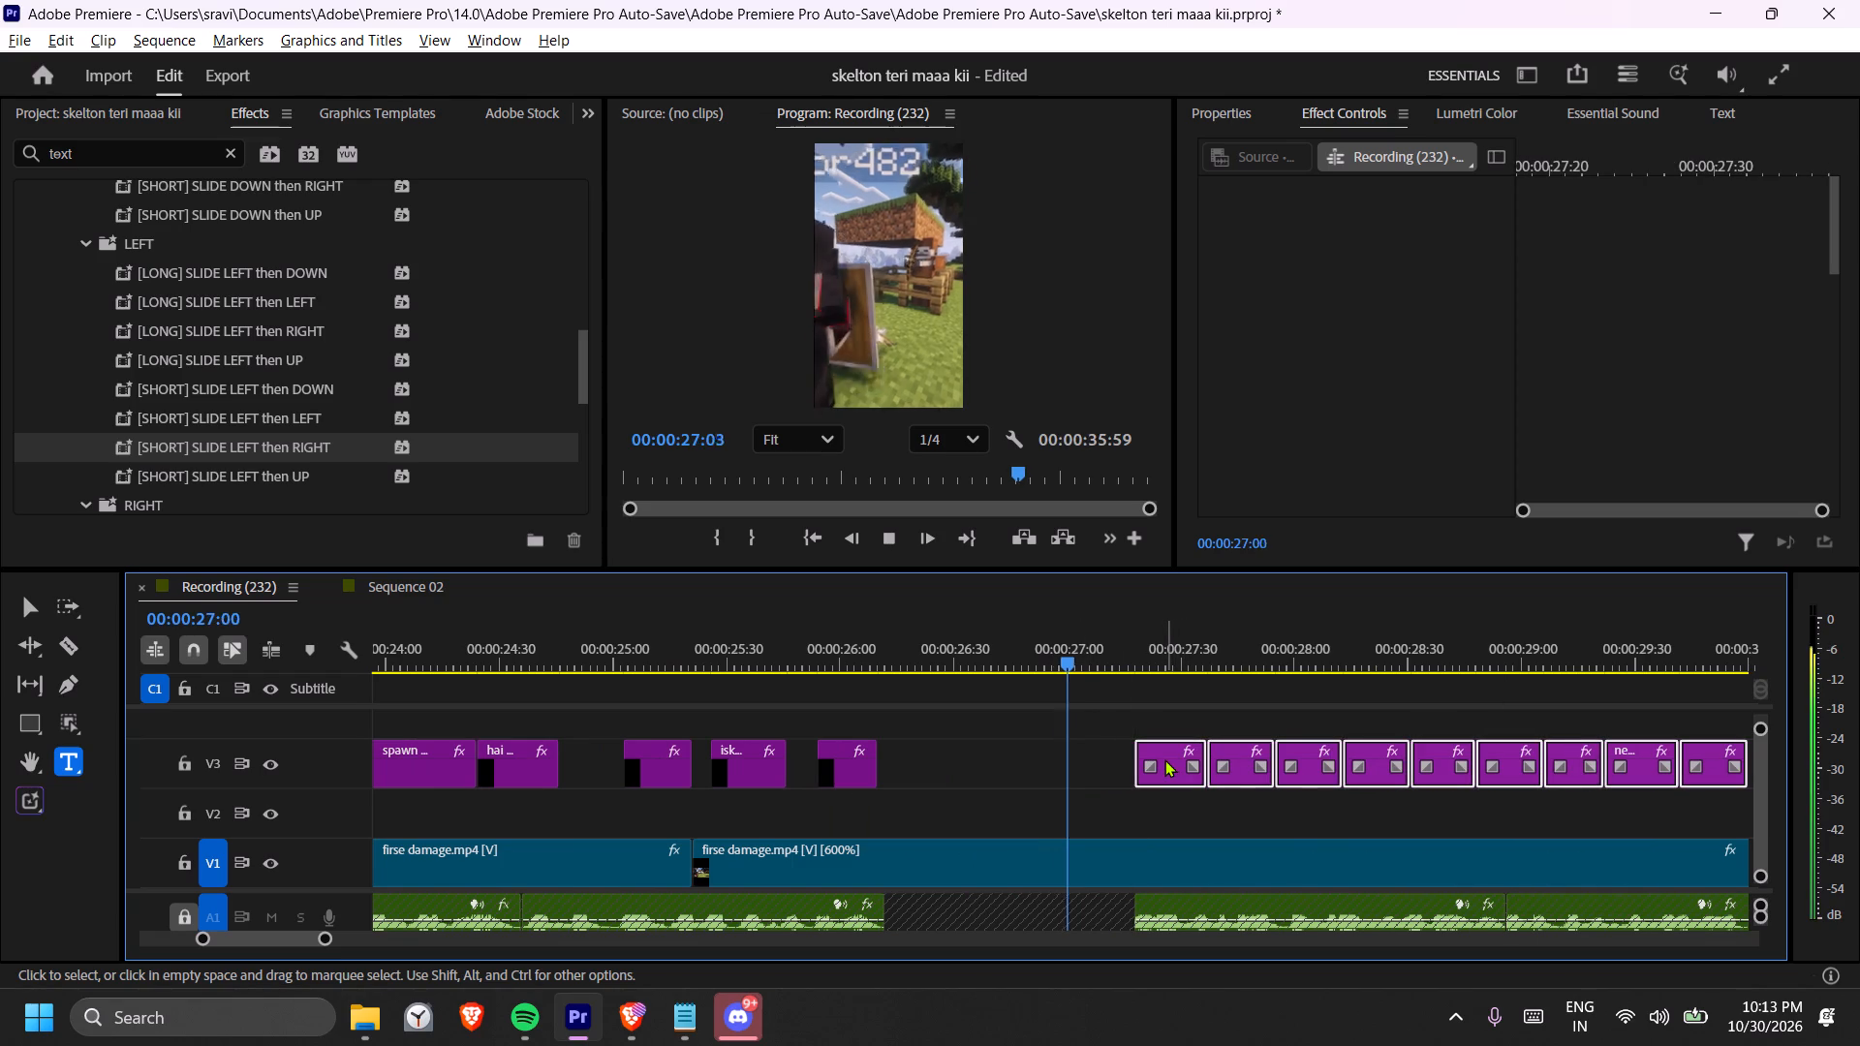
key(space)
scroll(1005, 766, down, 4)
click(1155, 705)
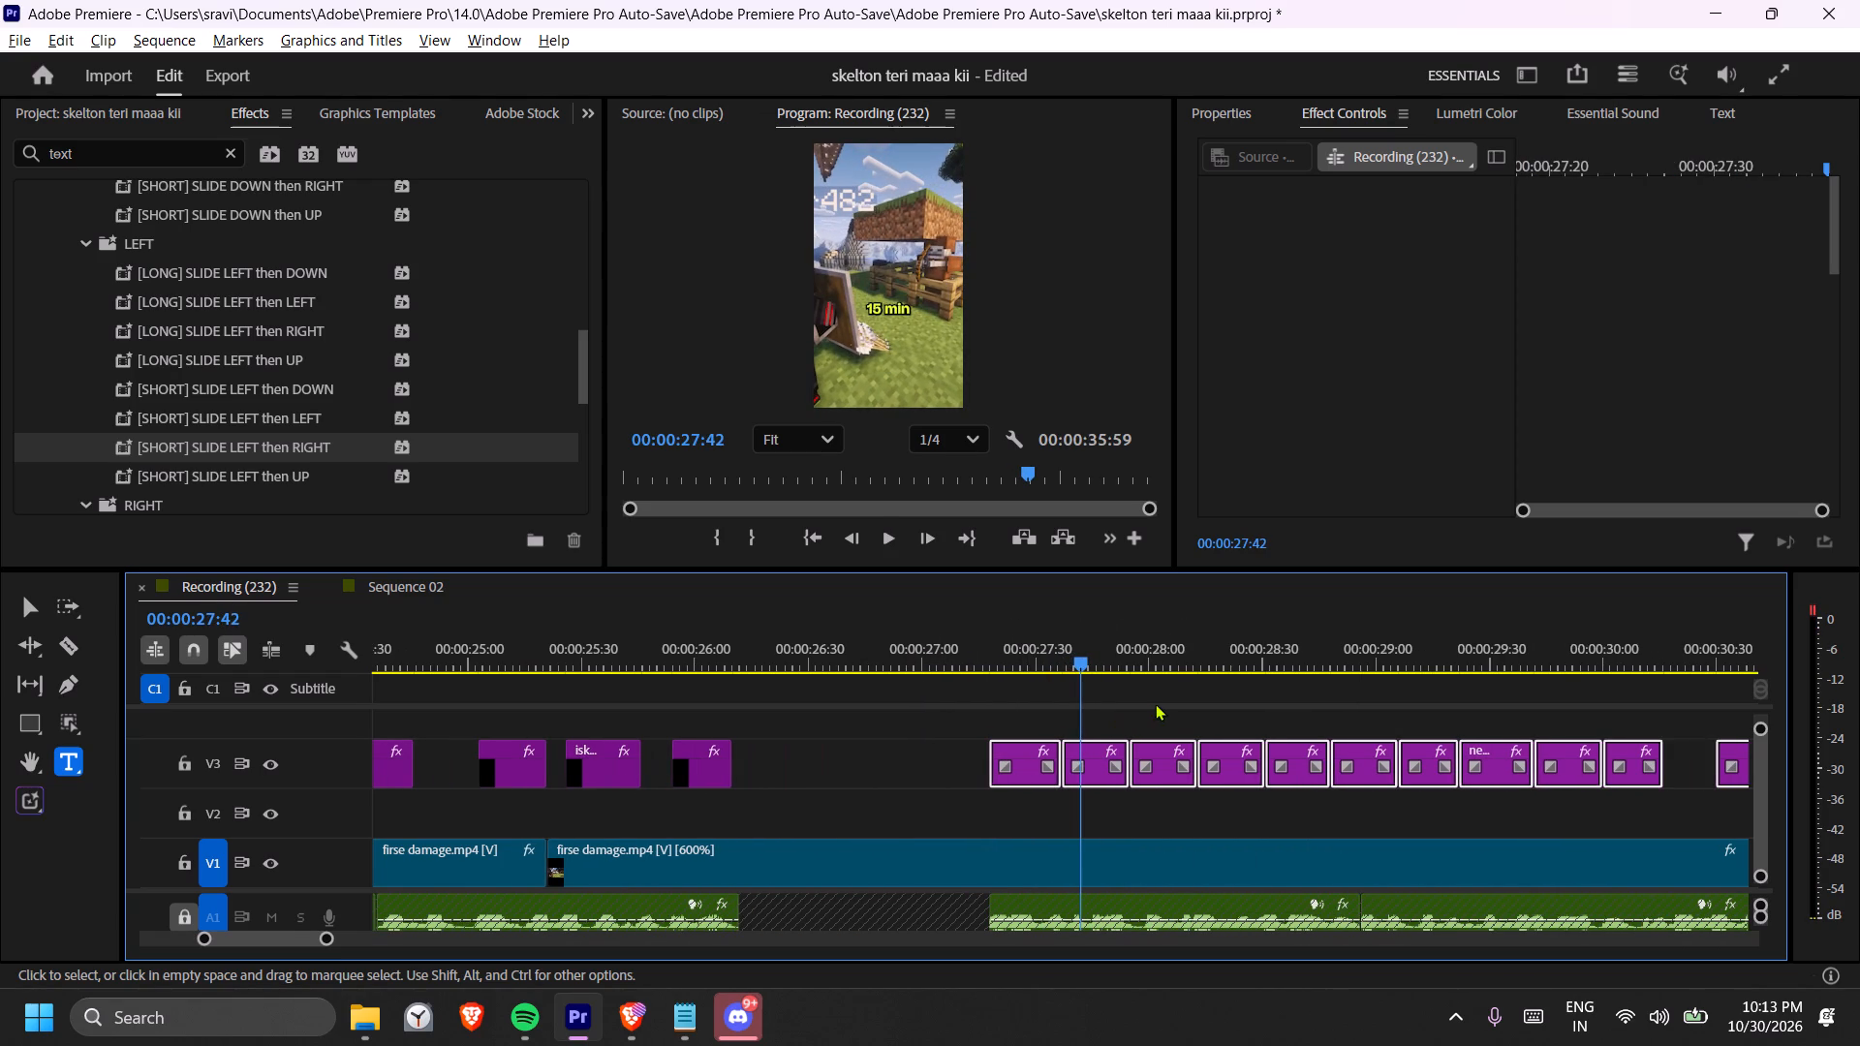
click(1119, 703)
drag(1106, 706, 1230, 773)
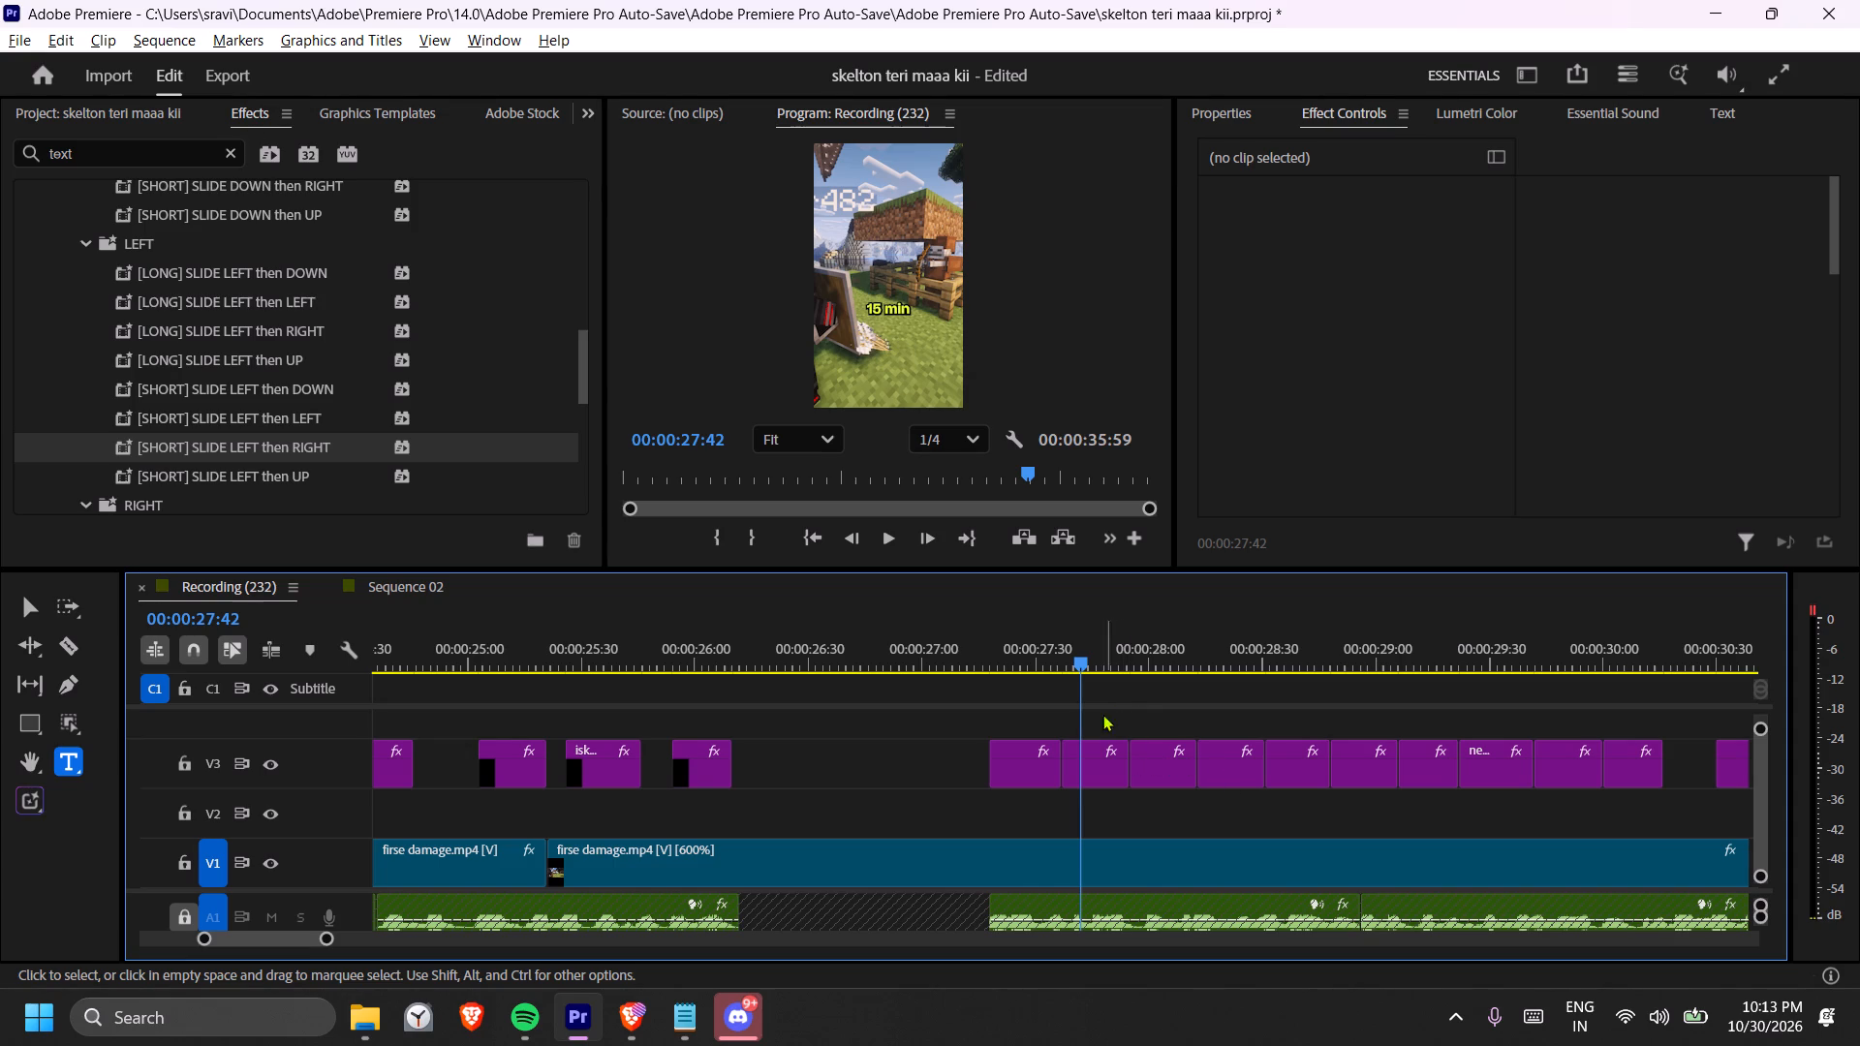
drag(1102, 714, 1523, 785)
key(minus)
key(minus)
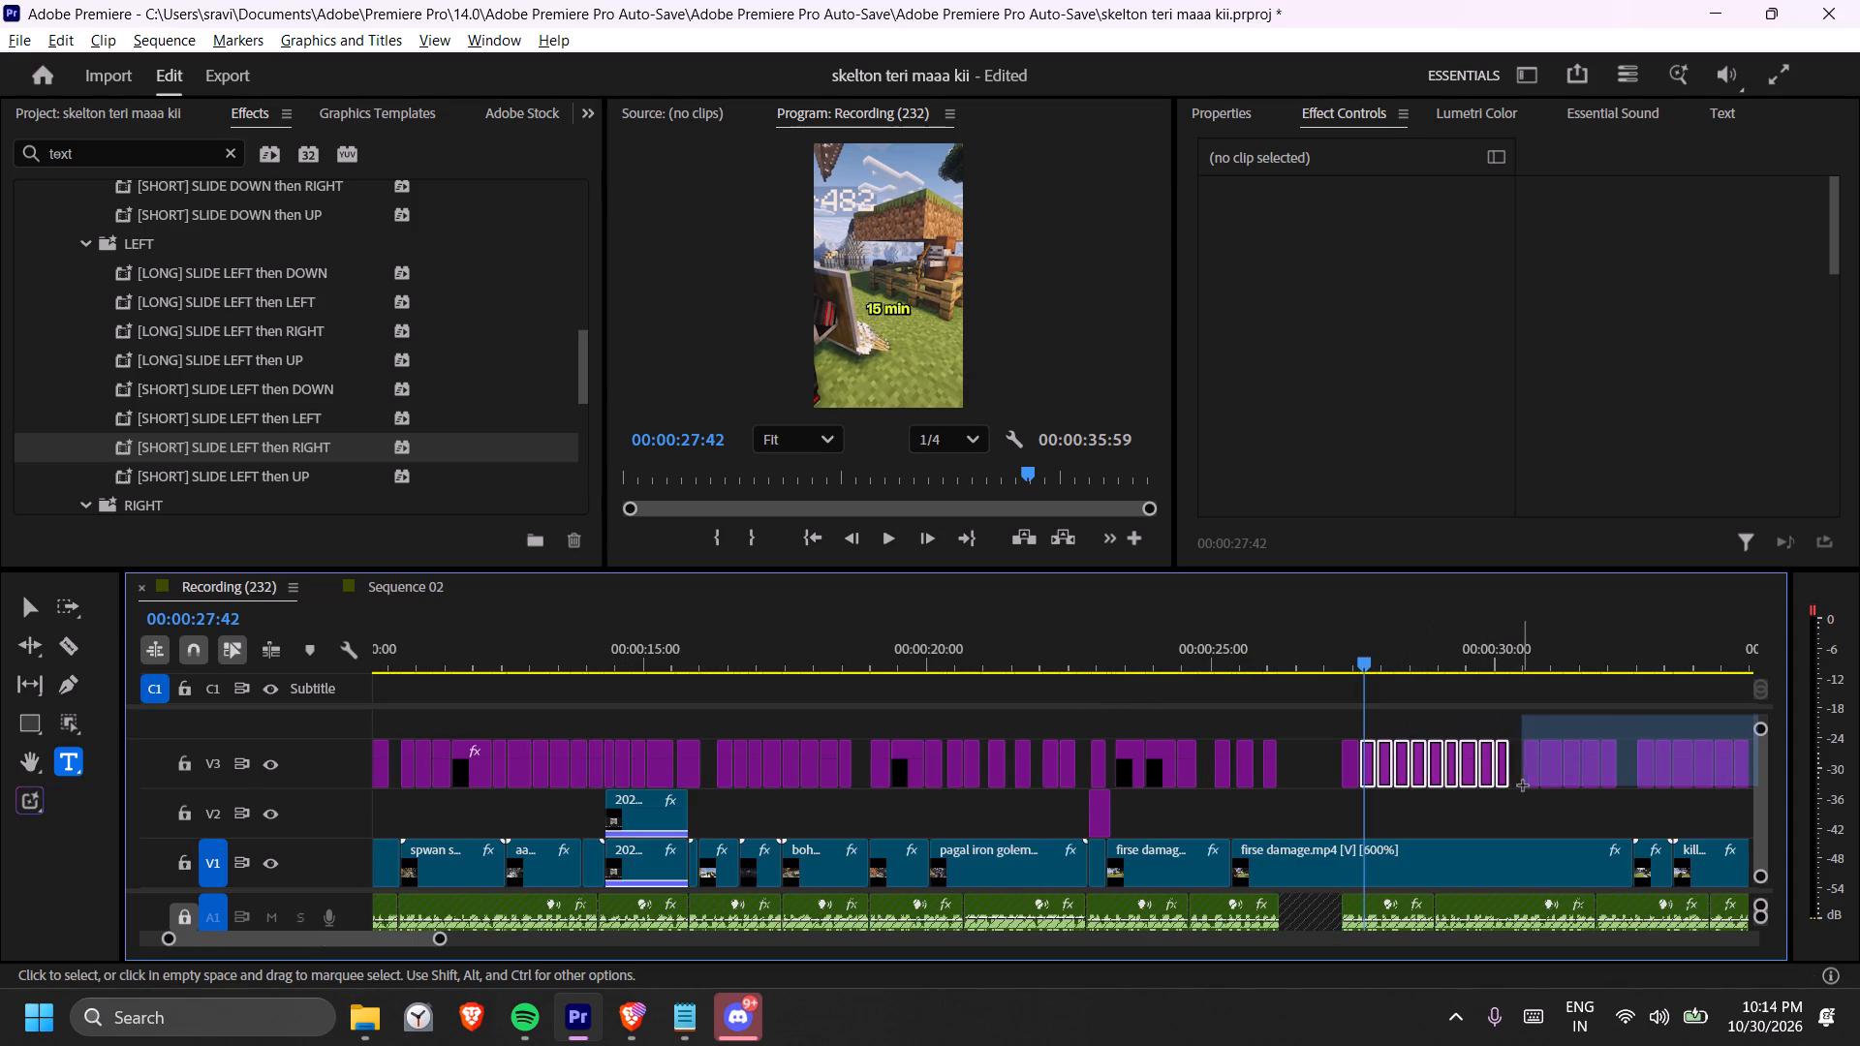
drag(1523, 785, 1605, 784)
key(minus)
key(equal)
key(equal)
key(equal)
key(equal)
key(equal)
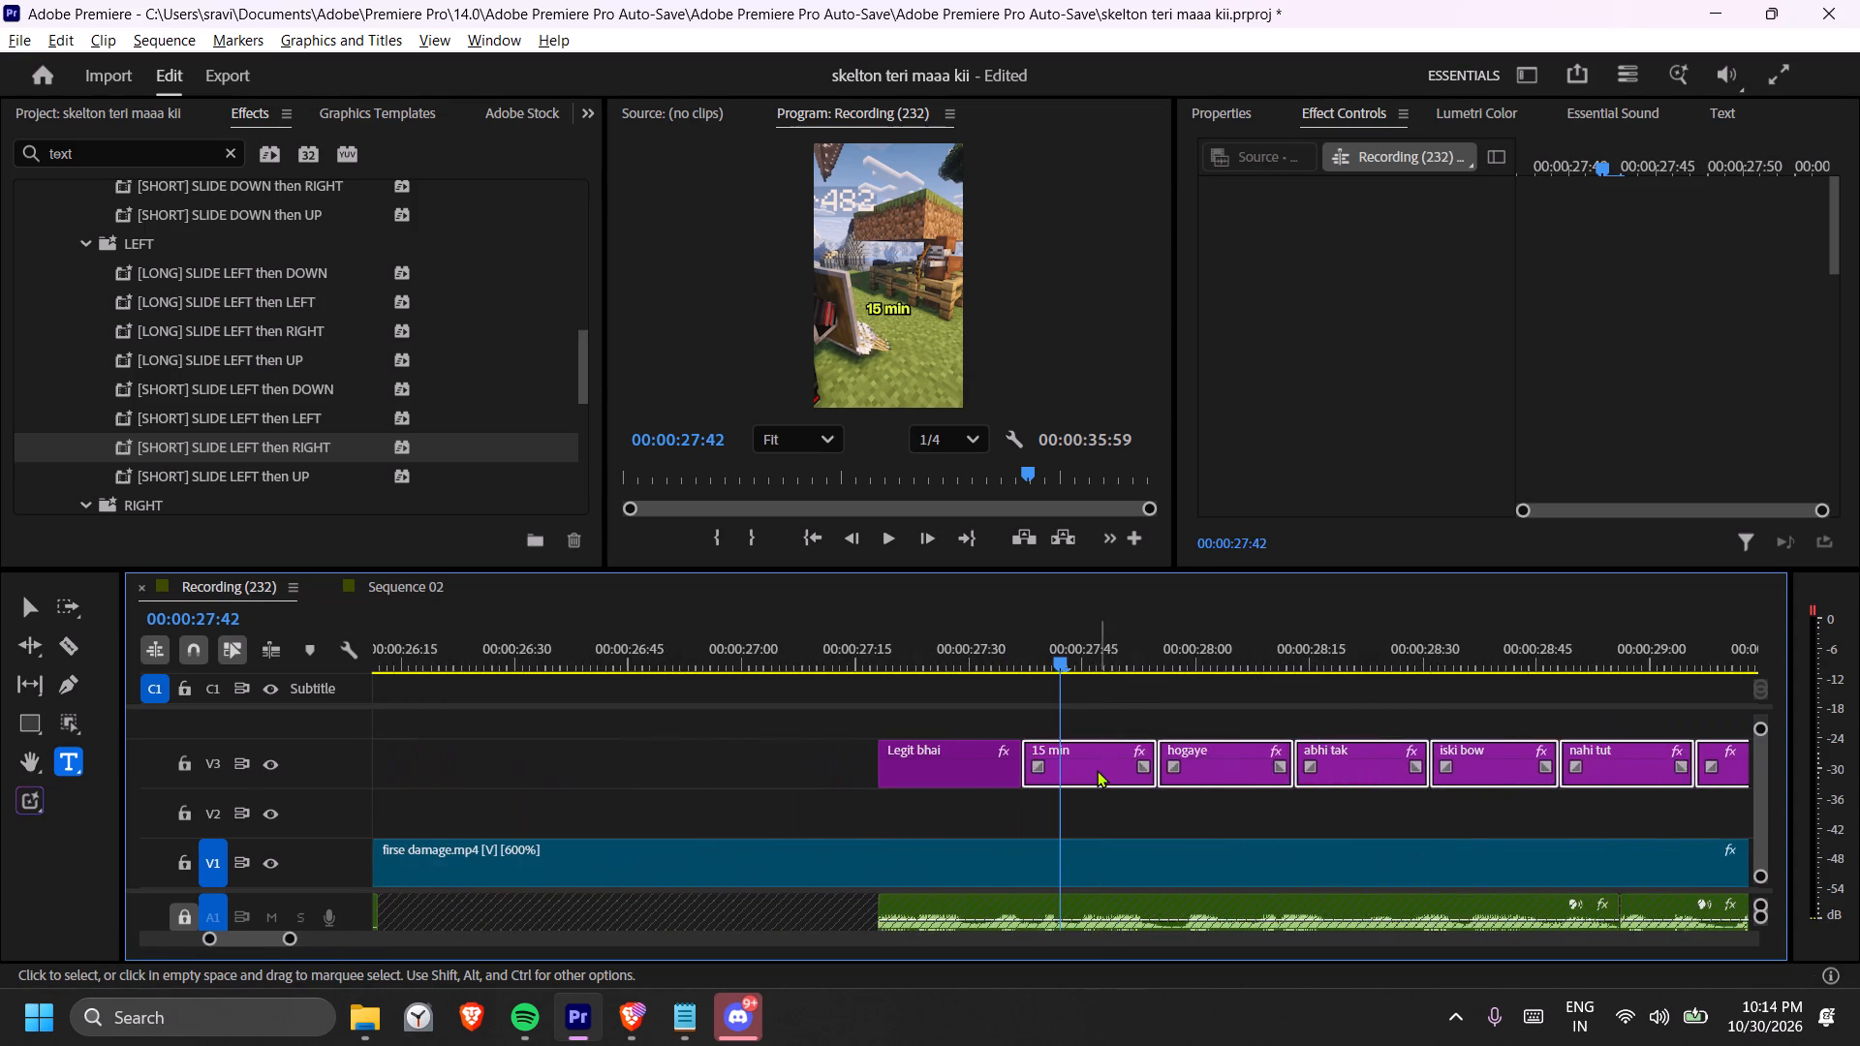
drag(1071, 770, 1228, 770)
Replay the "Legit bhai" caption from 00:00:27:24 to check it against the audio.
click(793, 641)
key(space)
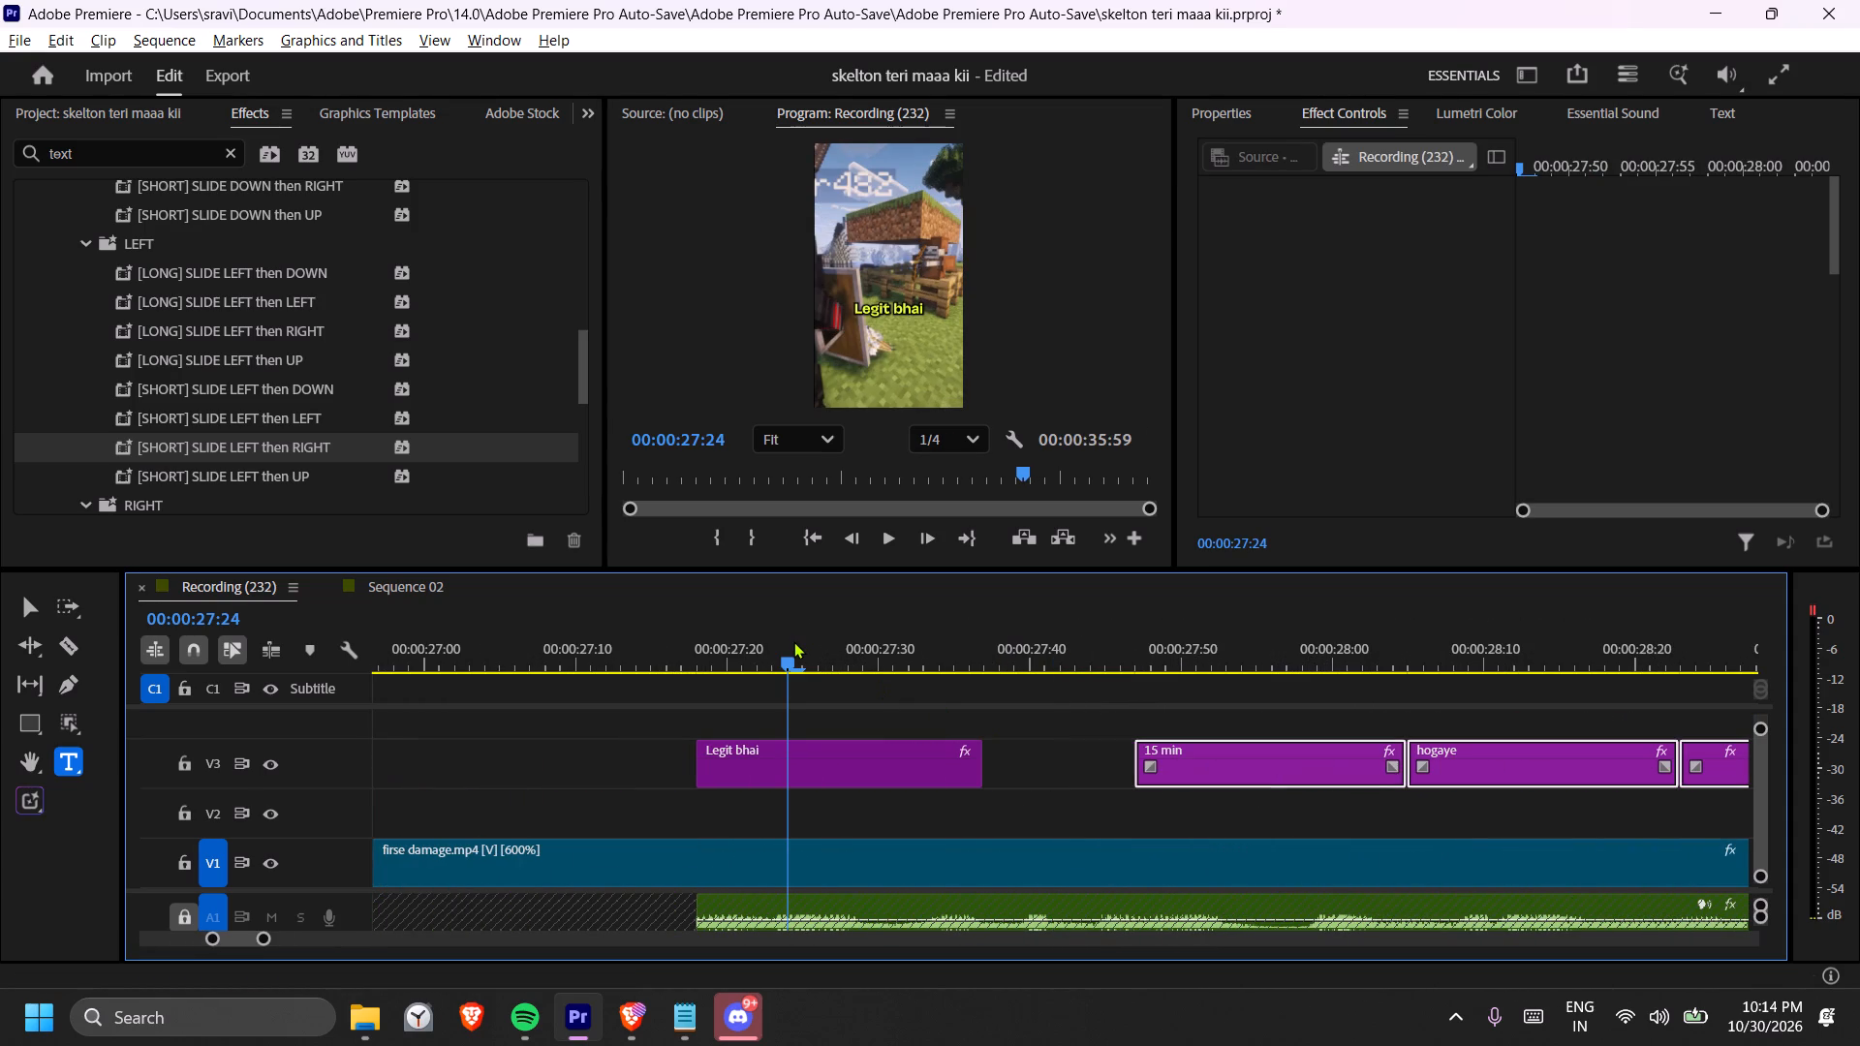
key(space)
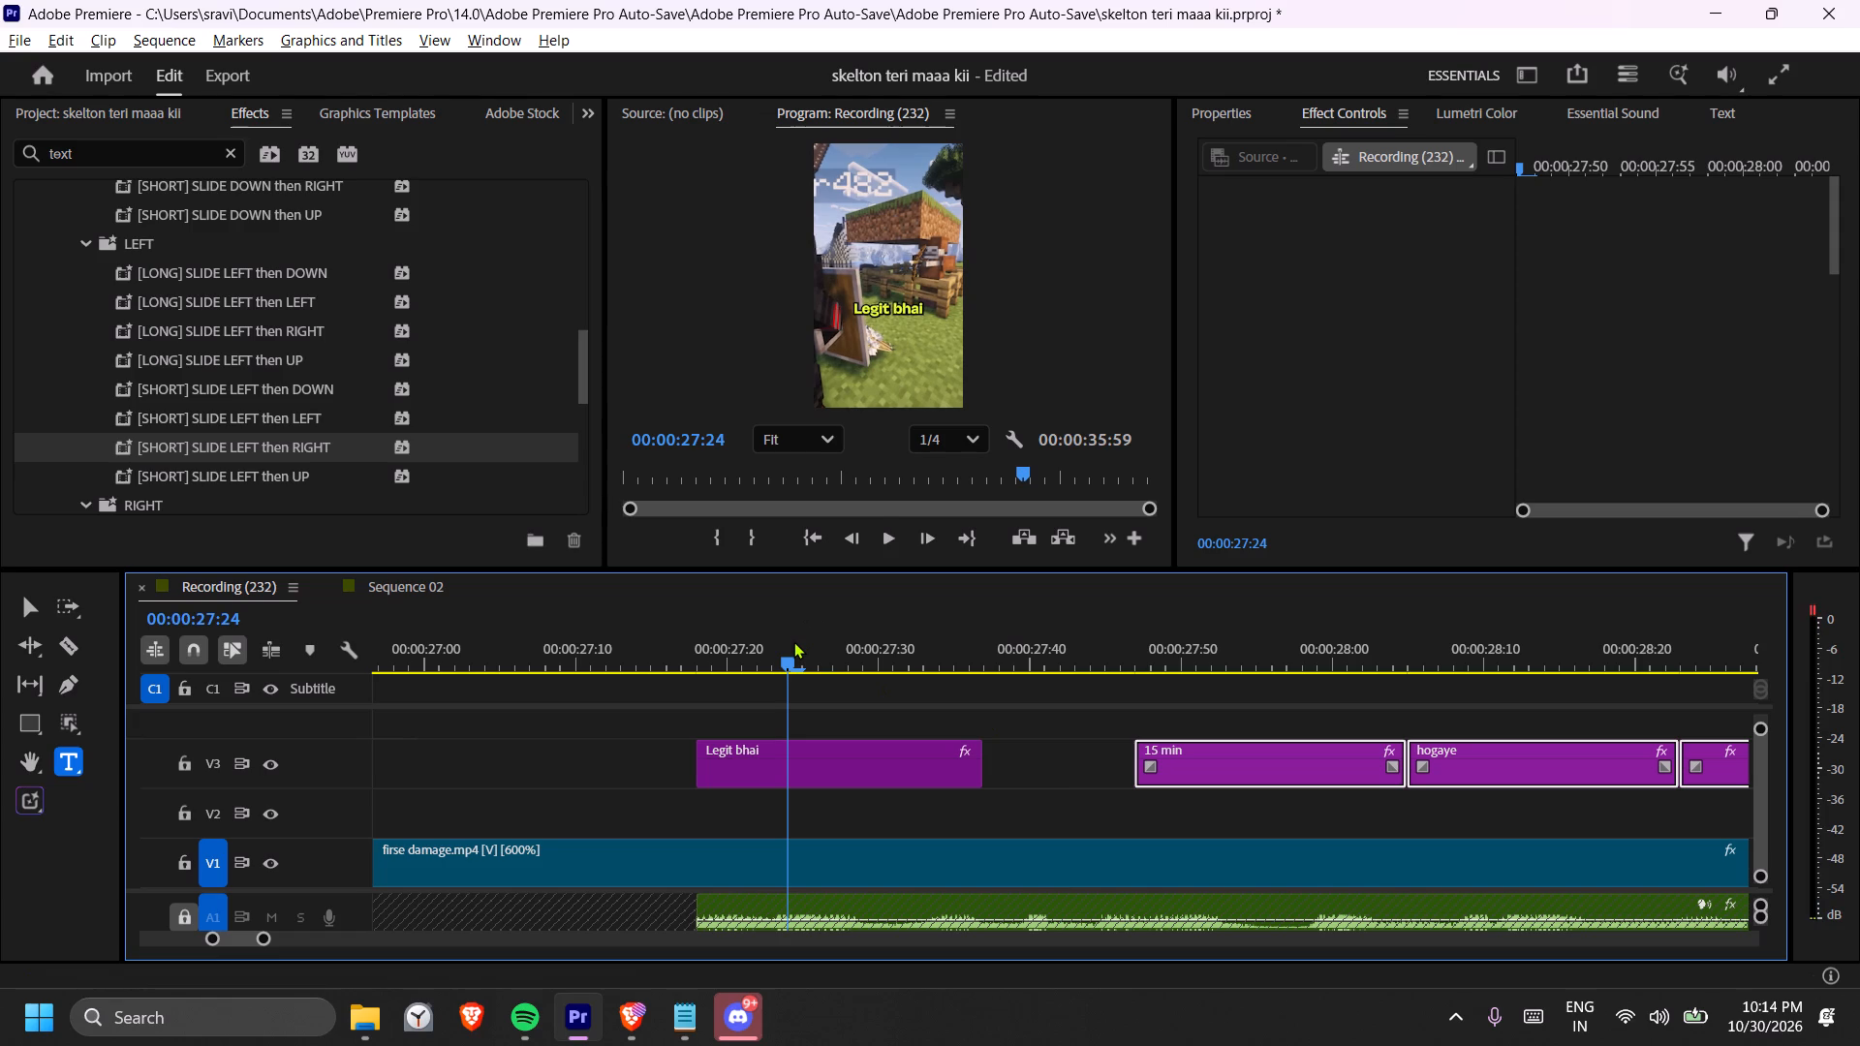
Save the project.
key(ctrl+s)
key(ctrl+s)
key(ctrl+s)
key(ctrl+s)
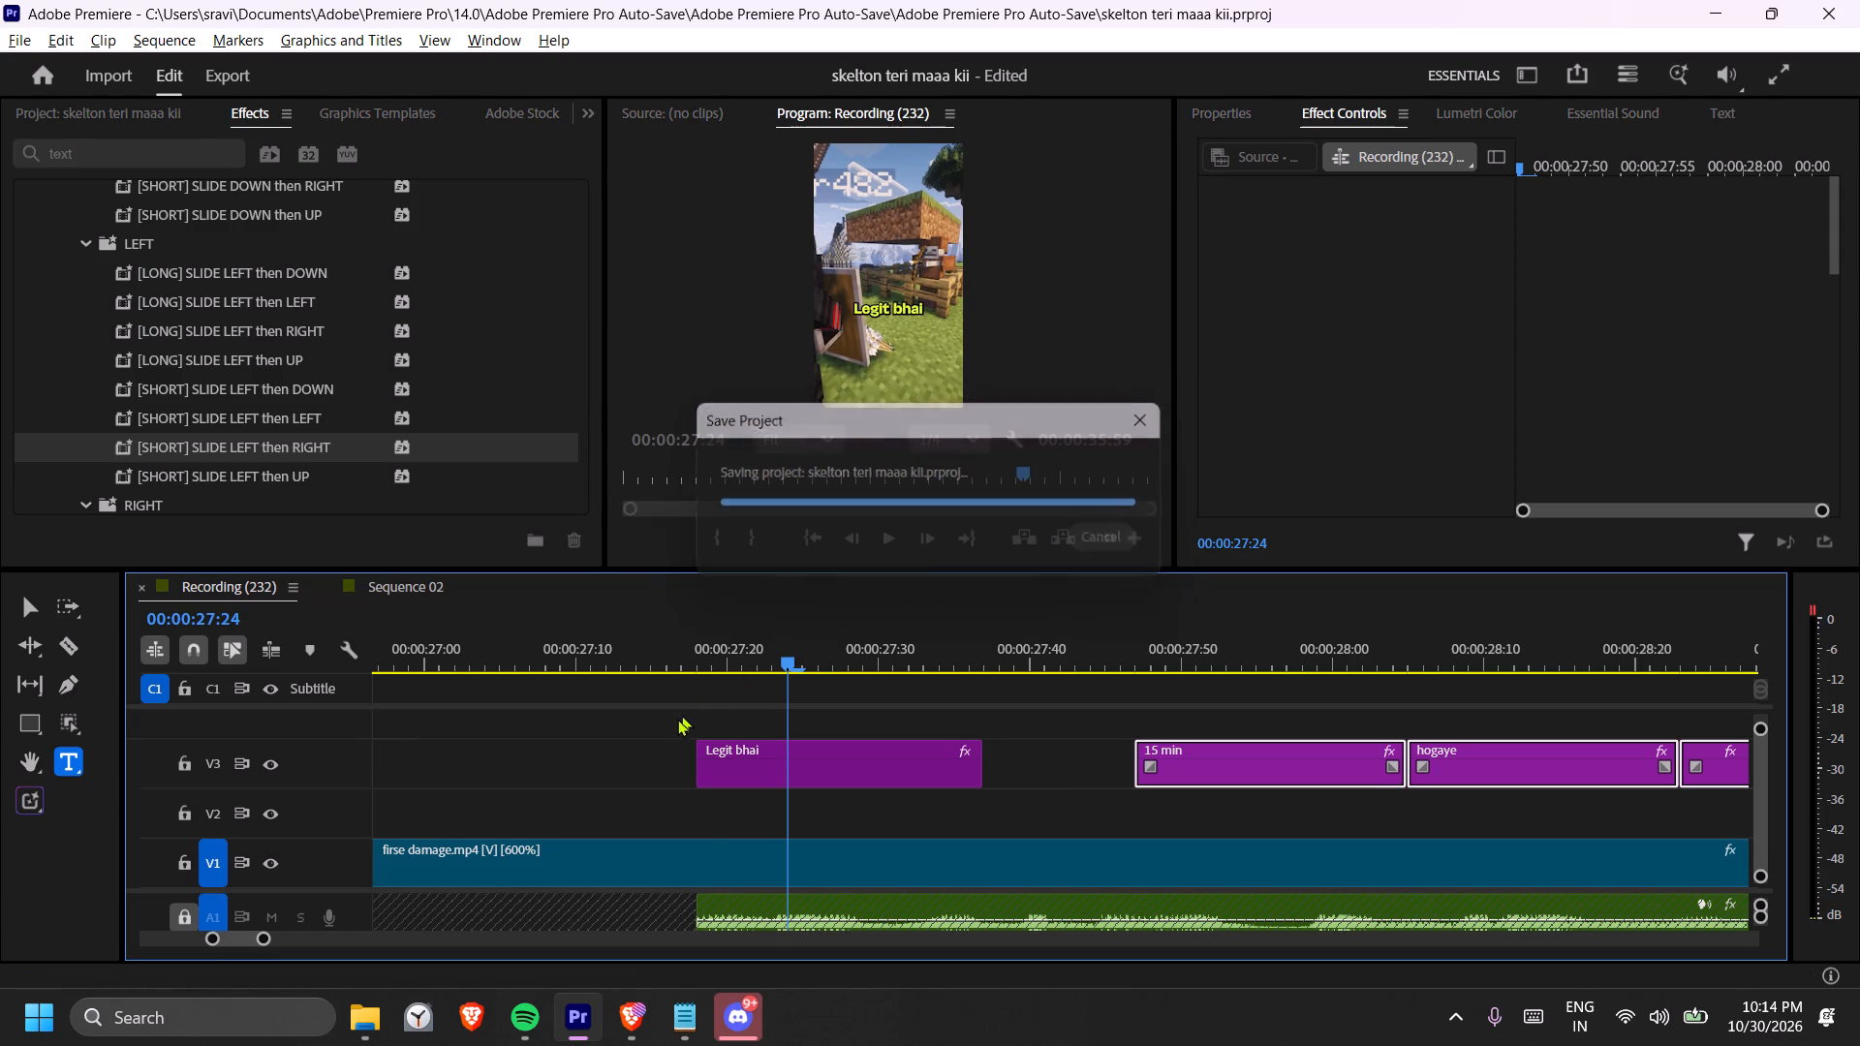
Play the captions from "Legit bhai" on to 00:00:29:21 to check their timing against the audio.
click(707, 650)
key(space)
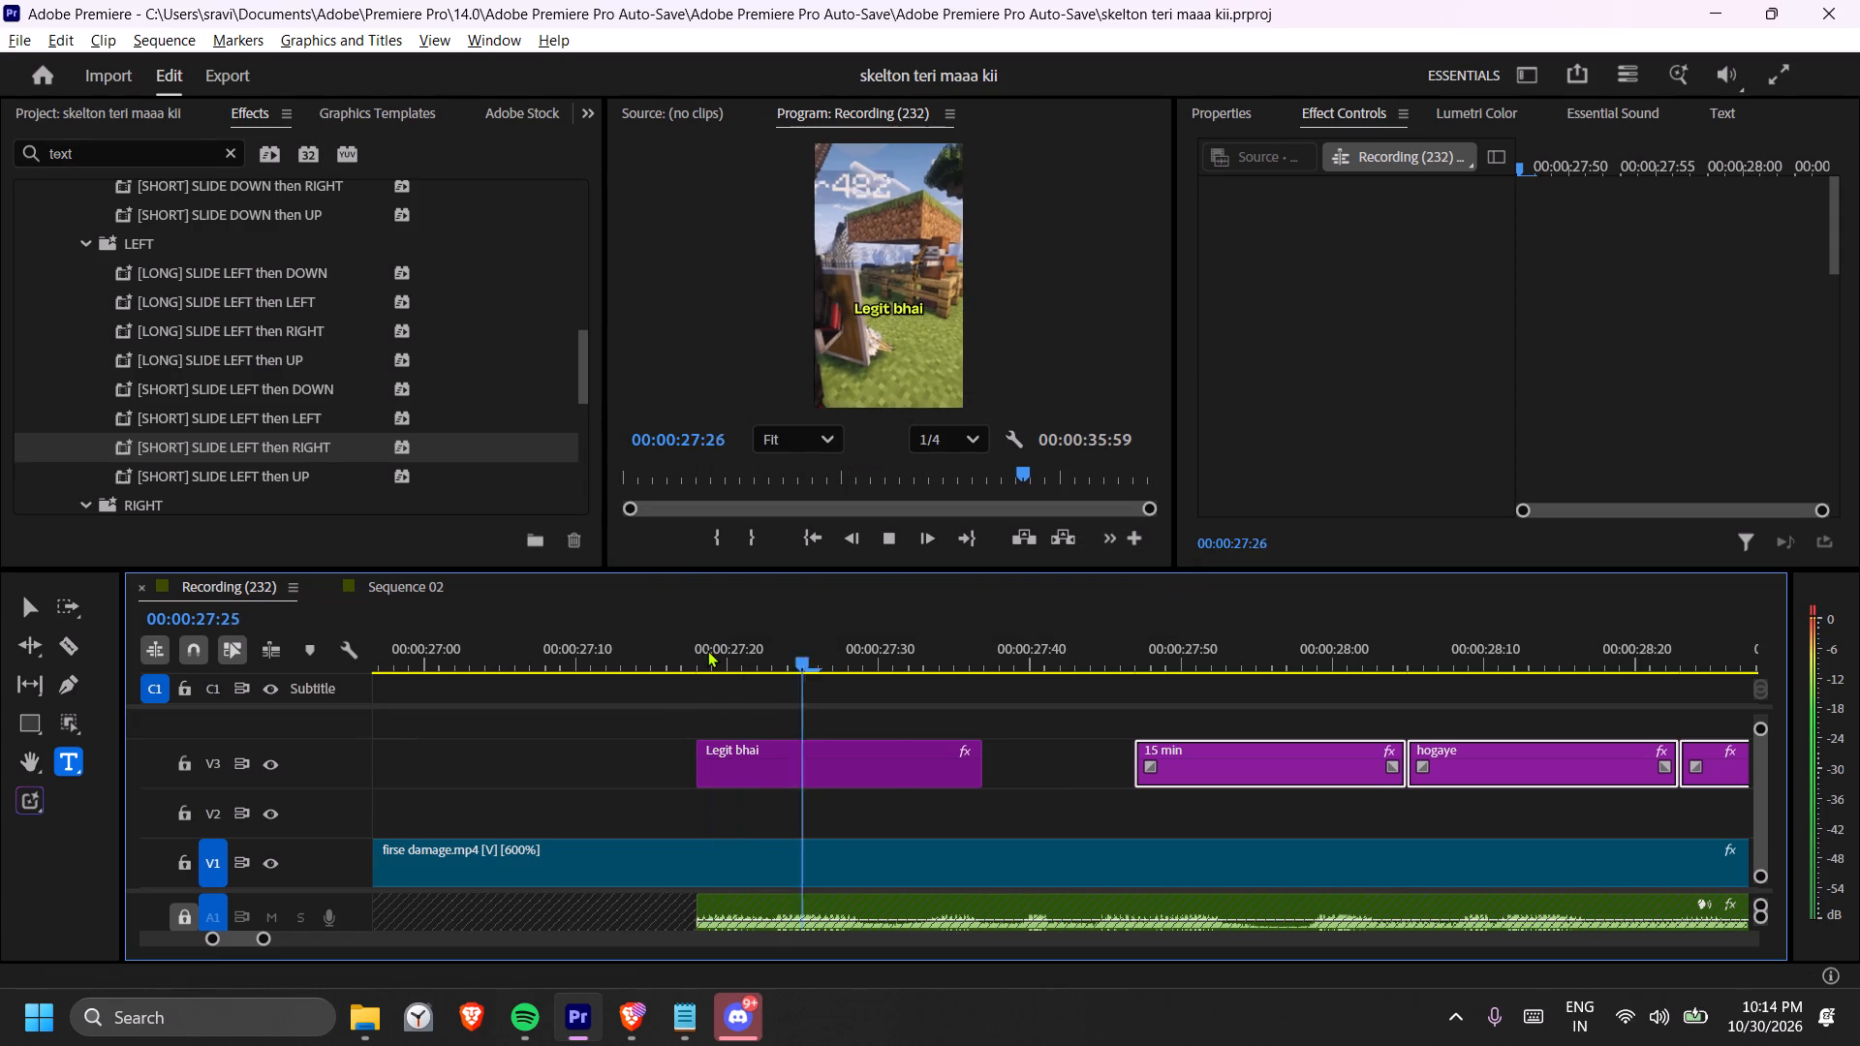
key(space)
key(space)
click(891, 536)
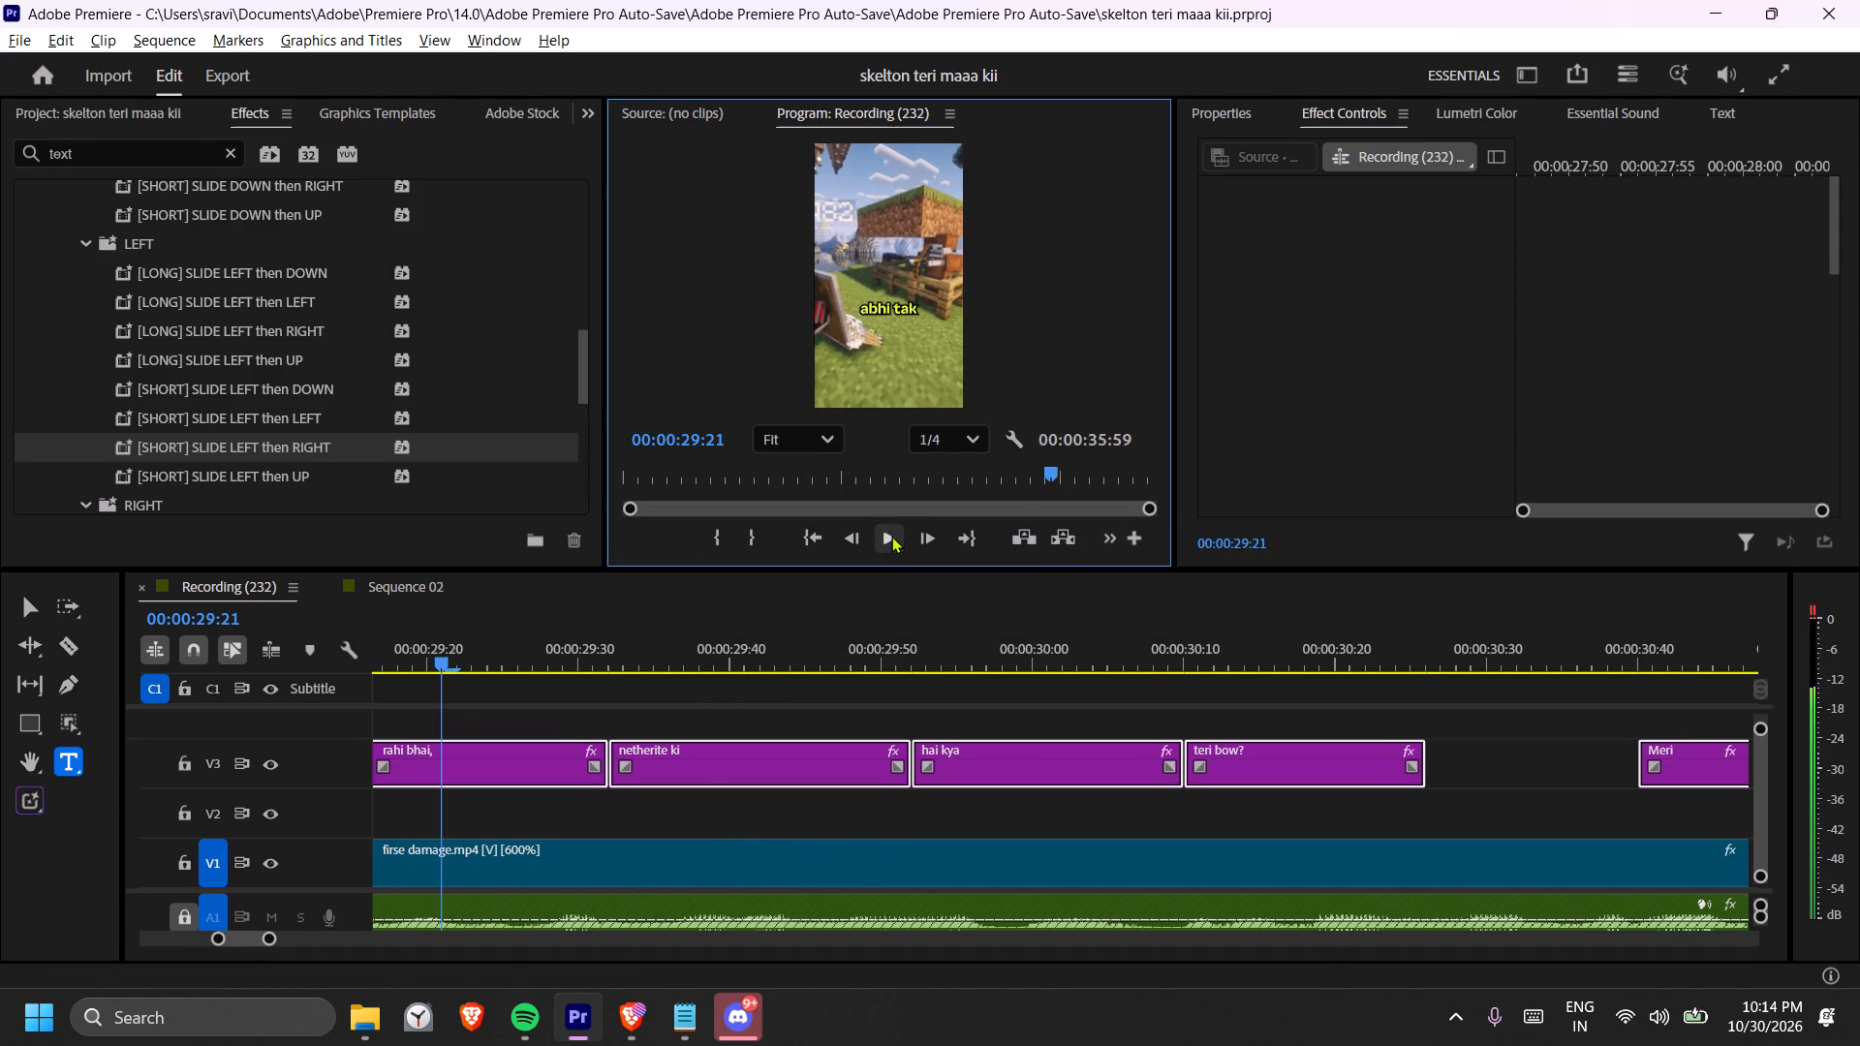
Replay from just before the "Legit bhai" caption to 00:00:27:50 to check where the "15 min" caption comes in.
scroll(858, 704, up, 5)
key(minus)
scroll(860, 704, up, 1)
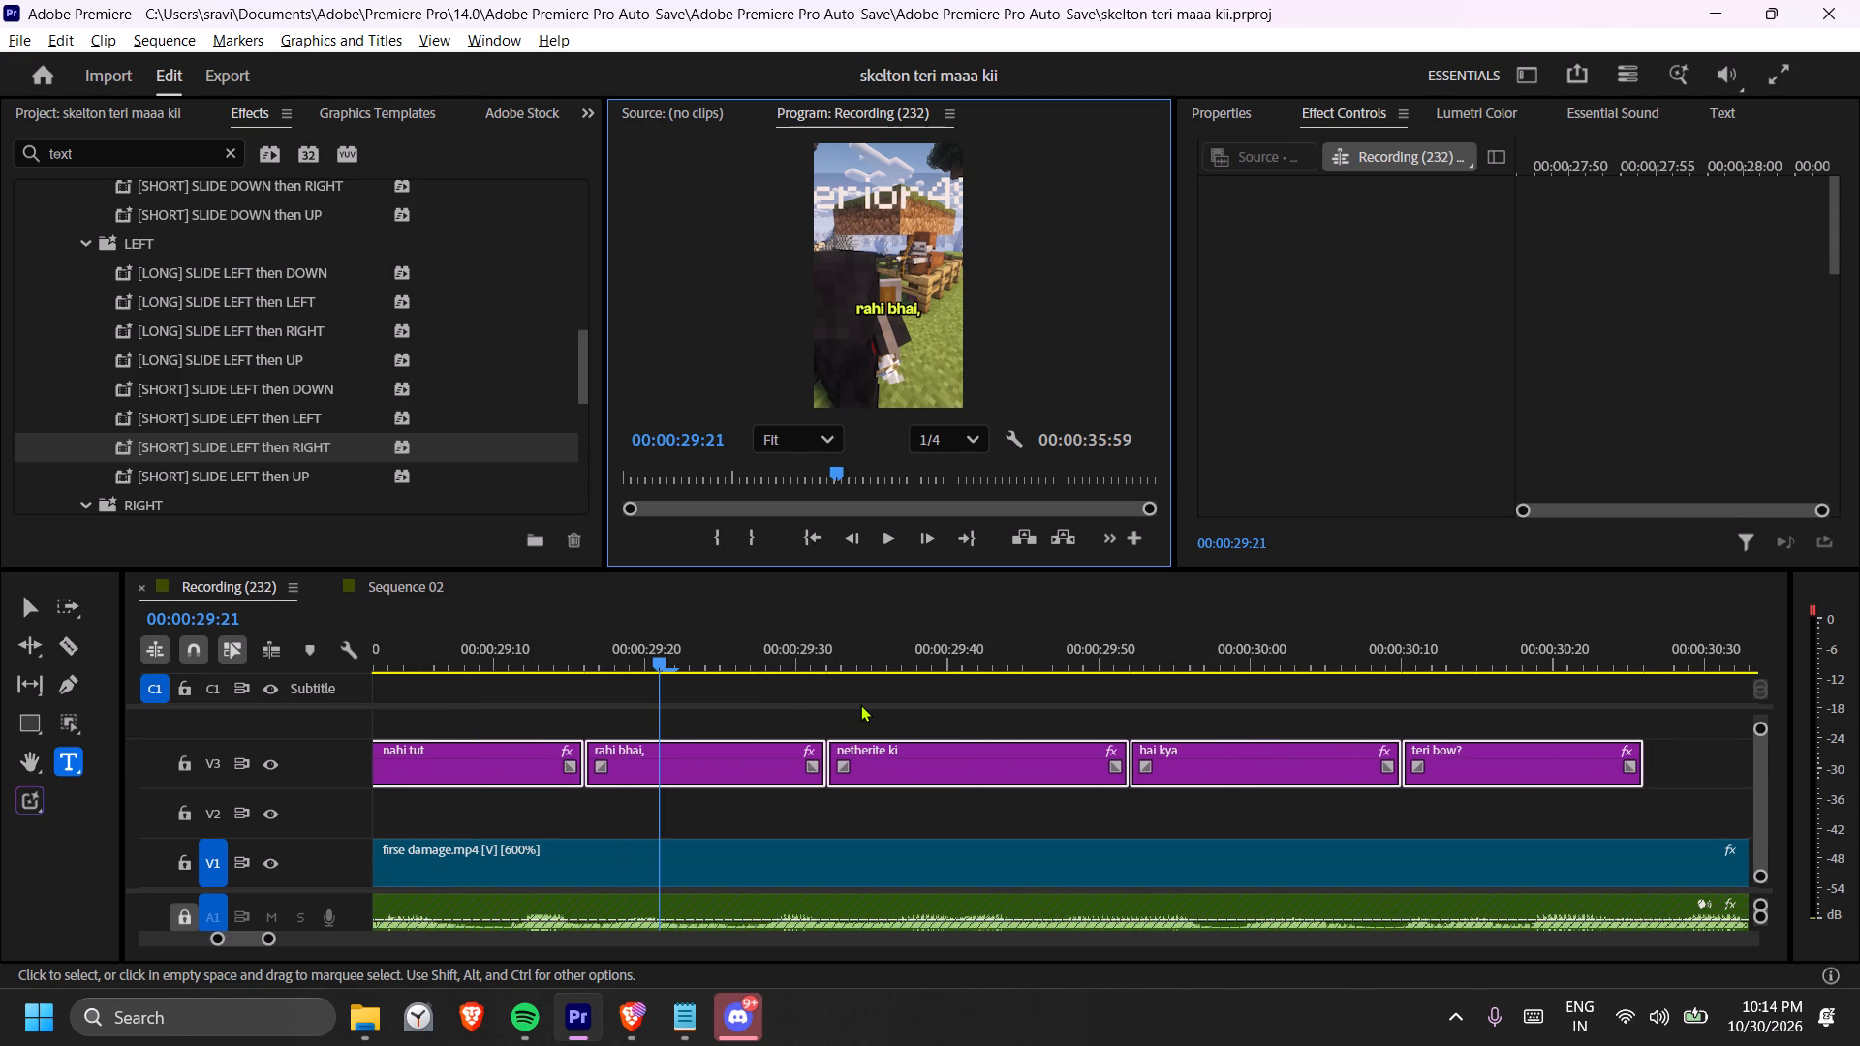
text(--)
click(871, 704)
text(--)
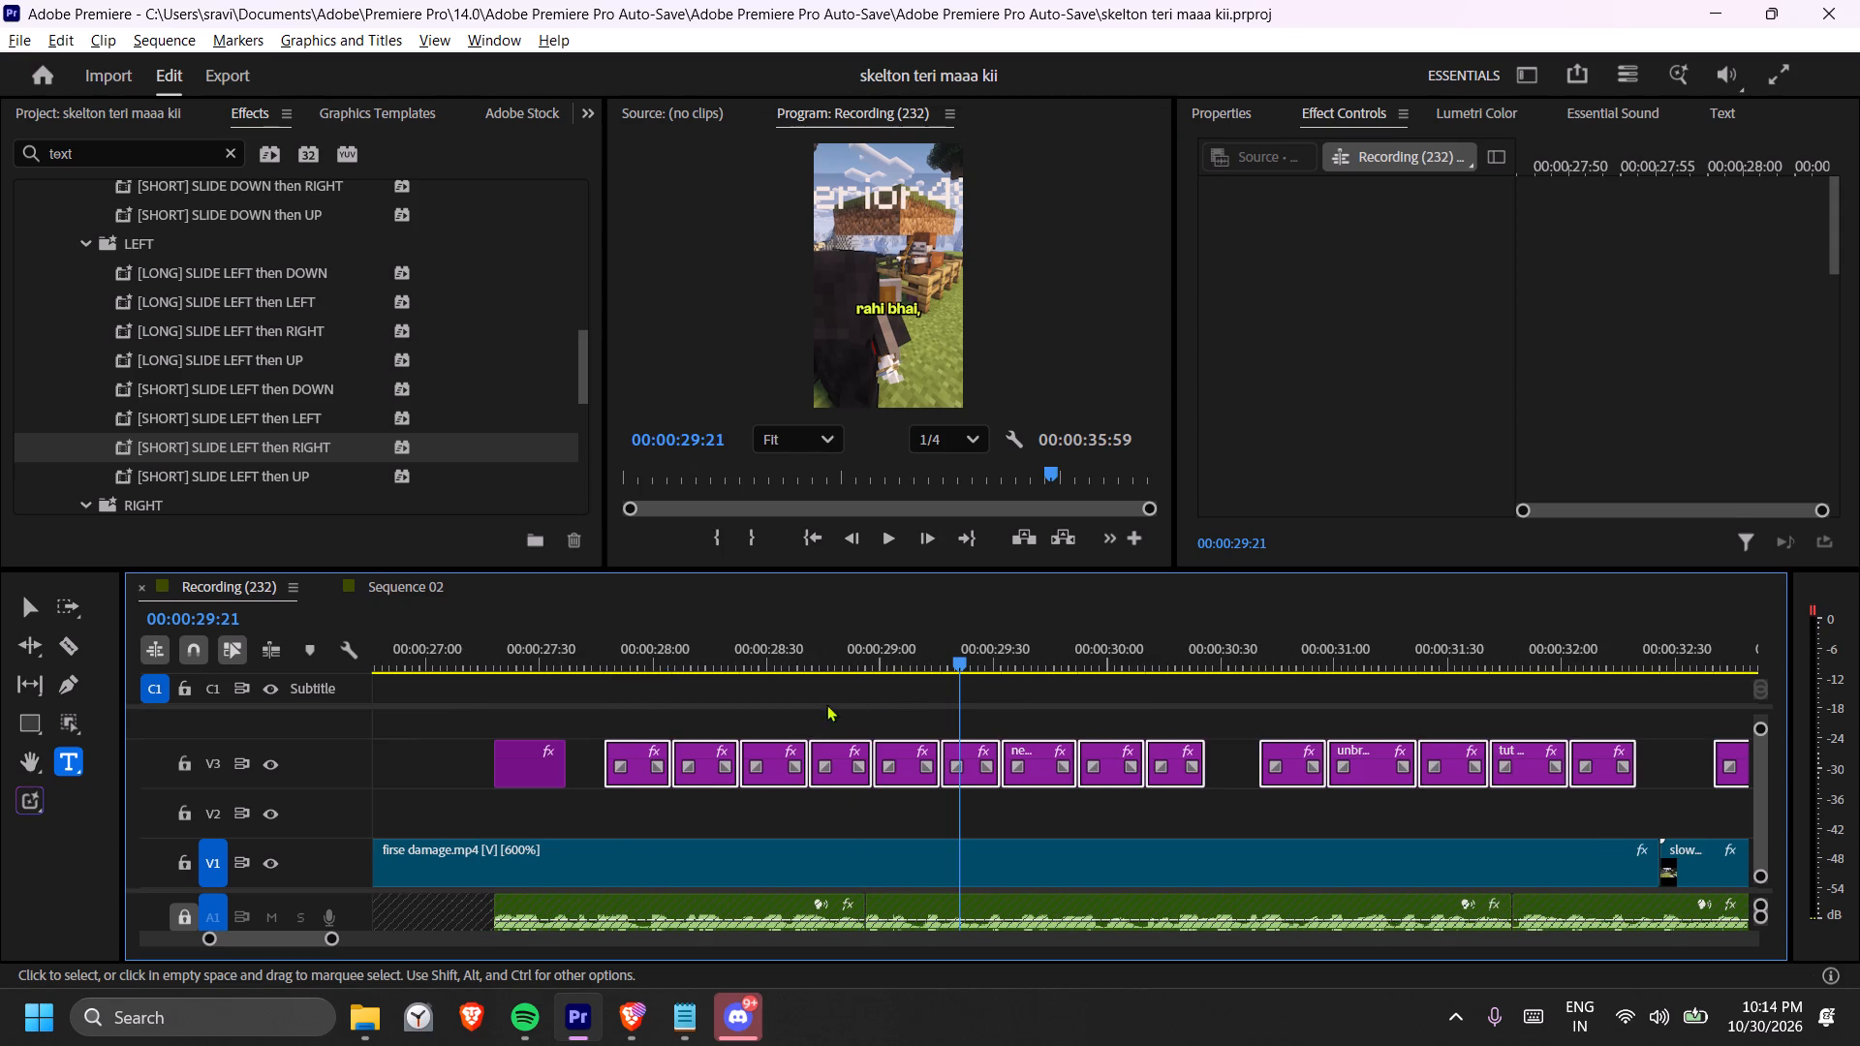
click(478, 649)
key(space)
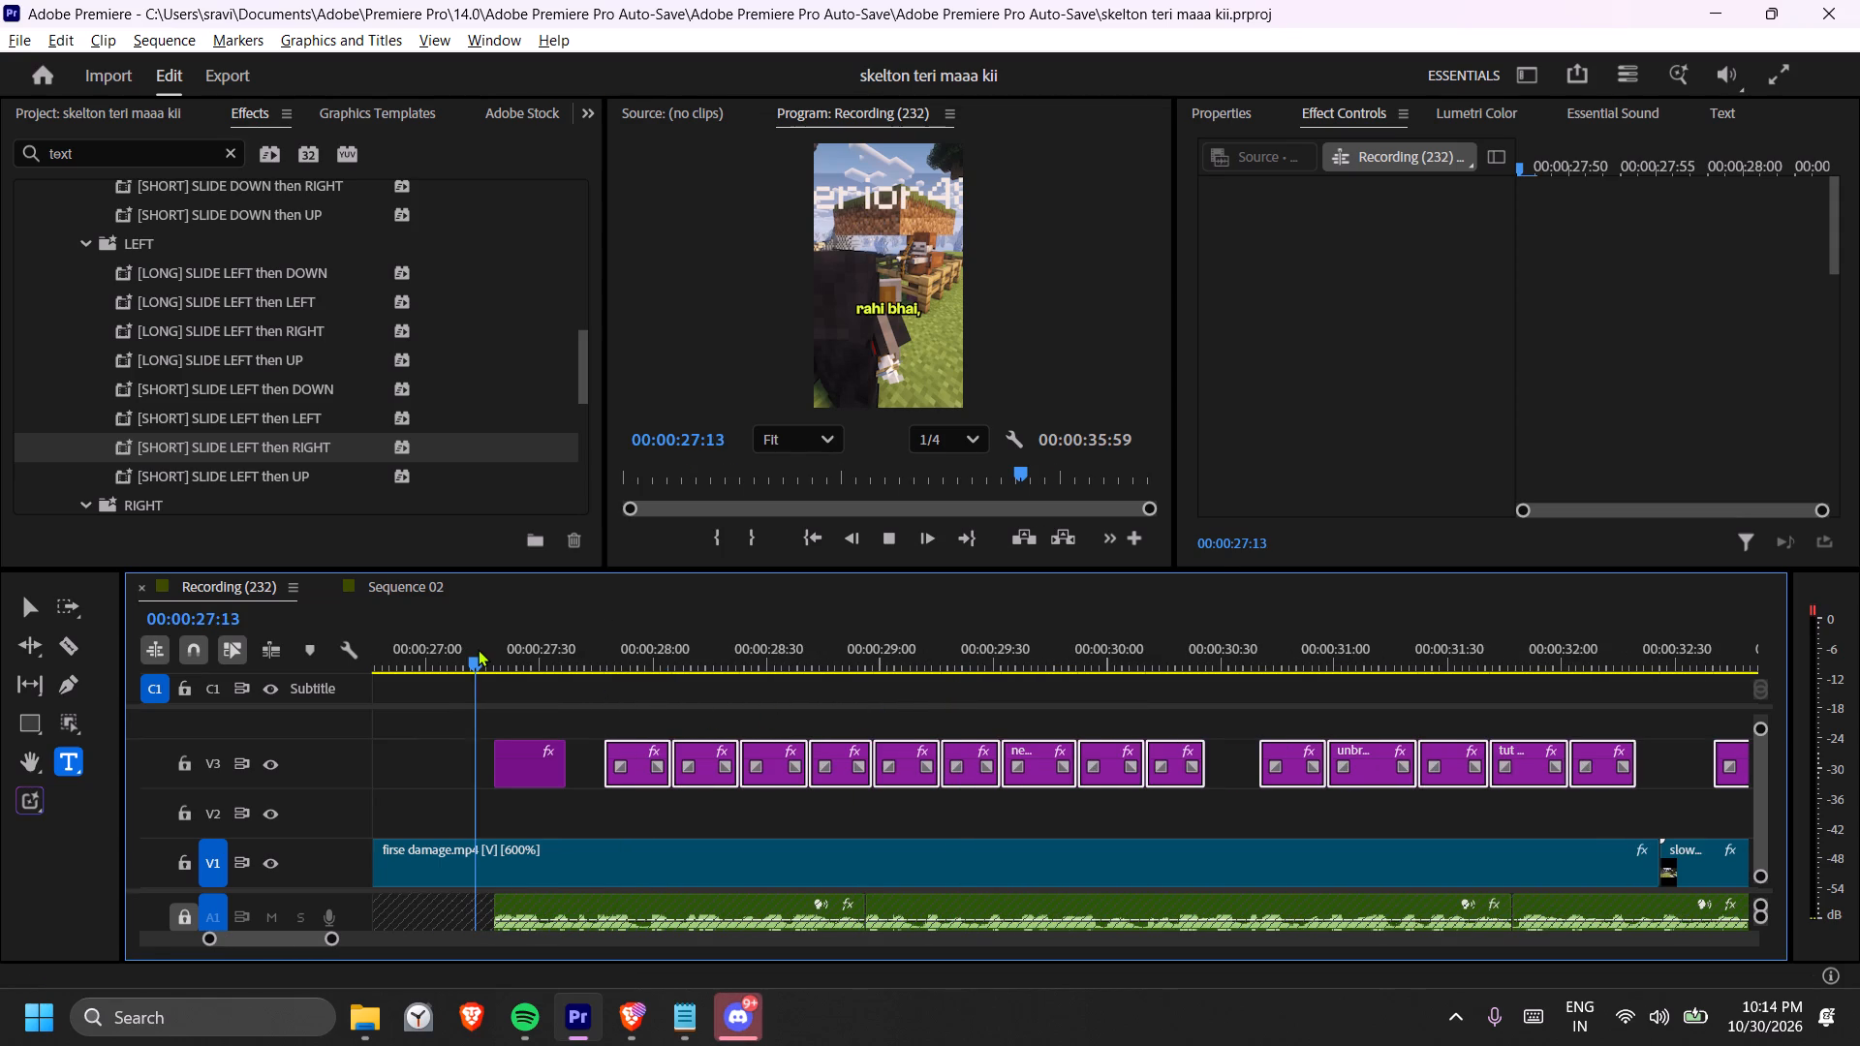
key(space)
key(space)
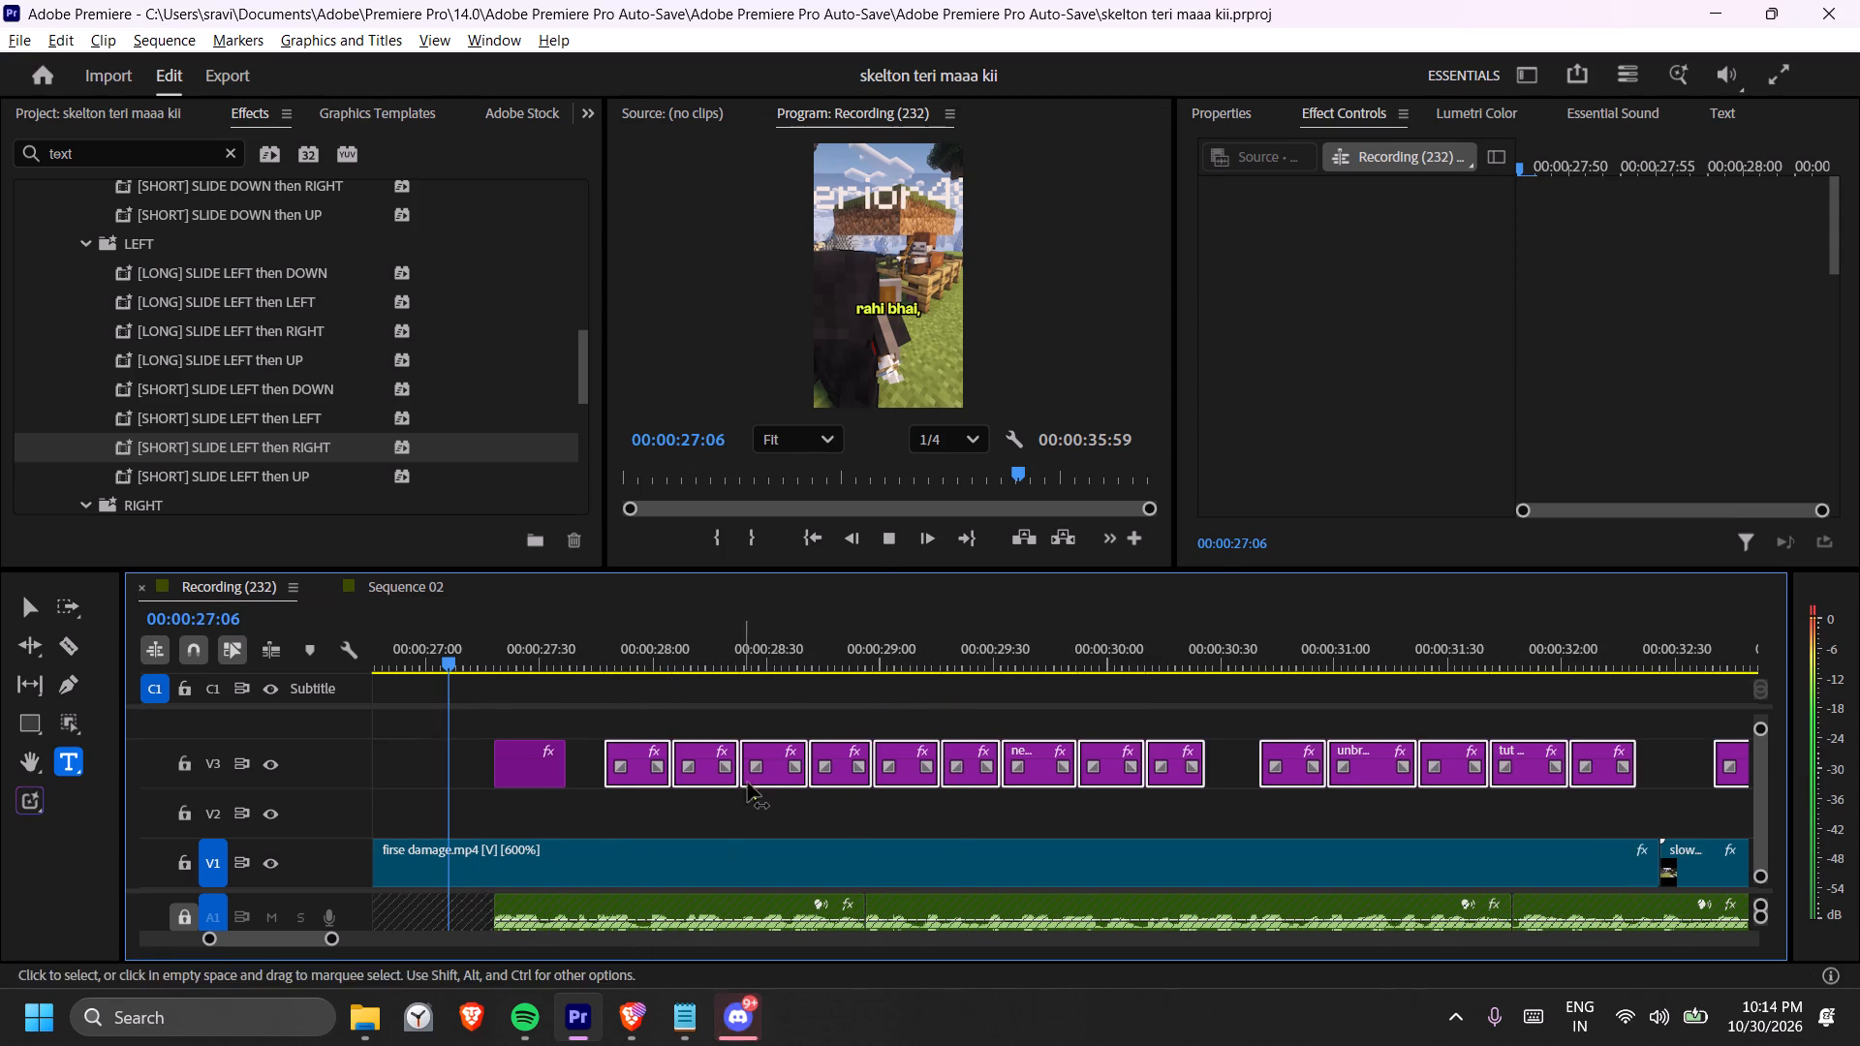
click(882, 533)
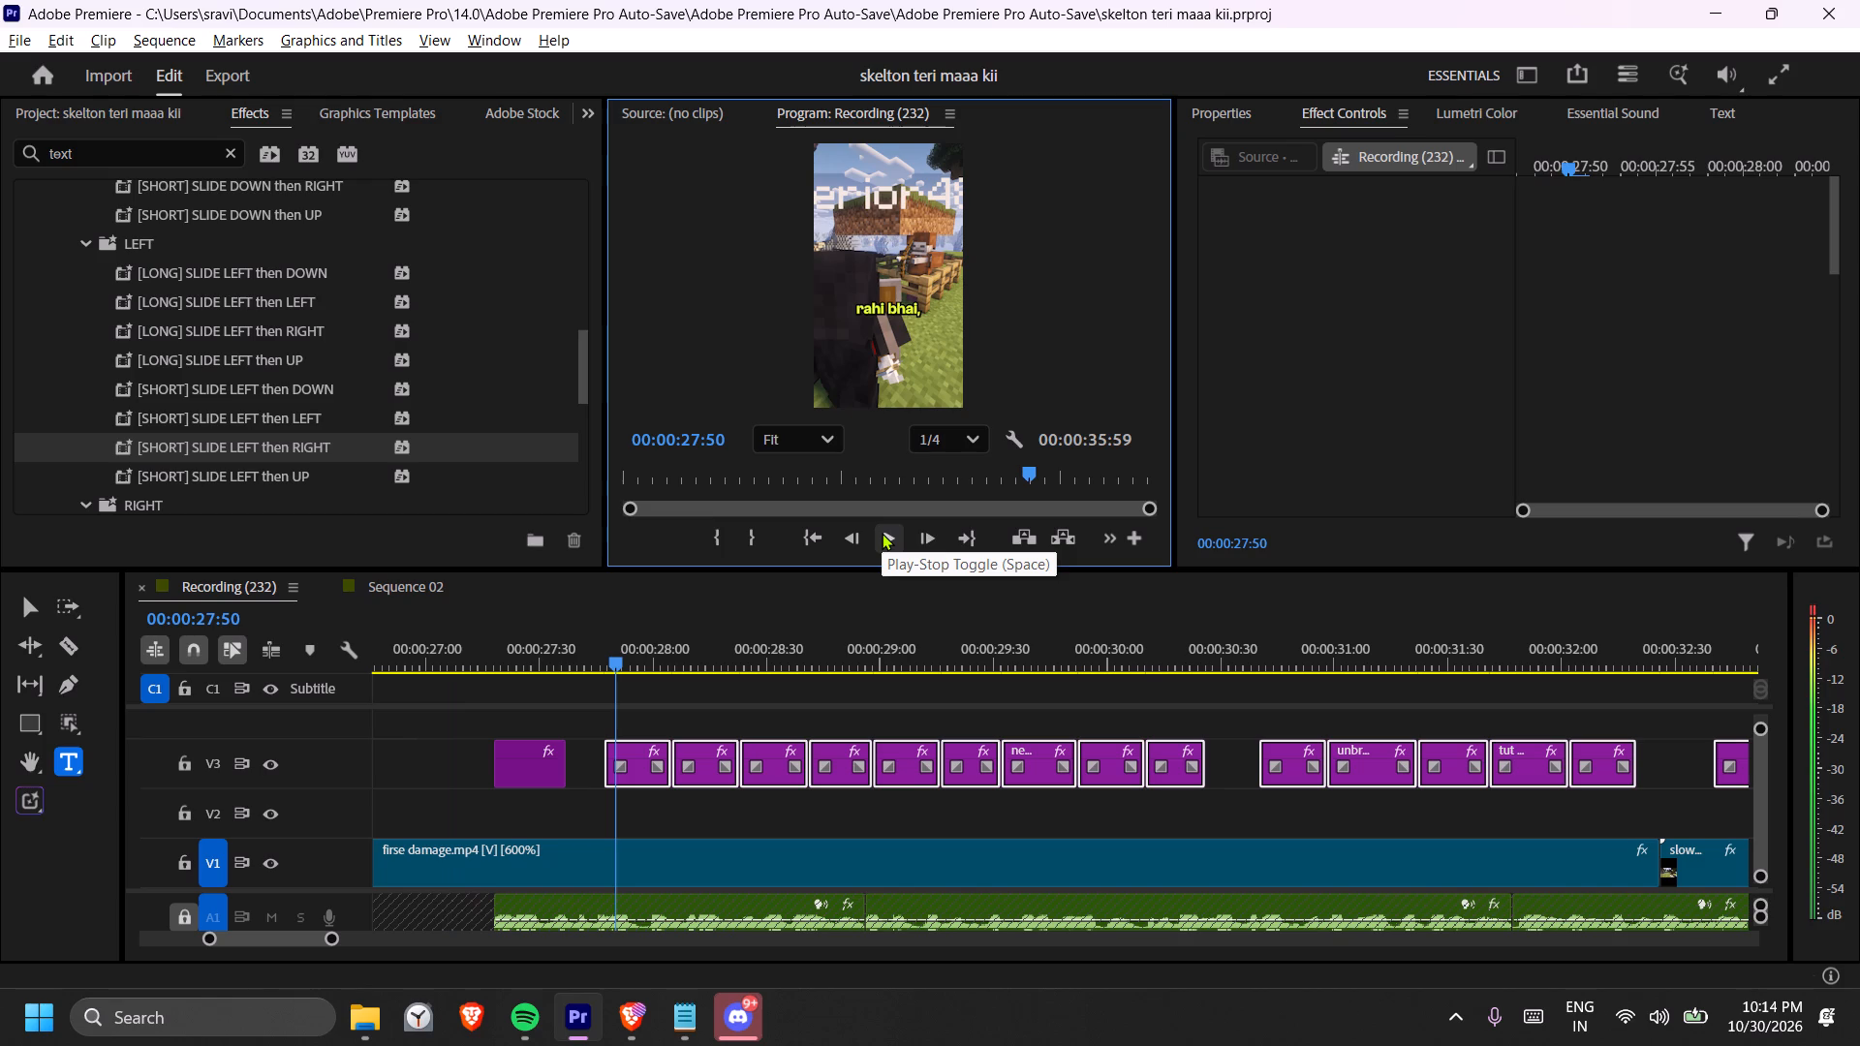
Save the project again.
key(ctrl+s)
key(ctrl+s)
key(ctrl+s)
key(ctrl+s)
Switch to the ChatGPT page in Brave and on to the Notepad window.
click(617, 1025)
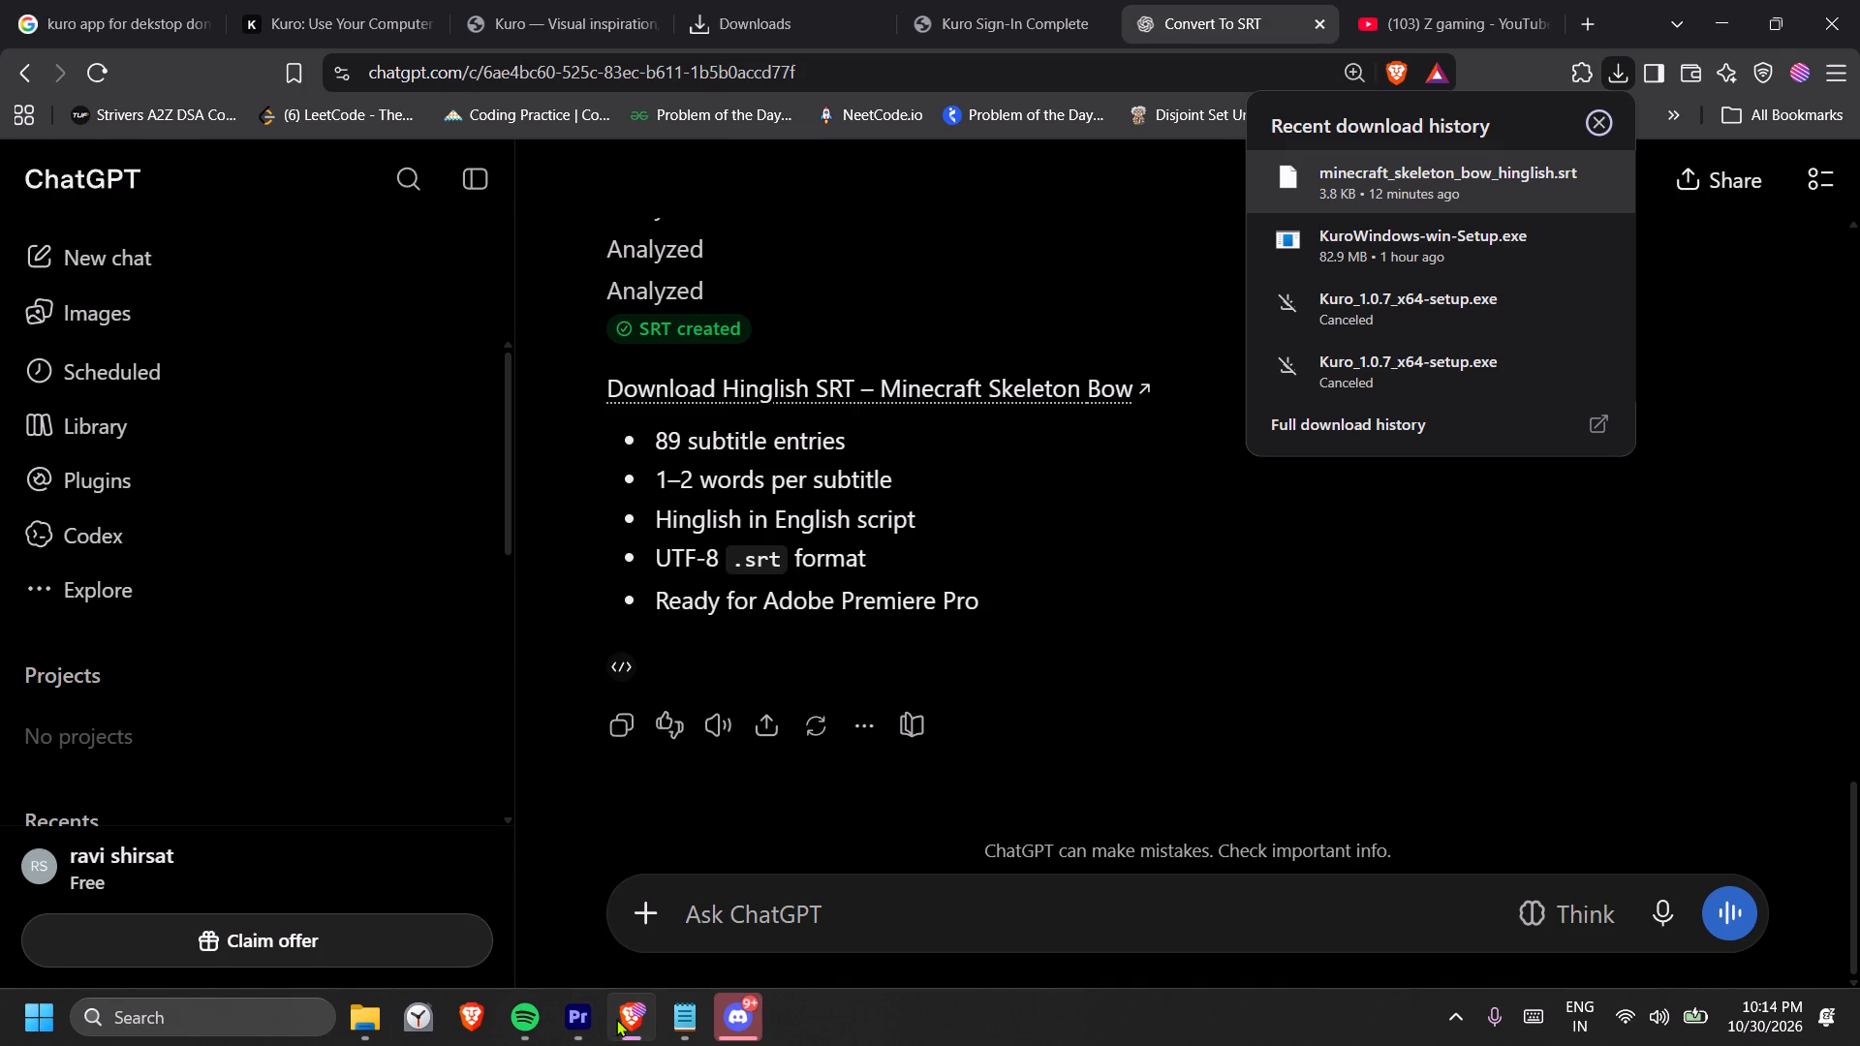
click(690, 1013)
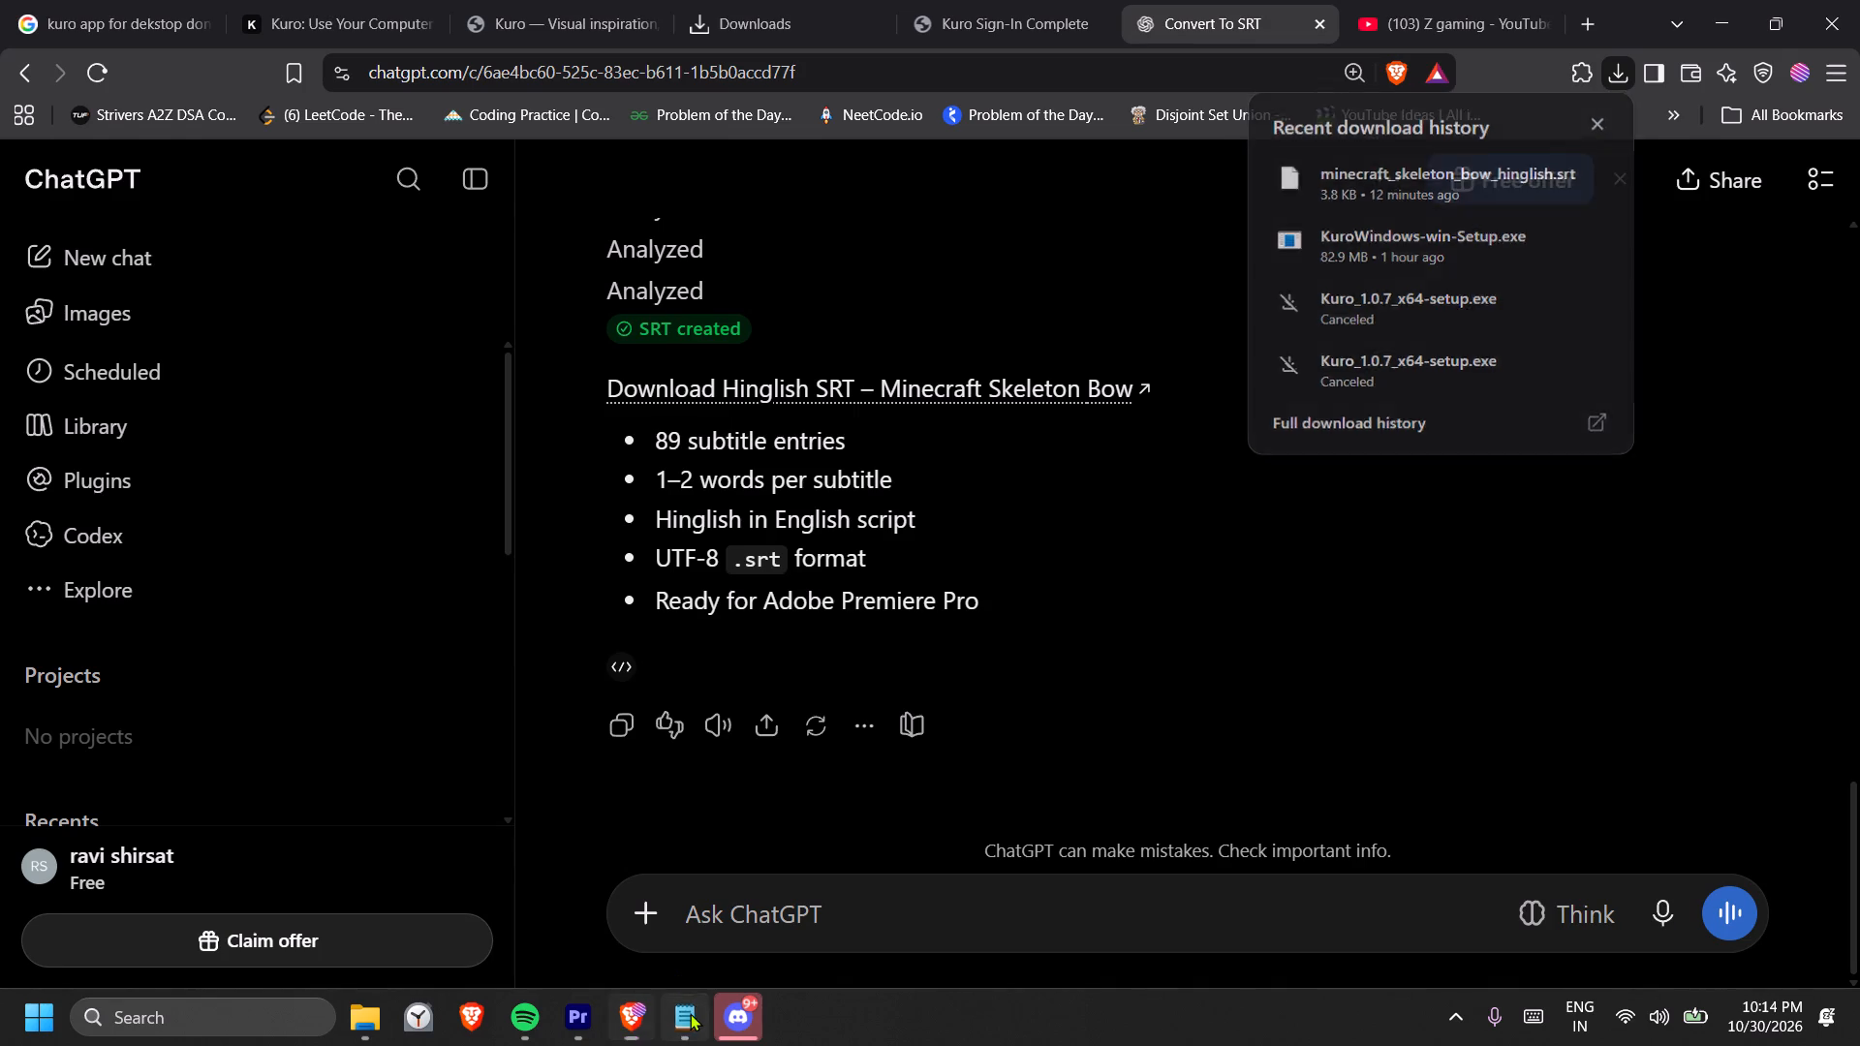
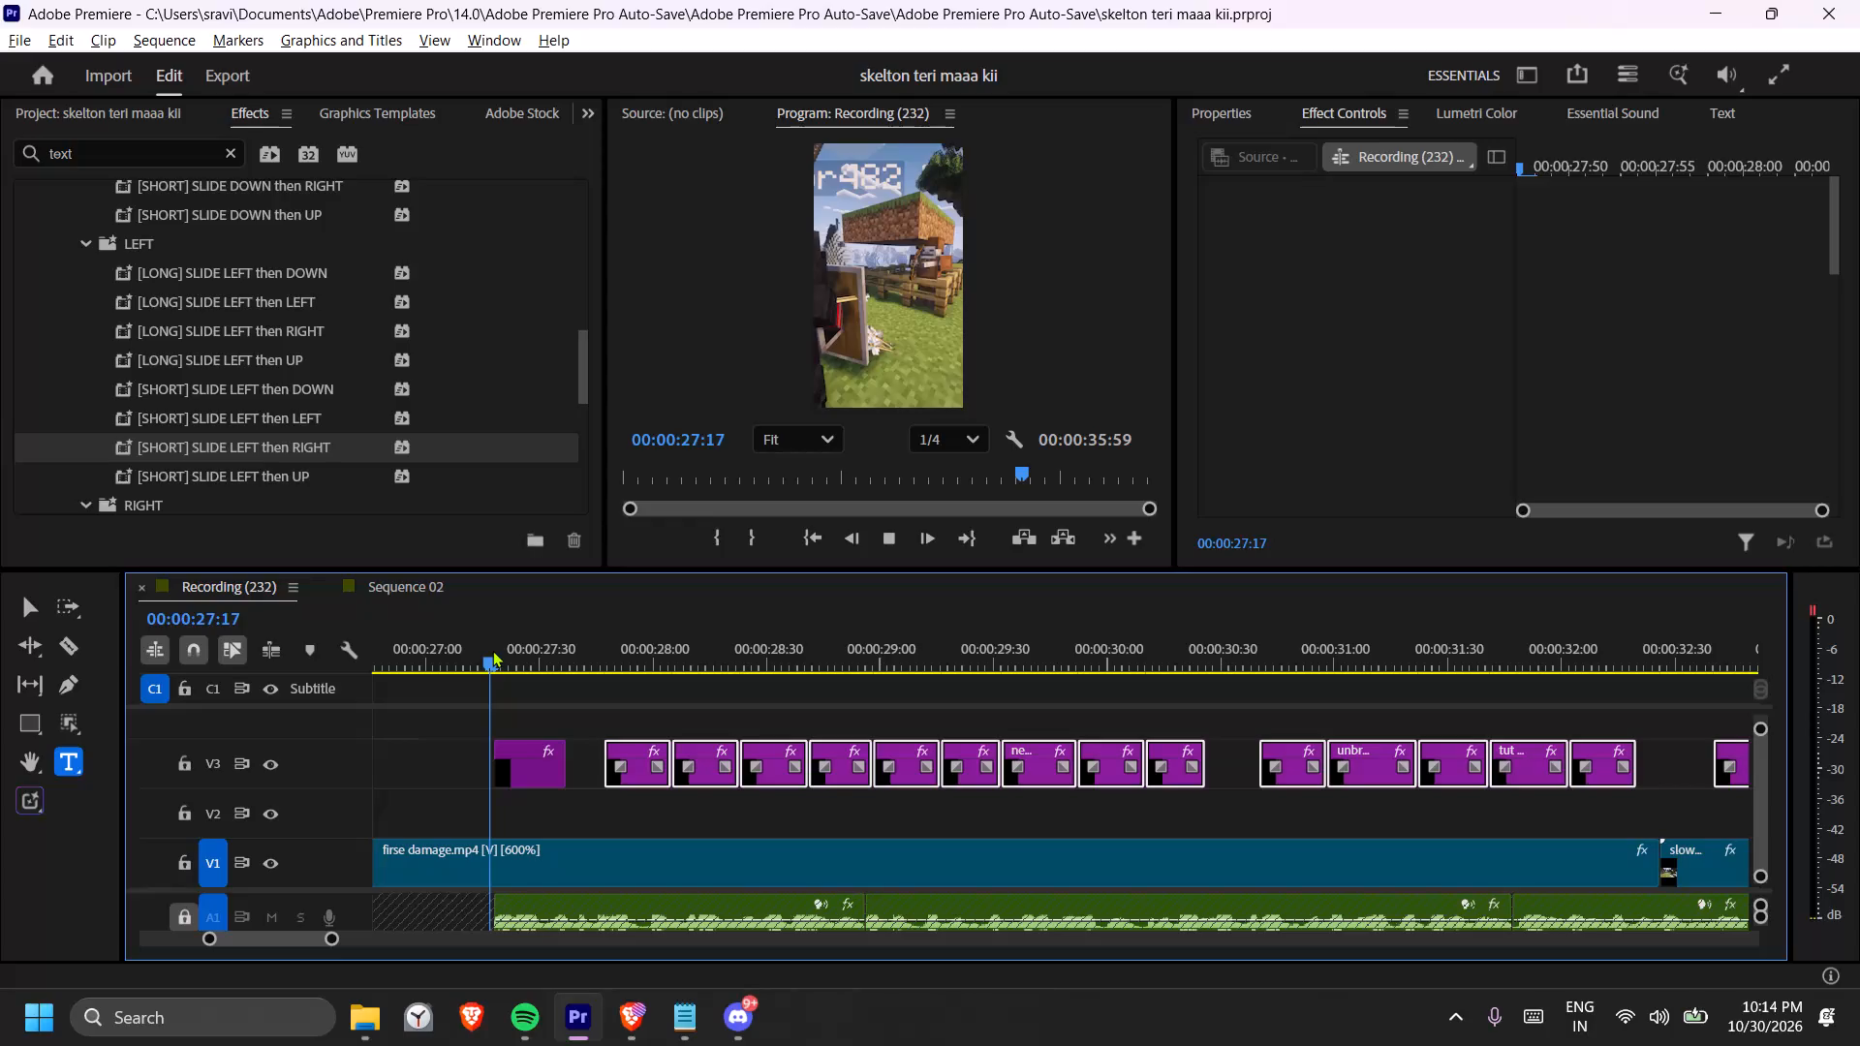
Stop the playback and save the project.
key(space)
key(ctrl+s)
key(ctrl+s)
key(ctrl+s)
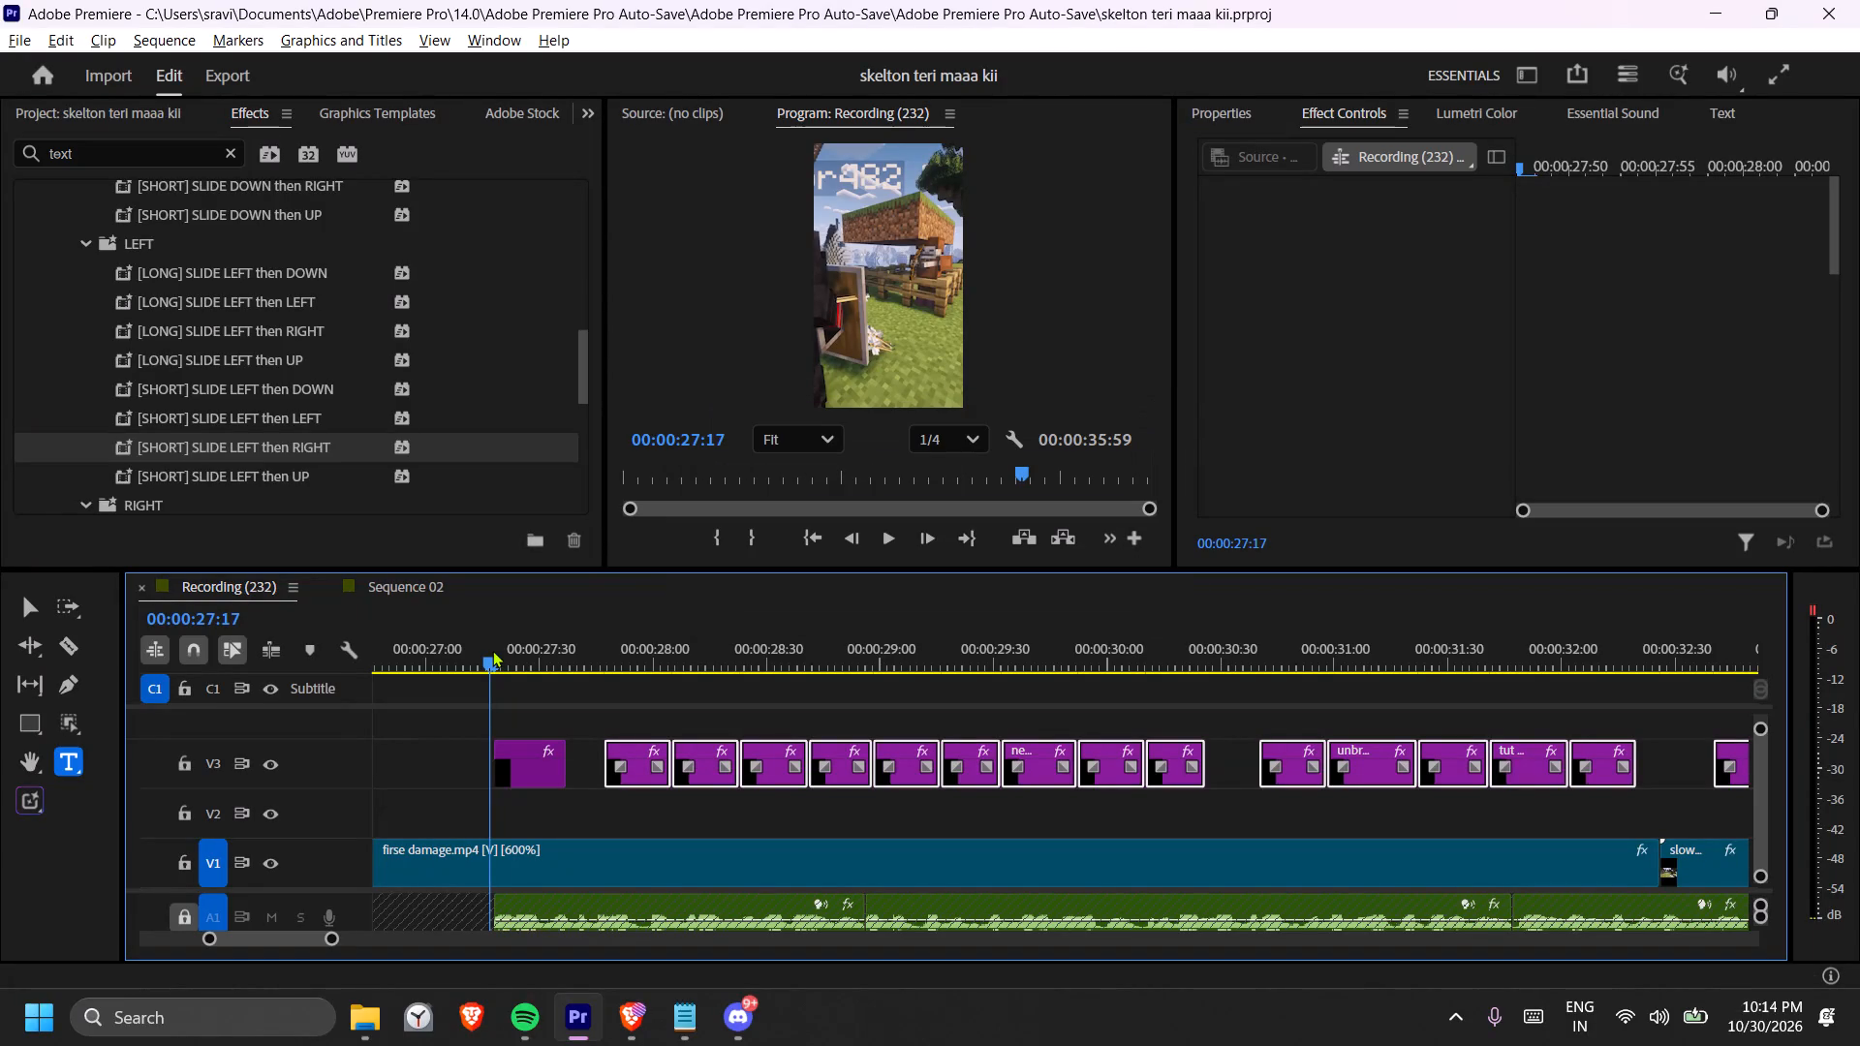
Play the captions in short bursts from 00:00:27:17 to check their timing against the voice.
key(space)
key(space)
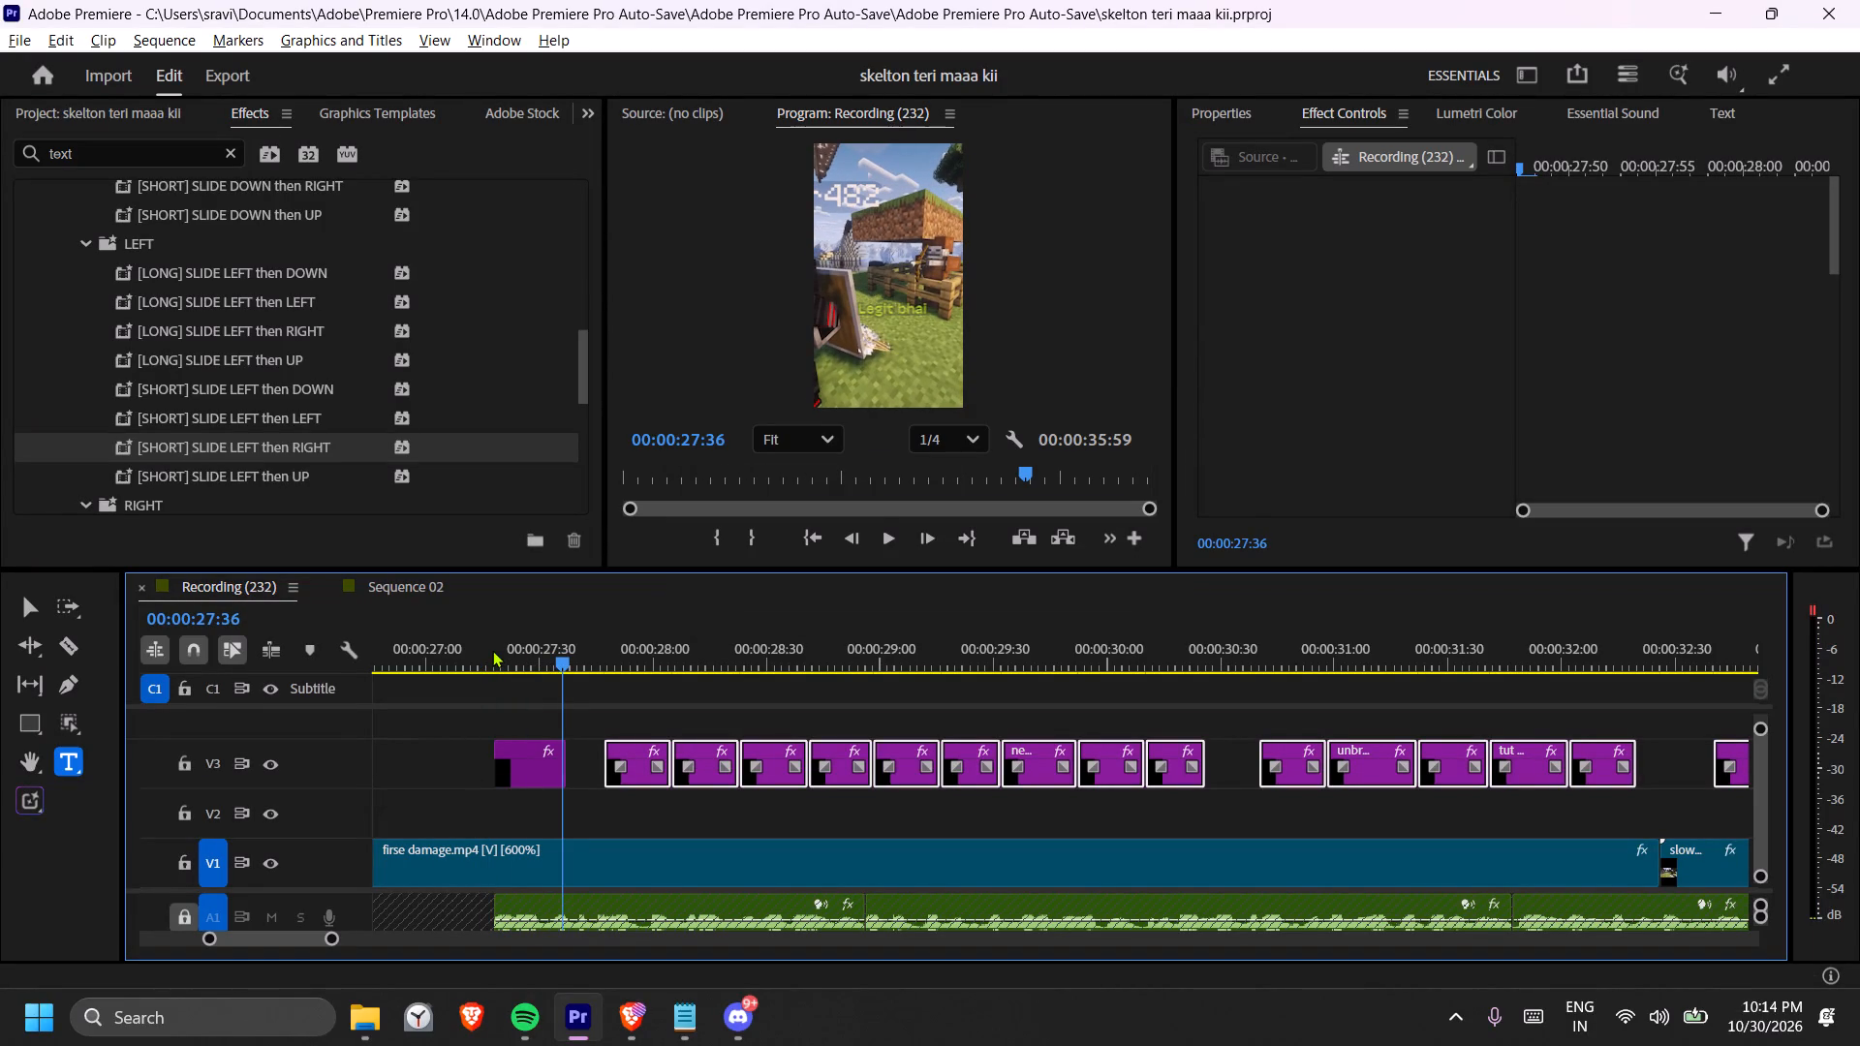
key(space)
key(space)
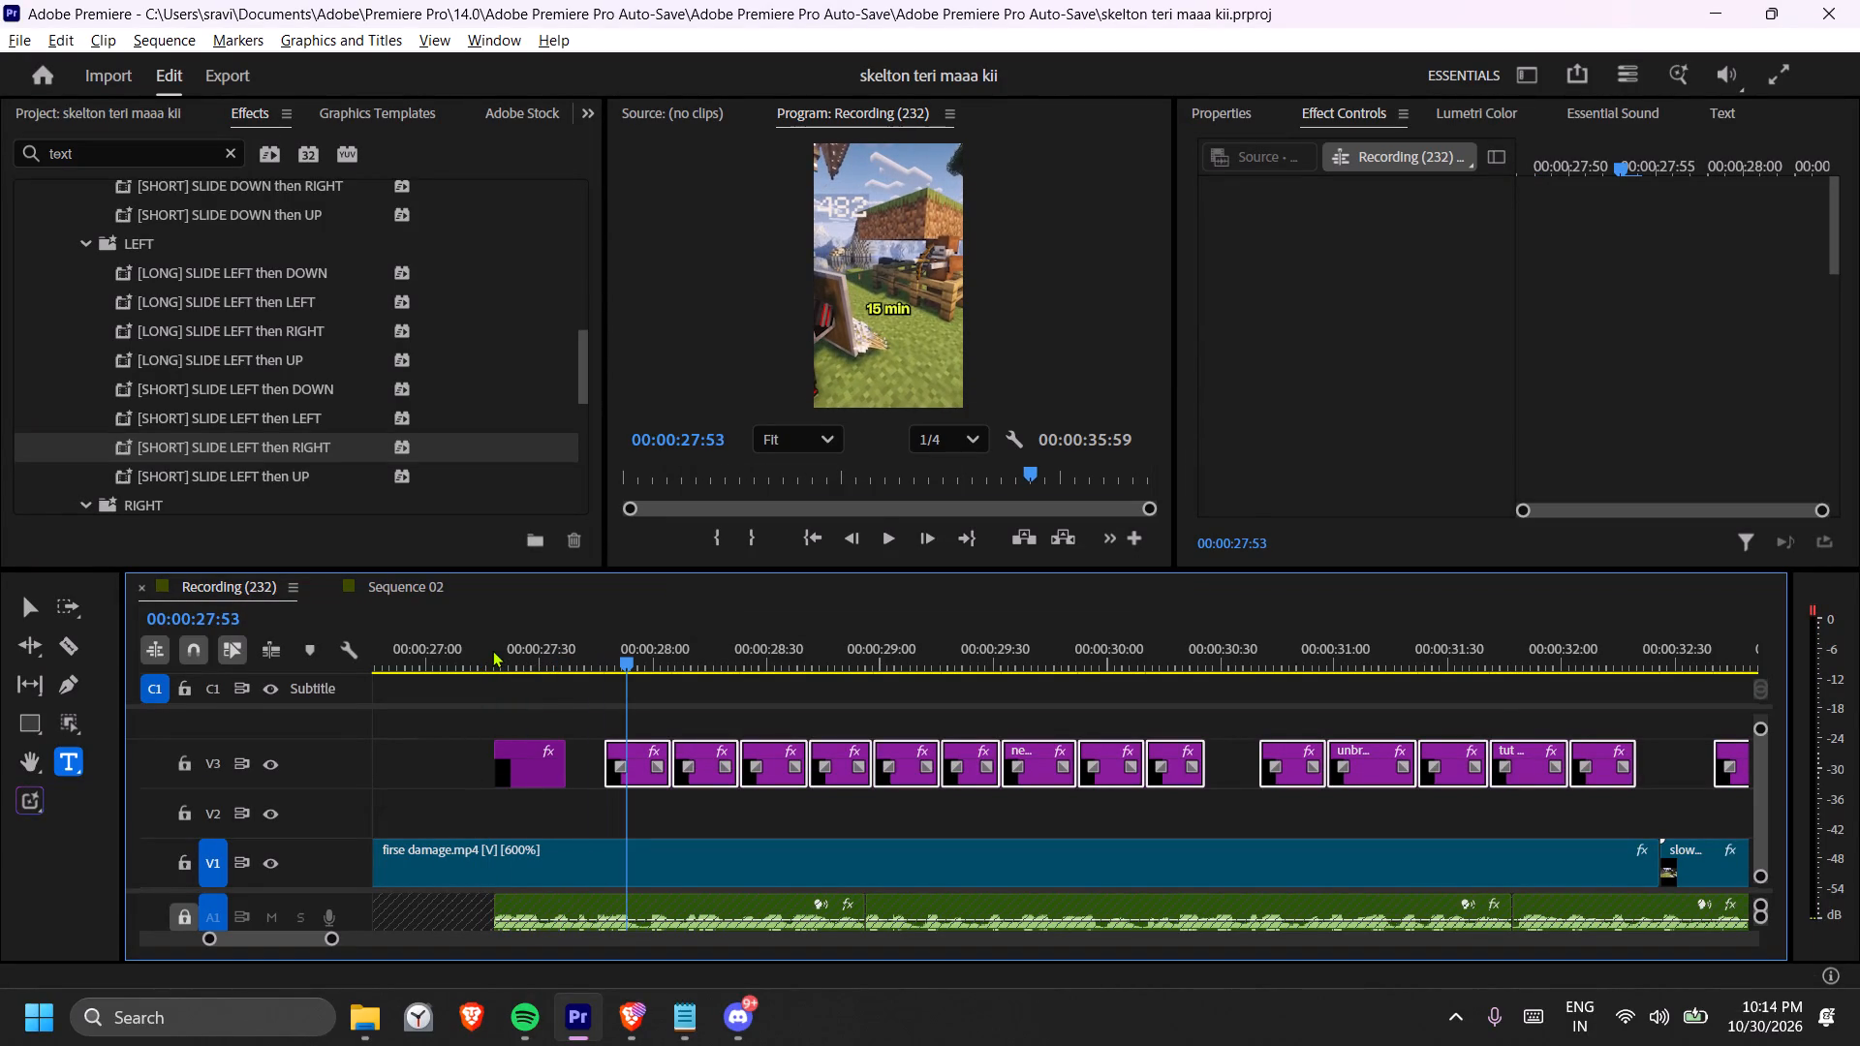
key(space)
key(space)
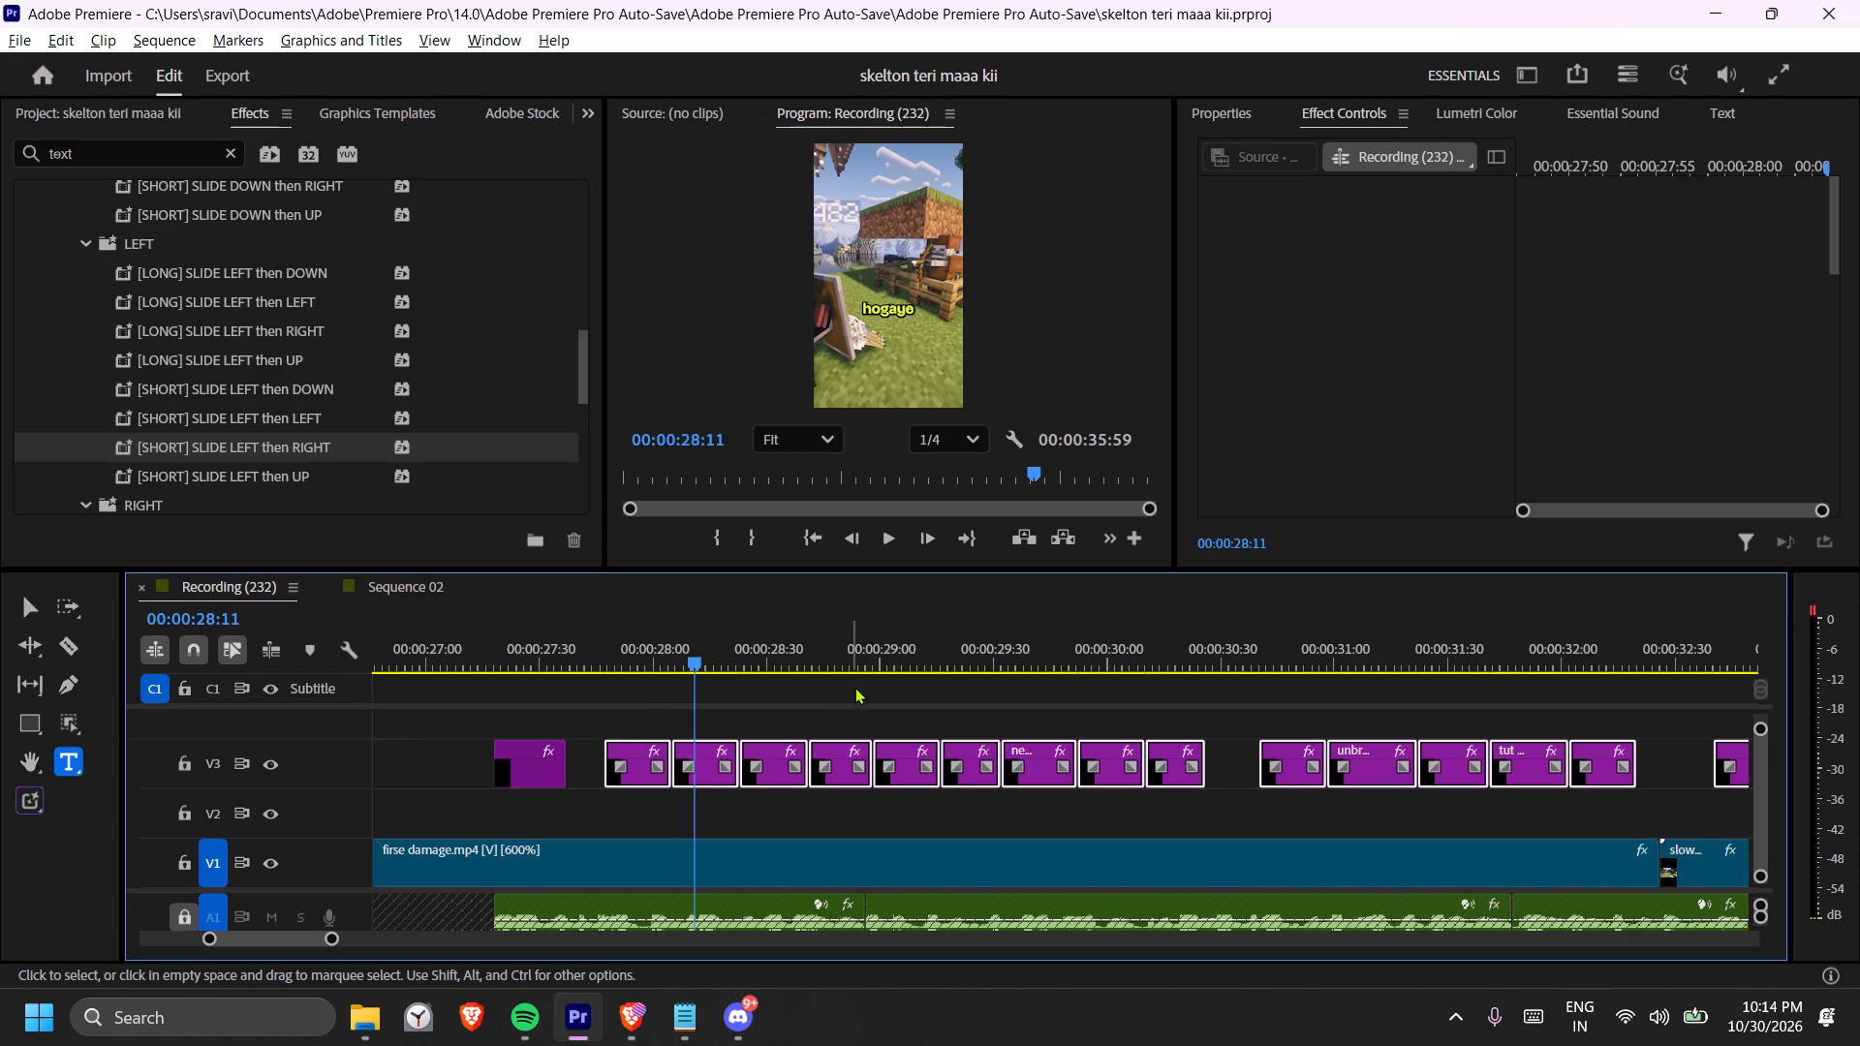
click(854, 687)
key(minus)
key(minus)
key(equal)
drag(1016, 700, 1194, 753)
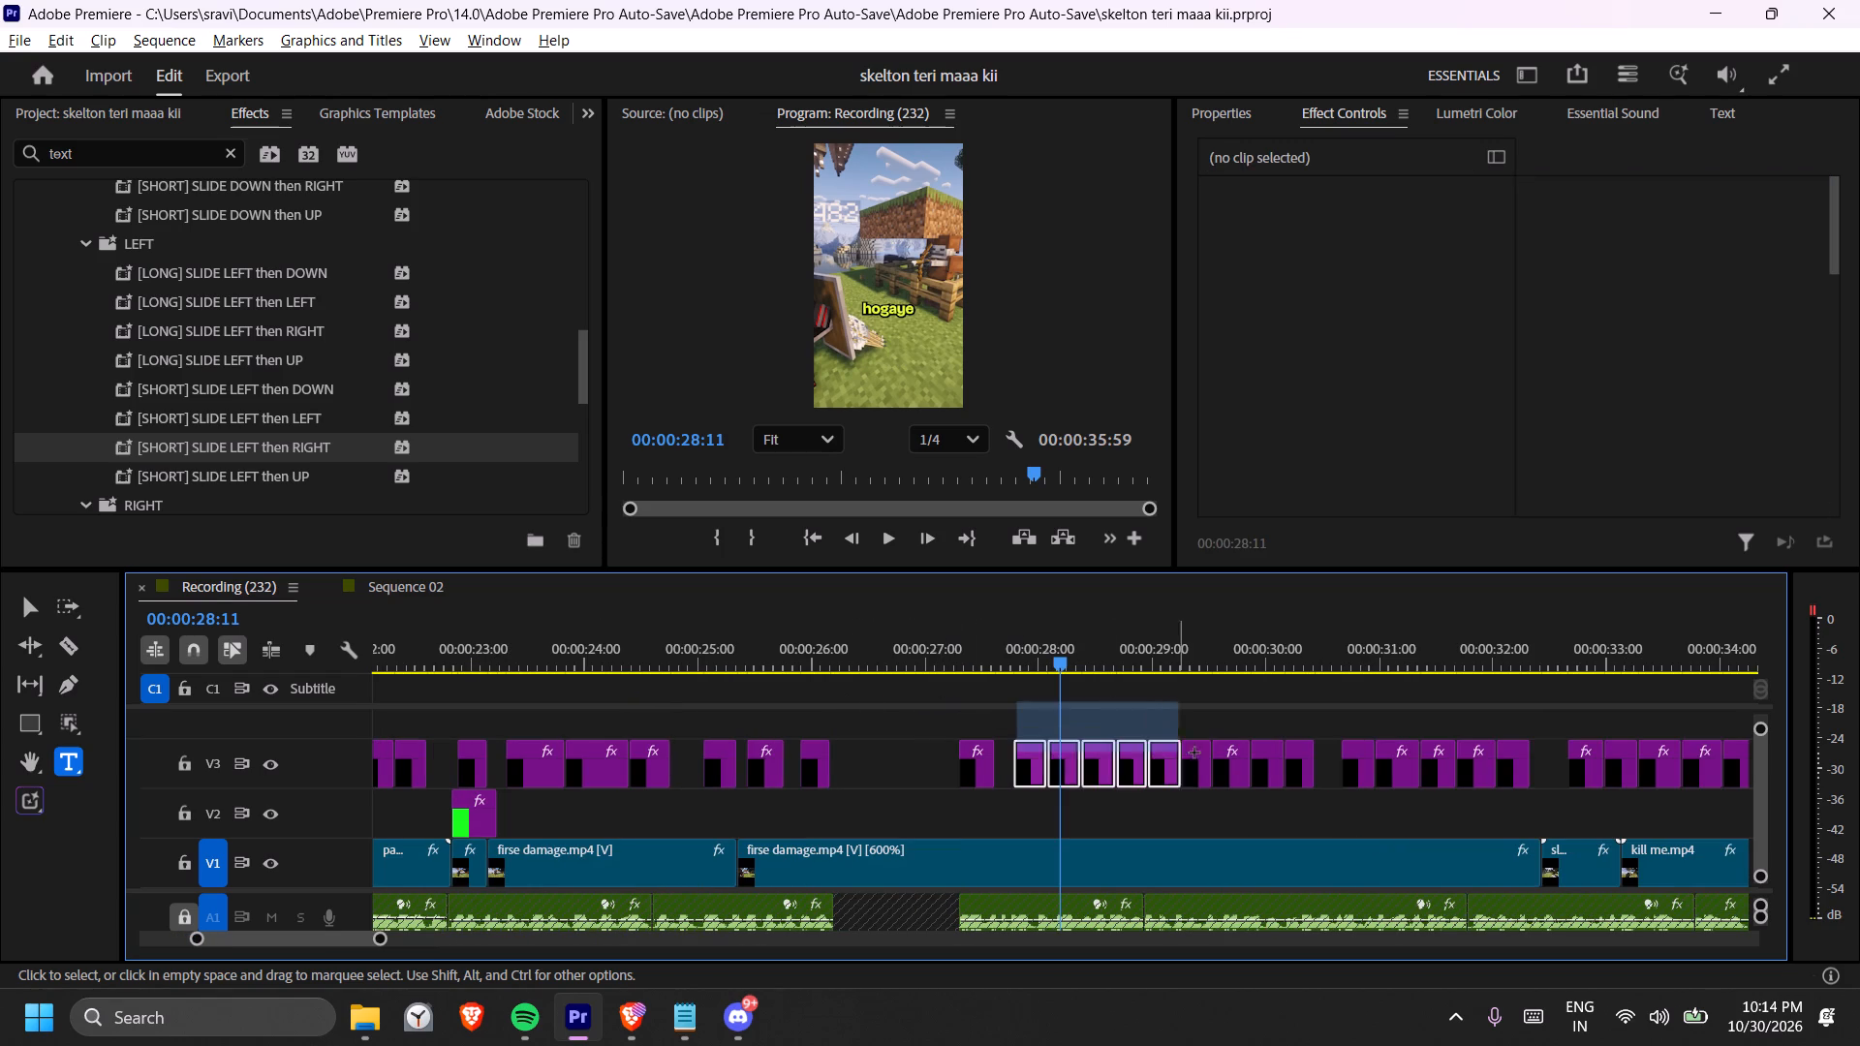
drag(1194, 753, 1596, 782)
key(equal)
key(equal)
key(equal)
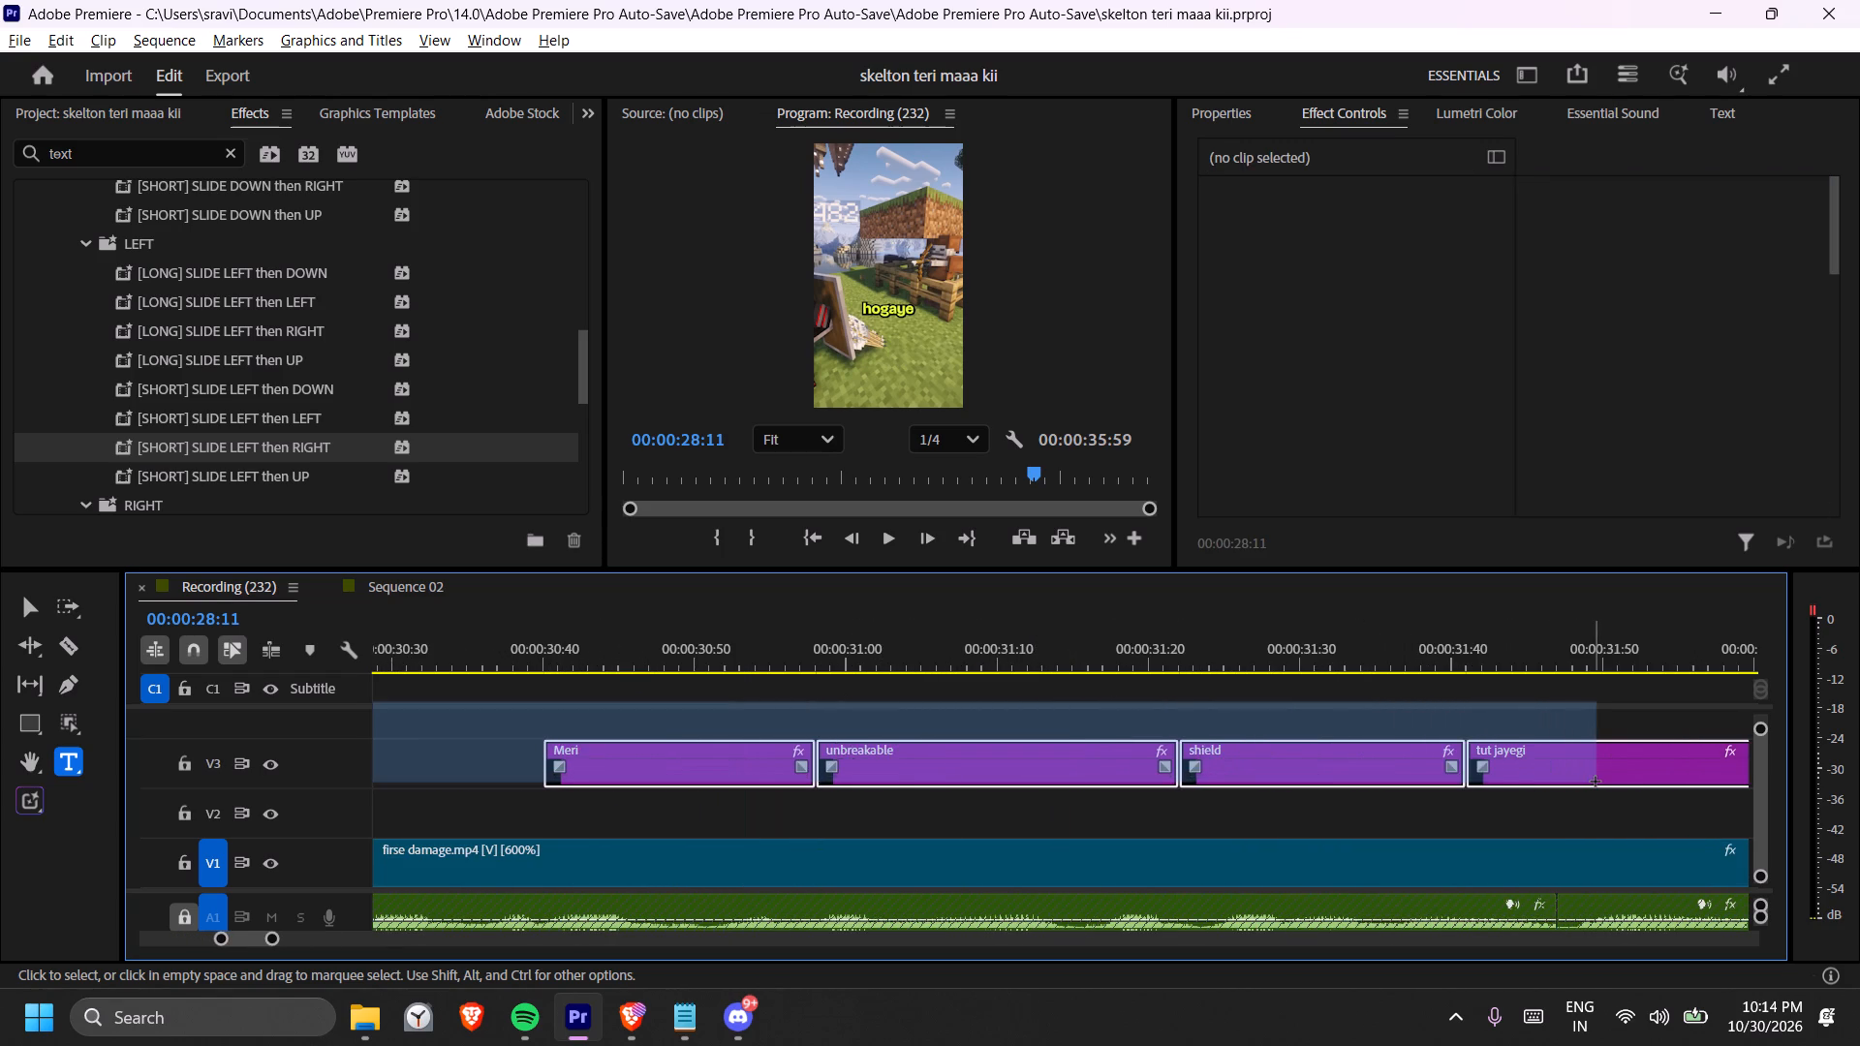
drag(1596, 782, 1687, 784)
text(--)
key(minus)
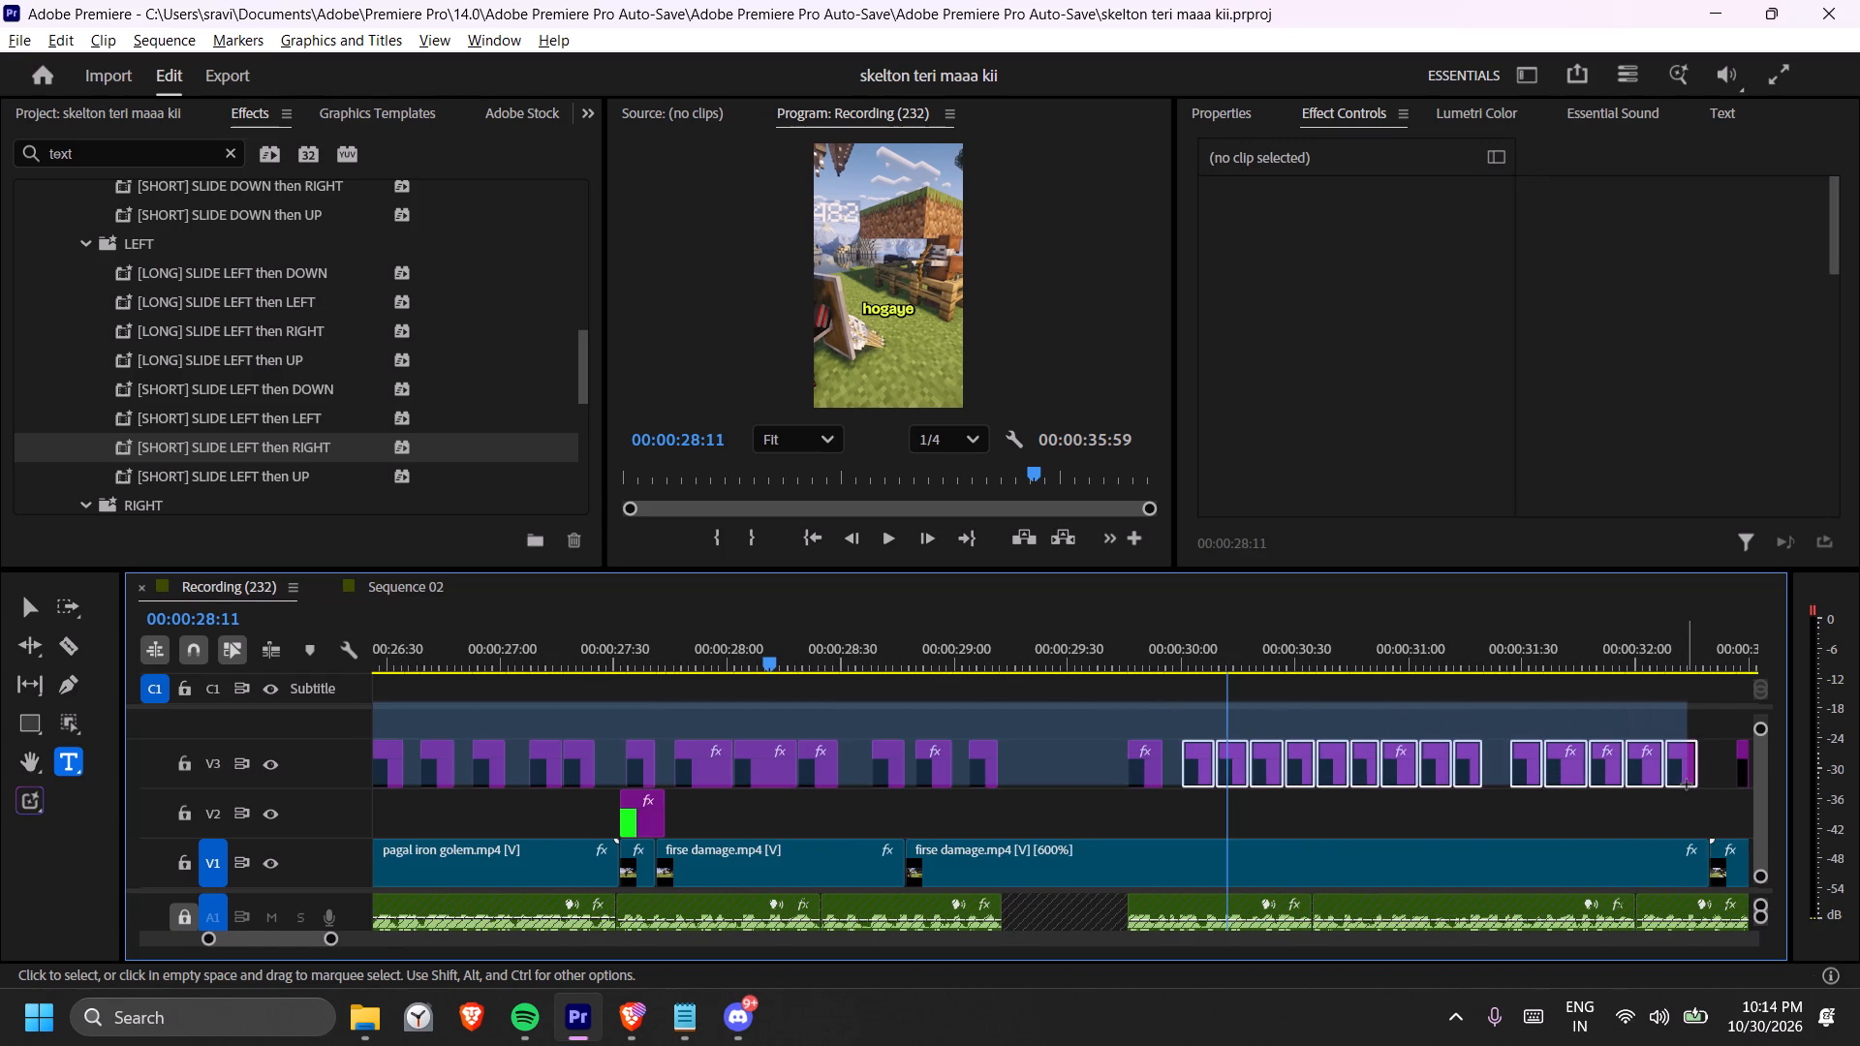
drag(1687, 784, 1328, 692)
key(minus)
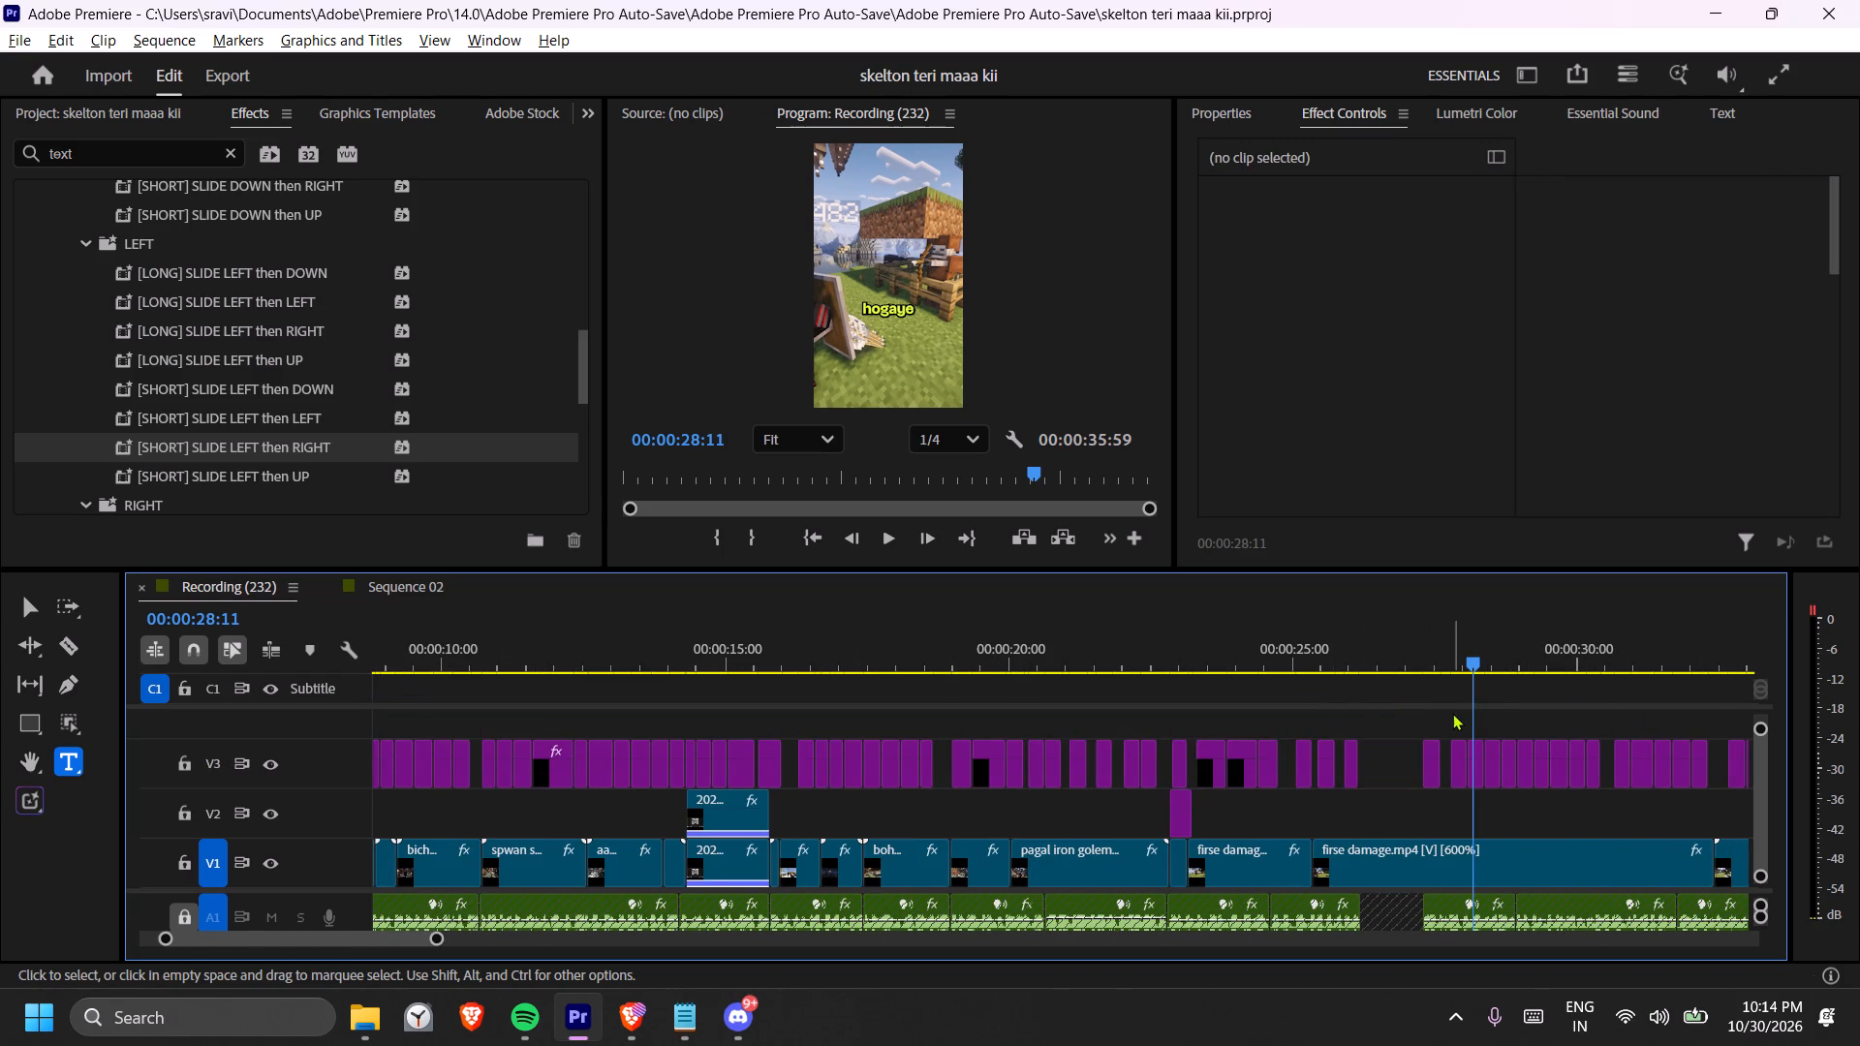
Select all V3 captions from "15 min" onward and shift them later so "15 min" starts at about 00:00:27:58.
click(1454, 713)
scroll(1454, 713, down, 12)
drag(1481, 767, 1017, 722)
key(equal)
key(equal)
key(equal)
drag(950, 773, 1014, 773)
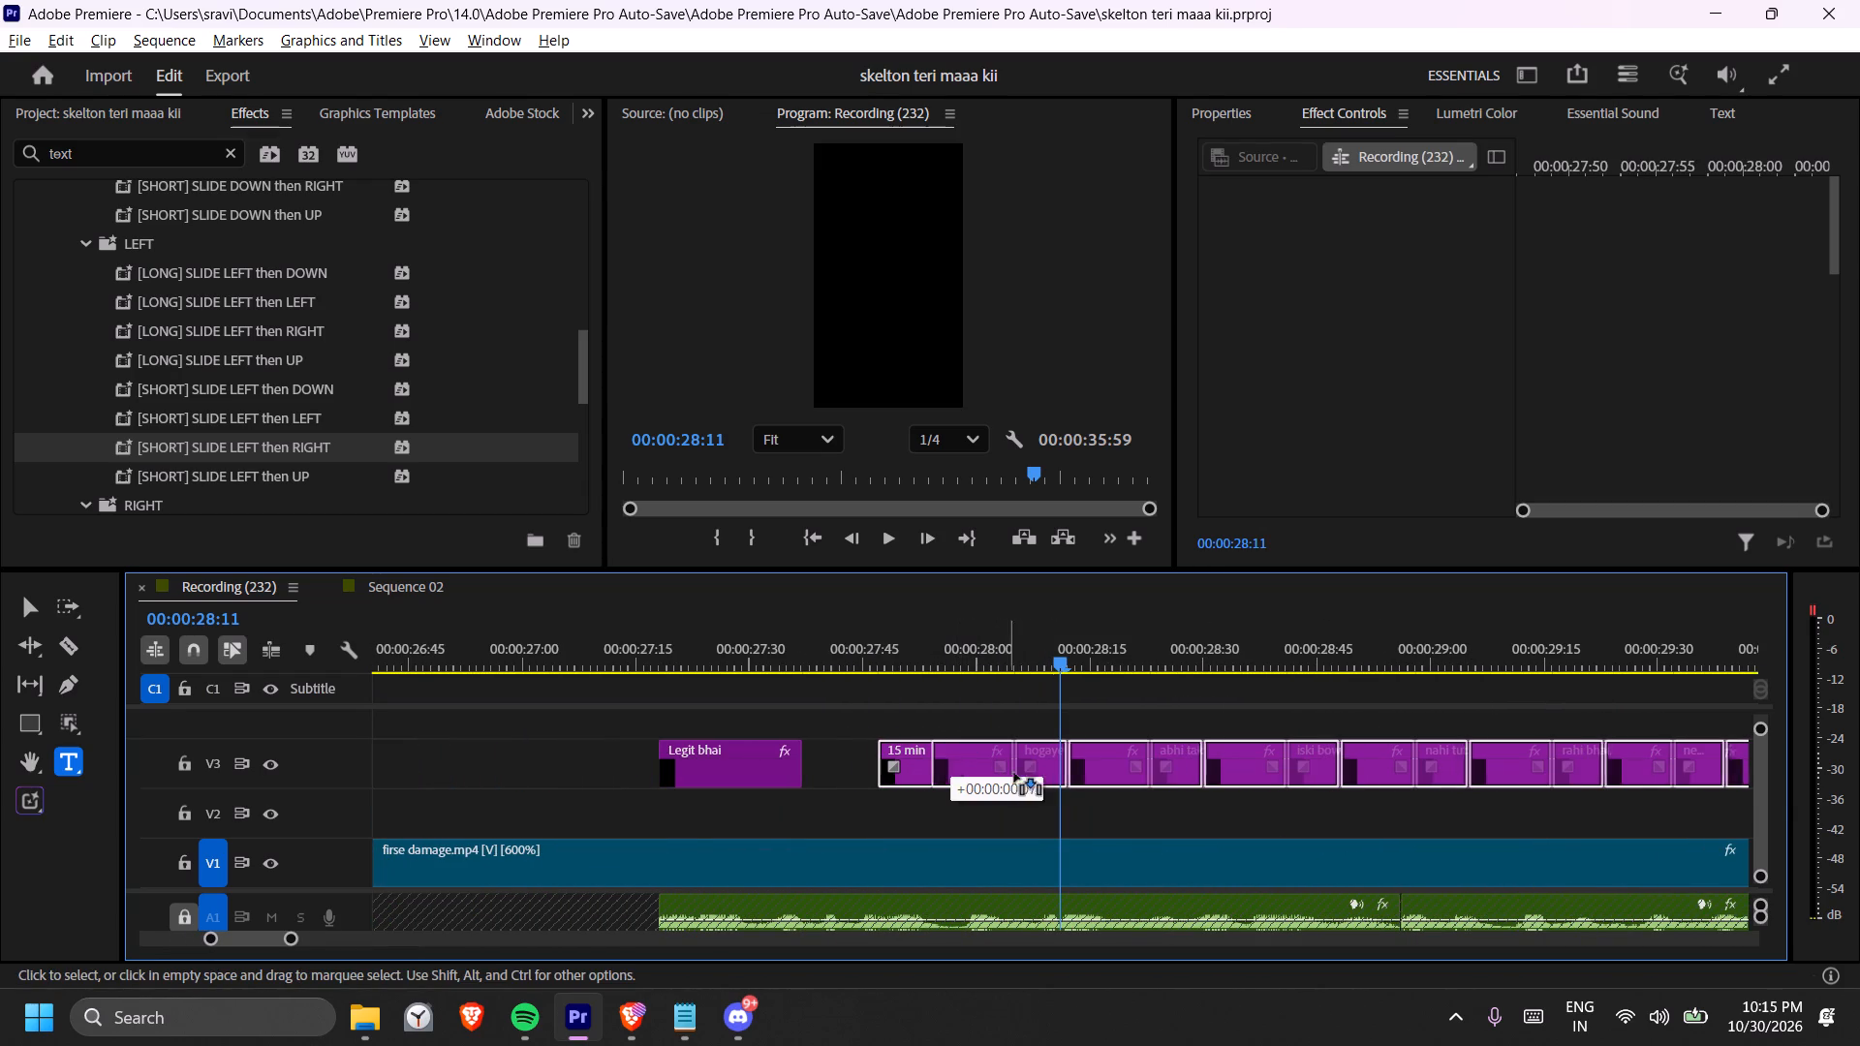
drag(1014, 773, 1037, 773)
Extend the end of the "Legit bhai" caption to about 00:00:27:53, play it back and save the project.
drag(806, 756, 922, 760)
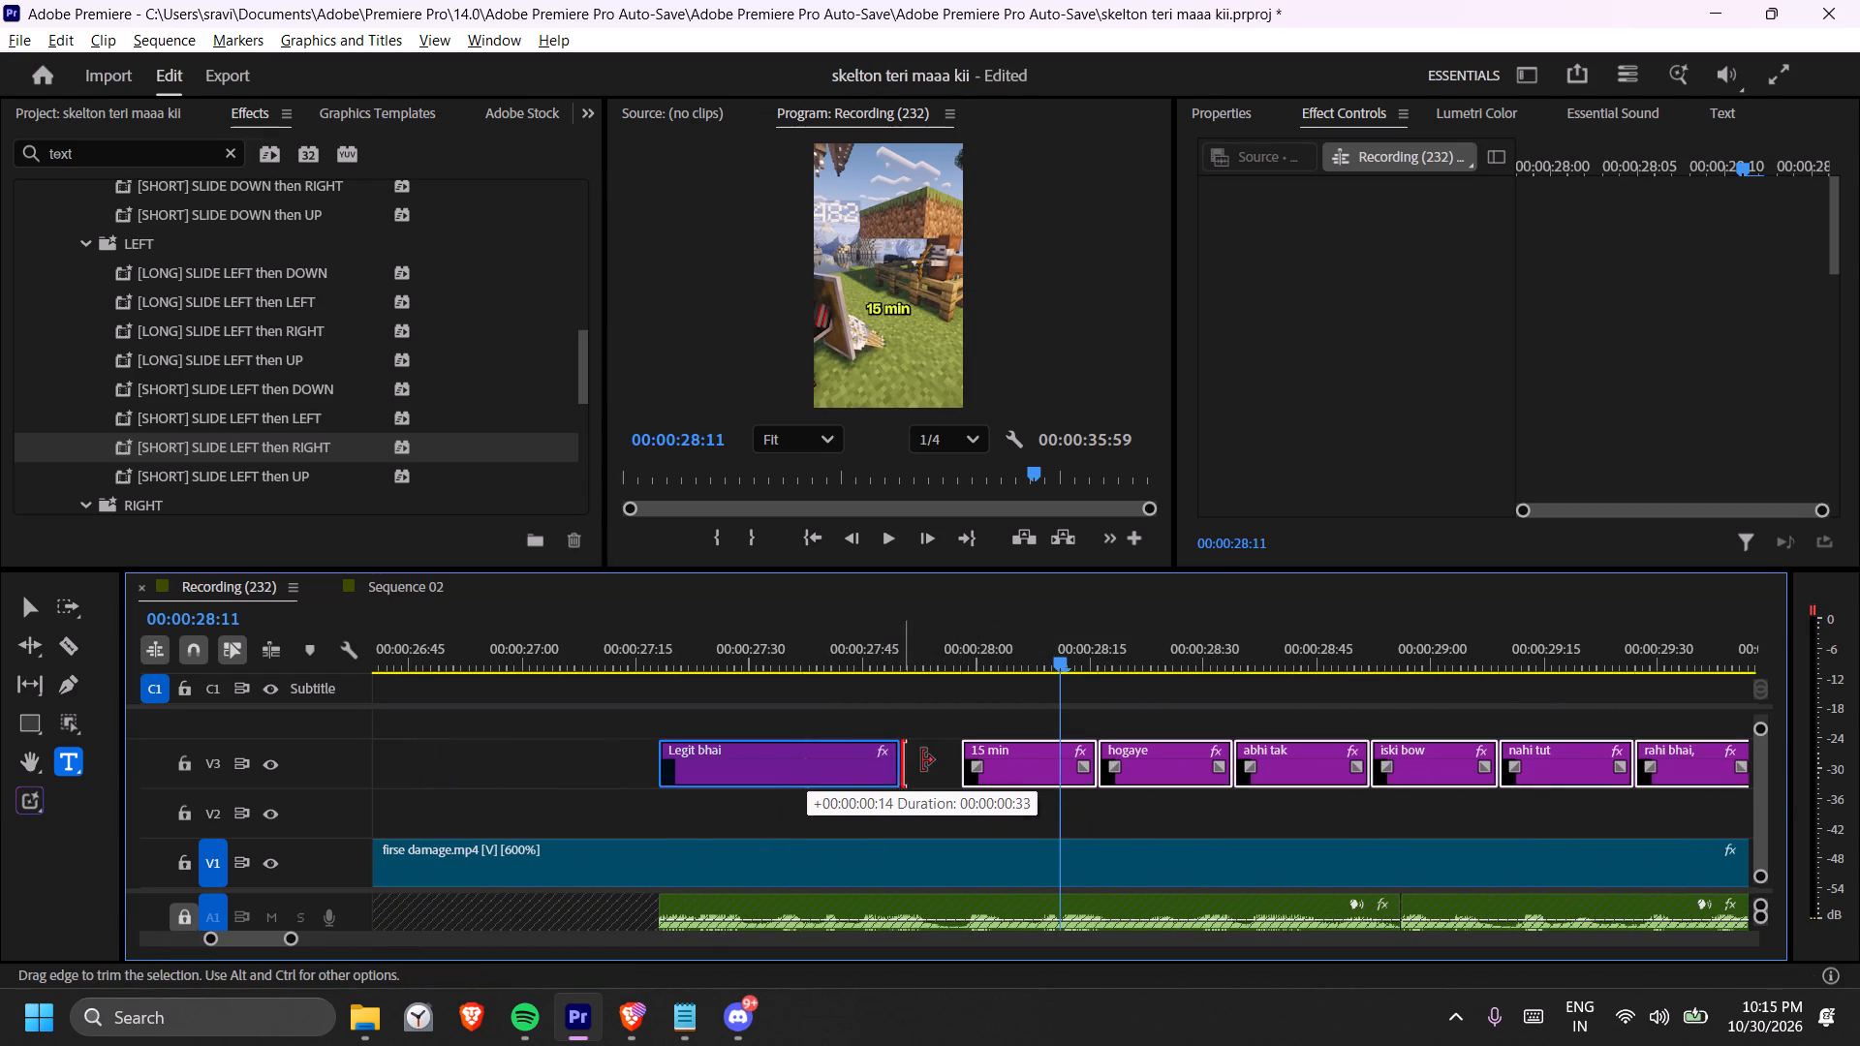
drag(922, 760, 933, 760)
click(661, 652)
key(space)
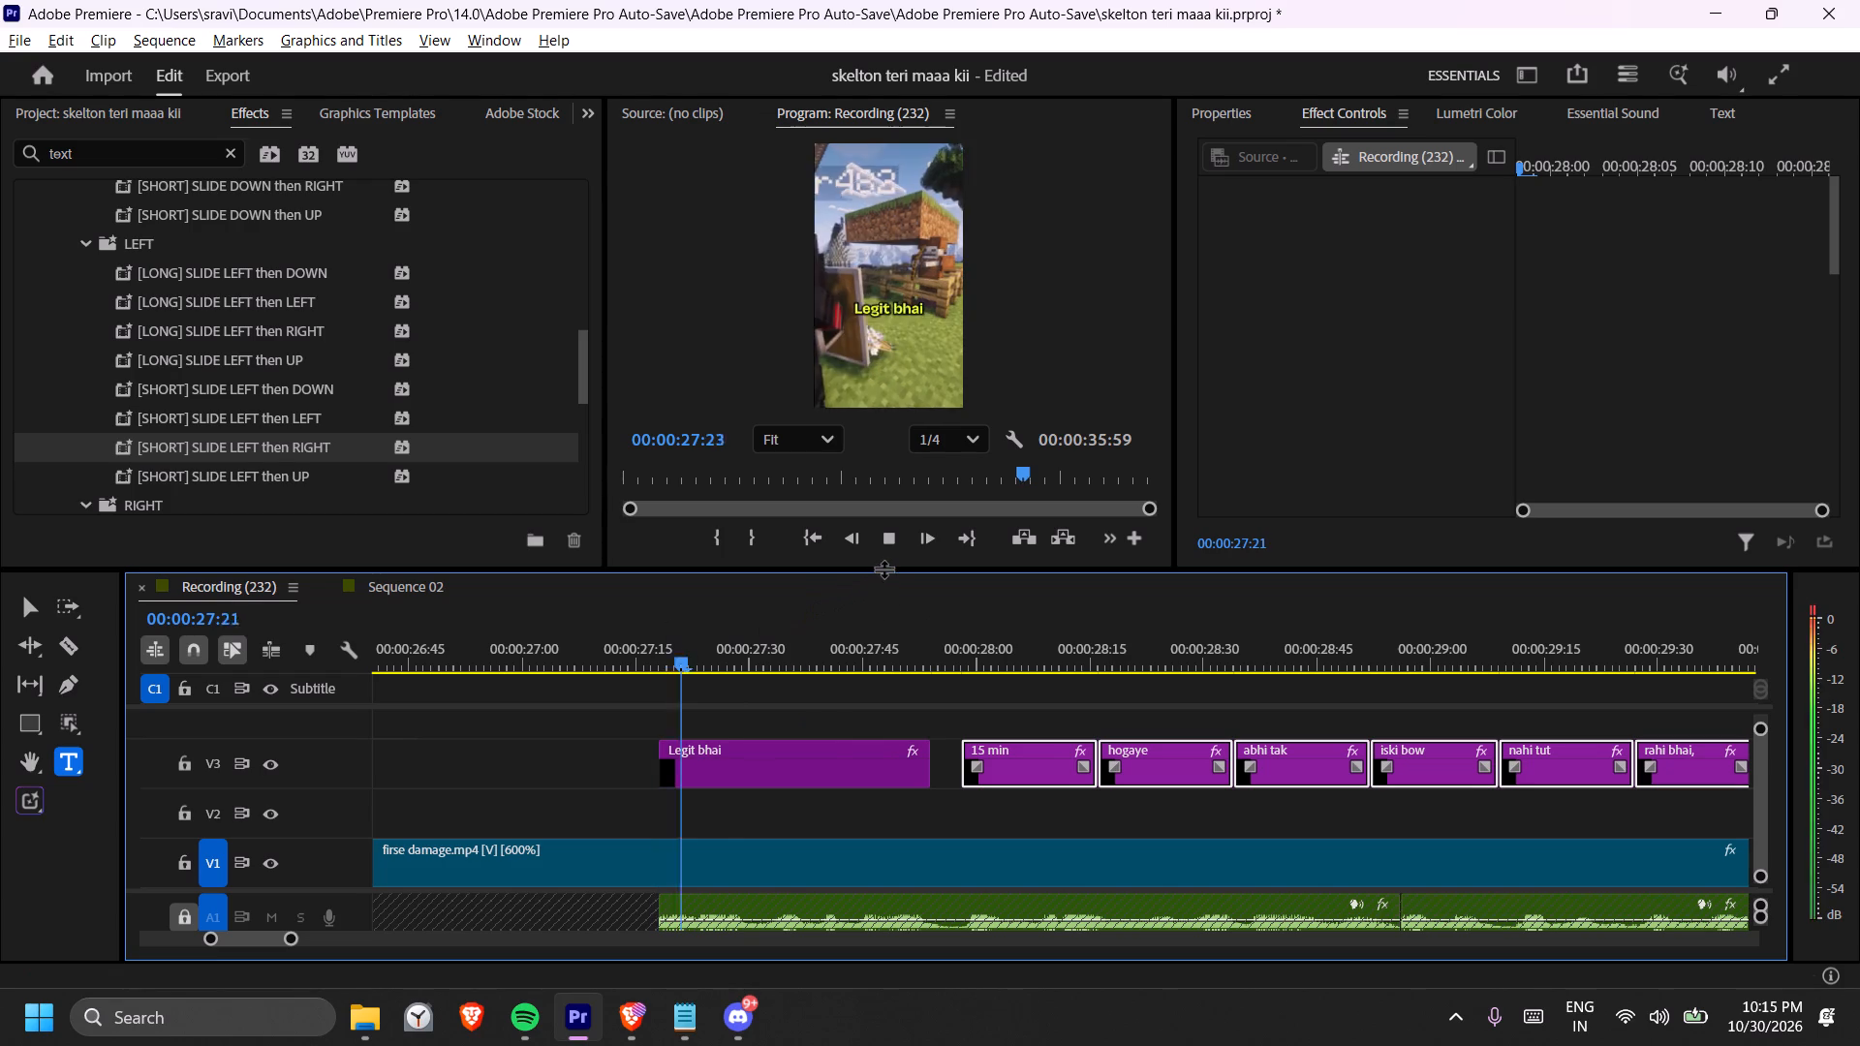
key(ctrl+s)
click(650, 646)
key(space)
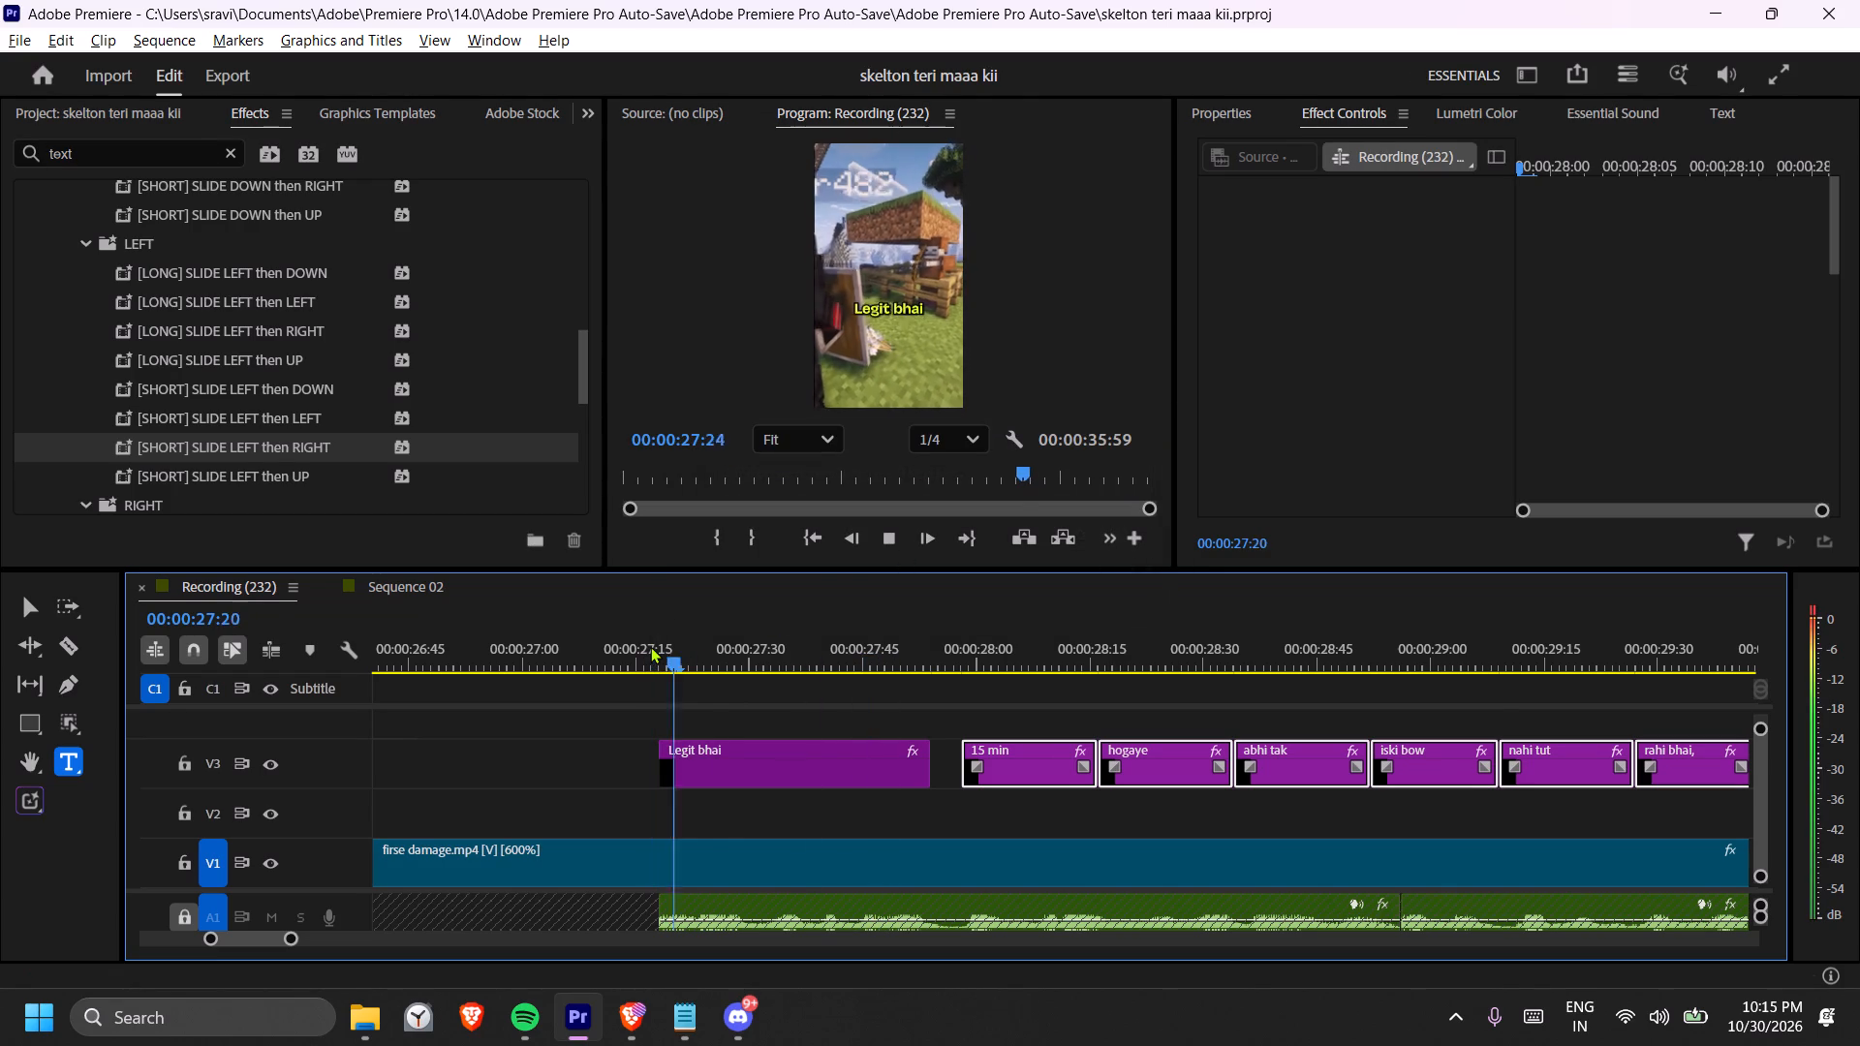
key(space)
Move the closing Position and Opacity keyframes of "Legit bhai" to the end of the clip and play the result.
click(821, 762)
scroll(1730, 323, down, 5)
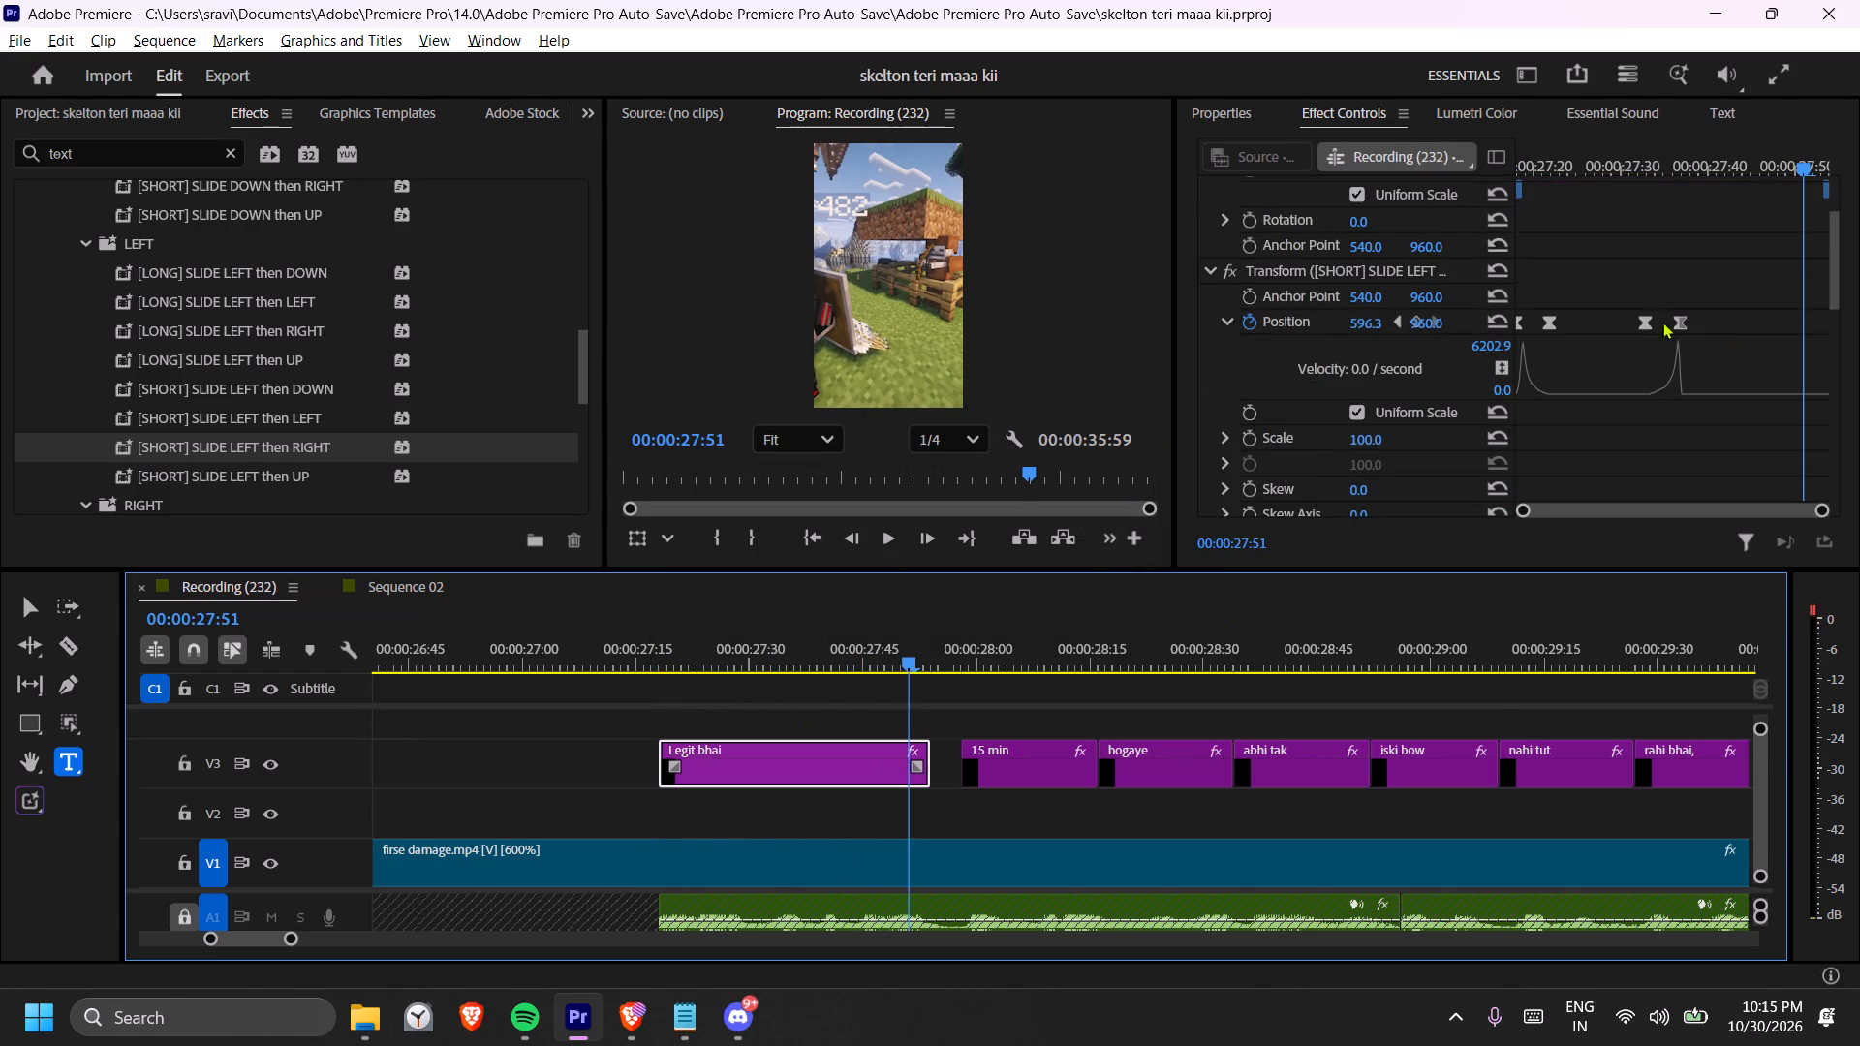
drag(1634, 289, 1707, 922)
scroll(1720, 542, down, 3)
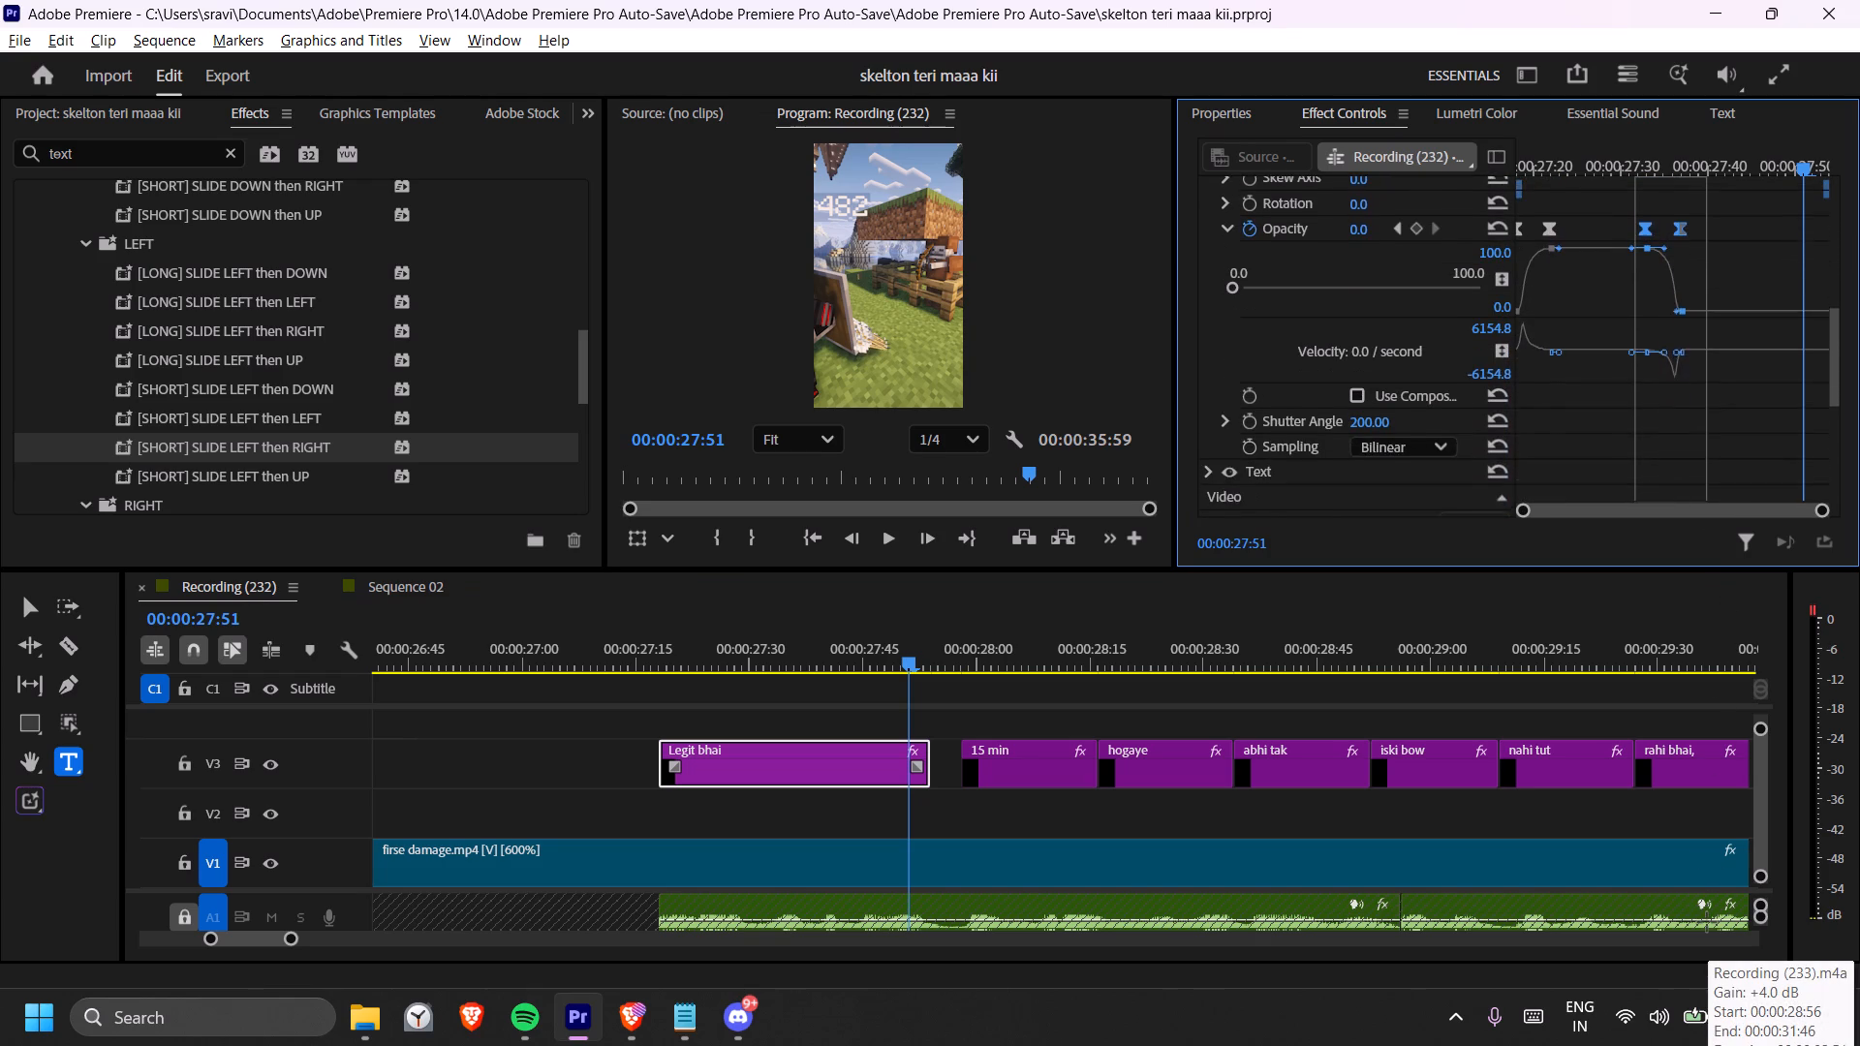
drag(1707, 922, 1709, 476)
scroll(1709, 475, up, 9)
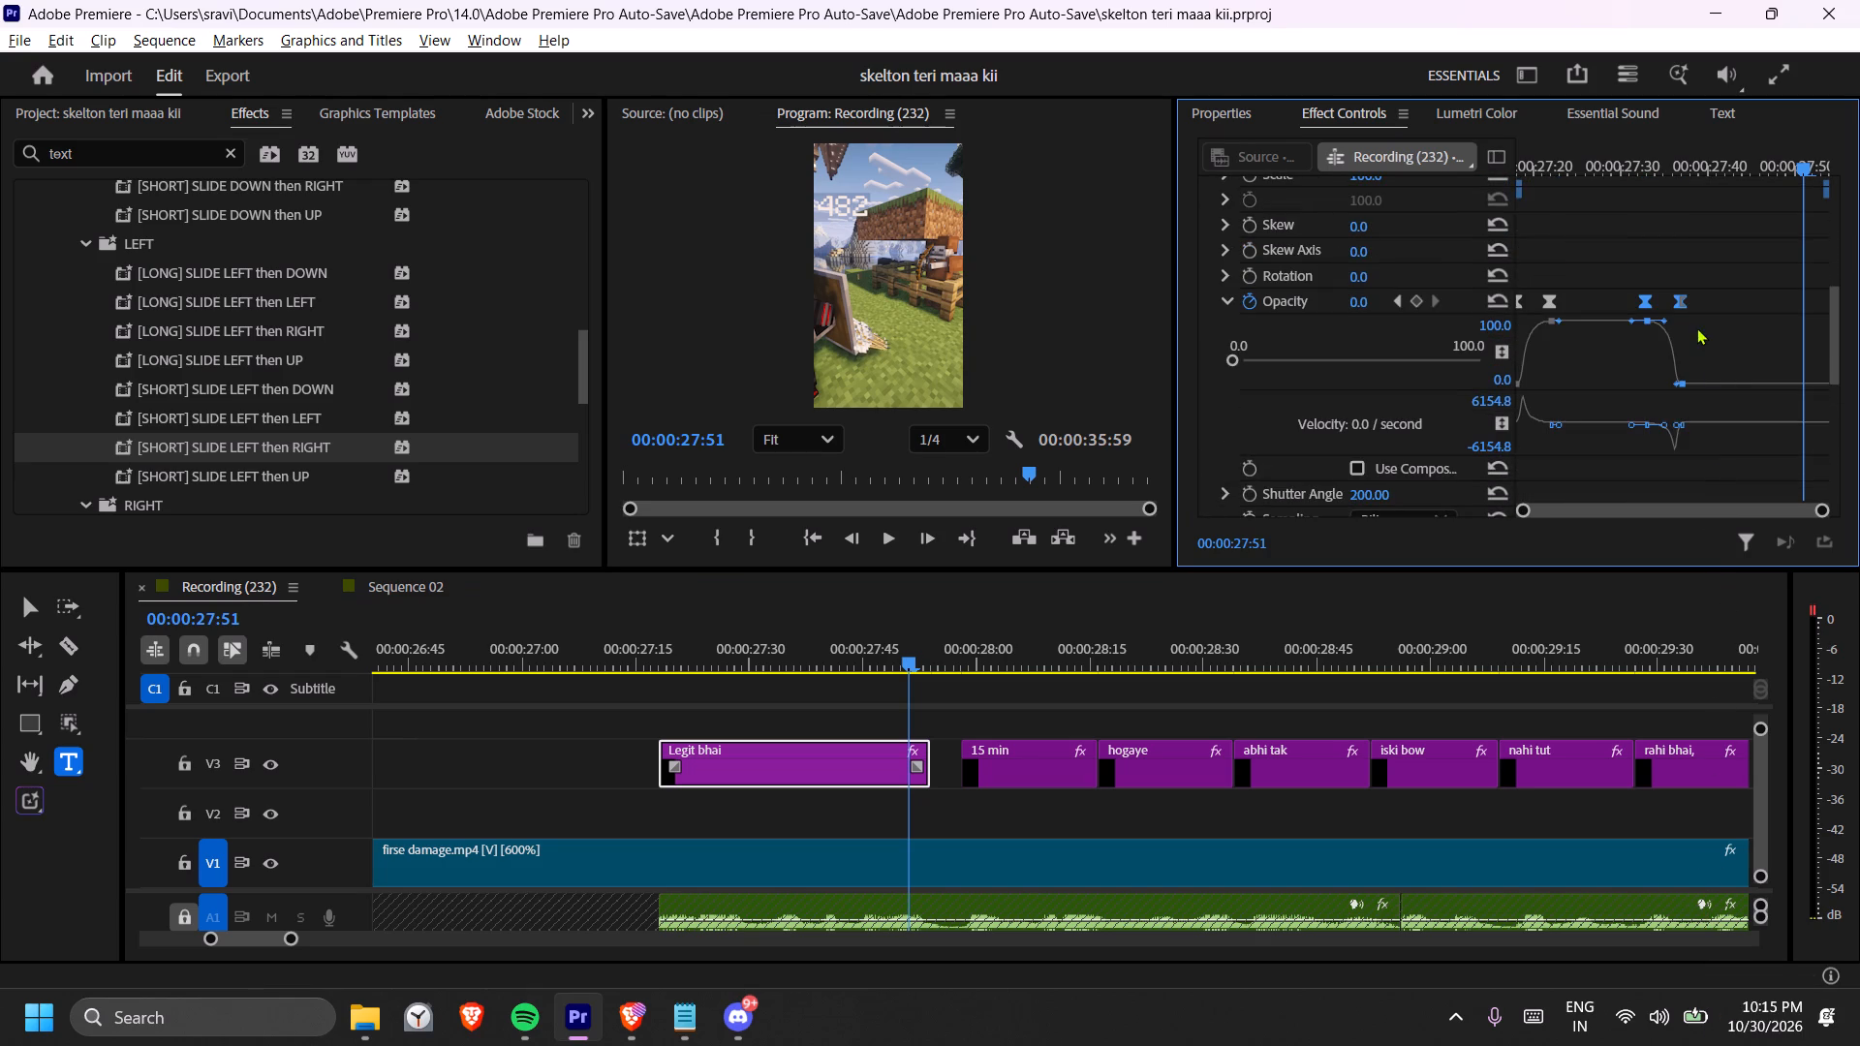
drag(1684, 318, 1823, 316)
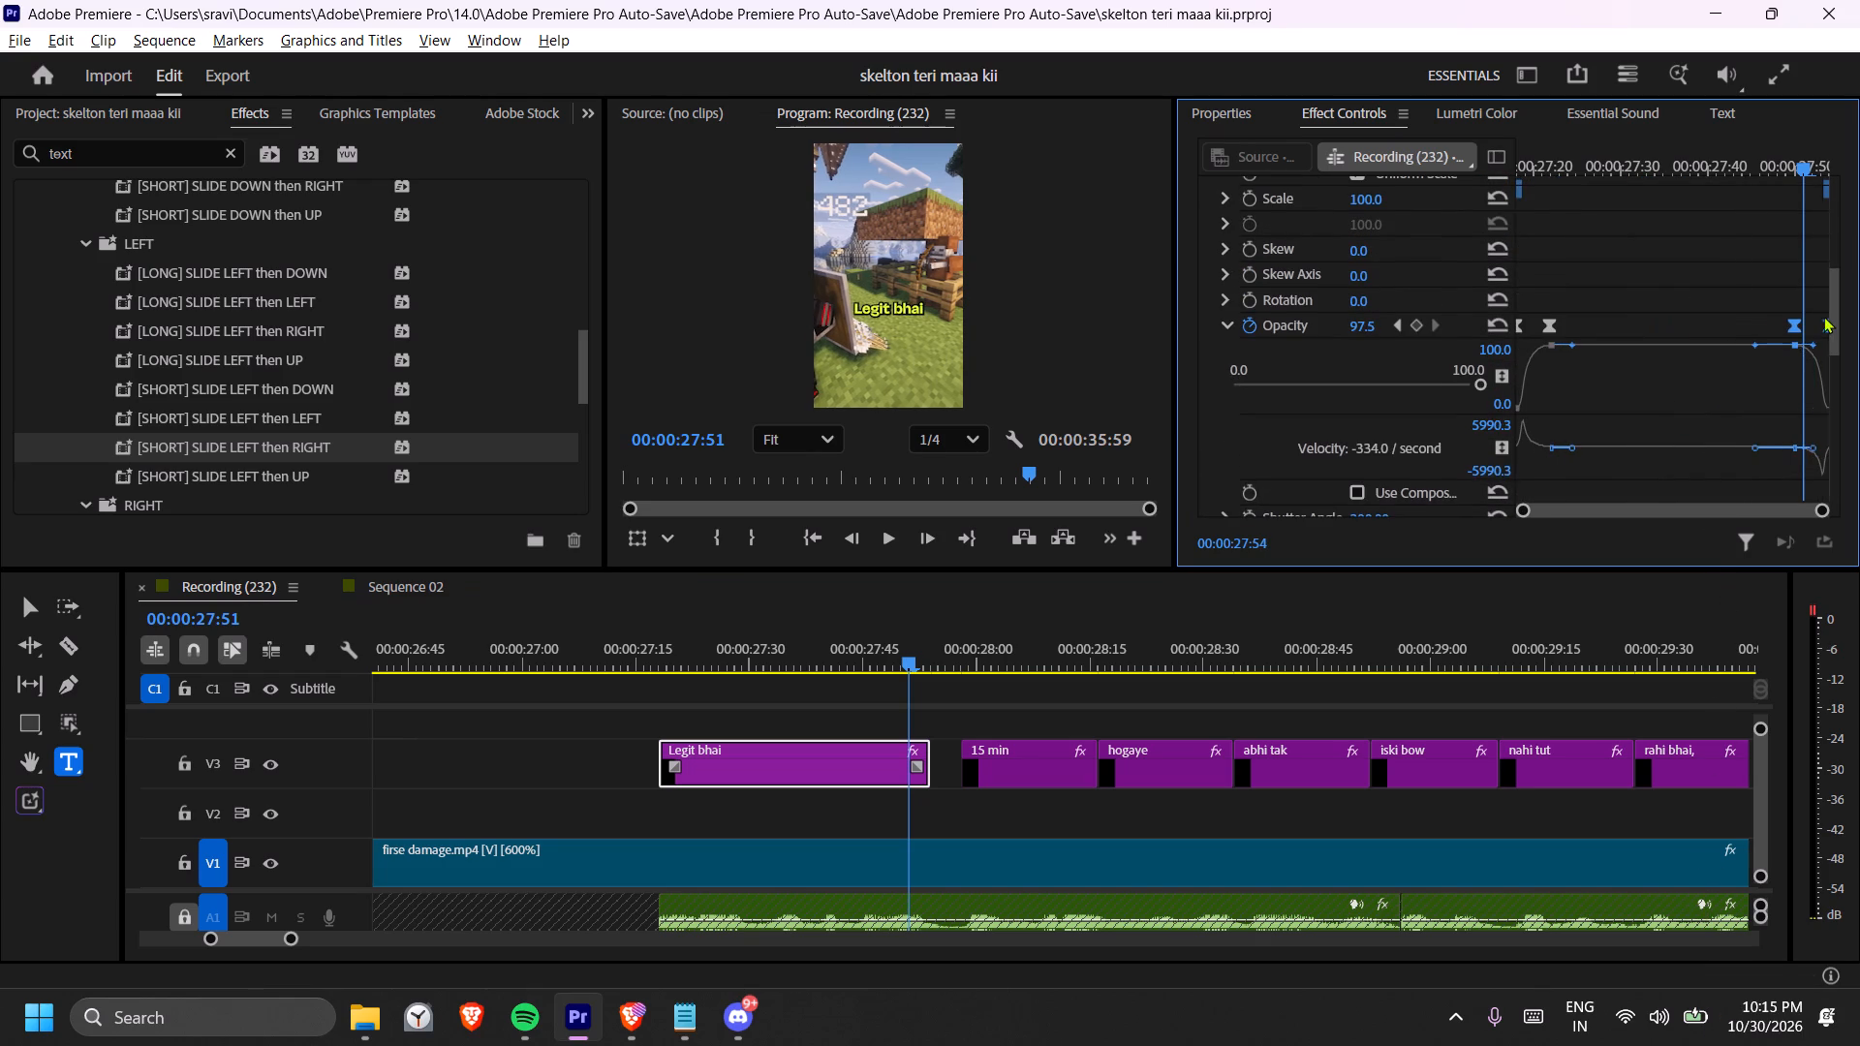
drag(1823, 316, 1818, 316)
drag(728, 651, 654, 653)
key(space)
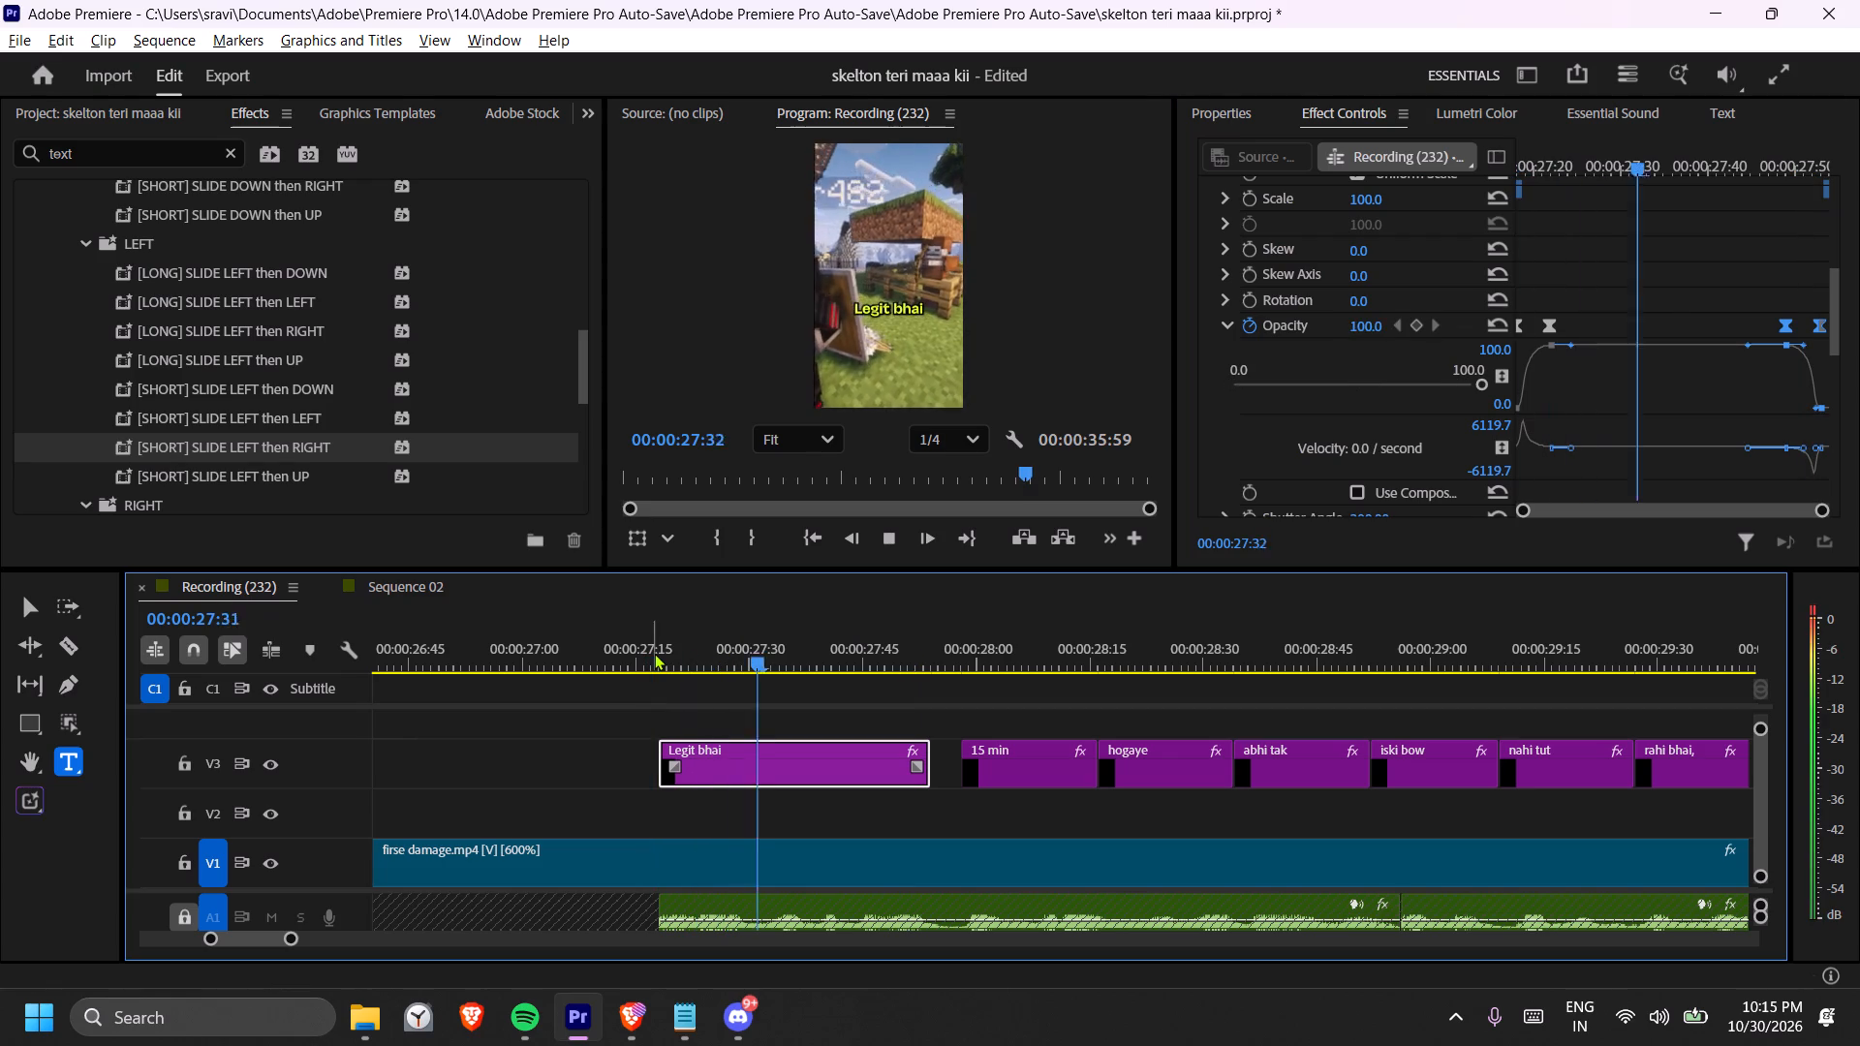
key(space)
key(space)
key(space)
key(space)
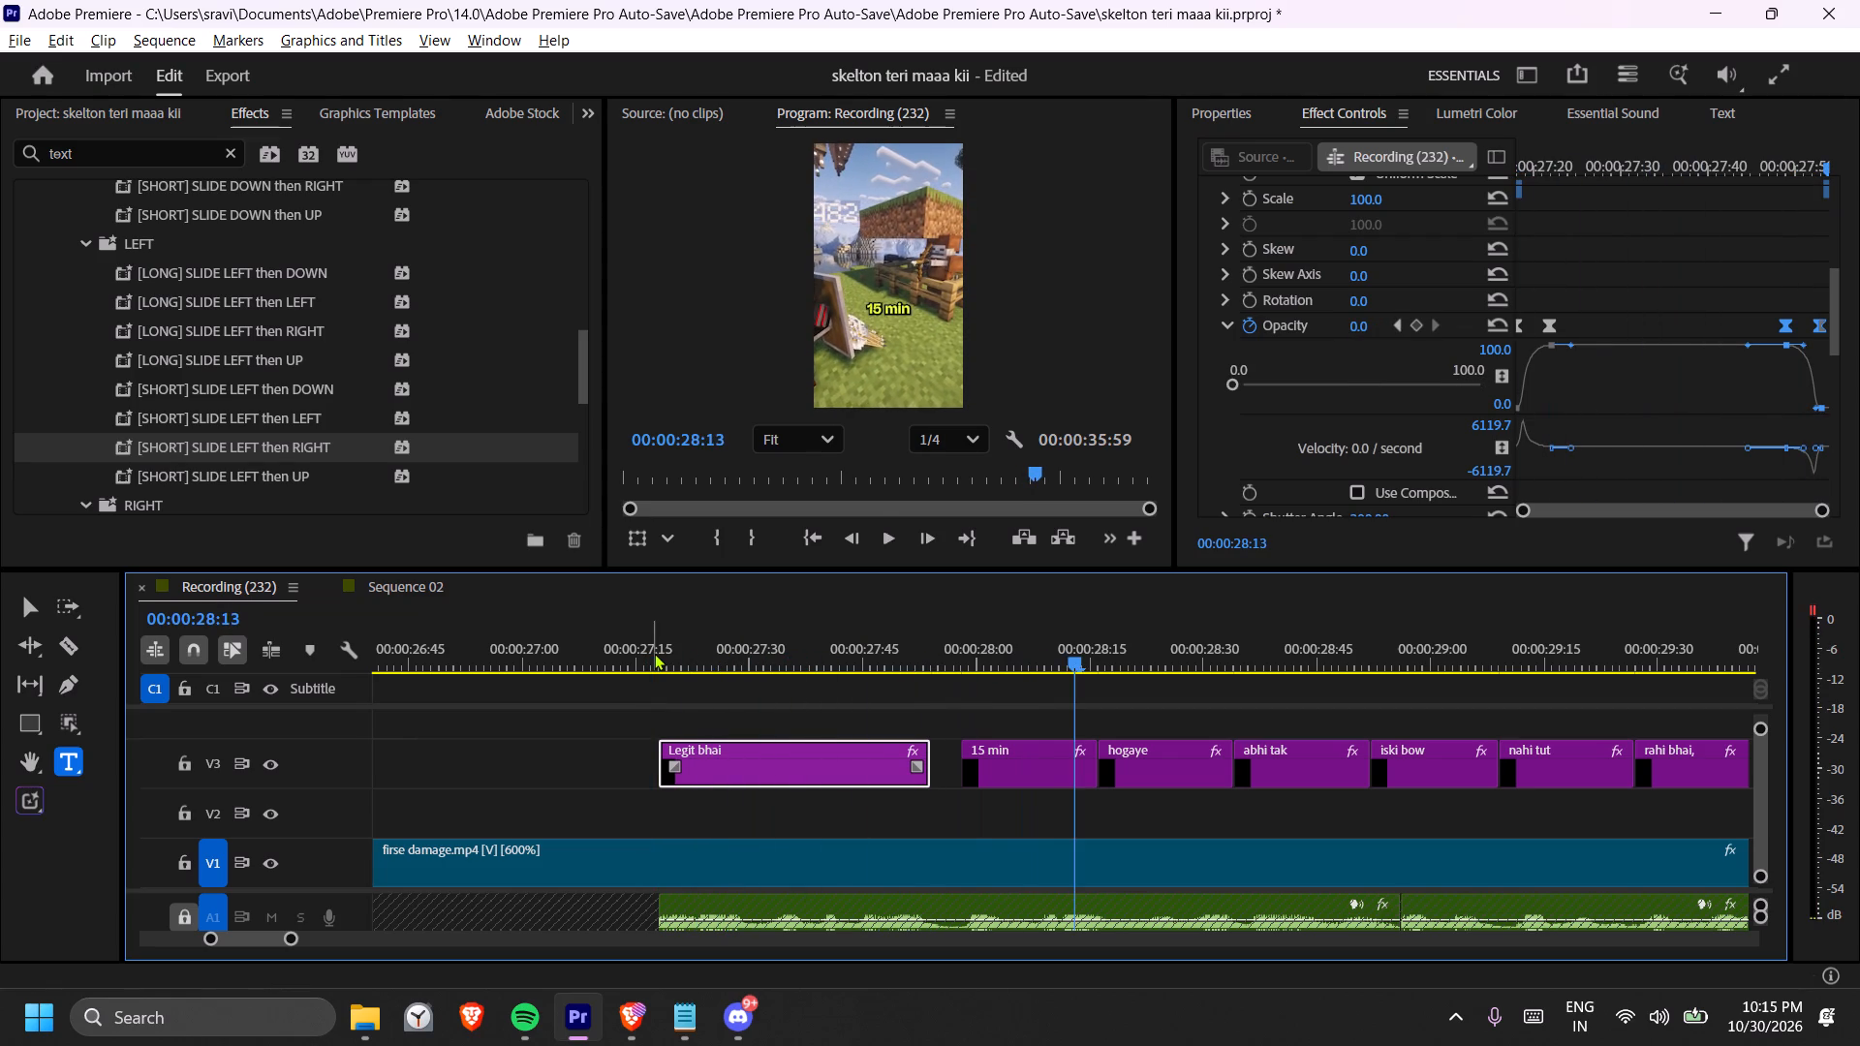
key(space)
Select the V3 captions from "hogaye" onward and shift them later so "hogaye" starts at about 00:00:29:02.
scroll(652, 657, down, 4)
drag(1002, 704, 1072, 738)
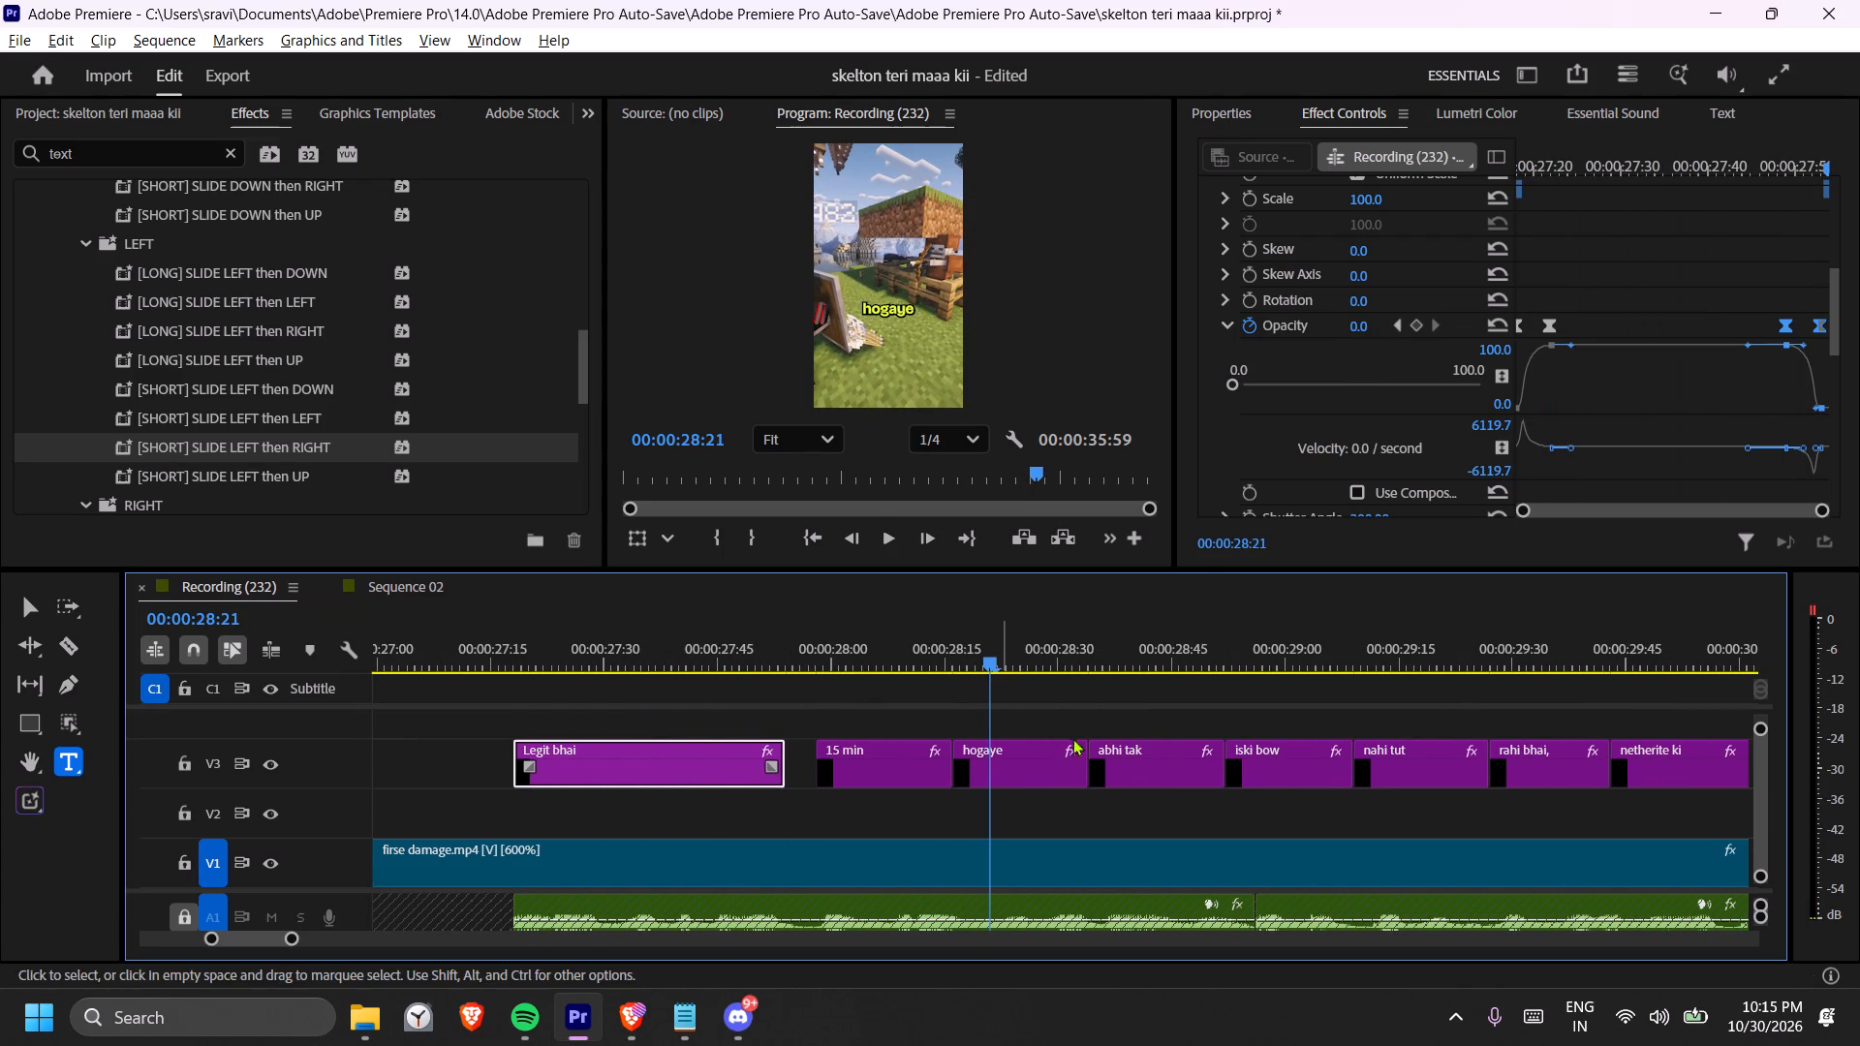
drag(1072, 738, 1098, 746)
drag(1038, 716, 1292, 781)
key(minus)
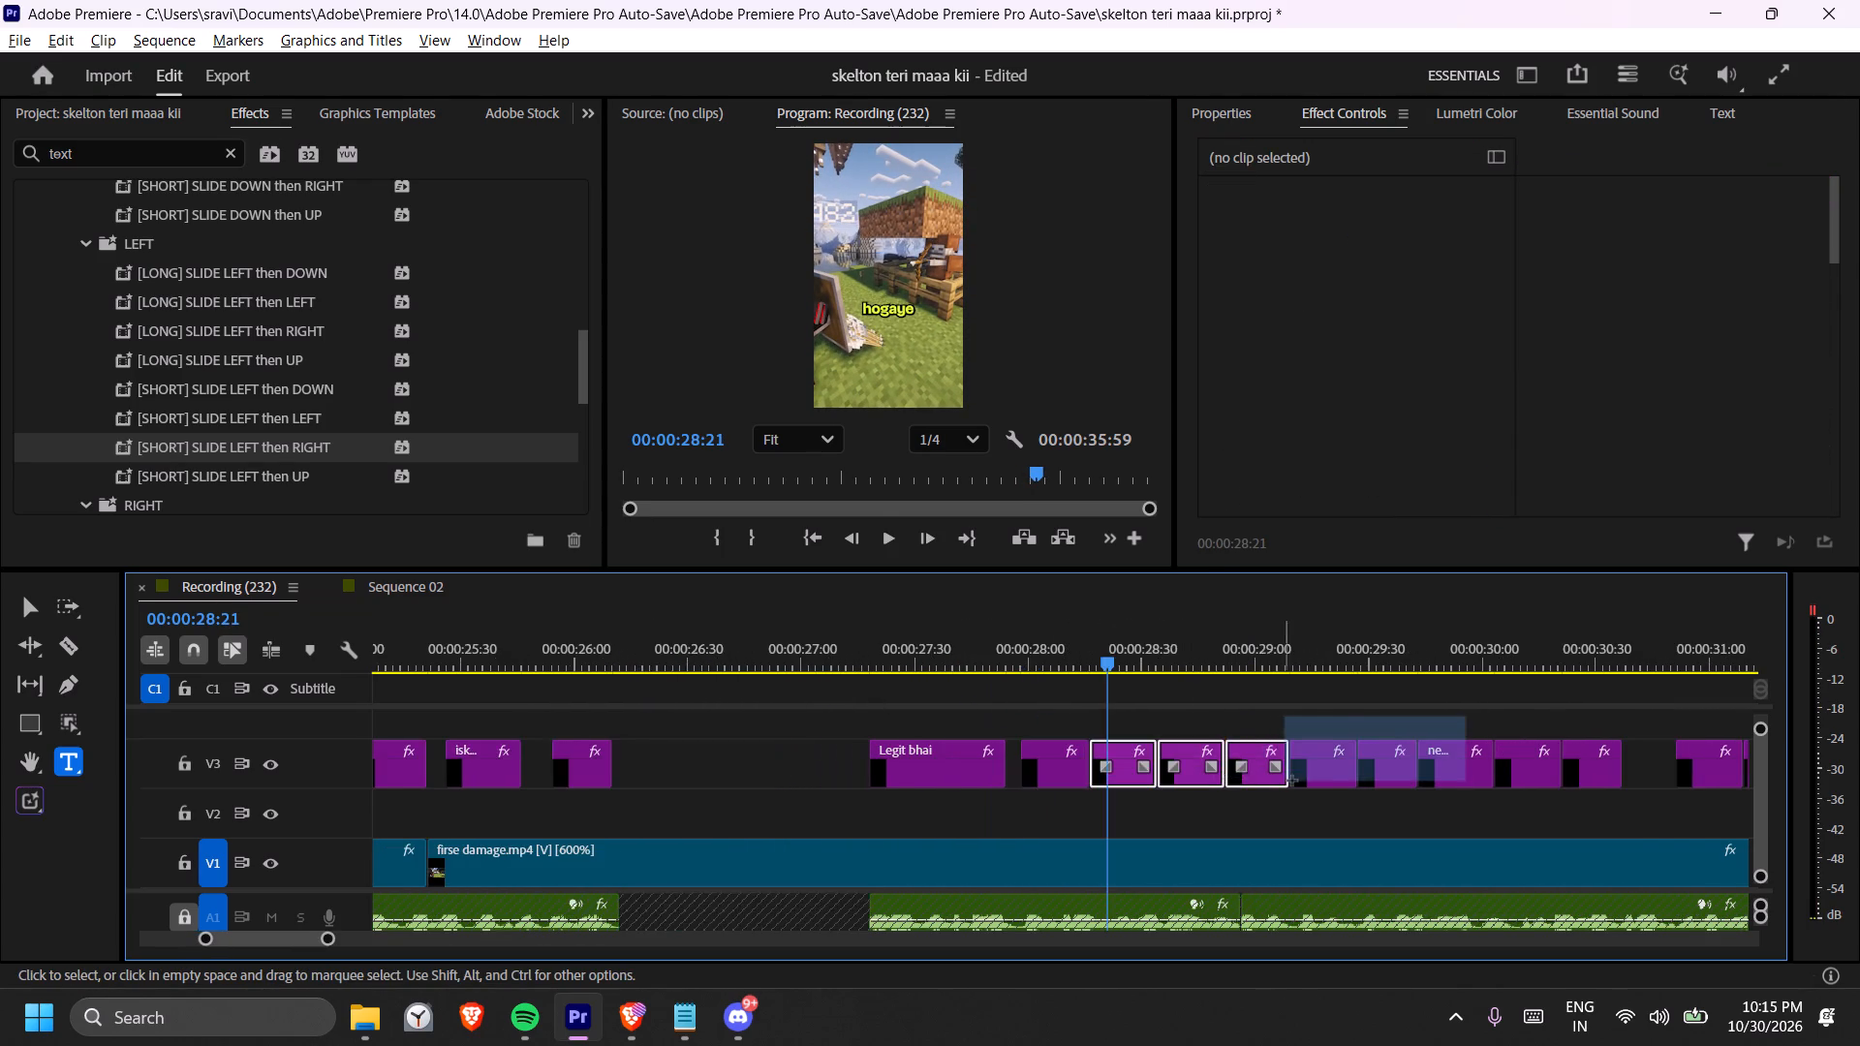
key(minus)
drag(1292, 781, 1676, 781)
key(minus)
key(equal)
key(equal)
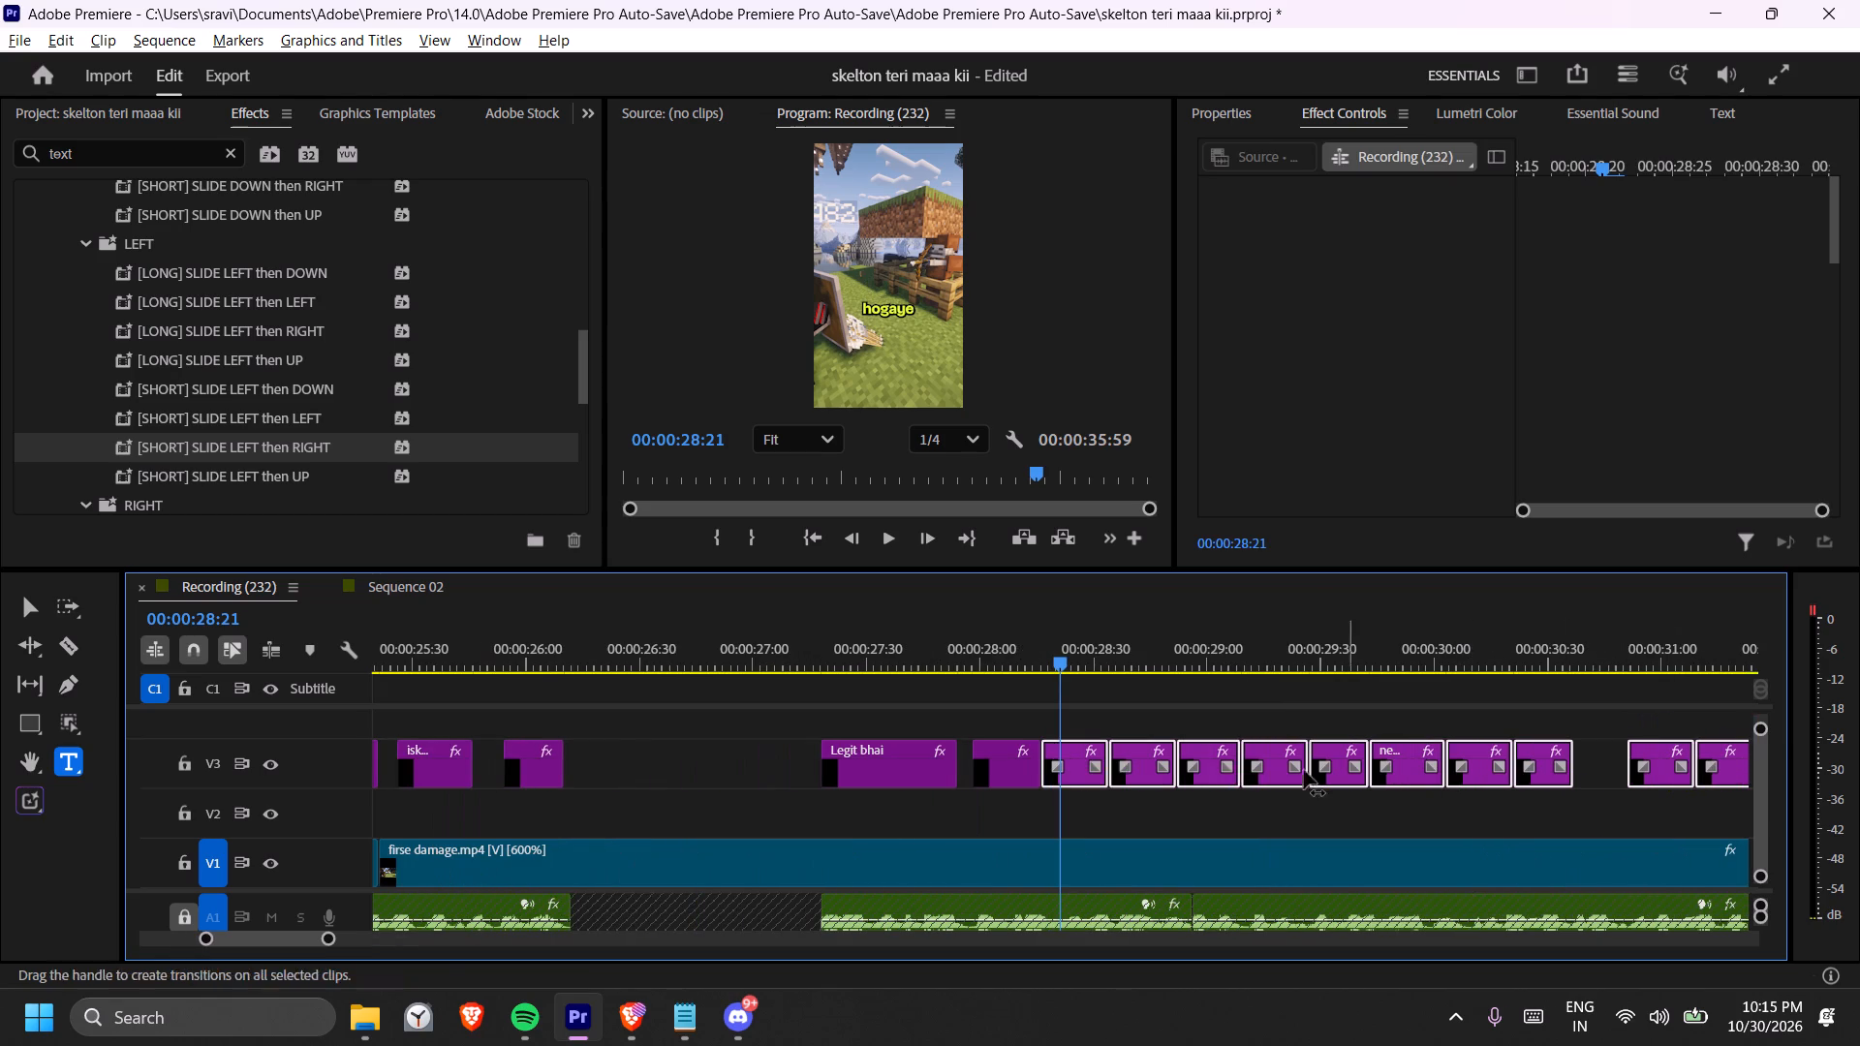
drag(1077, 773, 1247, 777)
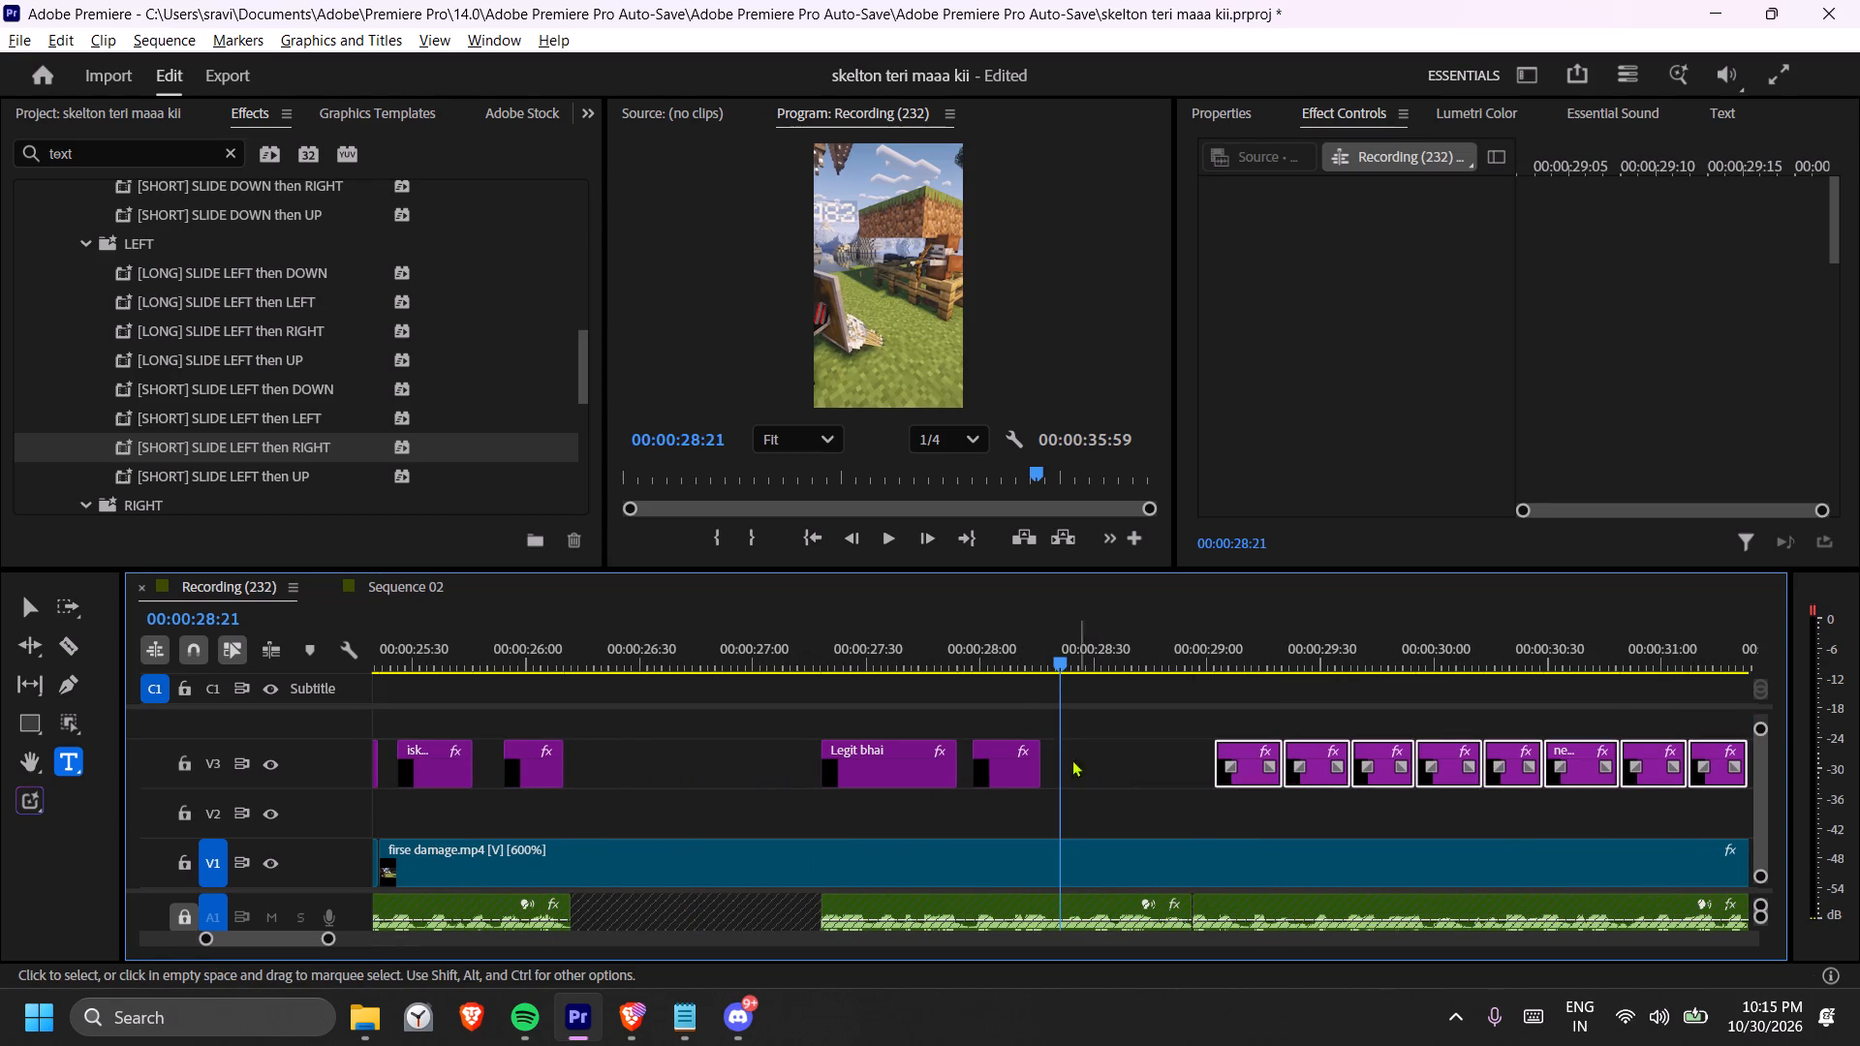
Extend the end of the "15 min" caption to 00:00:28:41, playing in short bursts to match the voice.
click(982, 661)
key(space)
key(space)
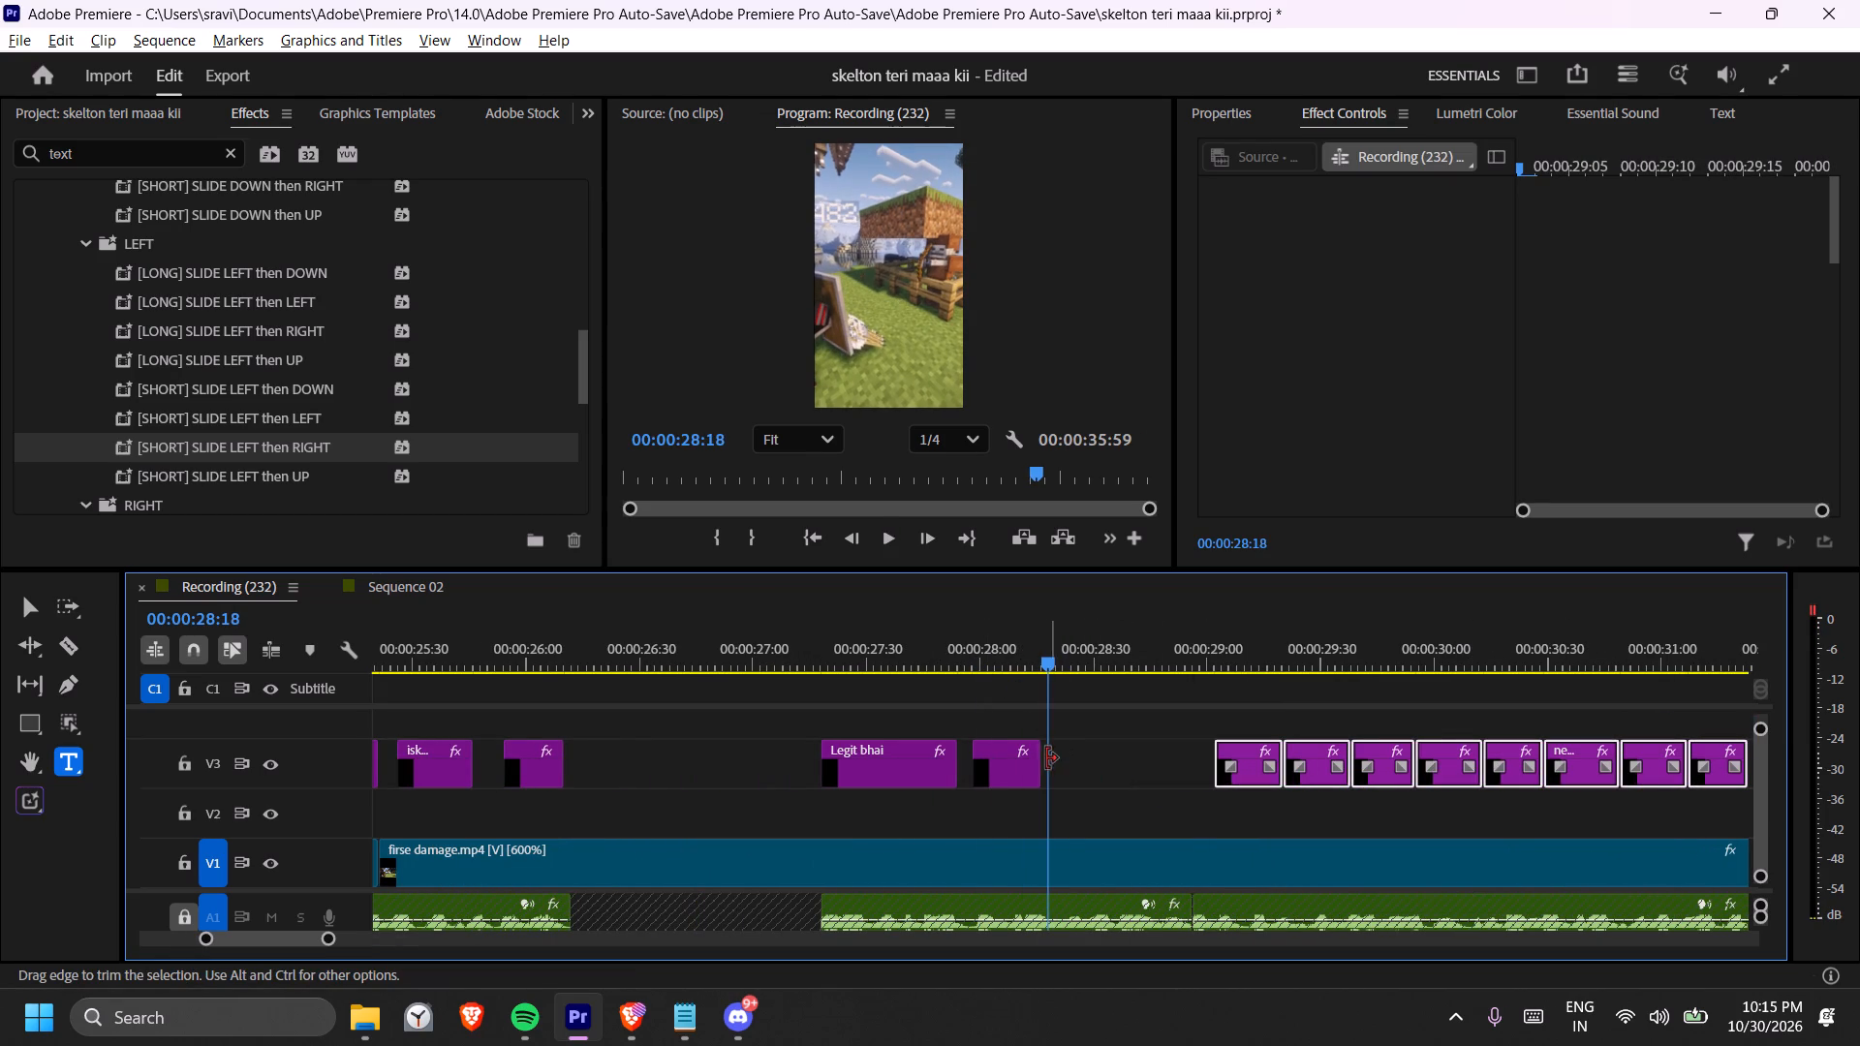
drag(1044, 760, 1118, 760)
key(space)
key(space)
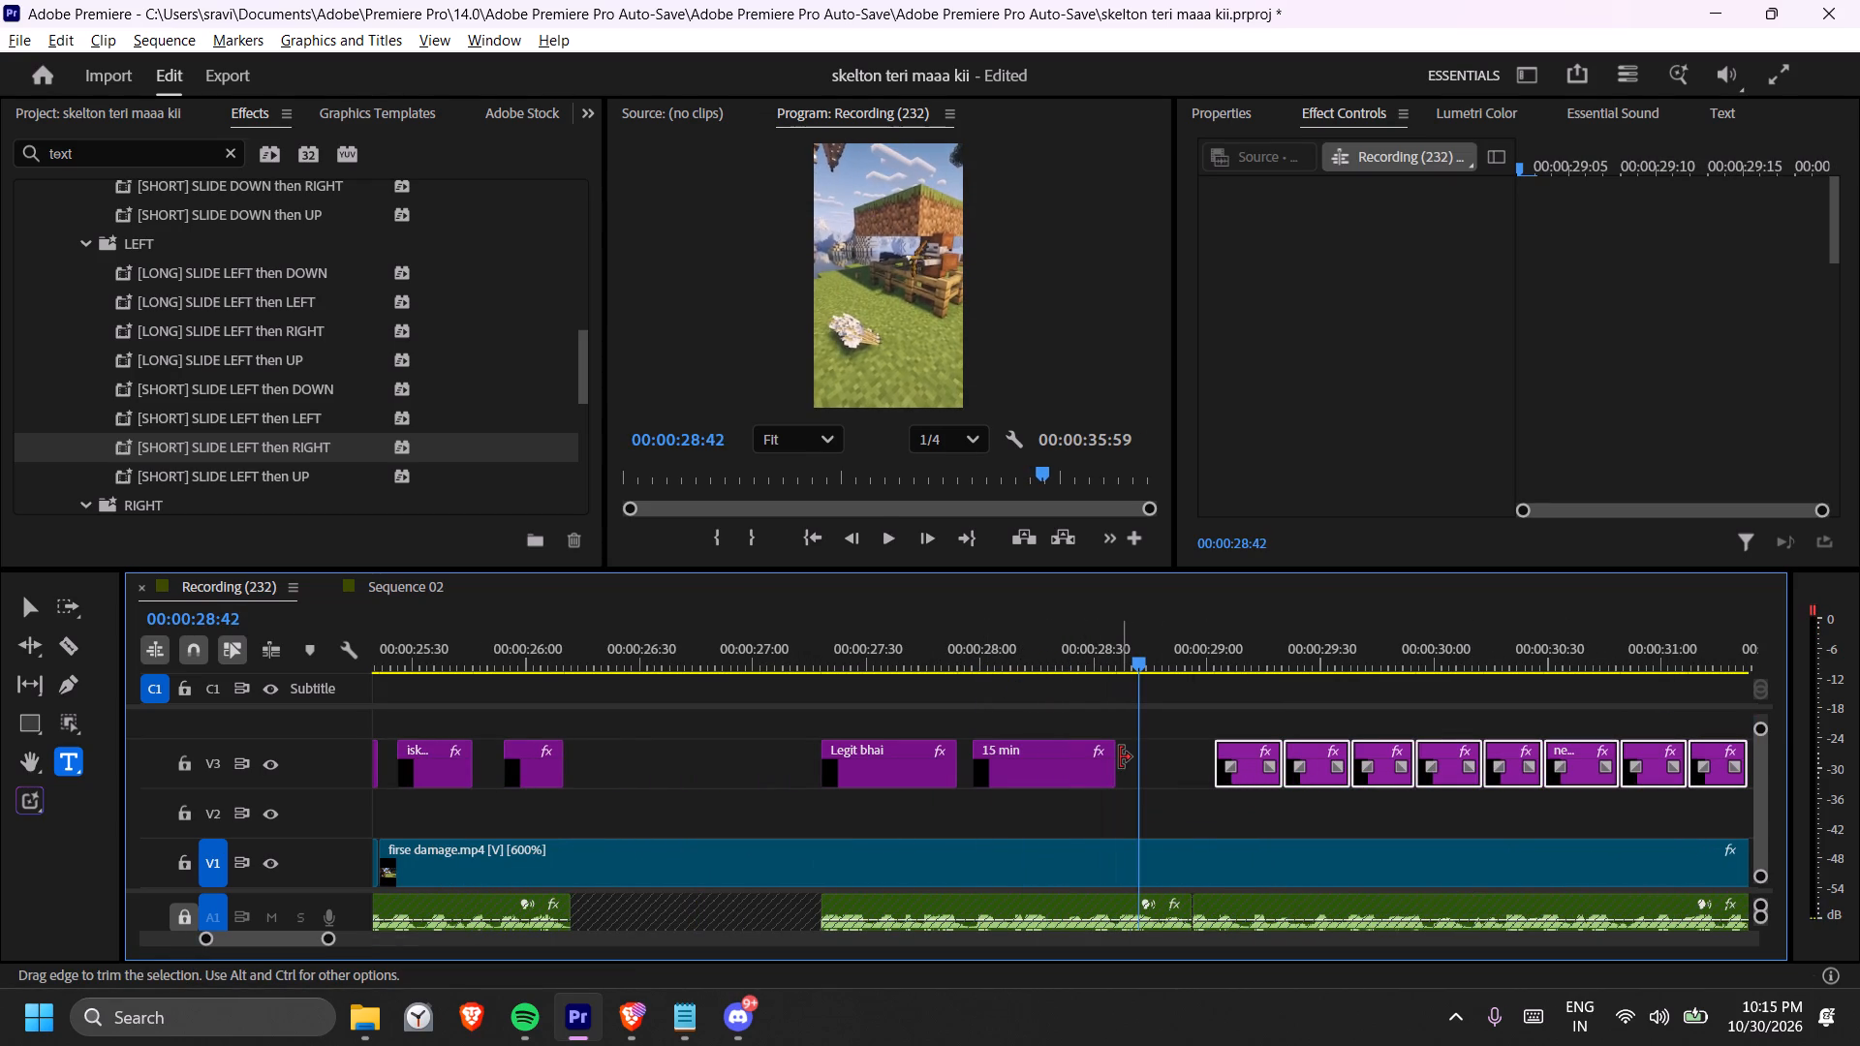
drag(1120, 755, 1136, 755)
key(space)
key(space)
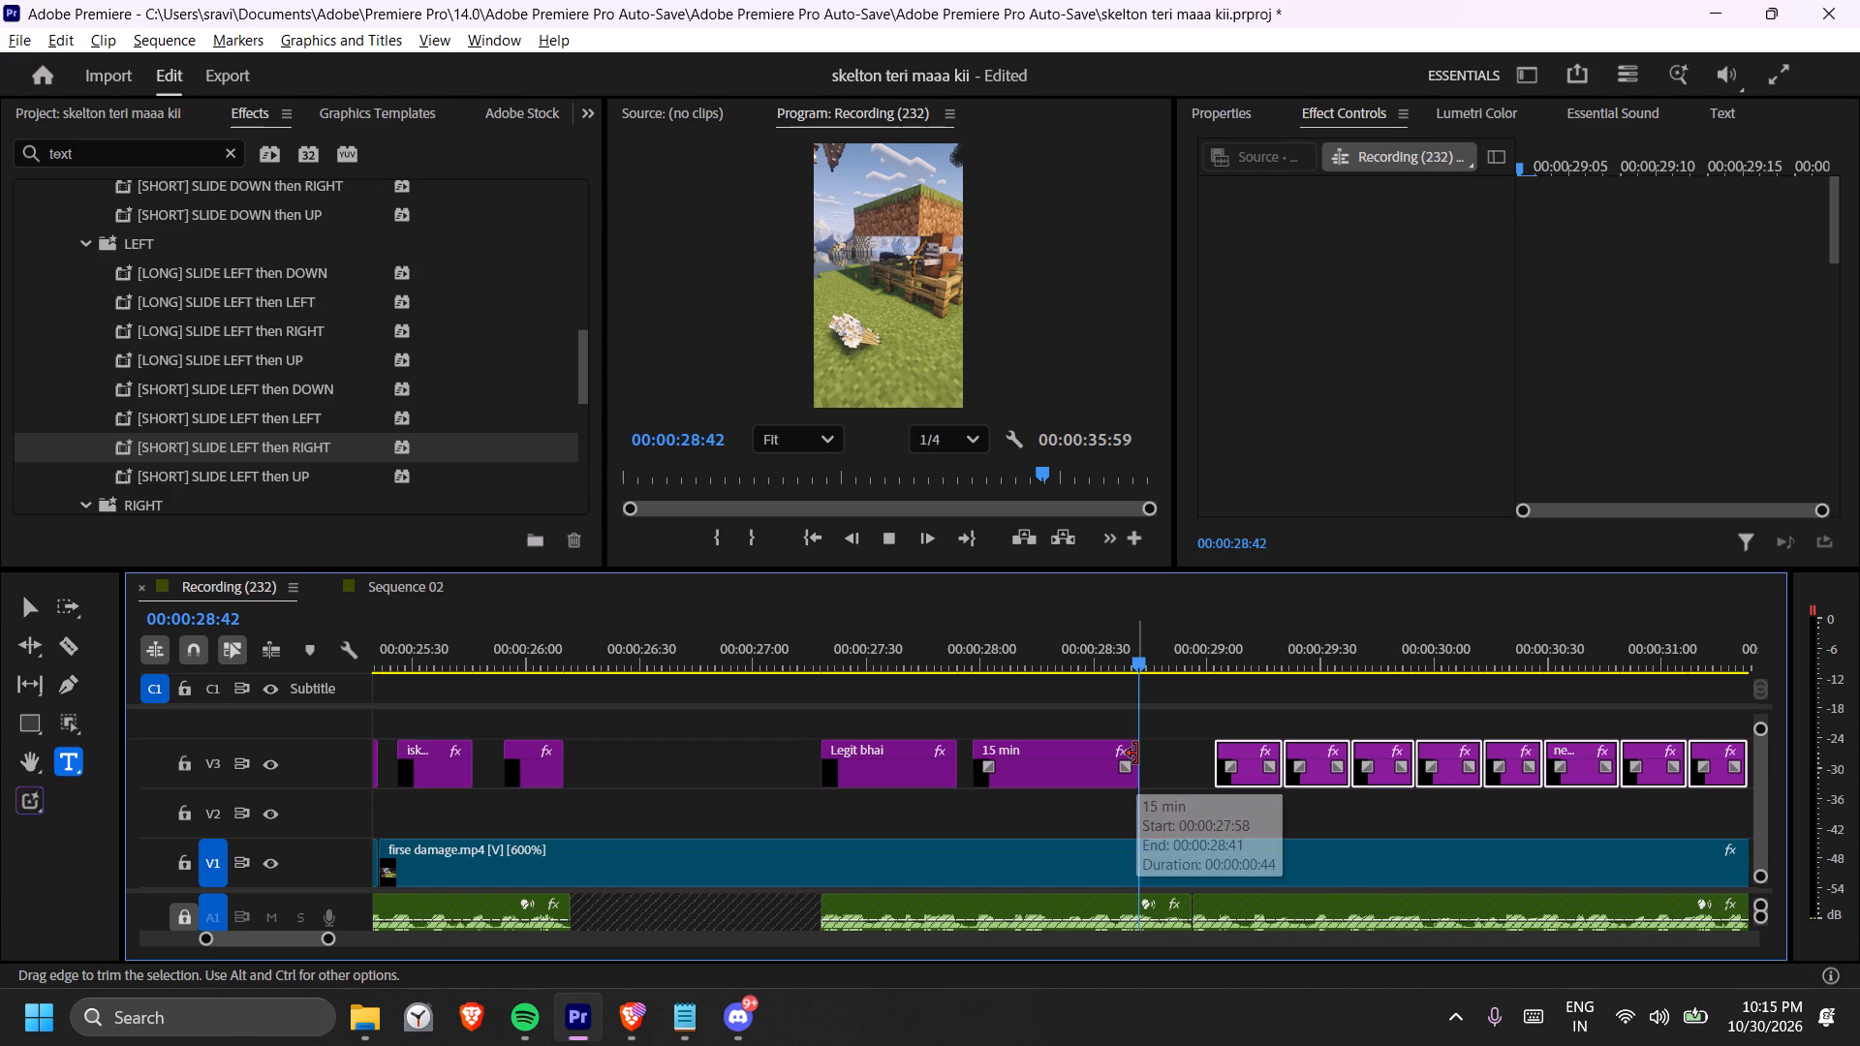
Move the closing Position and Opacity keyframes of "15 min" to the end of the clip and play from 00:00:27:39.
click(1068, 663)
click(1072, 758)
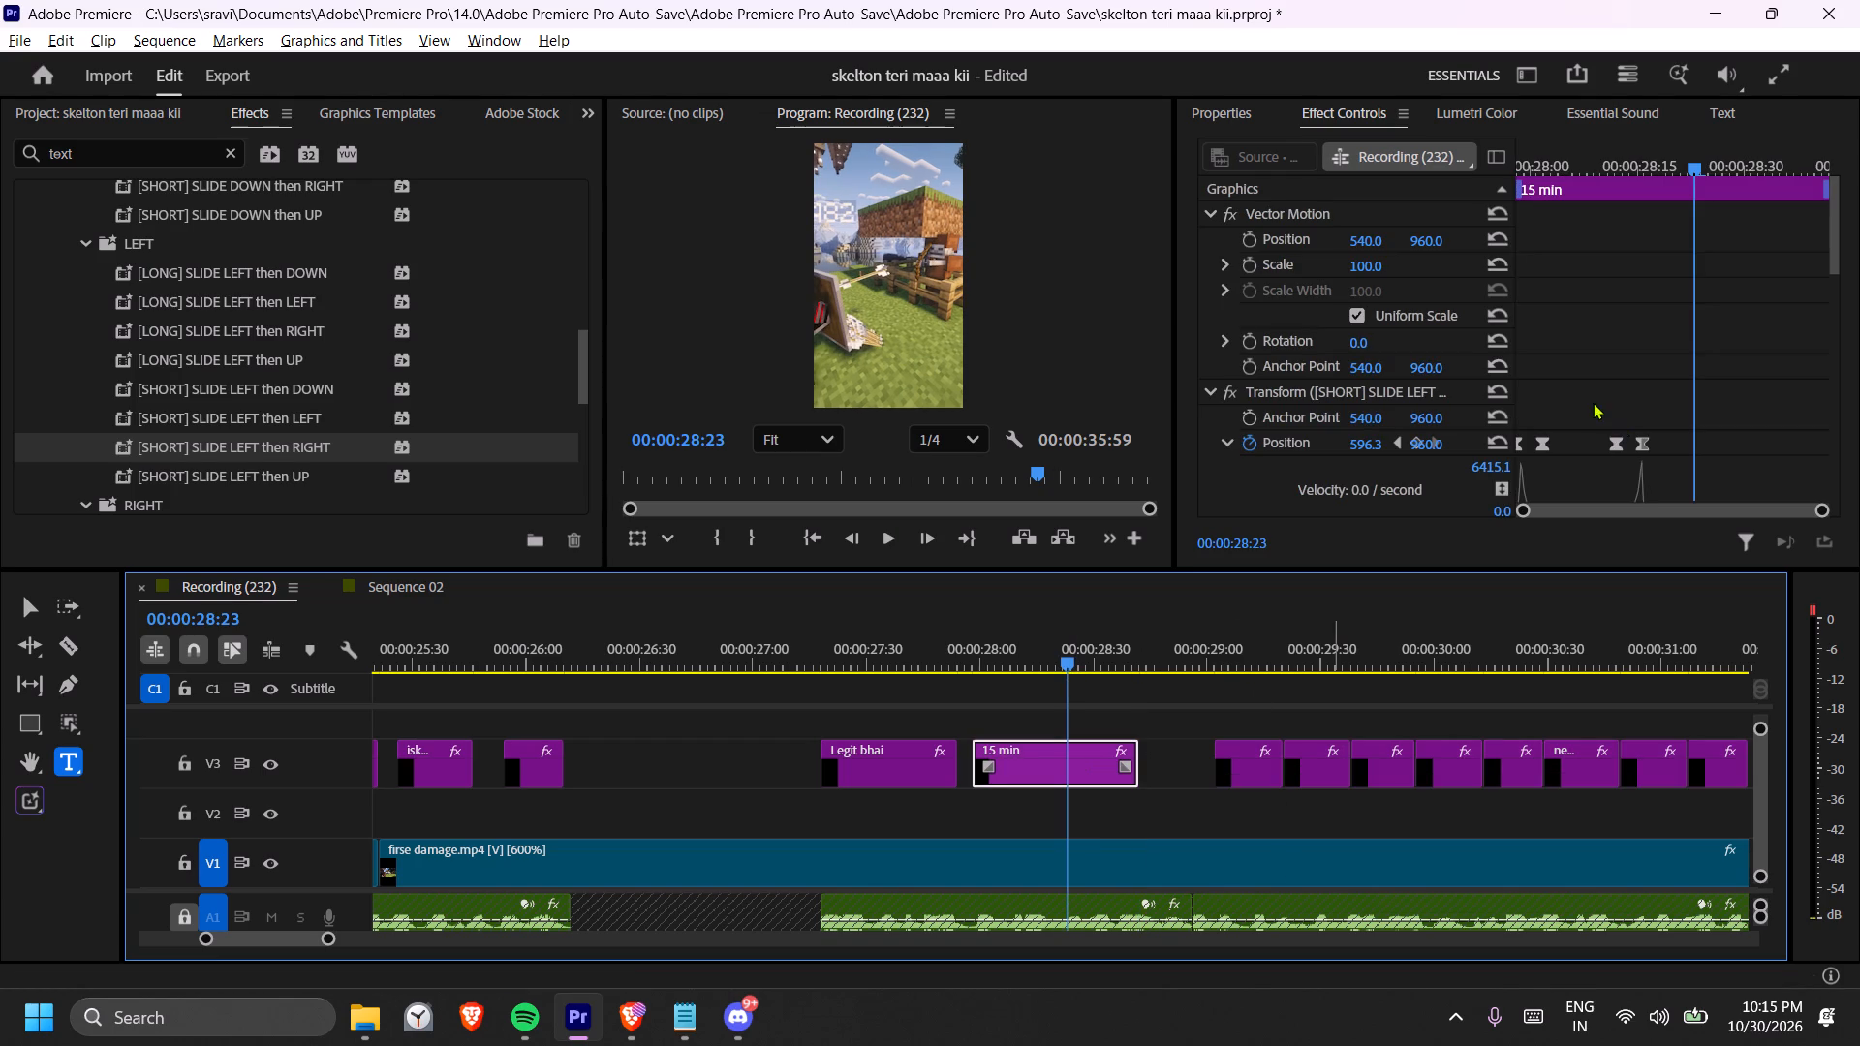
drag(1593, 402, 1672, 578)
drag(1636, 428, 1654, 427)
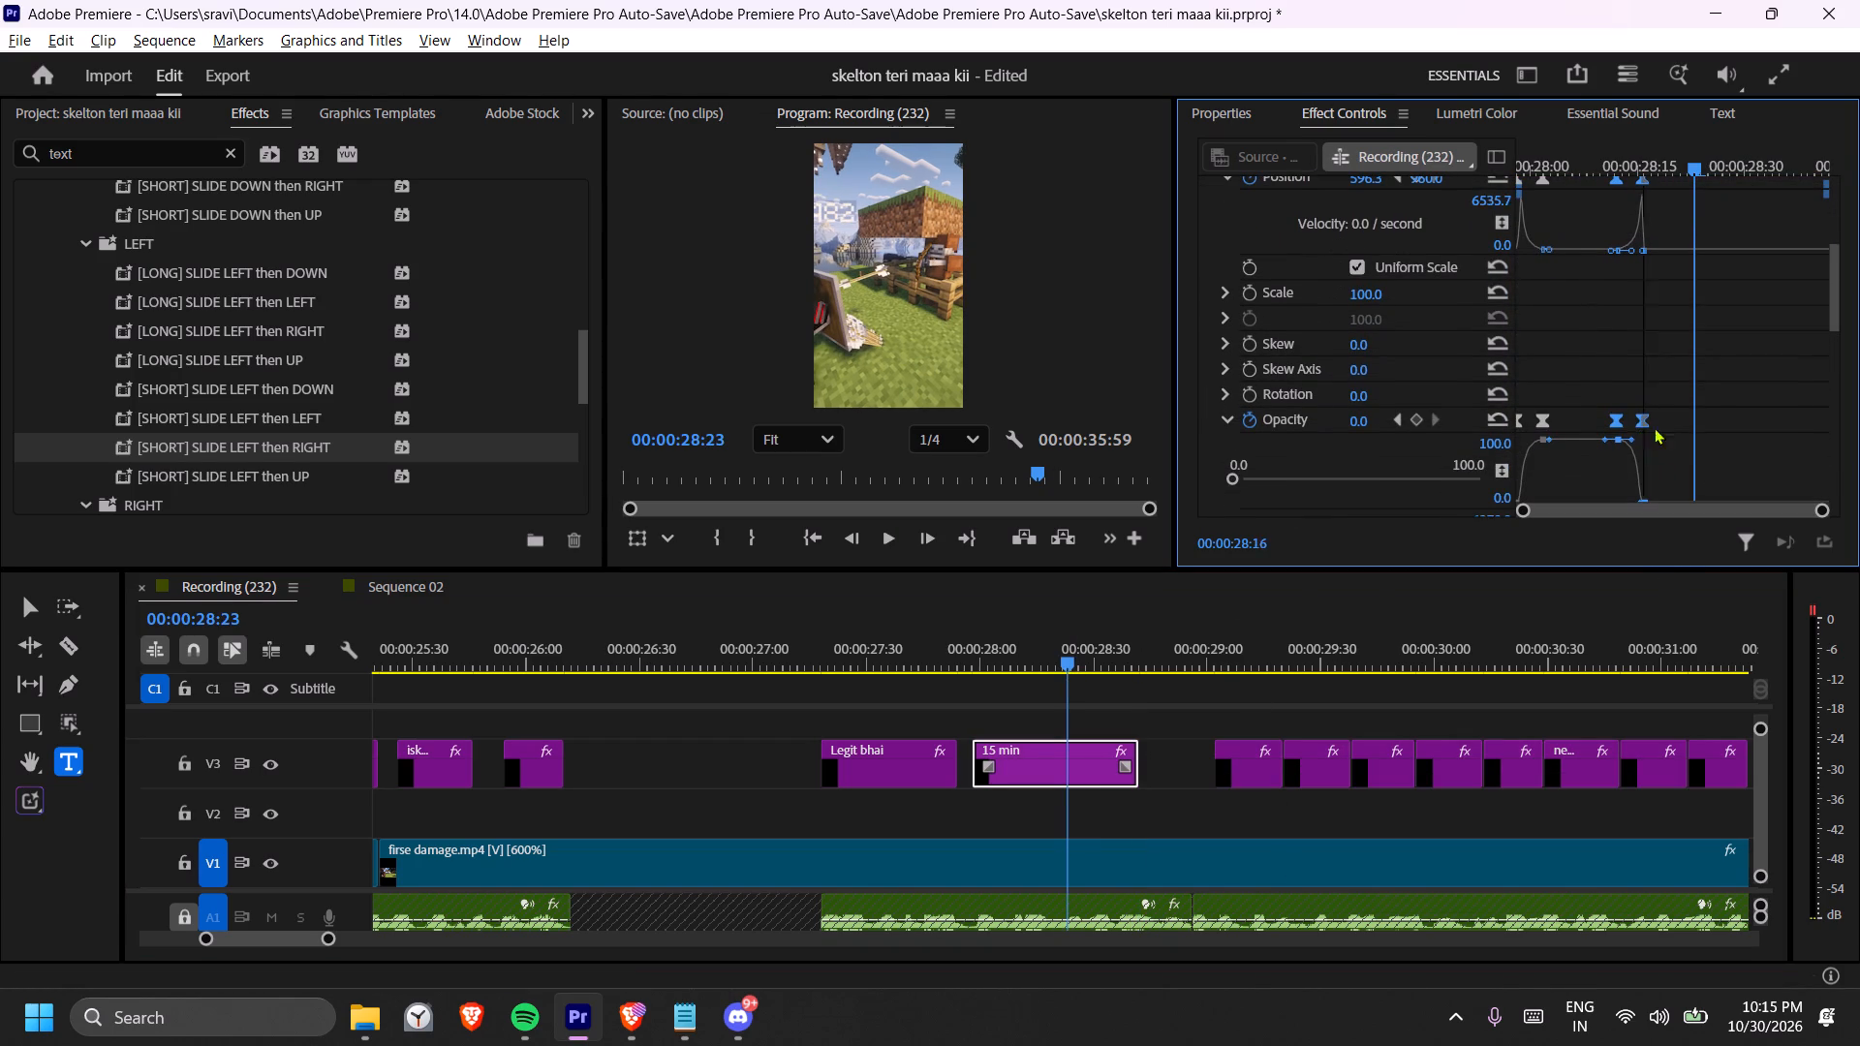
drag(1654, 427, 1823, 423)
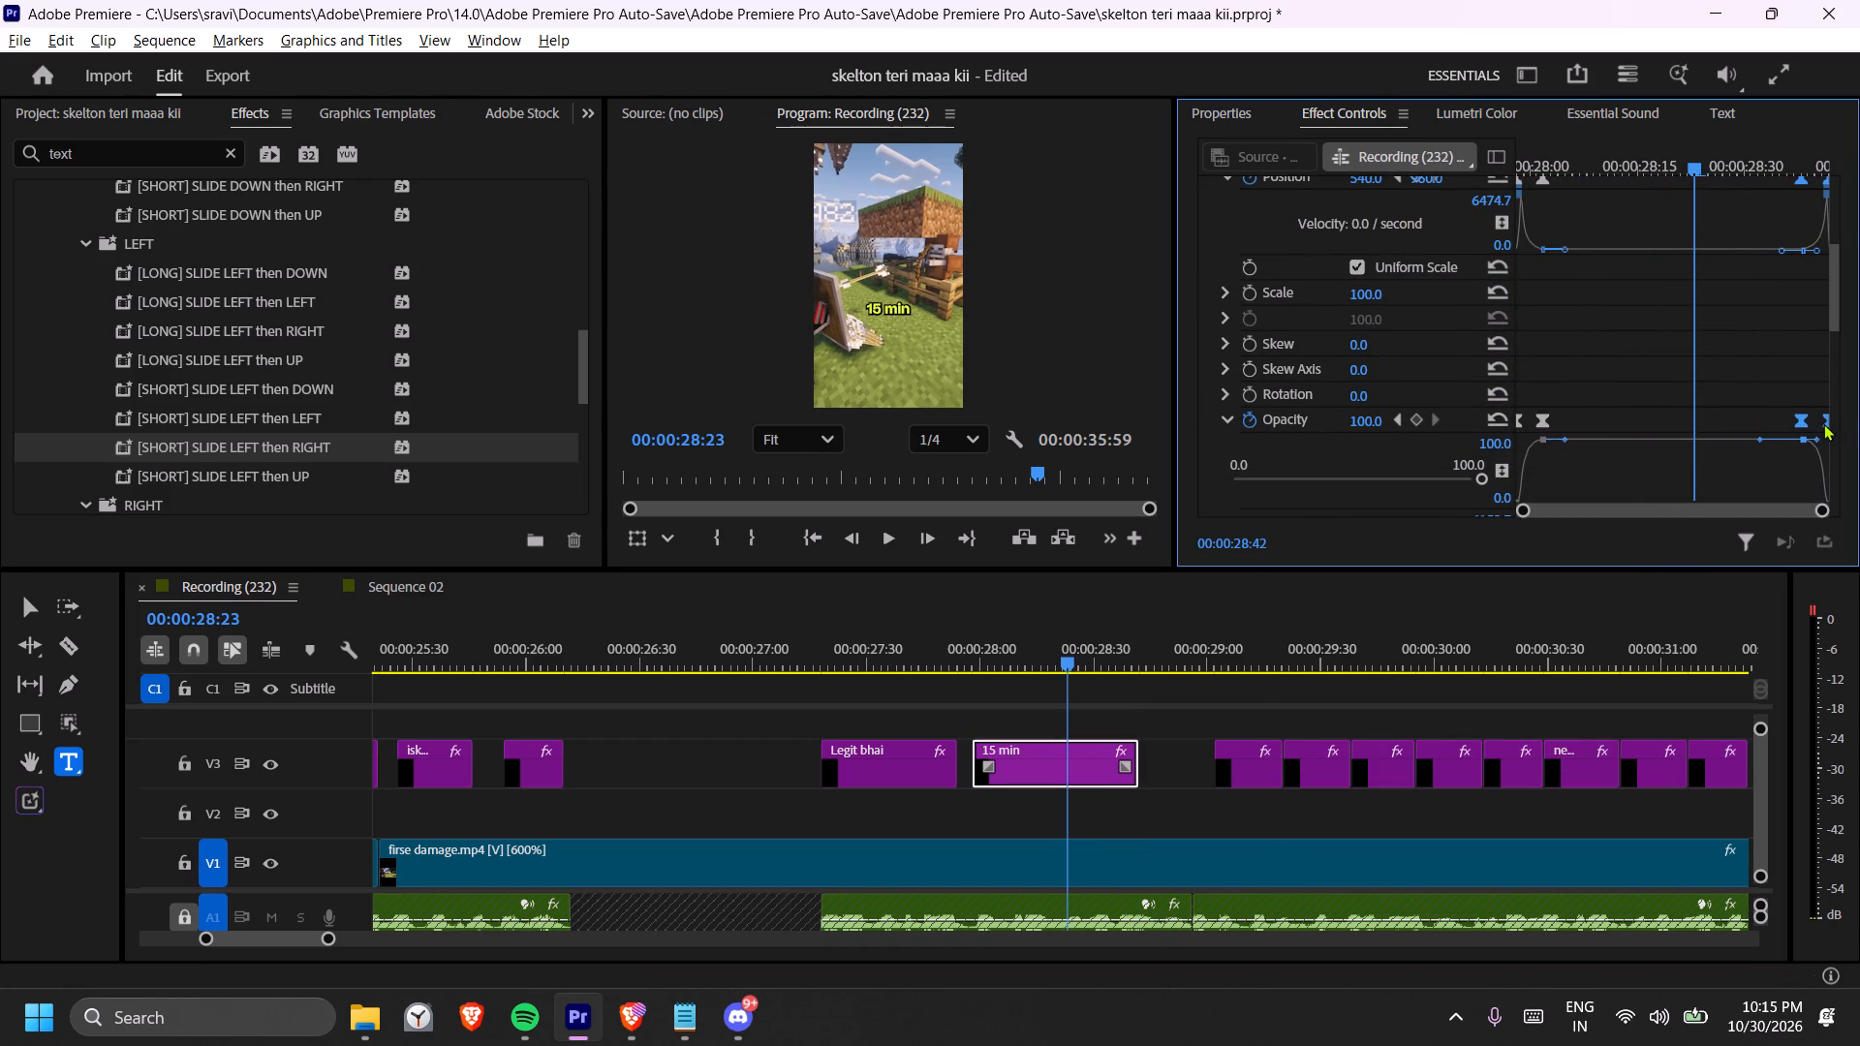
drag(1823, 423, 1820, 423)
drag(912, 628, 903, 628)
key(space)
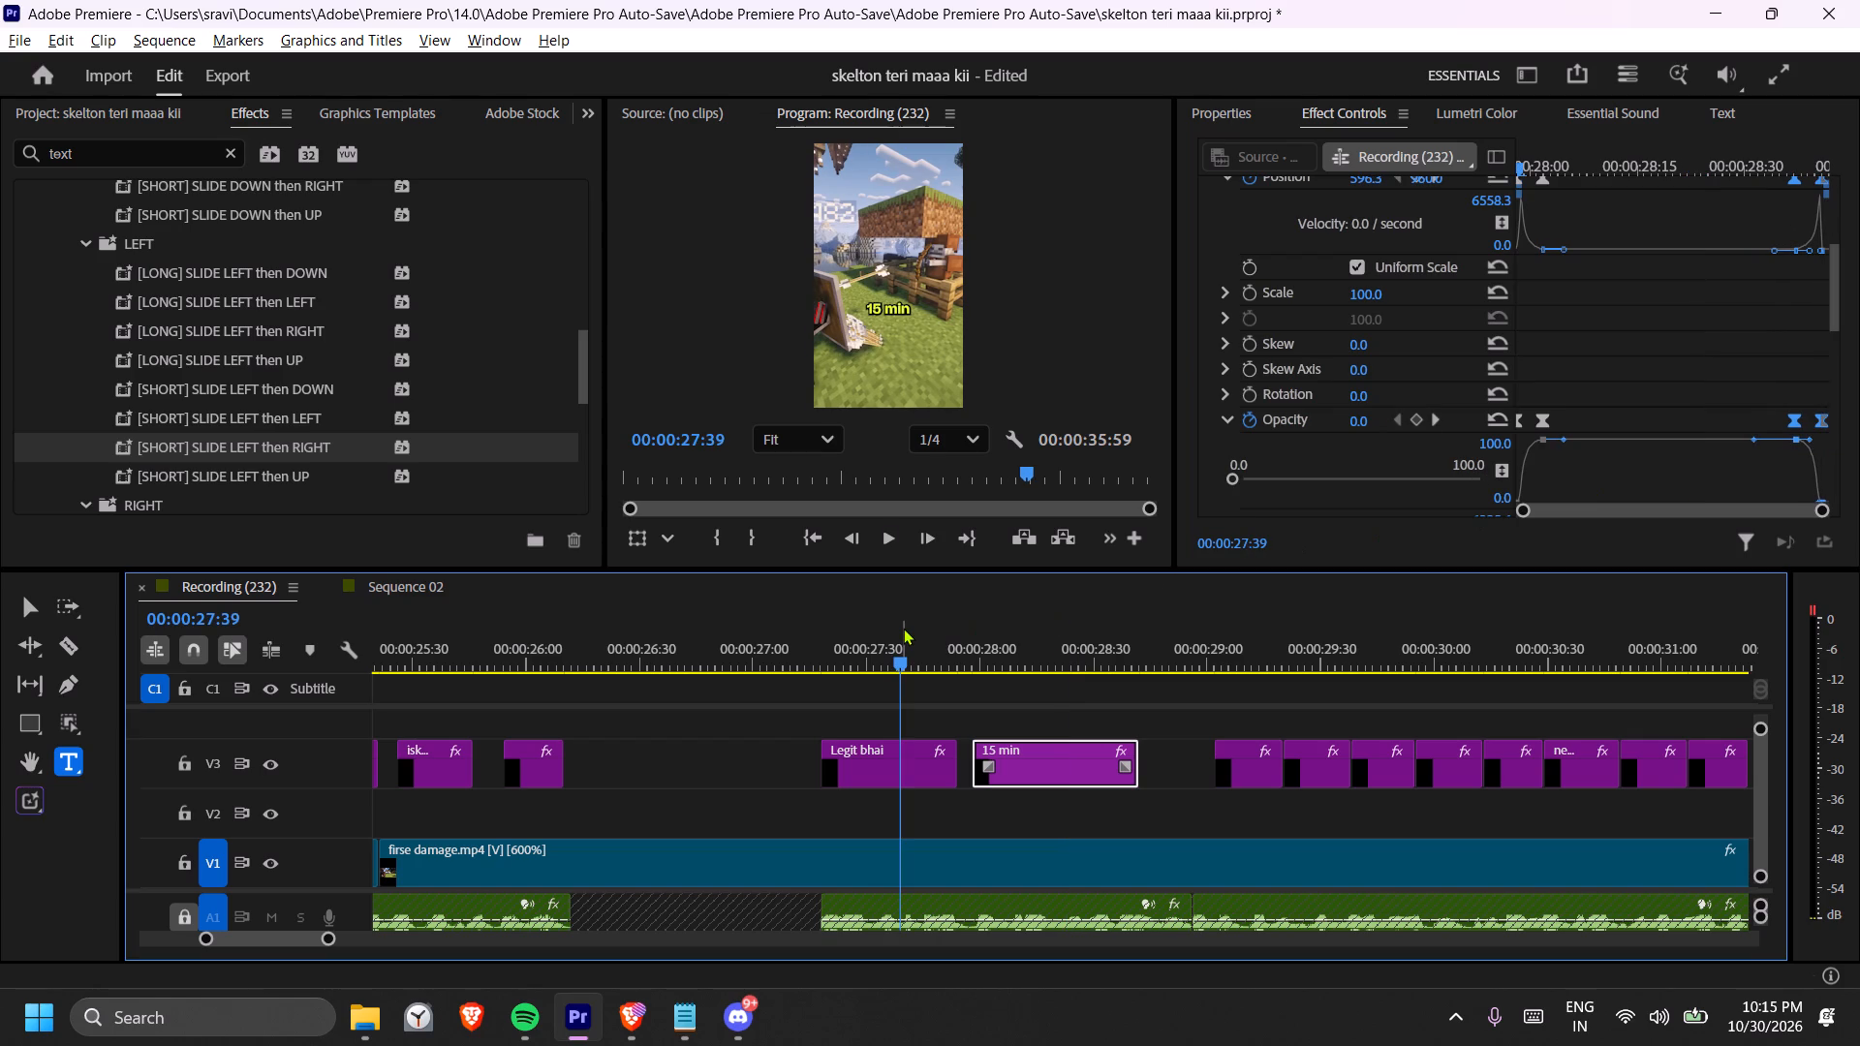
key(space)
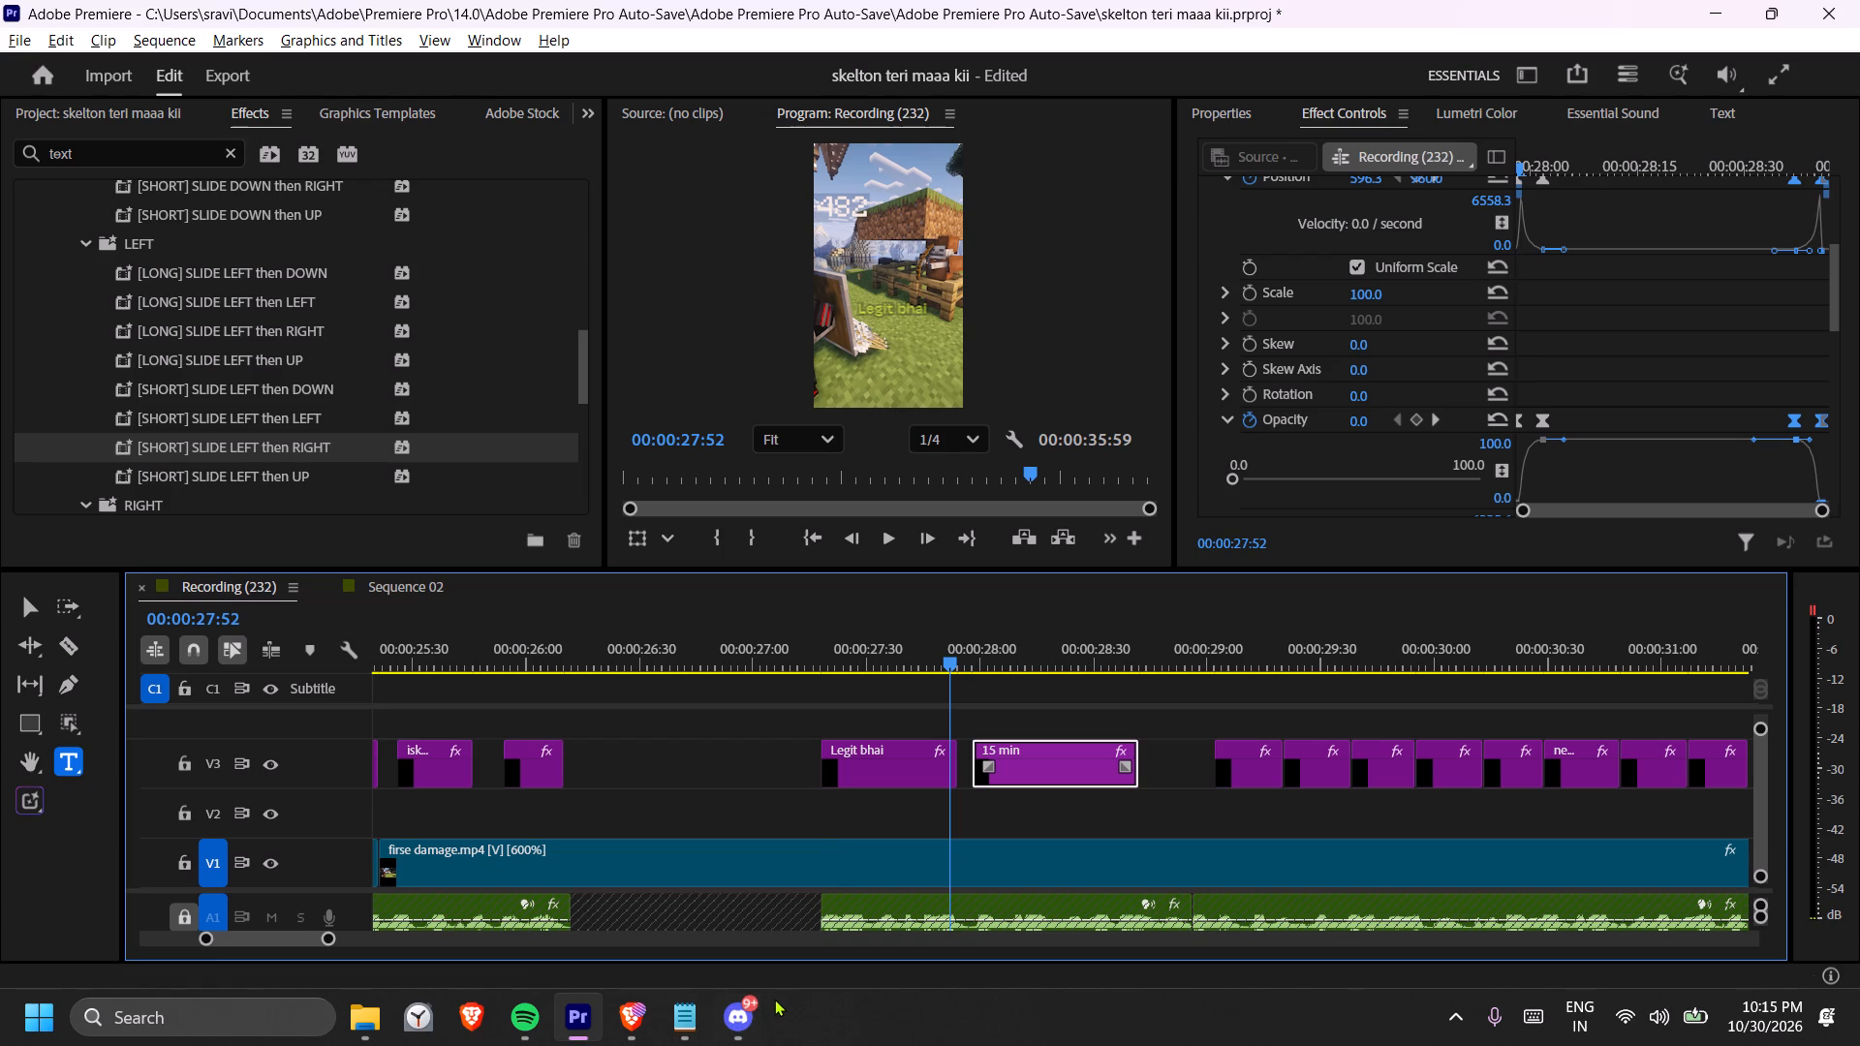
Switch to Spotify, raise the volume, start playing "Jhoom - R&B Mix" and minimise the player.
click(520, 1003)
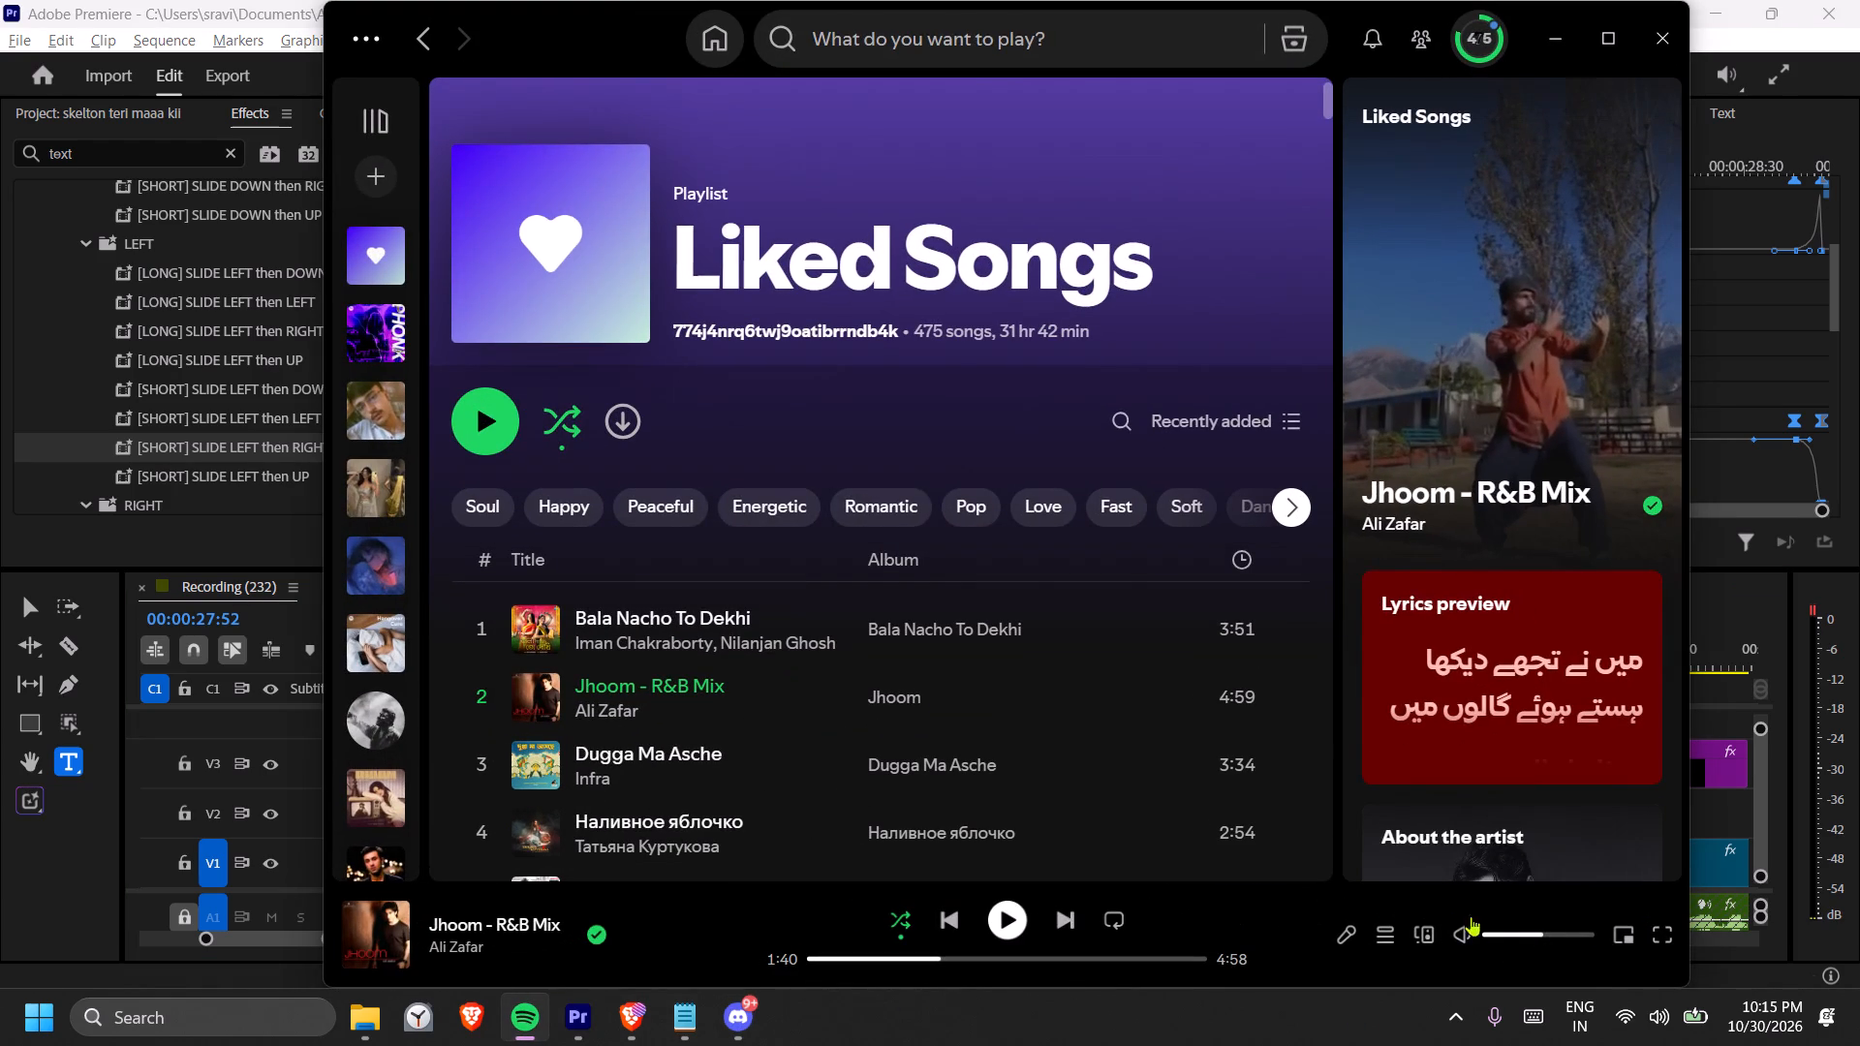
drag(1548, 931, 1583, 933)
click(1011, 930)
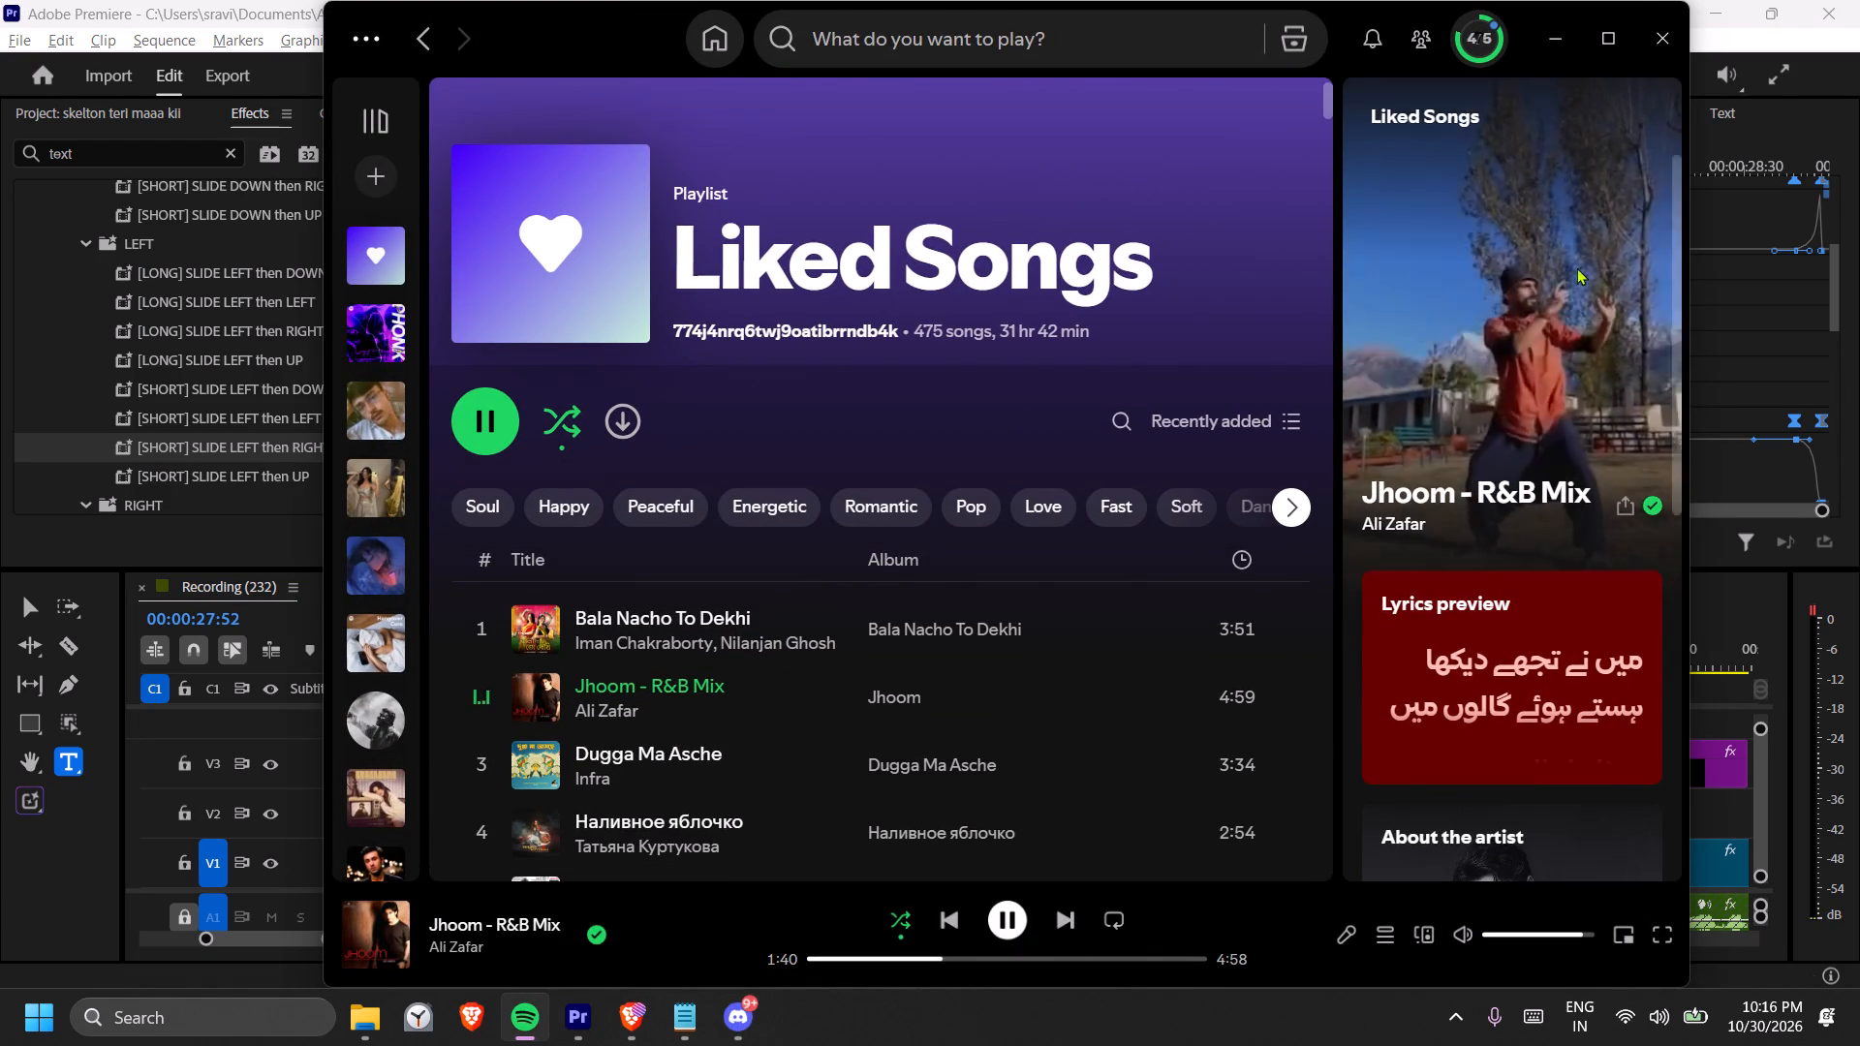
click(1557, 29)
Play the "Legit bhai" and "15 min" captions from 00:00:27:21 to check their timing.
click(835, 652)
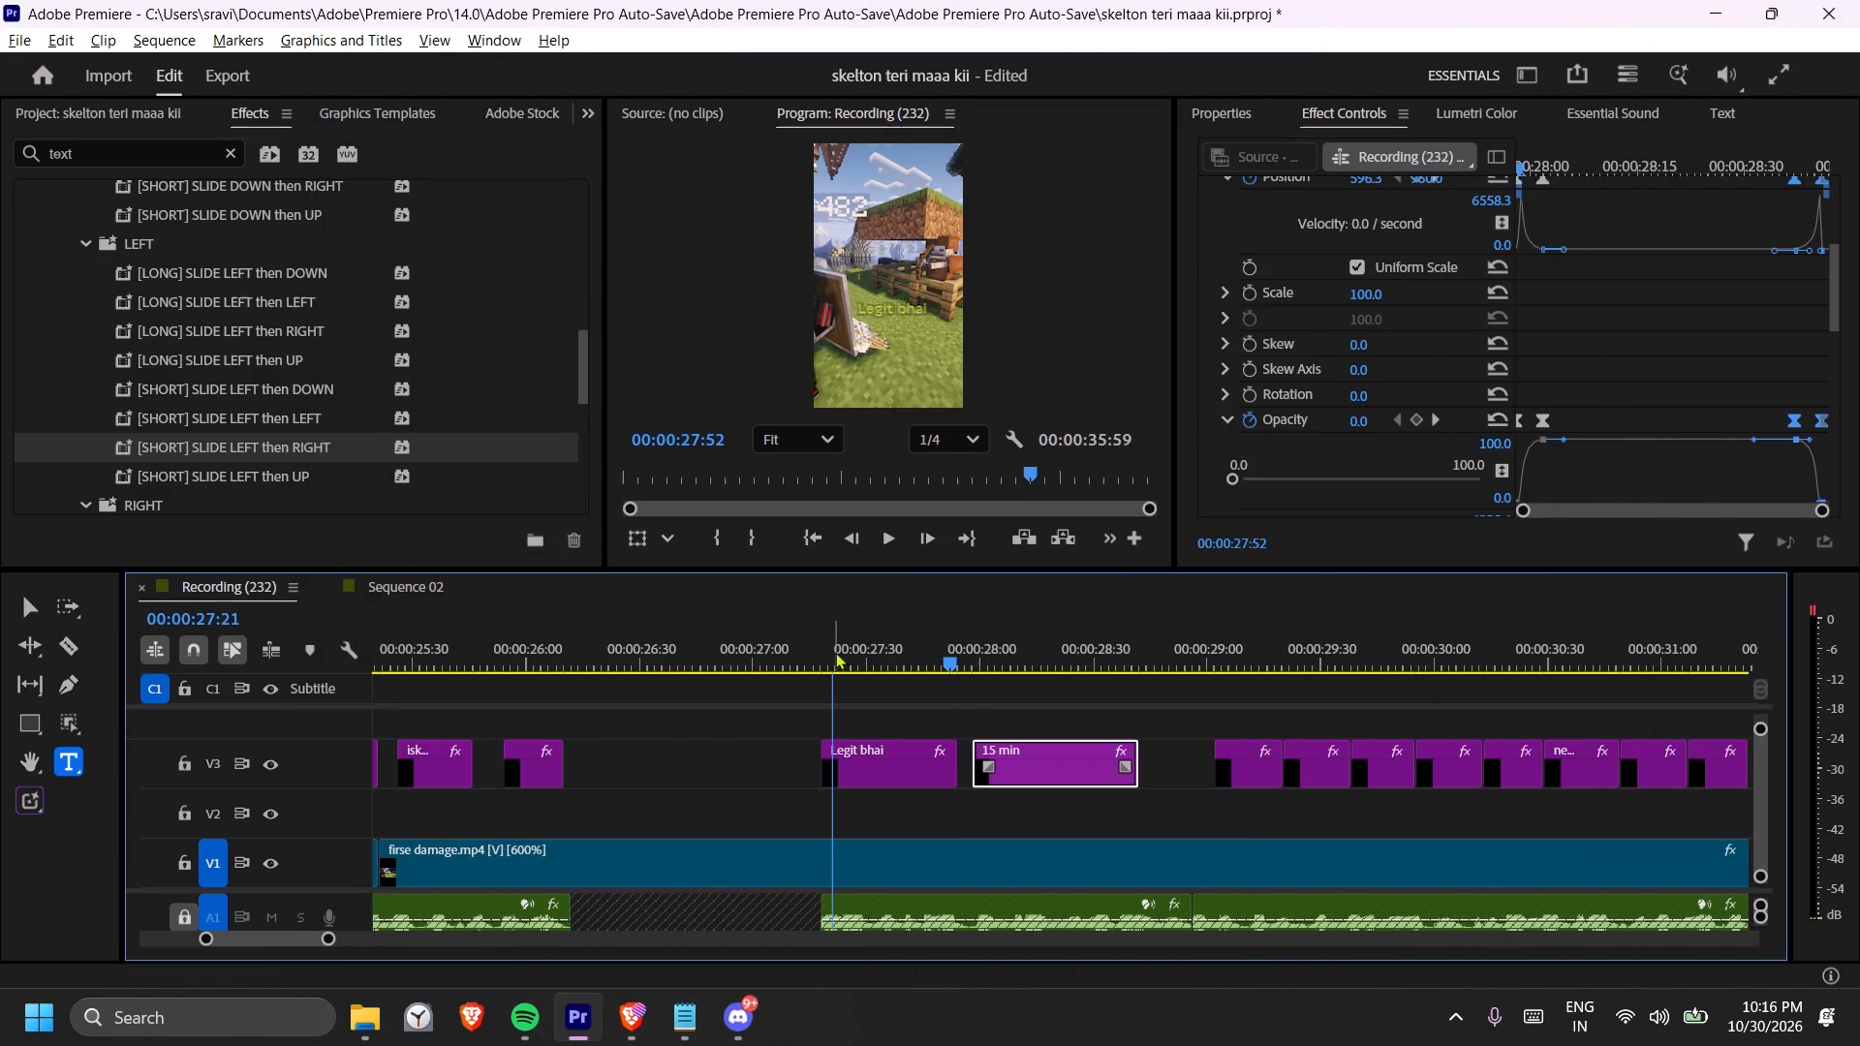
click(891, 536)
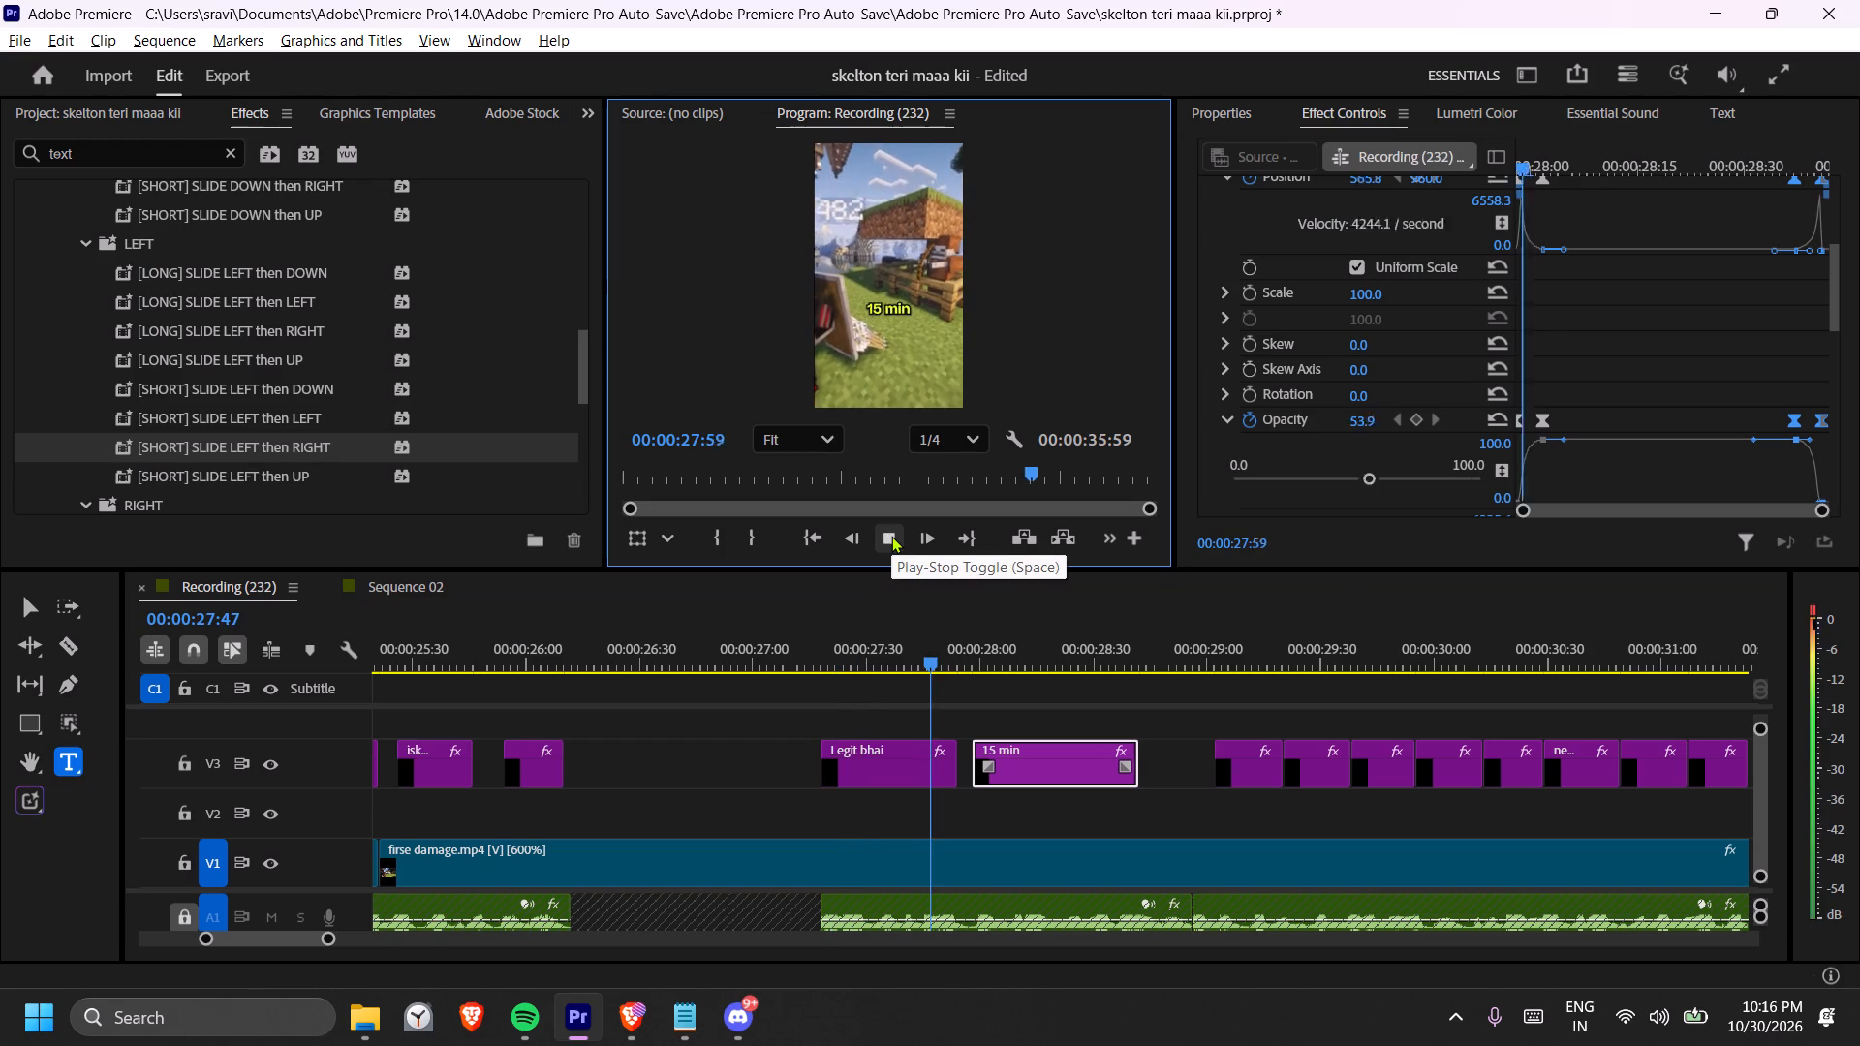
double_click(891, 536)
click(891, 536)
scroll(888, 586, down, 4)
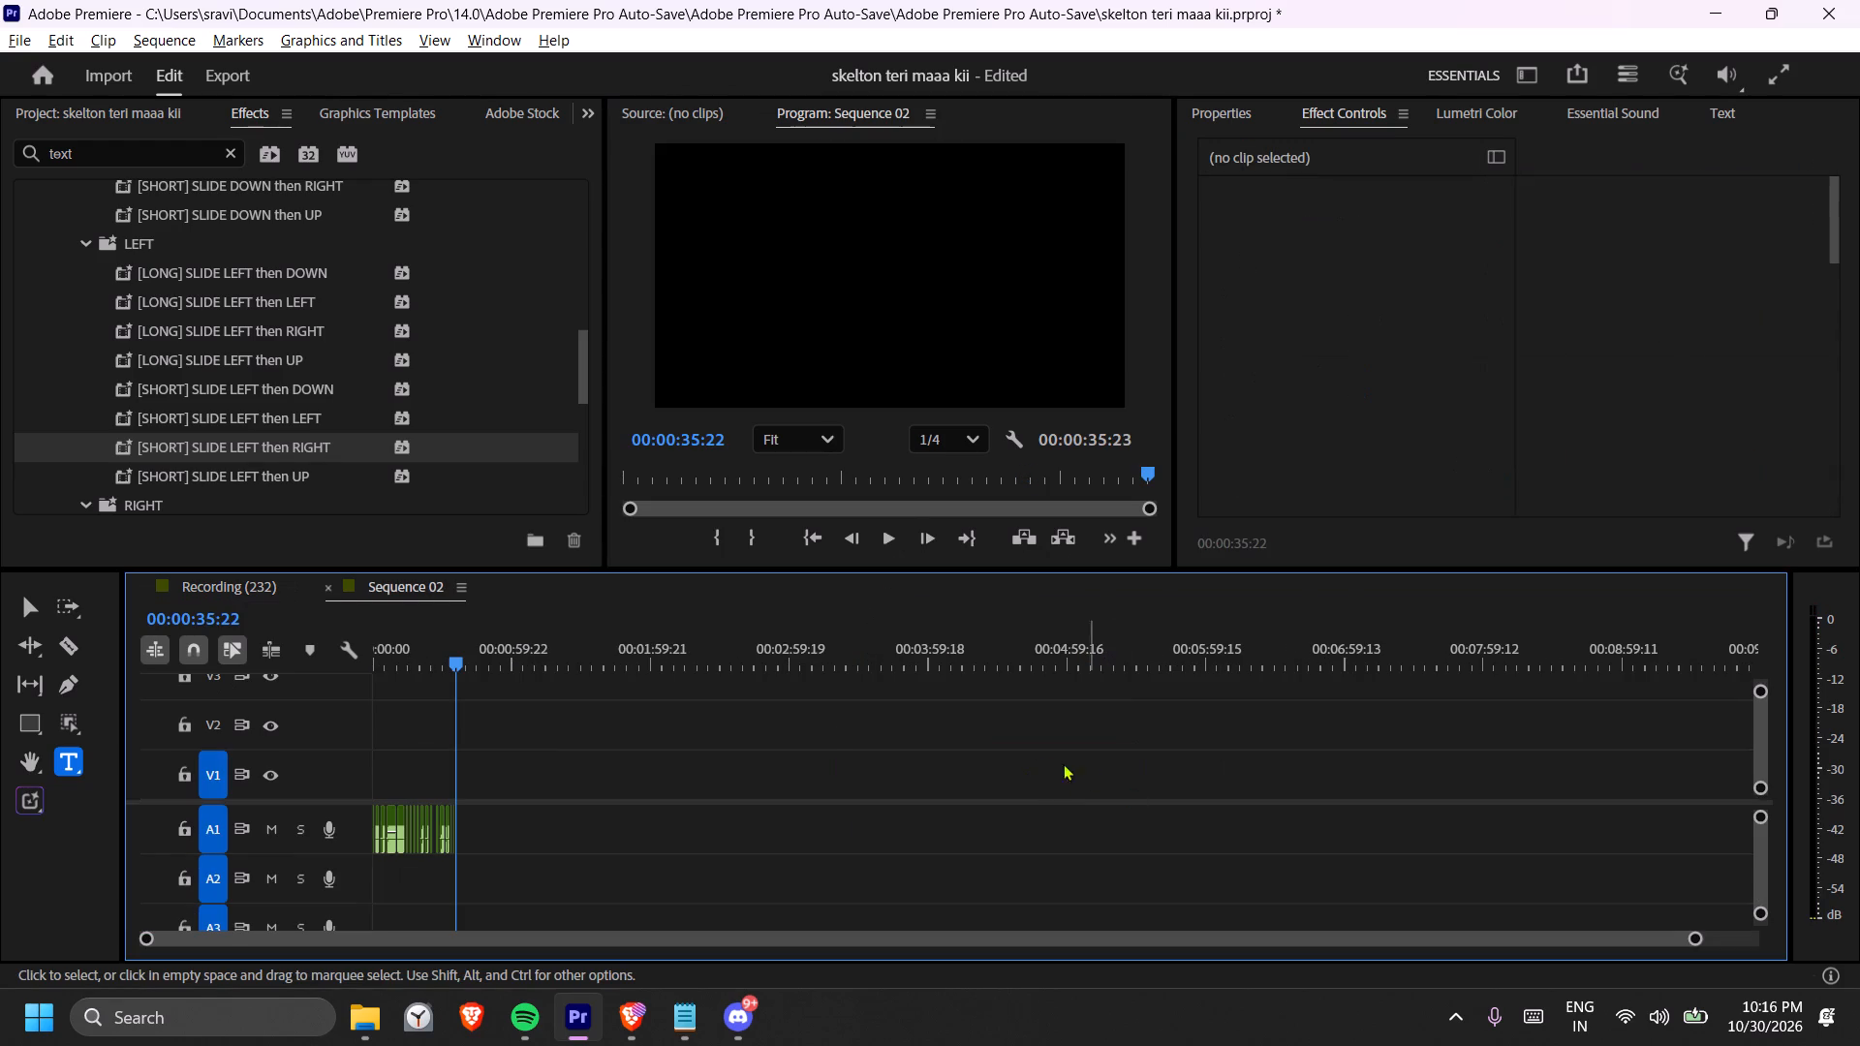
Return to the Recording (232) sequence and move the "hogaye" caption earlier so it starts at 00:00:28:46.
scroll(821, 736, up, 7)
click(231, 583)
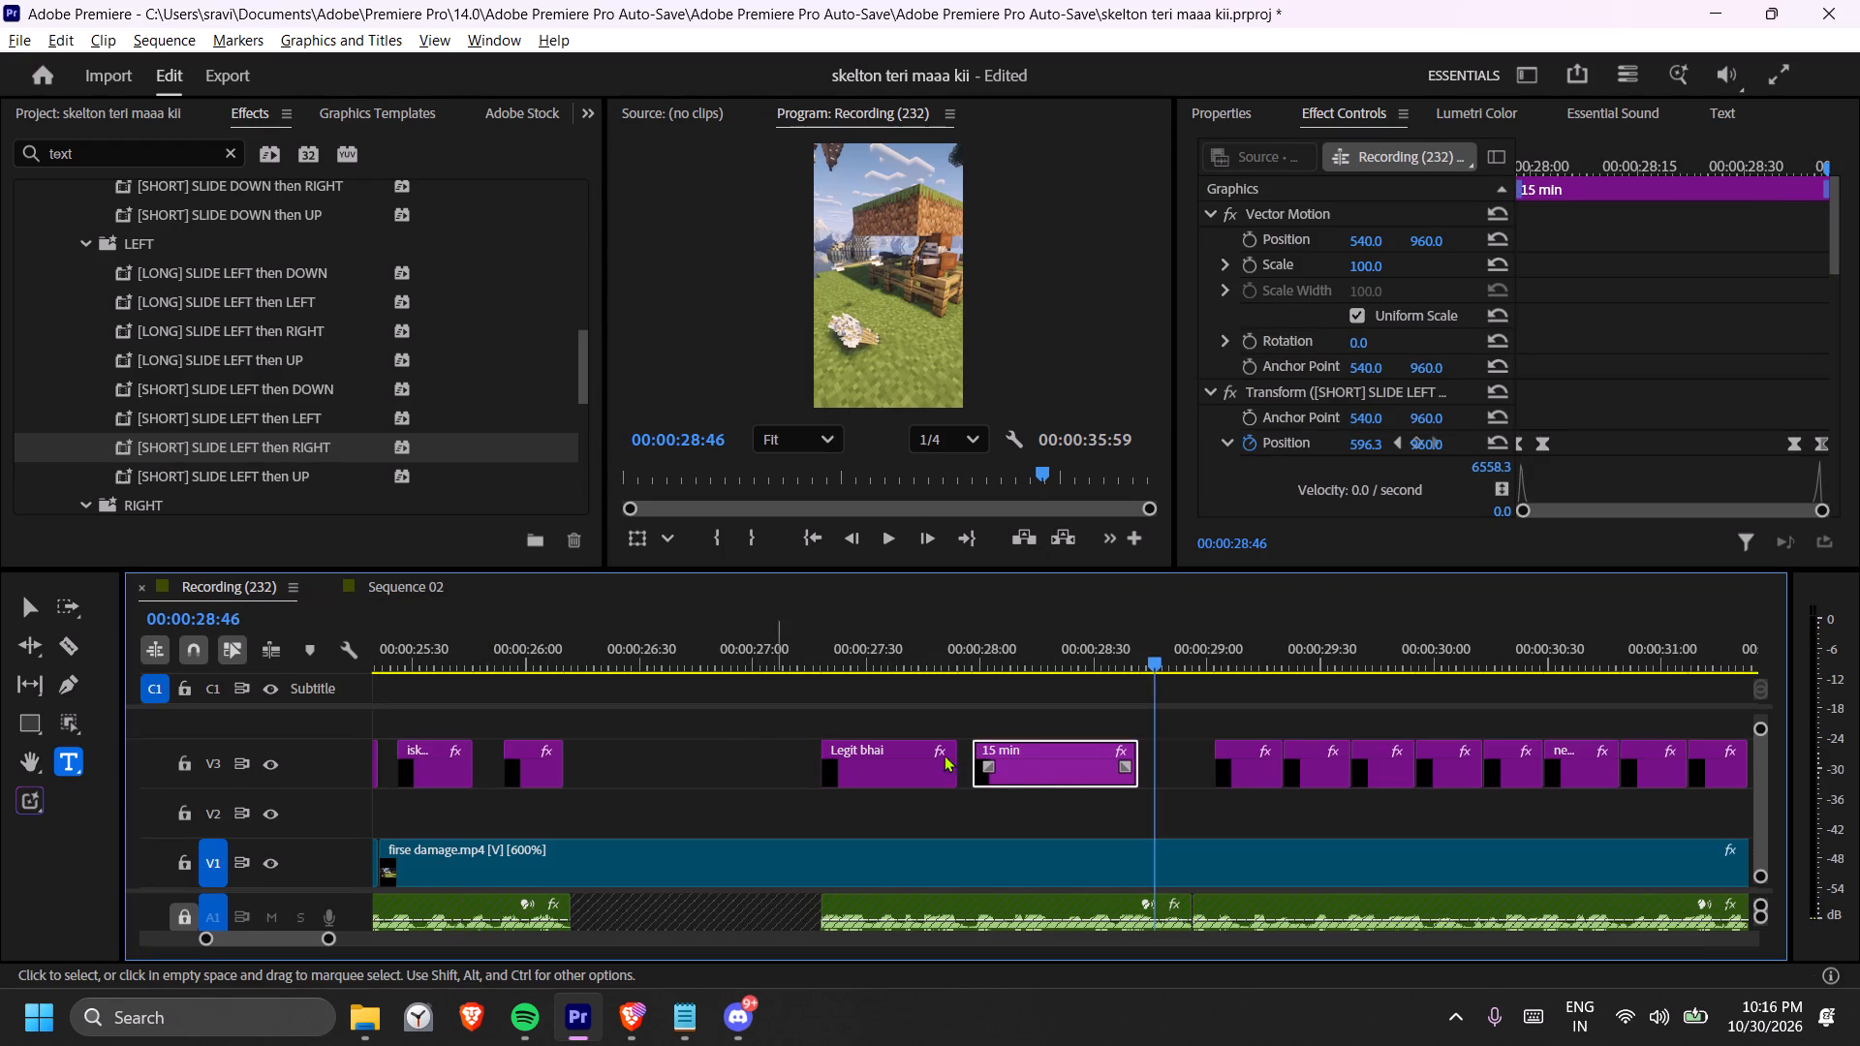
drag(1247, 767, 1190, 767)
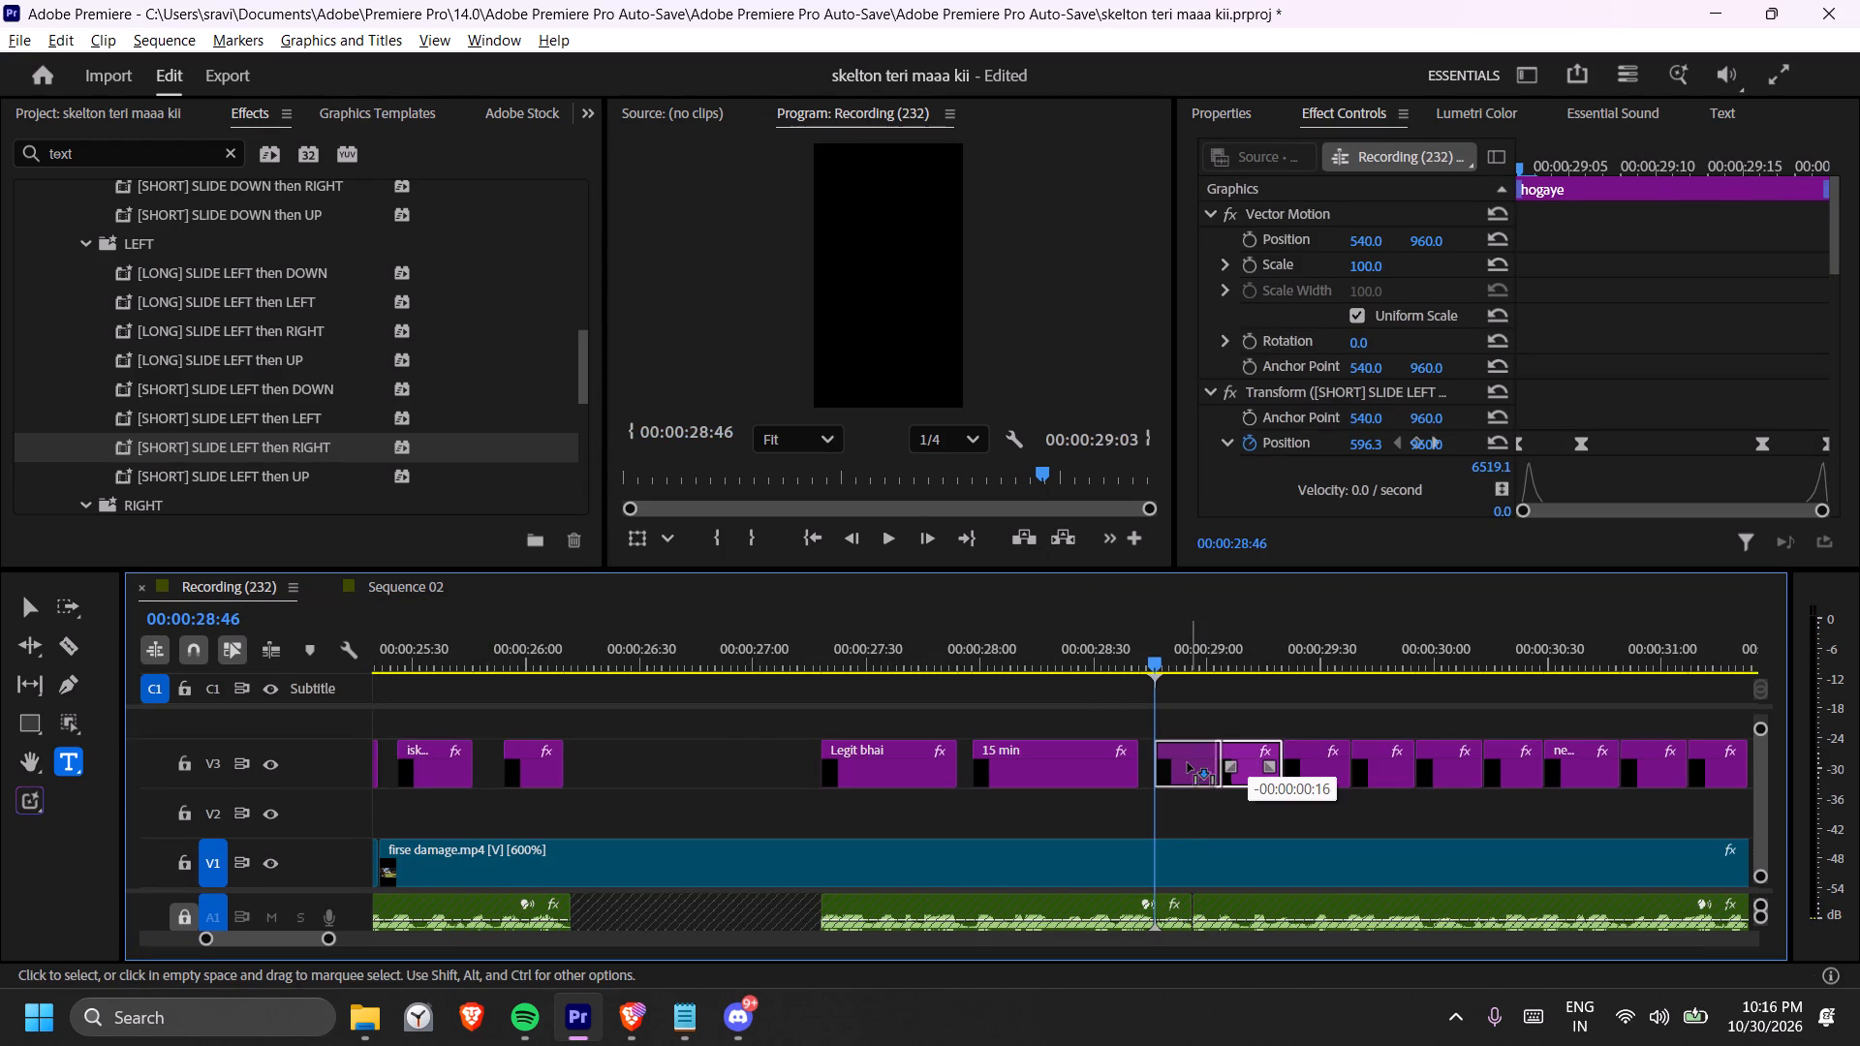
Play the "hogaye" caption against the voice and extend its end to 00:00:29:10.
click(892, 545)
click(892, 543)
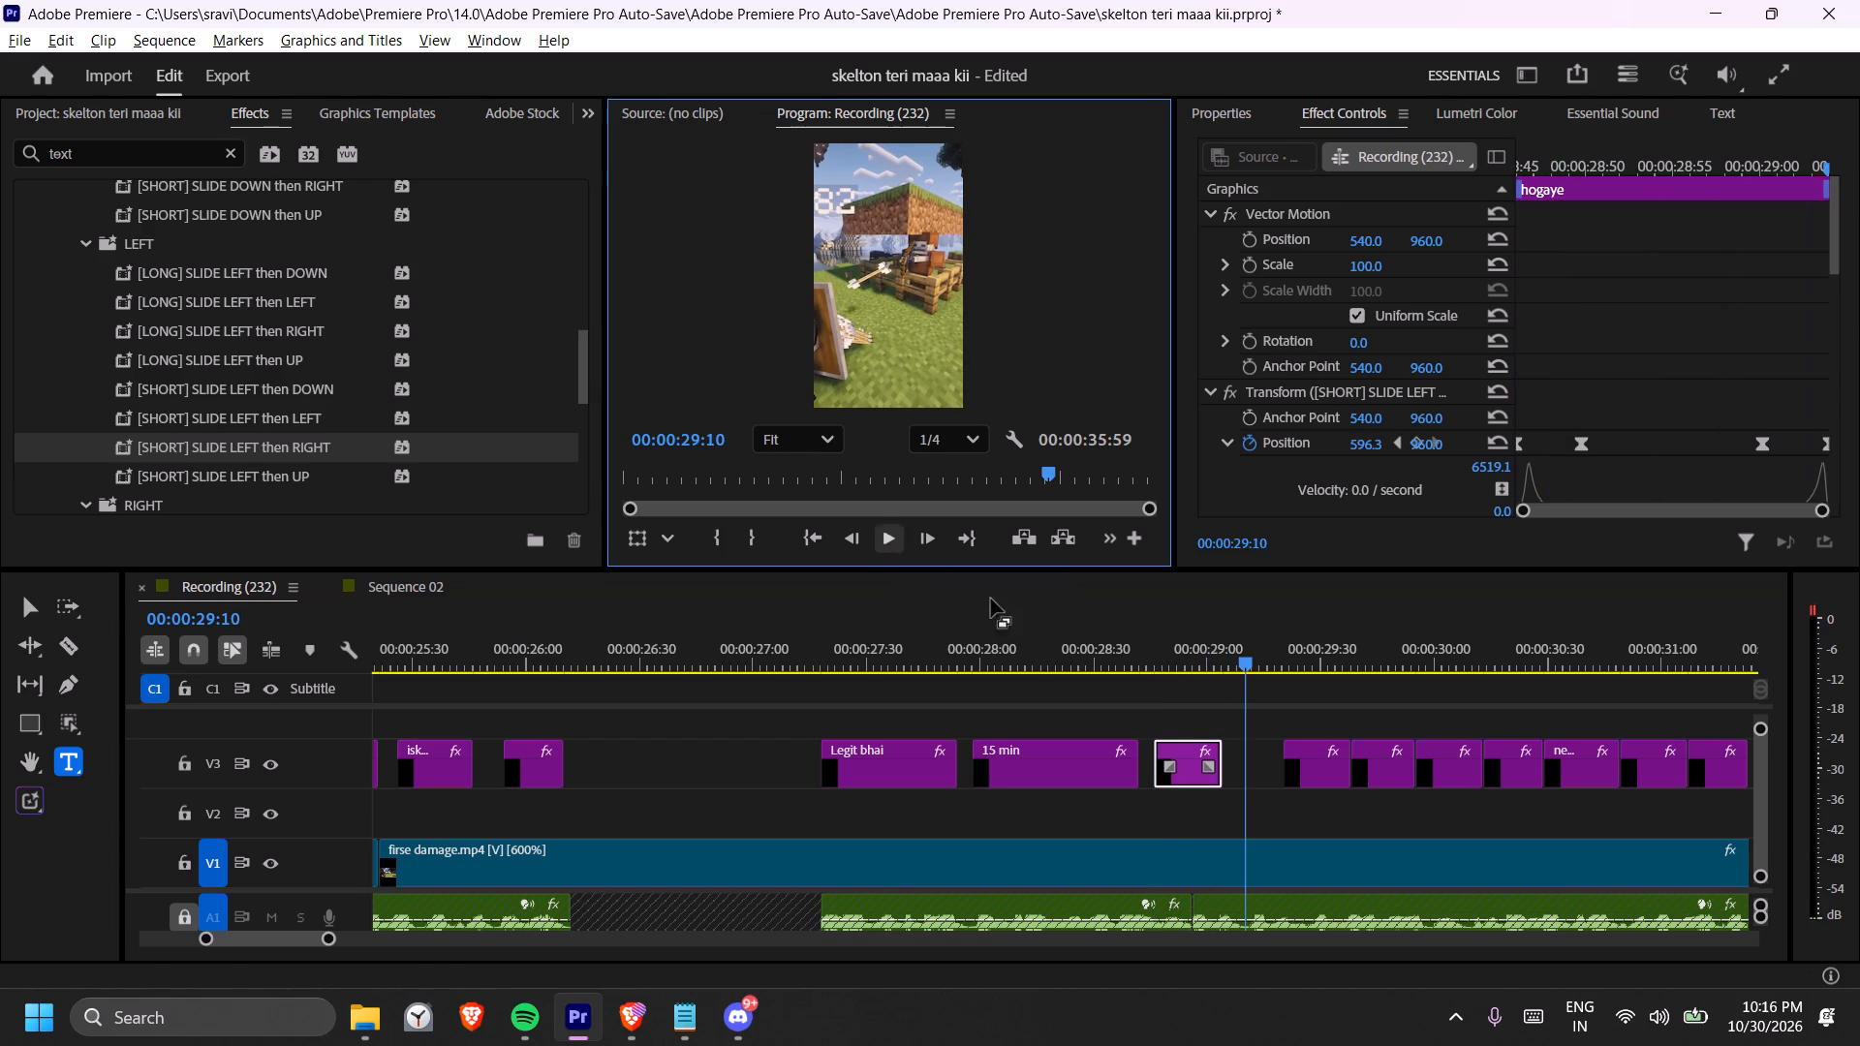
drag(1218, 754, 1240, 754)
click(1206, 756)
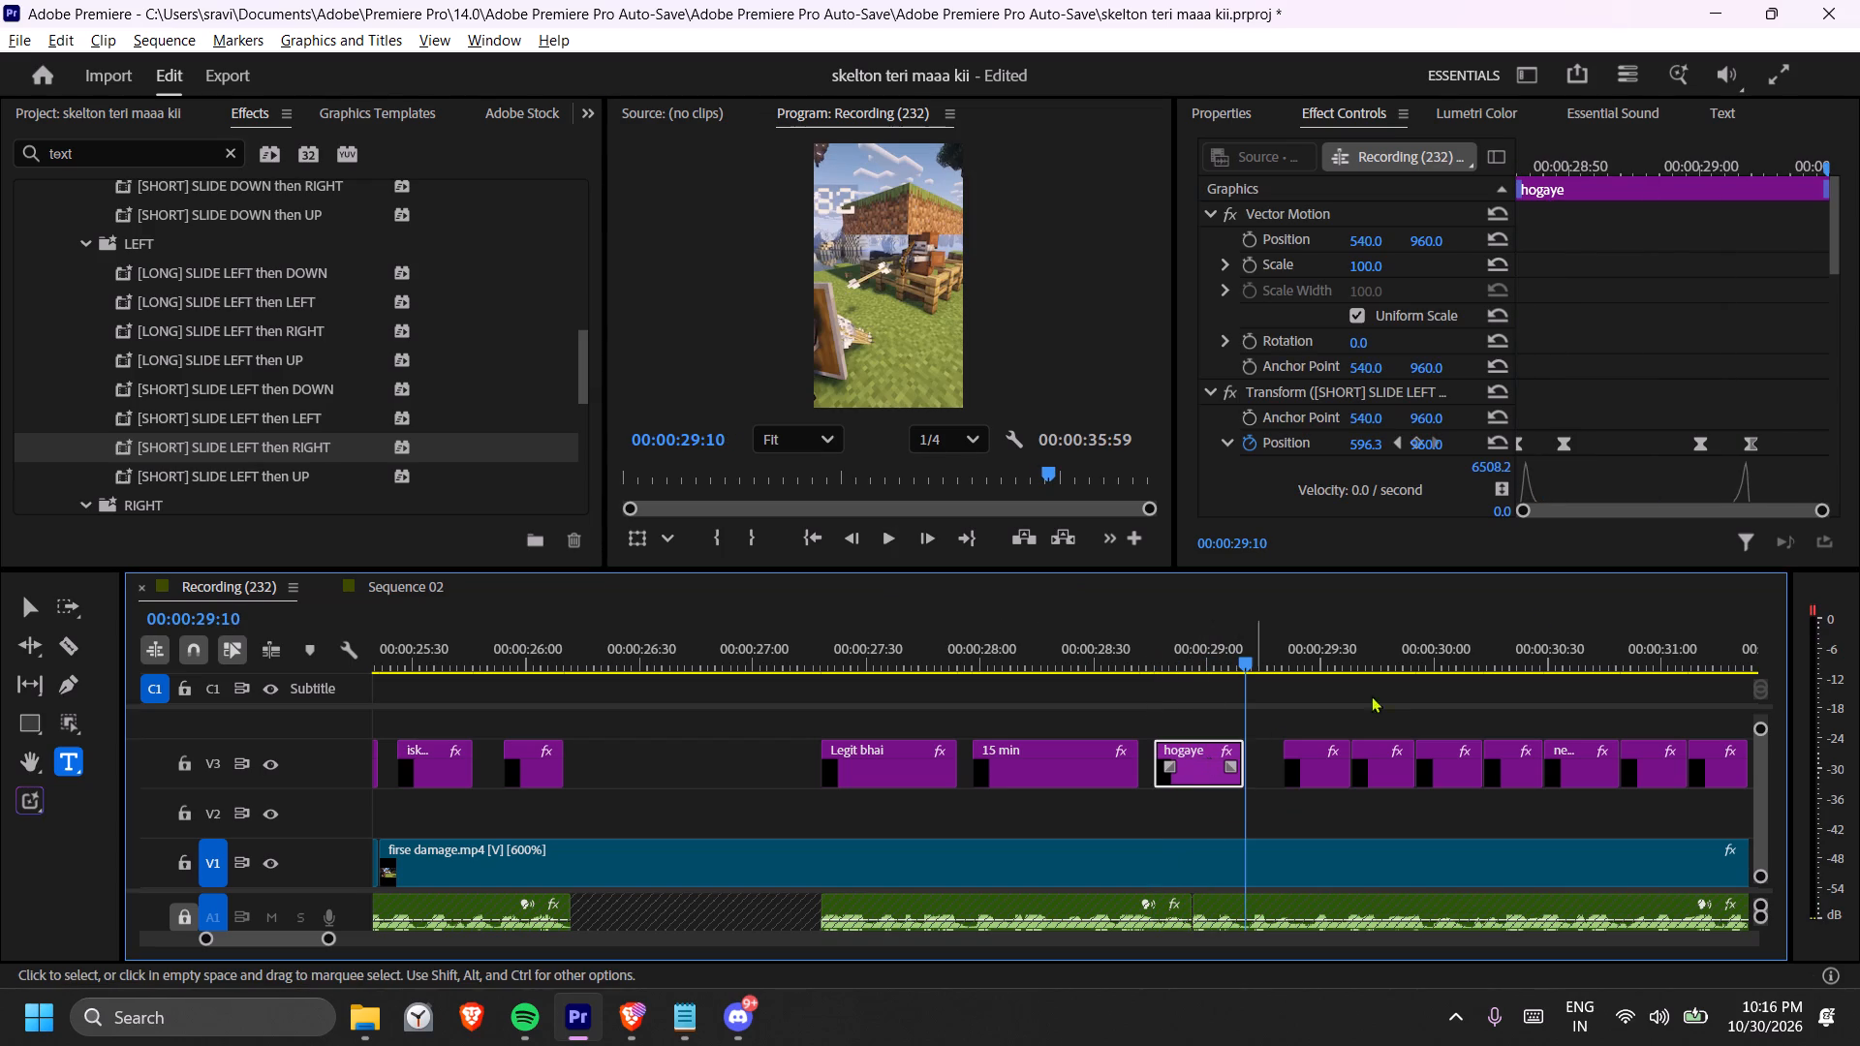
Move the closing Position and Opacity keyframes of "hogaye" to the end of the clip.
drag(1678, 359, 1760, 779)
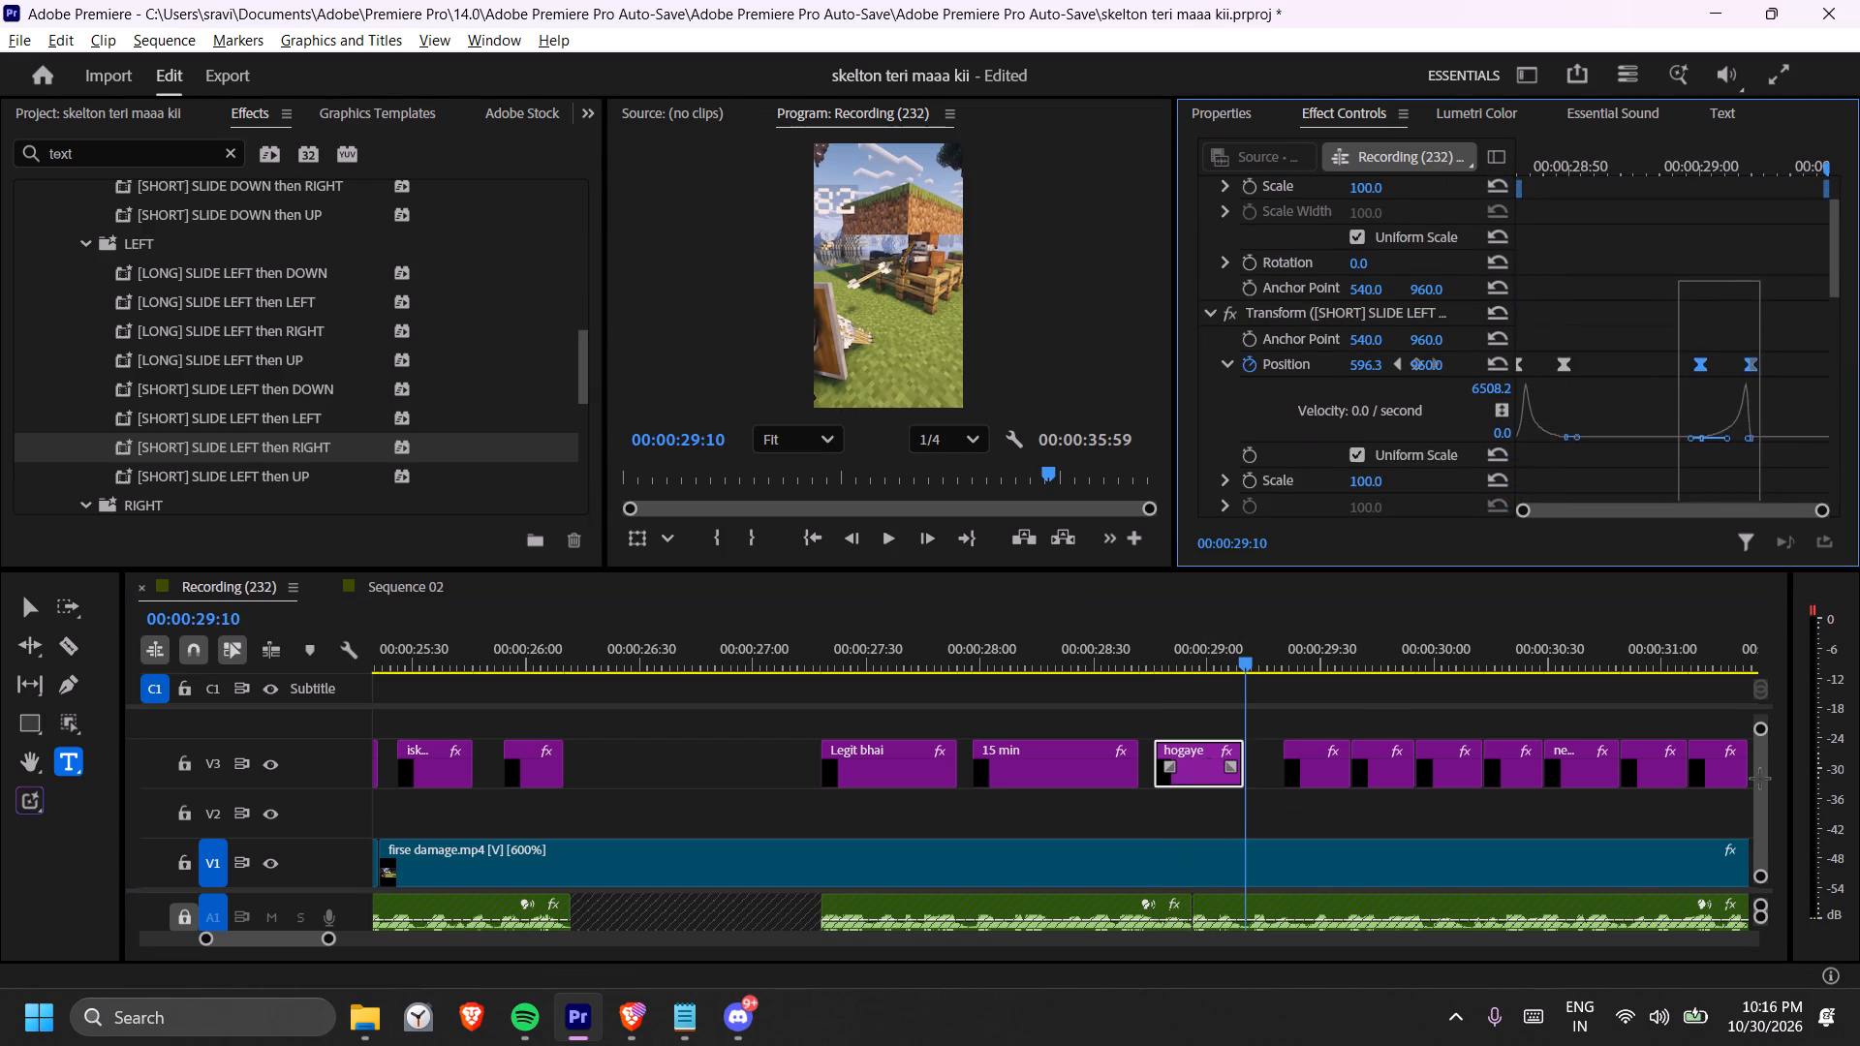
drag(1760, 779, 1760, 781)
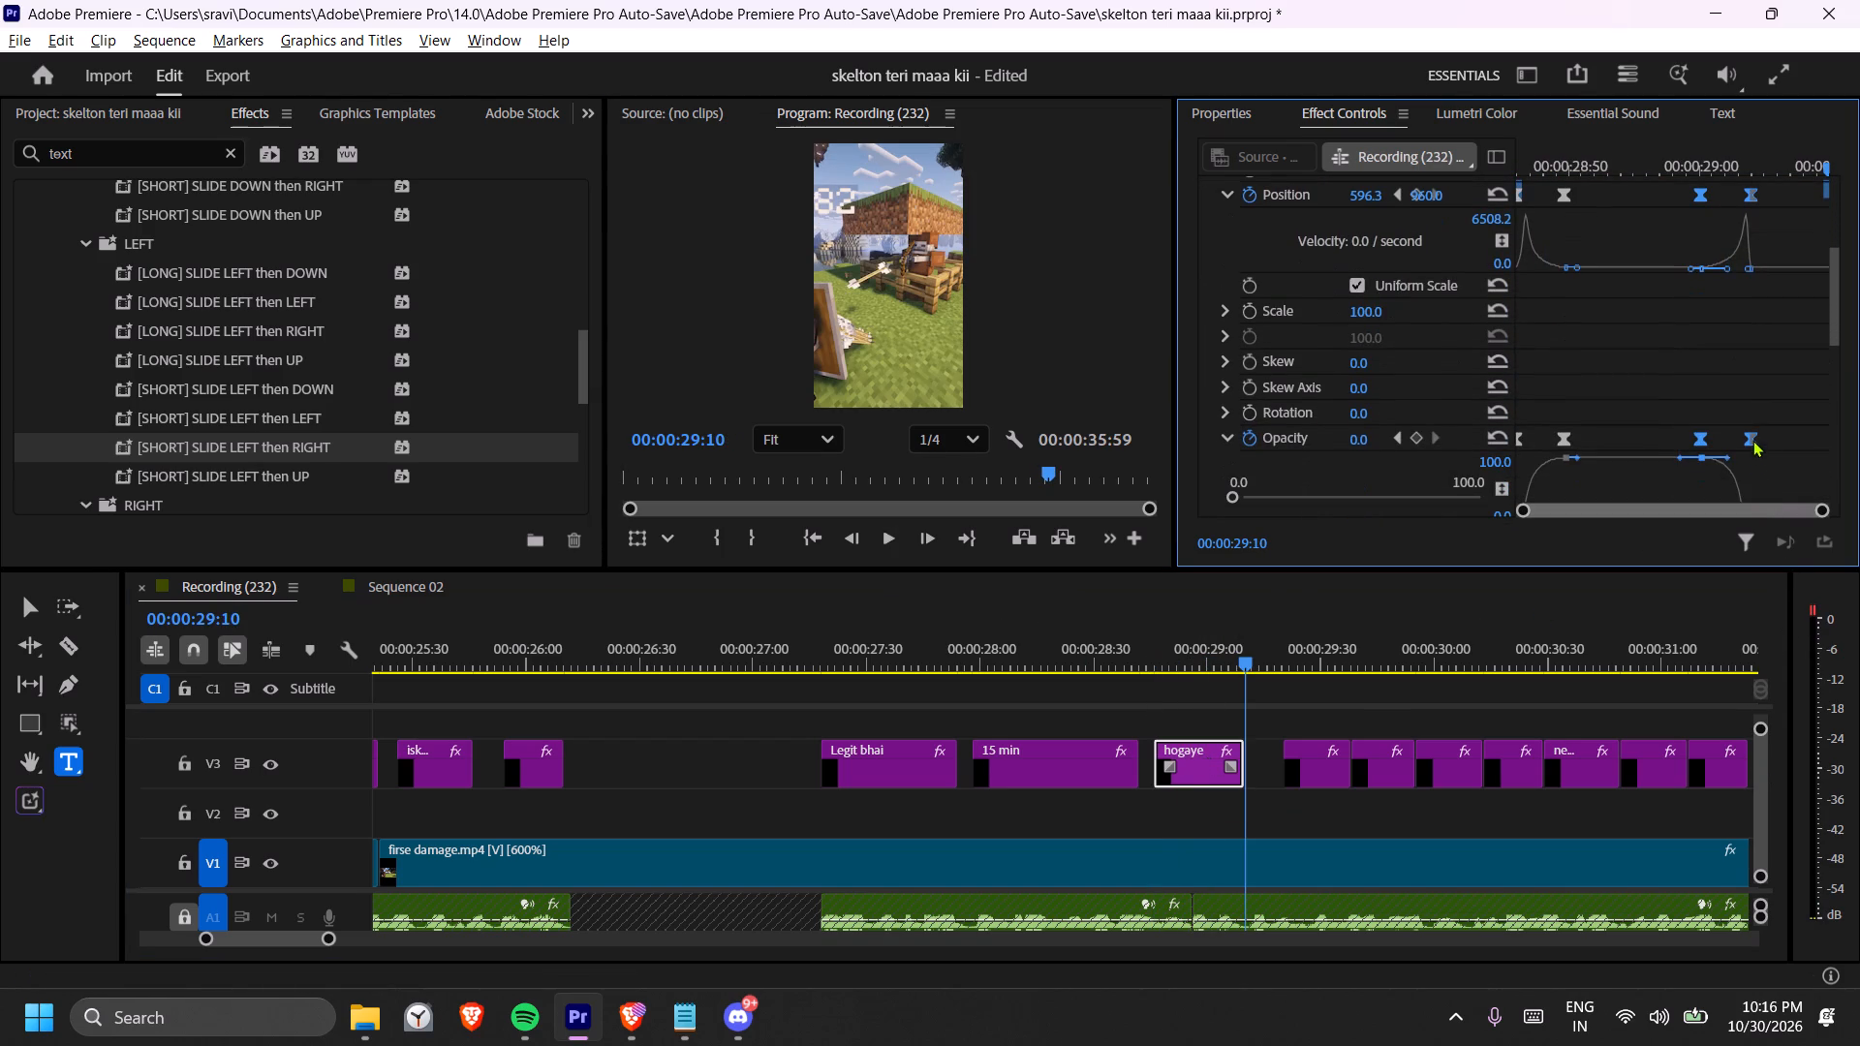
drag(1752, 440, 1823, 438)
Play from 00:00:28:46 in short bursts to check the "hogaye" caption and the start of the next captions.
click(1157, 631)
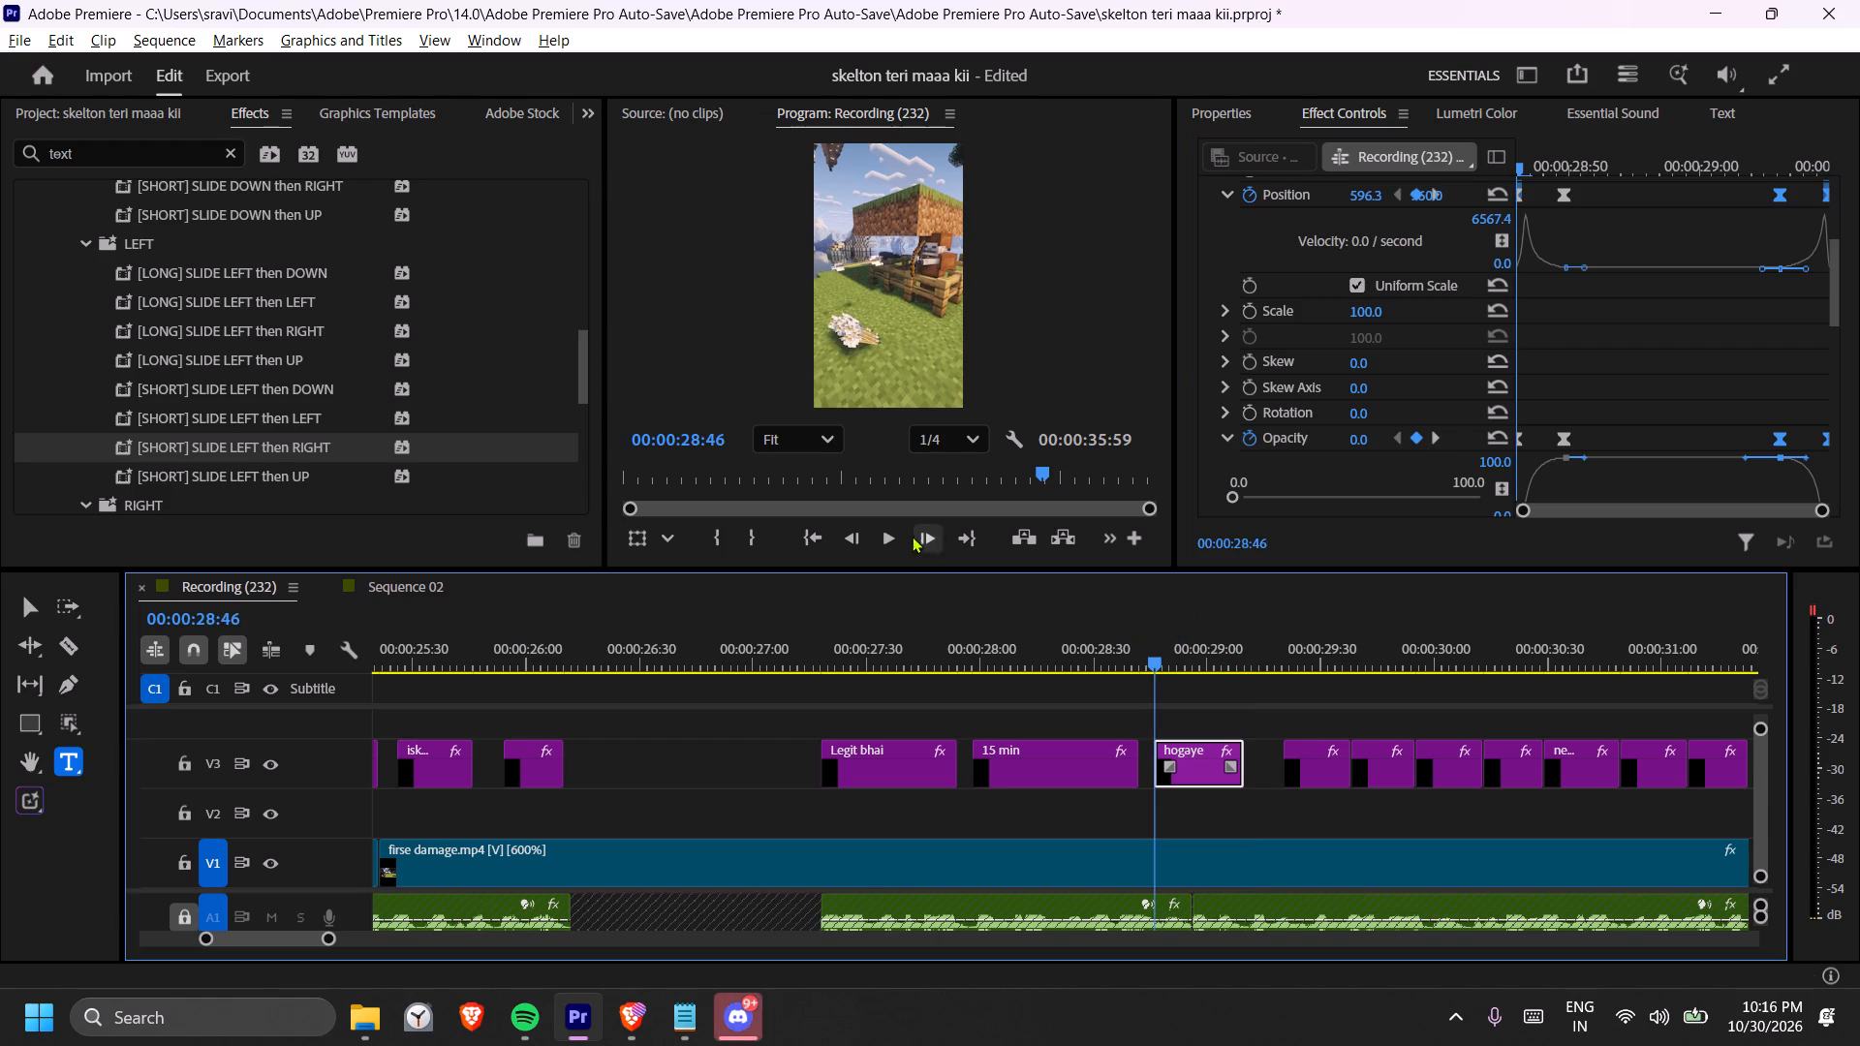
click(895, 536)
click(895, 536)
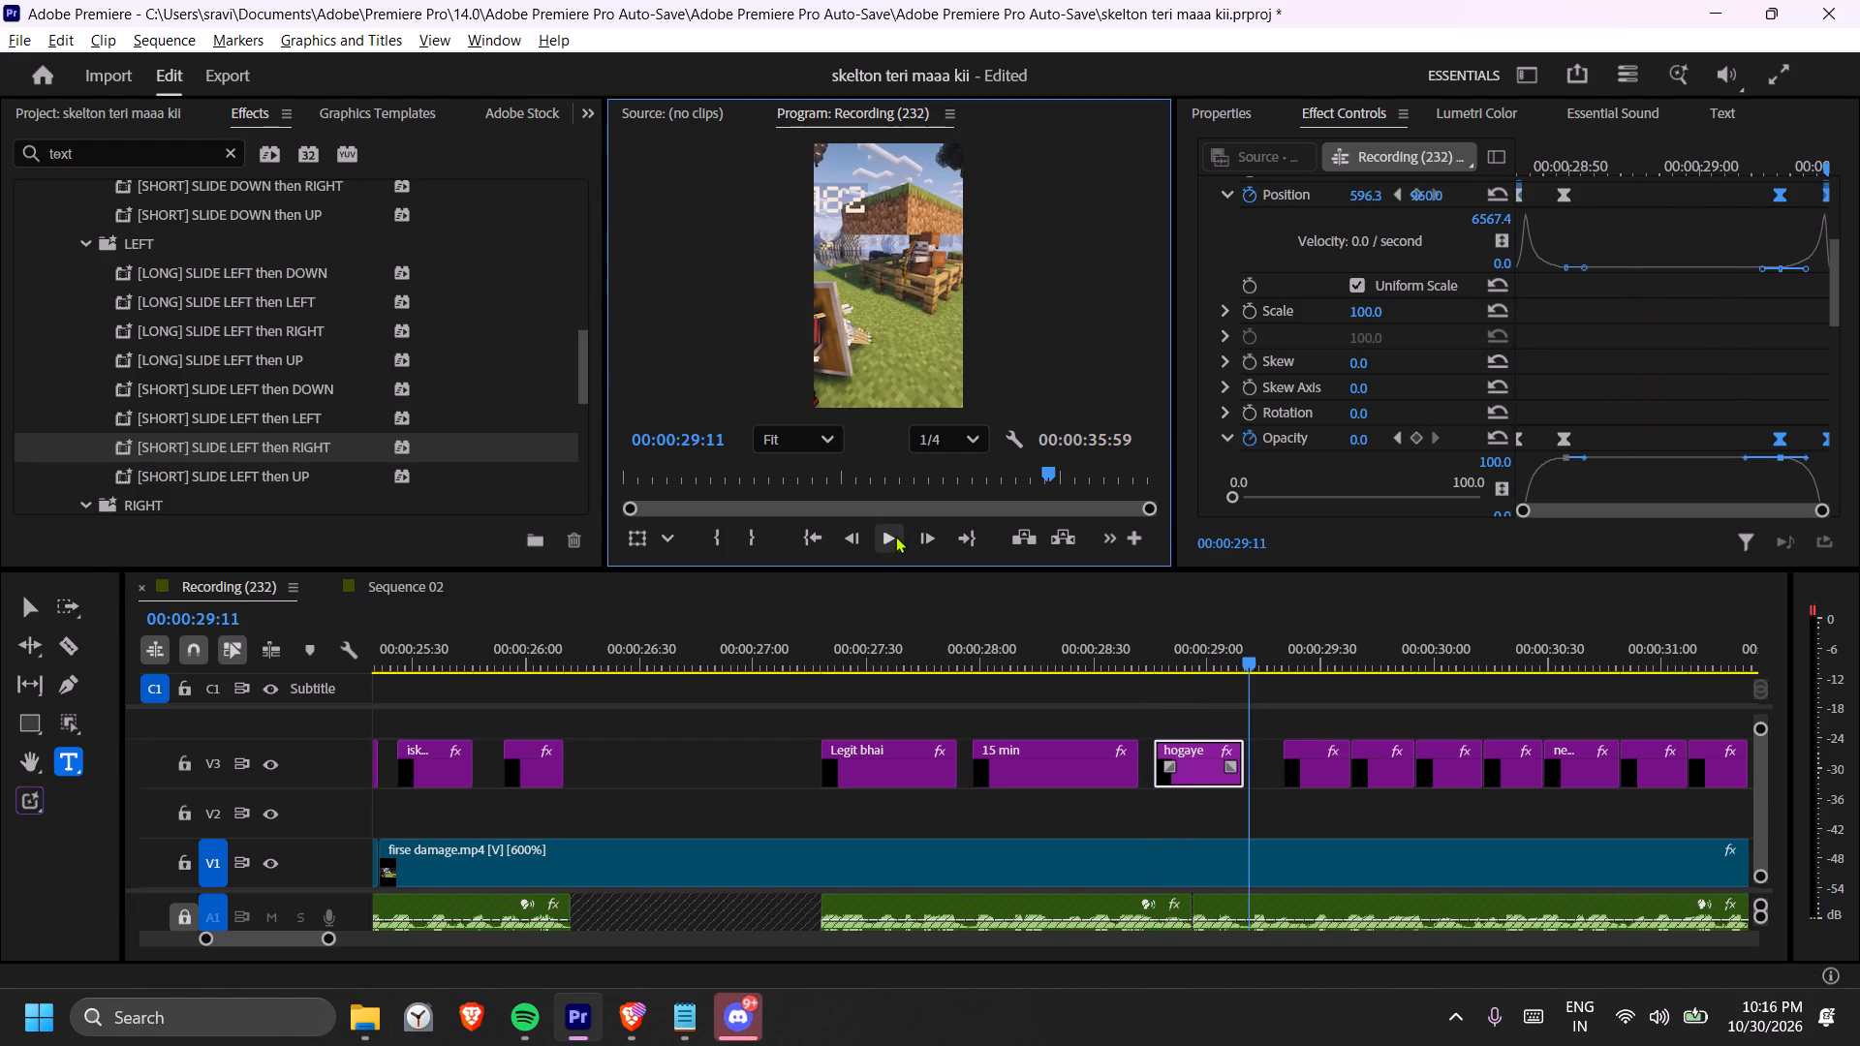
click(895, 536)
click(895, 536)
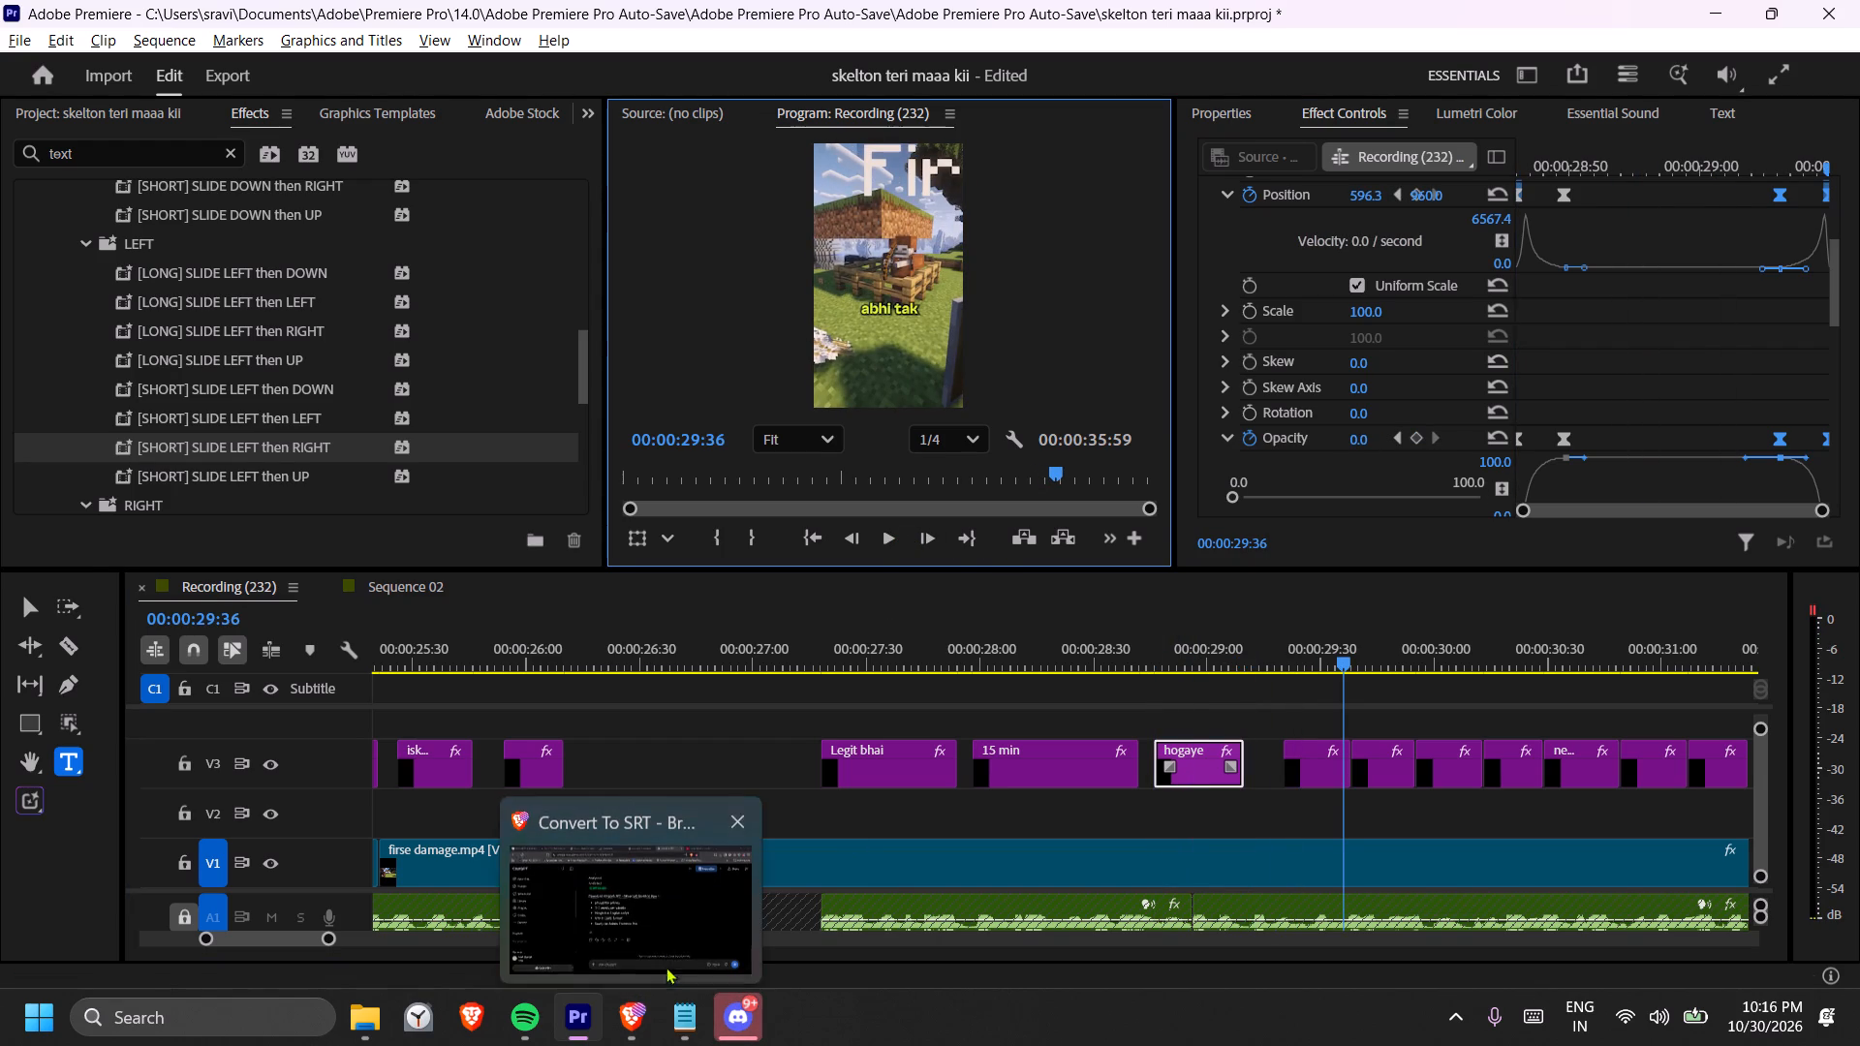
Switch to Spotify, lower the volume, pause "Jhoom - R&B Mix" and minimise the player.
click(535, 1014)
drag(1563, 939, 1559, 939)
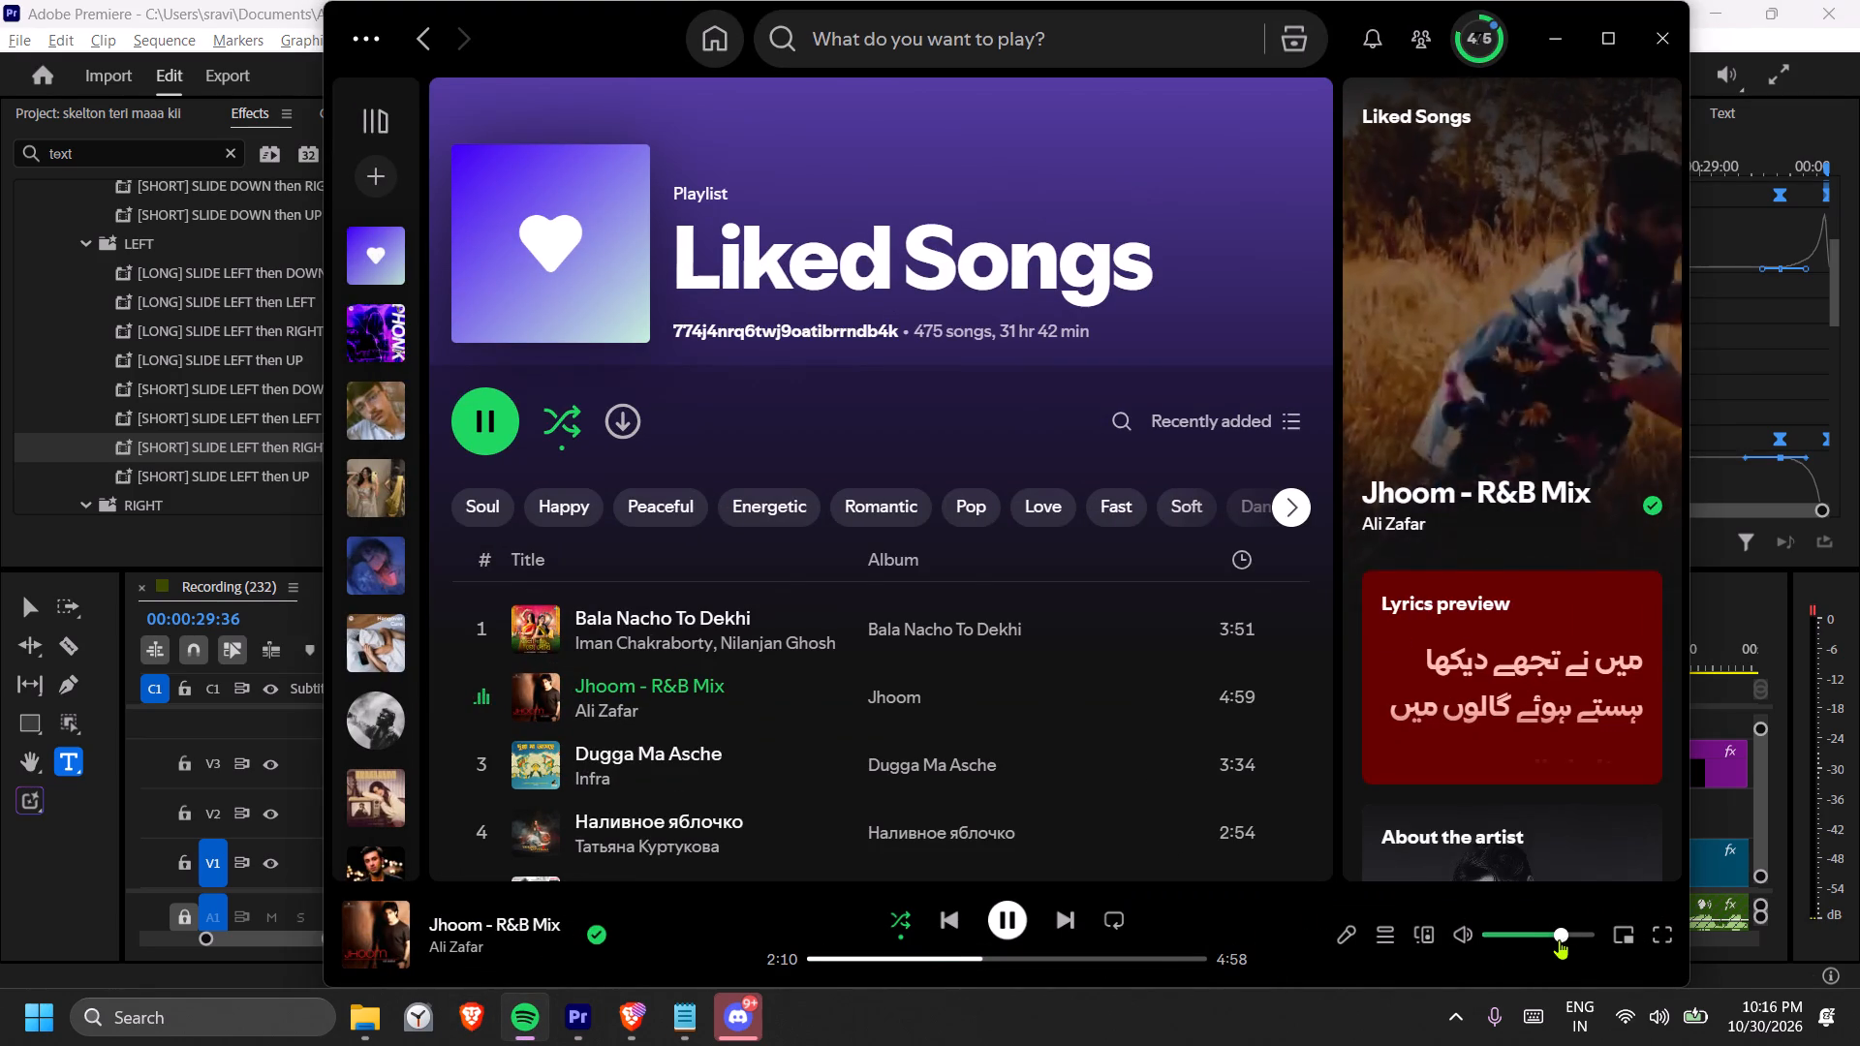
drag(1559, 939, 1518, 941)
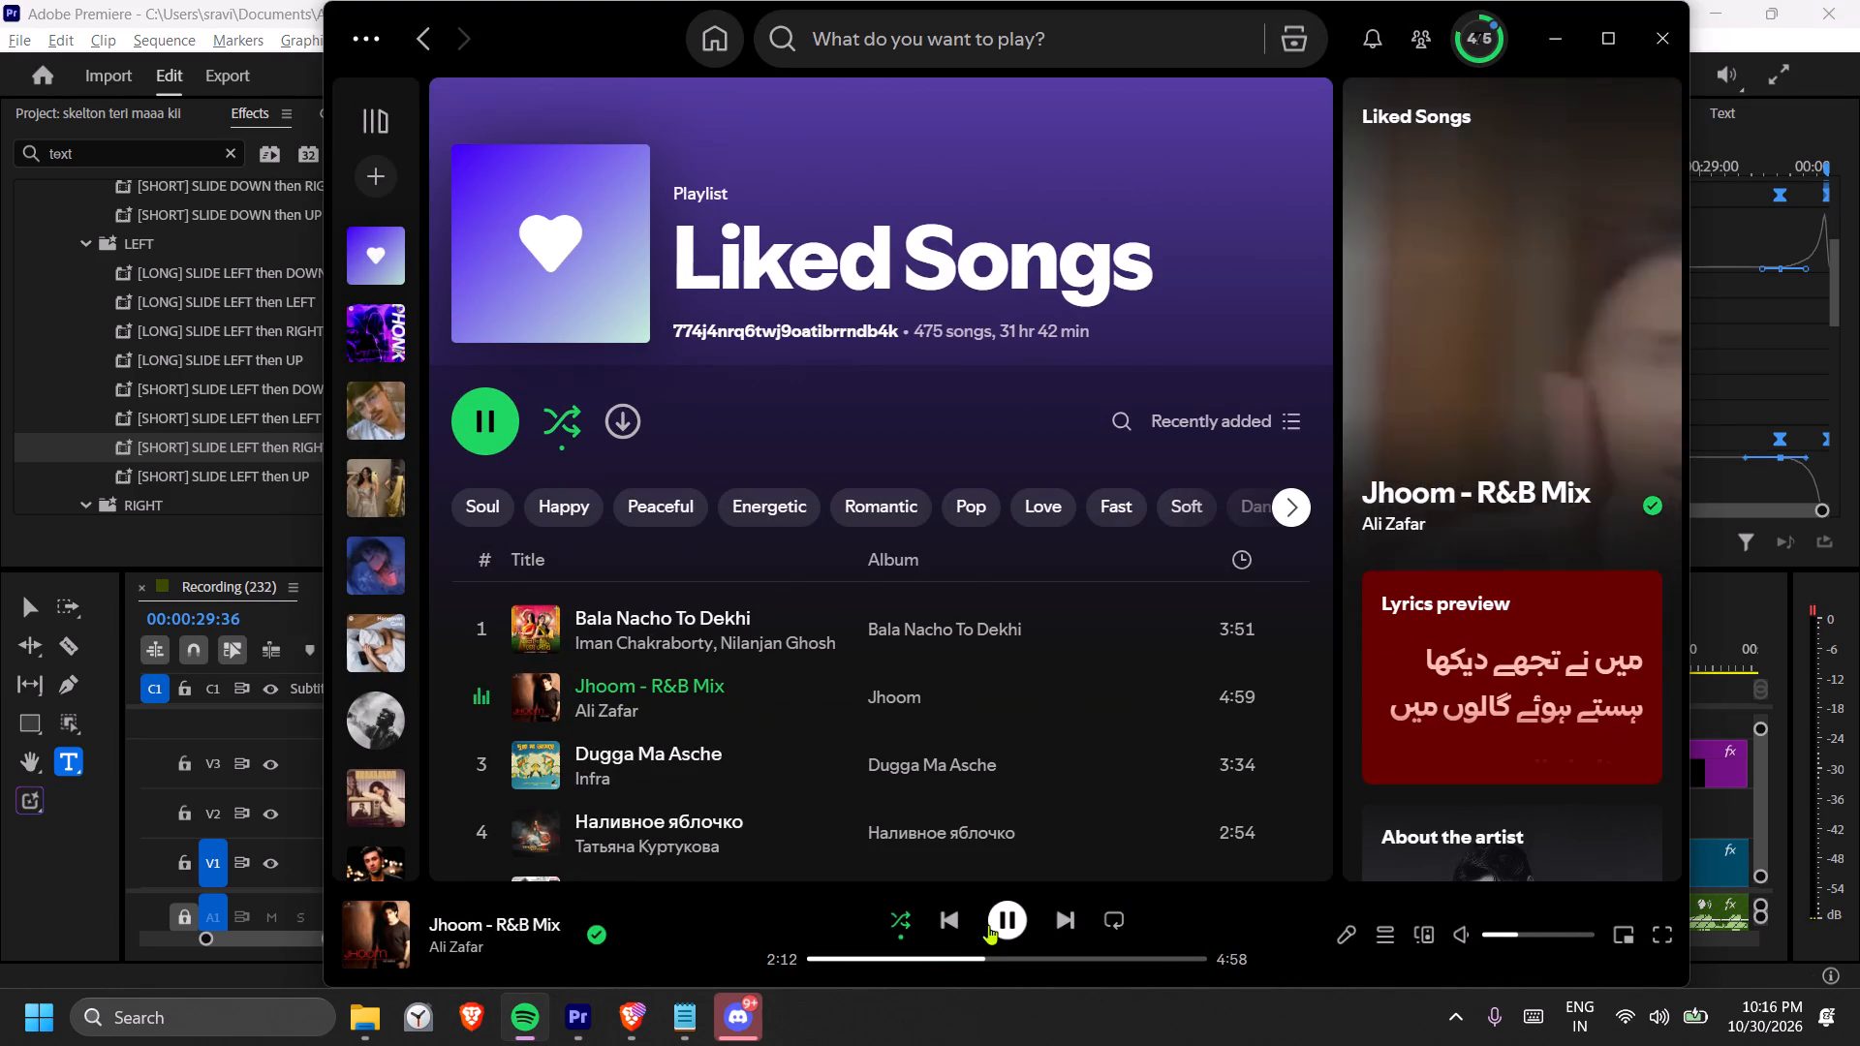
click(1014, 919)
click(1548, 53)
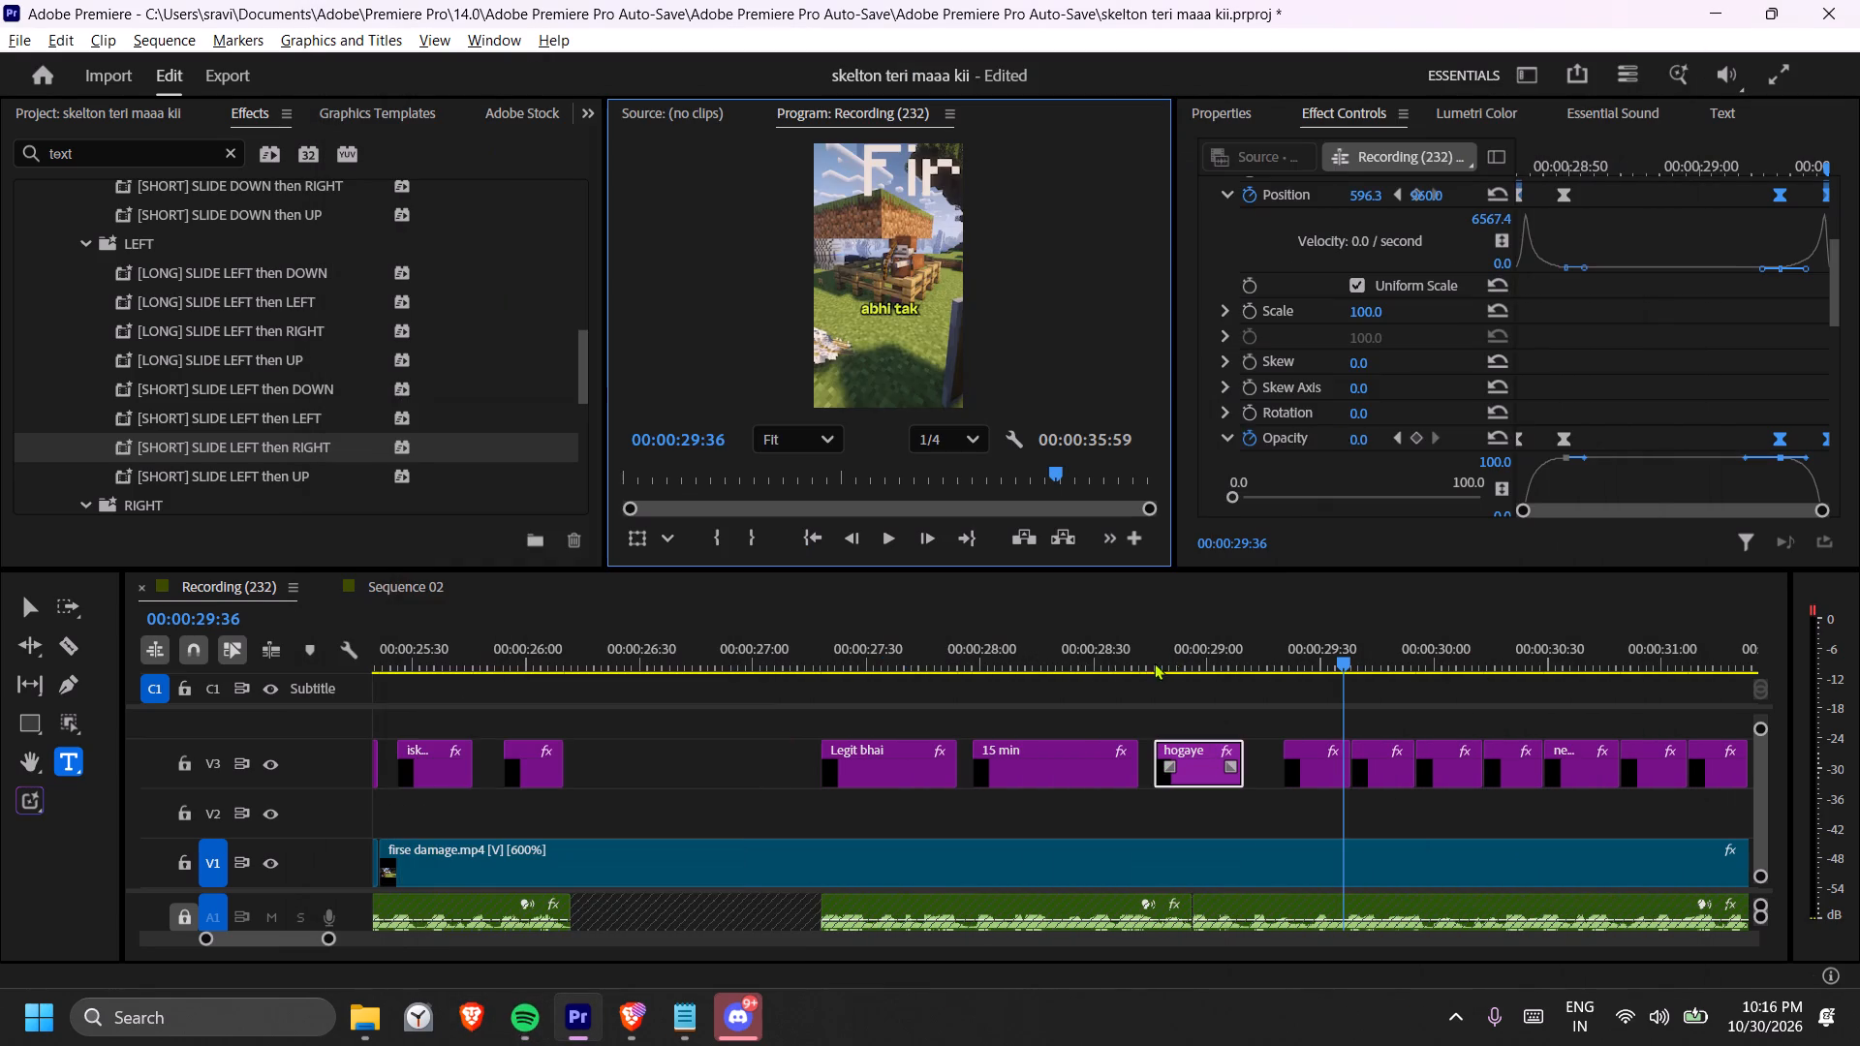
Play from early in the "15 min" caption through "hogaye" in Premiere Pro to check both against the voice-over.
click(999, 647)
click(884, 543)
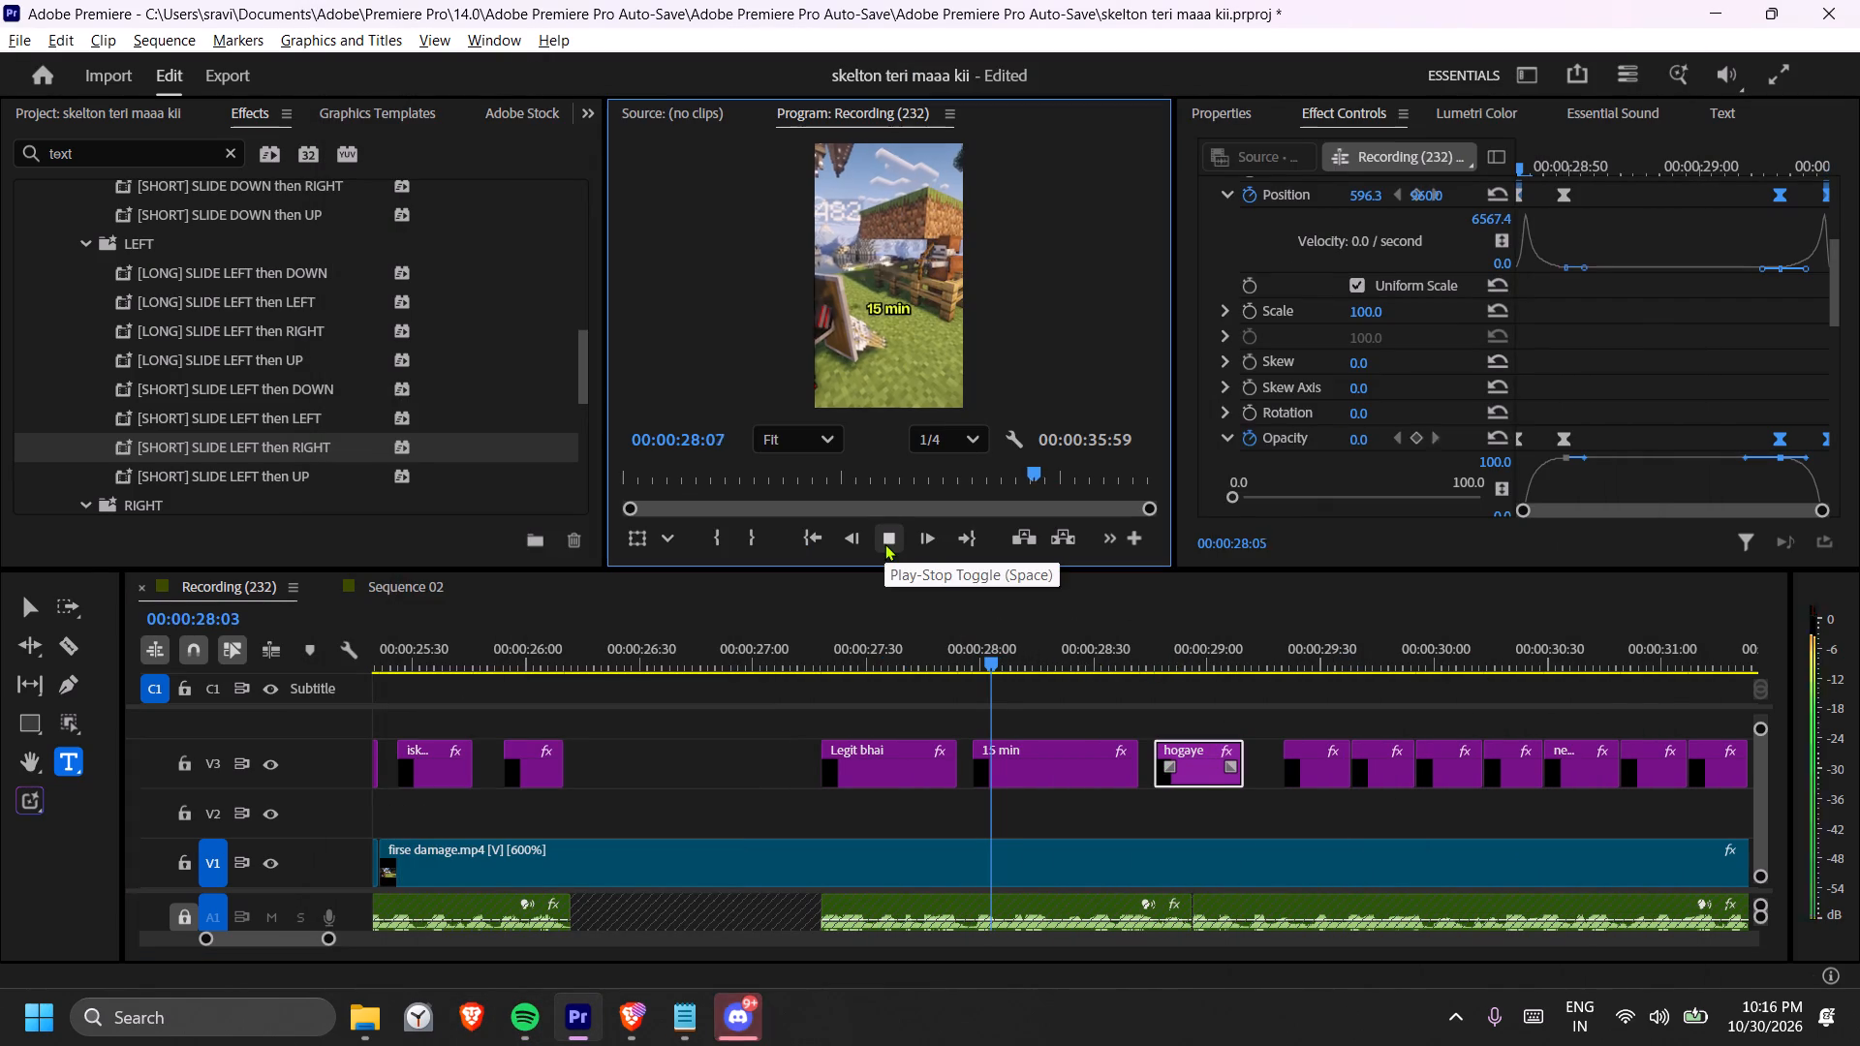
click(884, 543)
click(884, 543)
click(881, 543)
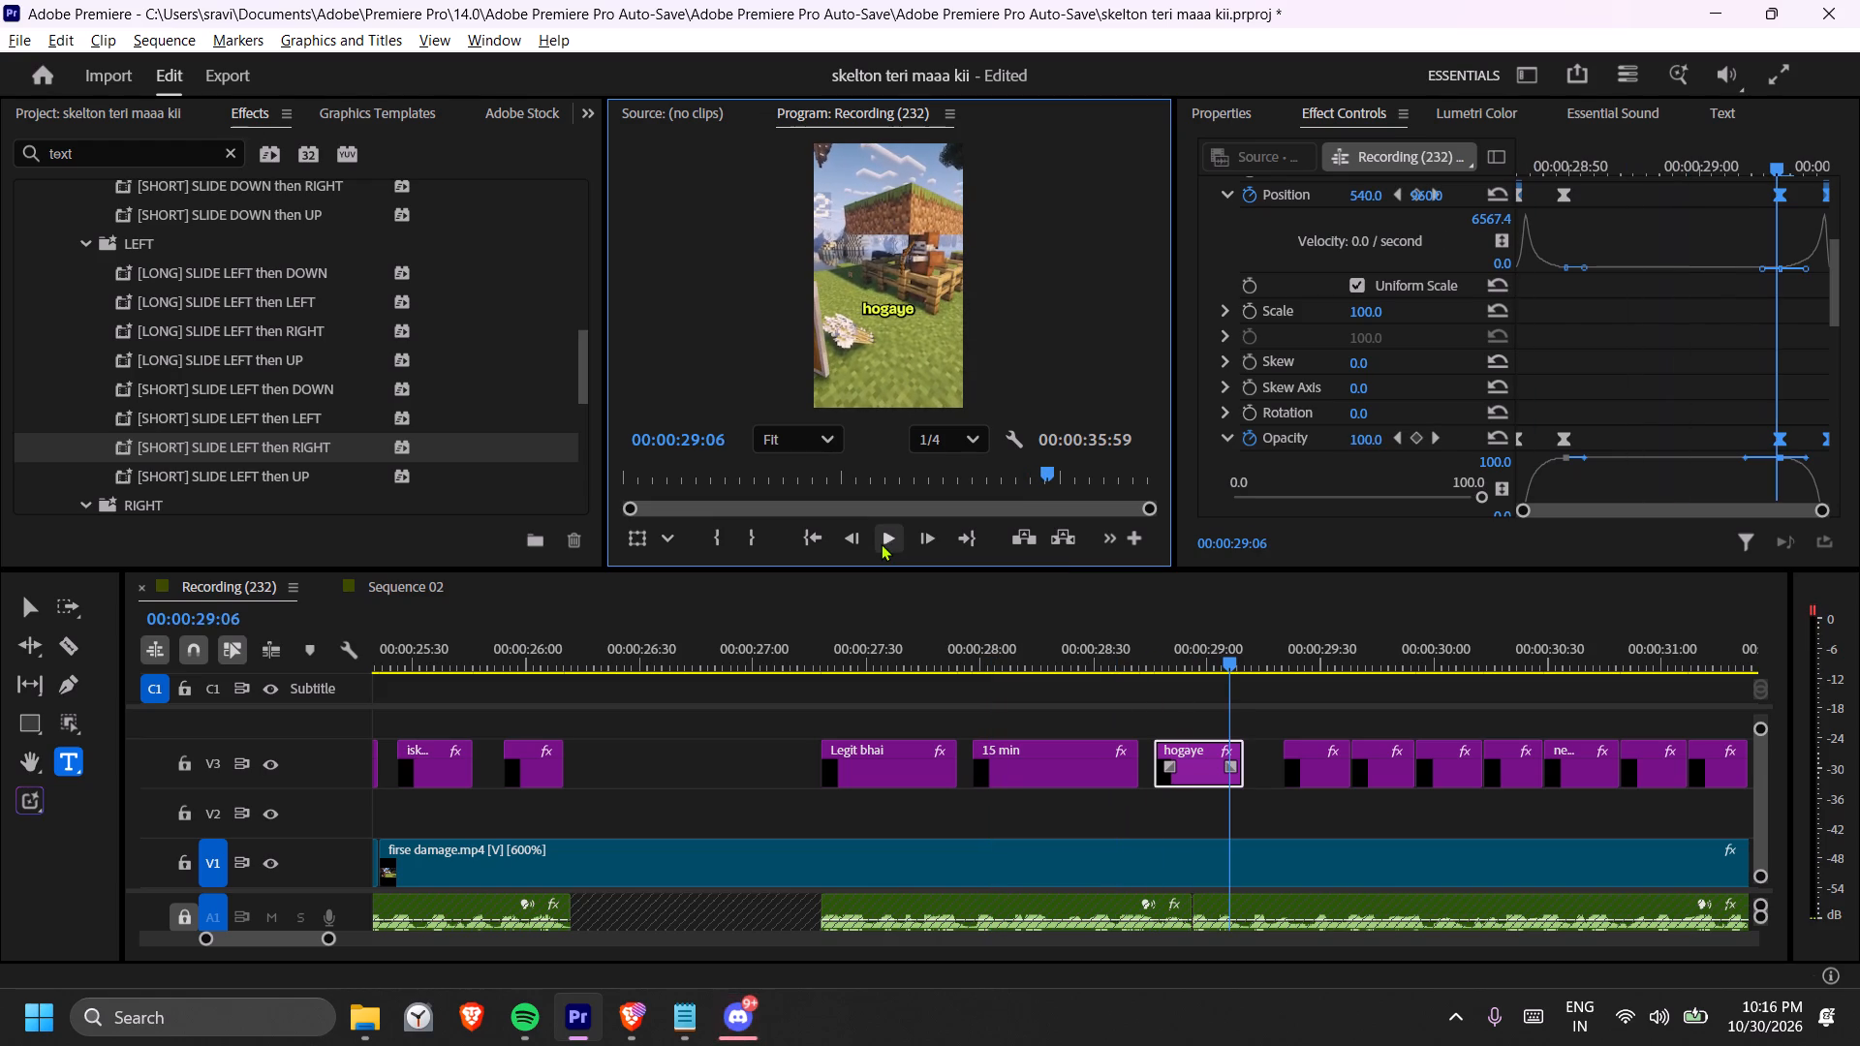
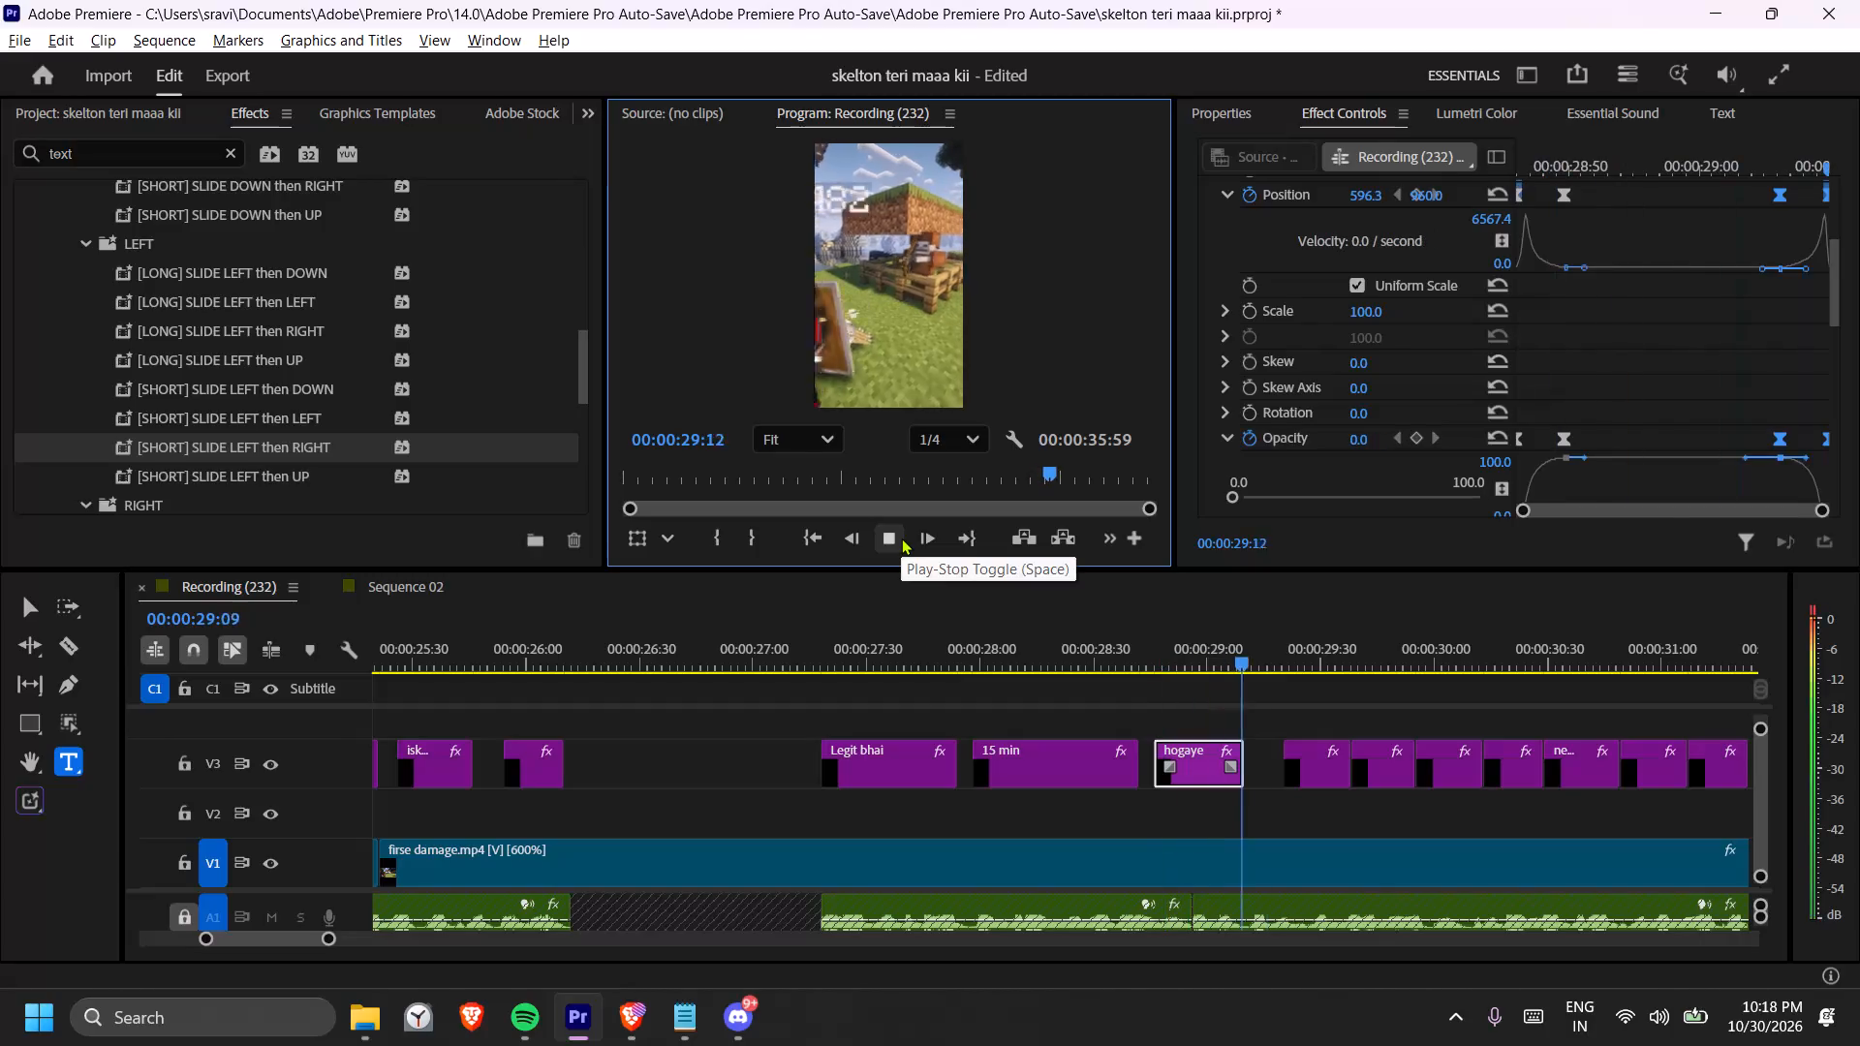
Move the "abhi tak" caption about 7 frames earlier, closer to "hogaye", and play it against the voice-over.
click(901, 538)
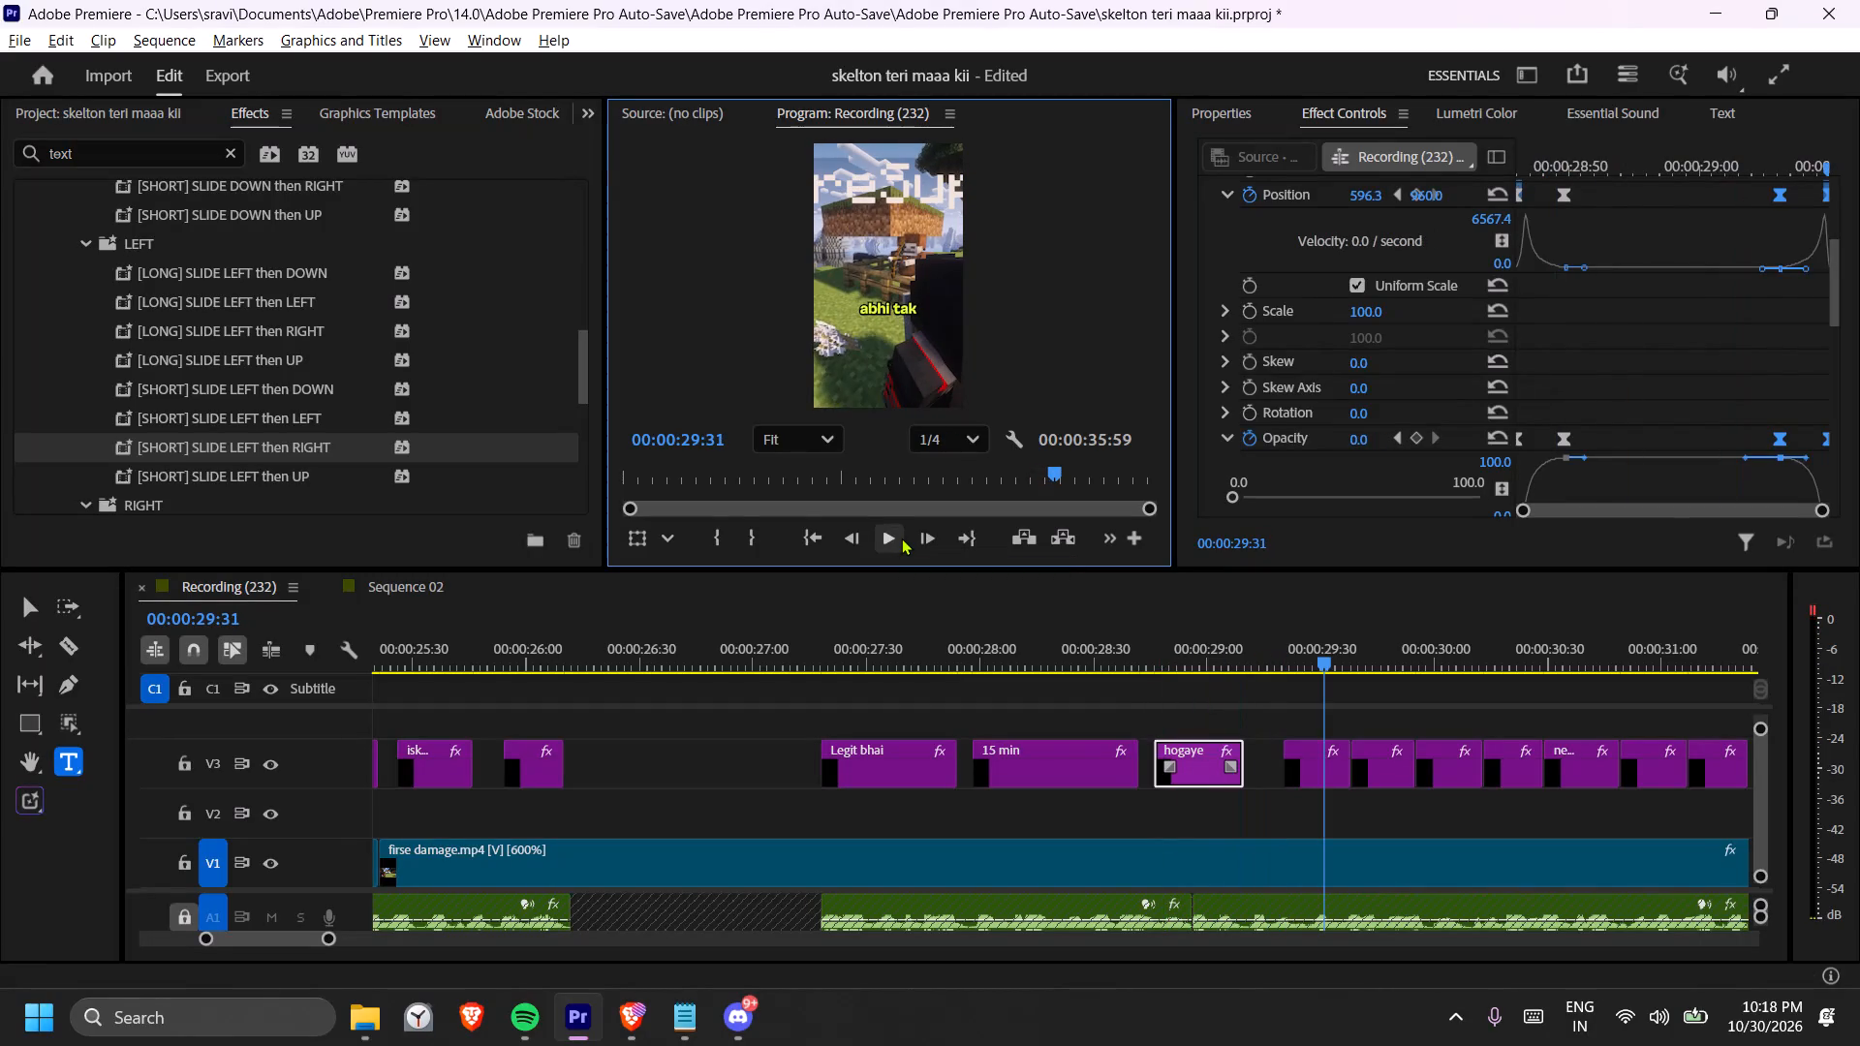
scroll(942, 719, down, 5)
drag(1129, 772, 1110, 772)
click(1077, 664)
key(space)
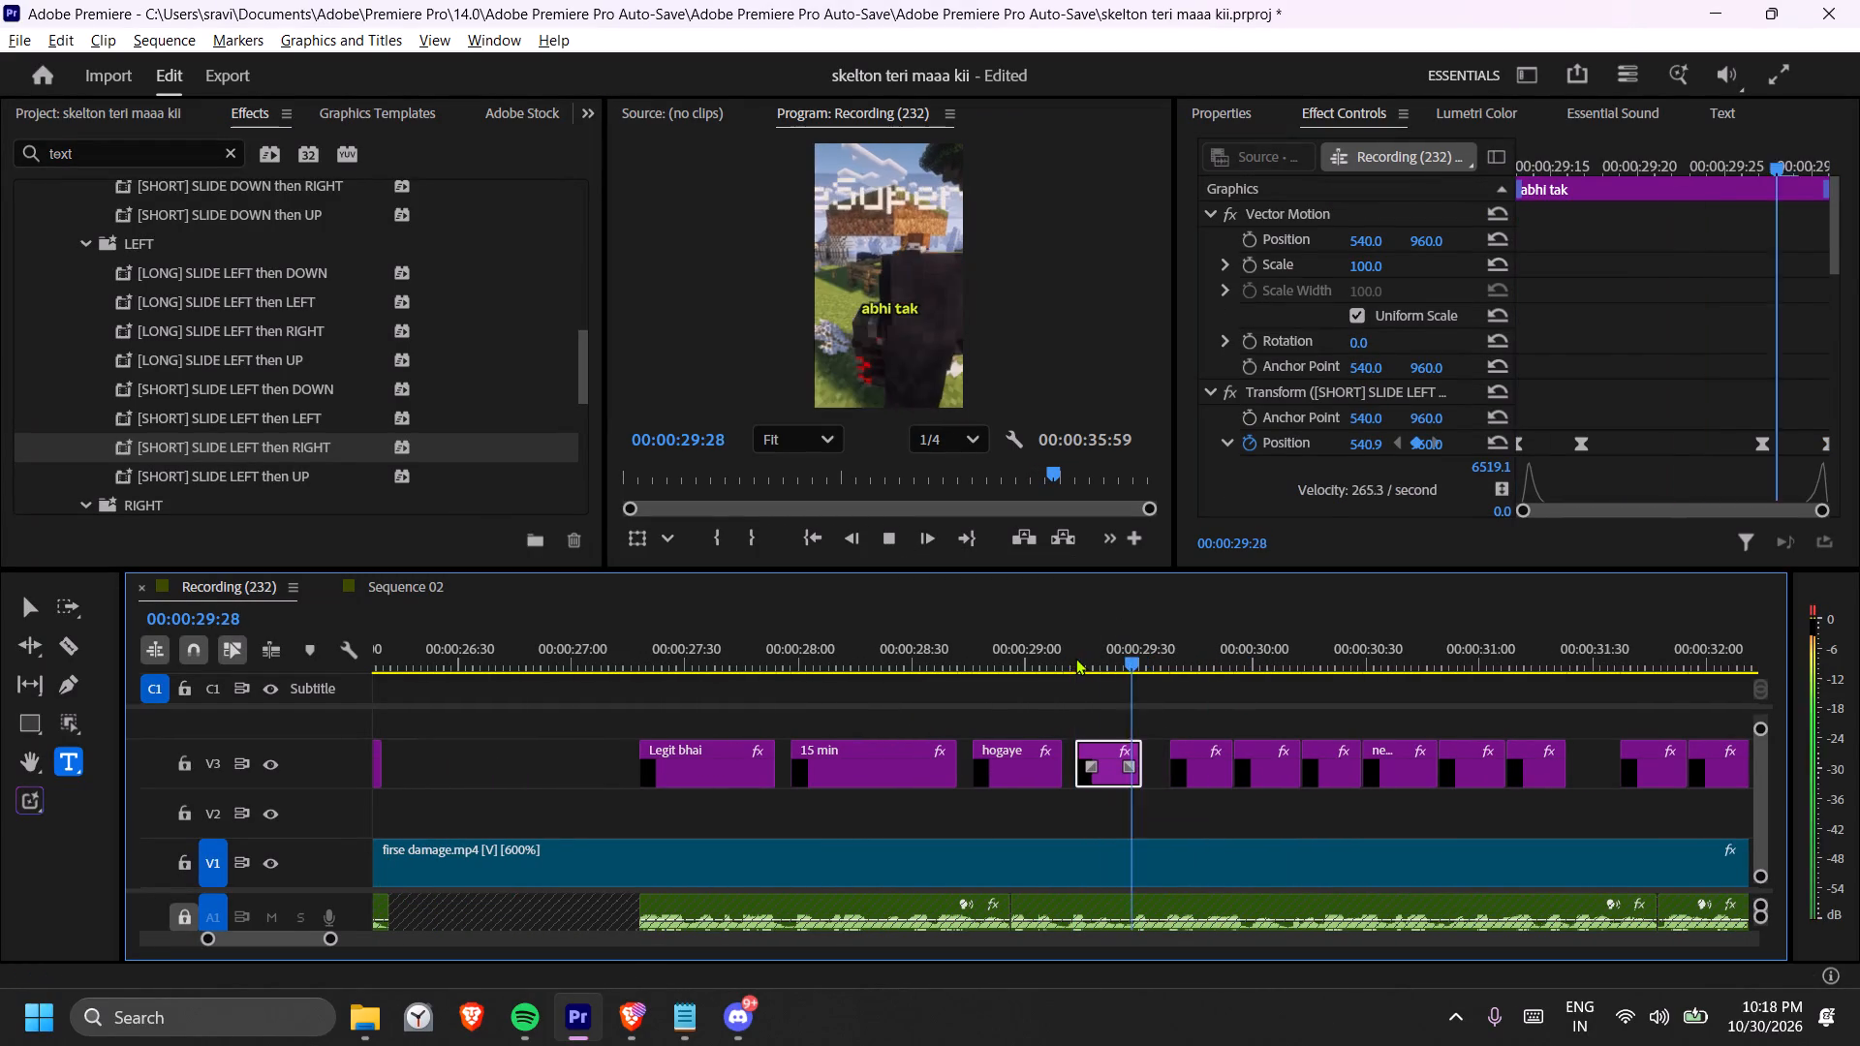
key(space)
Move the "iski bow" caption earlier so it starts where "abhi tak" ends, and play it.
scroll(1067, 680, down, 5)
drag(1018, 779, 999, 779)
key(space)
key(space)
key(space)
key(space)
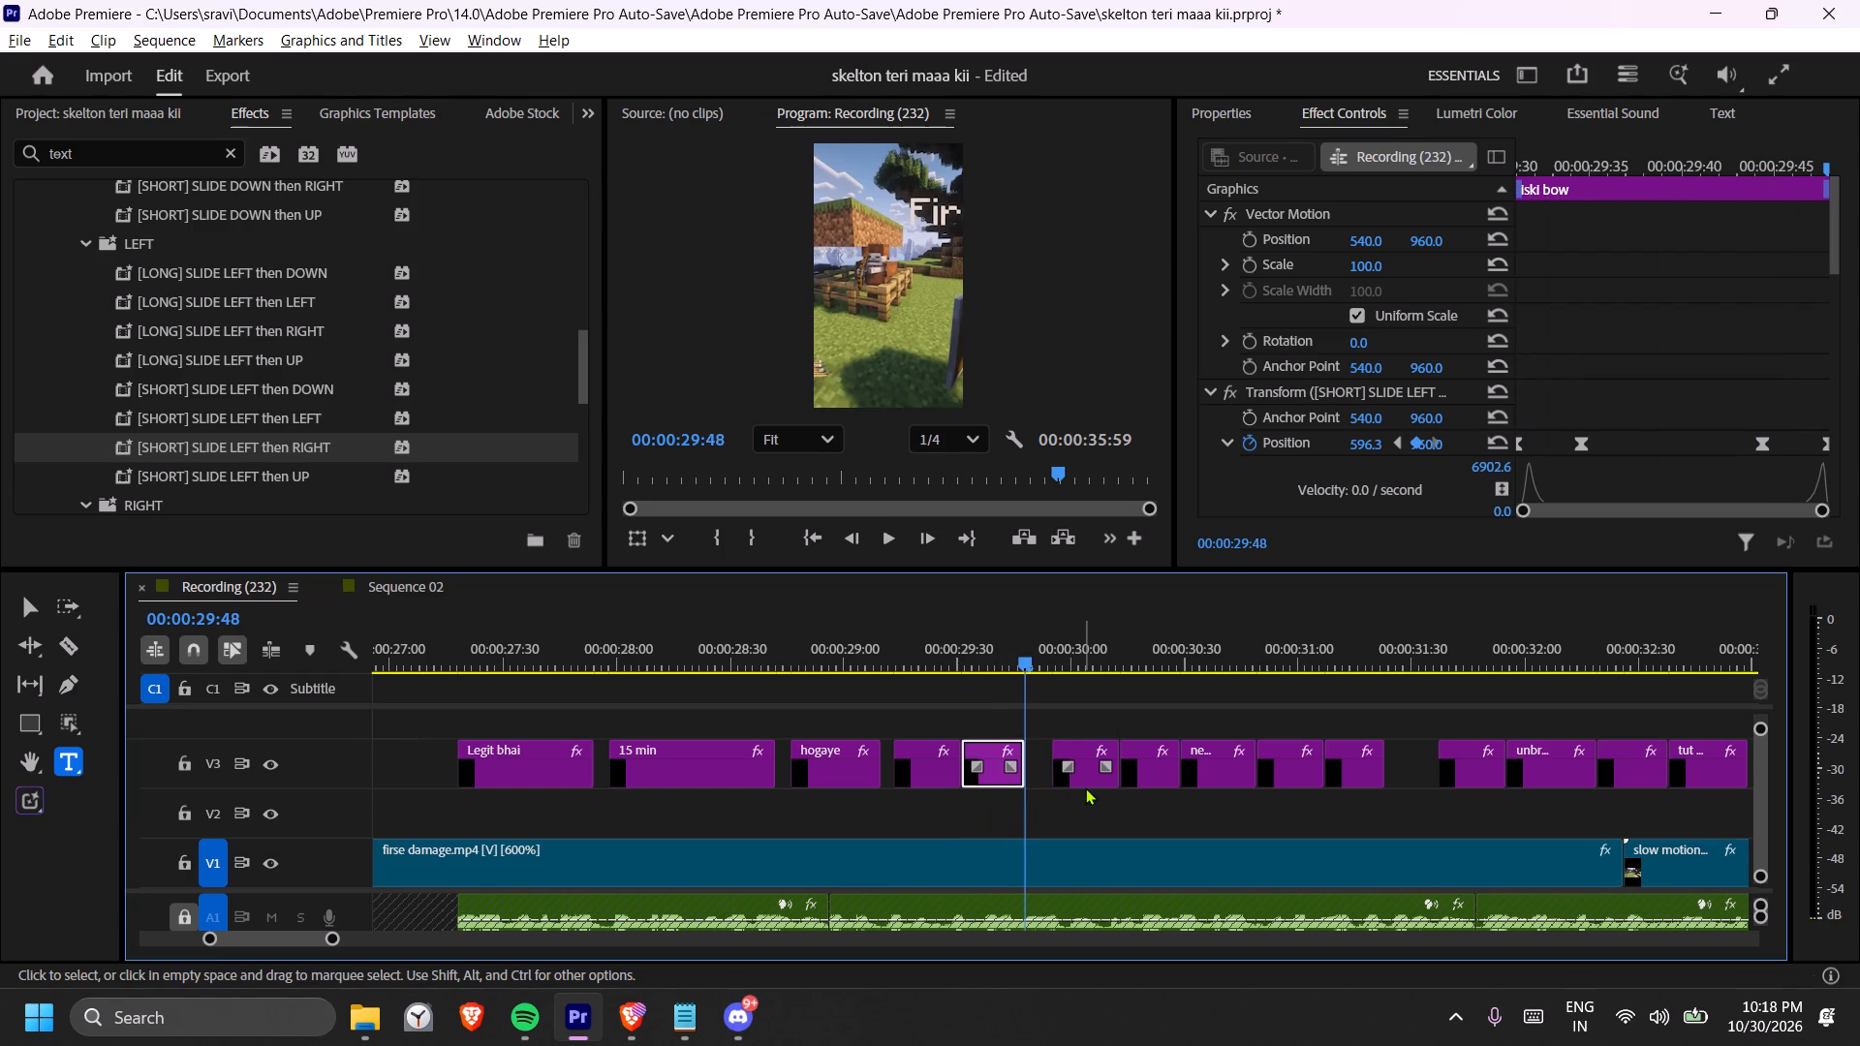
Move the "nahi tut" and "rahi bhai," captions earlier so each starts where the preceding caption ends, and play both.
drag(1085, 787, 1055, 786)
key(space)
key(space)
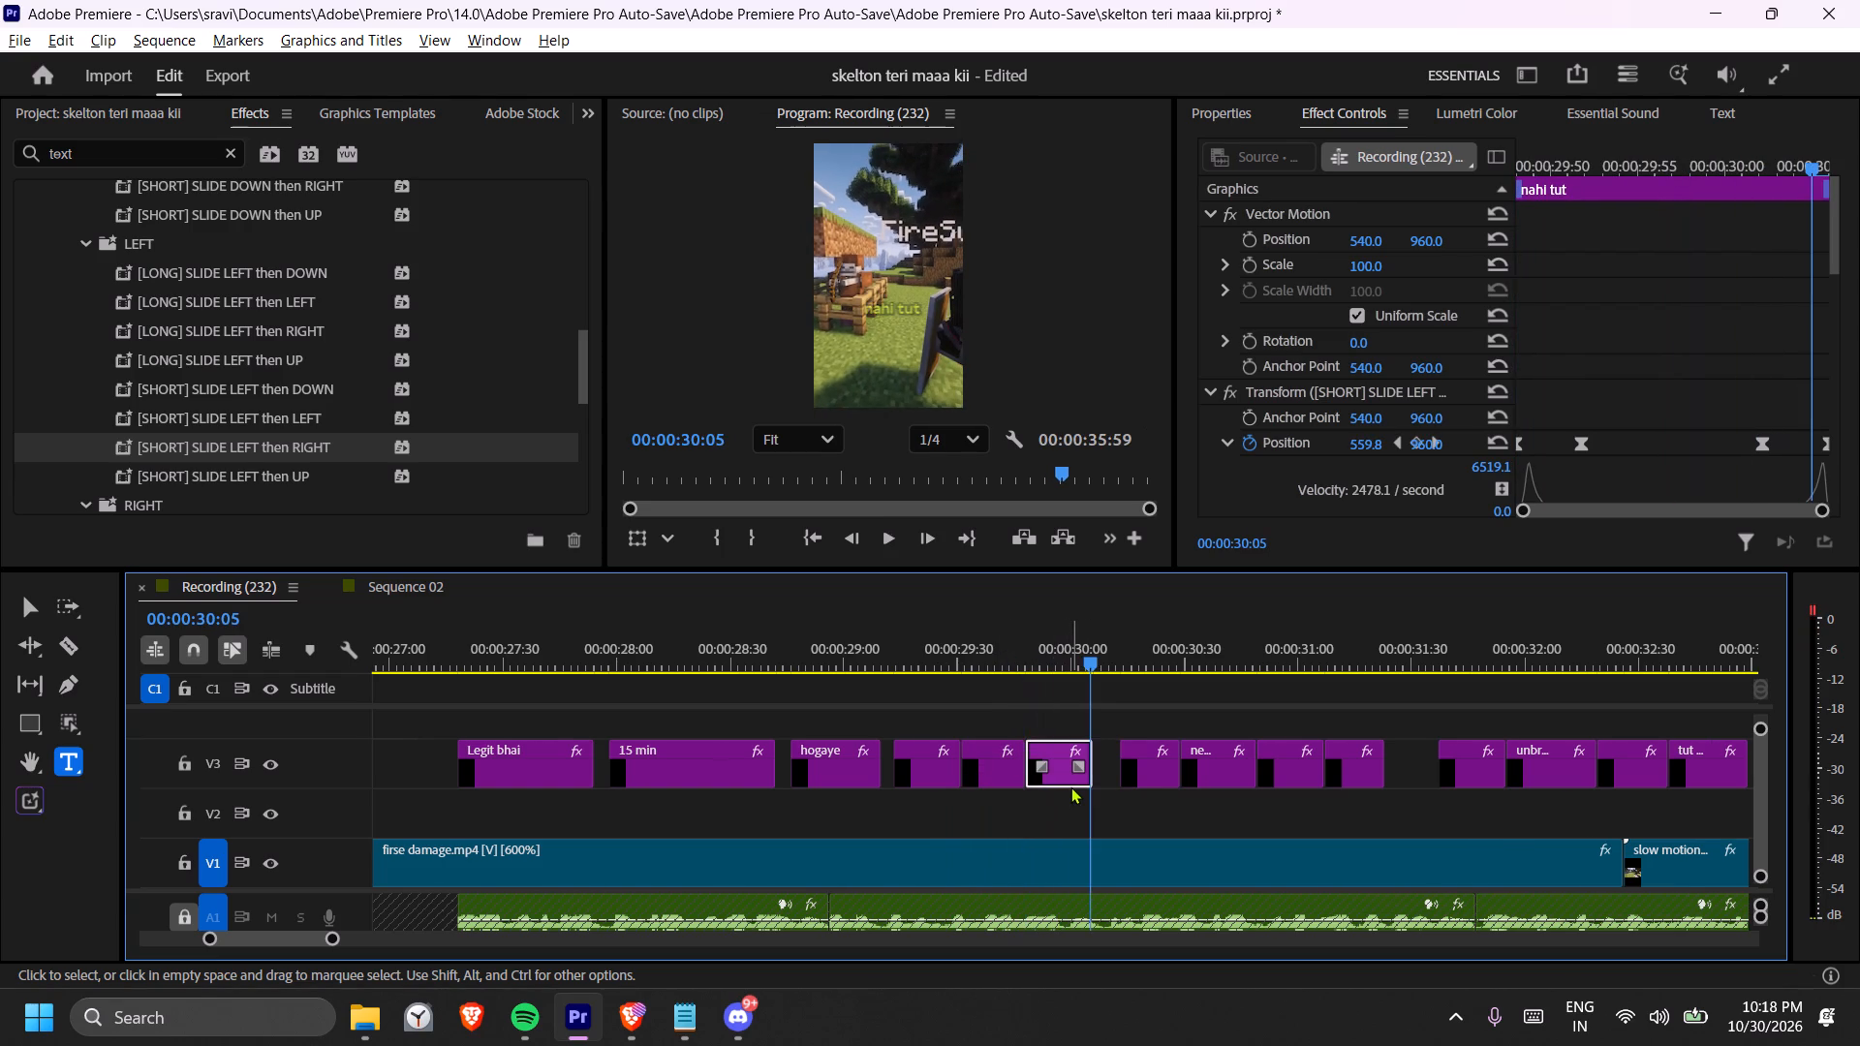
scroll(1070, 786, down, 3)
drag(1048, 778, 1017, 778)
key(space)
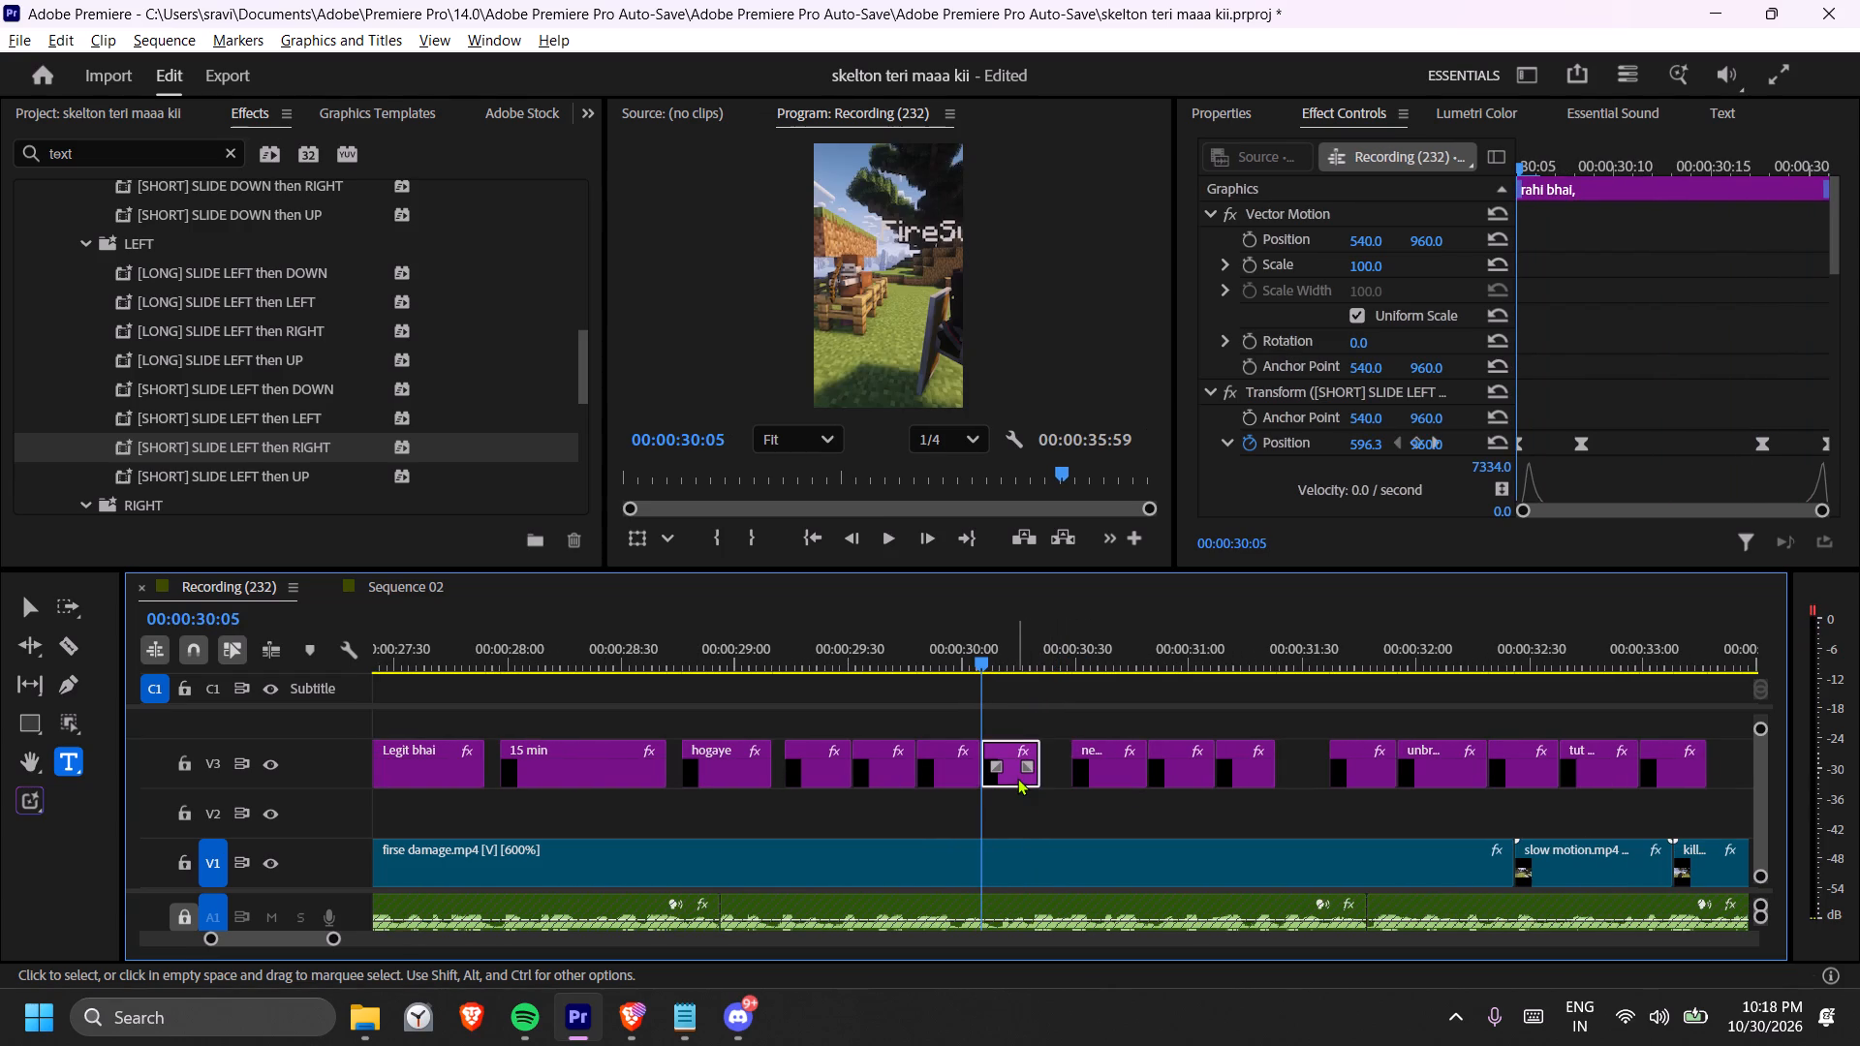
key(space)
Lengthen the end of "rahi bhai," by about 4 frames and move "netherite ki" earlier to start right after it.
click(1105, 782)
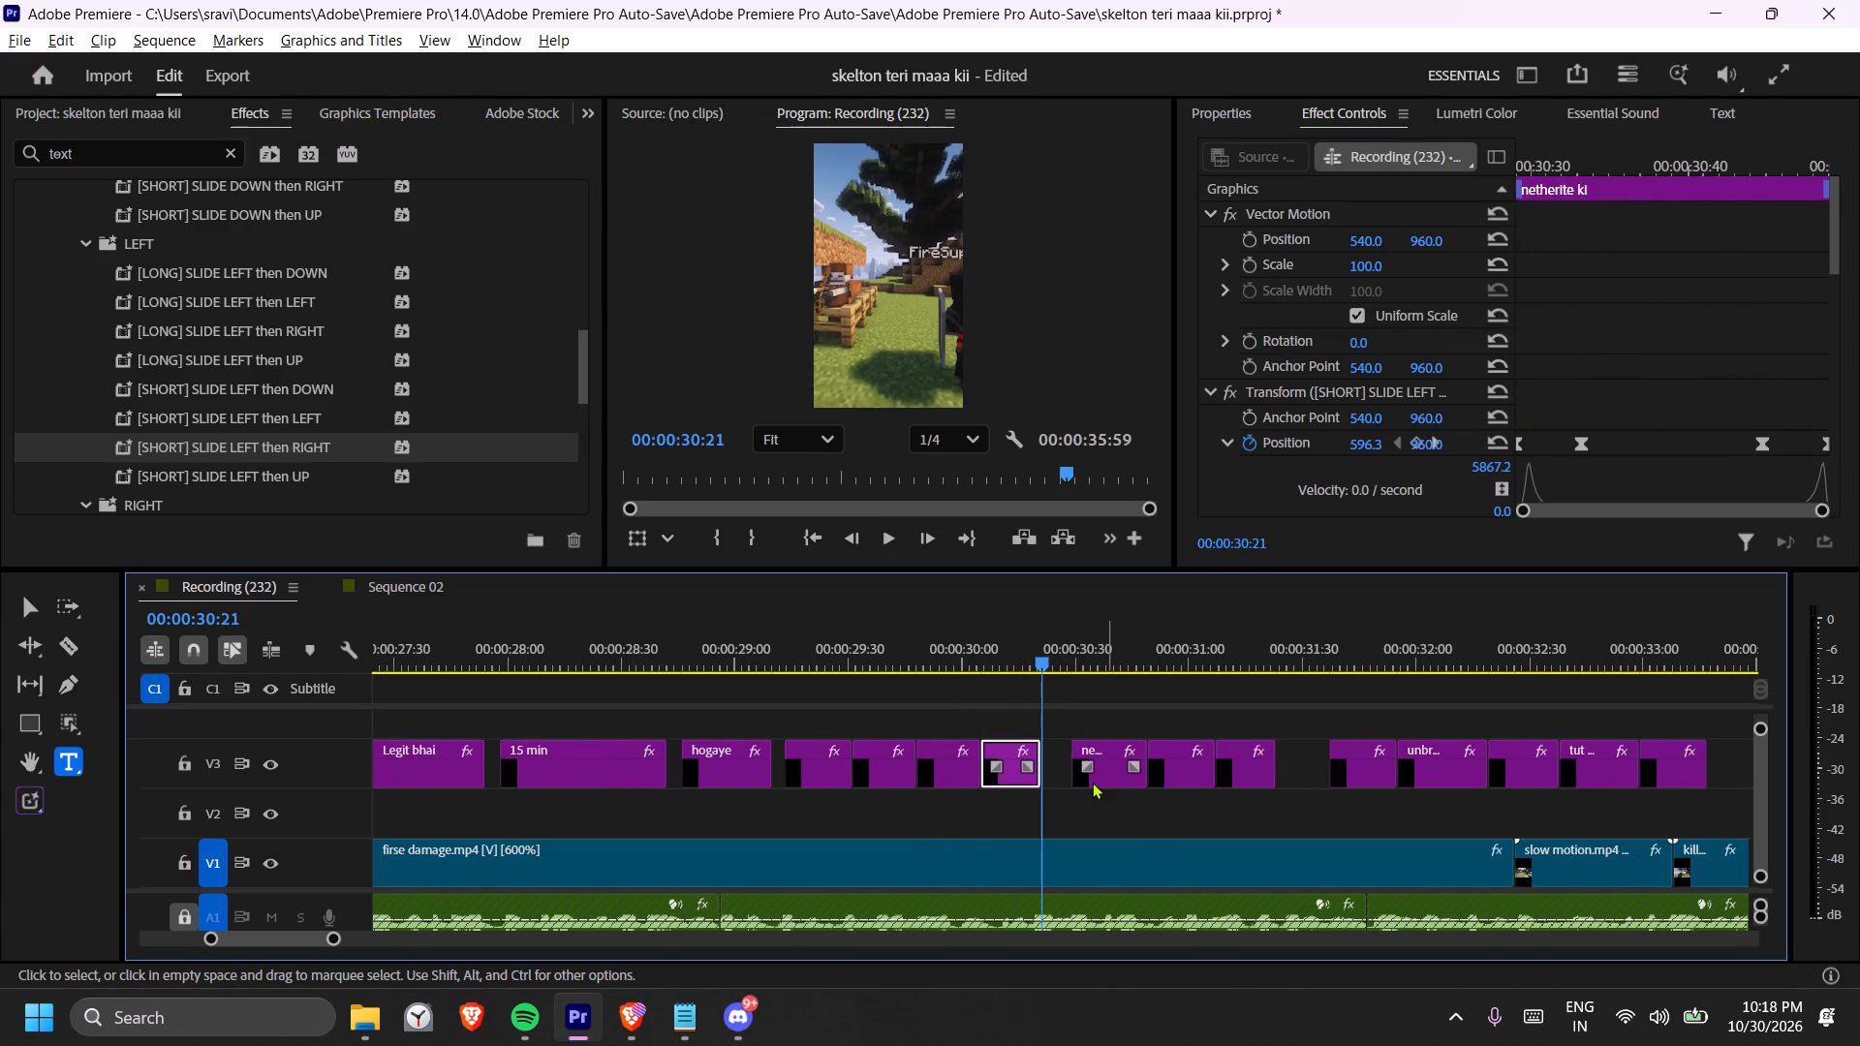
drag(1044, 776, 1056, 776)
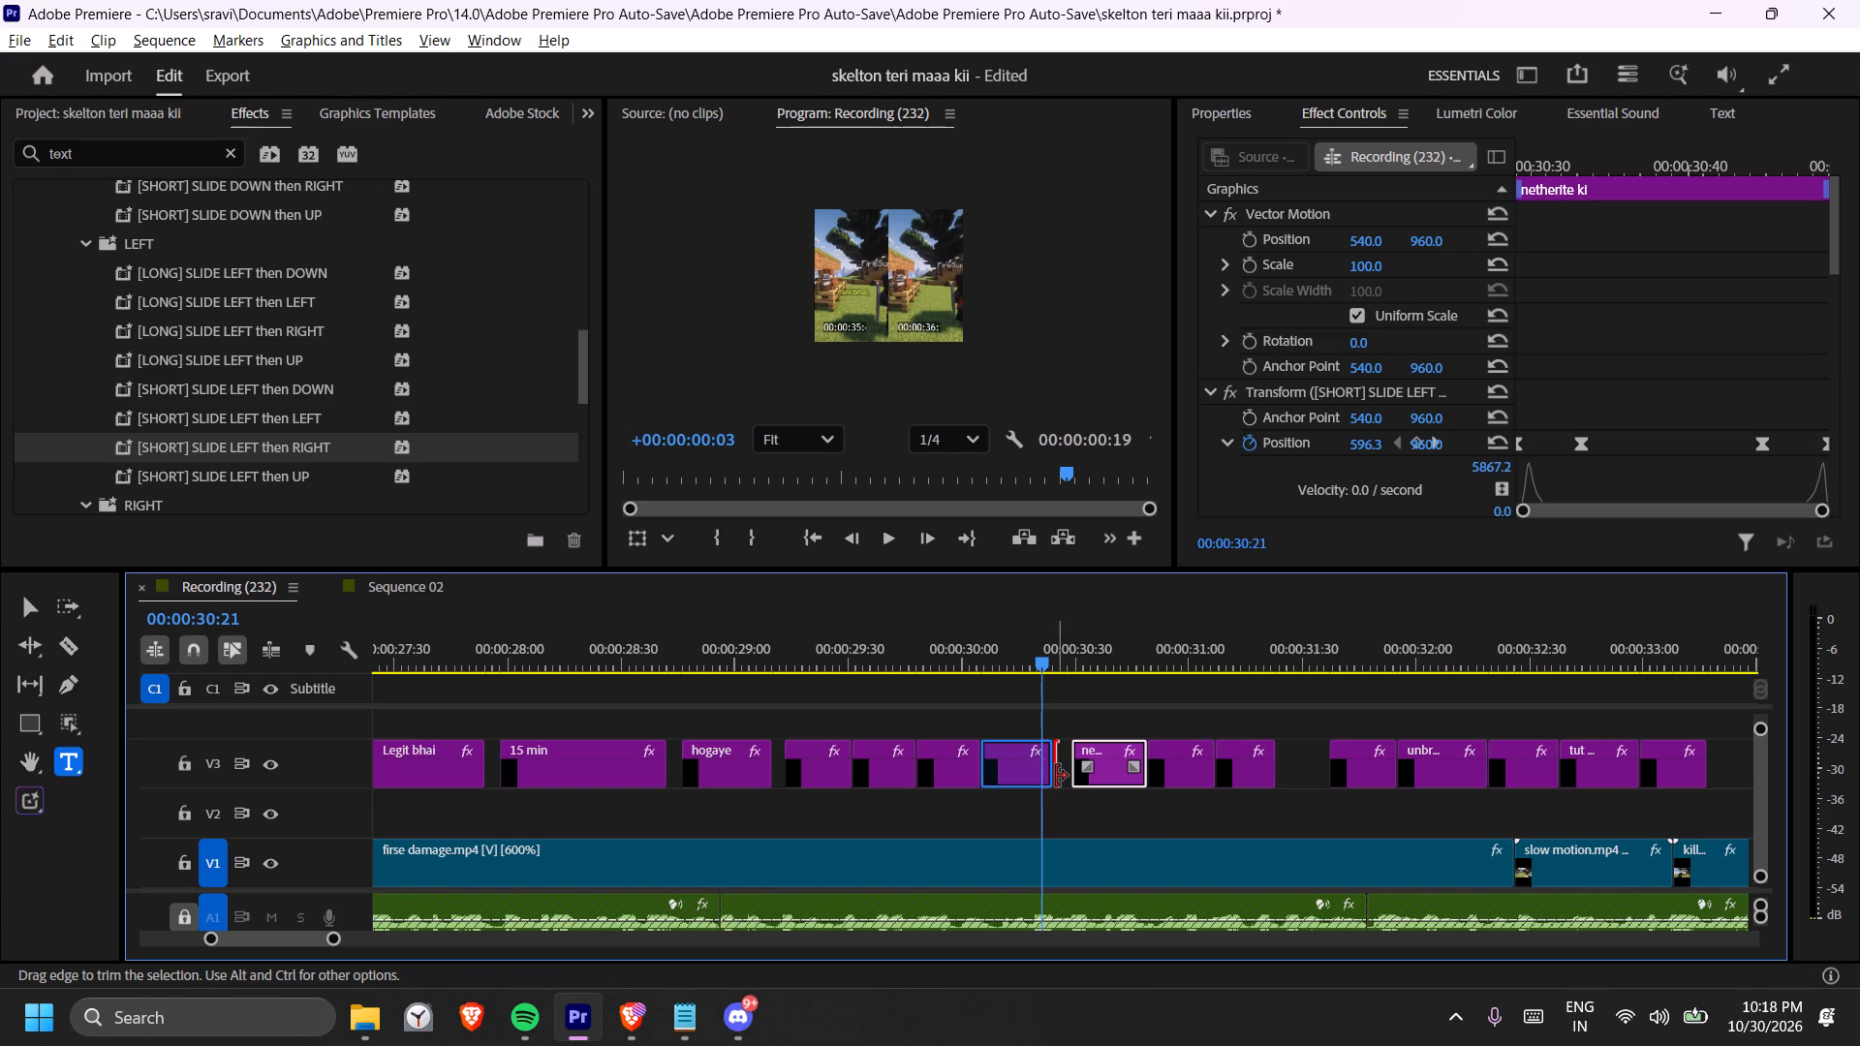
drag(1109, 777, 1094, 779)
key(space)
key(space)
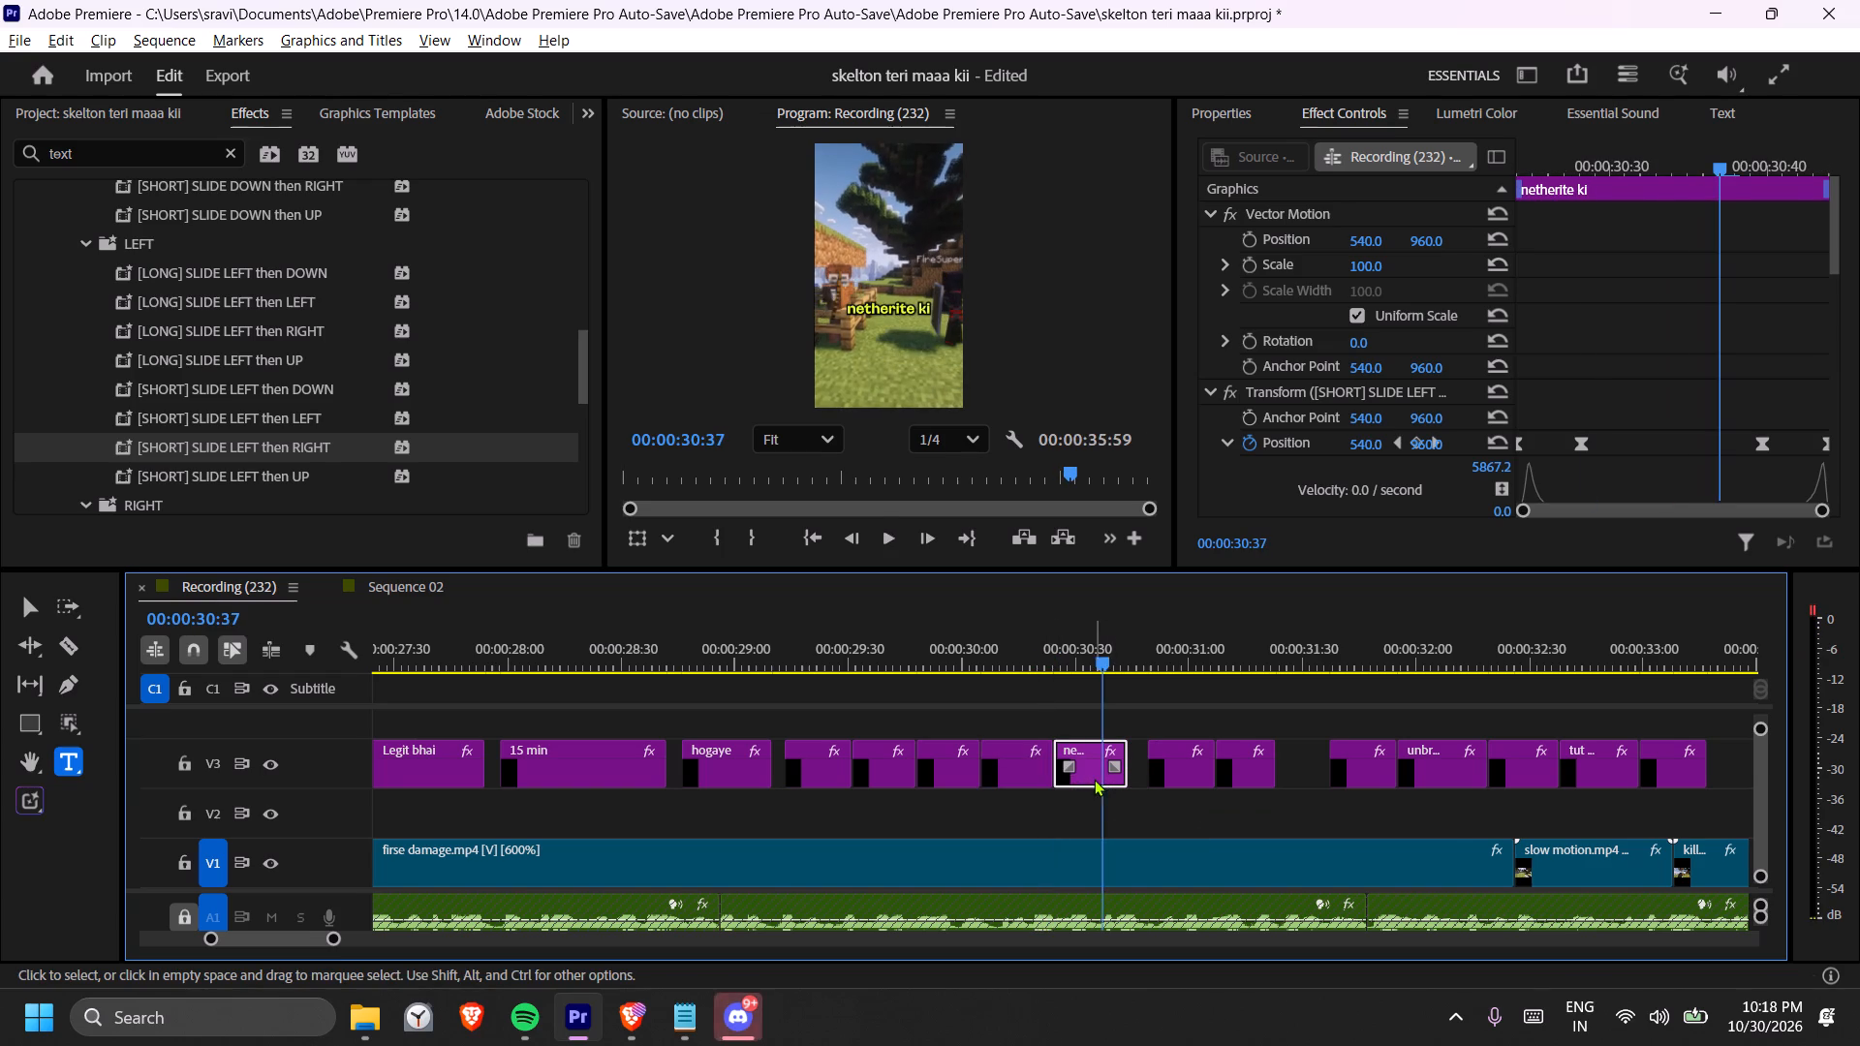
Select all captions from "hai kya" to the last one and shift them about 20 frames later together.
scroll(1082, 782, down, 4)
key(space)
key(space)
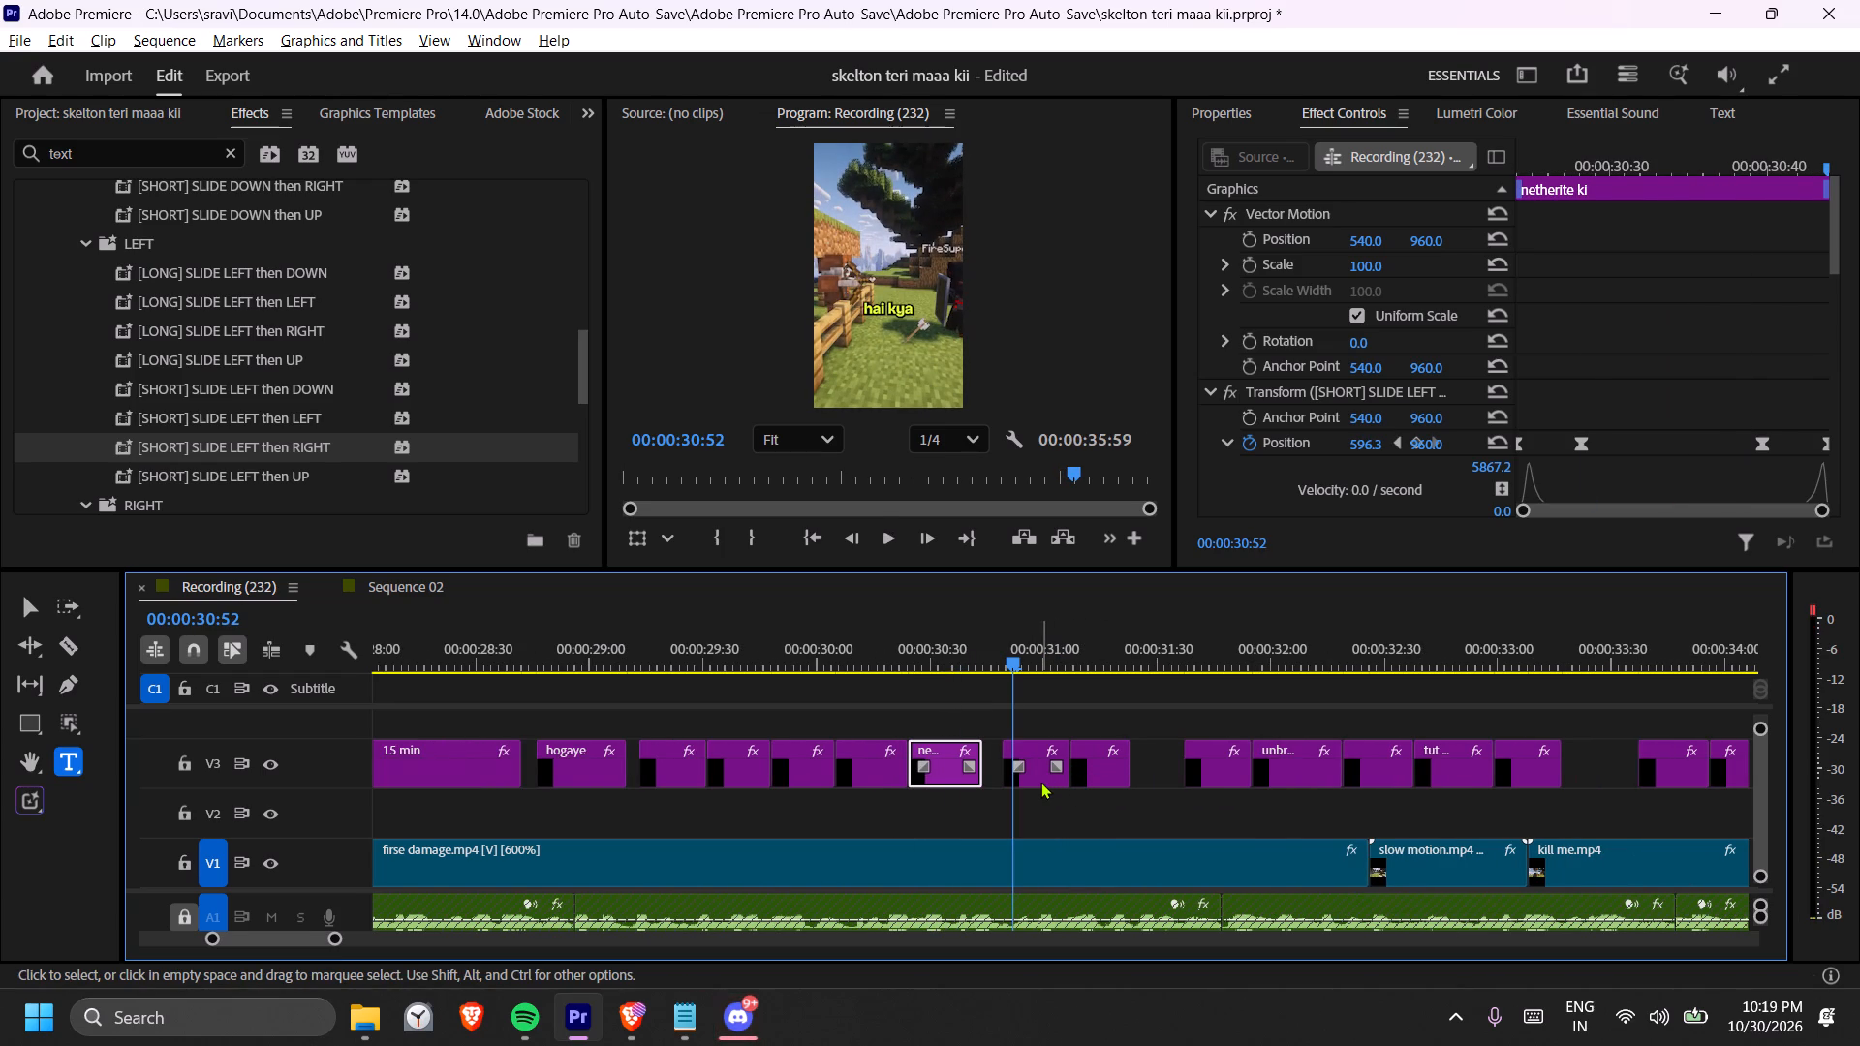
drag(1056, 695, 1475, 765)
key(minus)
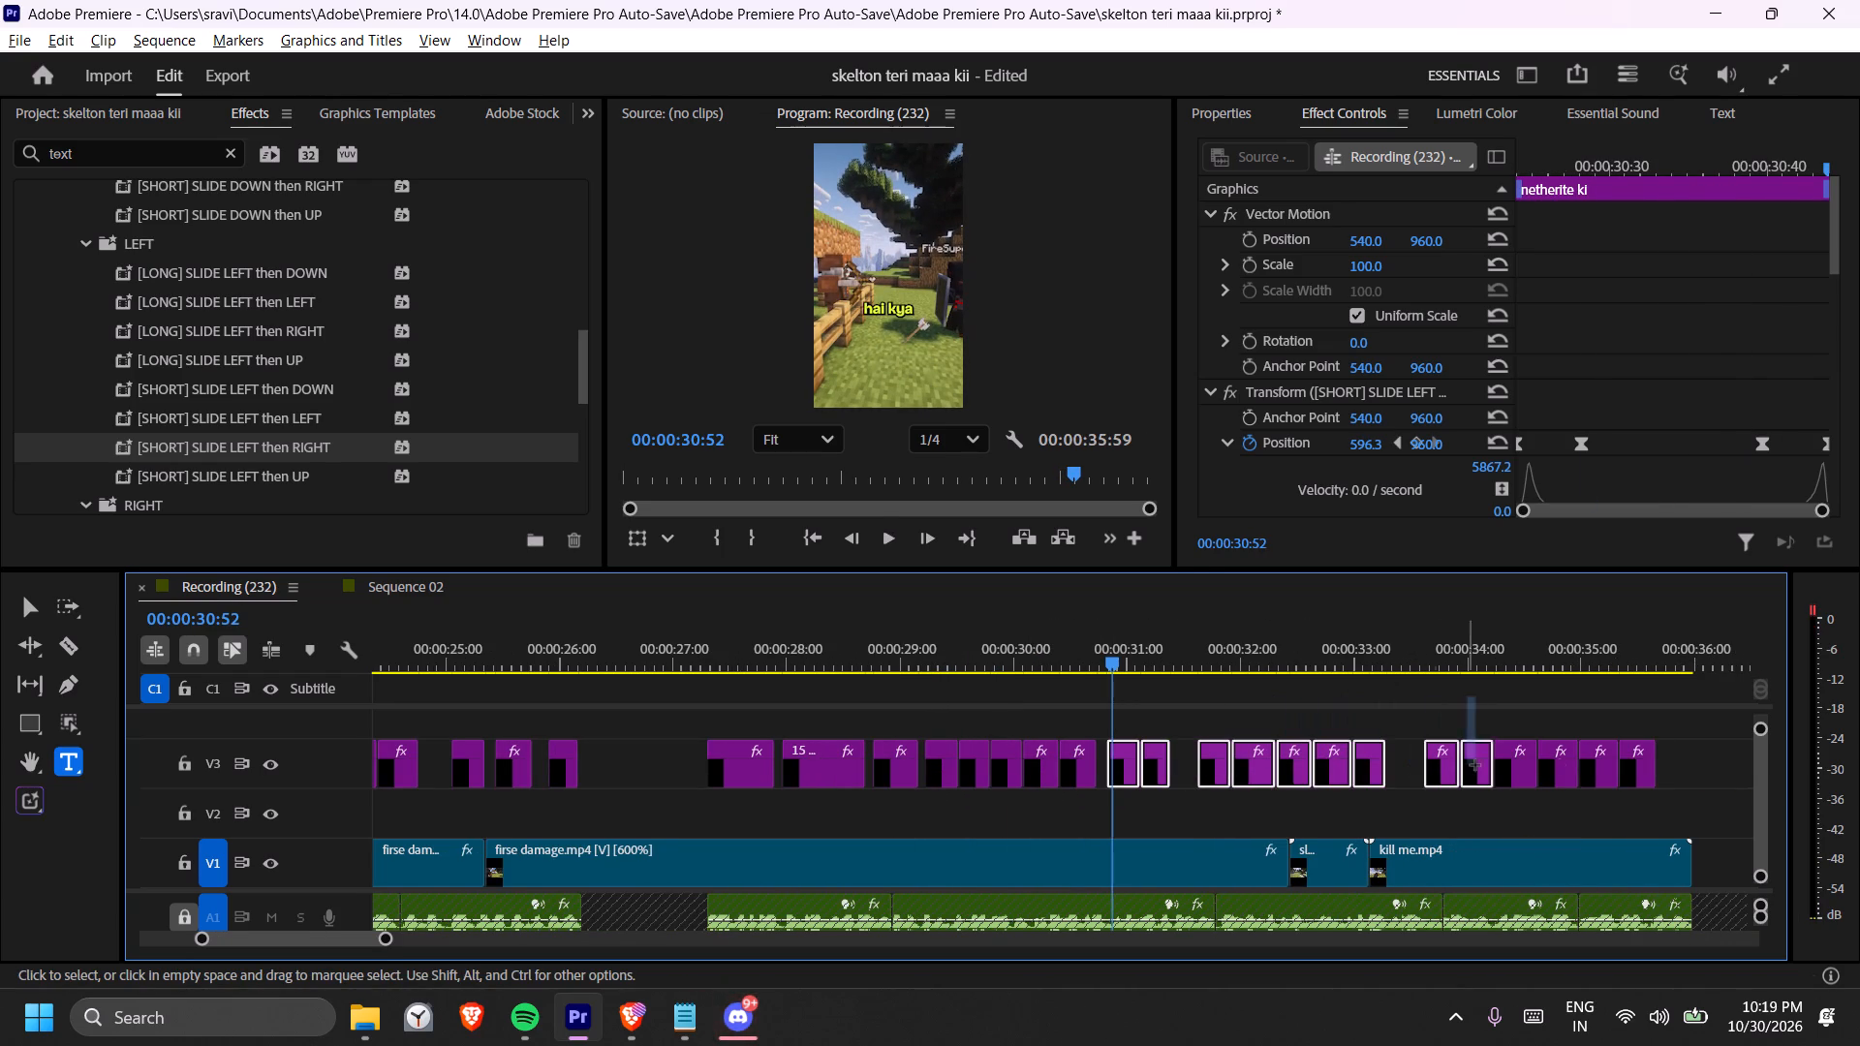
drag(1475, 765, 1668, 765)
key(equal)
key(equal)
drag(1125, 770, 1260, 770)
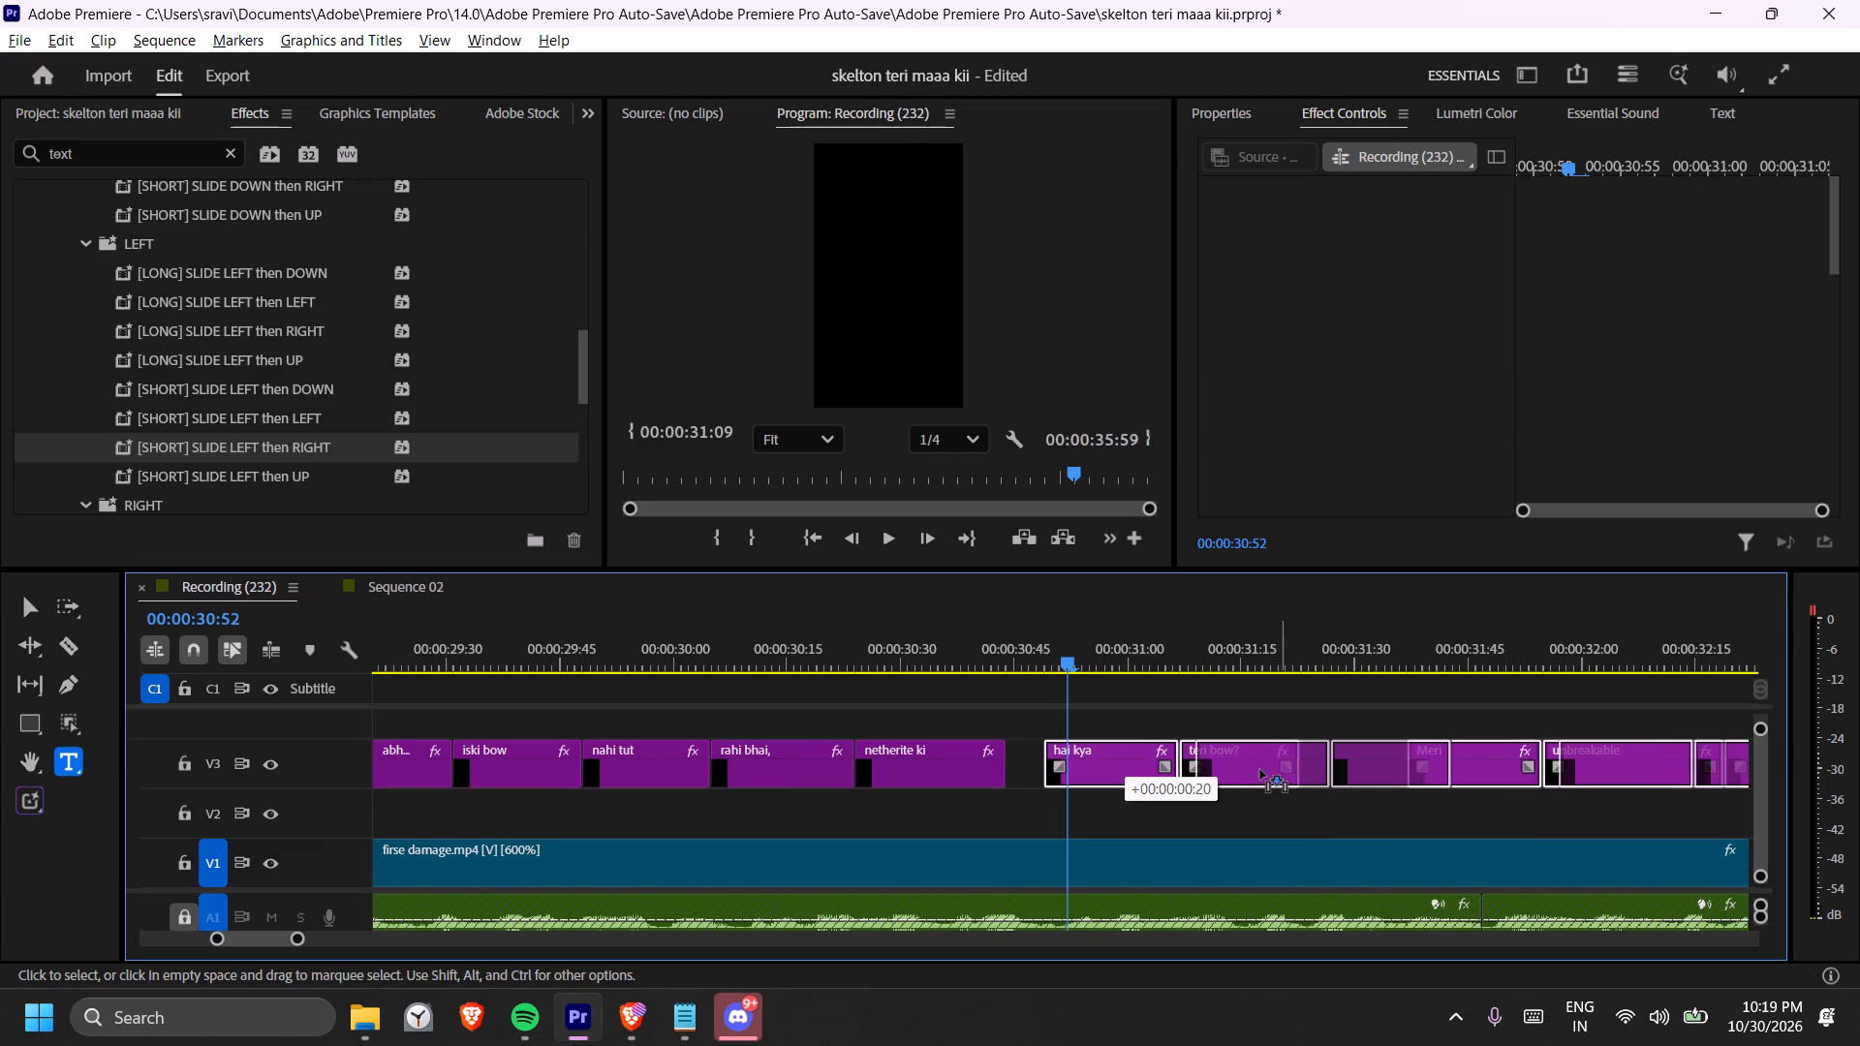
drag(1260, 770, 1280, 770)
Extend "netherite ki" to about 00:00:31:02 and move its closing Position and Opacity keyframes to the clip's new end.
drag(1013, 768, 1158, 768)
click(1079, 773)
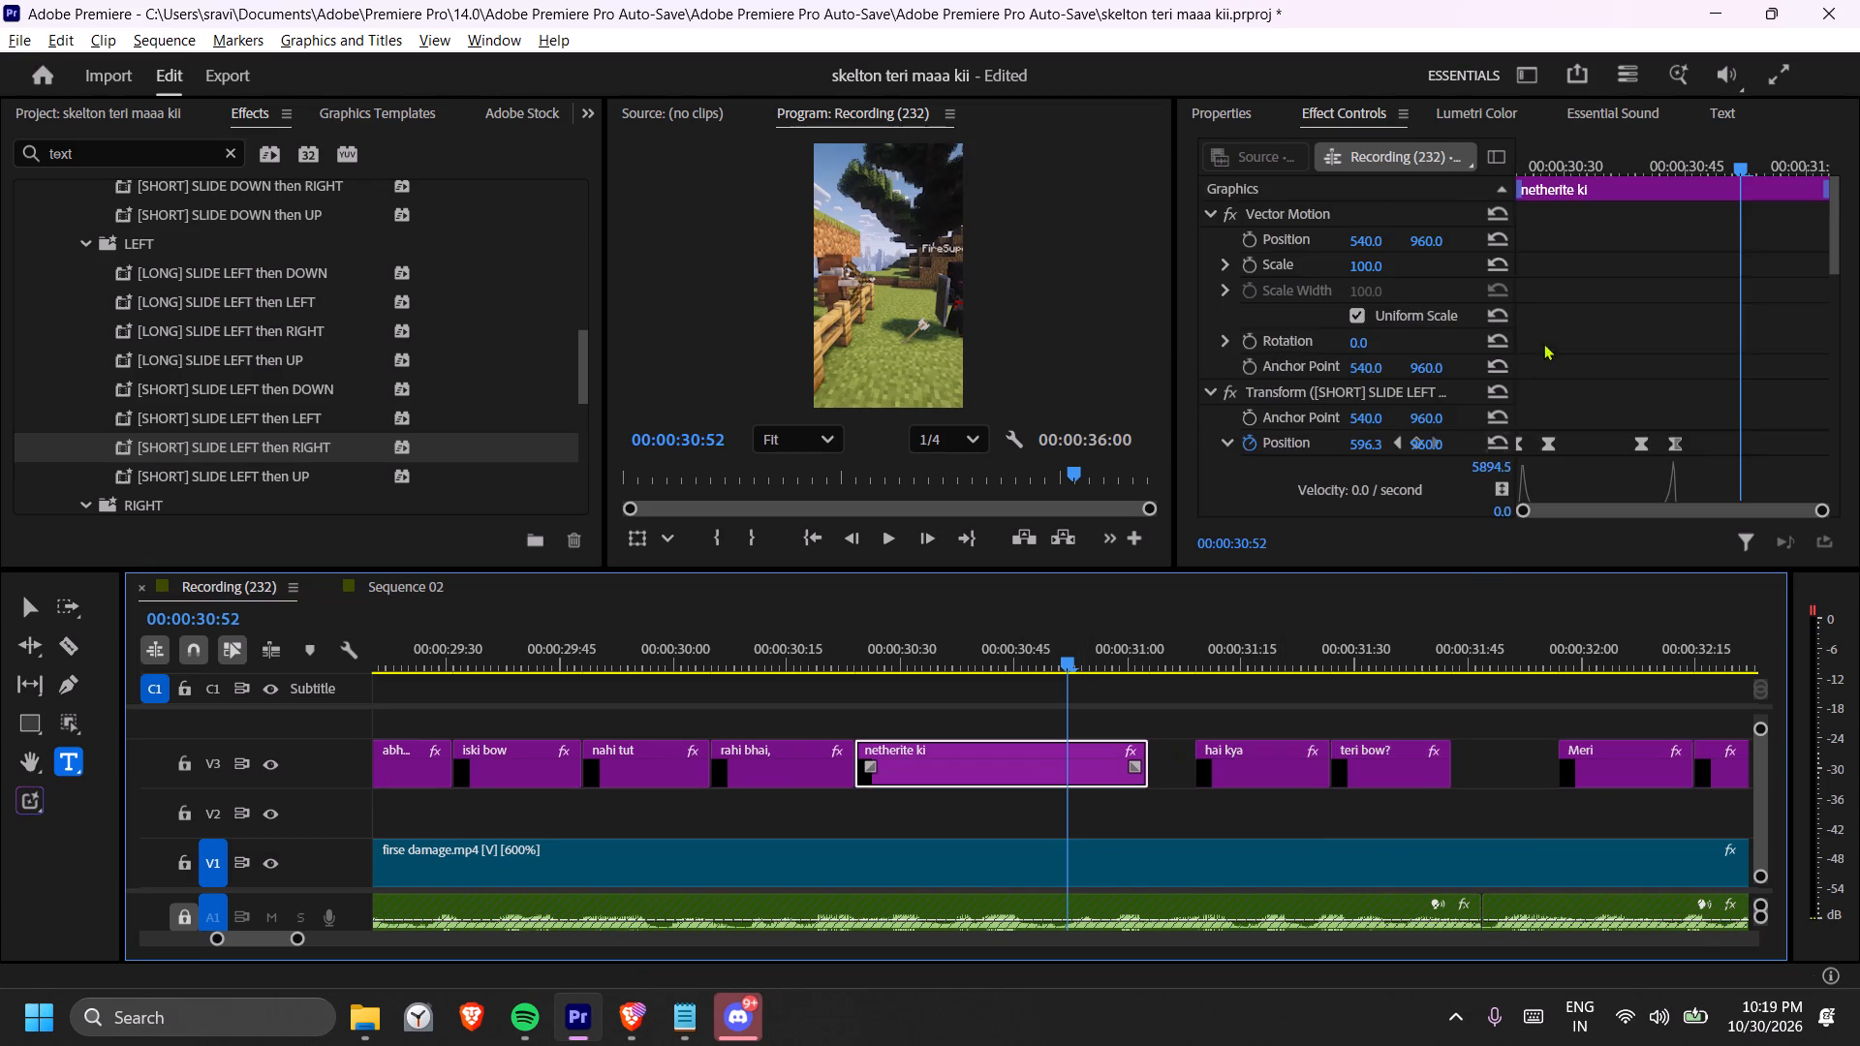
scroll(1548, 343, down, 4)
drag(1623, 298, 1782, 696)
drag(1616, 296, 1643, 323)
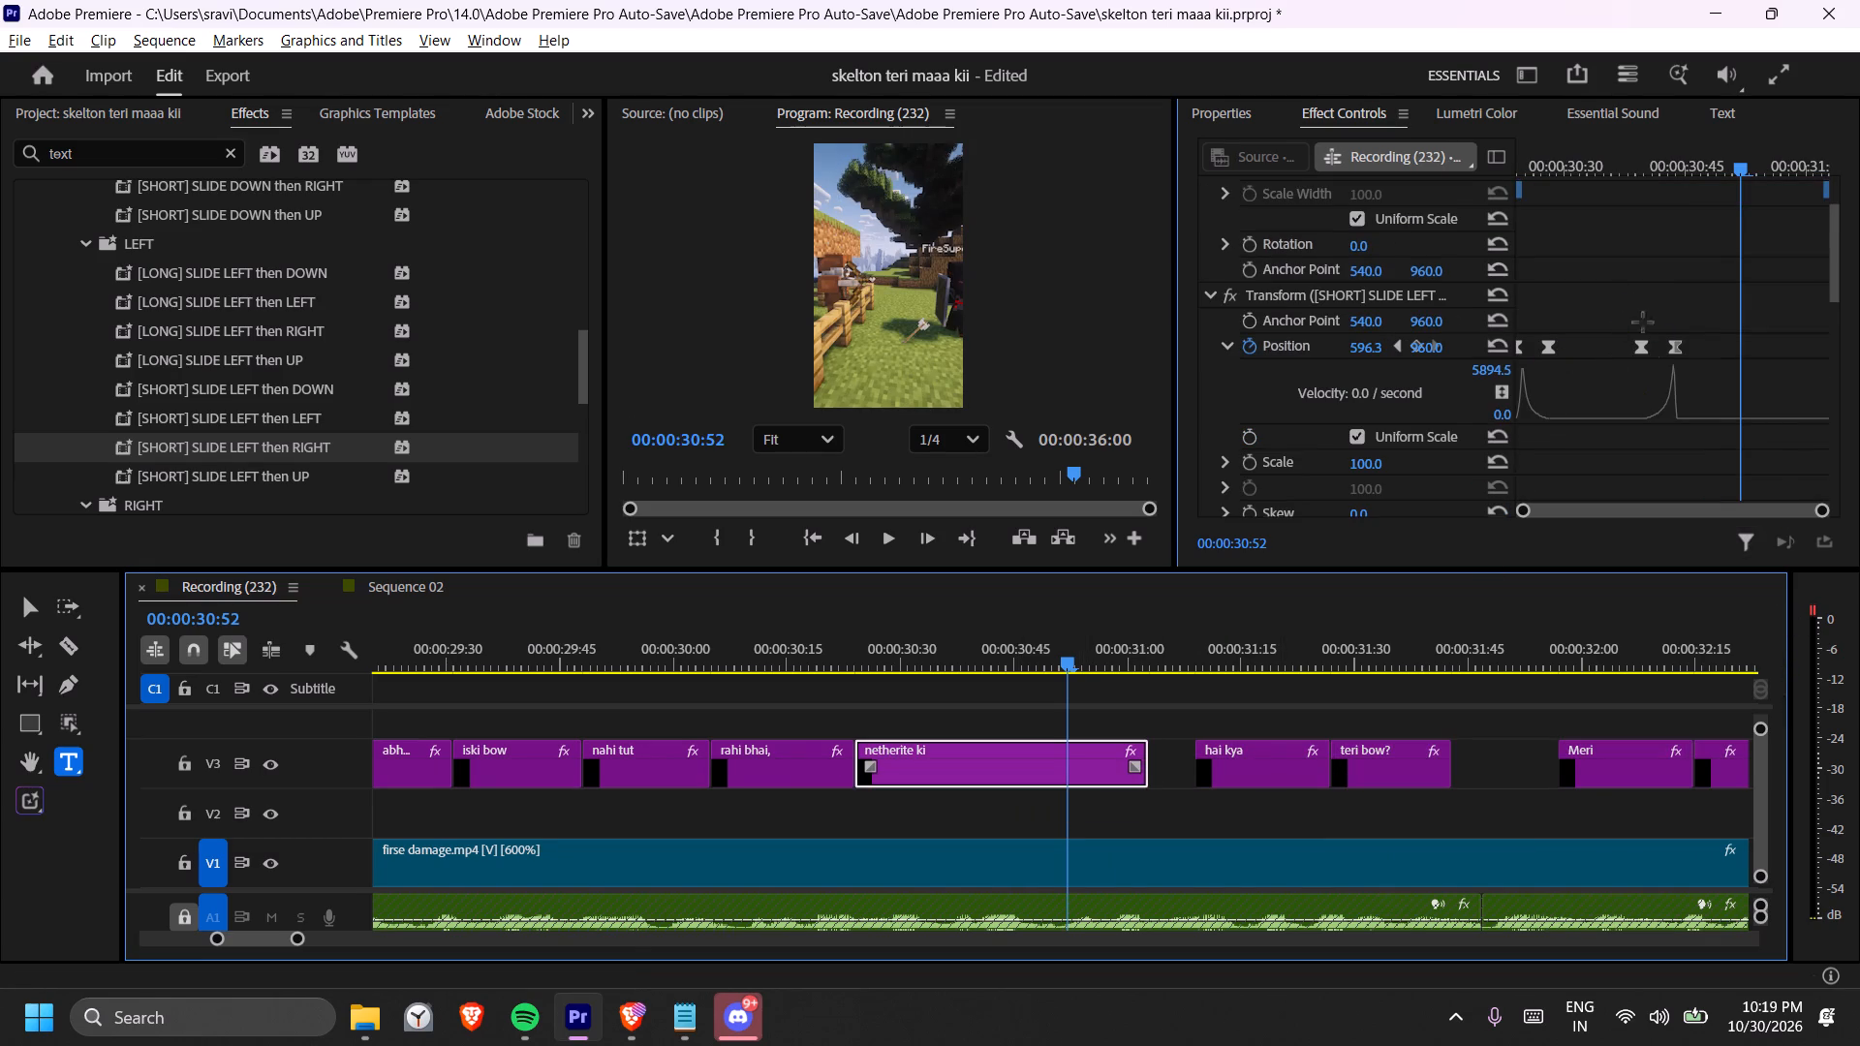
drag(1643, 323, 1754, 834)
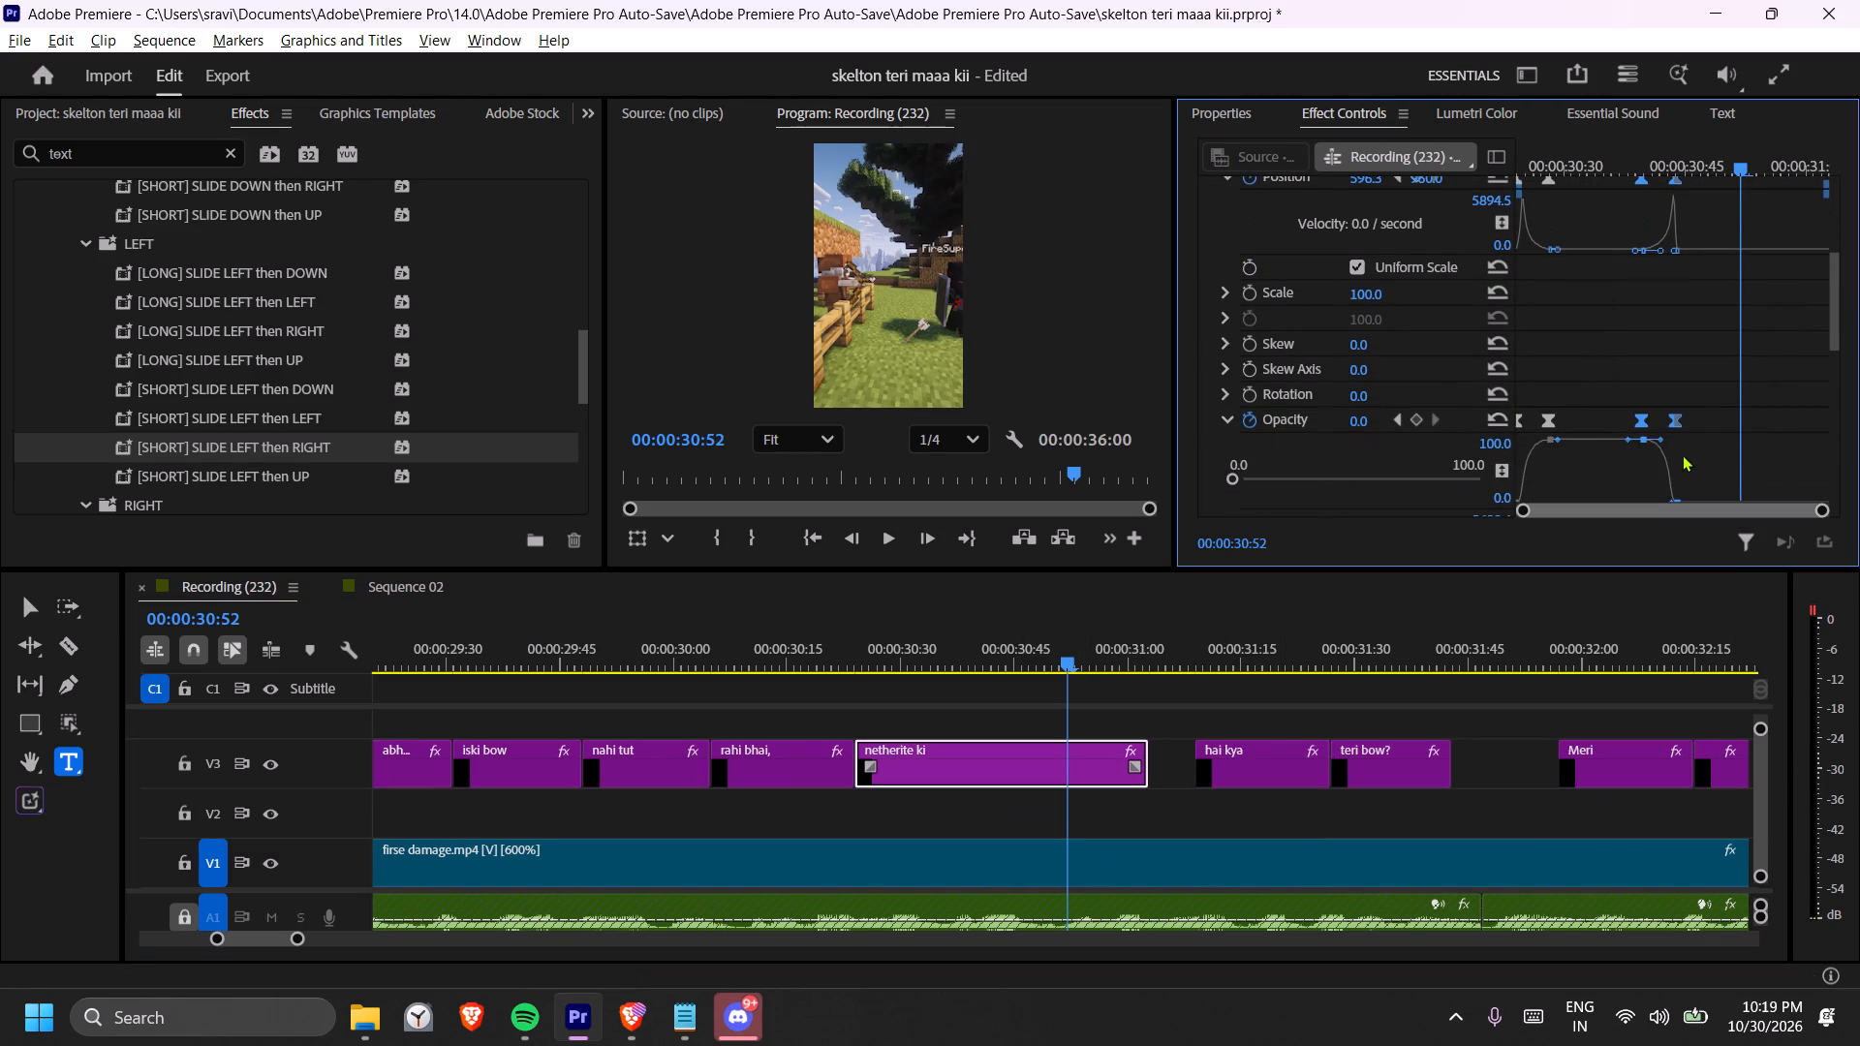
drag(1669, 421, 1823, 424)
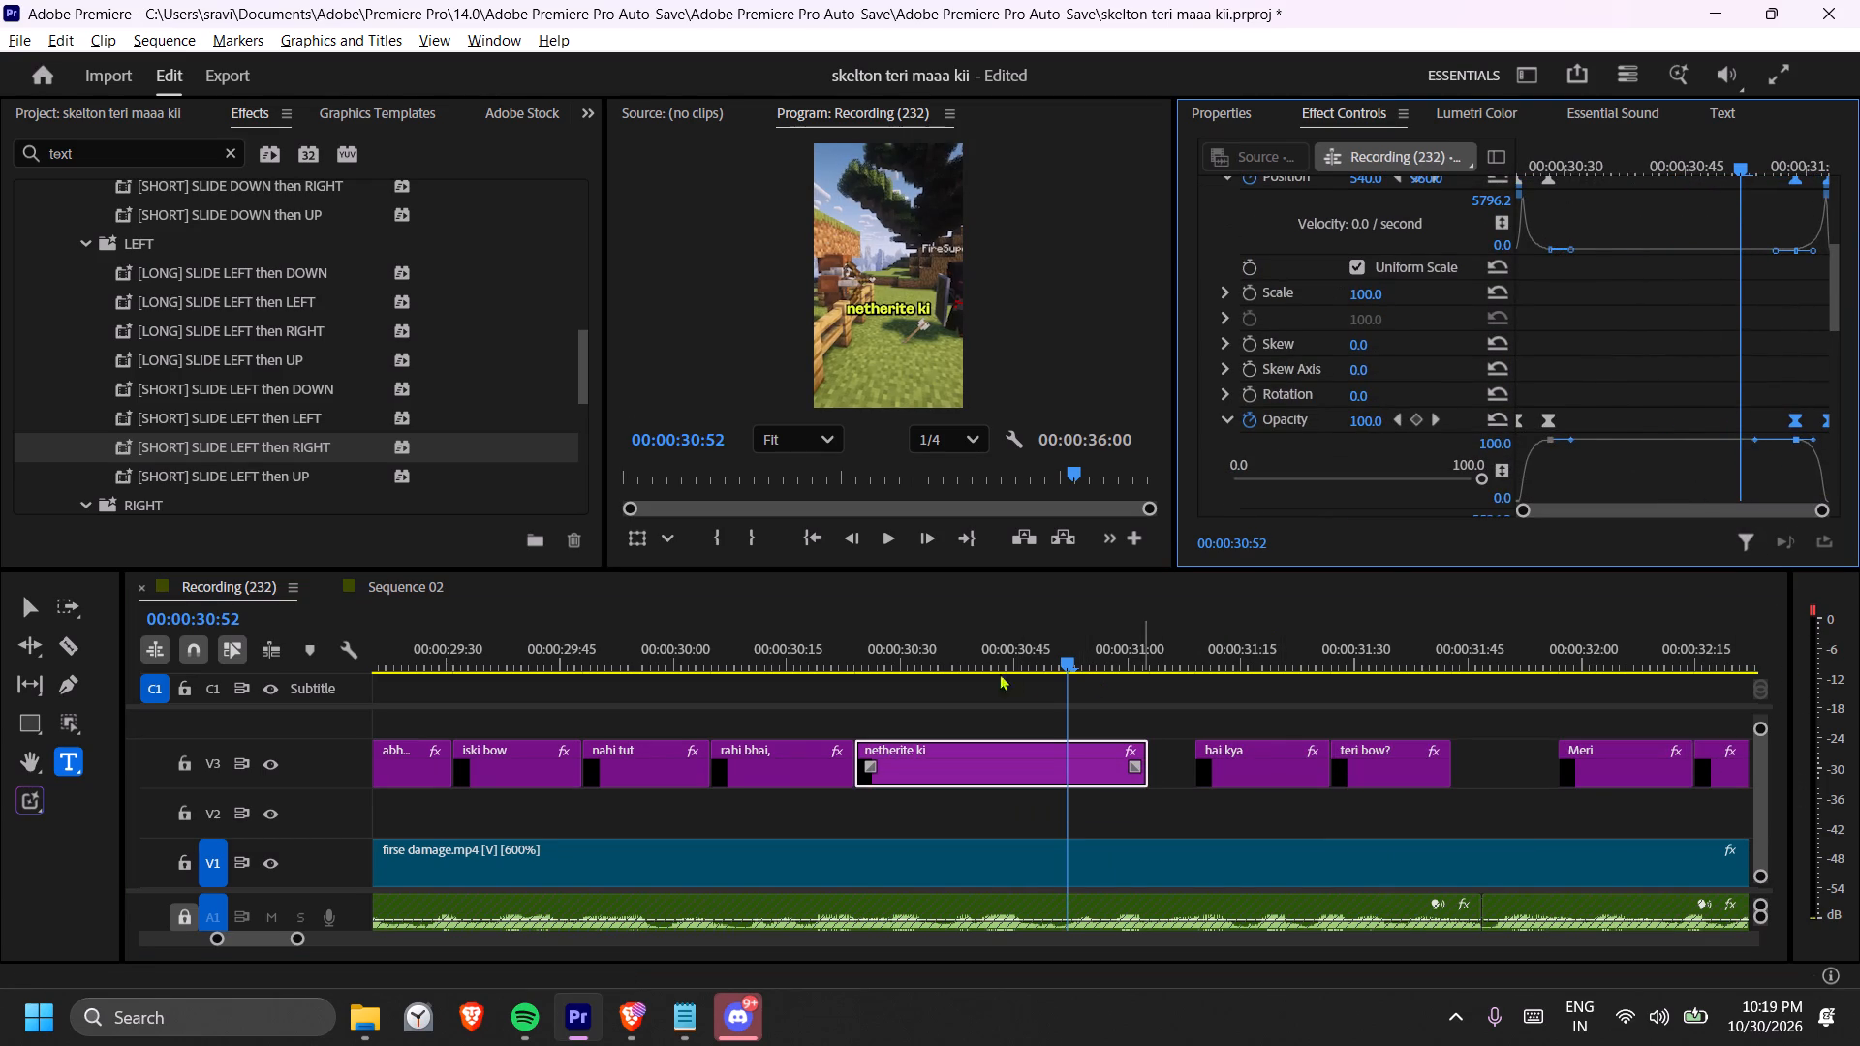
Play from early in "netherite ki" through "hai kya" in short bursts to check both captions against the voice-over.
click(921, 658)
key(space)
key(space)
scroll(863, 671, down, 4)
key(space)
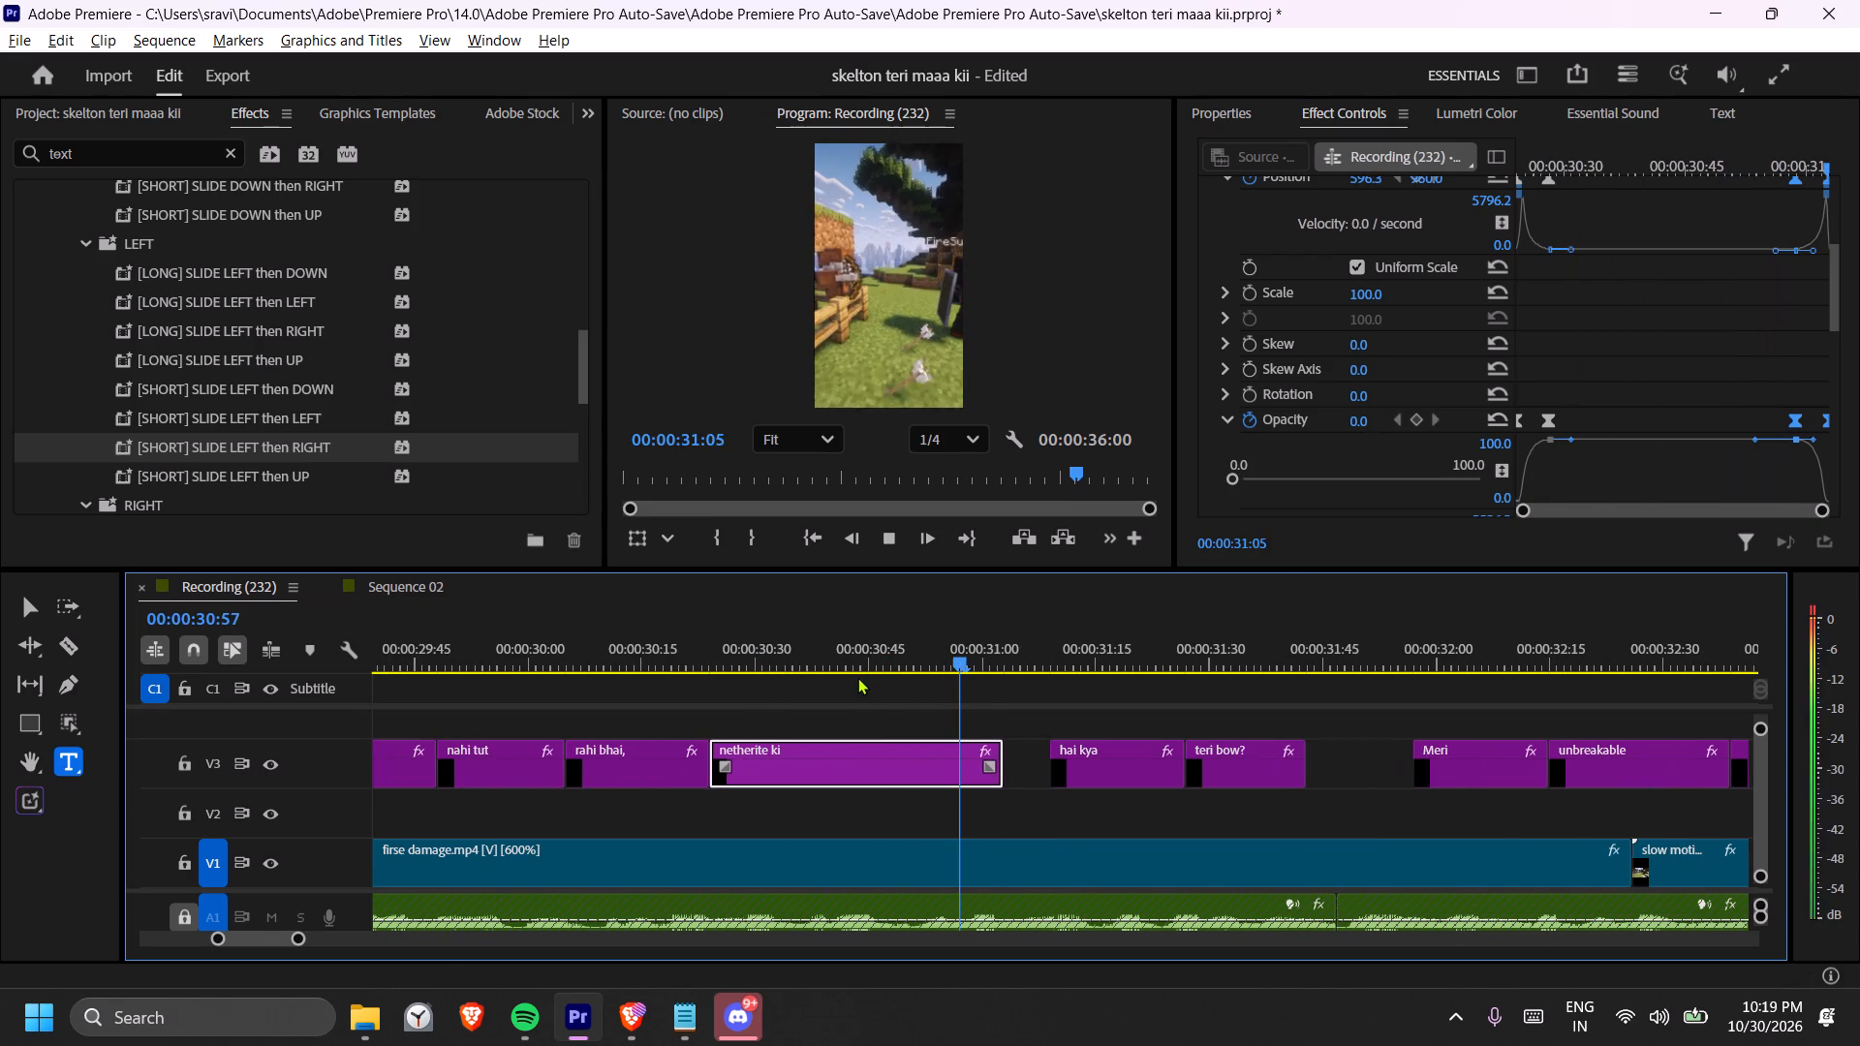
key(space)
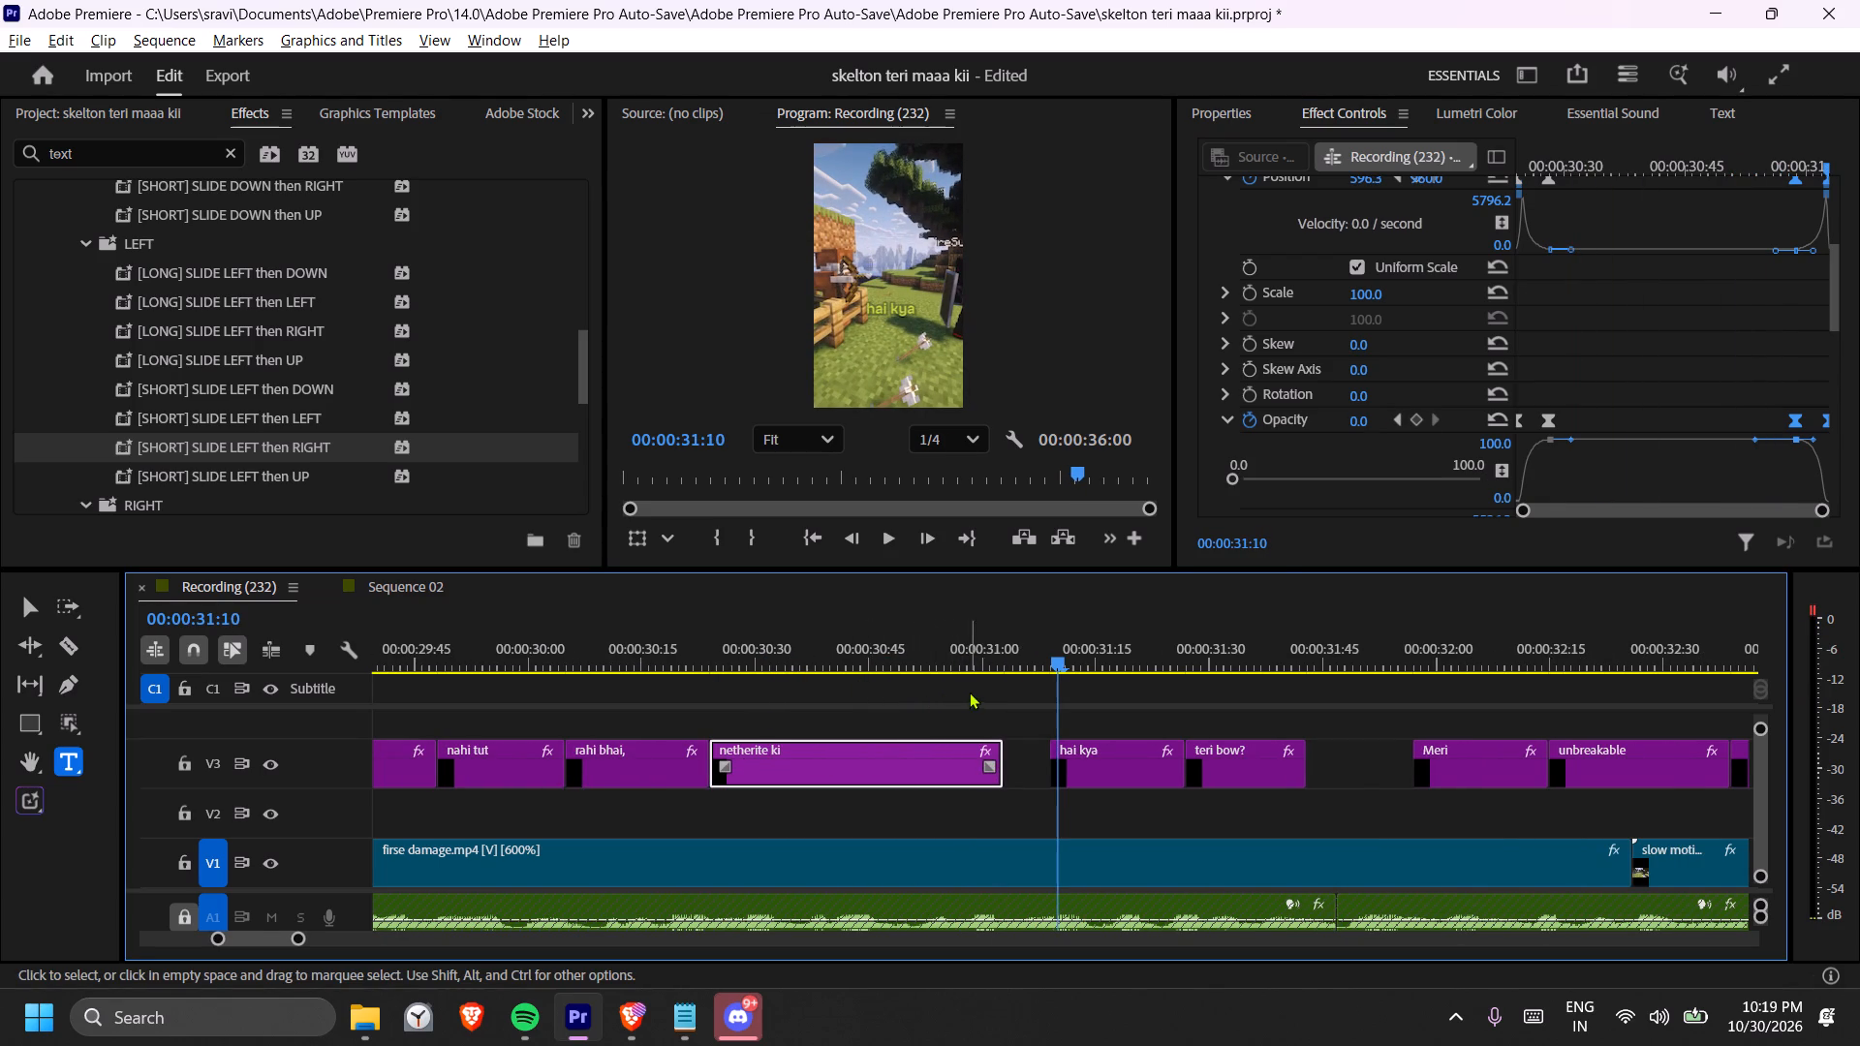
key(space)
key(space)
Play up to the "teri bow?" caption, move it about 4 frames later and play it against the voice-over.
scroll(1032, 677, down, 3)
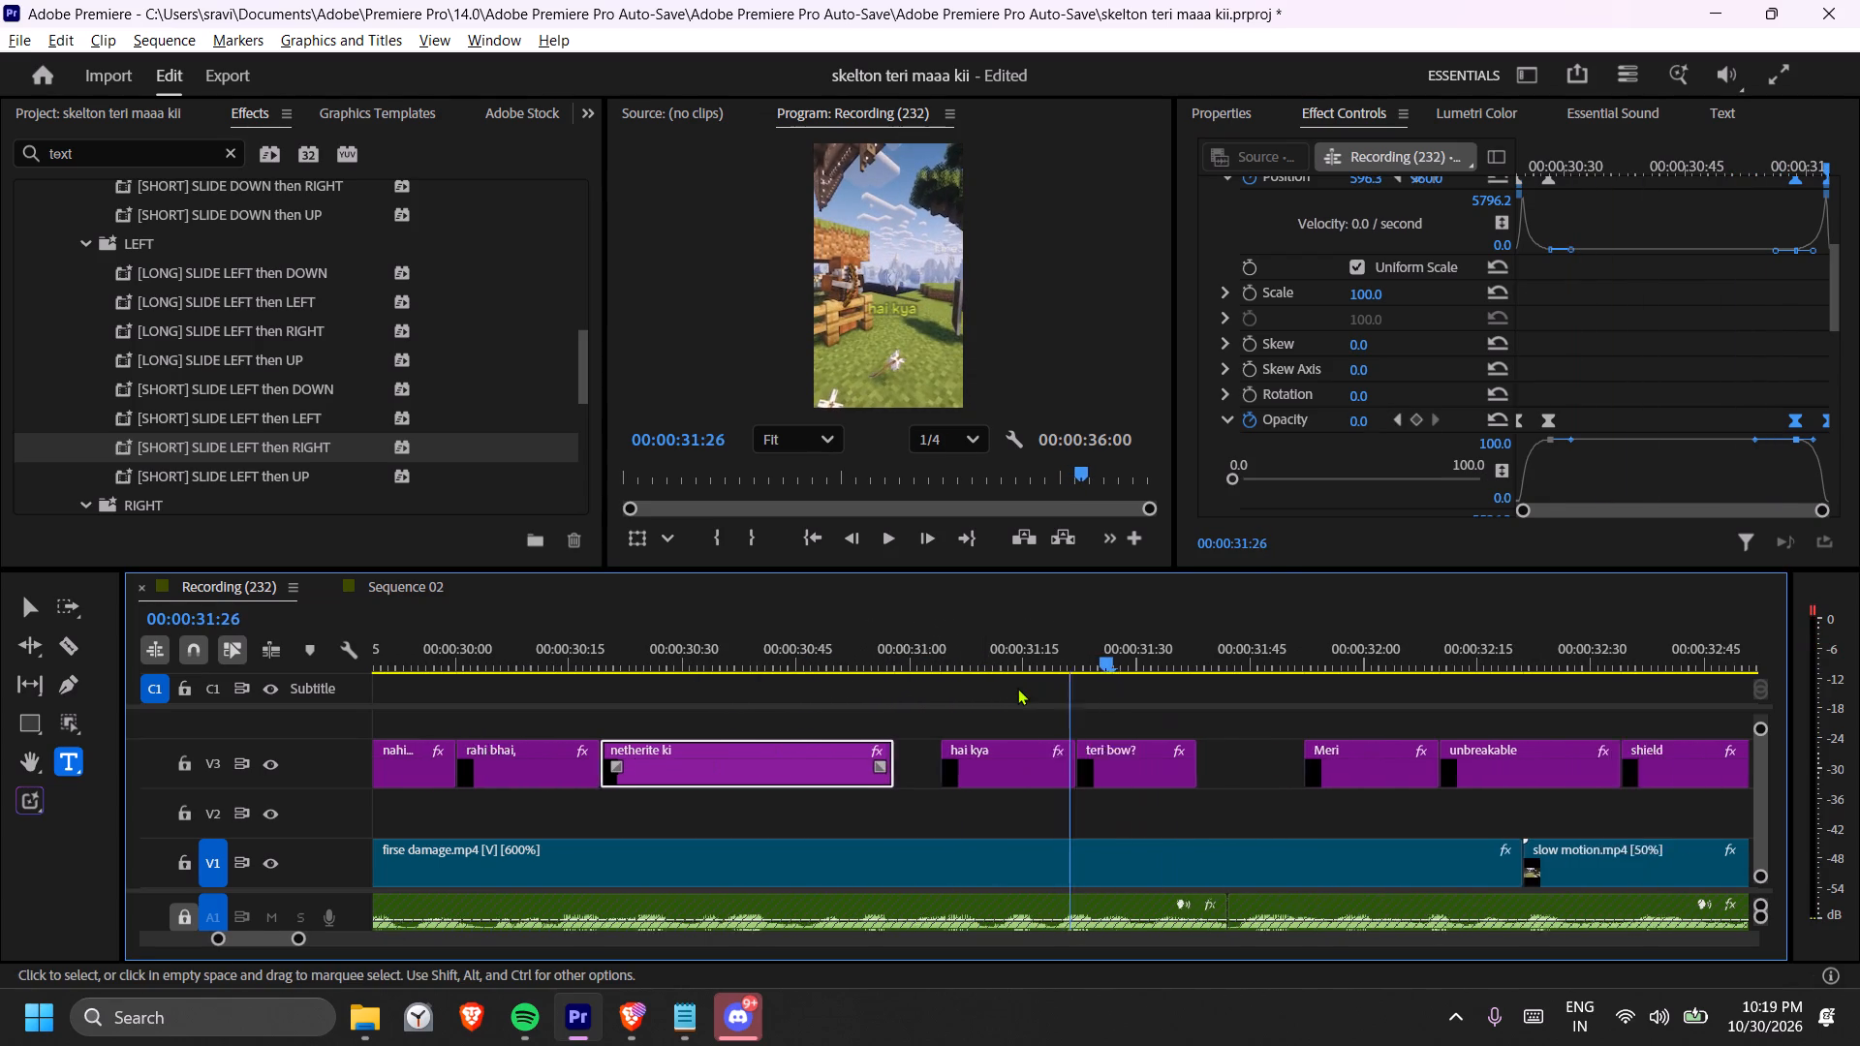
scroll(1017, 688, down, 2)
key(space)
key(space)
drag(1090, 765, 1105, 769)
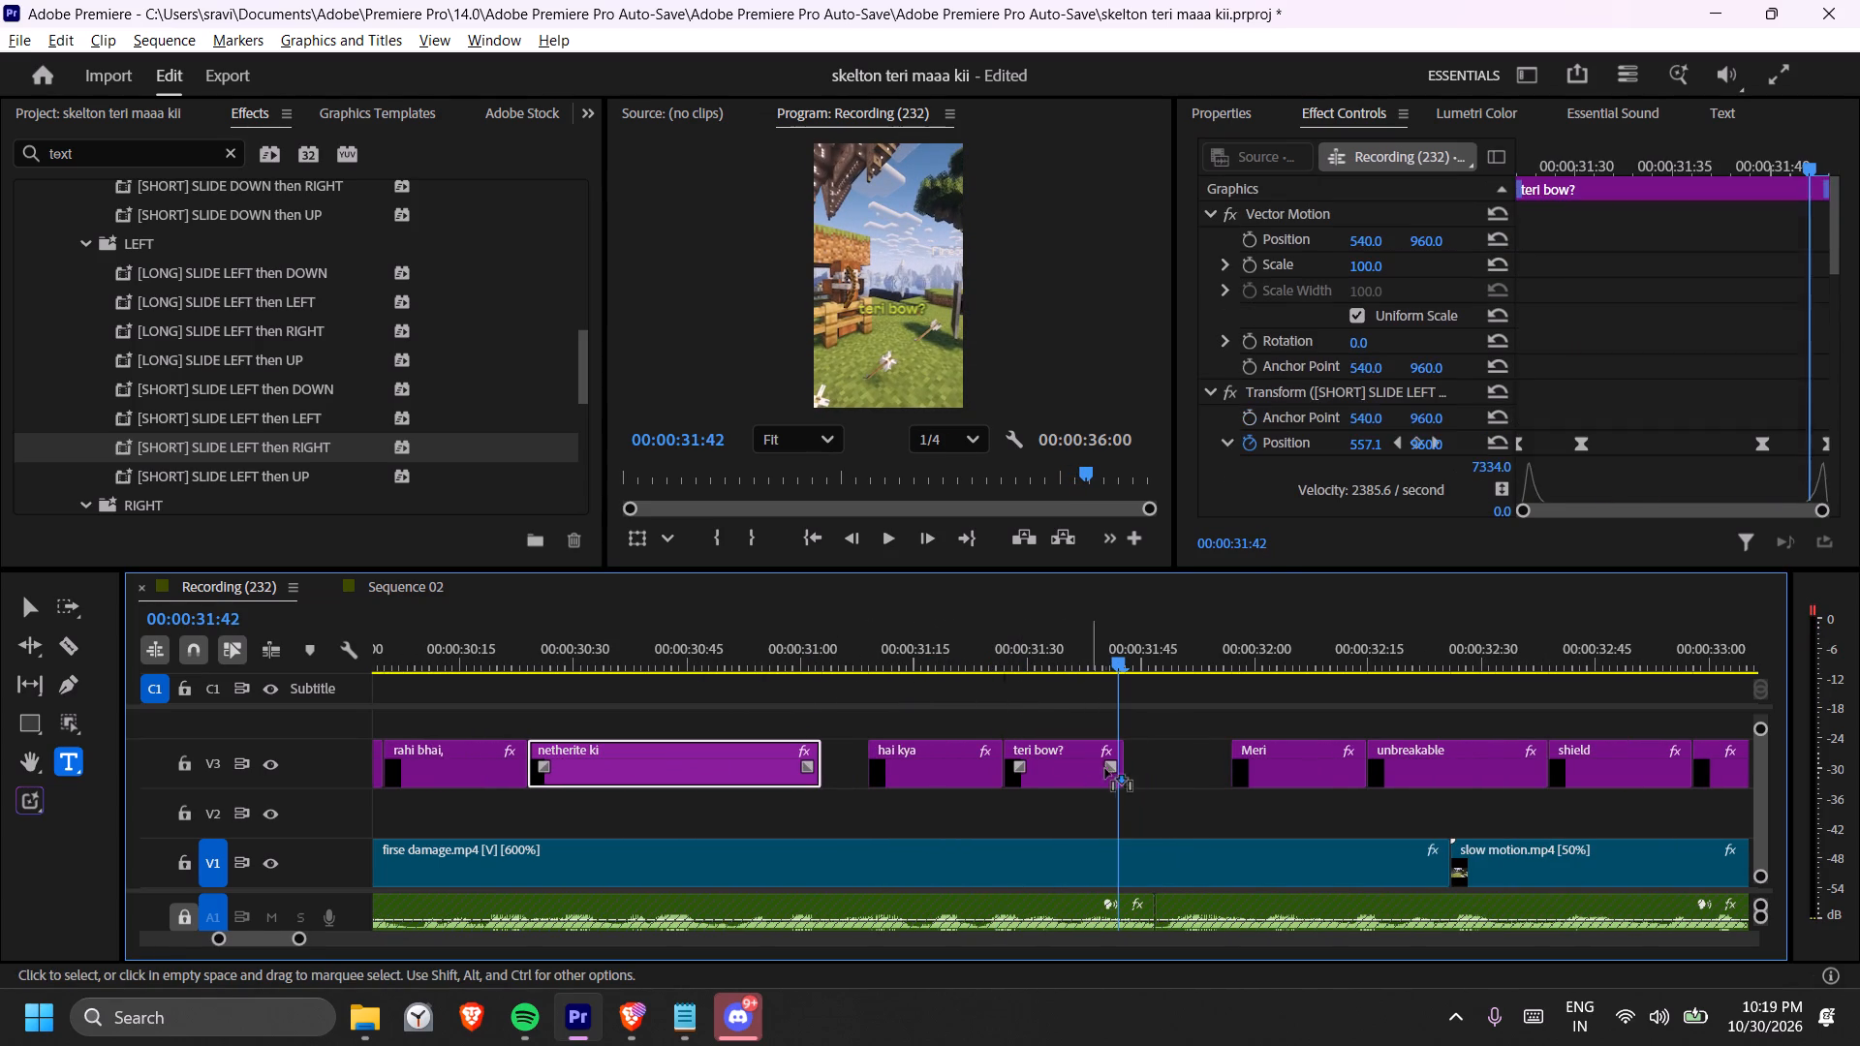
drag(1105, 769, 1109, 769)
key(space)
key(space)
Move the "Meri" caption about 7 frames earlier and play it against the voice-over.
scroll(1067, 771, down, 4)
key(space)
key(space)
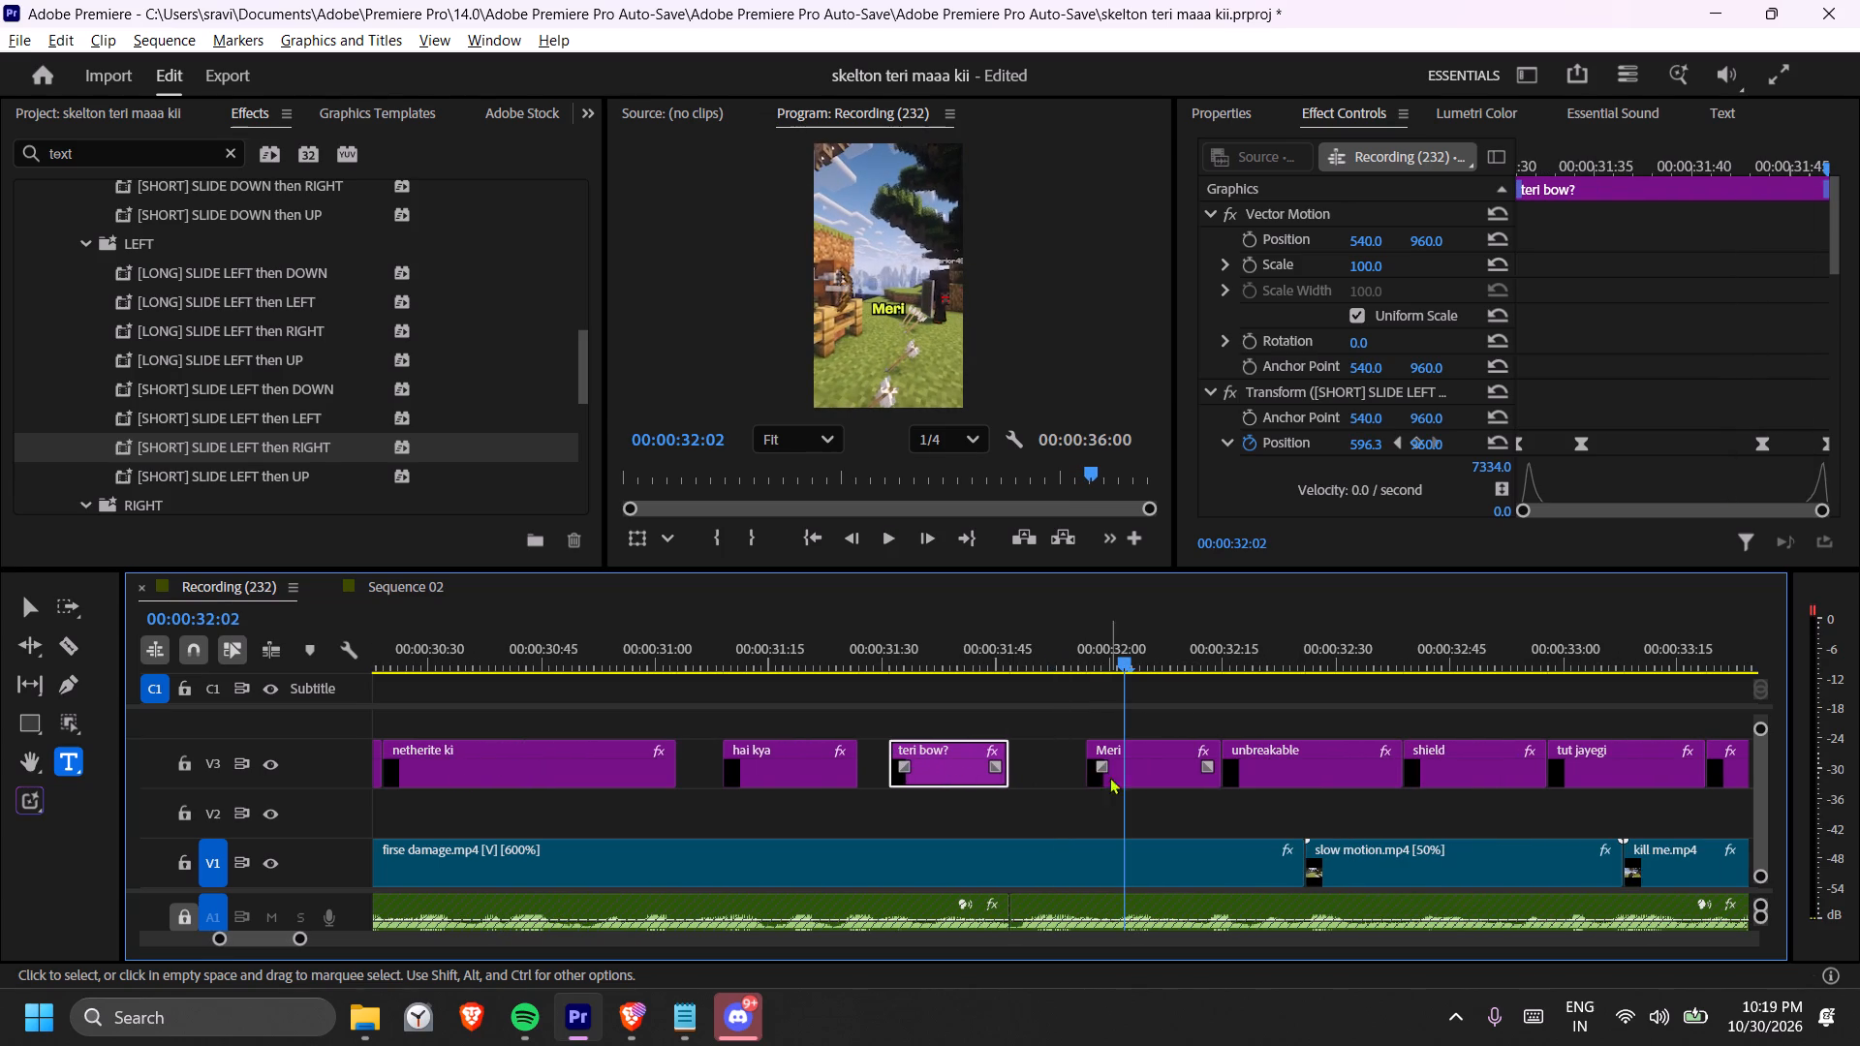
drag(1124, 777, 1071, 779)
click(1007, 637)
key(space)
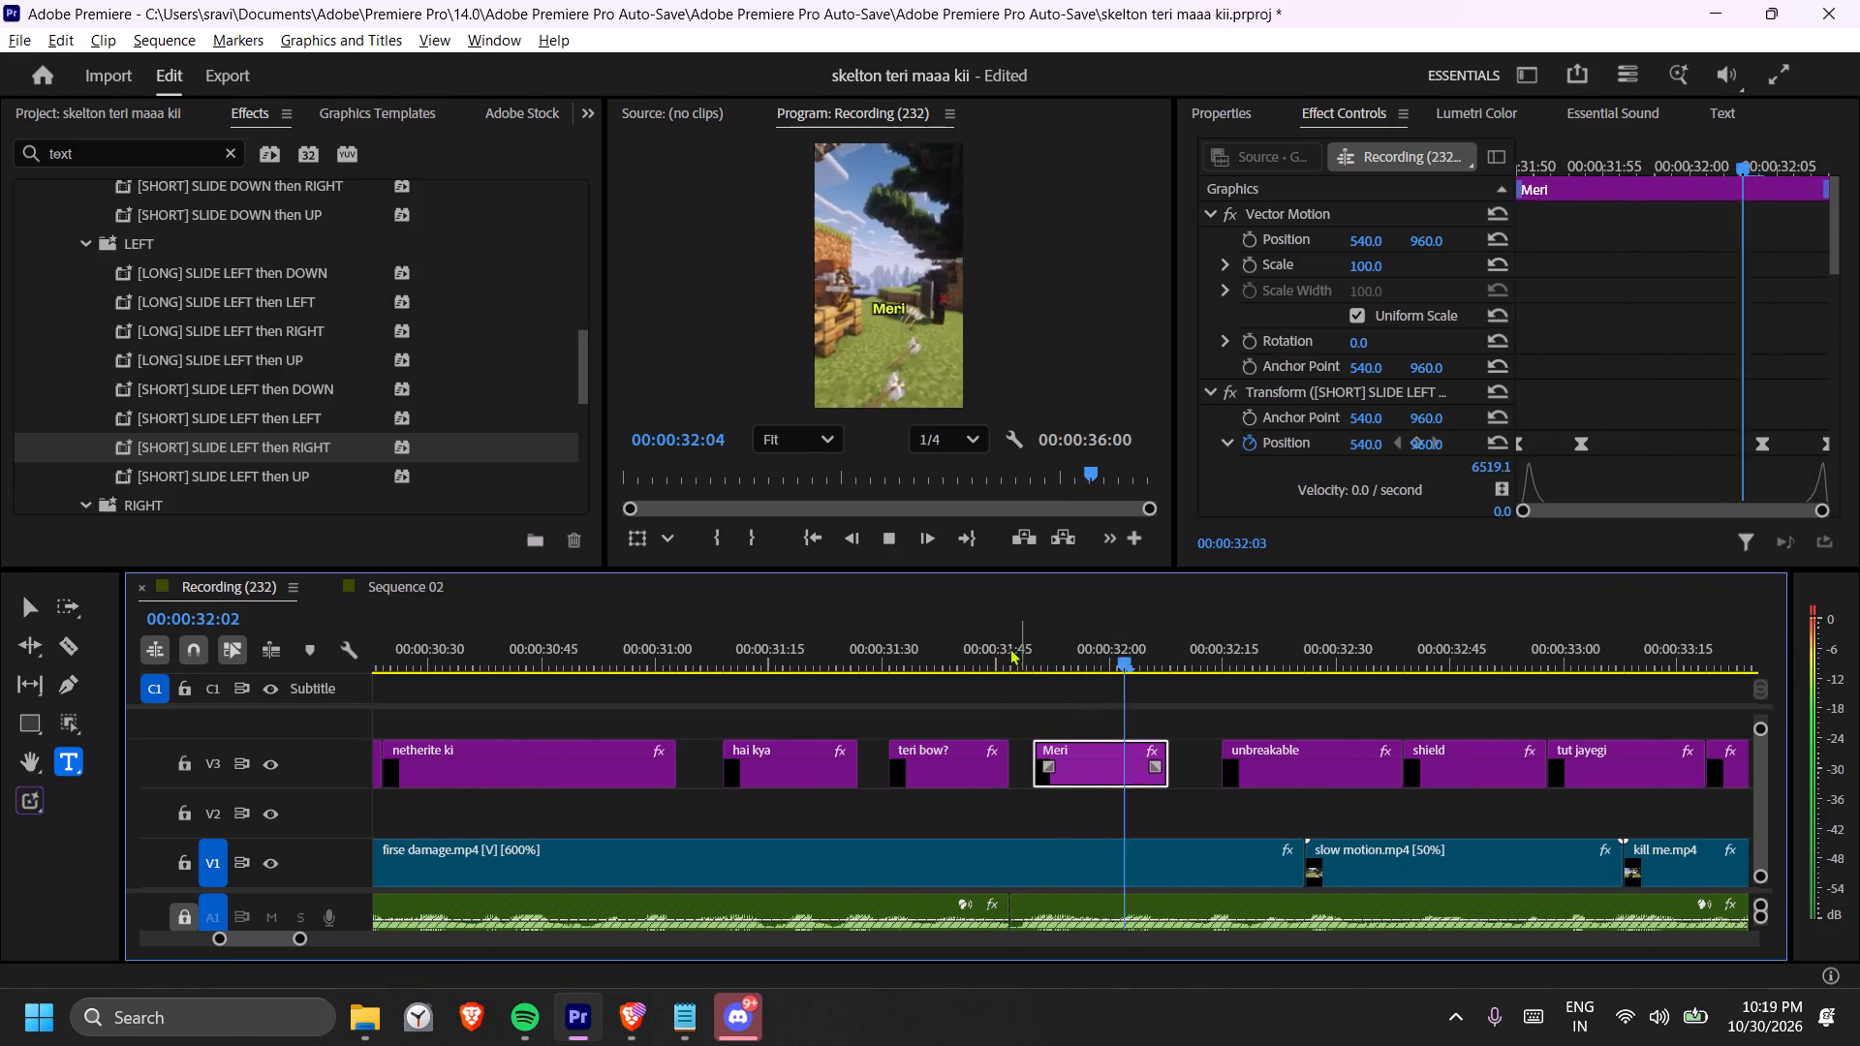
key(space)
Move "unbreakable" to start at 00:00:32:09 and "shield" to start where it ends, playing each against the voice-over.
scroll(988, 665, down, 6)
drag(1085, 771, 1050, 779)
key(space)
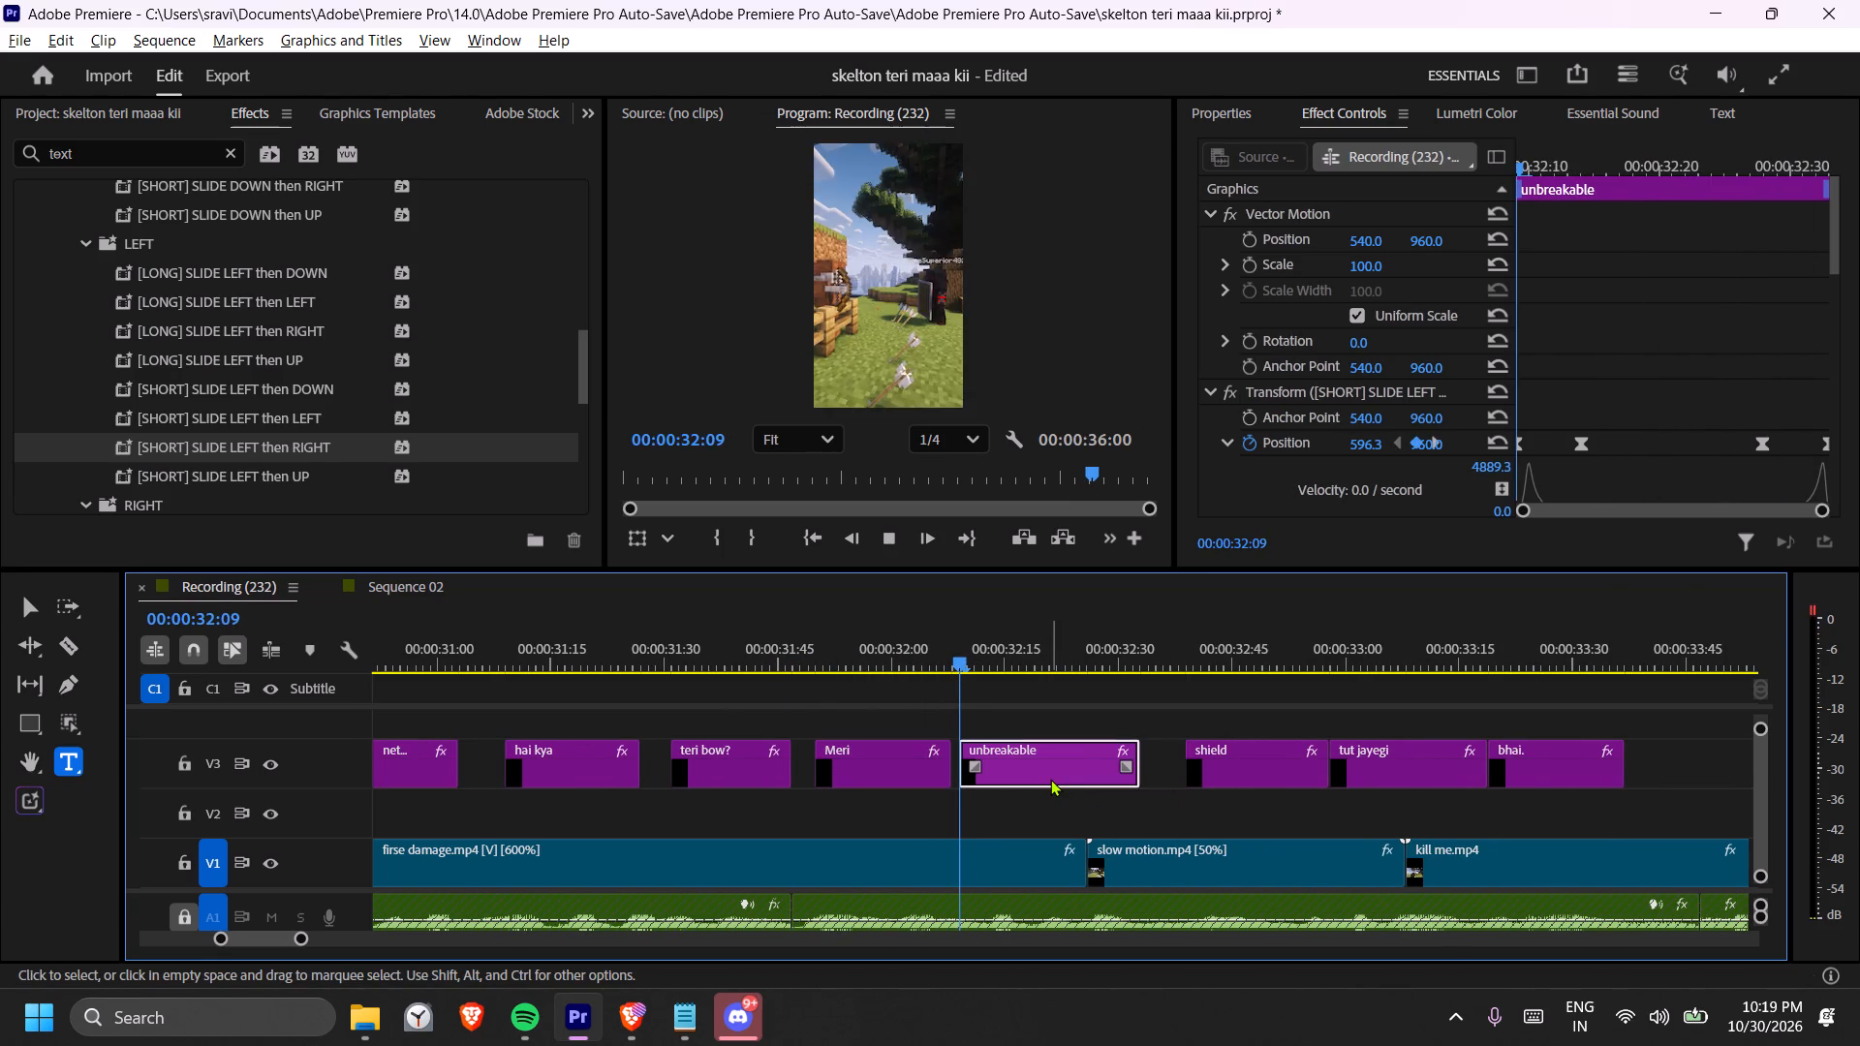
key(space)
drag(1228, 779, 1195, 780)
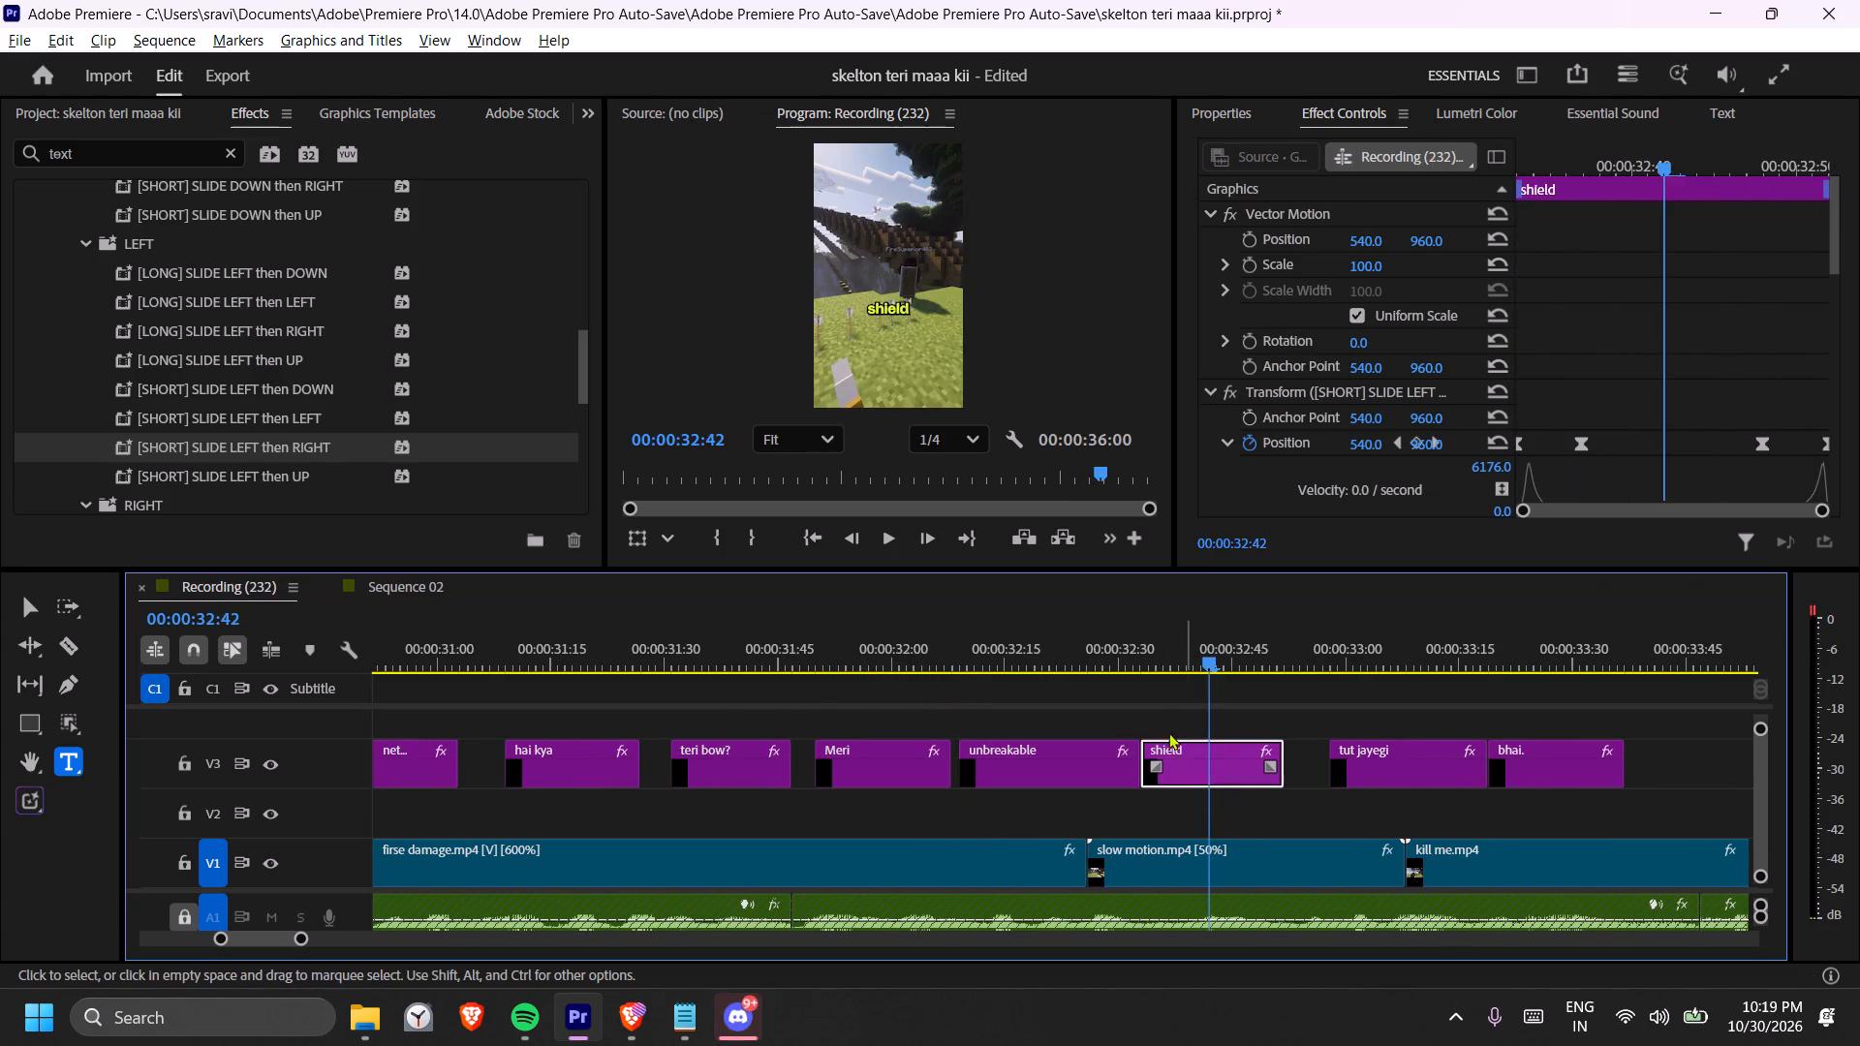
click(1130, 641)
key(space)
key(space)
Move the "tut jayegi" caption earlier so it starts where "shield" ends, and play it.
scroll(1108, 688, down, 3)
drag(1267, 765, 1250, 767)
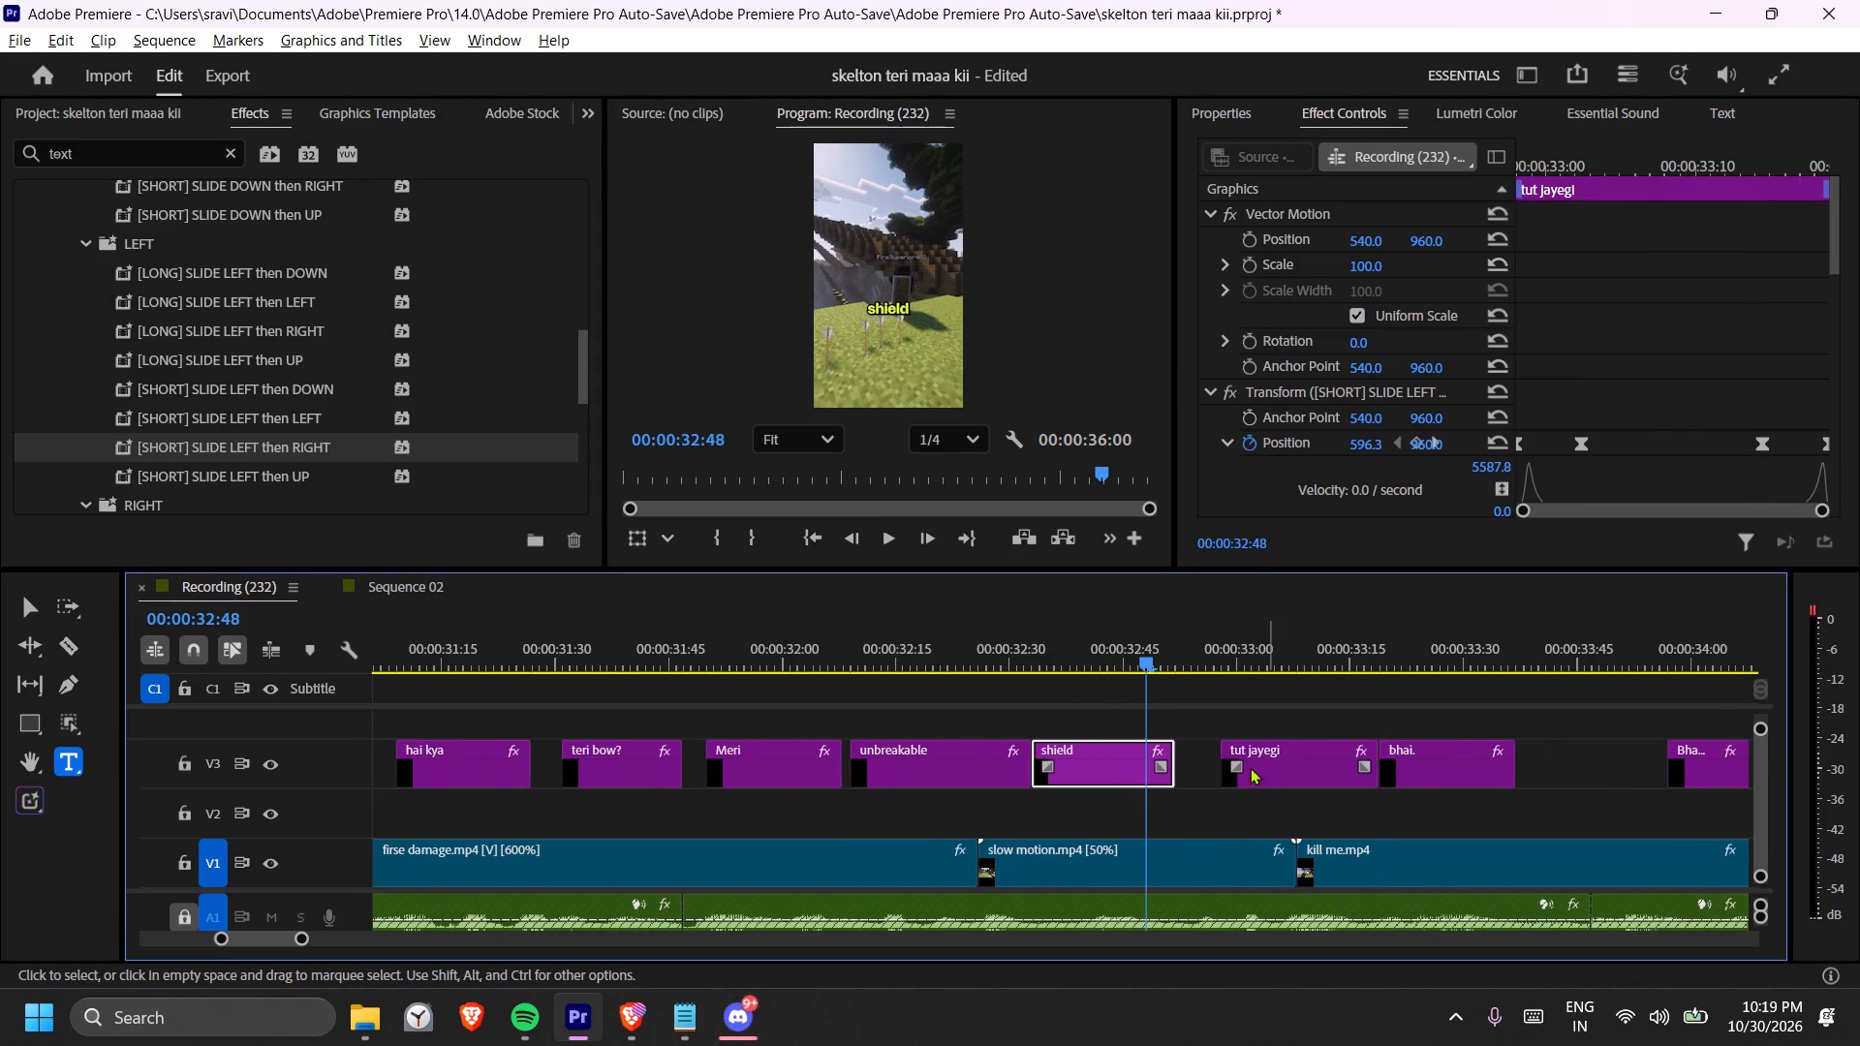
drag(1250, 767, 1235, 771)
key(space)
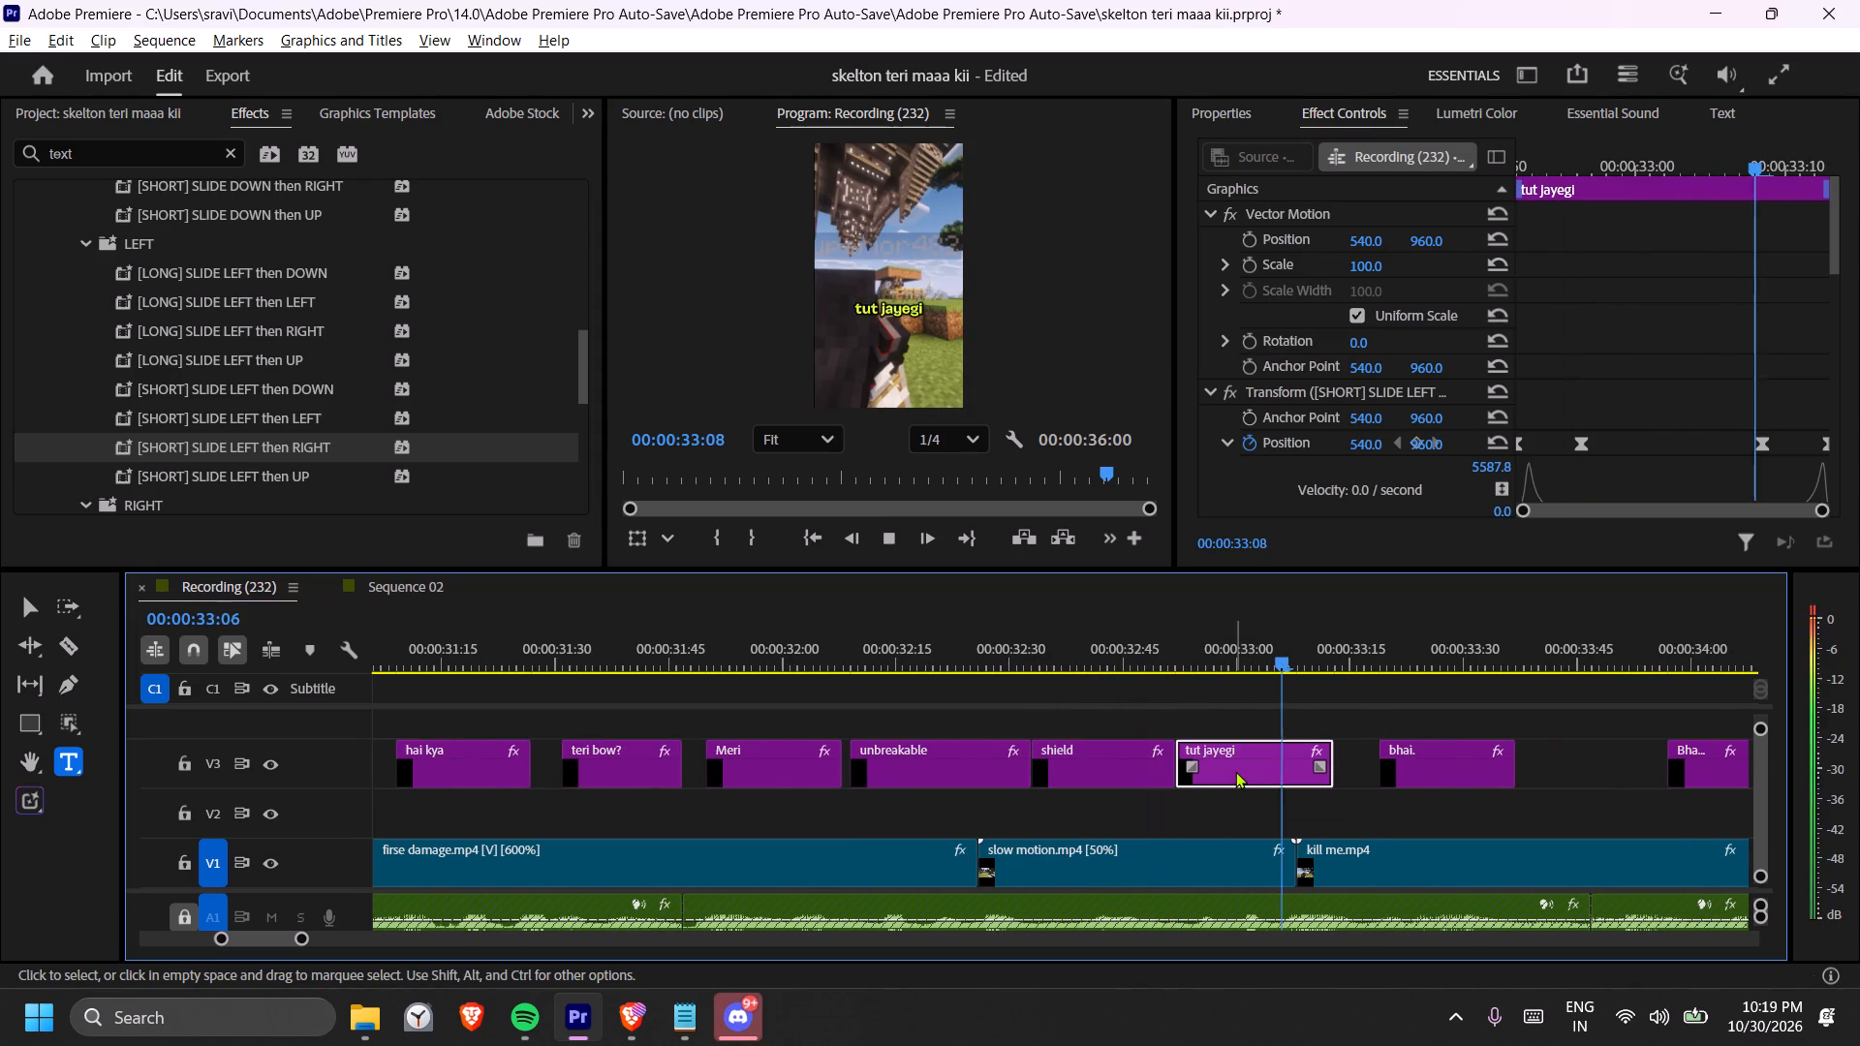
key(space)
Play from the end of "tut jayegi" through "bhai." to "Bhai mujhse" in short bursts to check the caption timing.
scroll(1227, 771, down, 3)
key(space)
key(space)
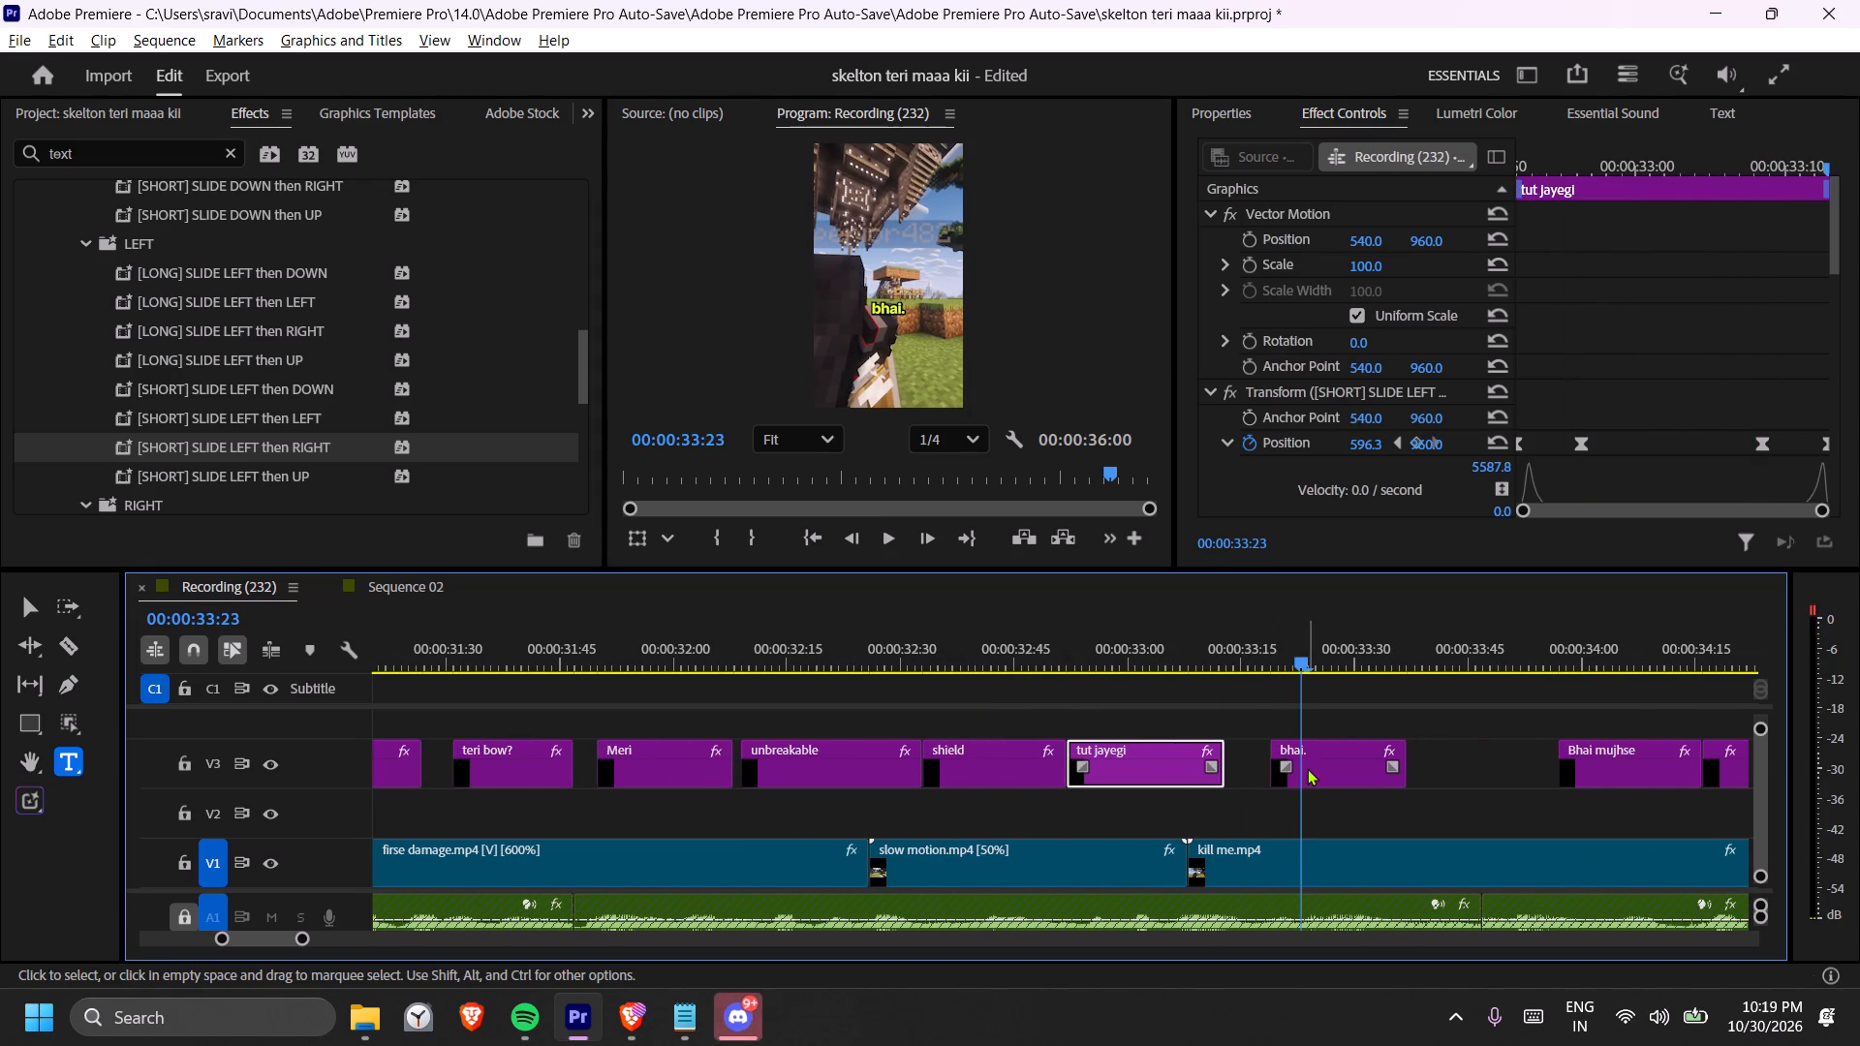
key(space)
key(space)
scroll(1195, 789, down, 5)
key(space)
key(space)
scroll(1131, 815, down, 5)
key(space)
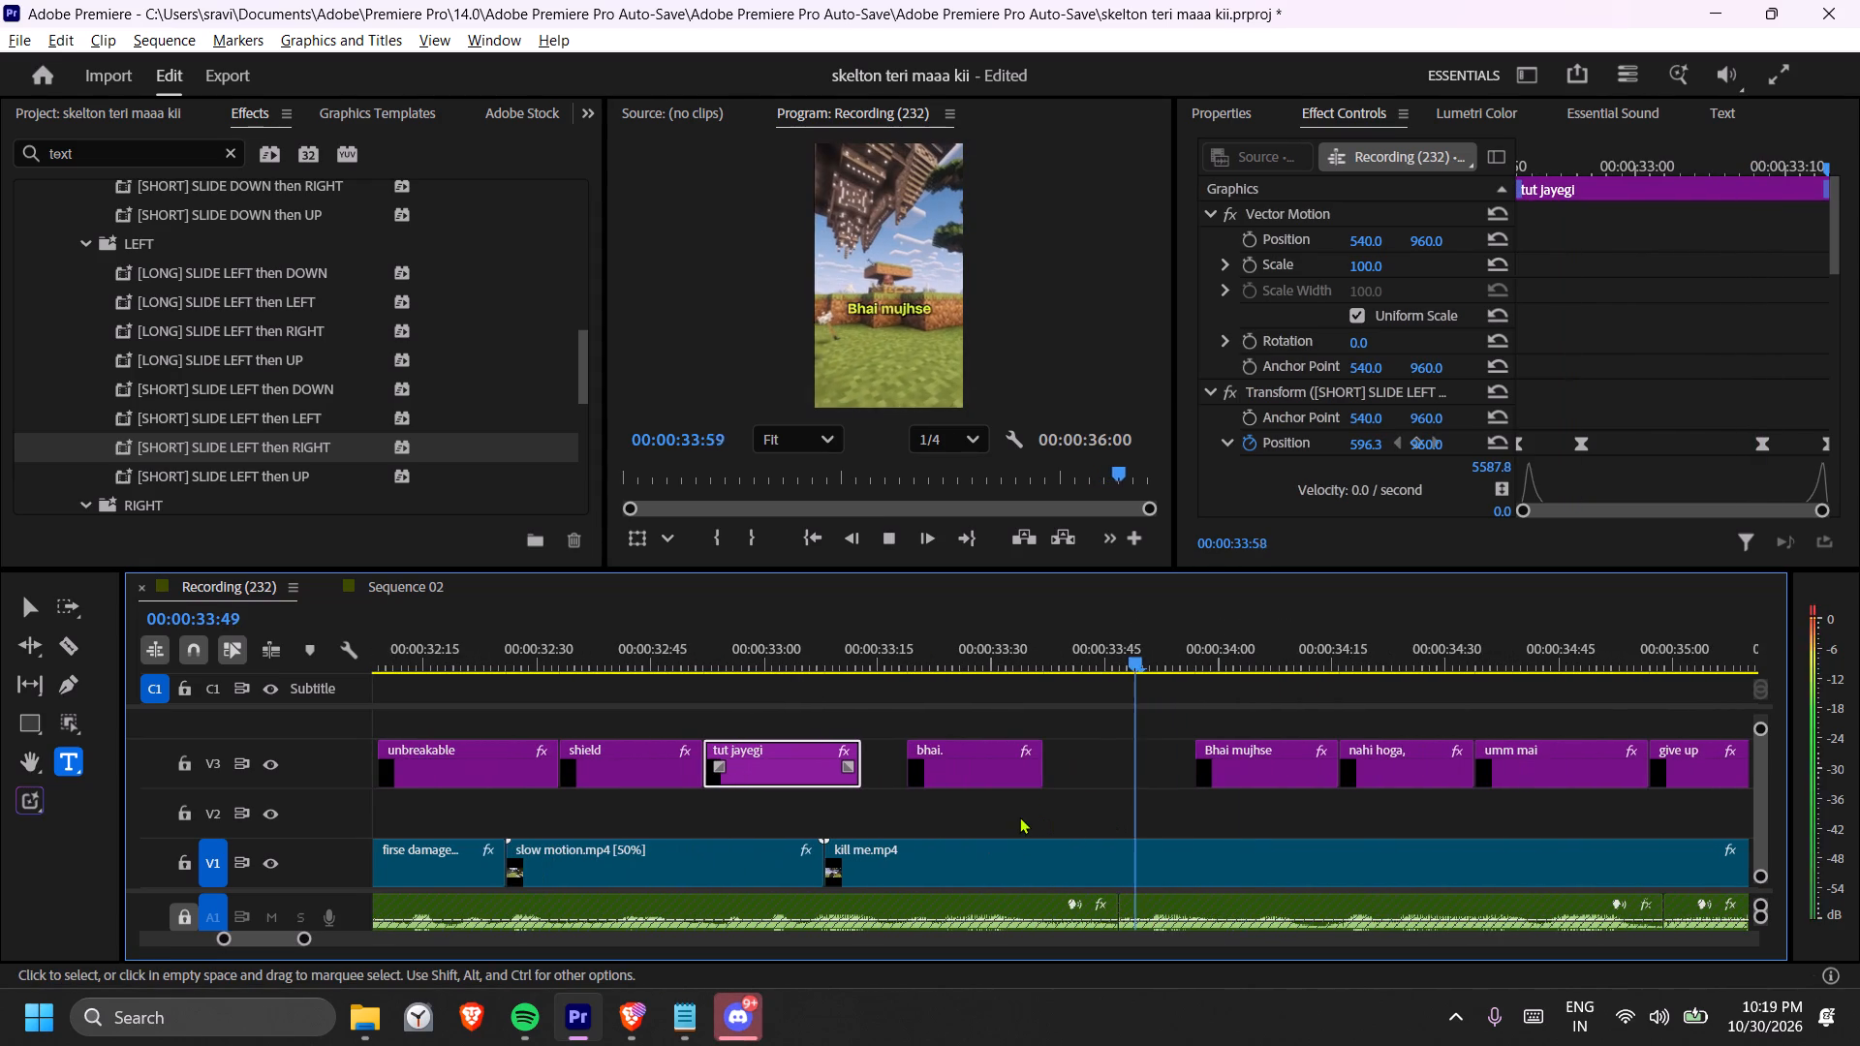
key(space)
Move the "Bhai mujhse" caption about 6 frames earlier to match the voice-over.
scroll(1019, 816, down, 3)
key(space)
key(space)
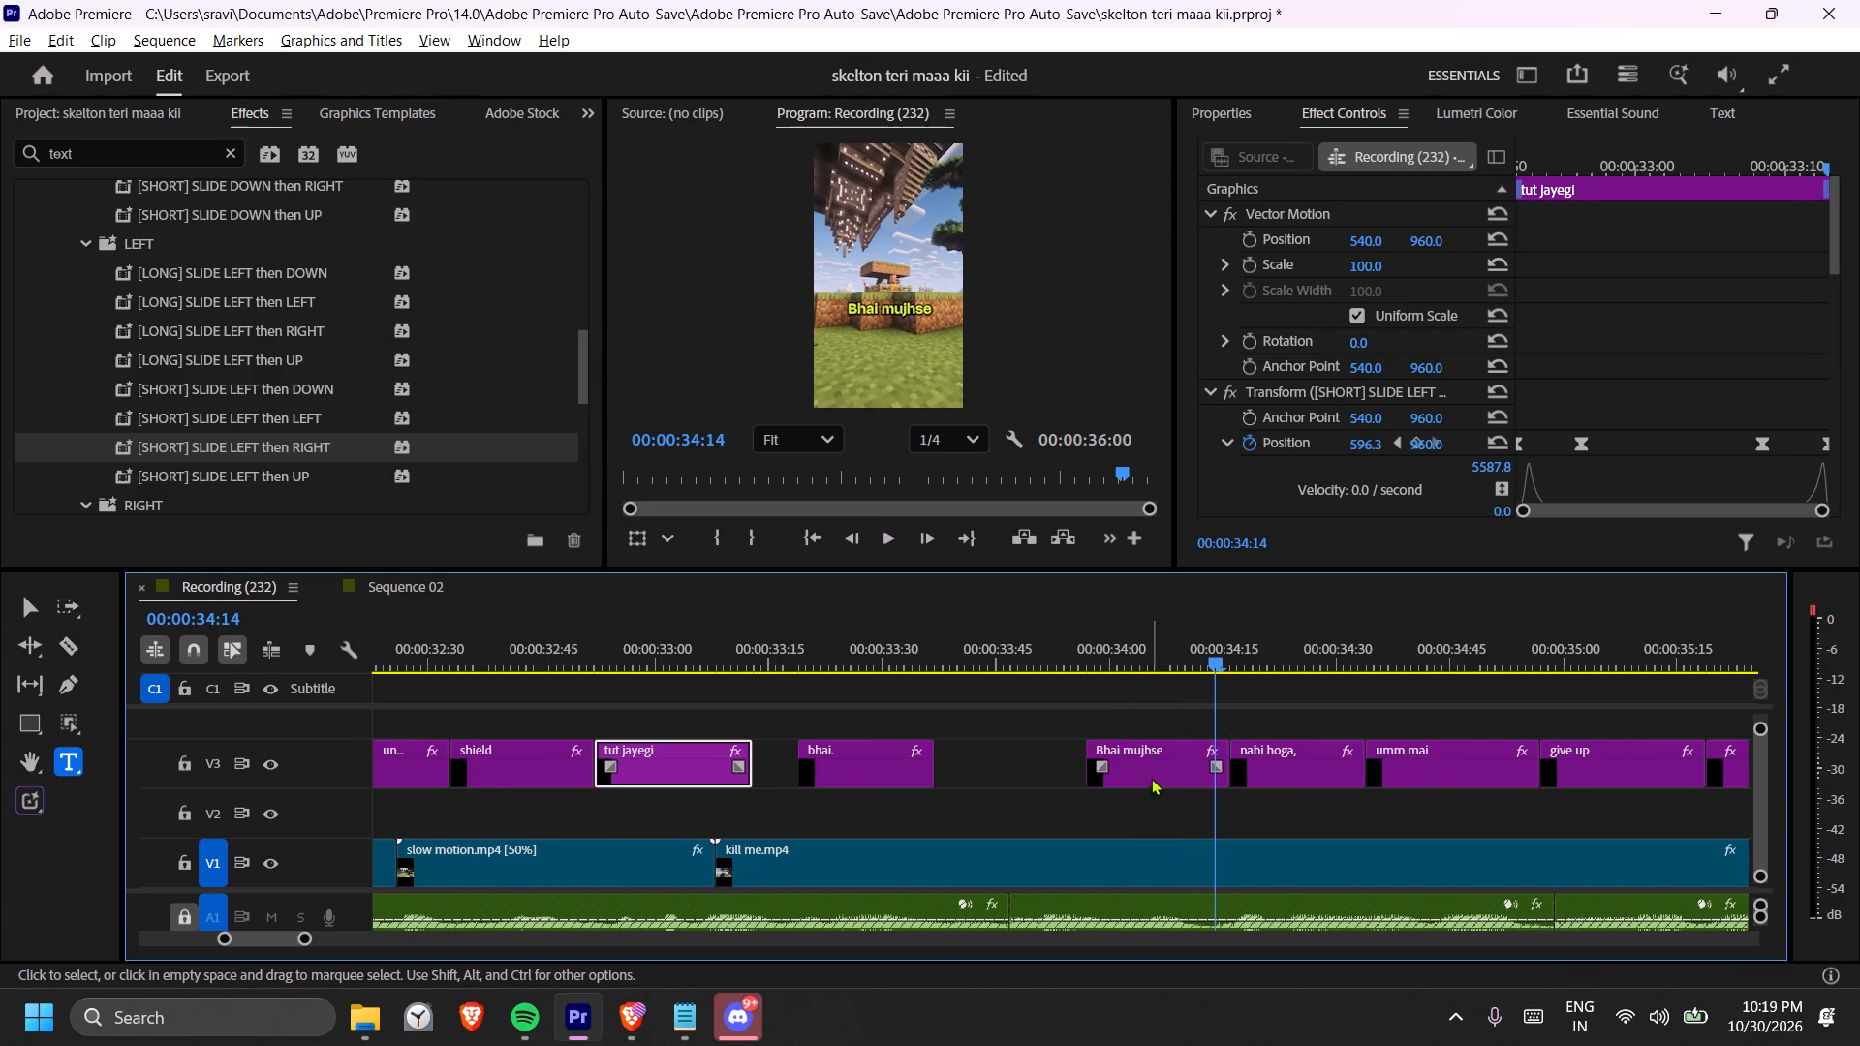
drag(1151, 778, 1101, 778)
Play from the start of "Bhai mujhse" through "nahi hoga," into "umm mai" to check these captions against the voice-over.
click(1048, 661)
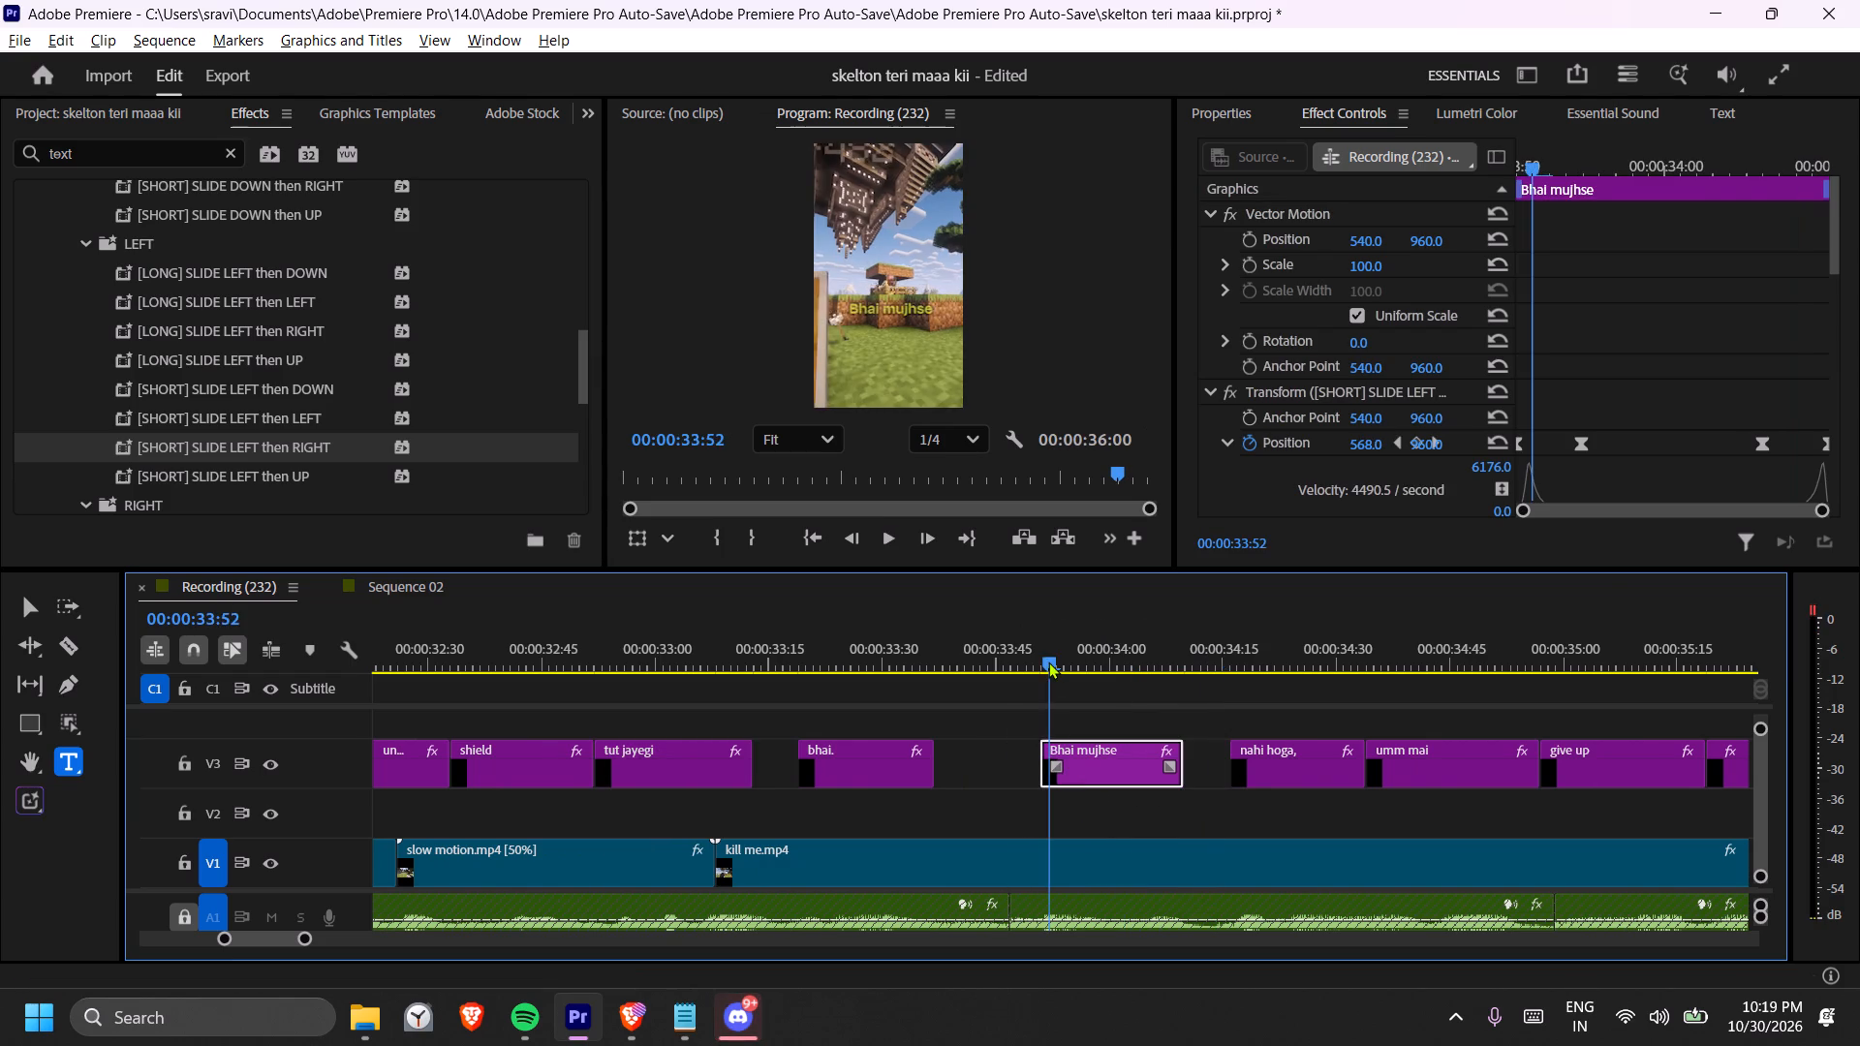
key(space)
key(space)
key(space)
key(space)
scroll(1239, 773, down, 4)
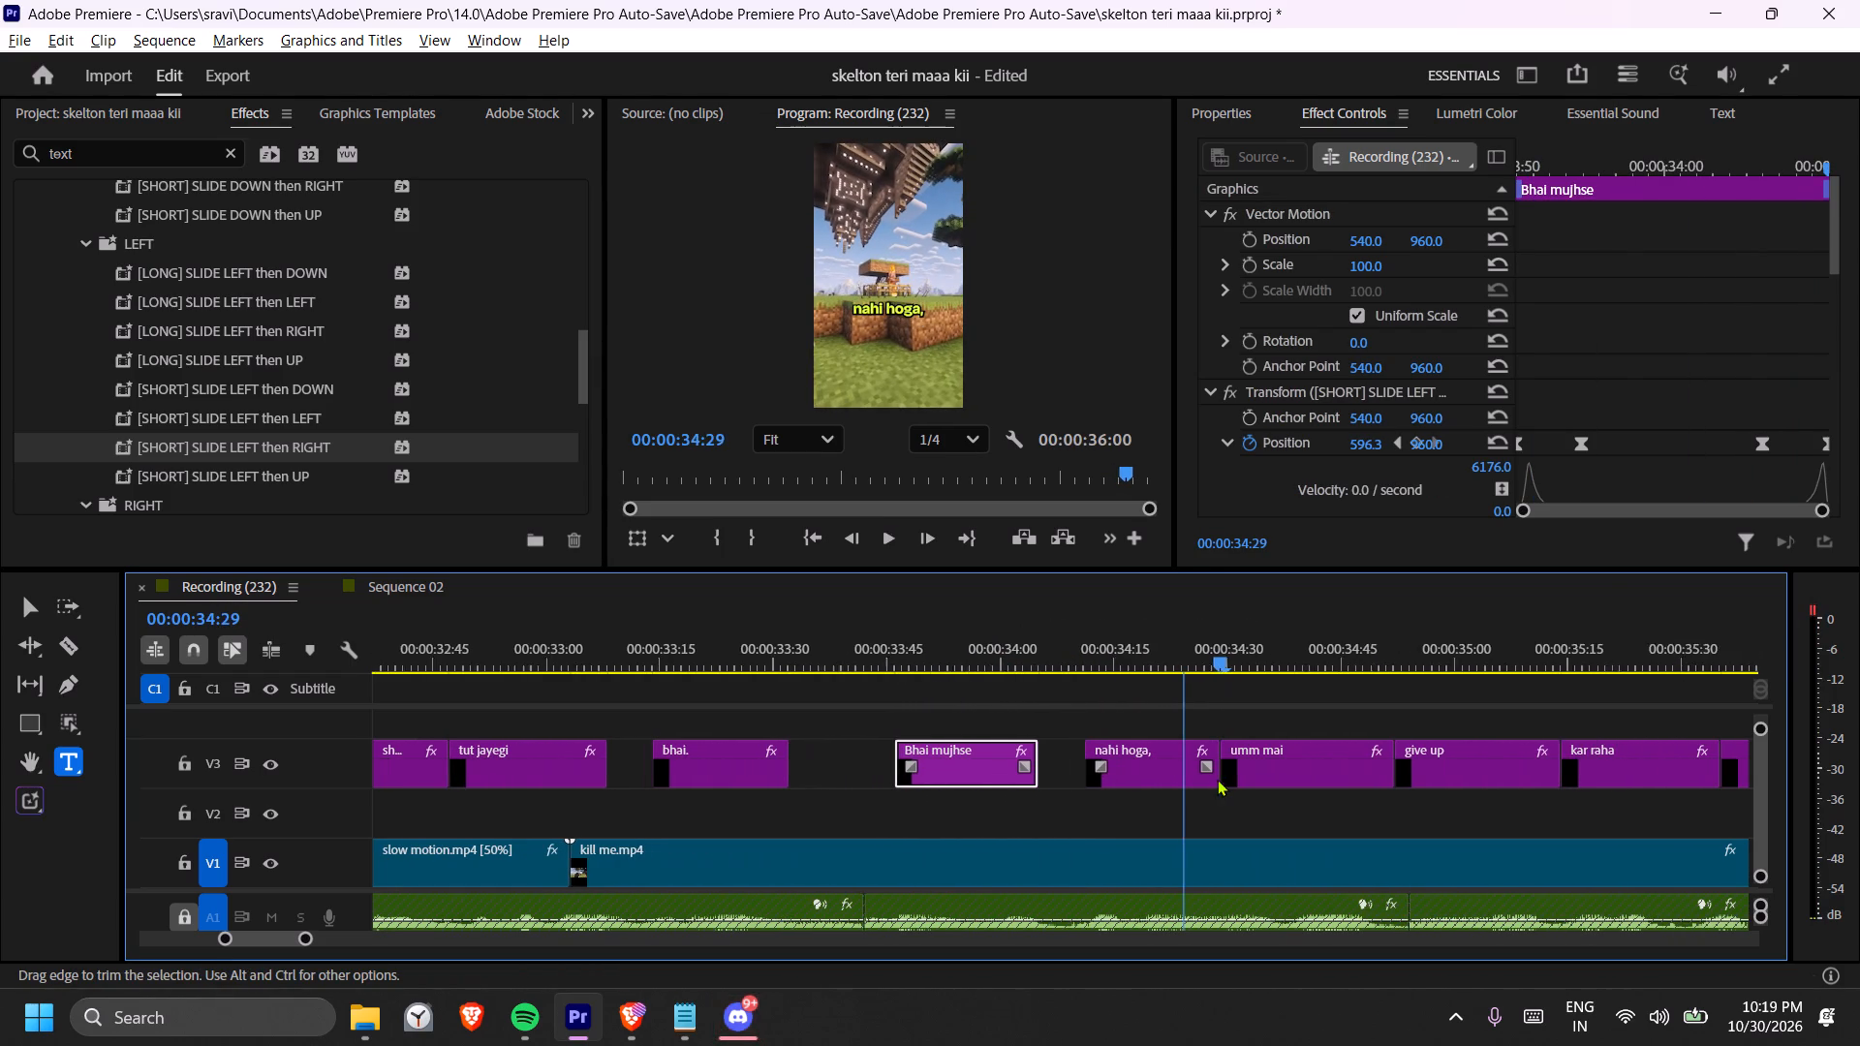
key(space)
key(space)
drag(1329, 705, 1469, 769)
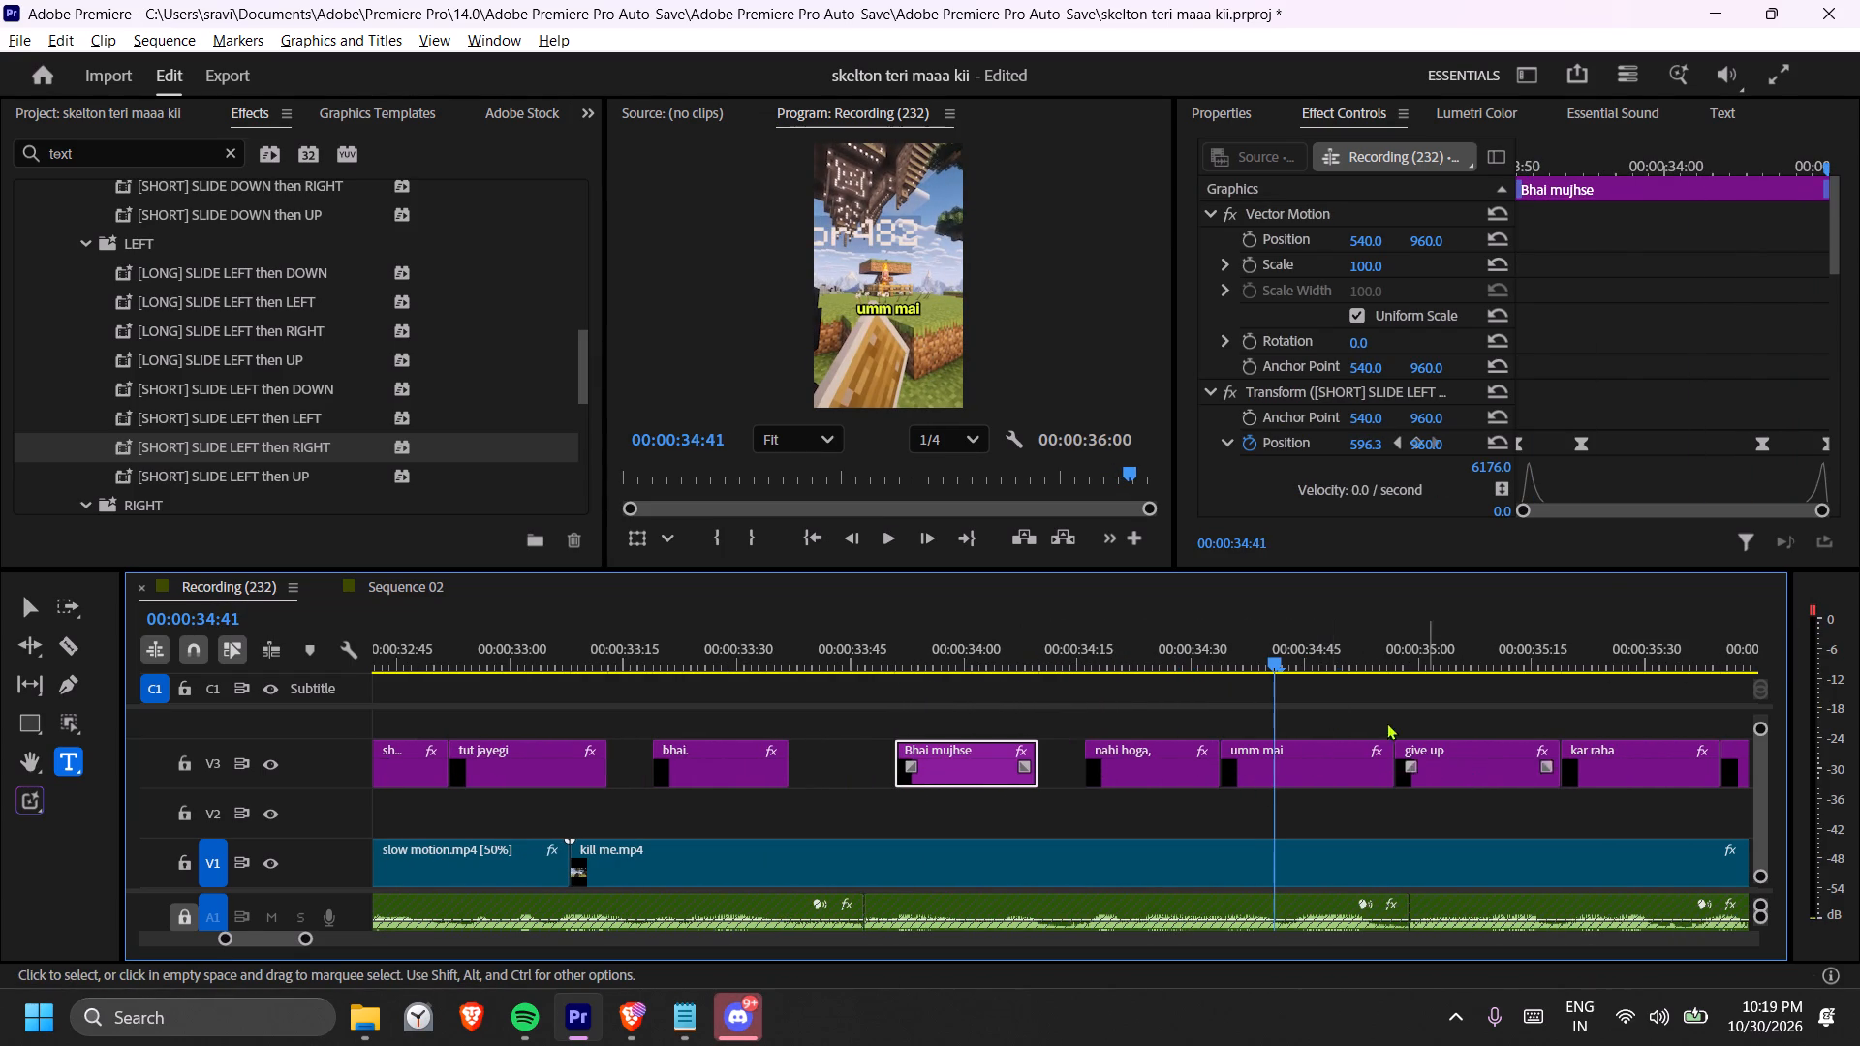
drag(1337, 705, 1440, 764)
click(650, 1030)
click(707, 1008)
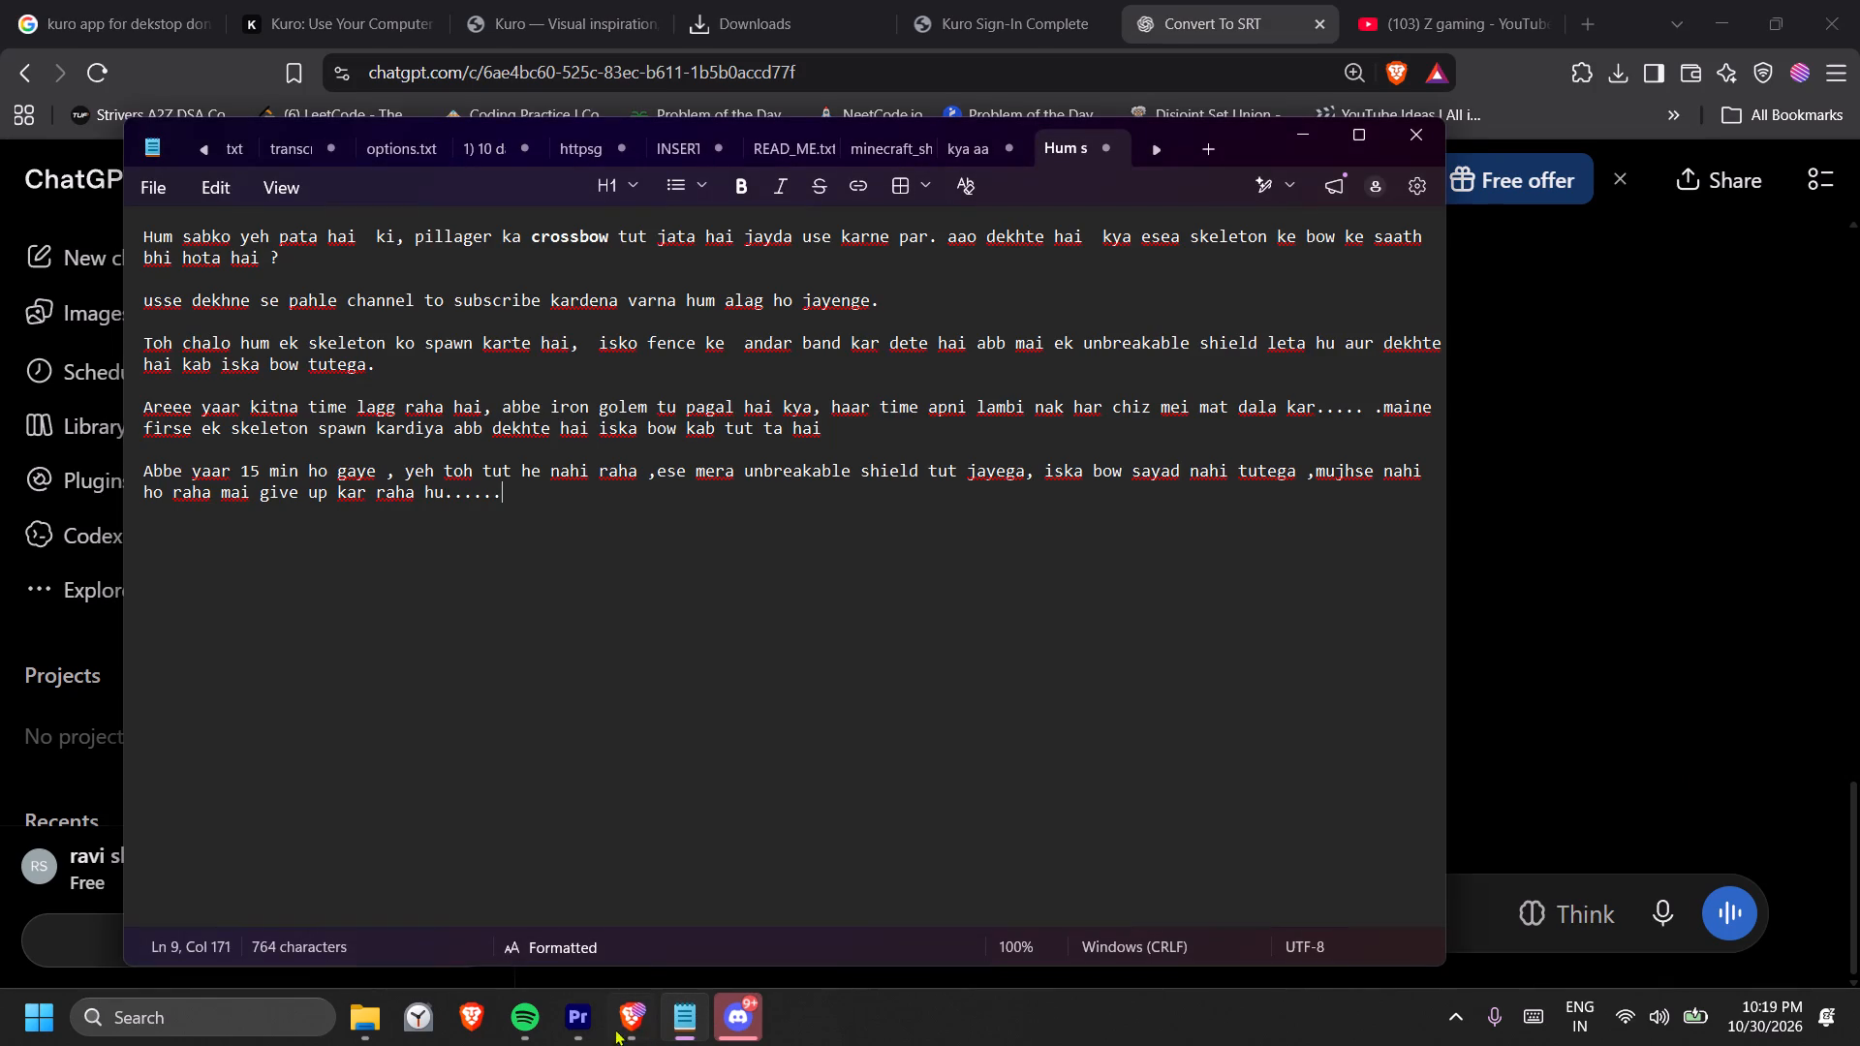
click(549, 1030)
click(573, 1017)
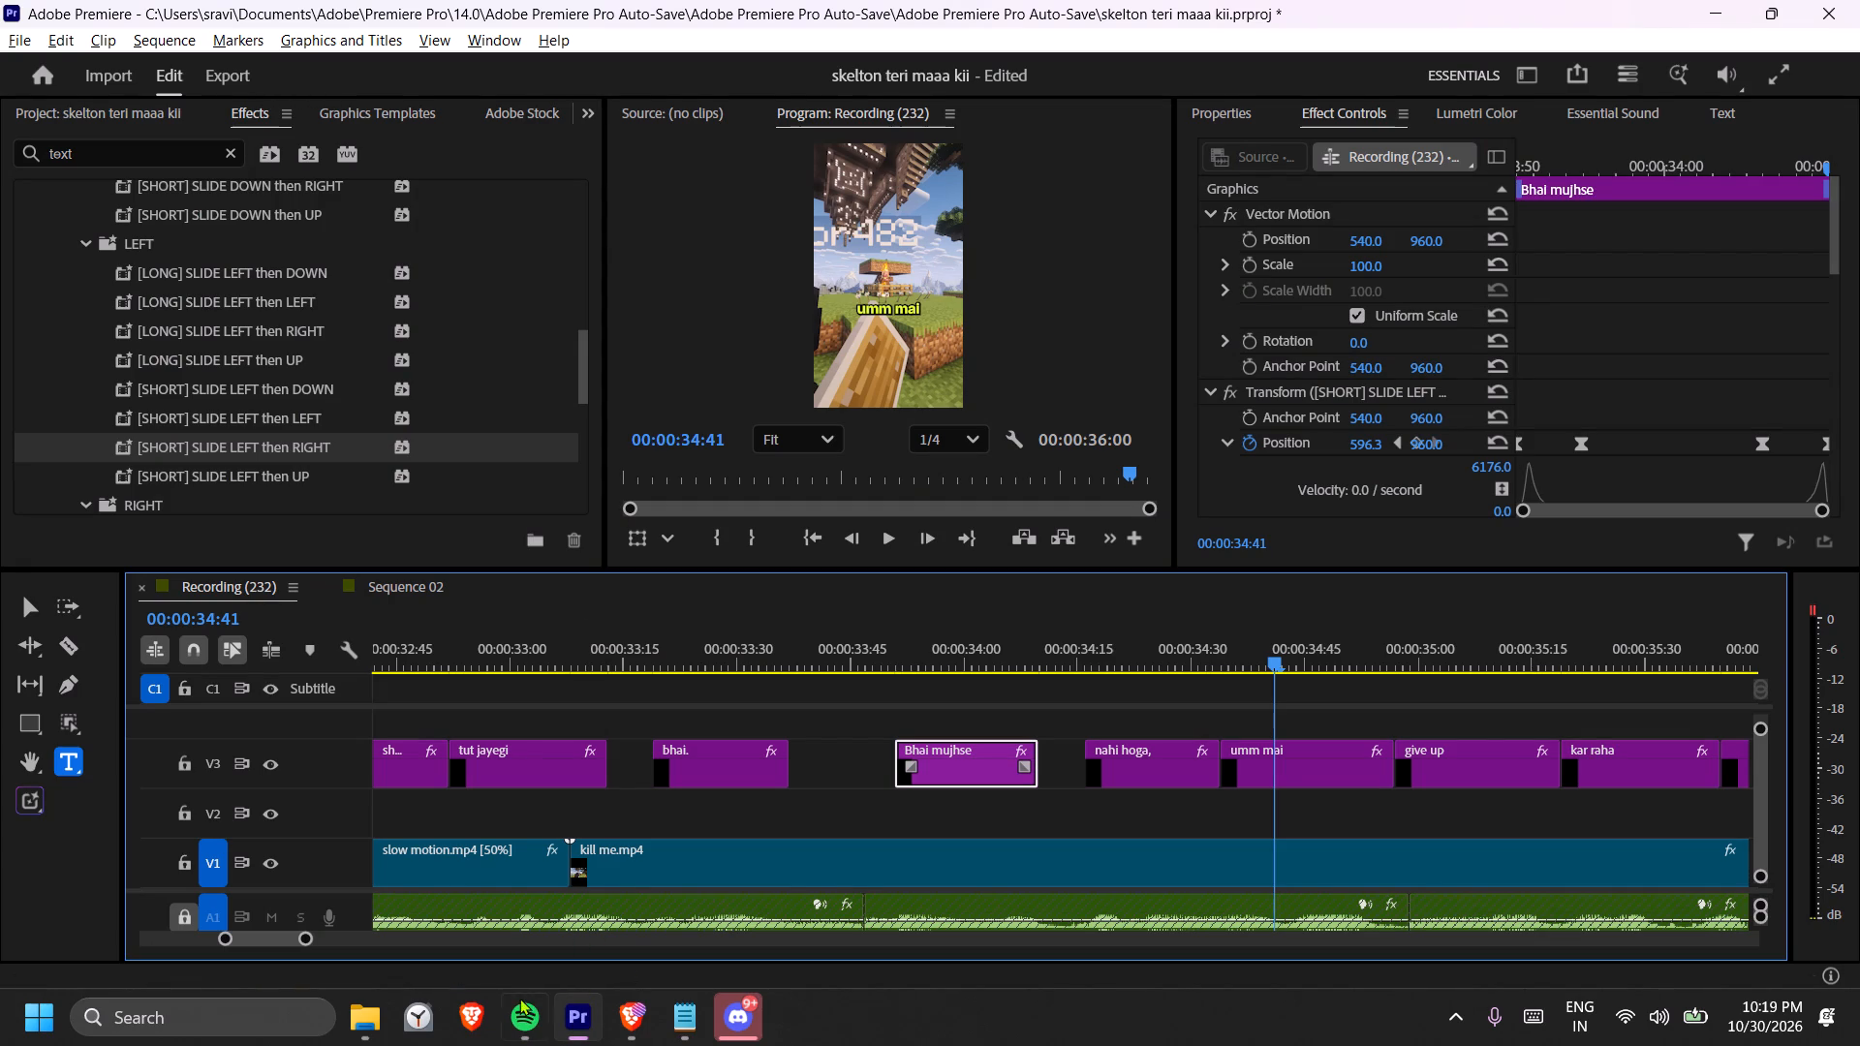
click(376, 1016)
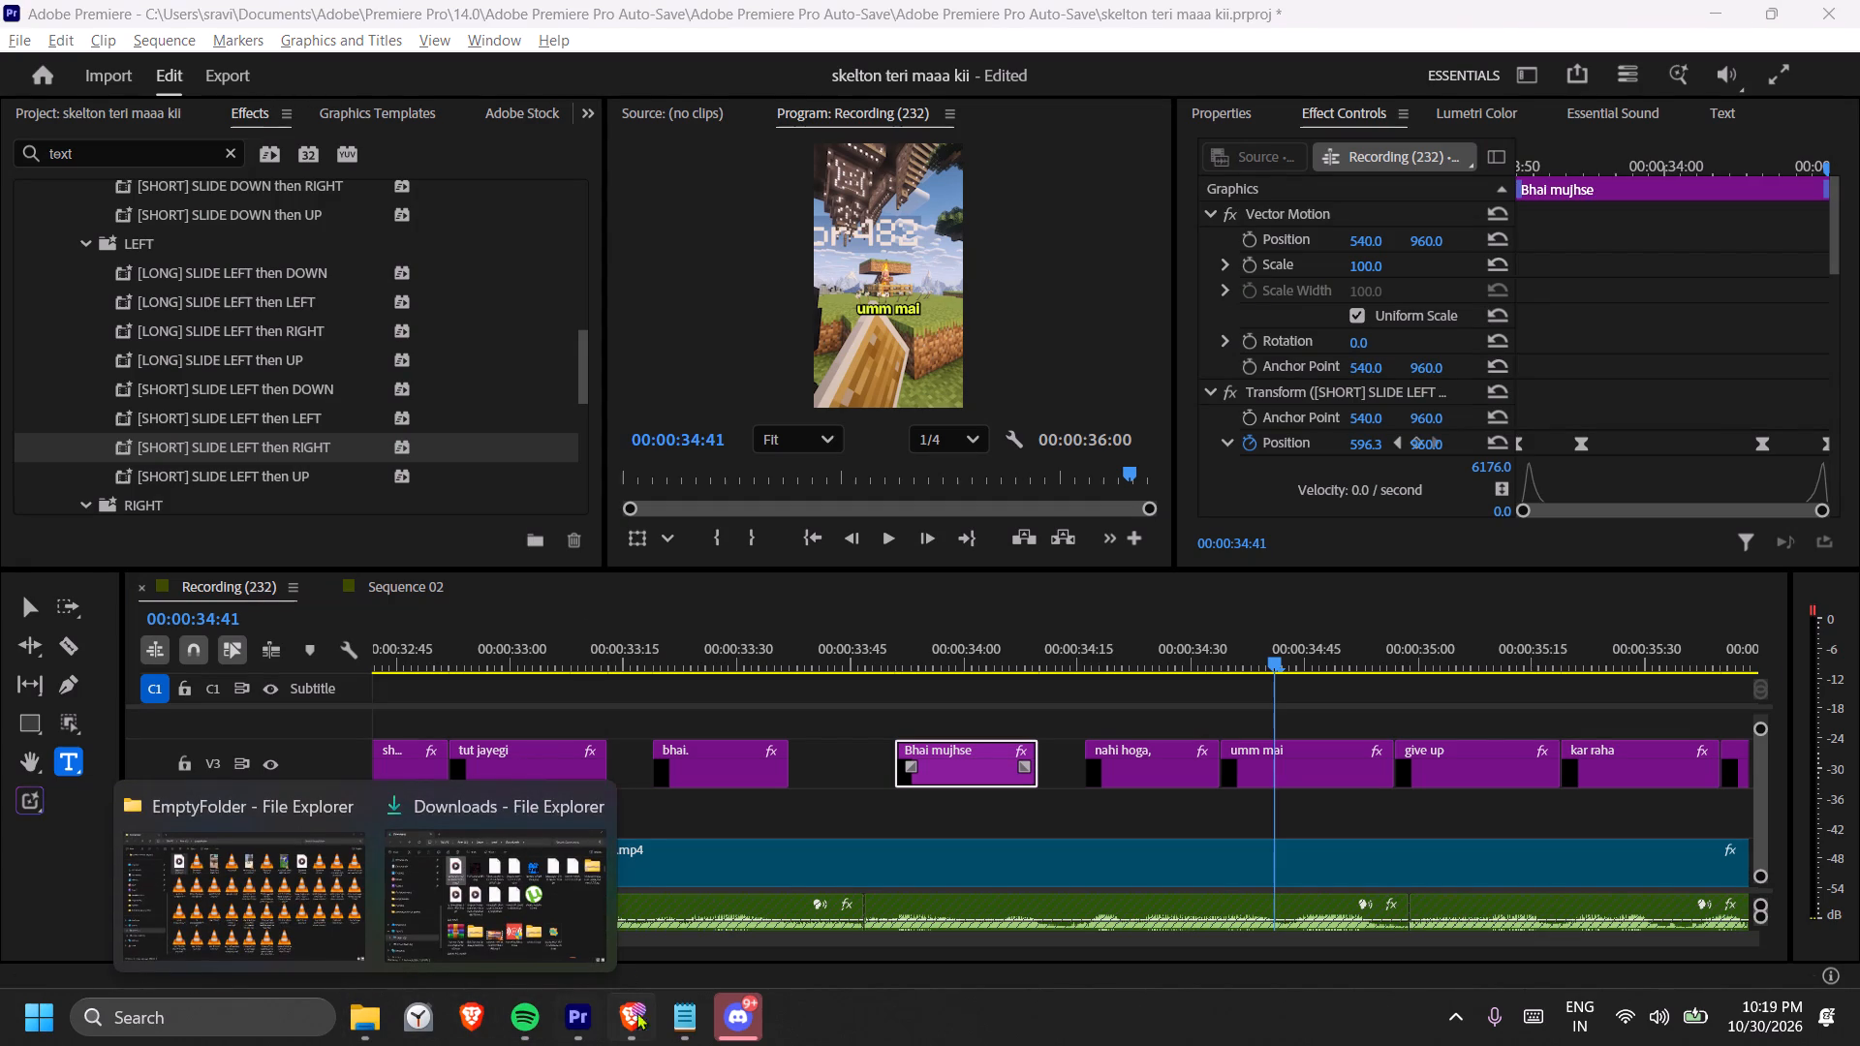
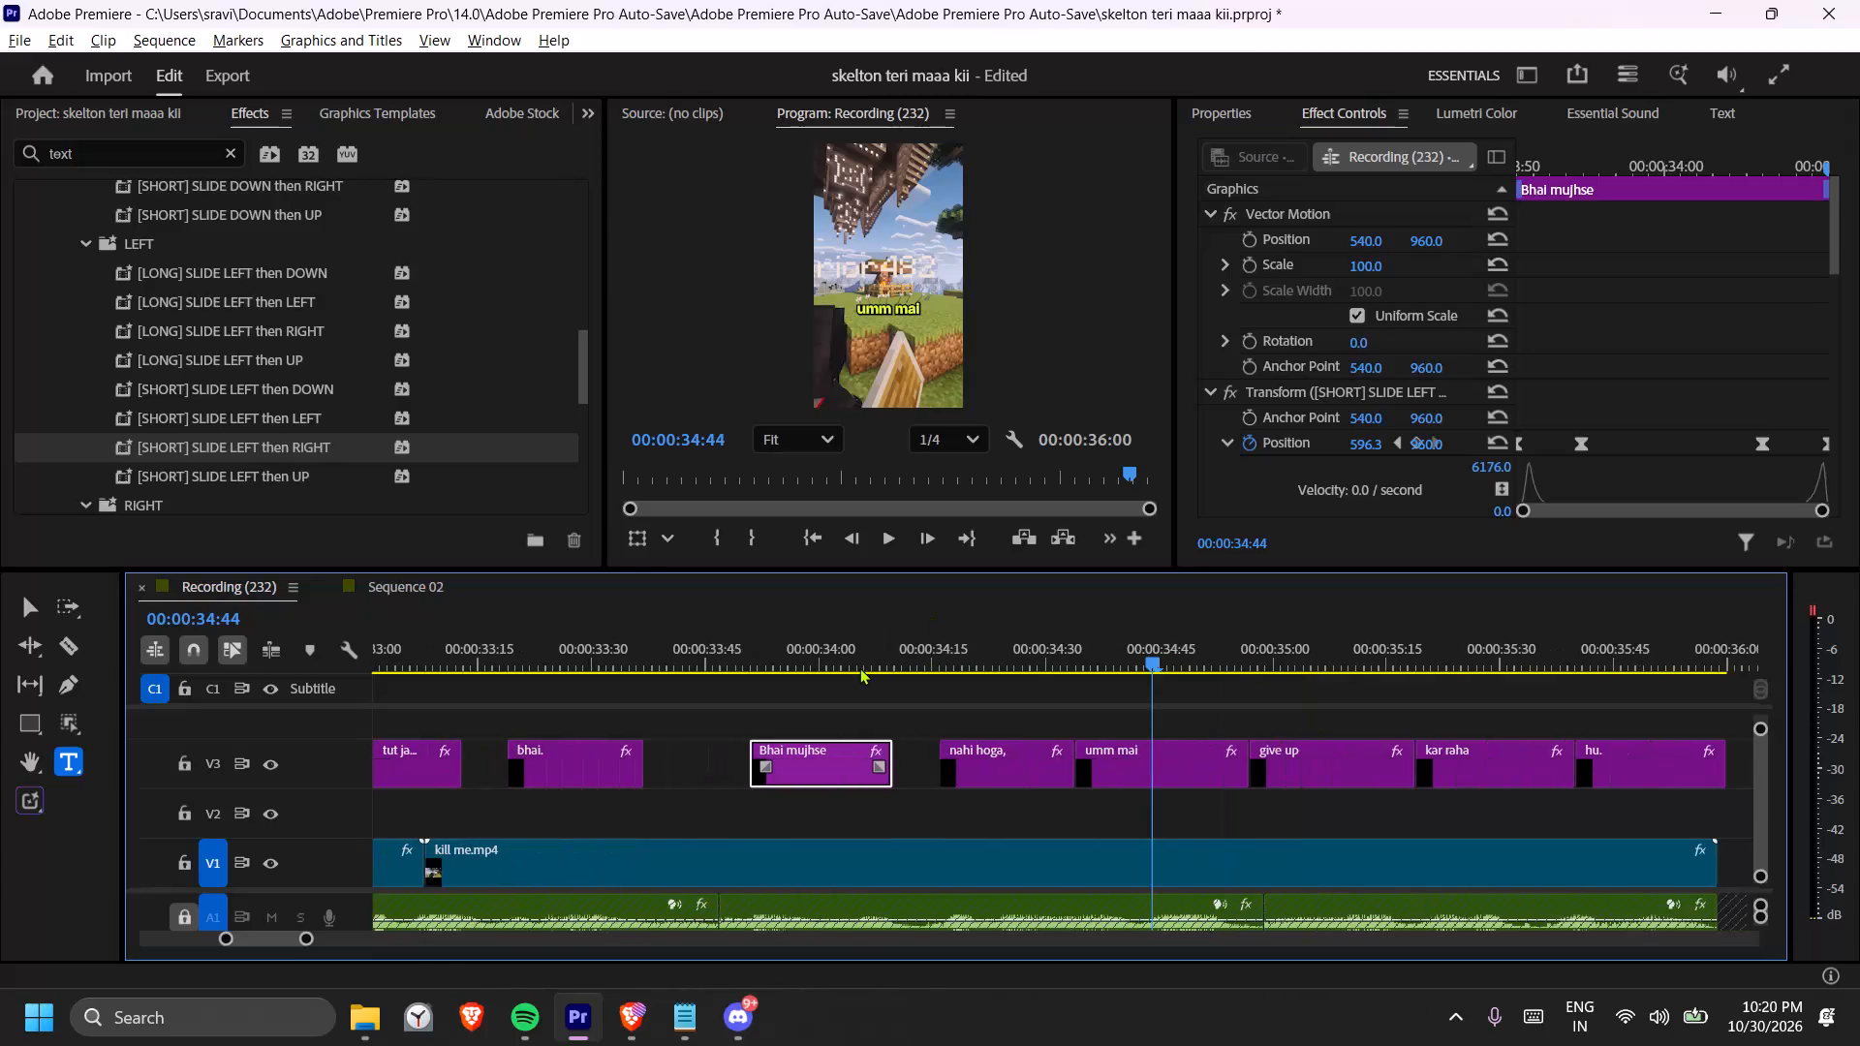
Play from before "nahi hoga," into "umm mai" in short bursts to find where "umm mai" is spoken in the voice-over.
click(918, 639)
key(space)
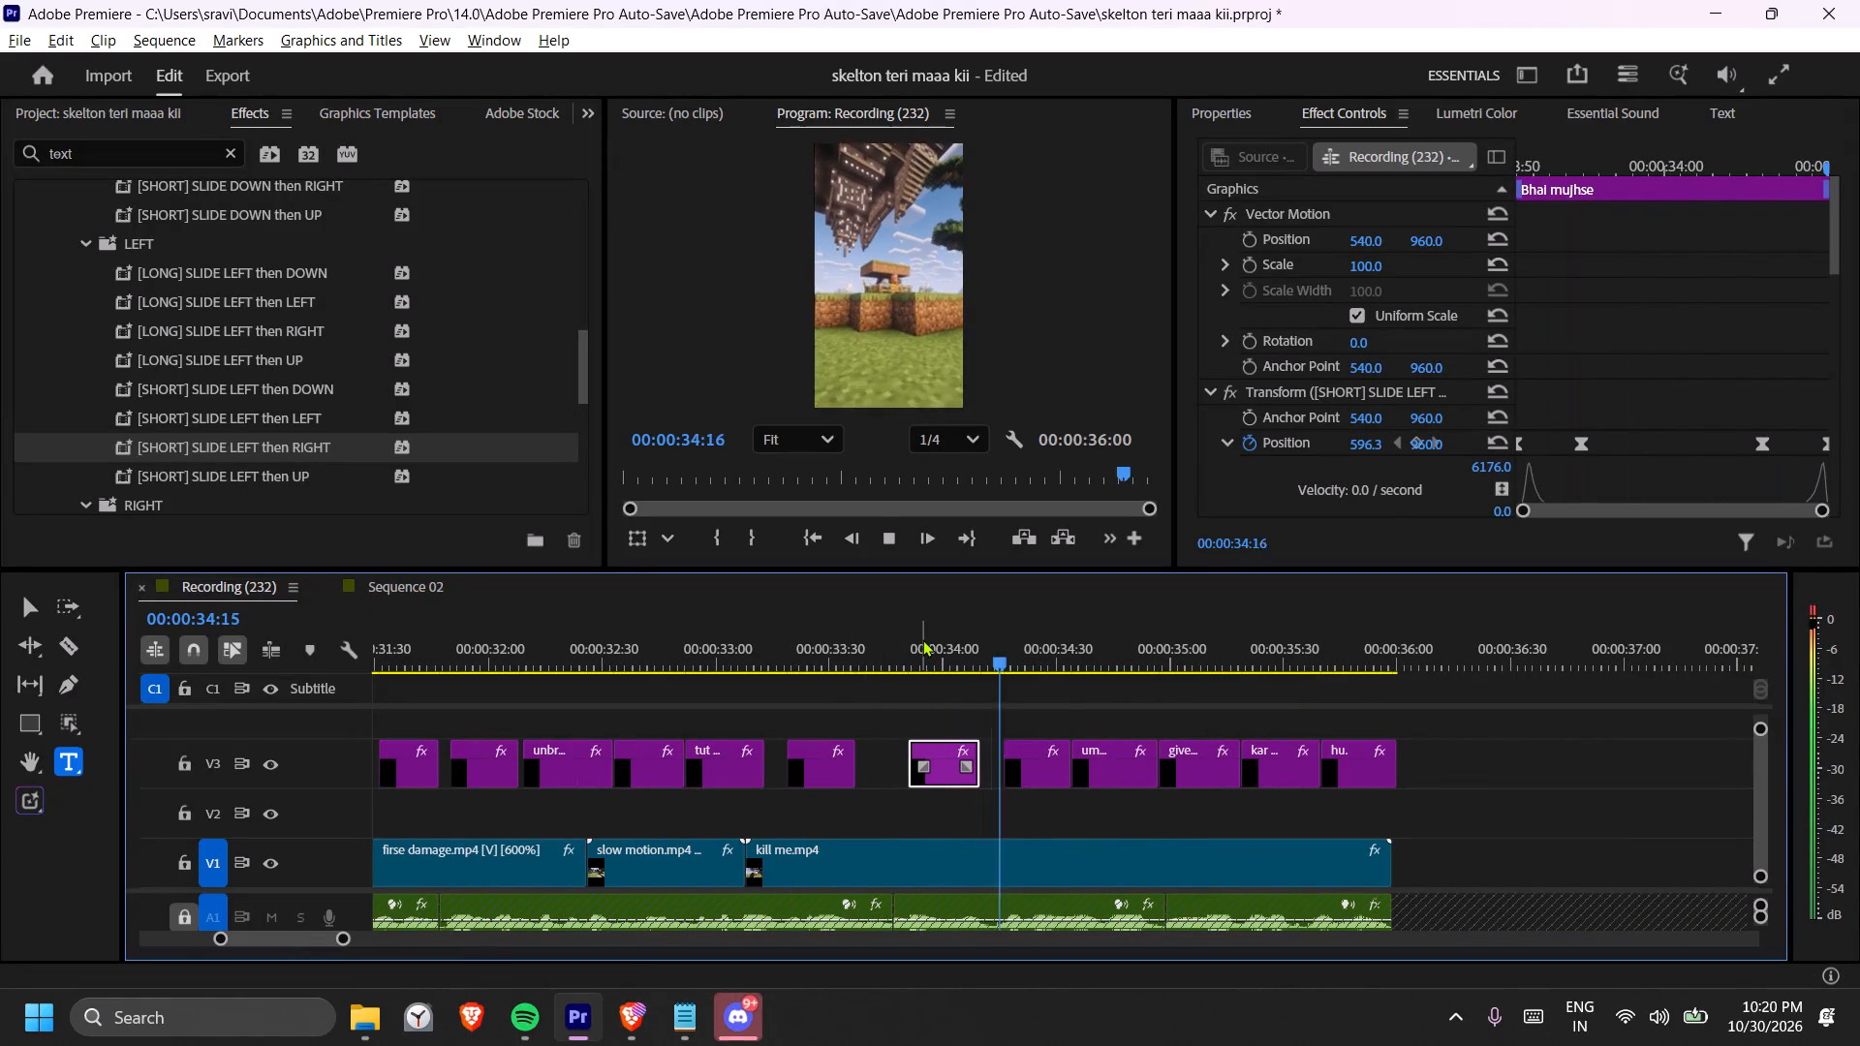
key(space)
scroll(922, 640, down, 2)
key(space)
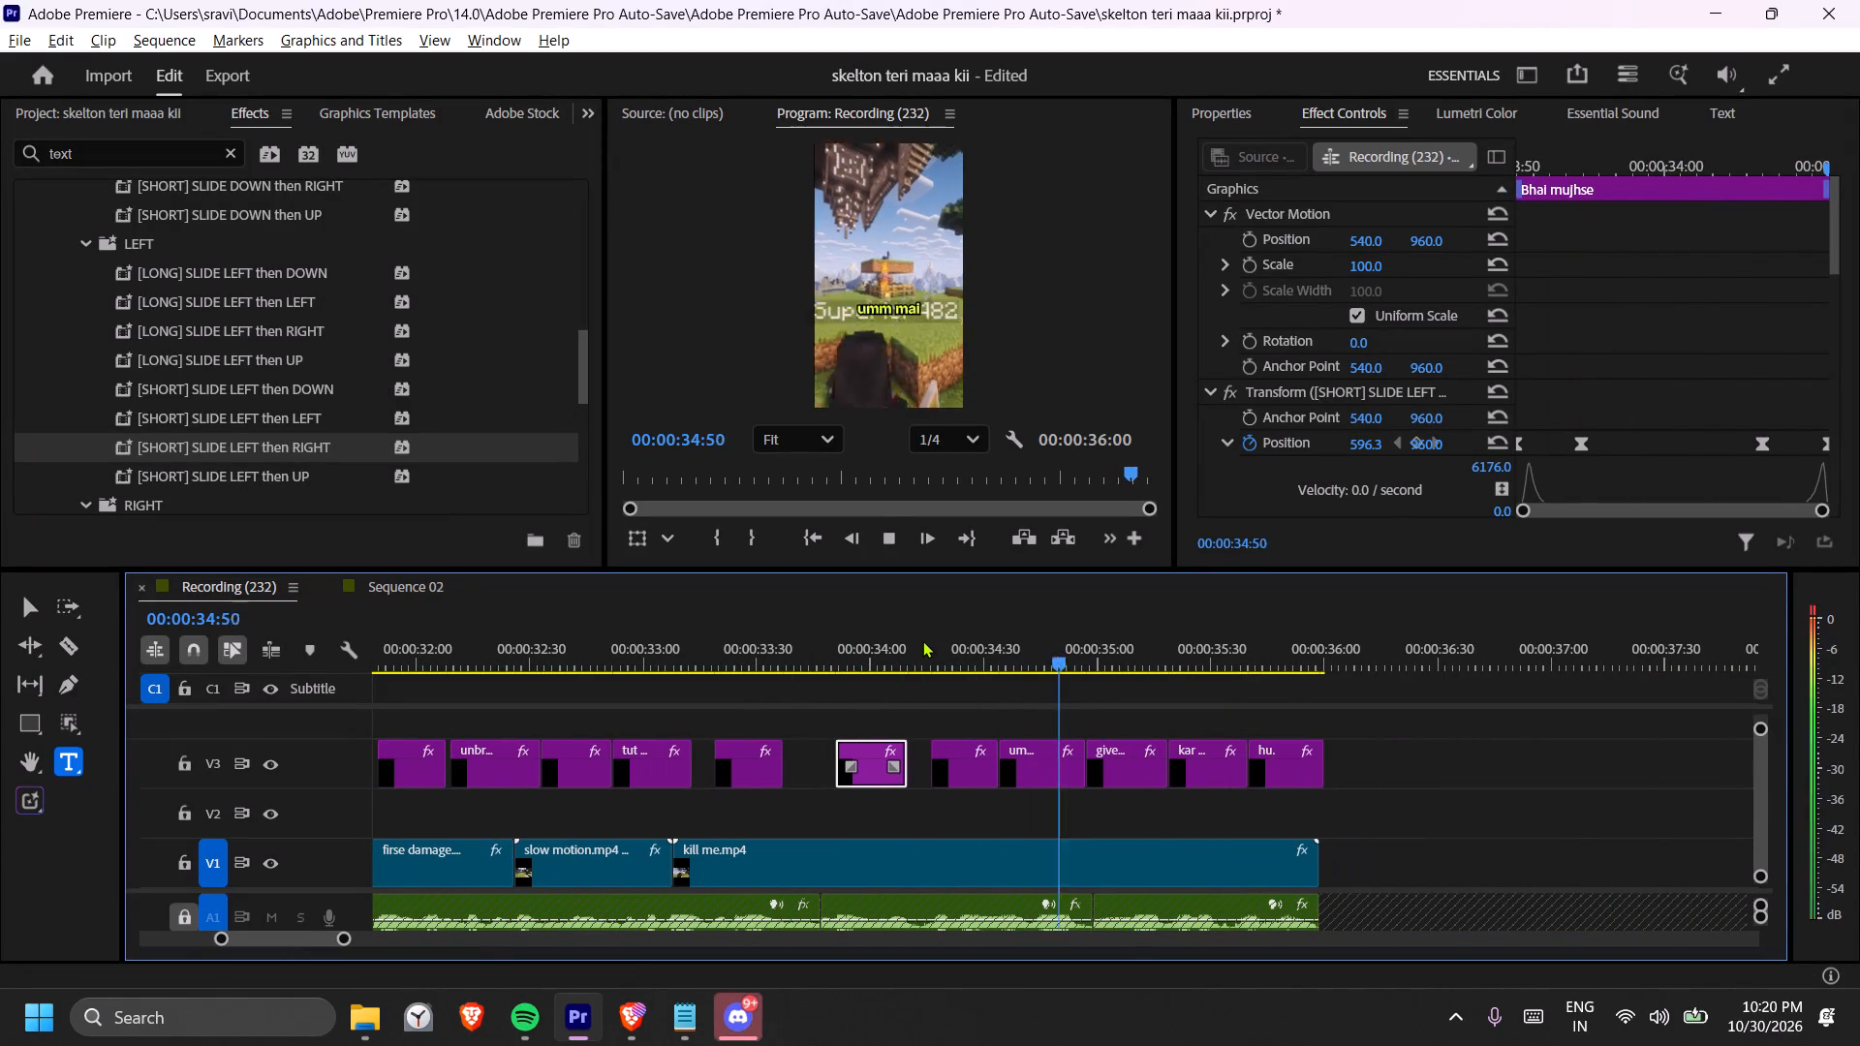
key(space)
click(927, 645)
click(888, 653)
key(space)
key(space)
key(space)
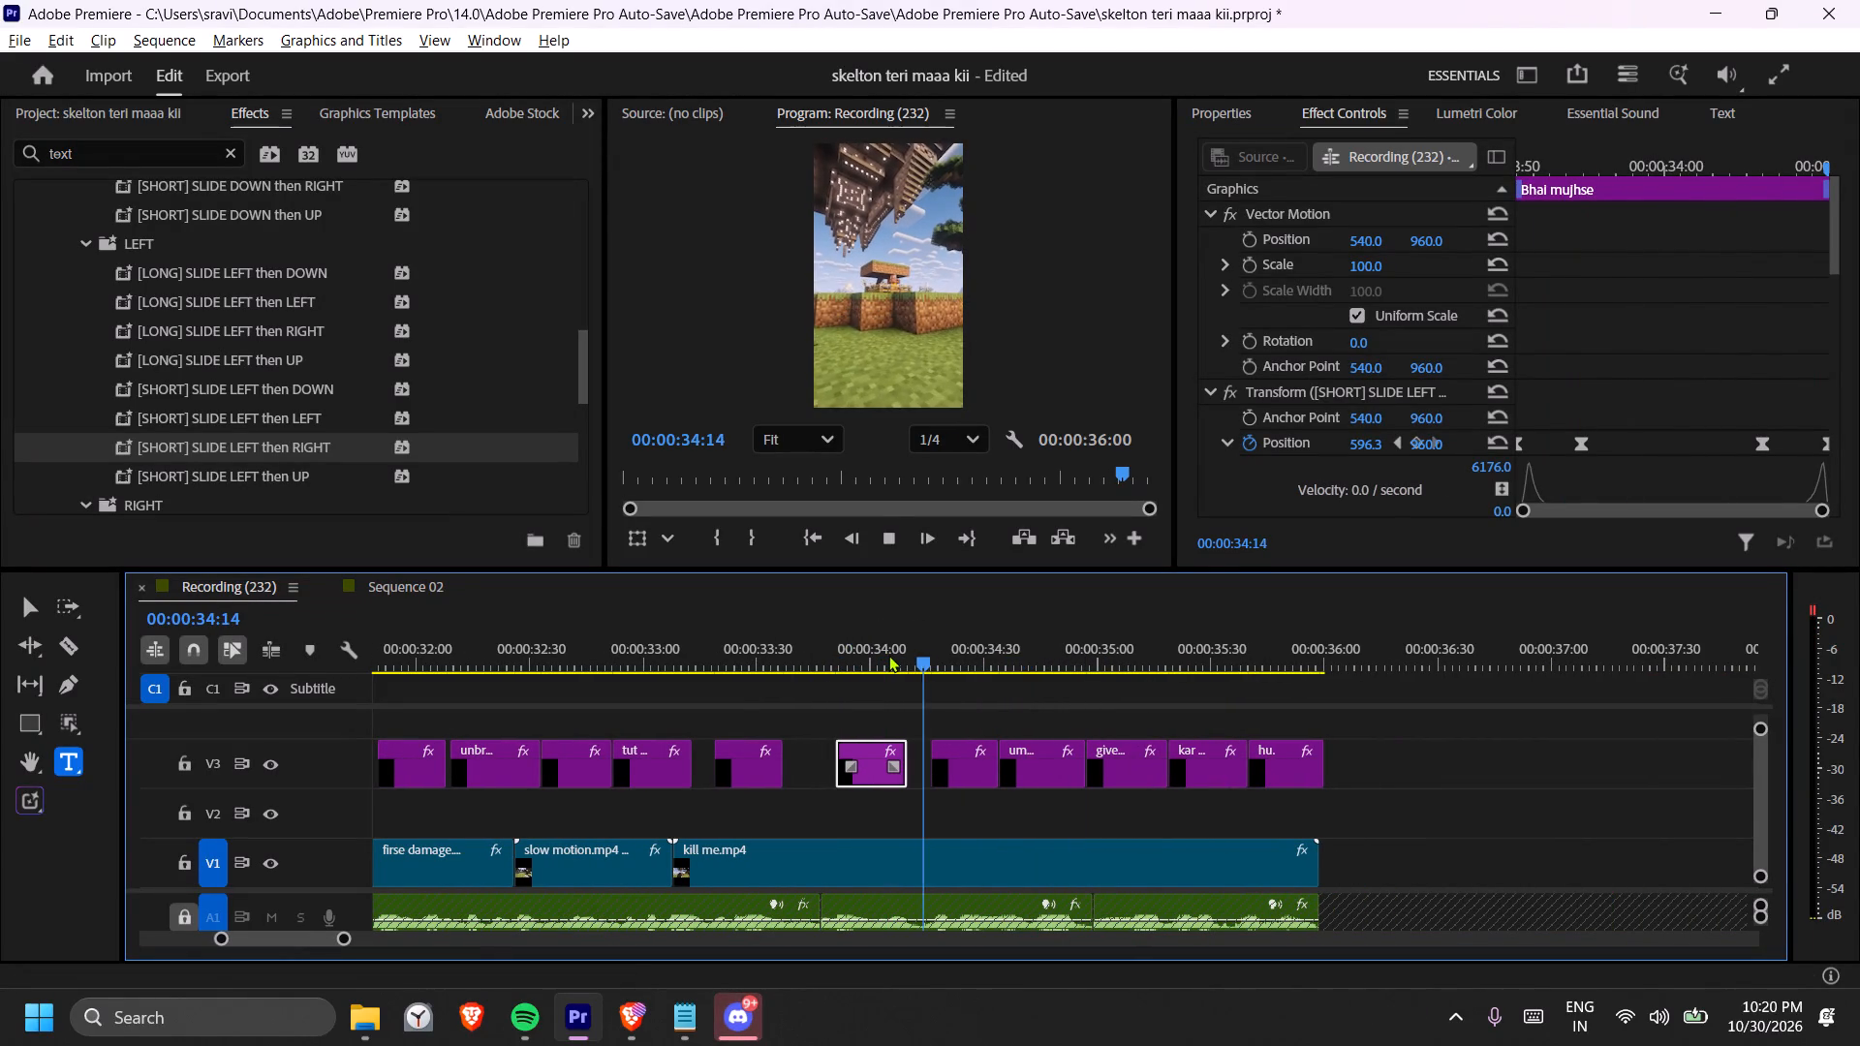
key(space)
key(space)
key(space)
key(space)
key(space)
key(space)
key(space)
key(space)
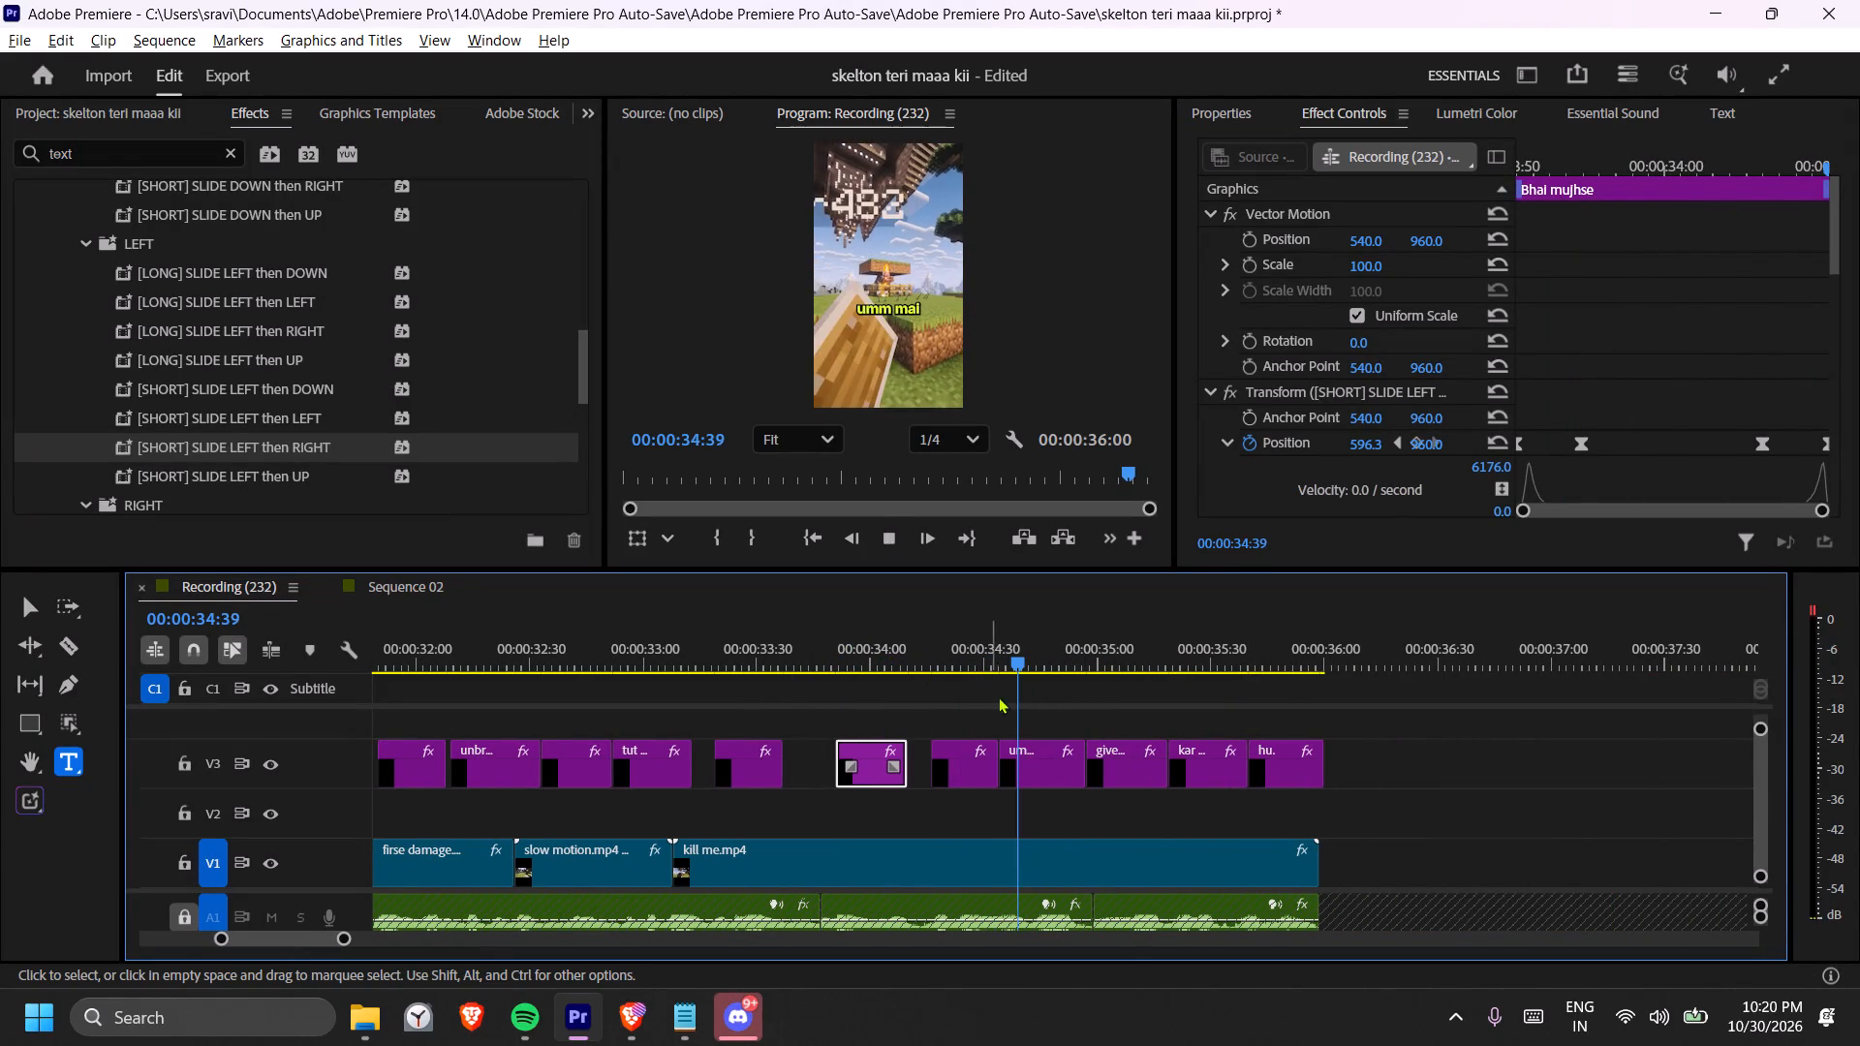
key(space)
Move the last four captions, "umm mai" through "hu.", together about 9 frames later so "umm mai" starts at 00:00:34:43.
drag(1065, 711, 1309, 787)
click(1065, 764)
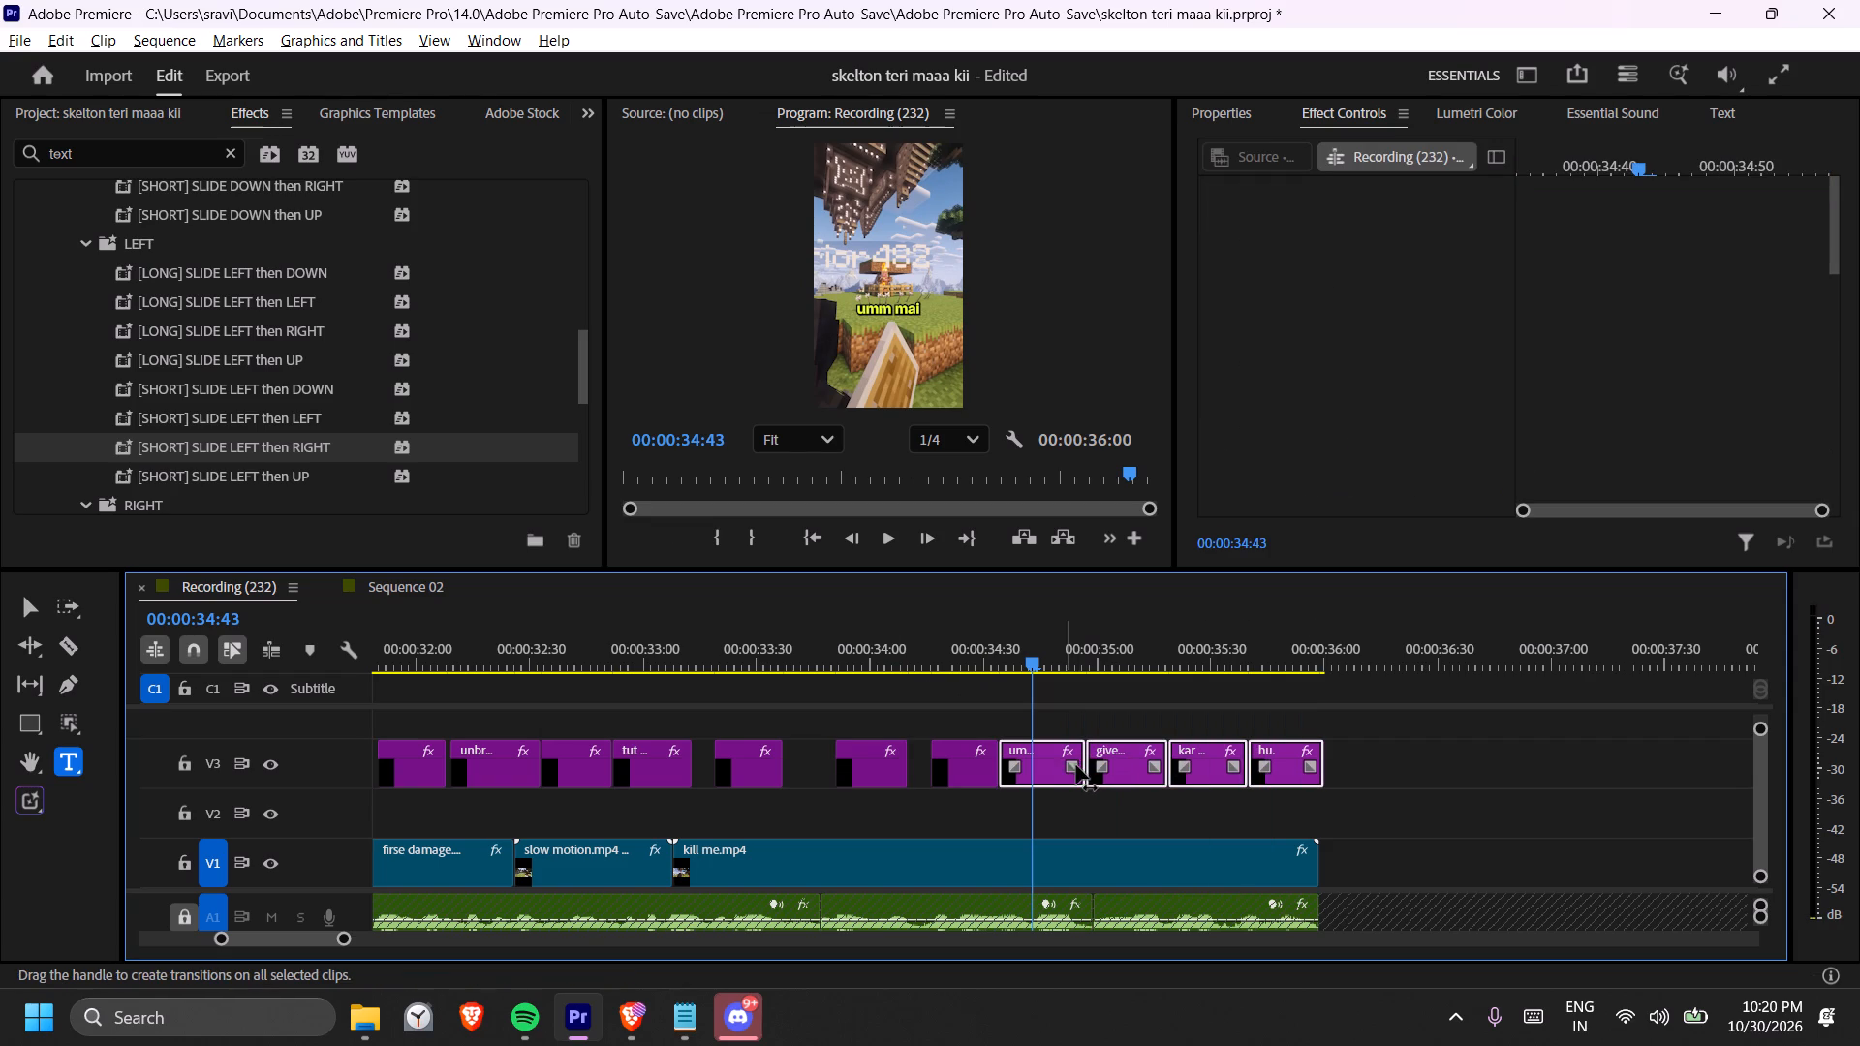
drag(1057, 779, 1089, 779)
Play from "umm mai" through "hu." in short bursts to check the last four captions against the voice-over.
key(space)
key(space)
key(space)
key(space)
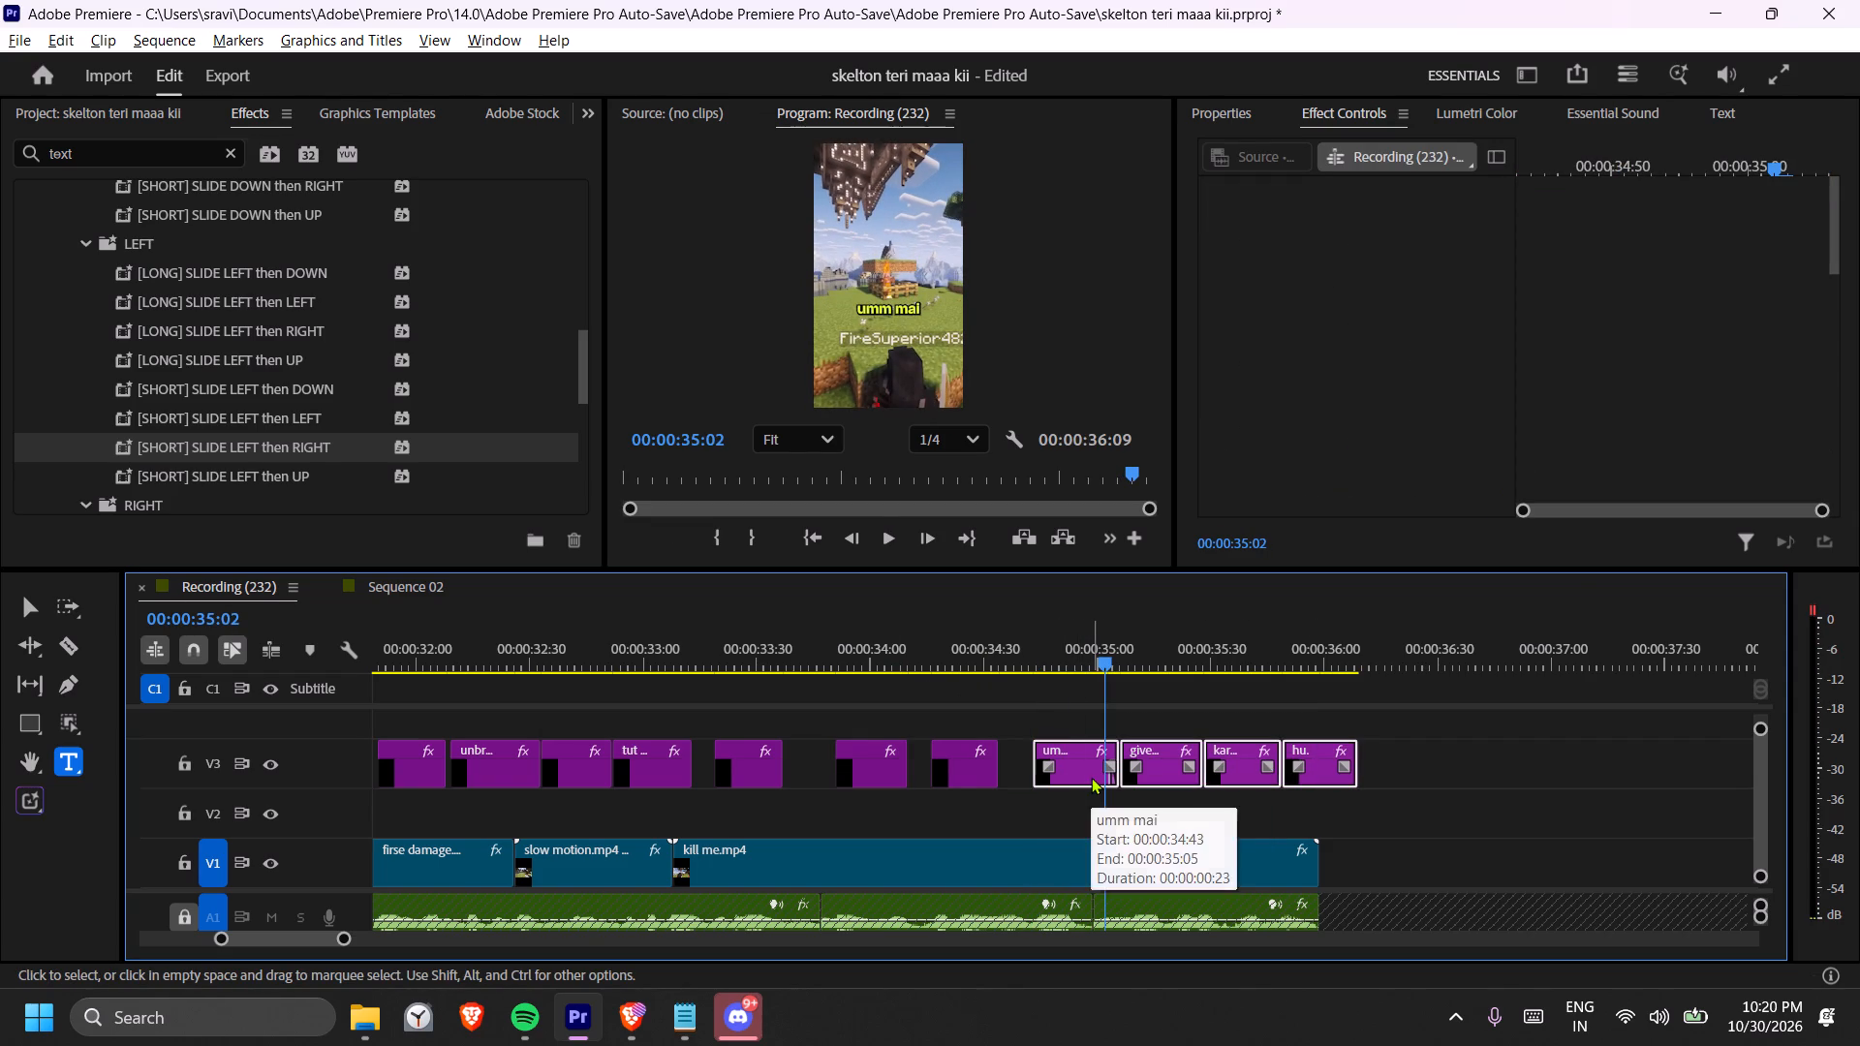
click(1003, 652)
key(space)
key(space)
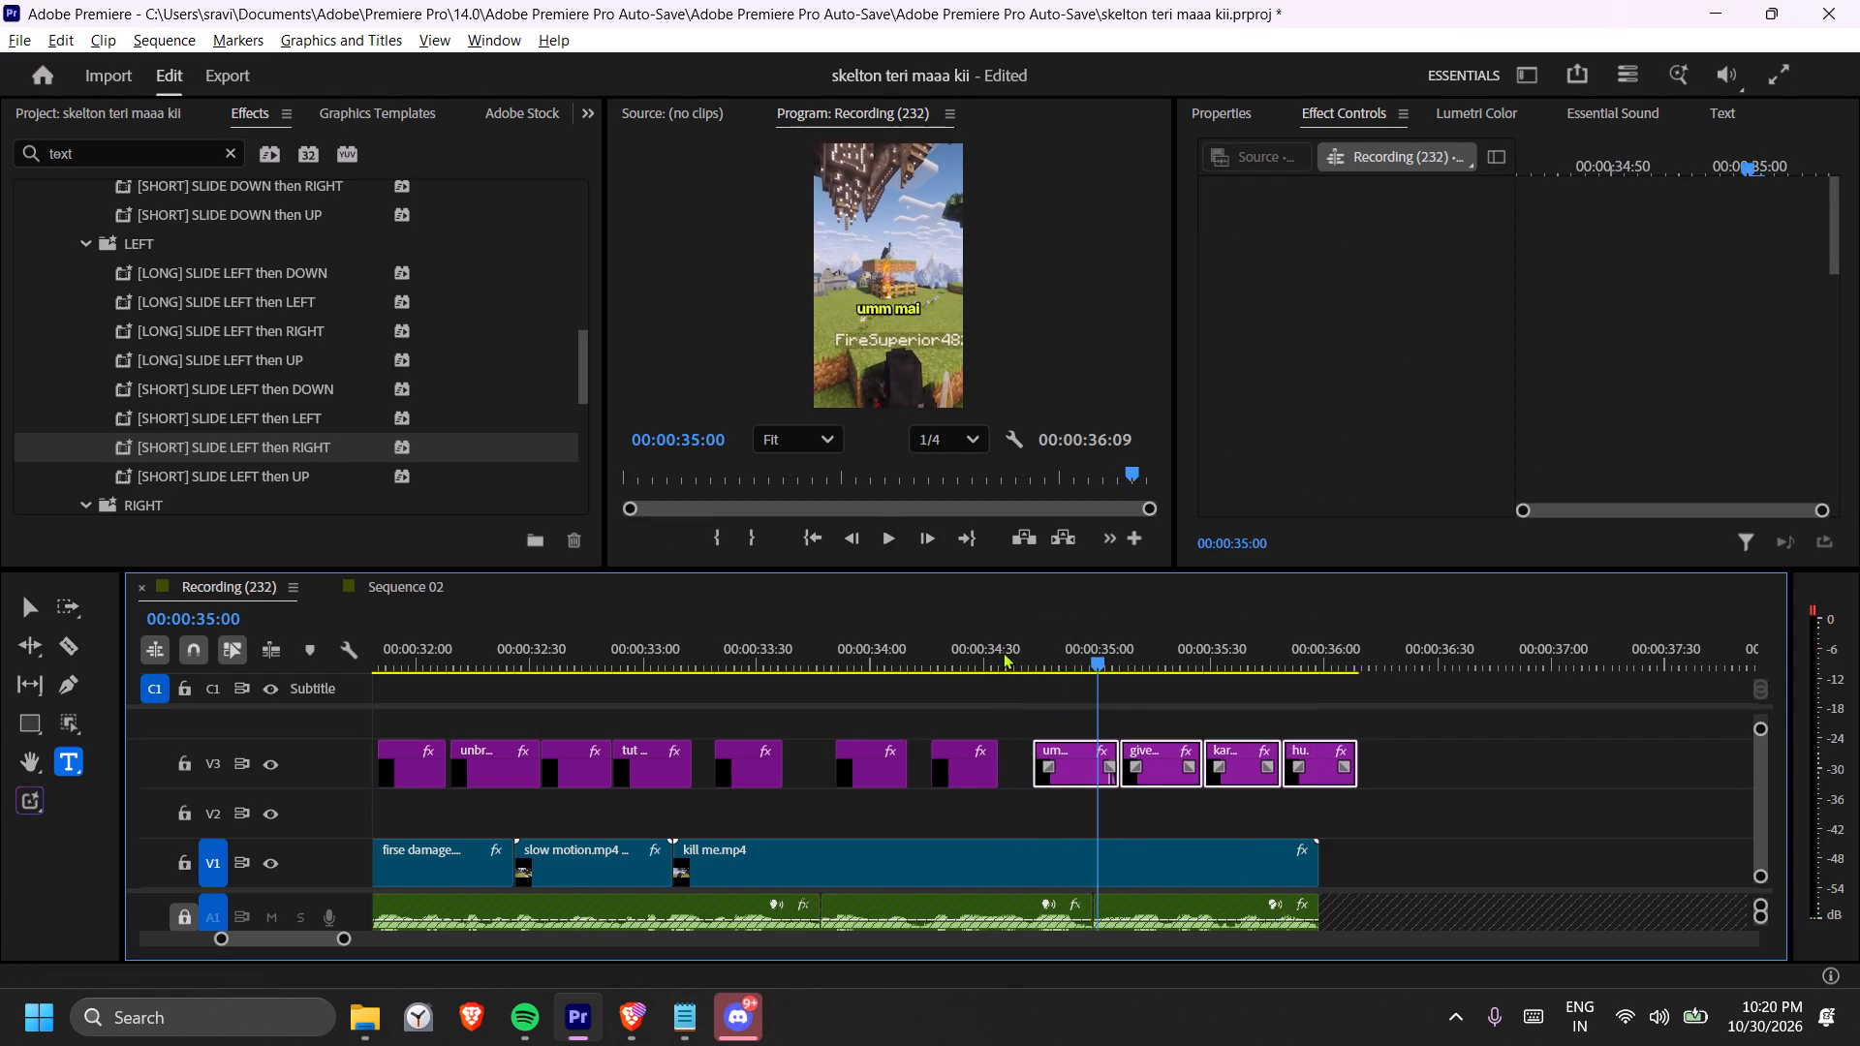
key(space)
key(space)
key(space)
key(space)
key(space)
key(space)
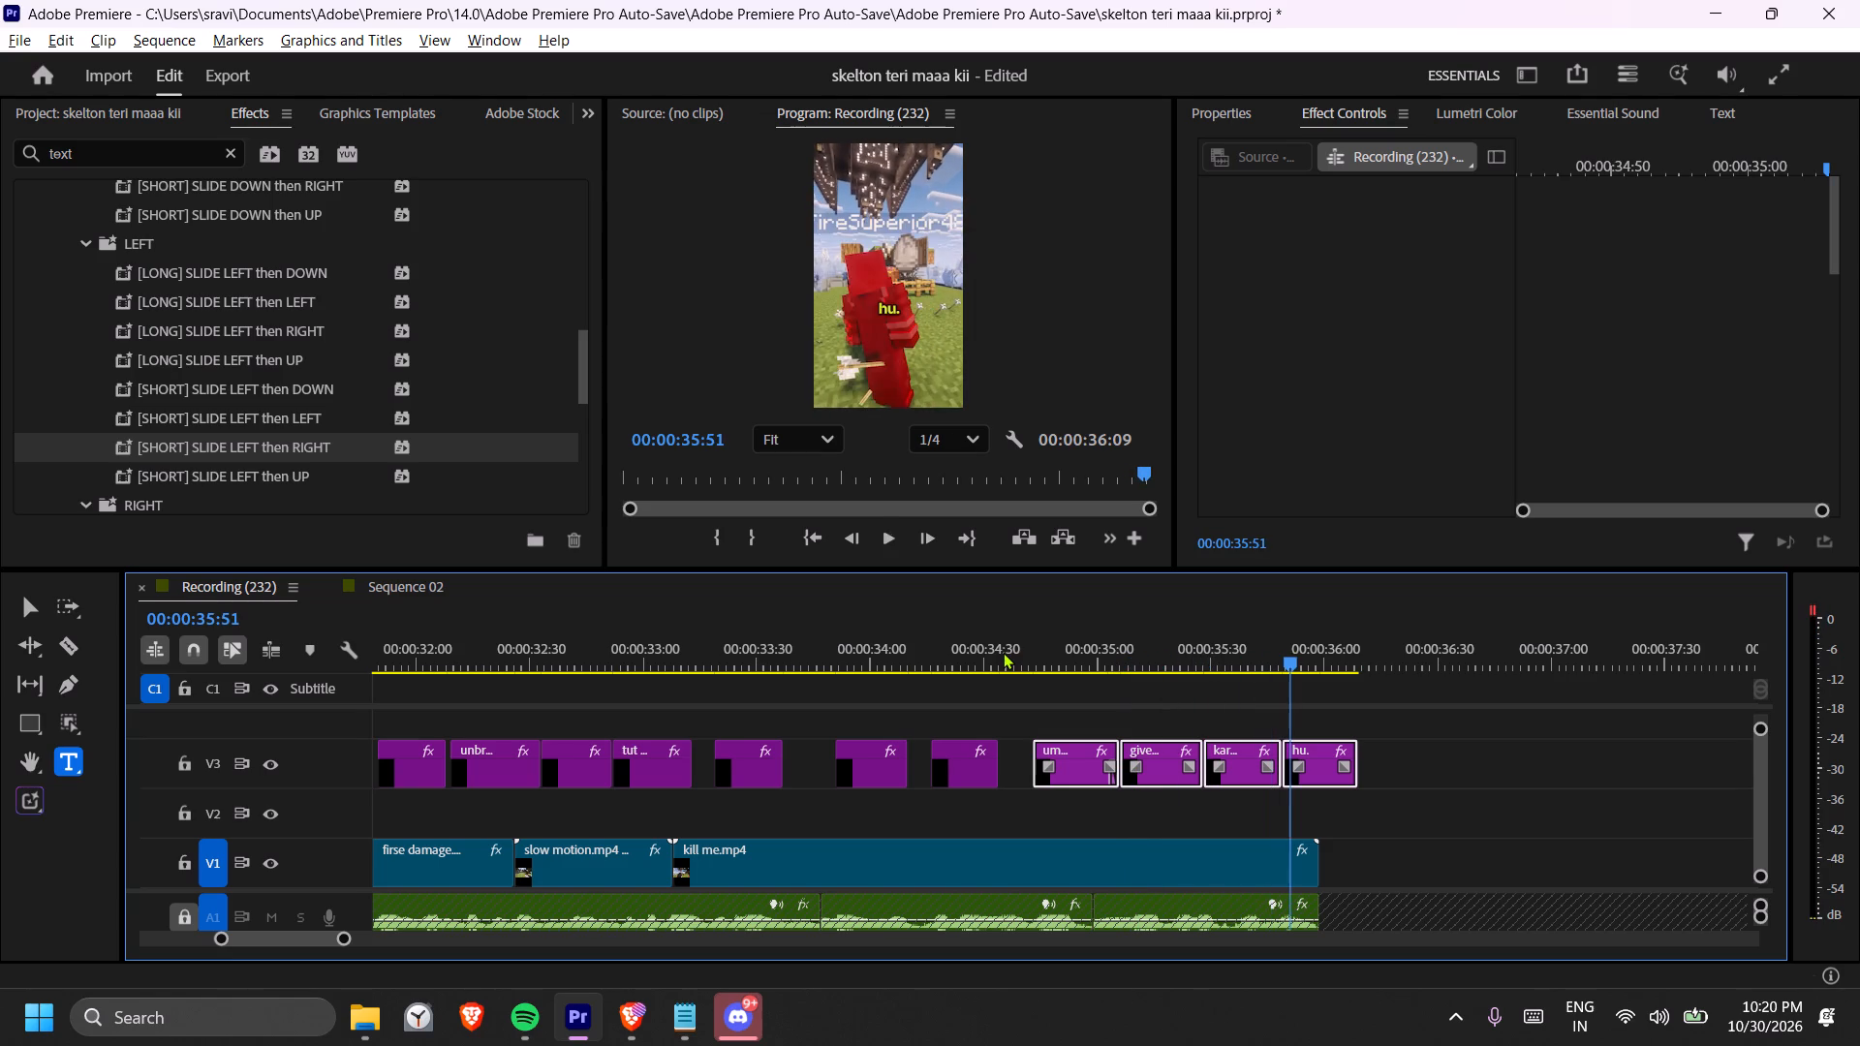
key(space)
key(space)
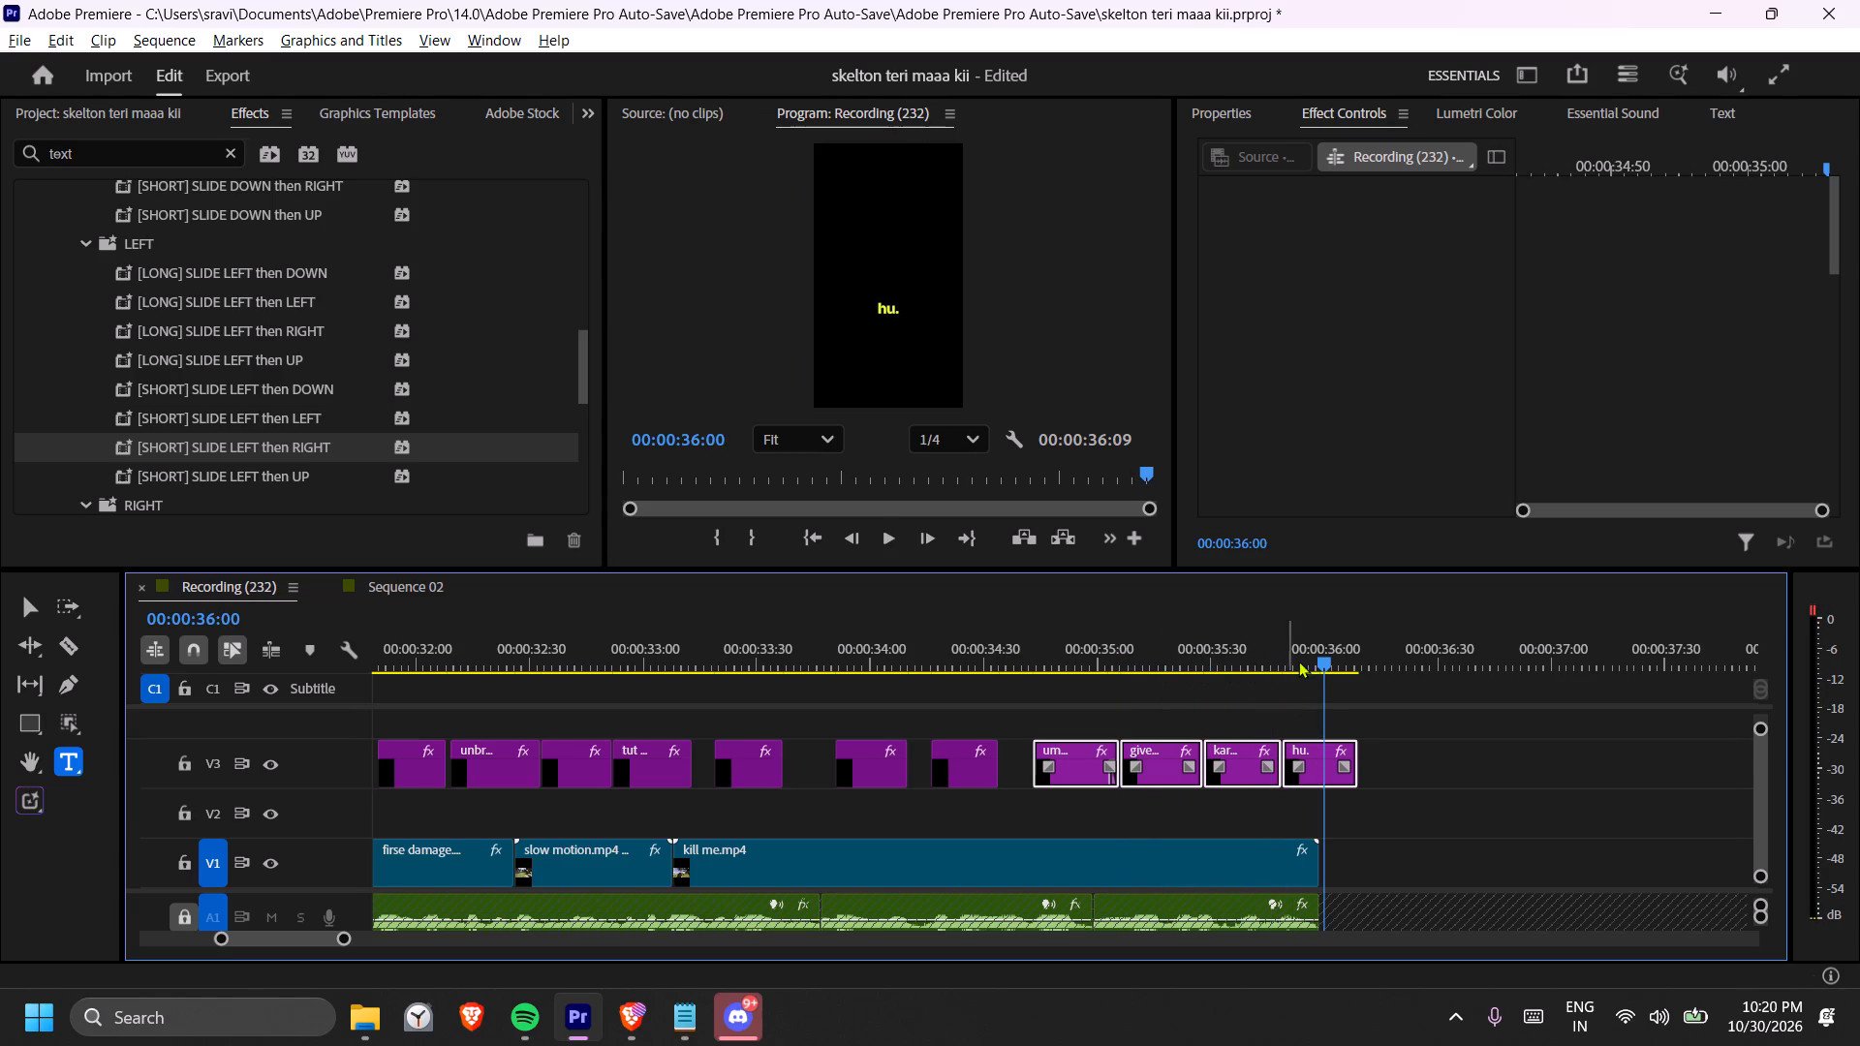
Cut the "hu." caption at 00:00:35:59, where the video ends, and delete the leftover piece.
click(1321, 659)
key(c)
click(1320, 776)
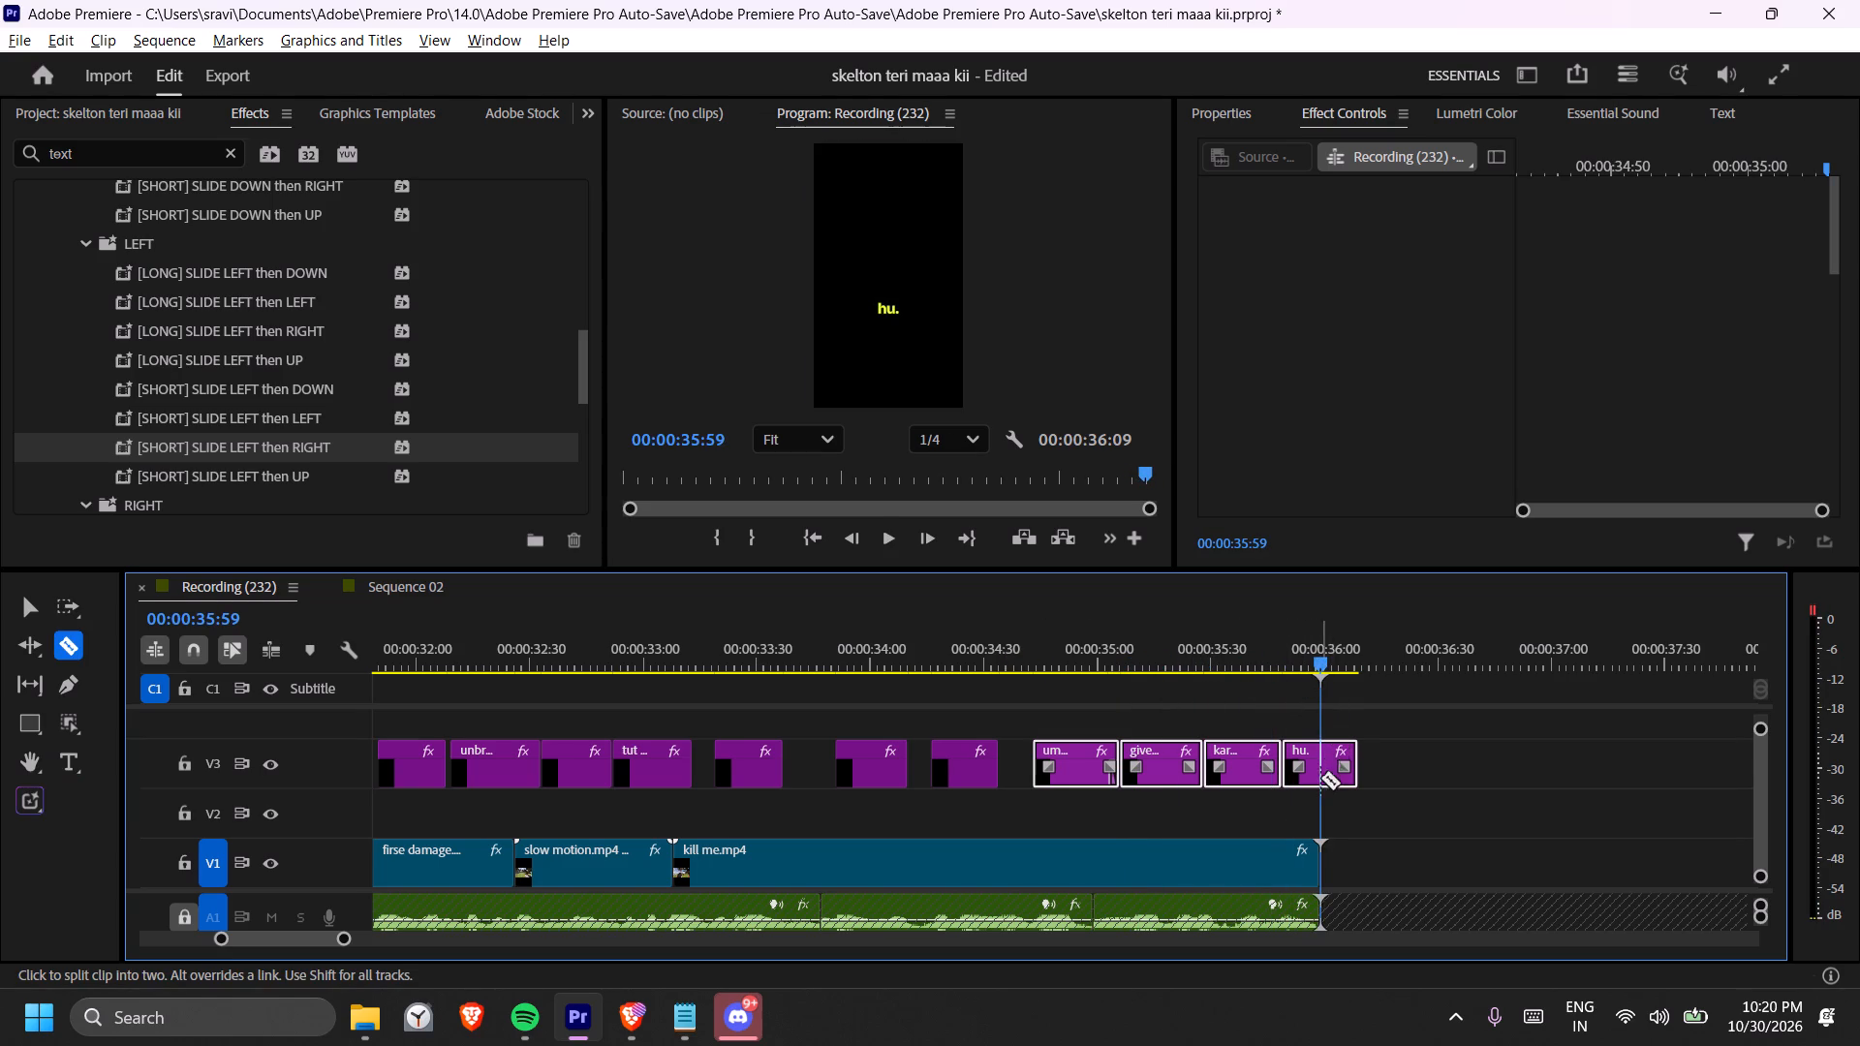
key(t)
click(1345, 771)
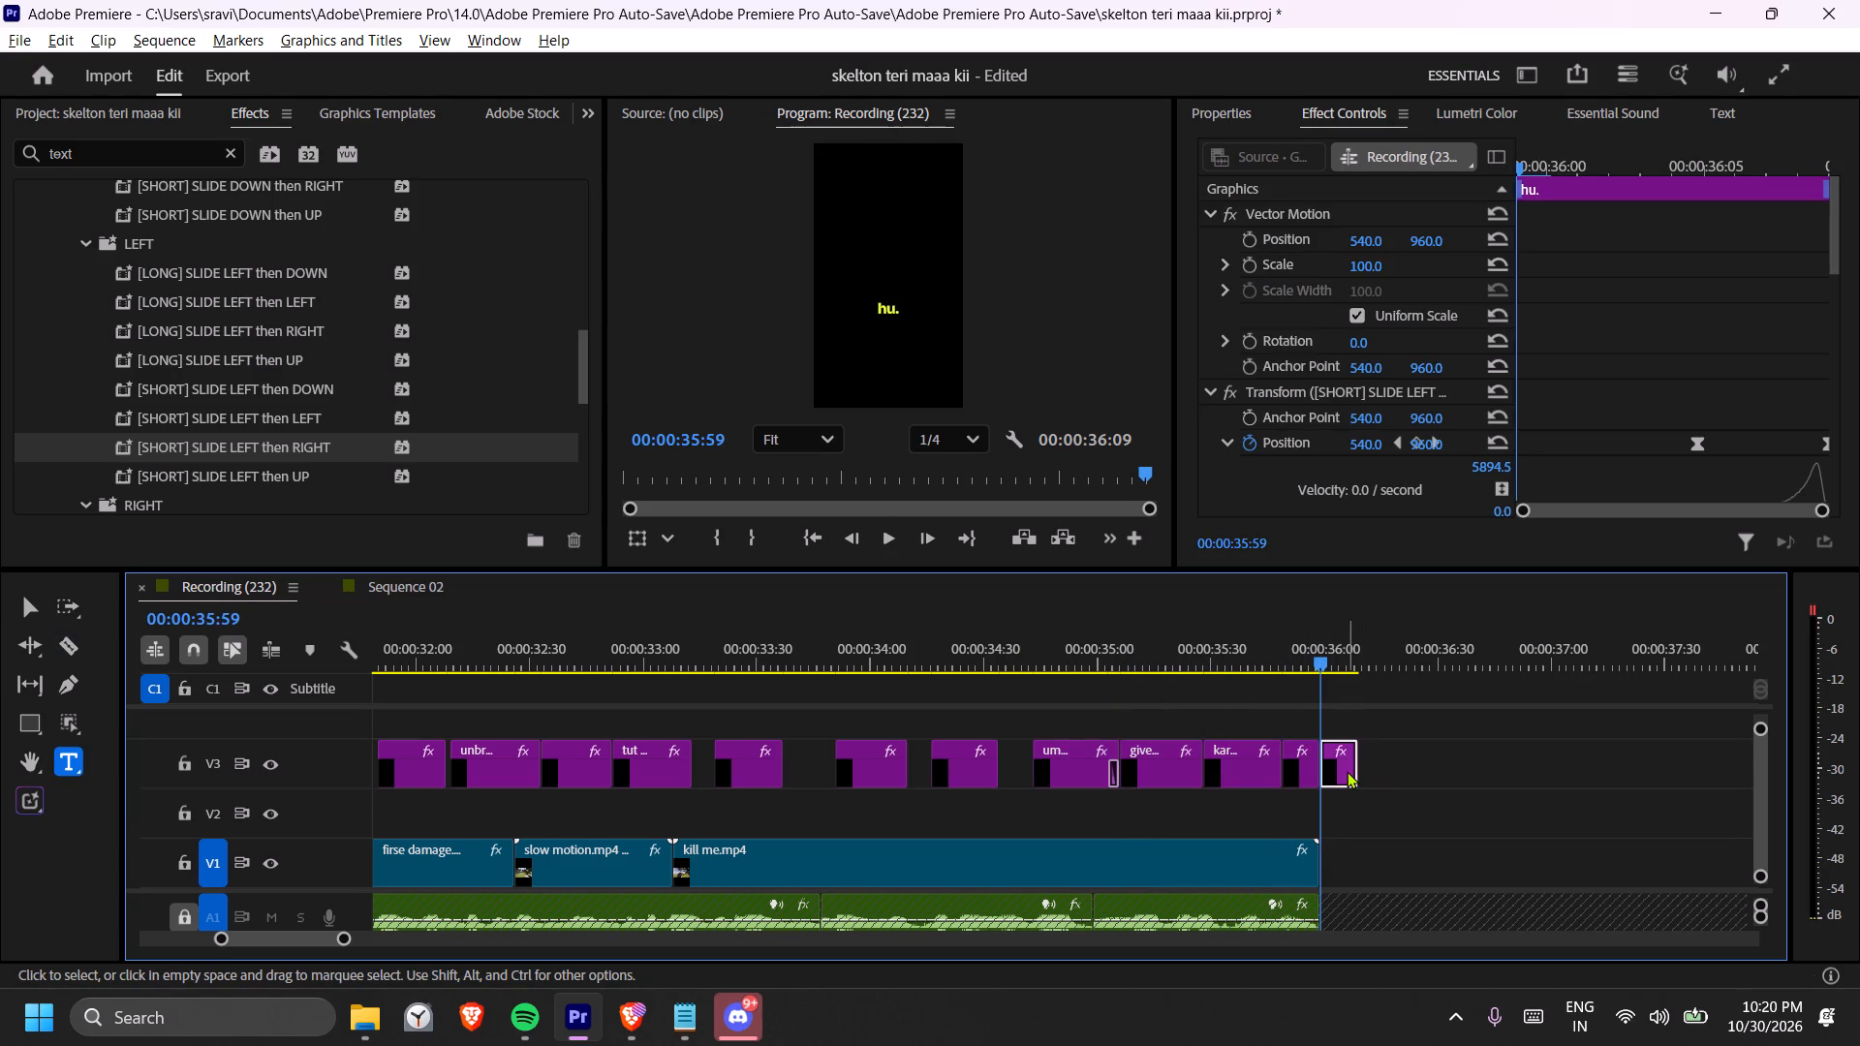
key(Delete)
Lower the violin background music on track A5 to -2.7 dB and play a section to hear it.
key(minus)
key(minus)
key(minus)
scroll(845, 850, down, 4)
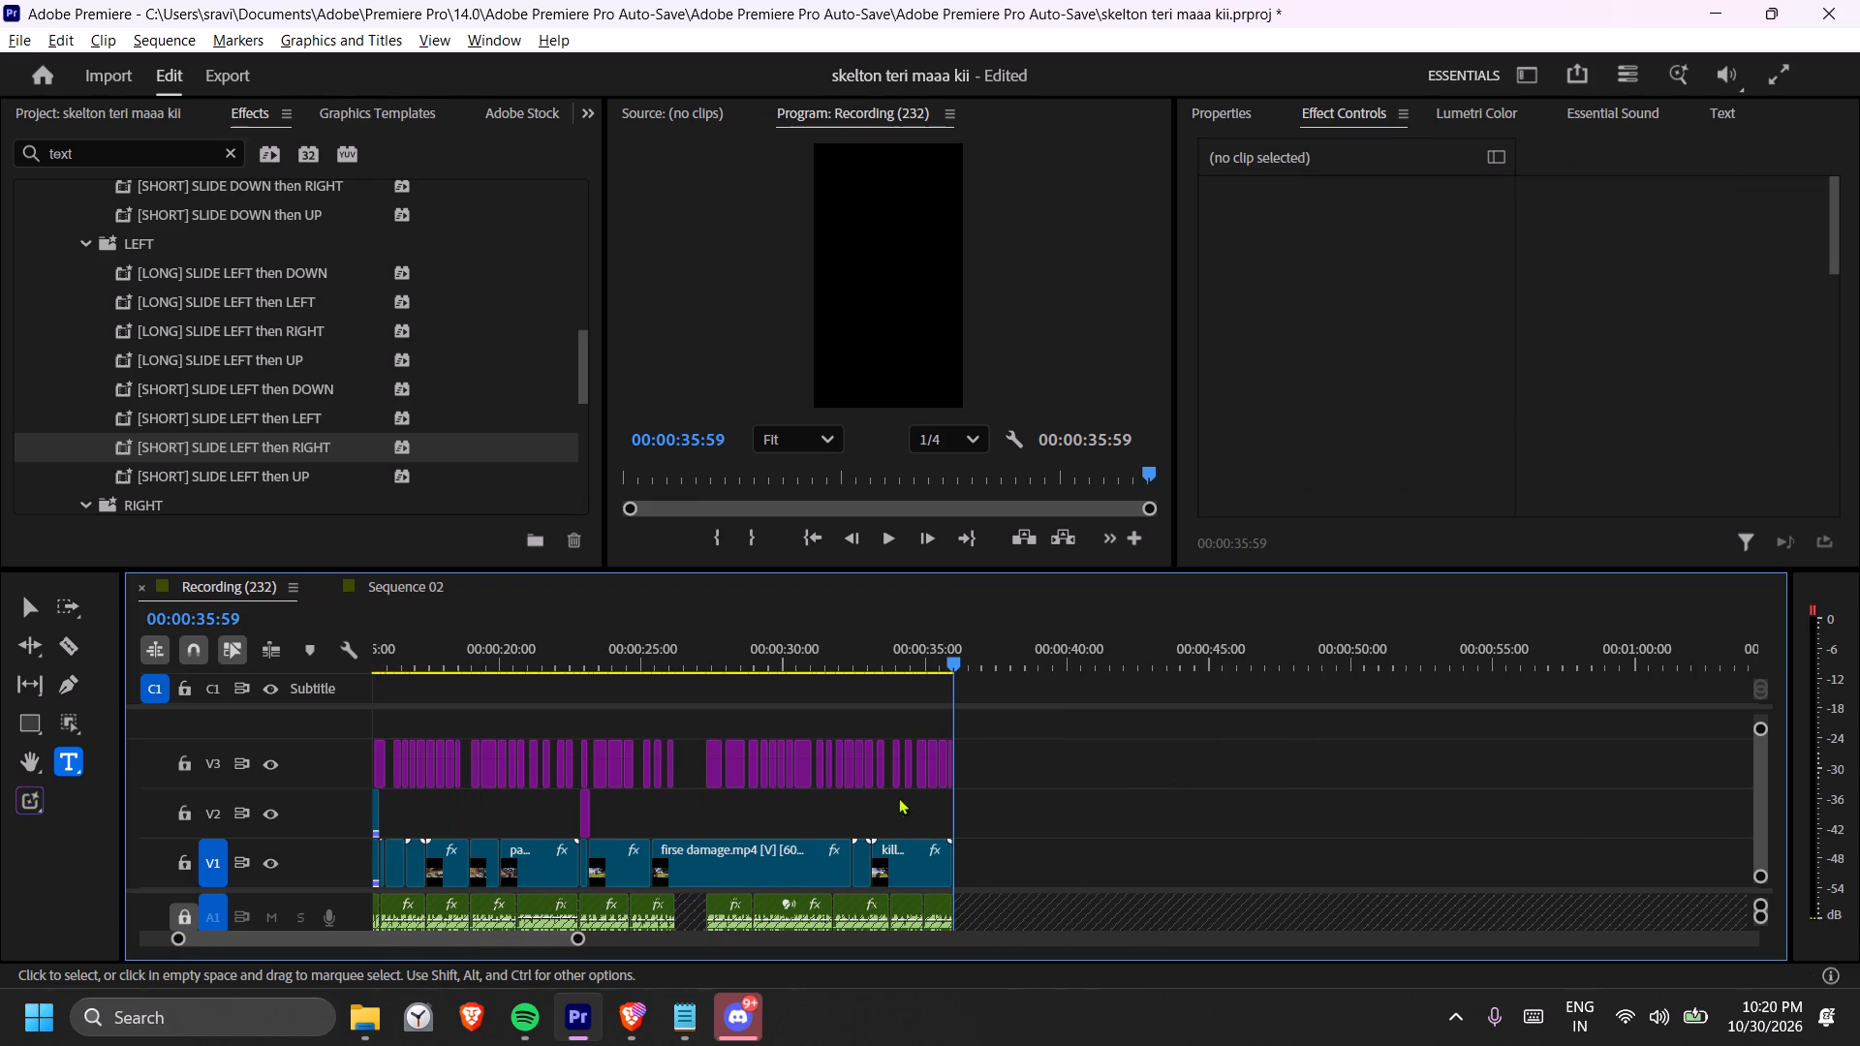
drag(956, 568, 1004, 357)
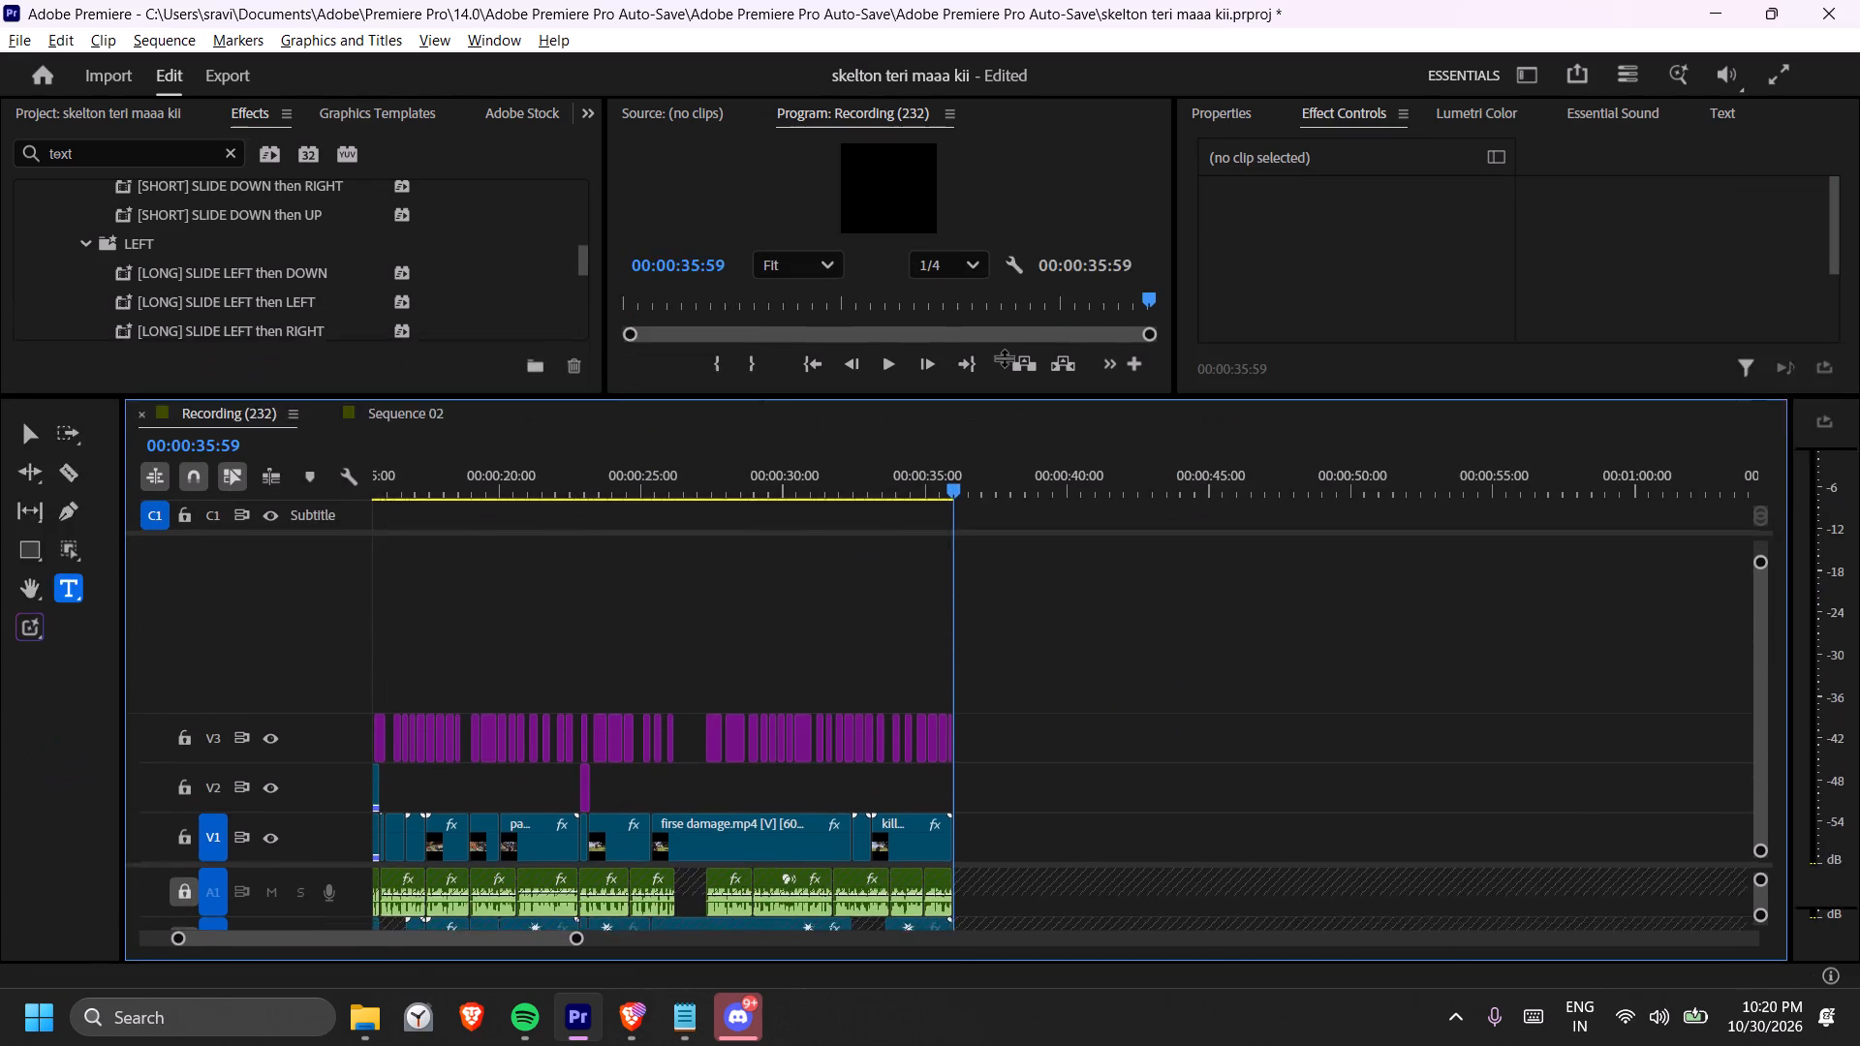
drag(1004, 357, 1007, 385)
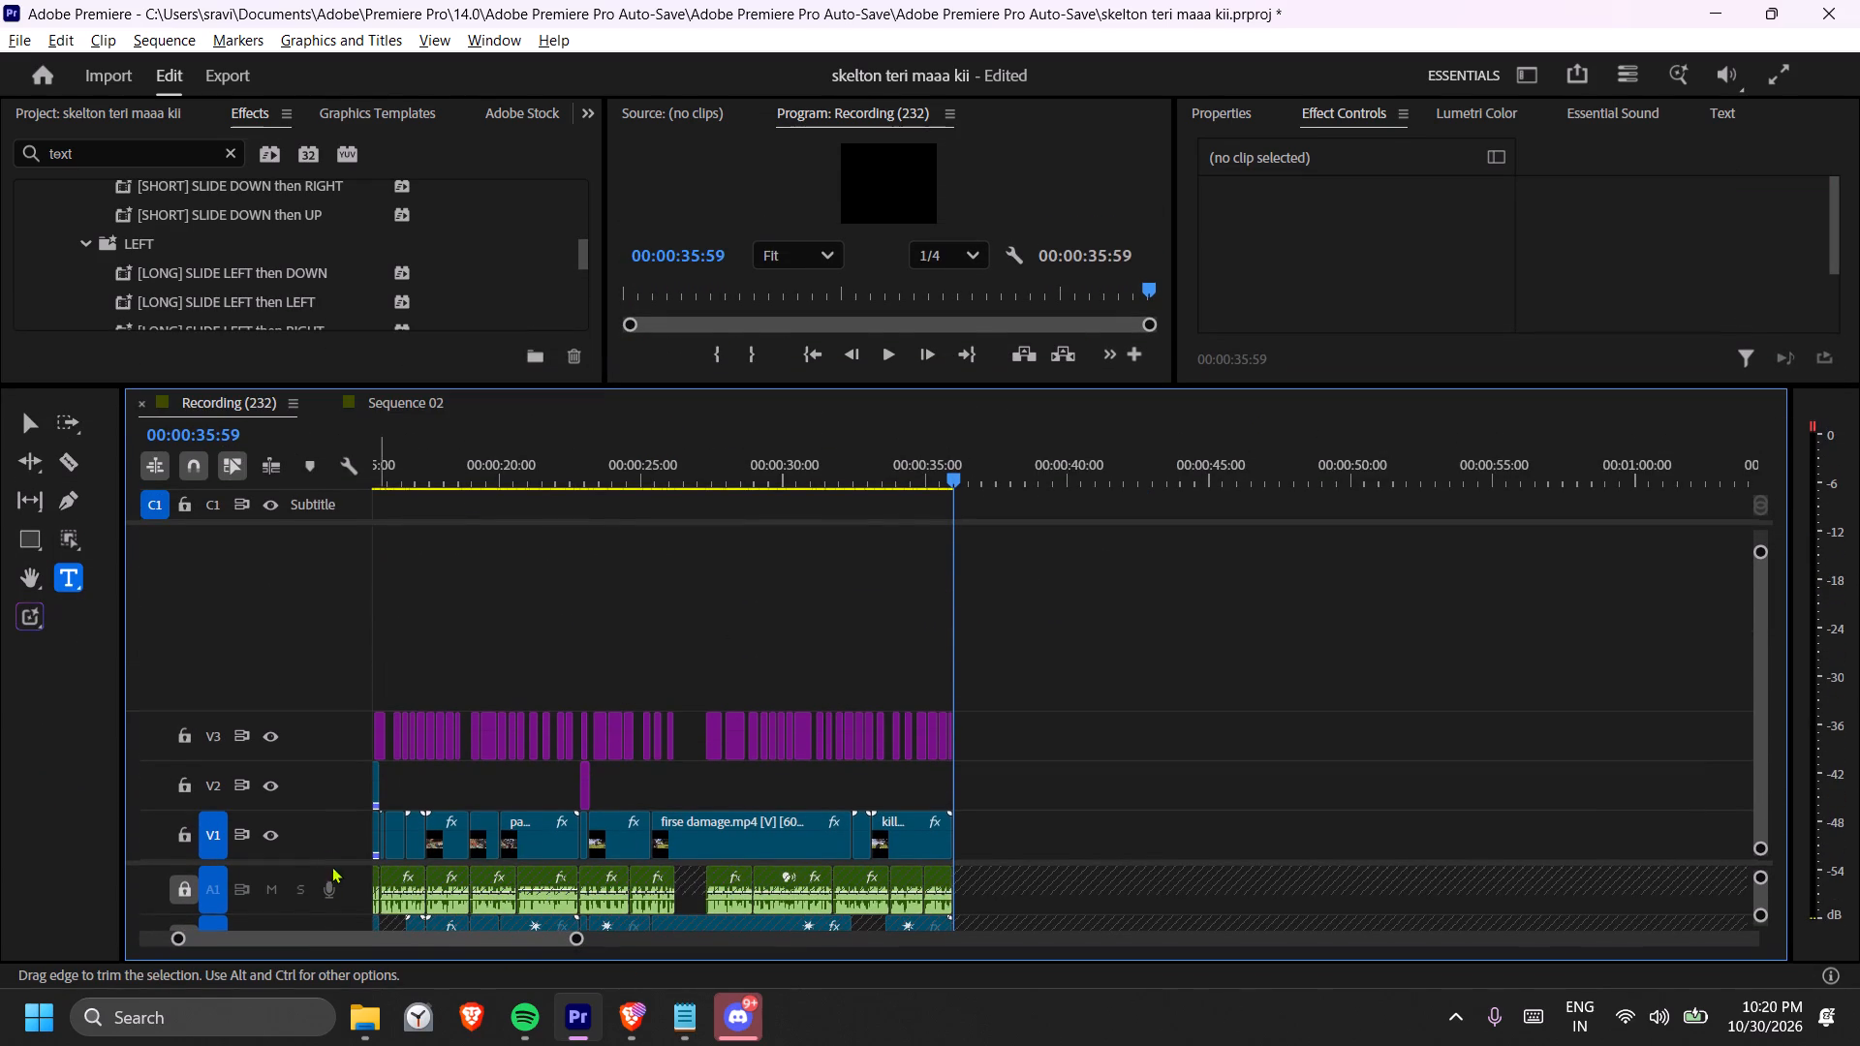
drag(333, 864, 387, 614)
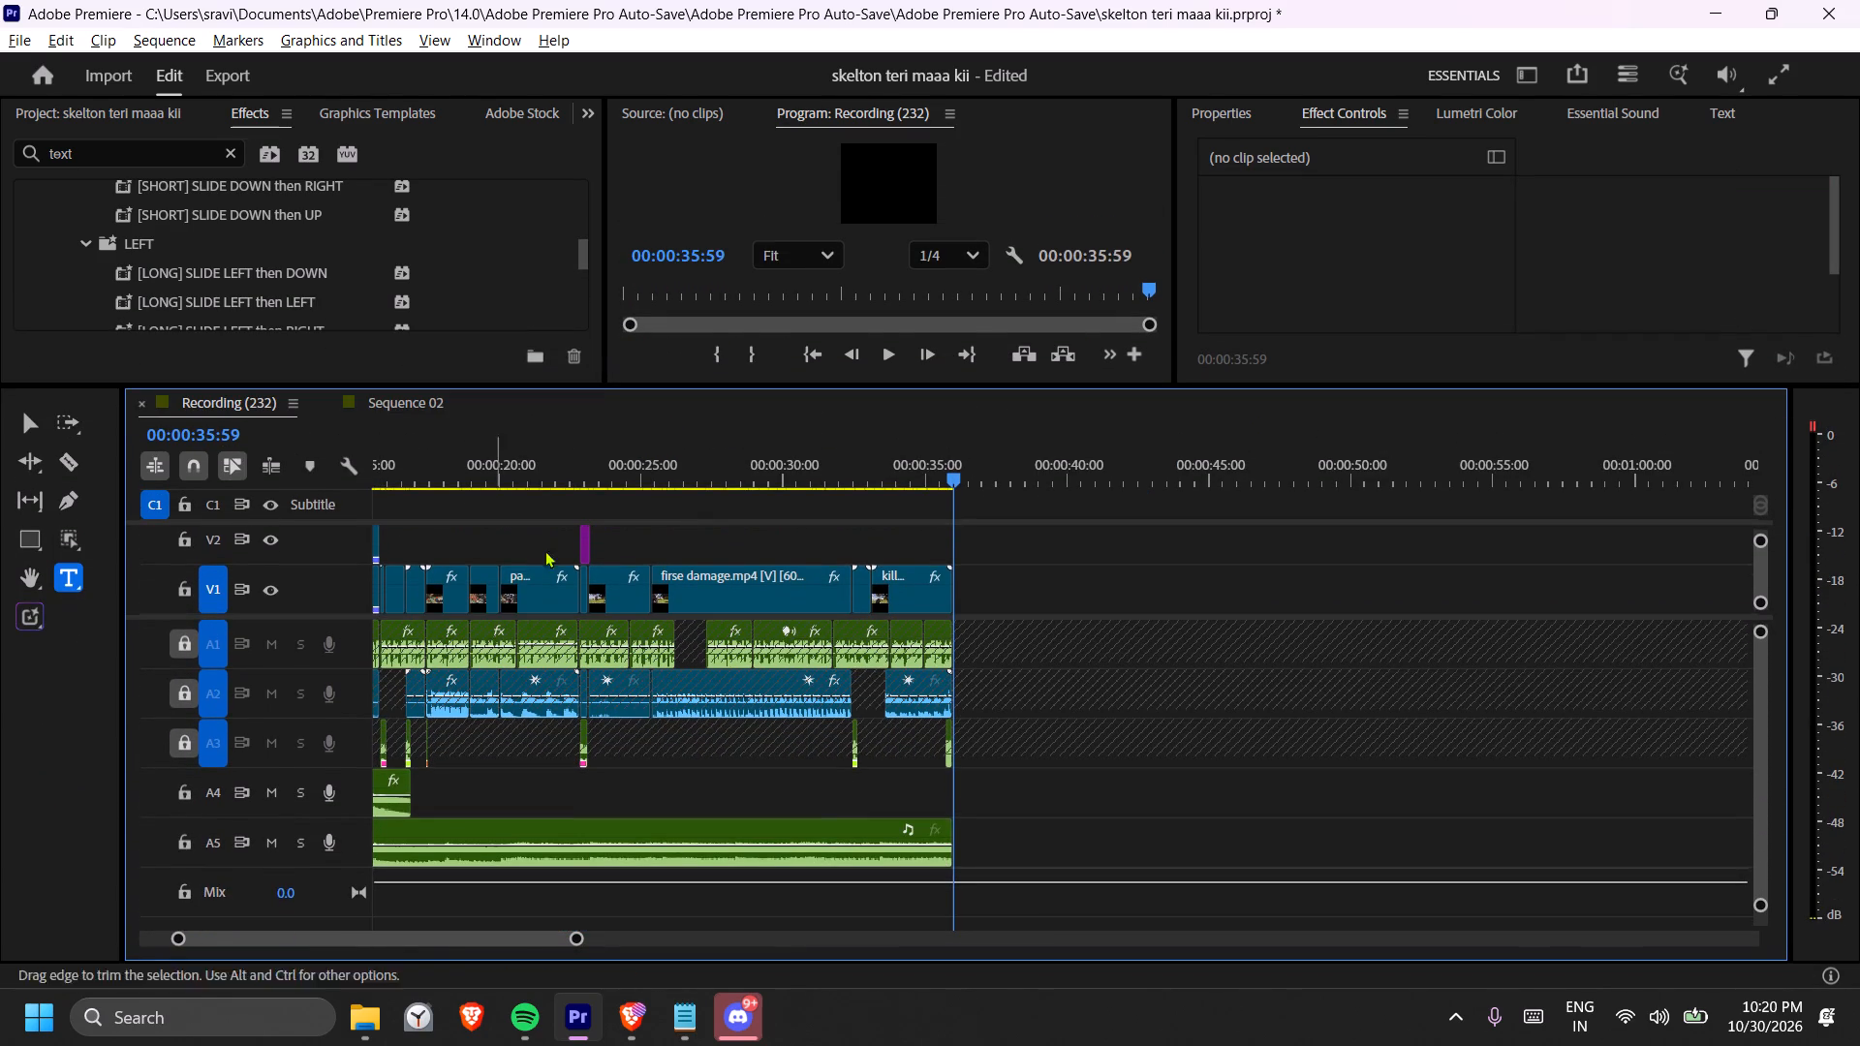
drag(811, 386, 817, 429)
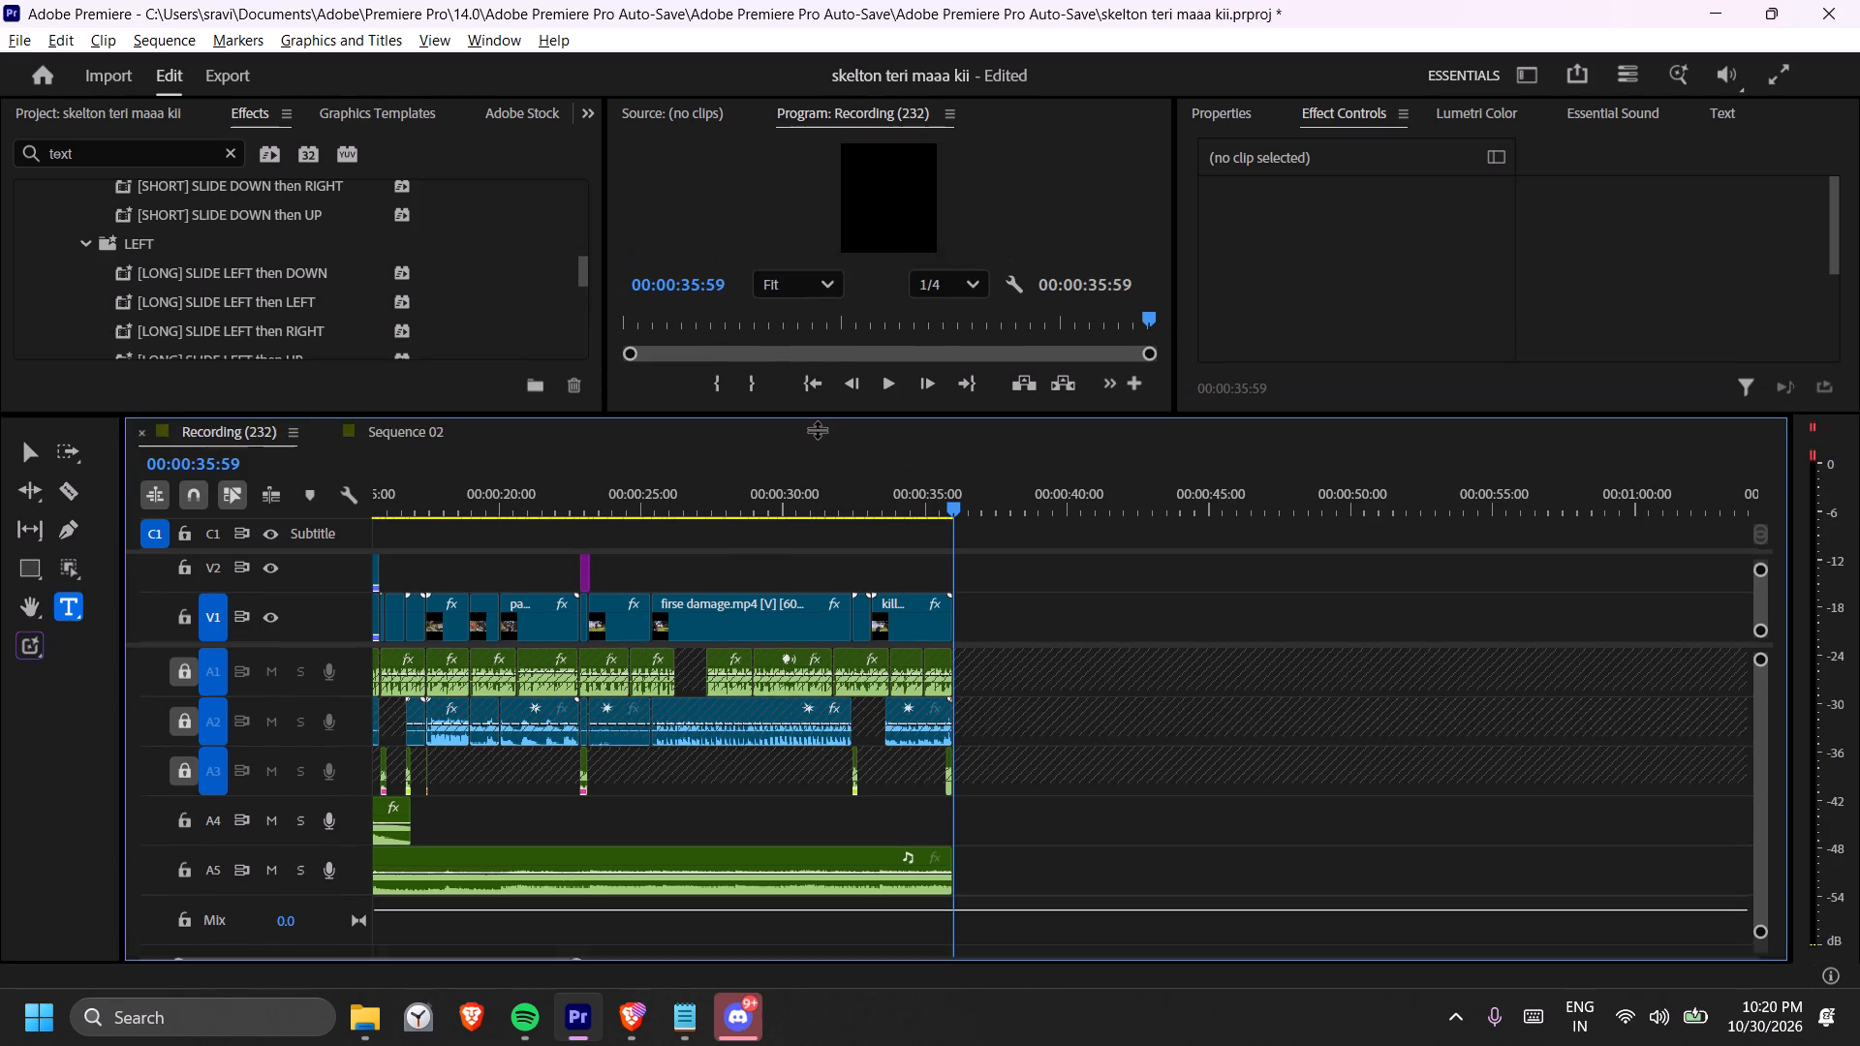
drag(817, 429, 821, 475)
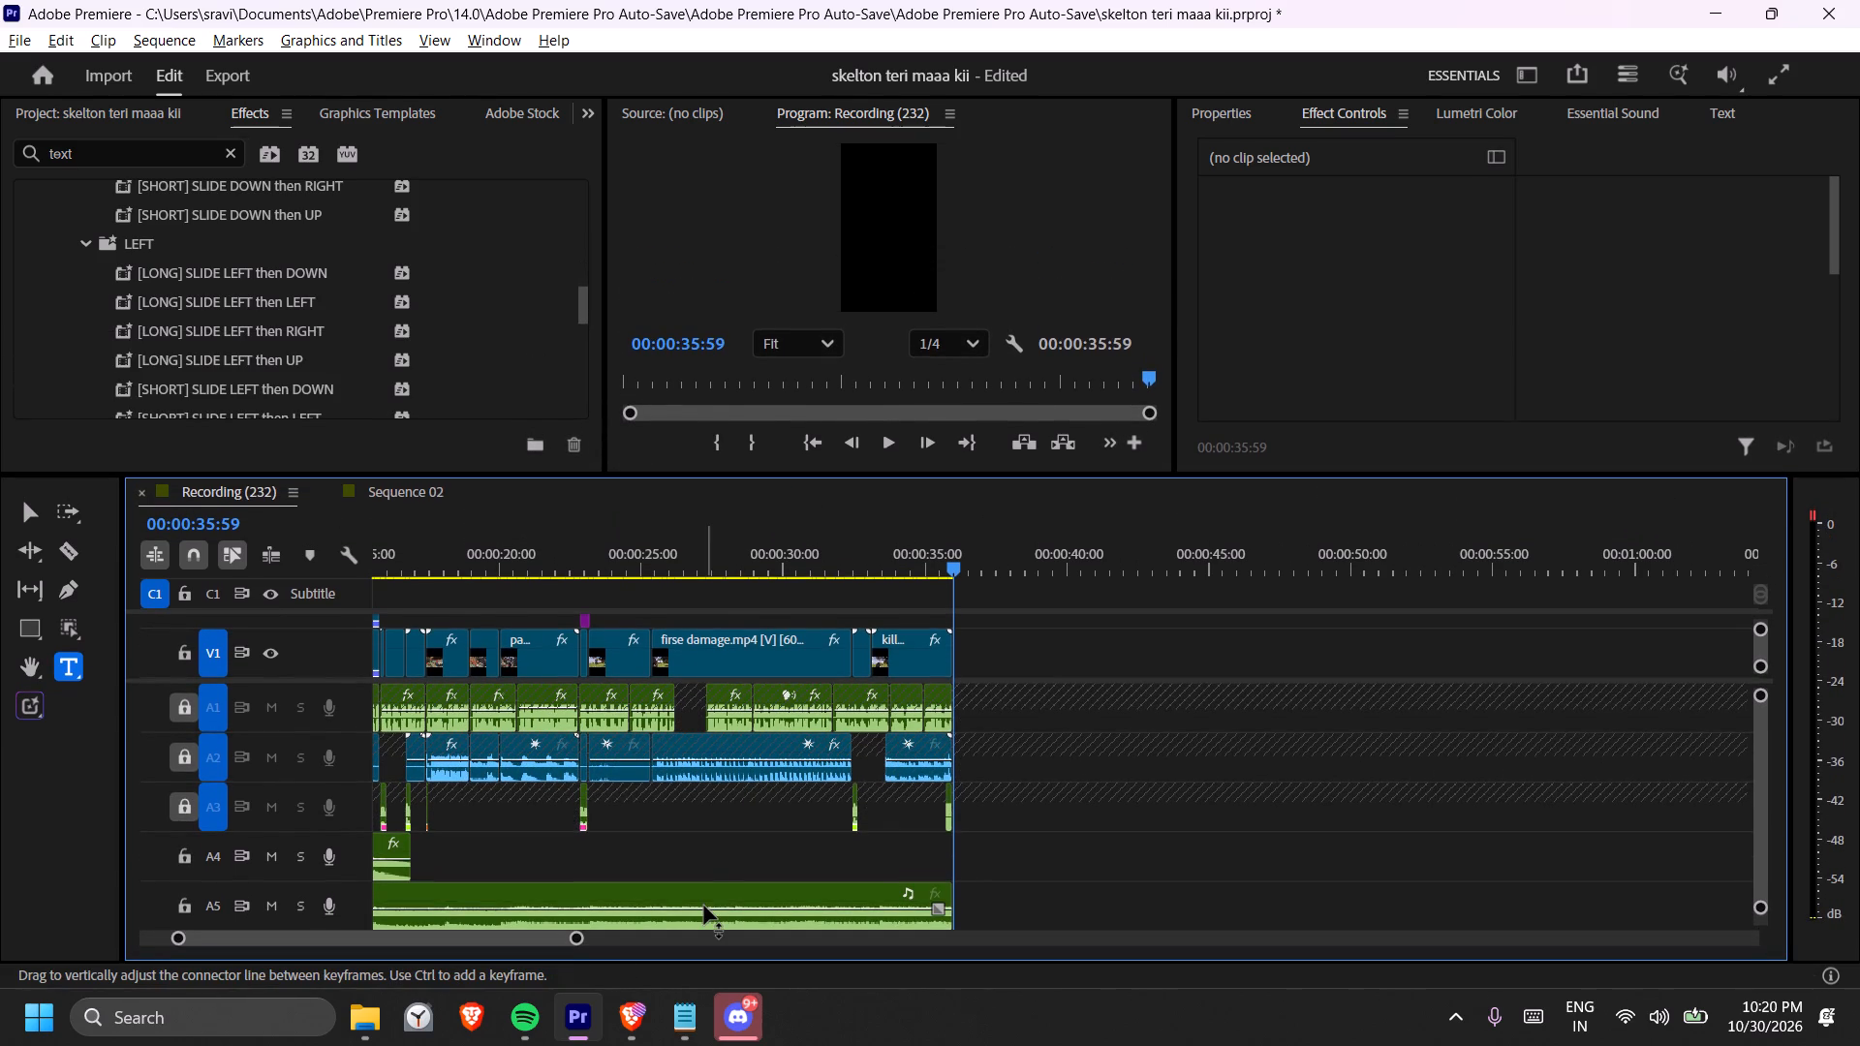
click(704, 906)
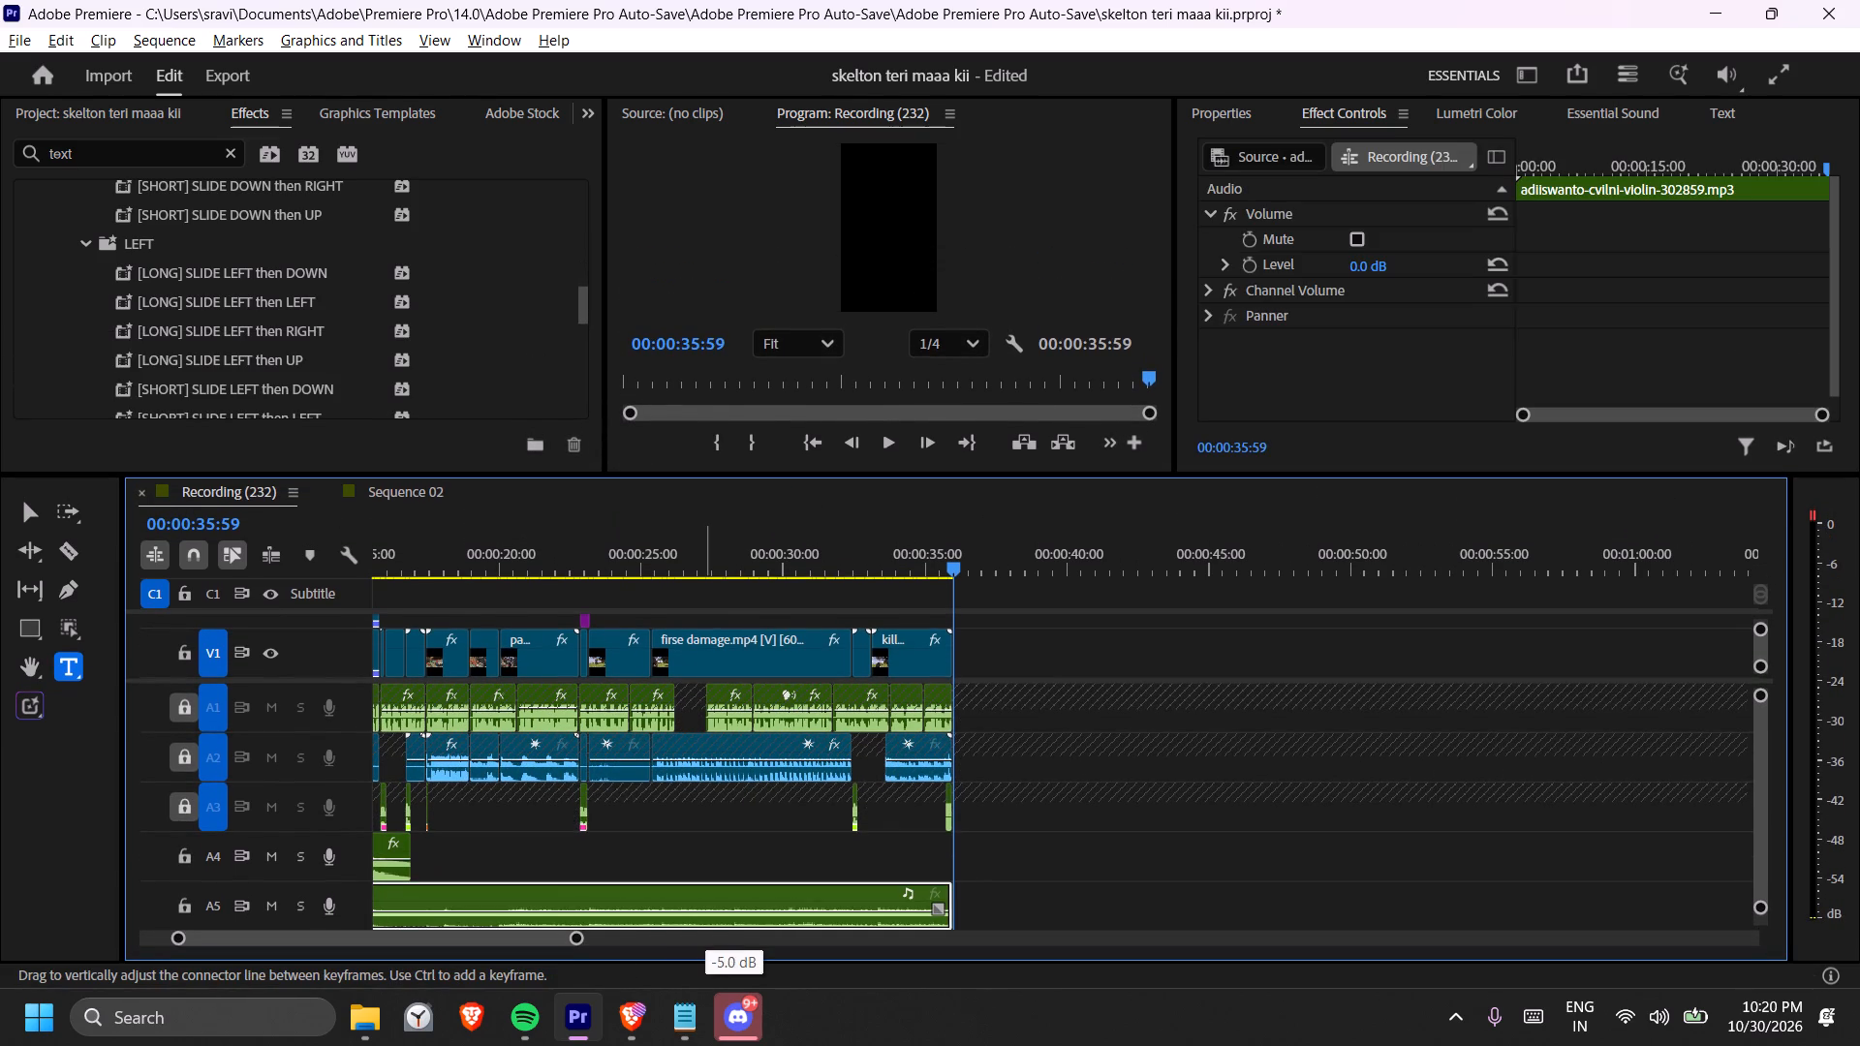
click(735, 556)
key(space)
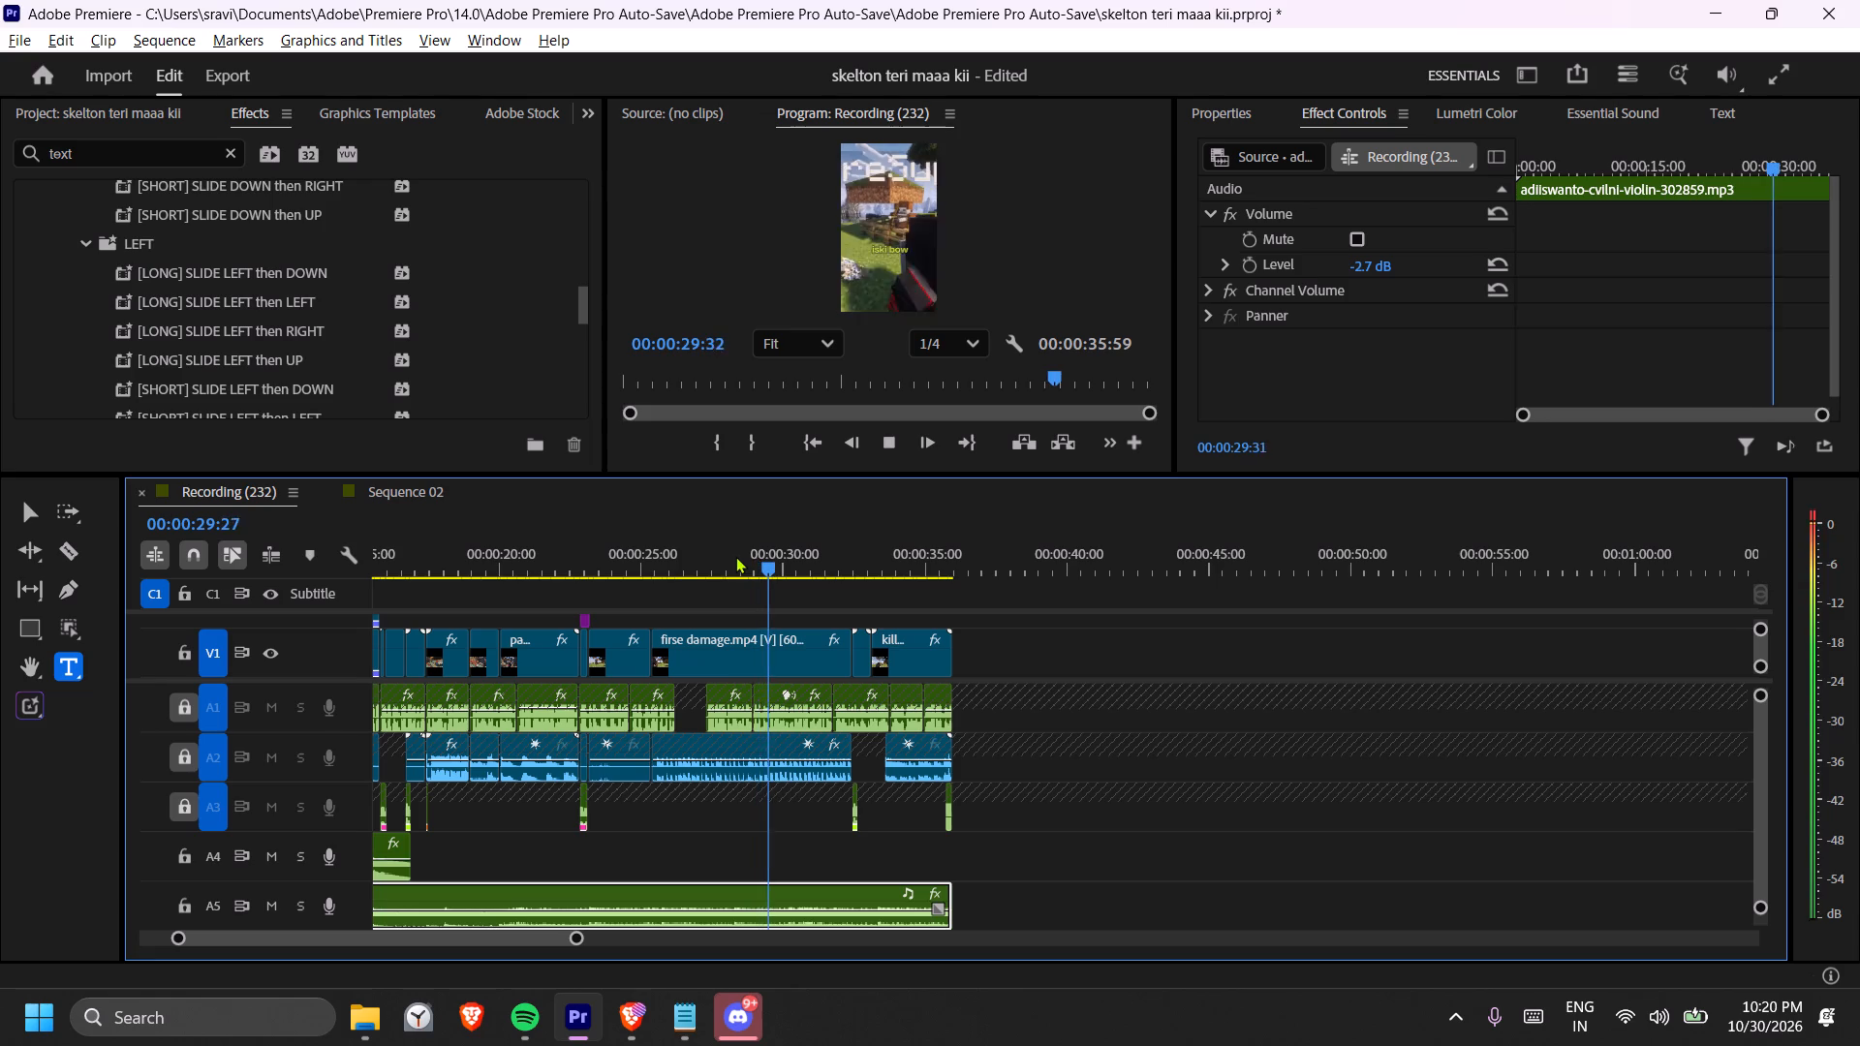
key(space)
Set the default audio output to Speakers (Realtek(R) Audio) in the audio hardware preferences.
click(170, 48)
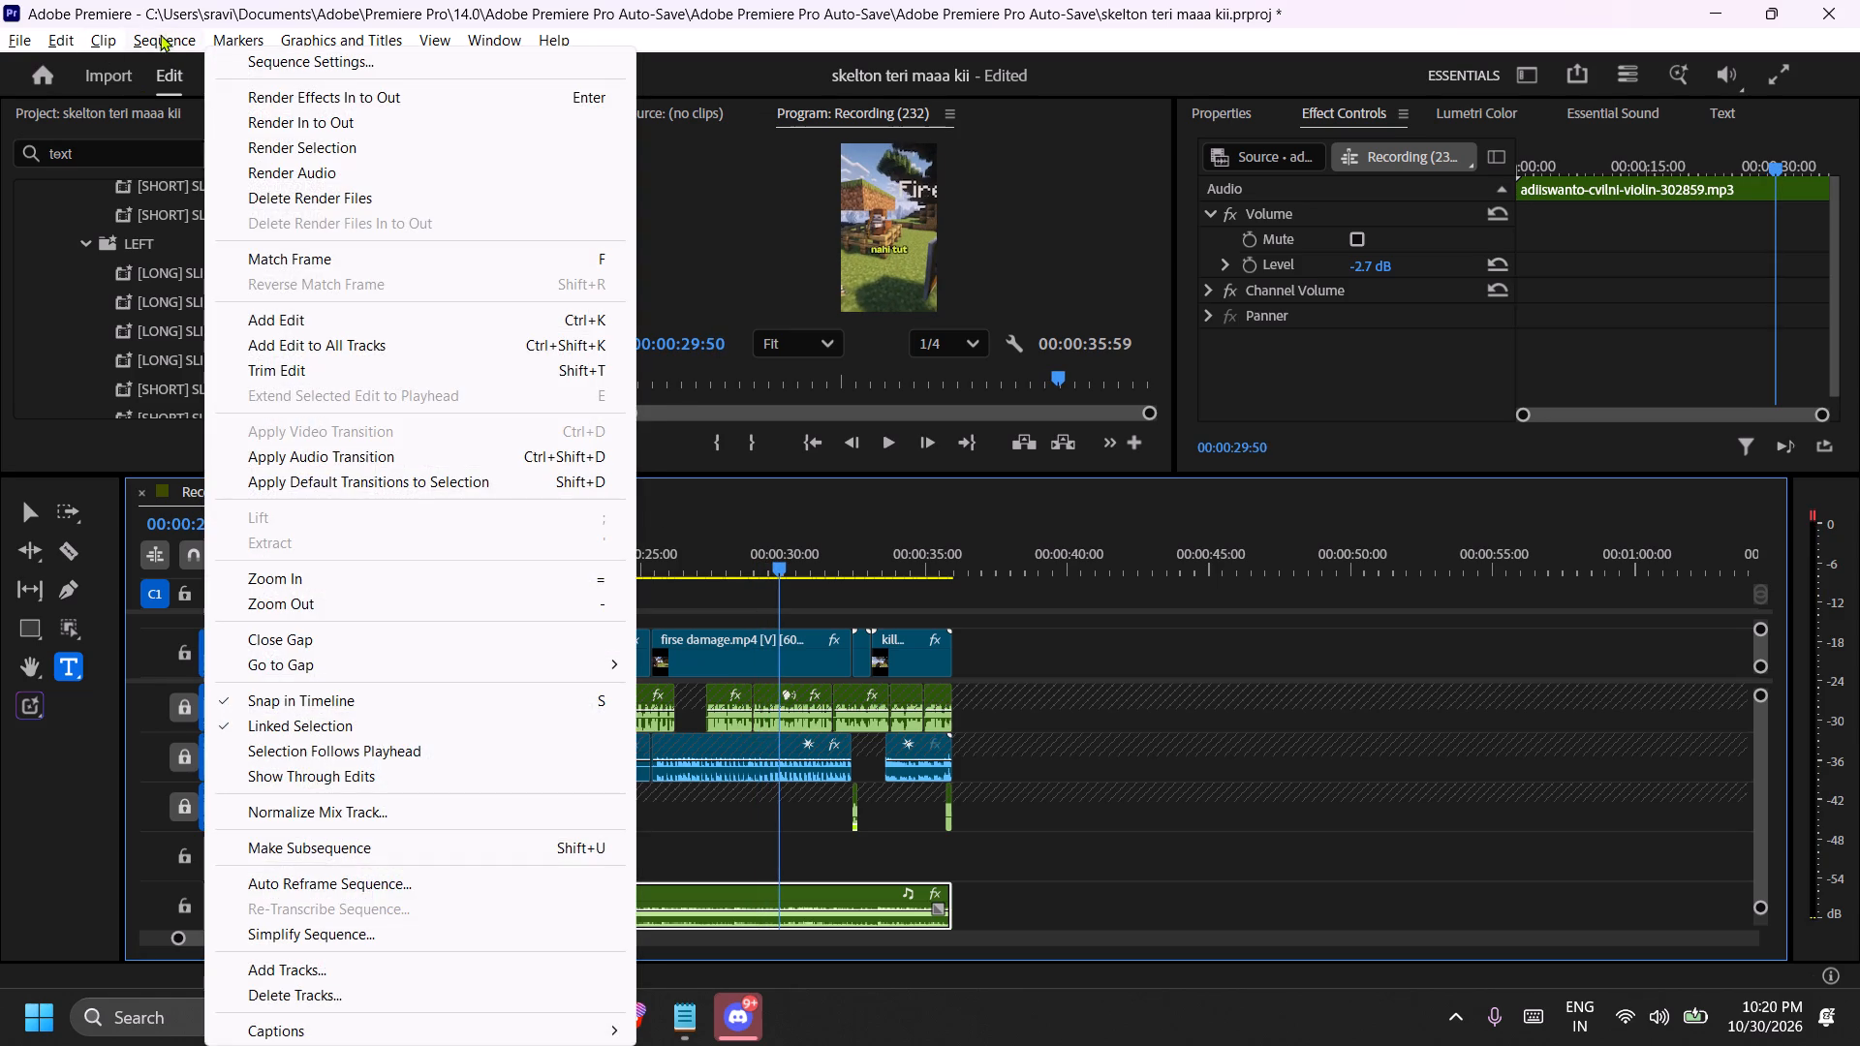
click(134, 827)
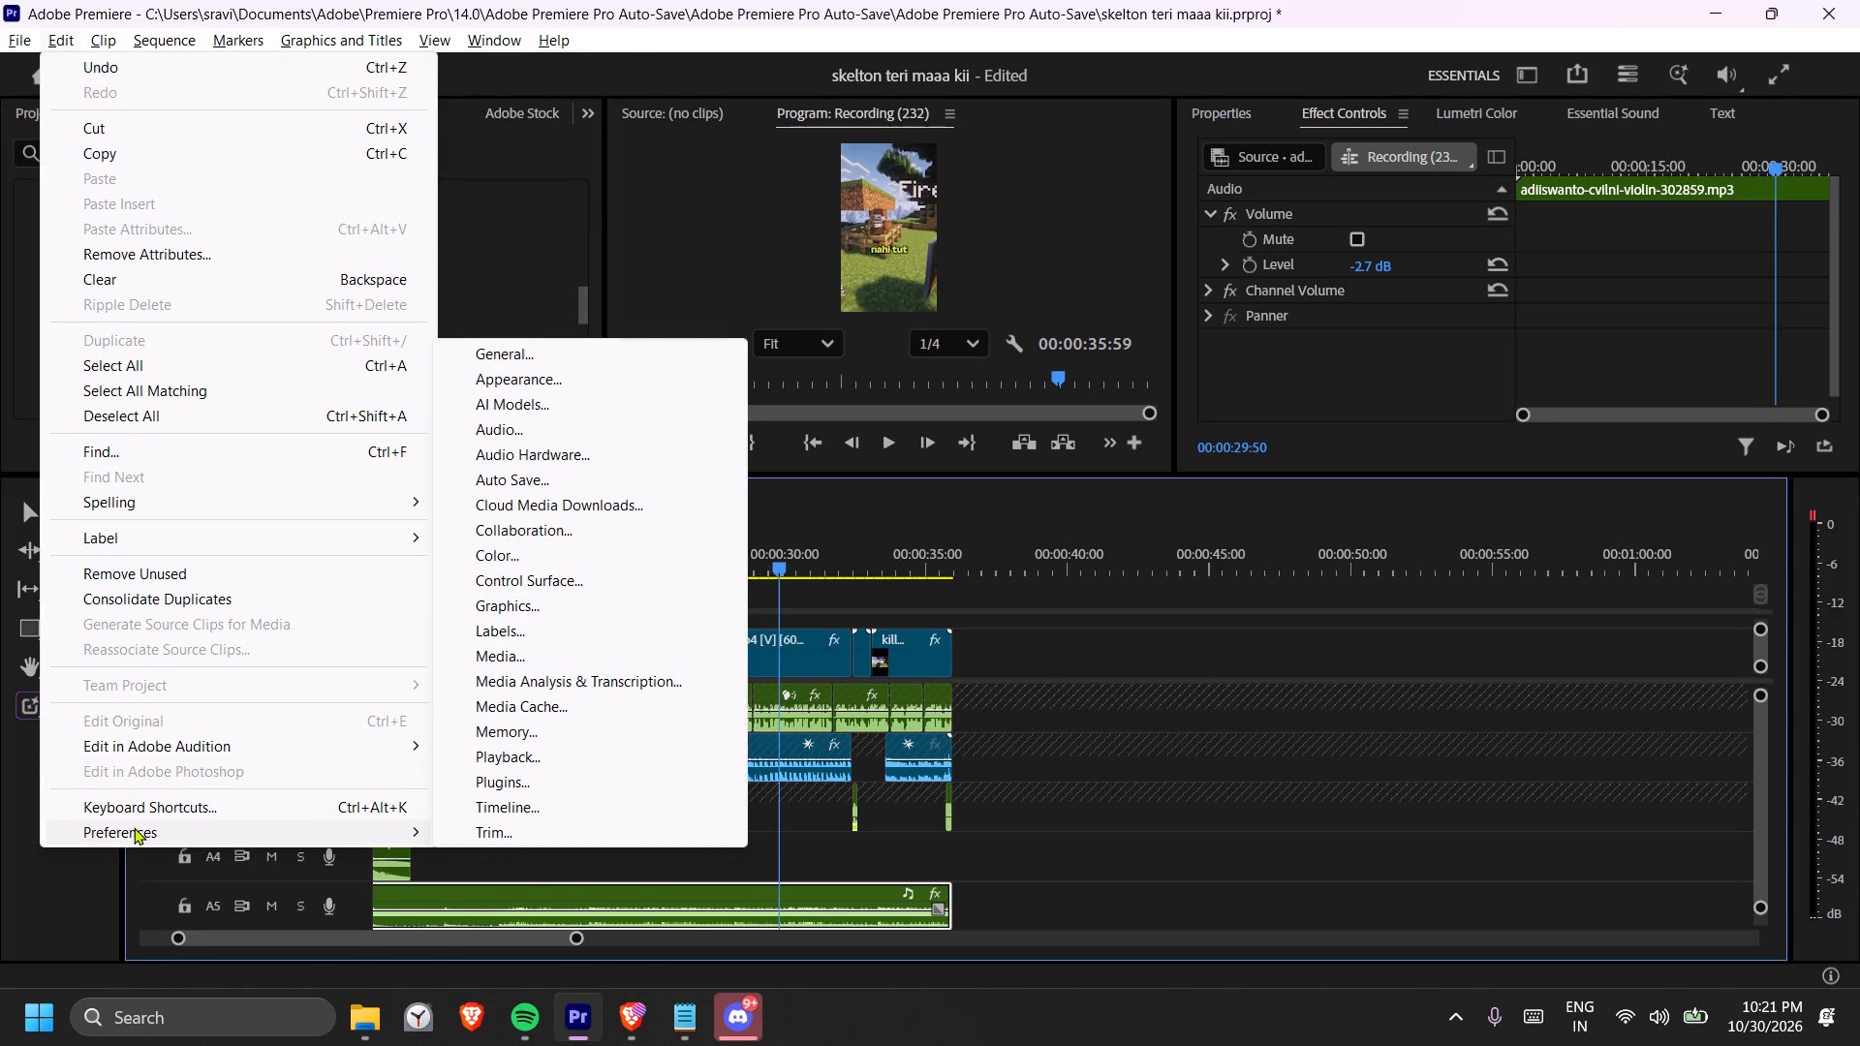
click(588, 461)
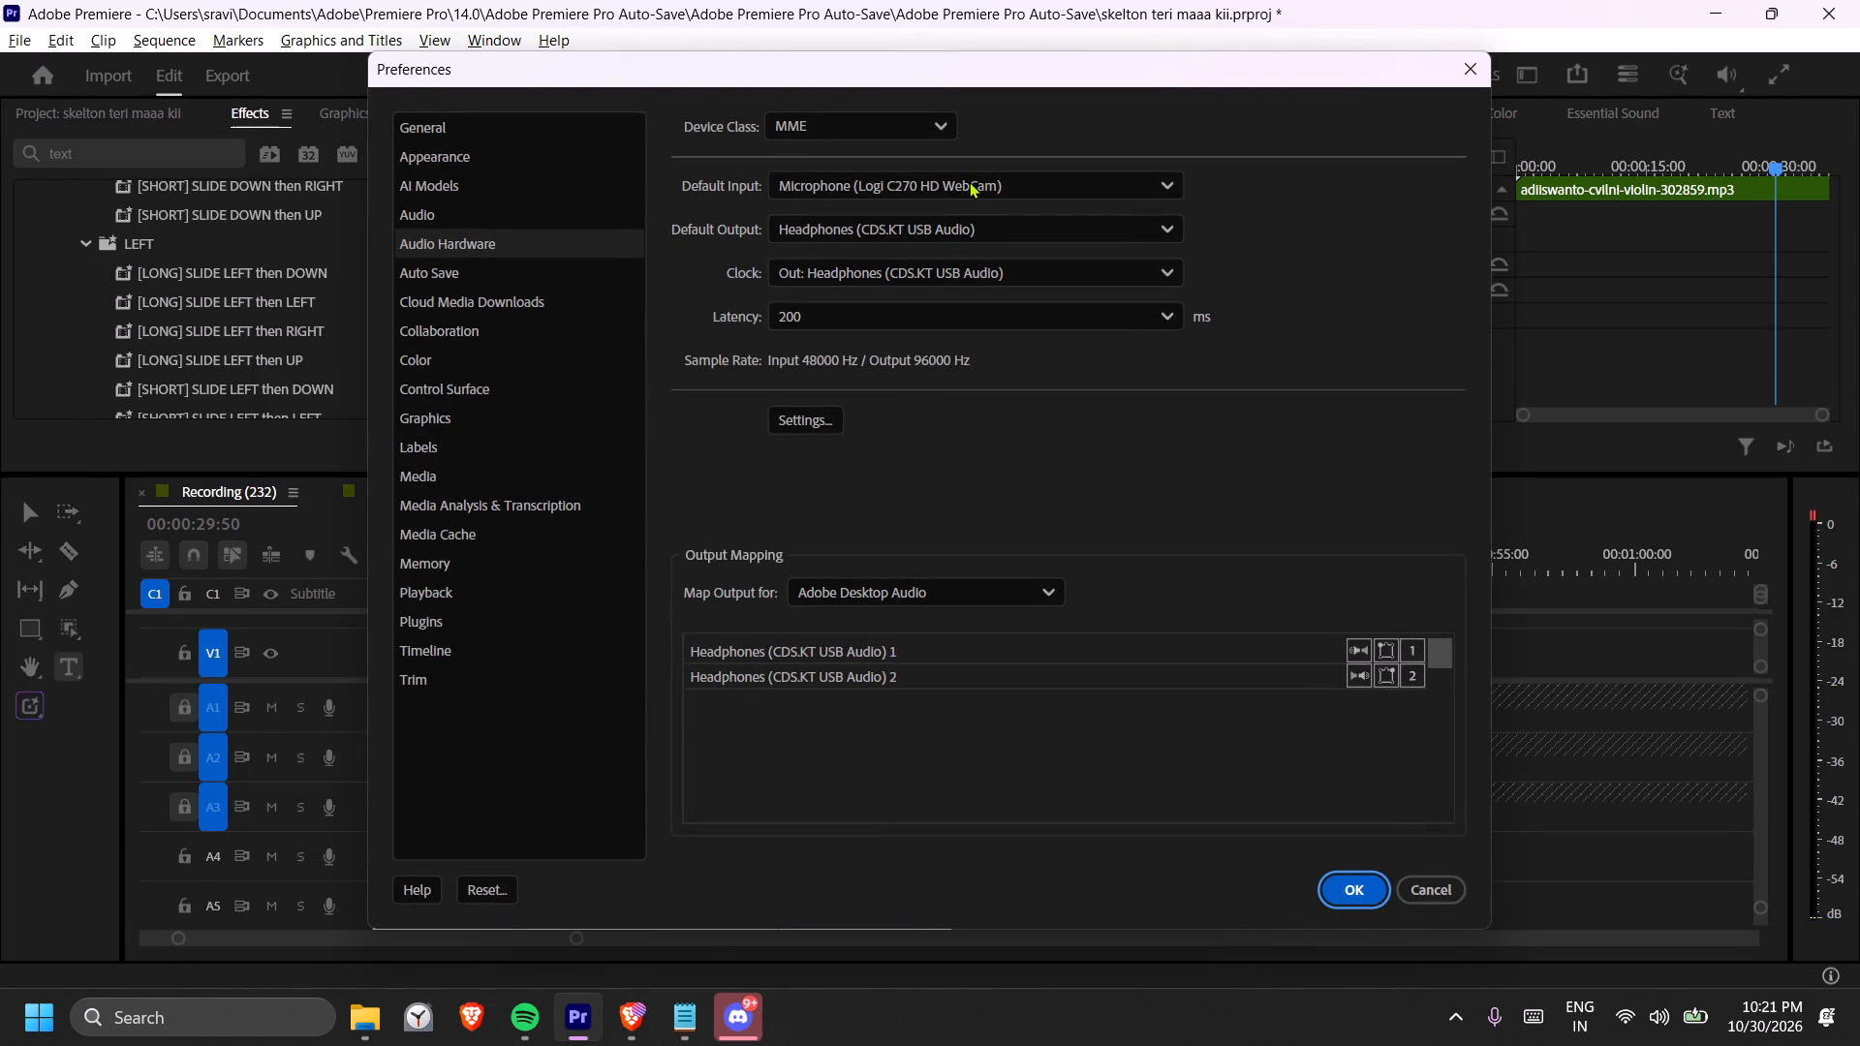
click(1128, 213)
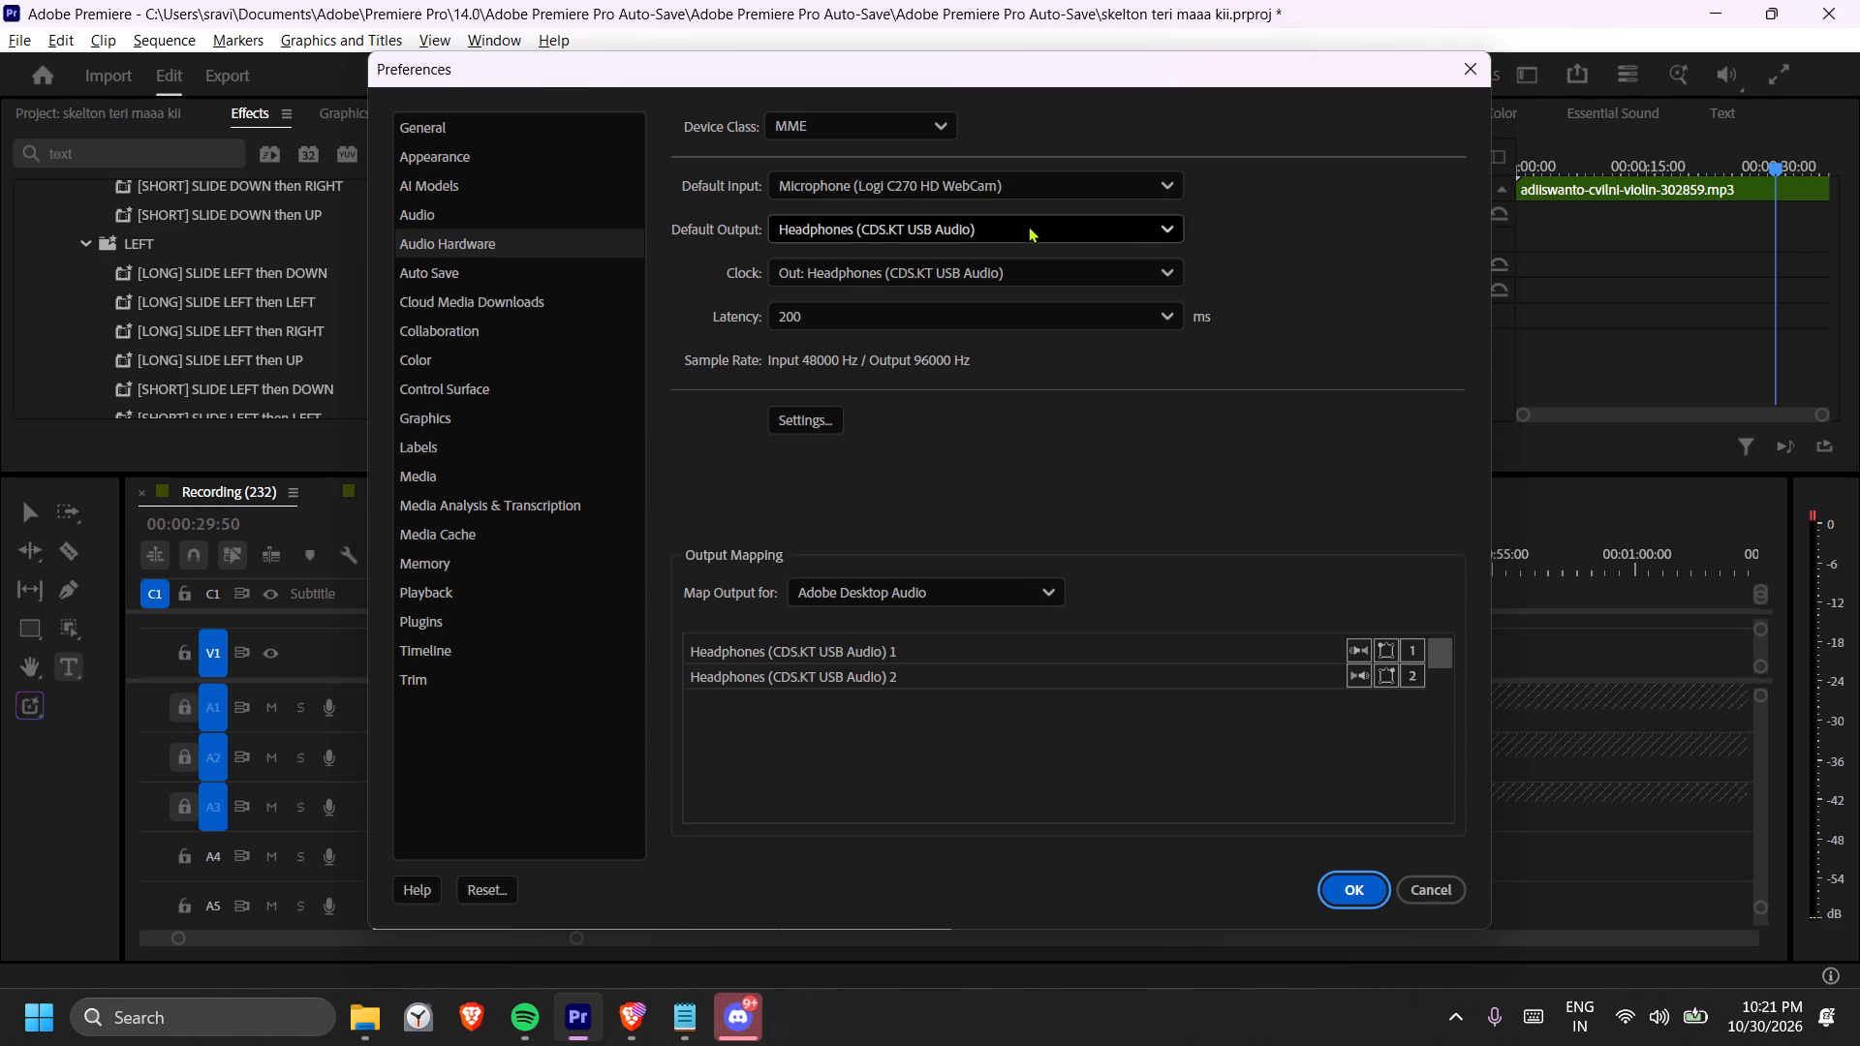
click(1028, 228)
click(950, 335)
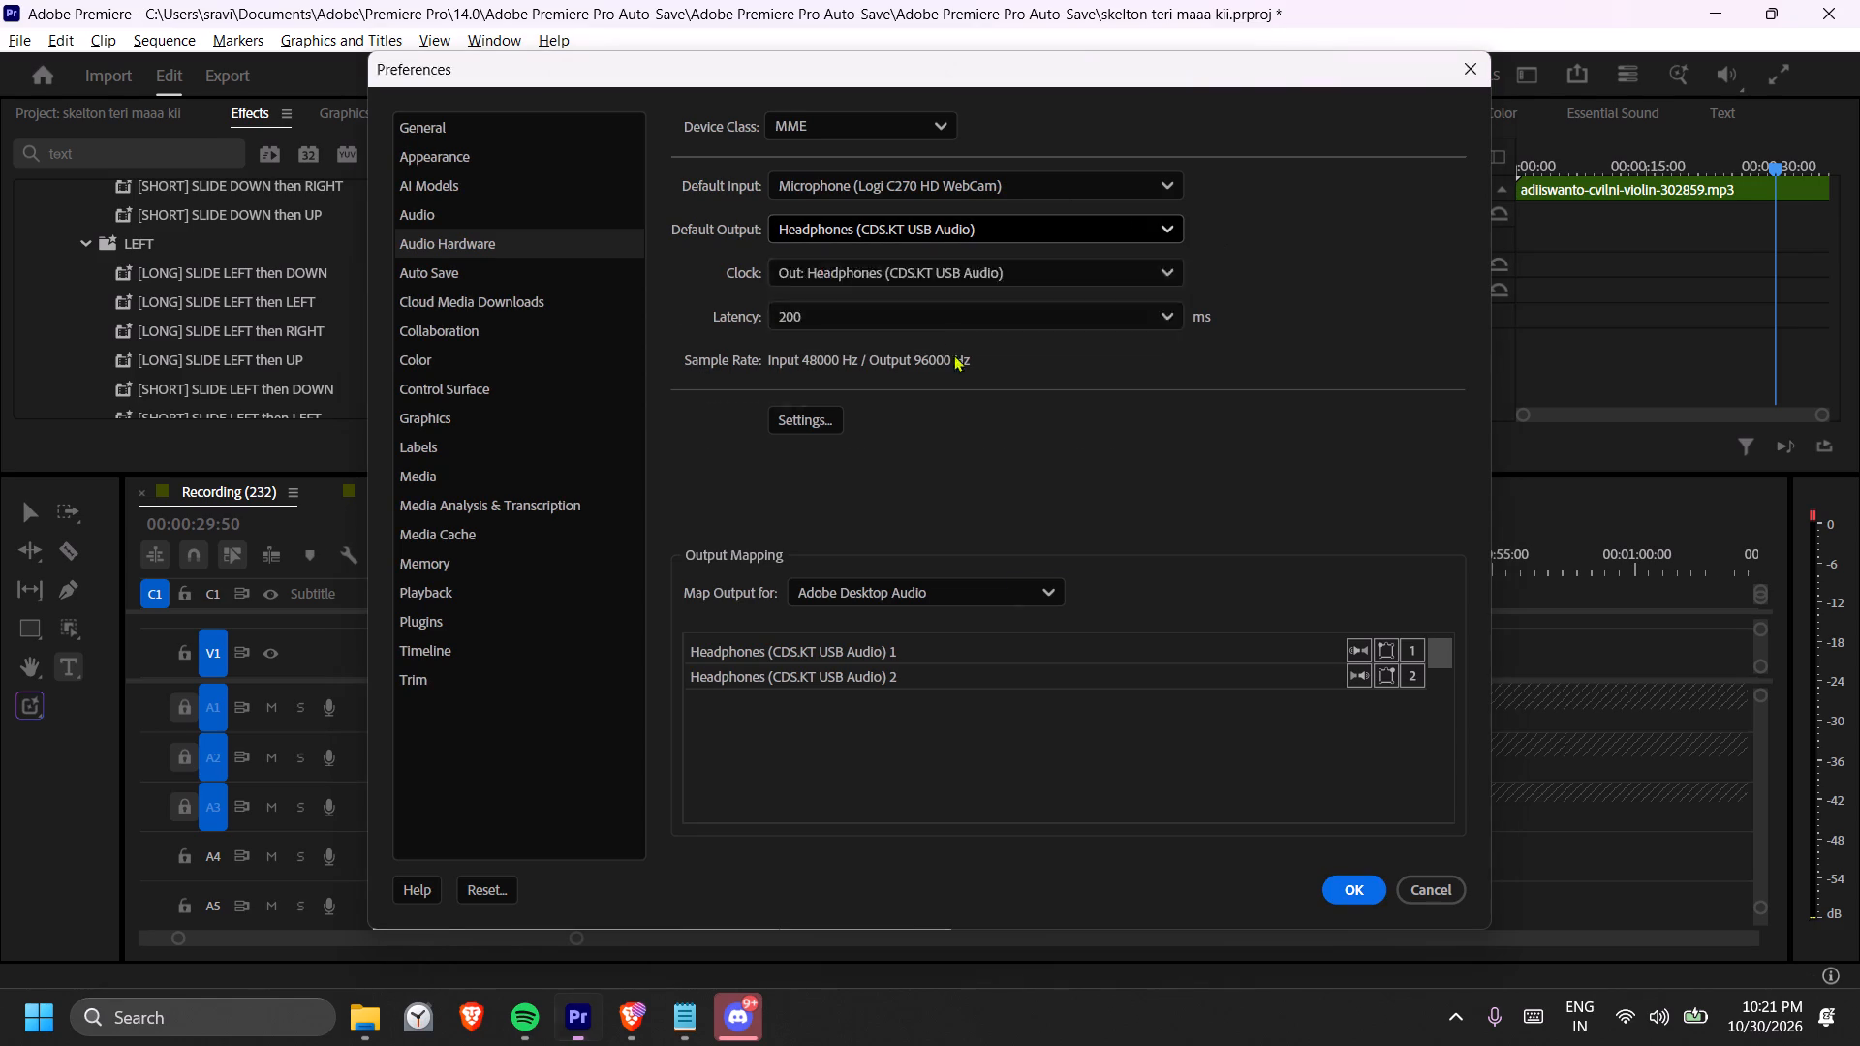
click(1062, 615)
click(1325, 882)
click(1331, 887)
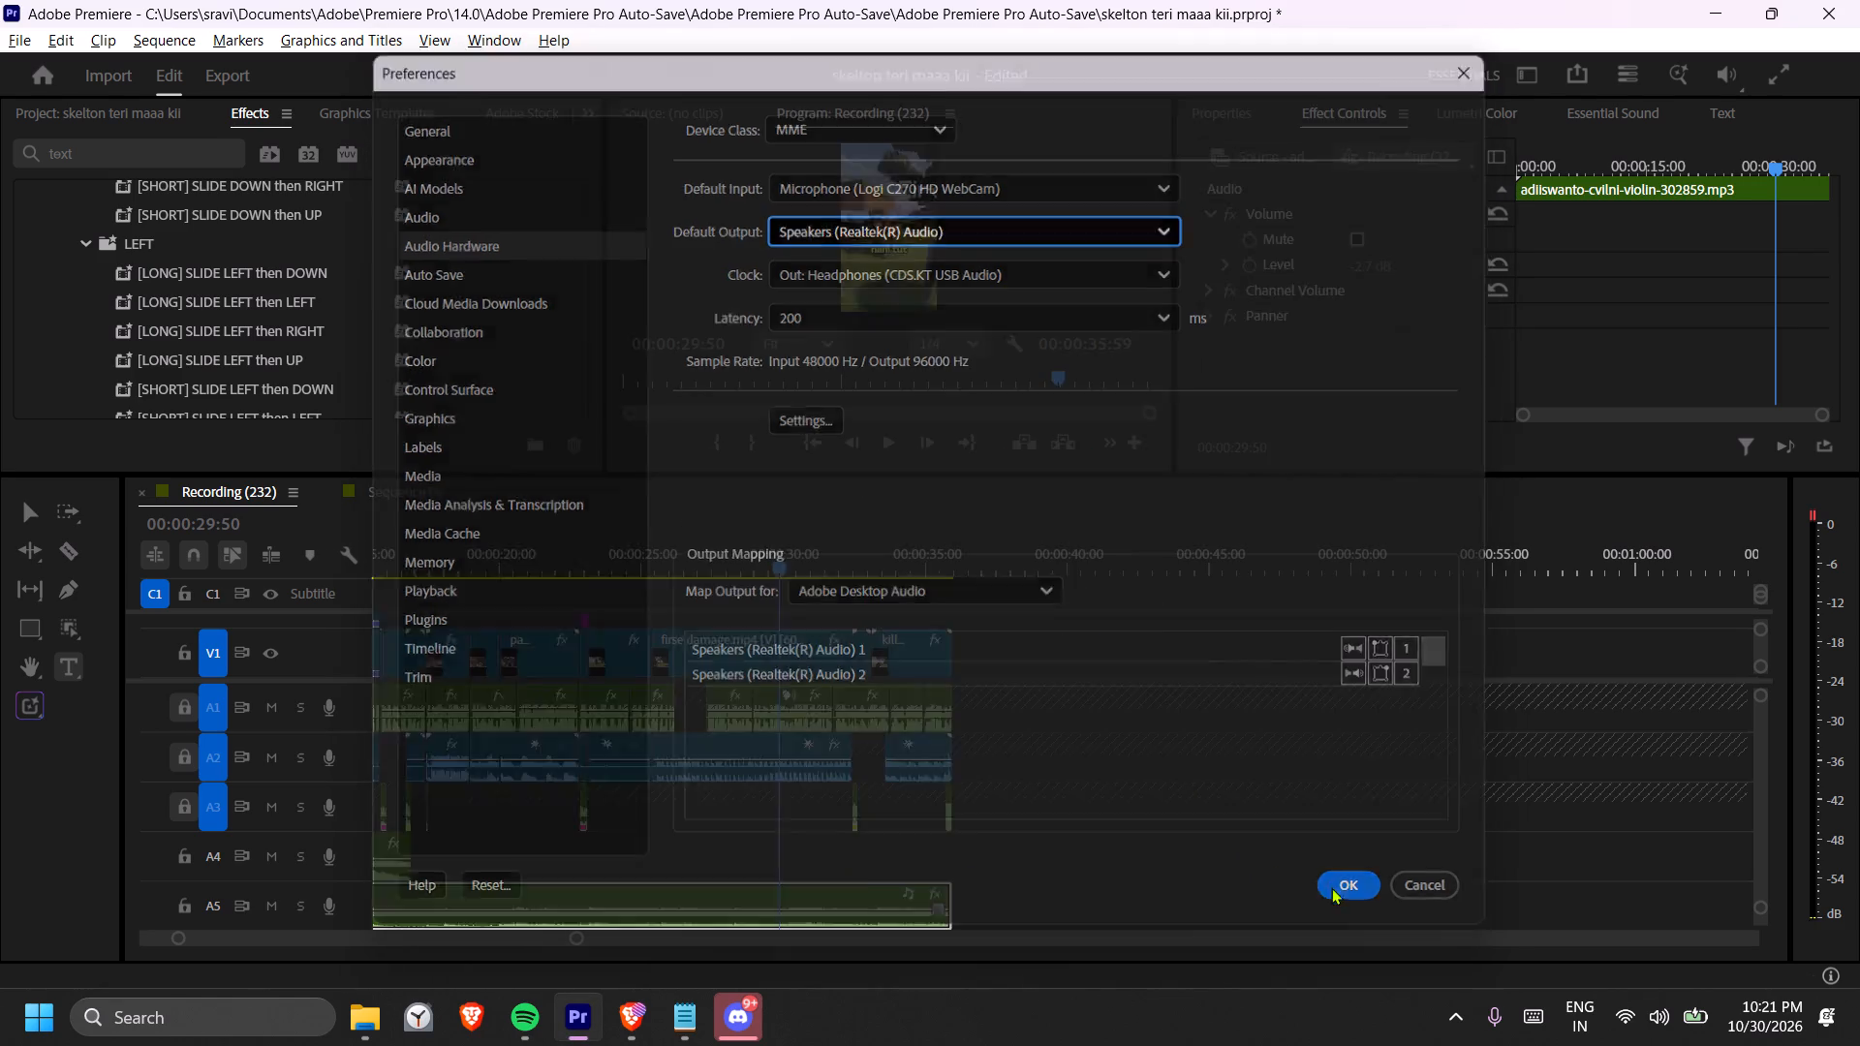
Play the sequence from the start to about 00:00:16:32 to review the audio mix and captions.
drag(505, 563, 240, 593)
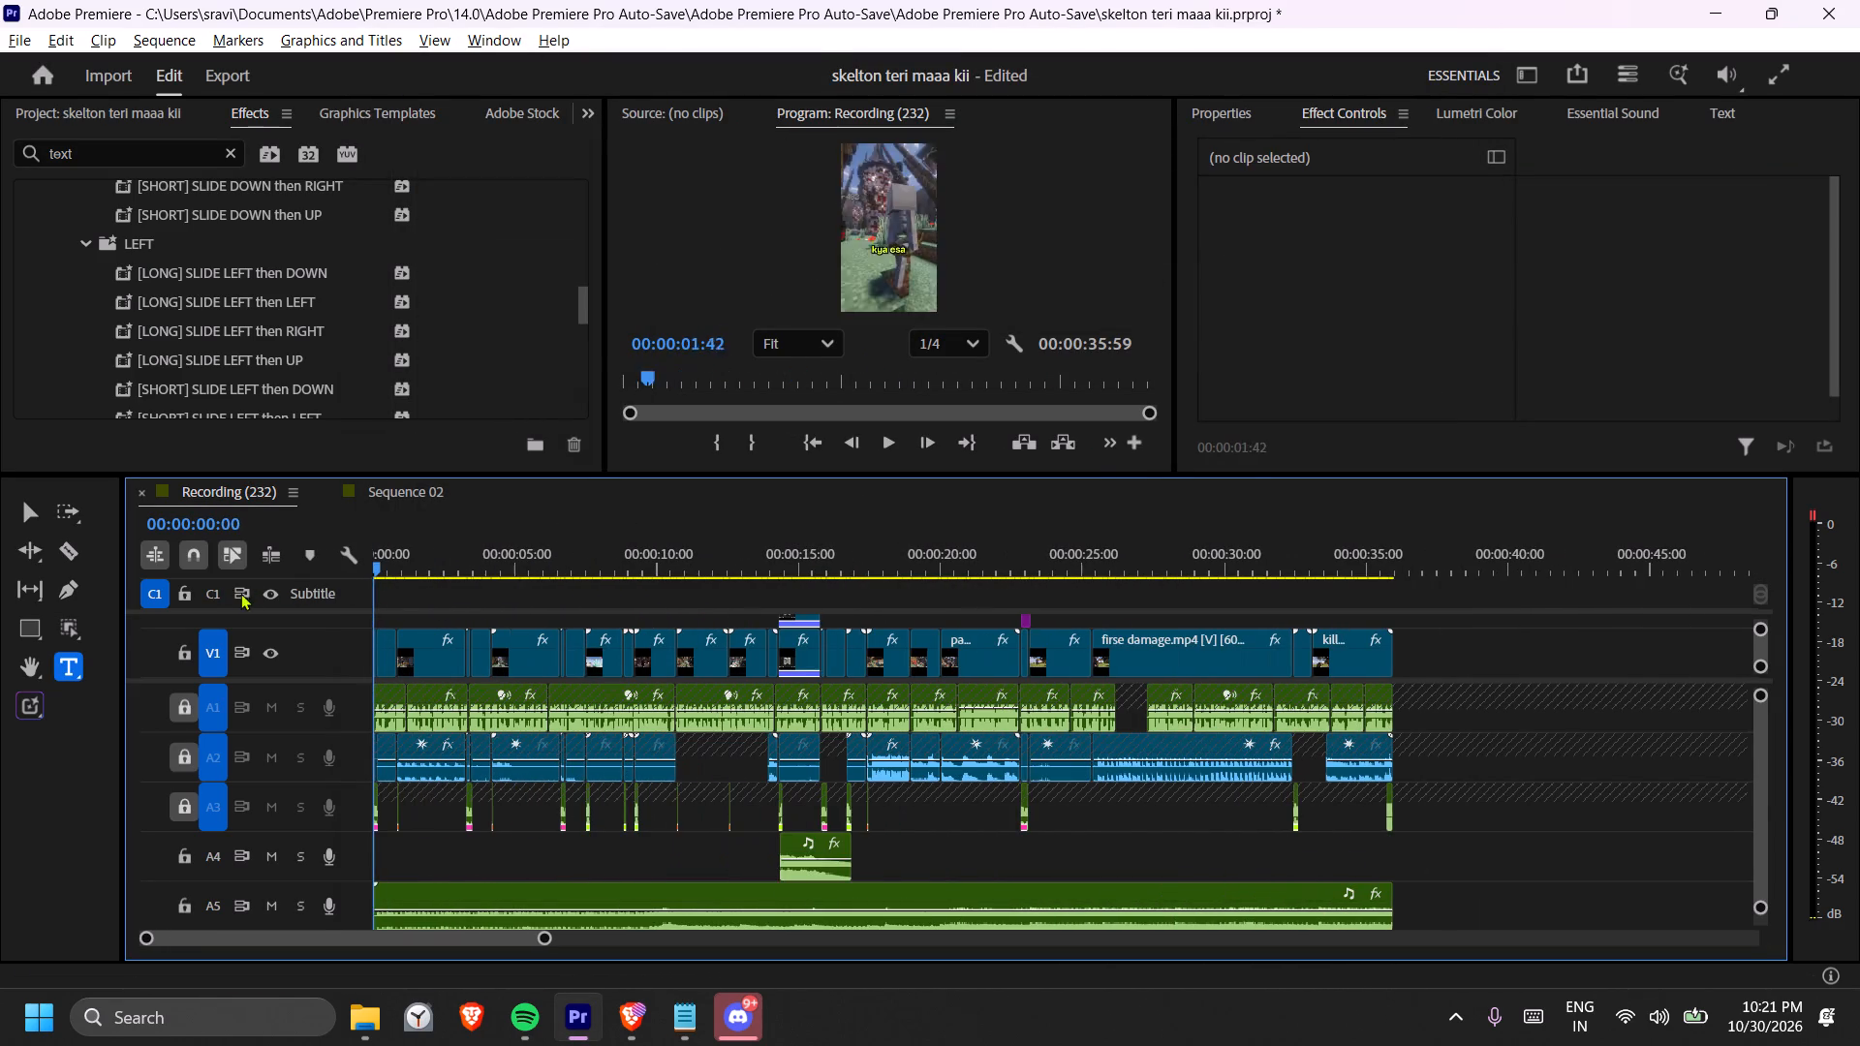
drag(240, 593, 222, 597)
click(881, 450)
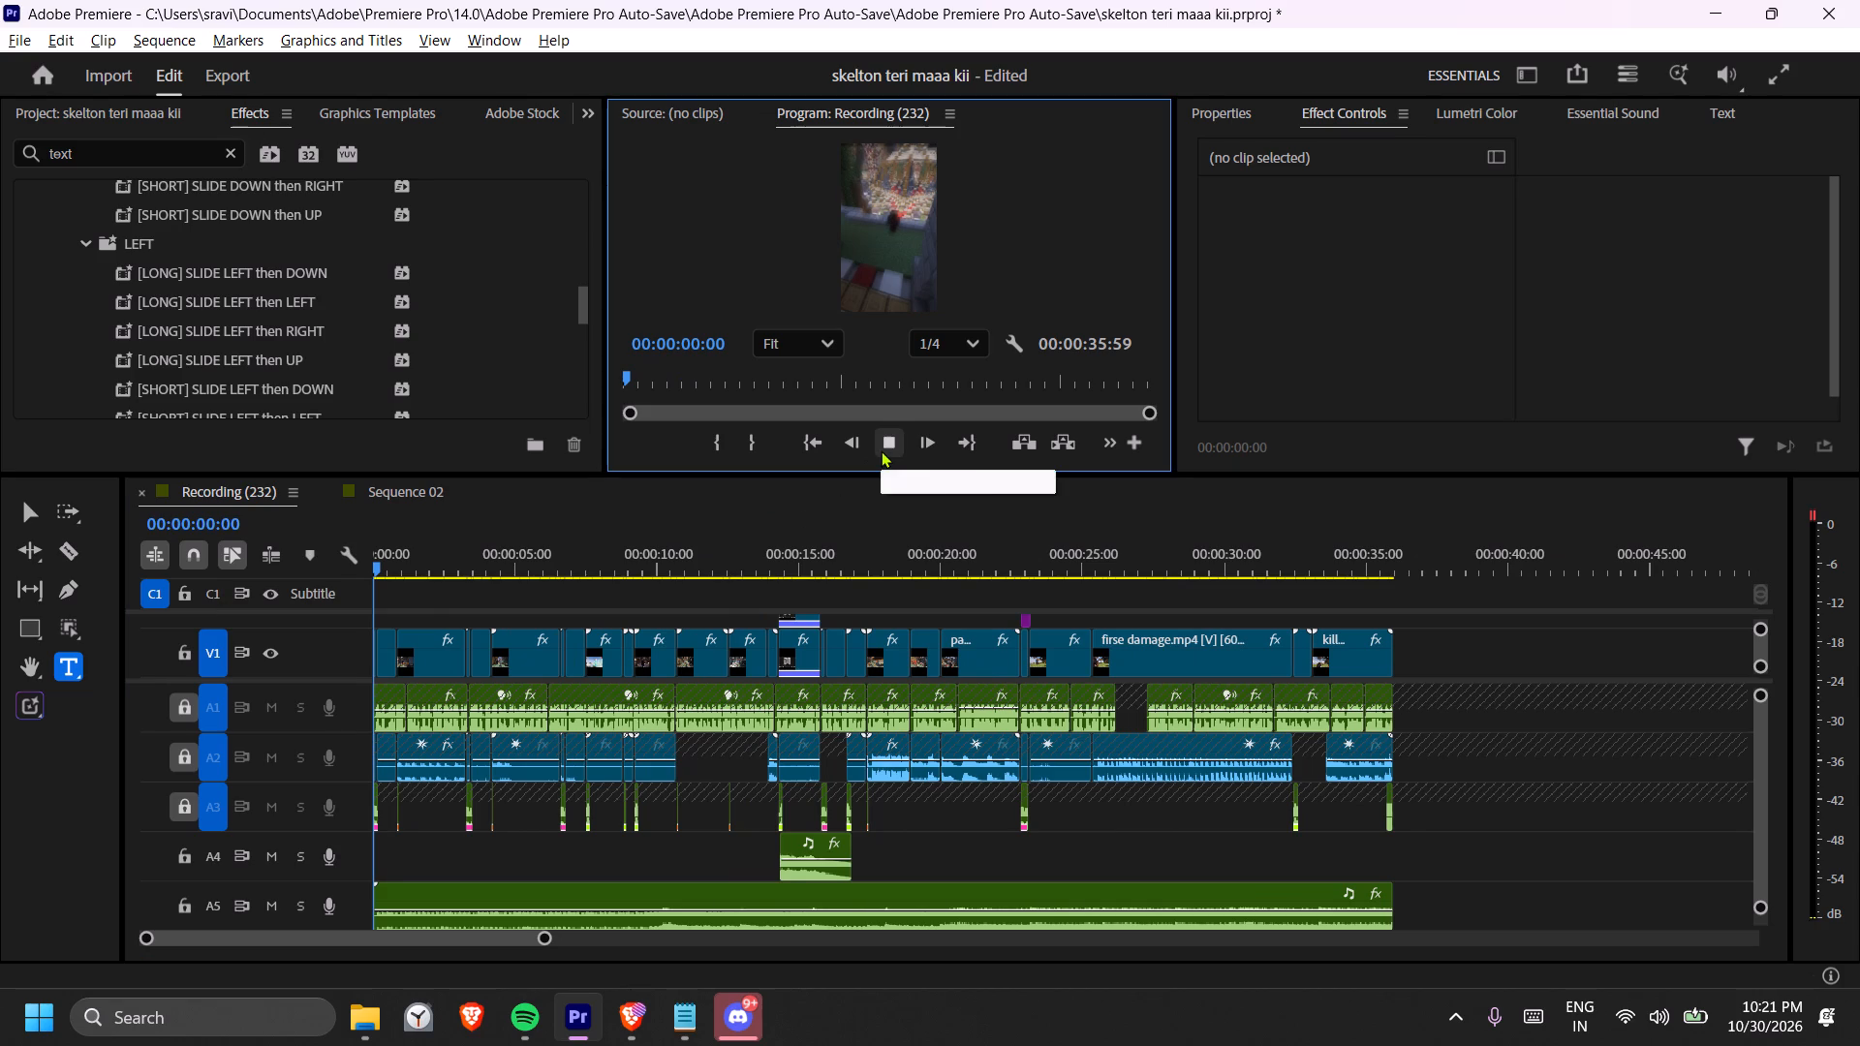
double_click(881, 450)
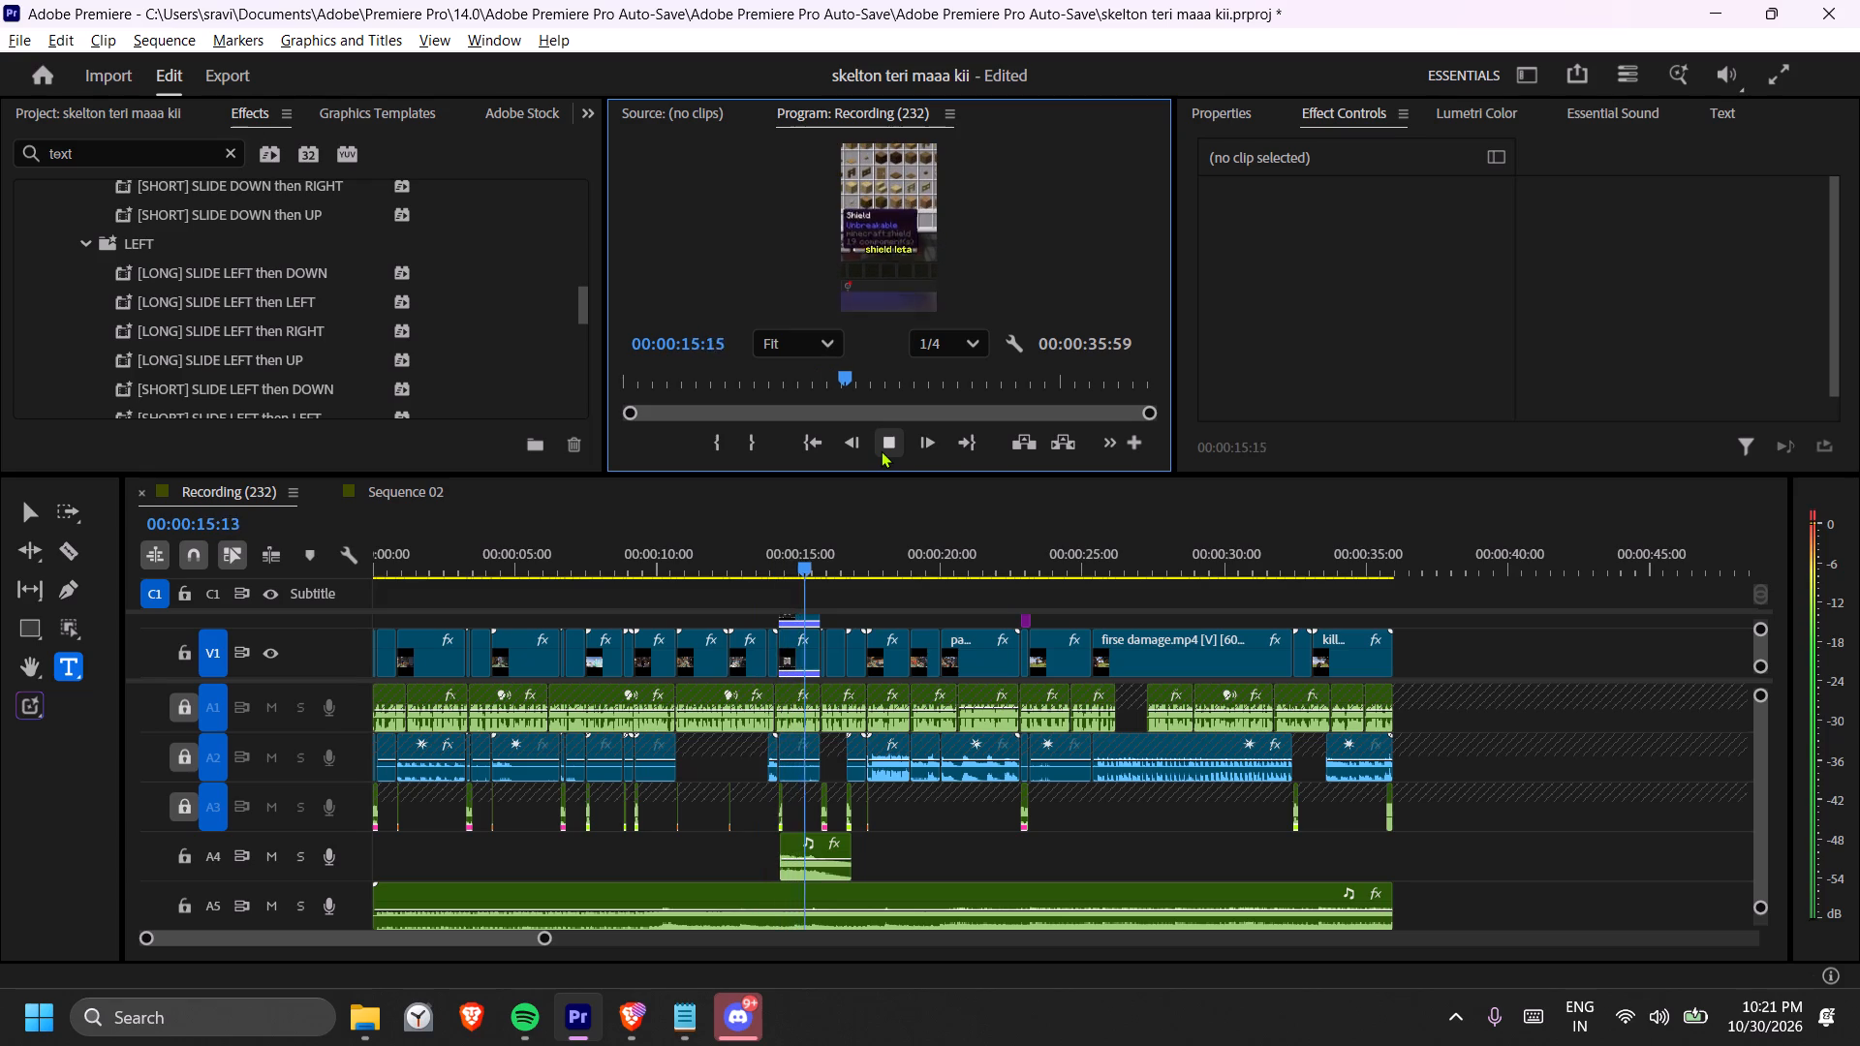
click(881, 450)
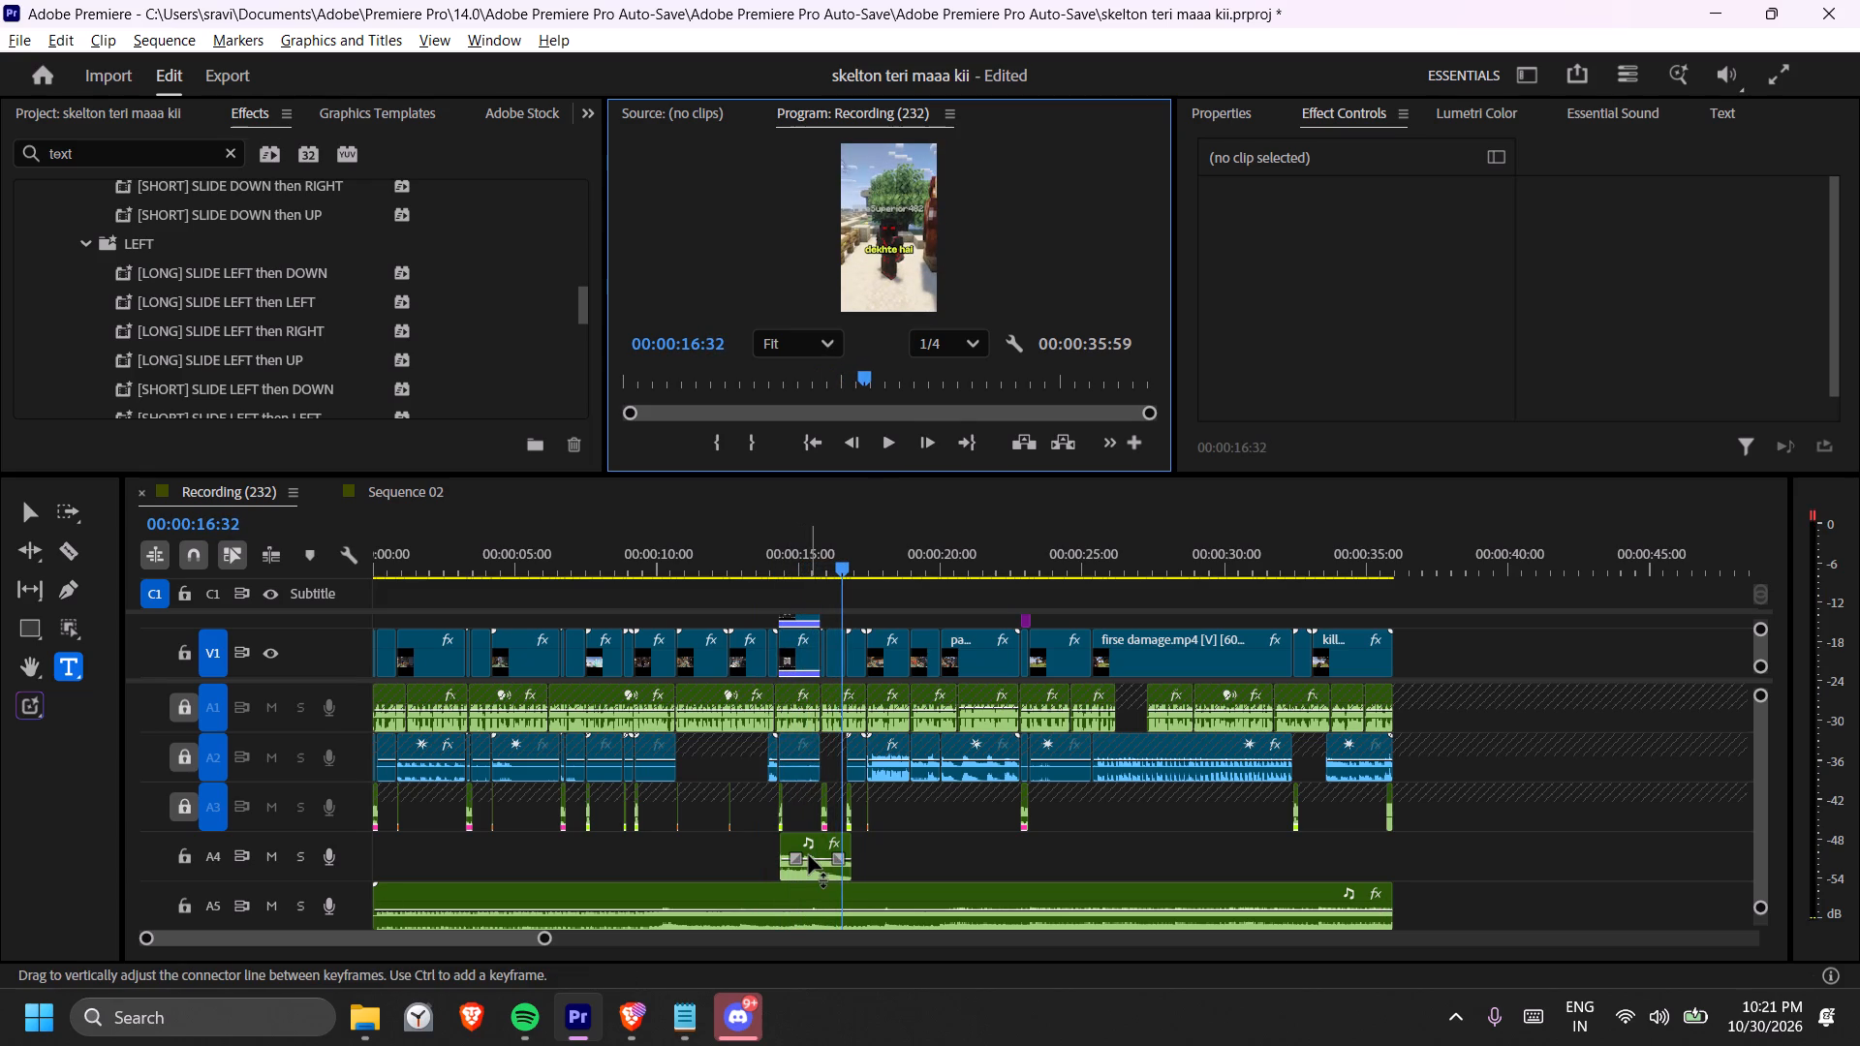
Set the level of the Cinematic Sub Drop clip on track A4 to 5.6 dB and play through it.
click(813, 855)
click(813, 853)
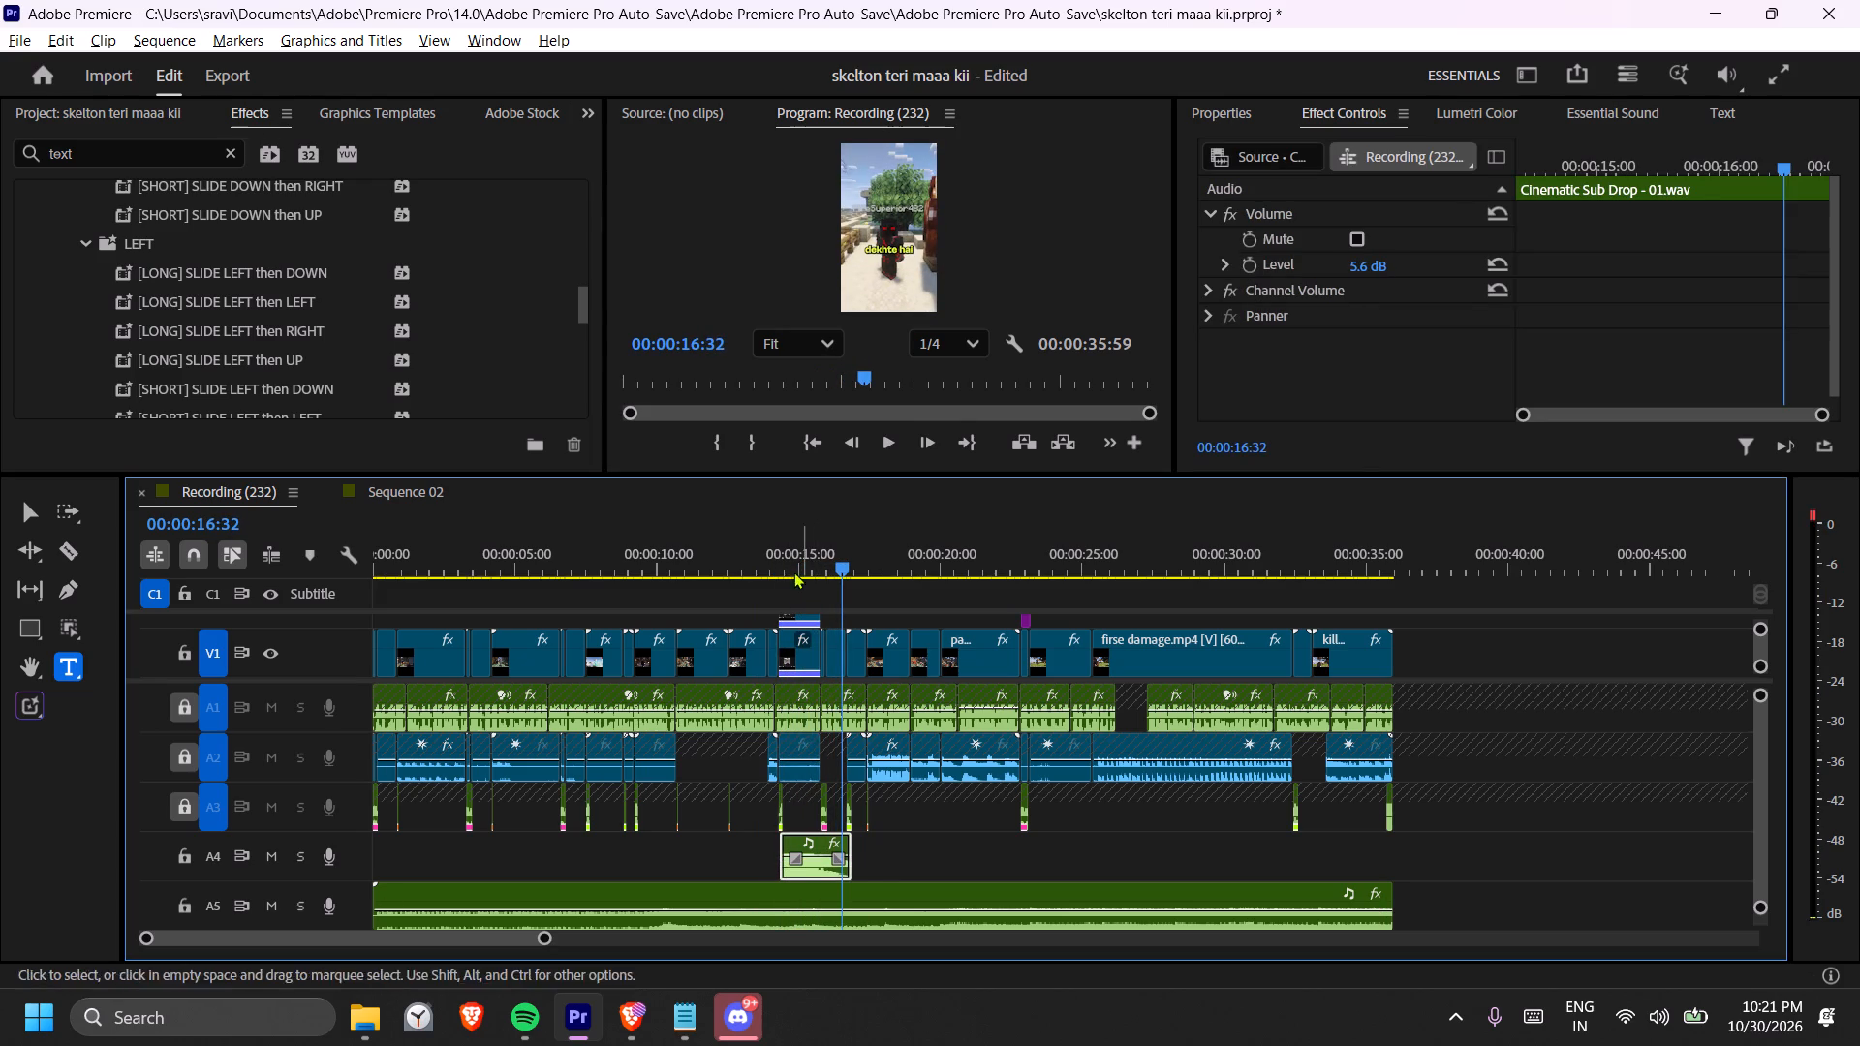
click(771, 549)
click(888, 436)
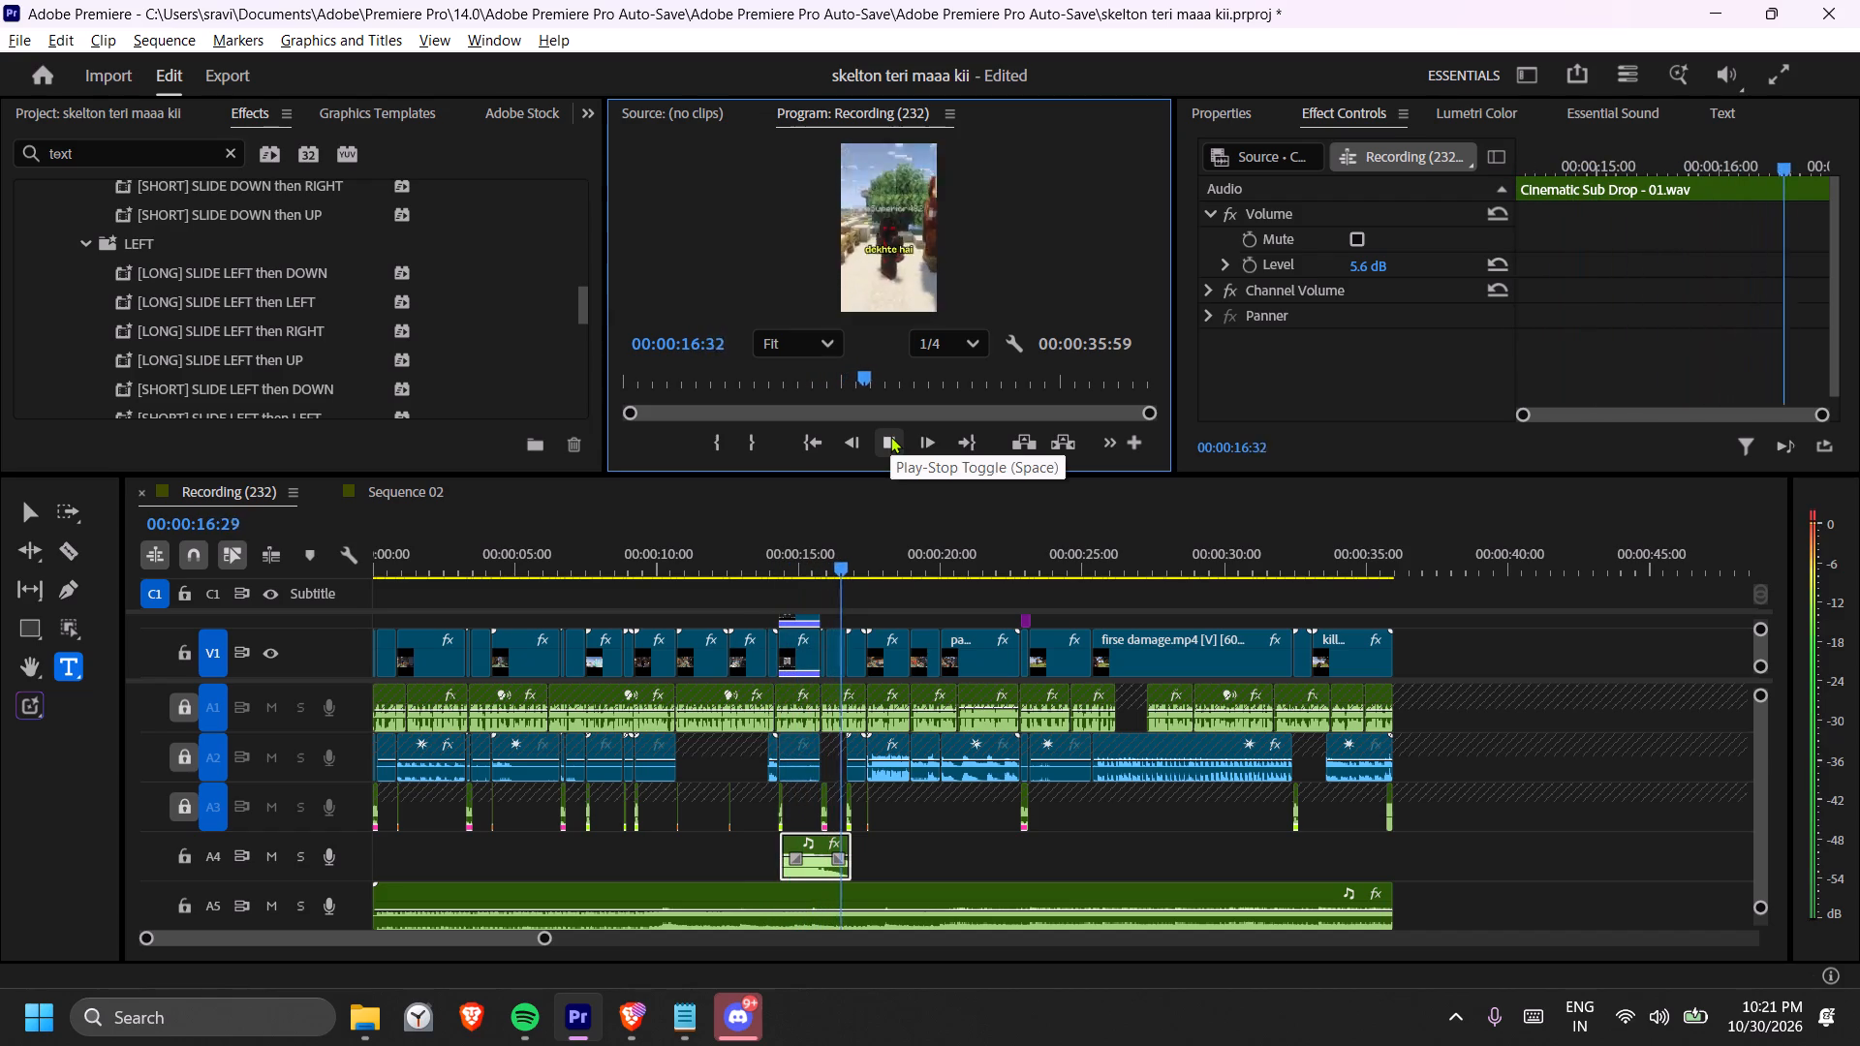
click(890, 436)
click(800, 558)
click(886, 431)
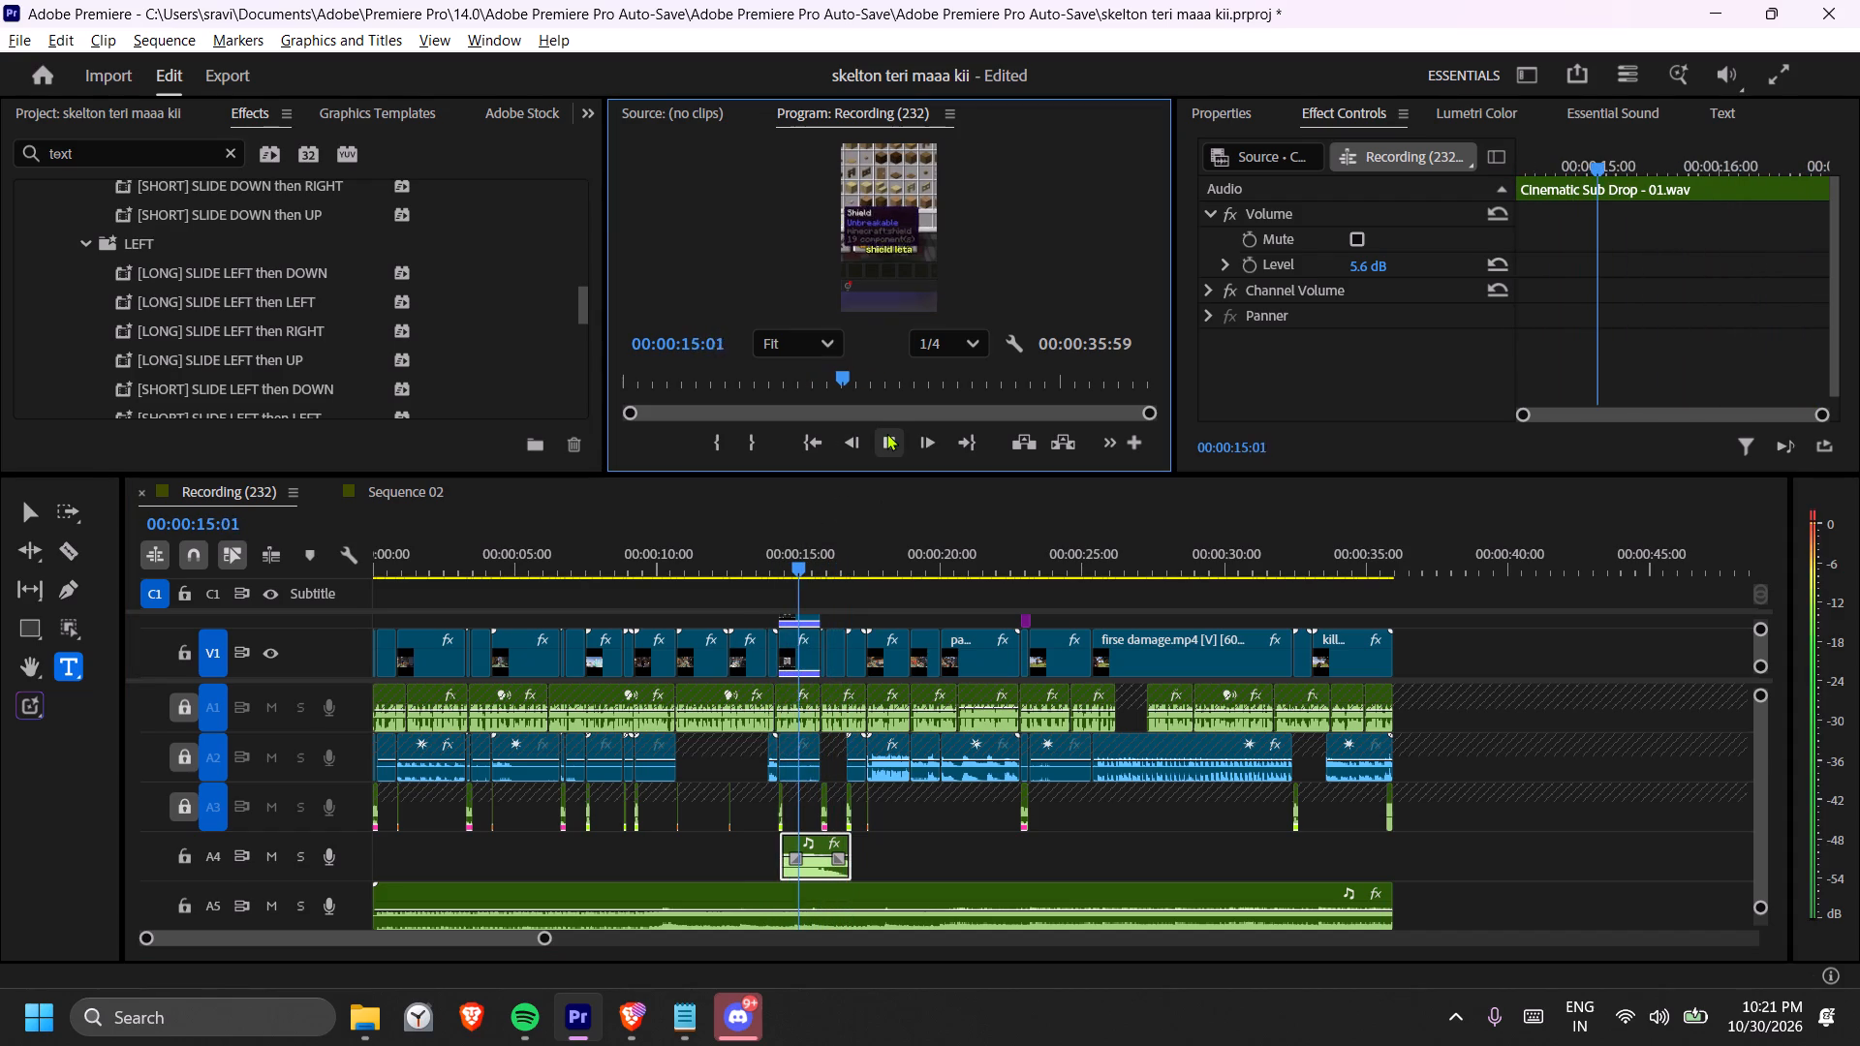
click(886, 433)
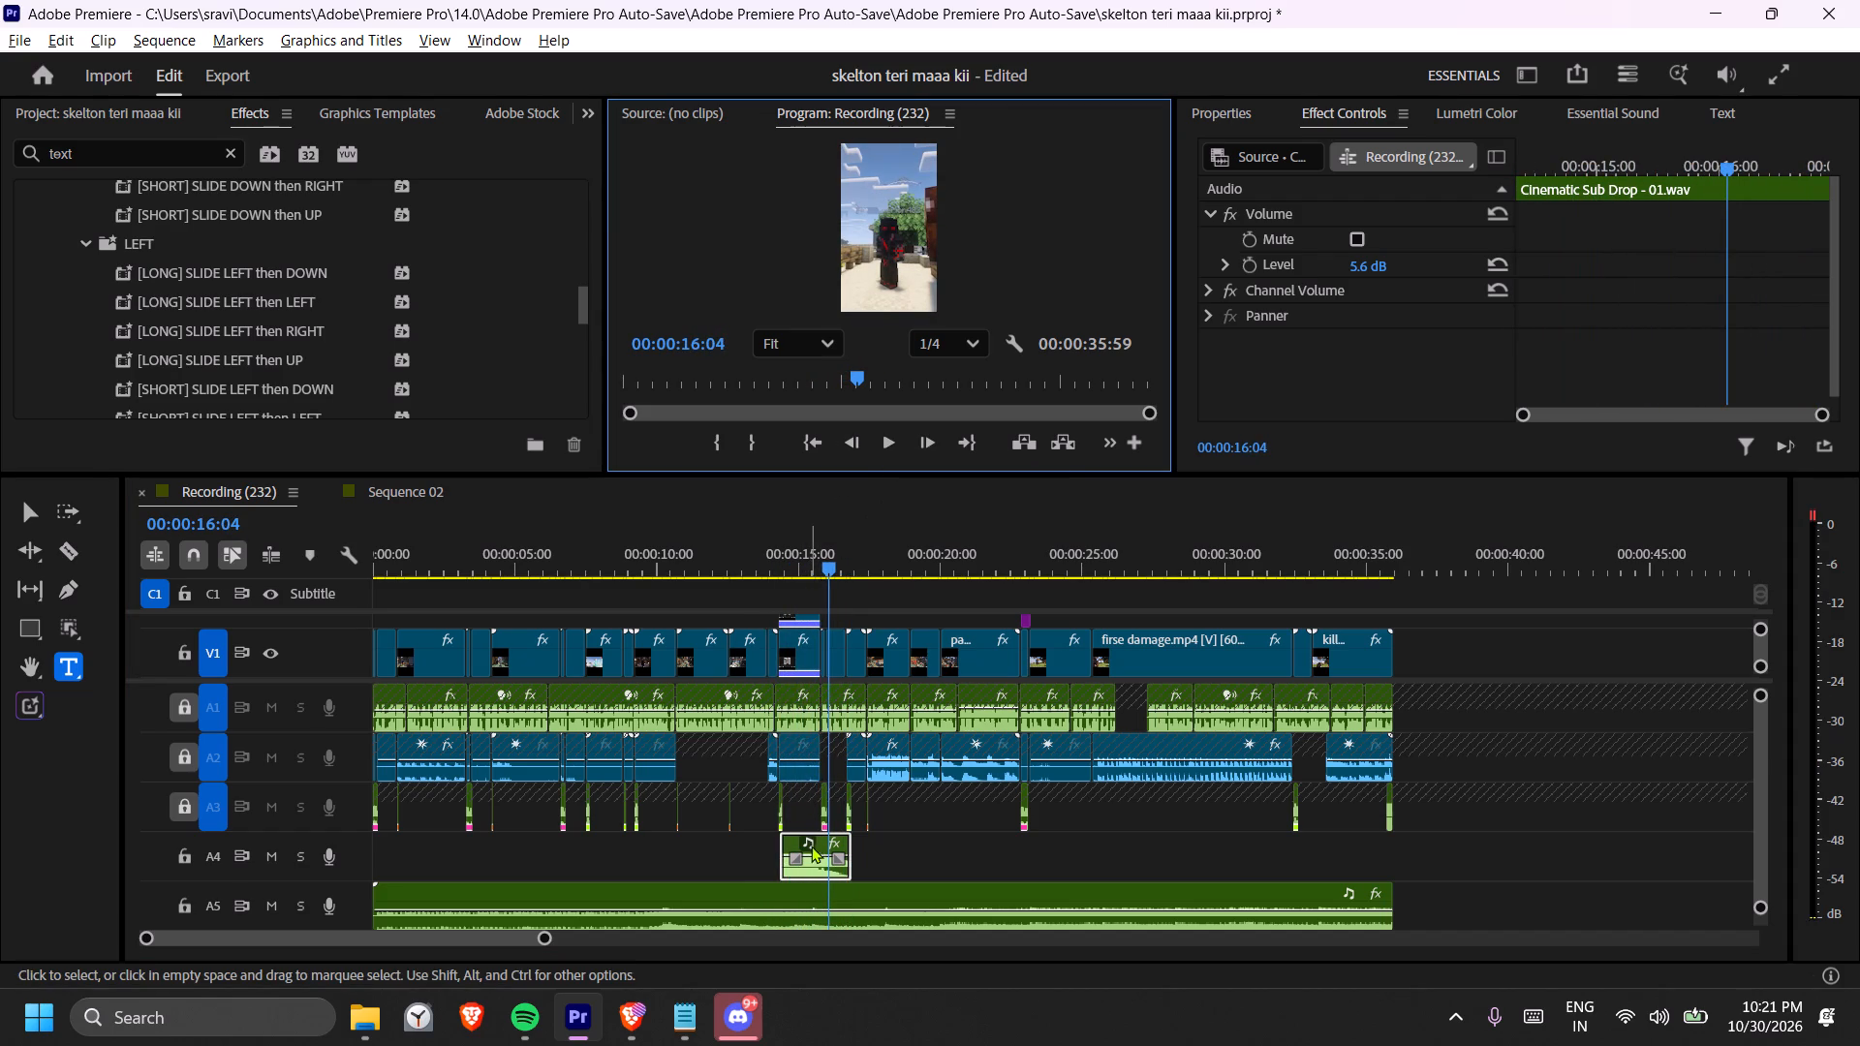
Lower the Cinematic Sub Drop clip on track A4 to 1.2 dB and play from its start to check the mix.
click(813, 852)
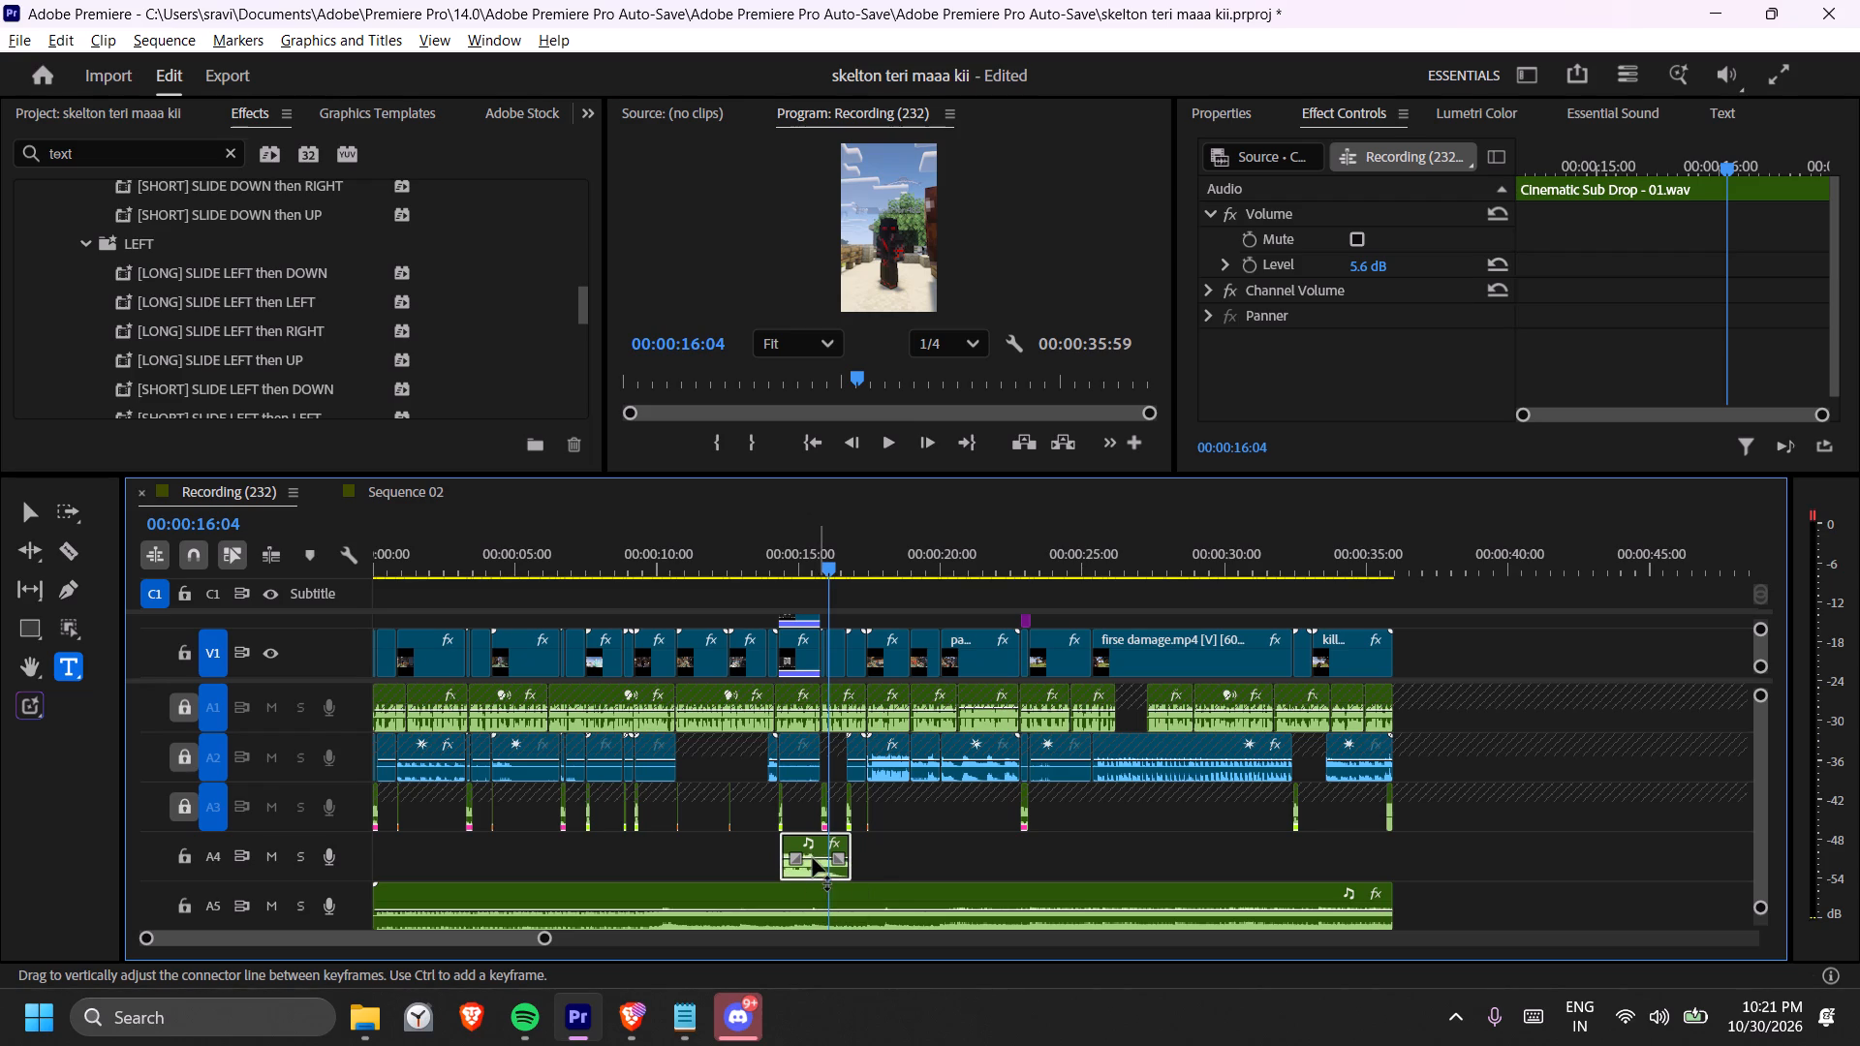
click(774, 561)
click(888, 438)
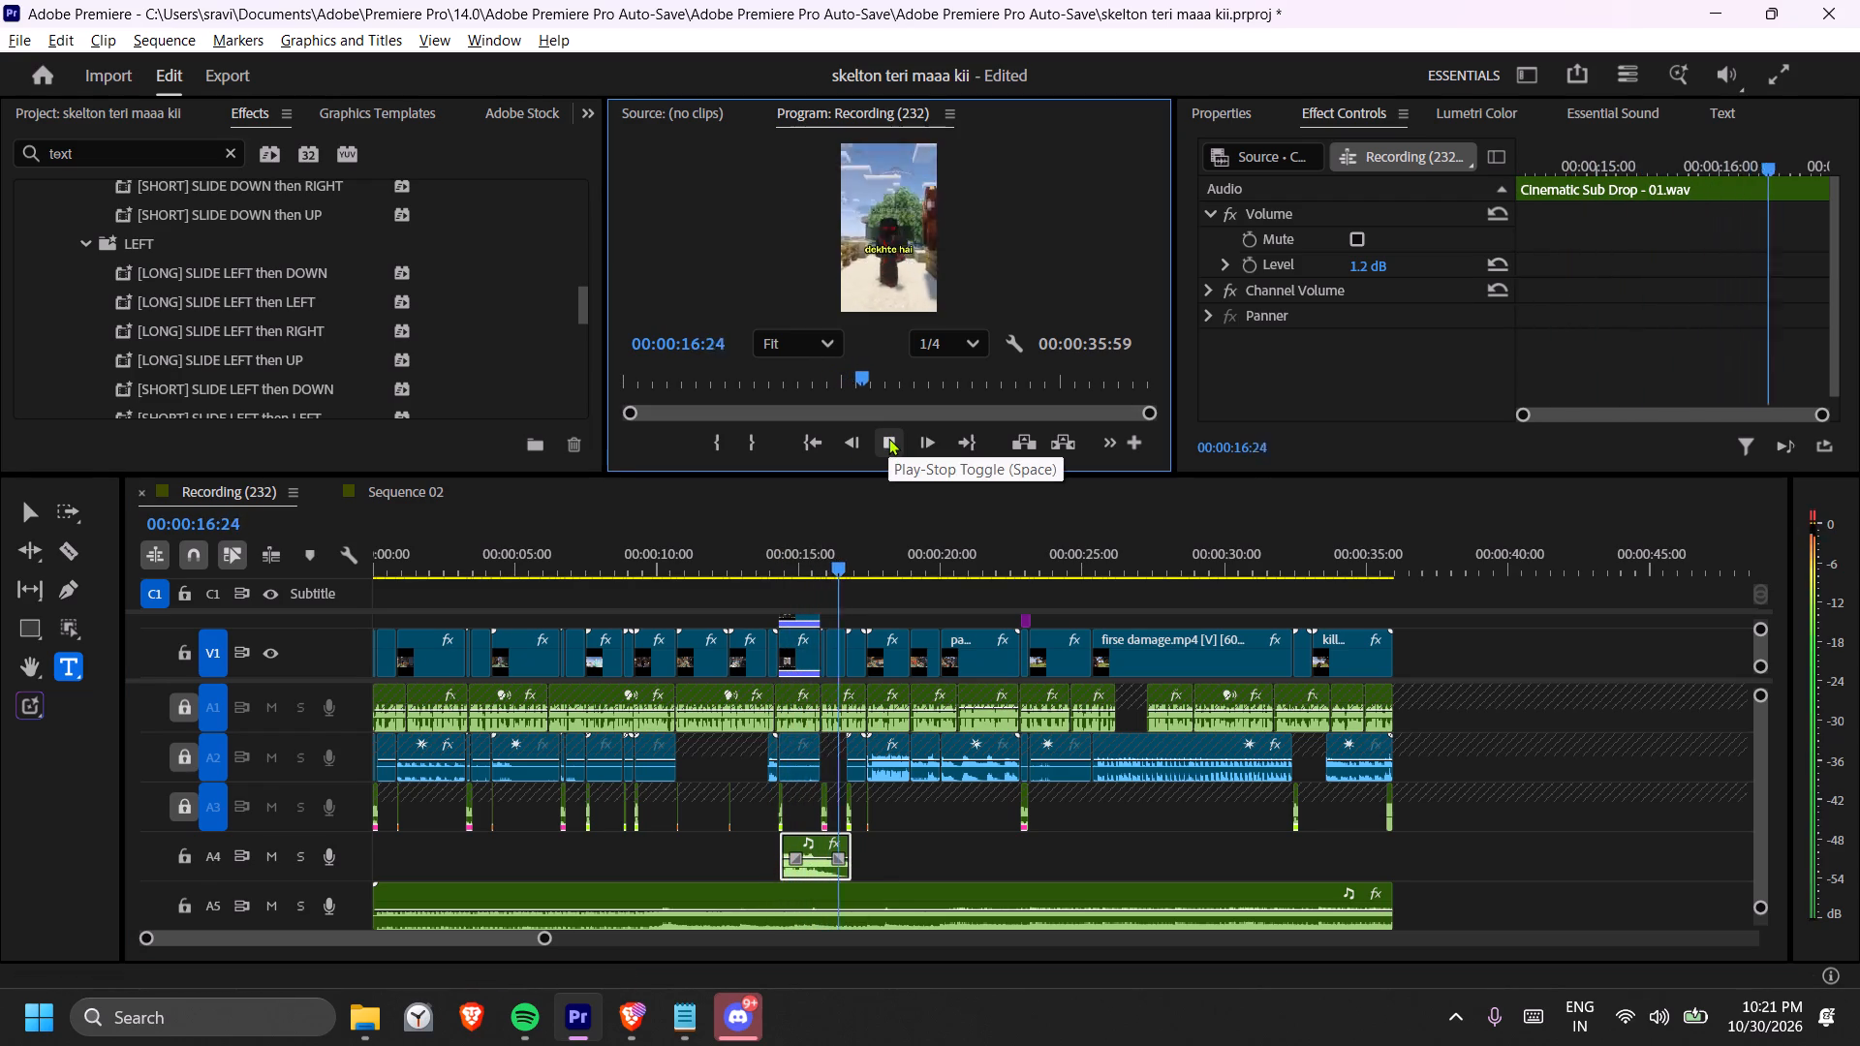
click(888, 438)
click(785, 555)
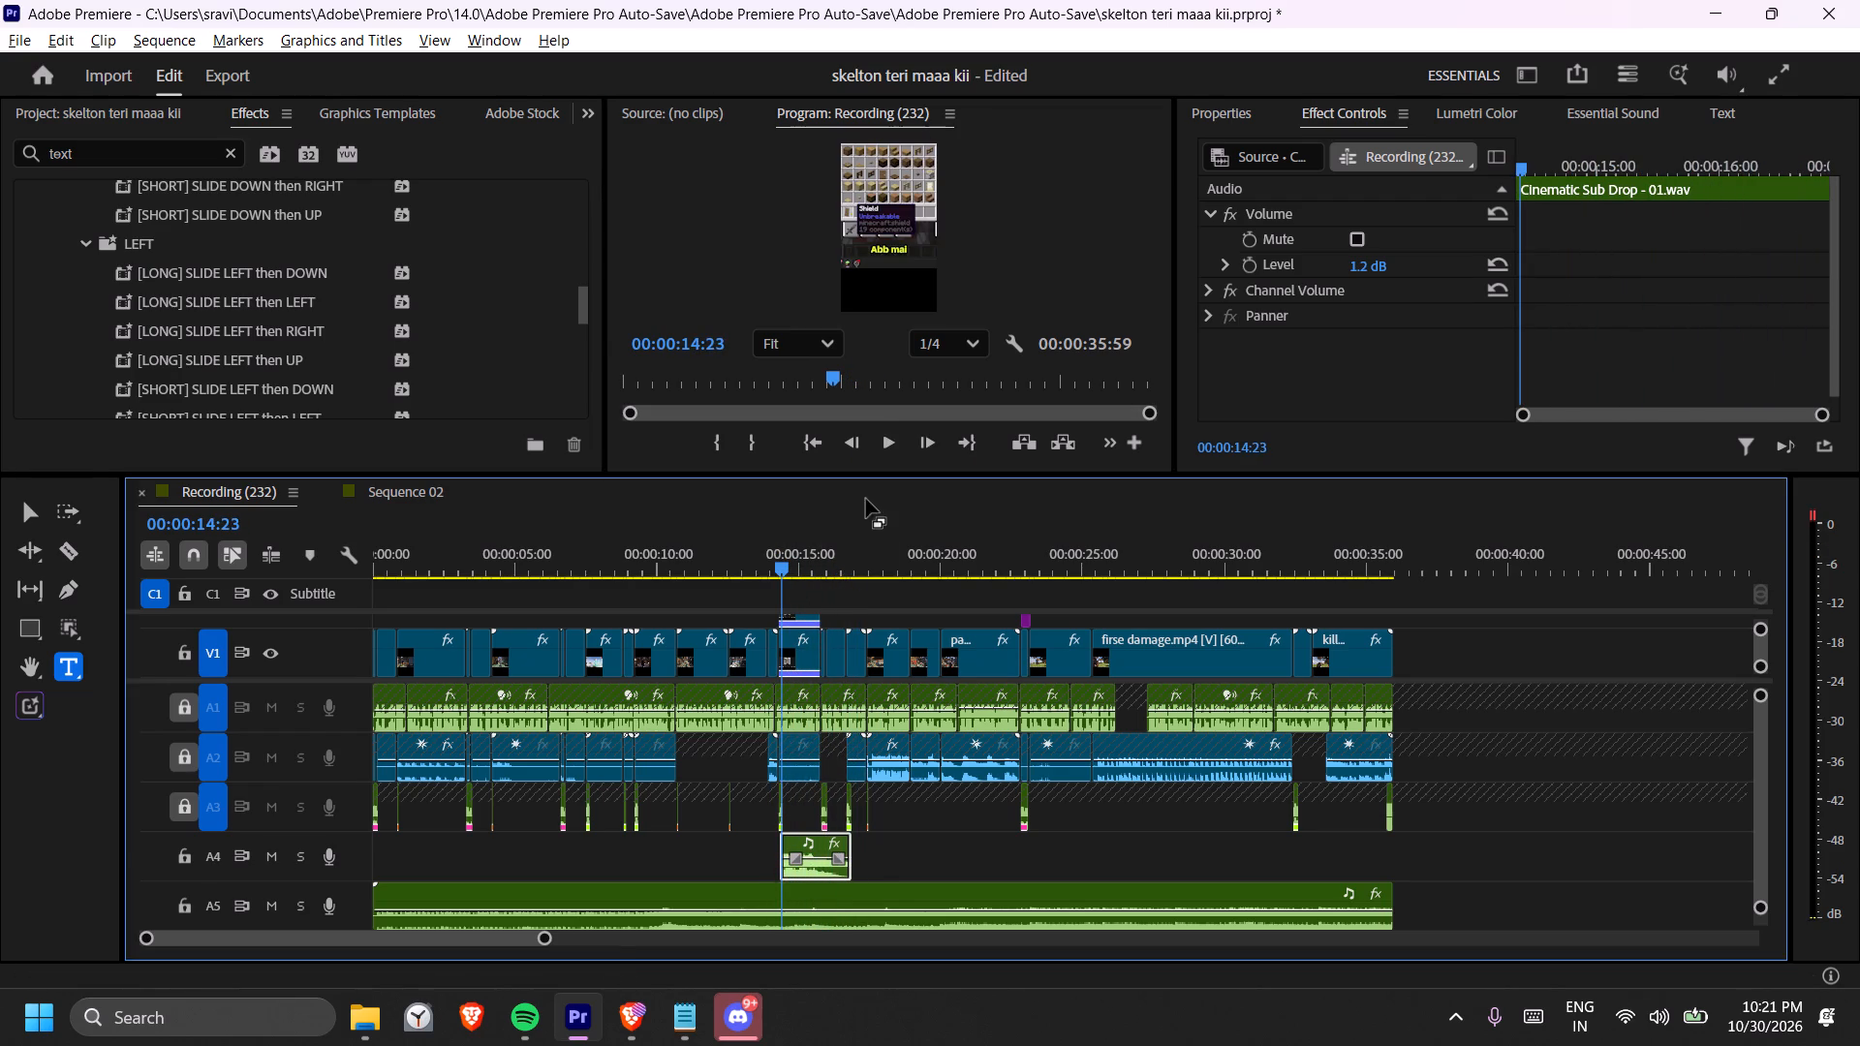
click(883, 451)
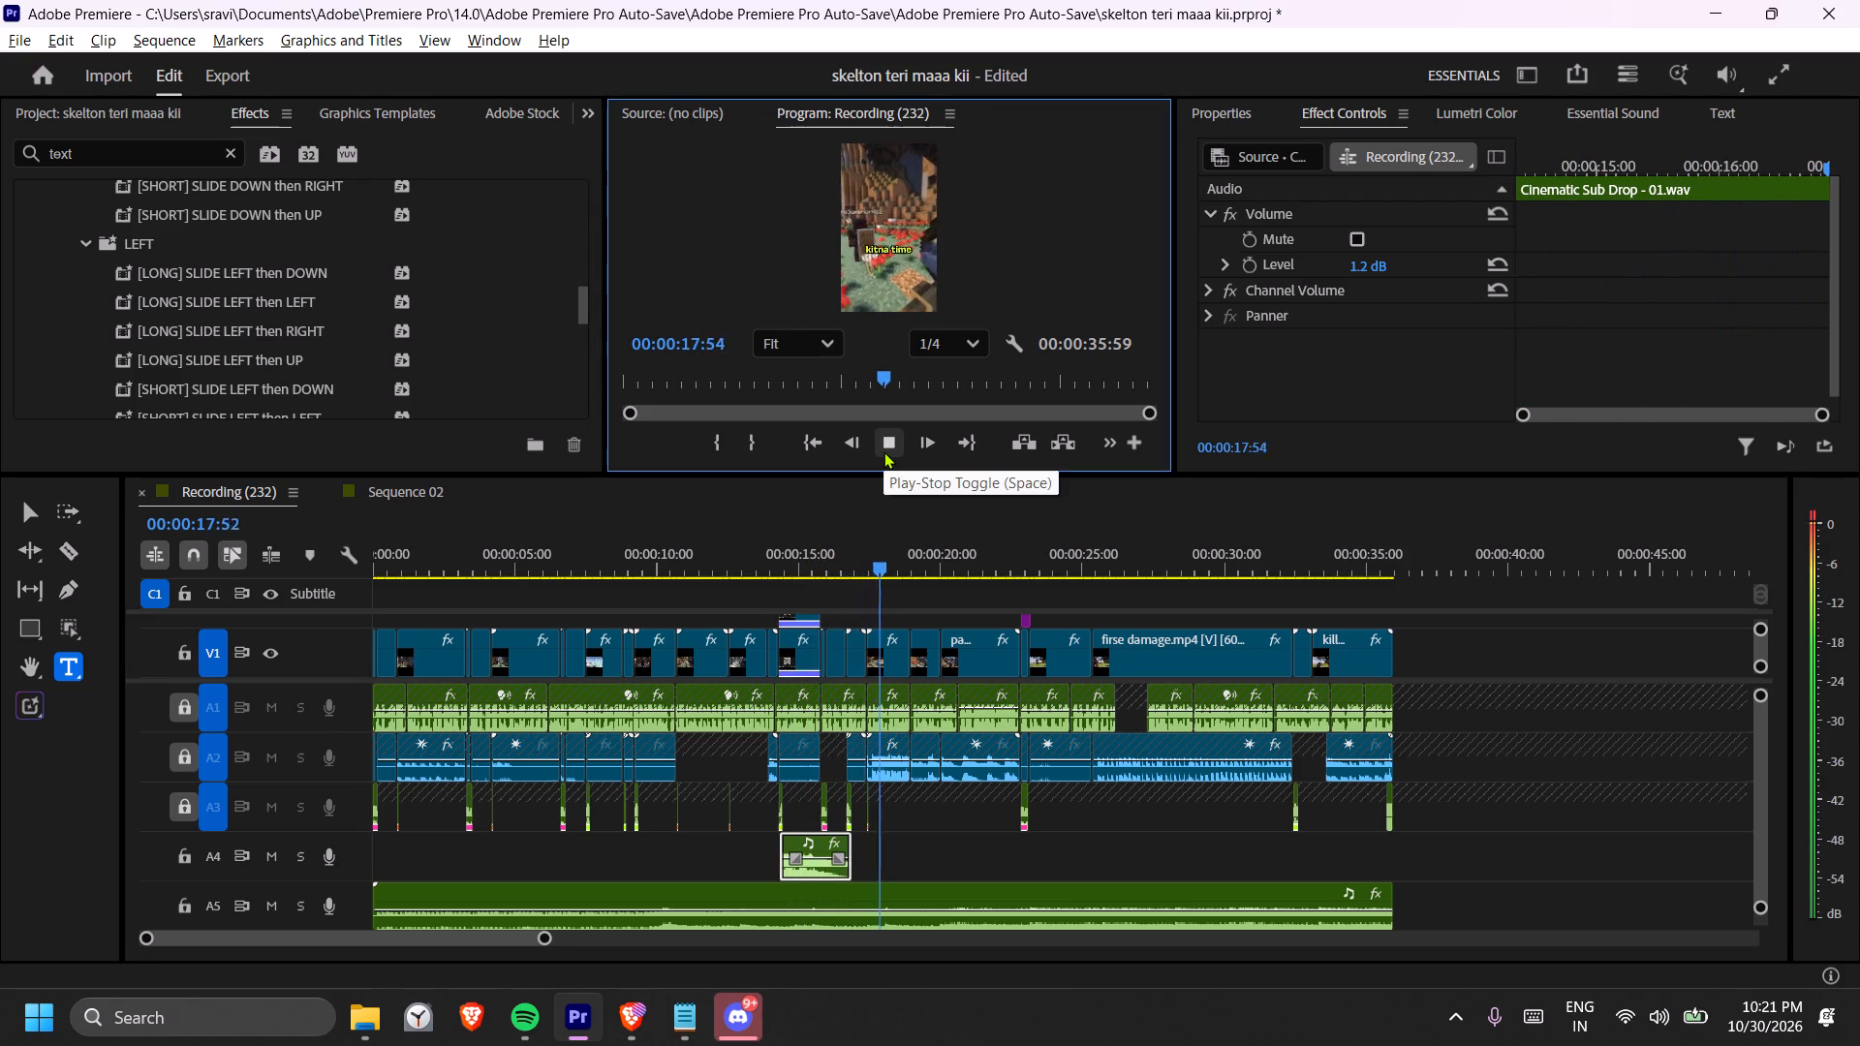
click(883, 451)
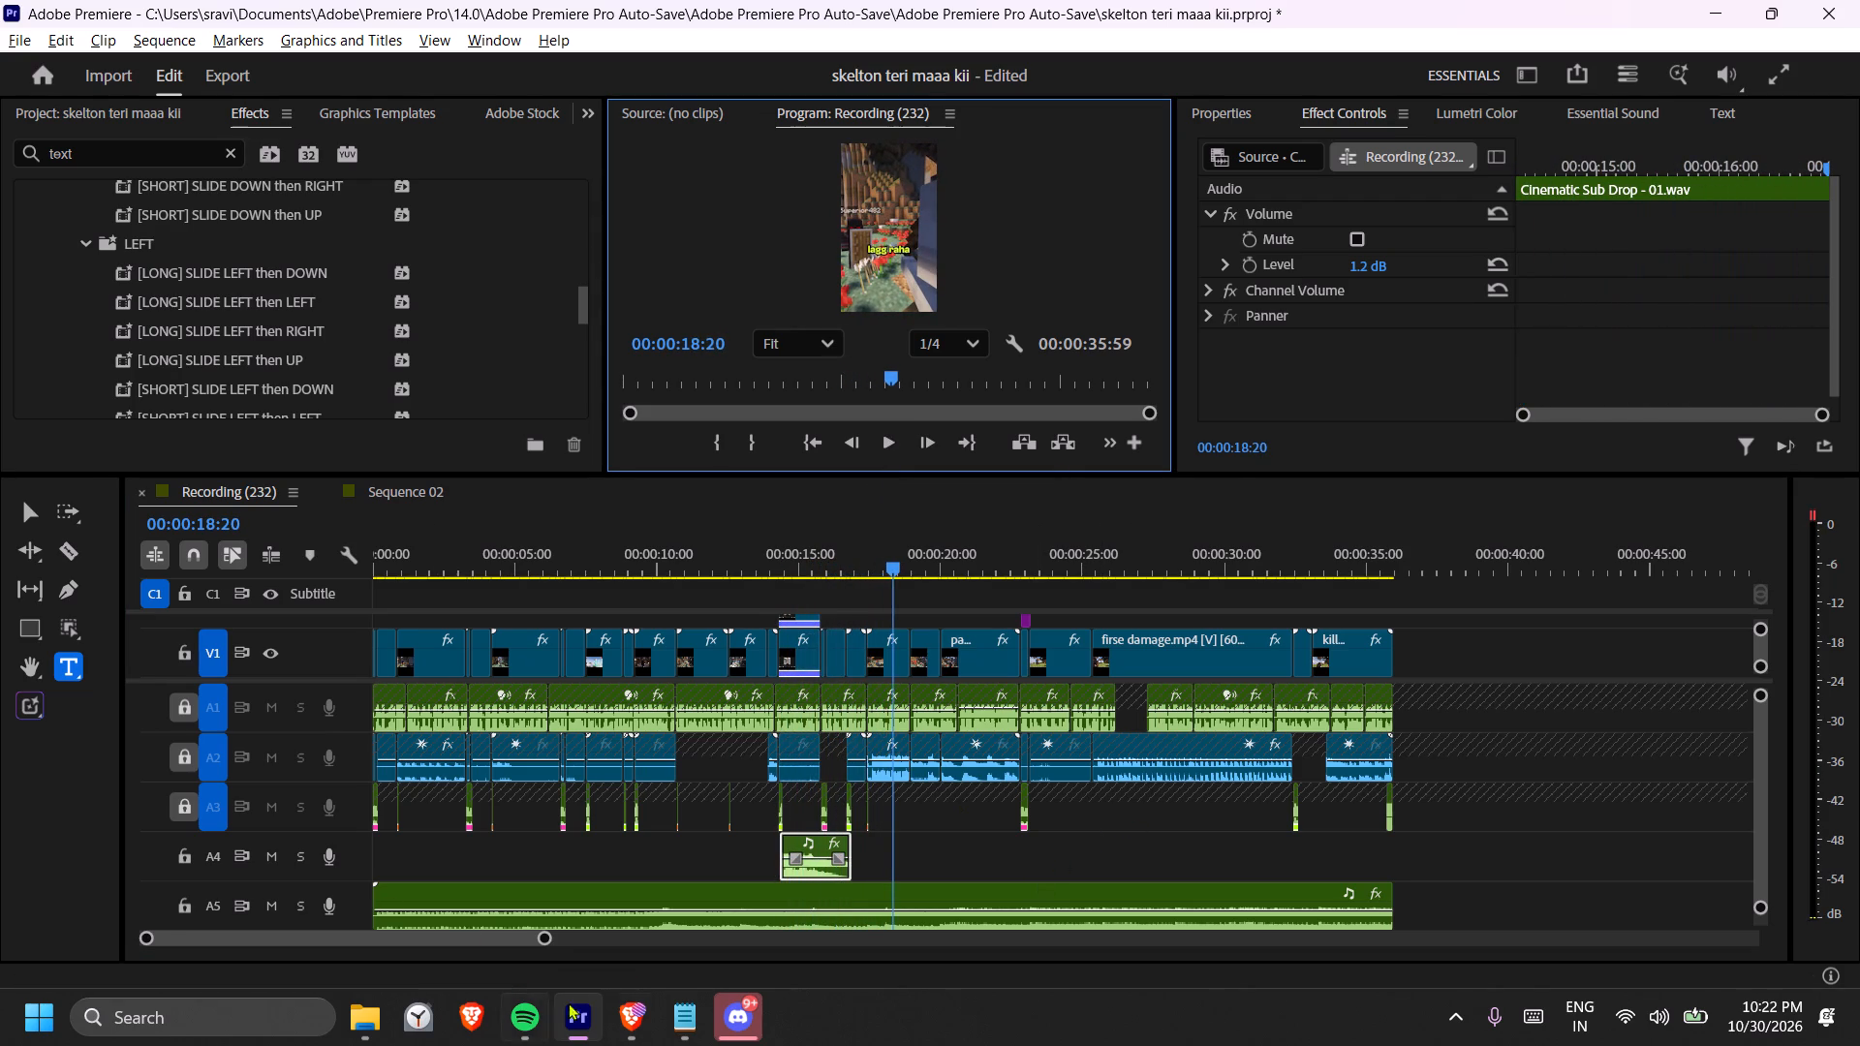
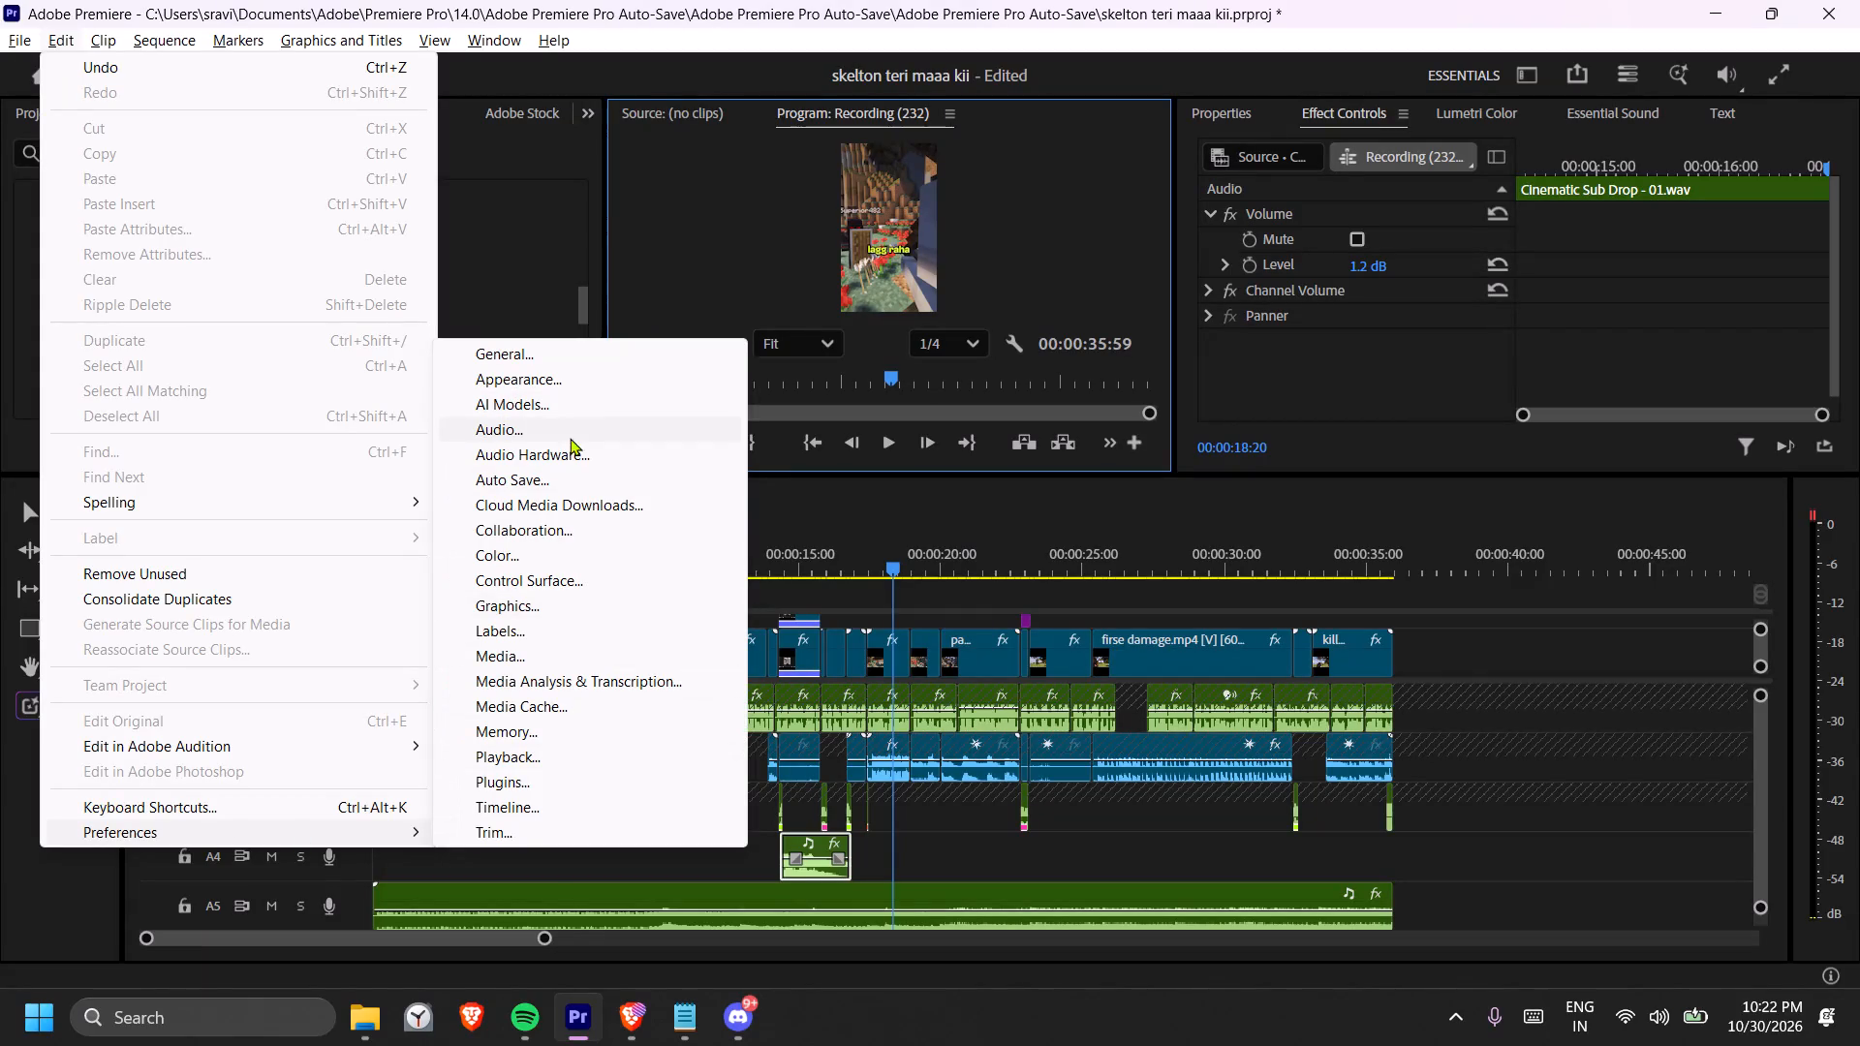
Set the default audio output to Headphones (CDS.KT USB Audio) in the audio hardware preferences.
click(611, 448)
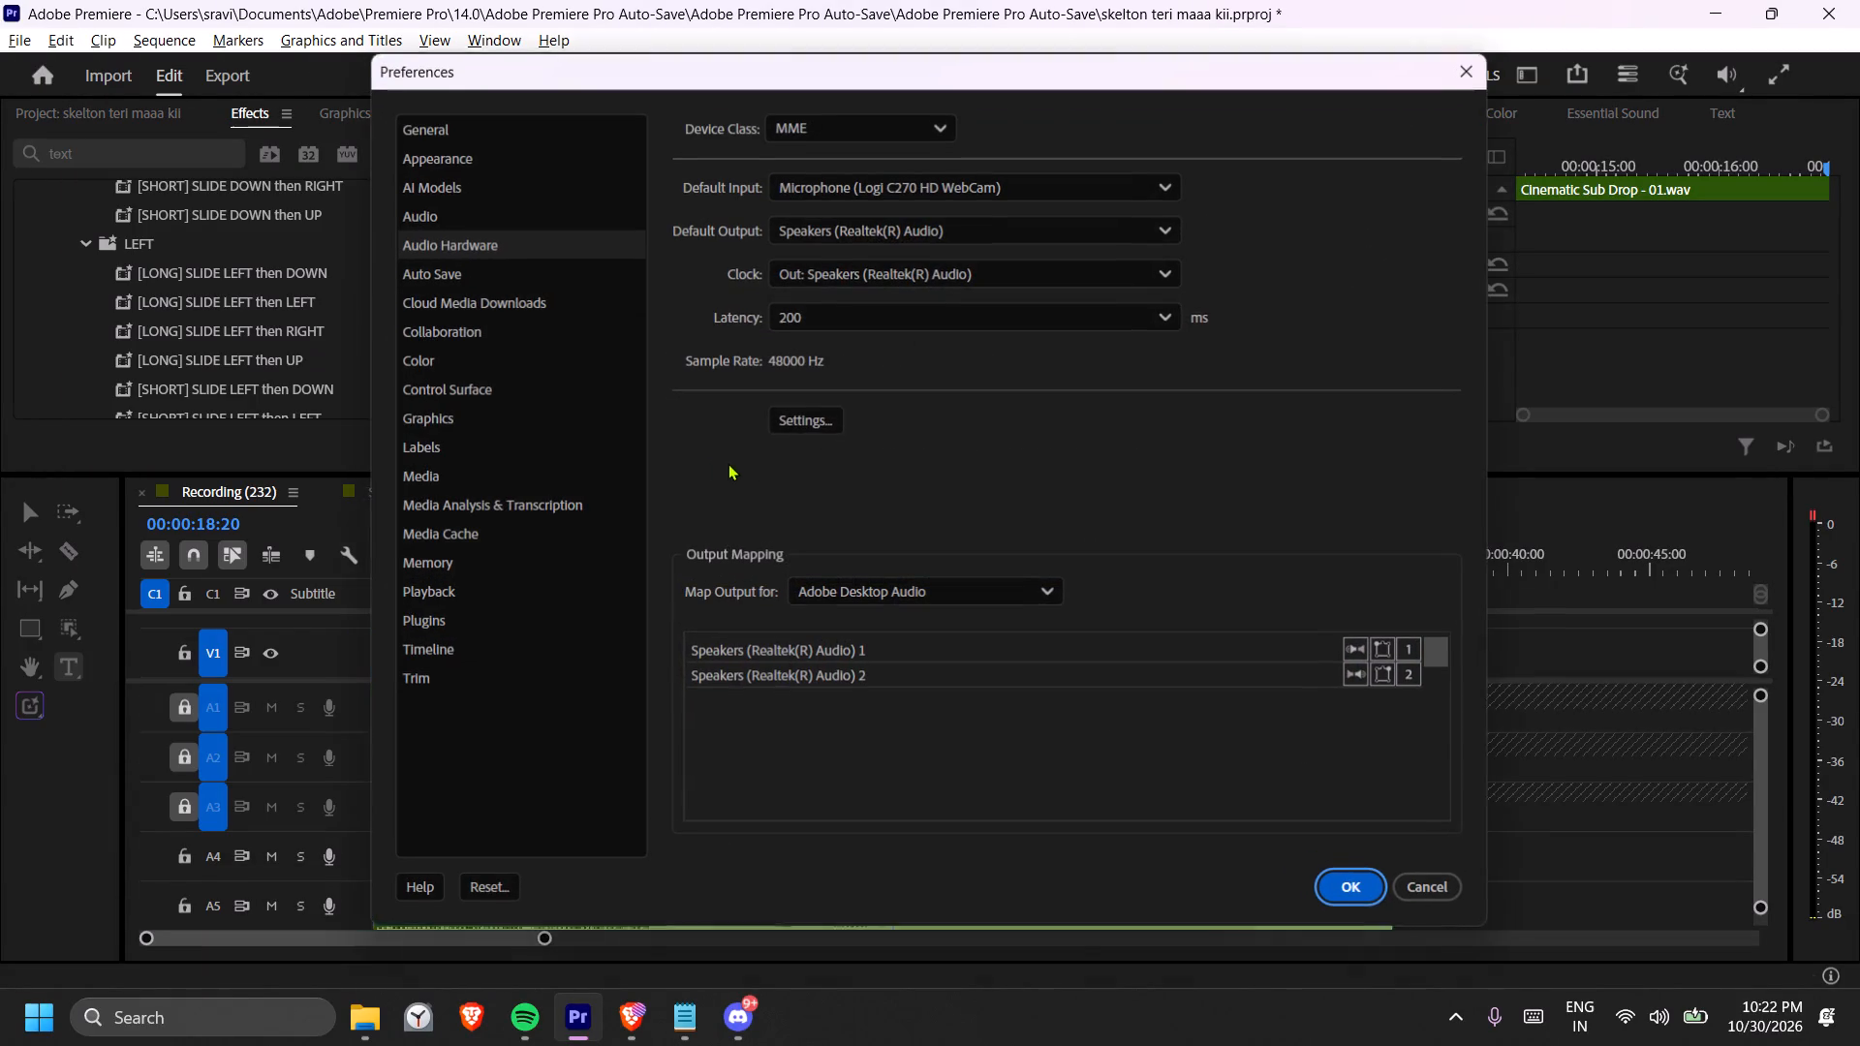
click(891, 230)
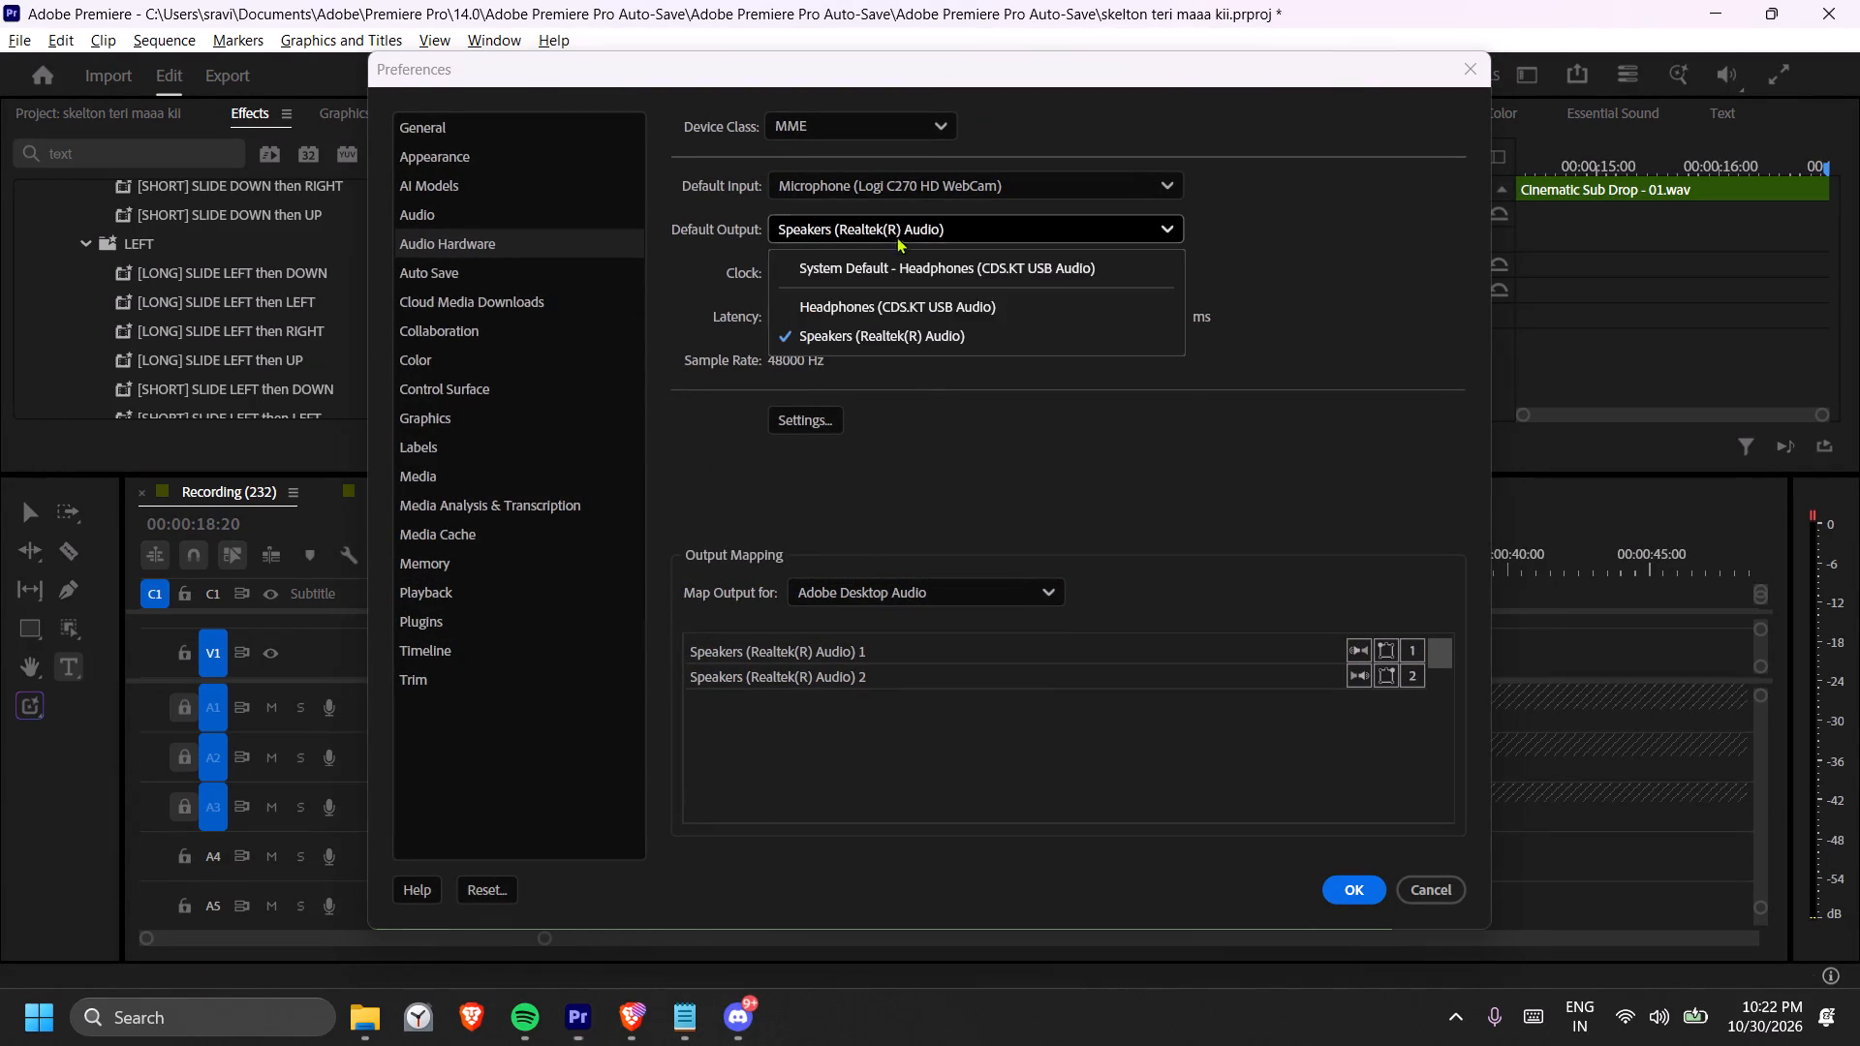
click(922, 300)
click(1073, 624)
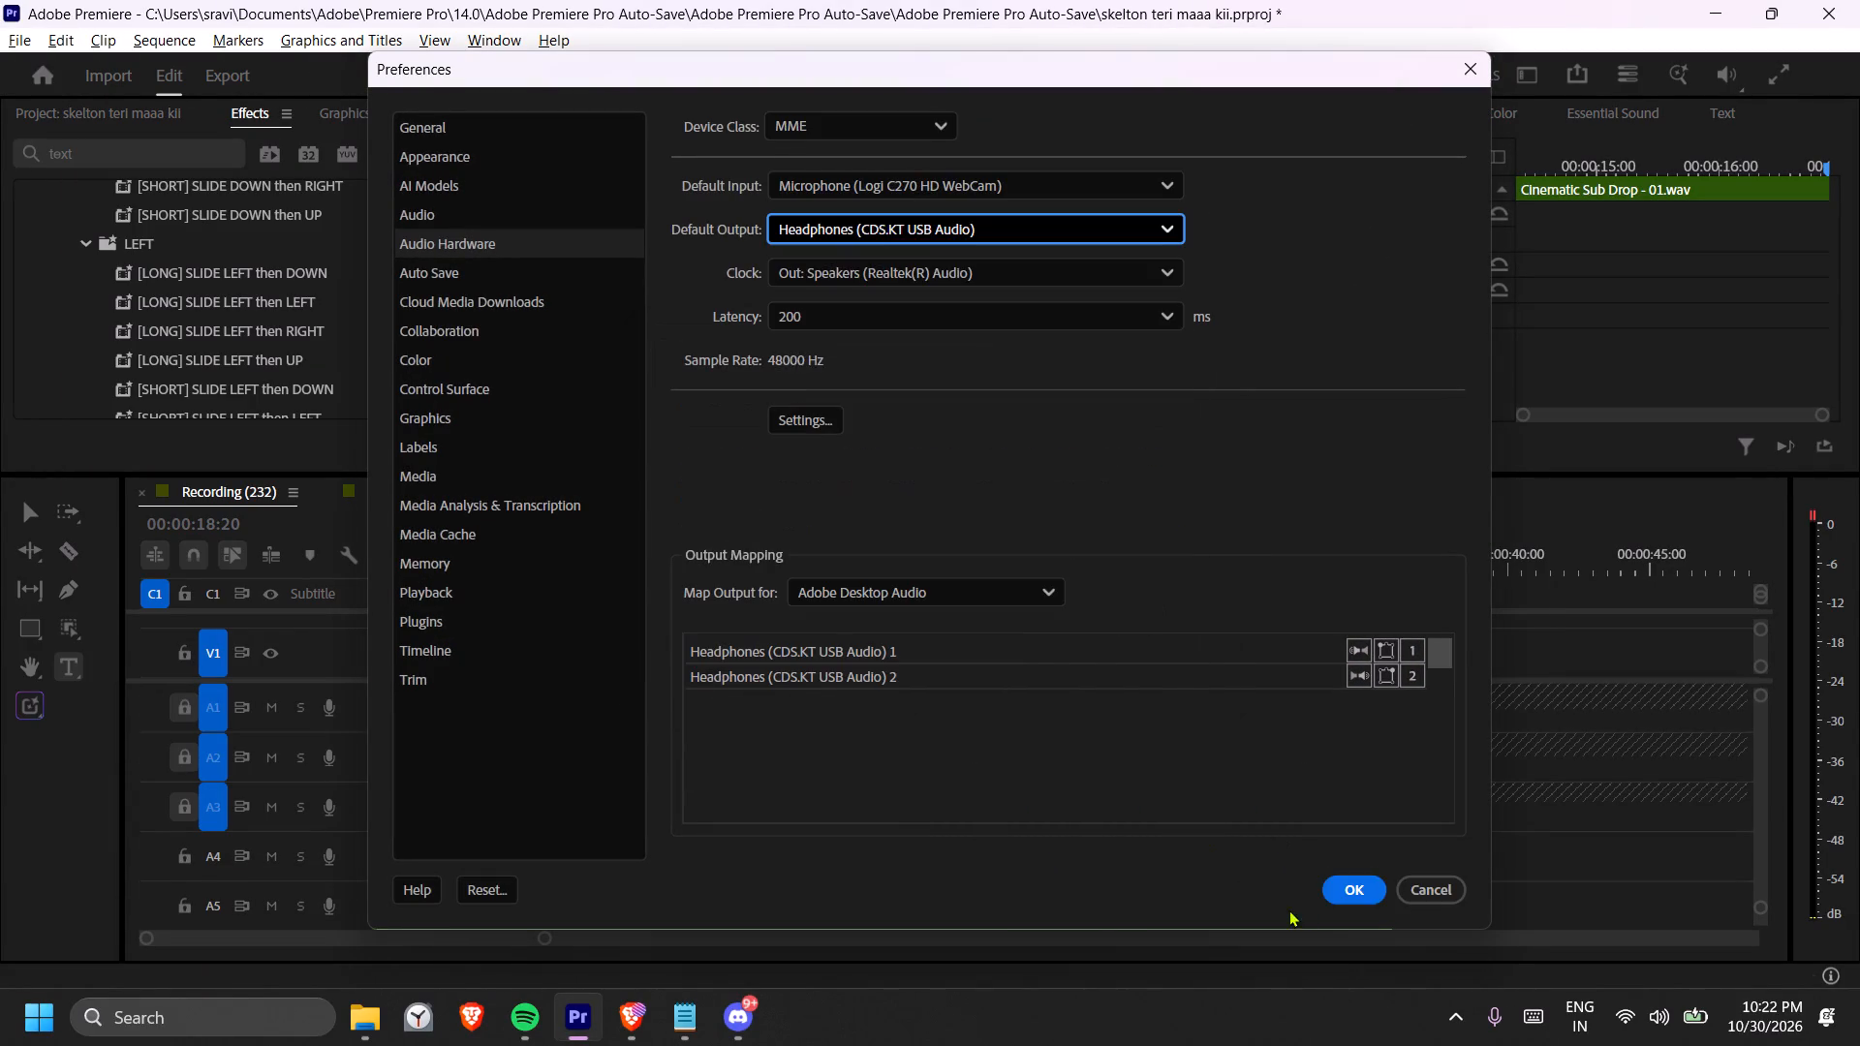
click(1334, 904)
Play the sequence from the start to about 00:00:19:24 to review the mix on the headphones.
drag(795, 559, 314, 579)
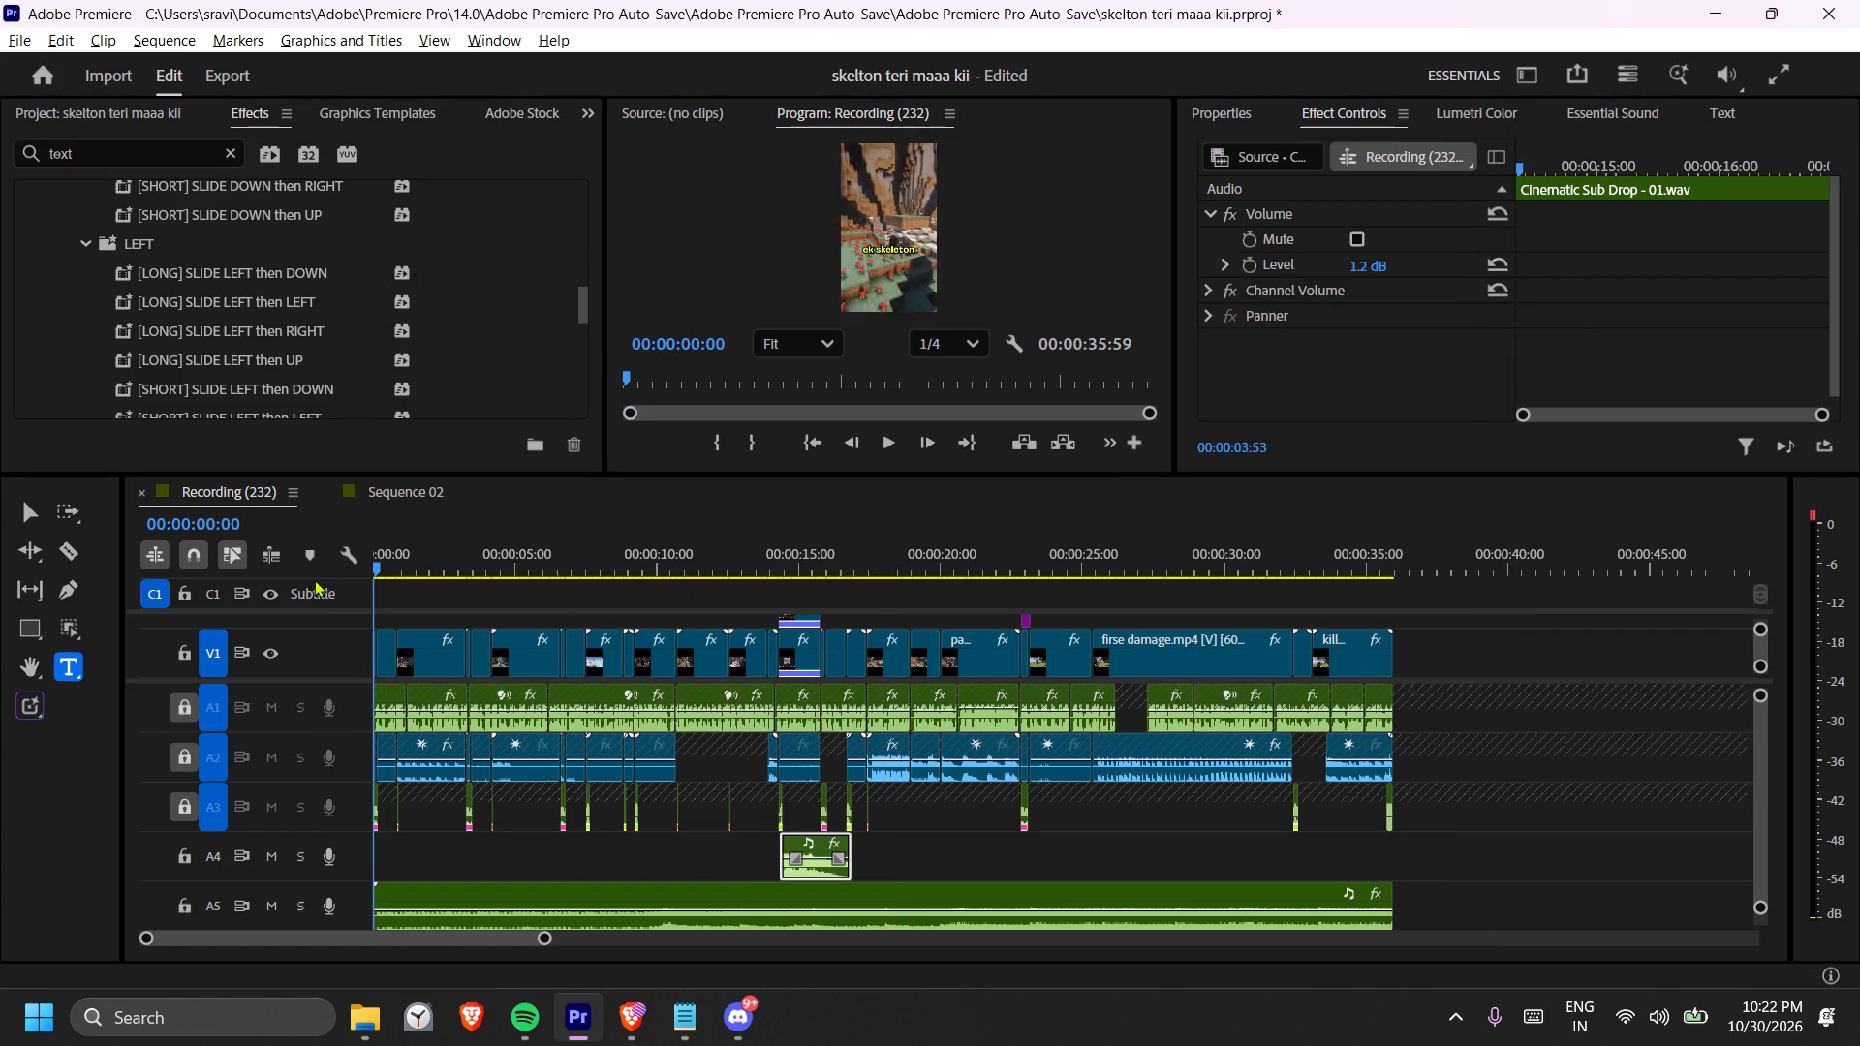
drag(314, 579, 227, 600)
click(885, 451)
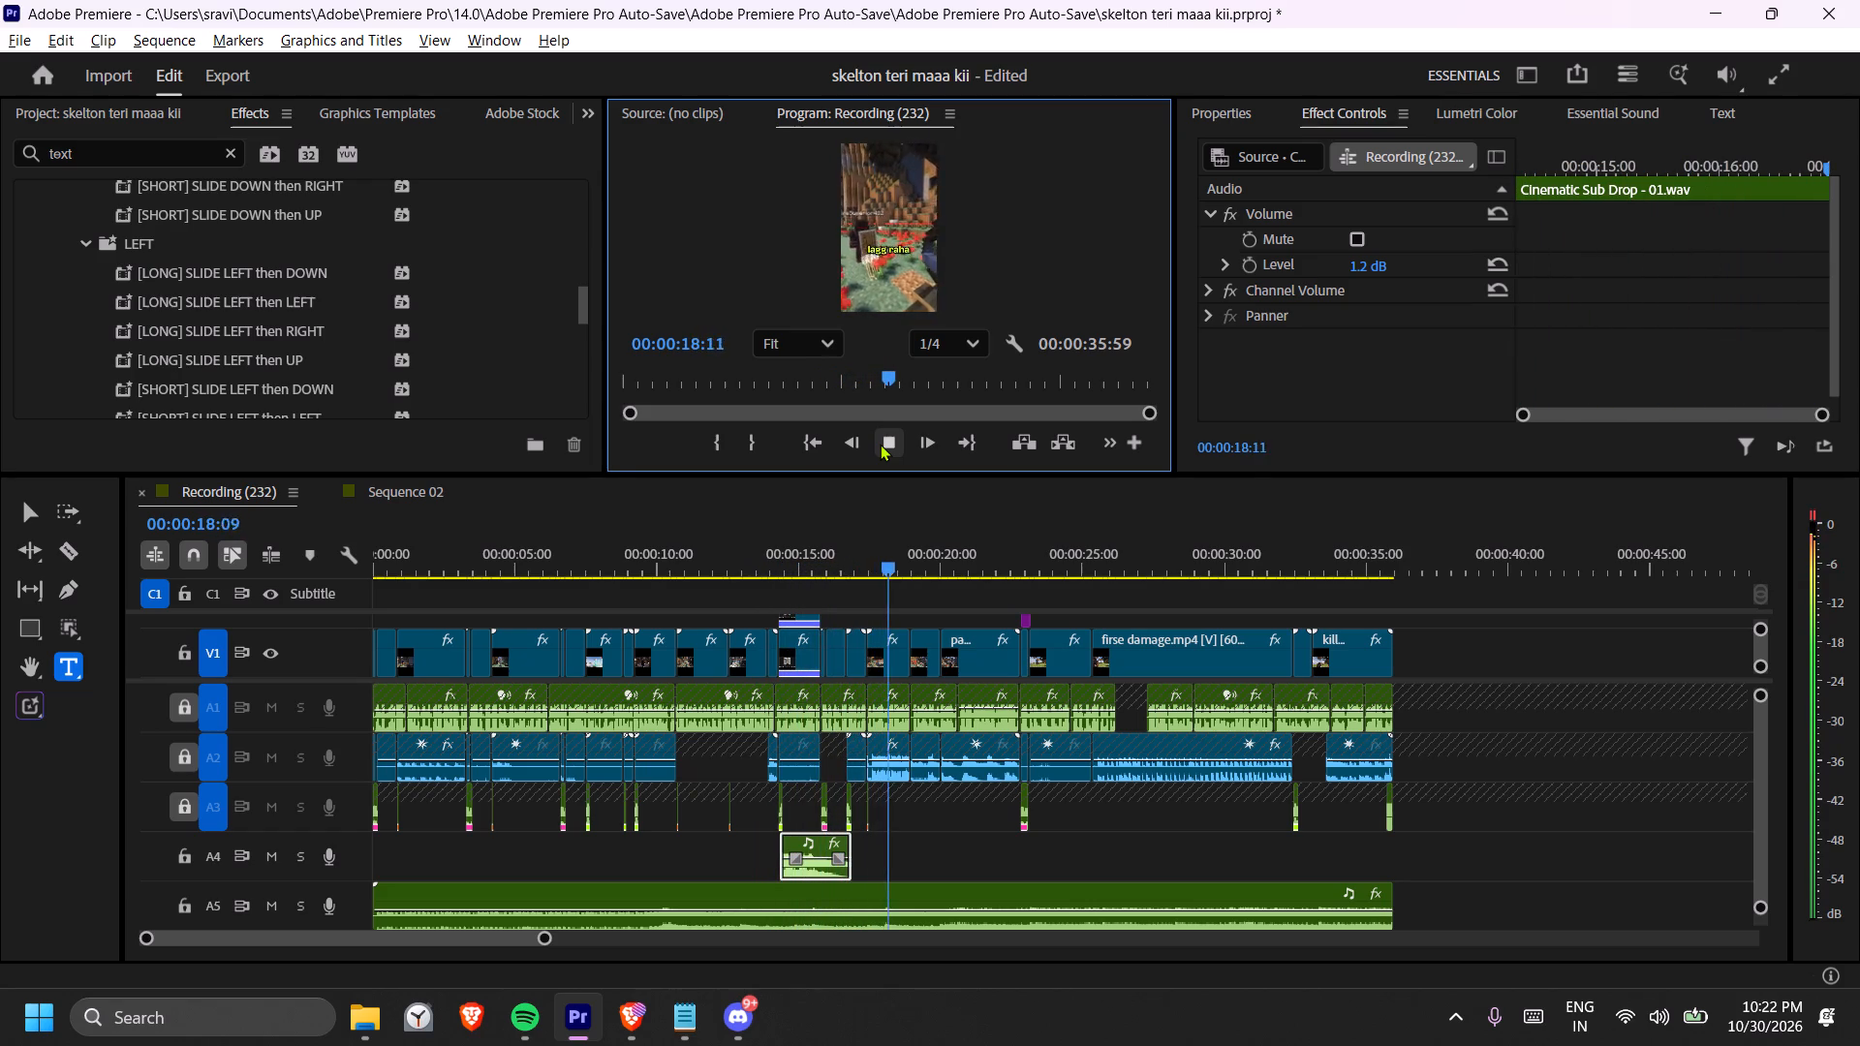
click(880, 444)
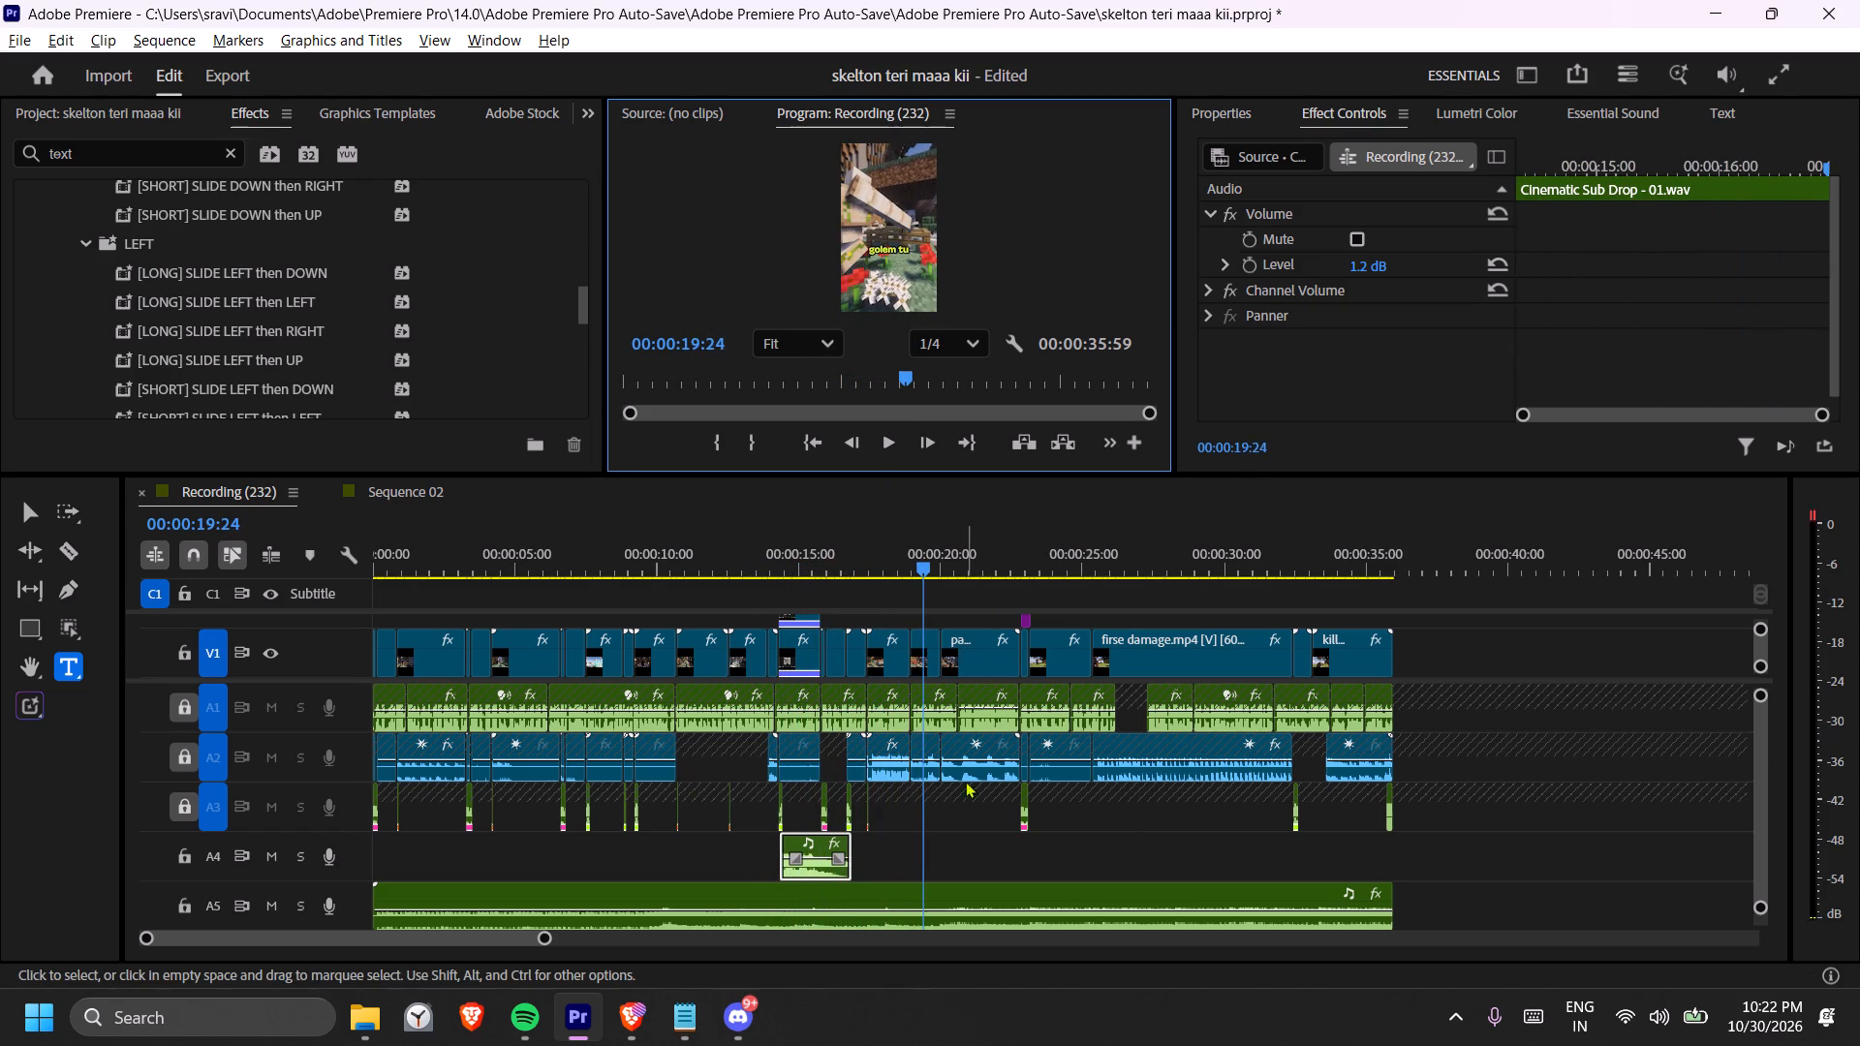
Unlock audio track A3.
click(1116, 815)
key(equal)
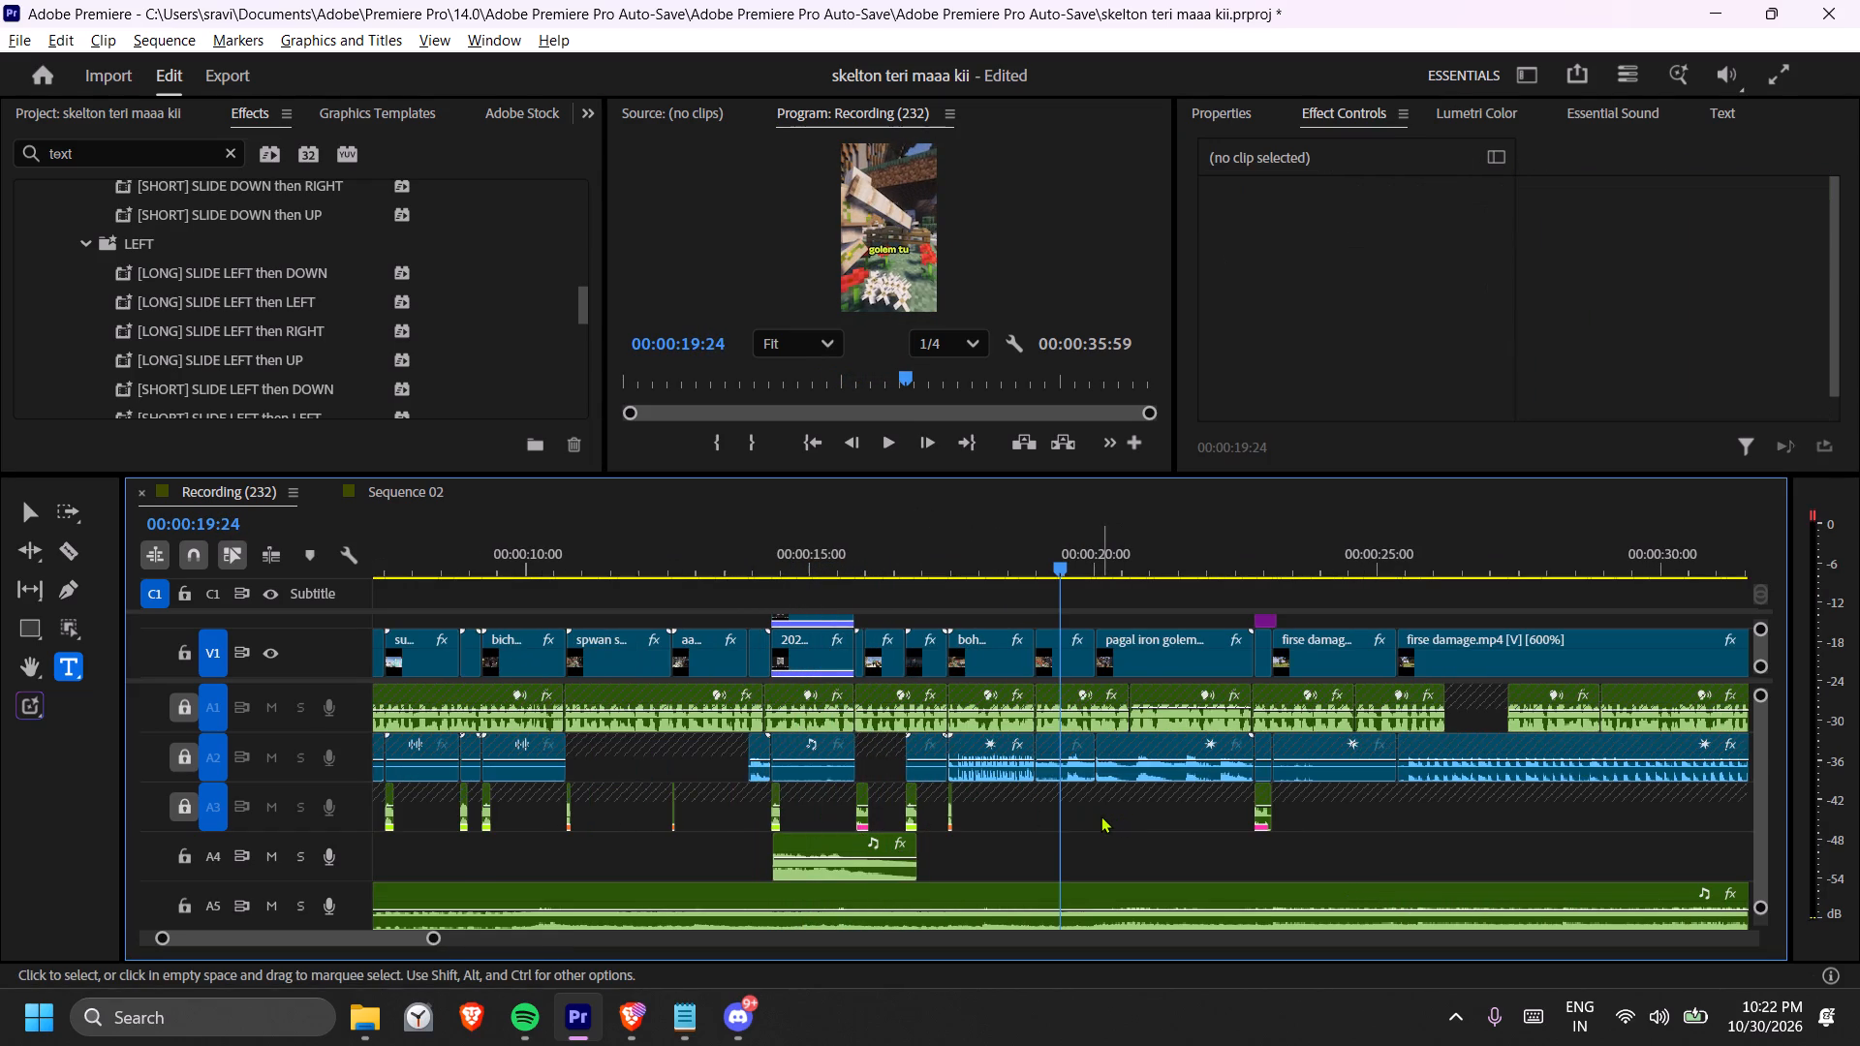
scroll(934, 815, down, 4)
click(180, 805)
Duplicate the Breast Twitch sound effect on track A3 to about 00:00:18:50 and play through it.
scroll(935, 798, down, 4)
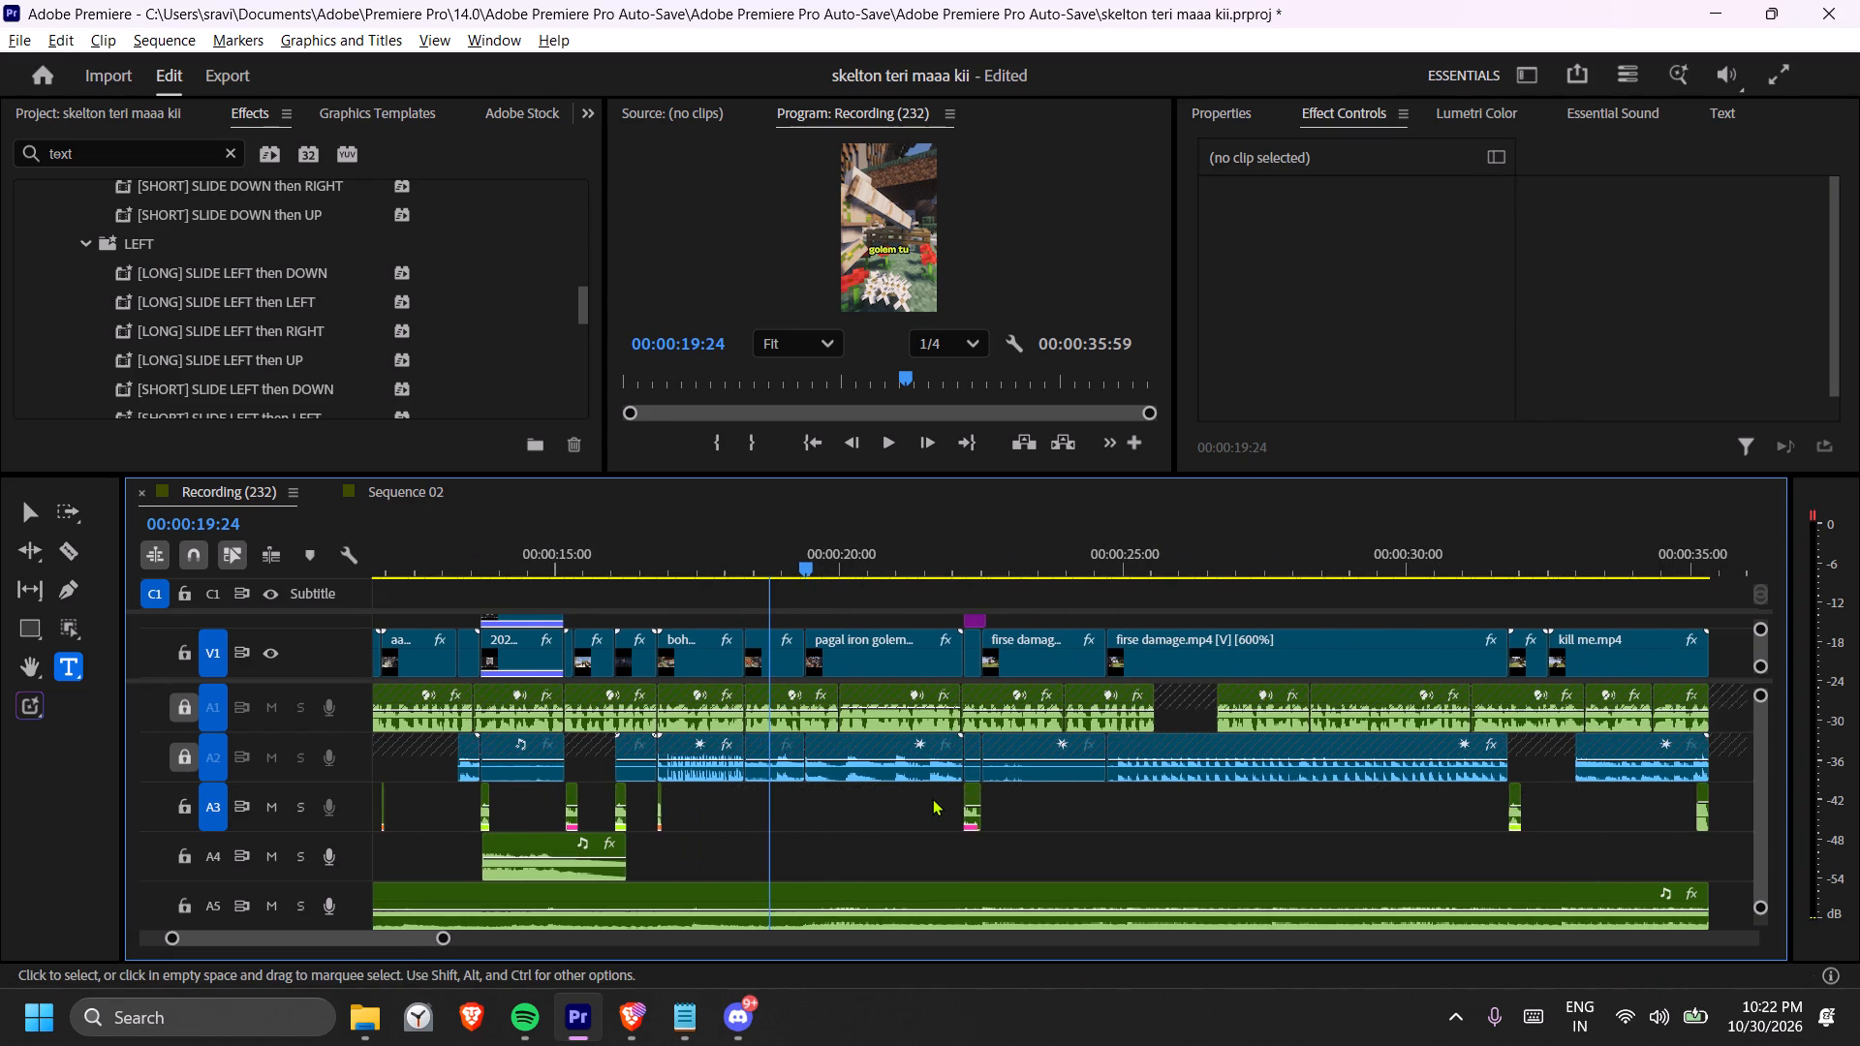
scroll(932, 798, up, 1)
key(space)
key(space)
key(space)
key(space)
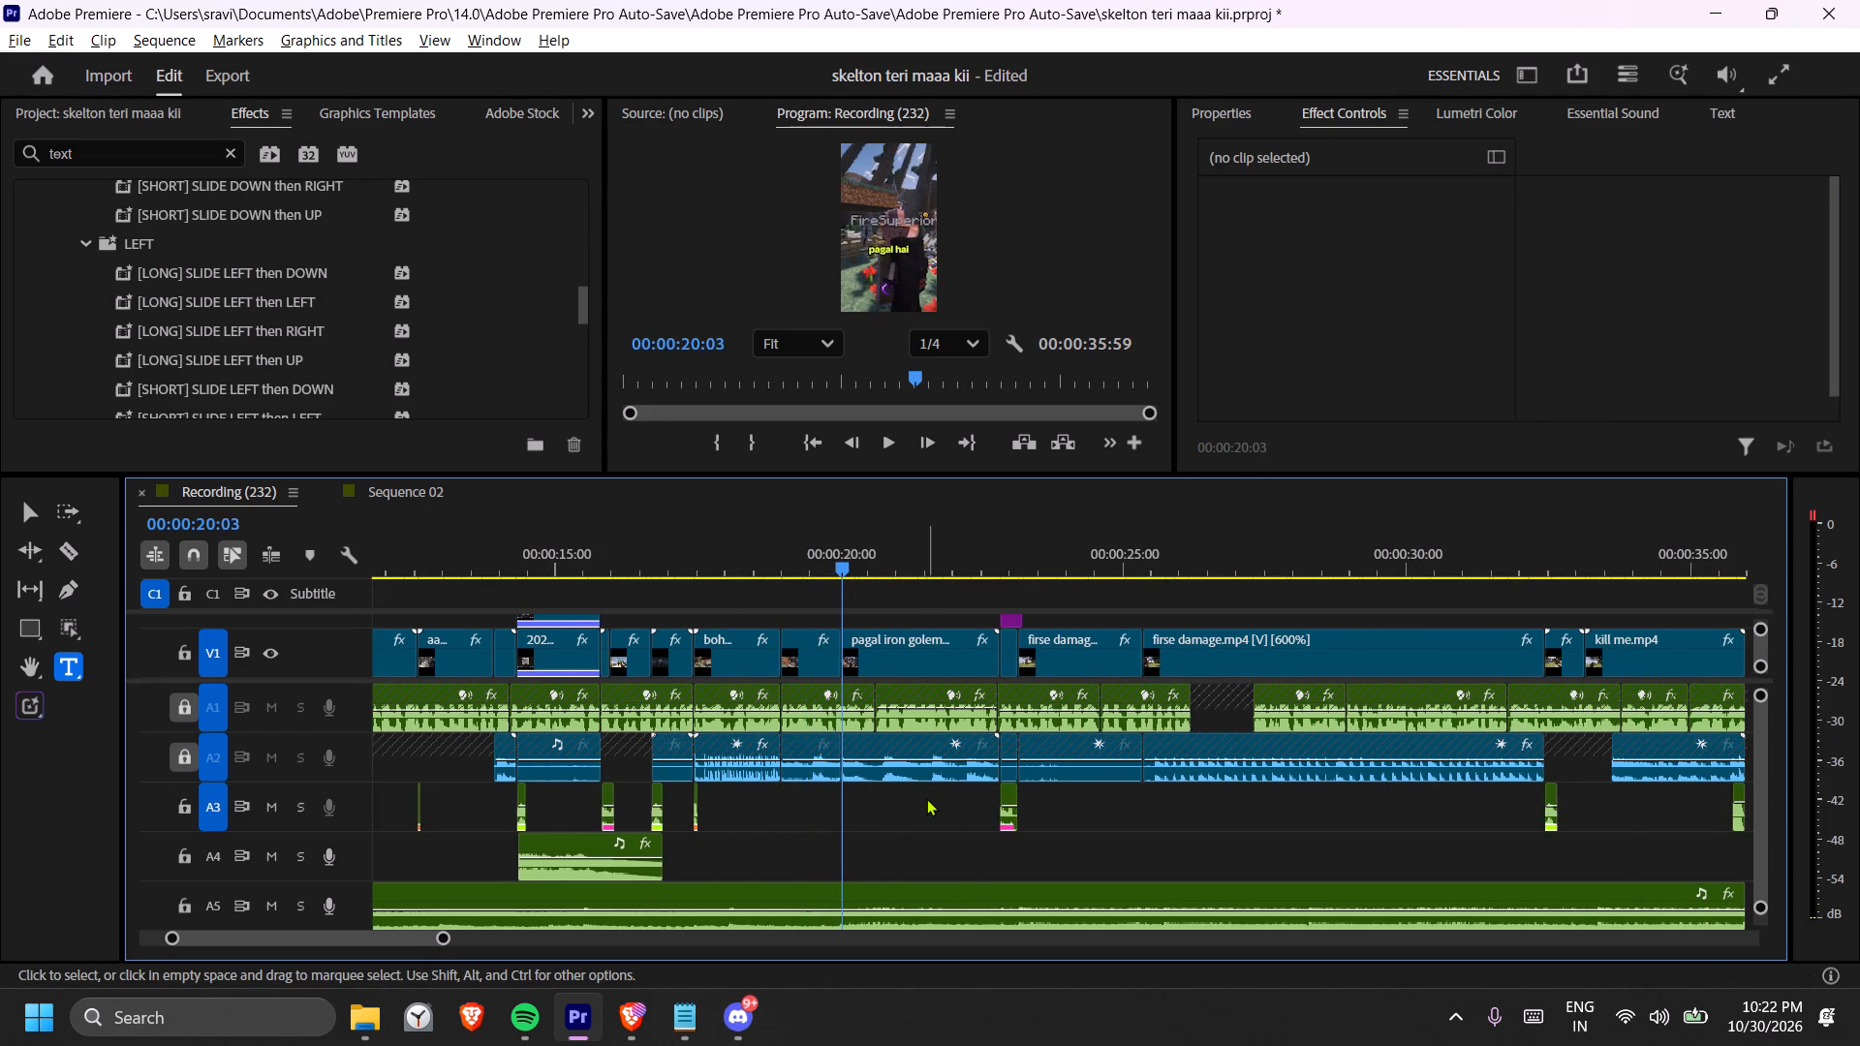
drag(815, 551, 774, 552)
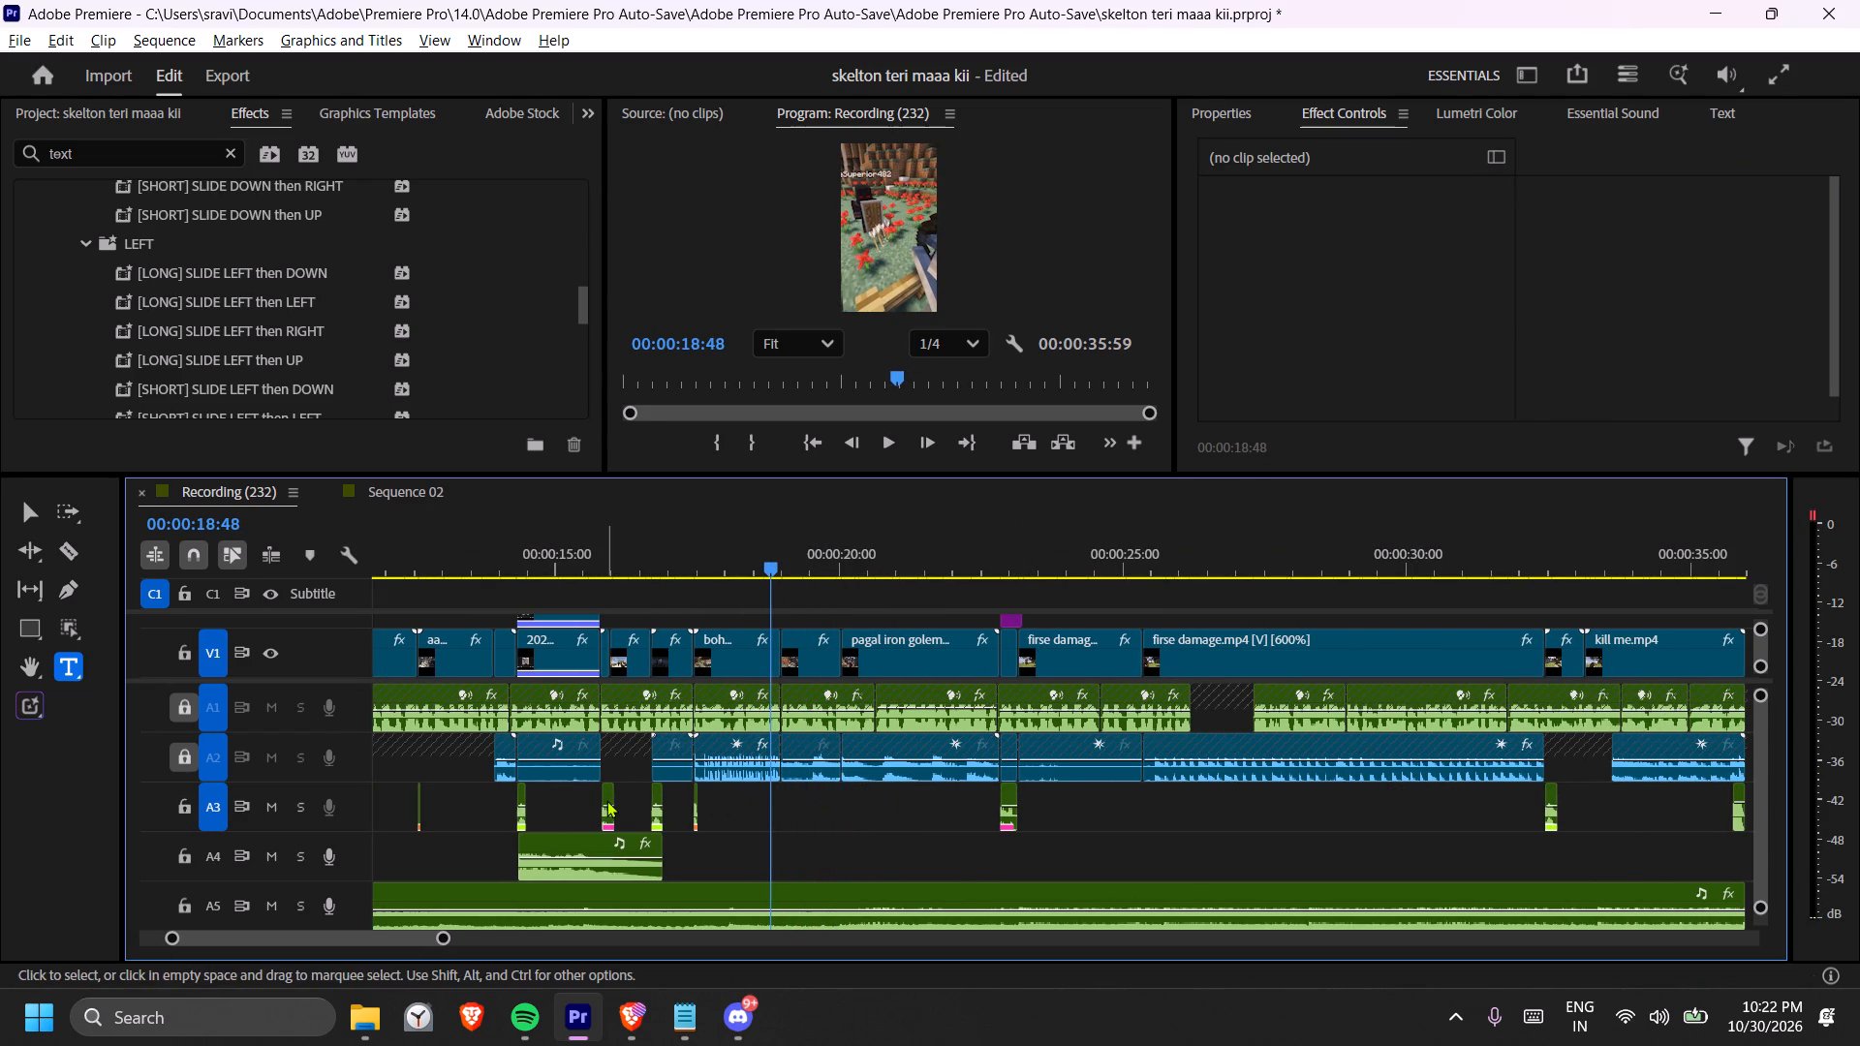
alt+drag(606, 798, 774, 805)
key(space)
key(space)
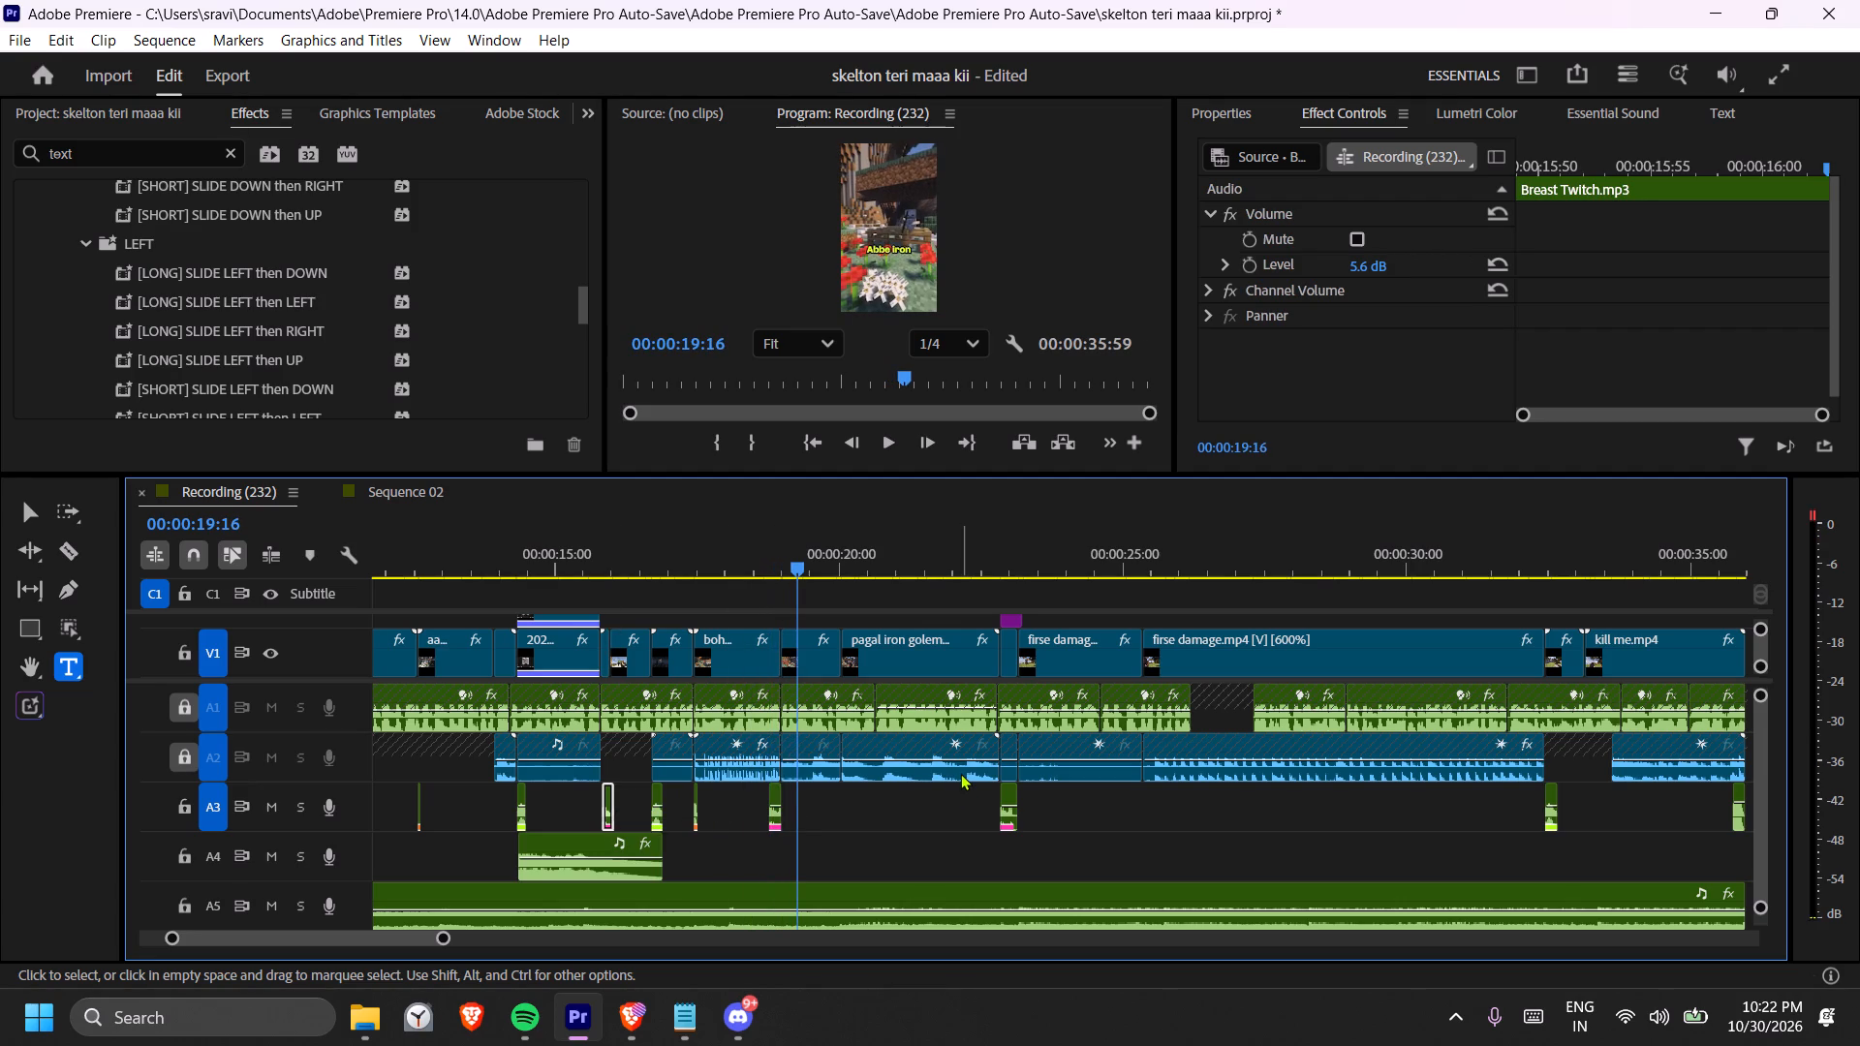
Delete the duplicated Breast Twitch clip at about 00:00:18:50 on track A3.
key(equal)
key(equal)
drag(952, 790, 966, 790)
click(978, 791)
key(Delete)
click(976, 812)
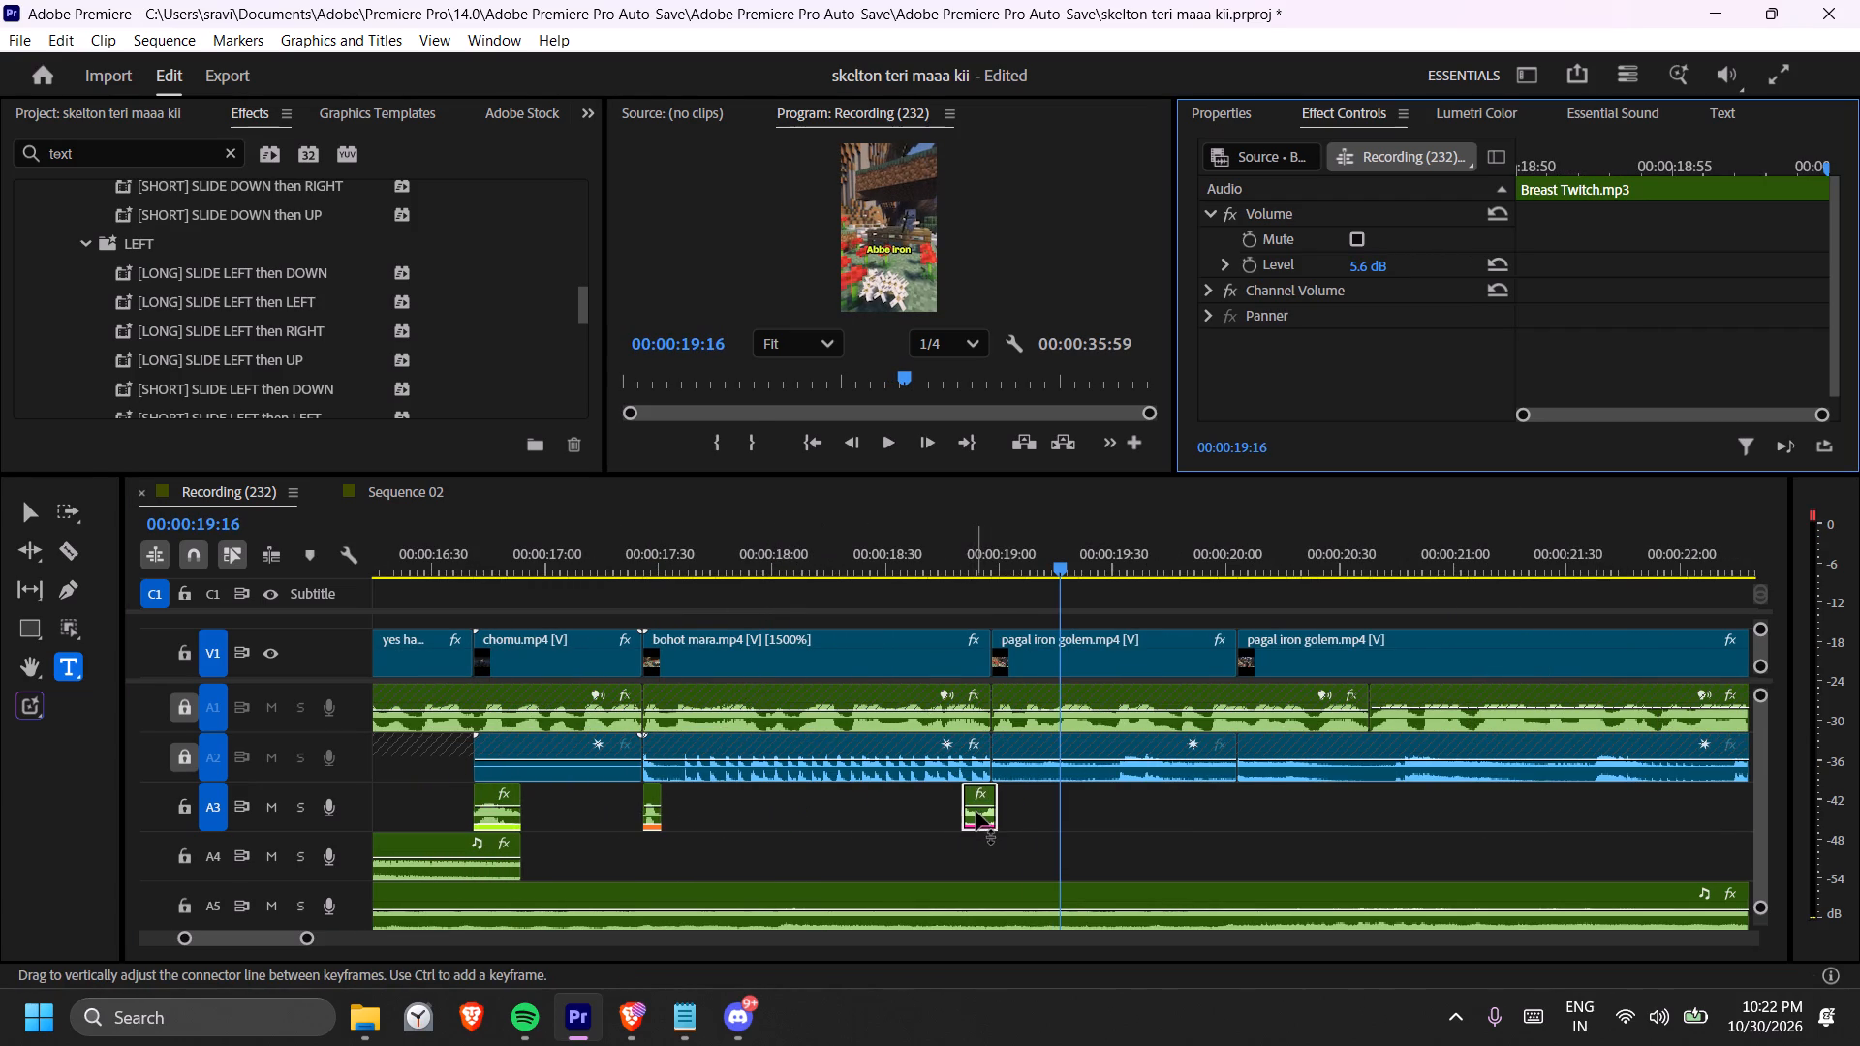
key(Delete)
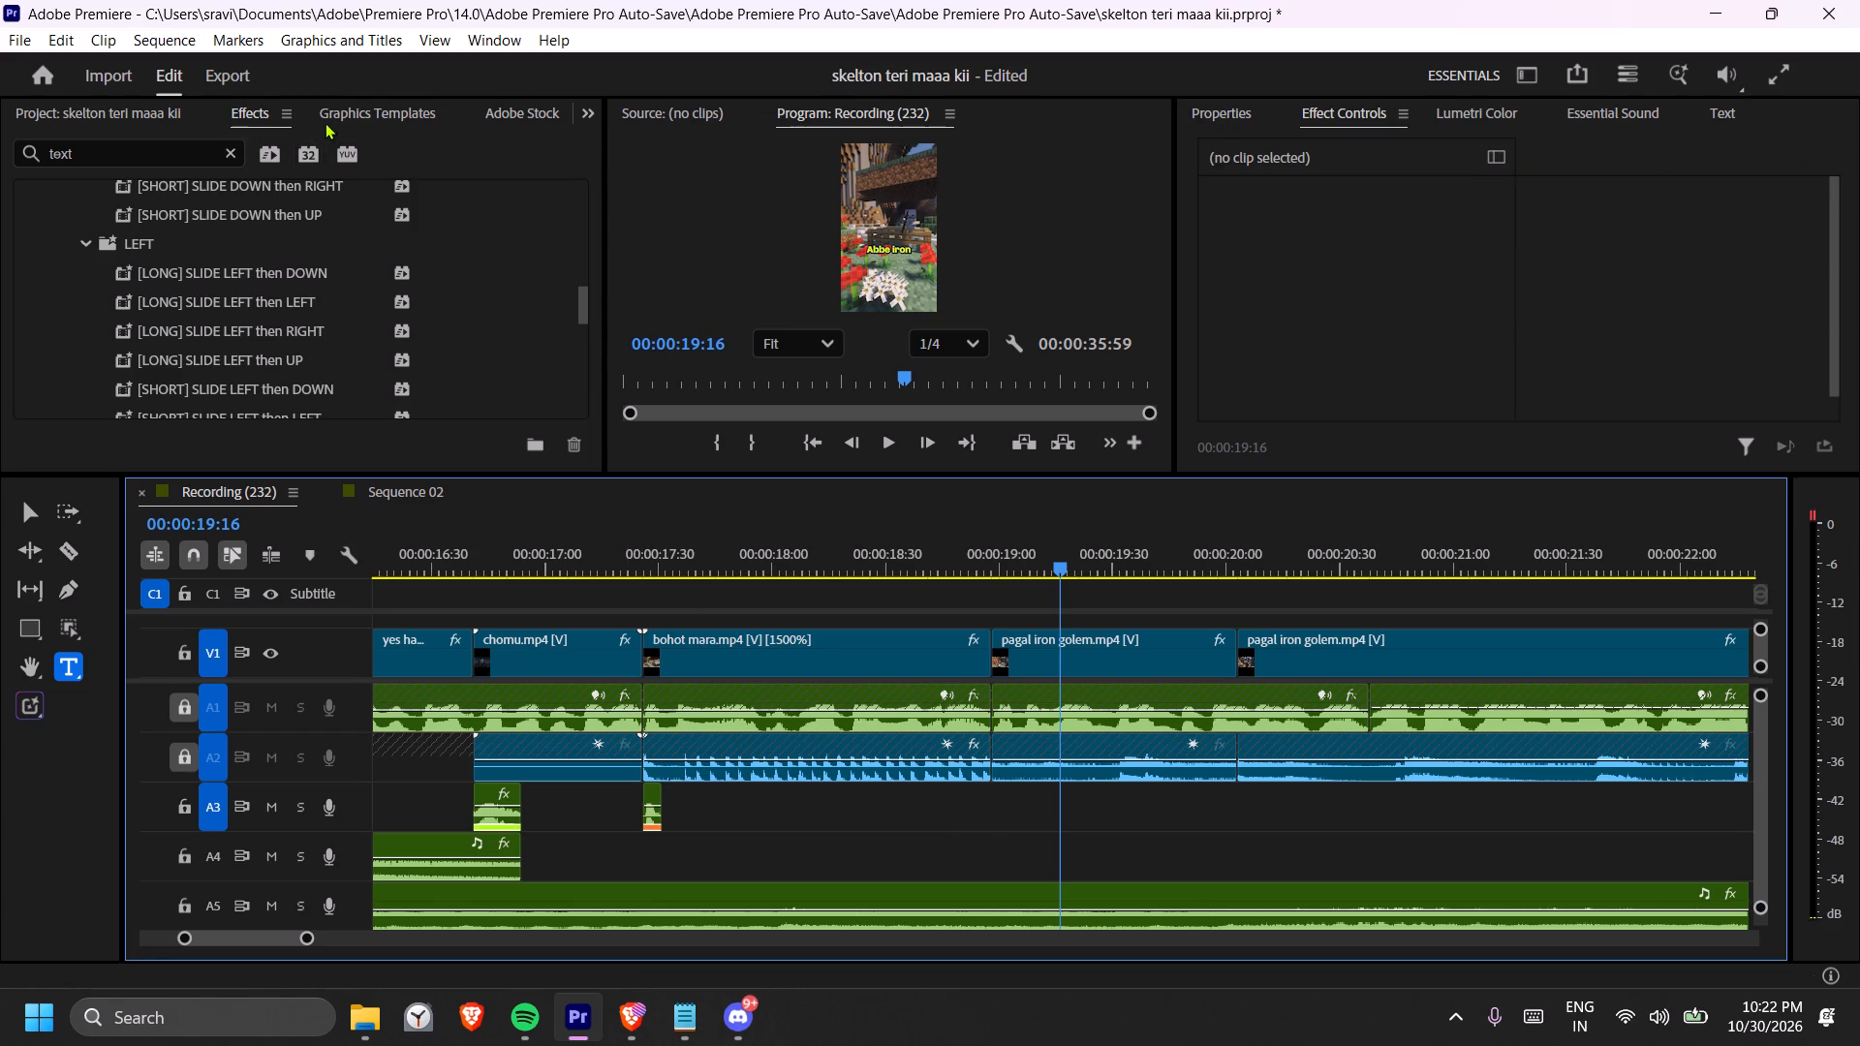
Add dragon-studio-simple-whoosh-382724 (1).mp3 from the project media to track A3 at about 00:00:19:00.
scroll(325, 122, down, 2)
scroll(325, 122, up, 4)
scroll(402, 316, down, 12)
drag(572, 386, 576, 421)
scroll(456, 362, up, 5)
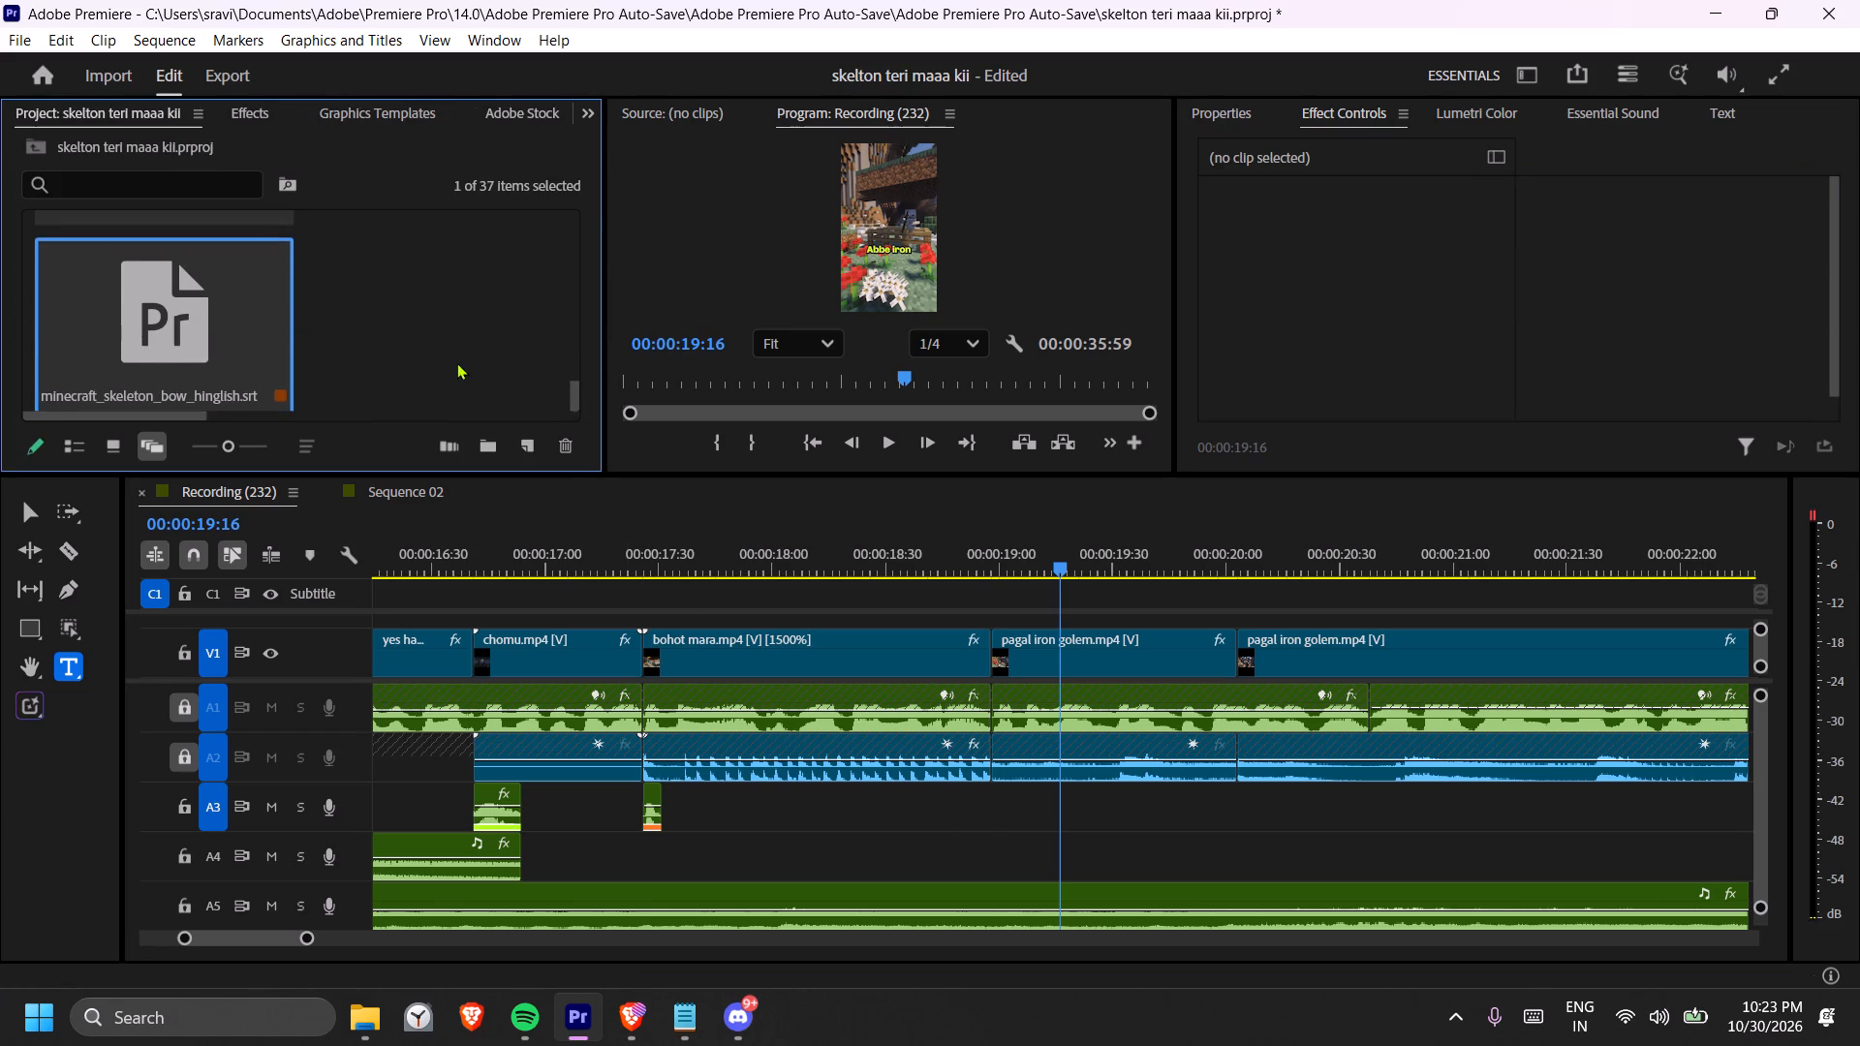
scroll(456, 362, up, 16)
drag(573, 398, 573, 387)
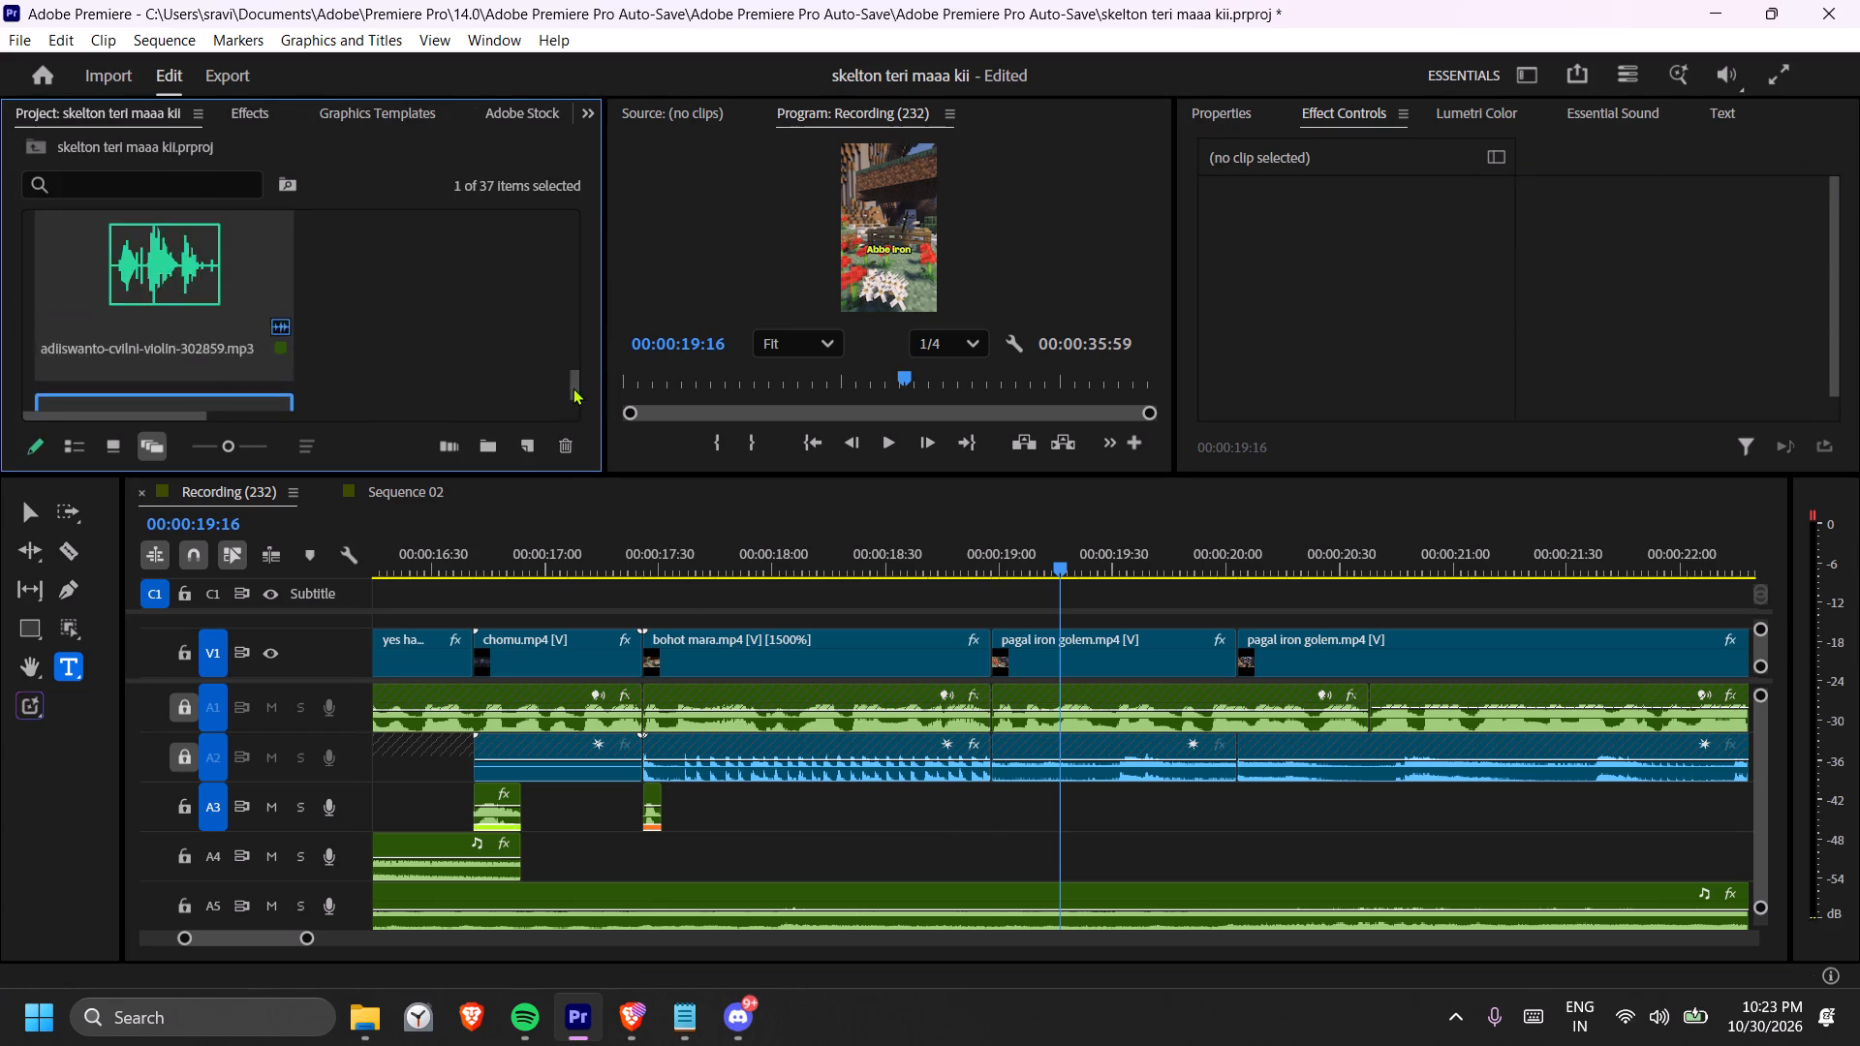
drag(573, 387, 558, 356)
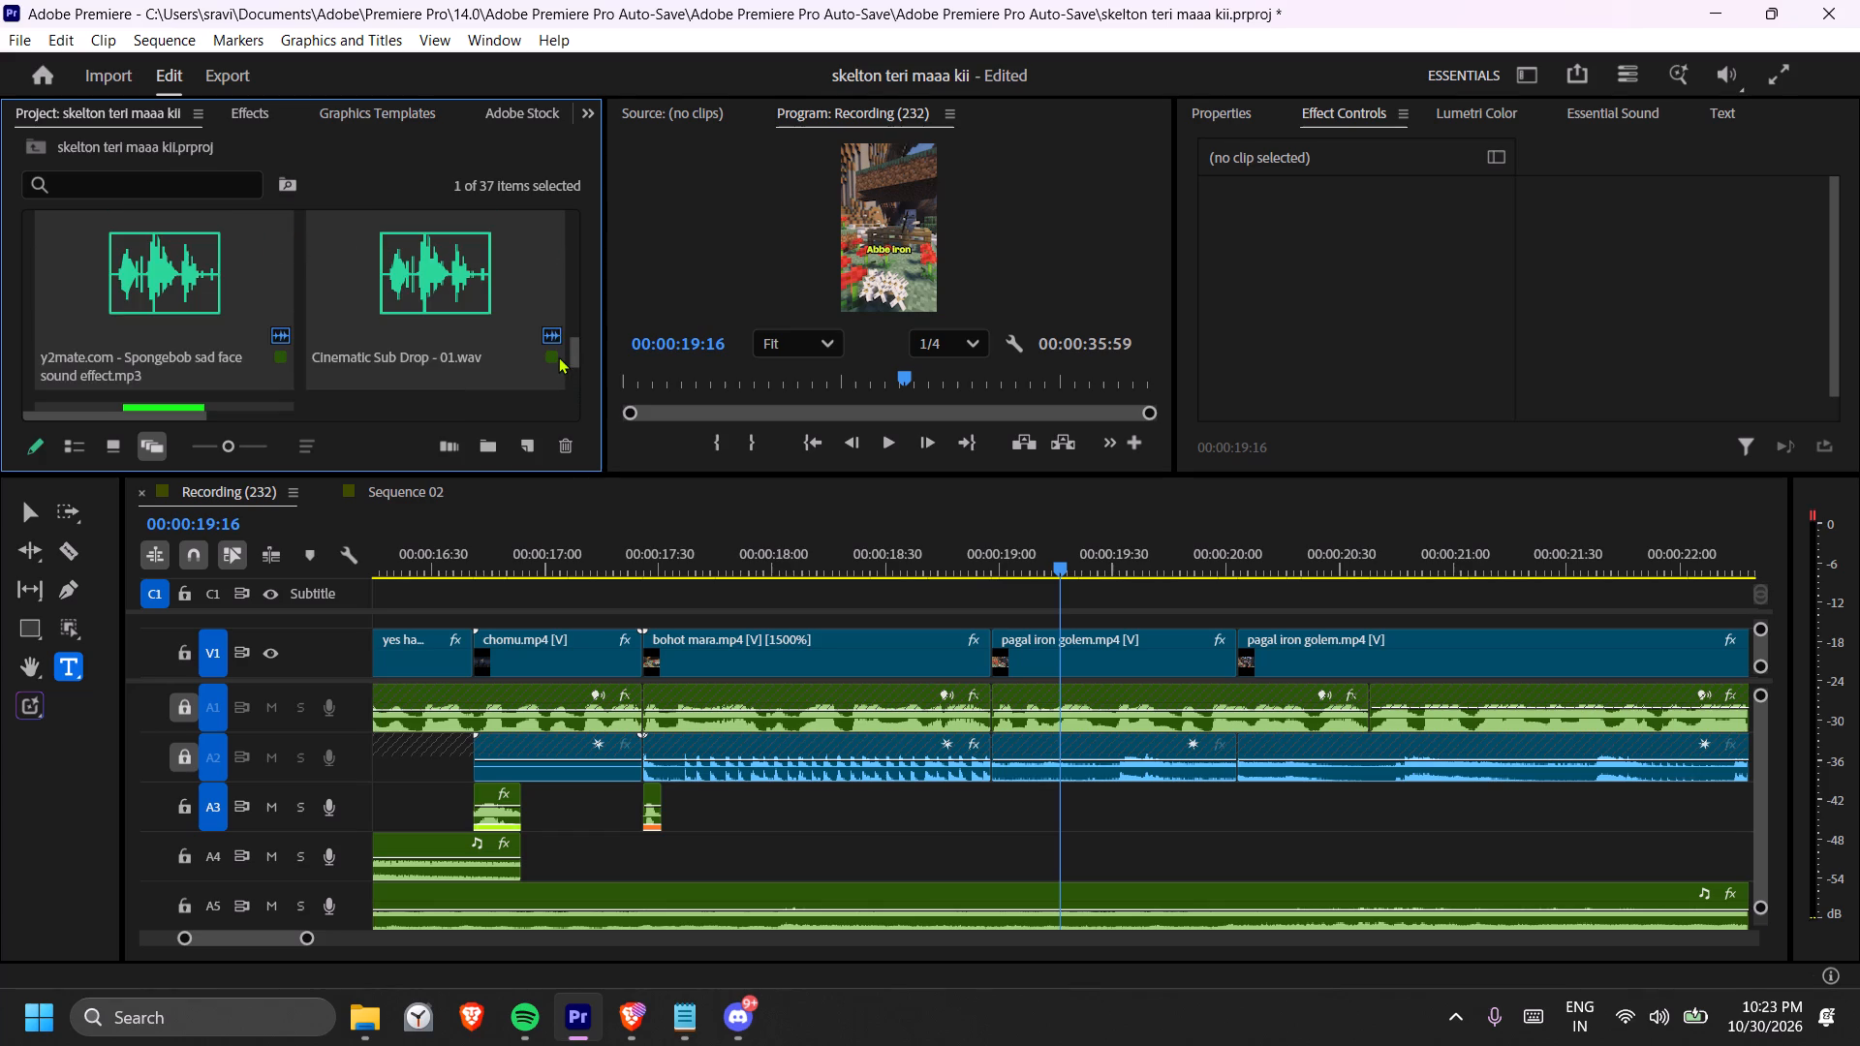
drag(558, 356, 545, 317)
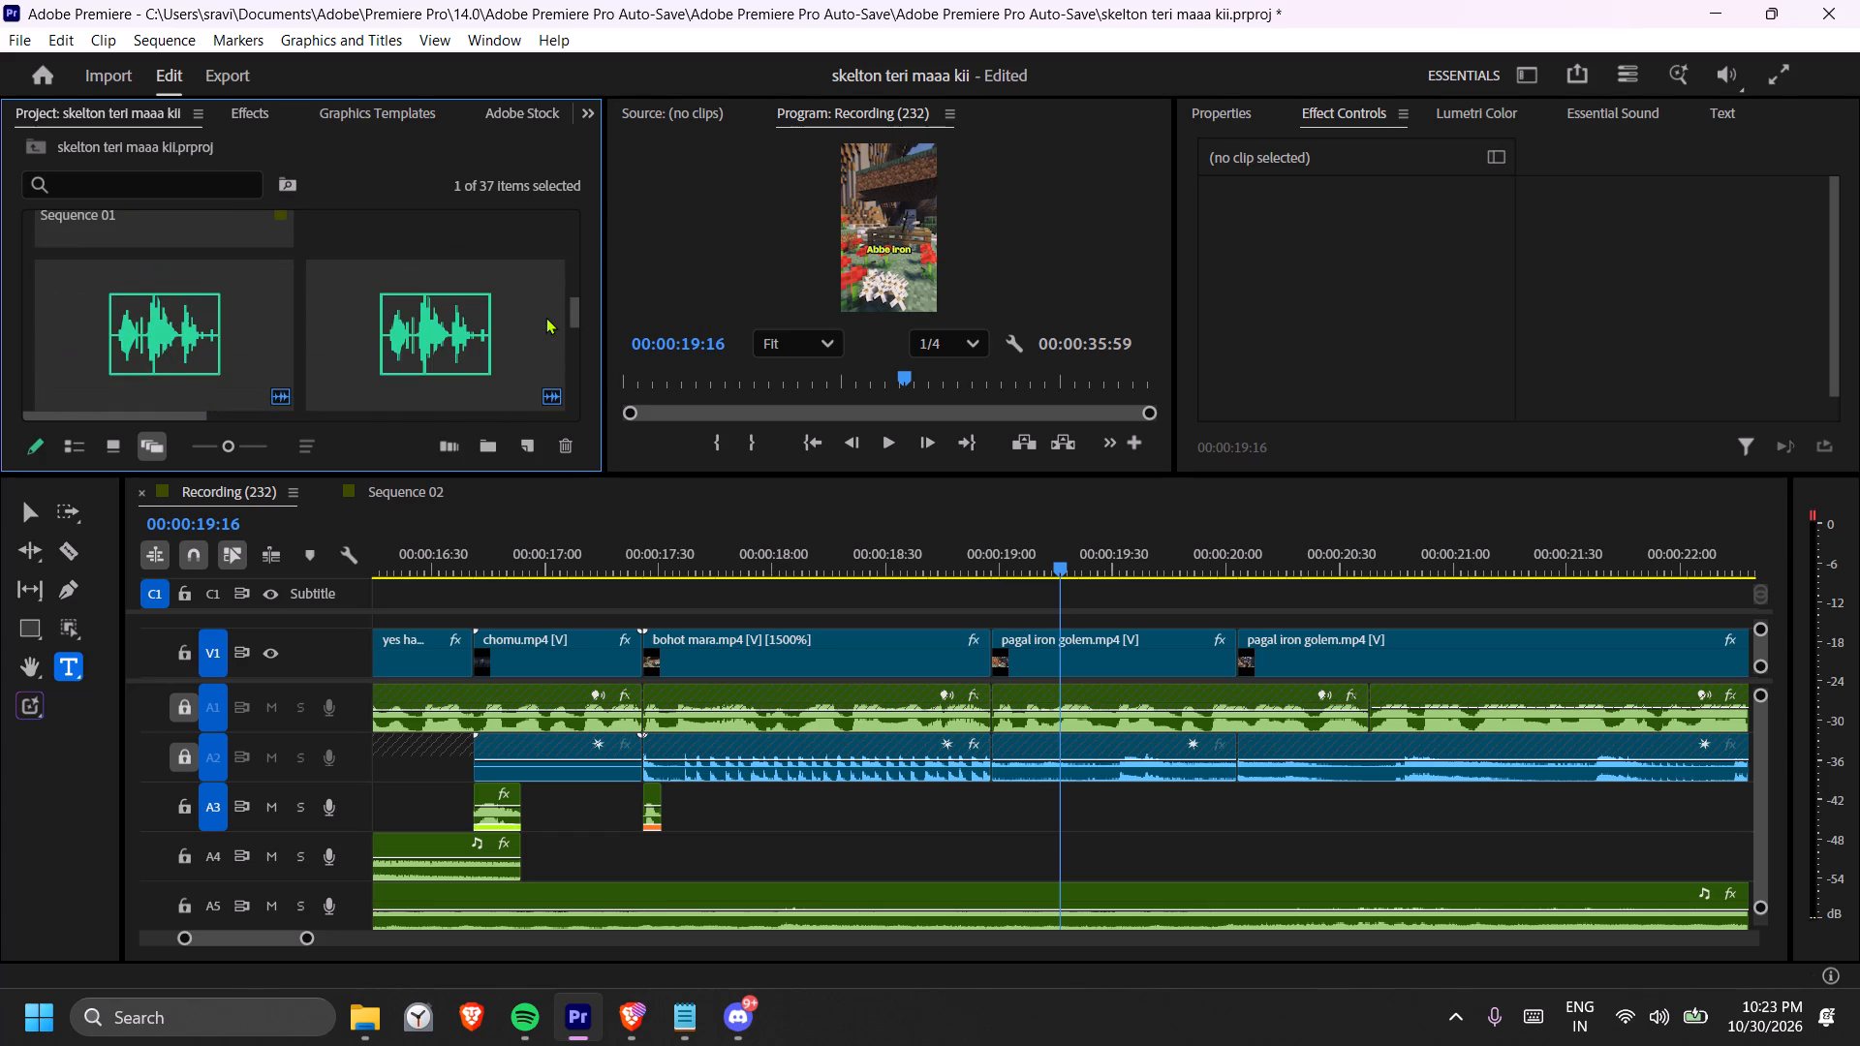
drag(545, 317, 542, 321)
drag(222, 323, 1007, 786)
Split the whoosh clip on track A3 near its start and middle, and delete the two outer pieces.
key(c)
click(1019, 827)
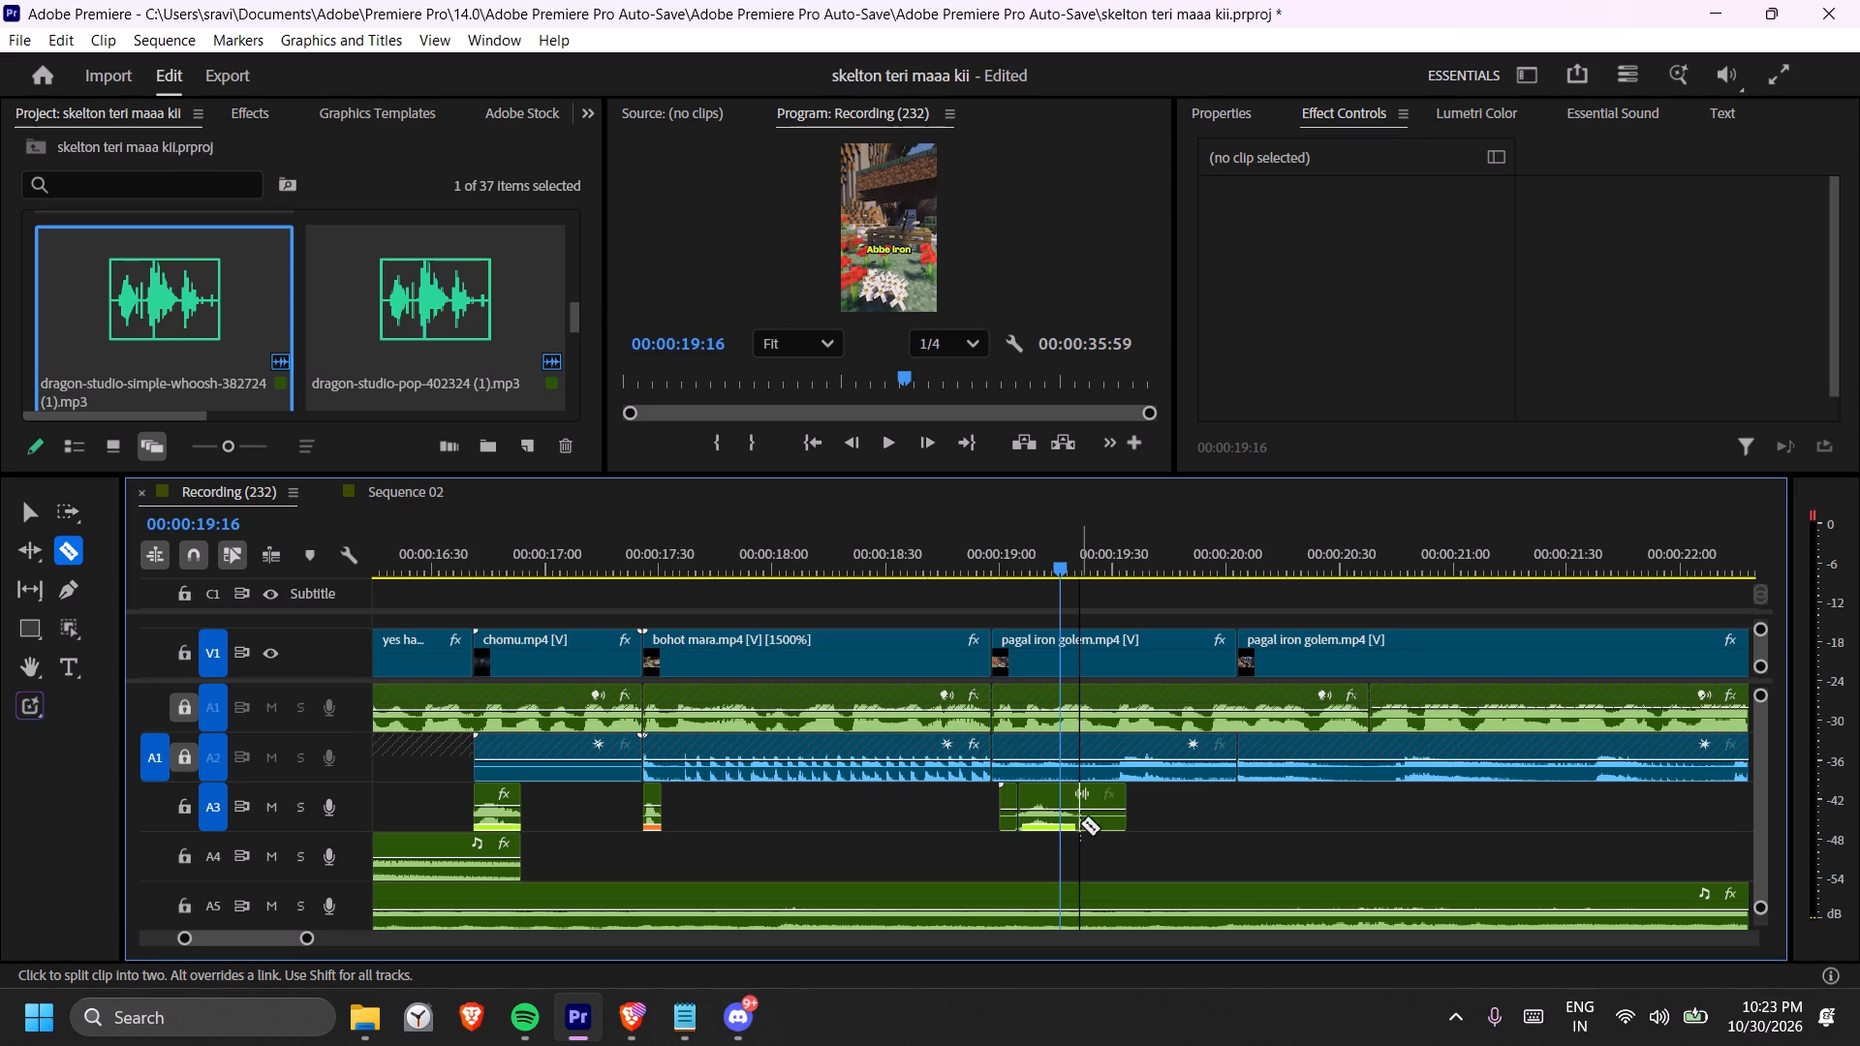
click(1075, 821)
key(t)
click(1011, 805)
key(Delete)
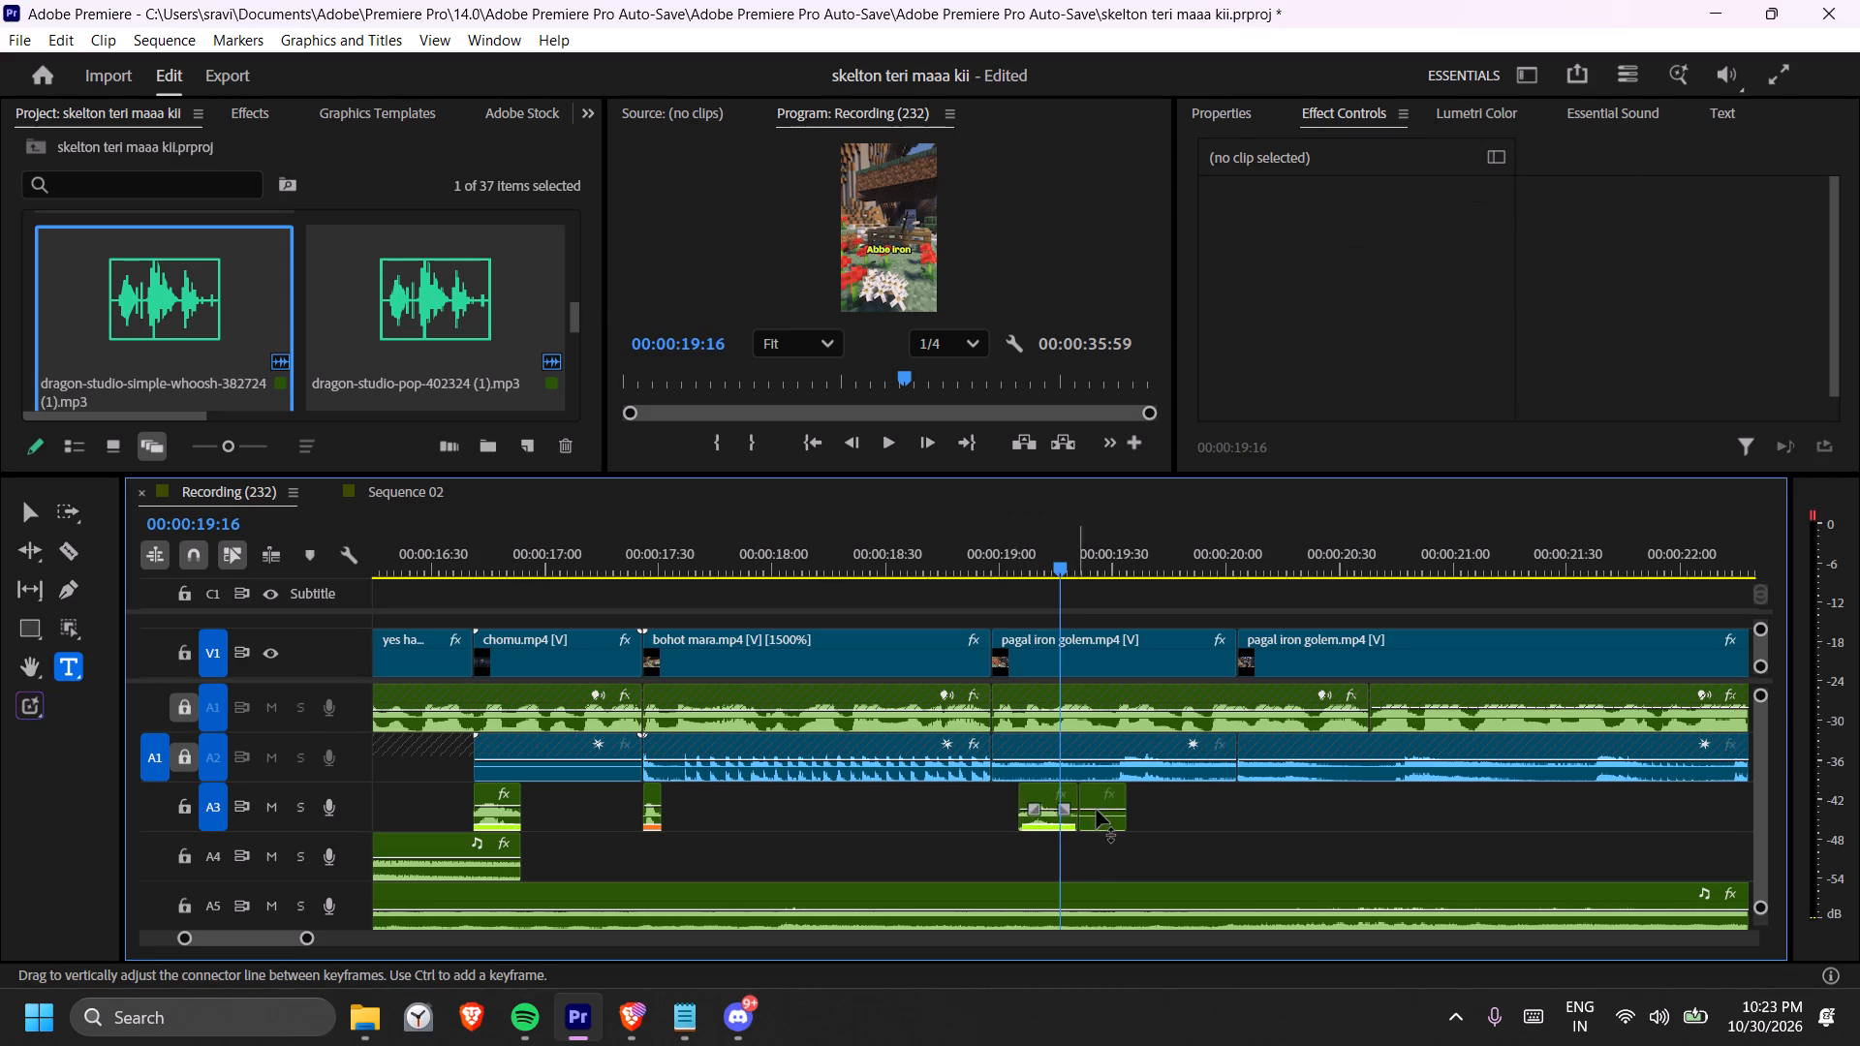
click(1099, 798)
key(Delete)
Move the trimmed whoosh on track A3 to the cut between the bohot mara and pagal iron golem clips.
drag(1032, 790, 1025, 790)
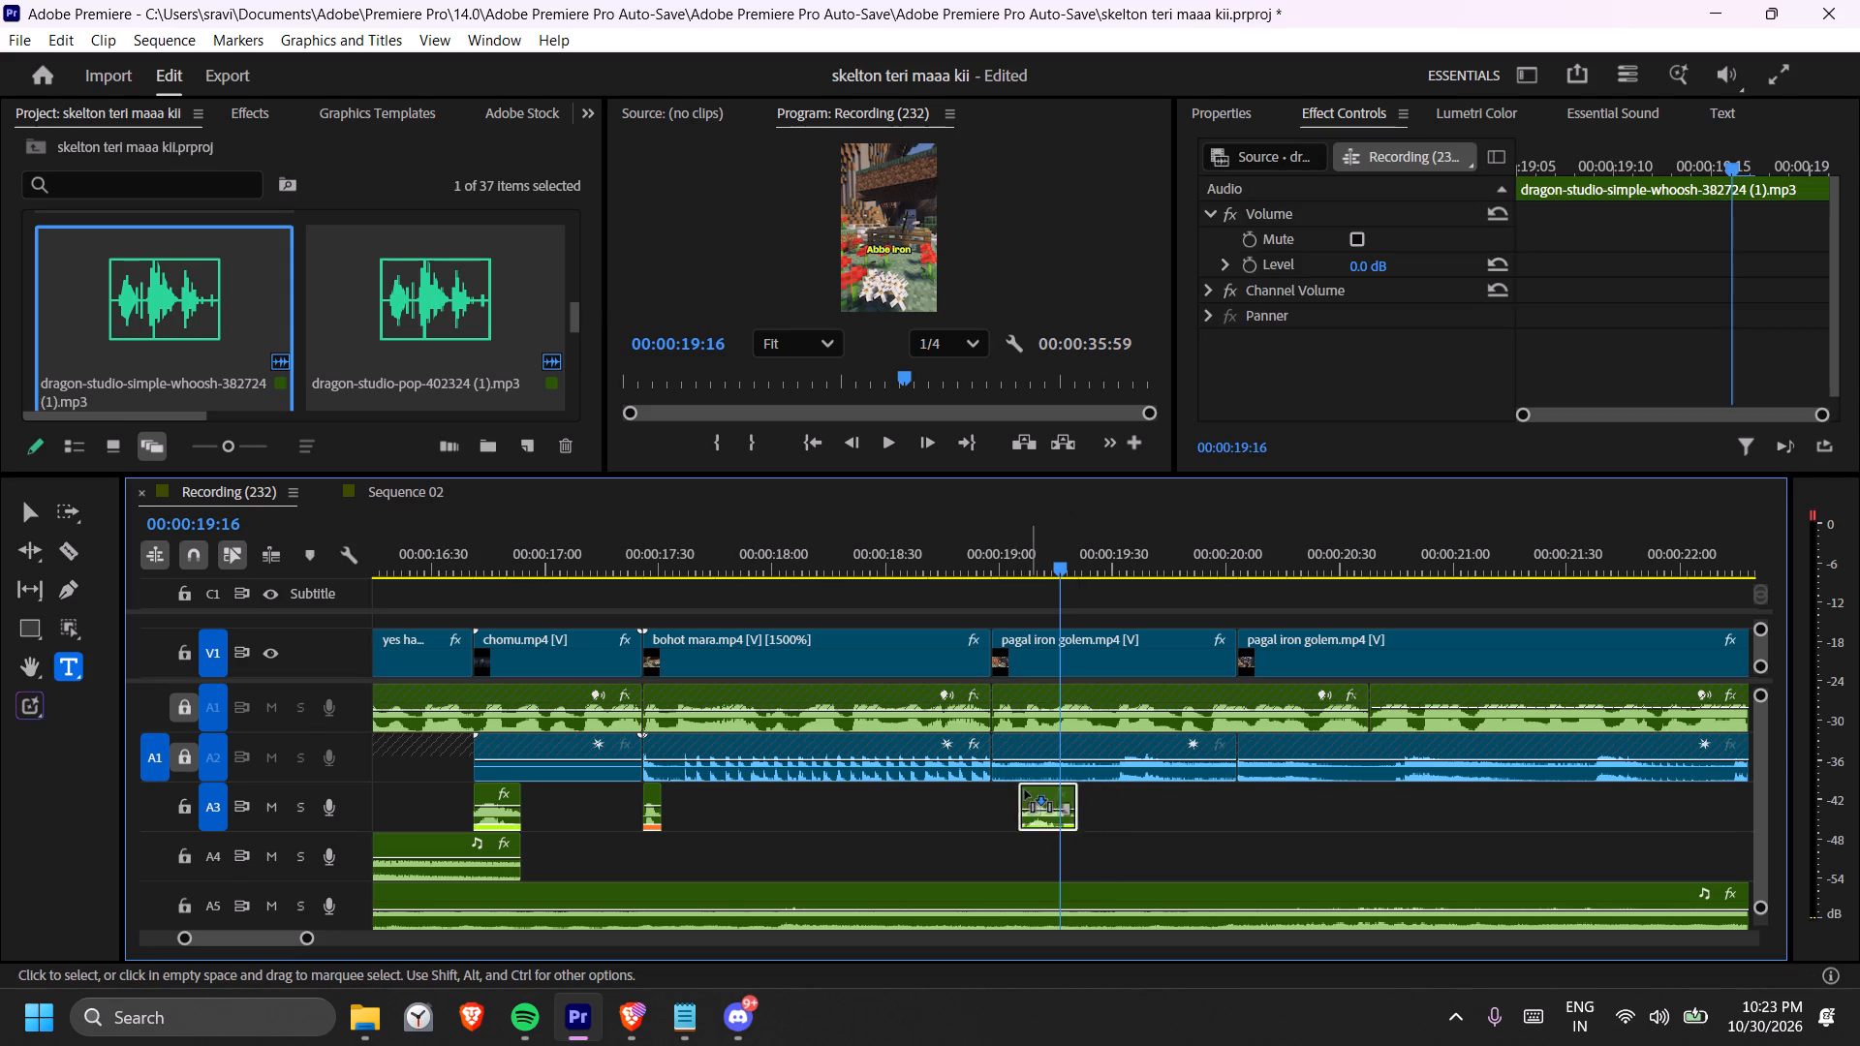
drag(1025, 790, 1005, 793)
Play the sequence from just before the whoosh to the end to check the sound effect and remaining mix.
click(932, 514)
key(space)
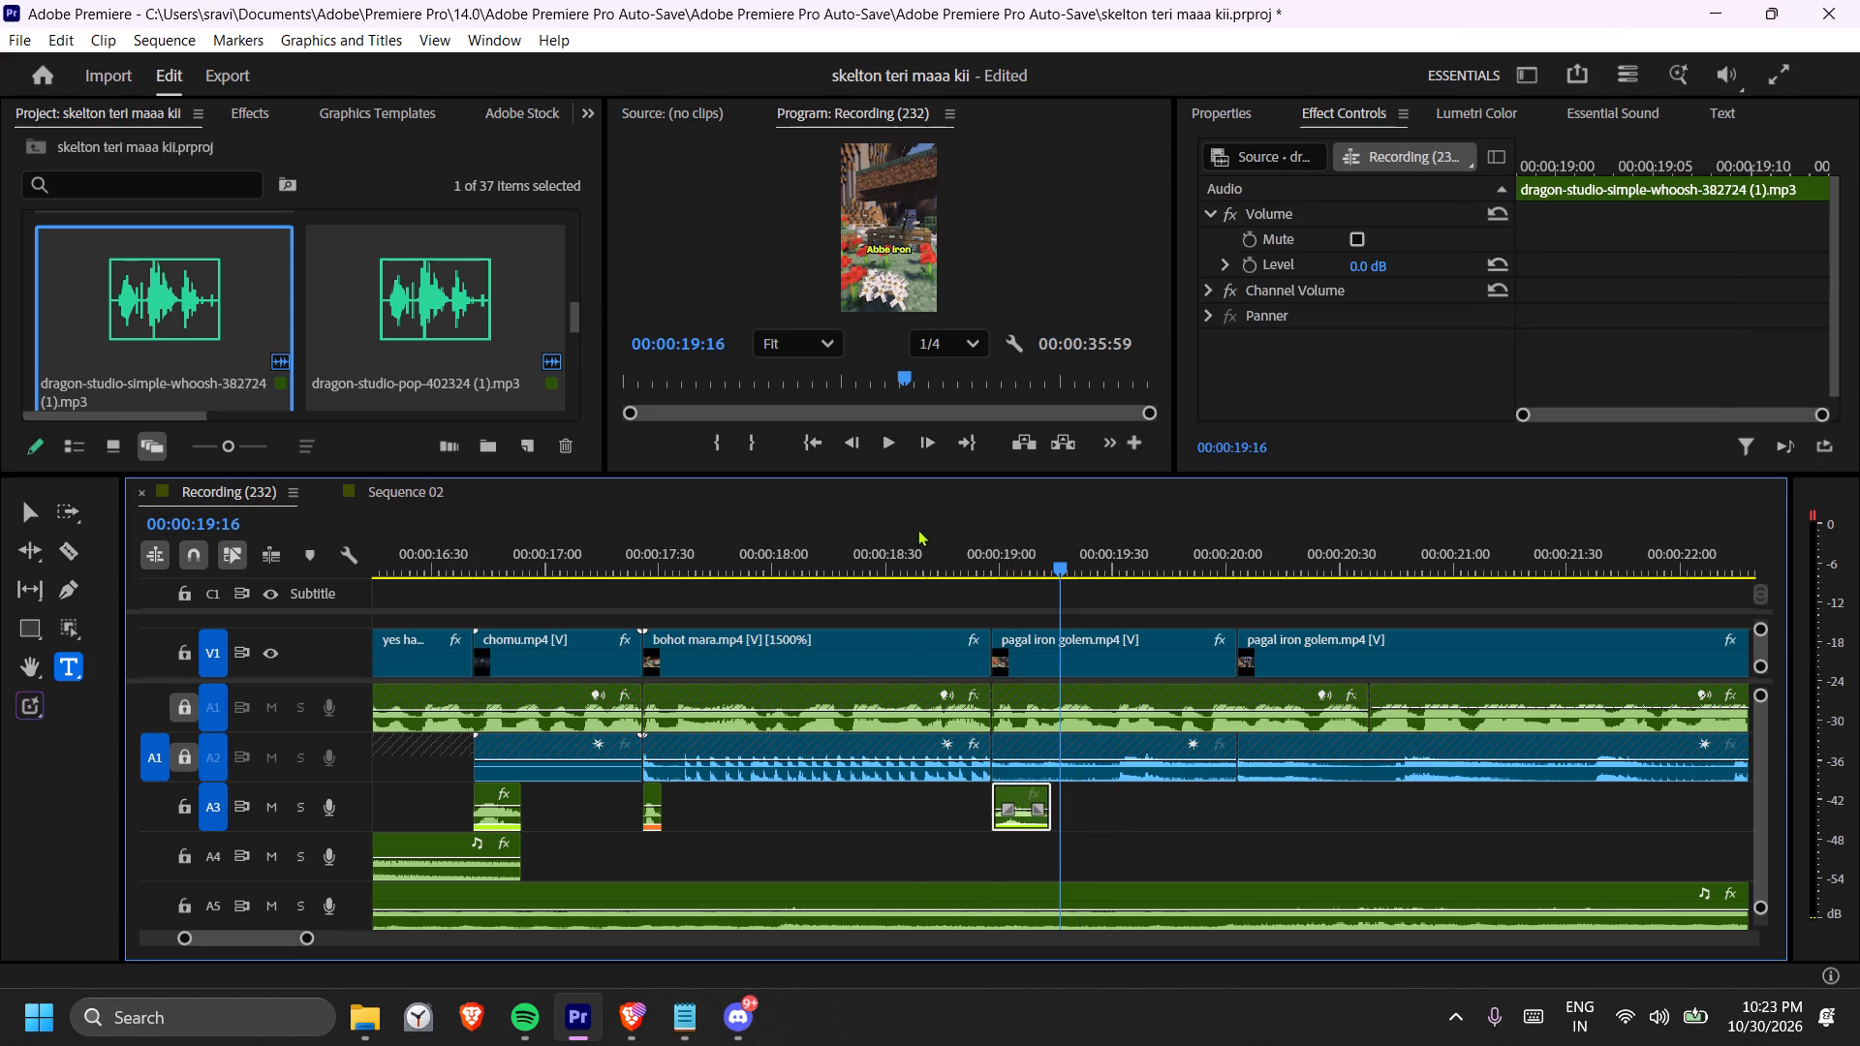
click(914, 534)
key(space)
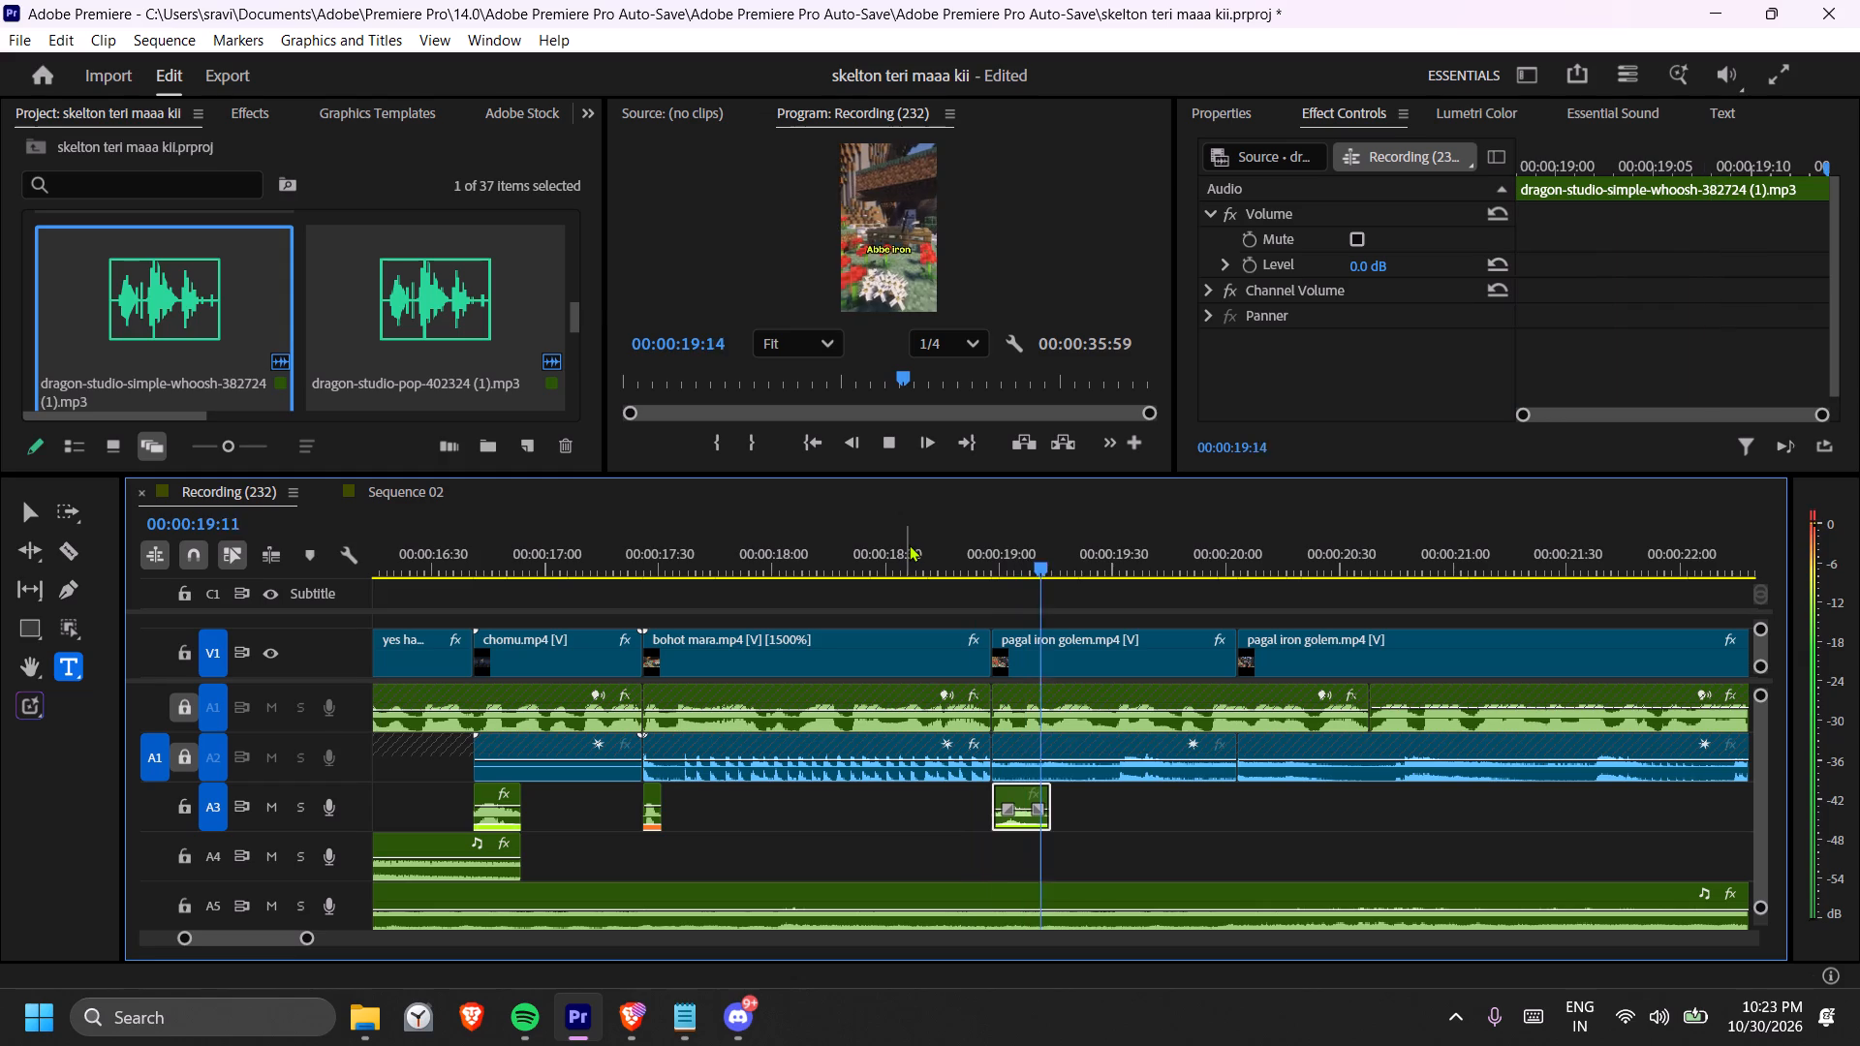
scroll(849, 690, down, 4)
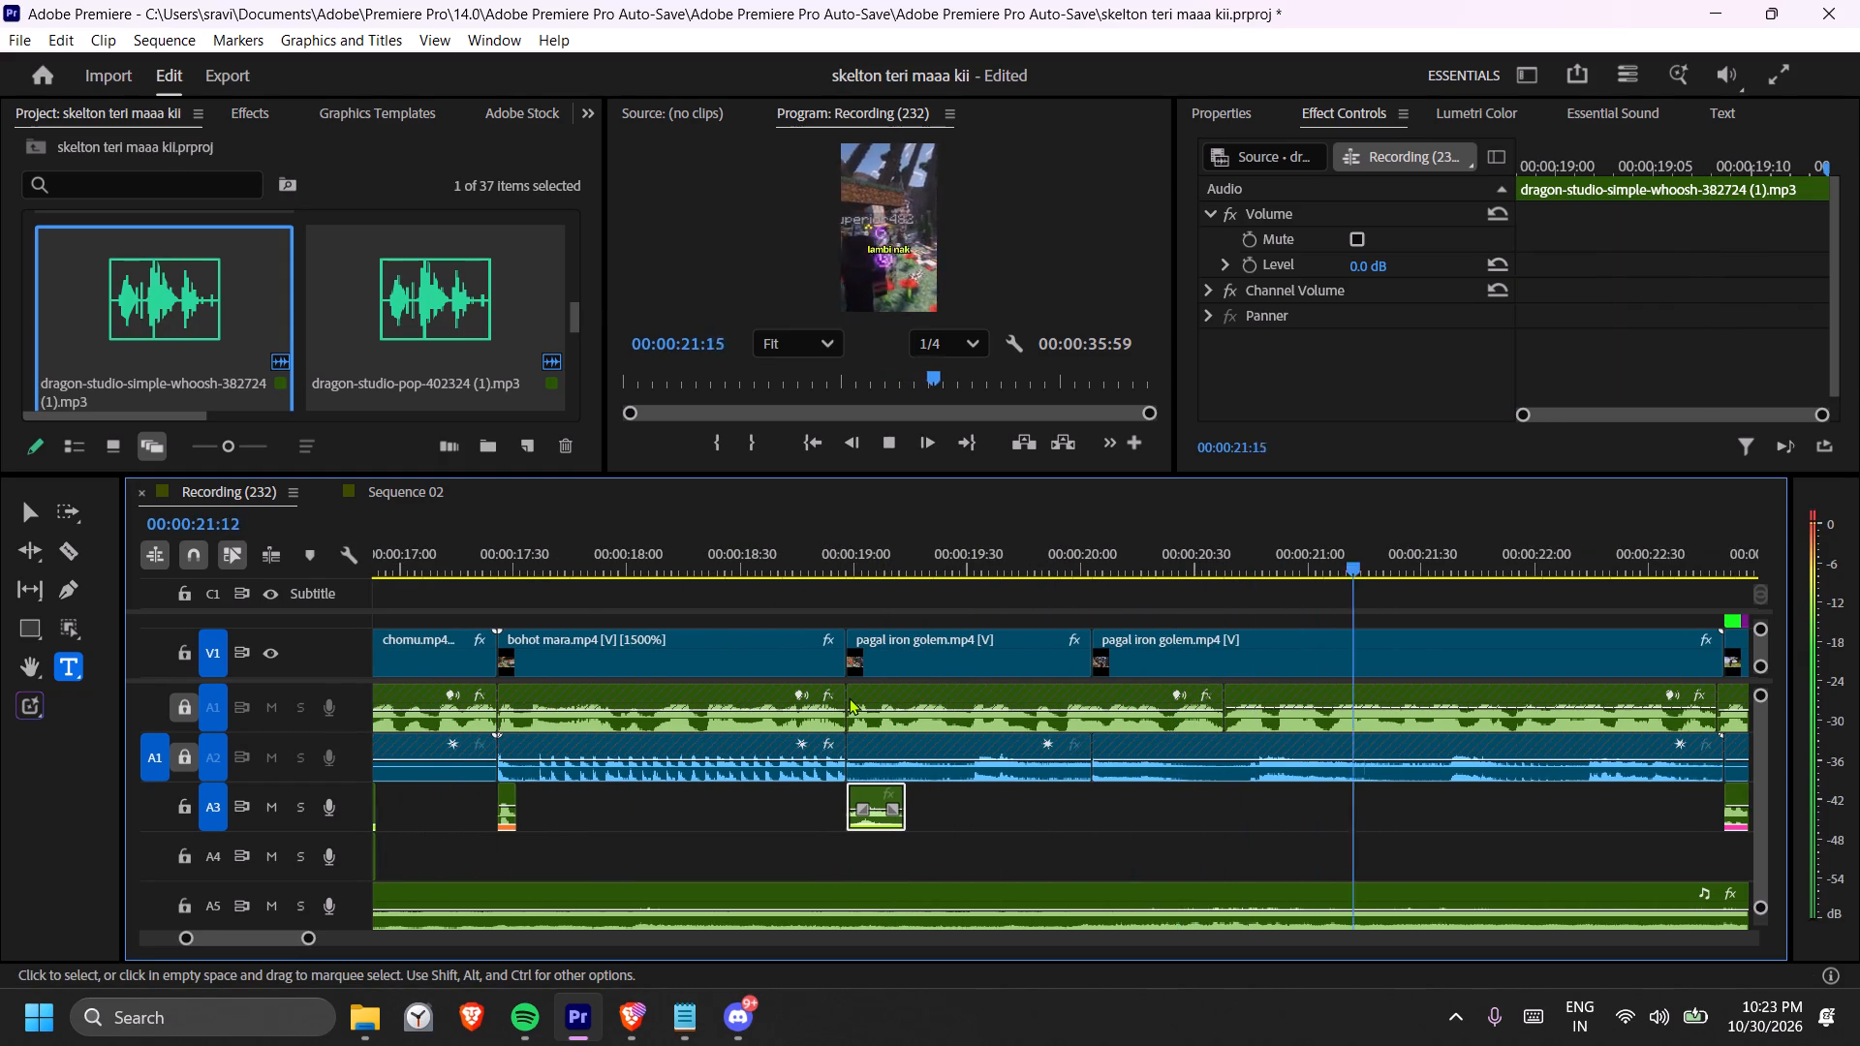
key(minus)
scroll(849, 697, down, 2)
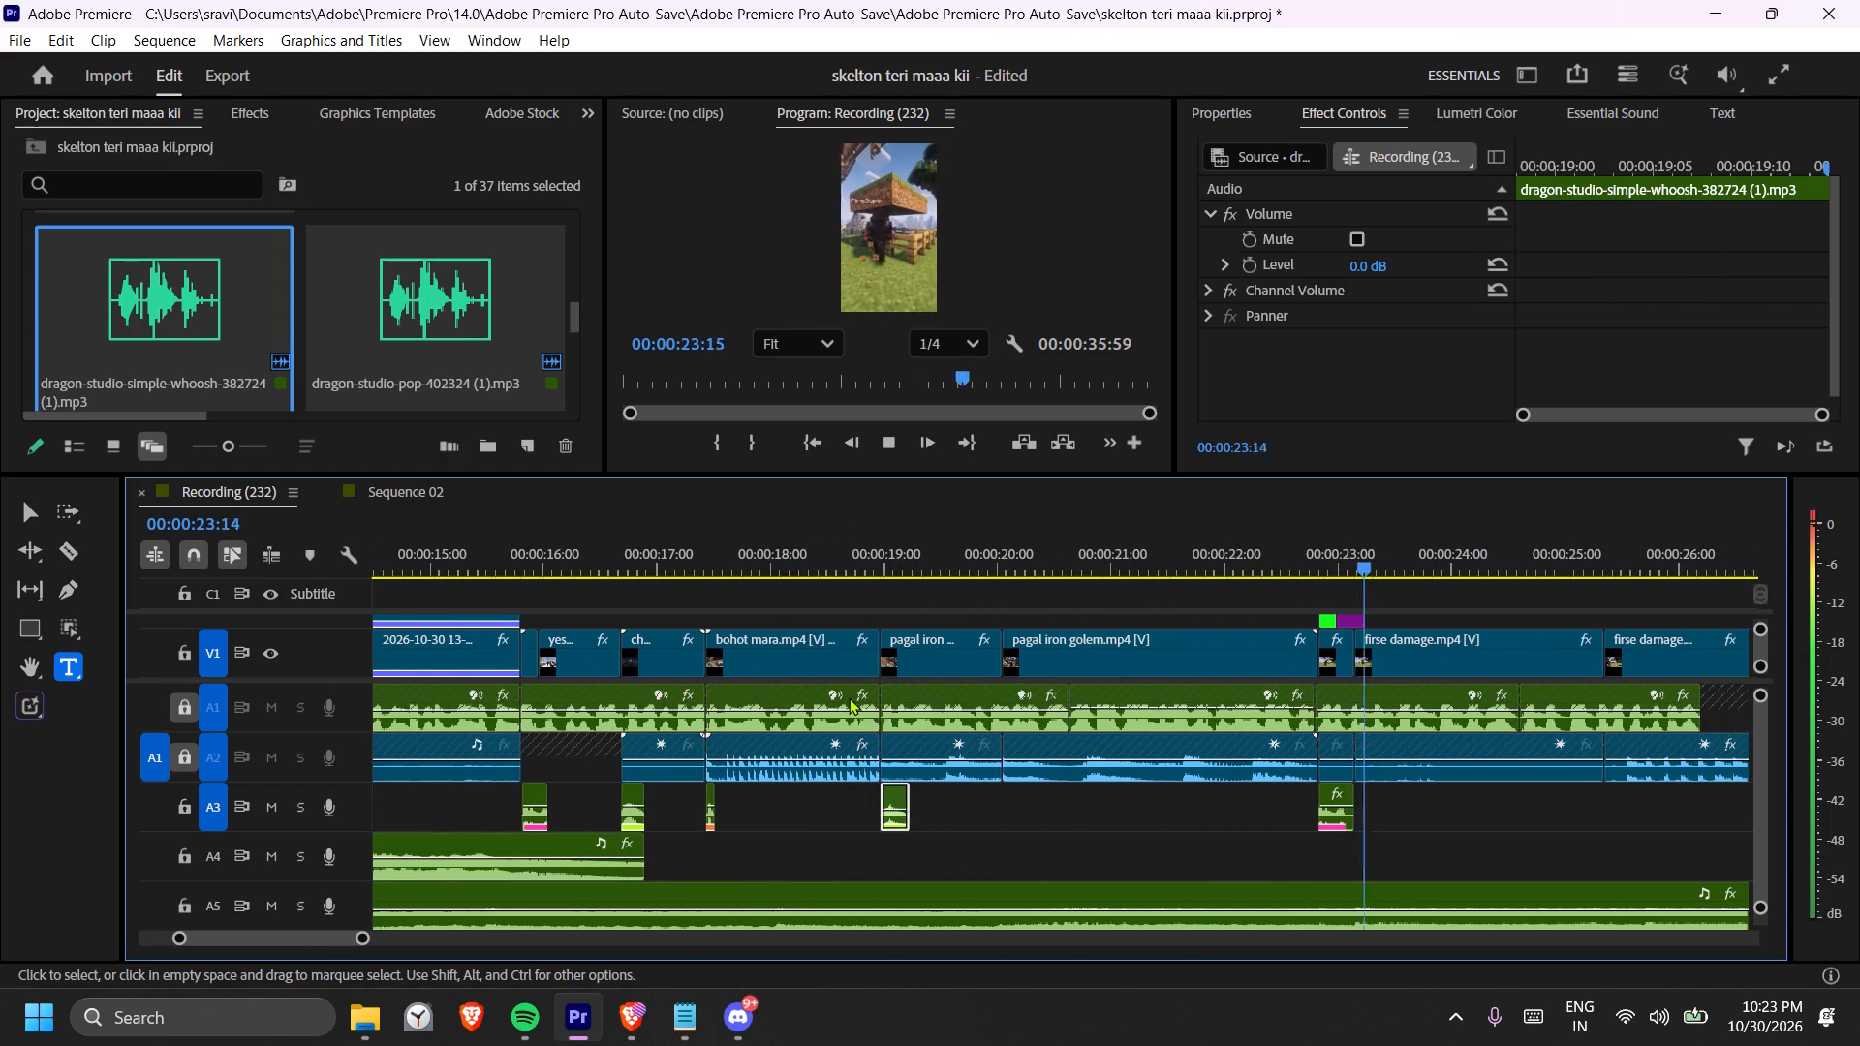
scroll(849, 697, down, 5)
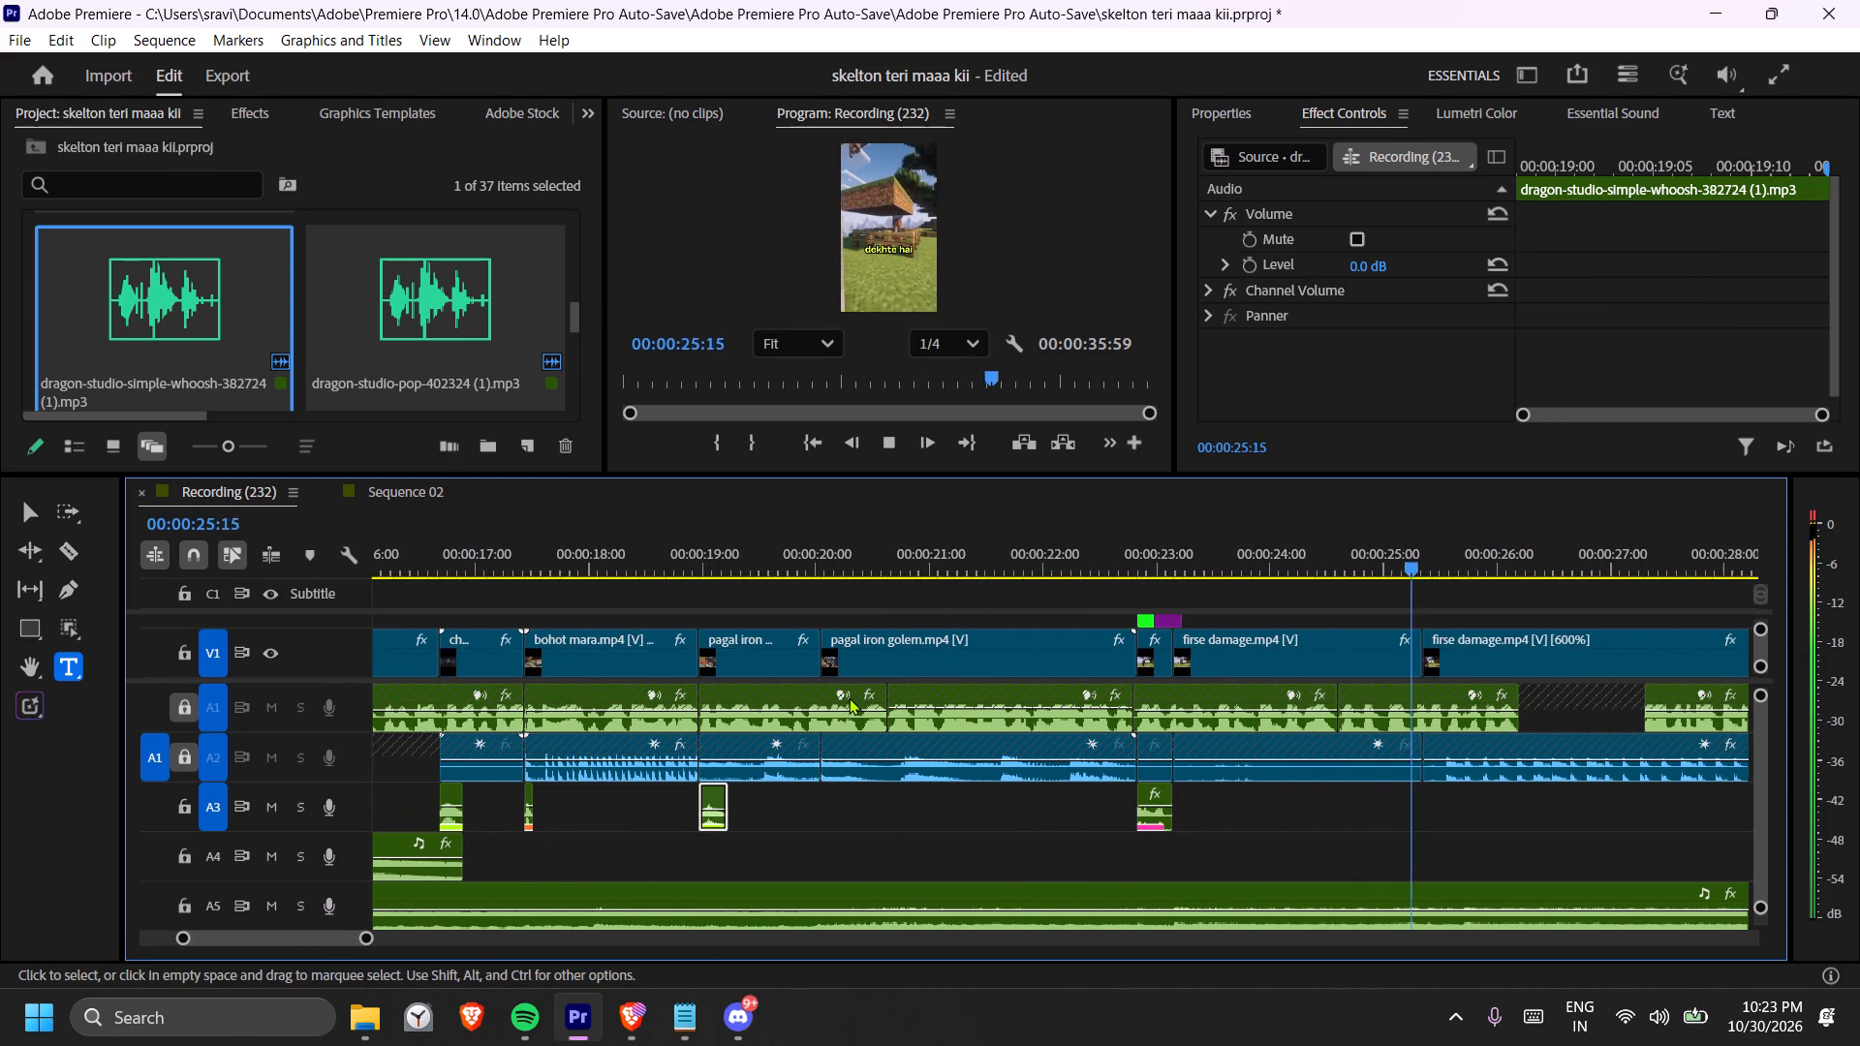
scroll(849, 697, down, 5)
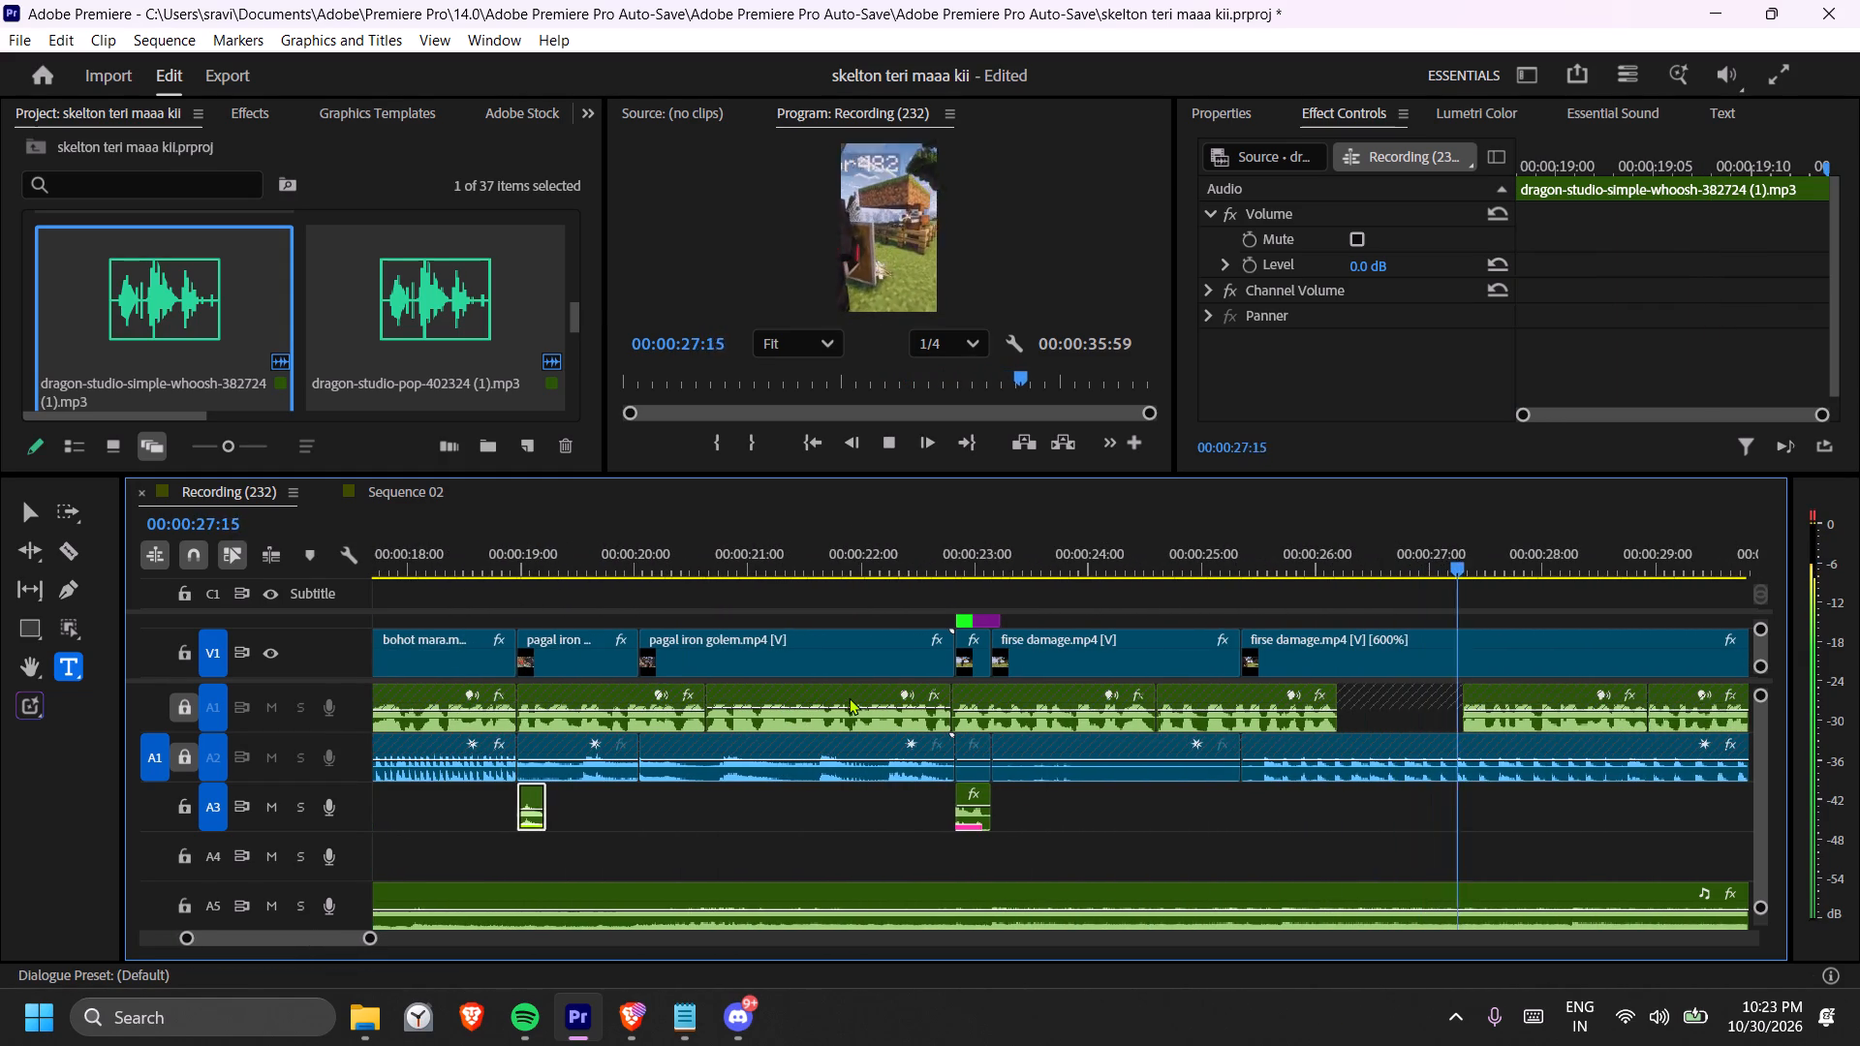
scroll(849, 697, down, 7)
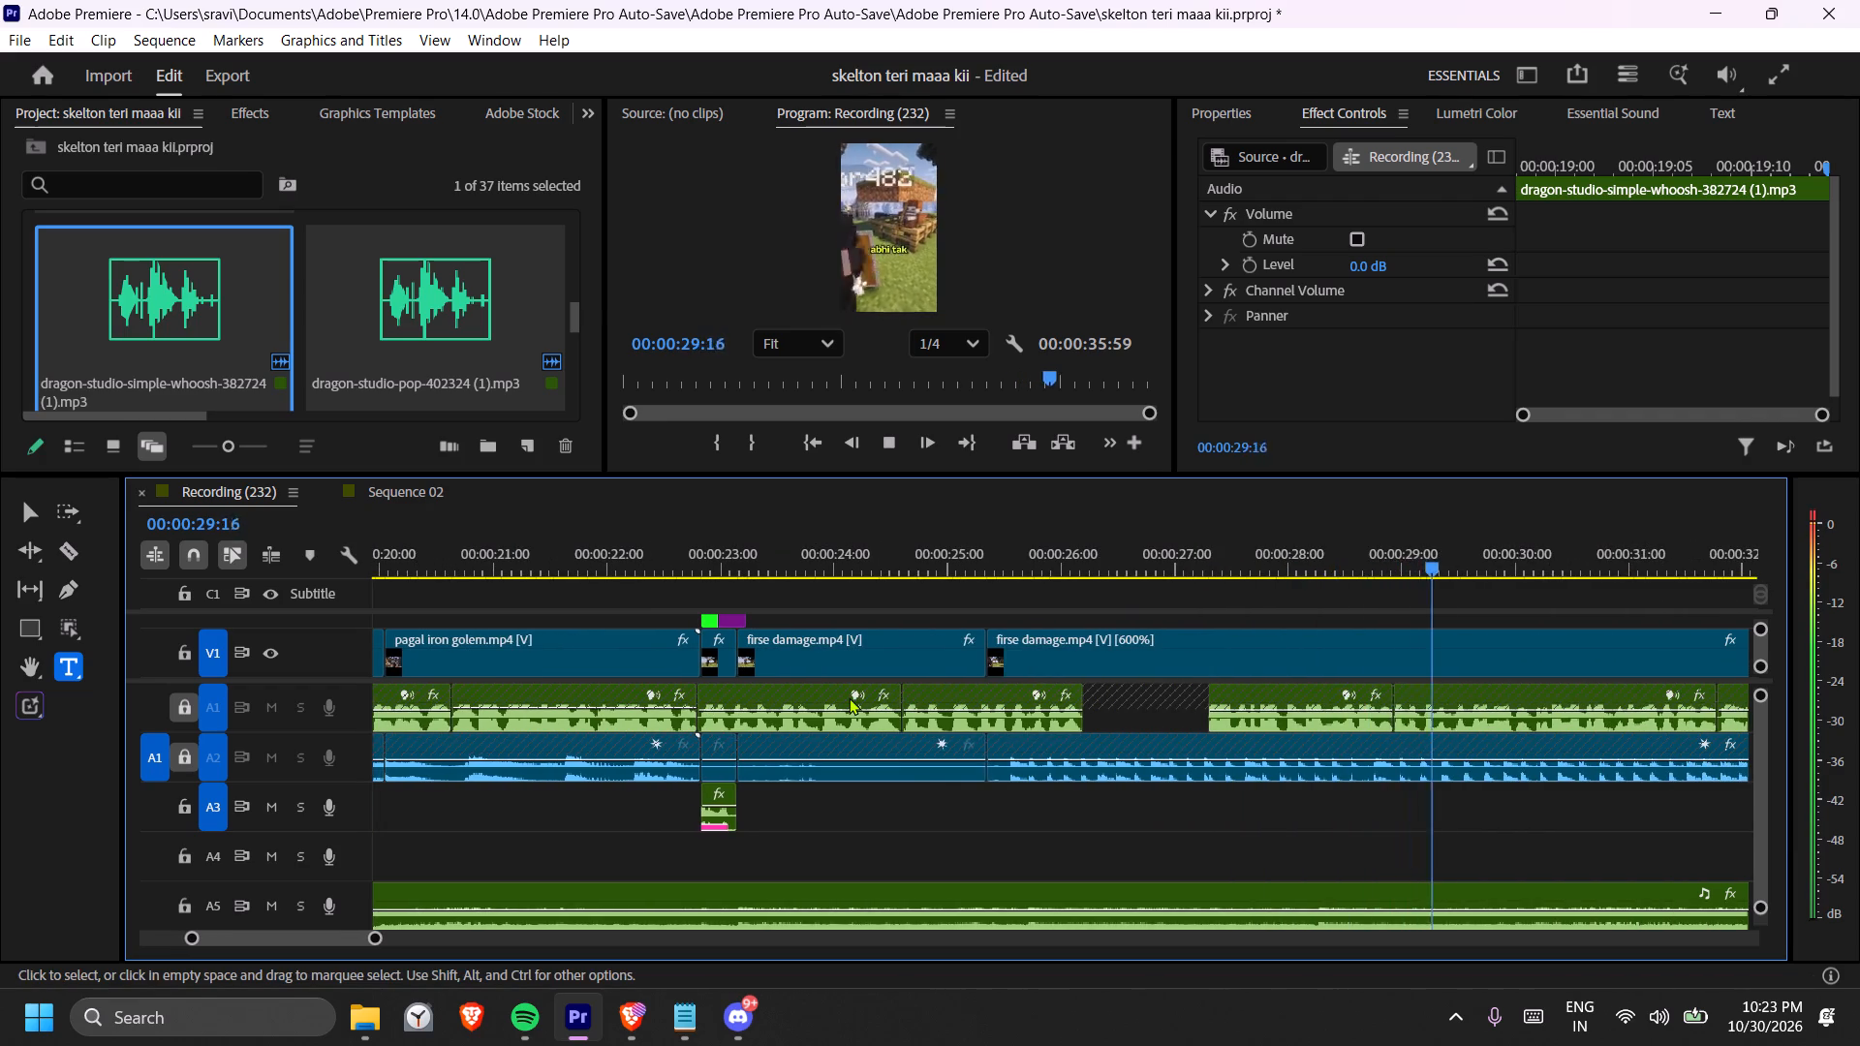
scroll(849, 697, down, 9)
key(minus)
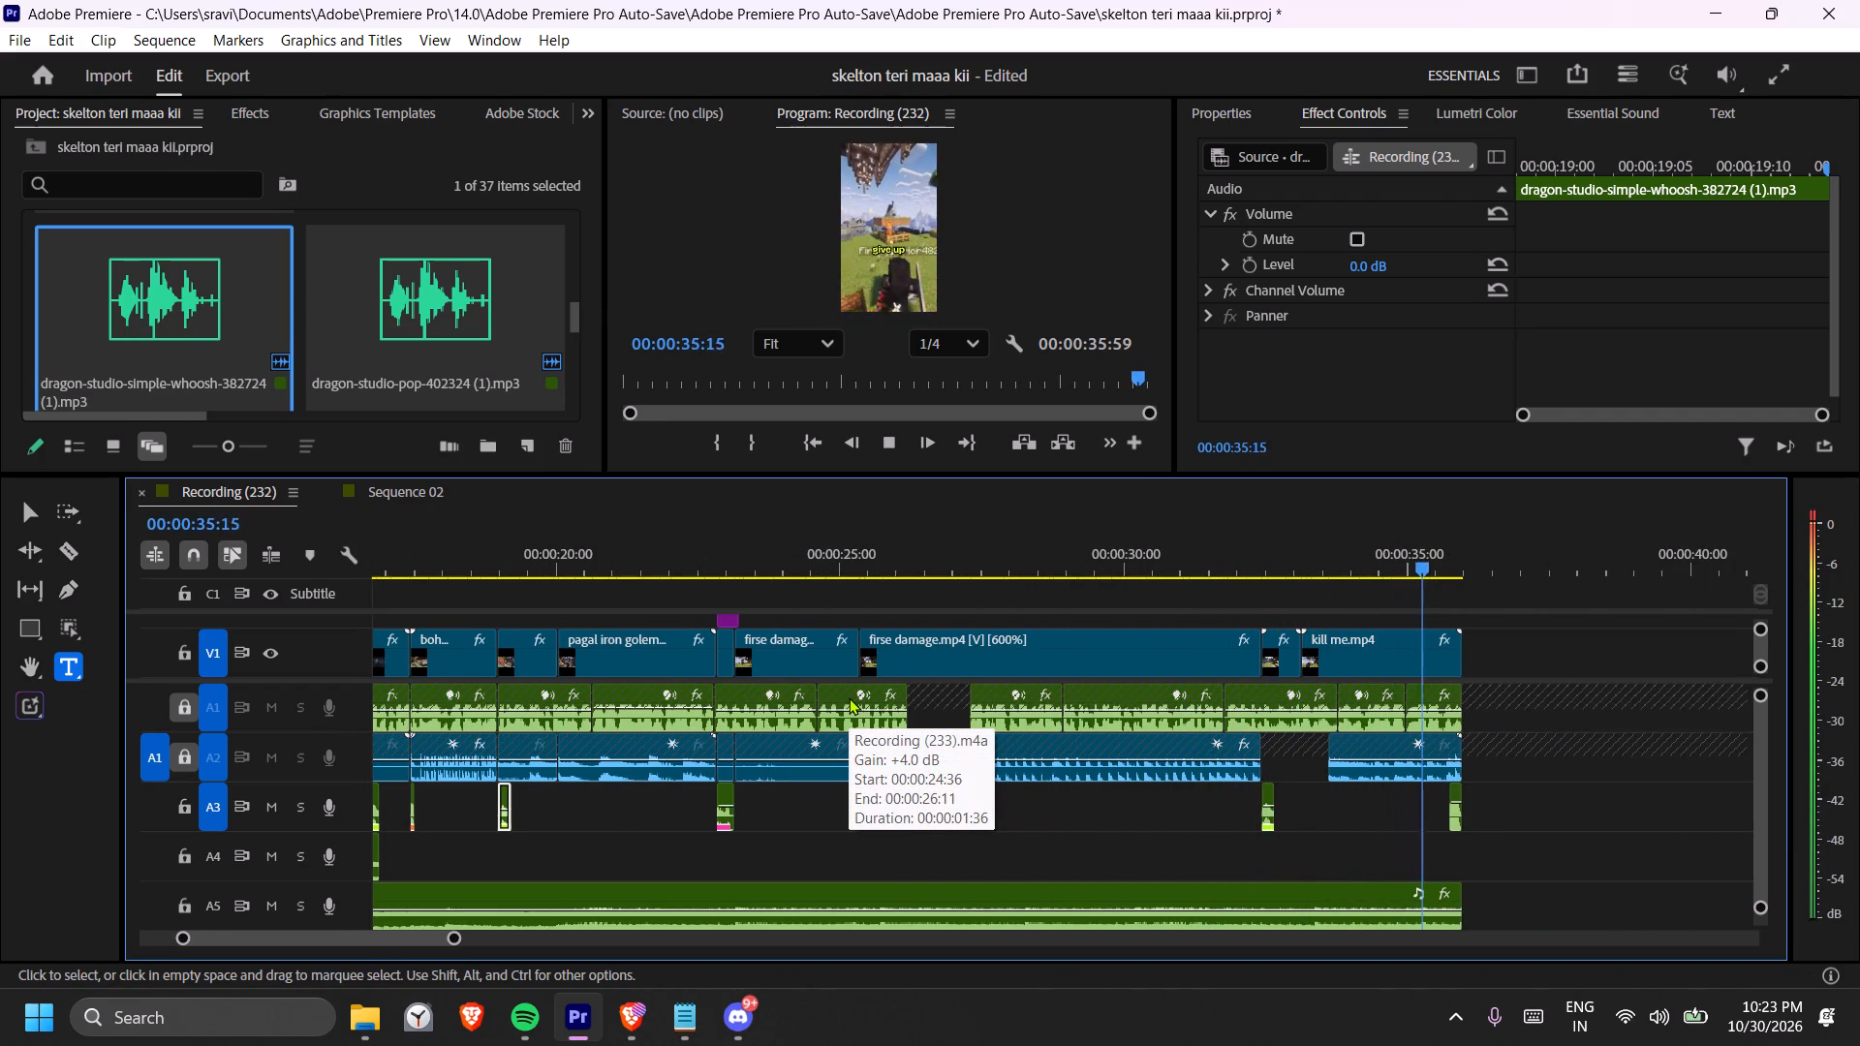
key(space)
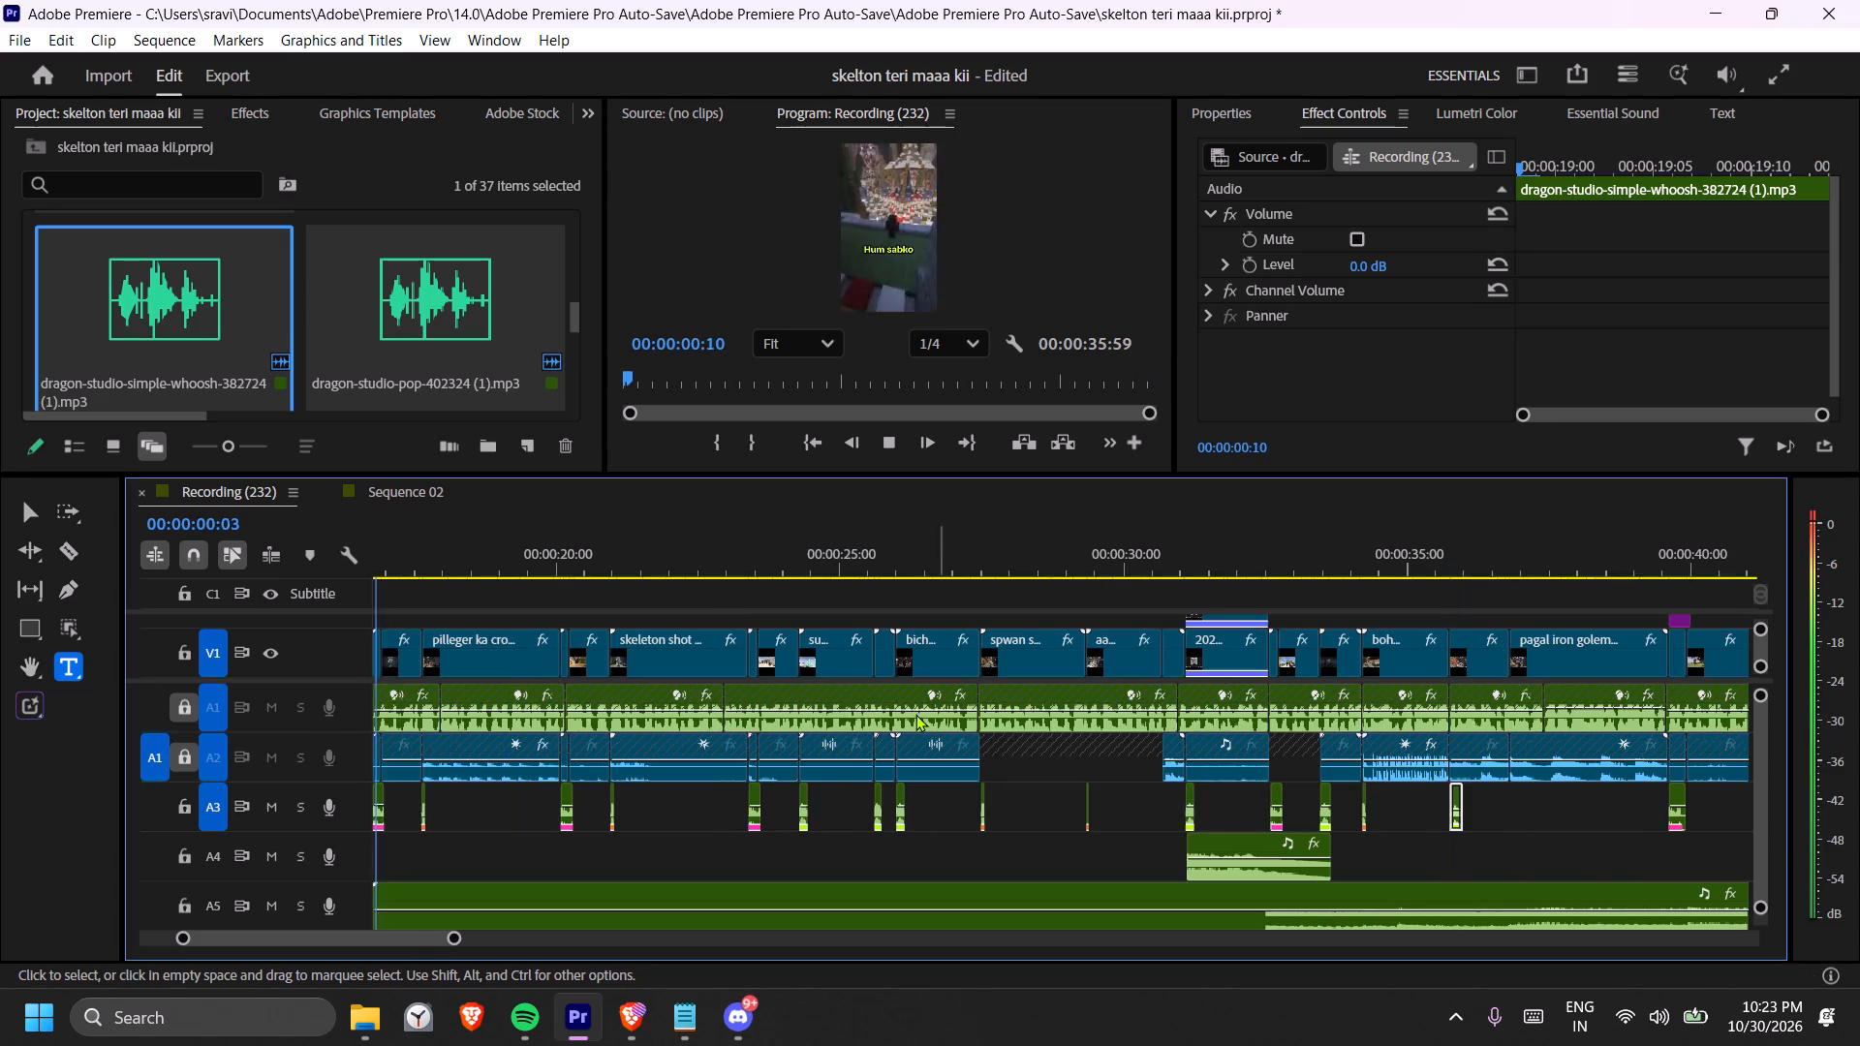
Save the project.
key(ctrl+s)
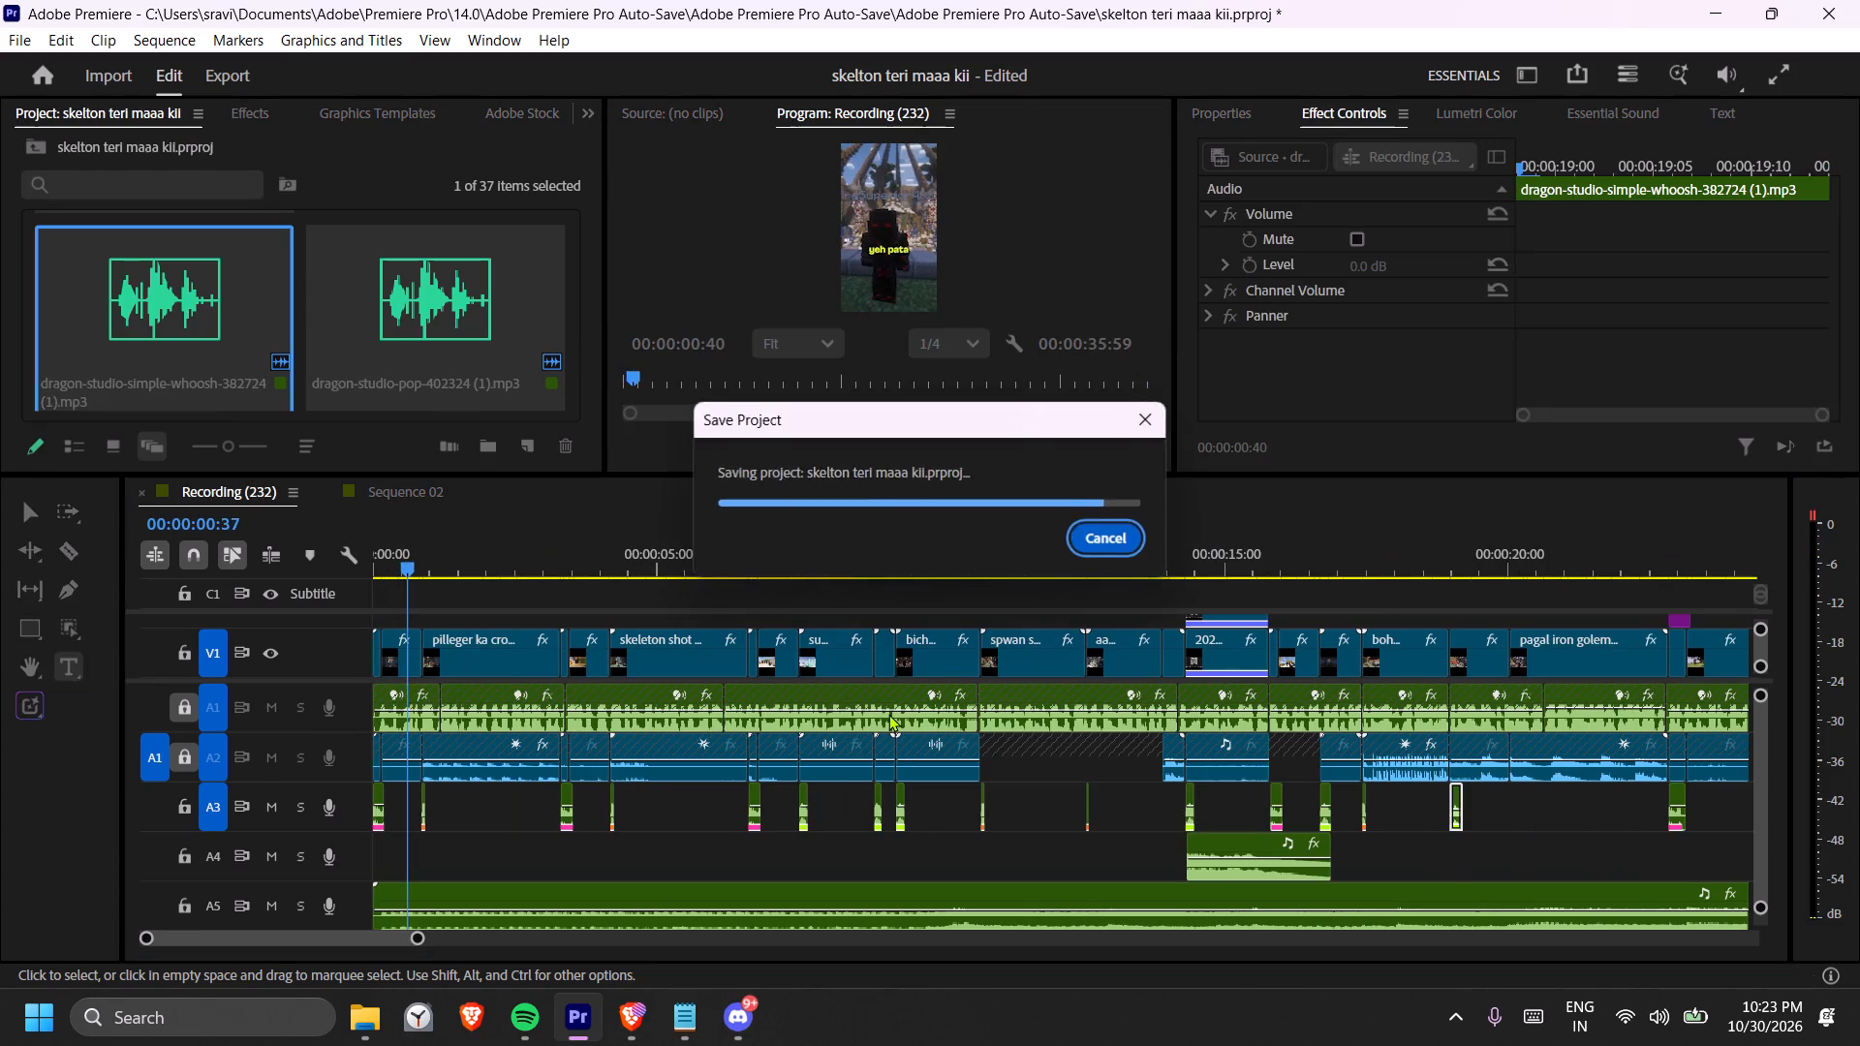
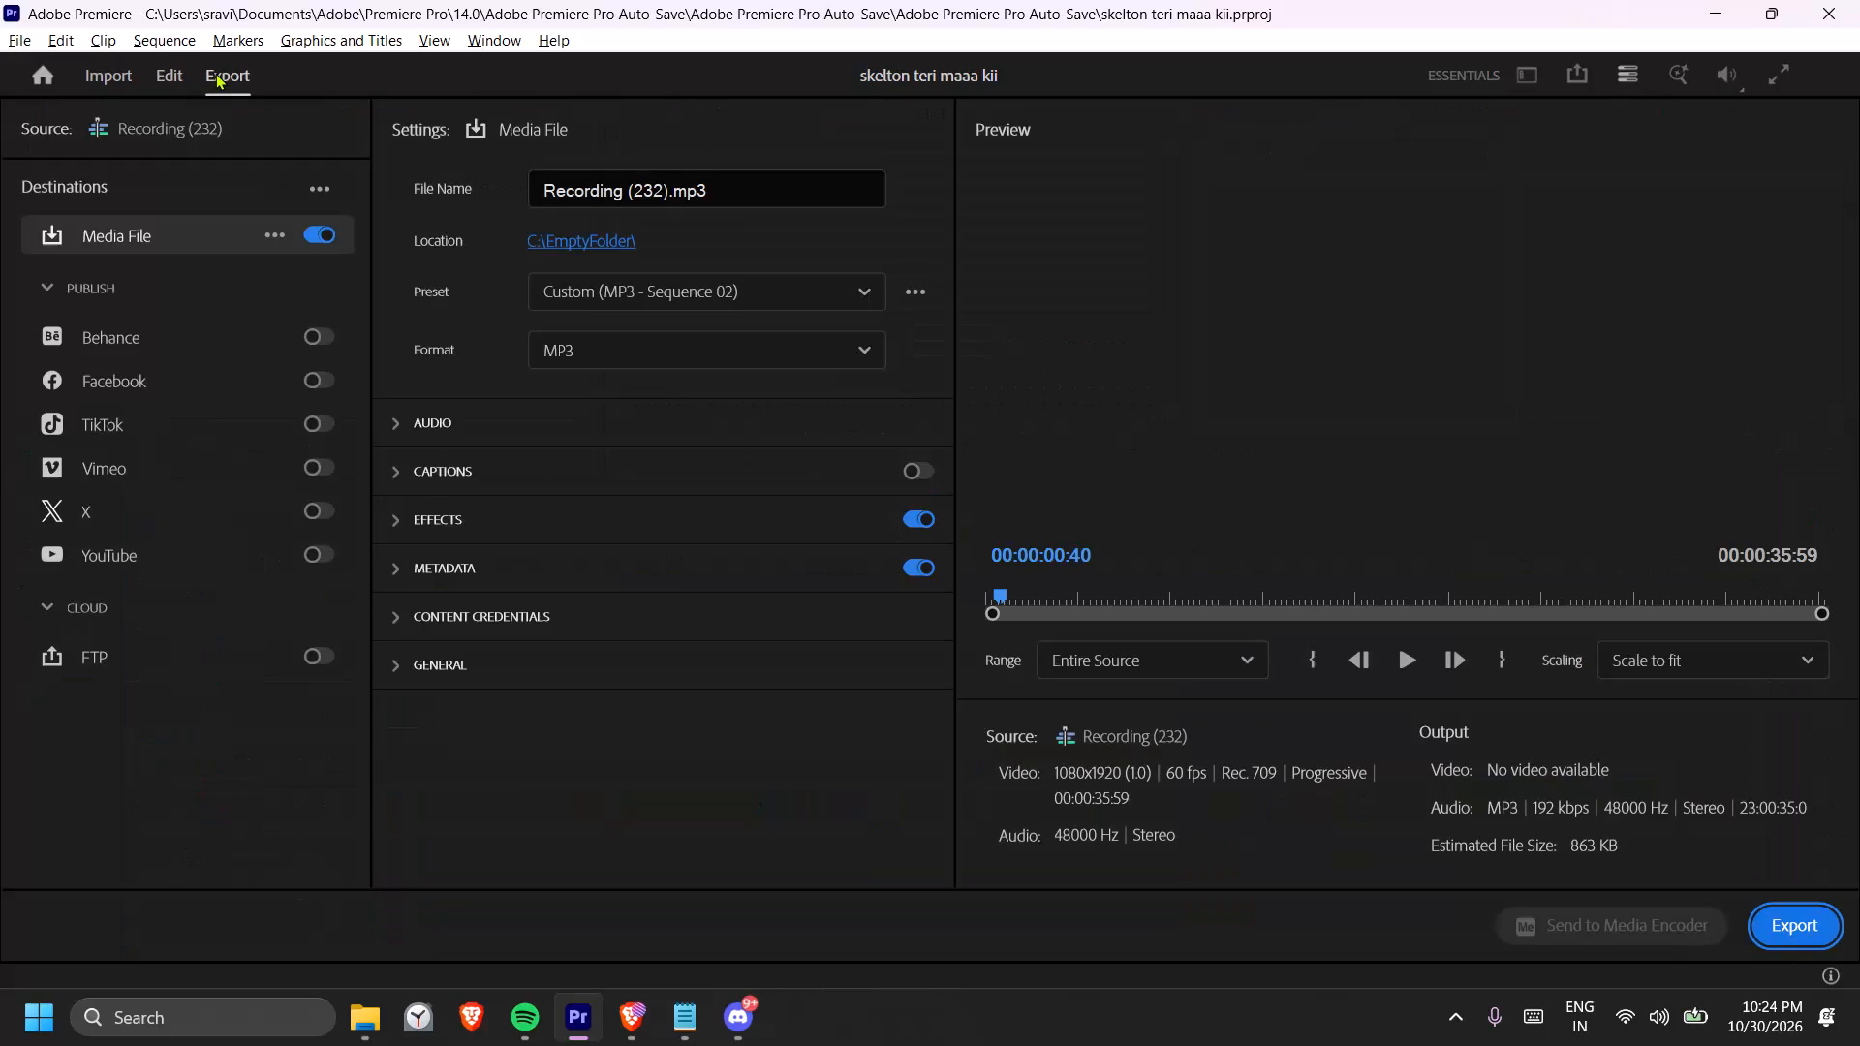
Name the export file "skeleton ki bow patthar ki bani hai".
click(659, 186)
drag(788, 196, 376, 165)
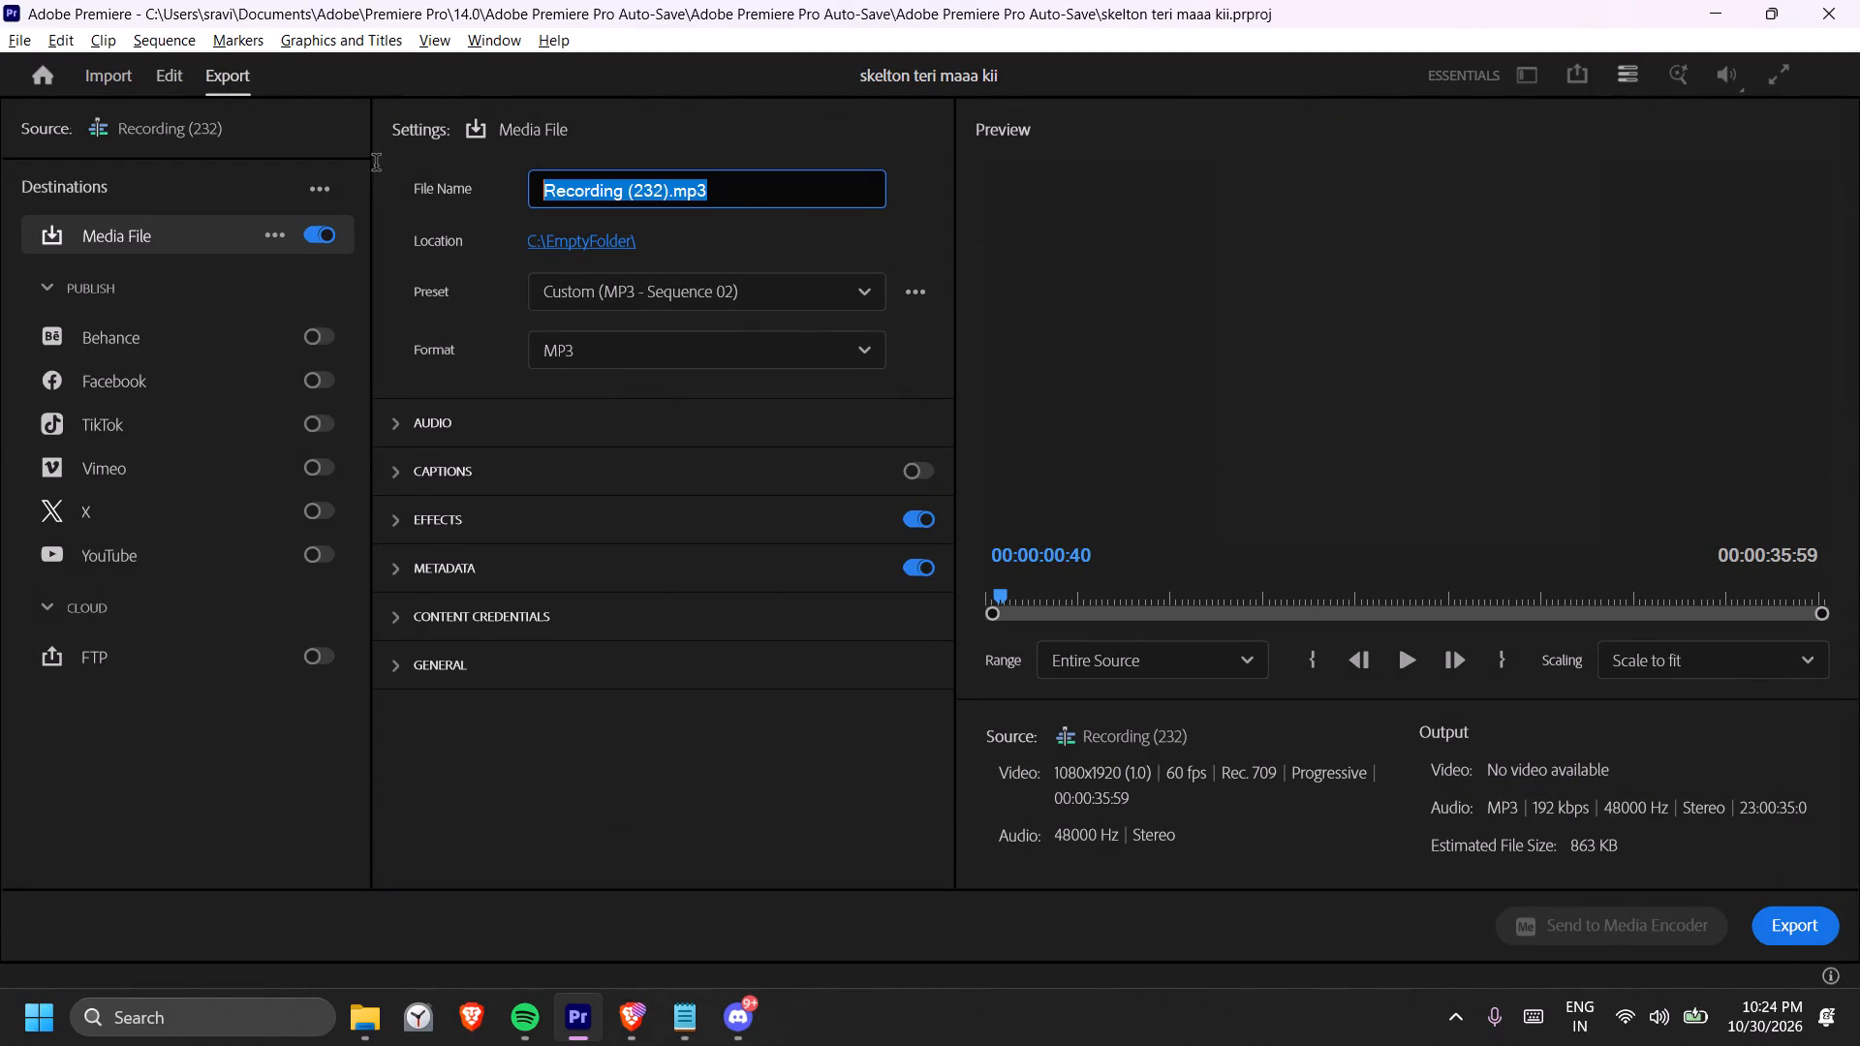
key(BackSpace)
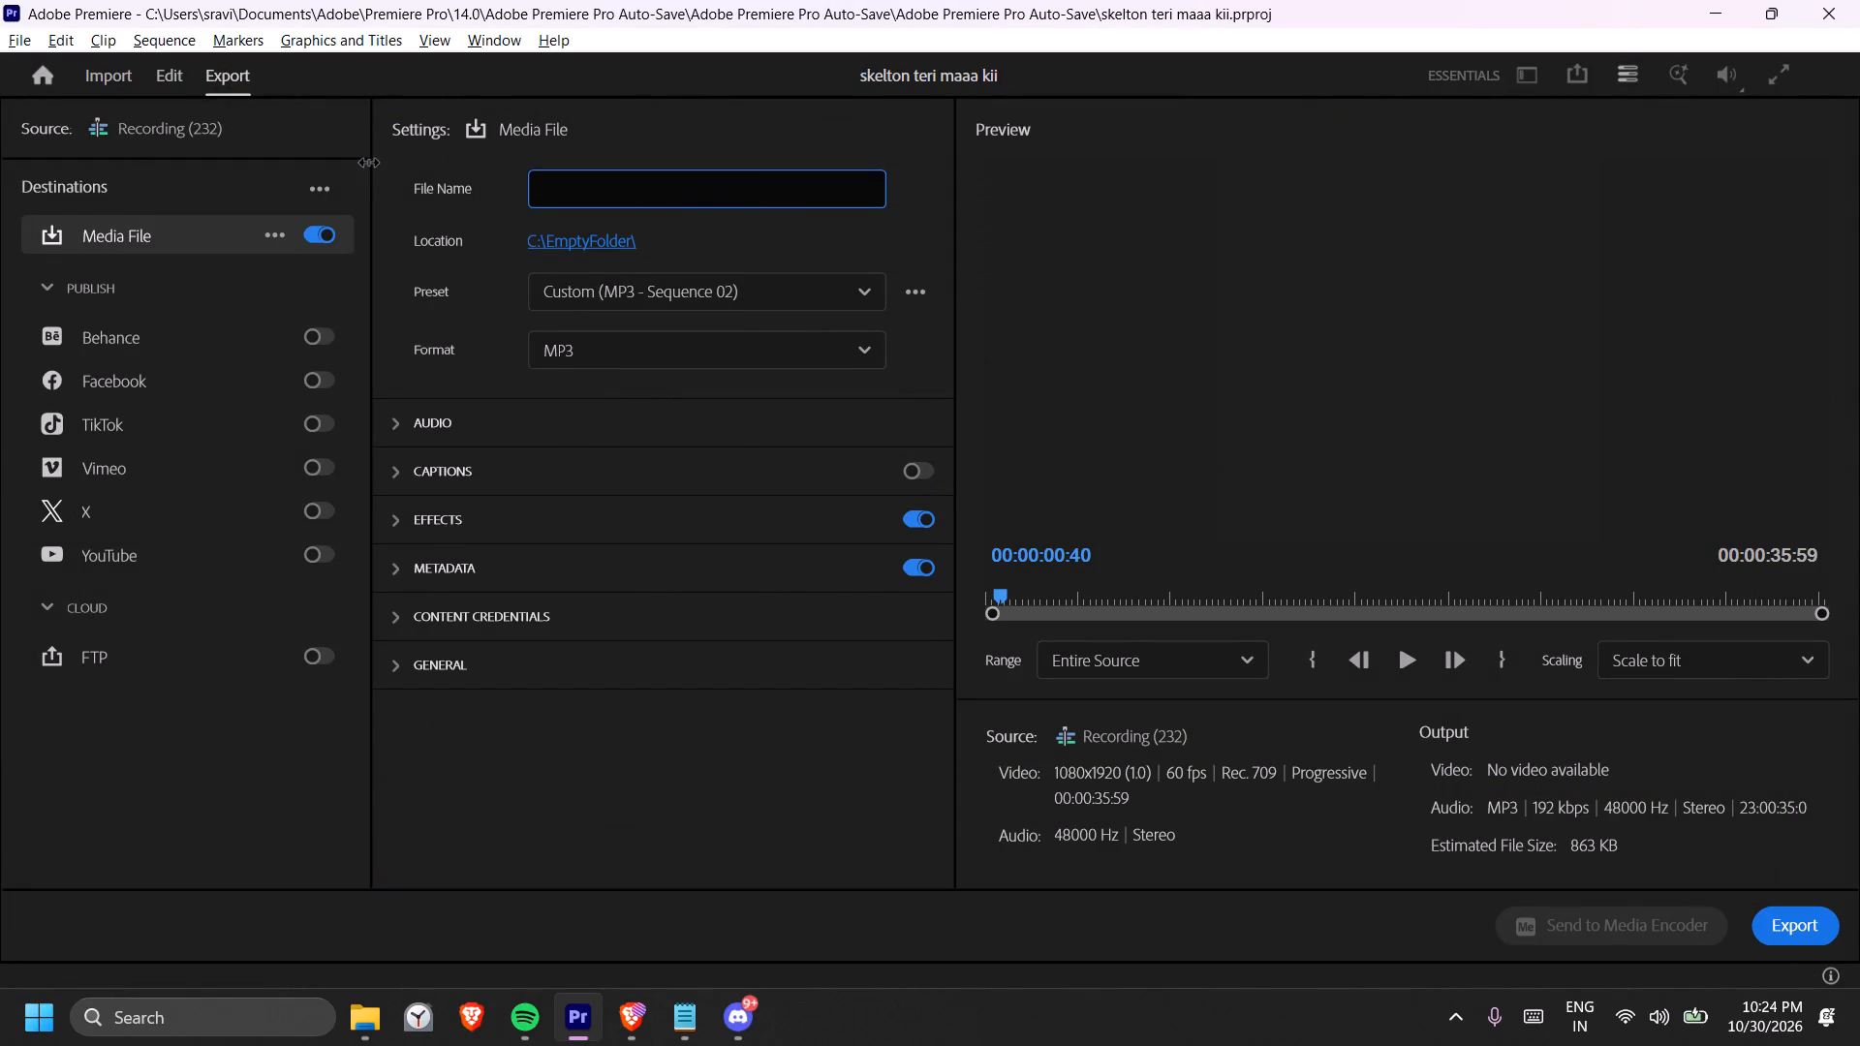
text(skeleton ki bow)
key(space)
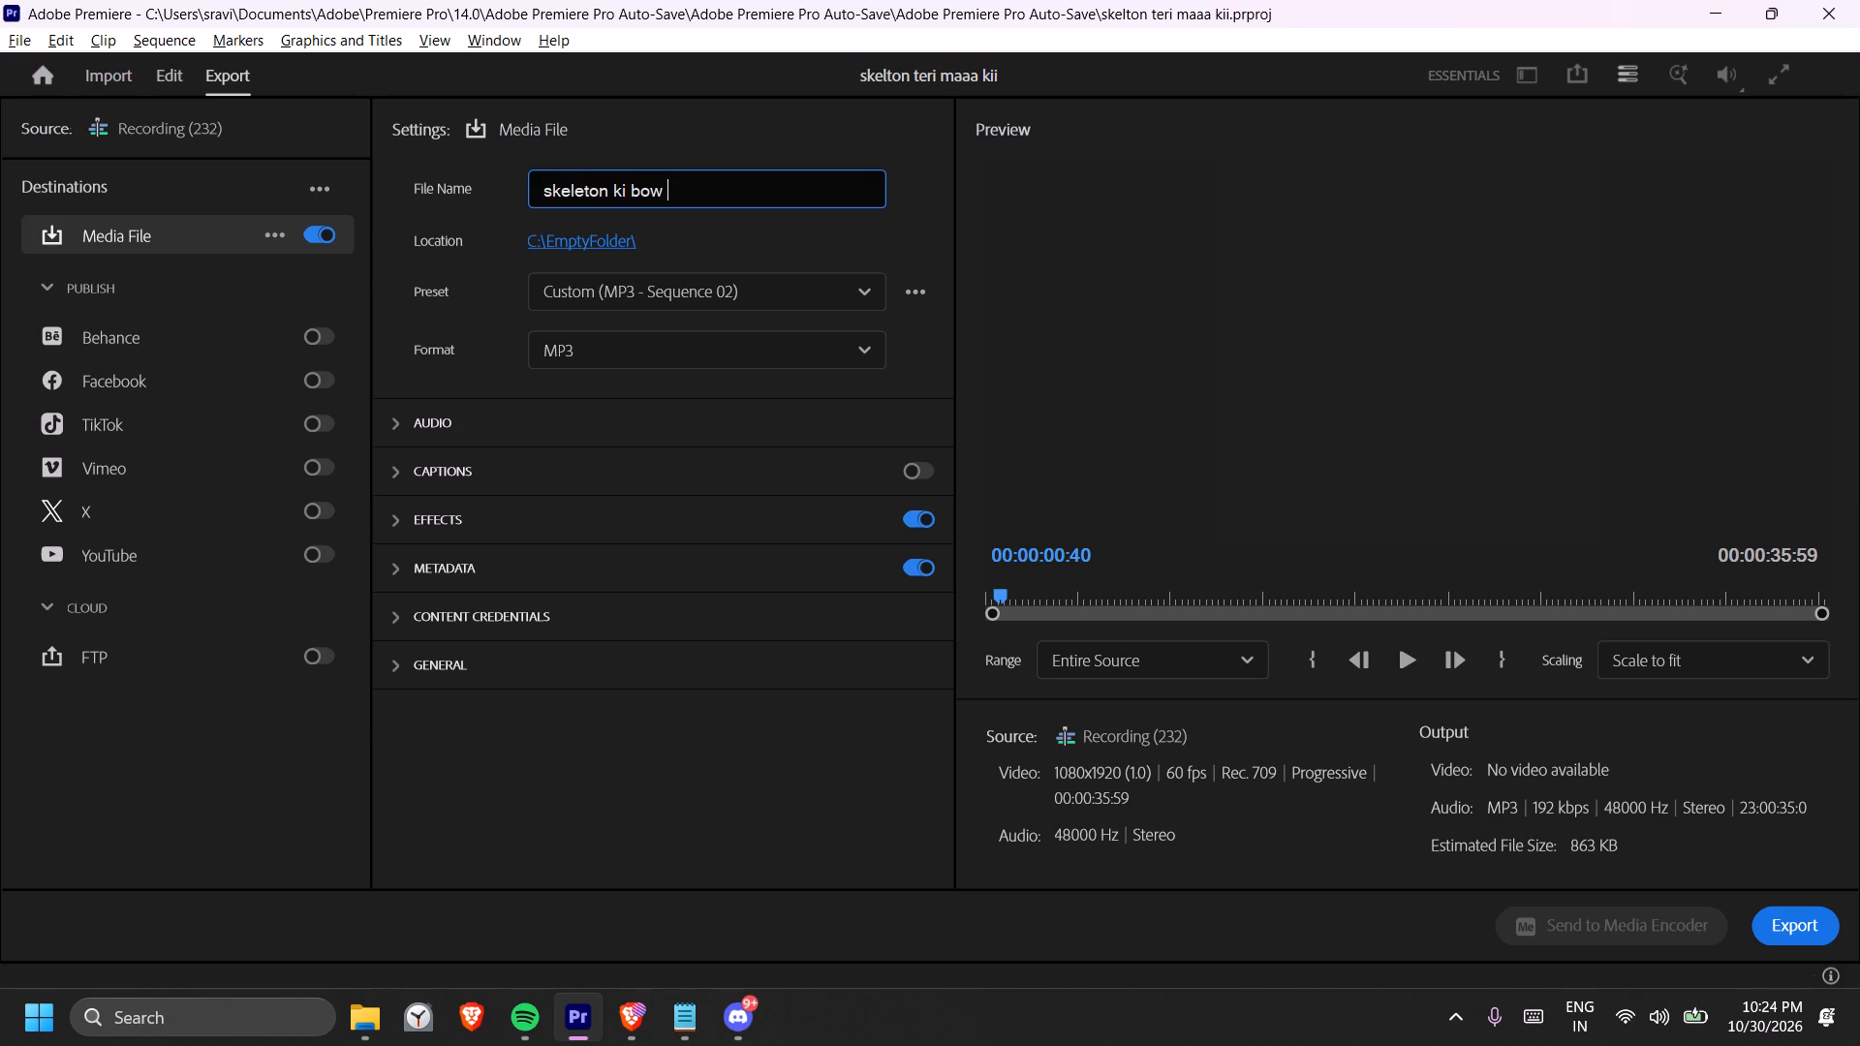
text(patthat)
key(space)
key(BackSpace)
key(BackSpace)
text(r ki bani hai)
Set the export format to H.264.
click(711, 332)
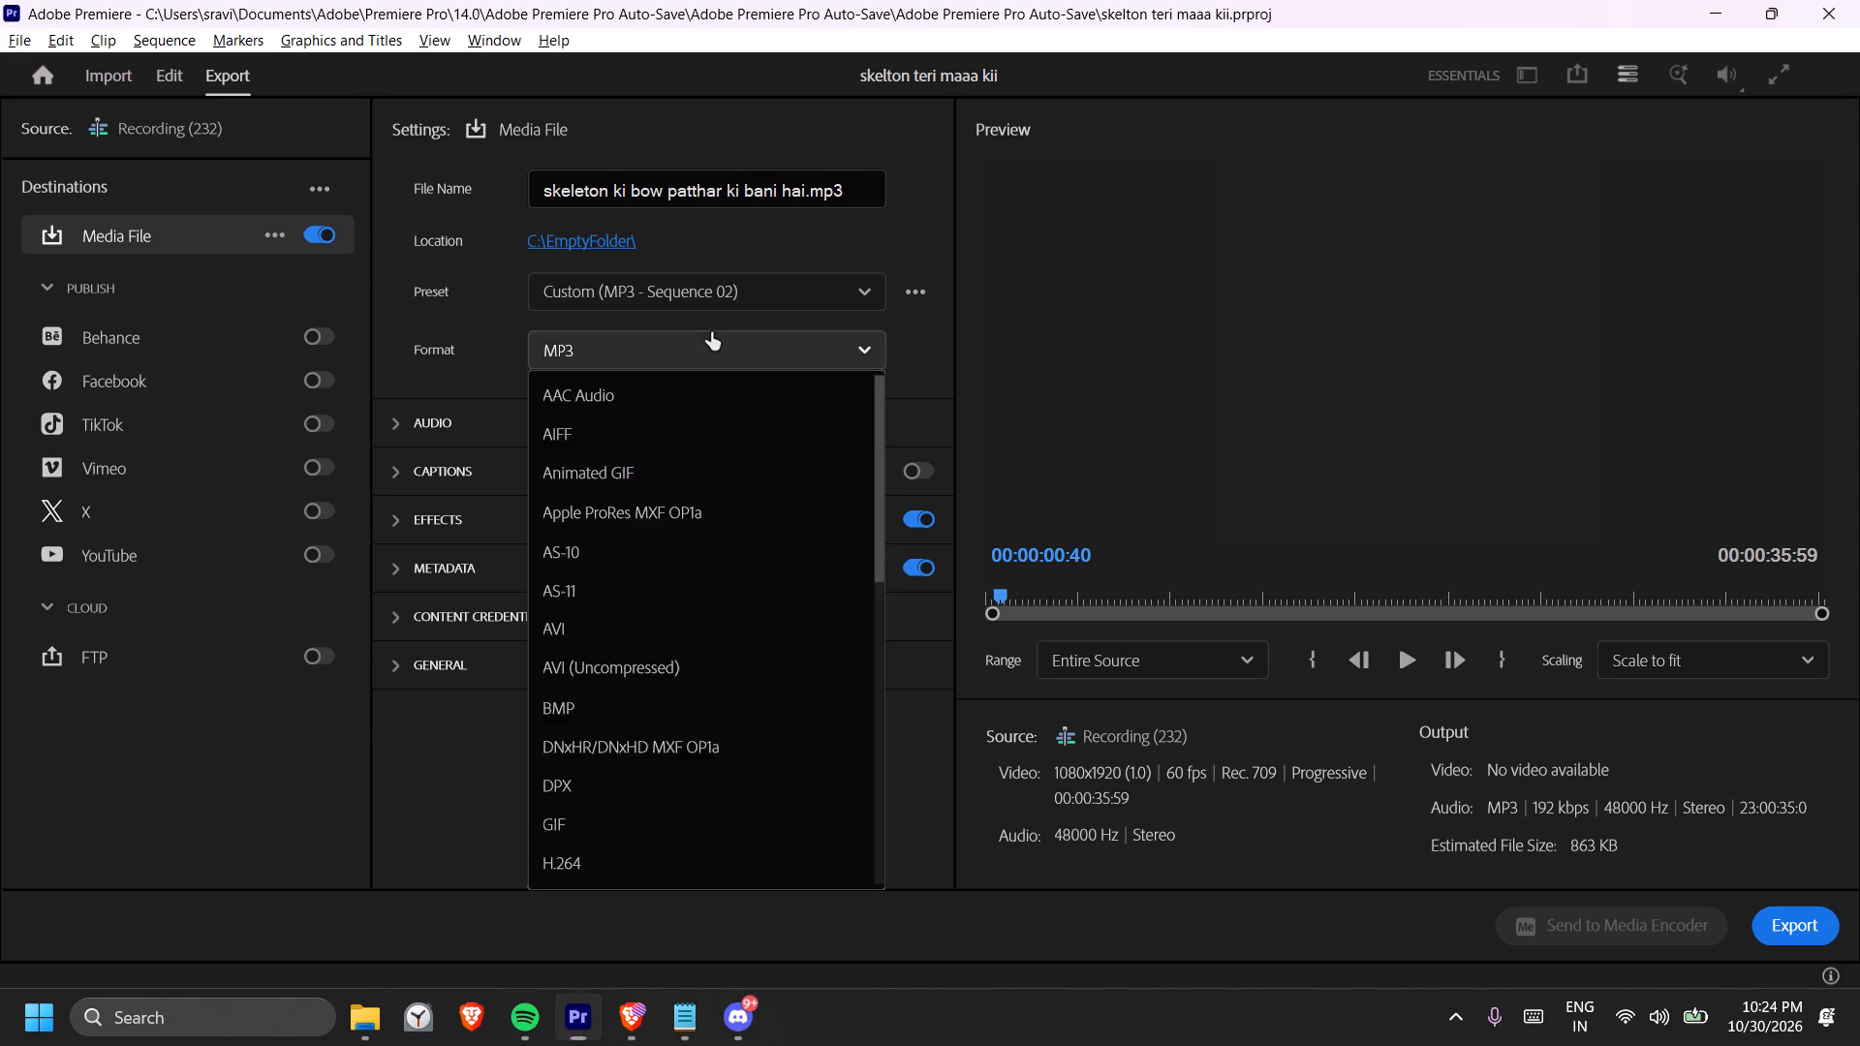
scroll(663, 483, up, 17)
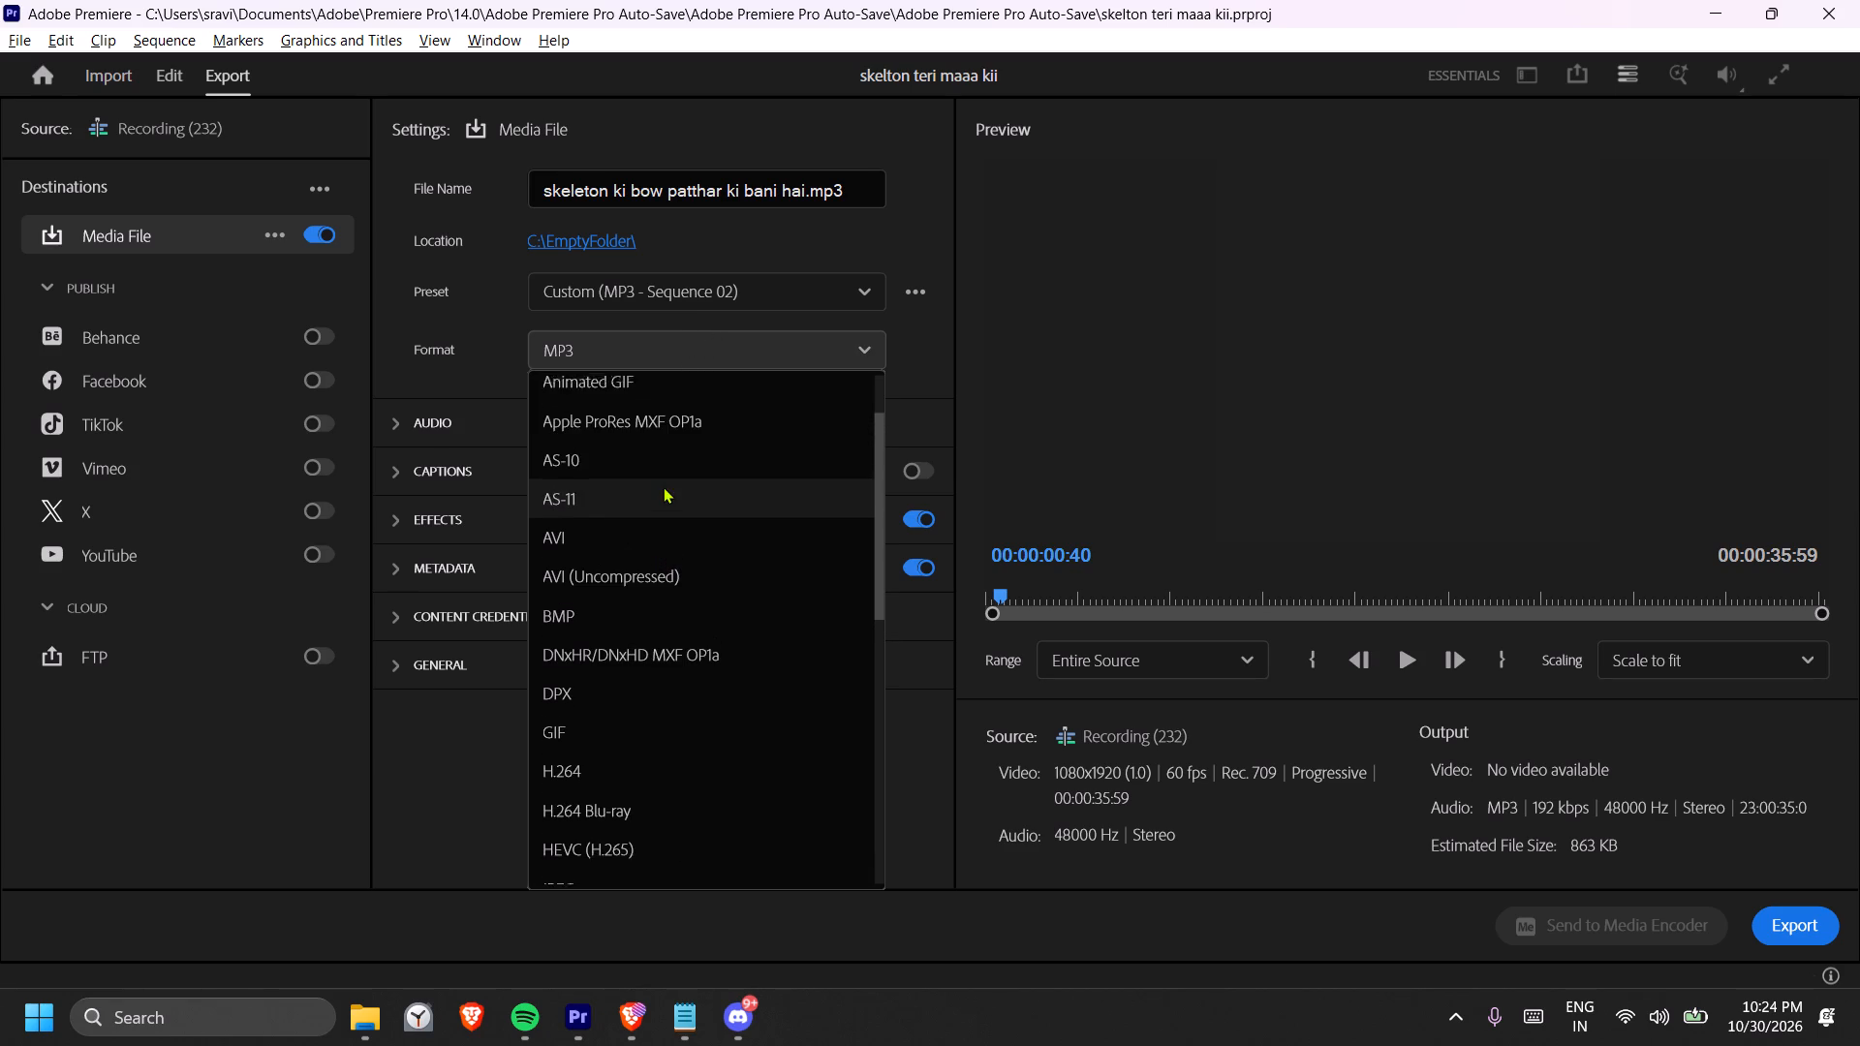
scroll(663, 486, up, 6)
drag(875, 453, 875, 400)
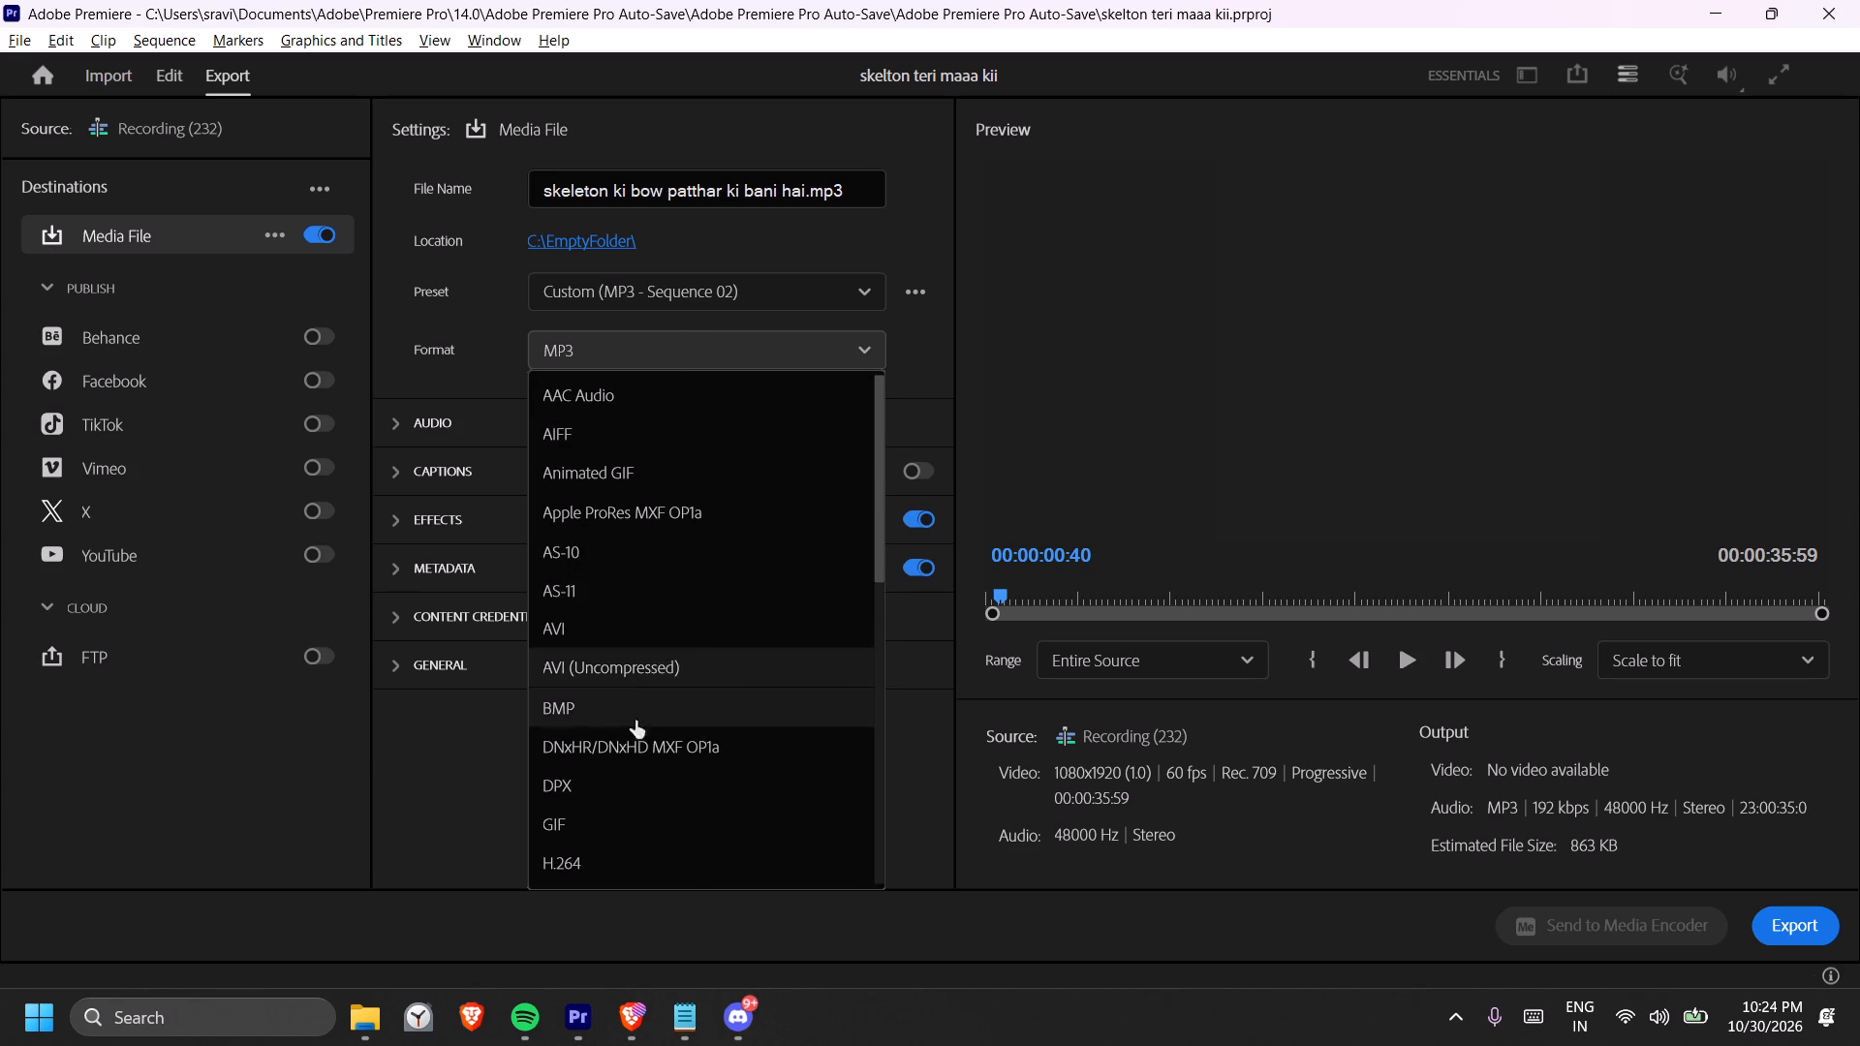
click(596, 866)
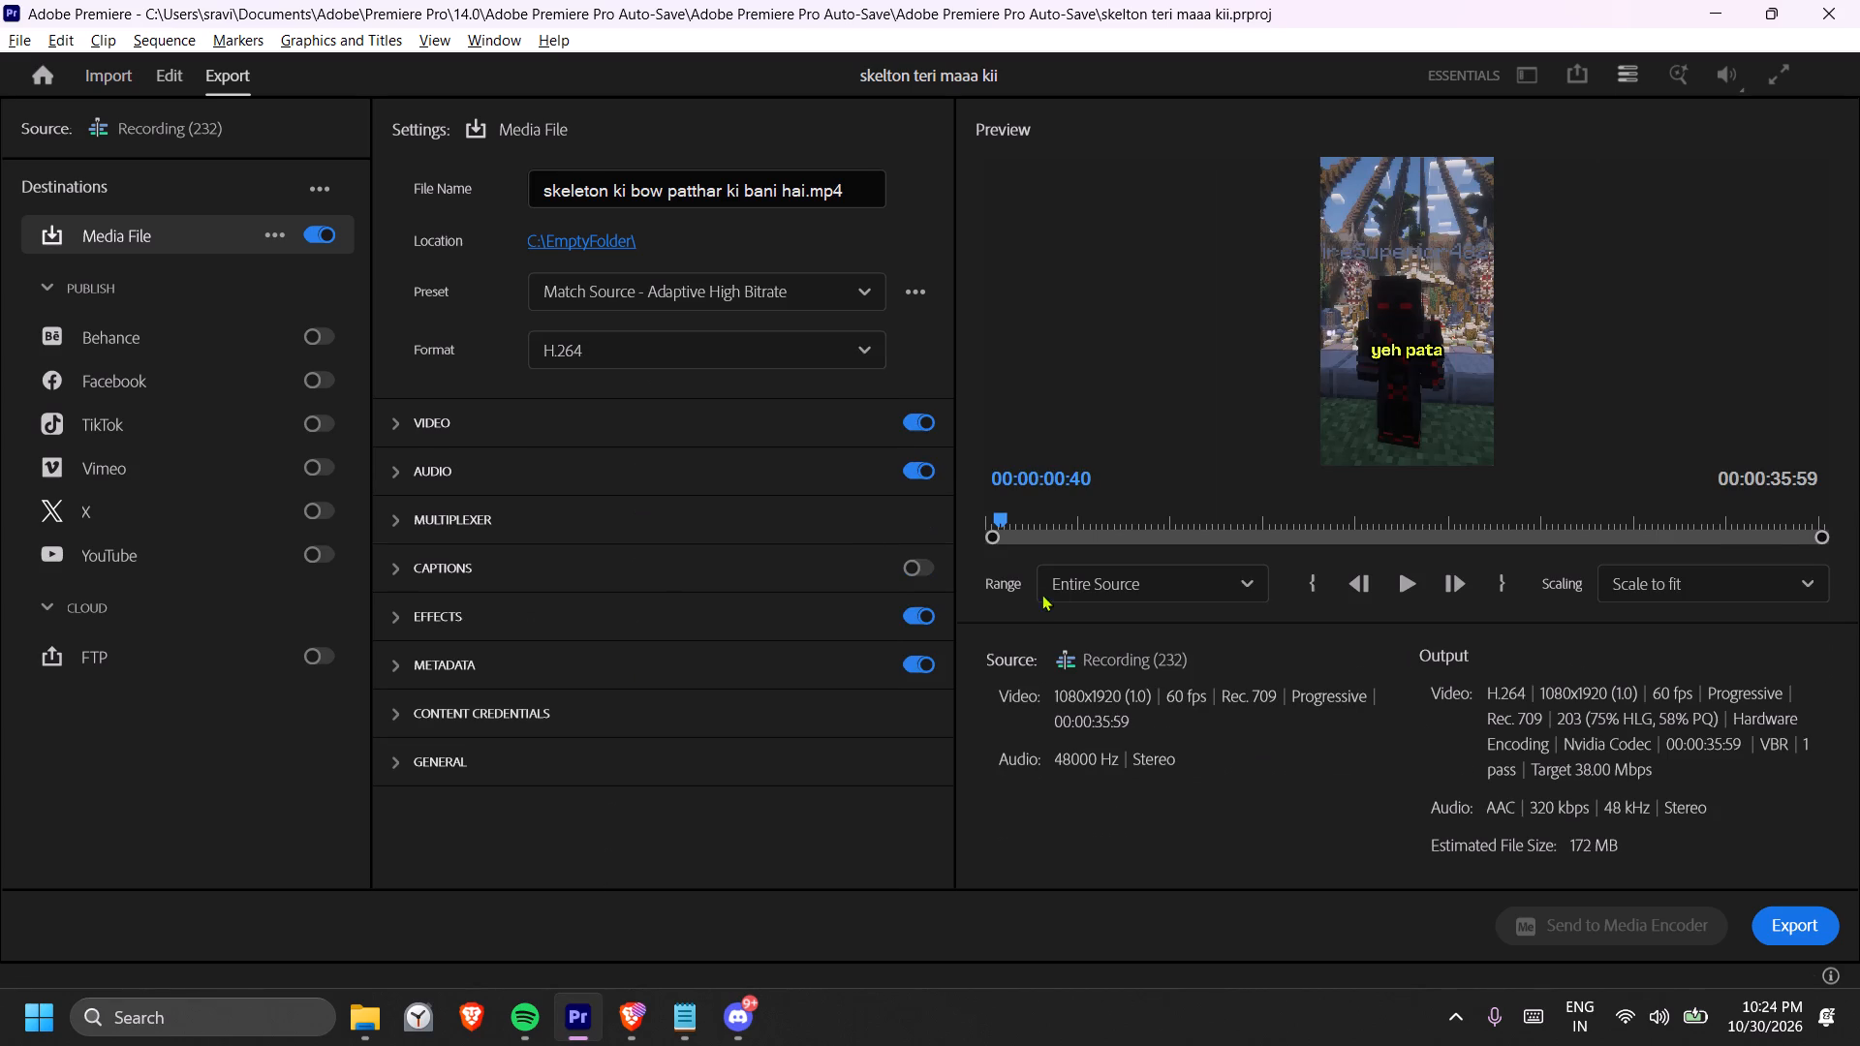
Play the export preview from the start to about 20 seconds to check the video.
drag(1073, 526, 1085, 526)
drag(1075, 526, 948, 526)
click(1400, 577)
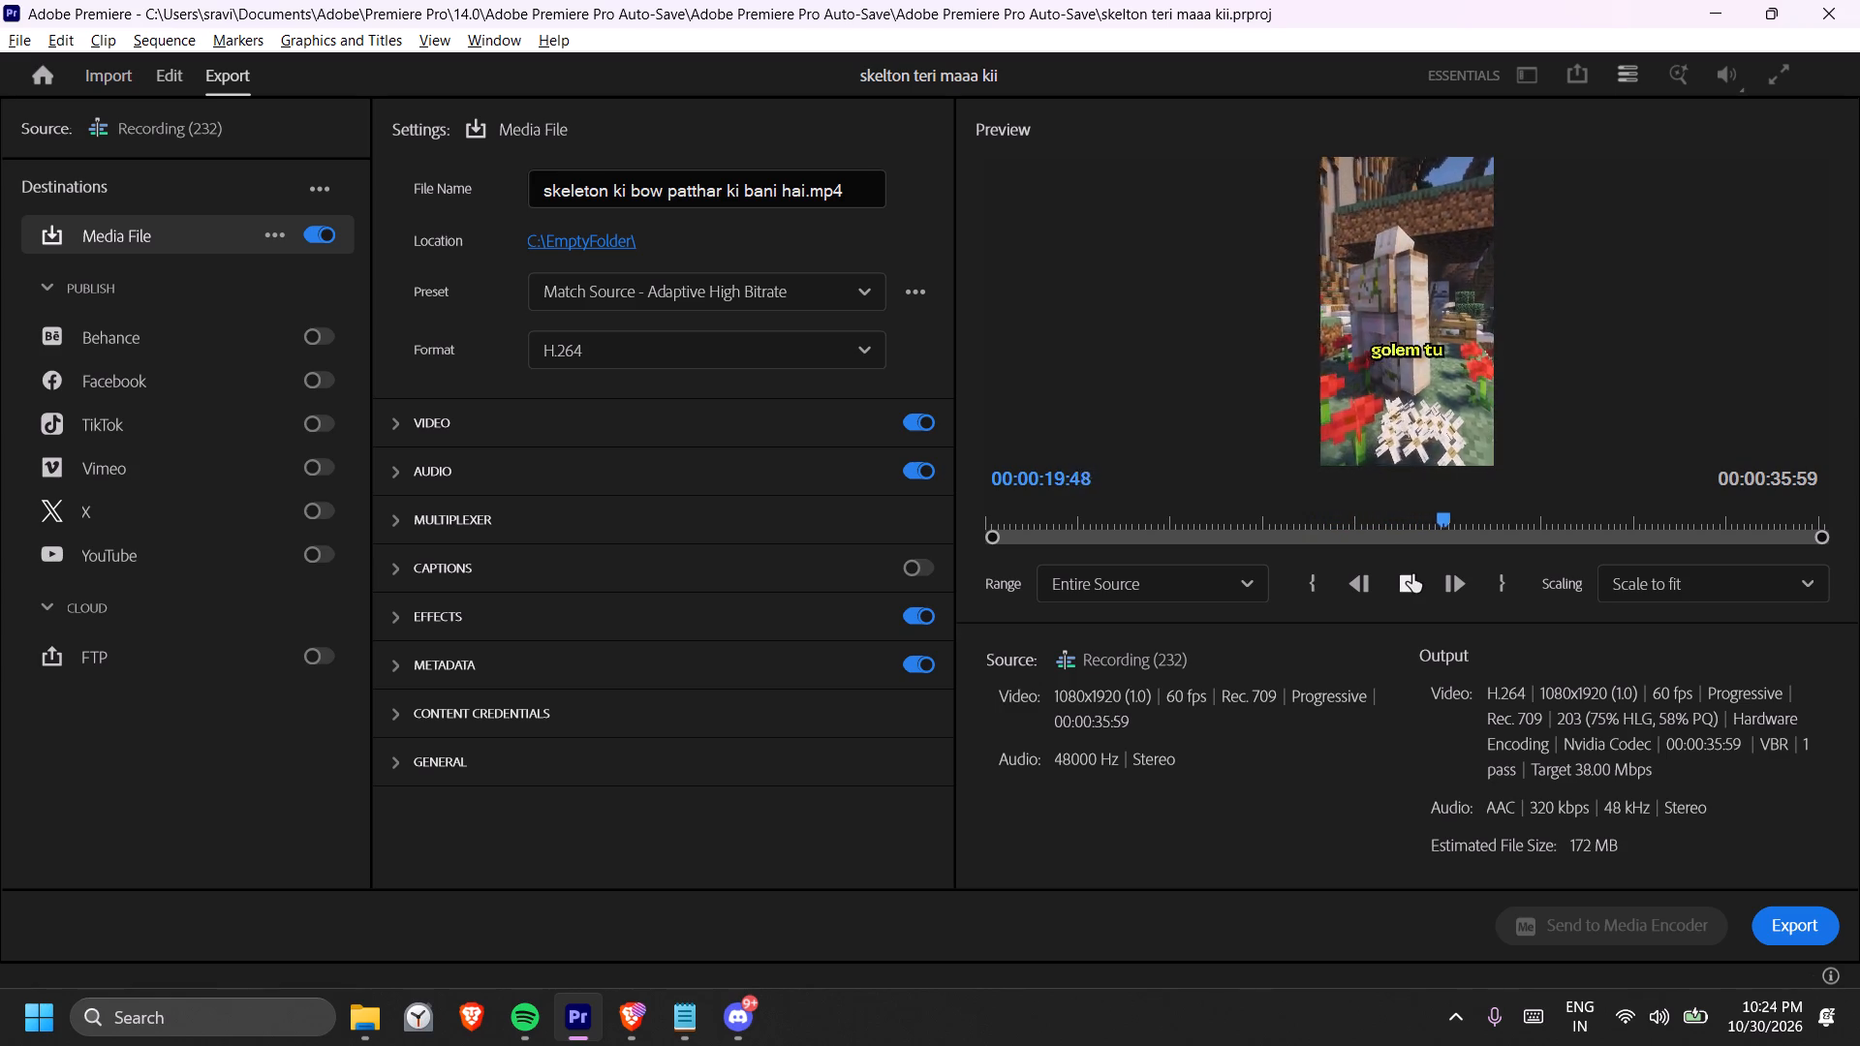
click(1412, 574)
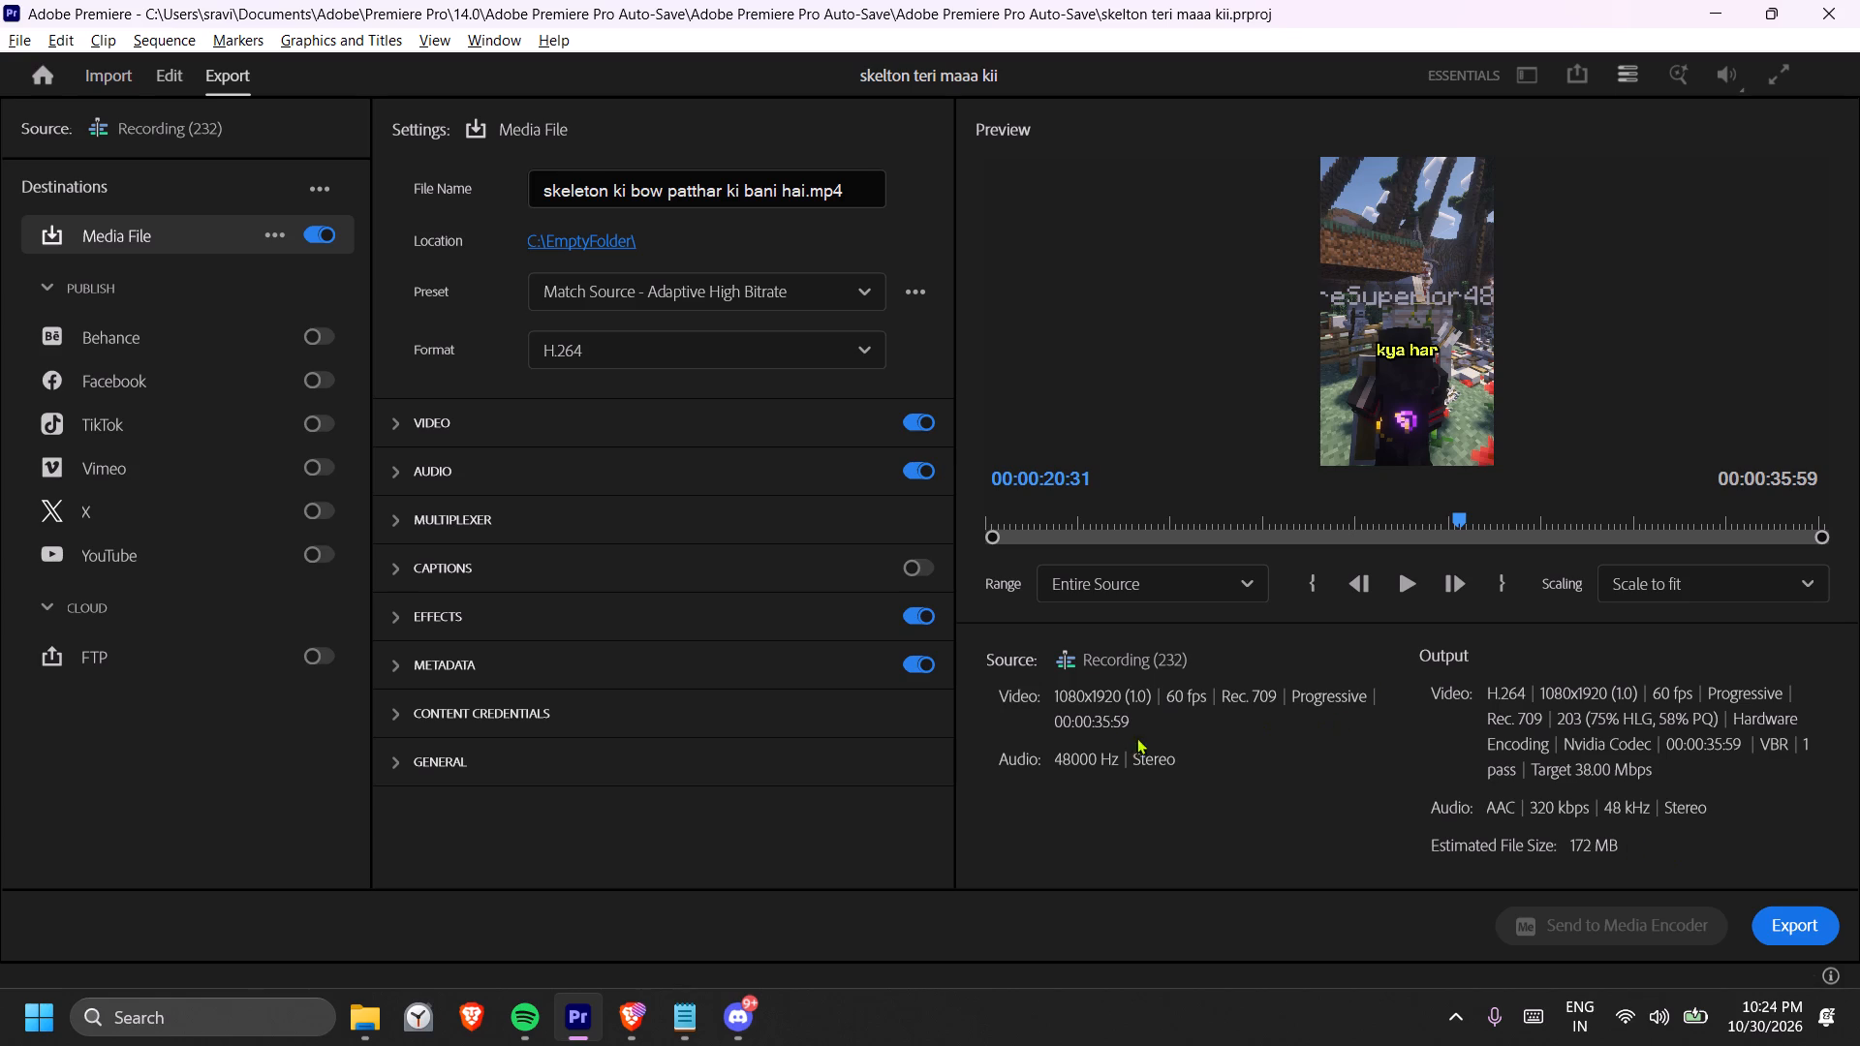
Export the Recording (232) sequence as an MP4 to C:\EmptyFolder and open the export notification.
drag(1084, 761, 1180, 761)
click(1767, 921)
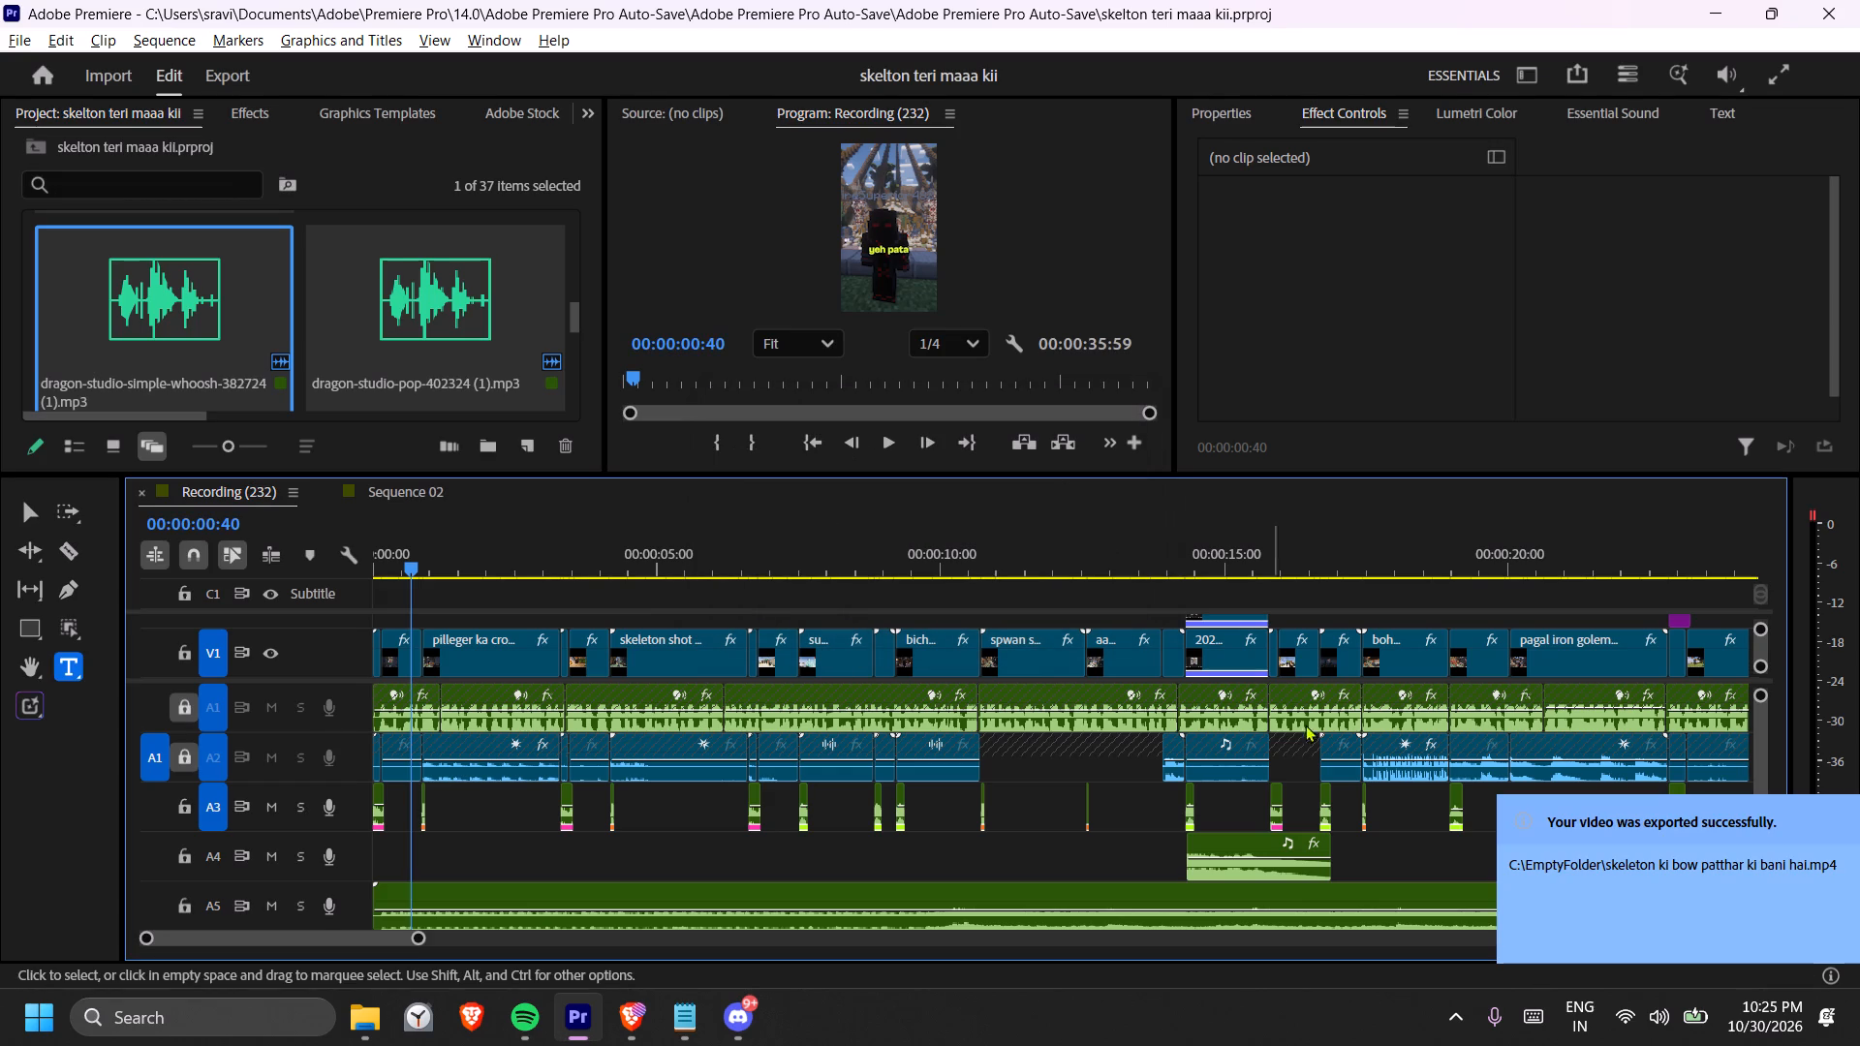
click(1844, 803)
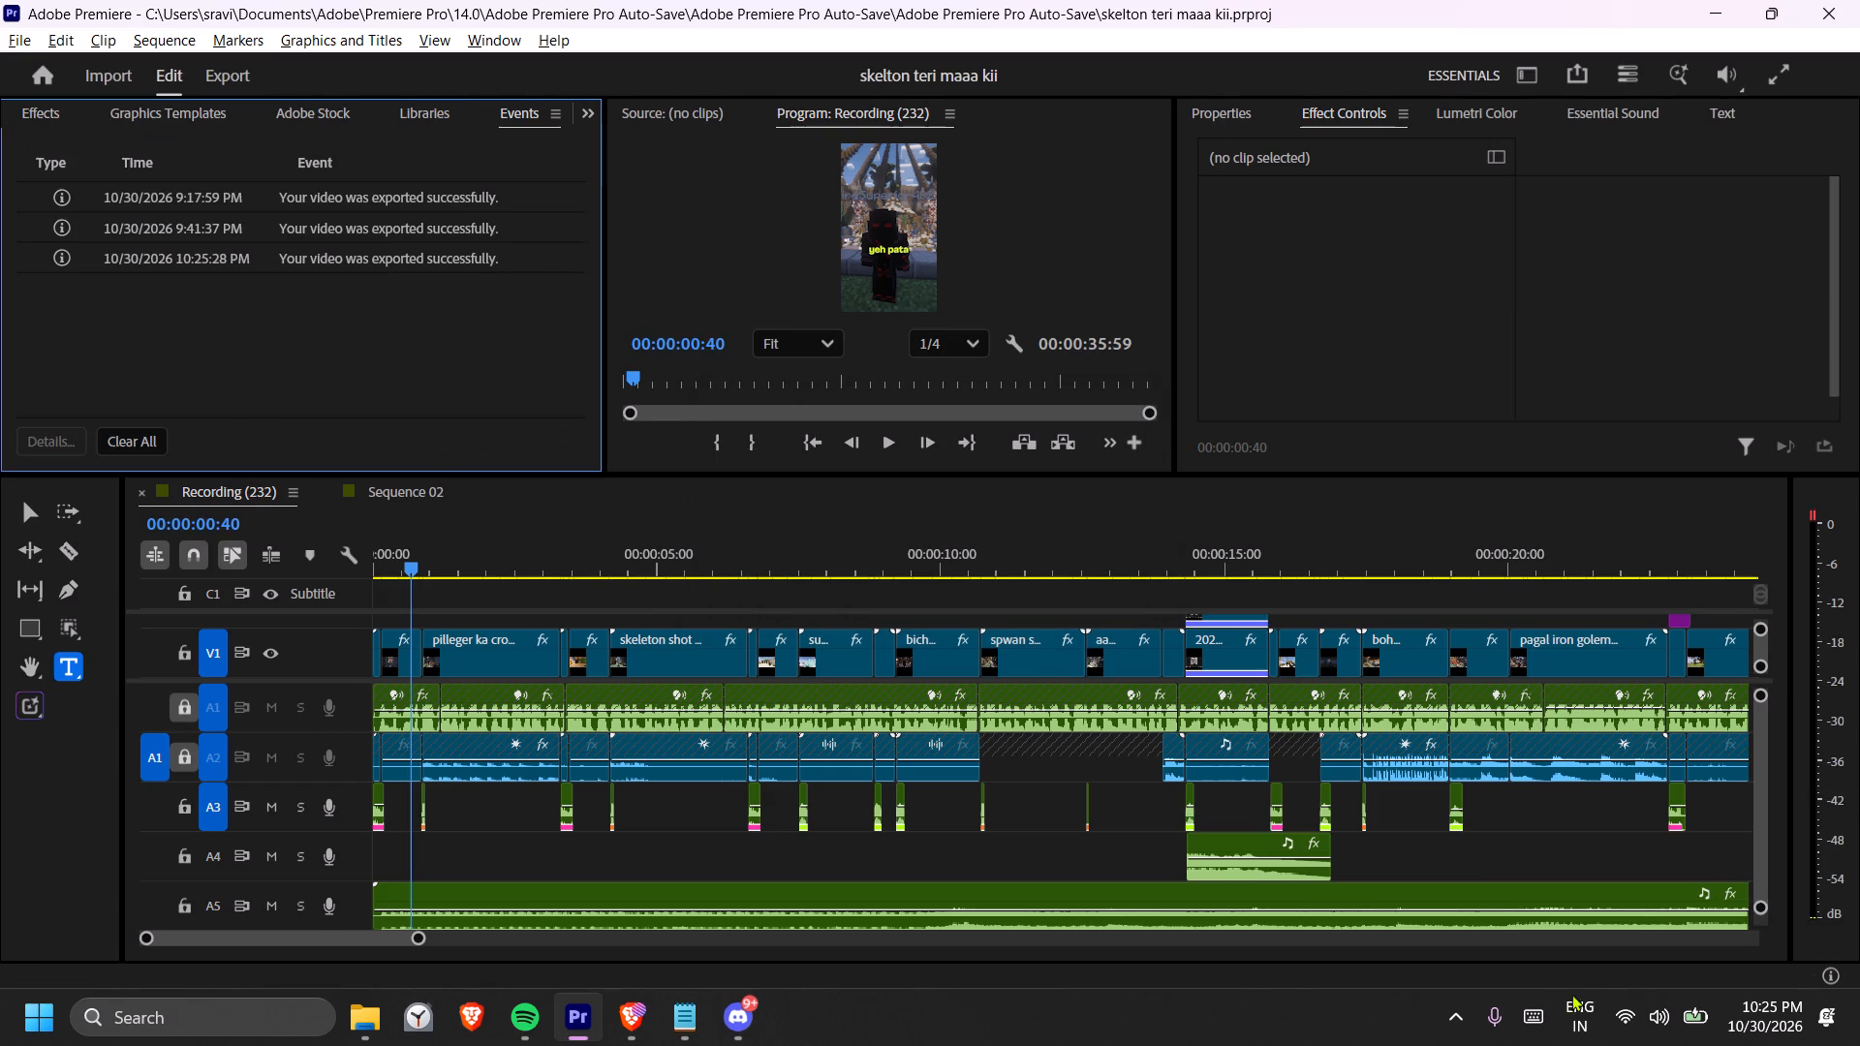
Show the hidden system tray icons.
click(1455, 1009)
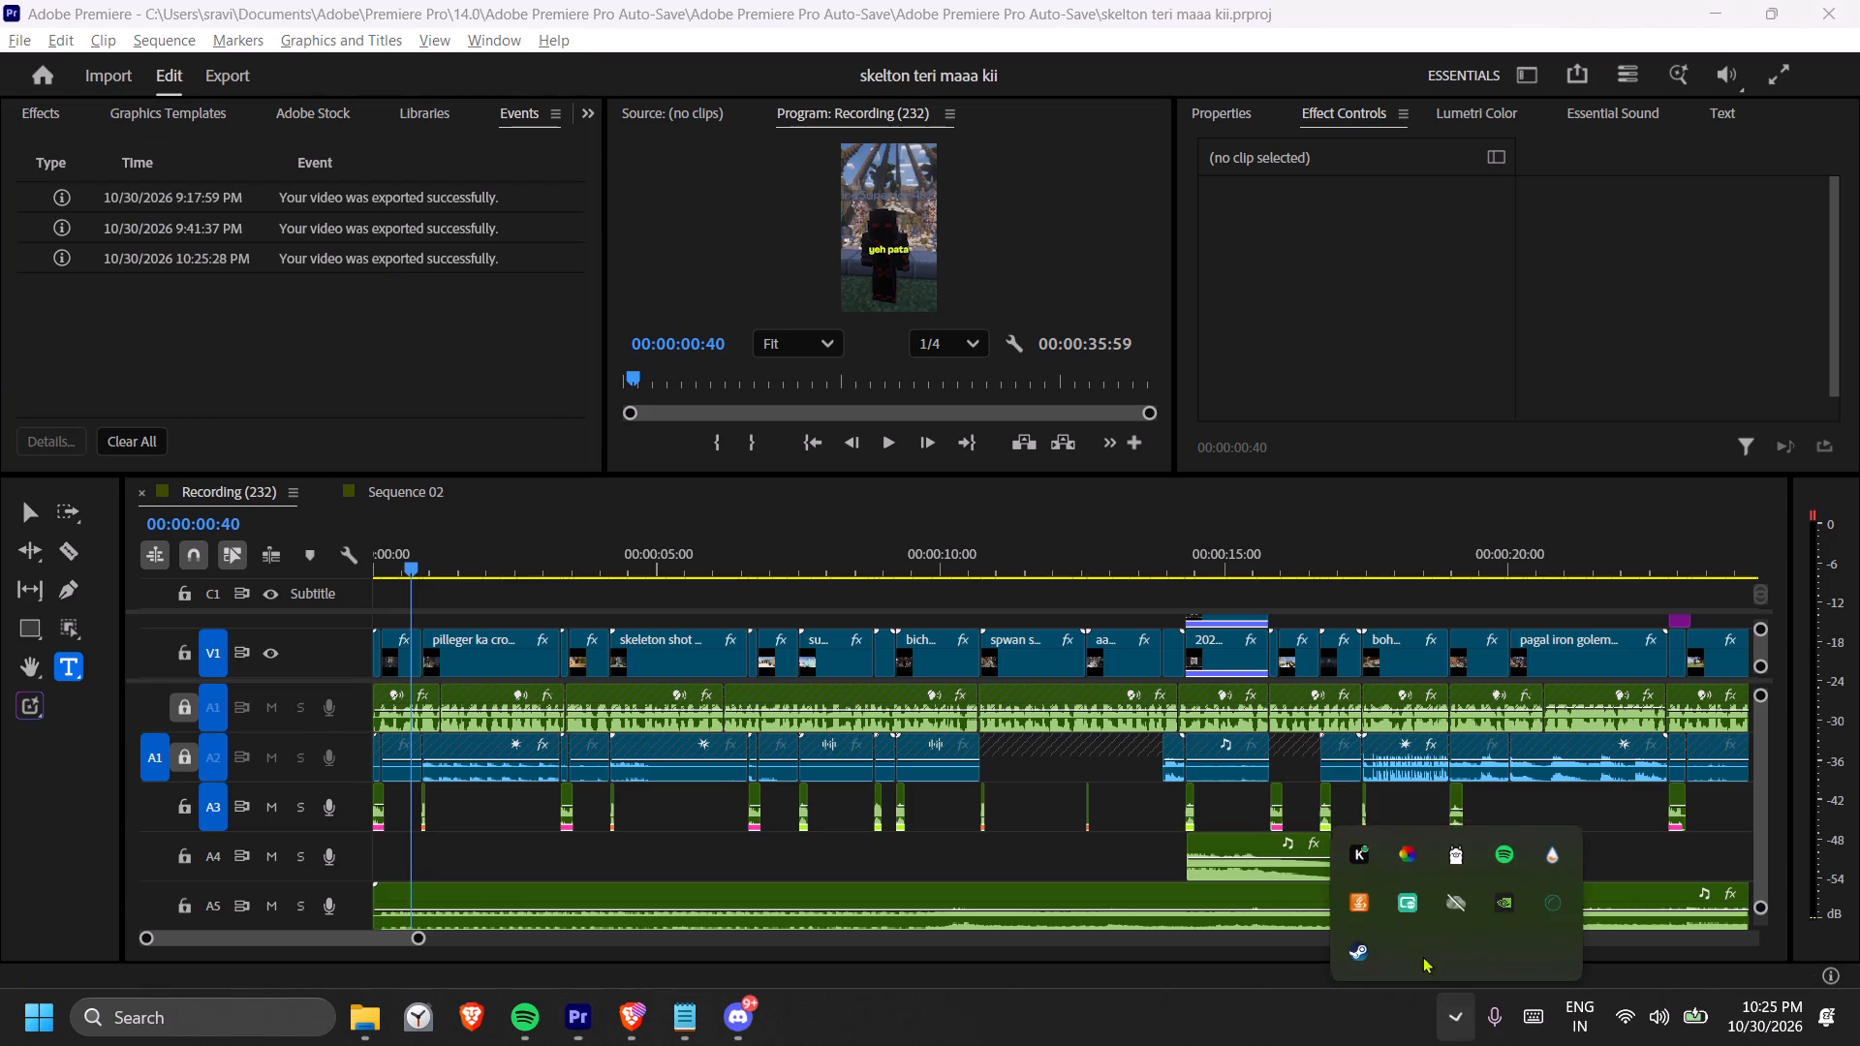